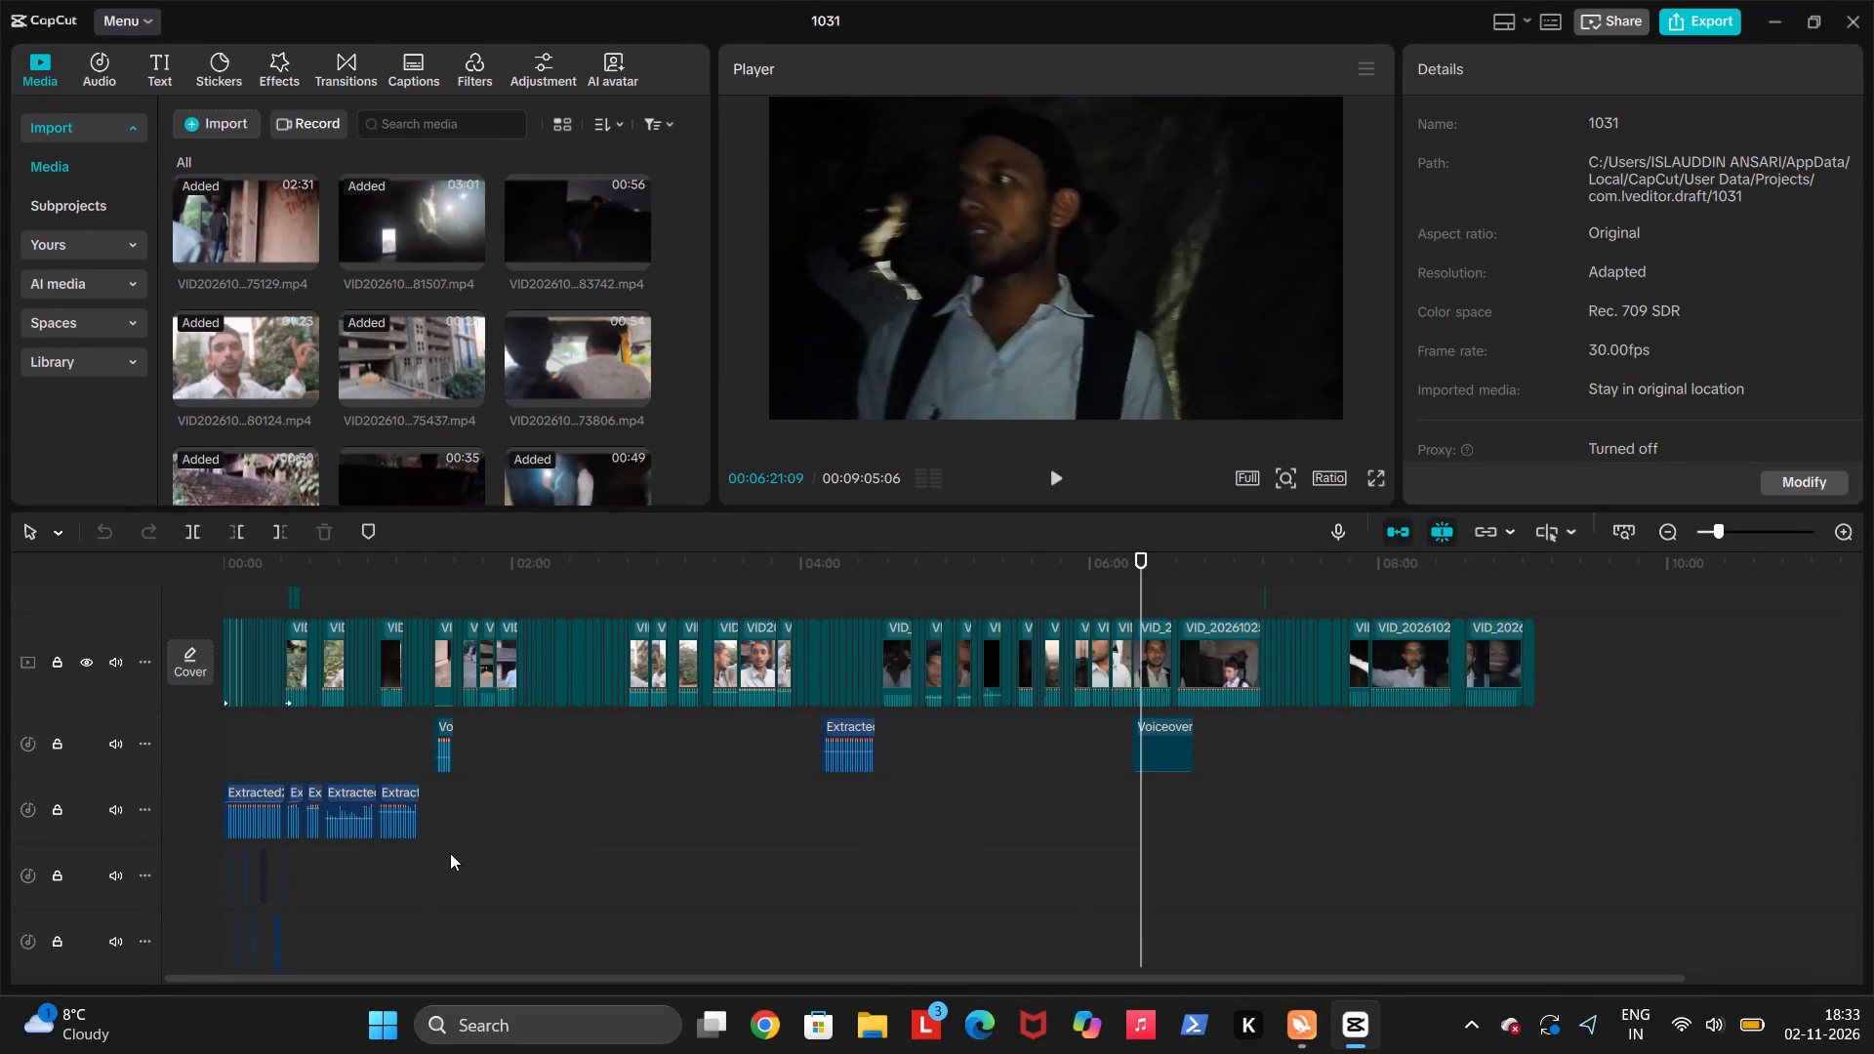
Play back the footage around 00:01:21, where the last extracted audio clip in the opening section ends, to review that point.
click(412, 846)
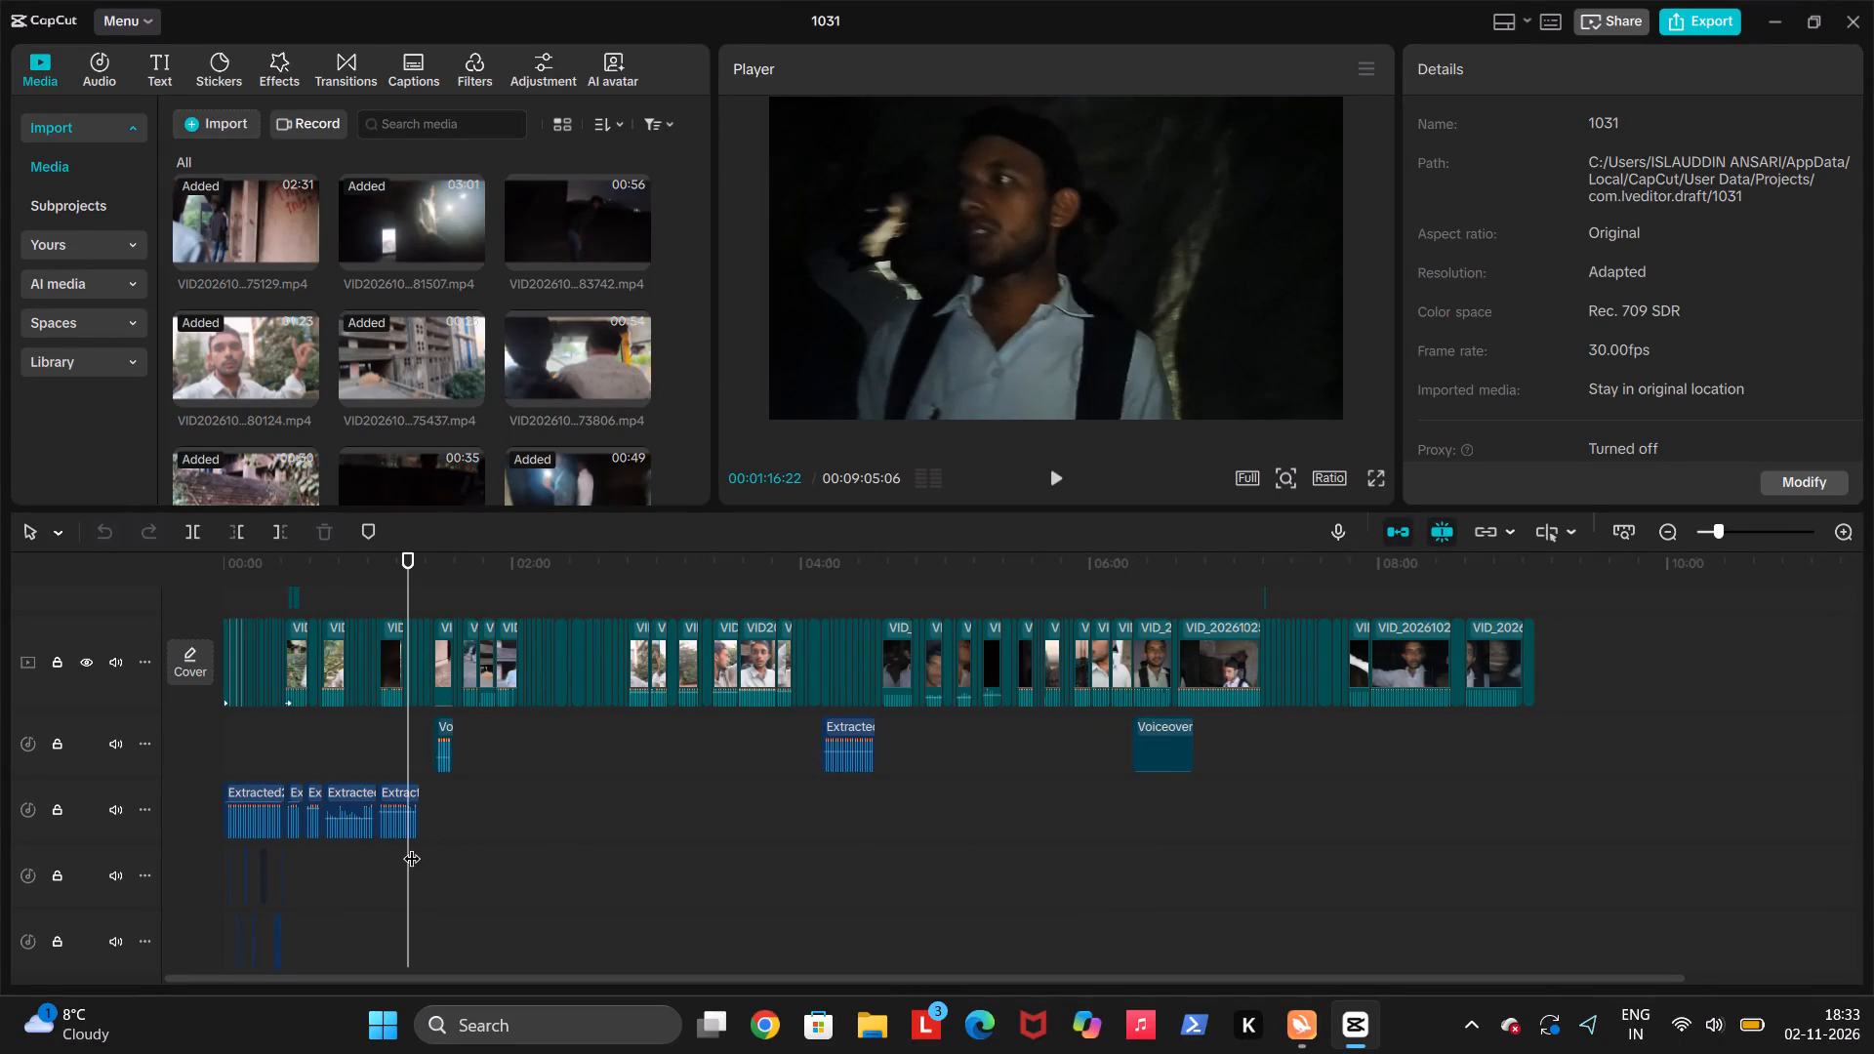
key(Down)
key(Down)
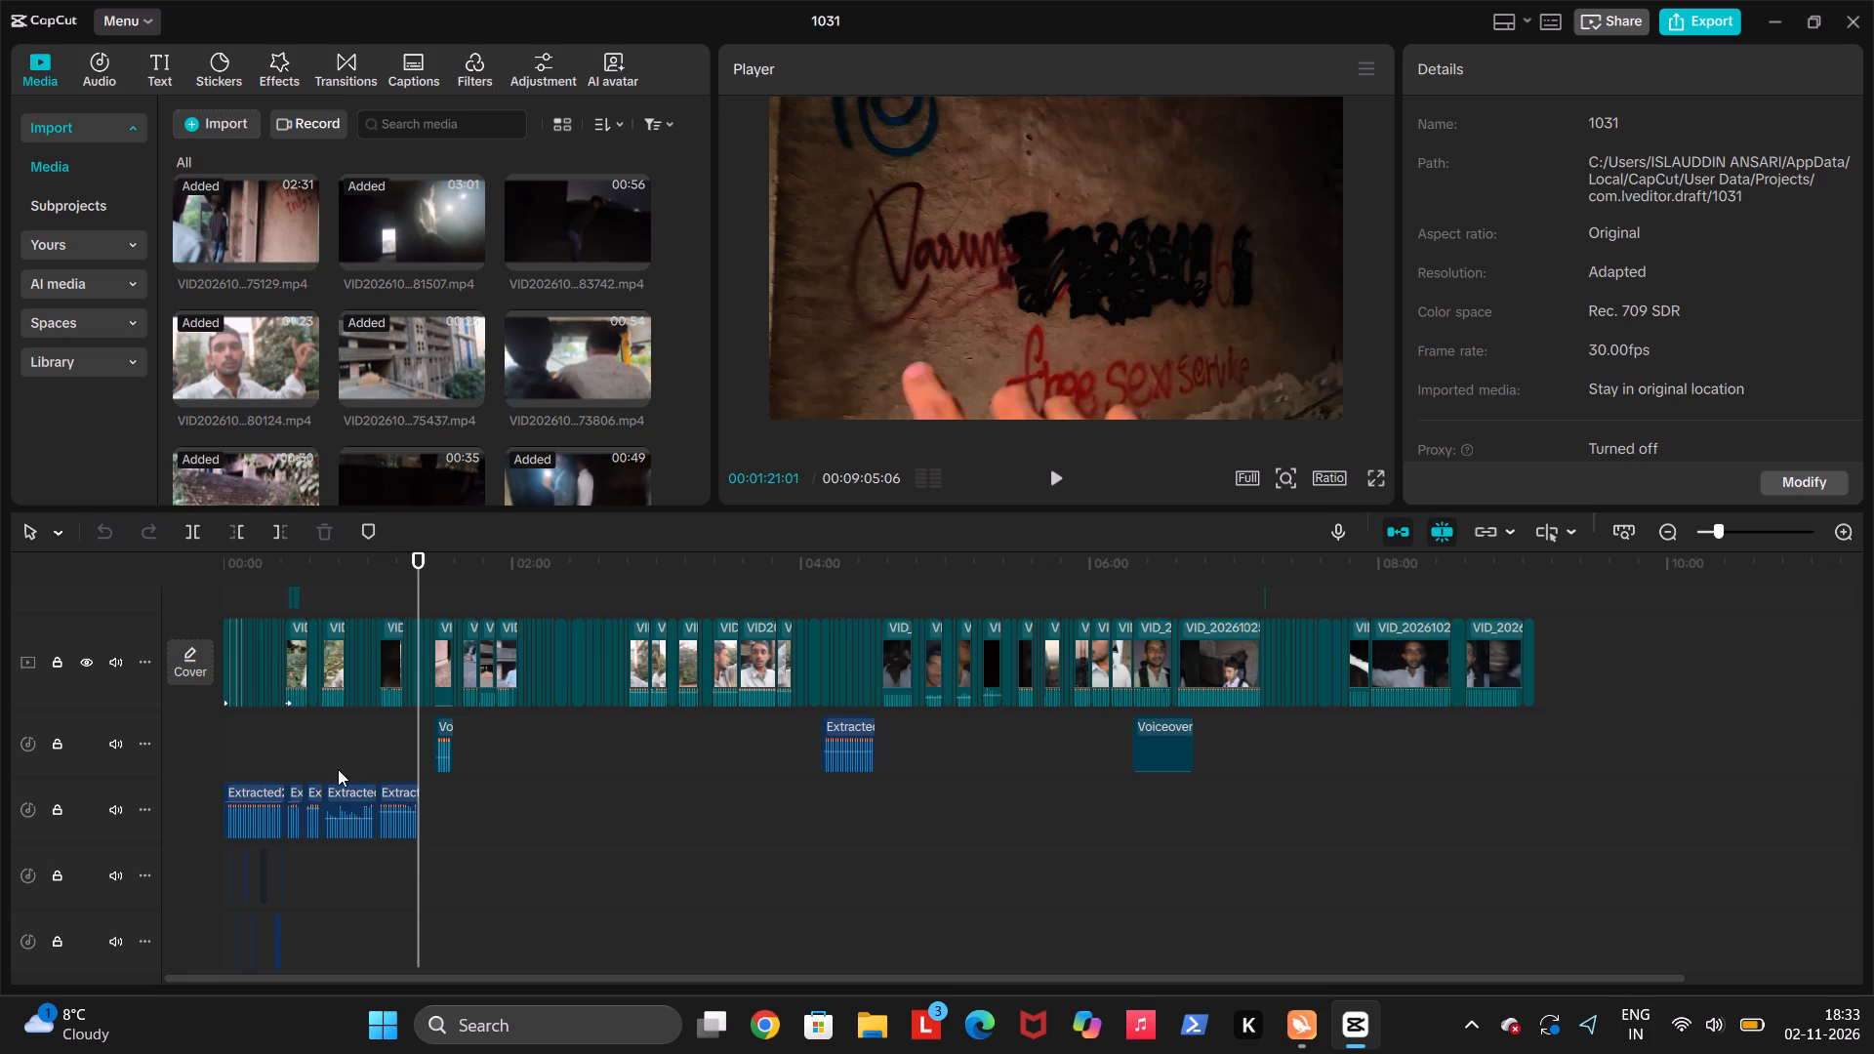
key(space)
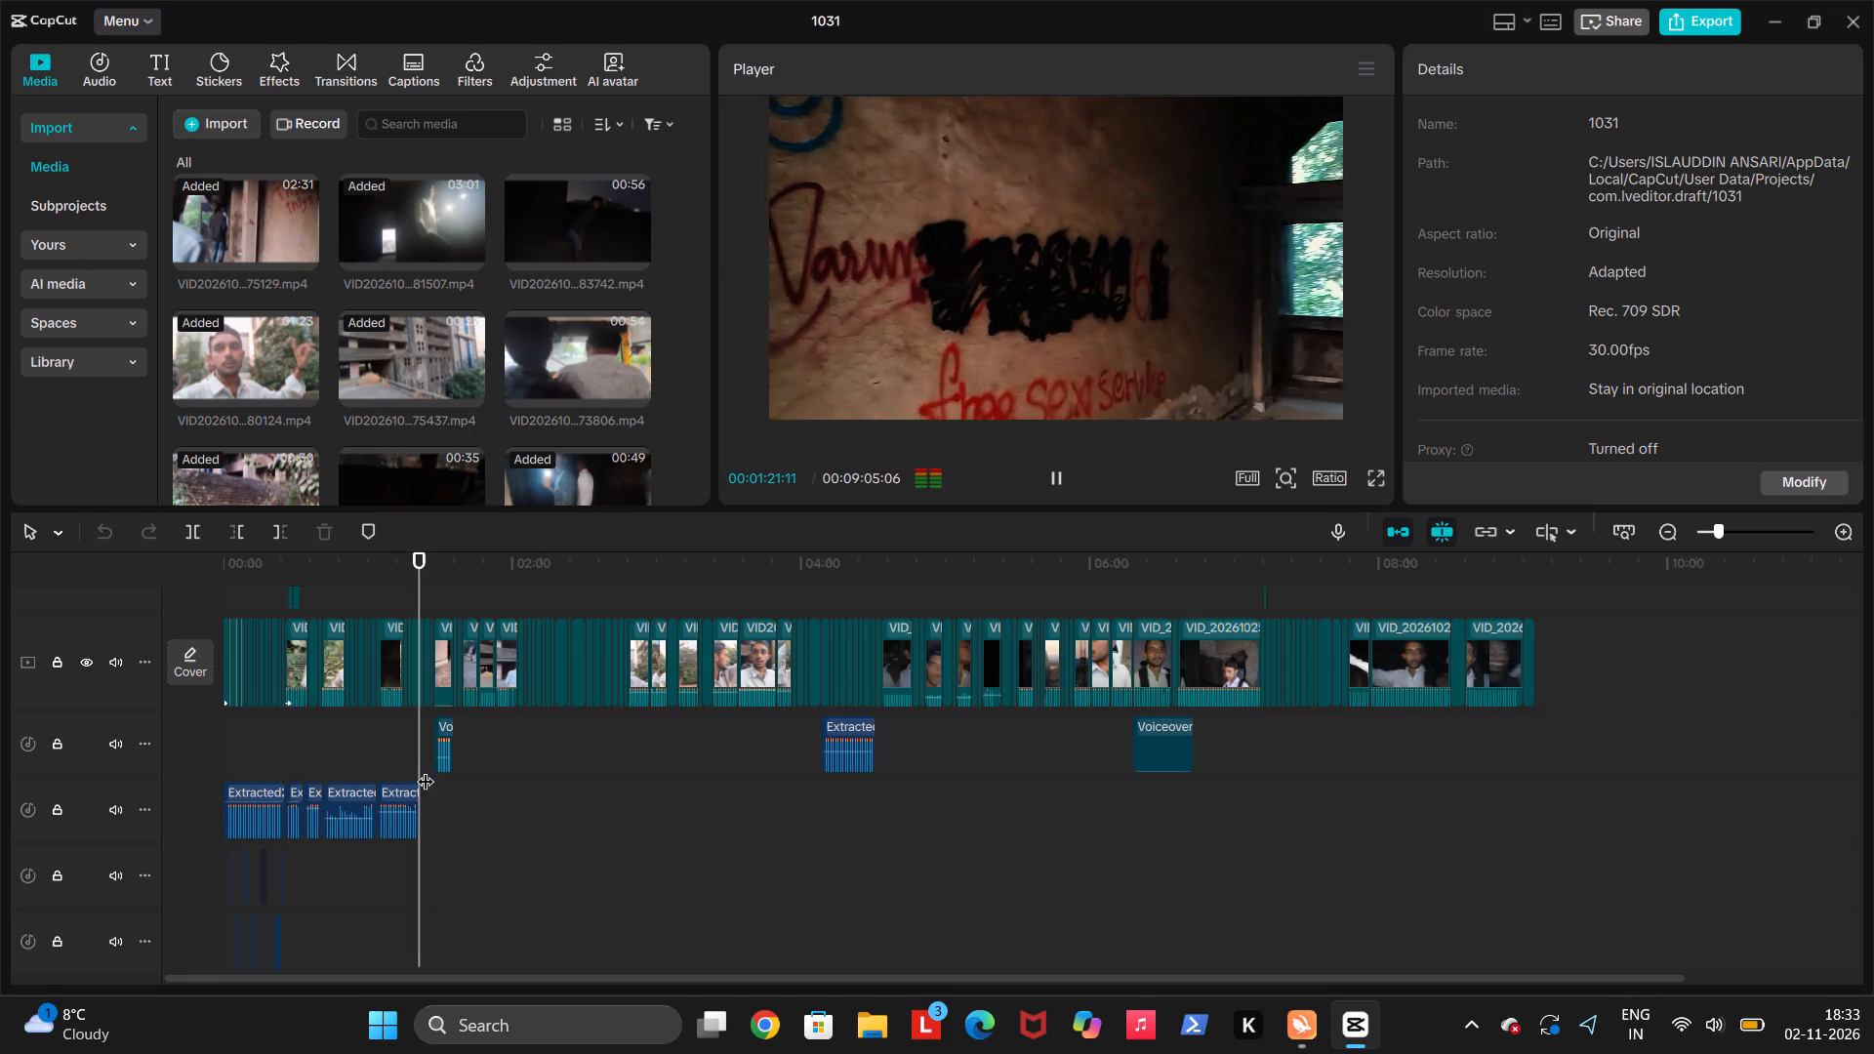
key(space)
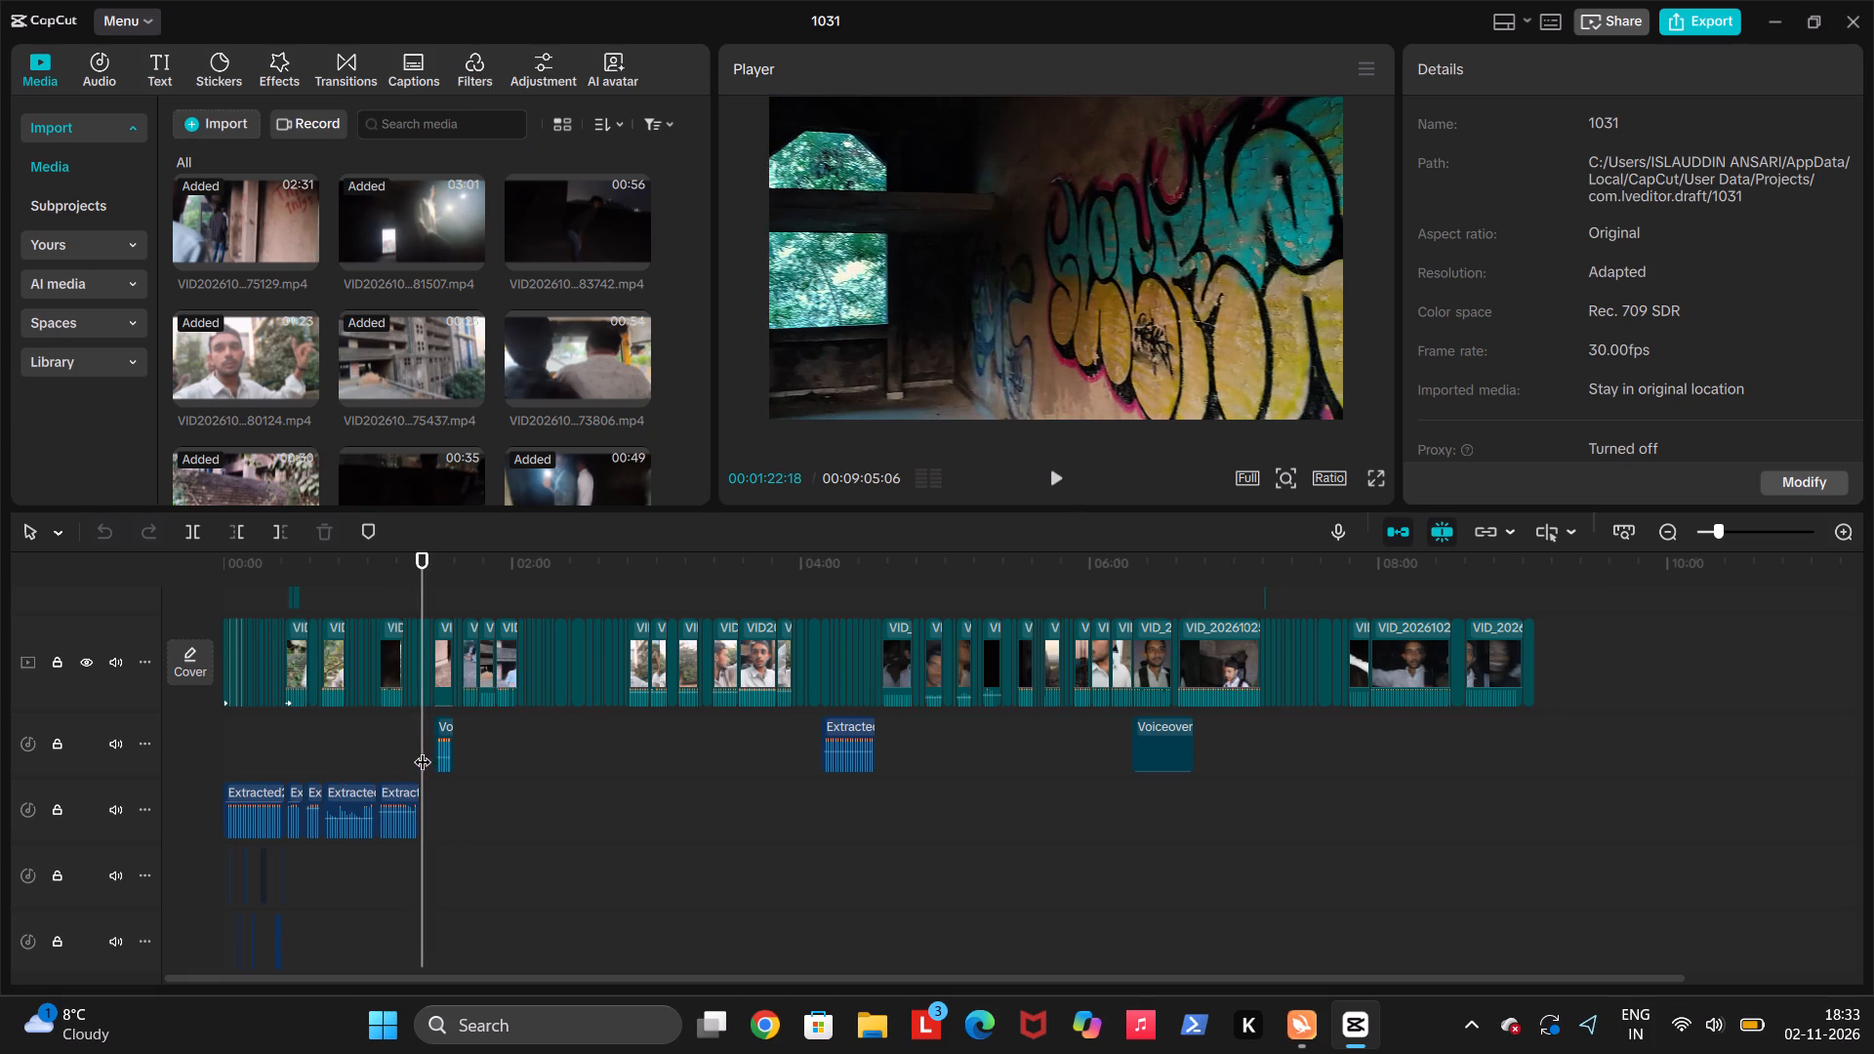
click(417, 744)
key(space)
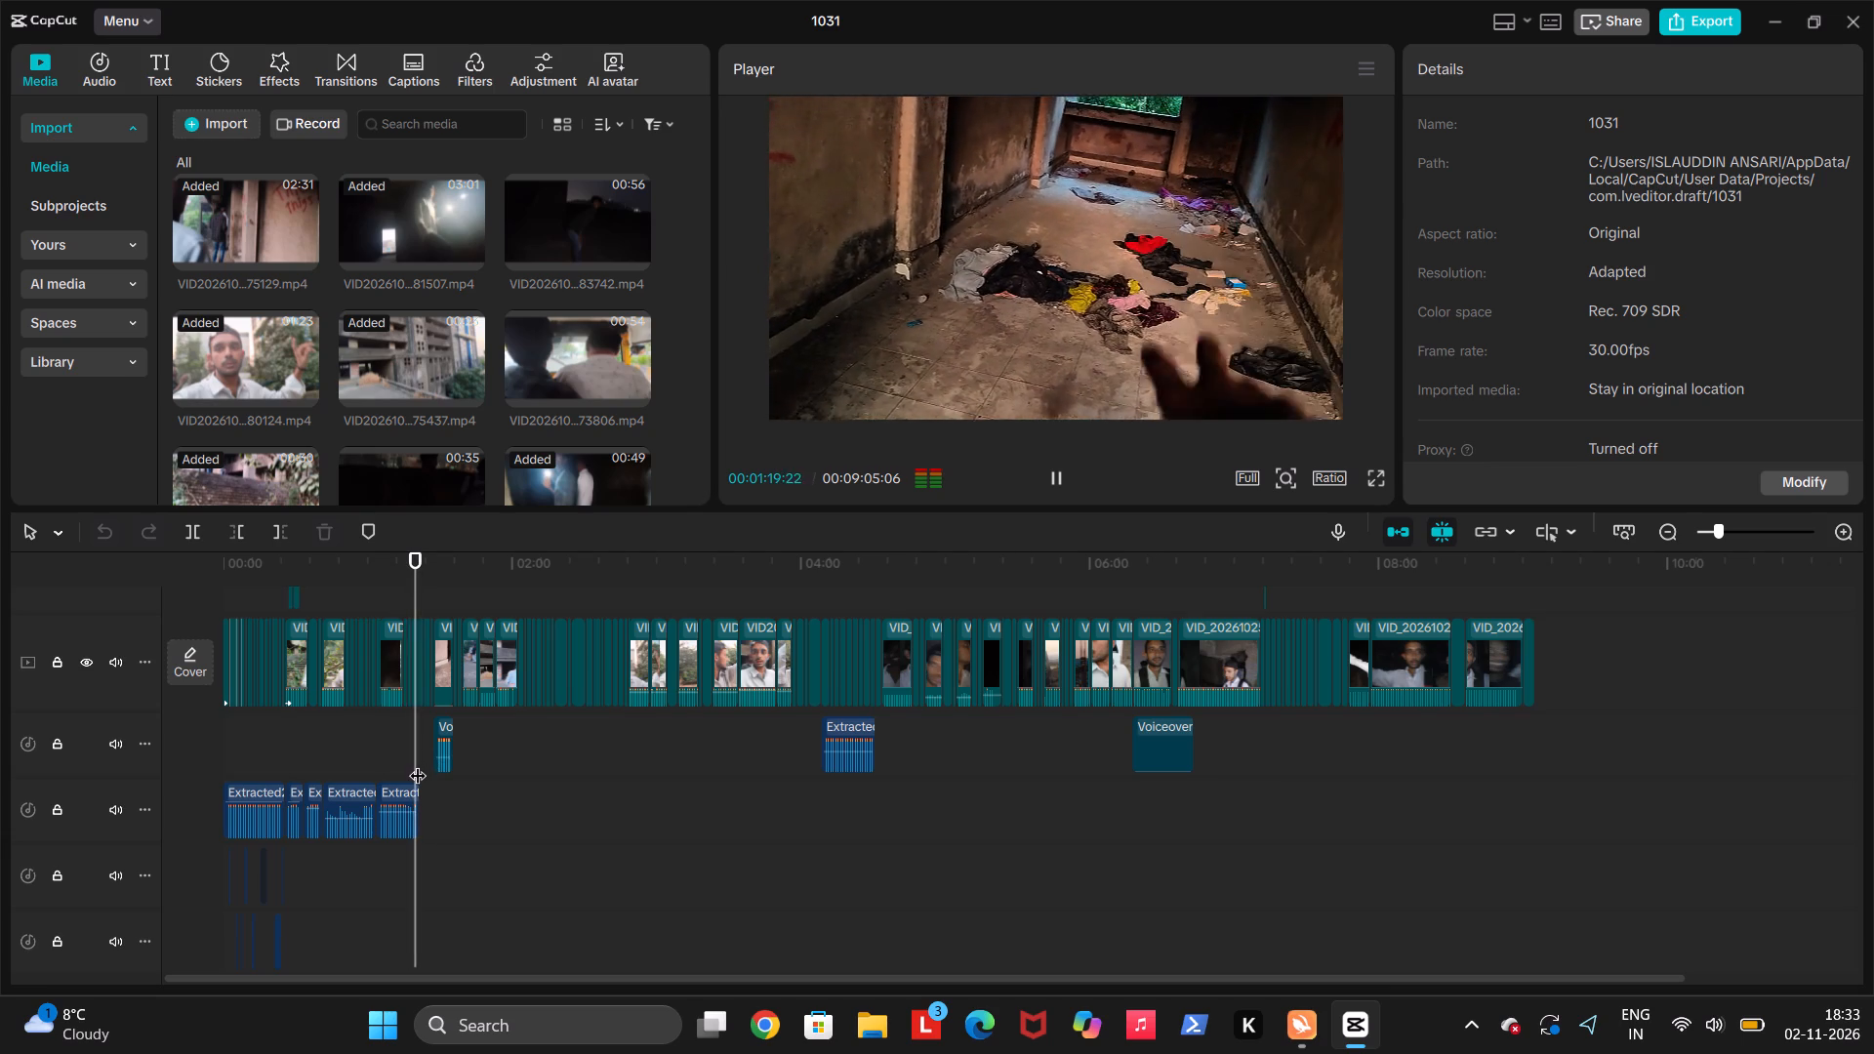
key(space)
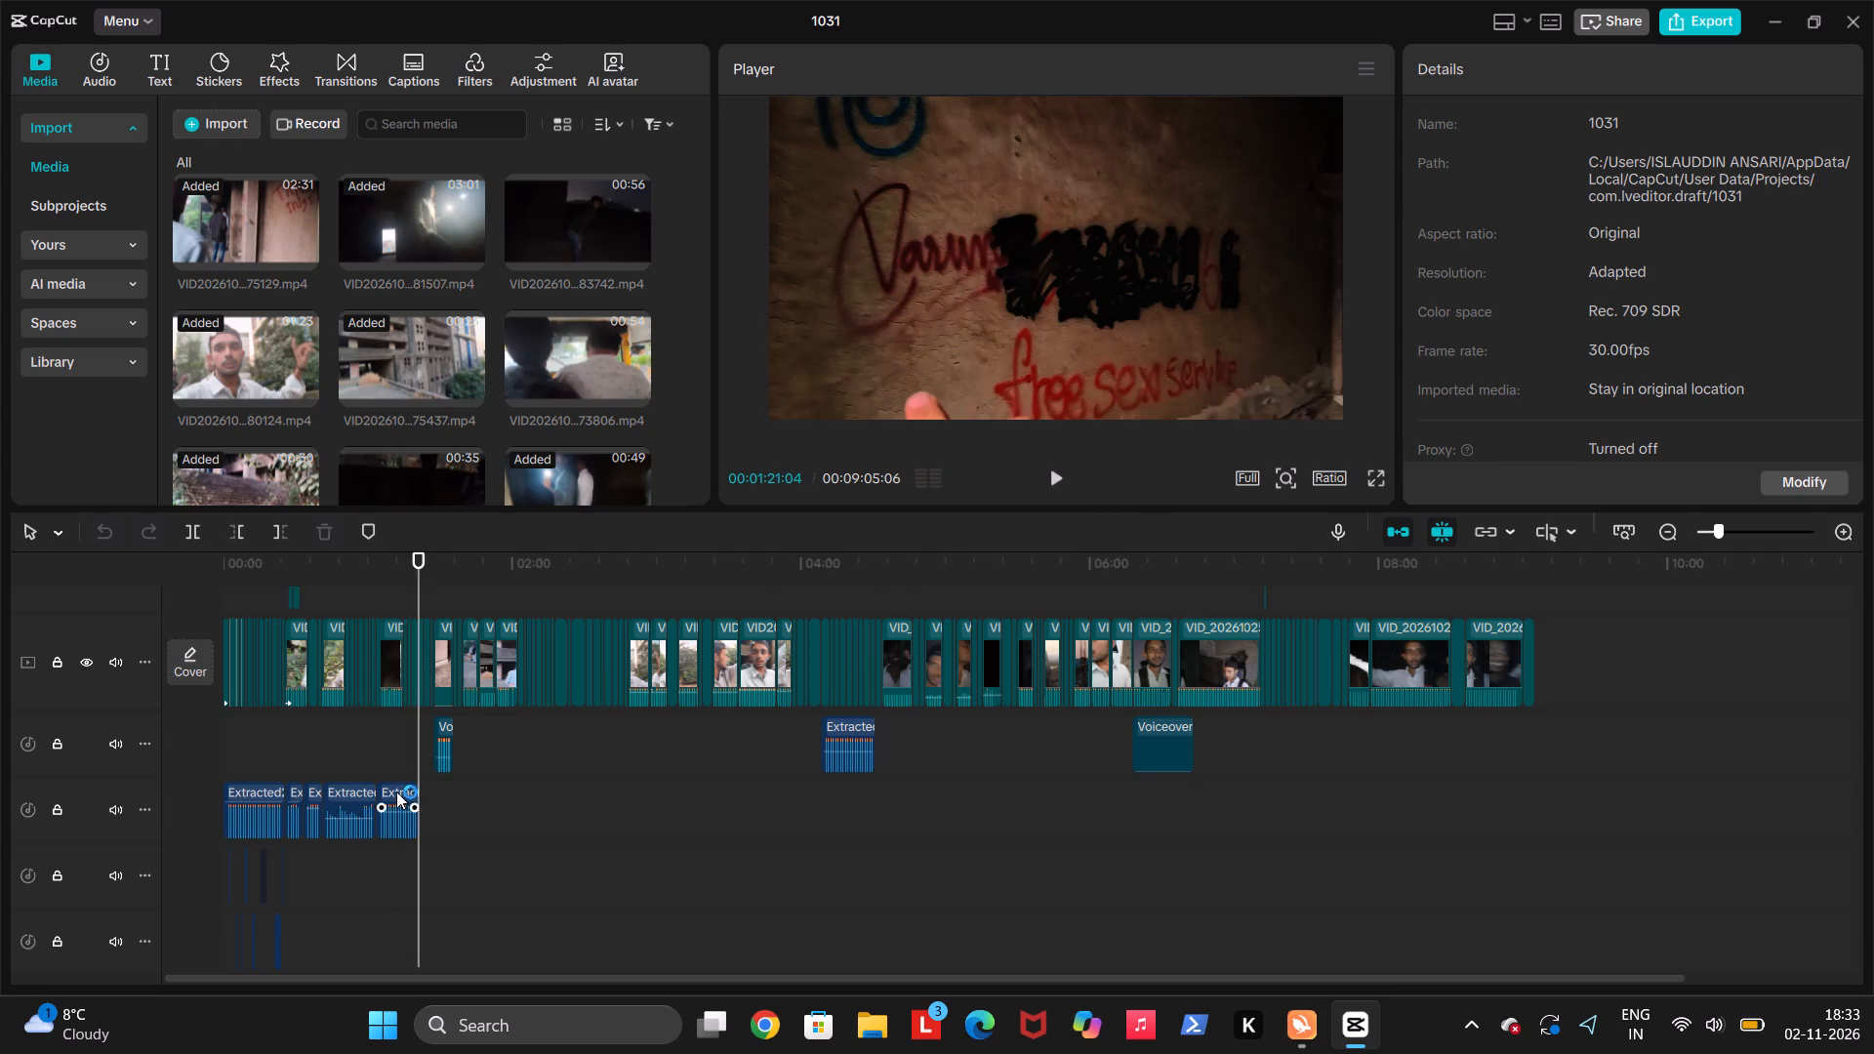
click(422, 794)
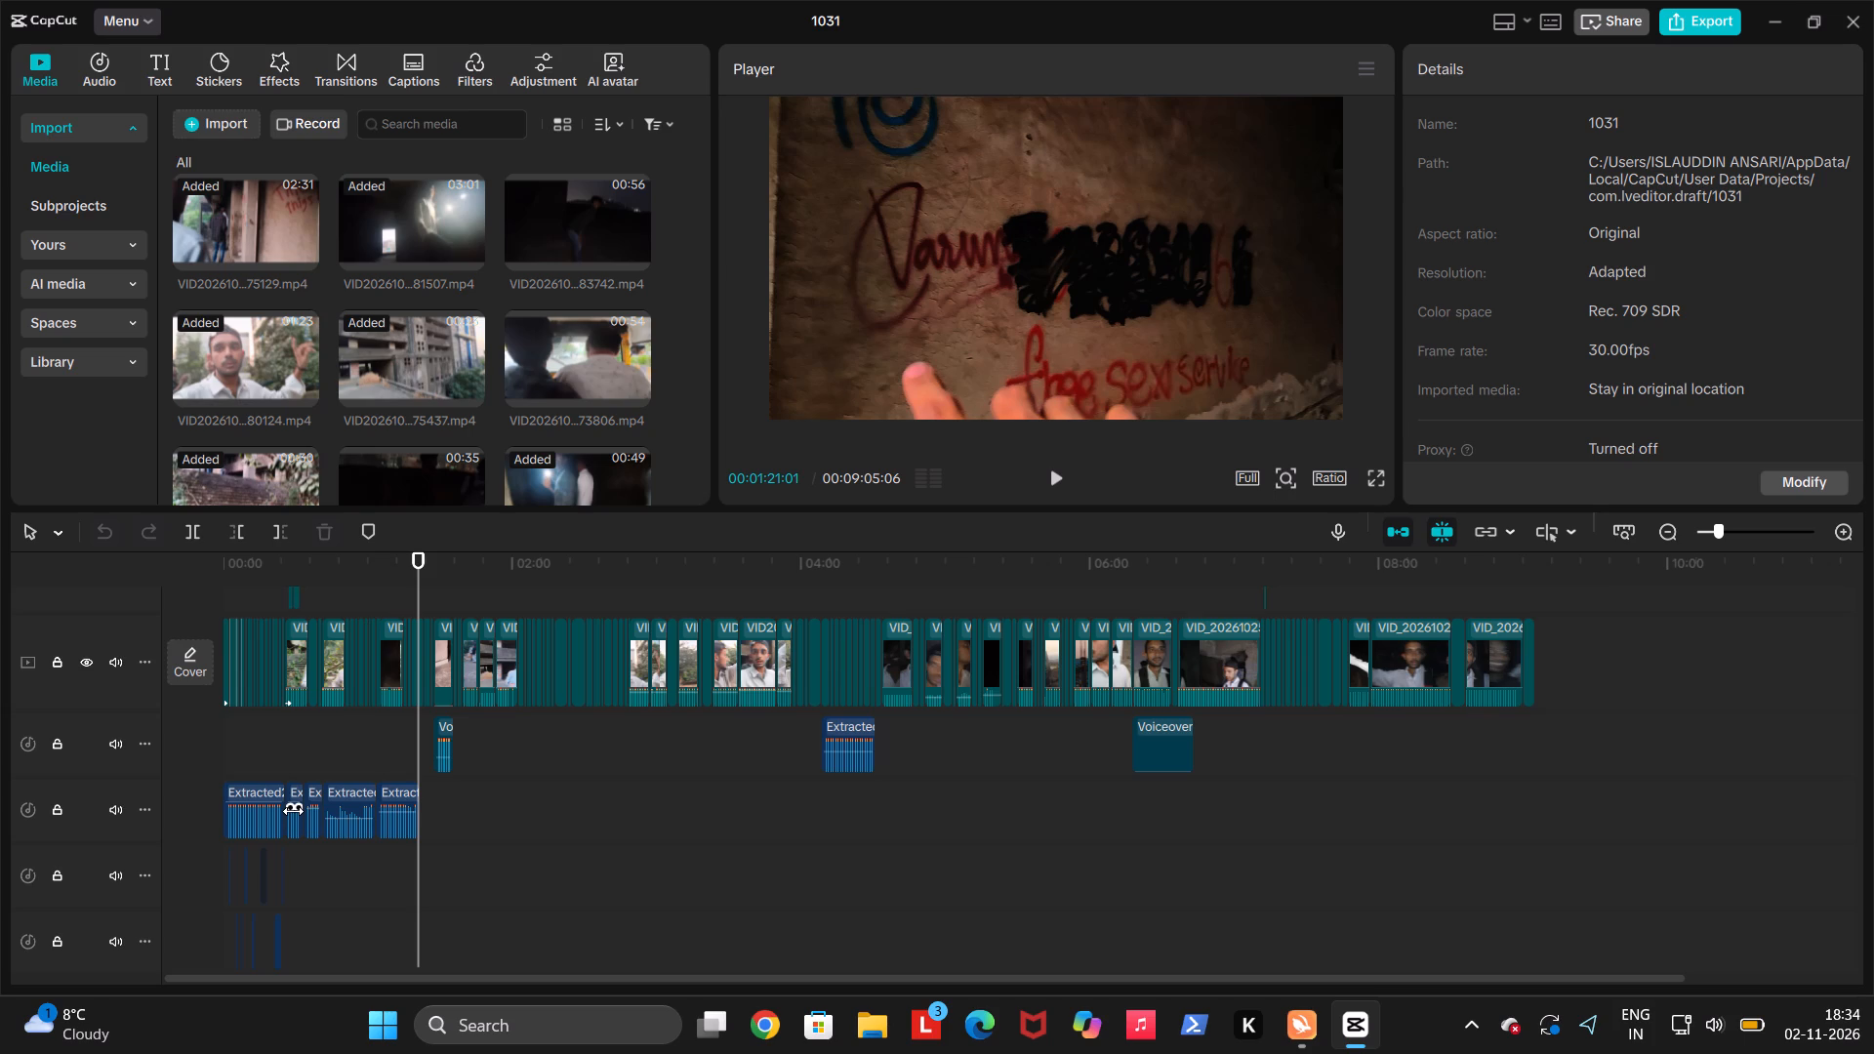
key(space)
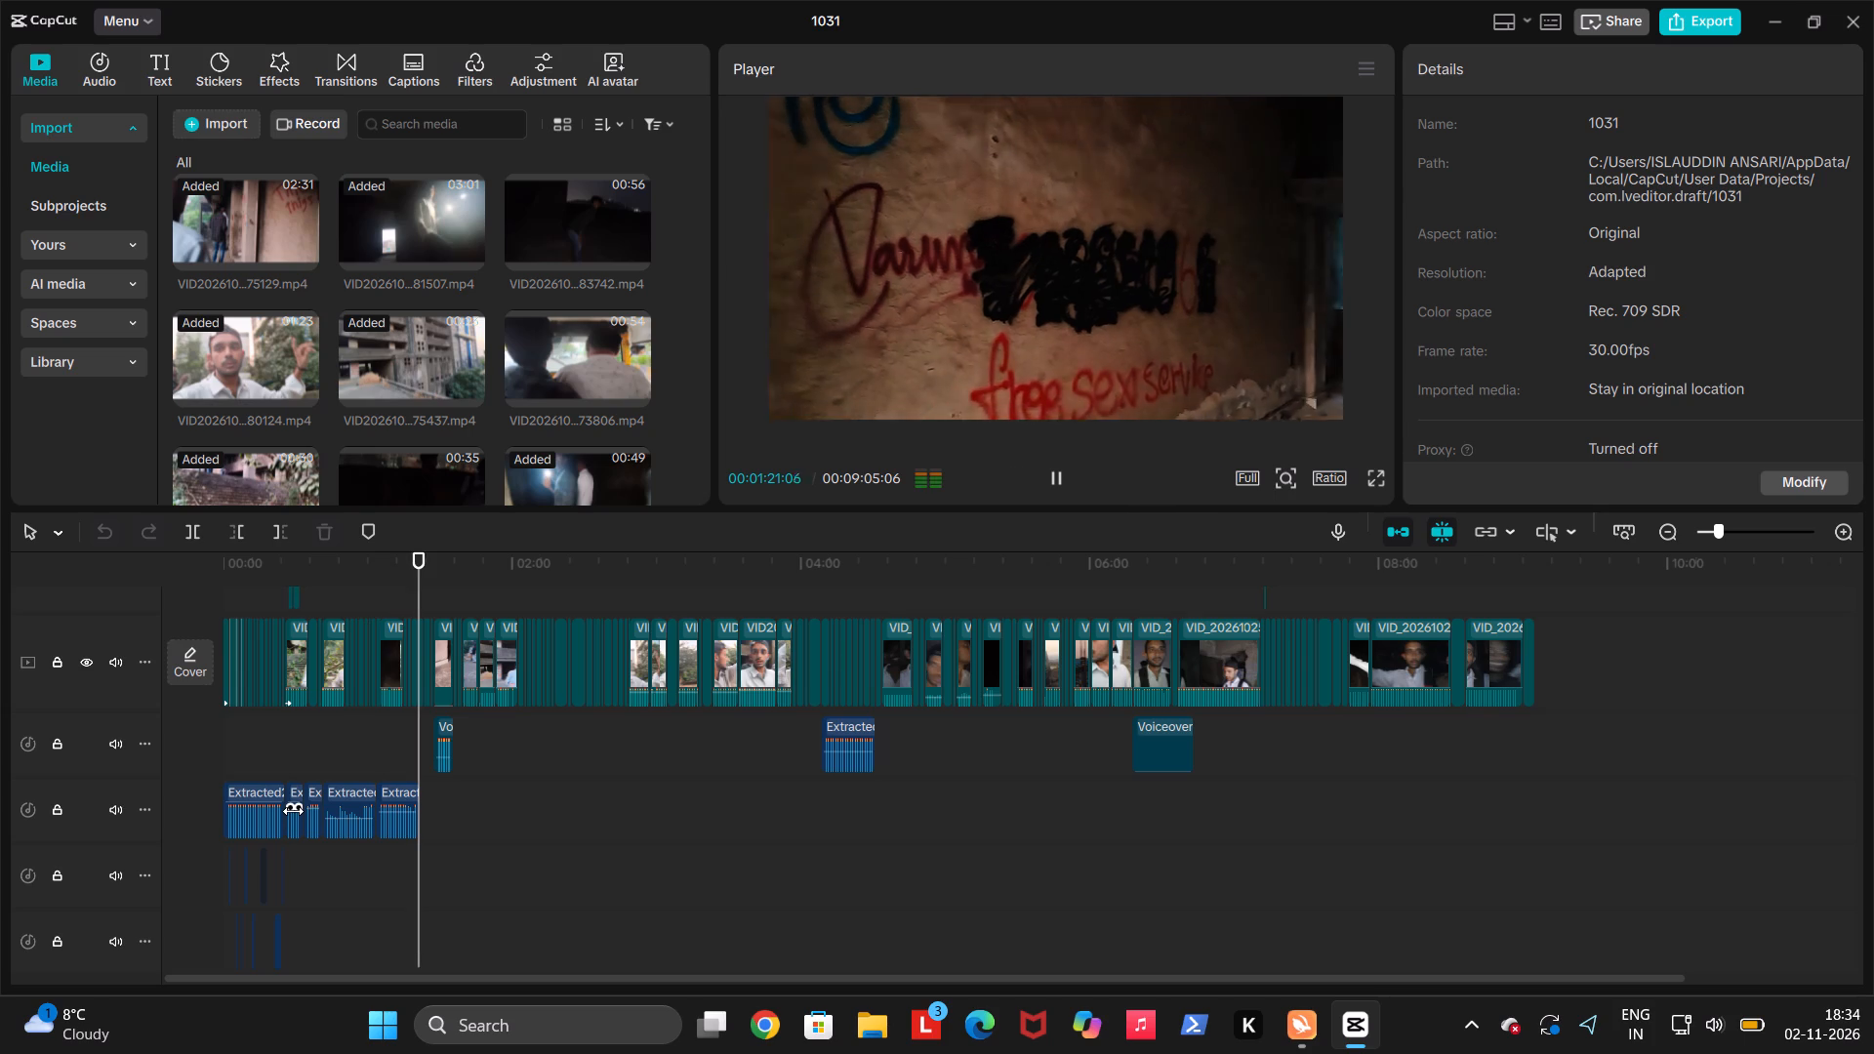
key(space)
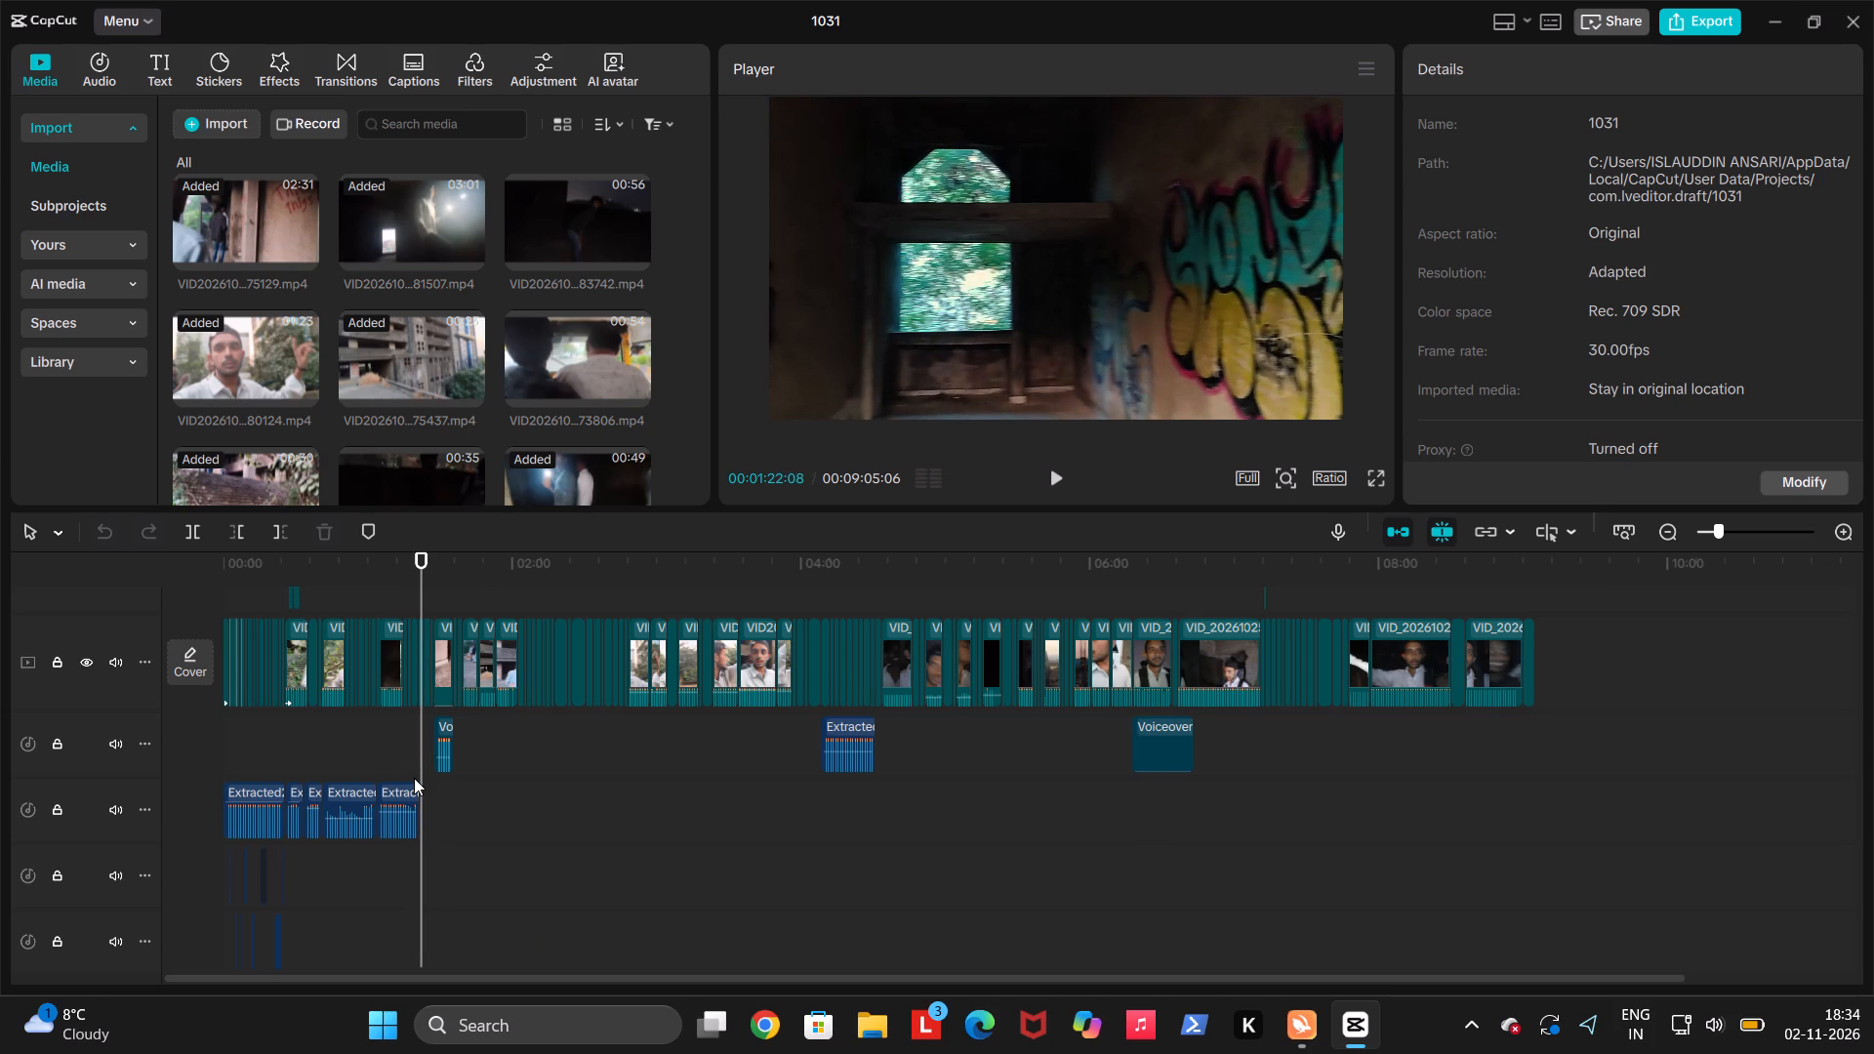
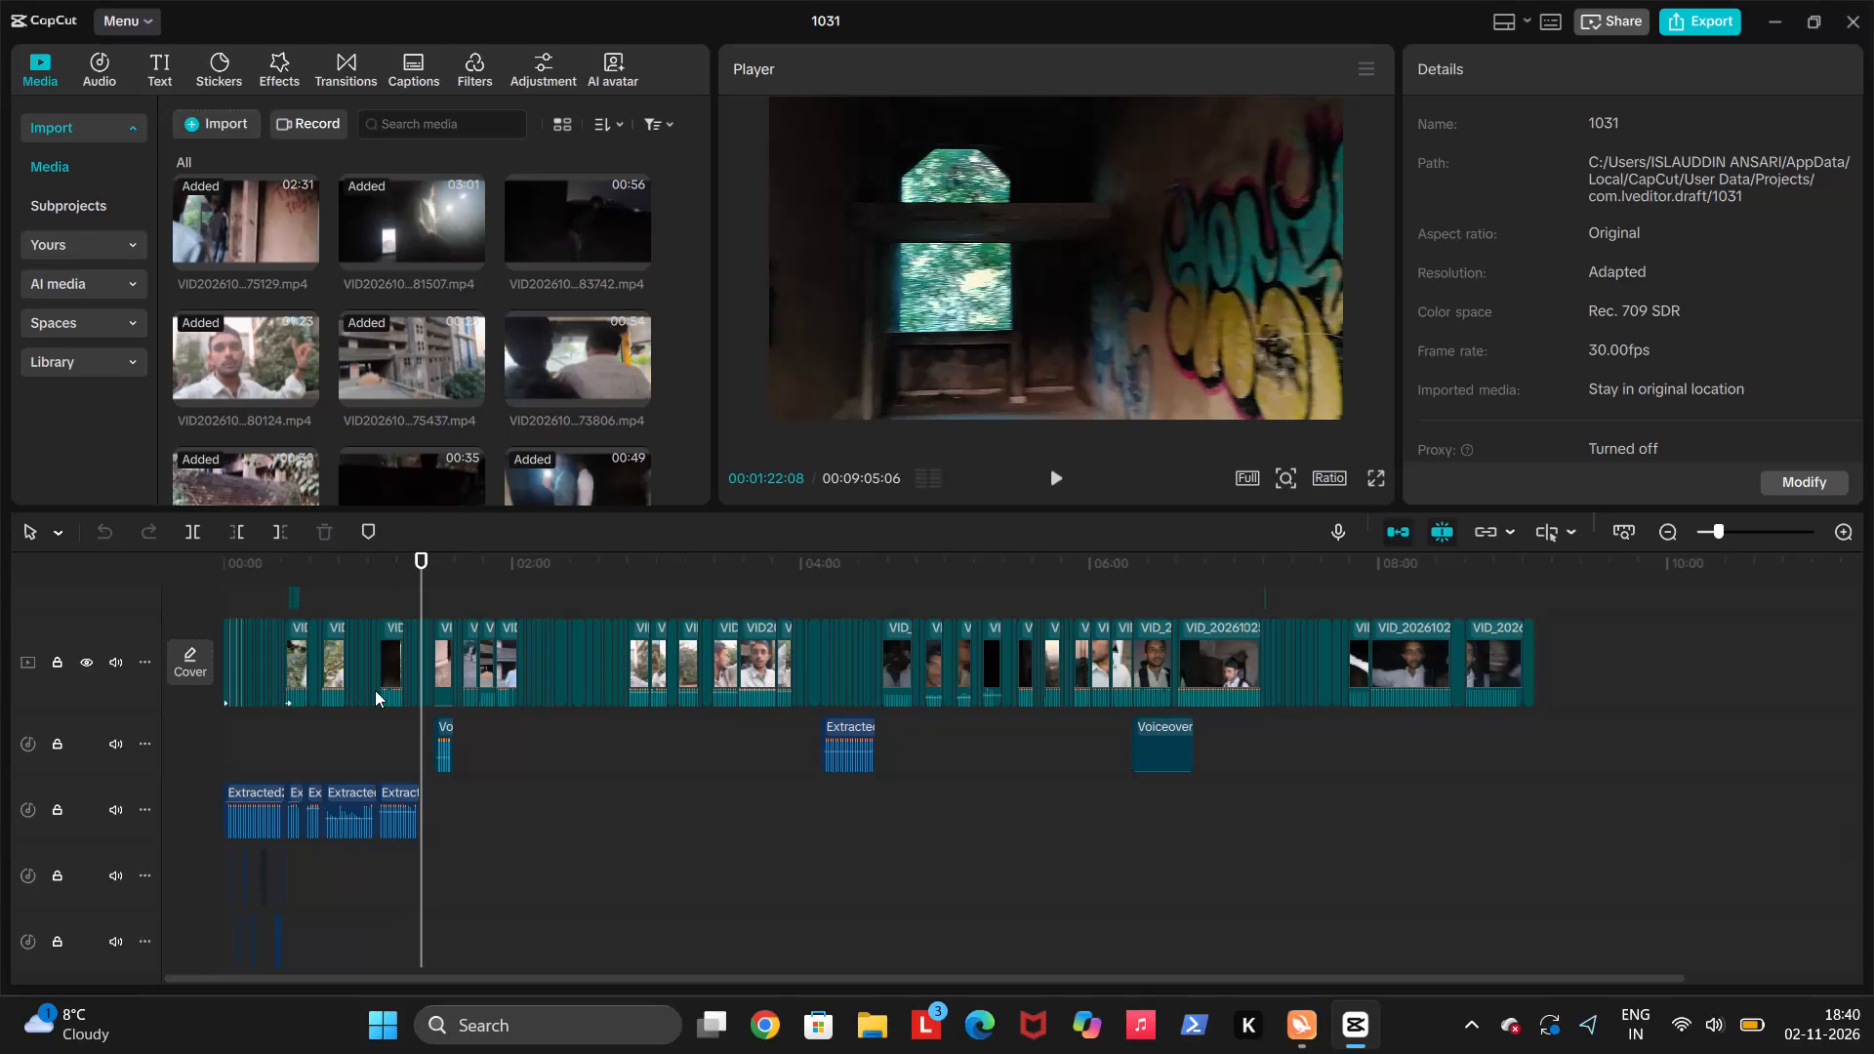
Extend the end of the last extracted audio clip in the opening section to about 00:02:33.
click(422, 805)
click(409, 778)
key(space)
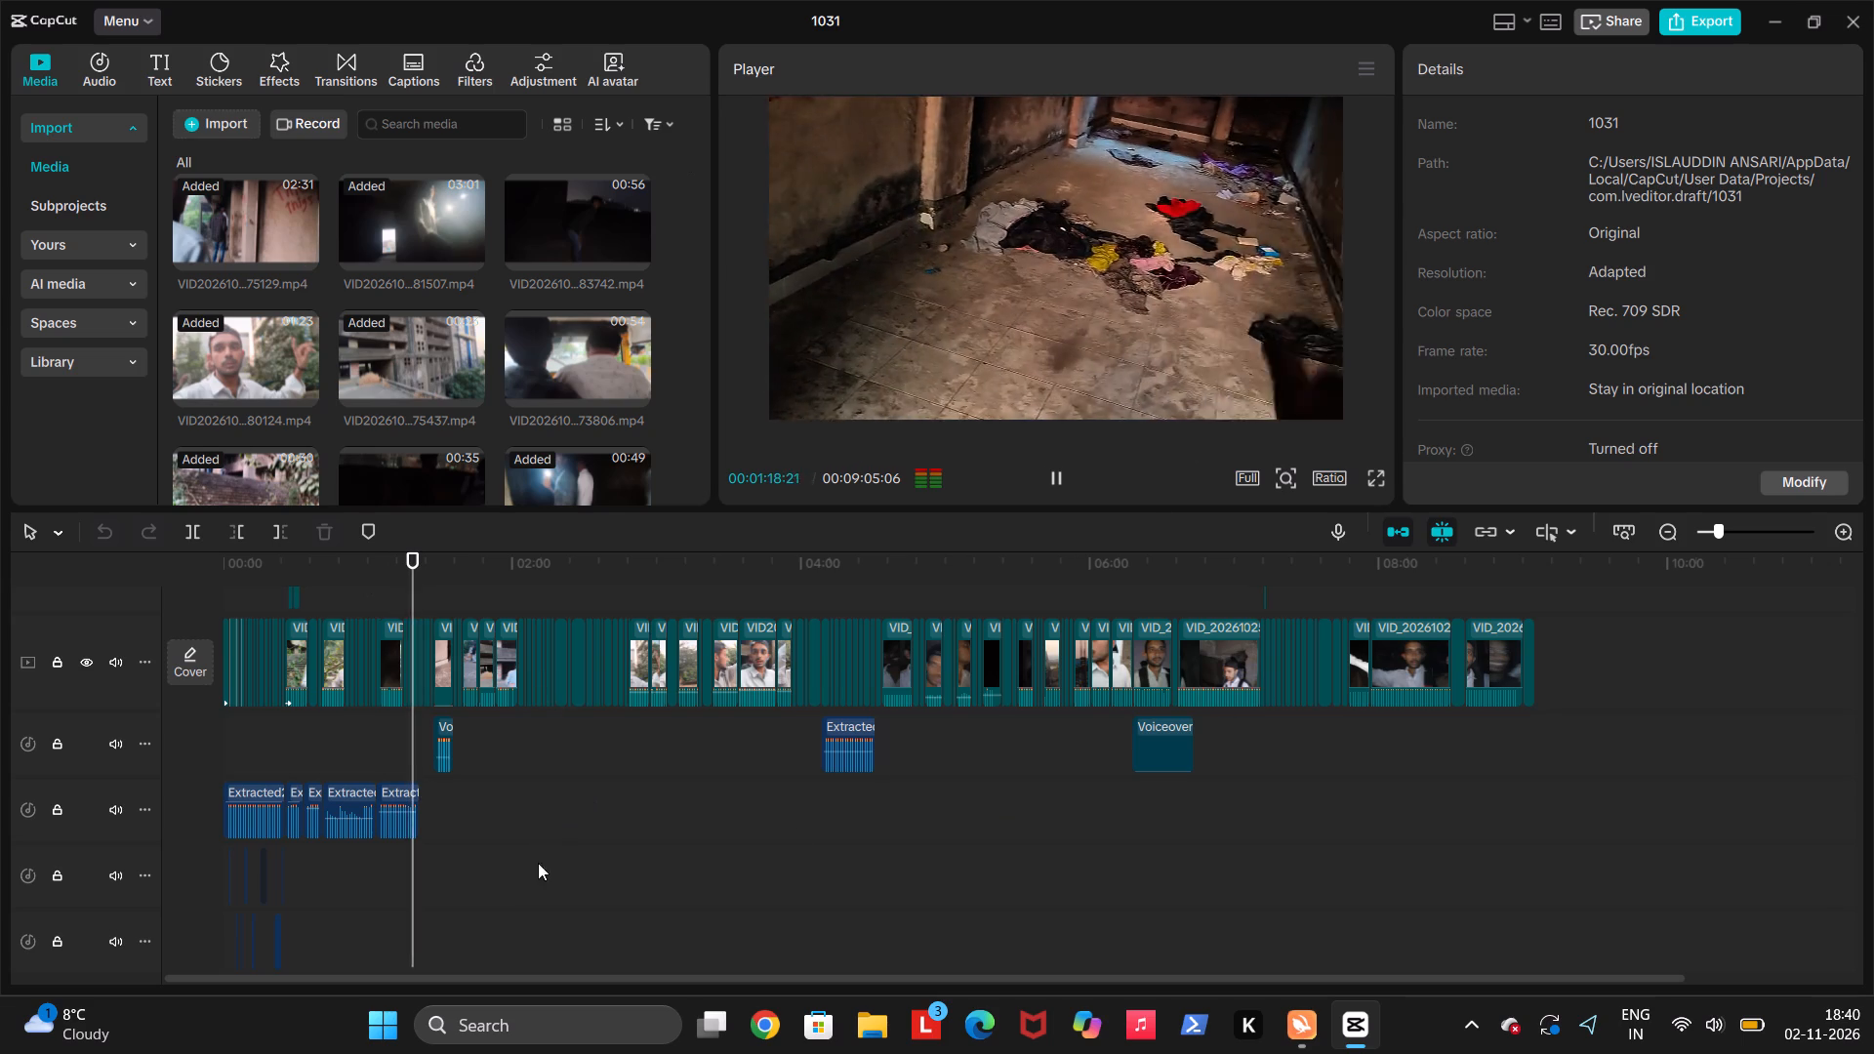
click(406, 818)
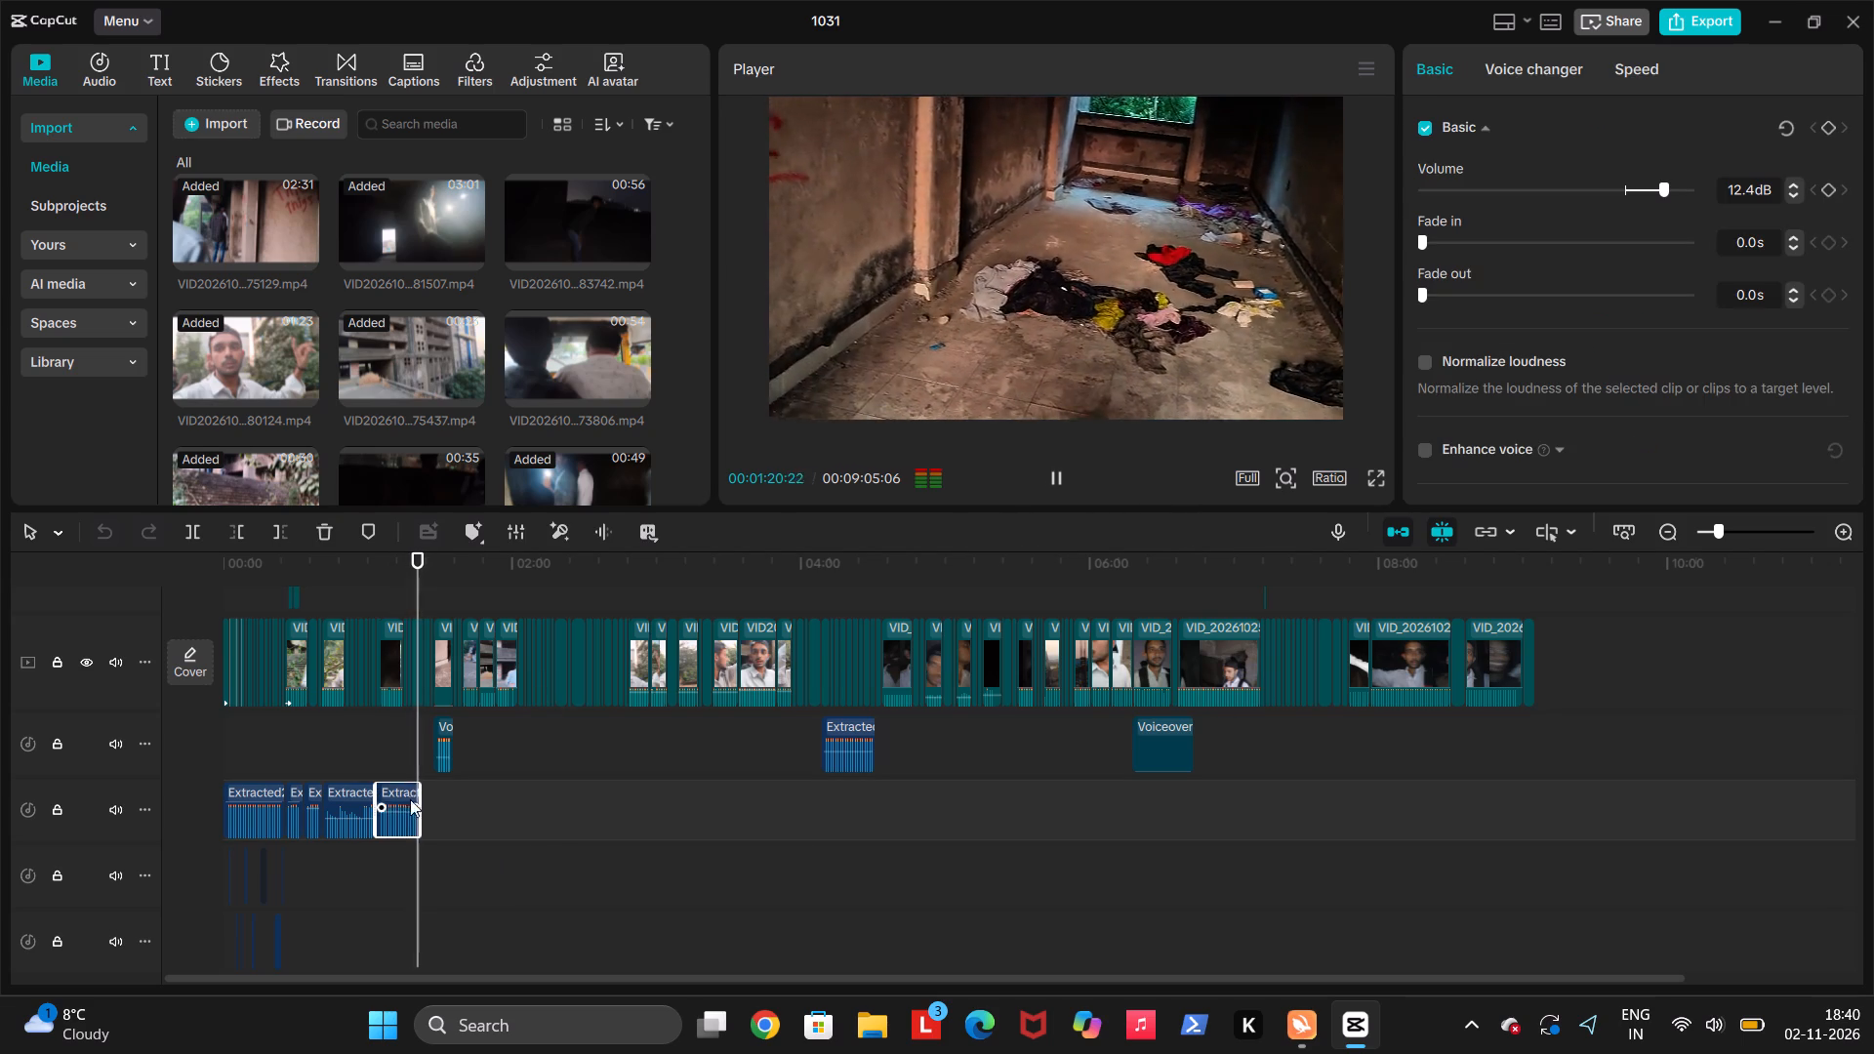
key(space)
drag(424, 803, 595, 814)
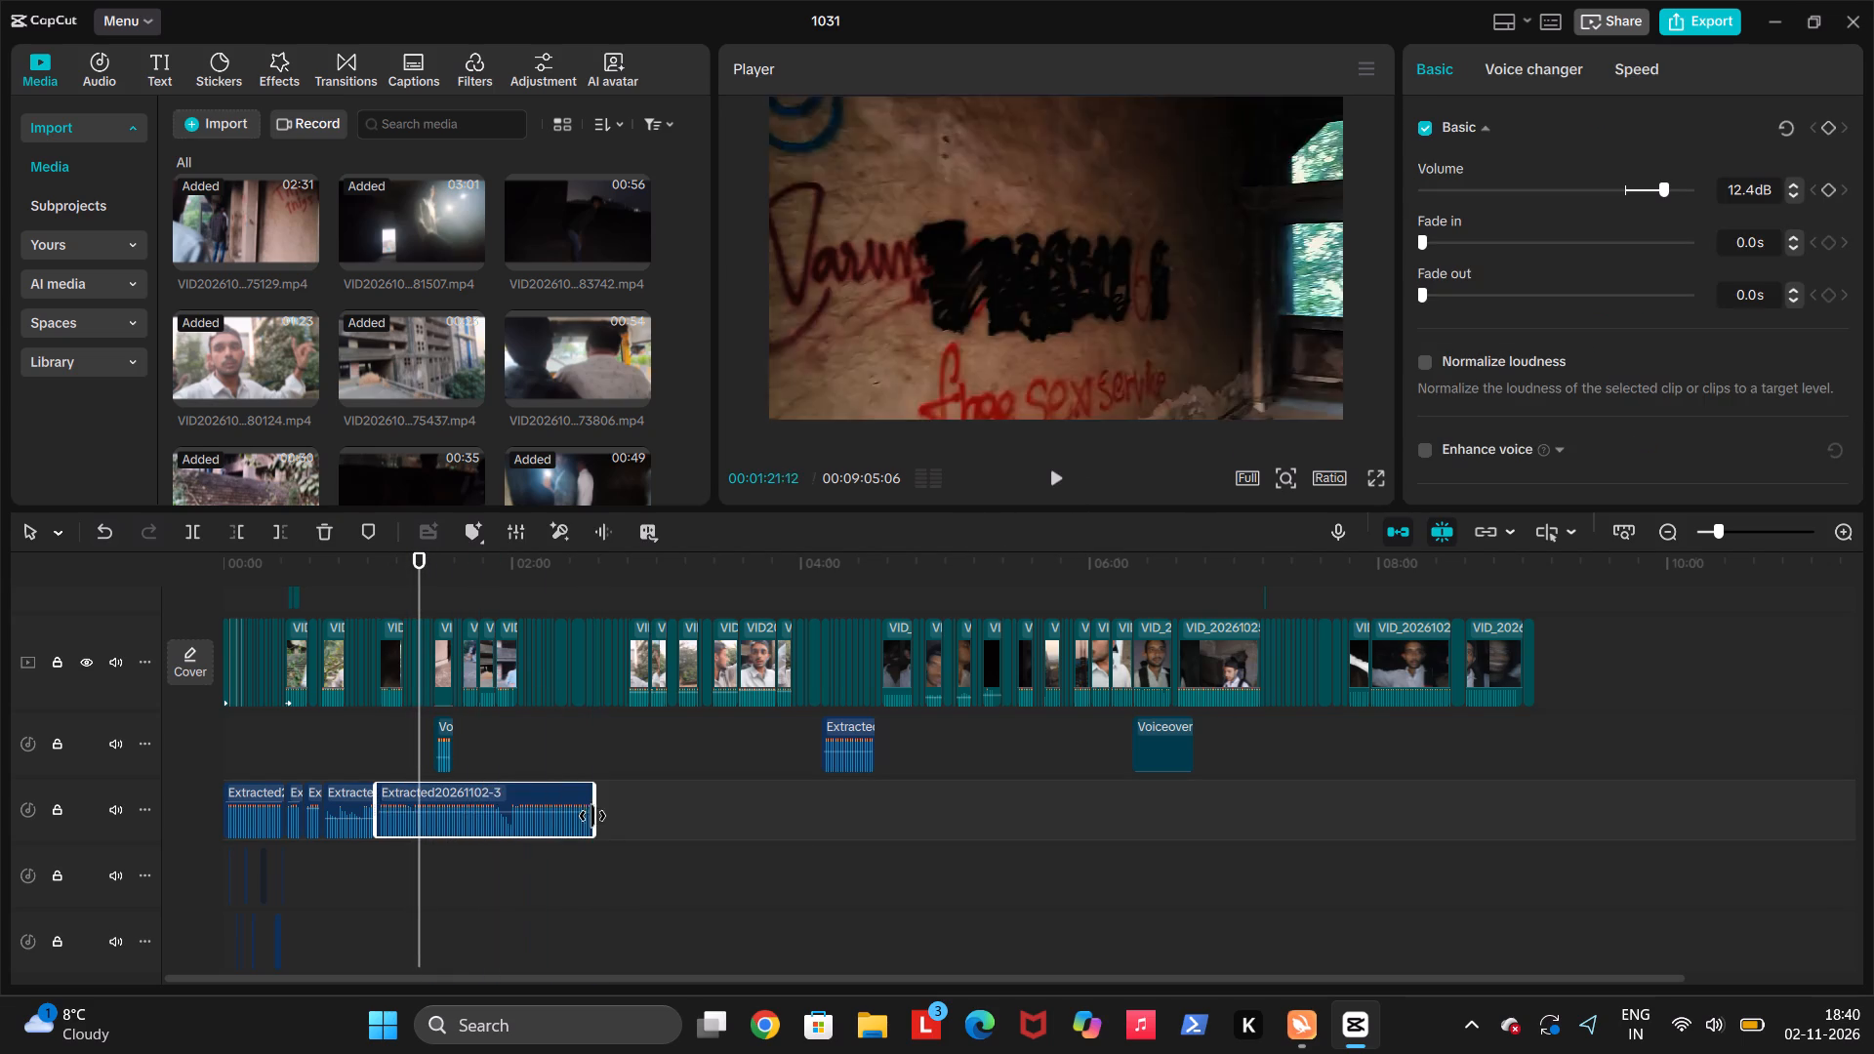
Play back the extended audio clip and split it at 00:01:18:10.
key(space)
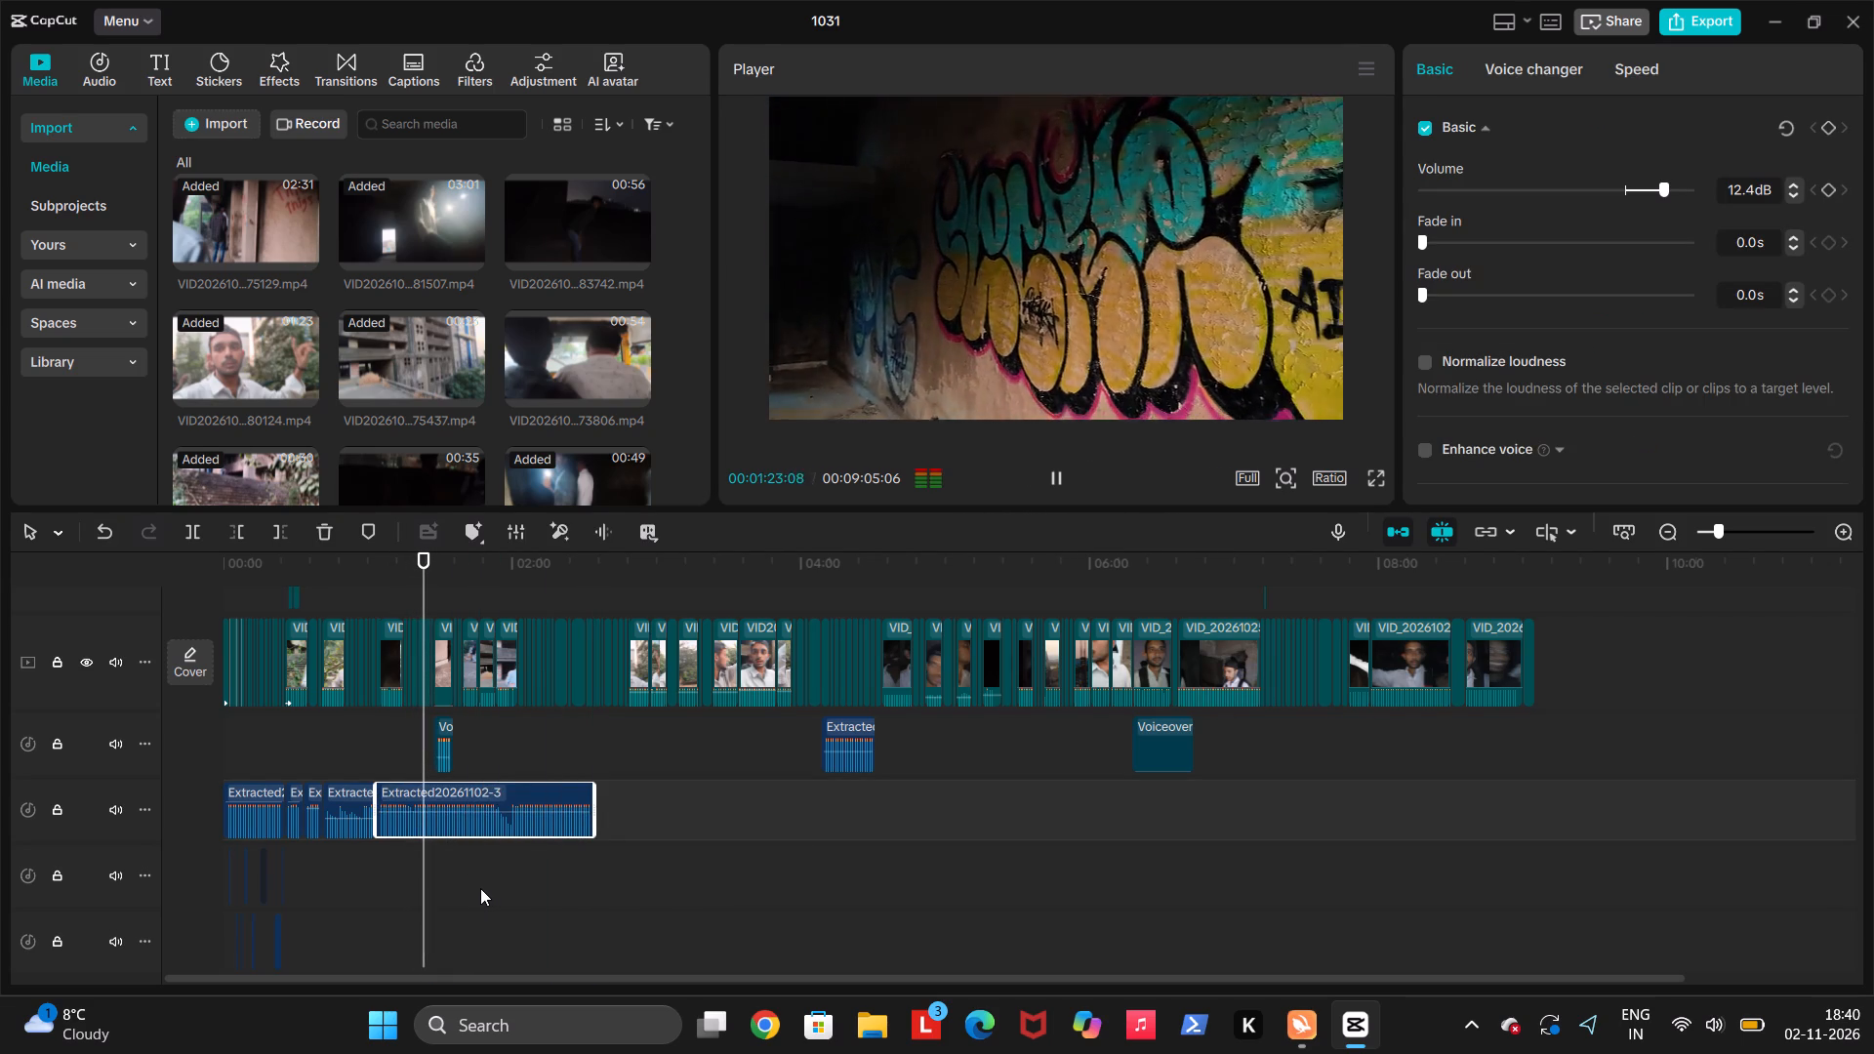
ctrl+scroll(460, 832, up, 4)
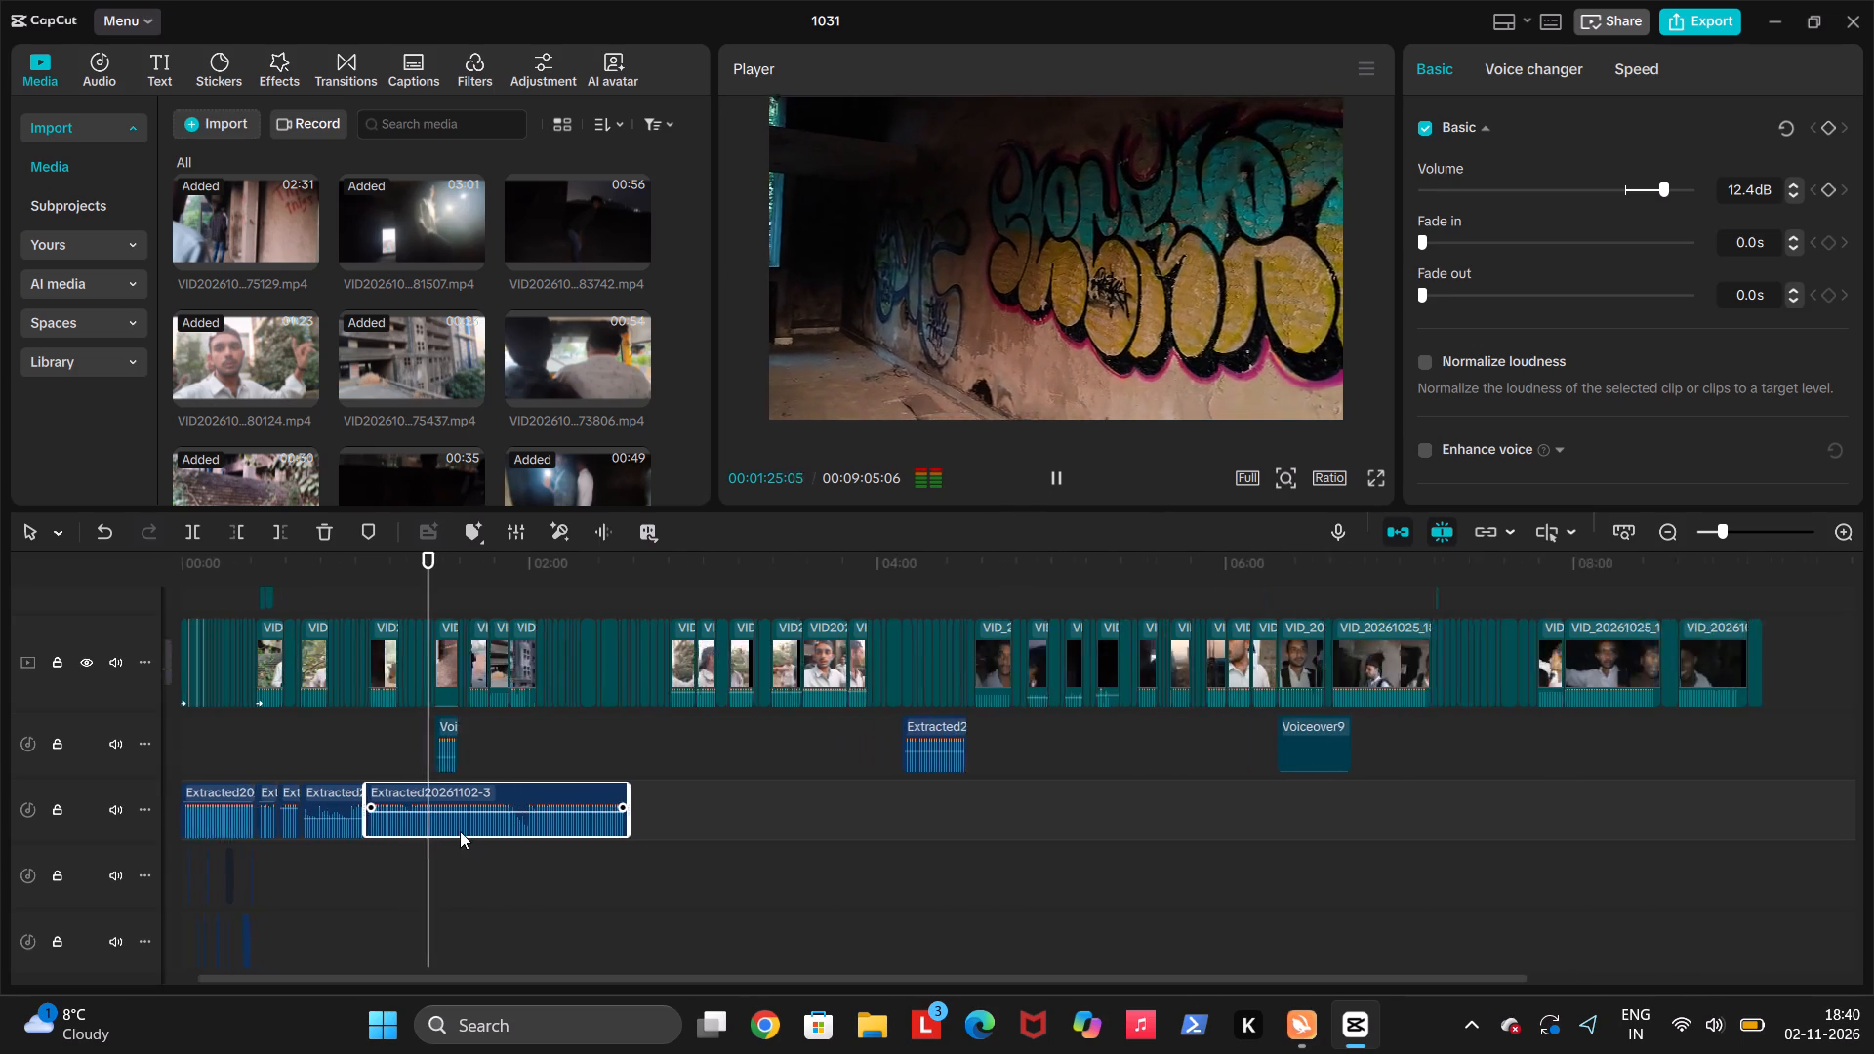
ctrl+scroll(460, 831, up, 4)
scroll(462, 830, down, 1)
ctrl+scroll(462, 830, up, 3)
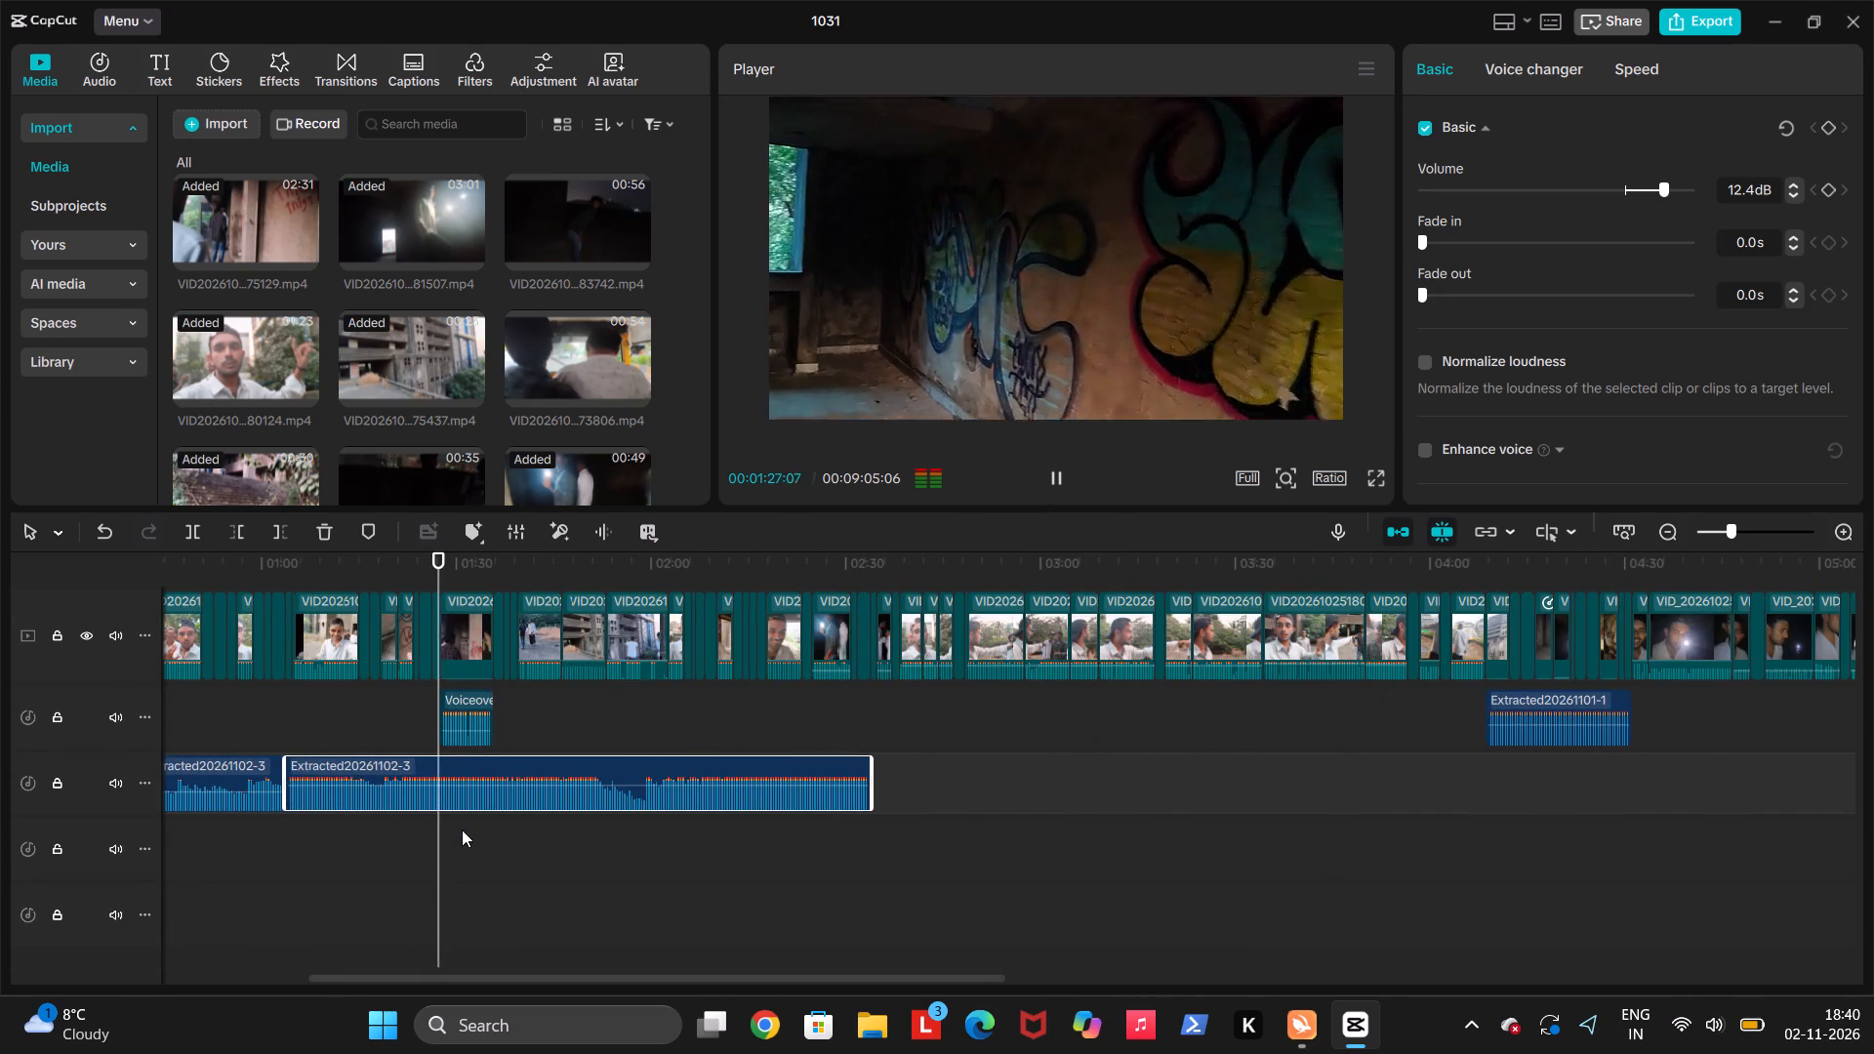
key(Up)
key(Up)
key(Up)
key(Up)
key(Up)
key(Up)
key(Up)
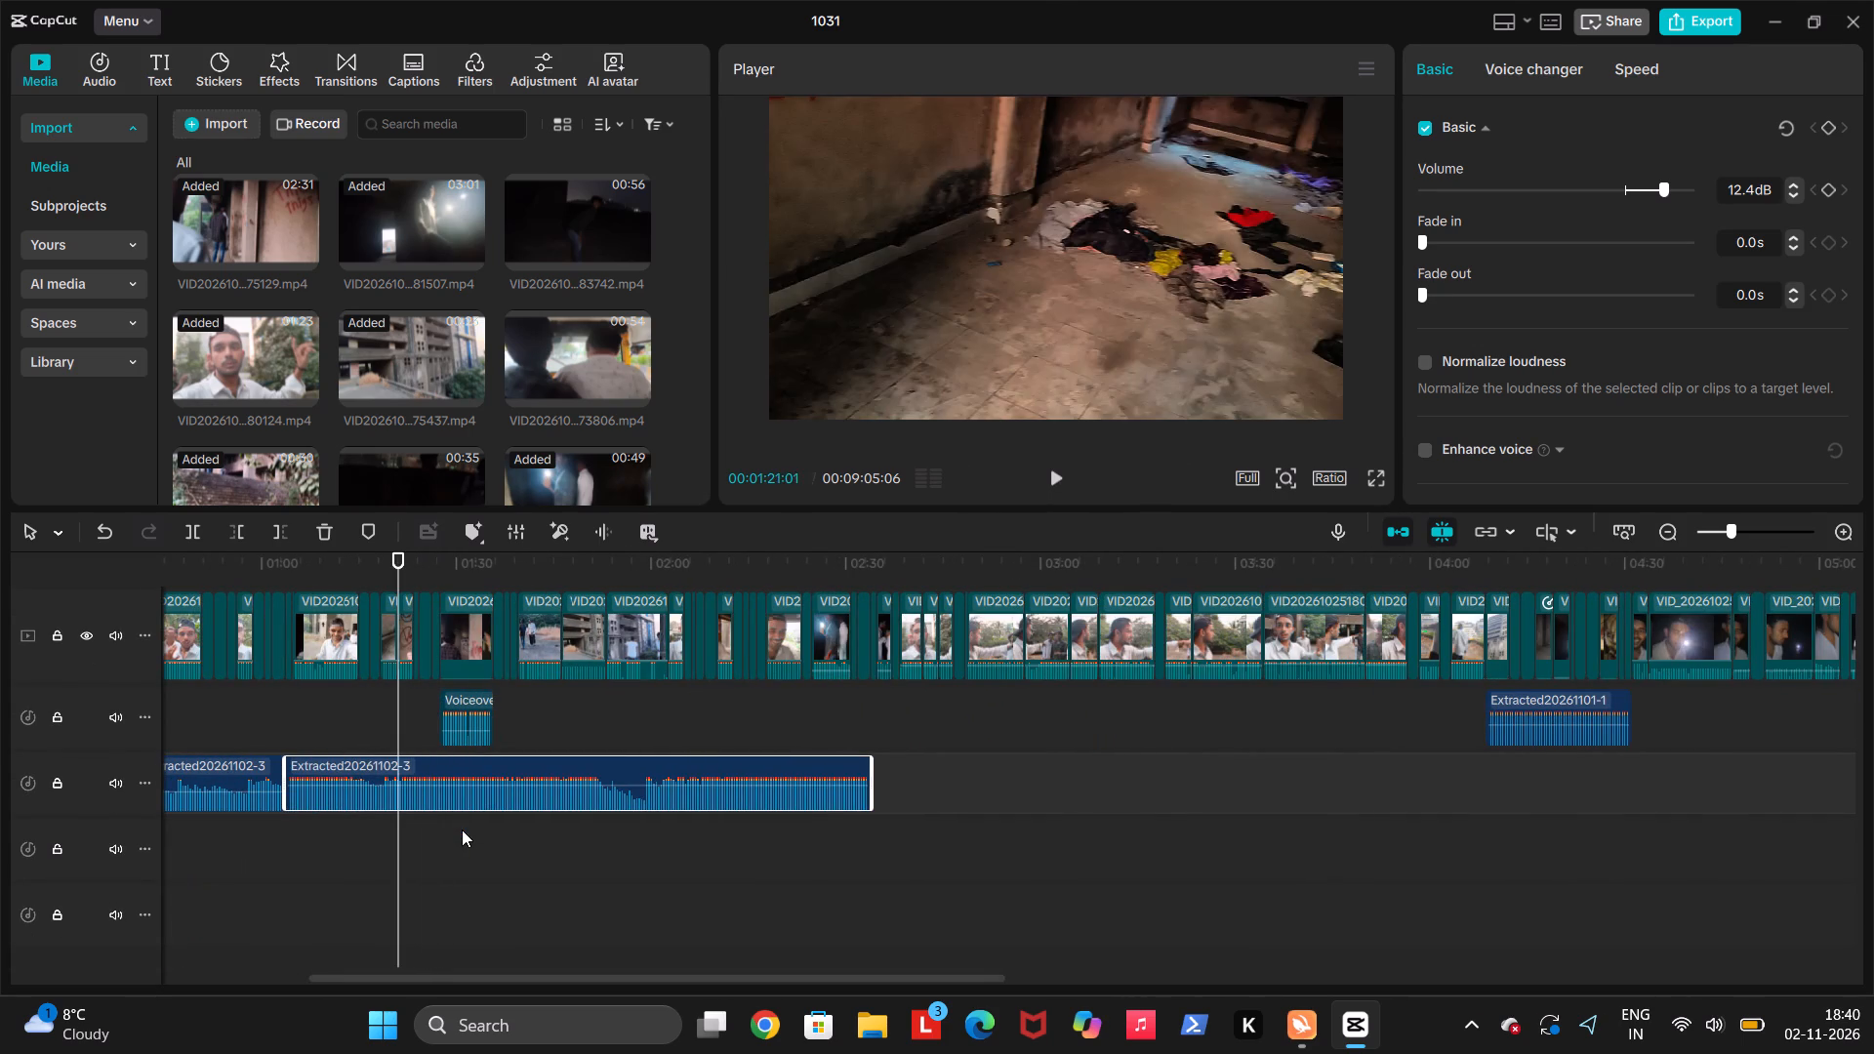
key(Up)
key(space)
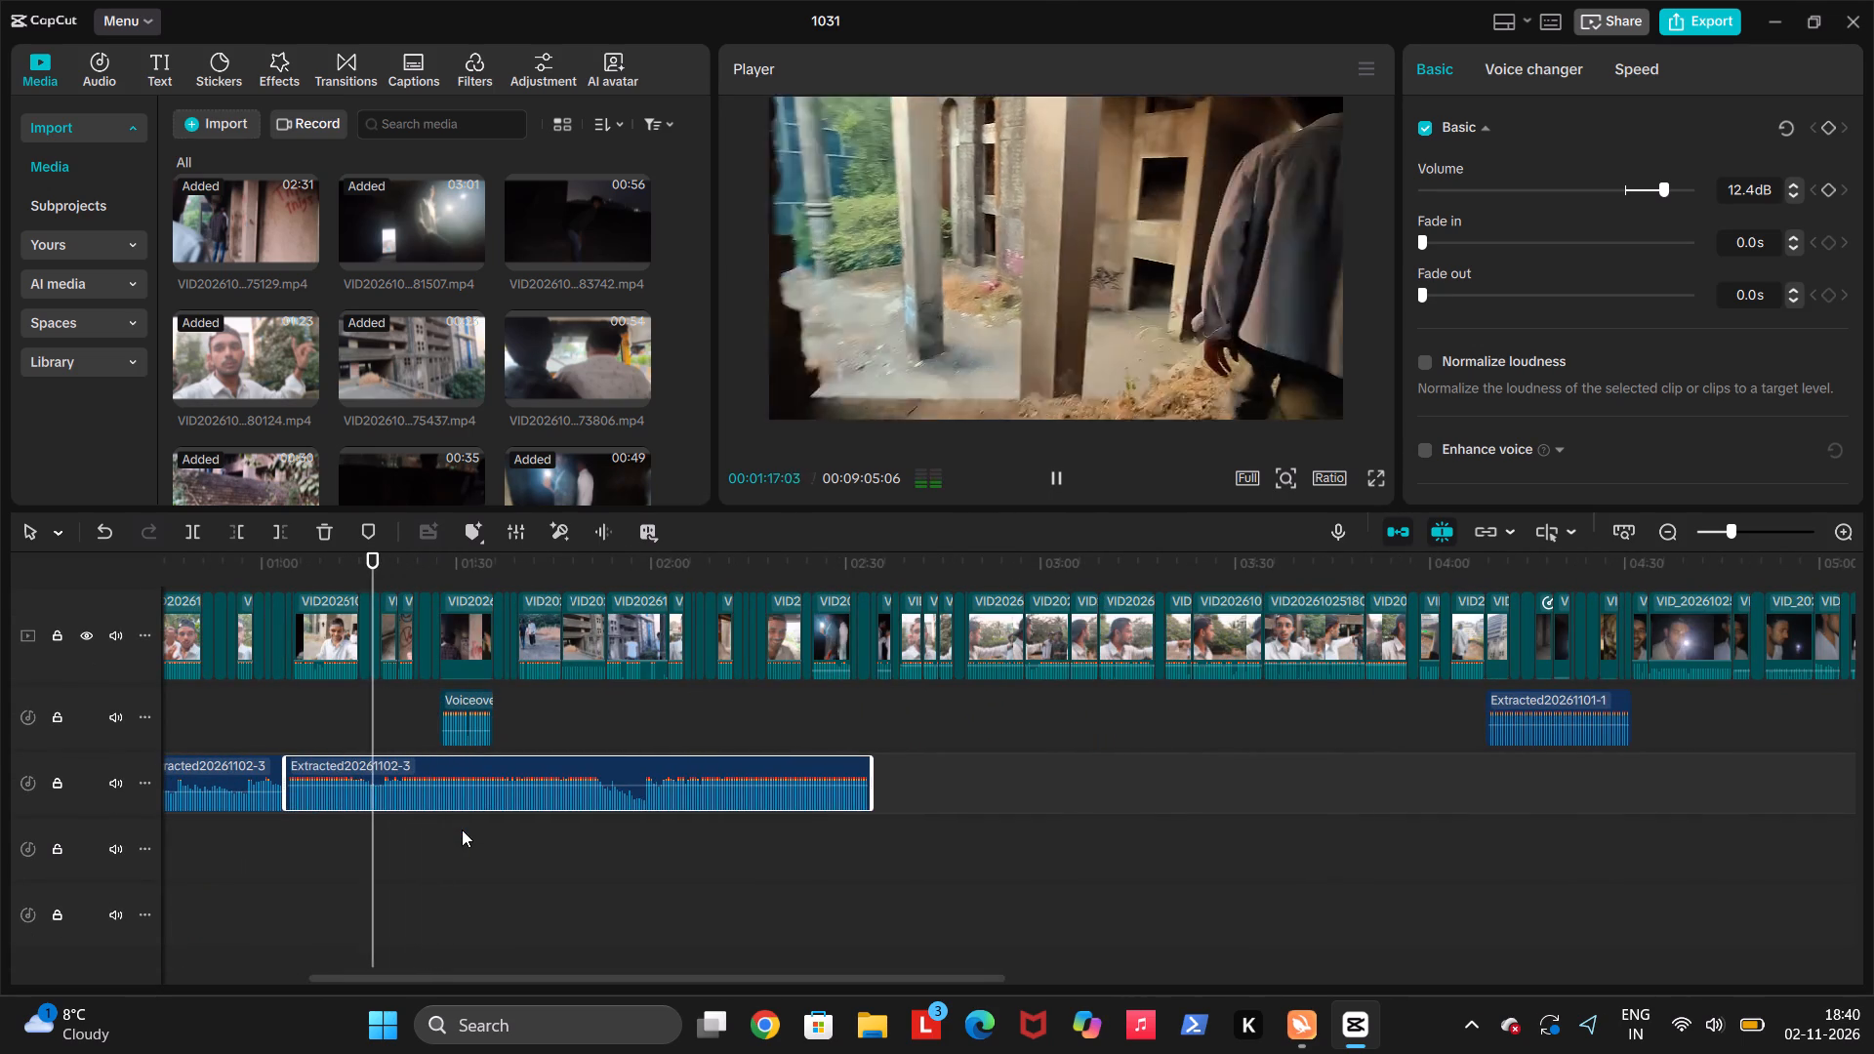
key(space)
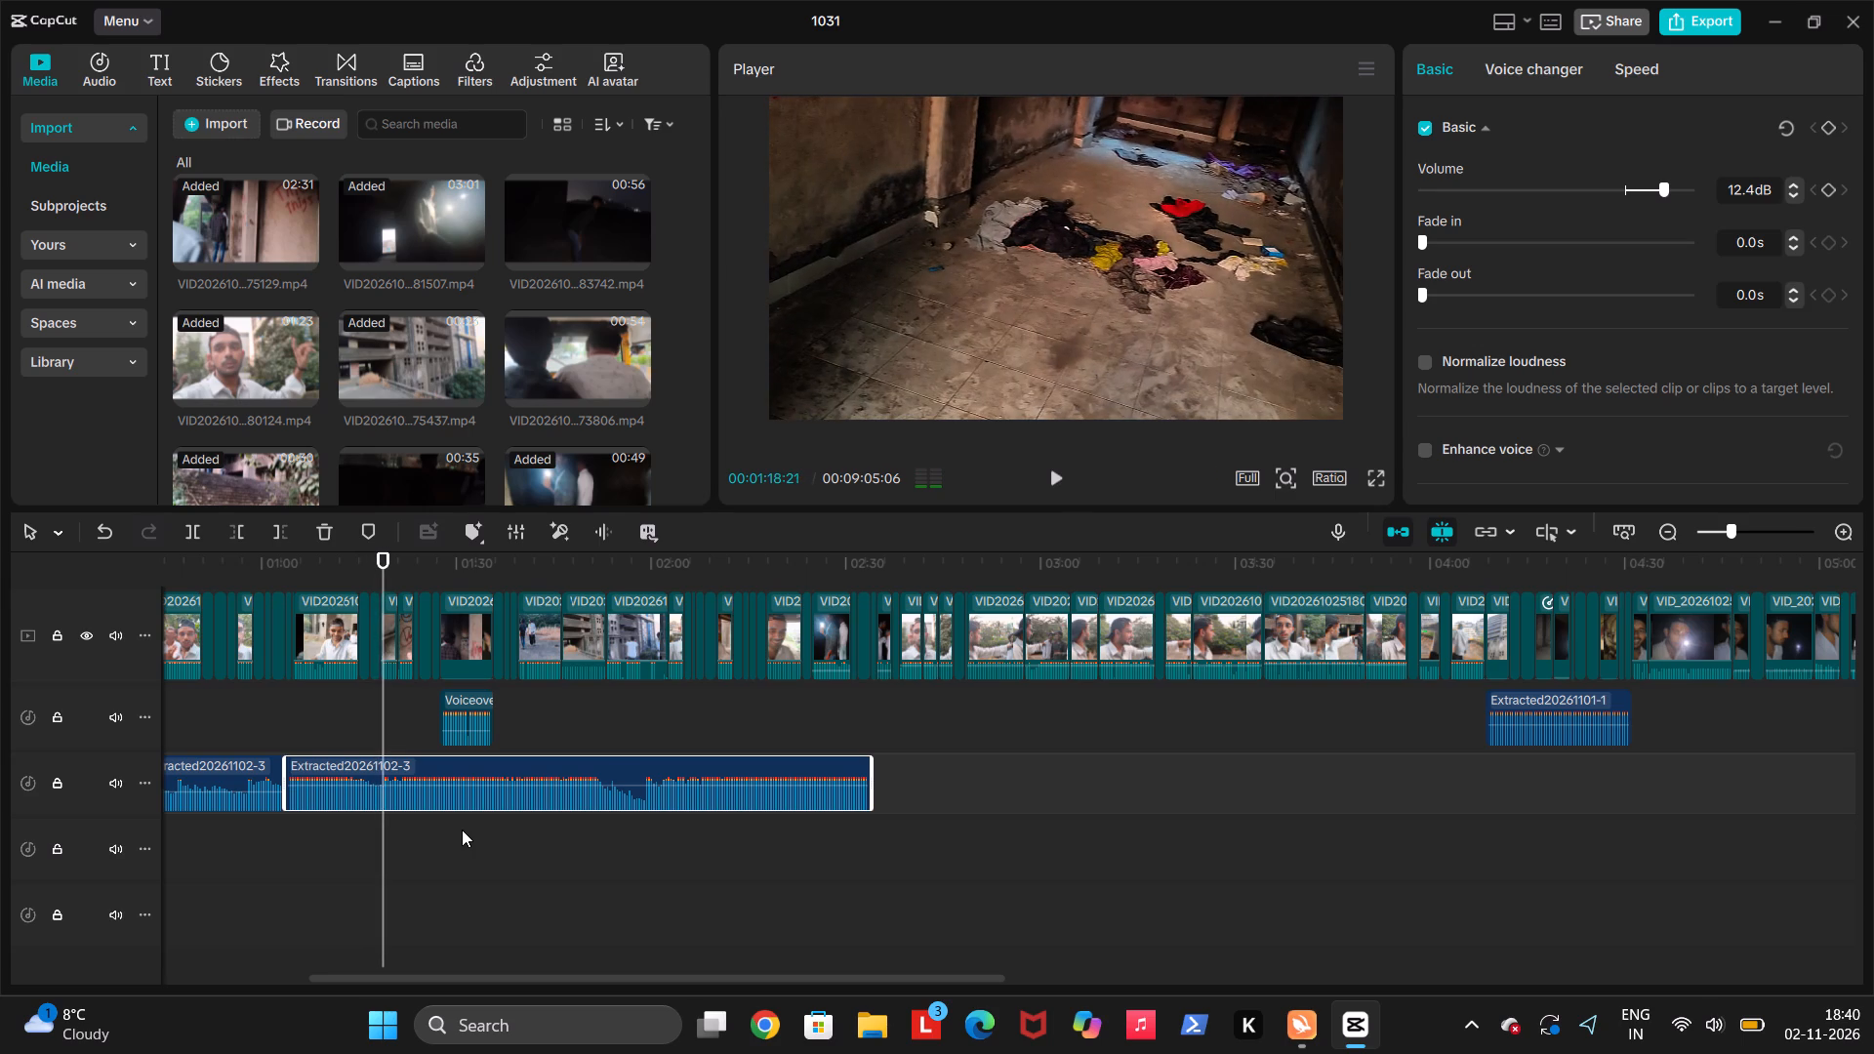
key(Up)
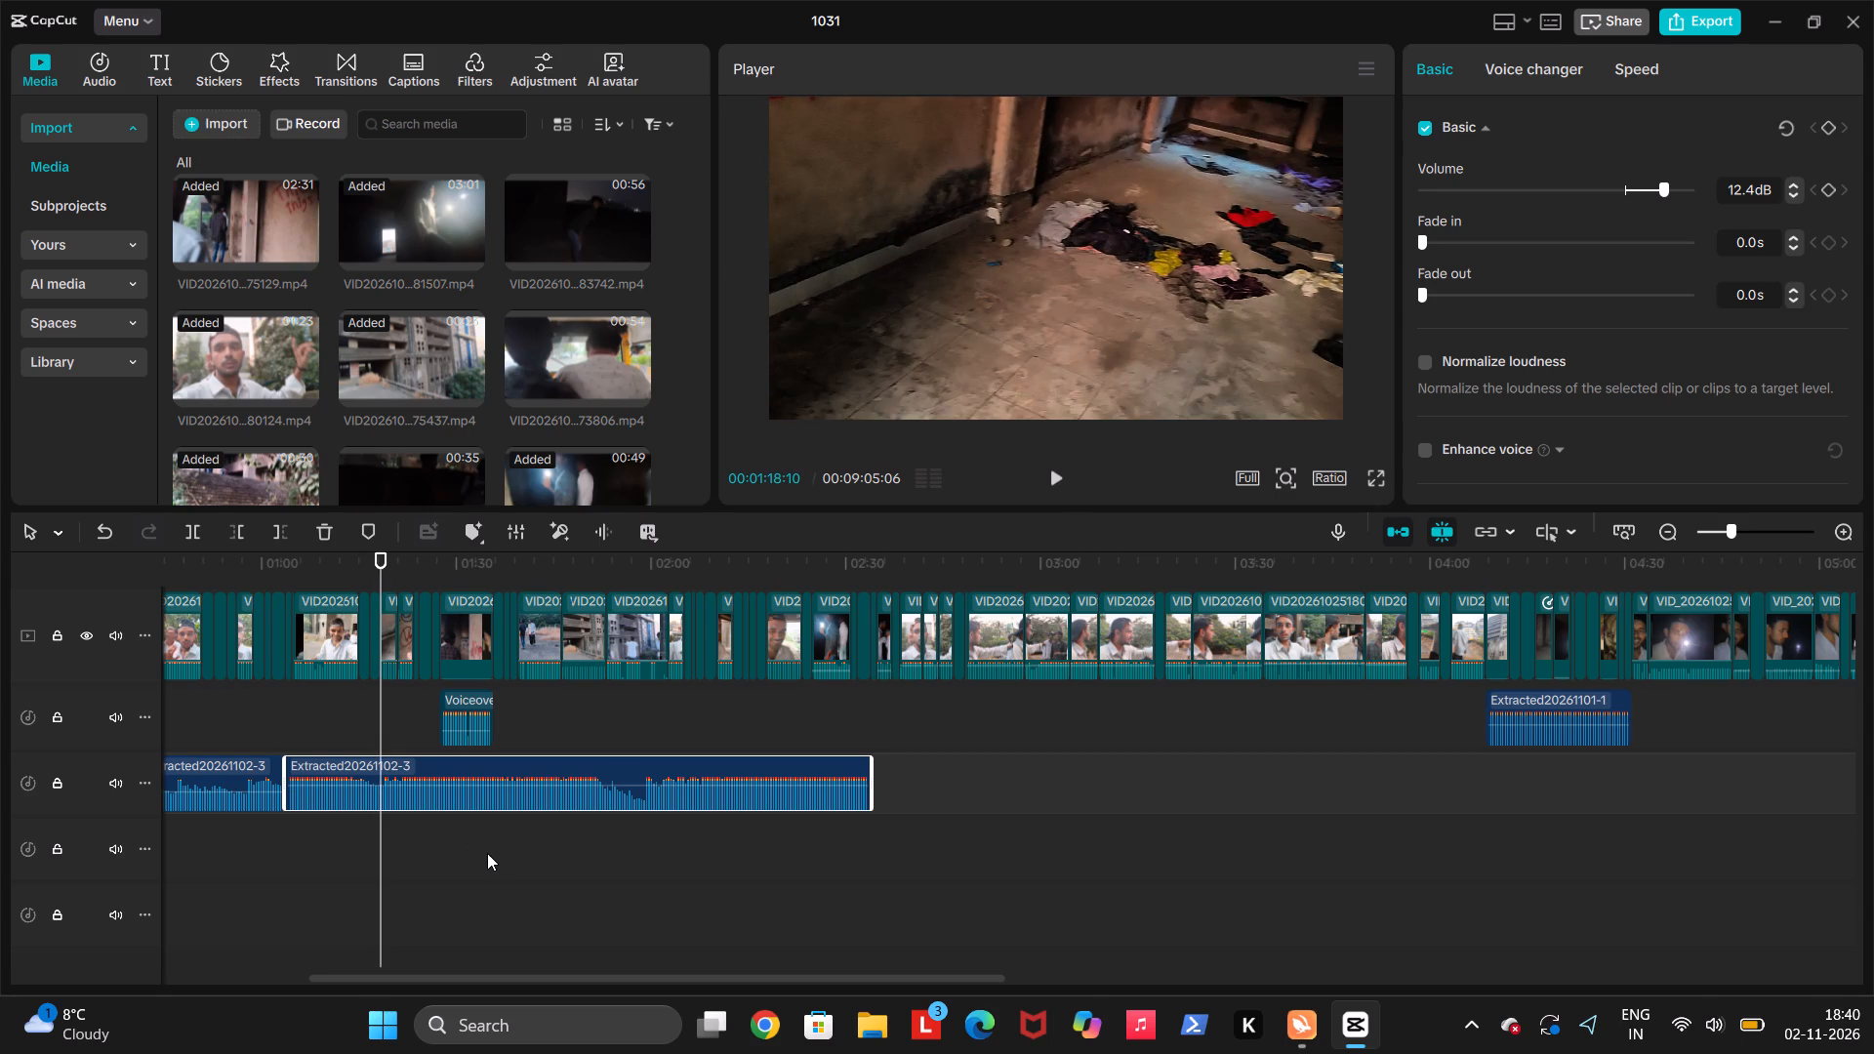
key(ctrl+v)
key(ctrl+b)
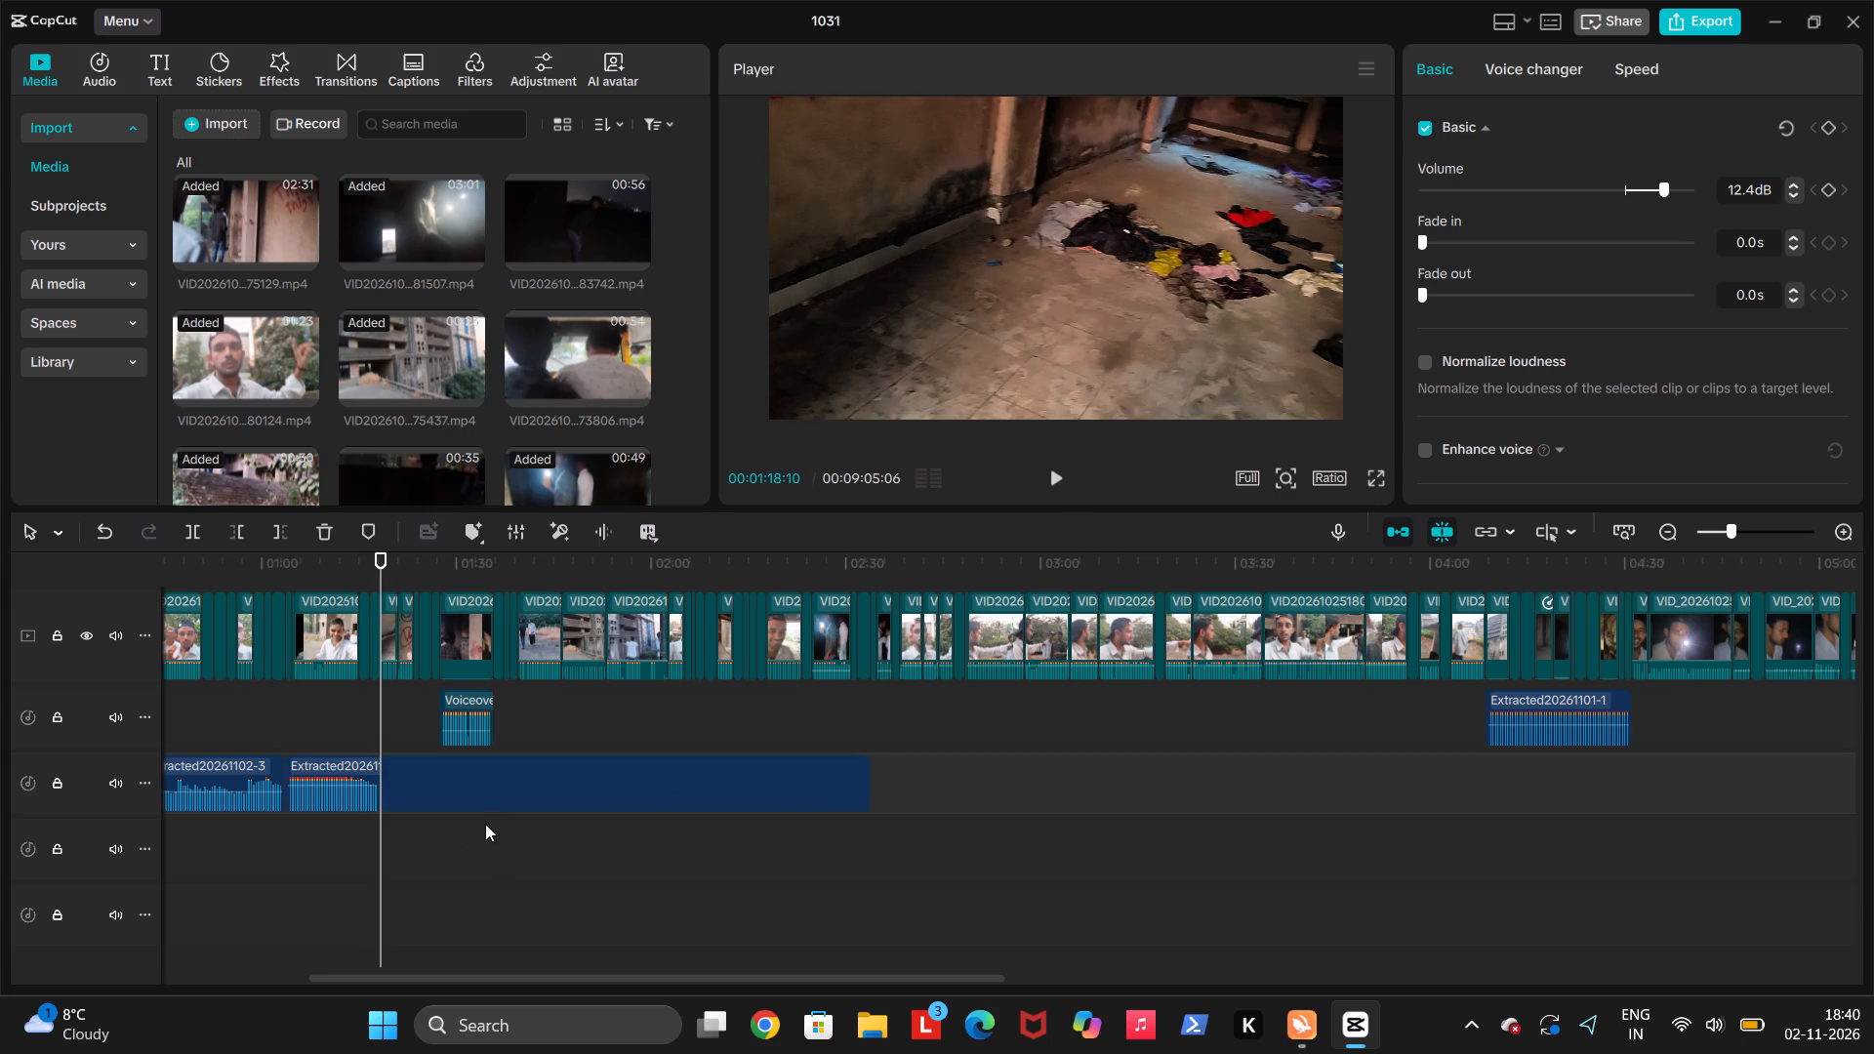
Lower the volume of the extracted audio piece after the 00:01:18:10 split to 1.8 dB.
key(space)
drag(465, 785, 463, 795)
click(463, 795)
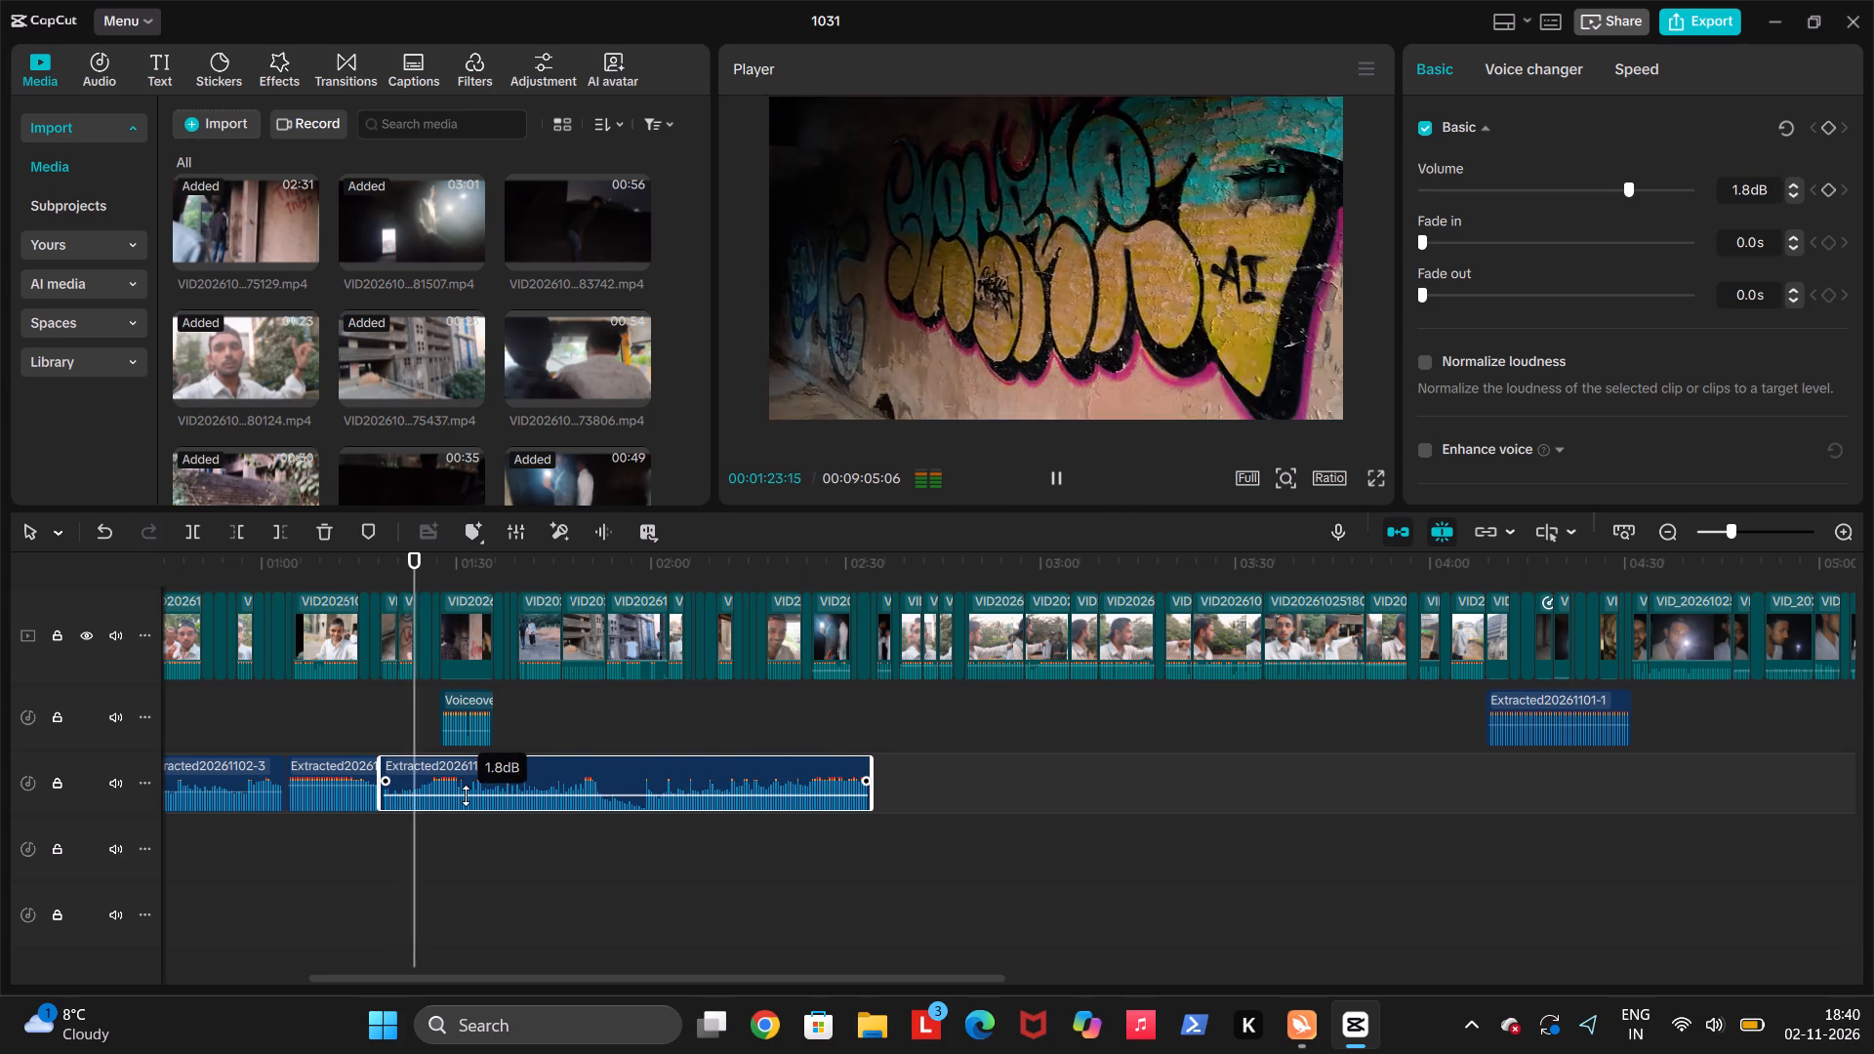
Set the extracted audio piece starting at 00:01:18:10 to 0.5 dB and split it at 00:01:26:01.
click(378, 733)
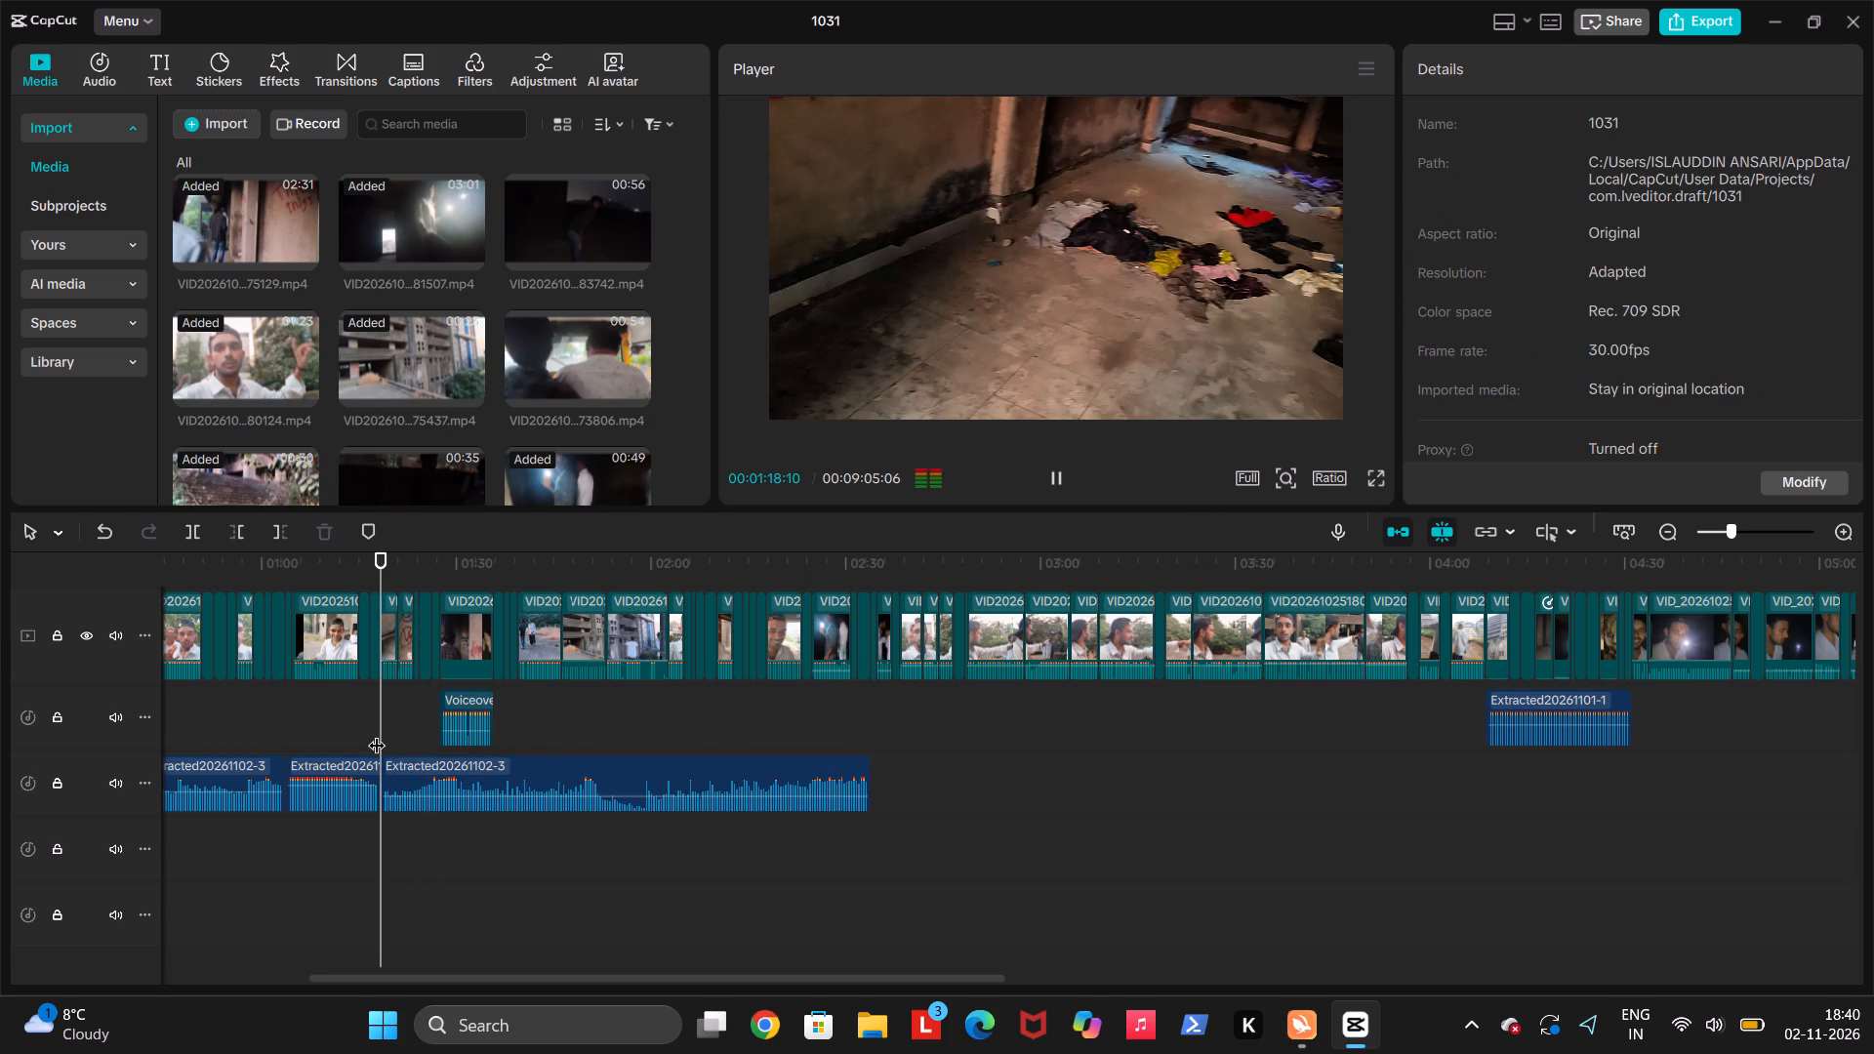
click(366, 731)
key(space)
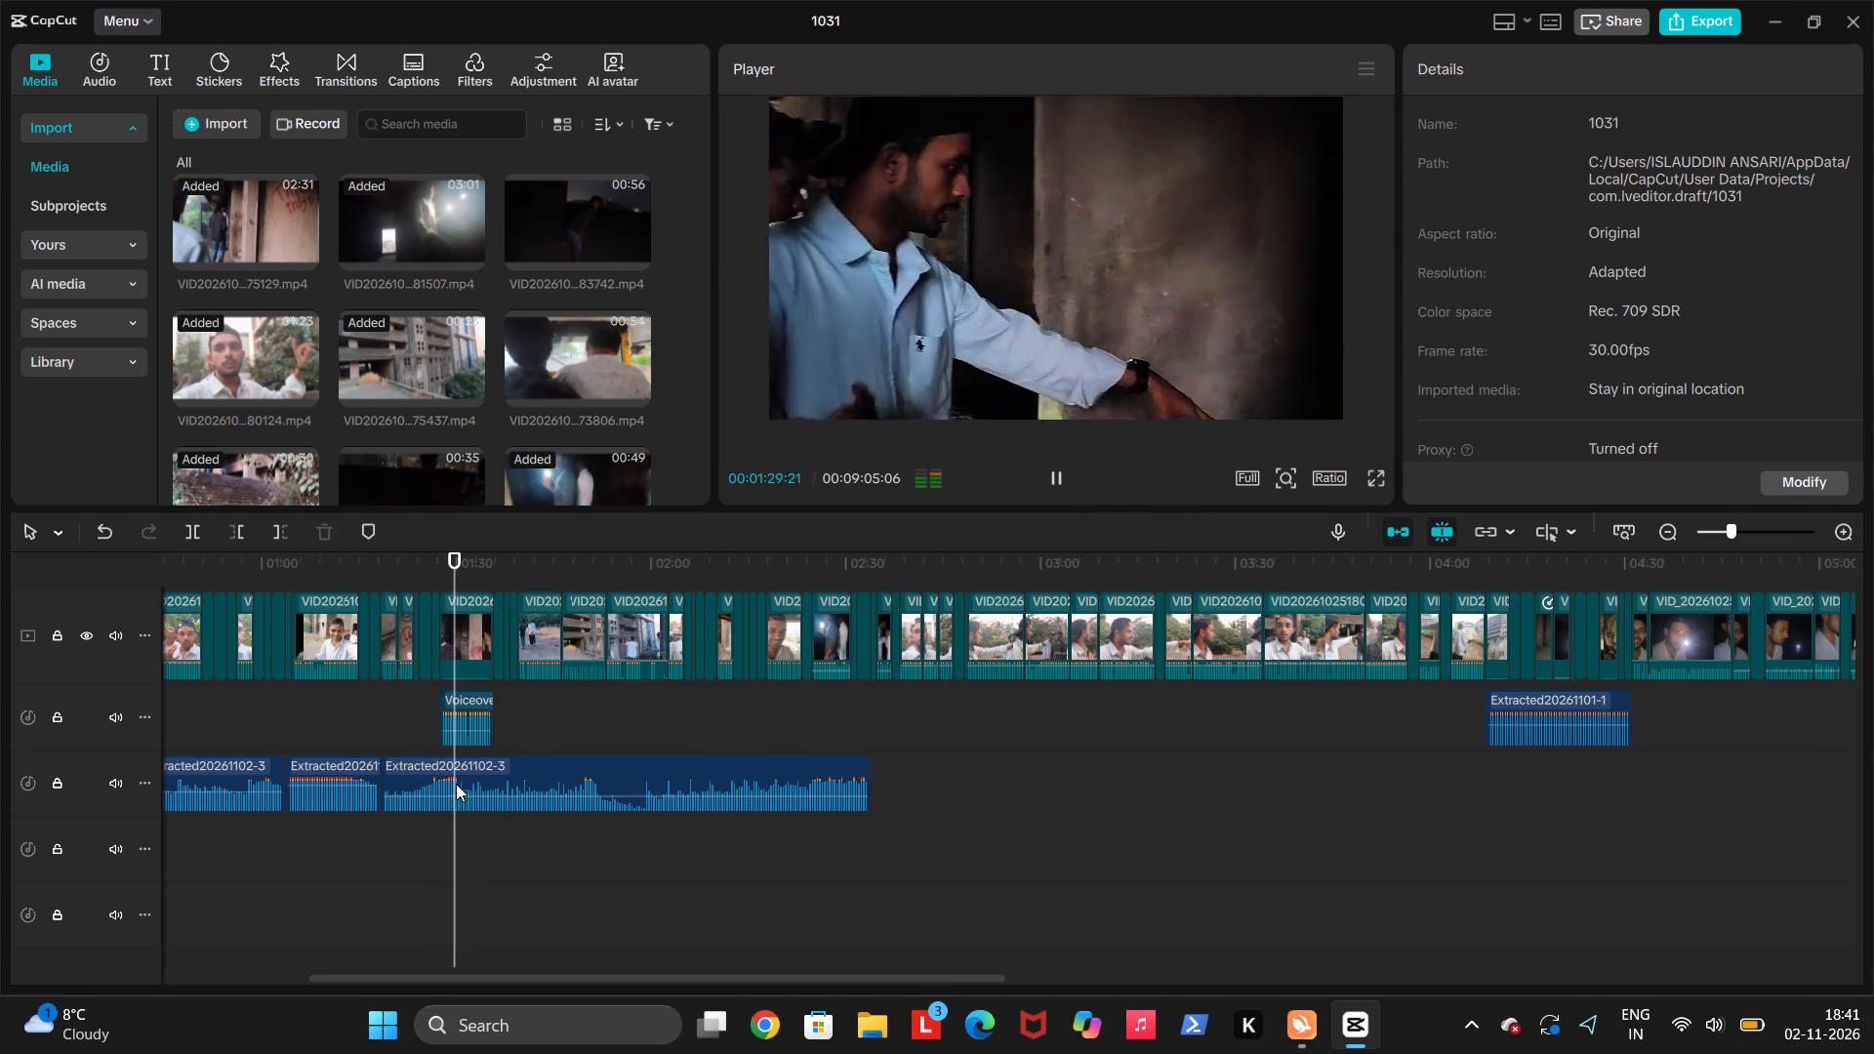
click(430, 741)
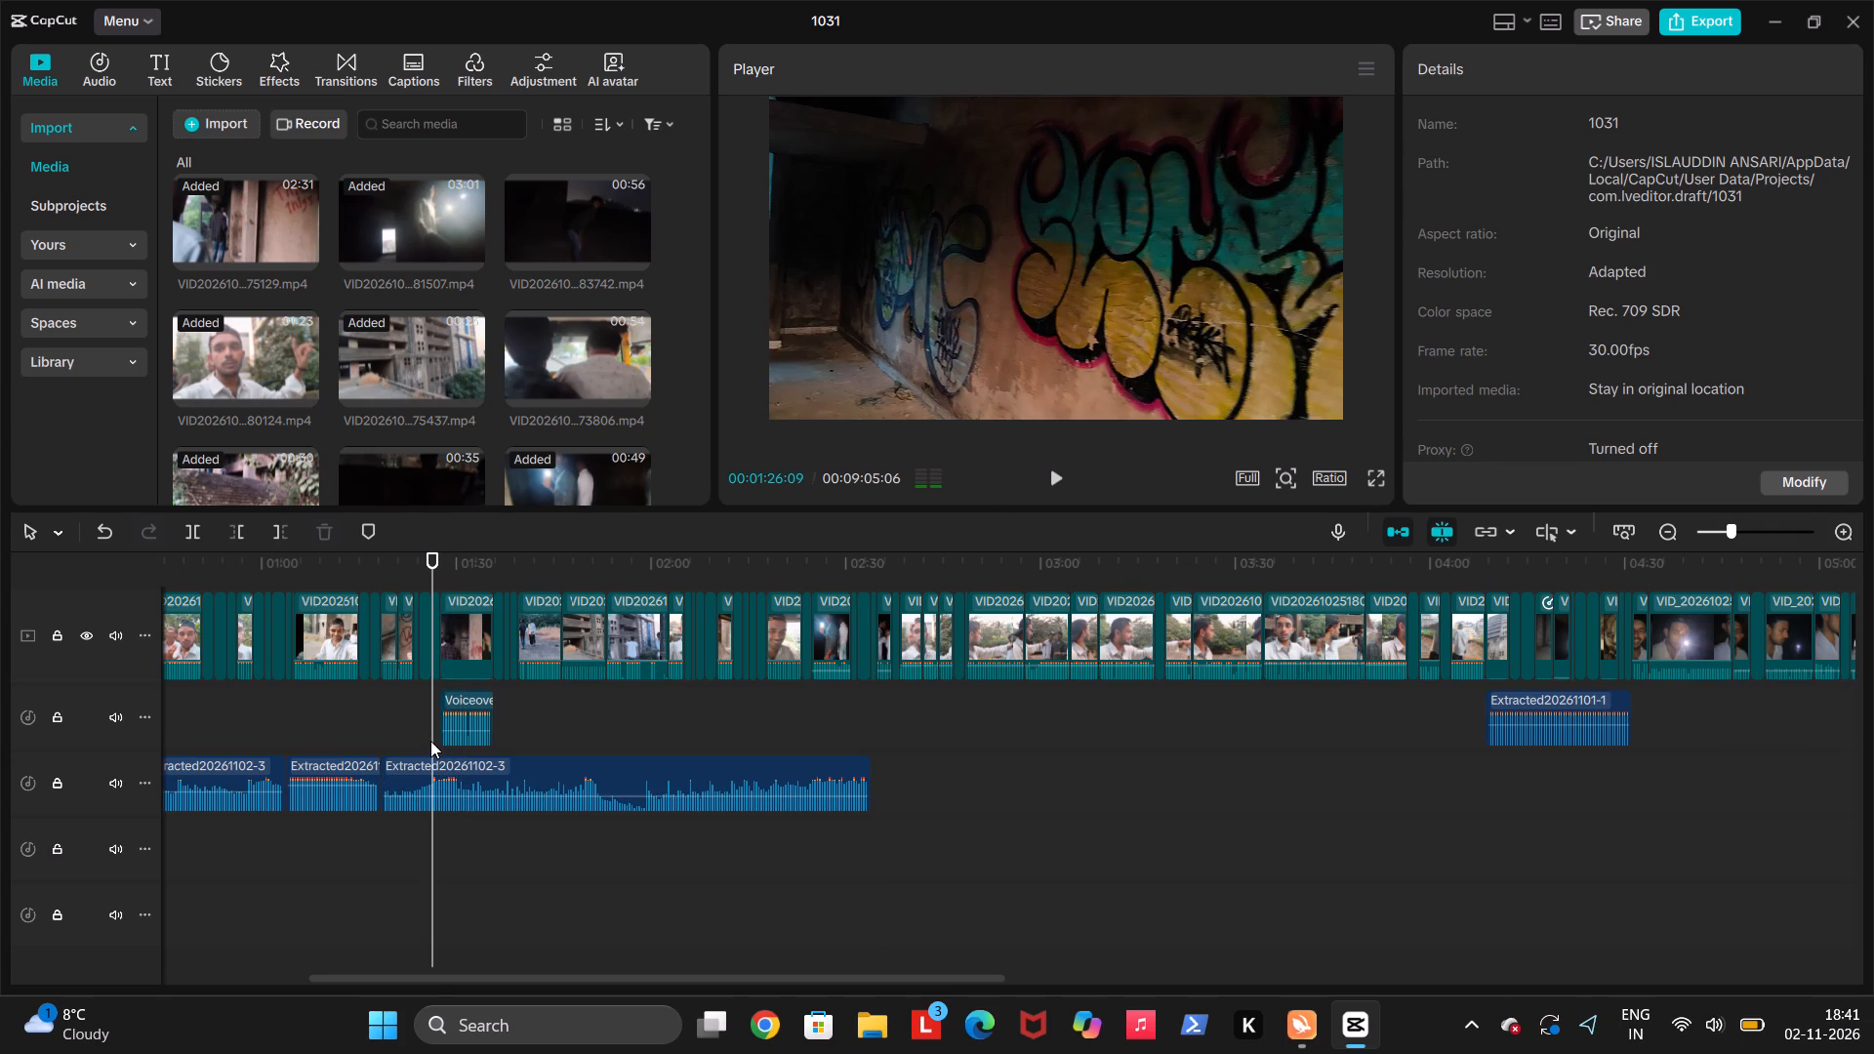
click(427, 740)
key(space)
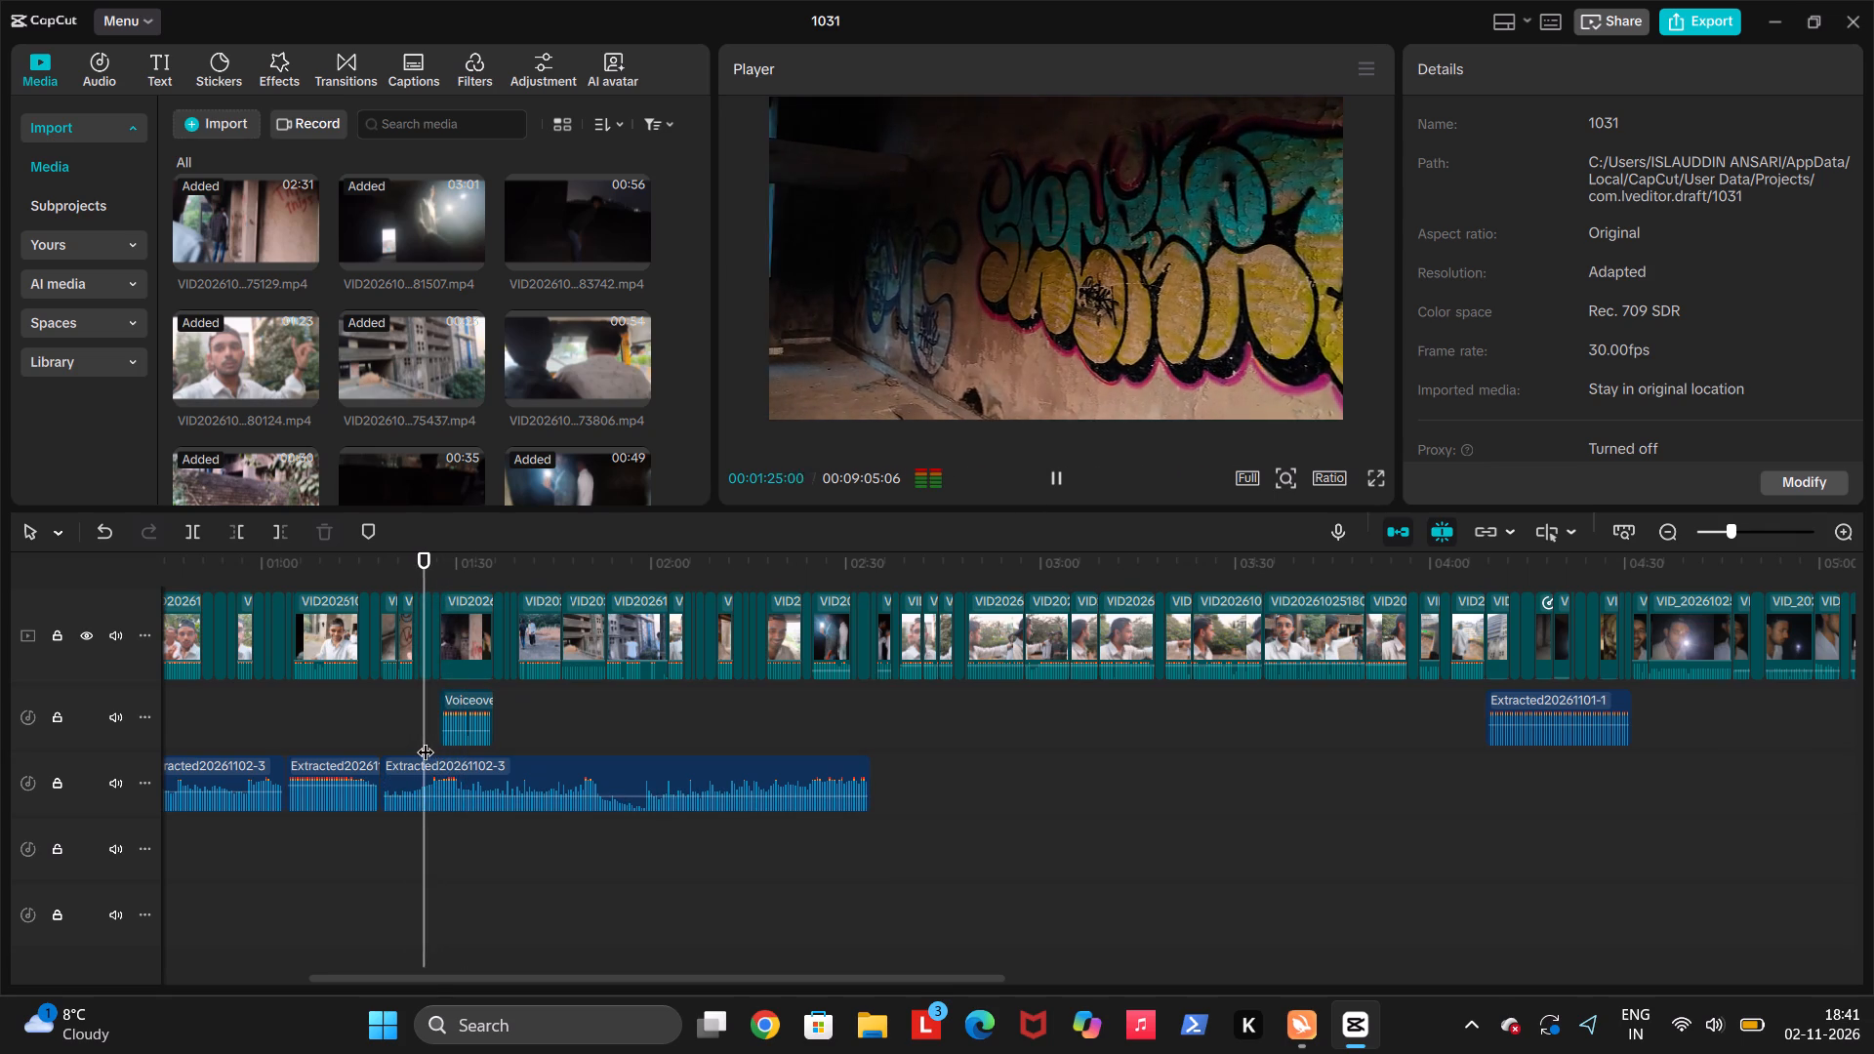
key(space)
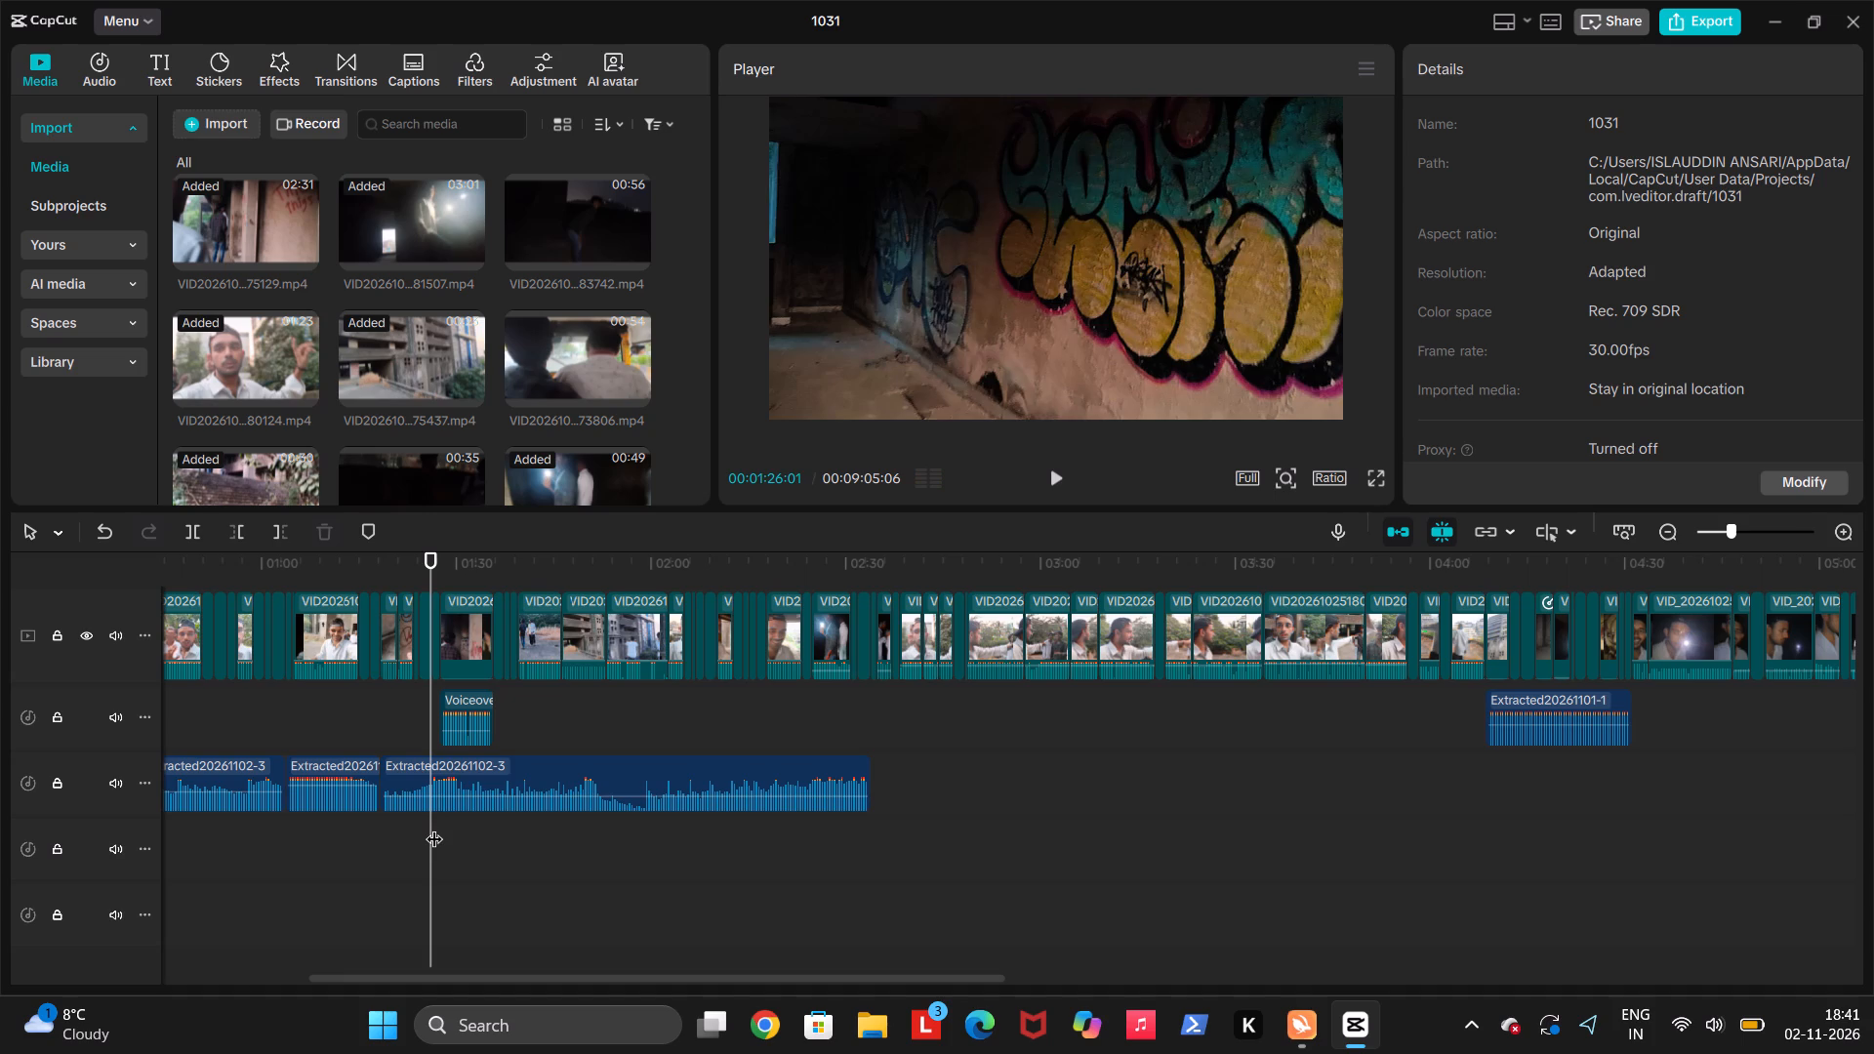
click(434, 829)
click(428, 829)
click(423, 829)
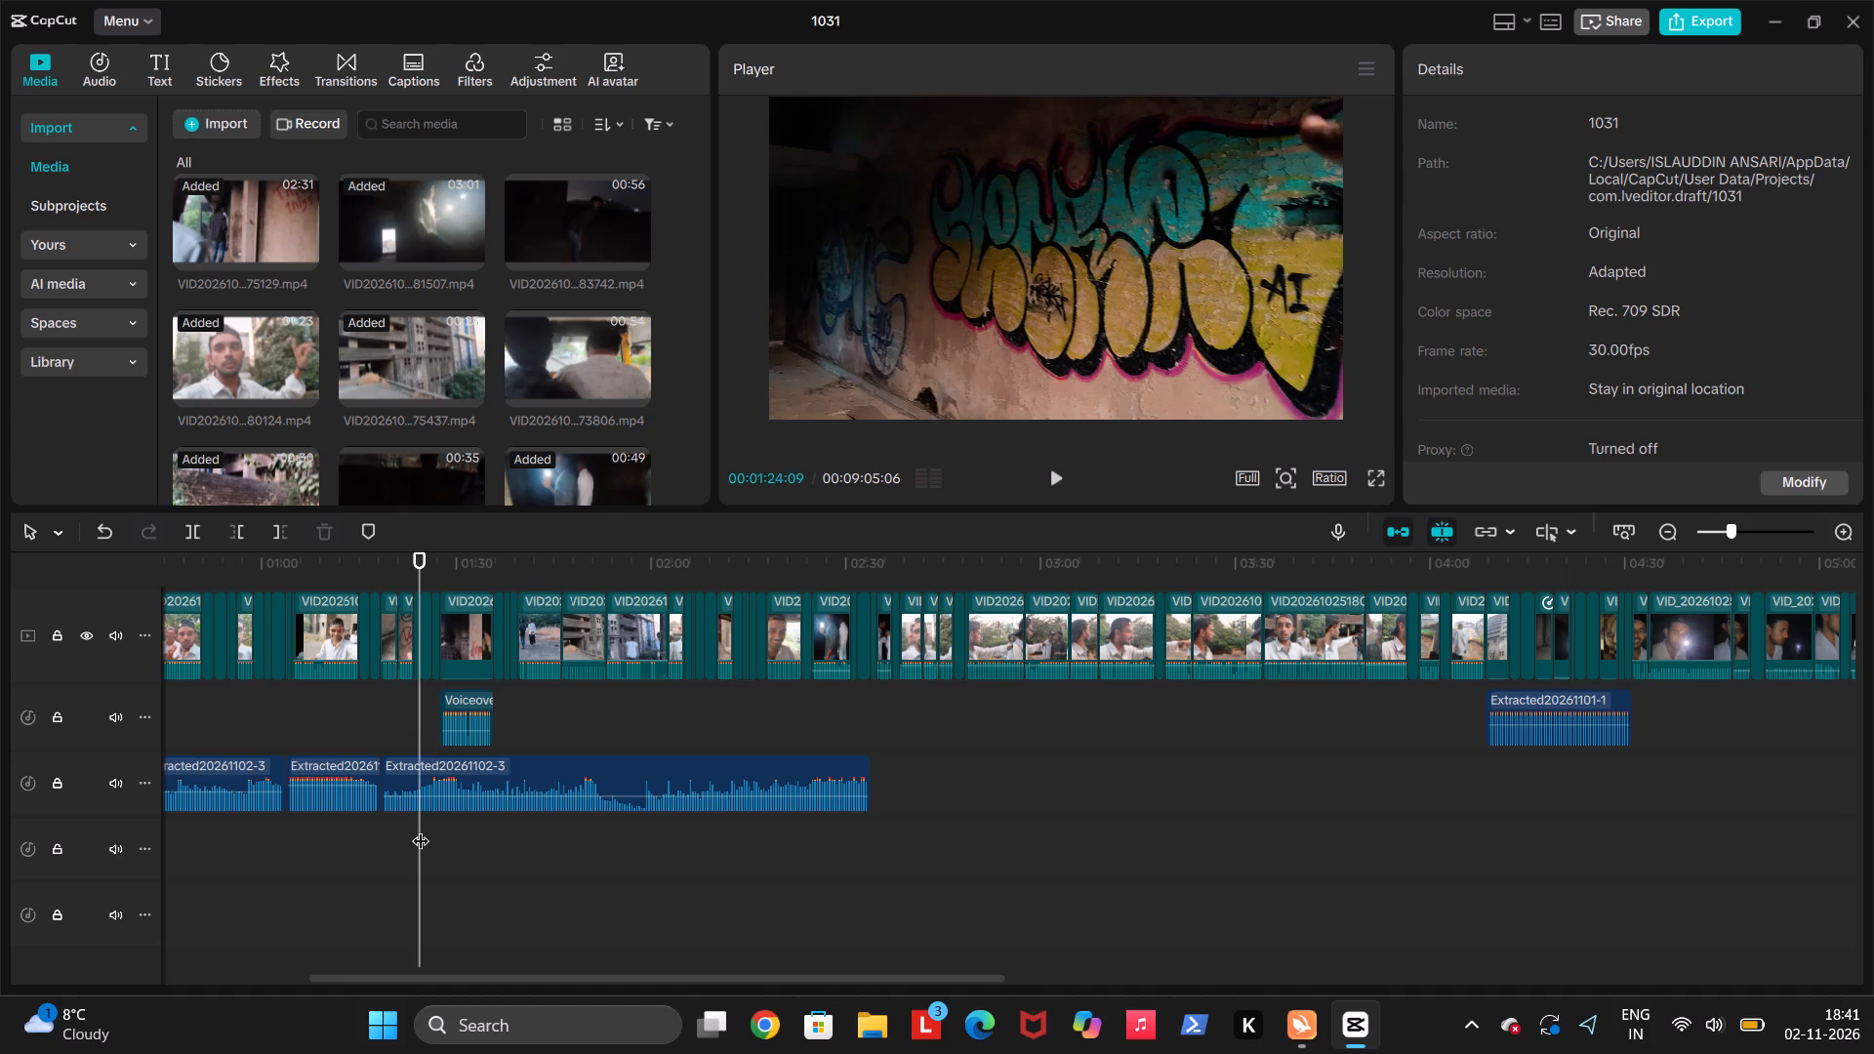
key(space)
key(space)
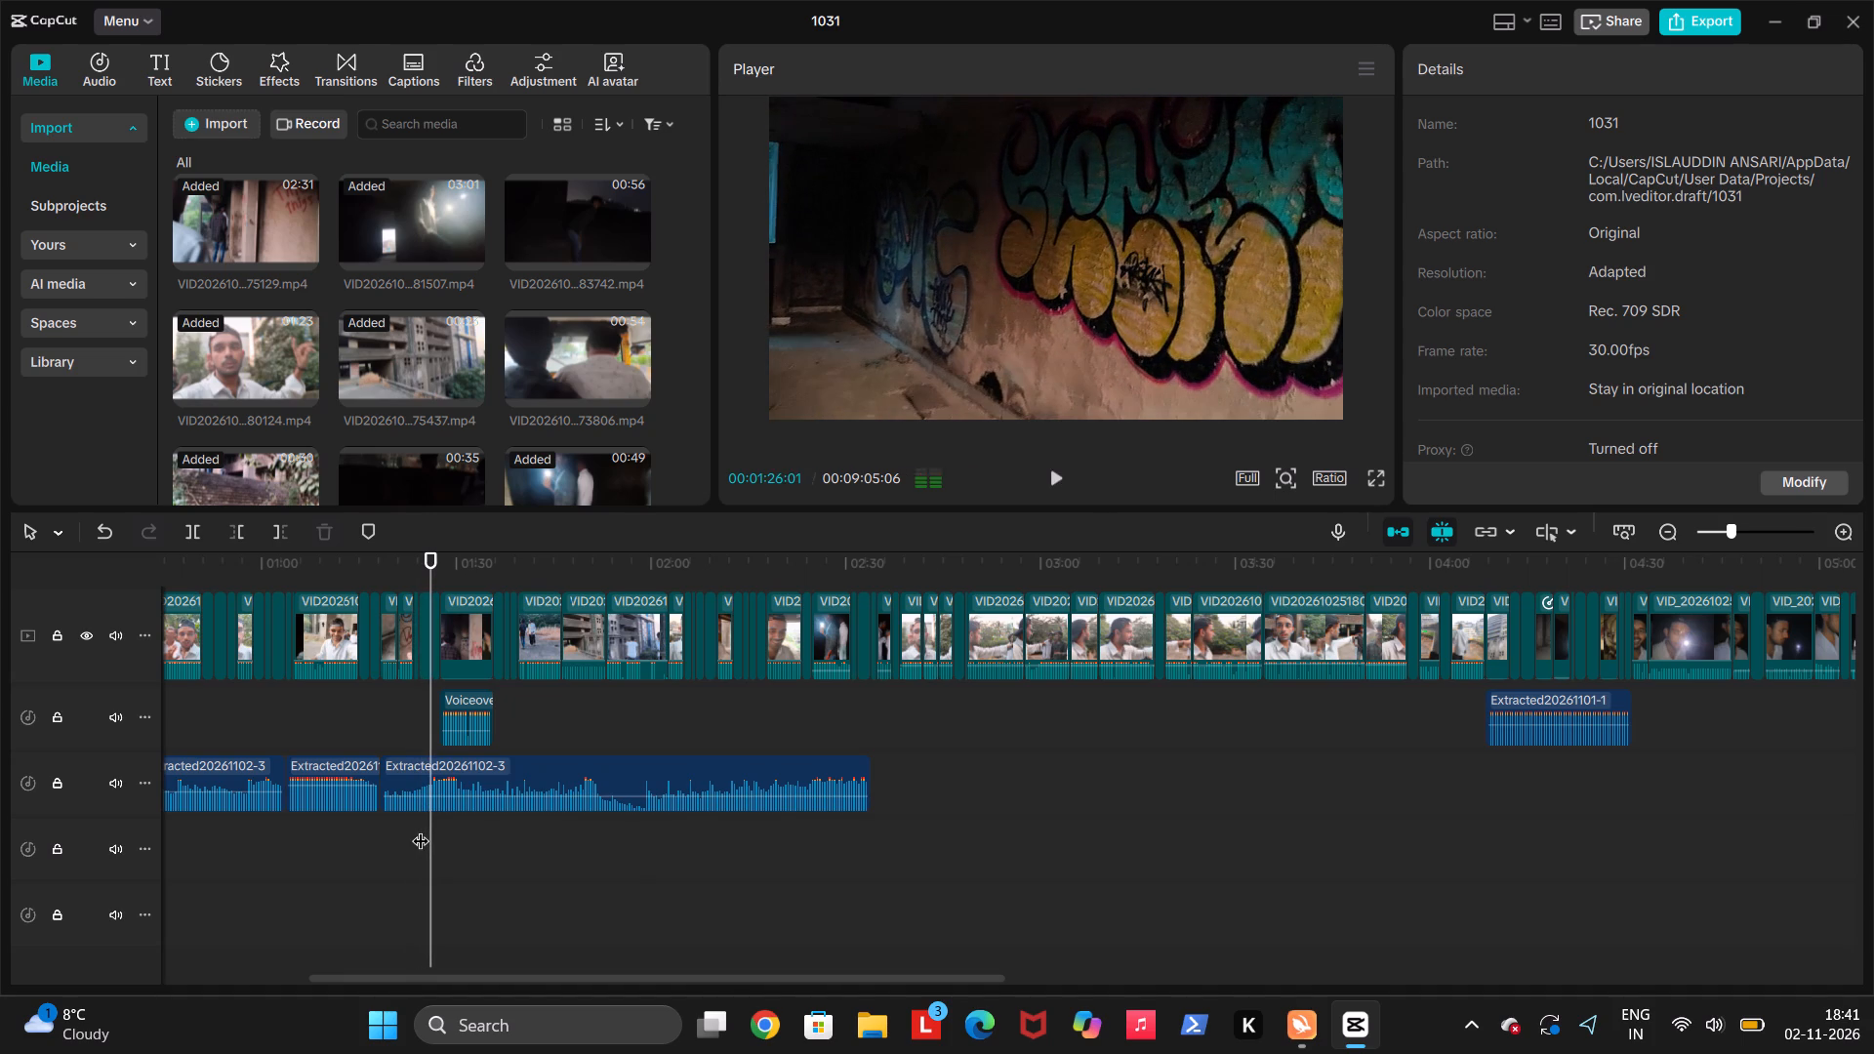
ctrl+click(466, 798)
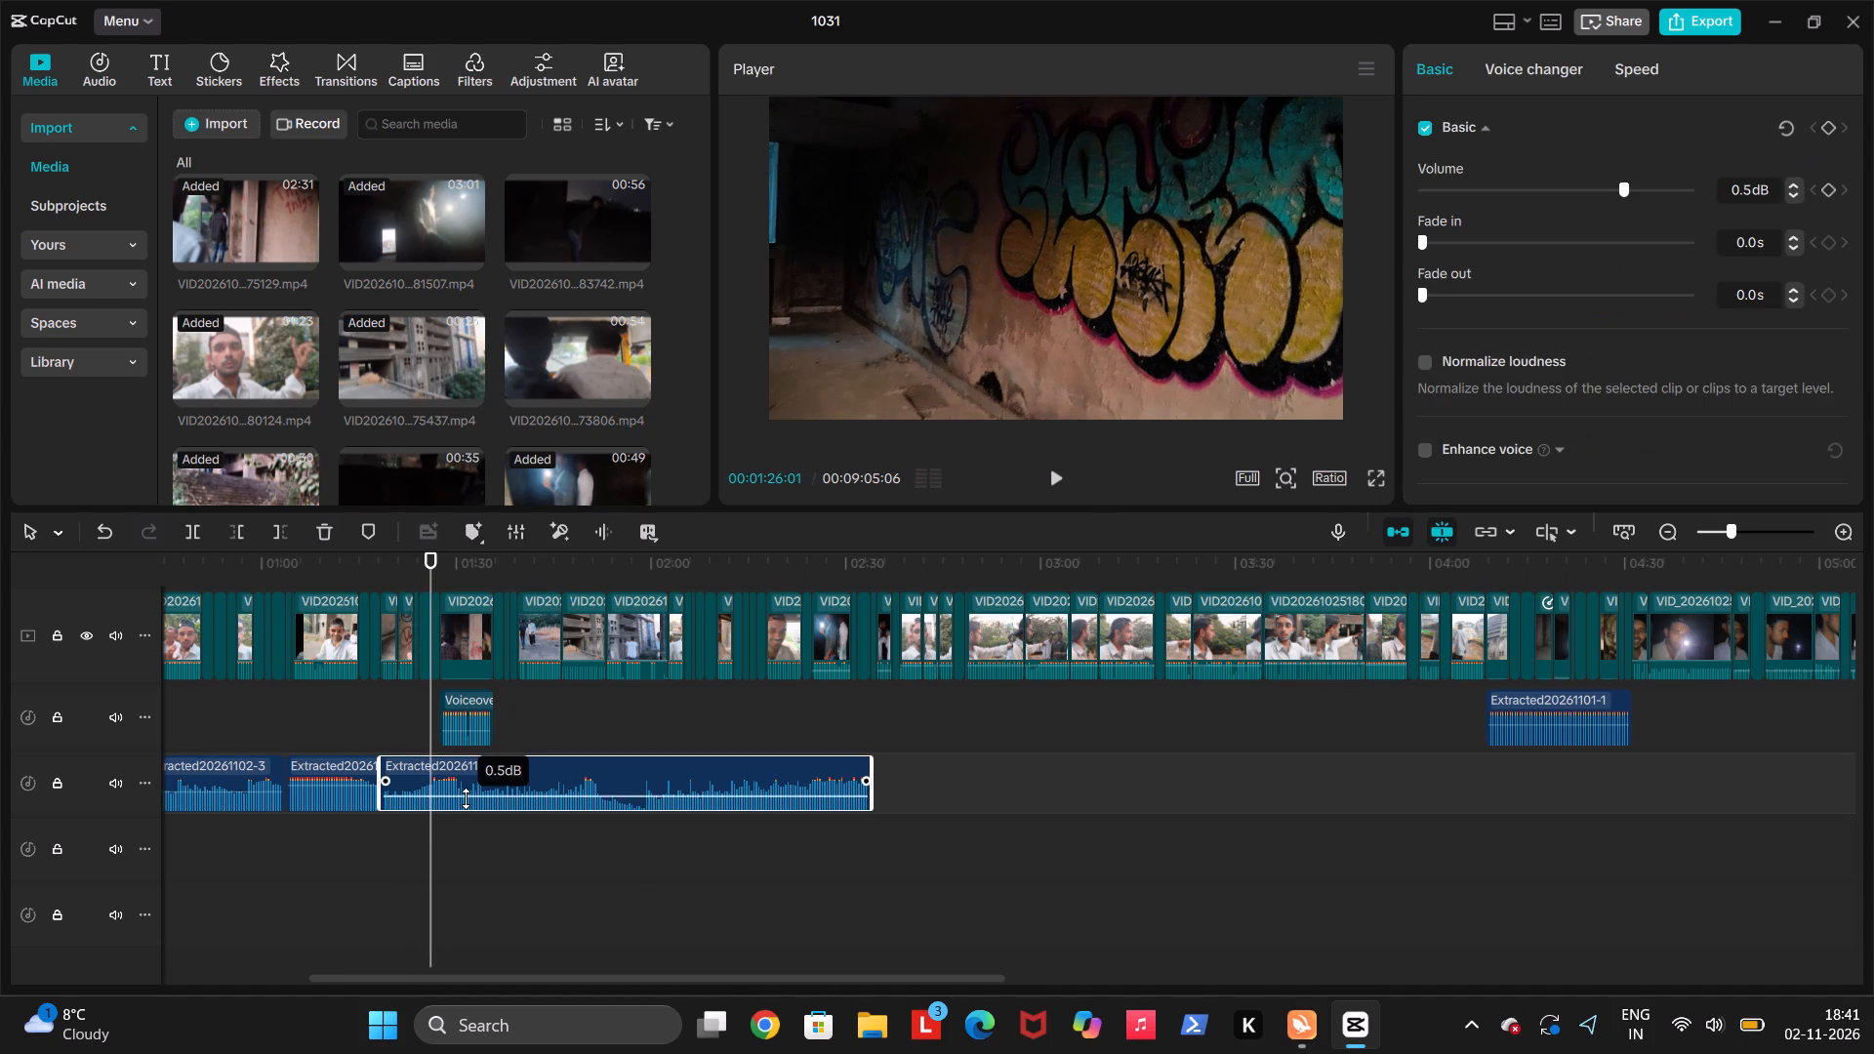
key(ctrl+b)
Play on from the last cut and split the remaining extracted audio at 00:01:30:18.
key(space)
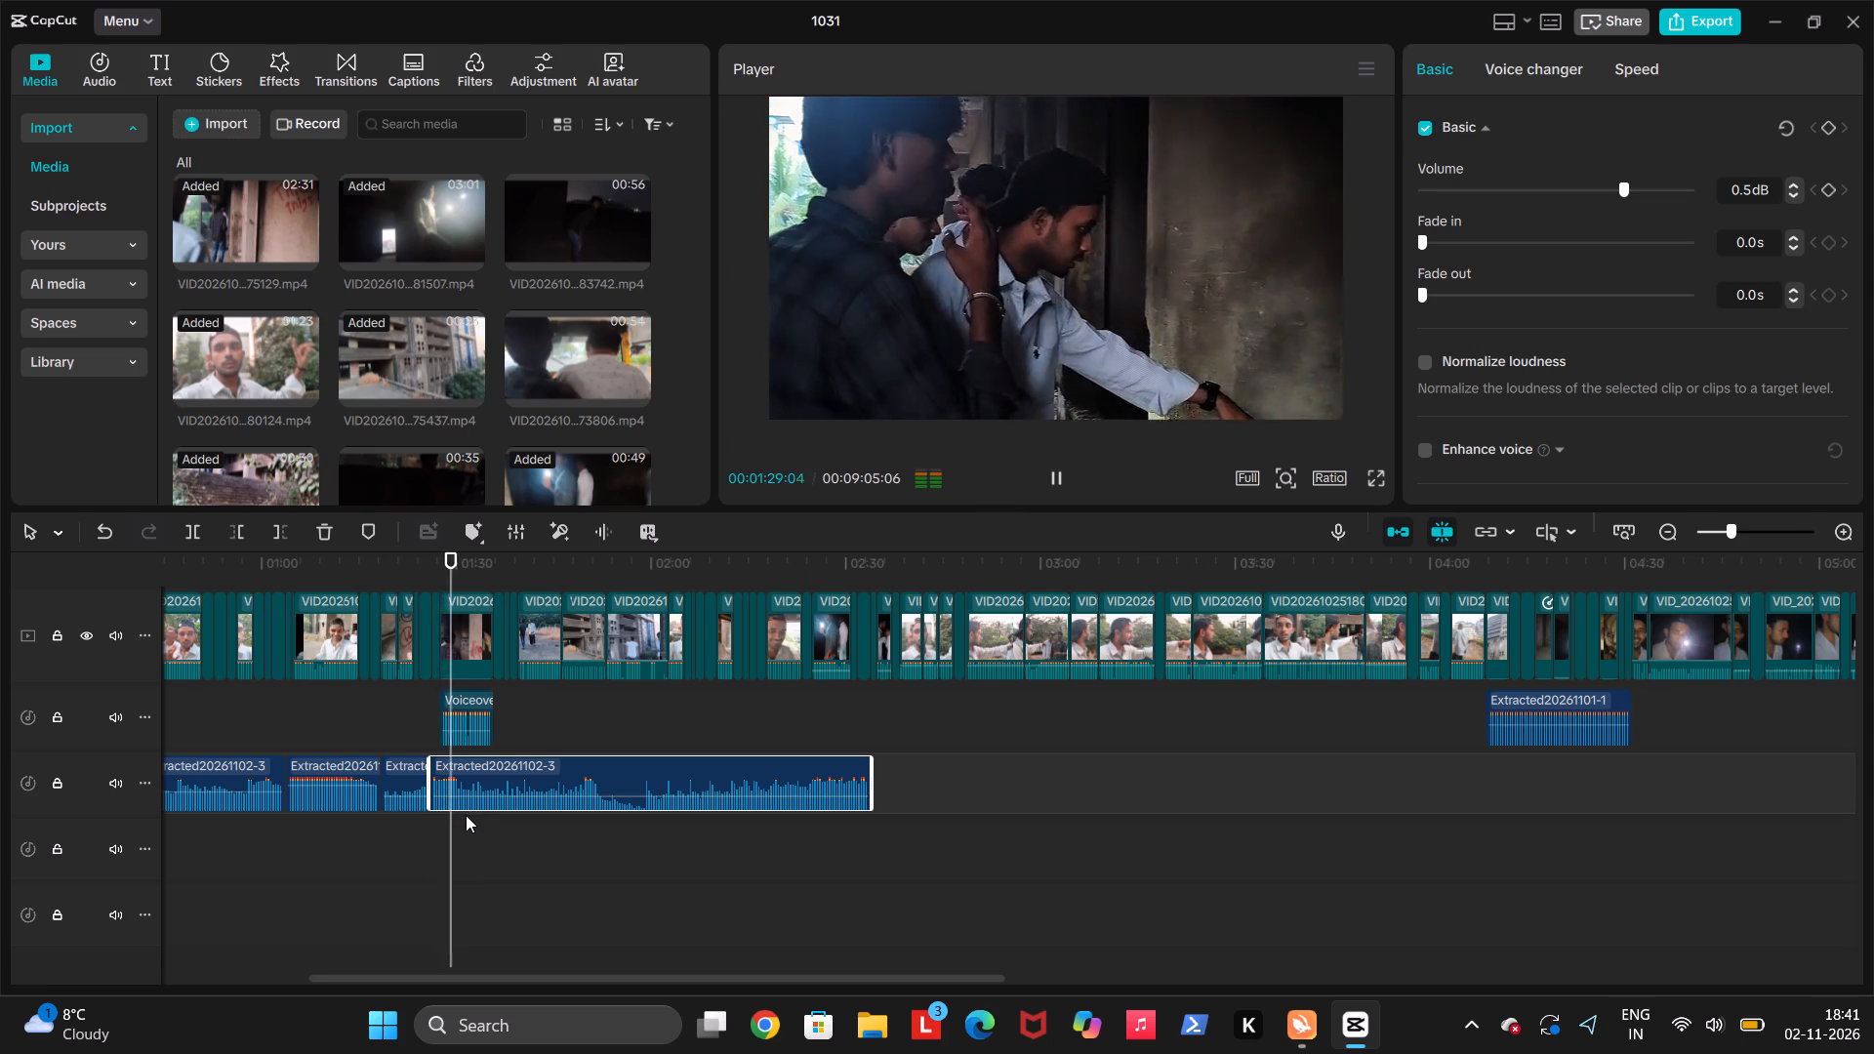
key(space)
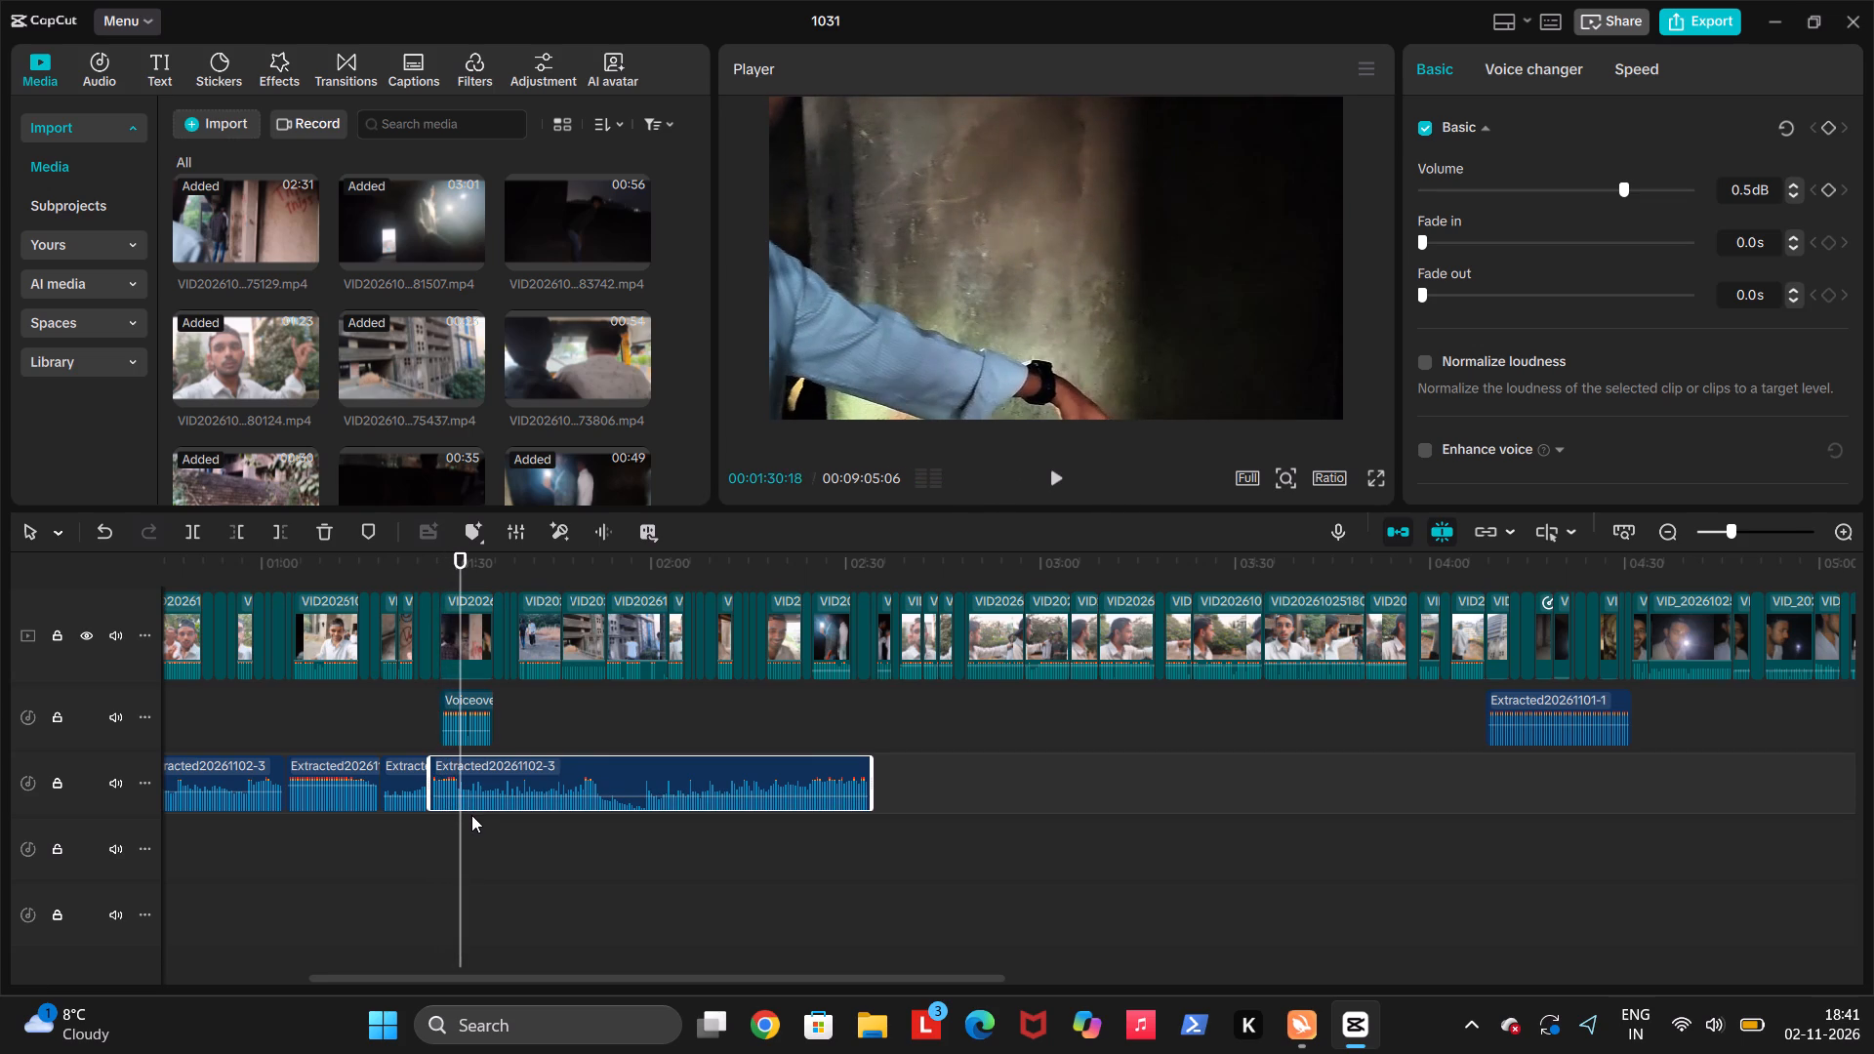
key(ctrl+b)
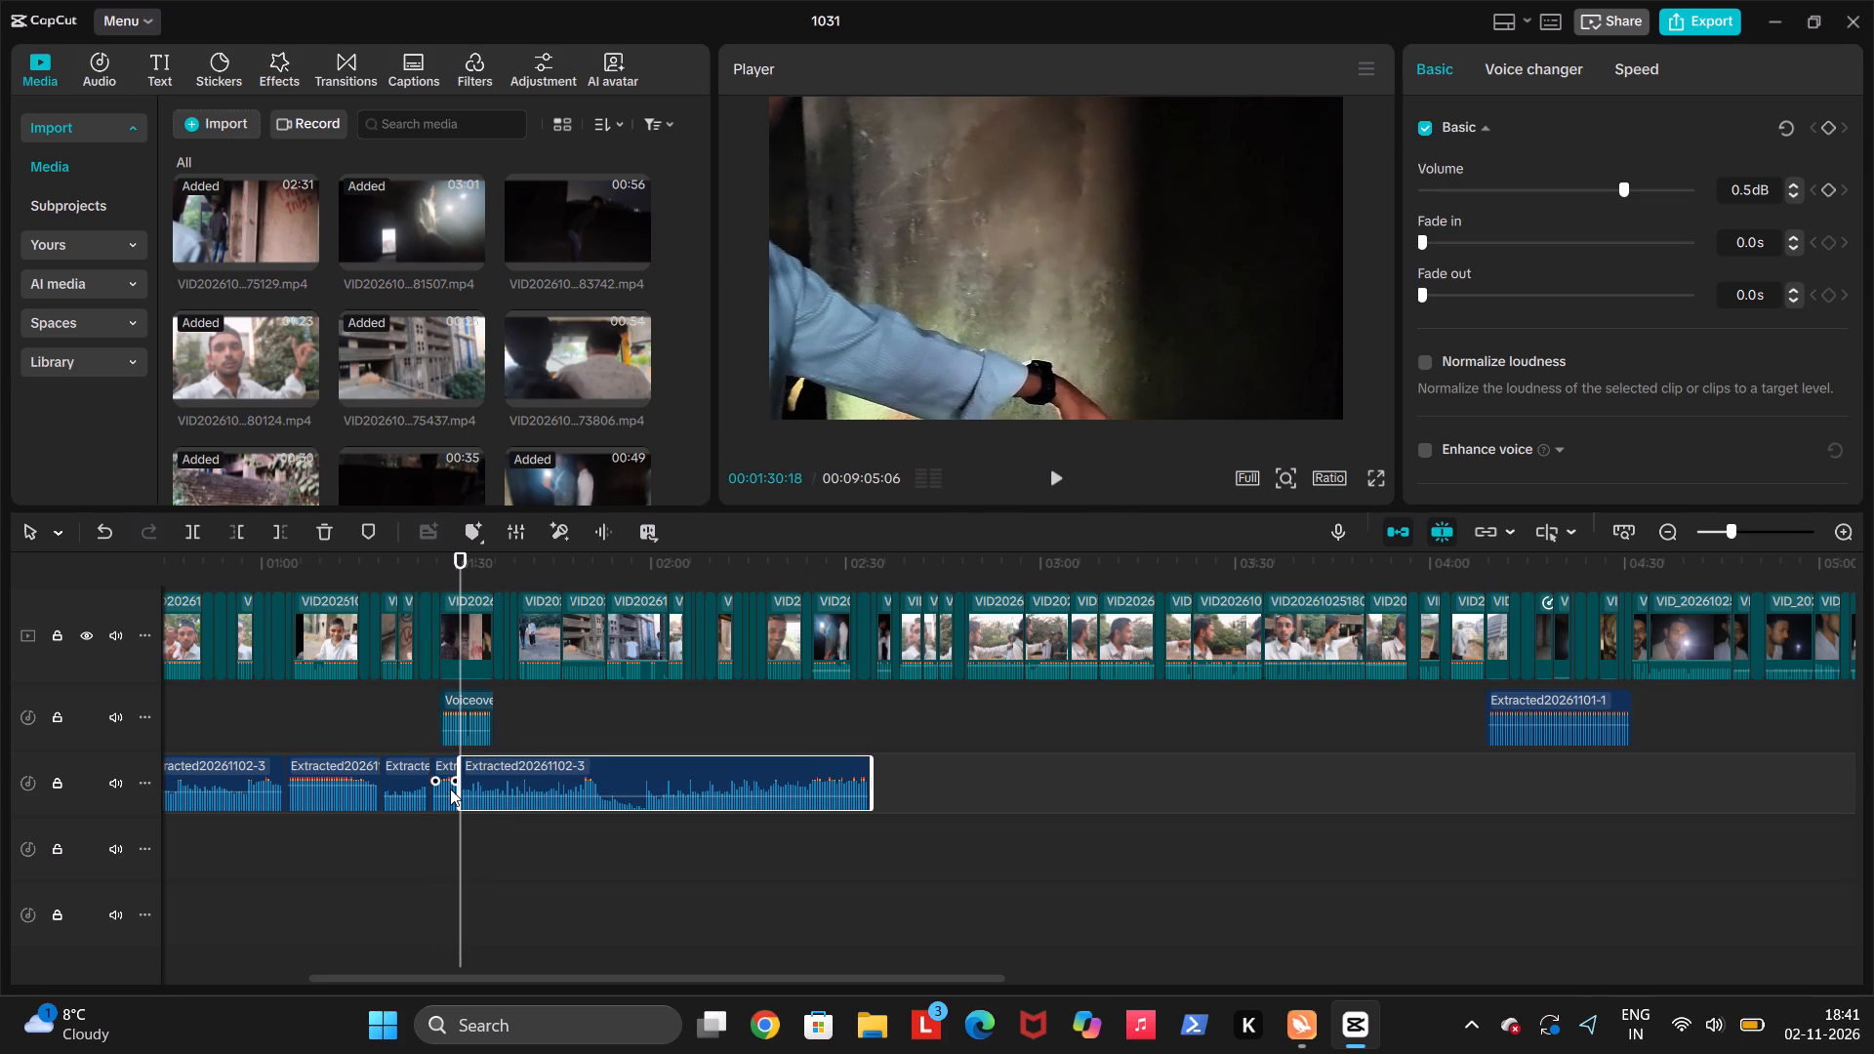
Lower the volume of the short audio piece between 00:01:26:01 and 00:01:30:18 to -5.9 dB.
click(450, 789)
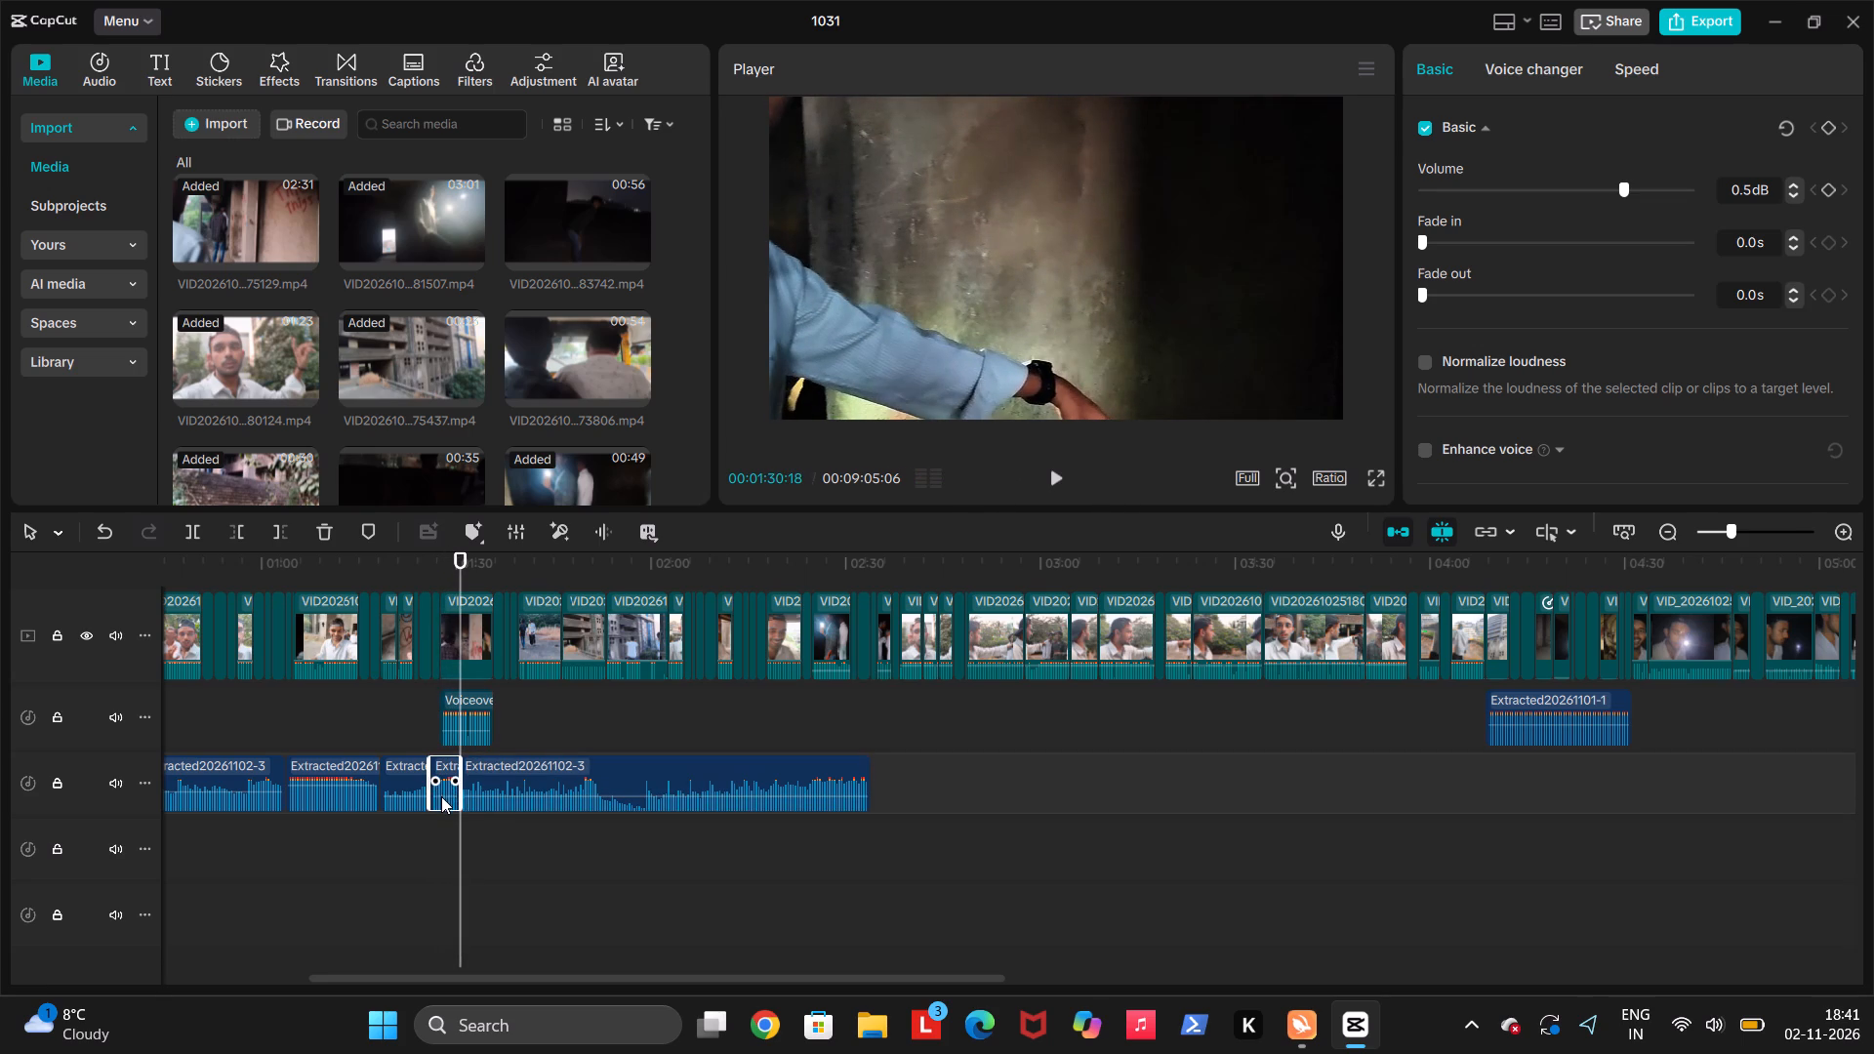
click(443, 797)
Listen through the new cuts and raise the volume of the extracted audio after 00:01:30:18 to 7.6 dB.
click(426, 742)
key(space)
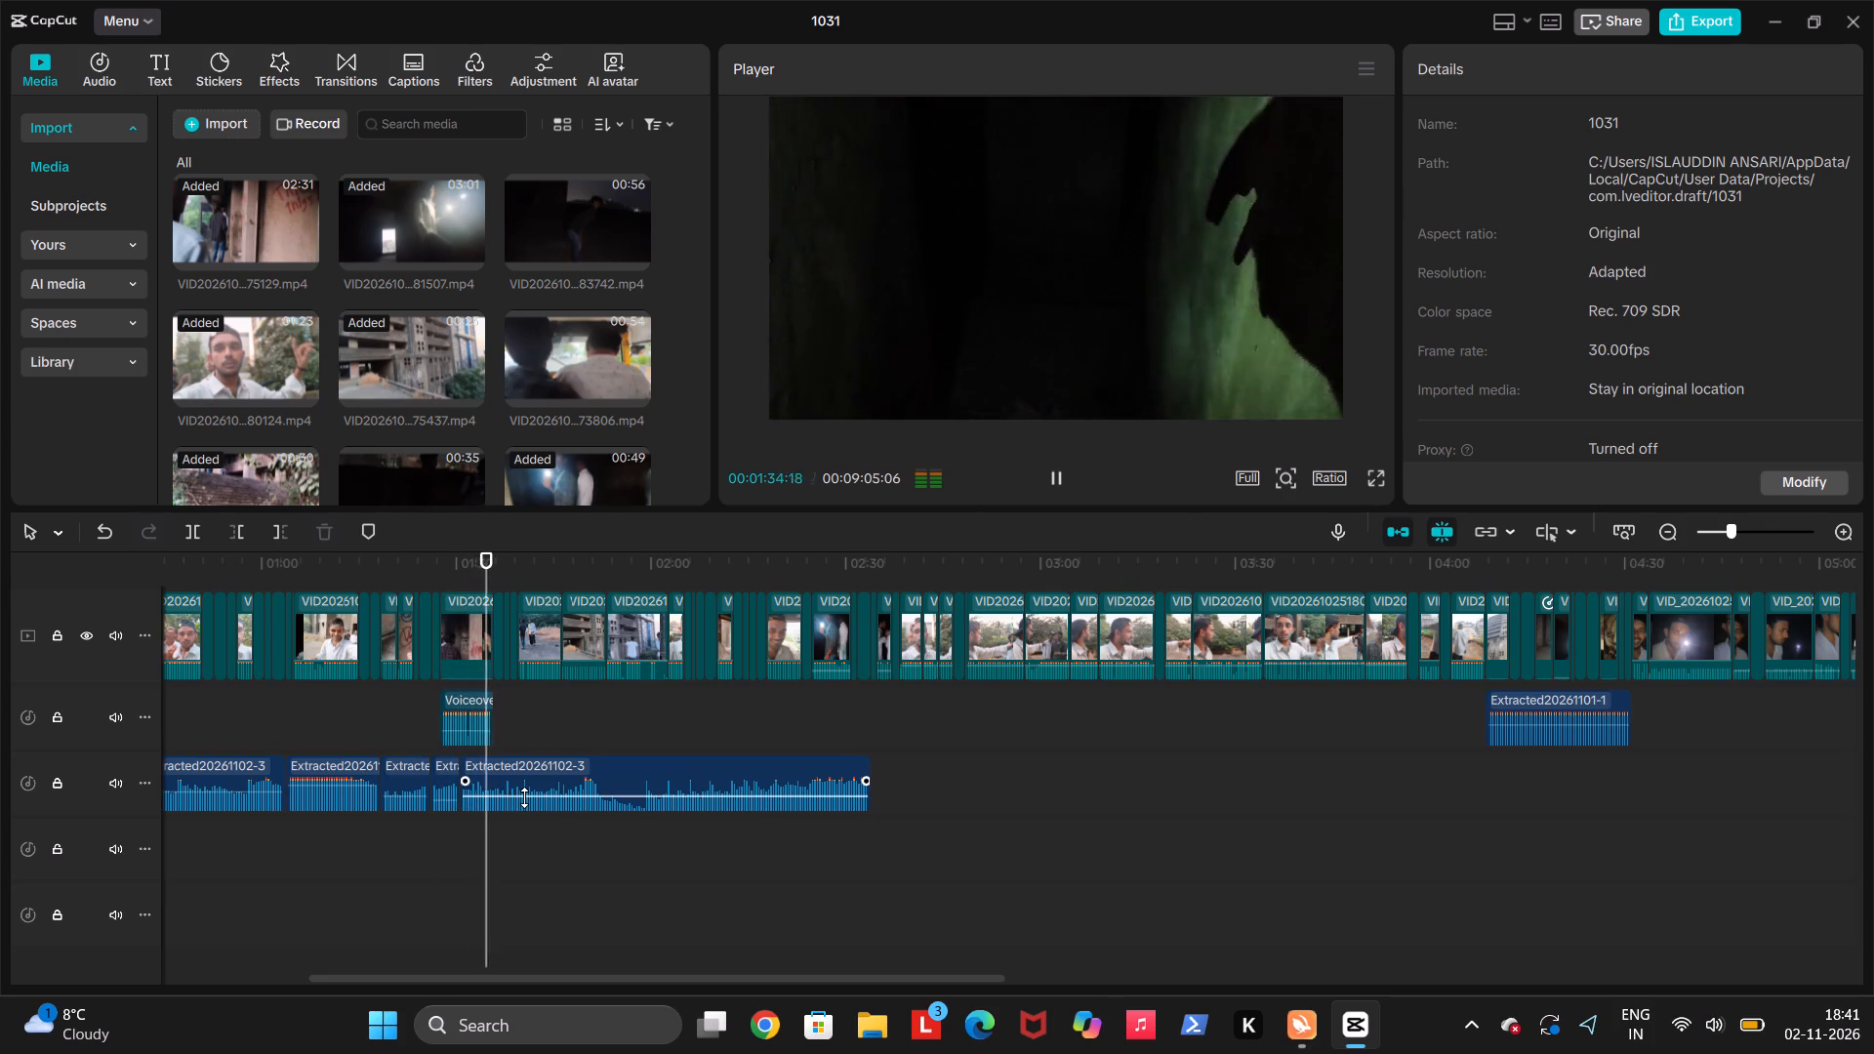
key(space)
key(space)
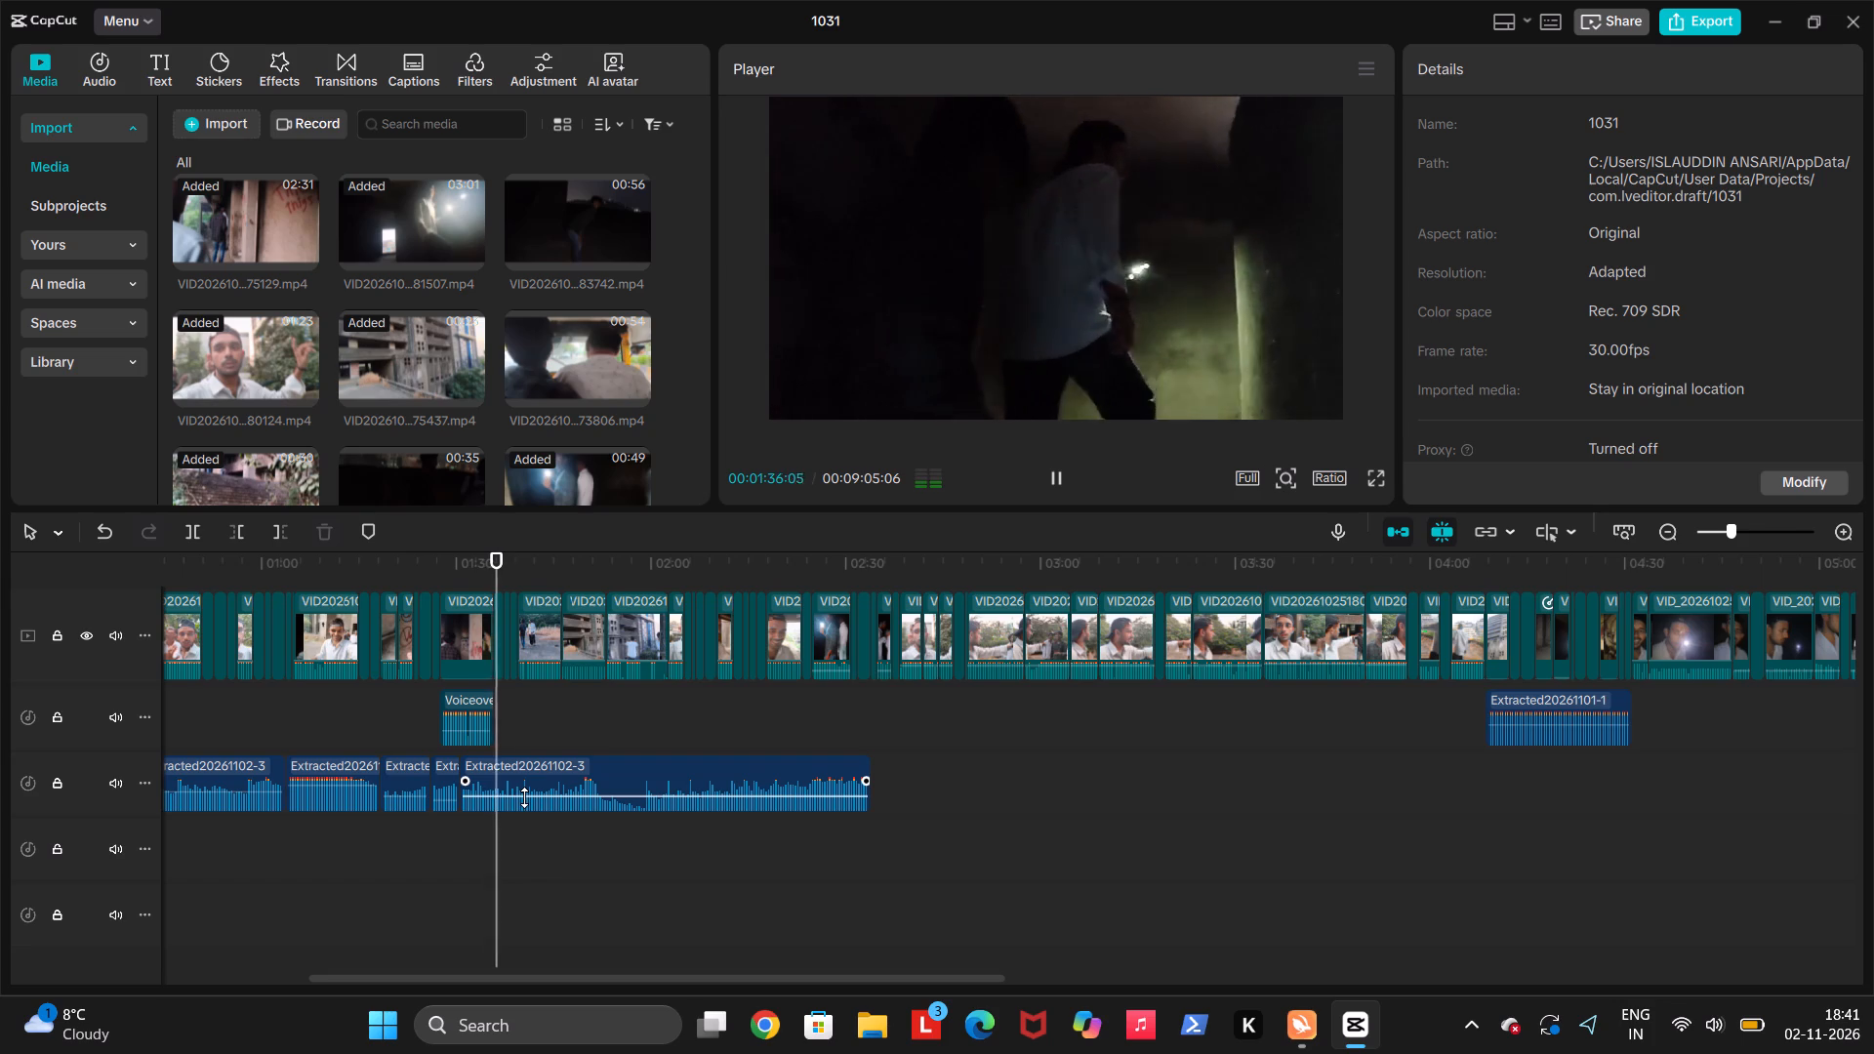
key(space)
key(space)
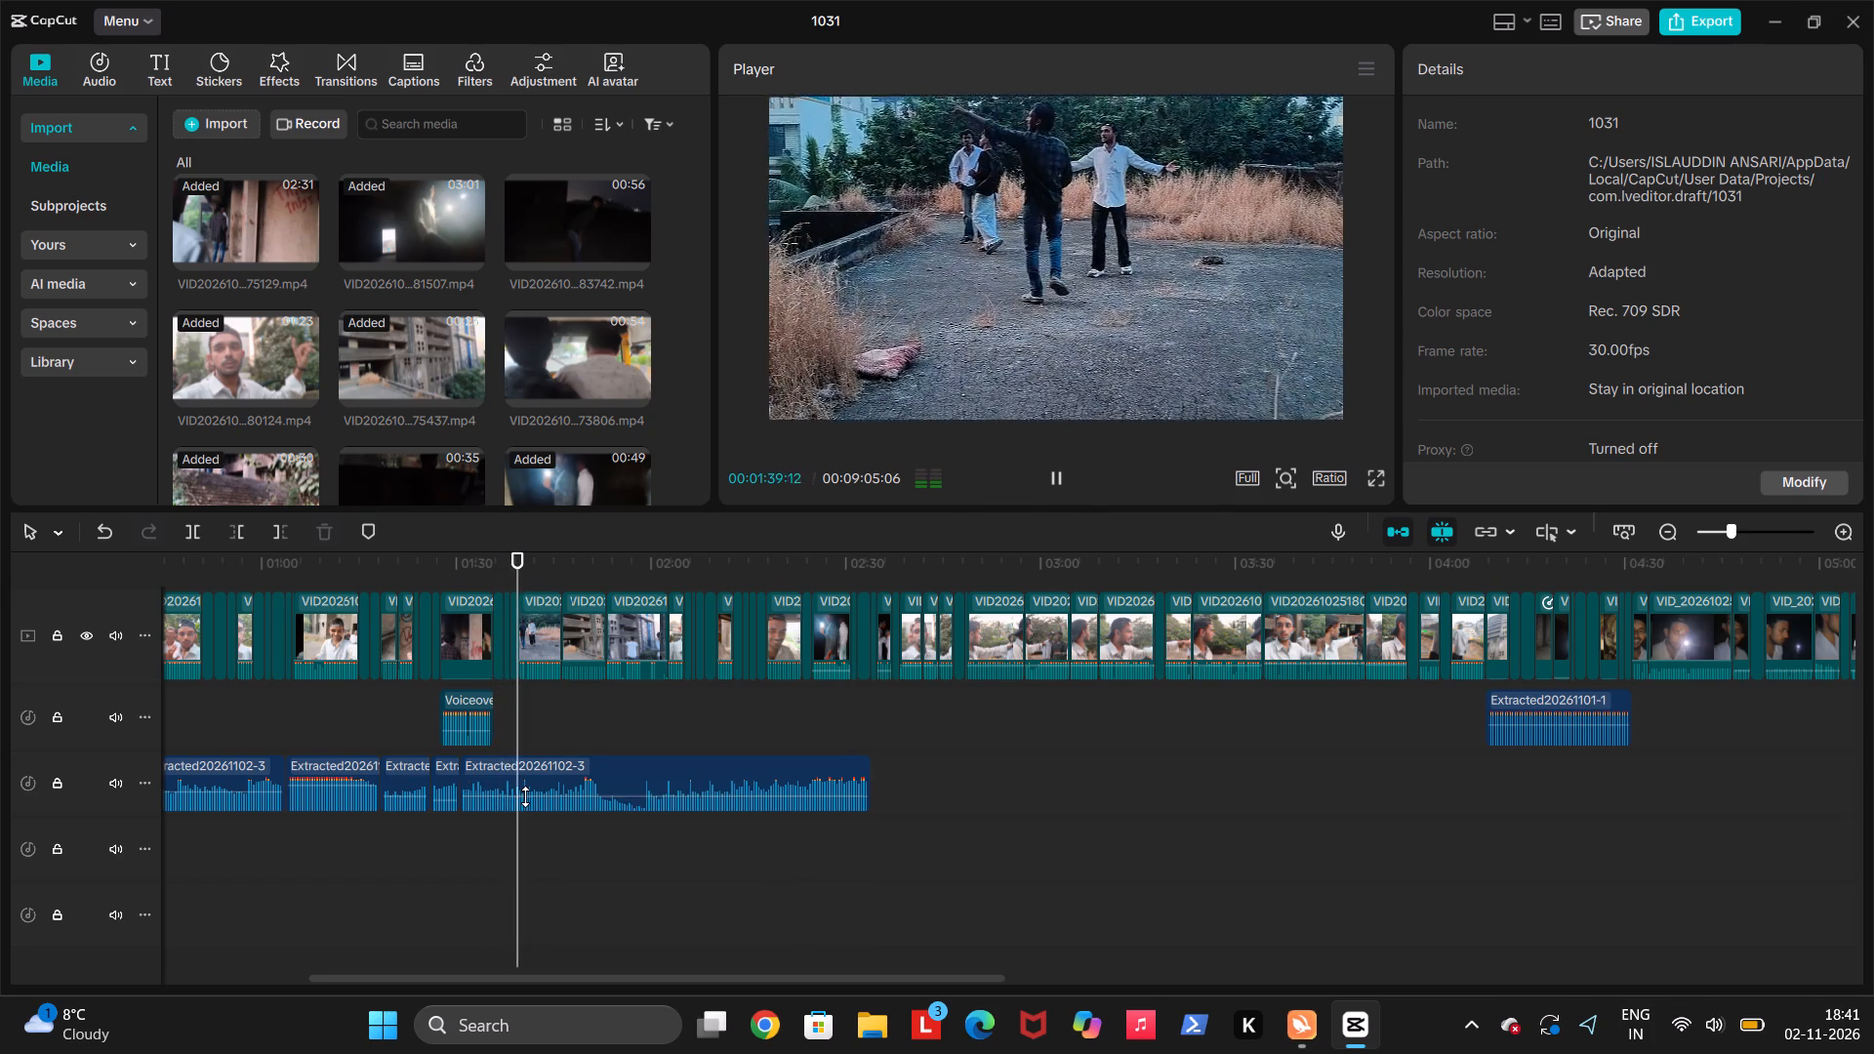
drag(525, 796, 525, 784)
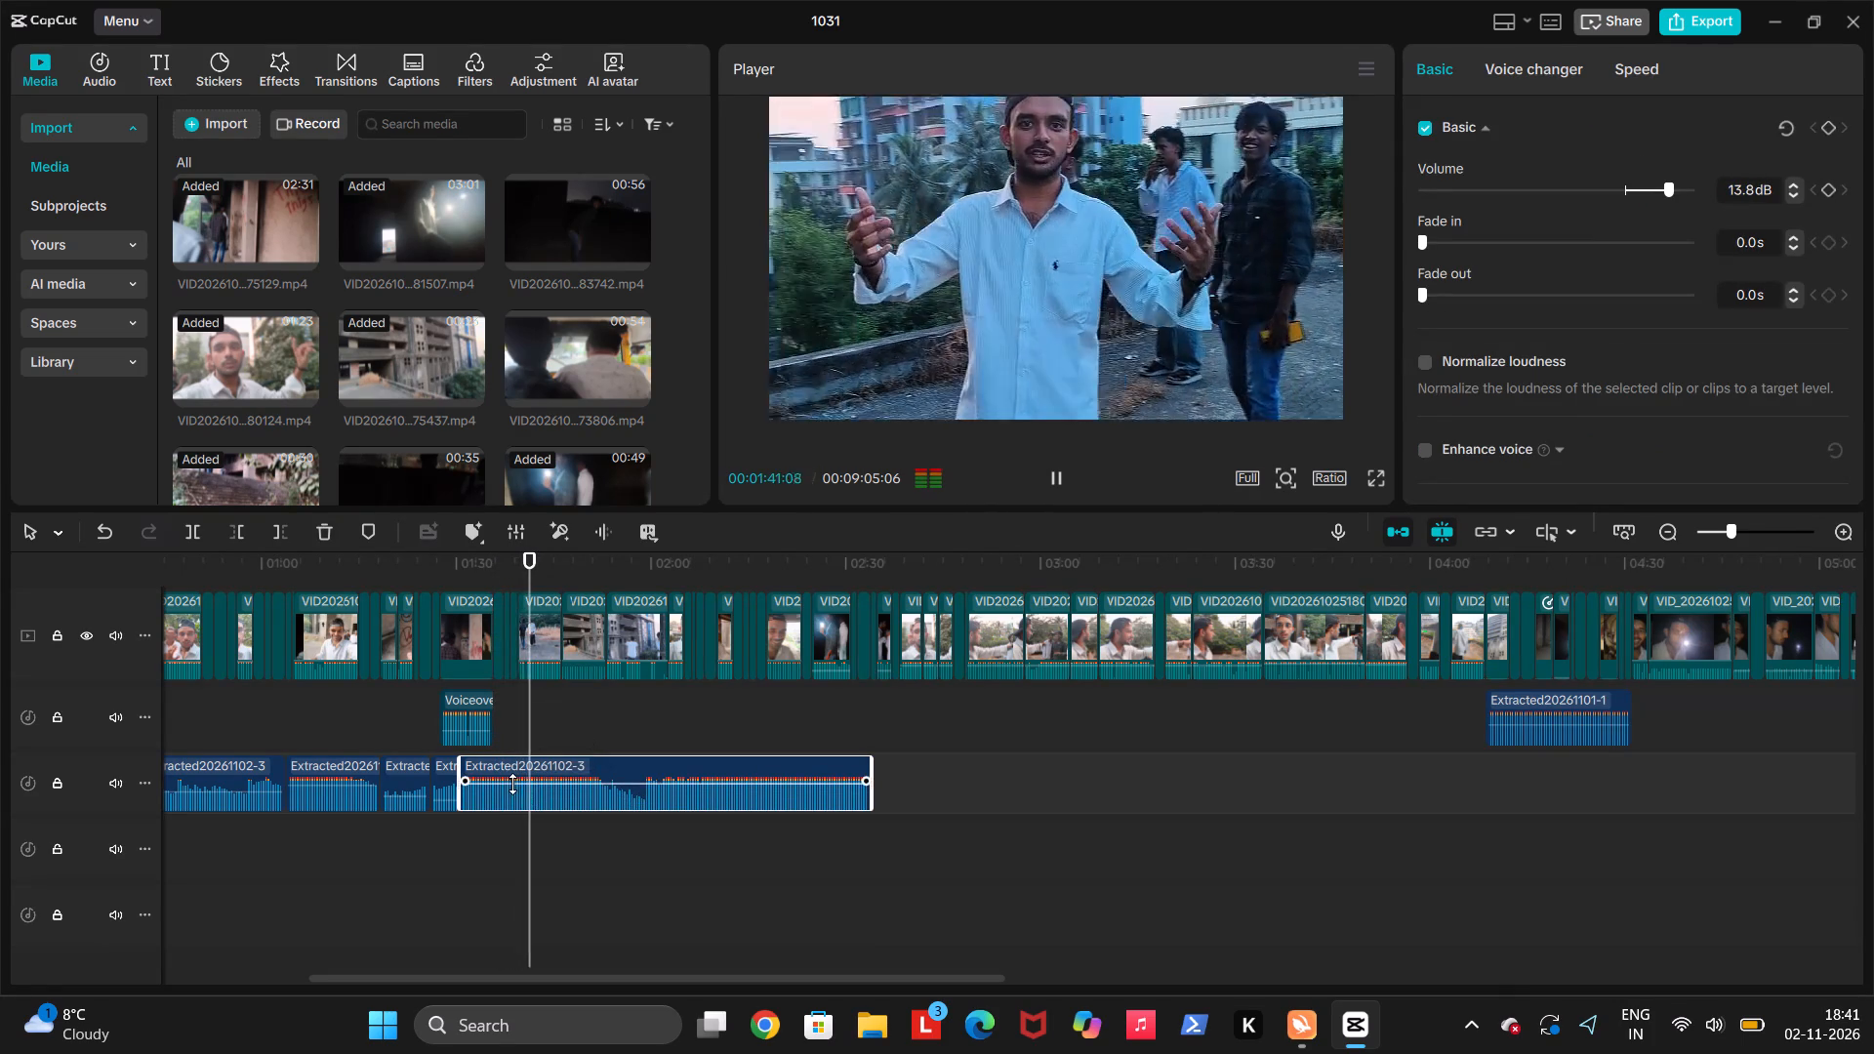
click(511, 783)
Trim off the rest of the last extracted audio piece after 00:01:35:23.
key(Up)
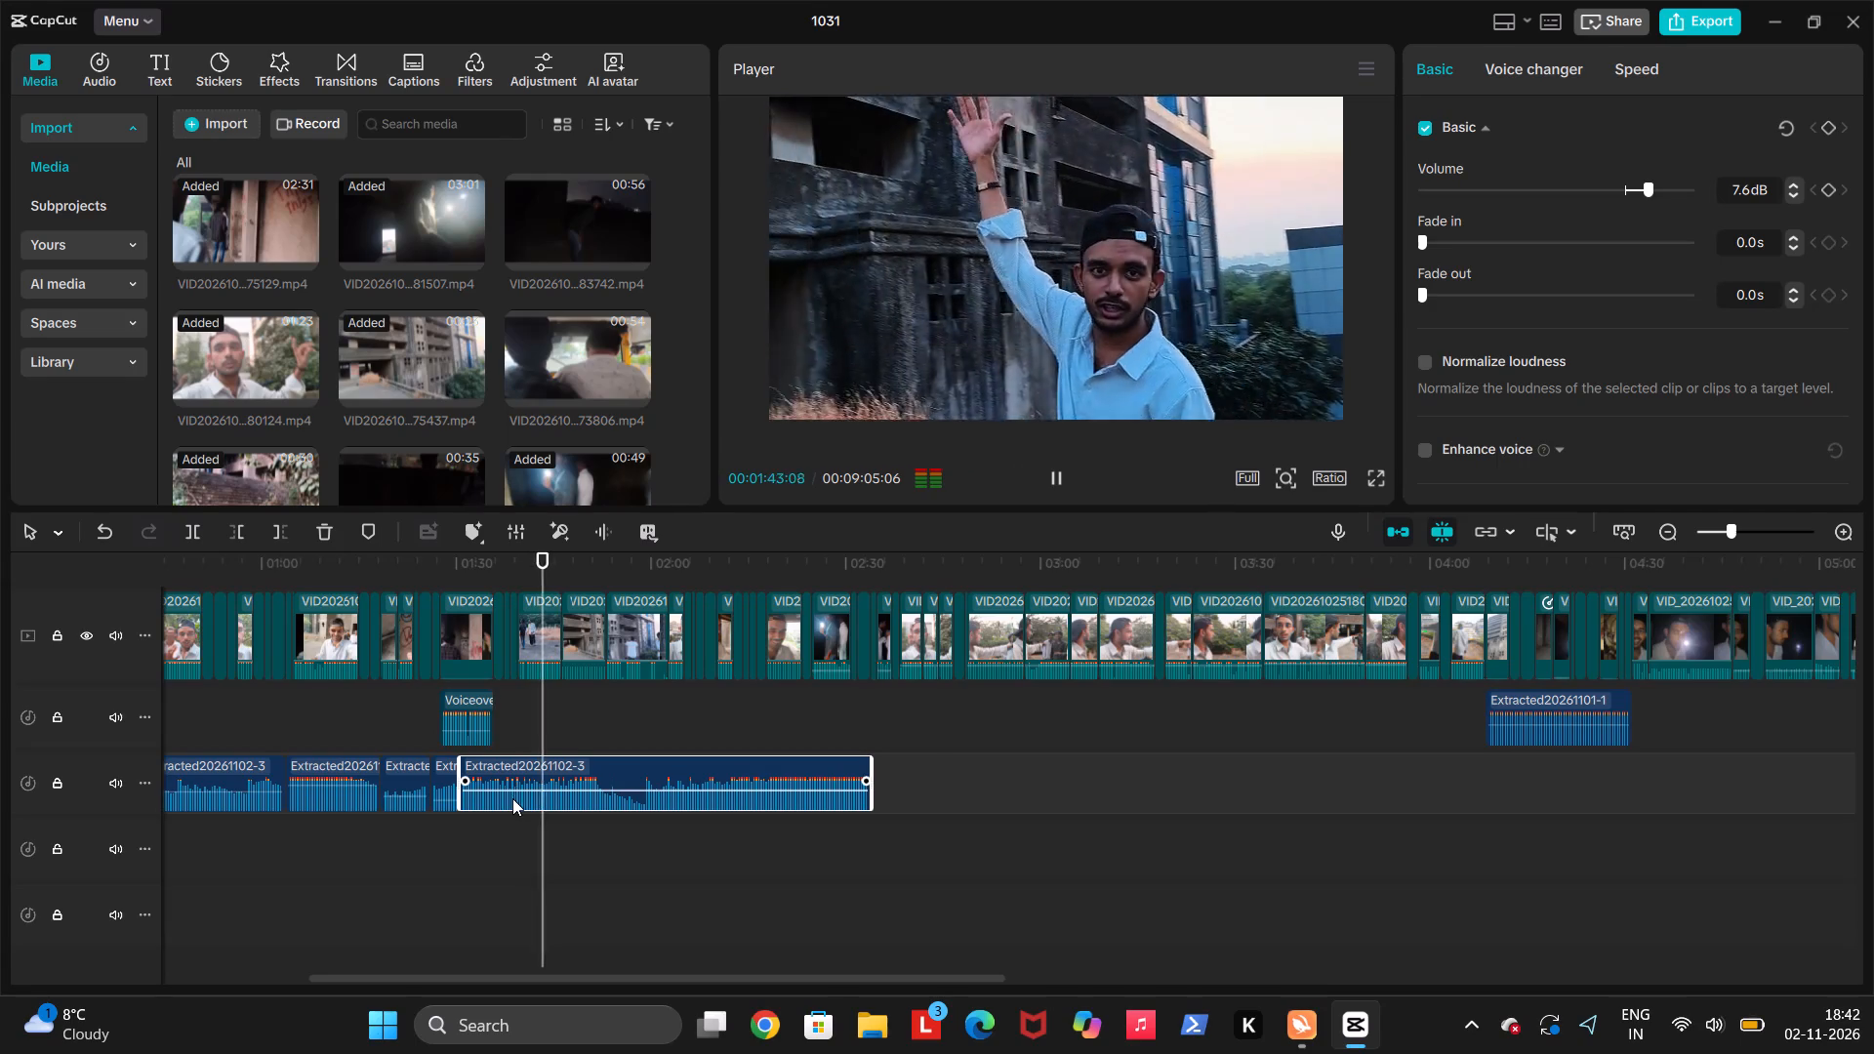
key(Up)
key(Up)
key(Up)
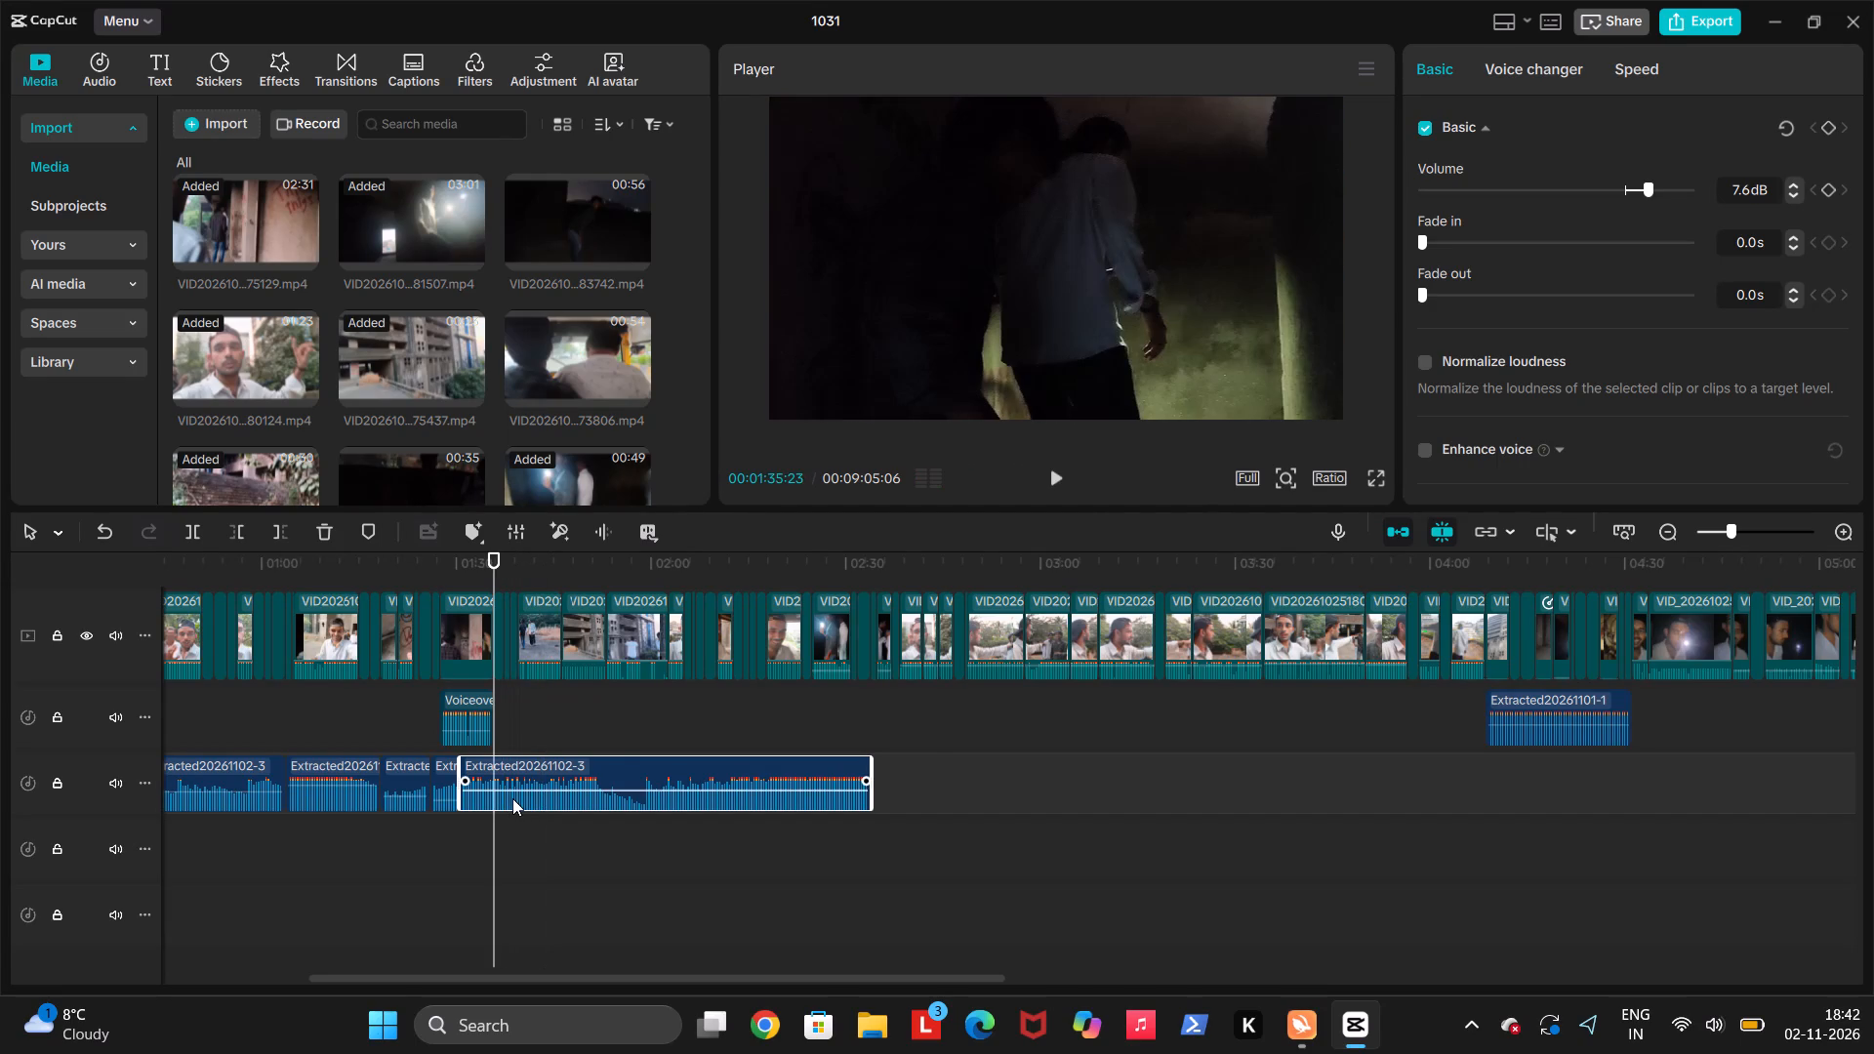
key(w)
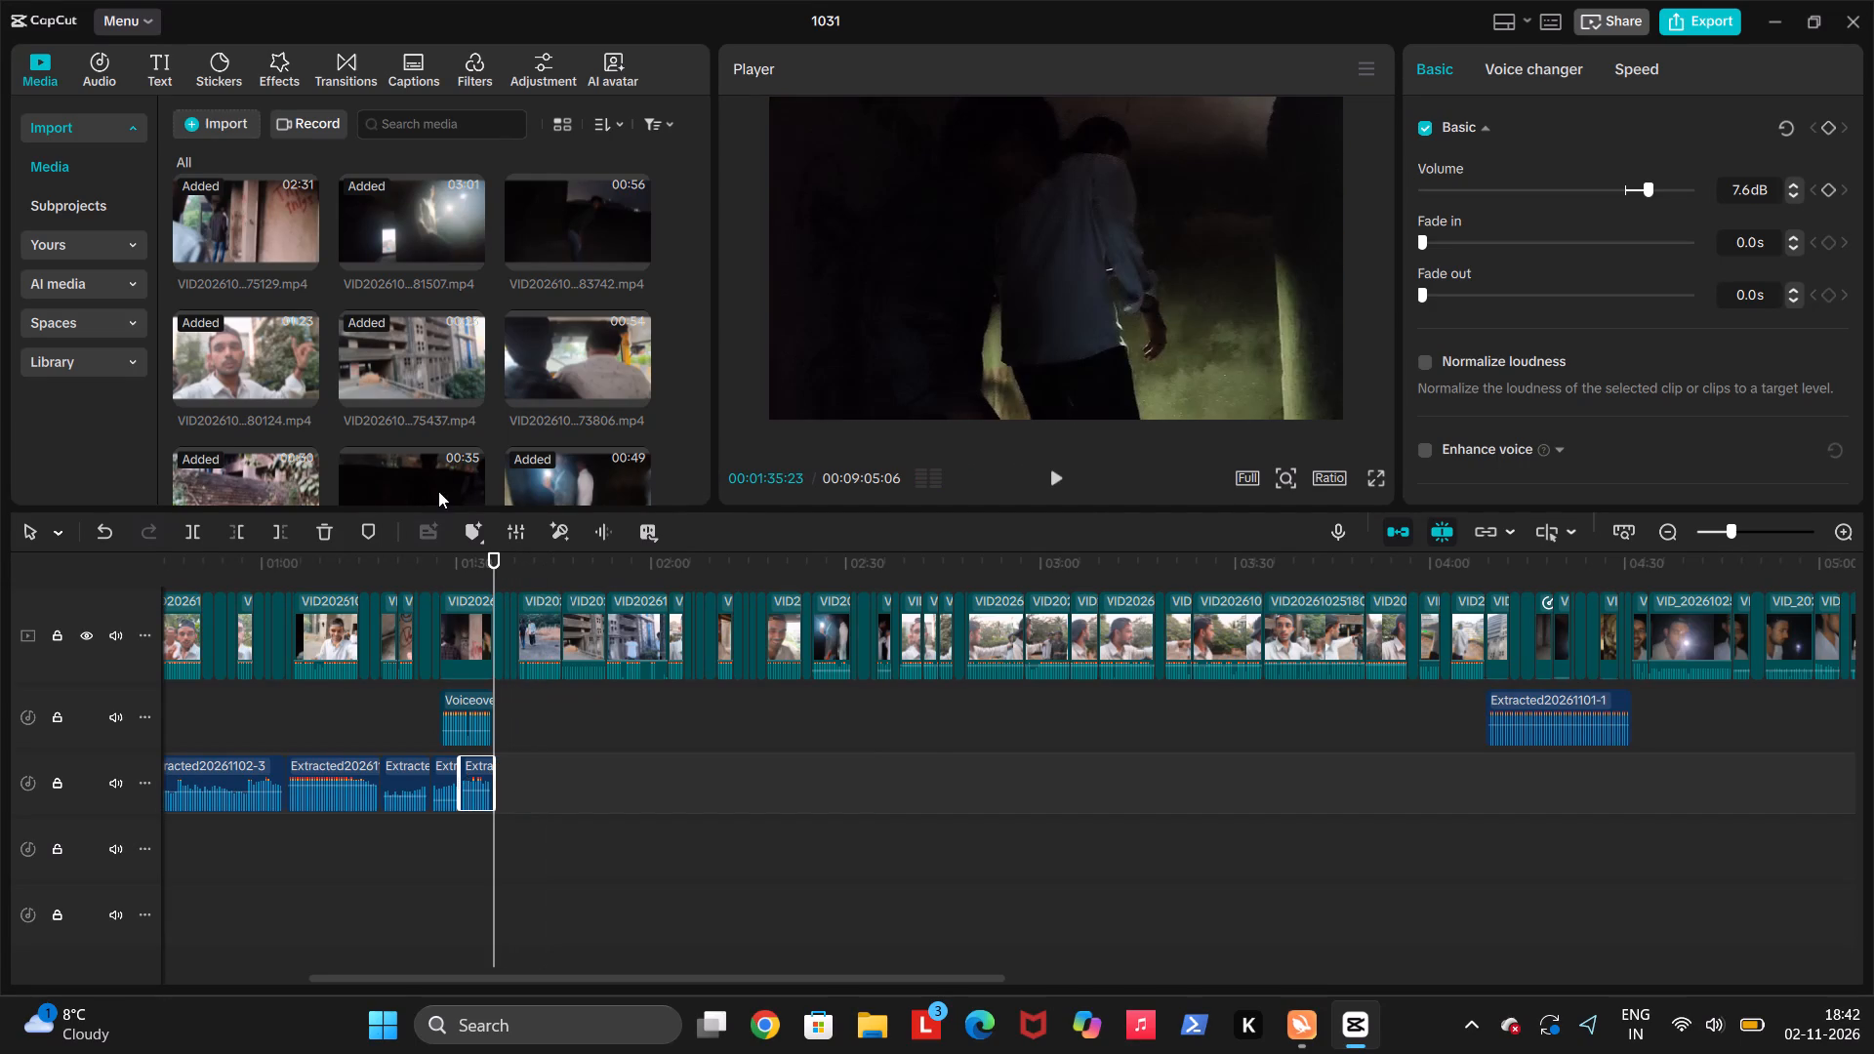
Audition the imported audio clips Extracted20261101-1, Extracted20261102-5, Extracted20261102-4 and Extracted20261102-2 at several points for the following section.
click(92, 89)
click(99, 86)
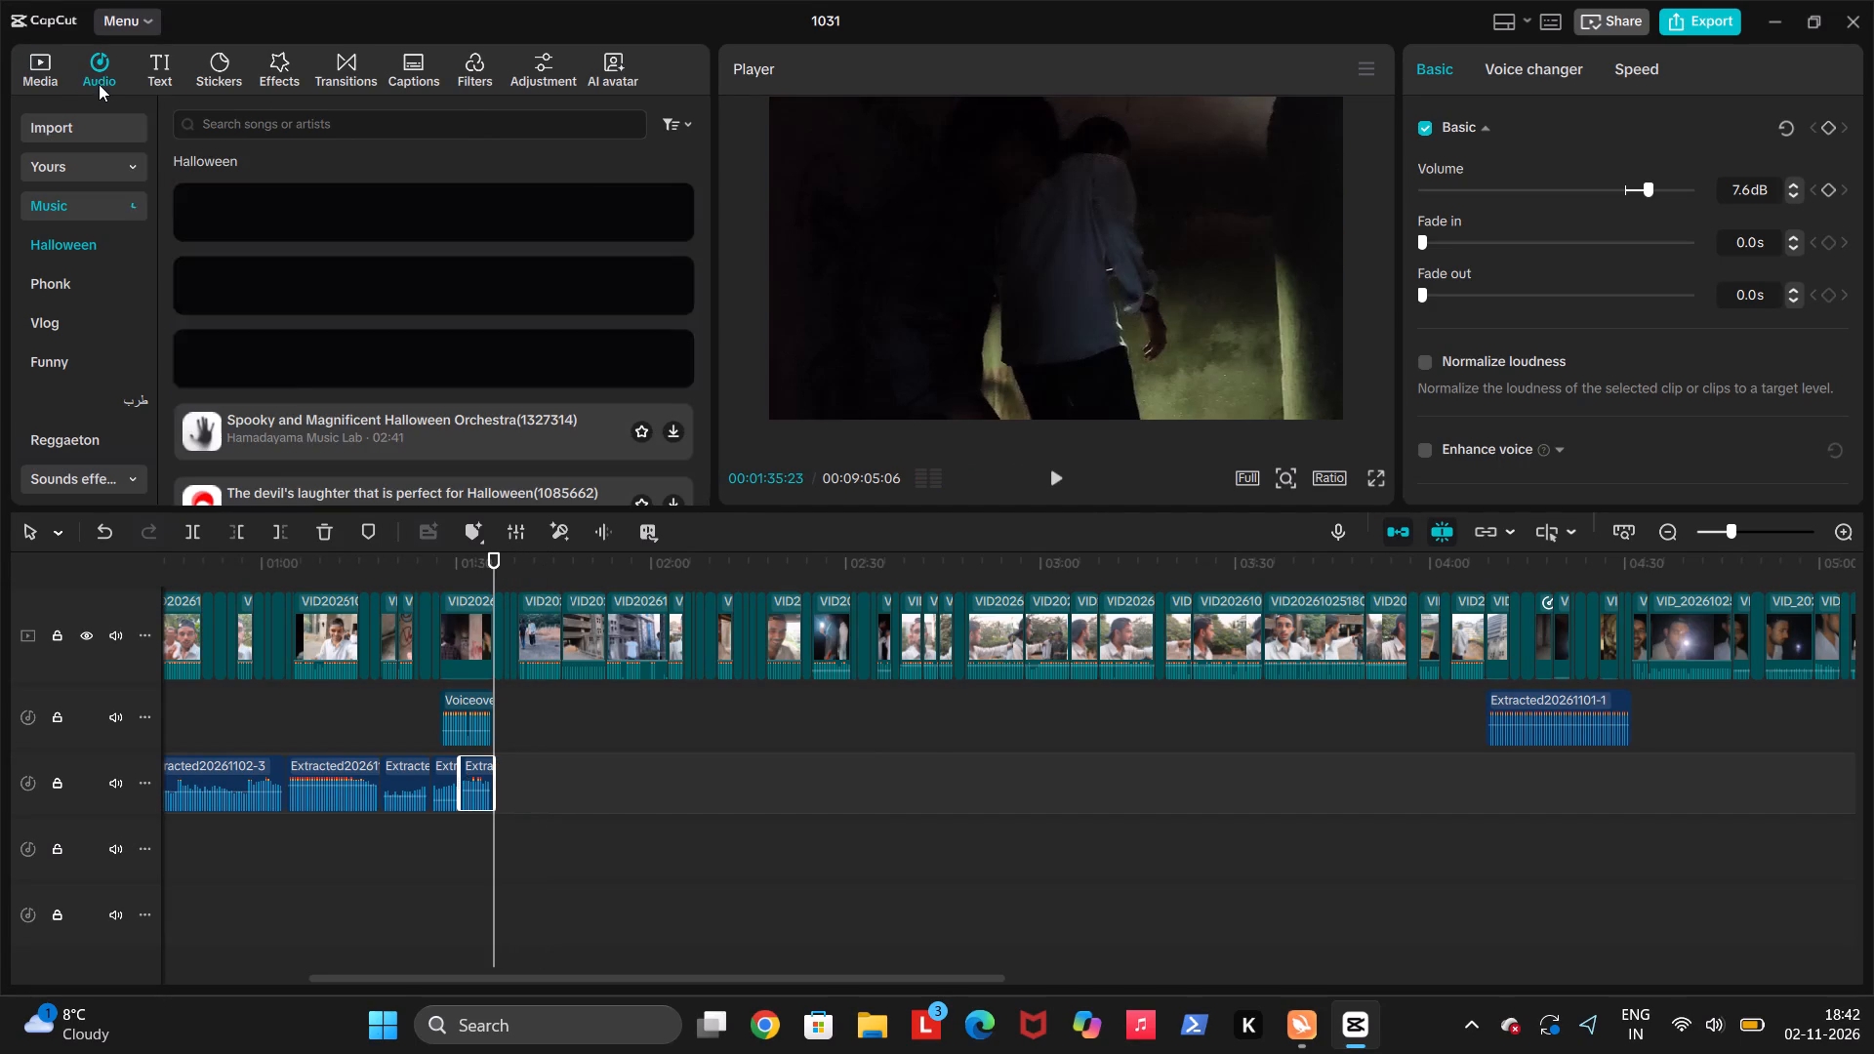
click(93, 126)
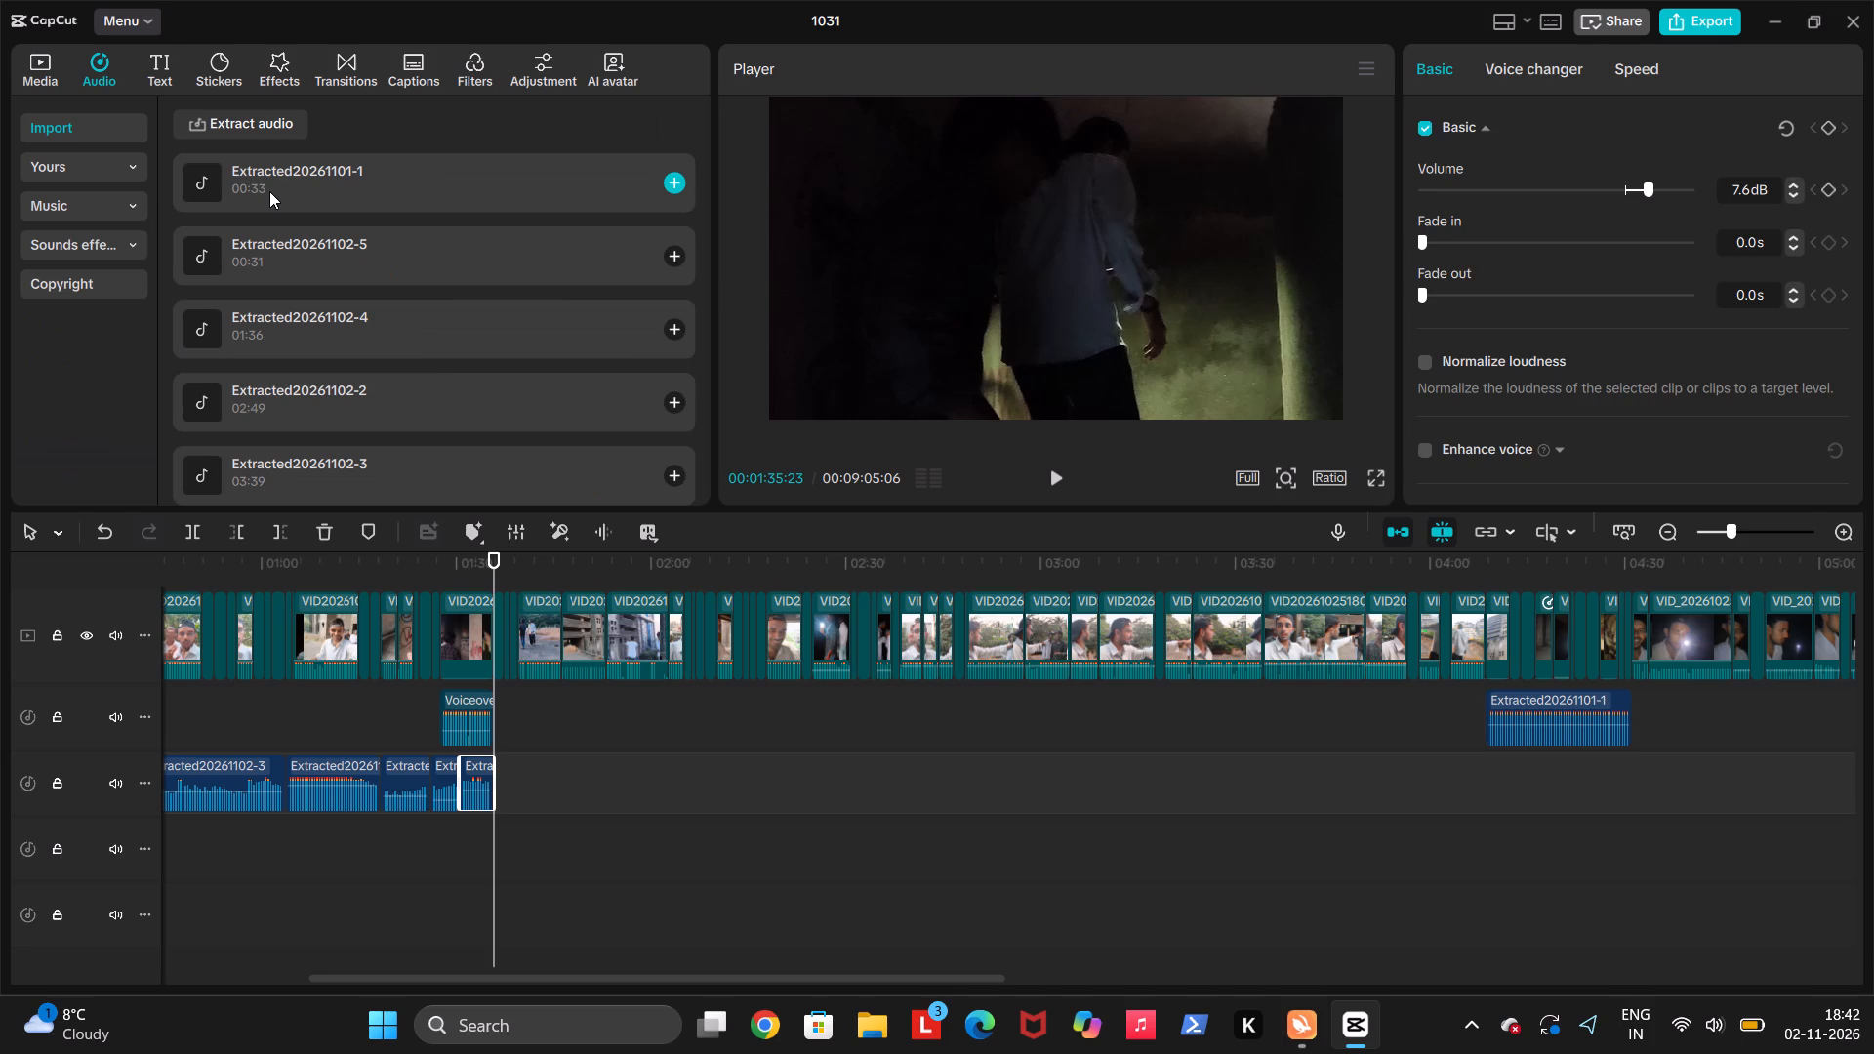
click(269, 191)
click(394, 481)
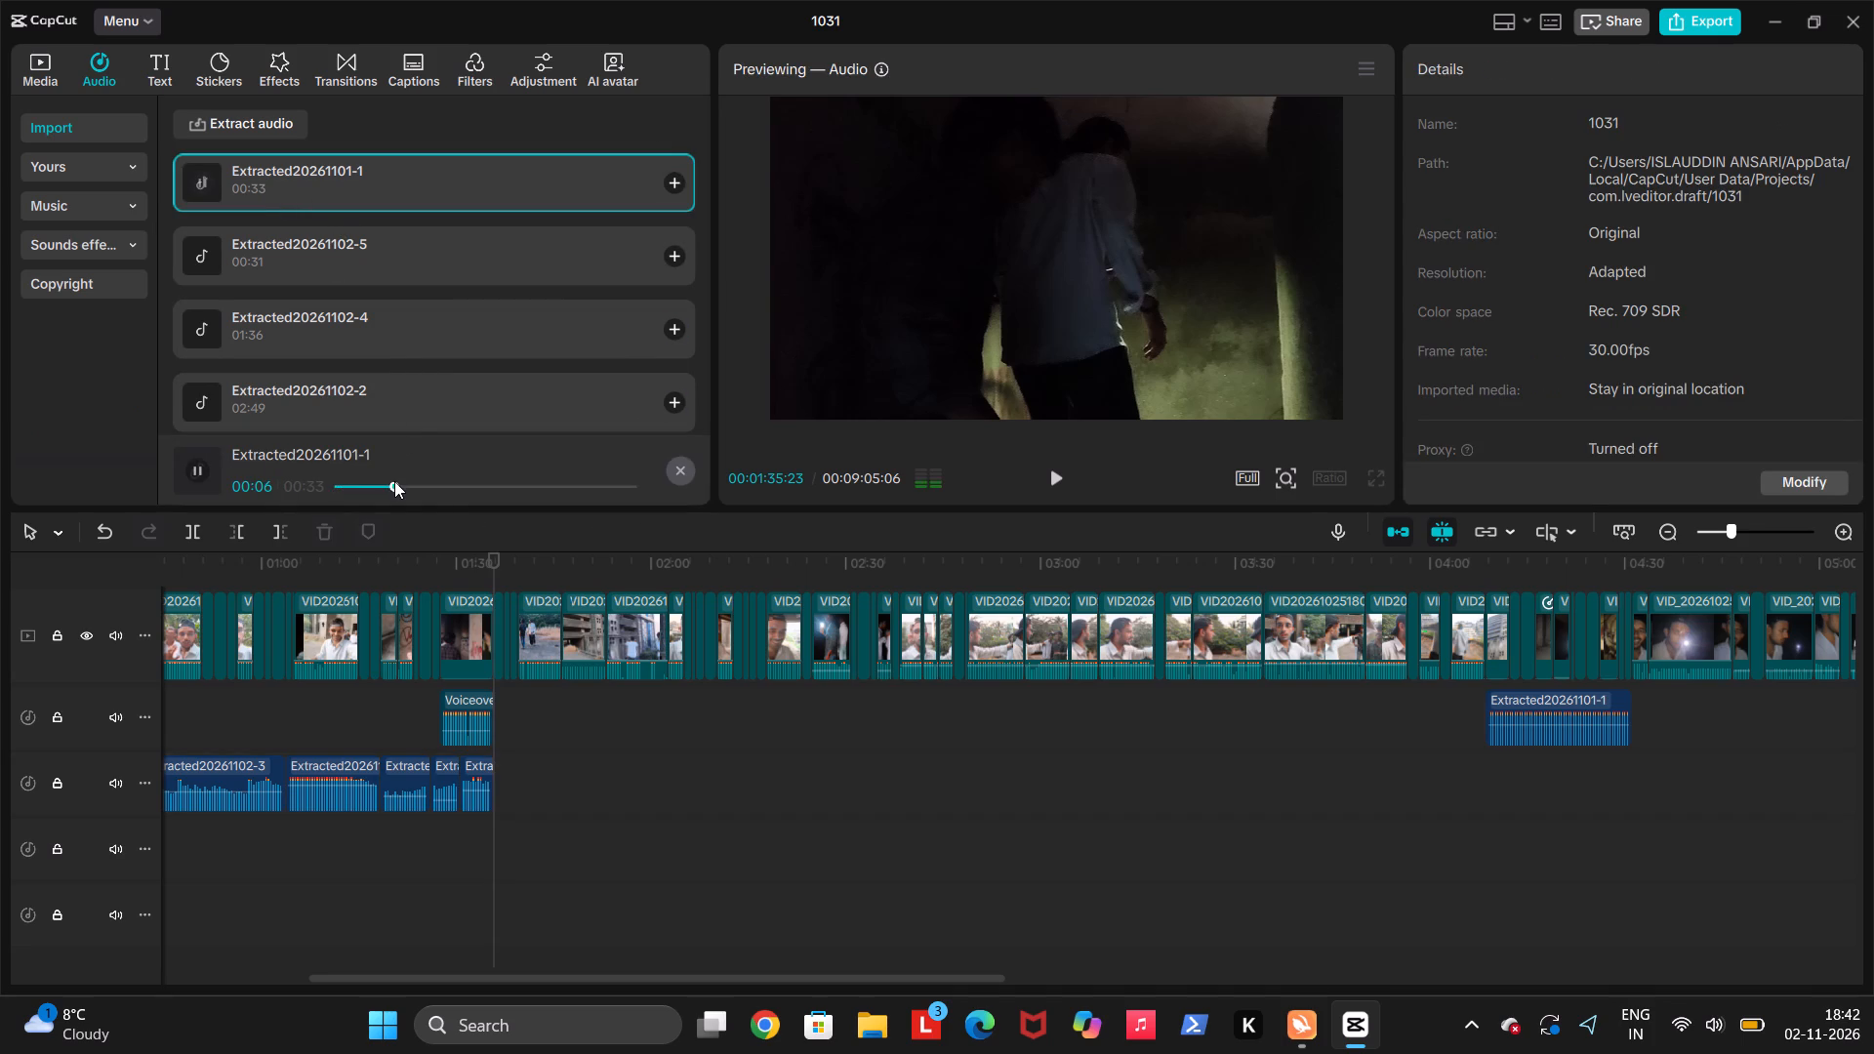
click(369, 268)
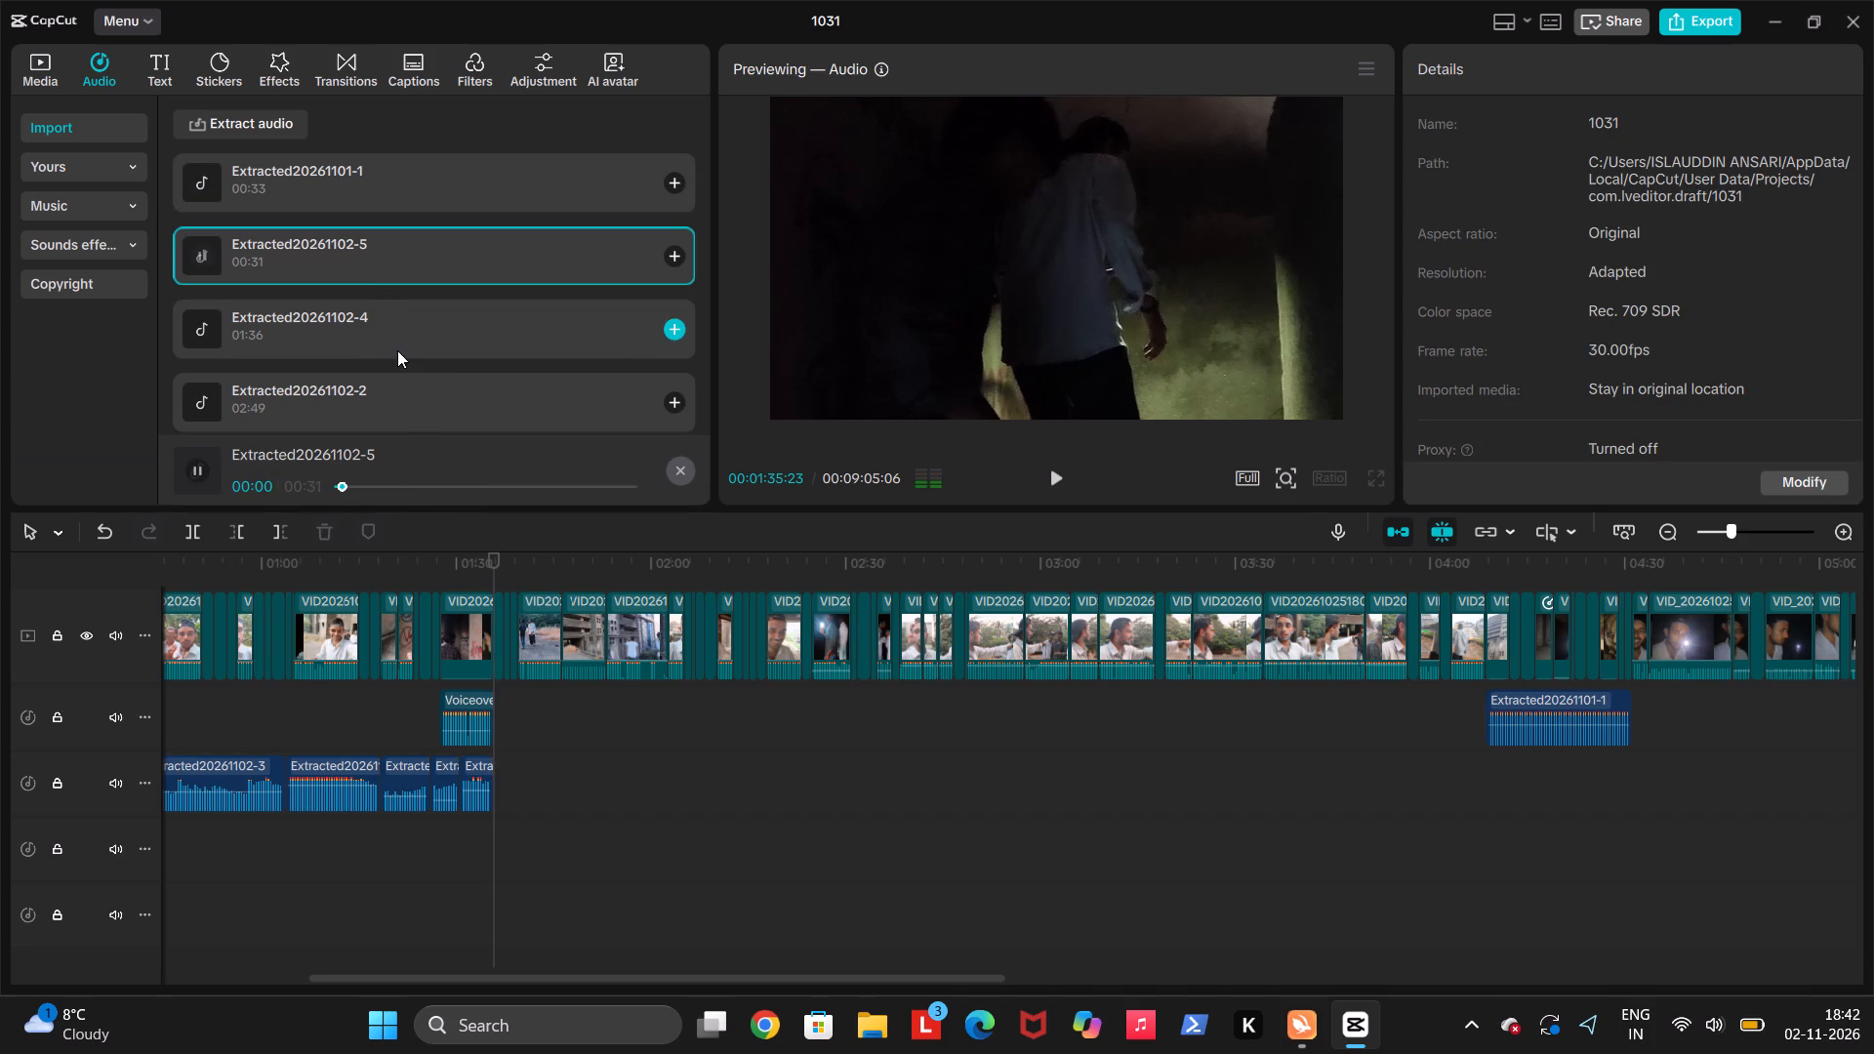
key(space)
click(397, 479)
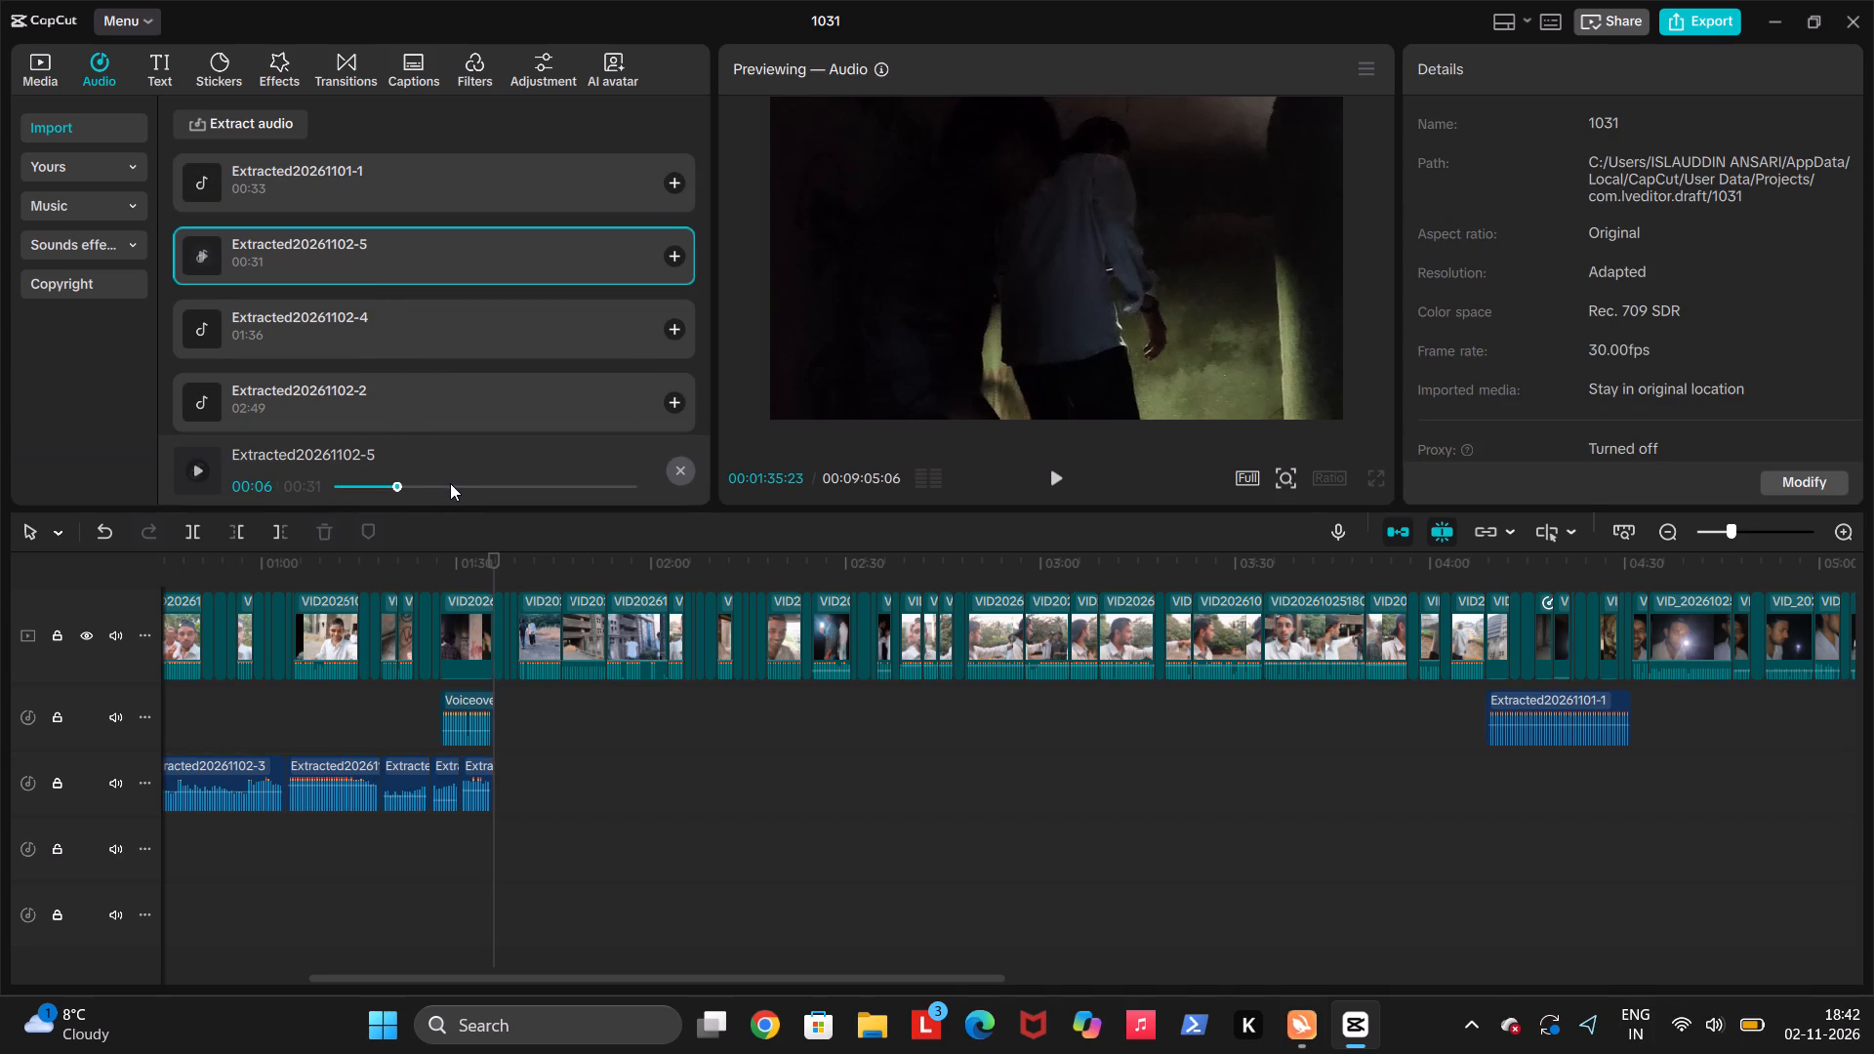
click(450, 483)
click(392, 341)
click(392, 480)
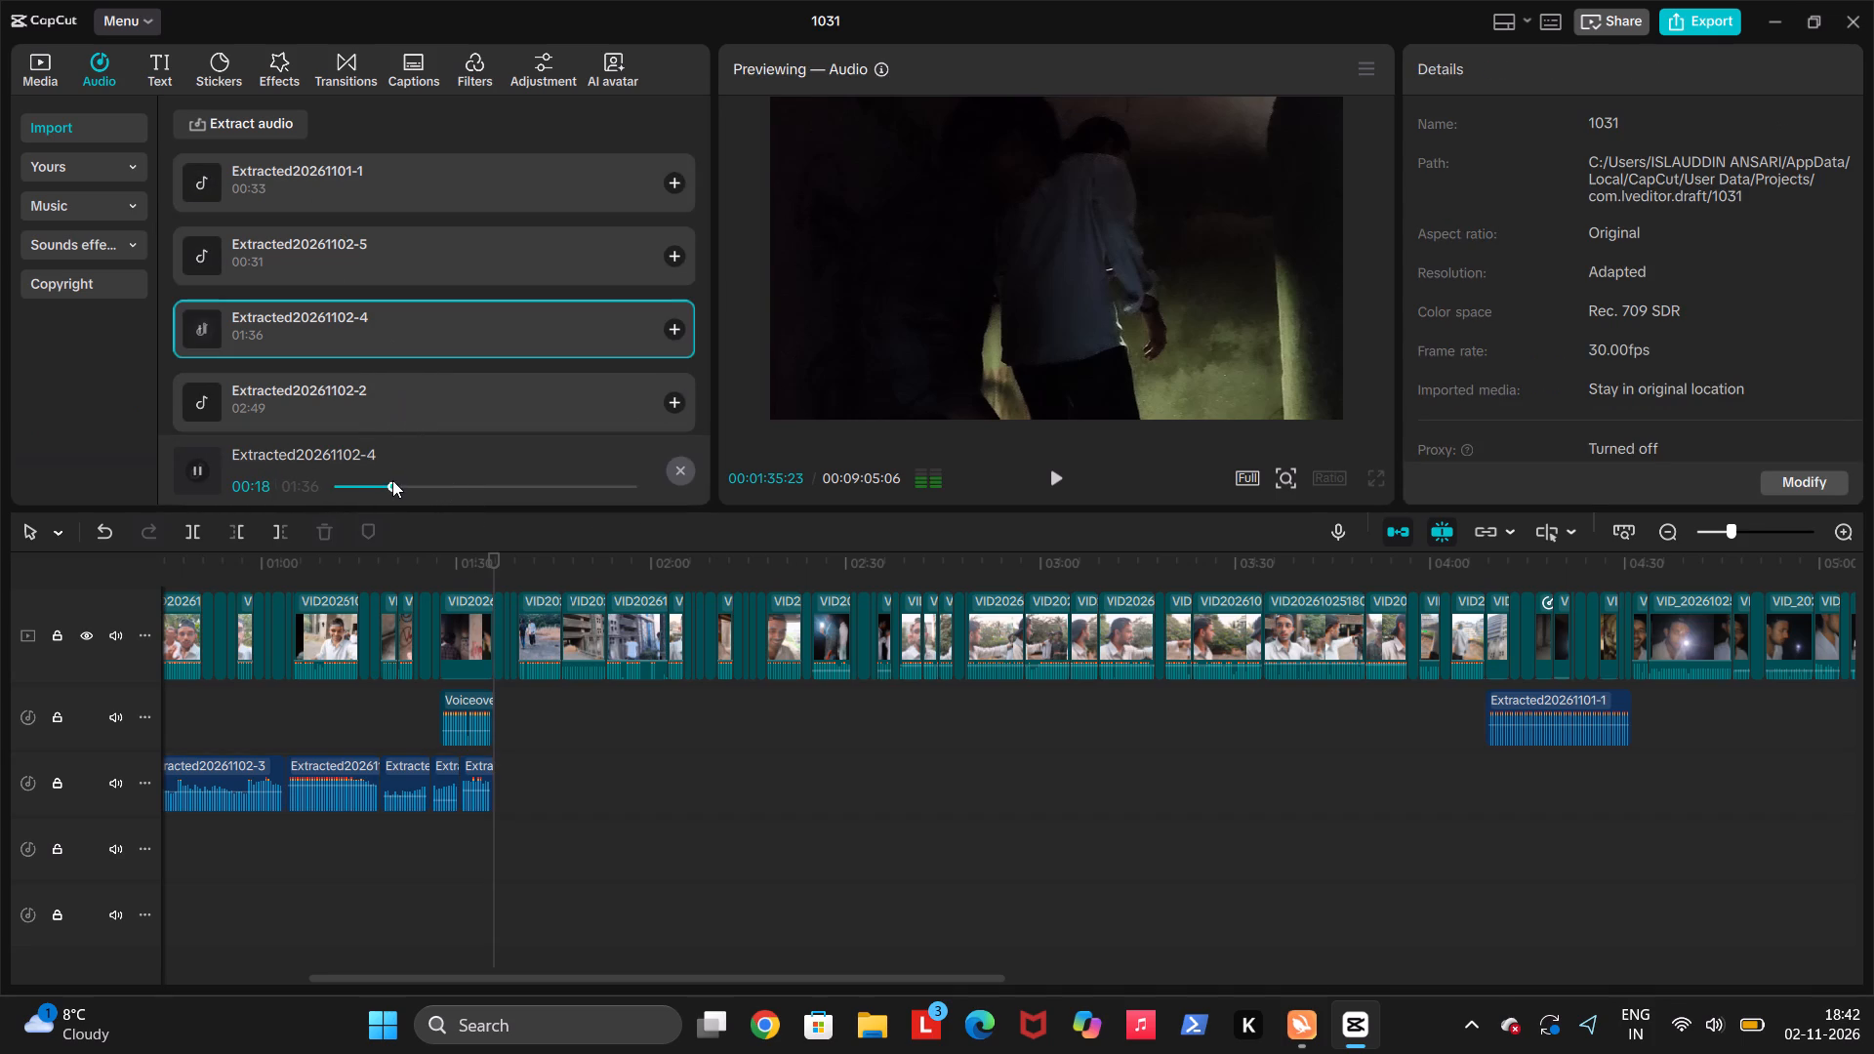
click(425, 493)
click(483, 484)
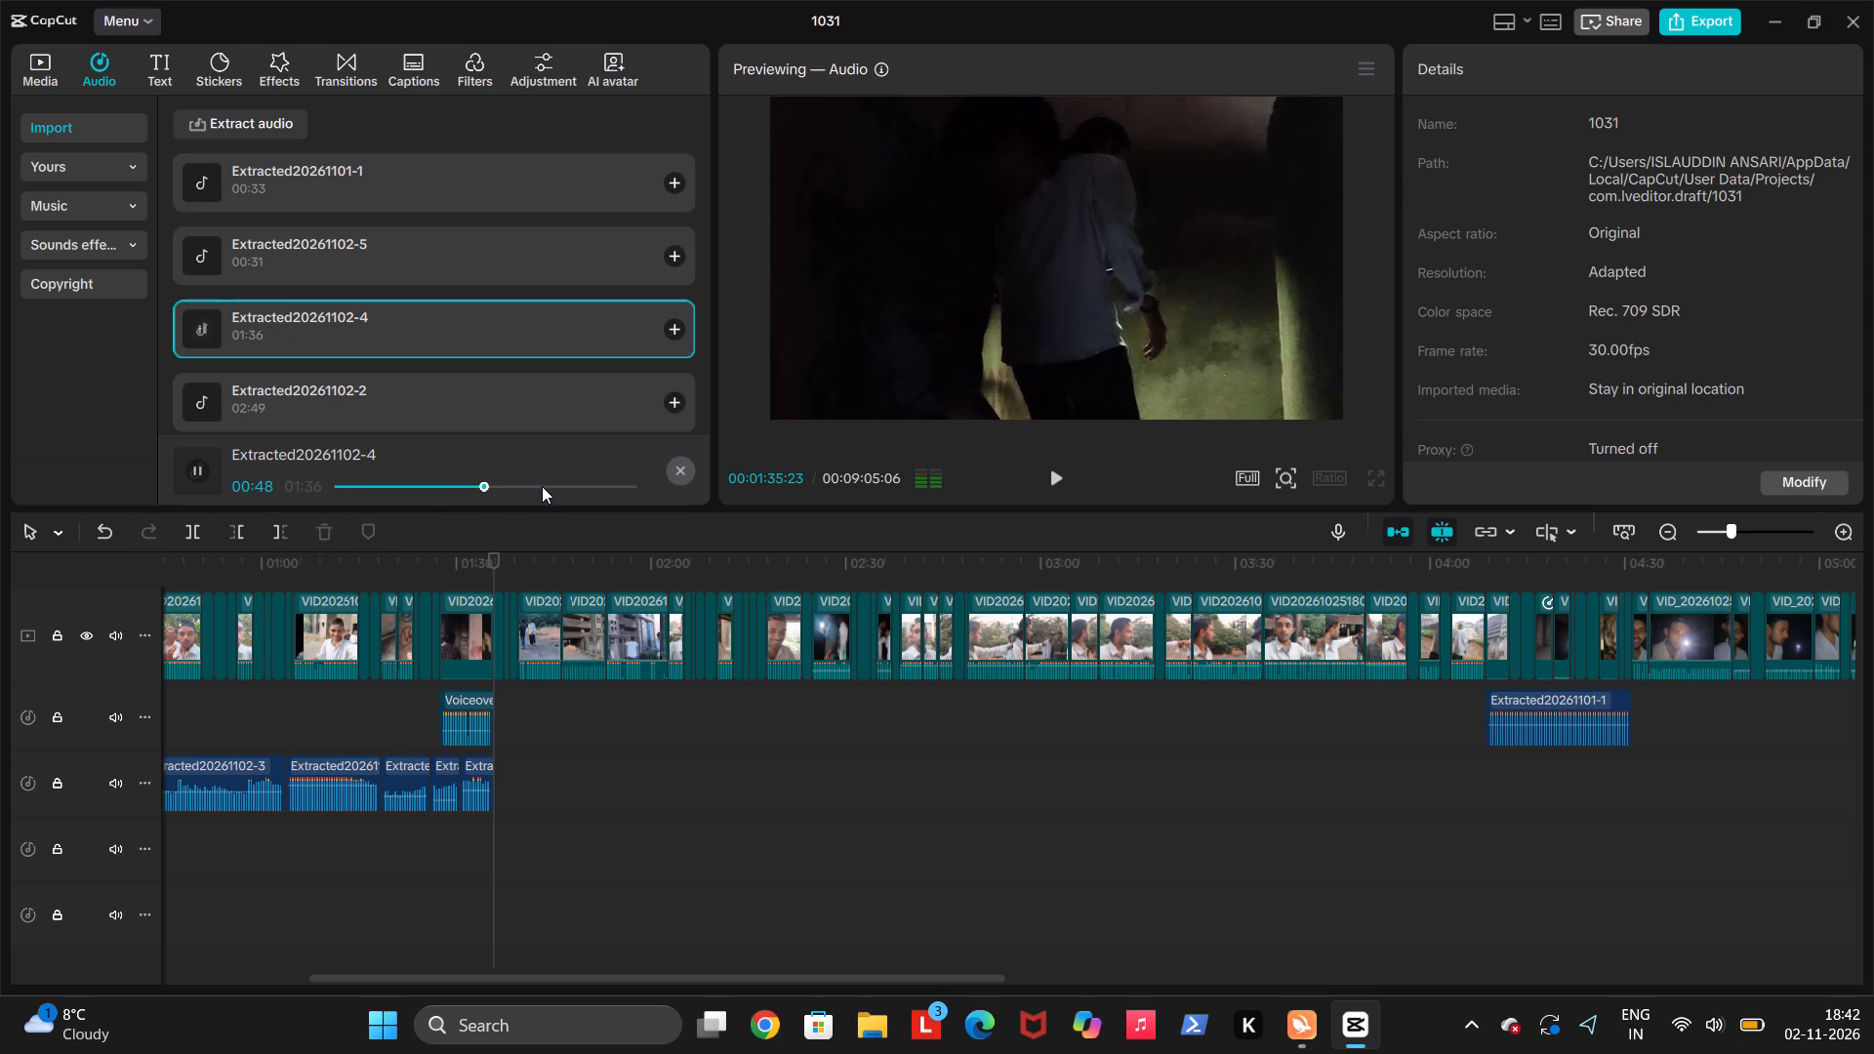
click(543, 486)
click(340, 396)
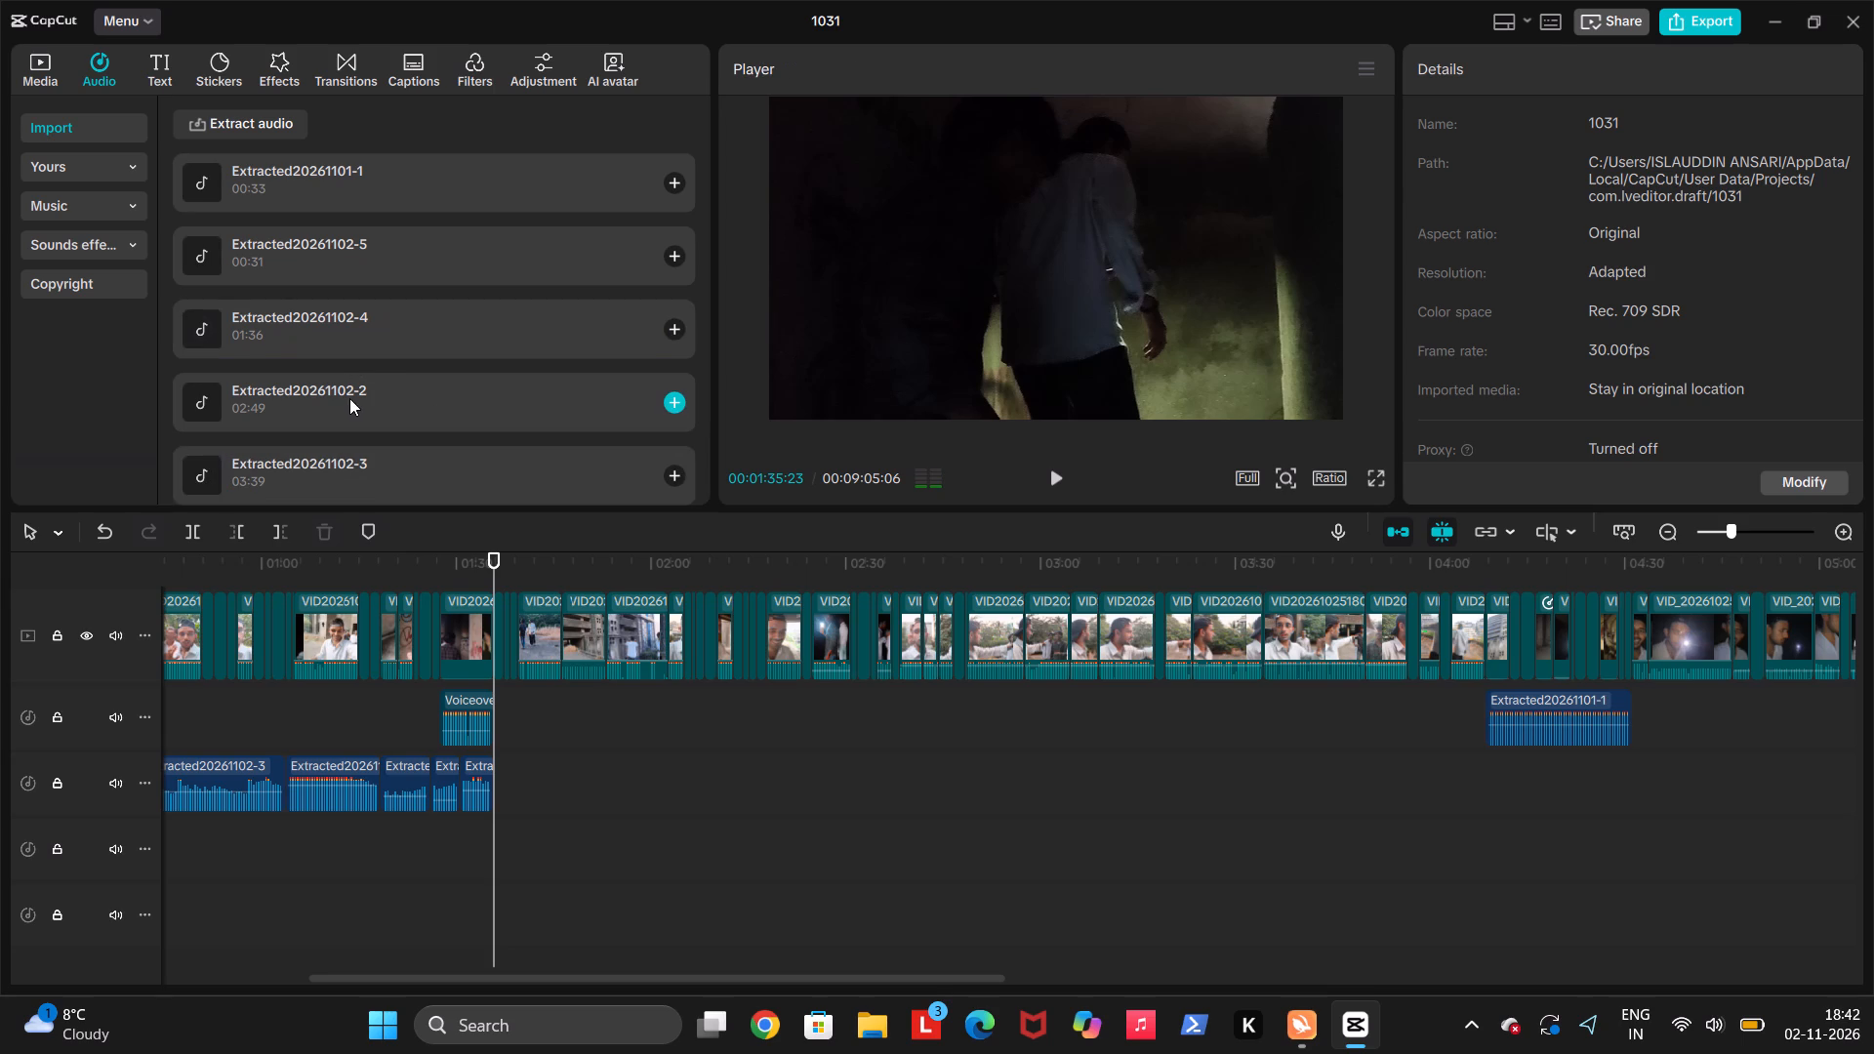
click(365, 420)
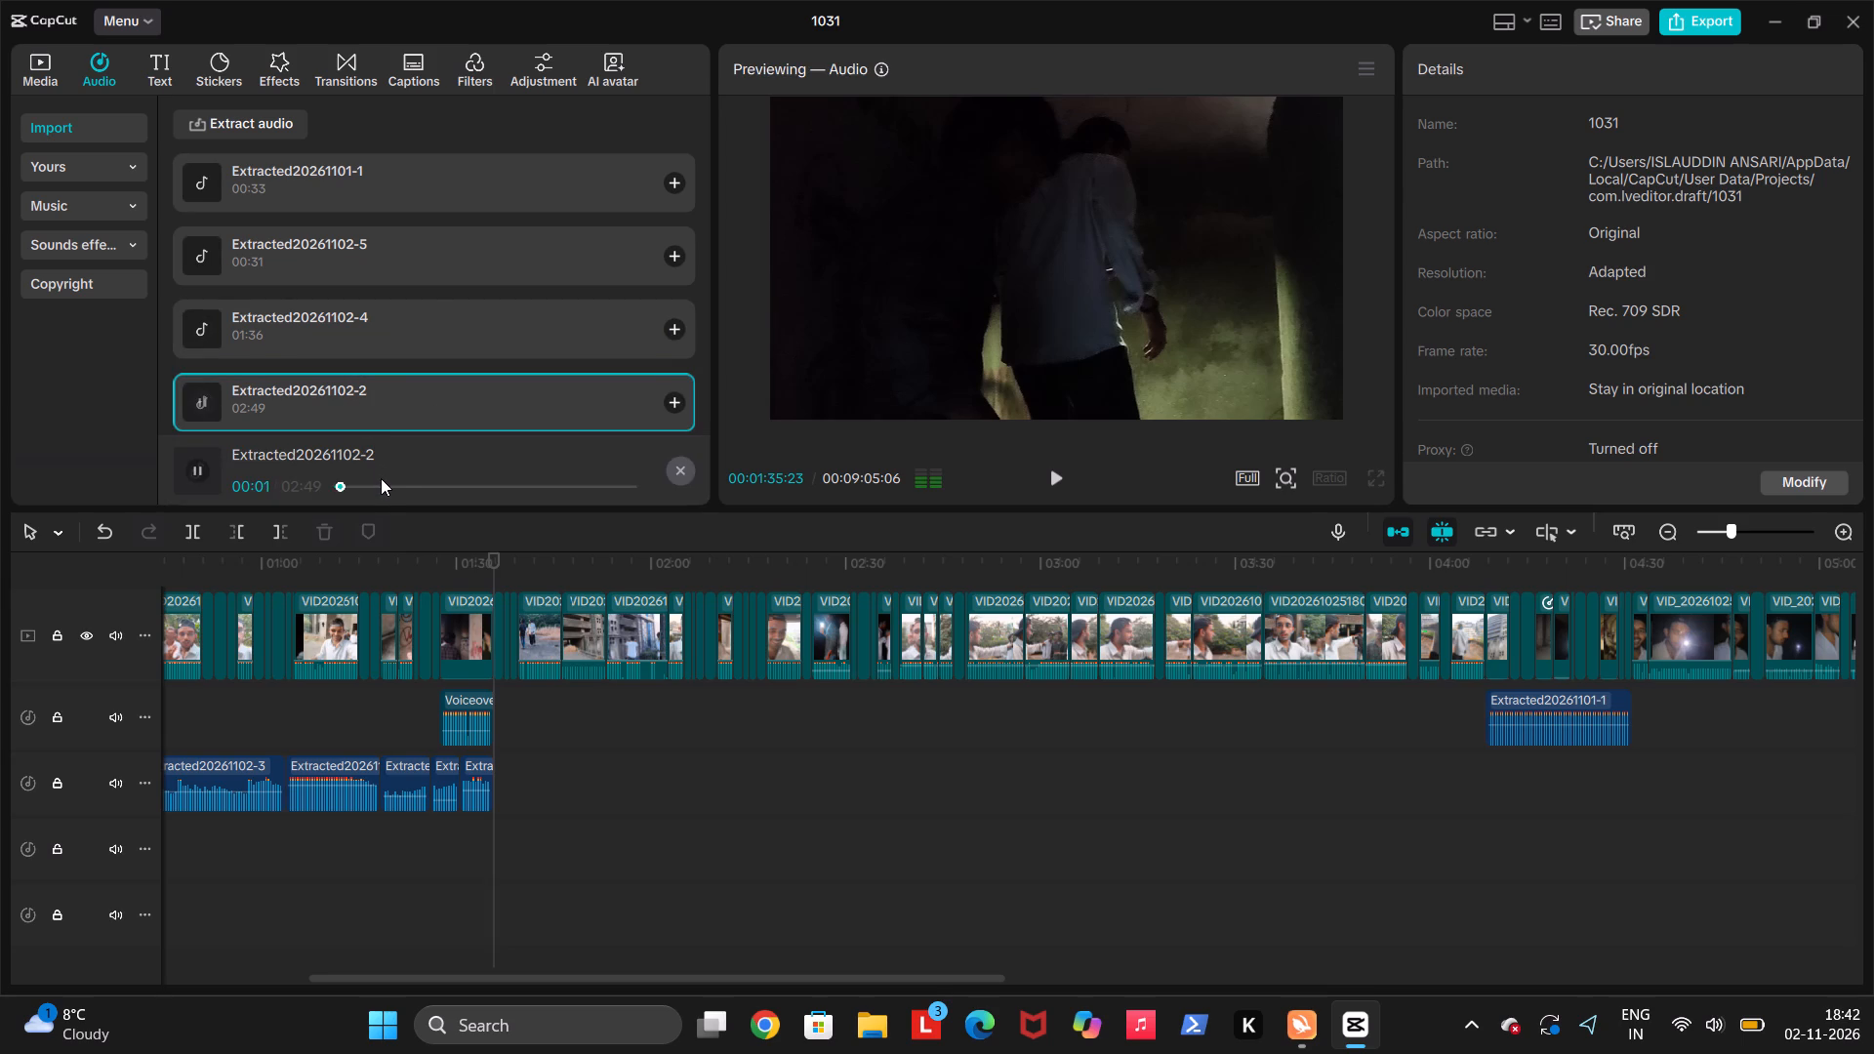
click(380, 483)
click(411, 487)
key(space)
scroll(428, 369, down, 1)
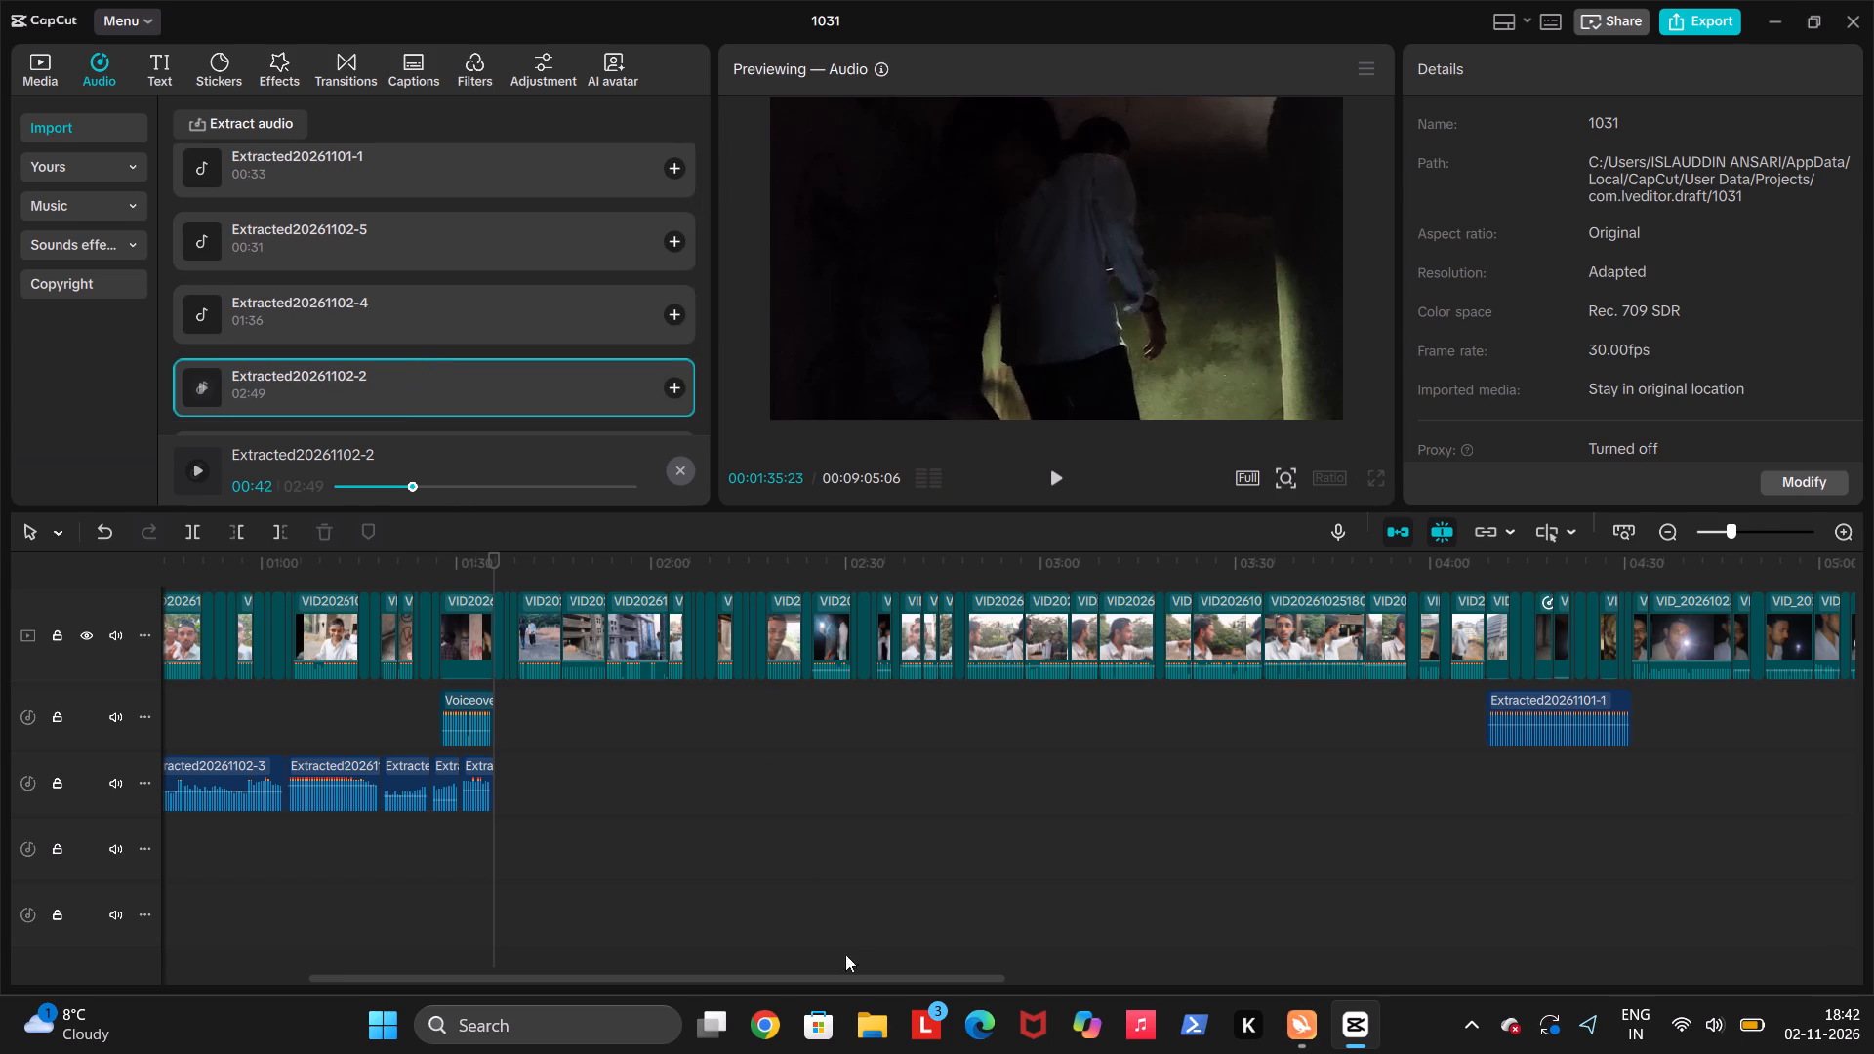
In File Explorer's Music folder, play the song "I Don't Want To Do This Without You - Late Night Feeler" and sample several points.
click(854, 1033)
click(180, 586)
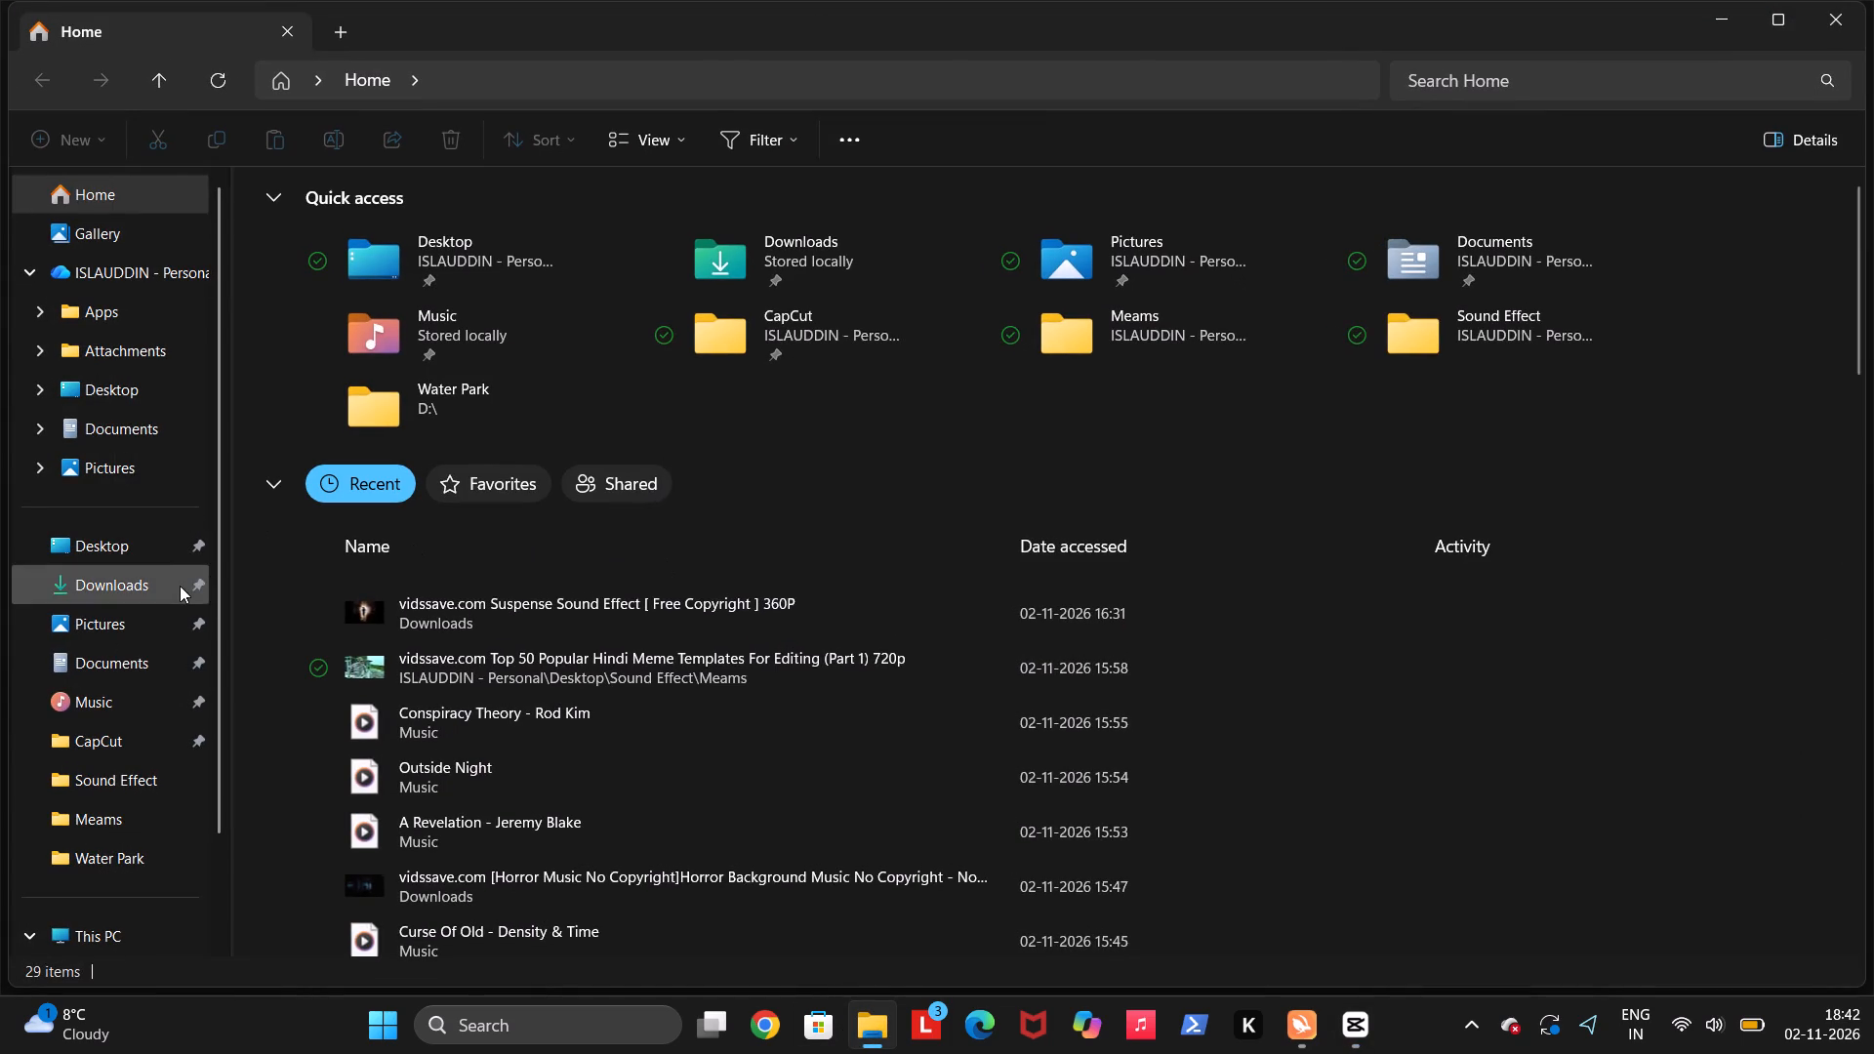
click(126, 718)
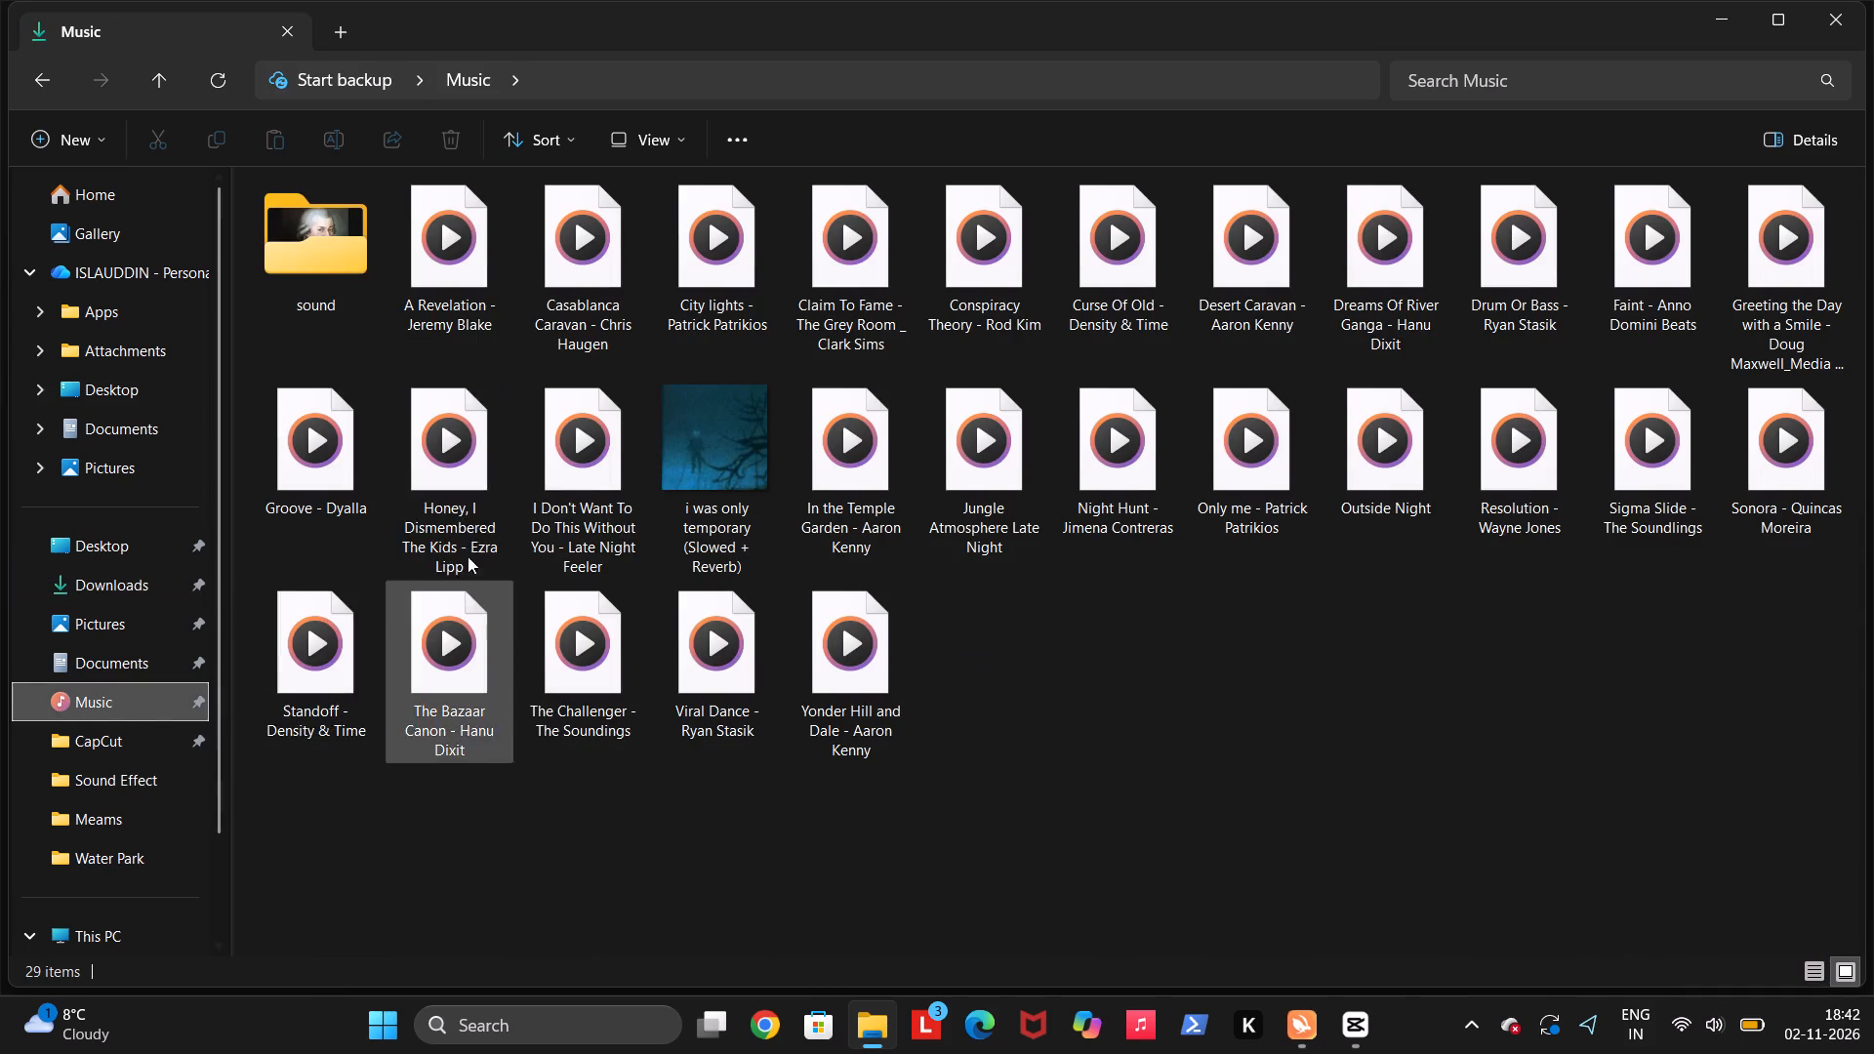
double_click(536, 513)
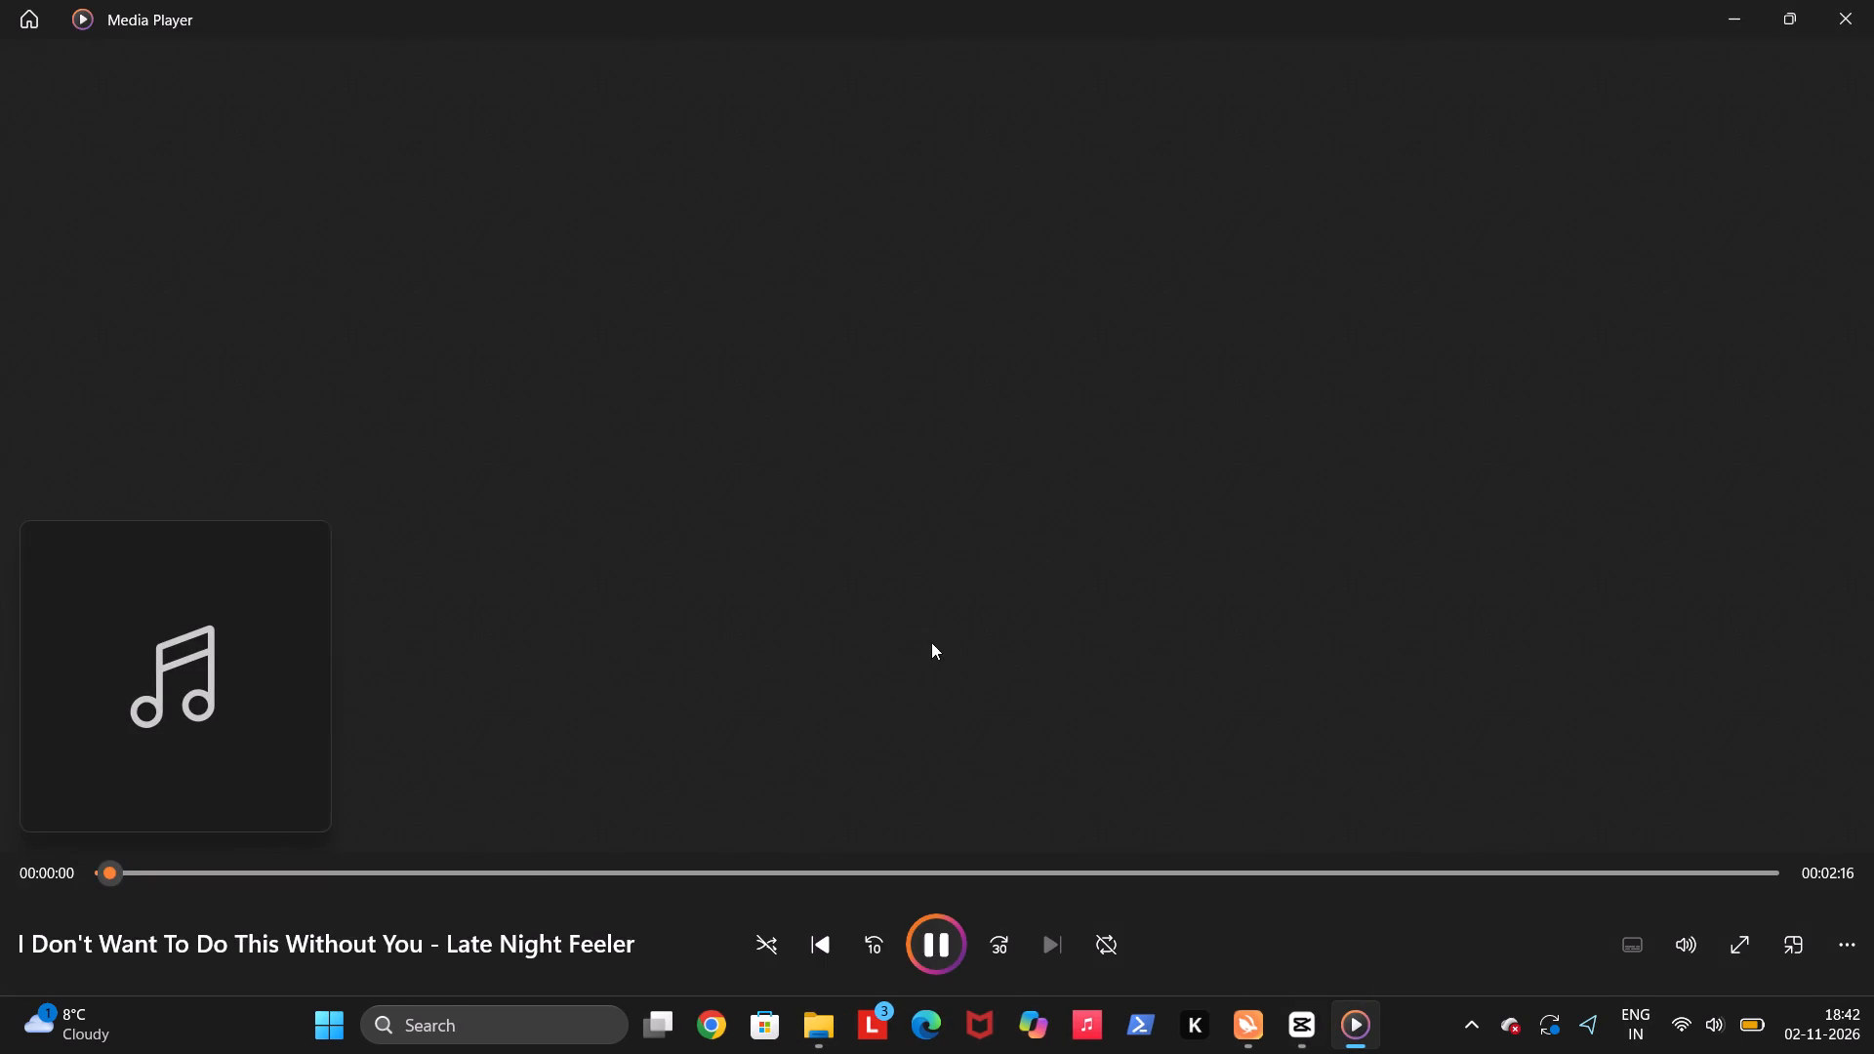
click(512, 874)
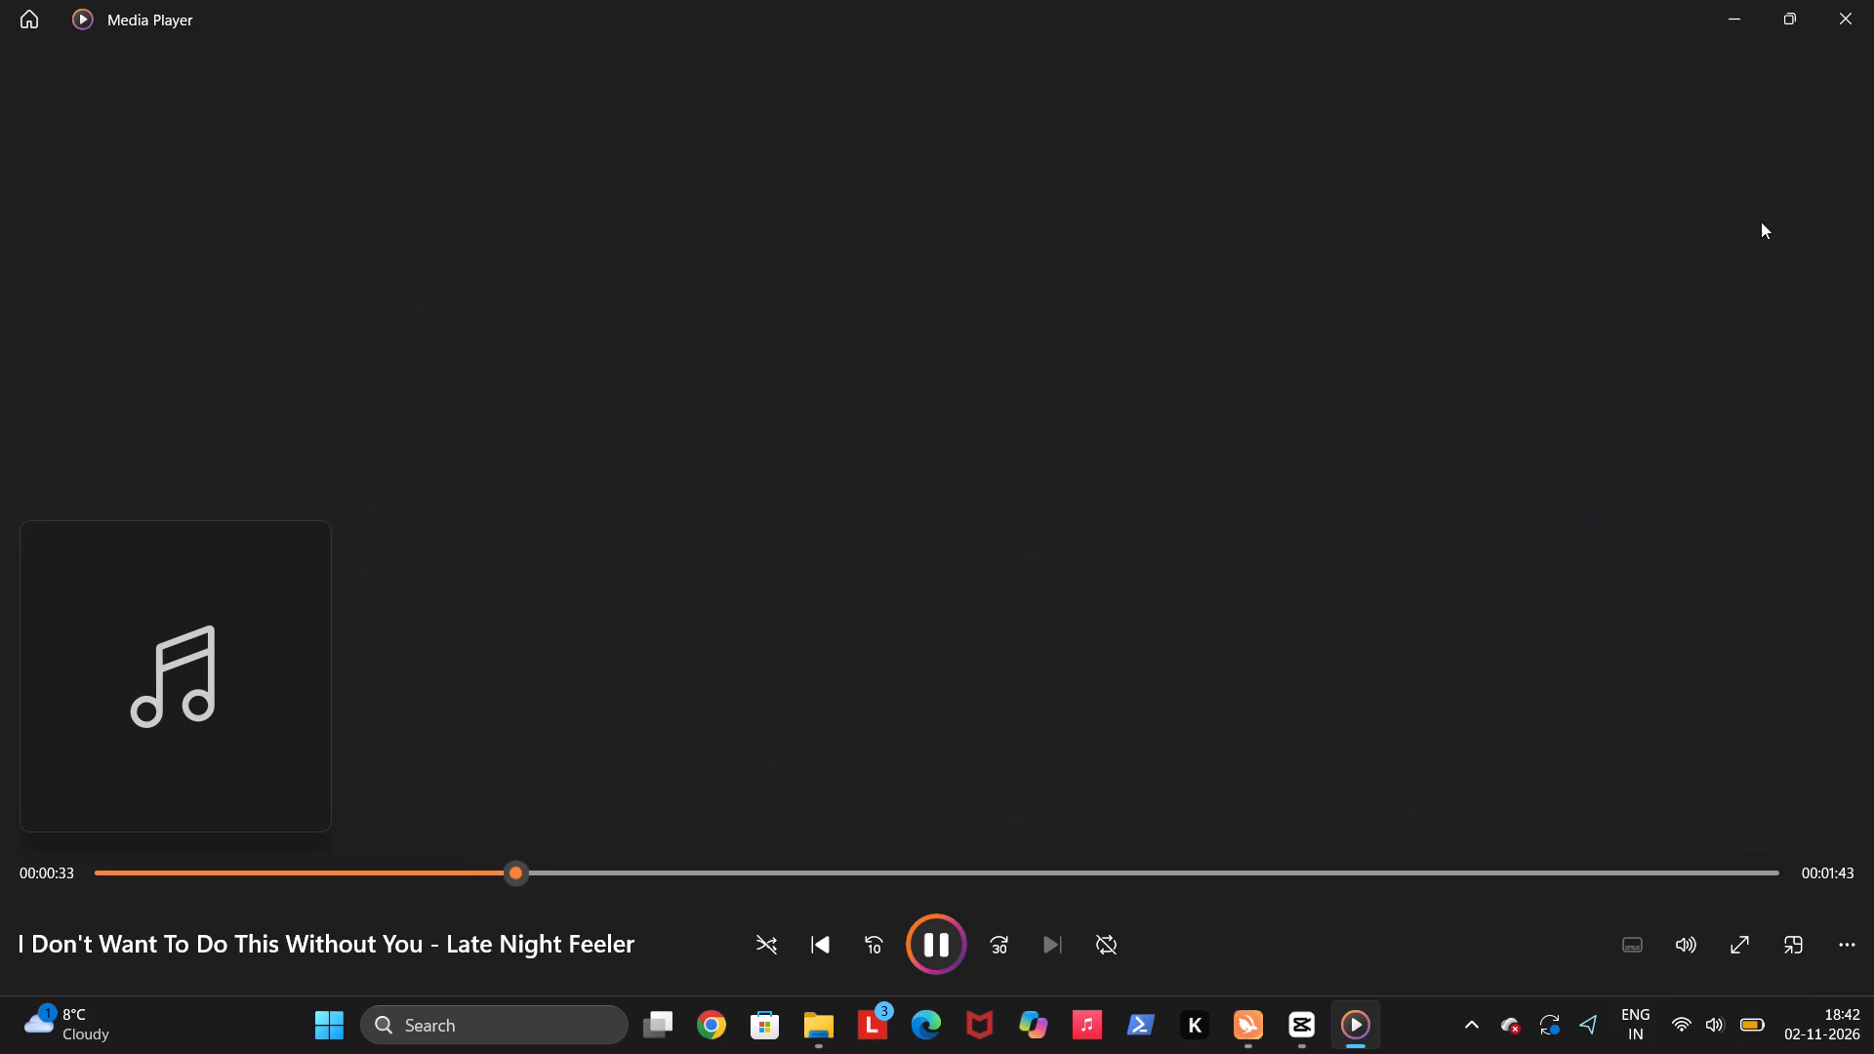
click(955, 874)
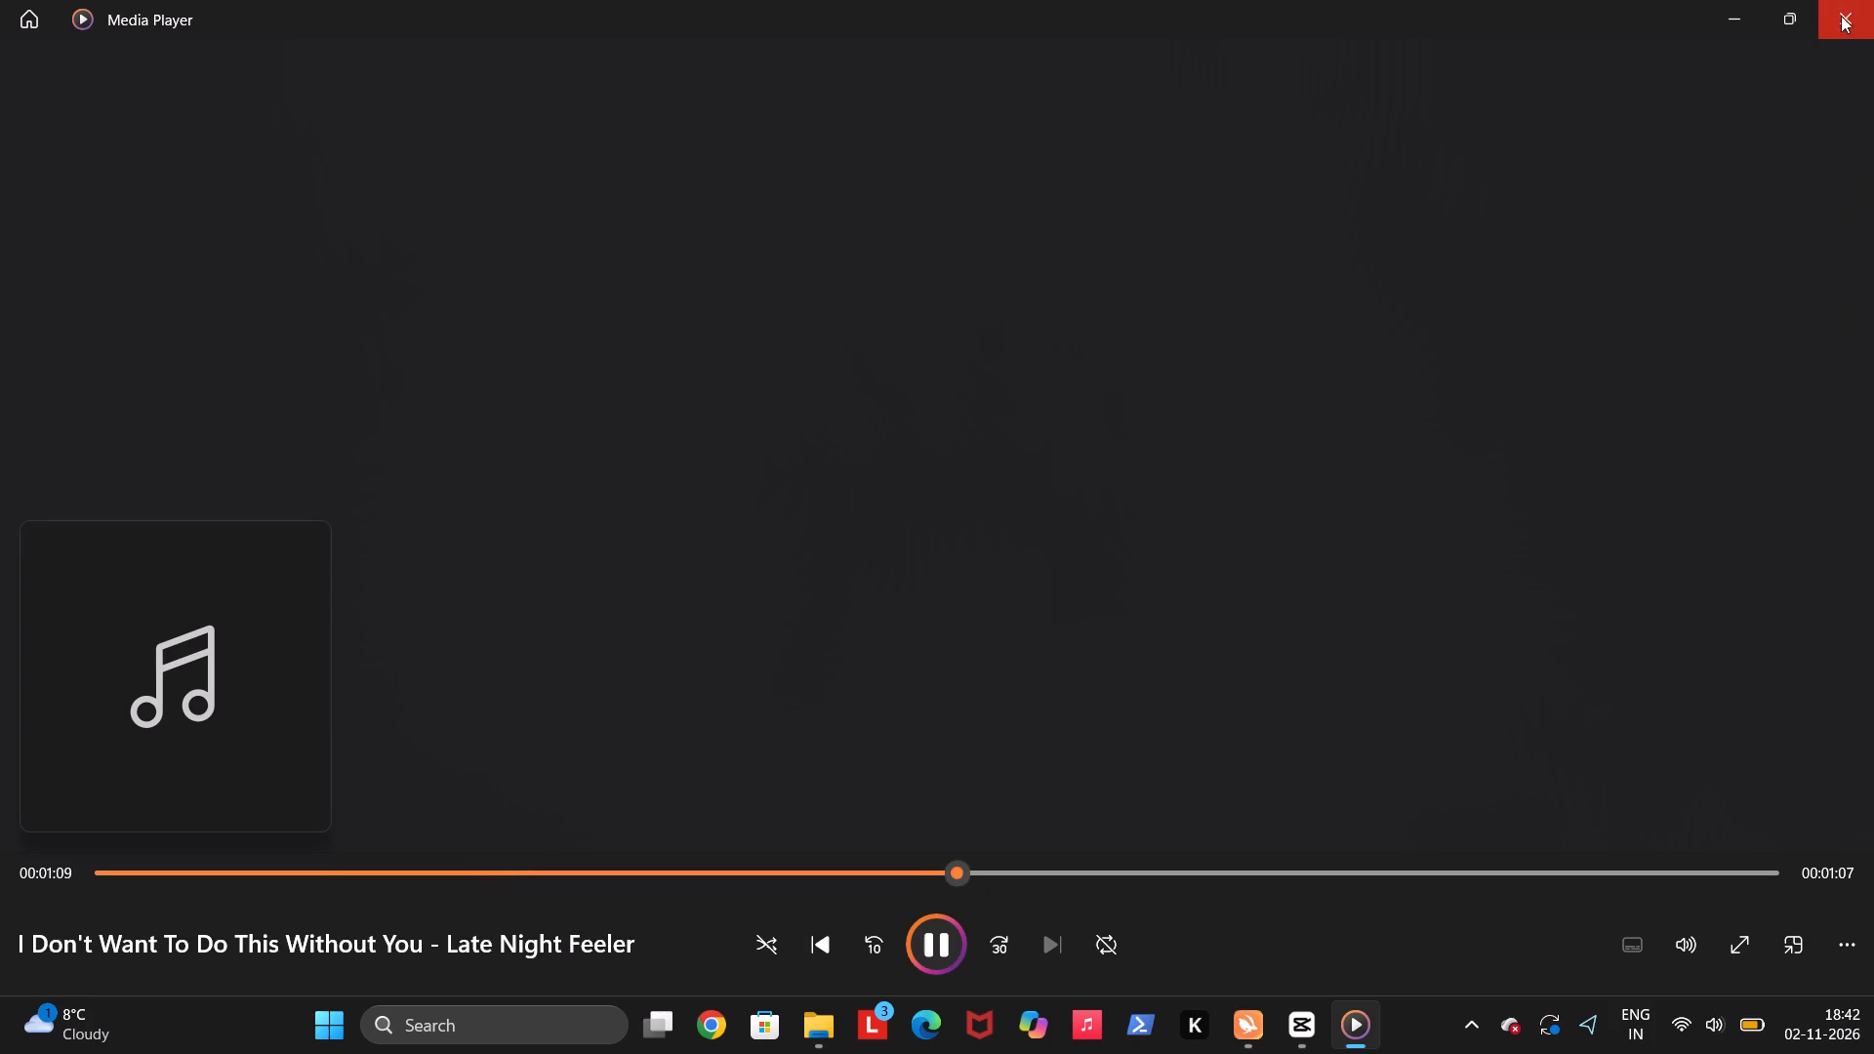
click(1842, 7)
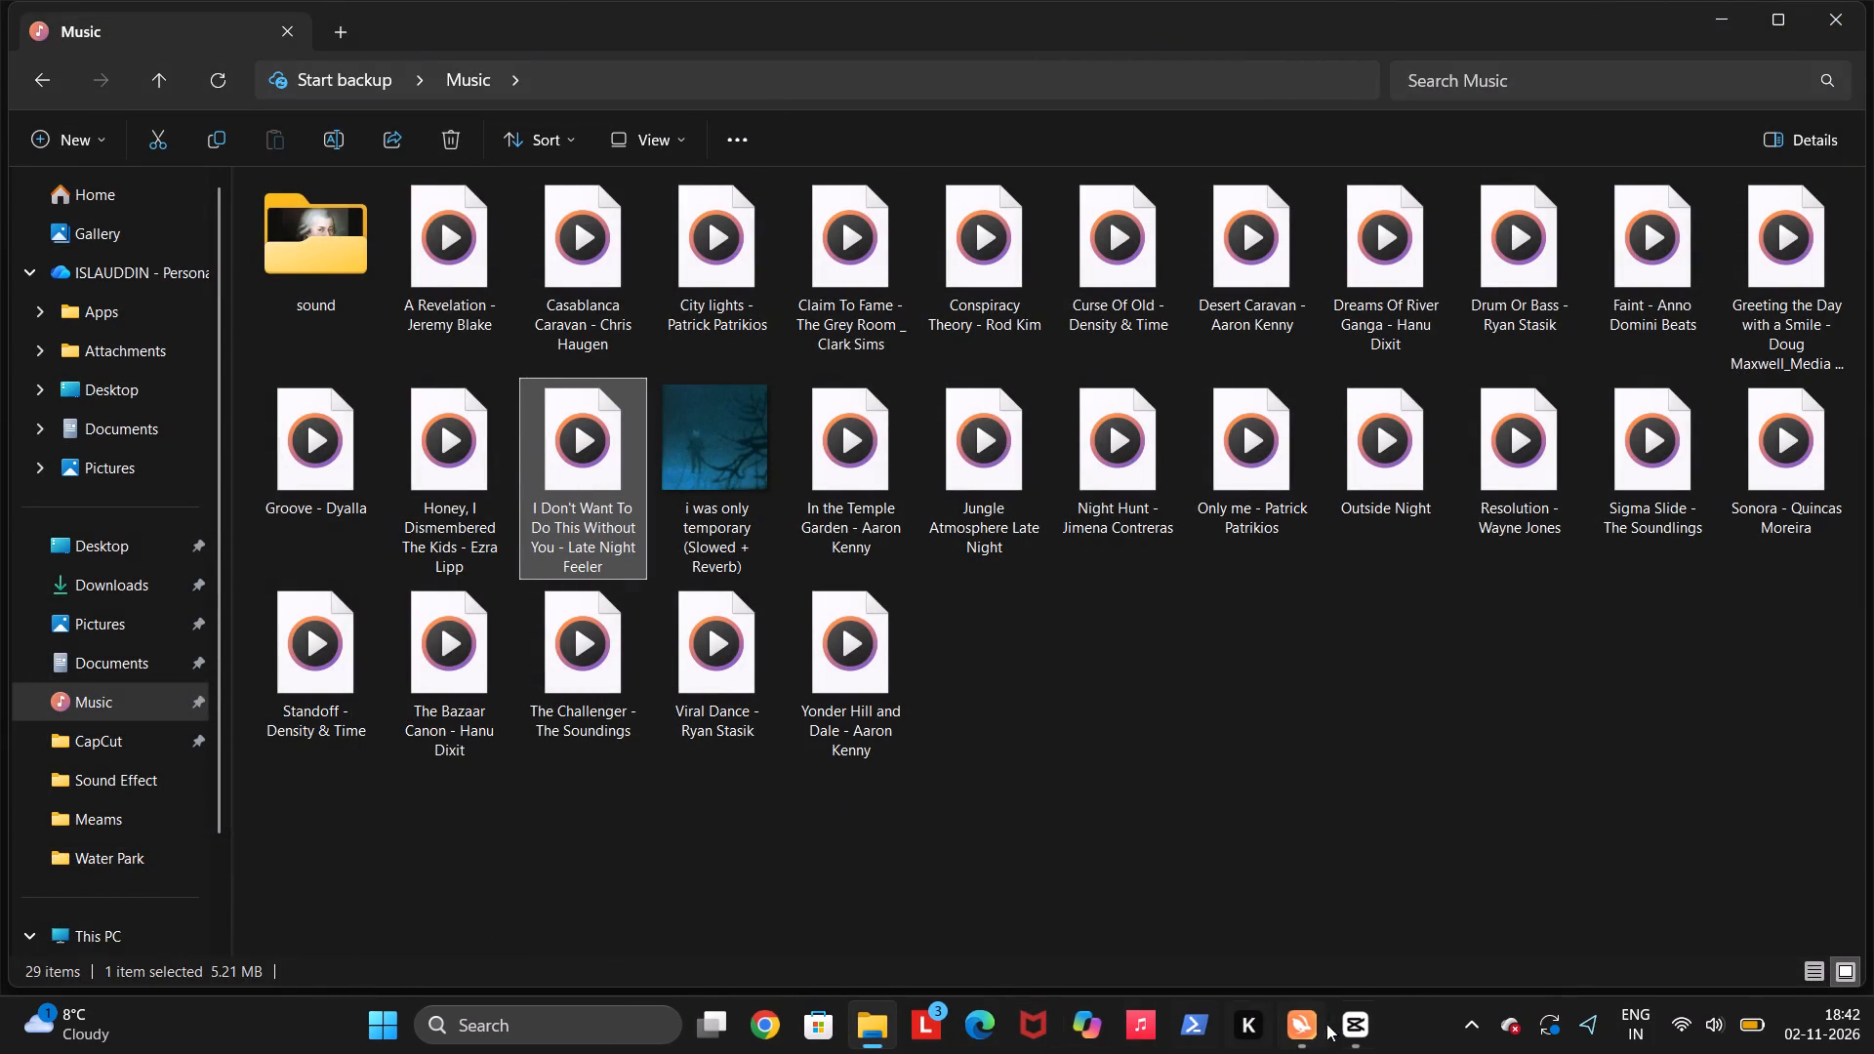
Back in CapCut, extract audio from "I Don't Want To Do This Without You - Late Night Feeler" in the Music folder.
click(1343, 1027)
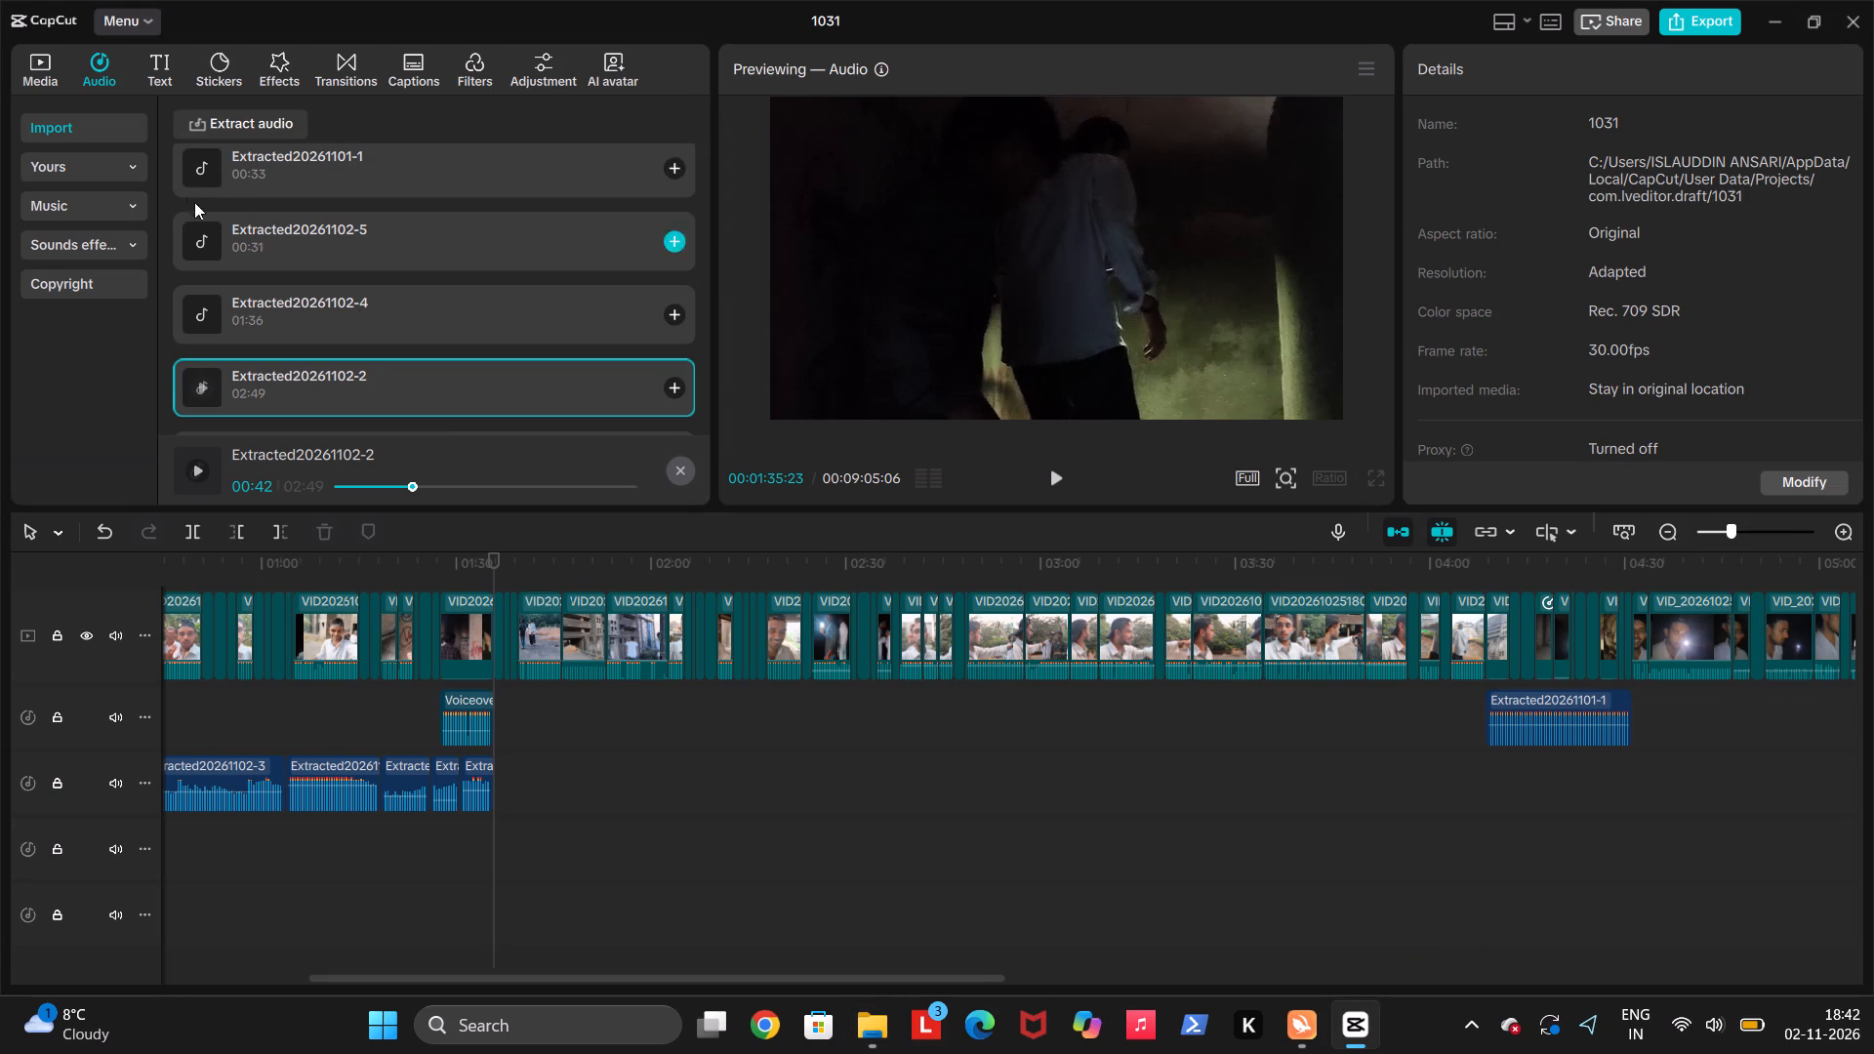
click(238, 124)
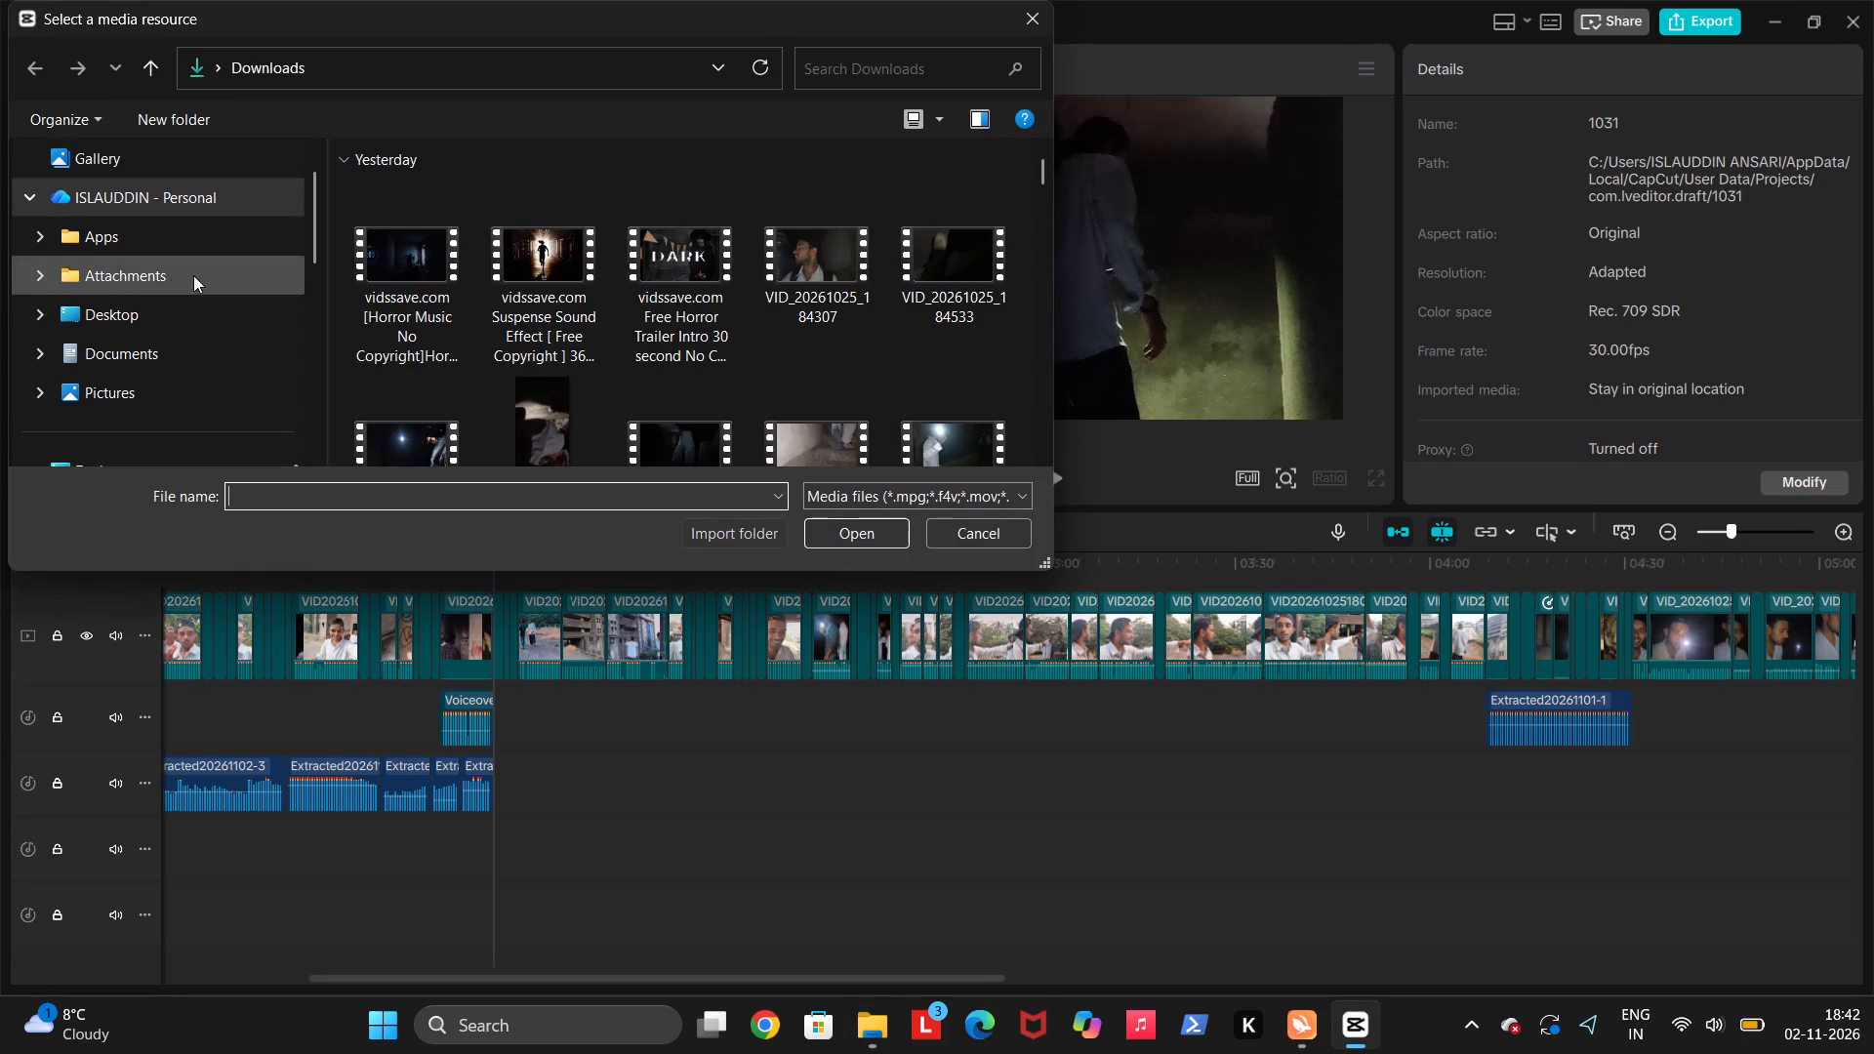
scroll(177, 340, down, 2)
click(133, 391)
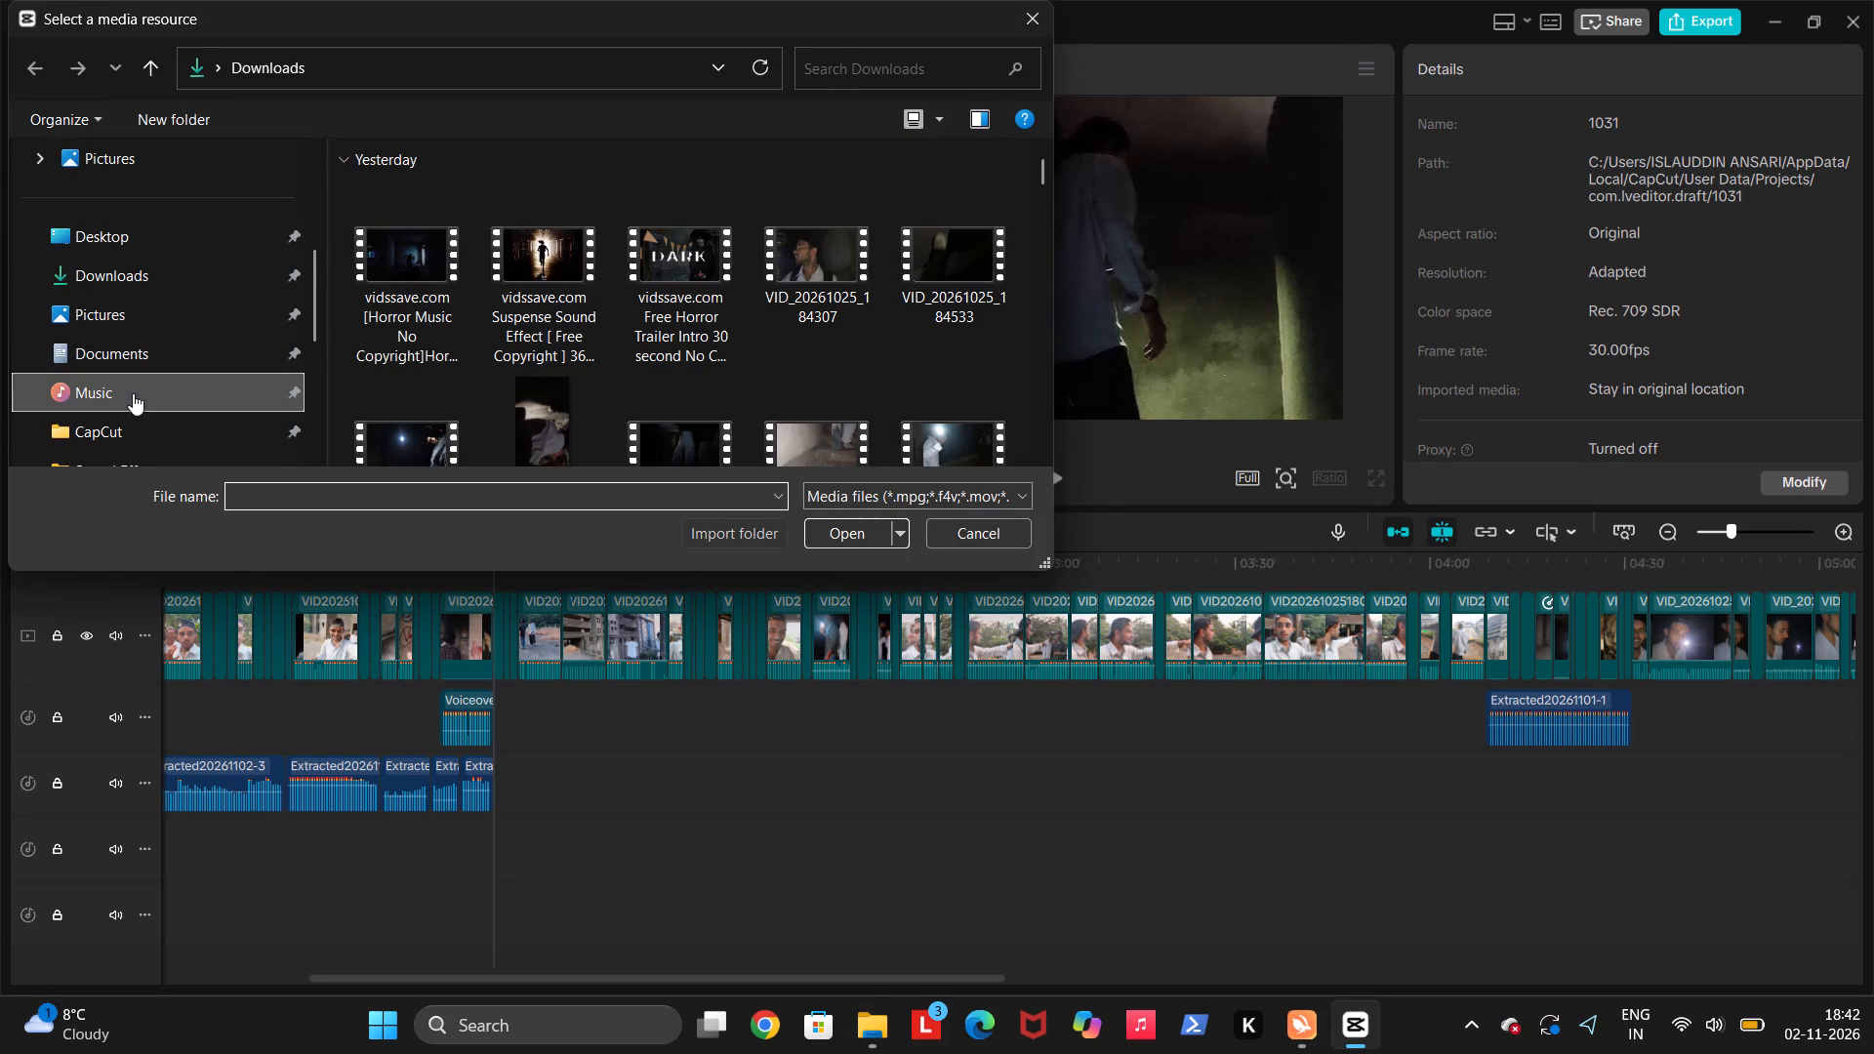
scroll(133, 393, down, 1)
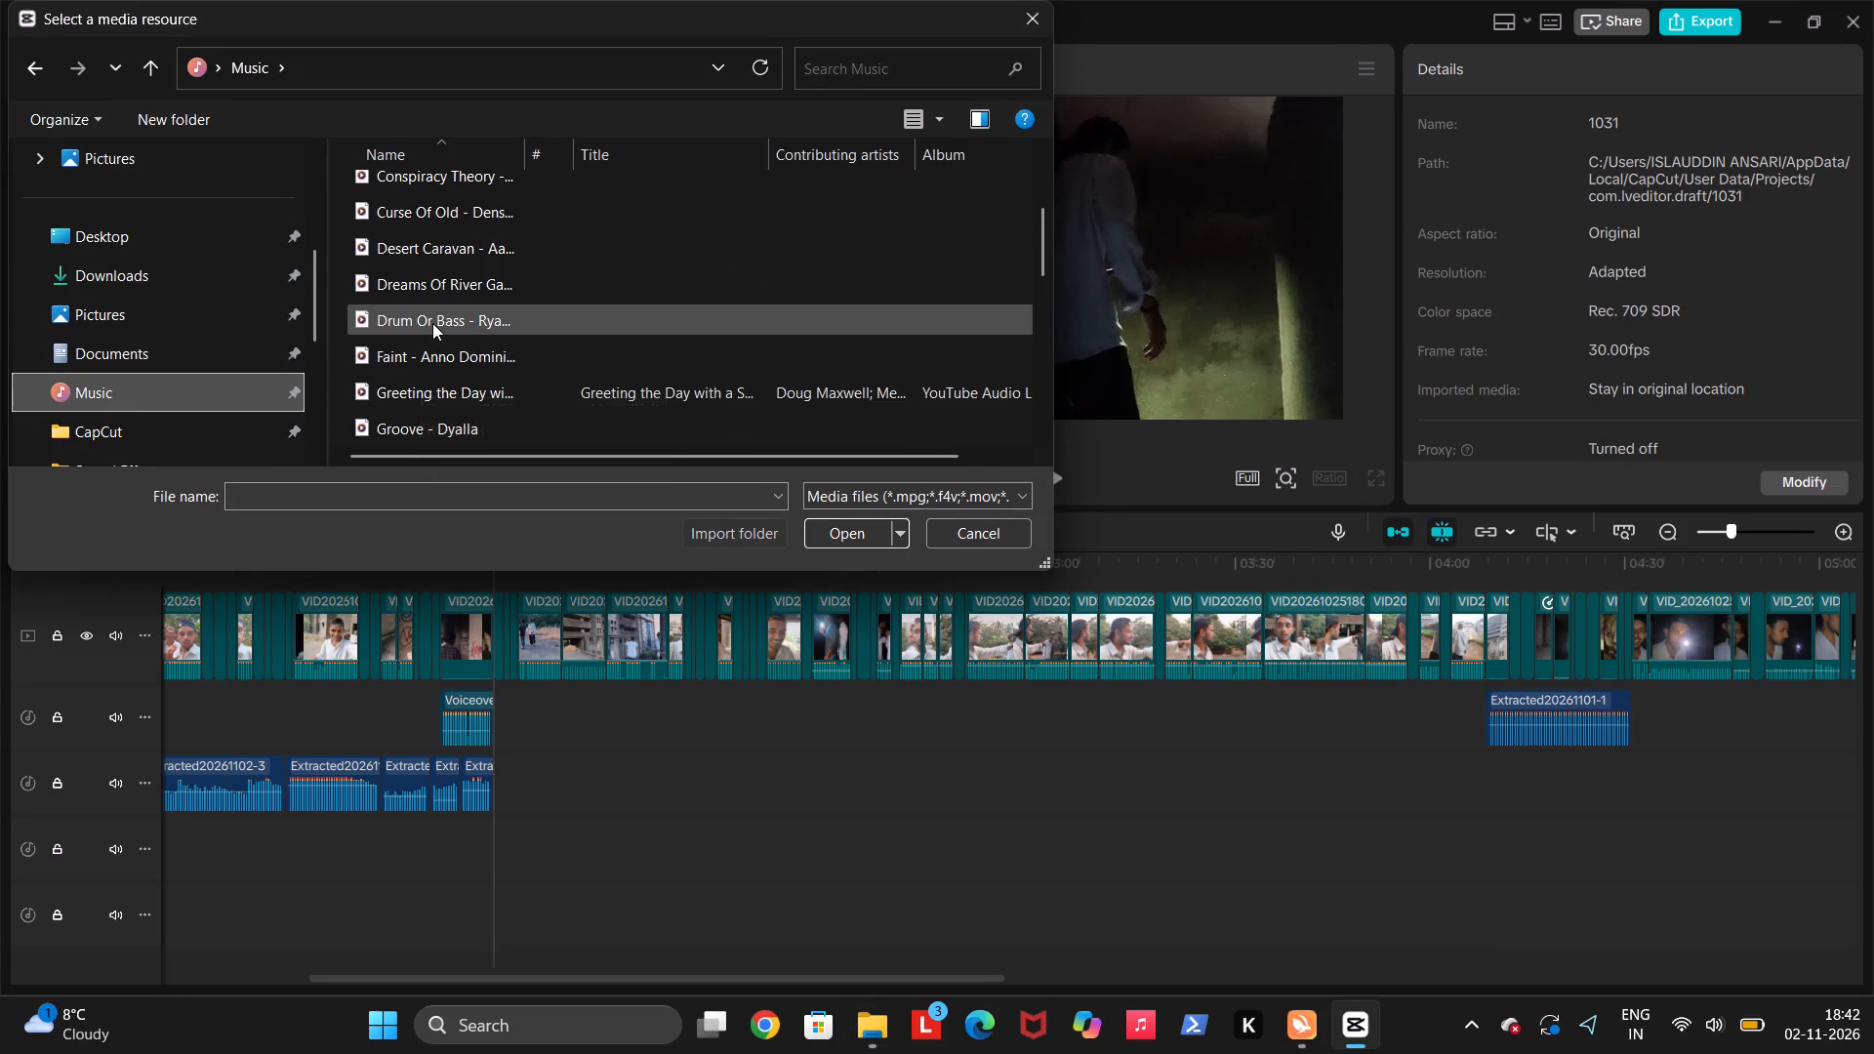
scroll(432, 323, down, 4)
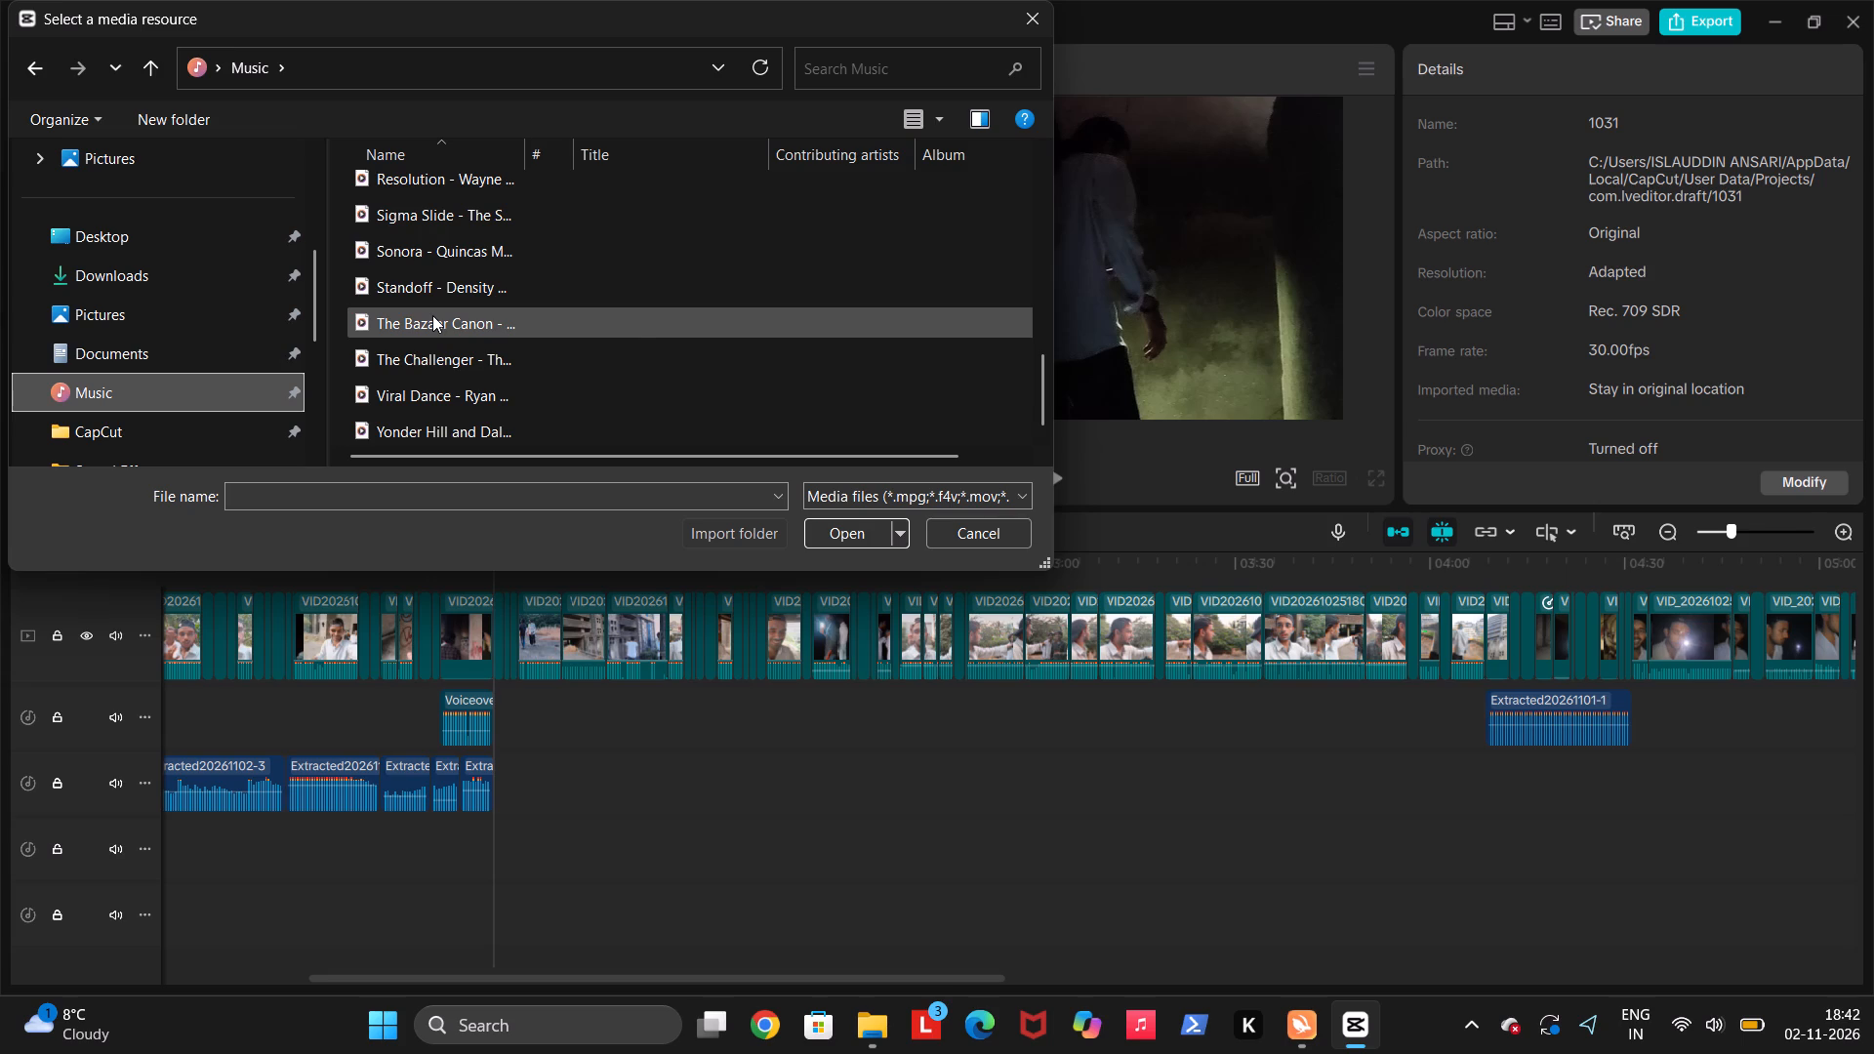
scroll(432, 315, down, 5)
scroll(432, 320, up, 1)
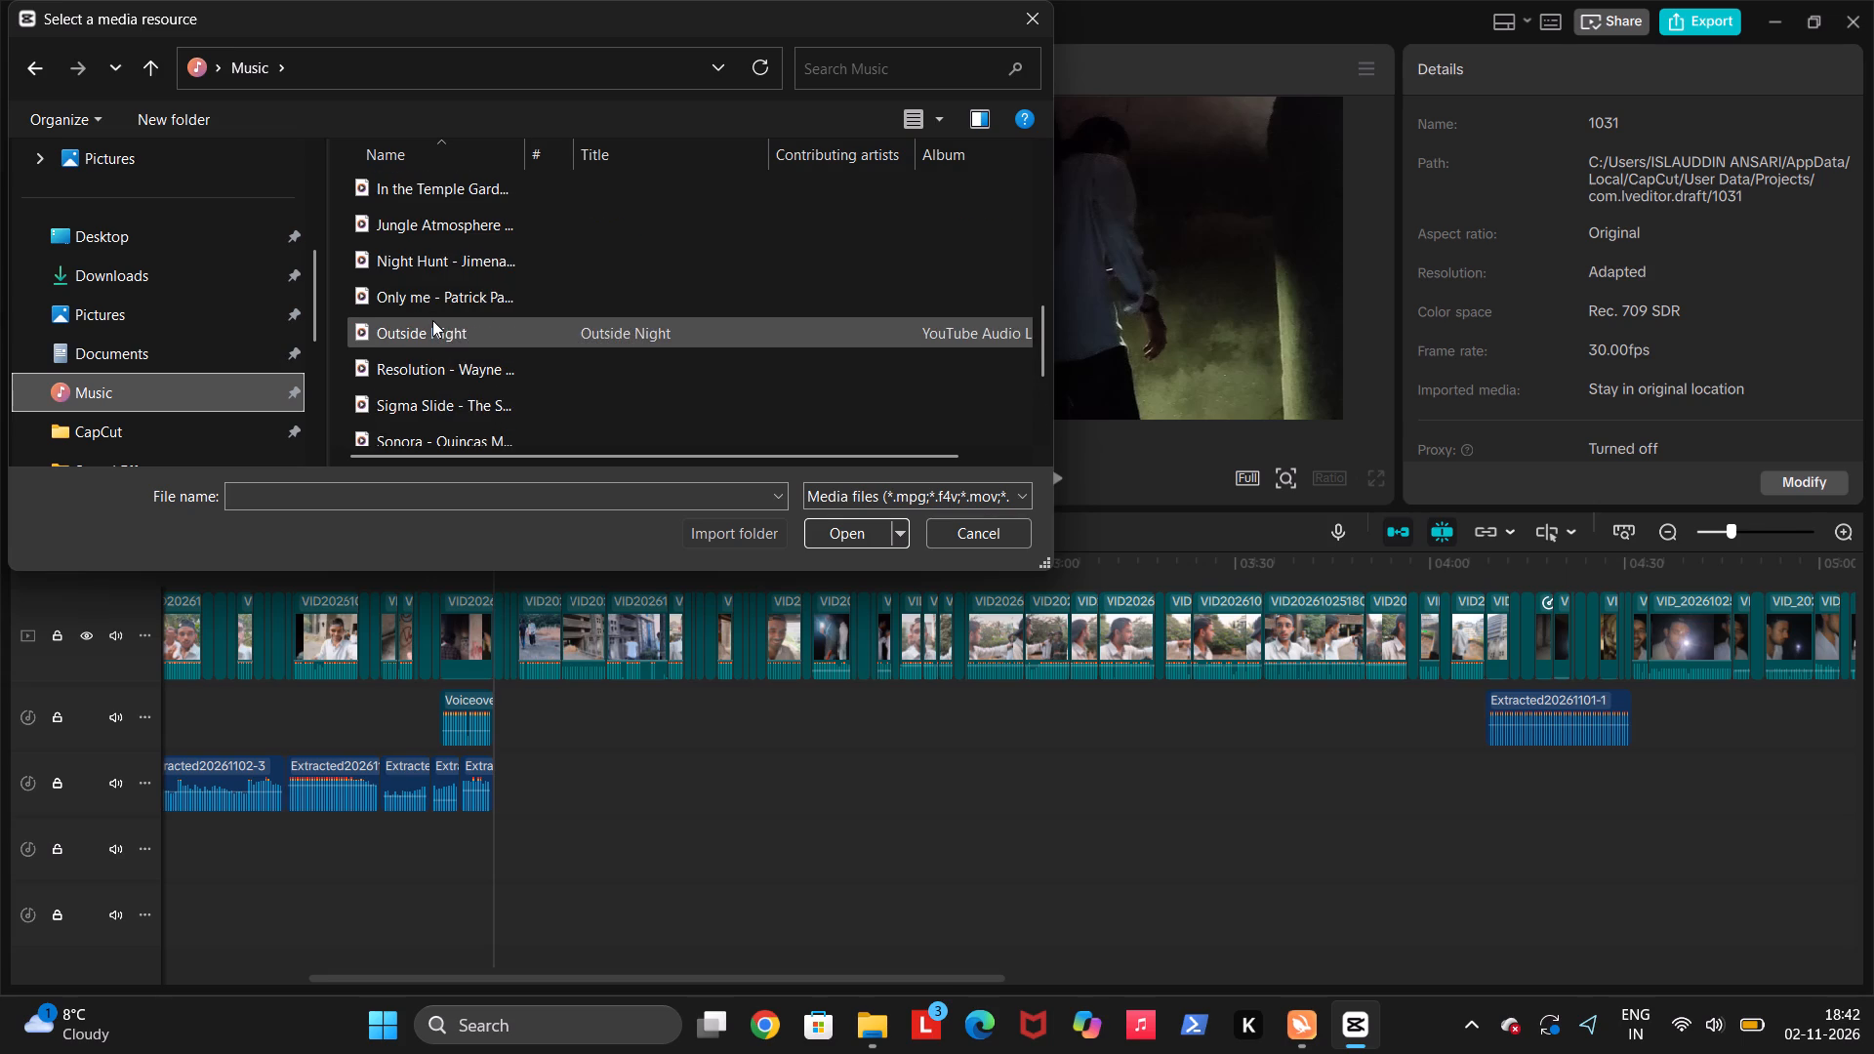
scroll(432, 320, up, 1)
click(432, 223)
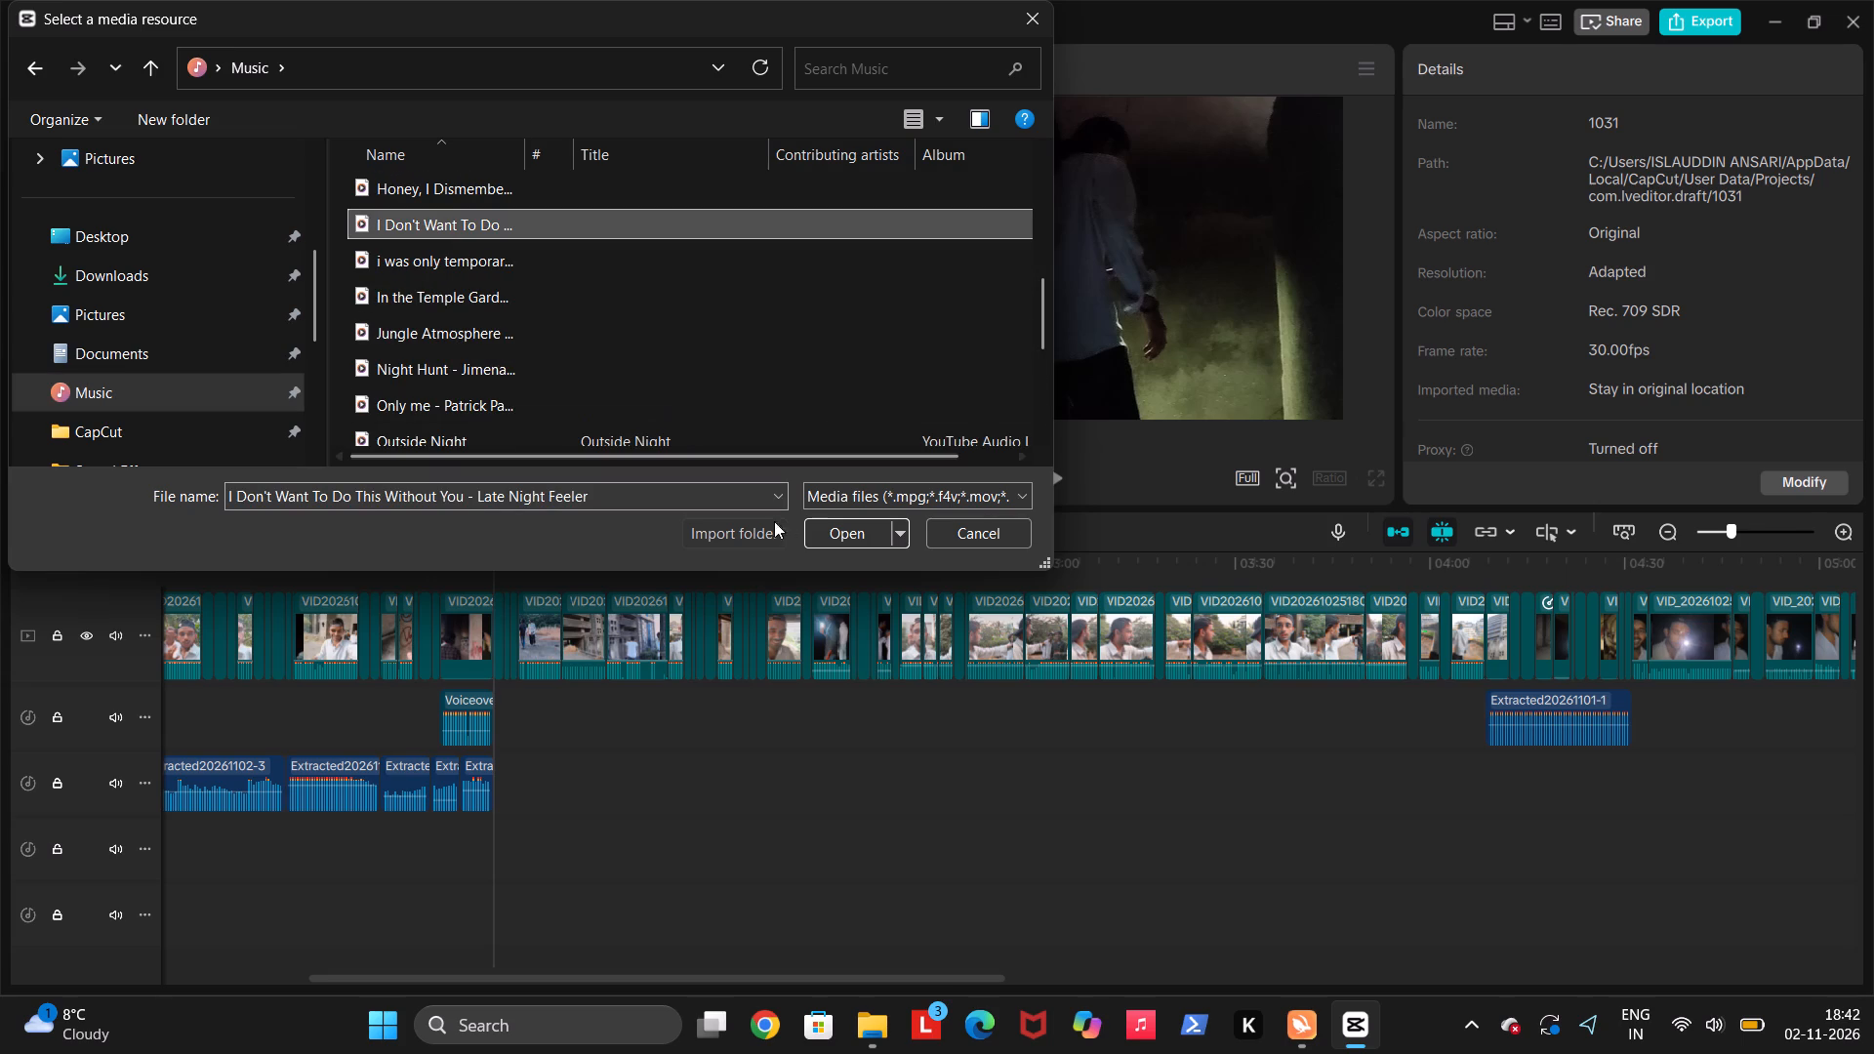
click(802, 528)
click(808, 530)
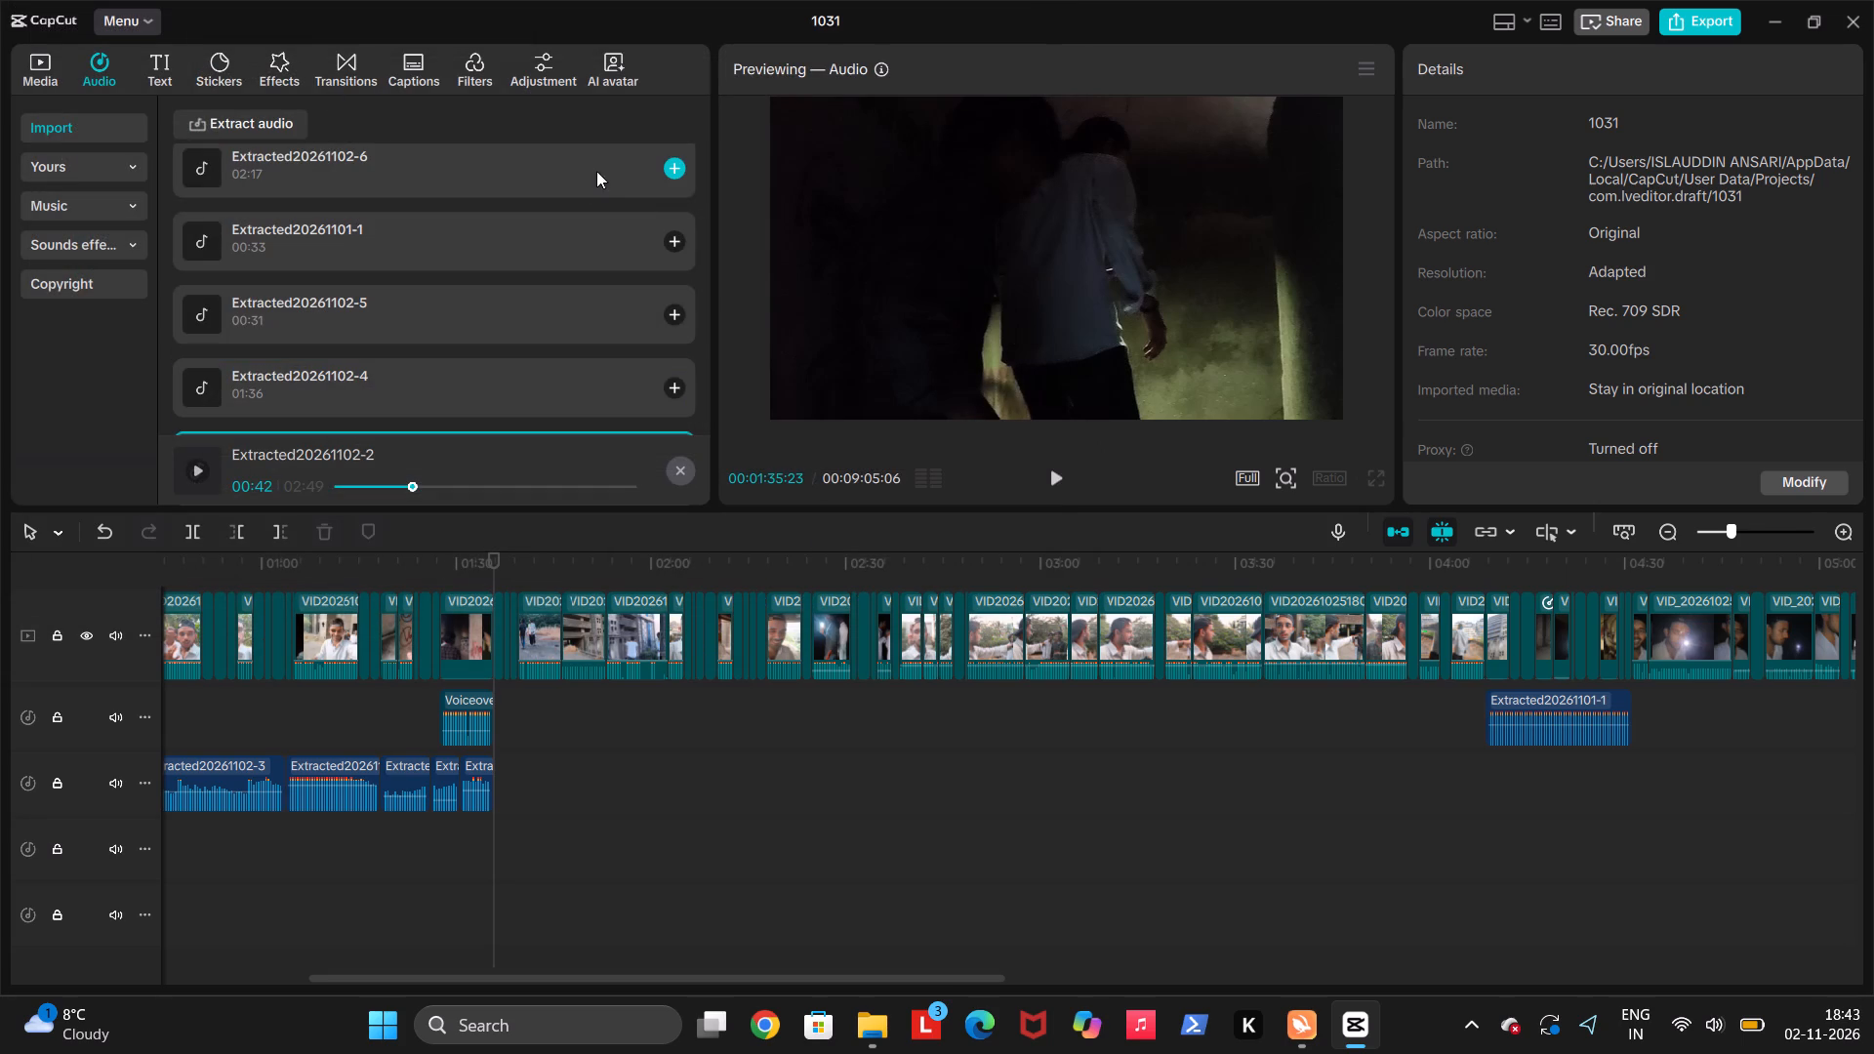
Add the newly extracted song to the timeline at 00:01:35:23 and place it on the same track as the preceding extracted pieces.
click(672, 169)
scroll(672, 171, up, 1)
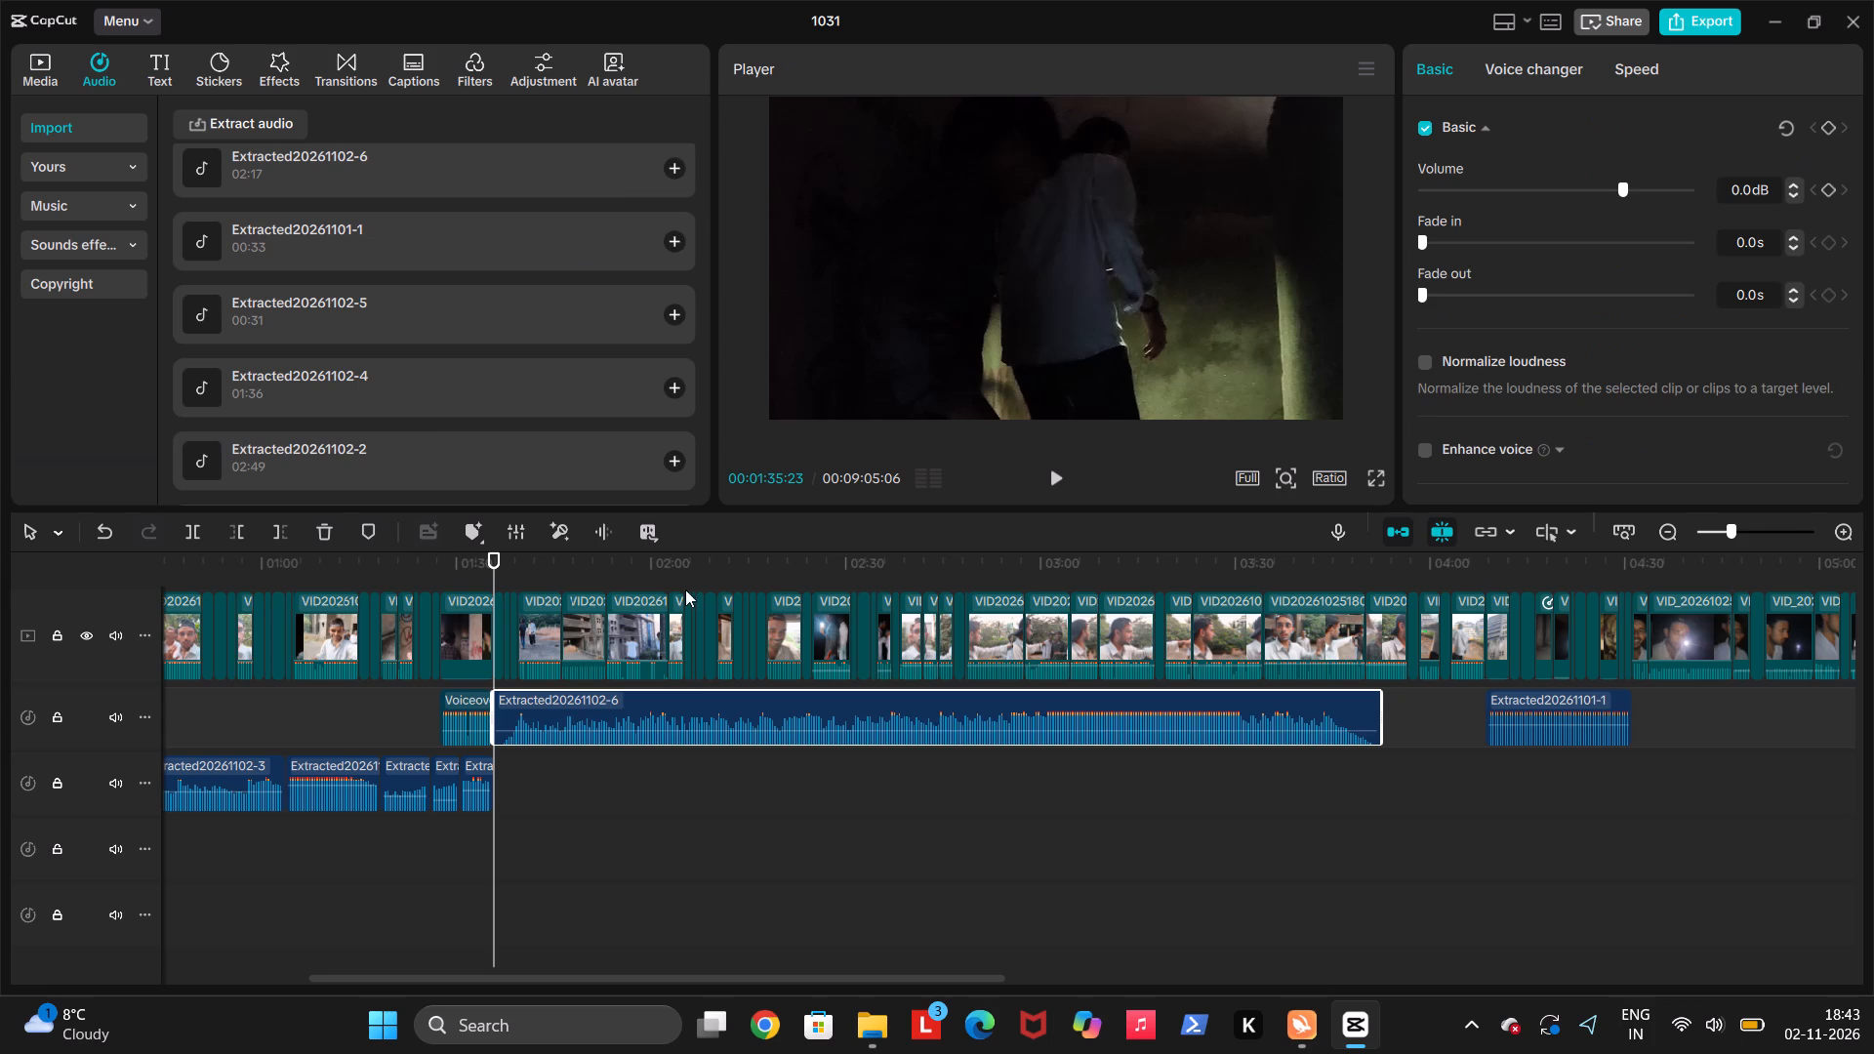
drag(629, 721, 629, 778)
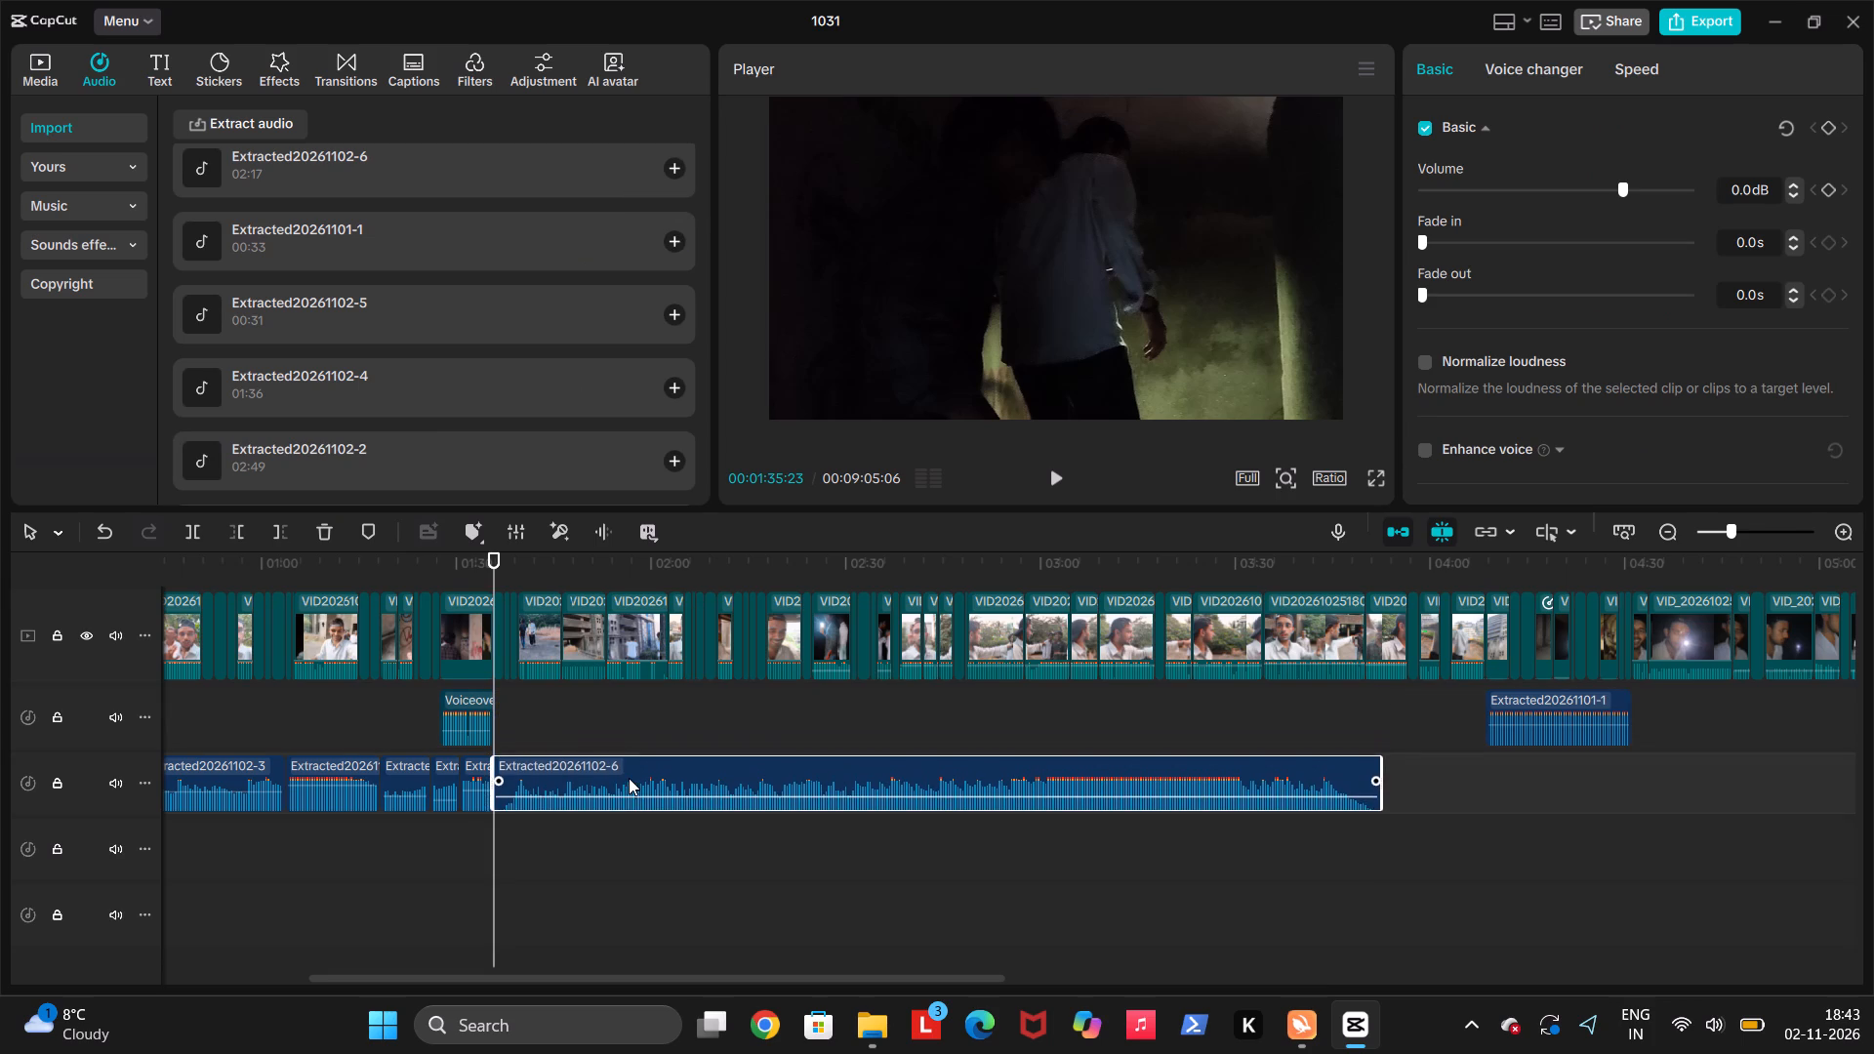
Listen to the start of the added song and trim off its beginning before 00:01:37:12.
key(space)
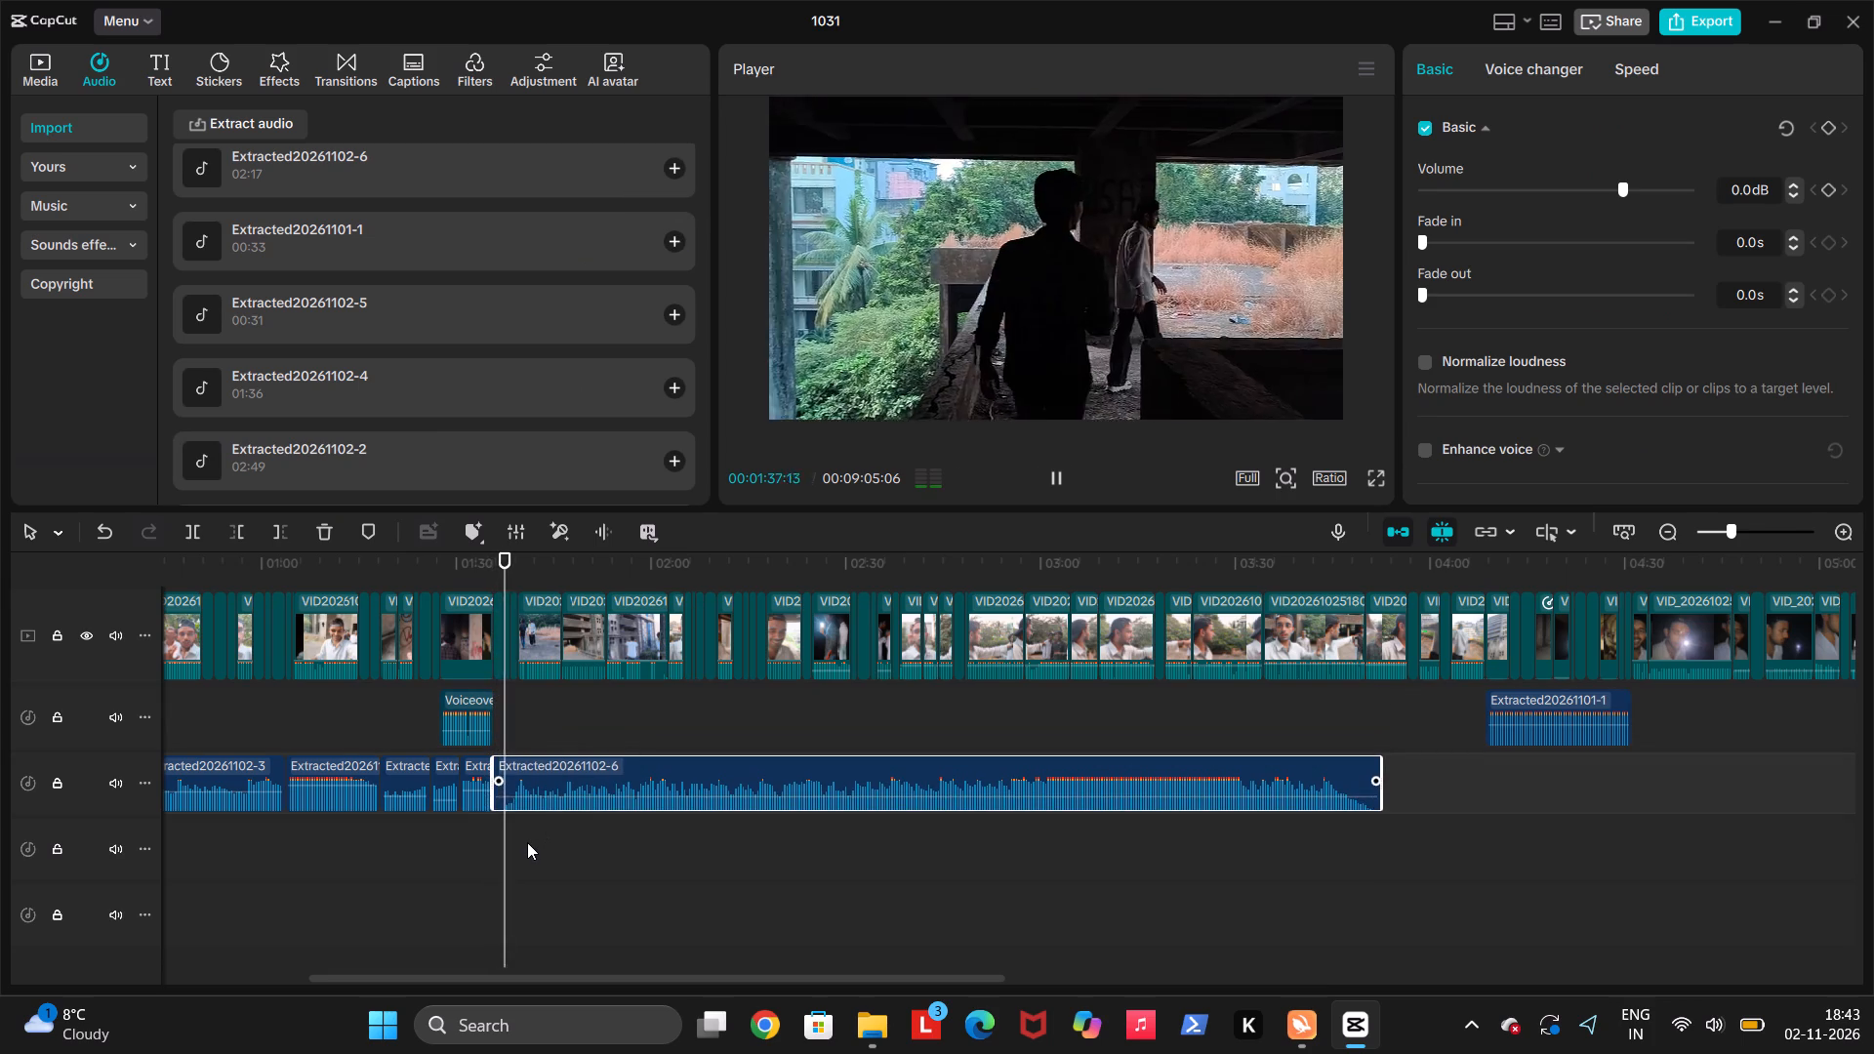
key(space)
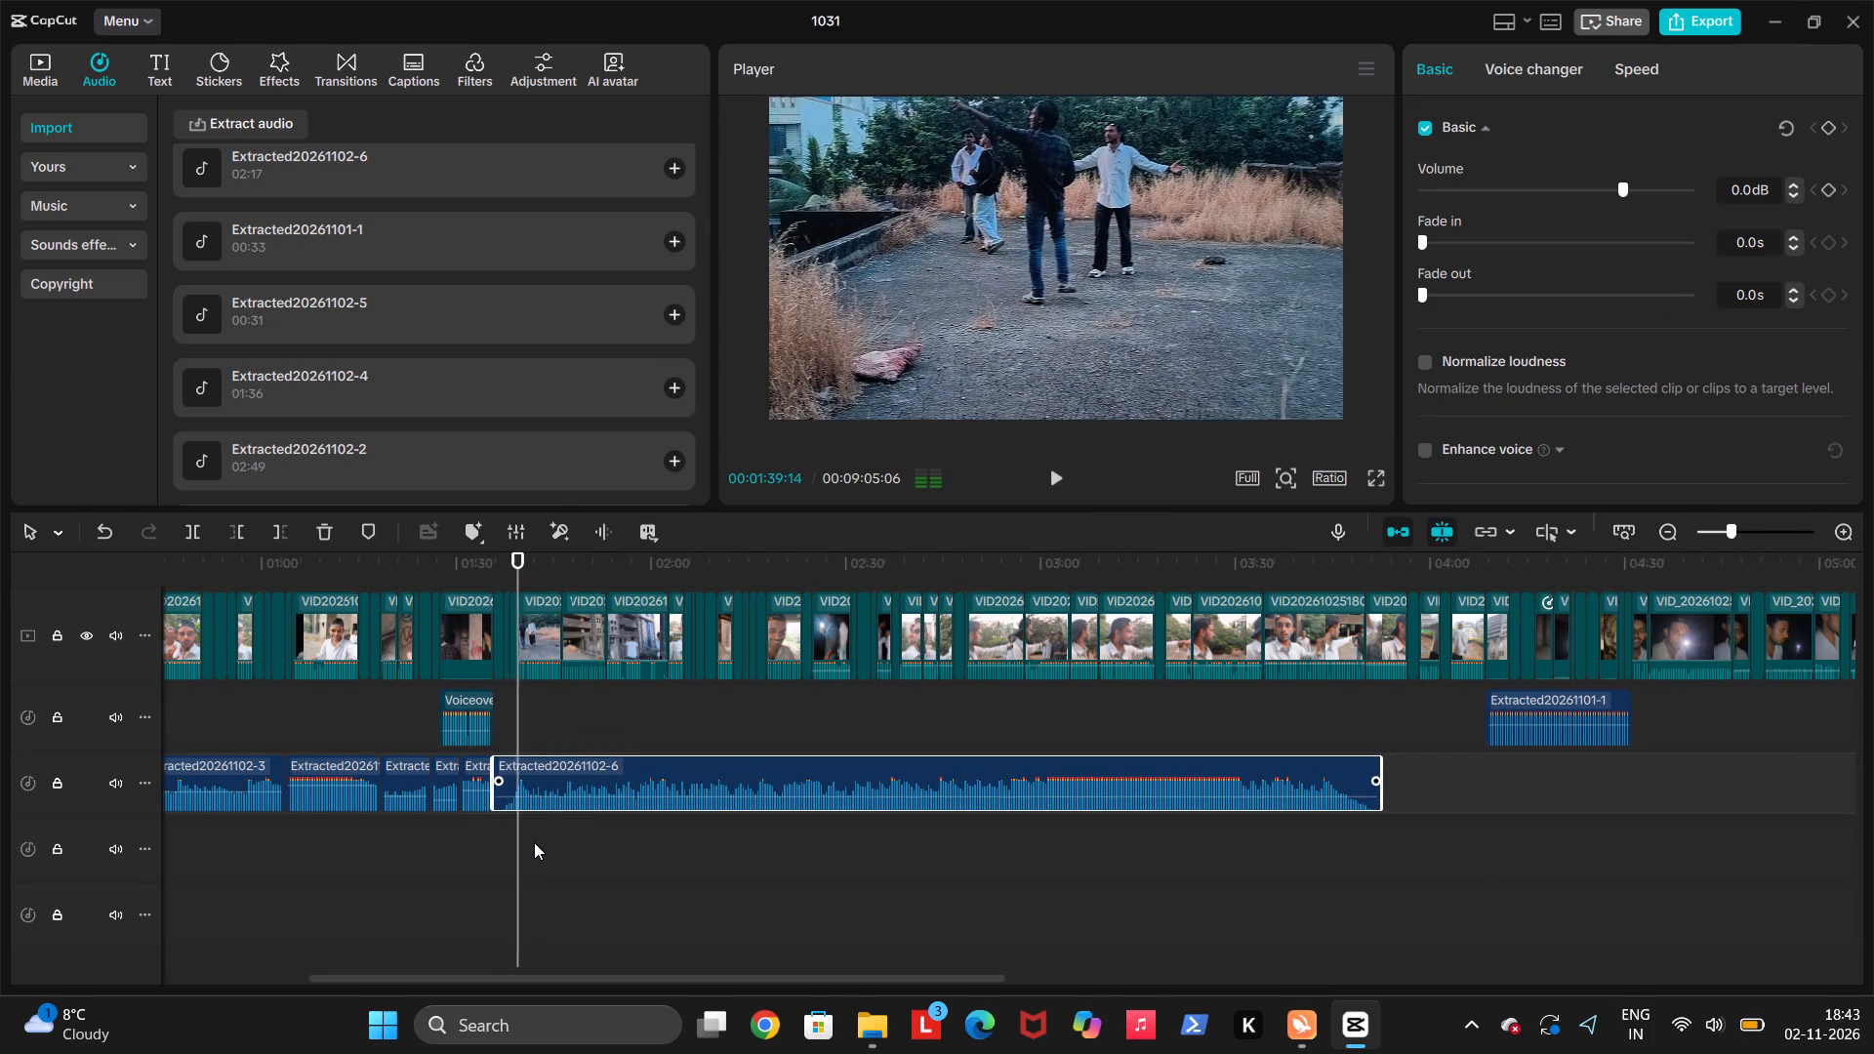
click(534, 842)
key(space)
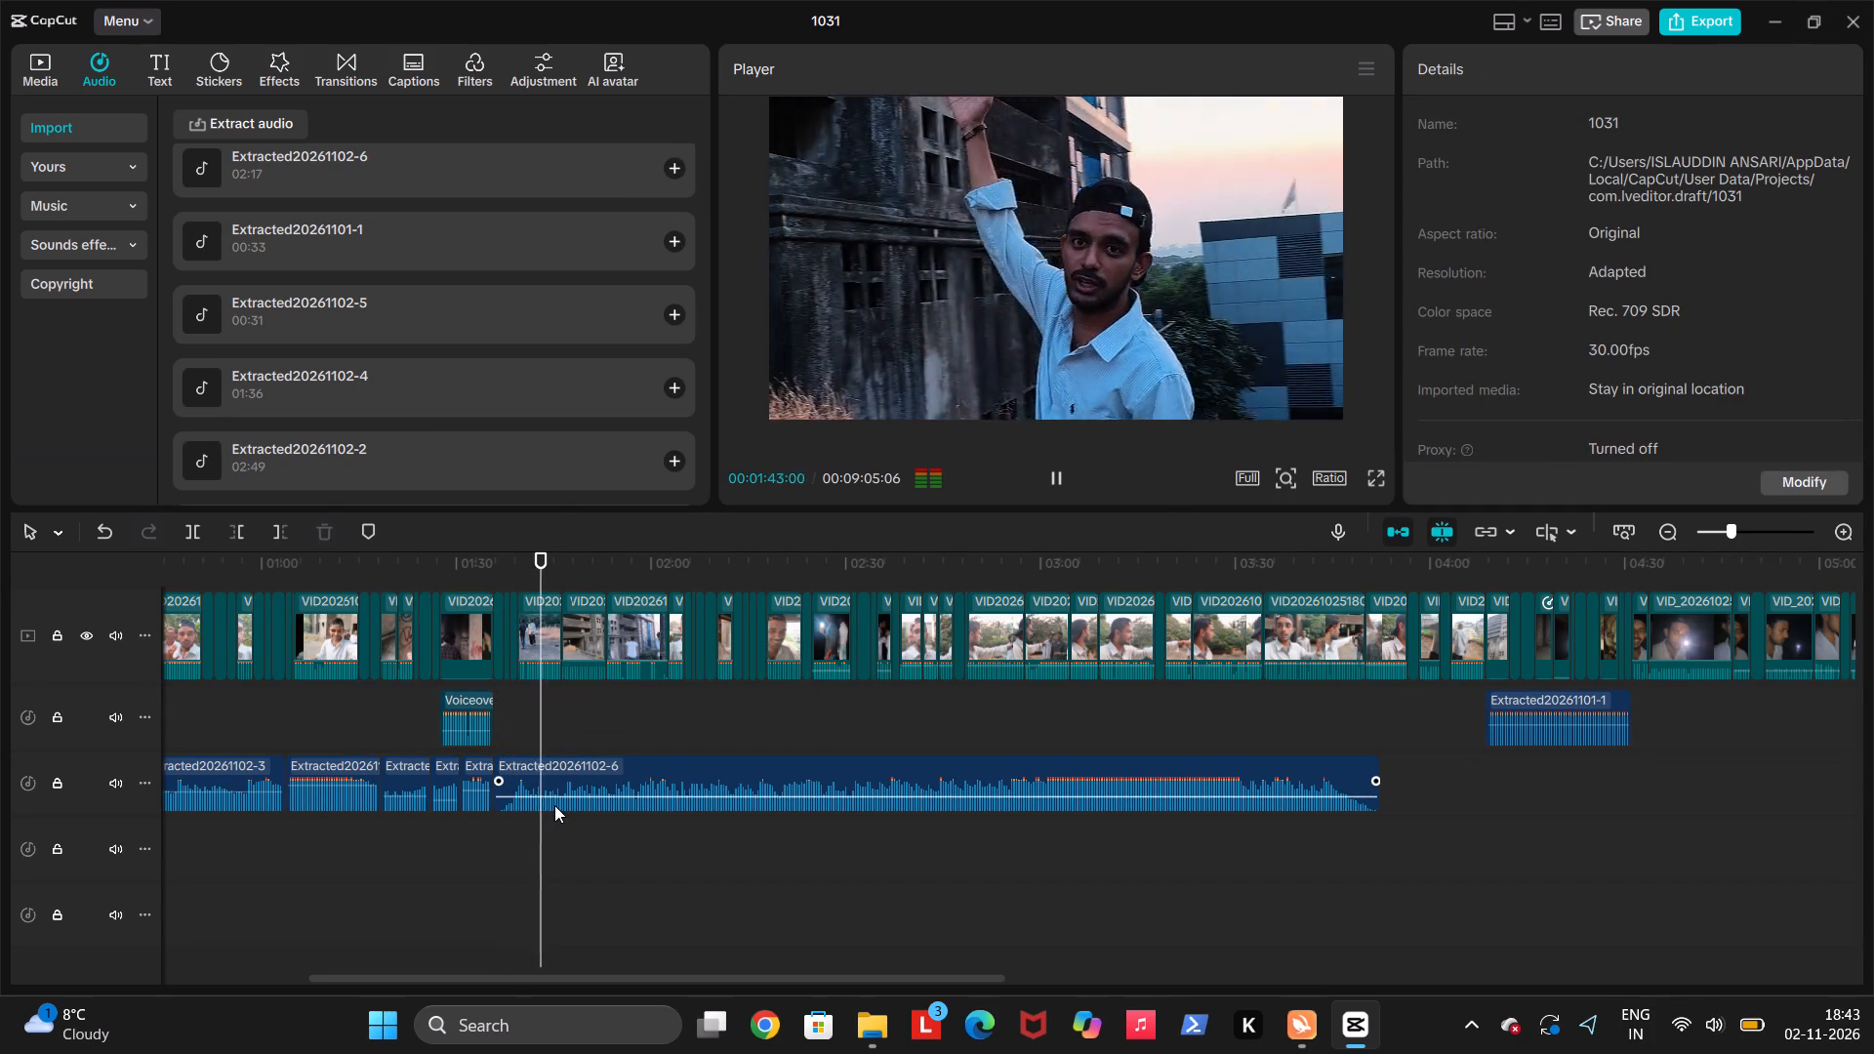
click(505, 839)
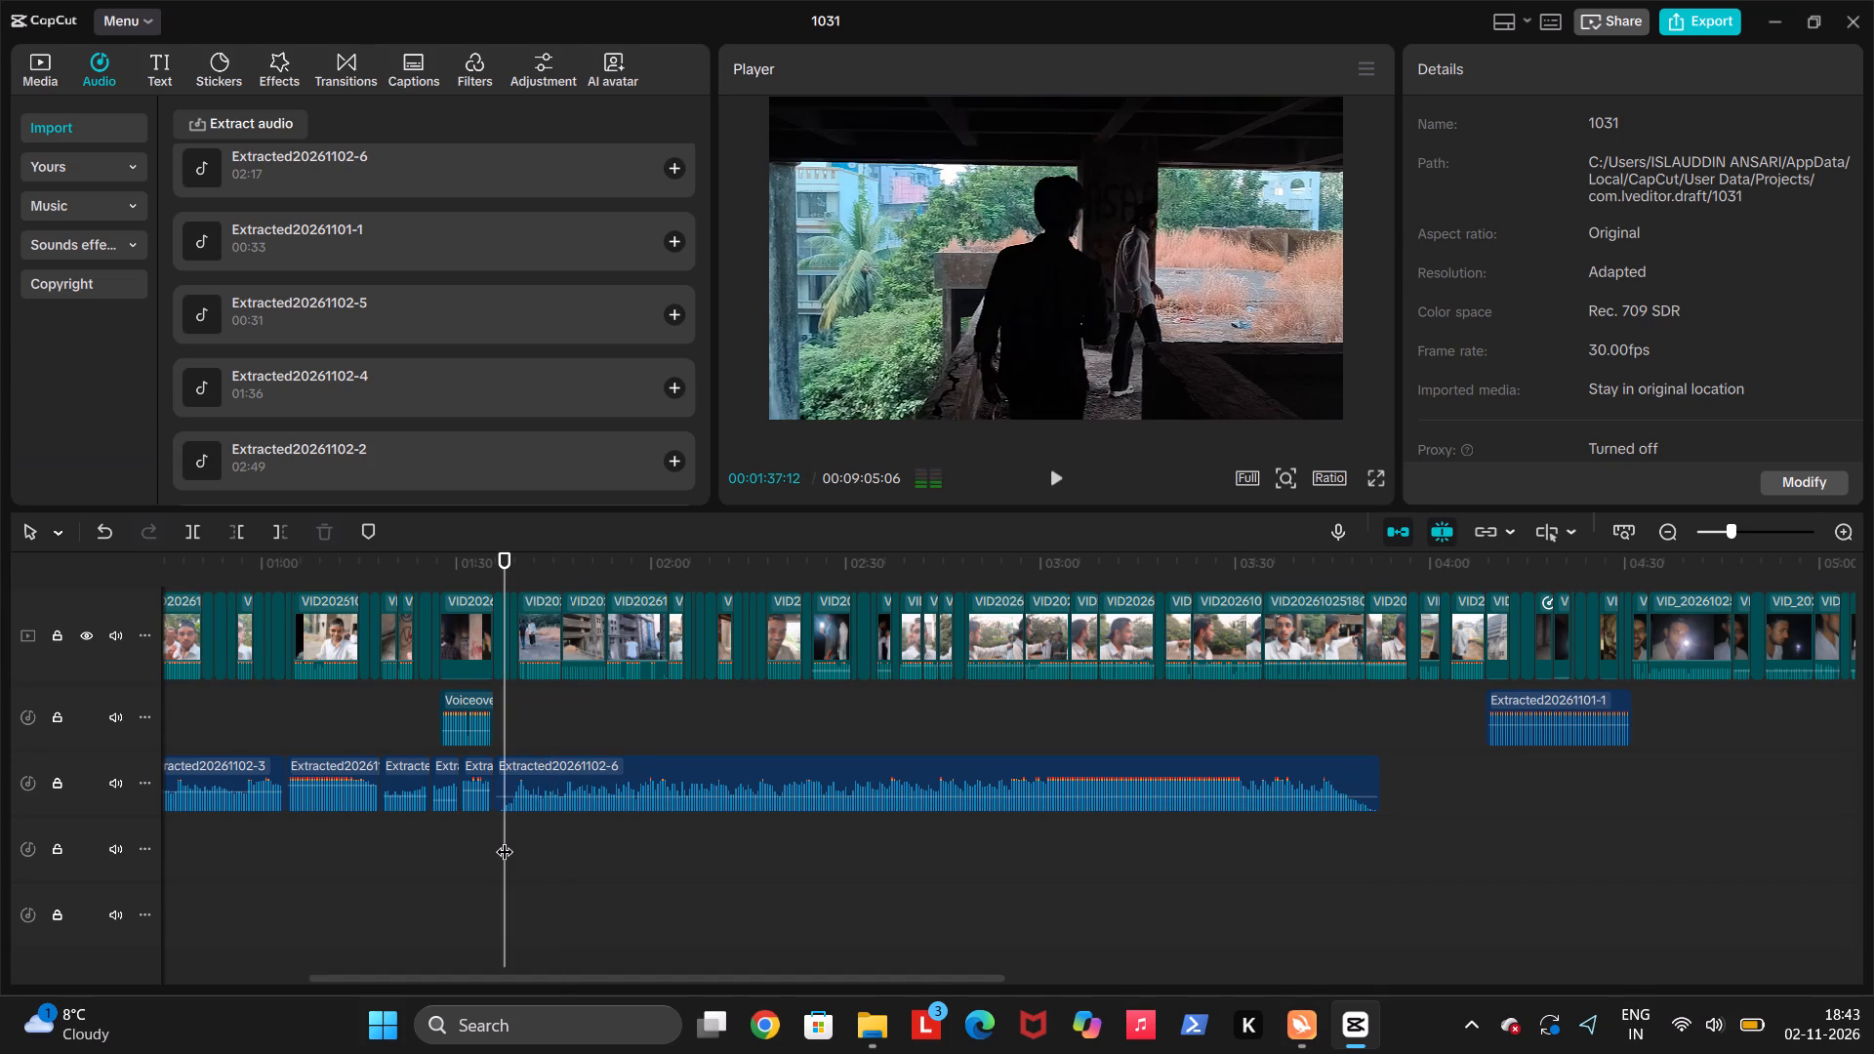
click(504, 839)
click(538, 800)
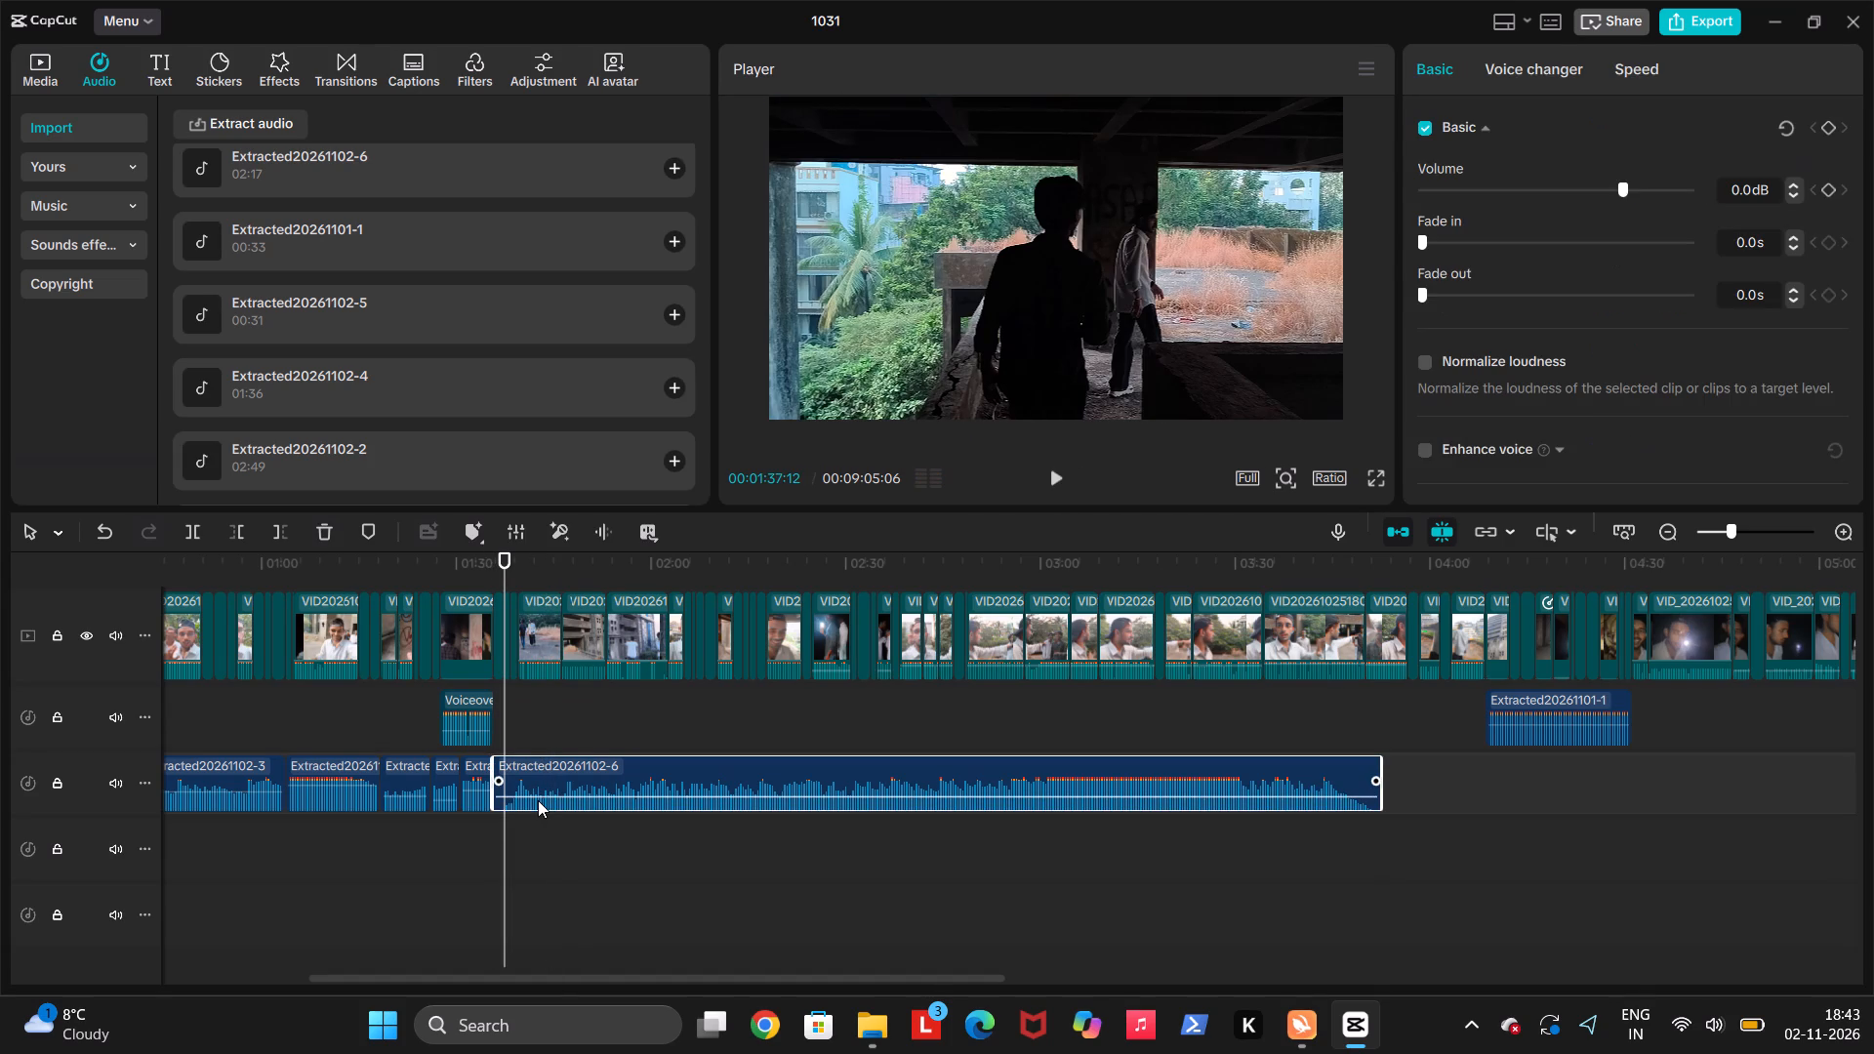
key(q)
Move the trimmed song back to the end of the preceding extracted piece, on the empty audio track below.
click(573, 758)
drag(573, 771, 550, 774)
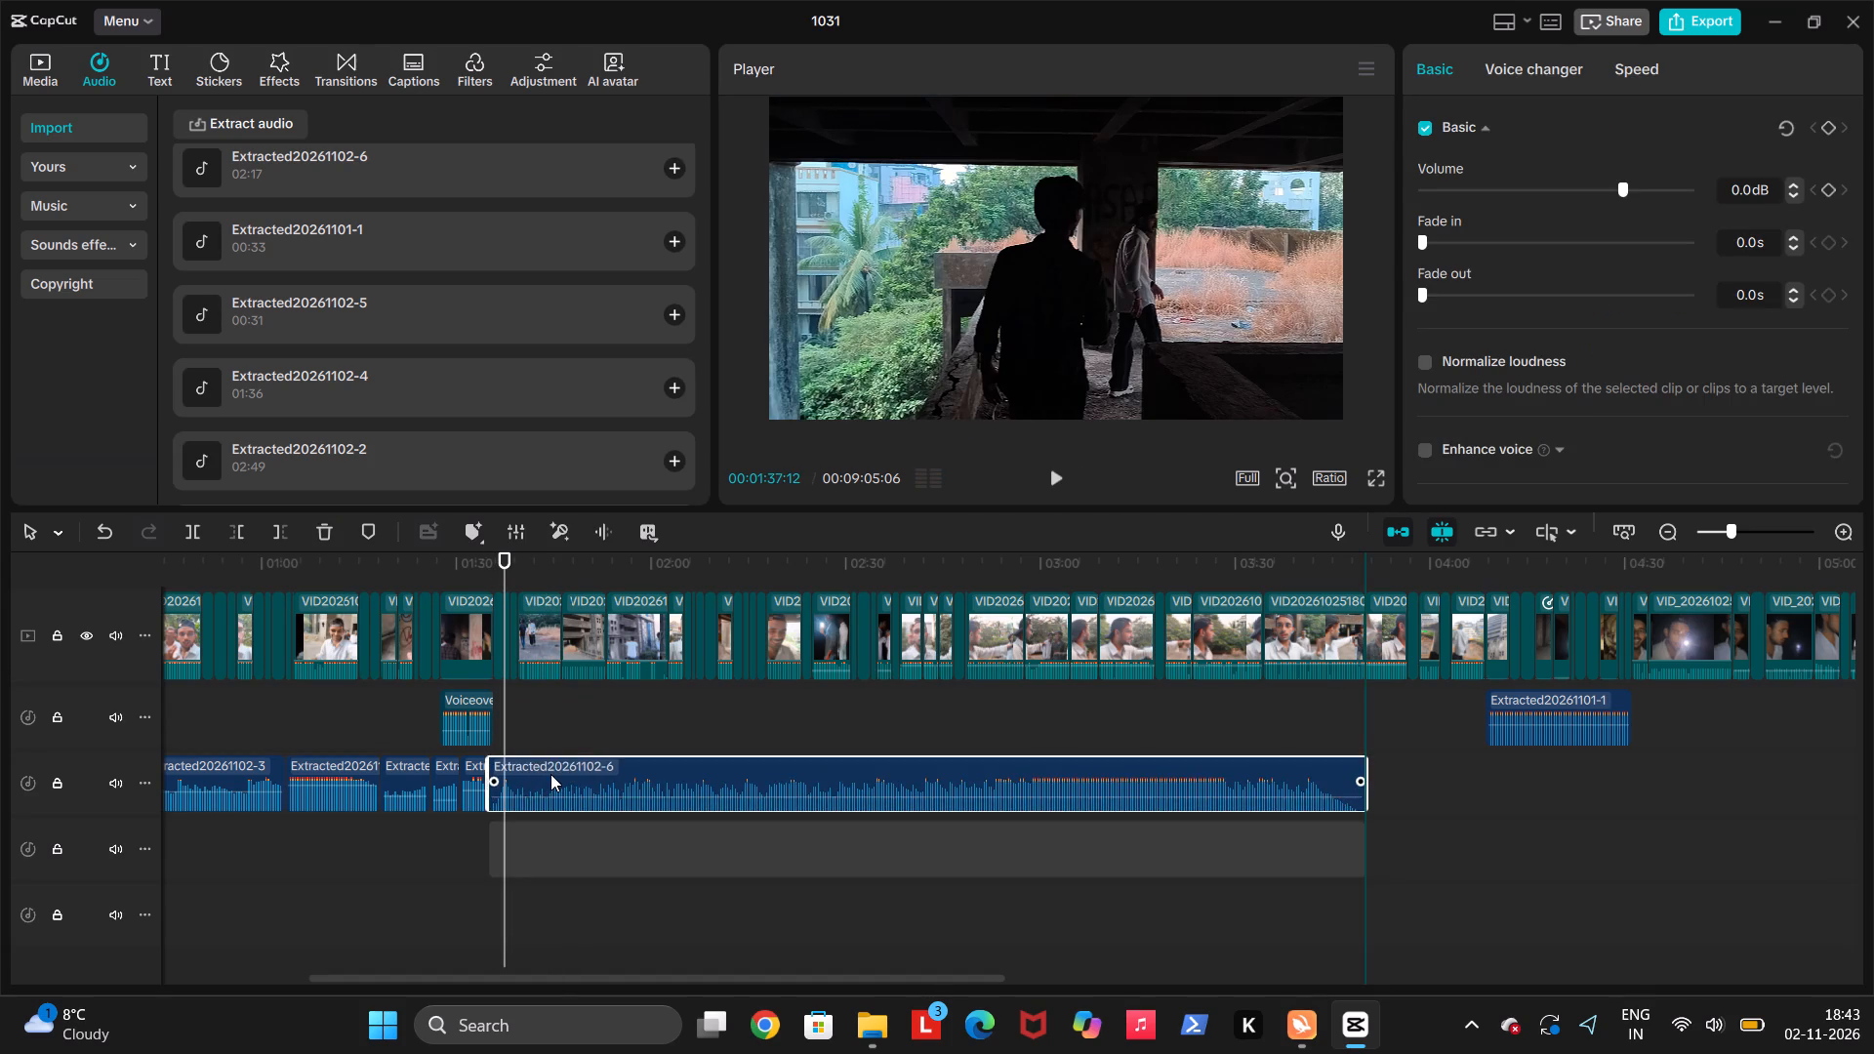
drag(550, 774, 552, 775)
Play the video from 00:01:10:24 and set the volume of the extracted audio piece there to 7.6 dB.
click(332, 856)
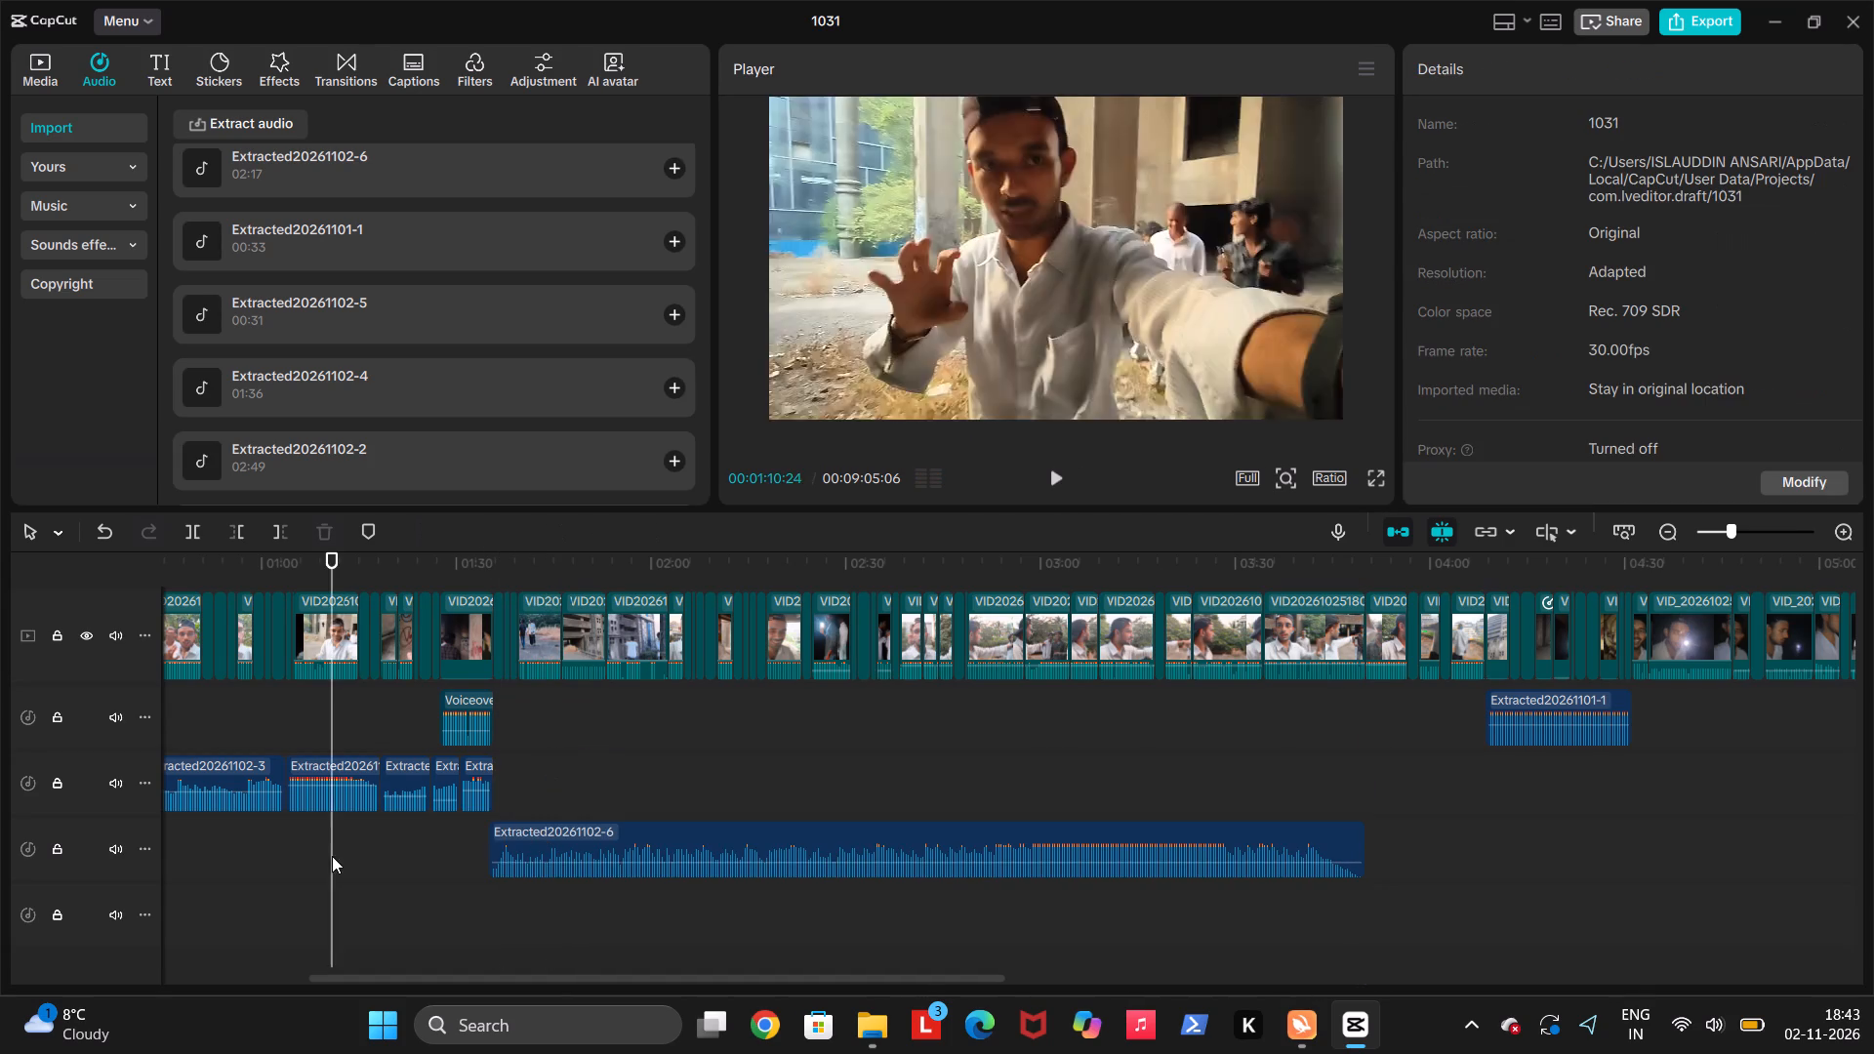
key(space)
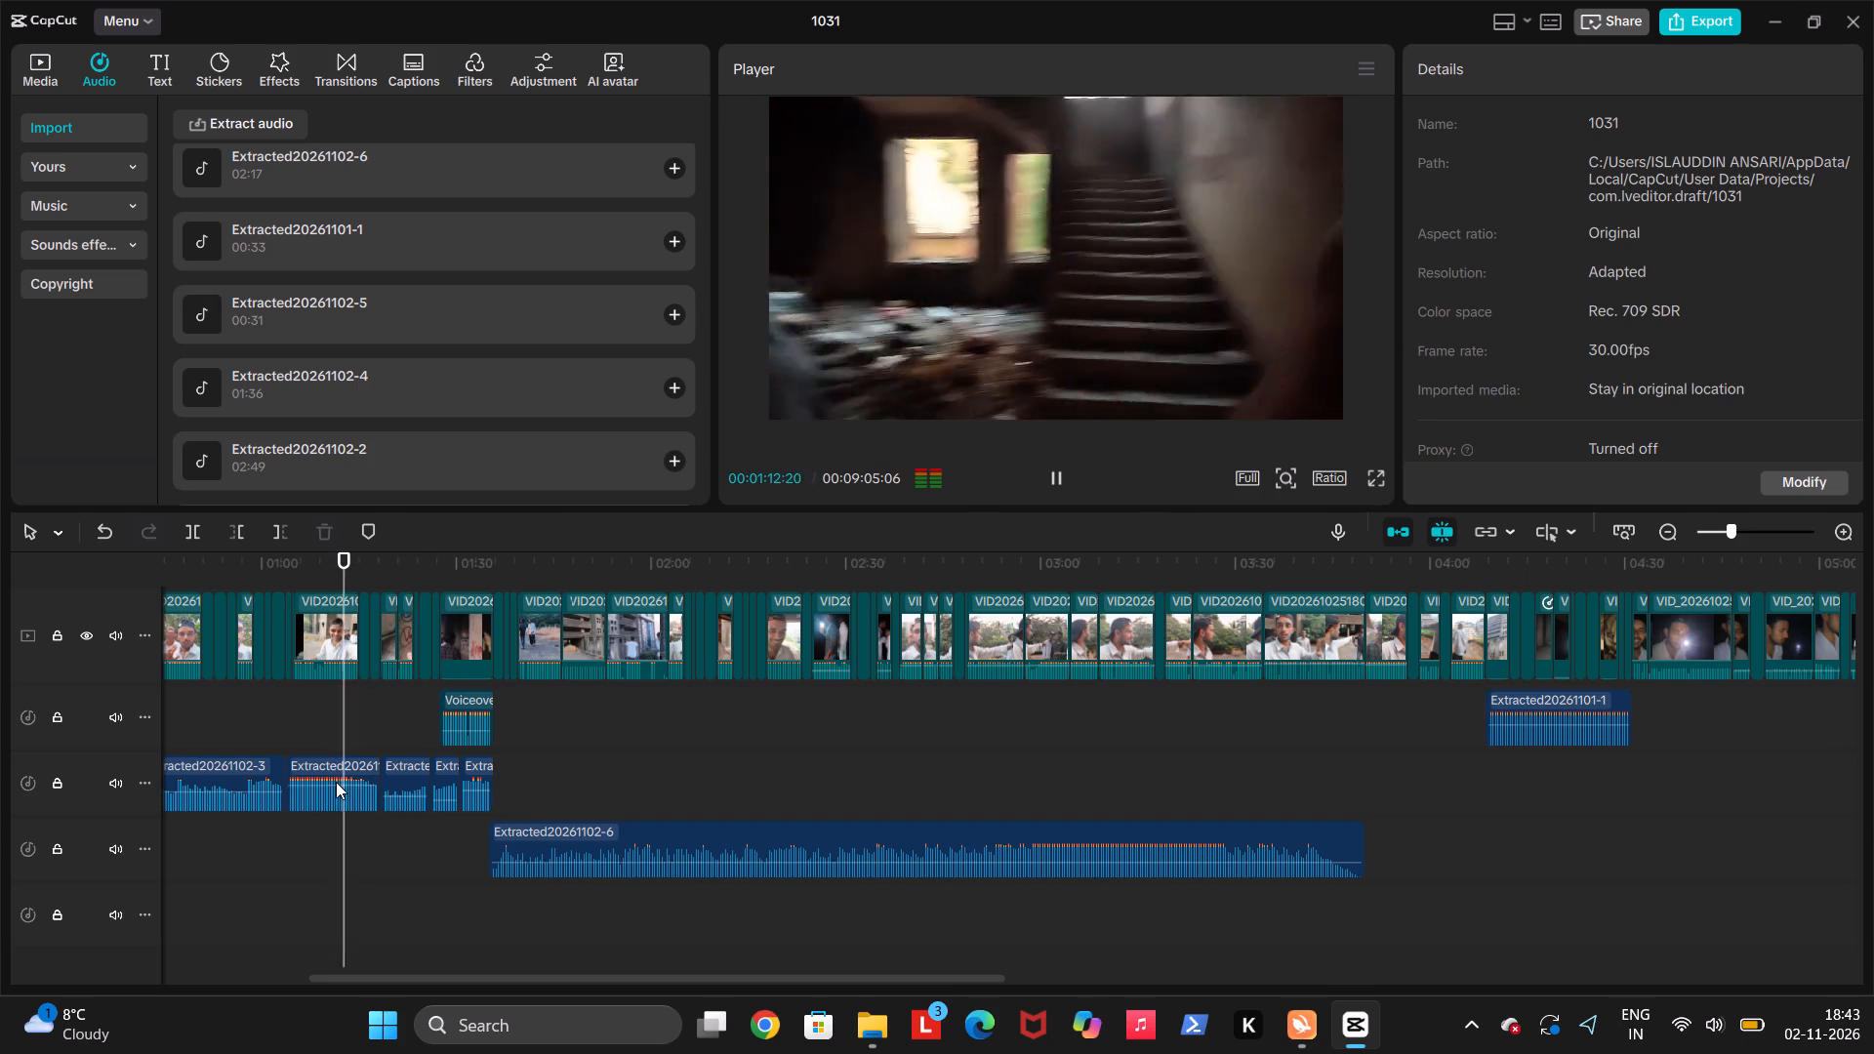
click(340, 786)
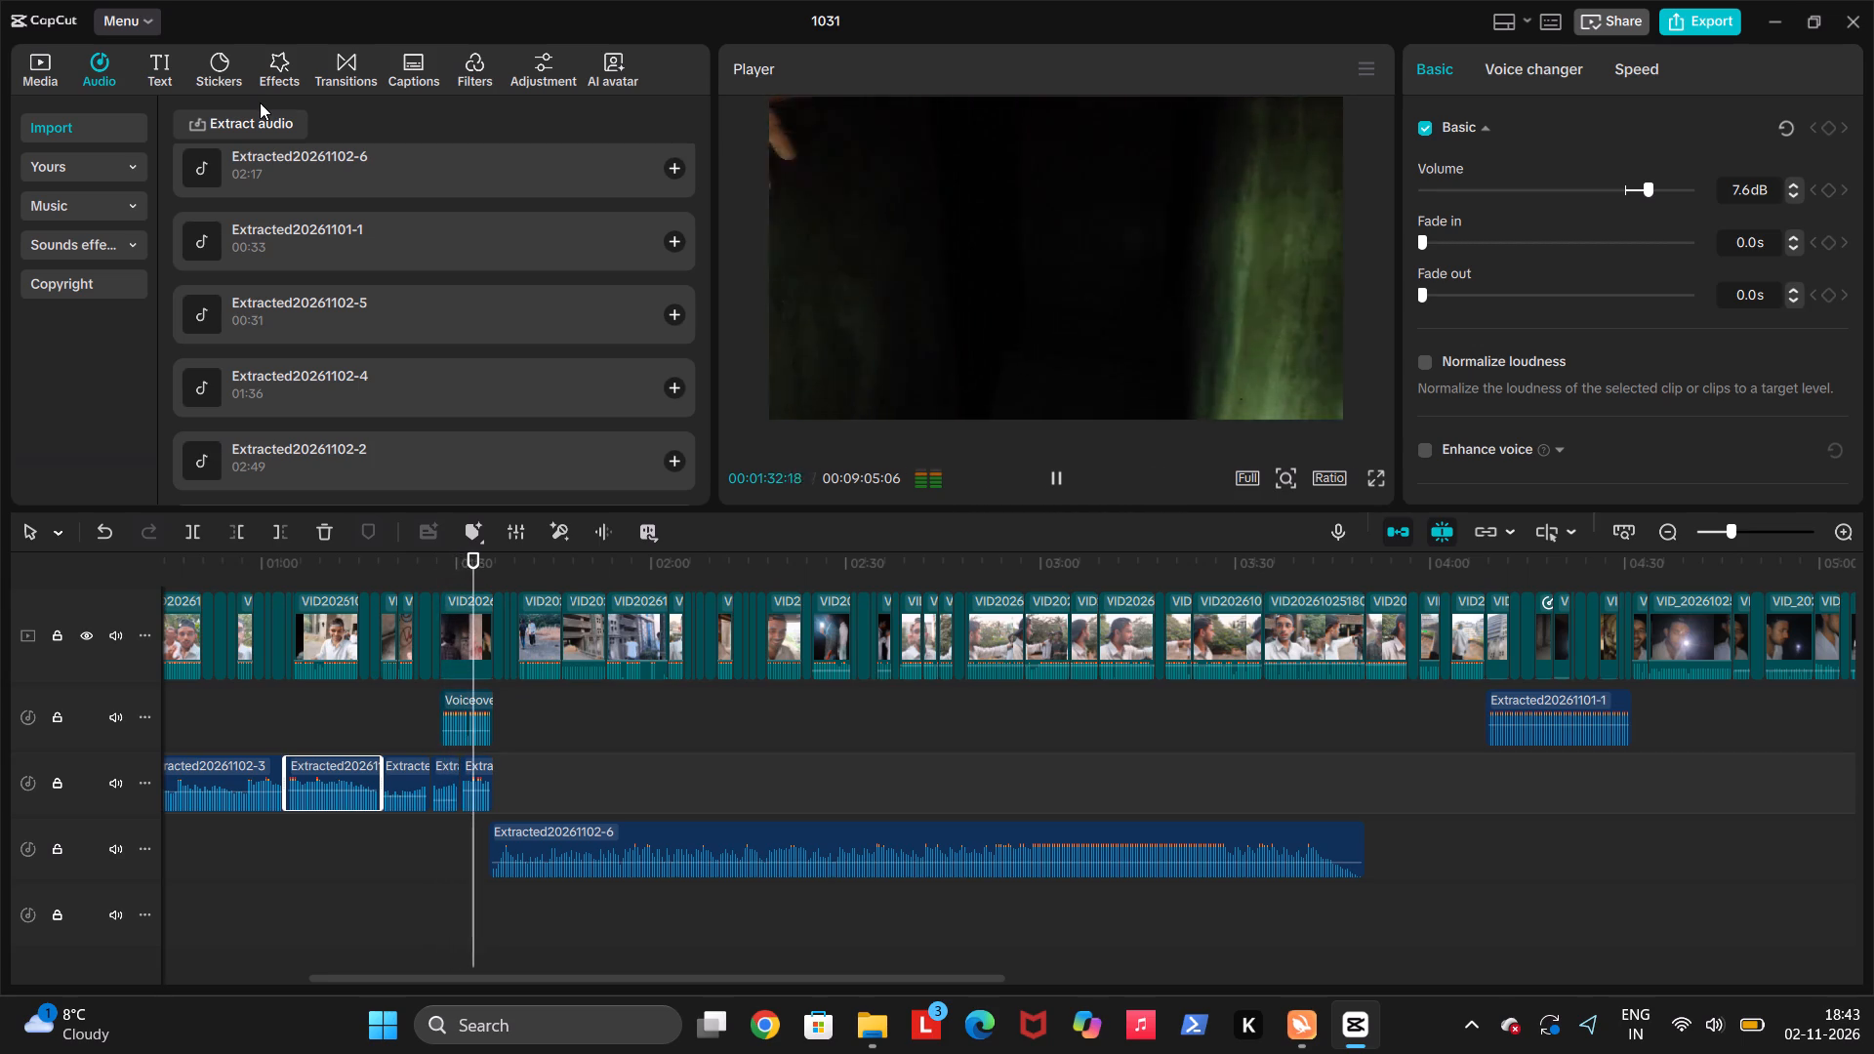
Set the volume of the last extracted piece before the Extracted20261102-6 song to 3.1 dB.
click(473, 779)
click(473, 789)
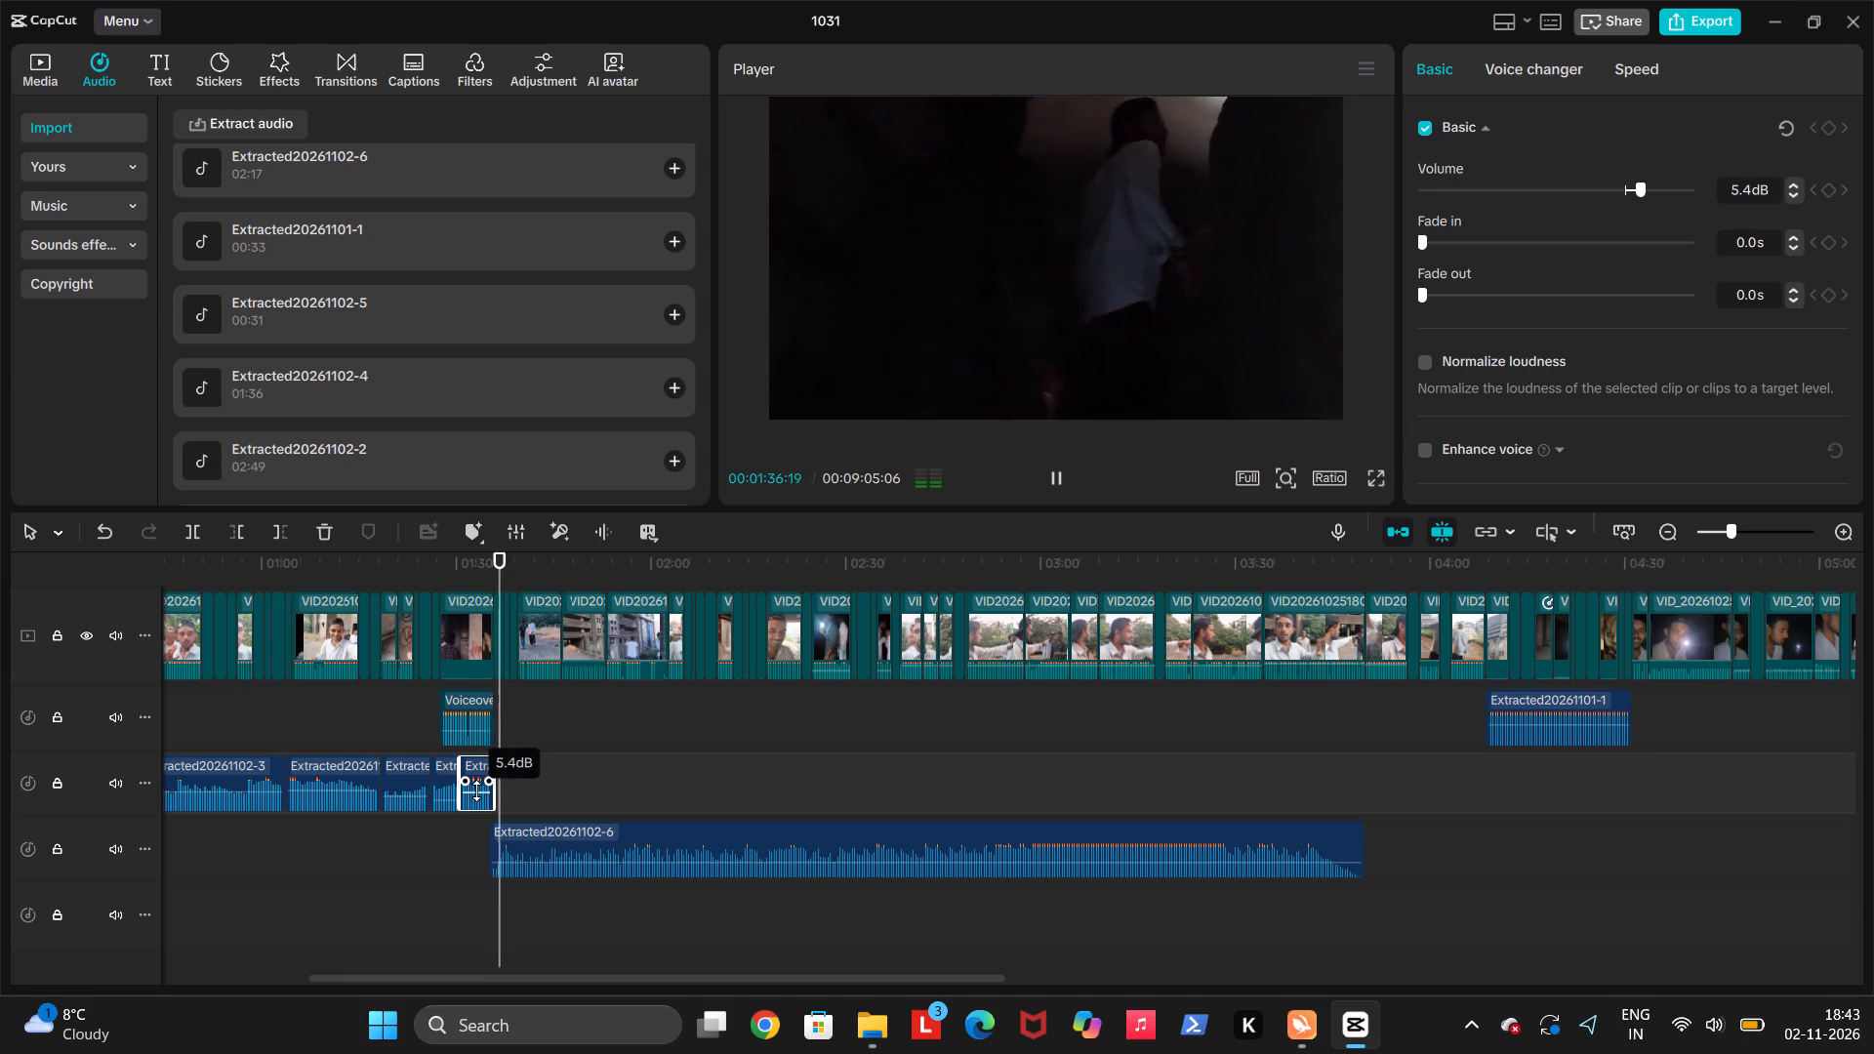
click(476, 795)
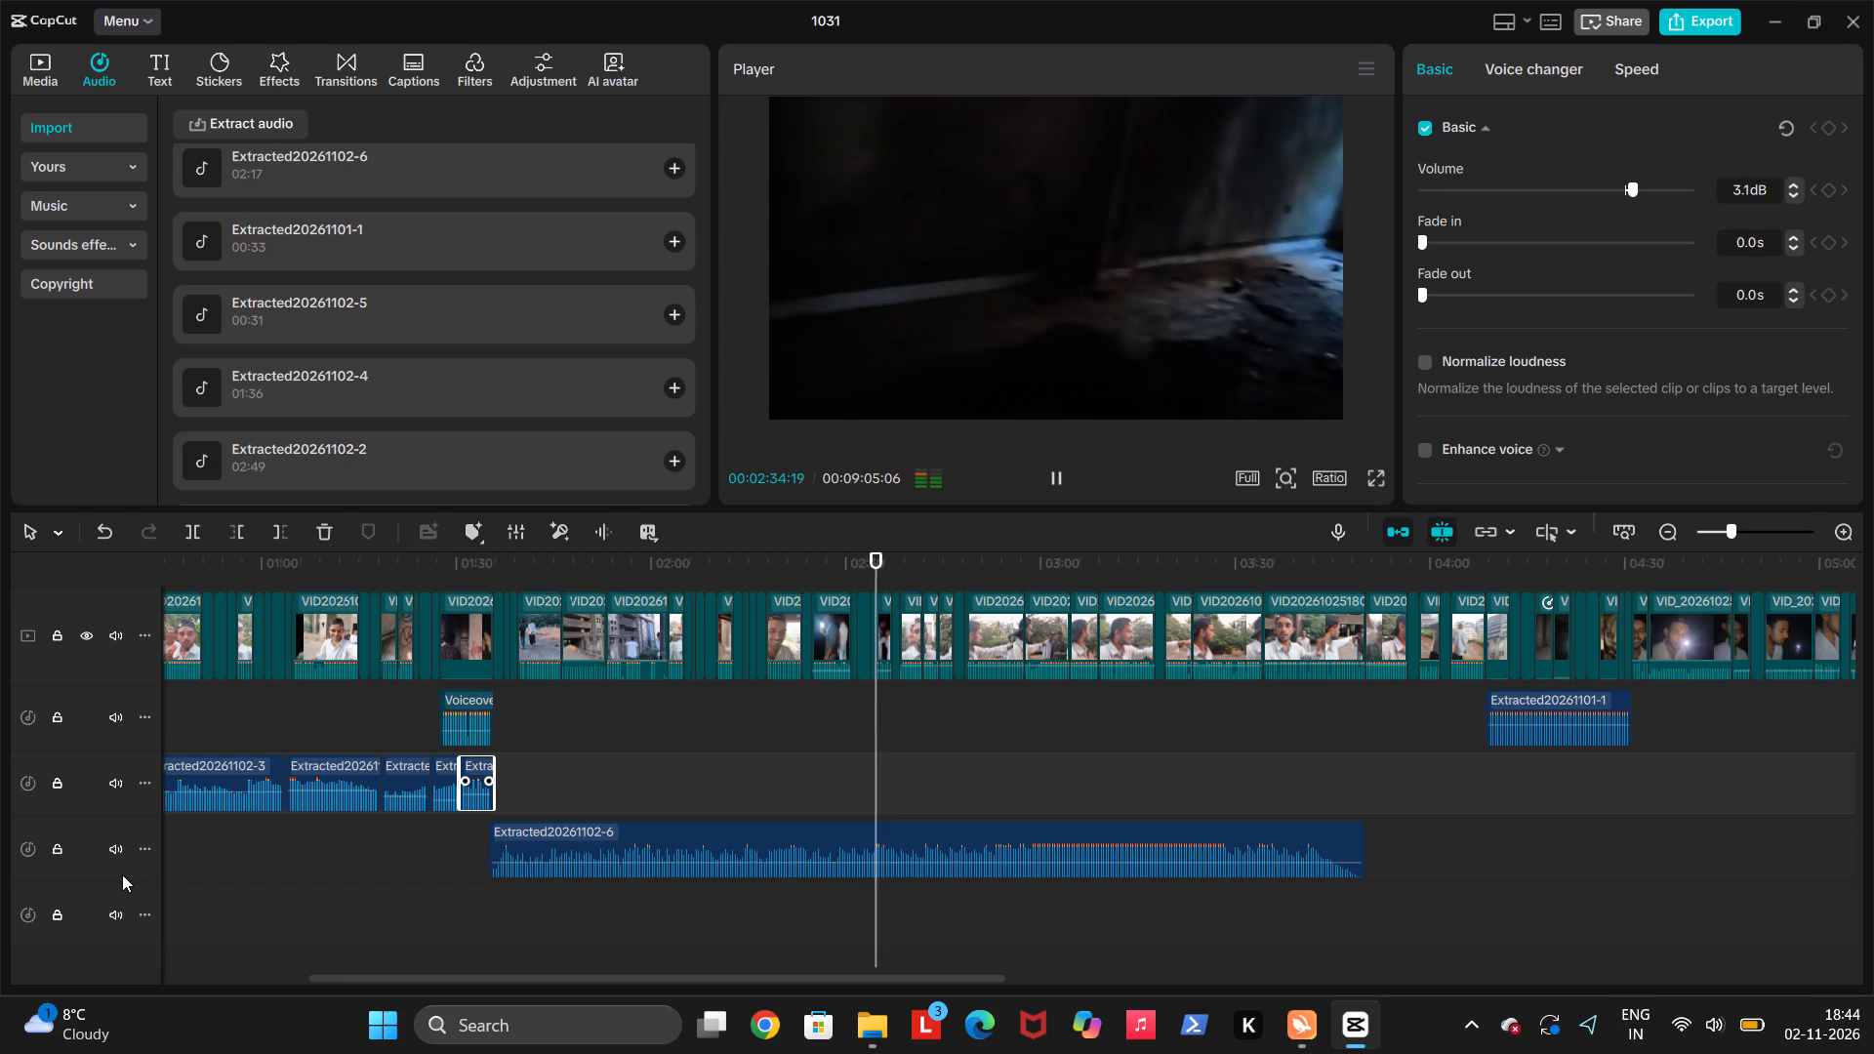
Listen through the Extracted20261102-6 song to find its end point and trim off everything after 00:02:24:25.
key(Up)
key(Up)
key(Up)
key(Up)
key(Up)
key(Up)
key(Up)
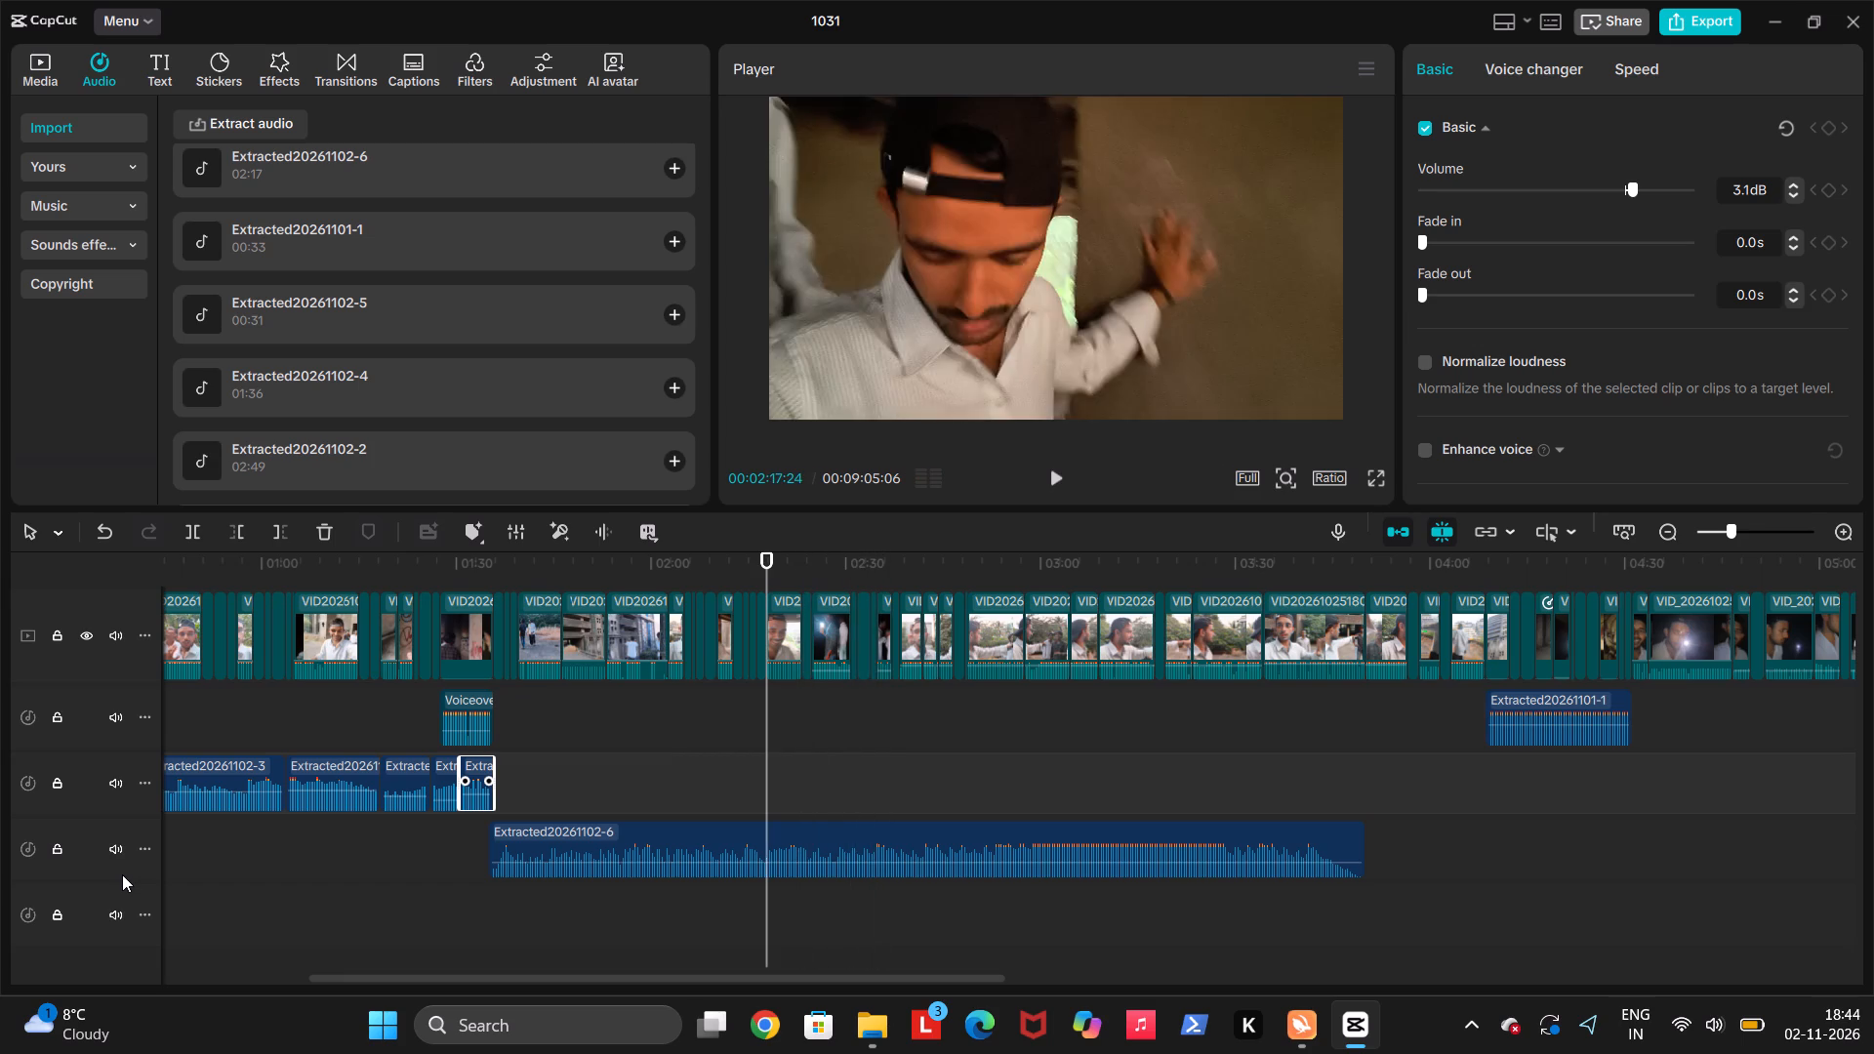
key(space)
key(Down)
key(space)
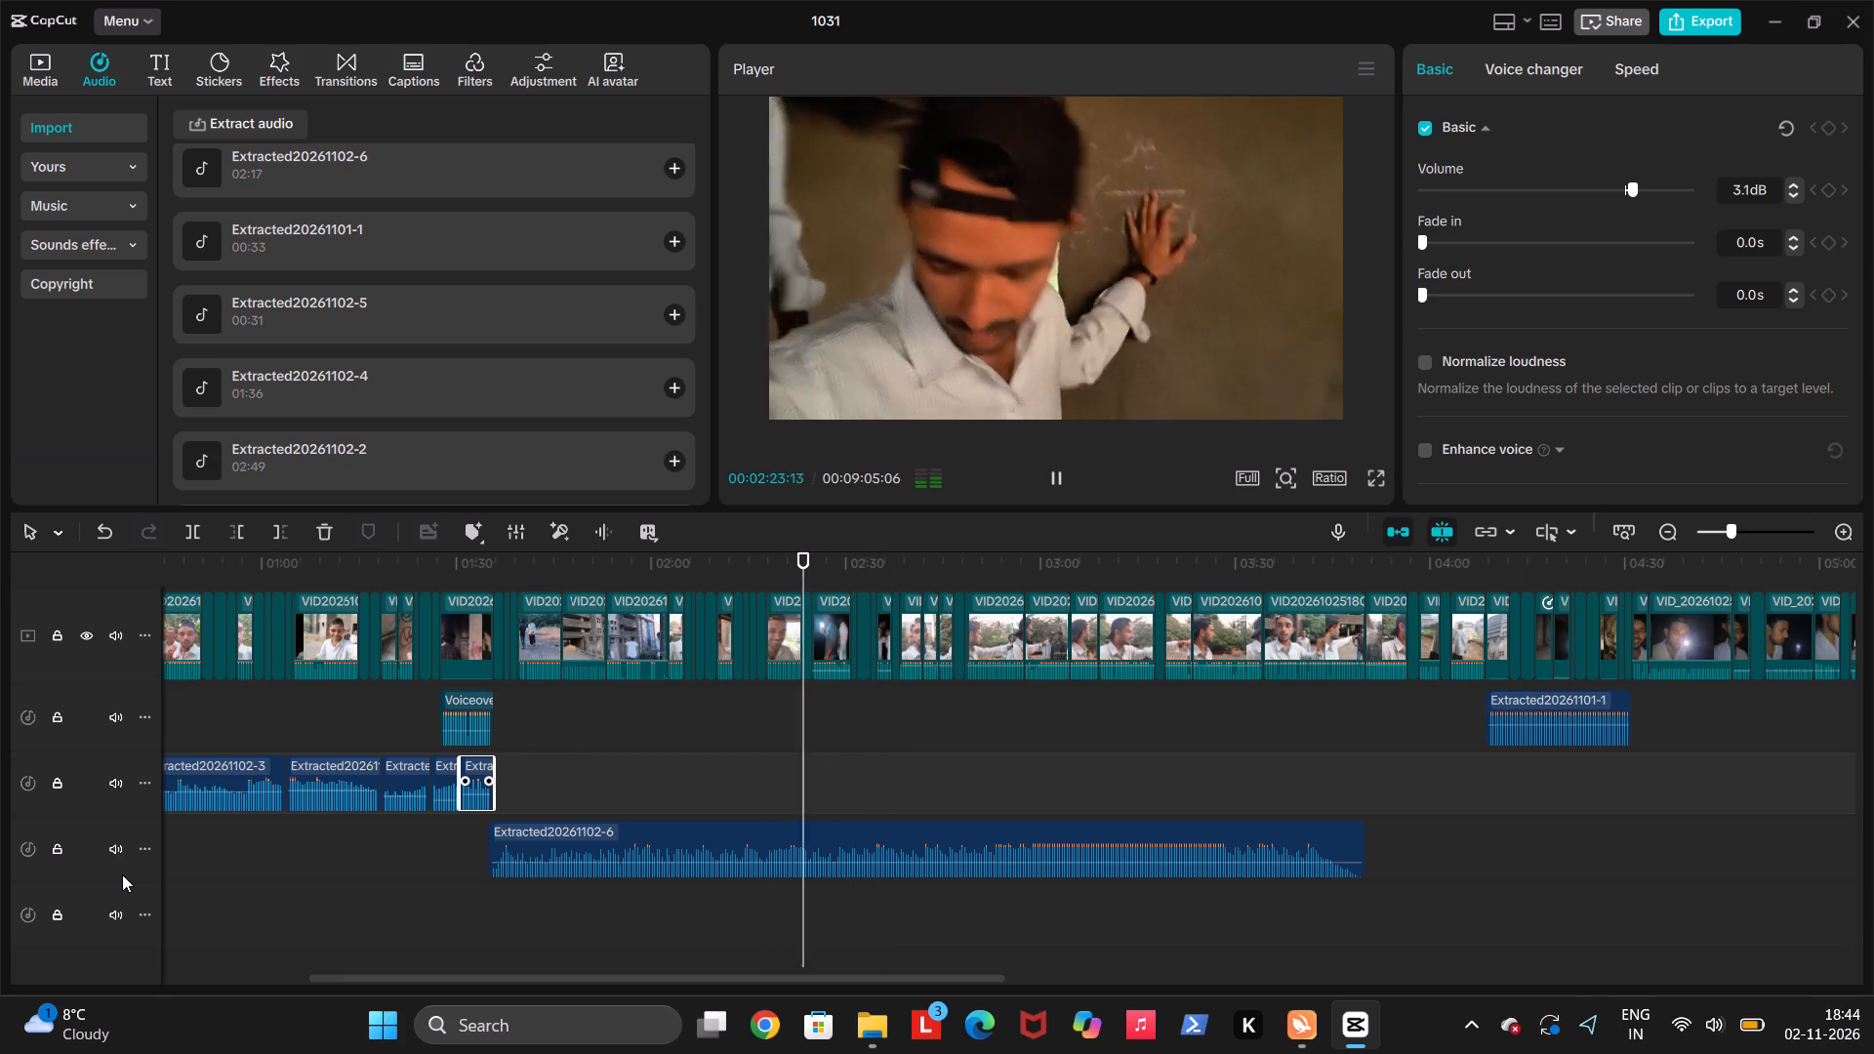
key(space)
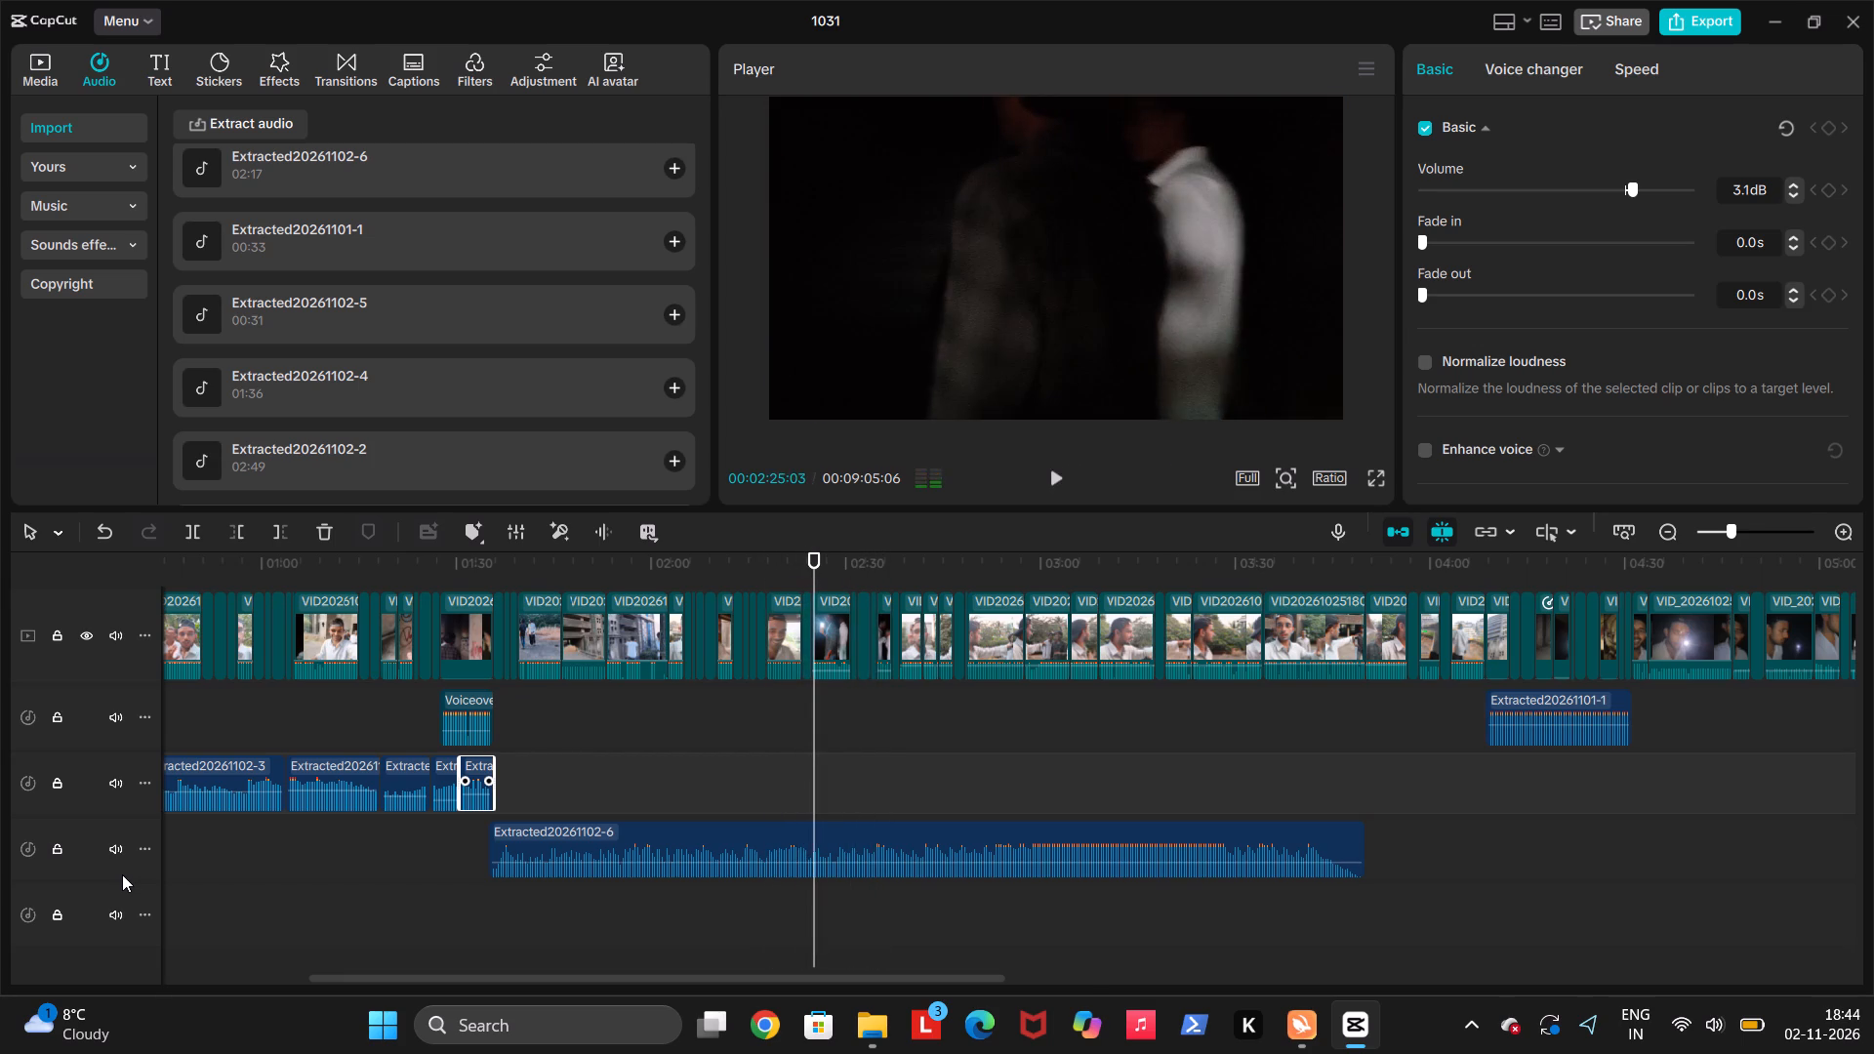
key(Up)
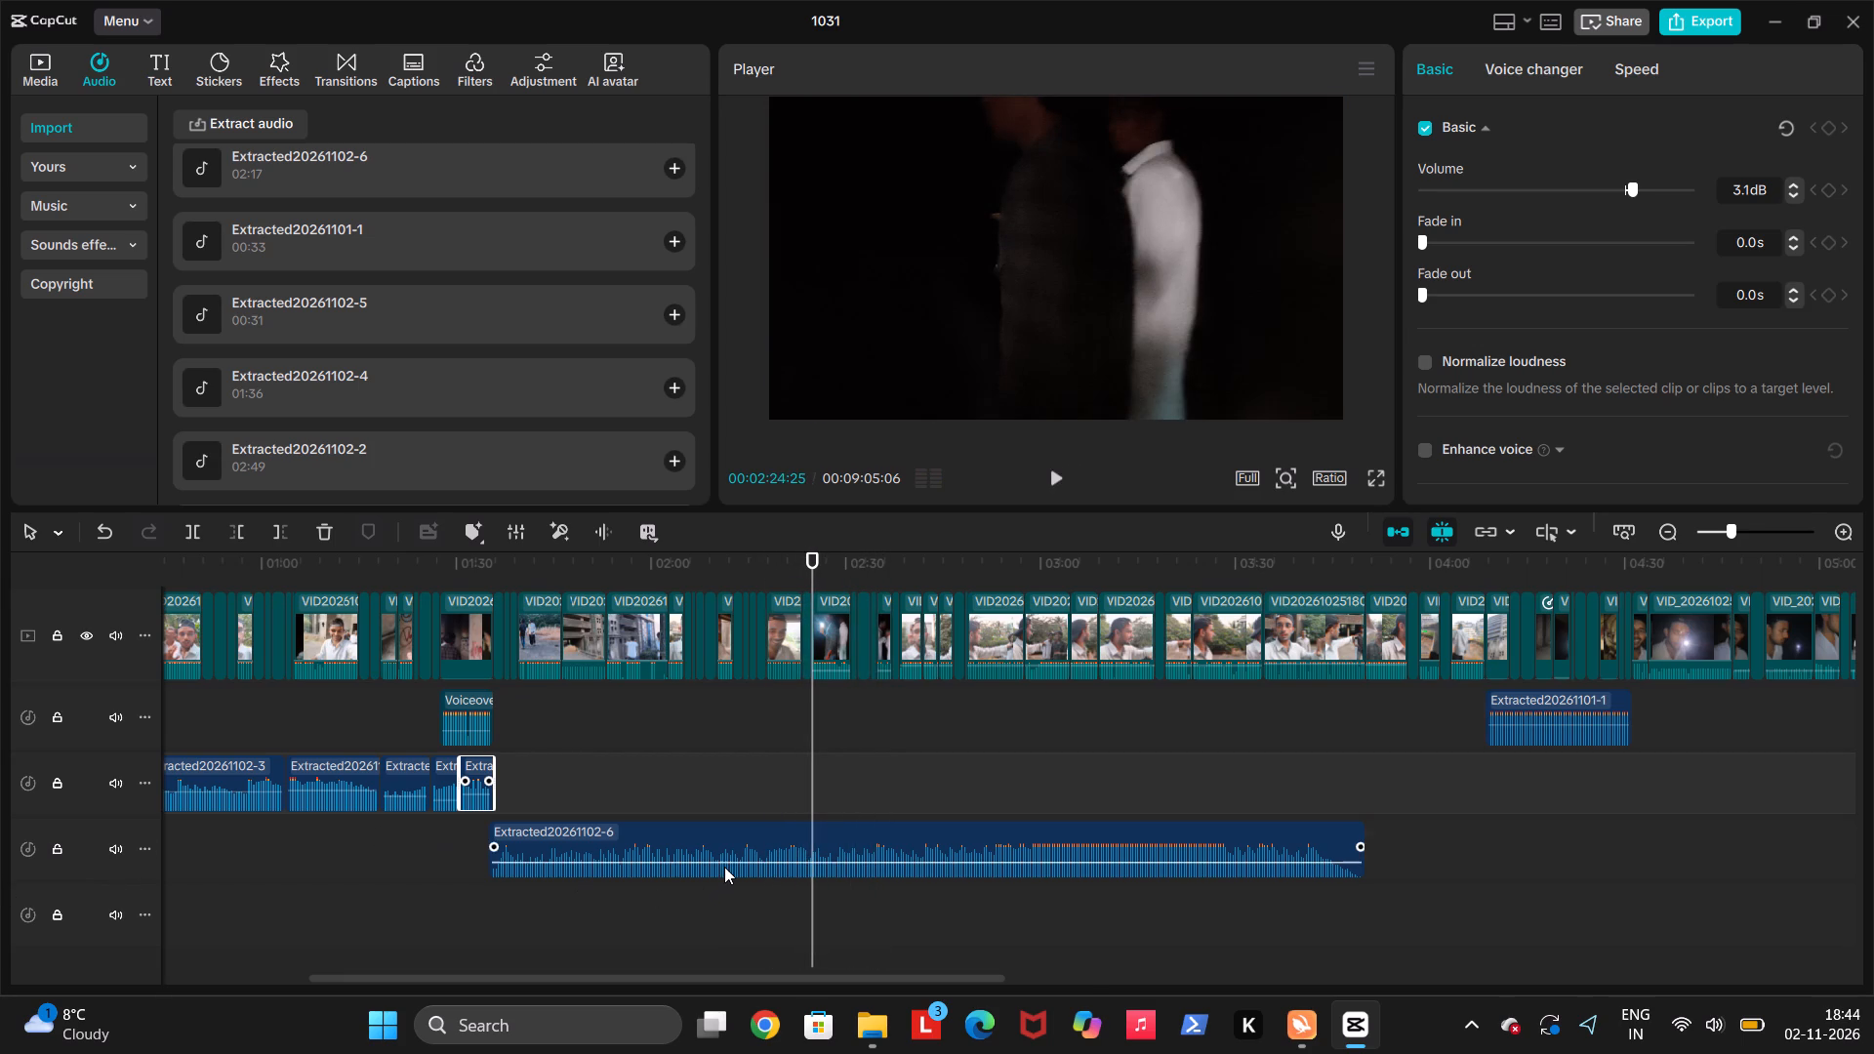
click(724, 867)
key(w)
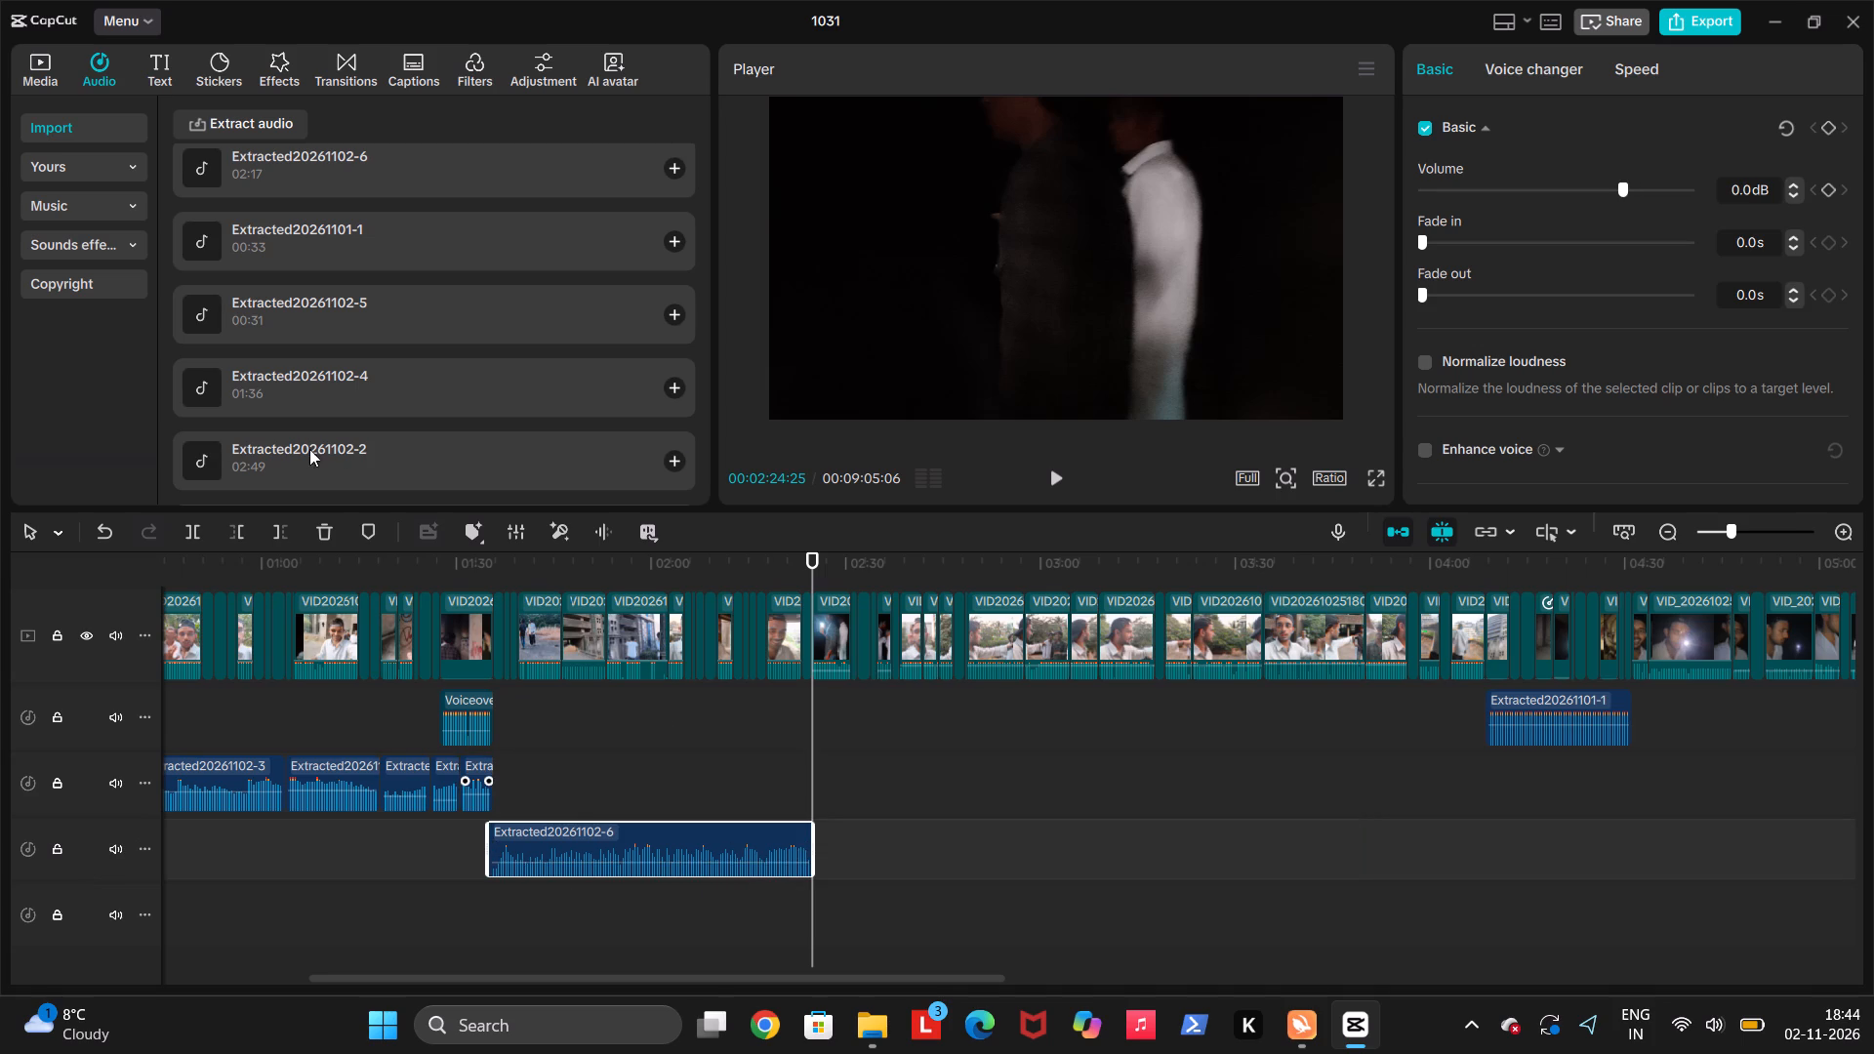
Preview Extracted20261101-1, add it at 00:02:24:25 and place it on the track of the earlier extracted pieces, above the song.
click(381, 259)
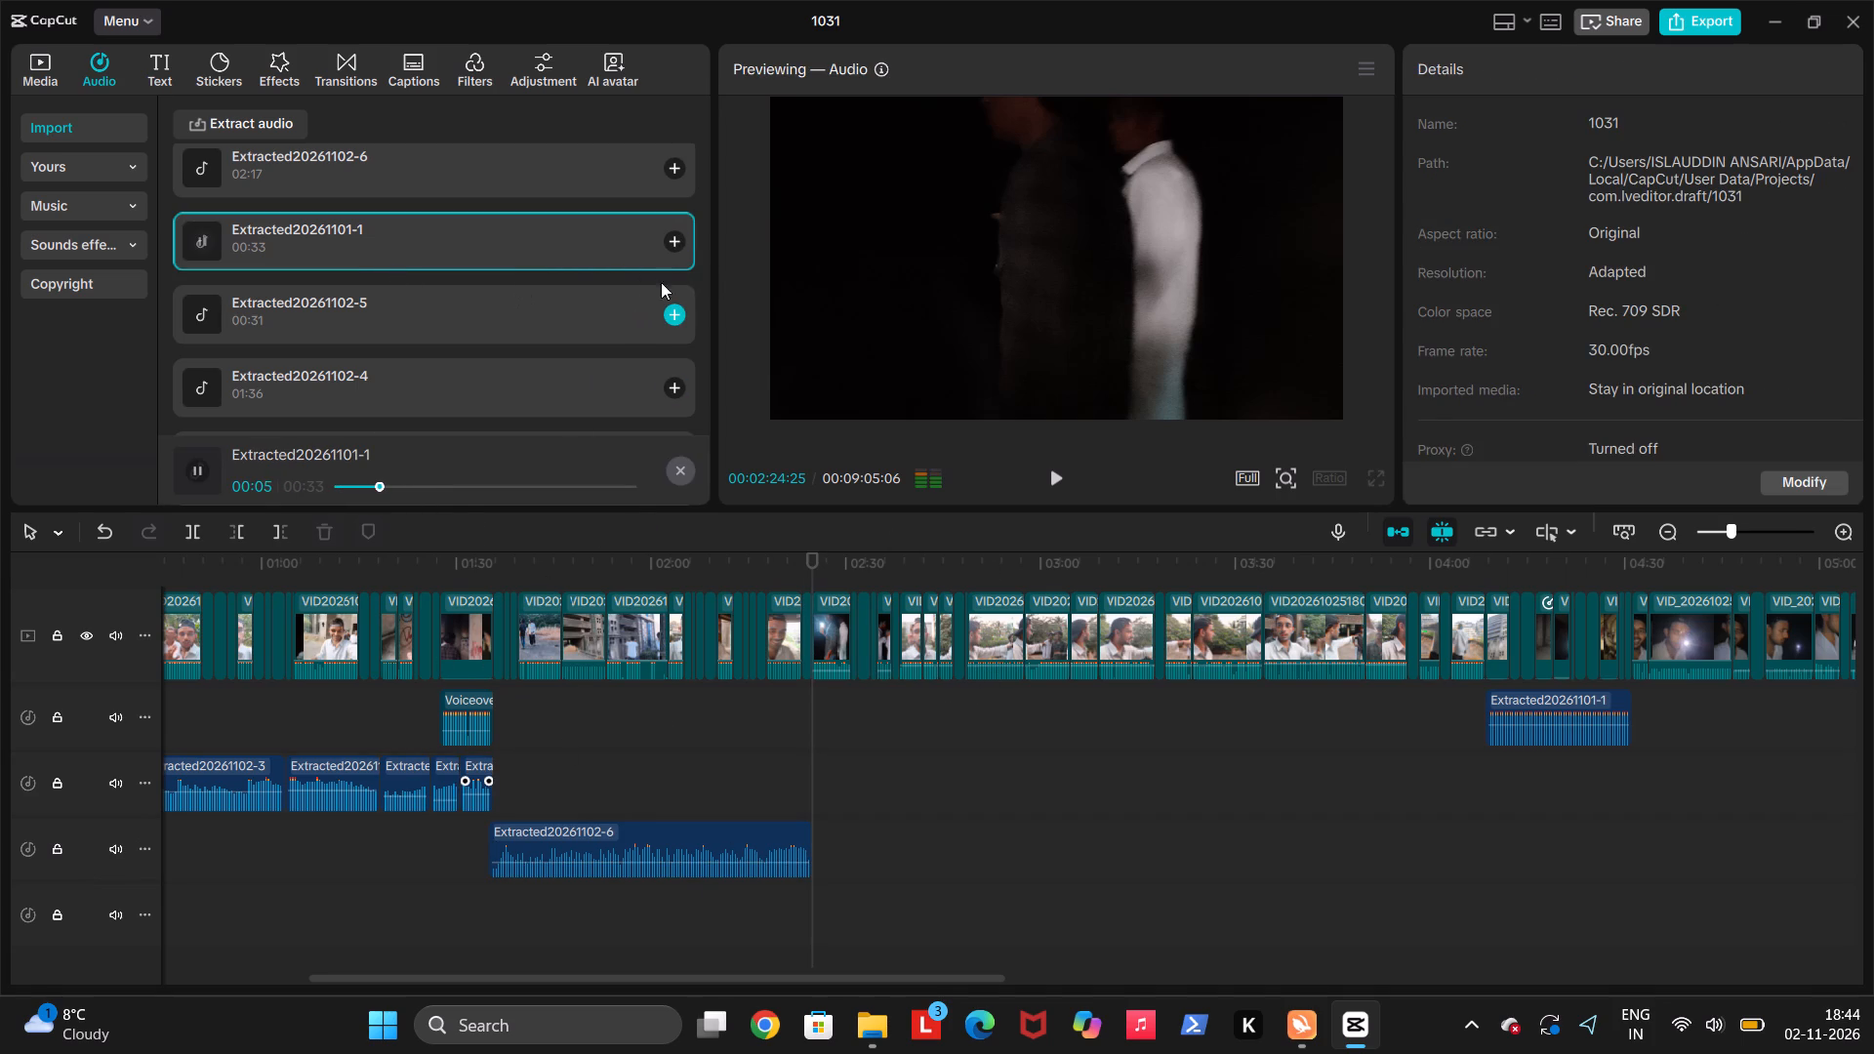
click(669, 243)
drag(868, 715, 874, 846)
drag(849, 842, 850, 803)
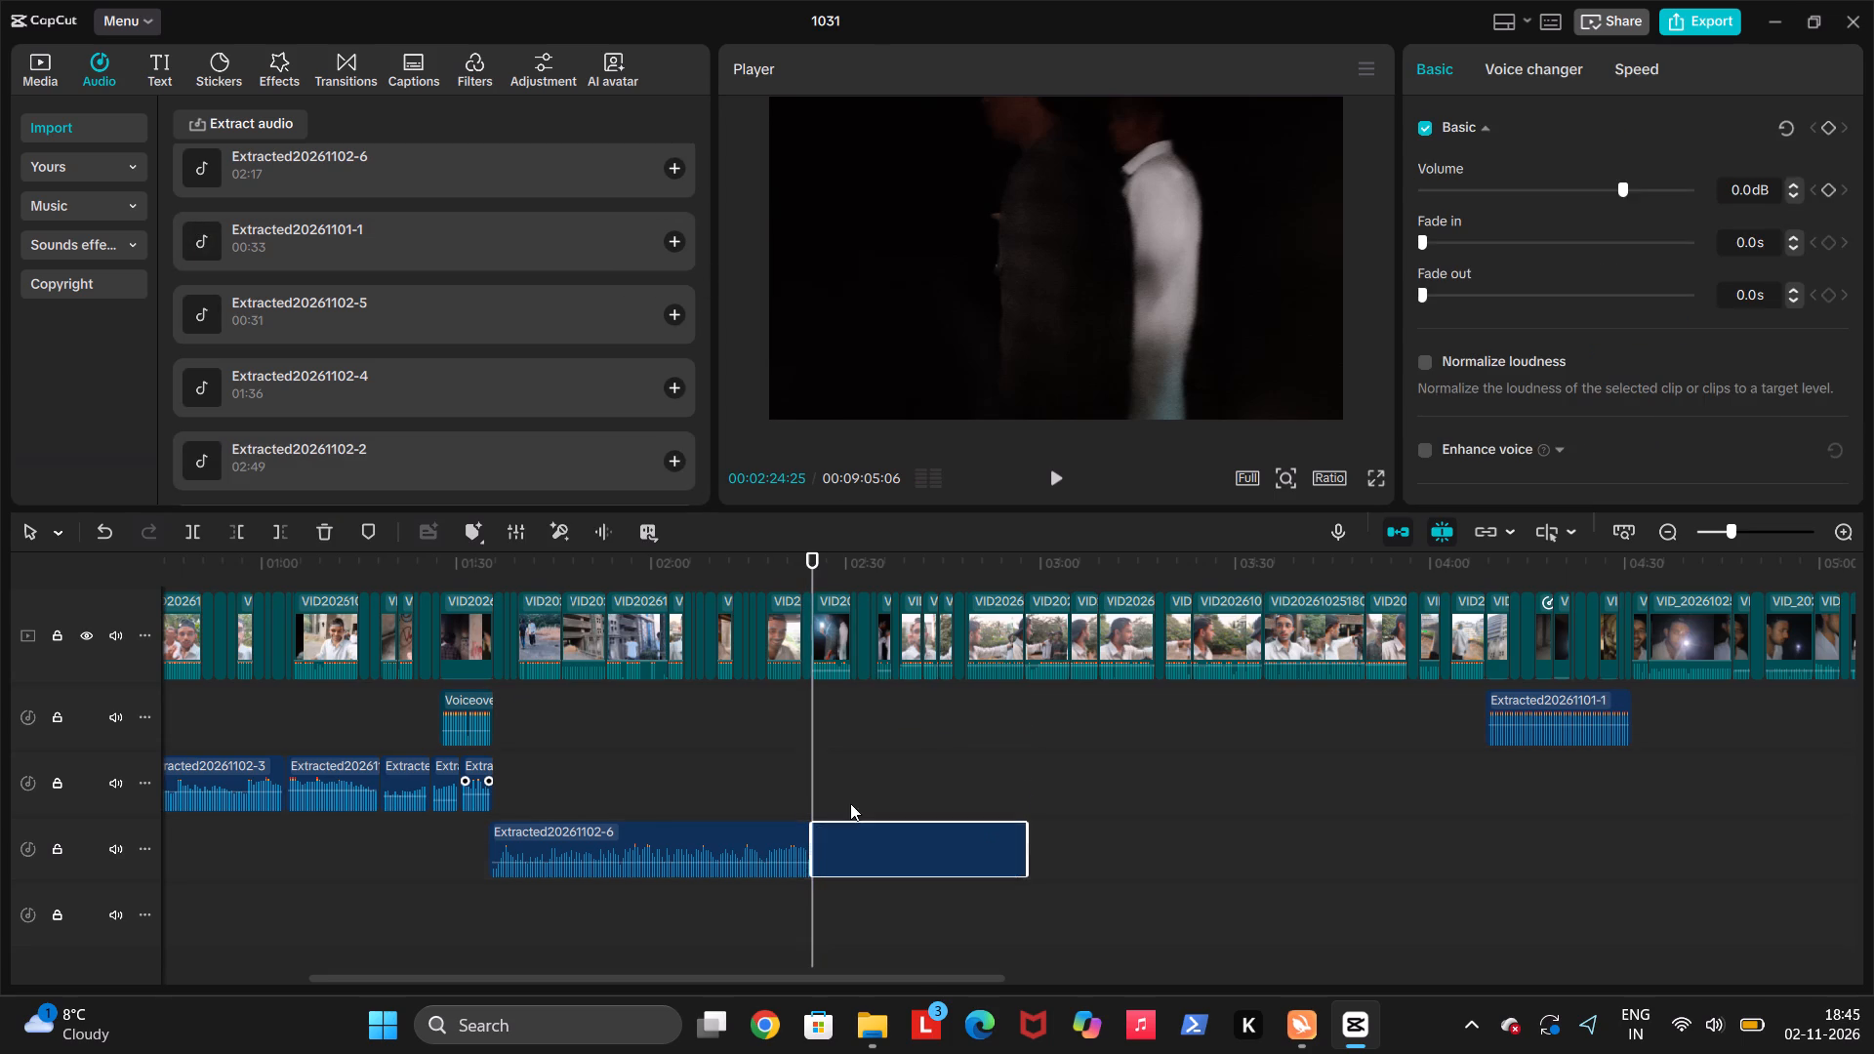
drag(850, 803, 845, 774)
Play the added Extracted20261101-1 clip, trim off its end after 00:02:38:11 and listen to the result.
key(space)
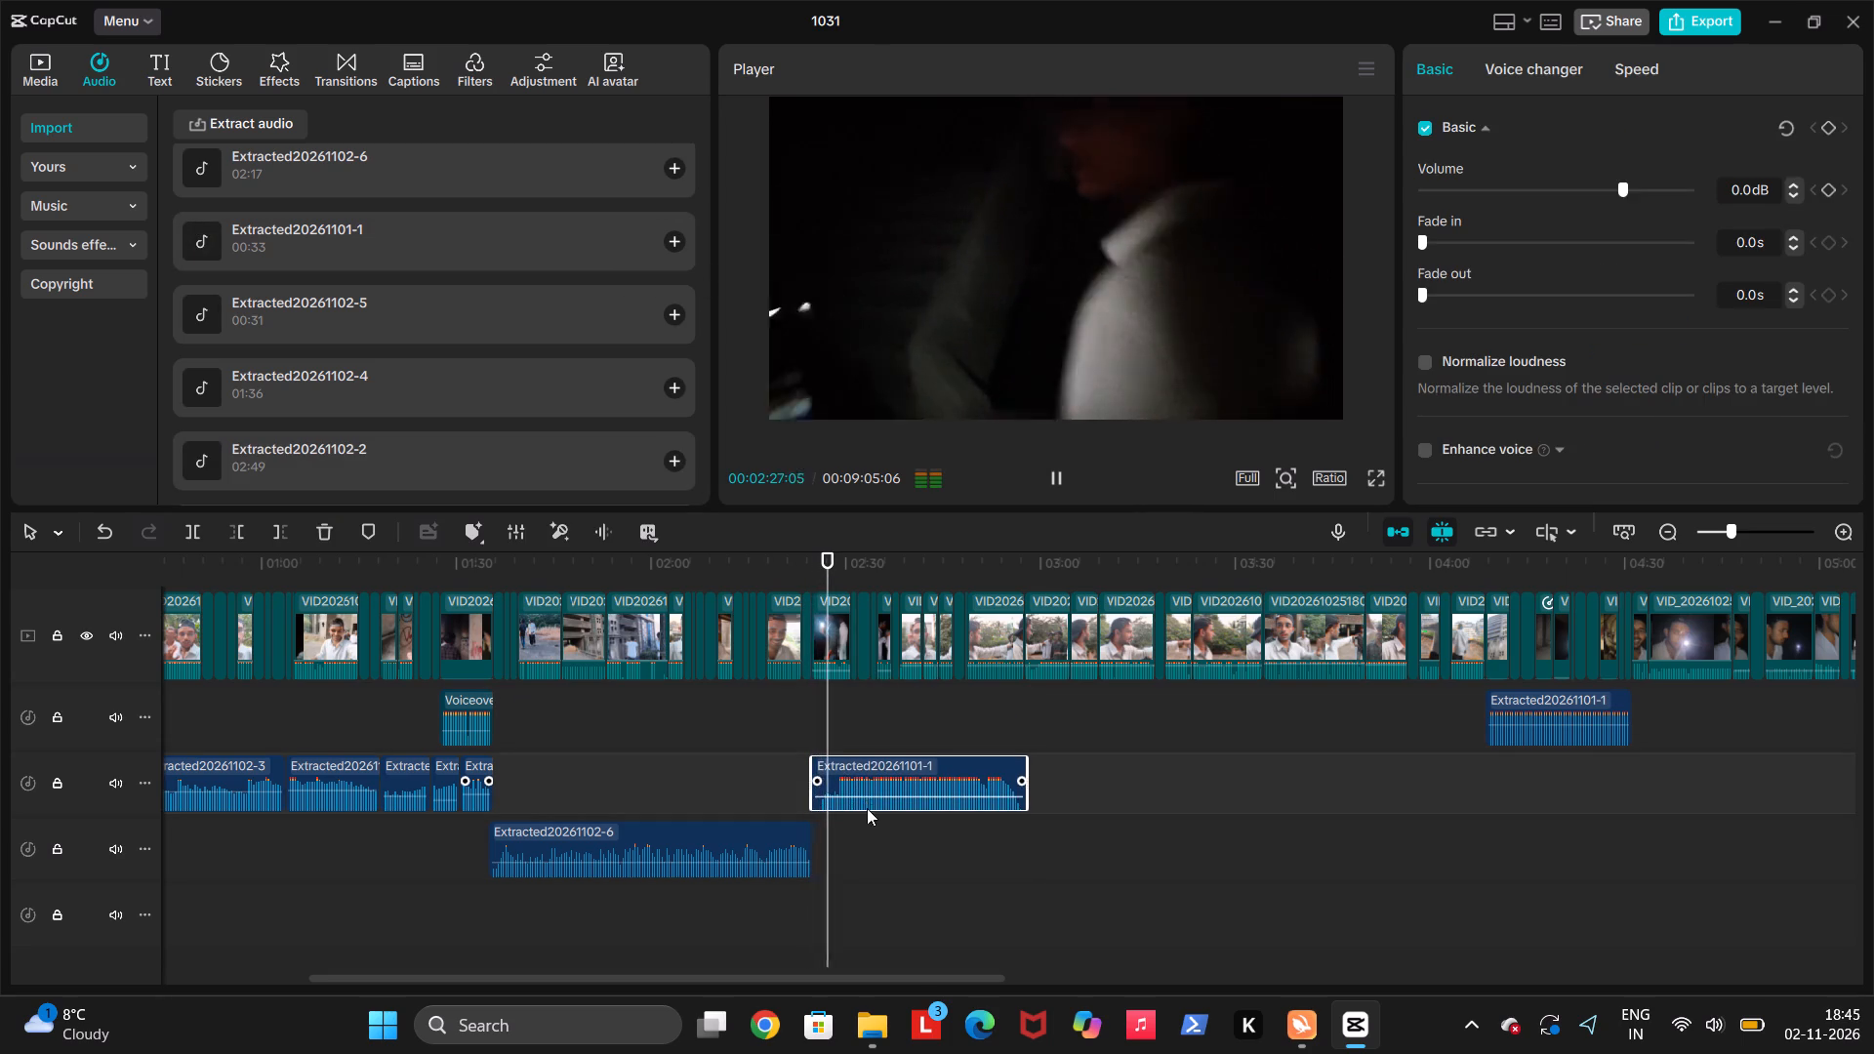
click(799, 816)
key(space)
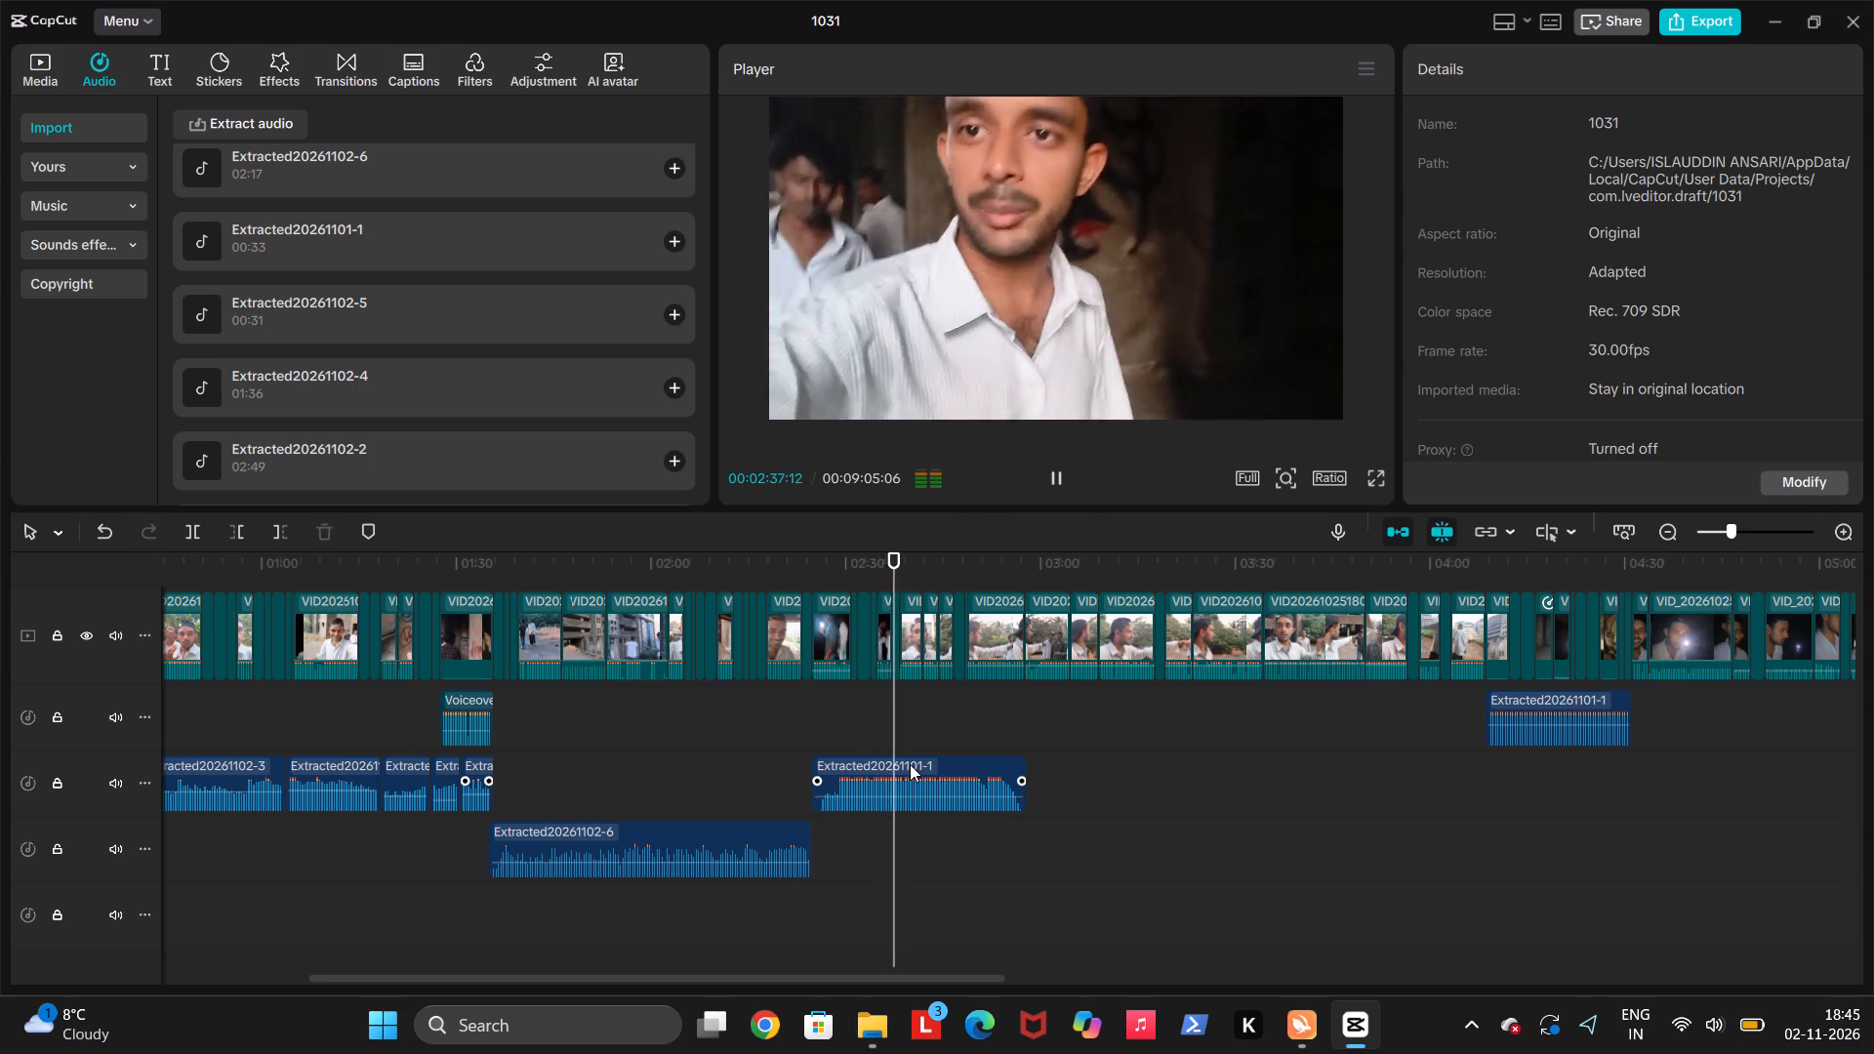
key(space)
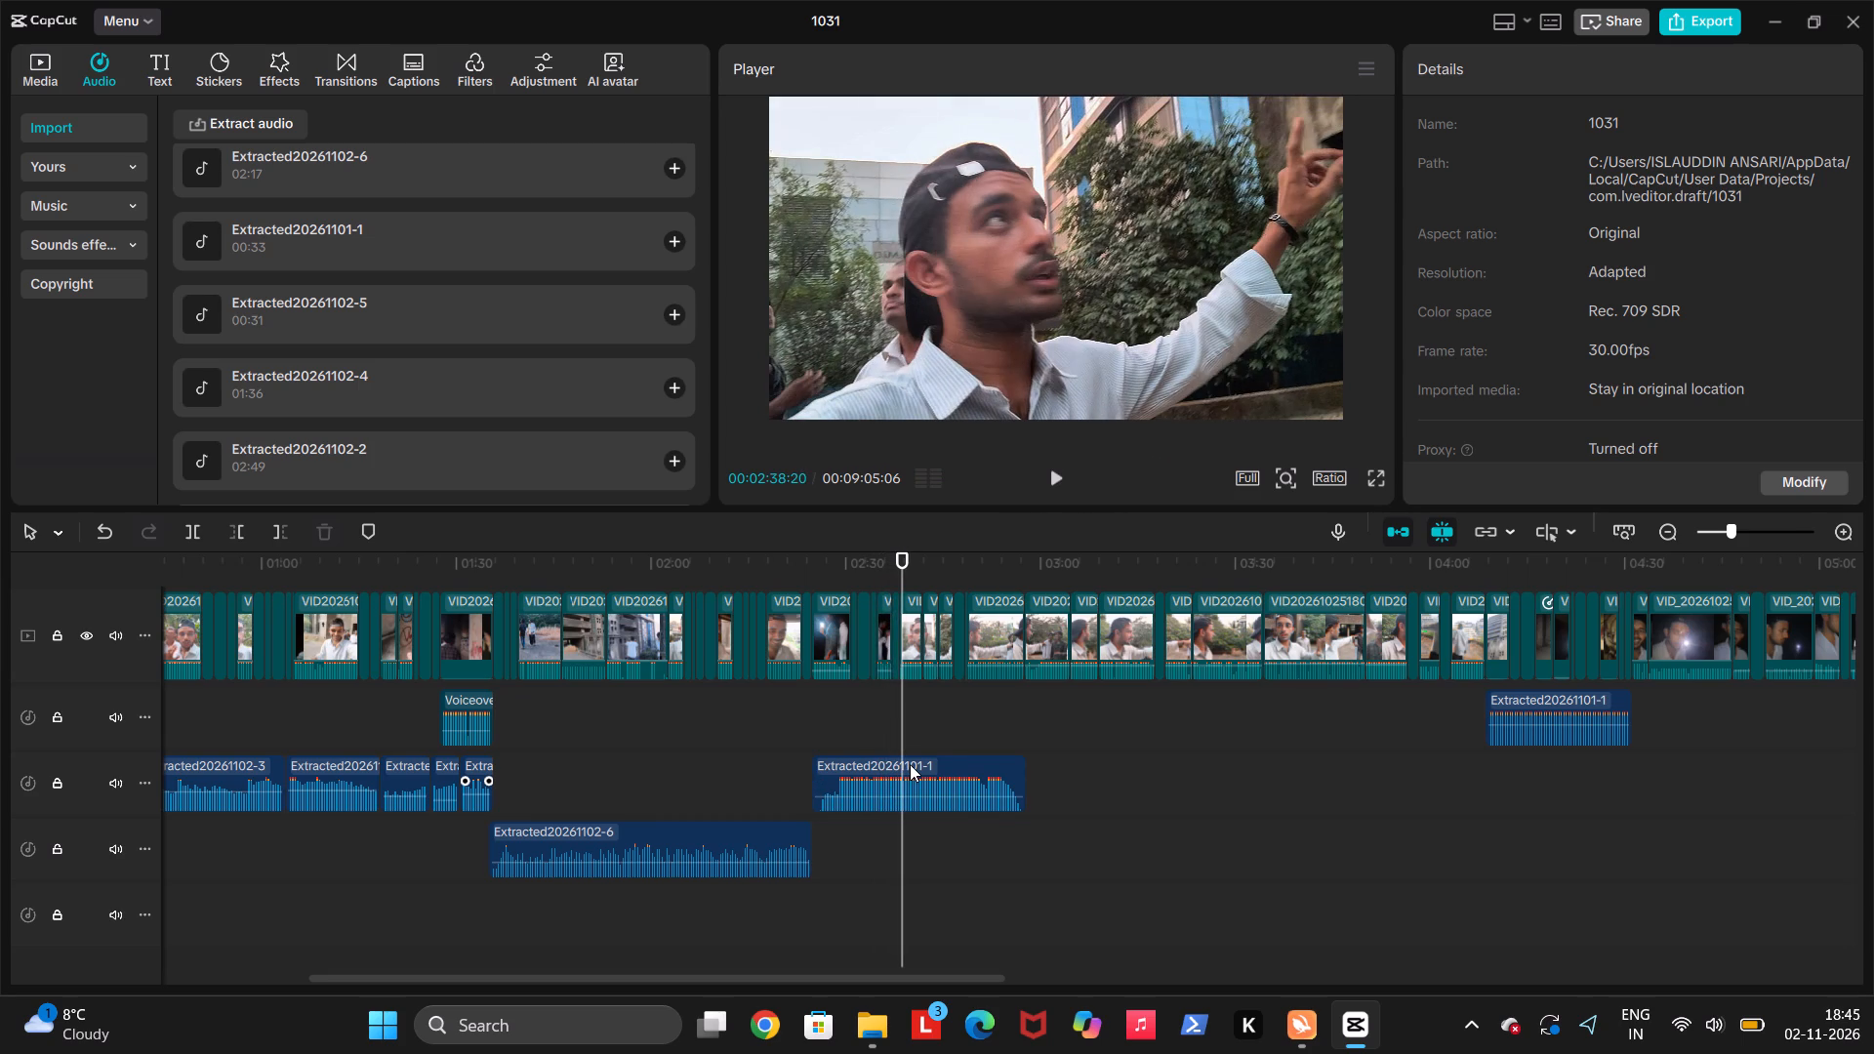
key(Up)
key(Down)
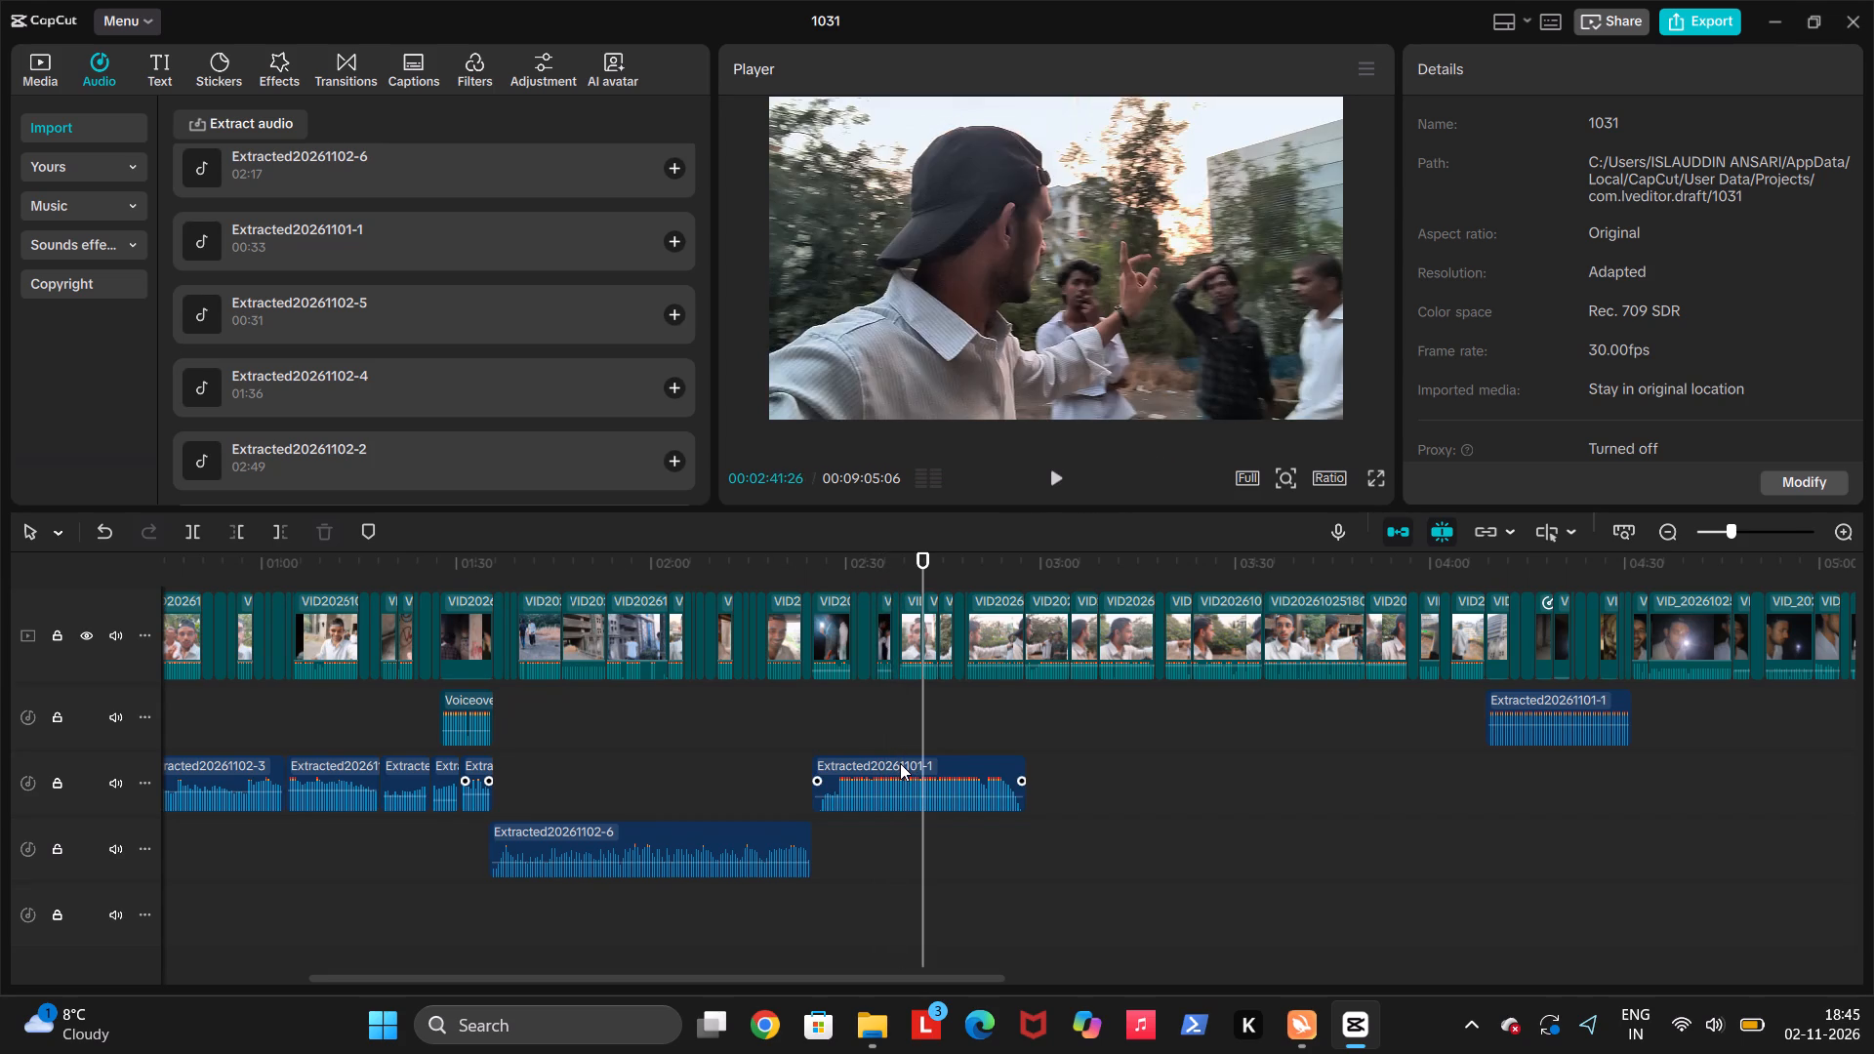
key(Up)
click(900, 763)
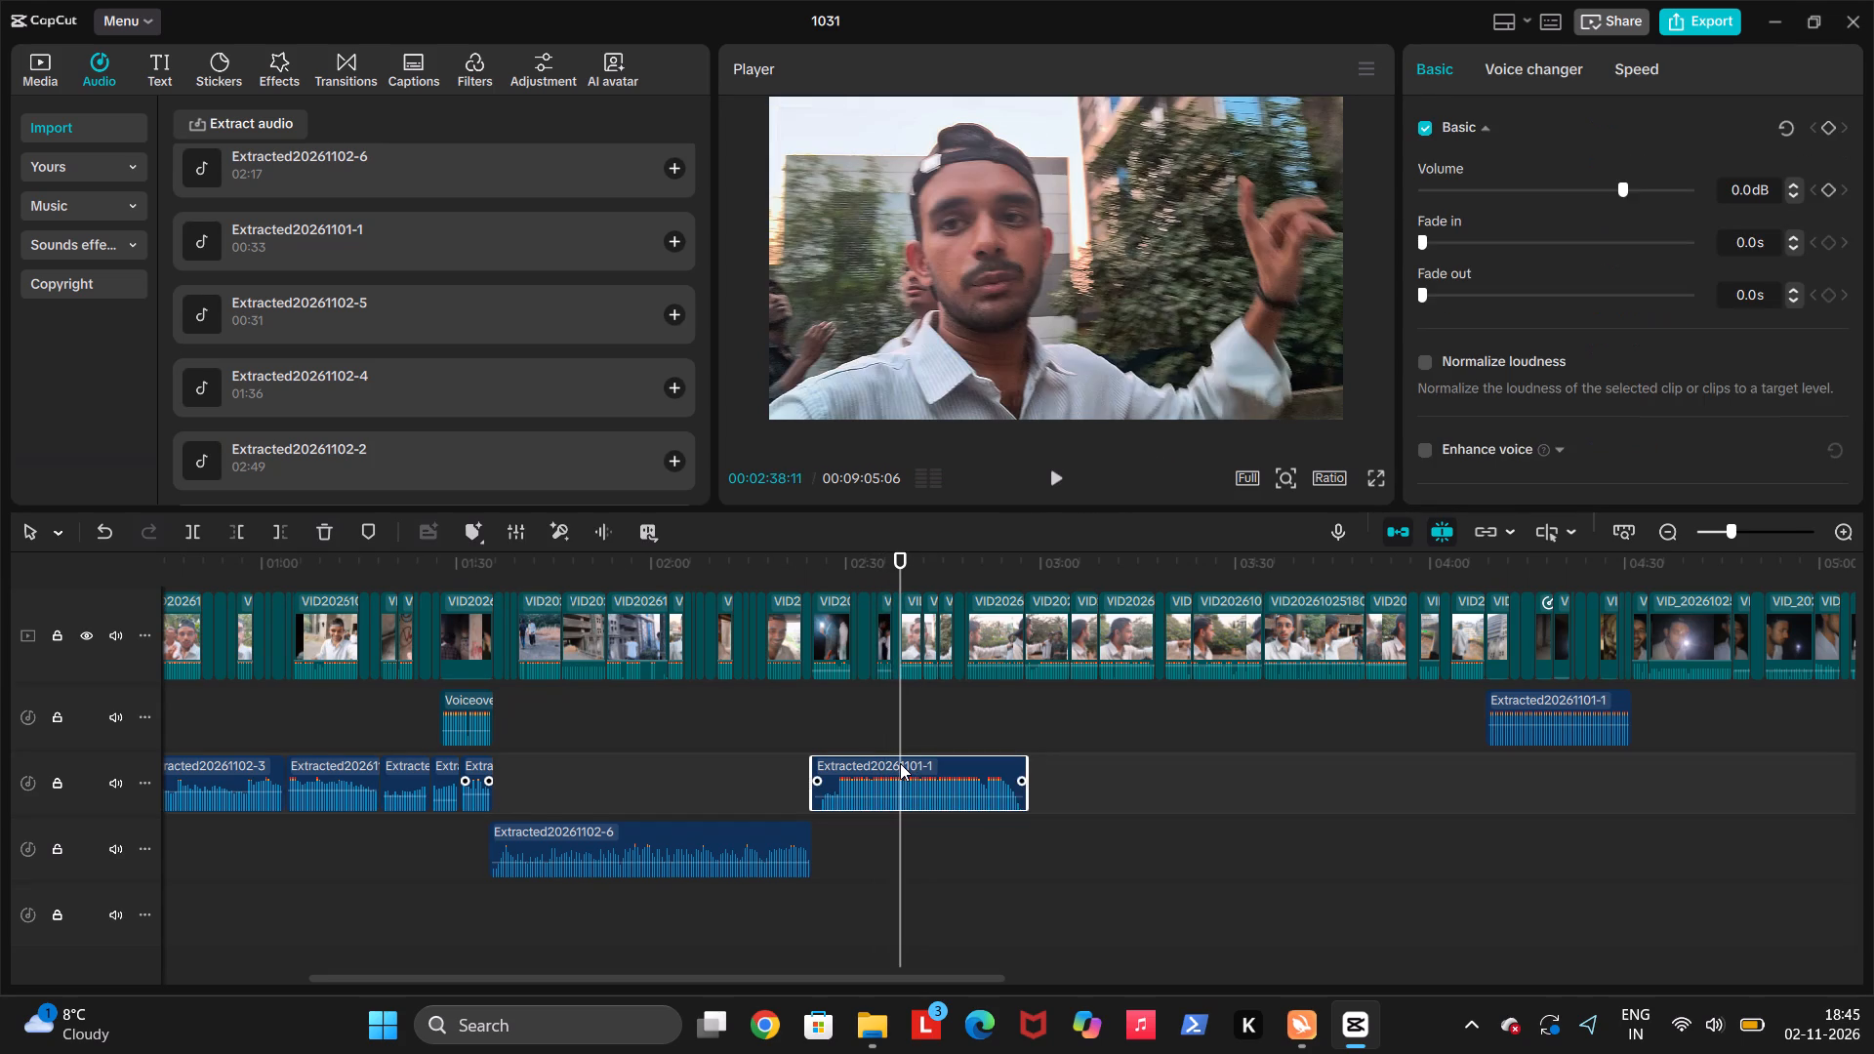
key(w)
click(858, 747)
key(space)
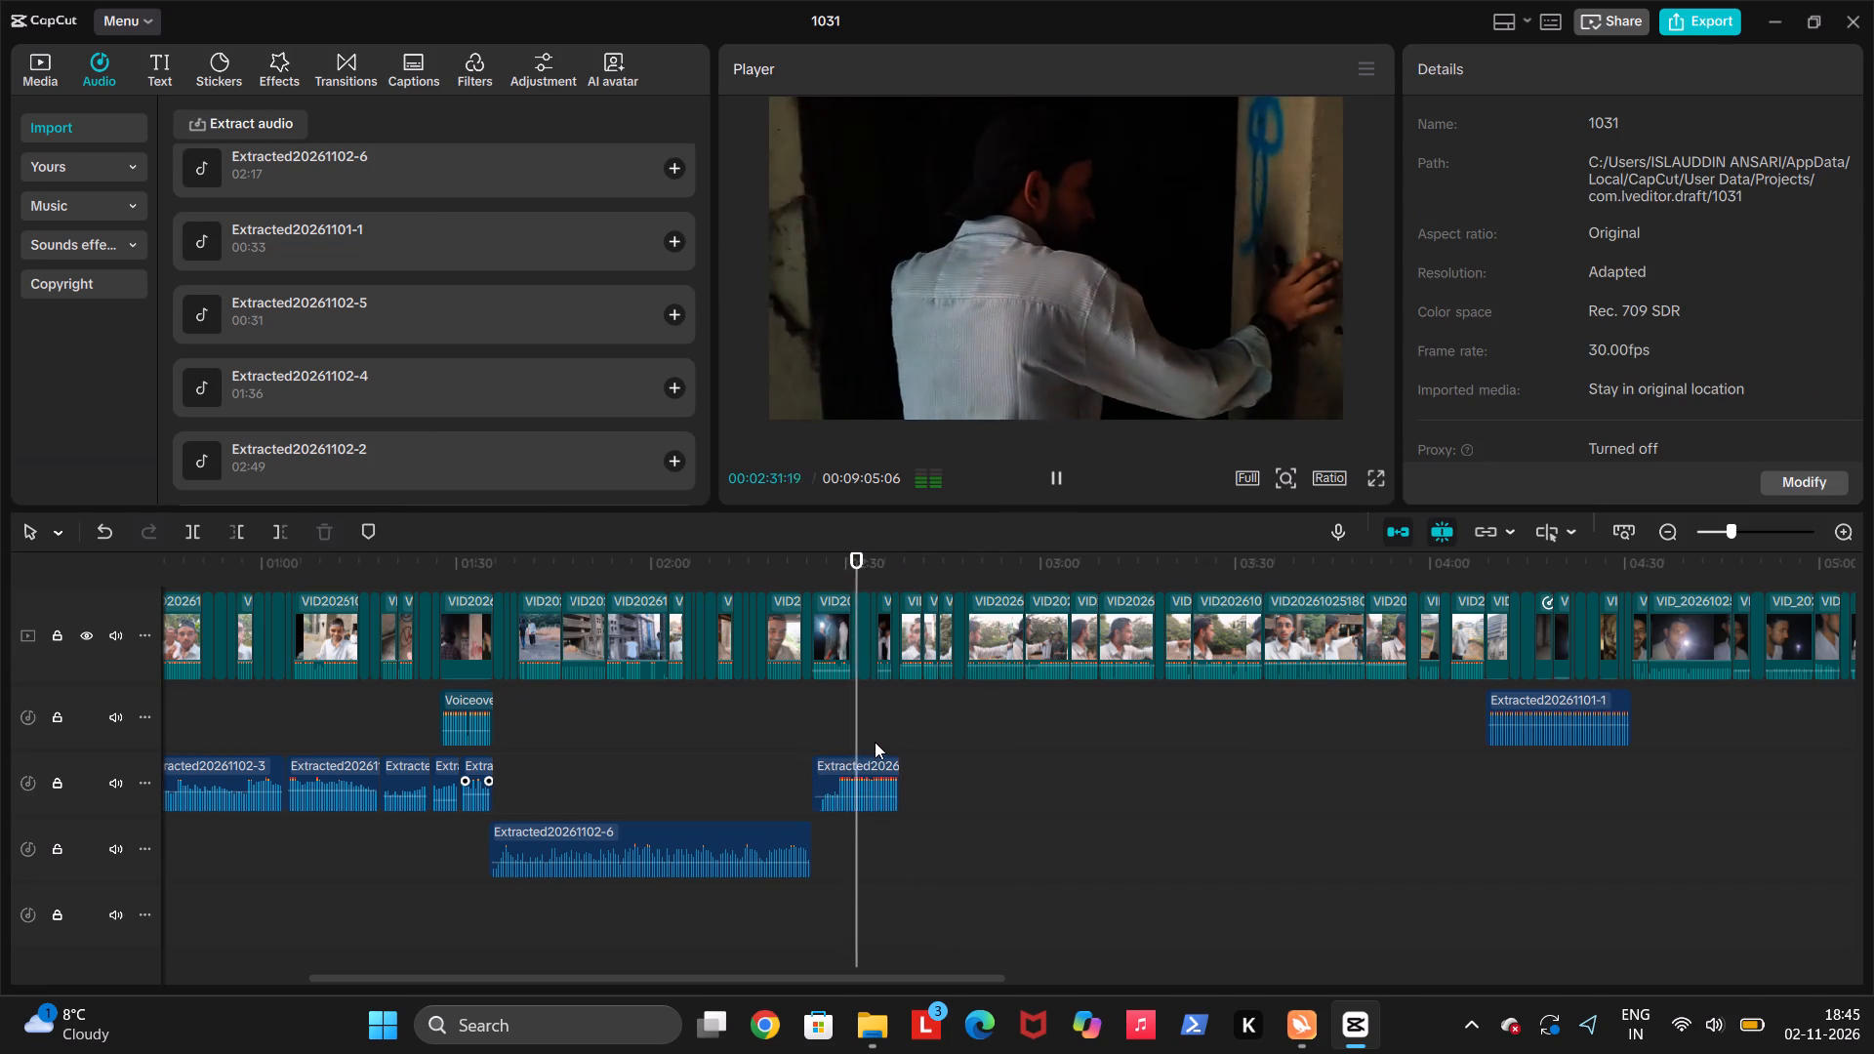
click(876, 742)
key(space)
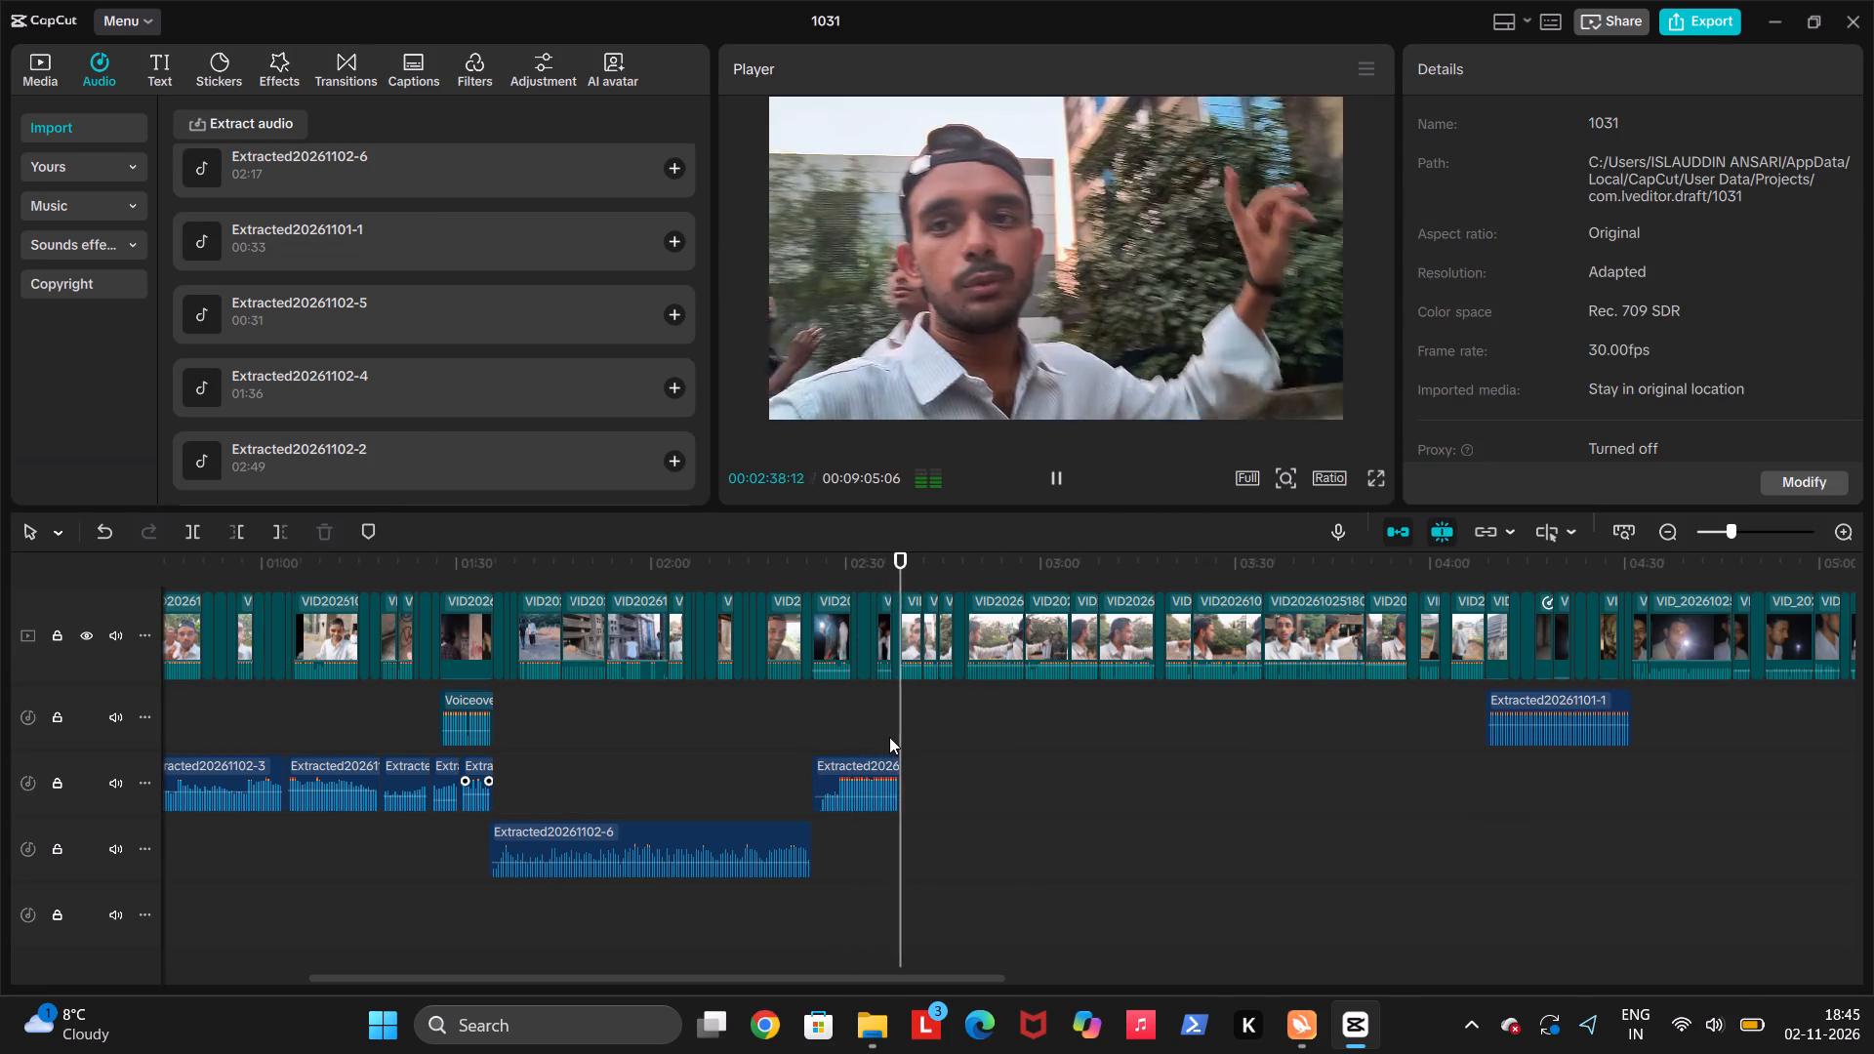
key(space)
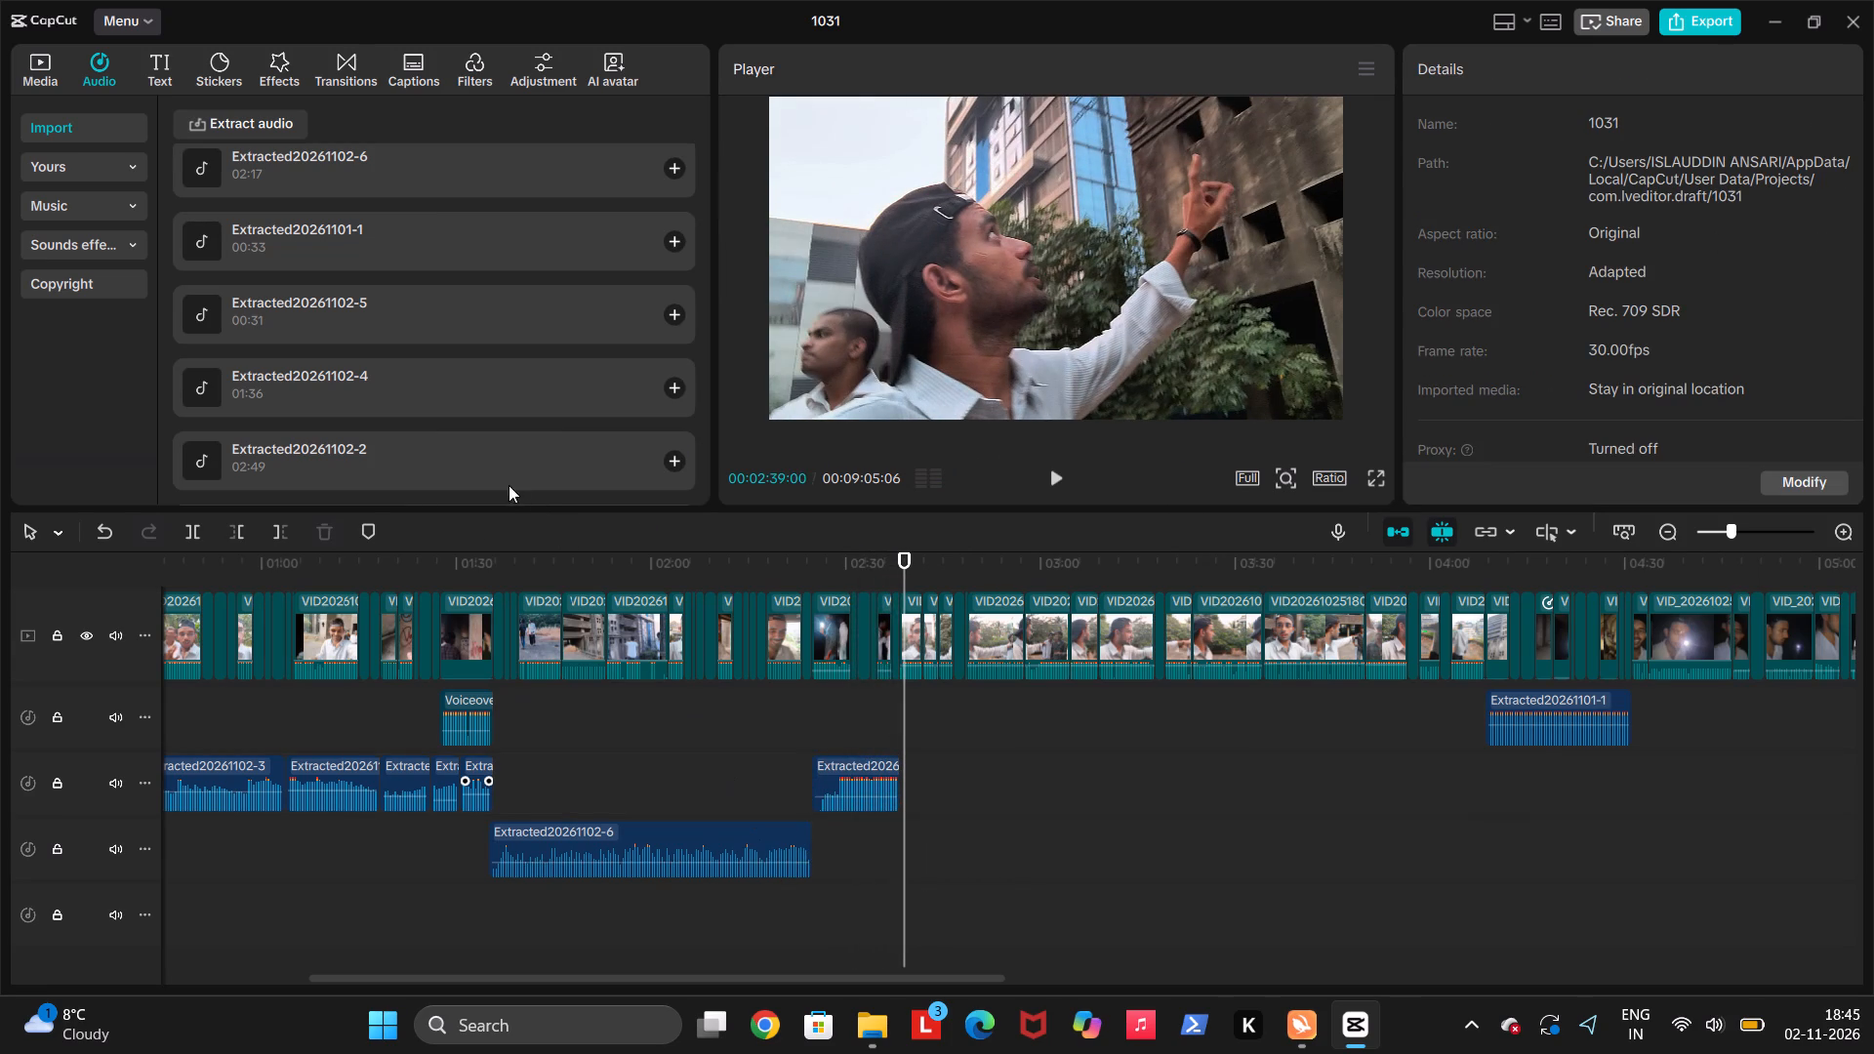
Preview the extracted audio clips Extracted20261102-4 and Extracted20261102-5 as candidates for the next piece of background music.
click(497, 462)
click(498, 391)
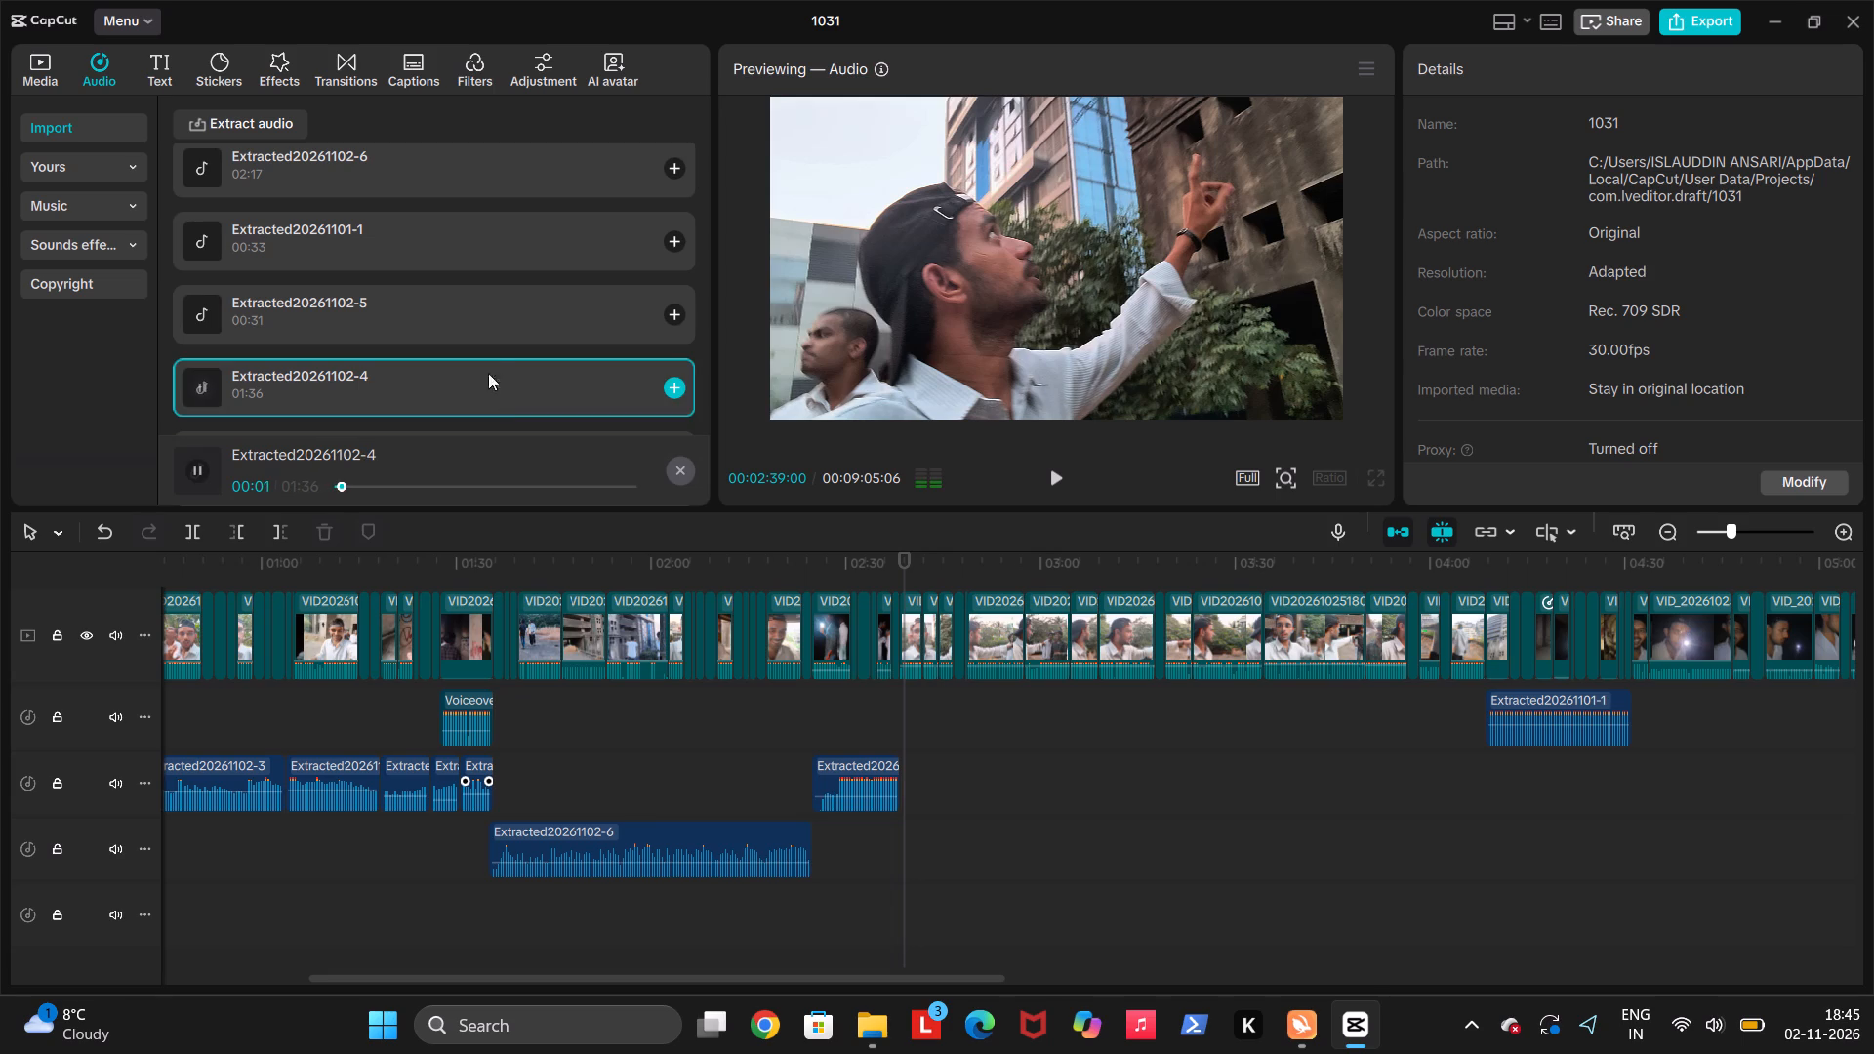
click(504, 317)
key(space)
key(space)
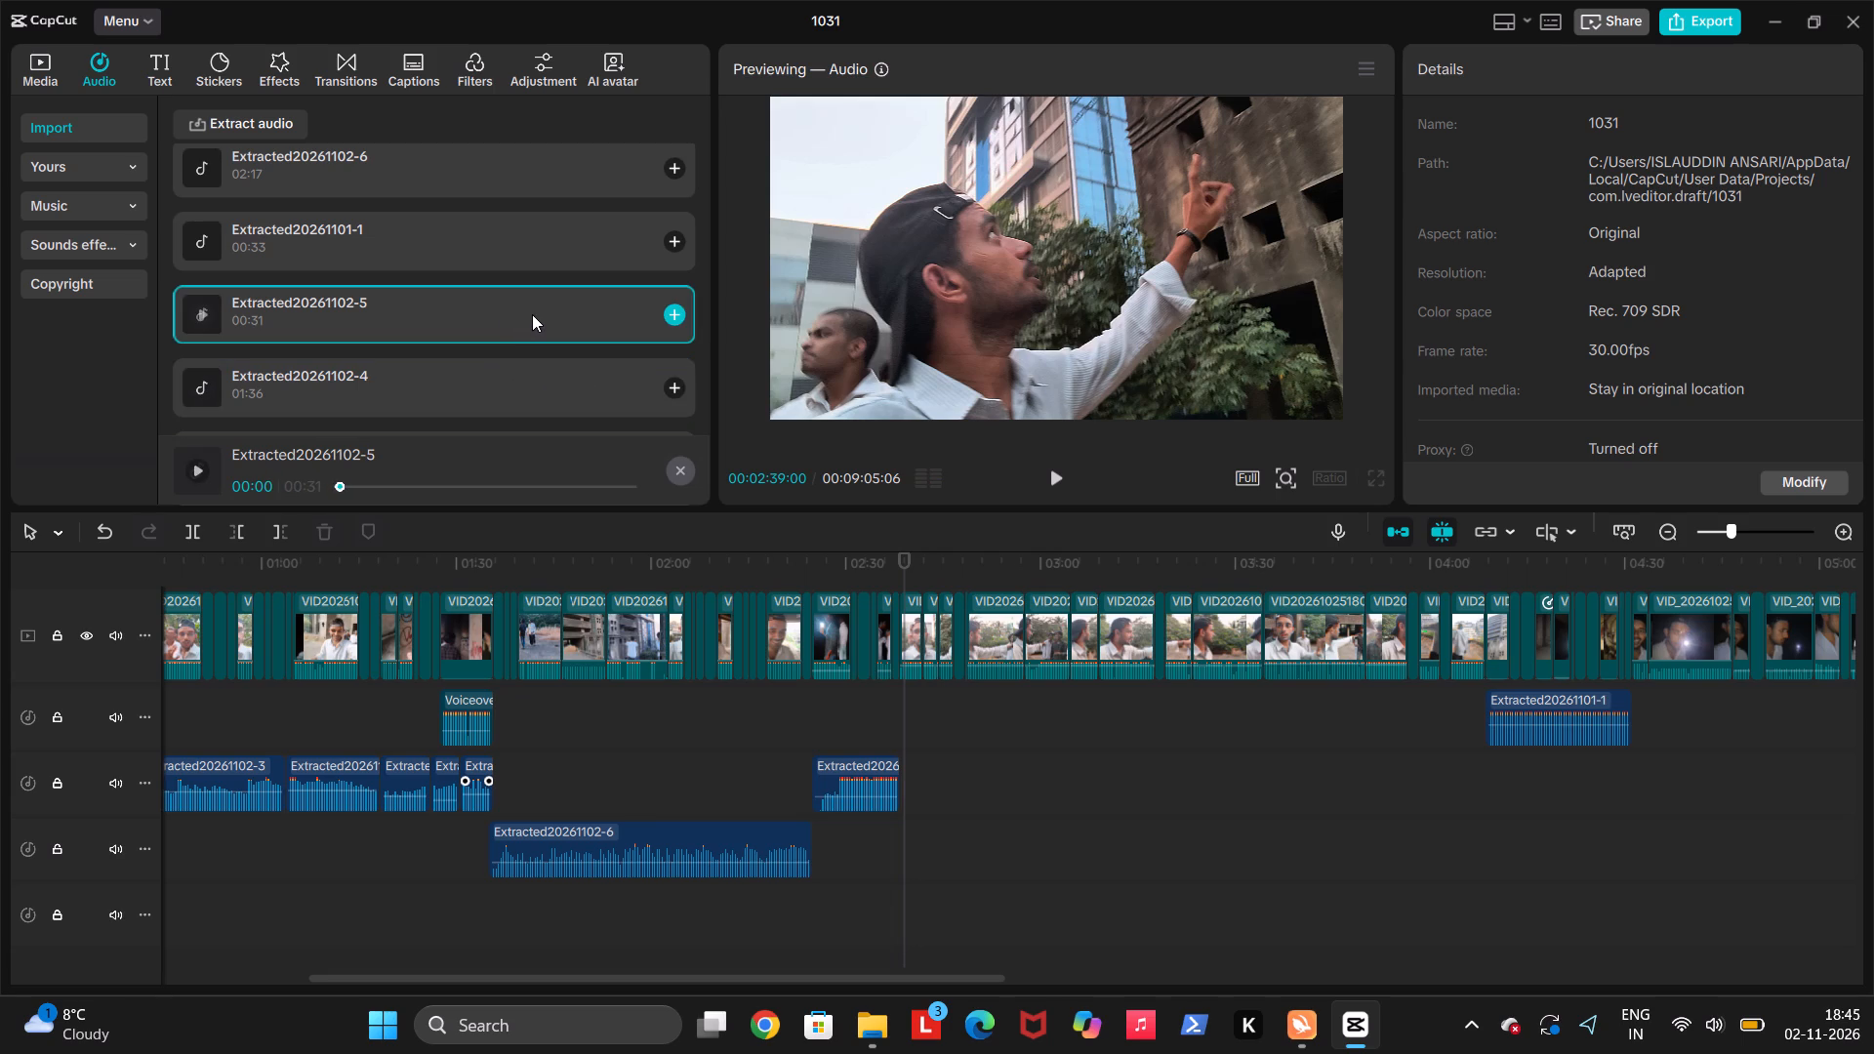
click(442, 490)
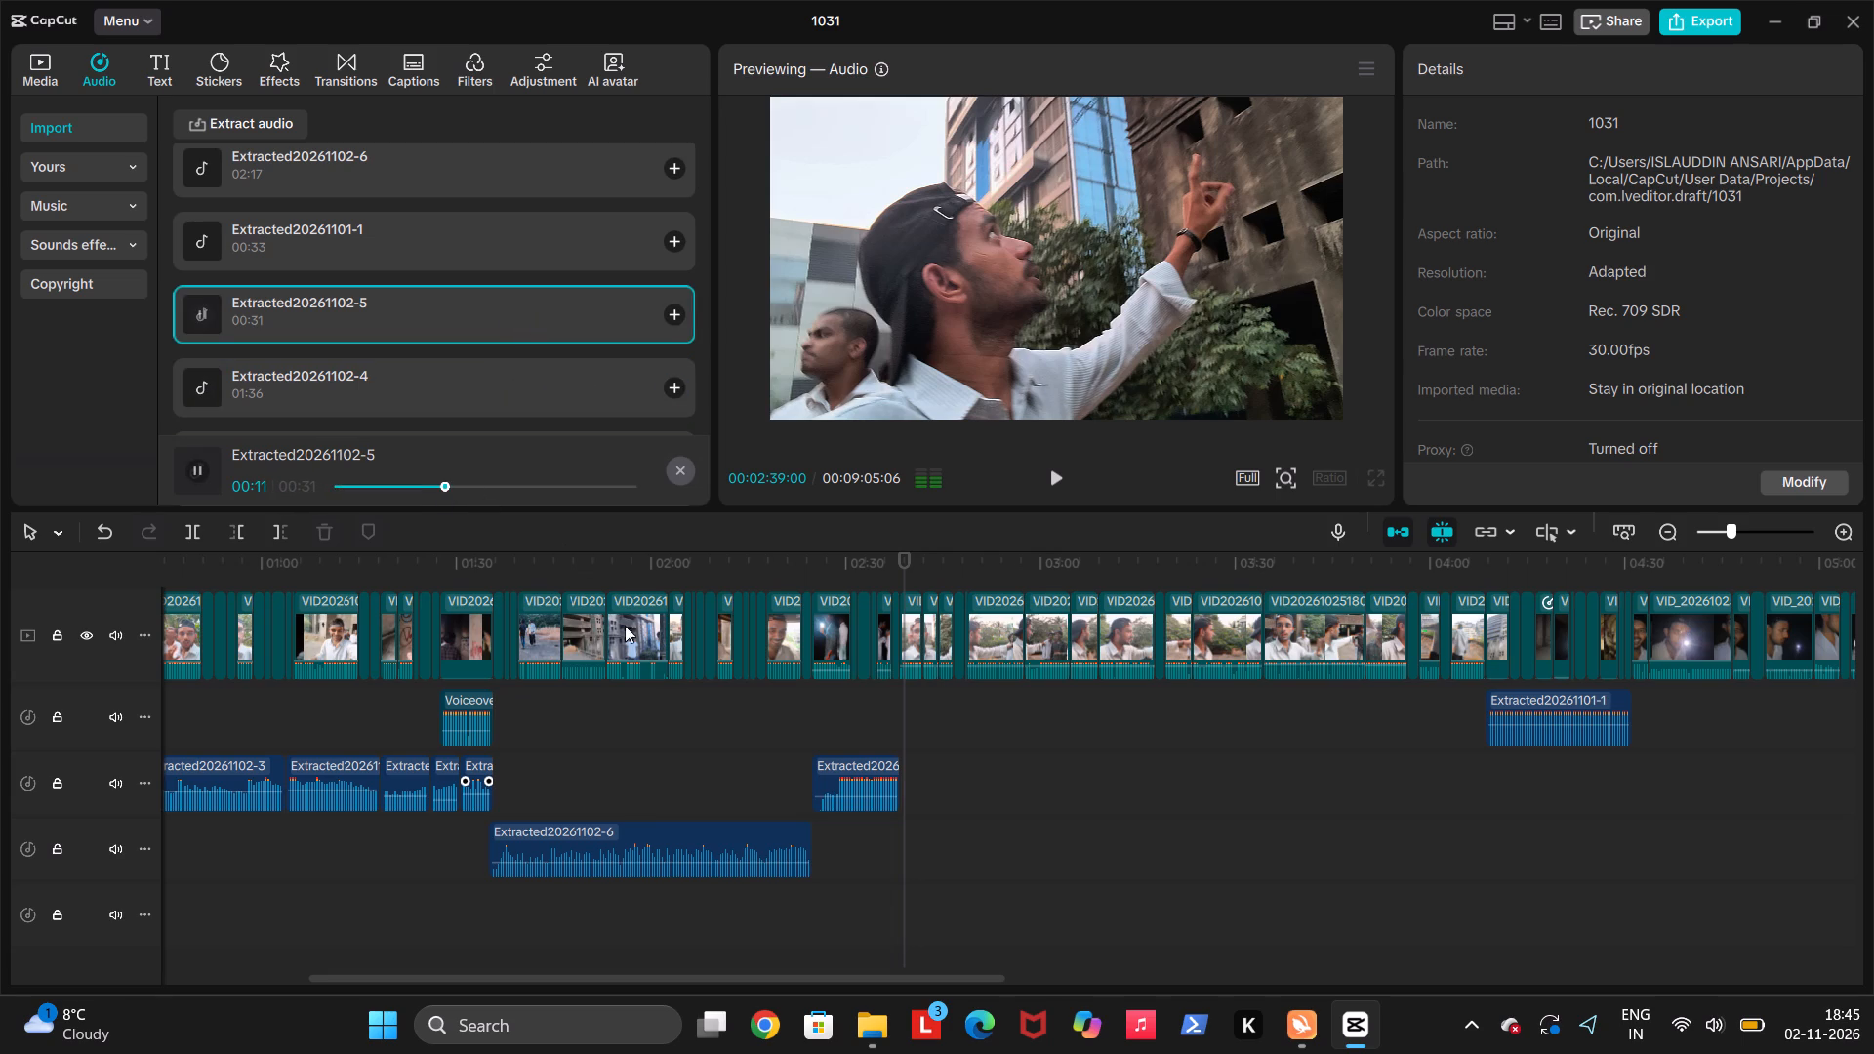
click(682, 845)
key(space)
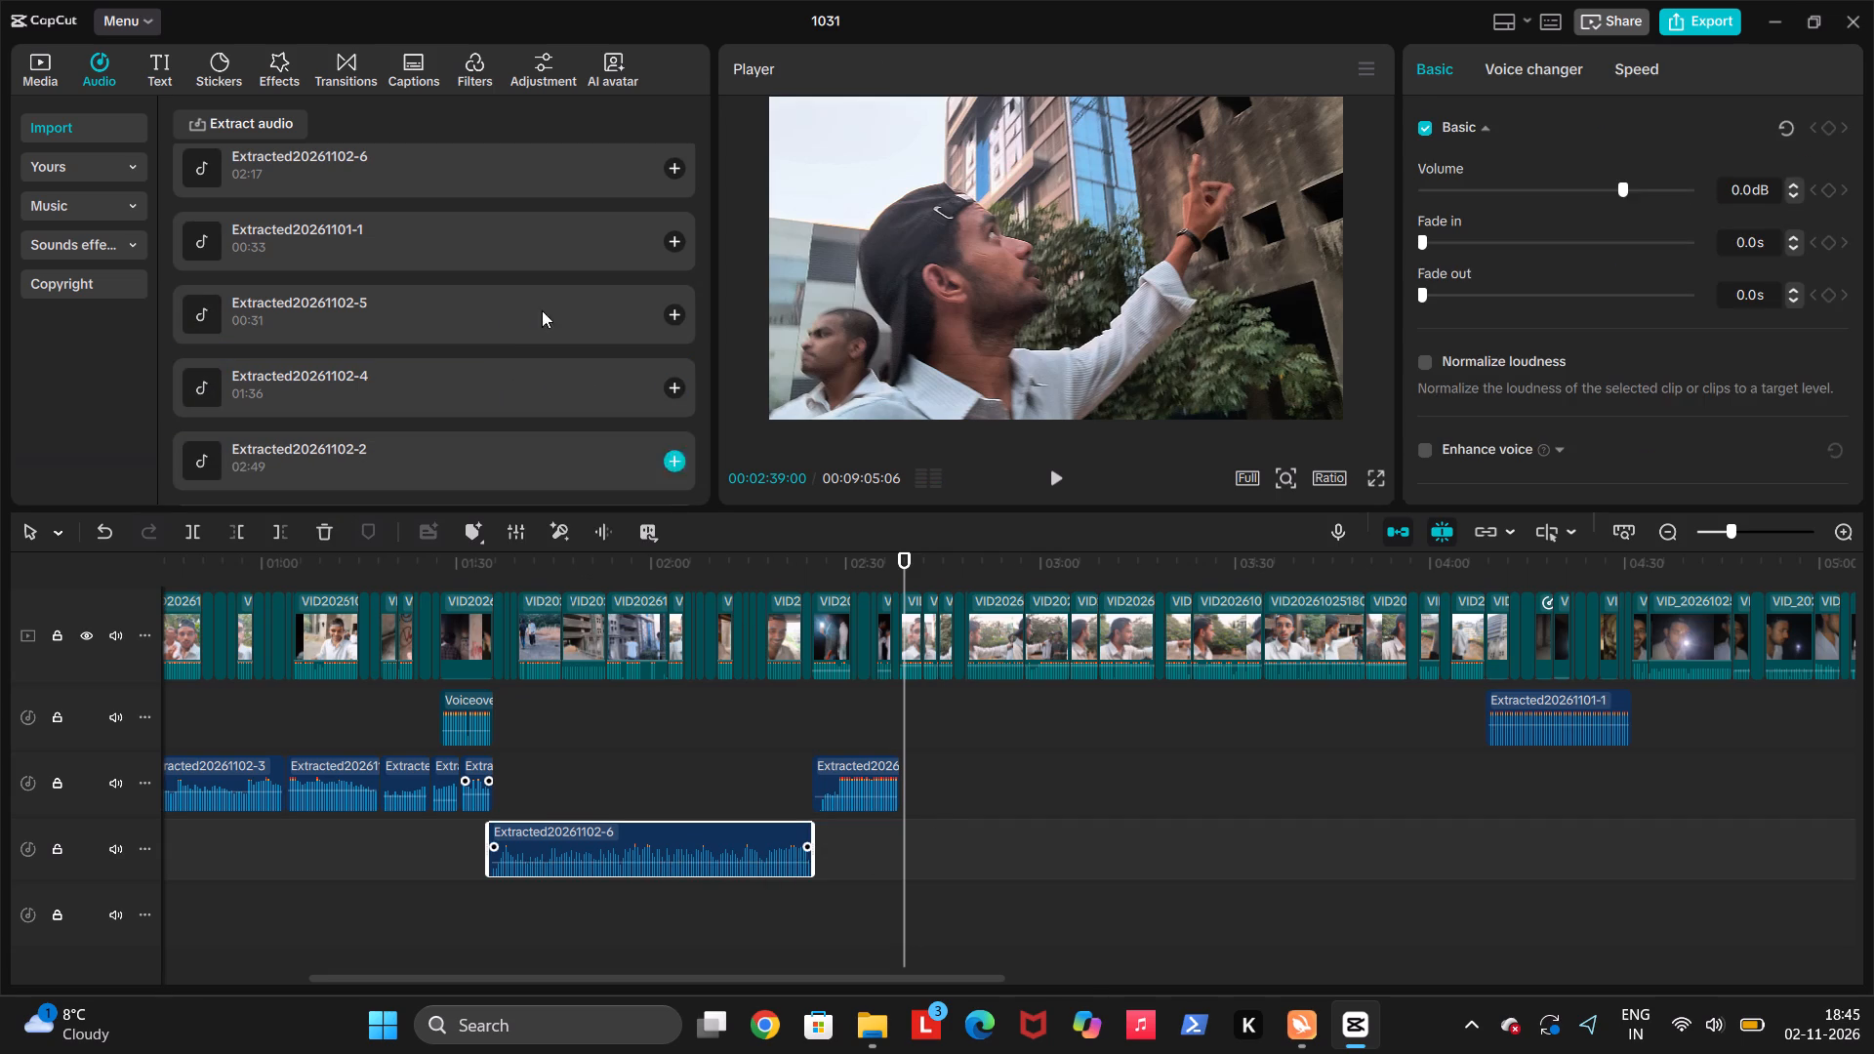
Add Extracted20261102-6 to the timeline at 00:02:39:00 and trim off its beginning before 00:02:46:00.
scroll(616, 146, up, 1)
click(672, 184)
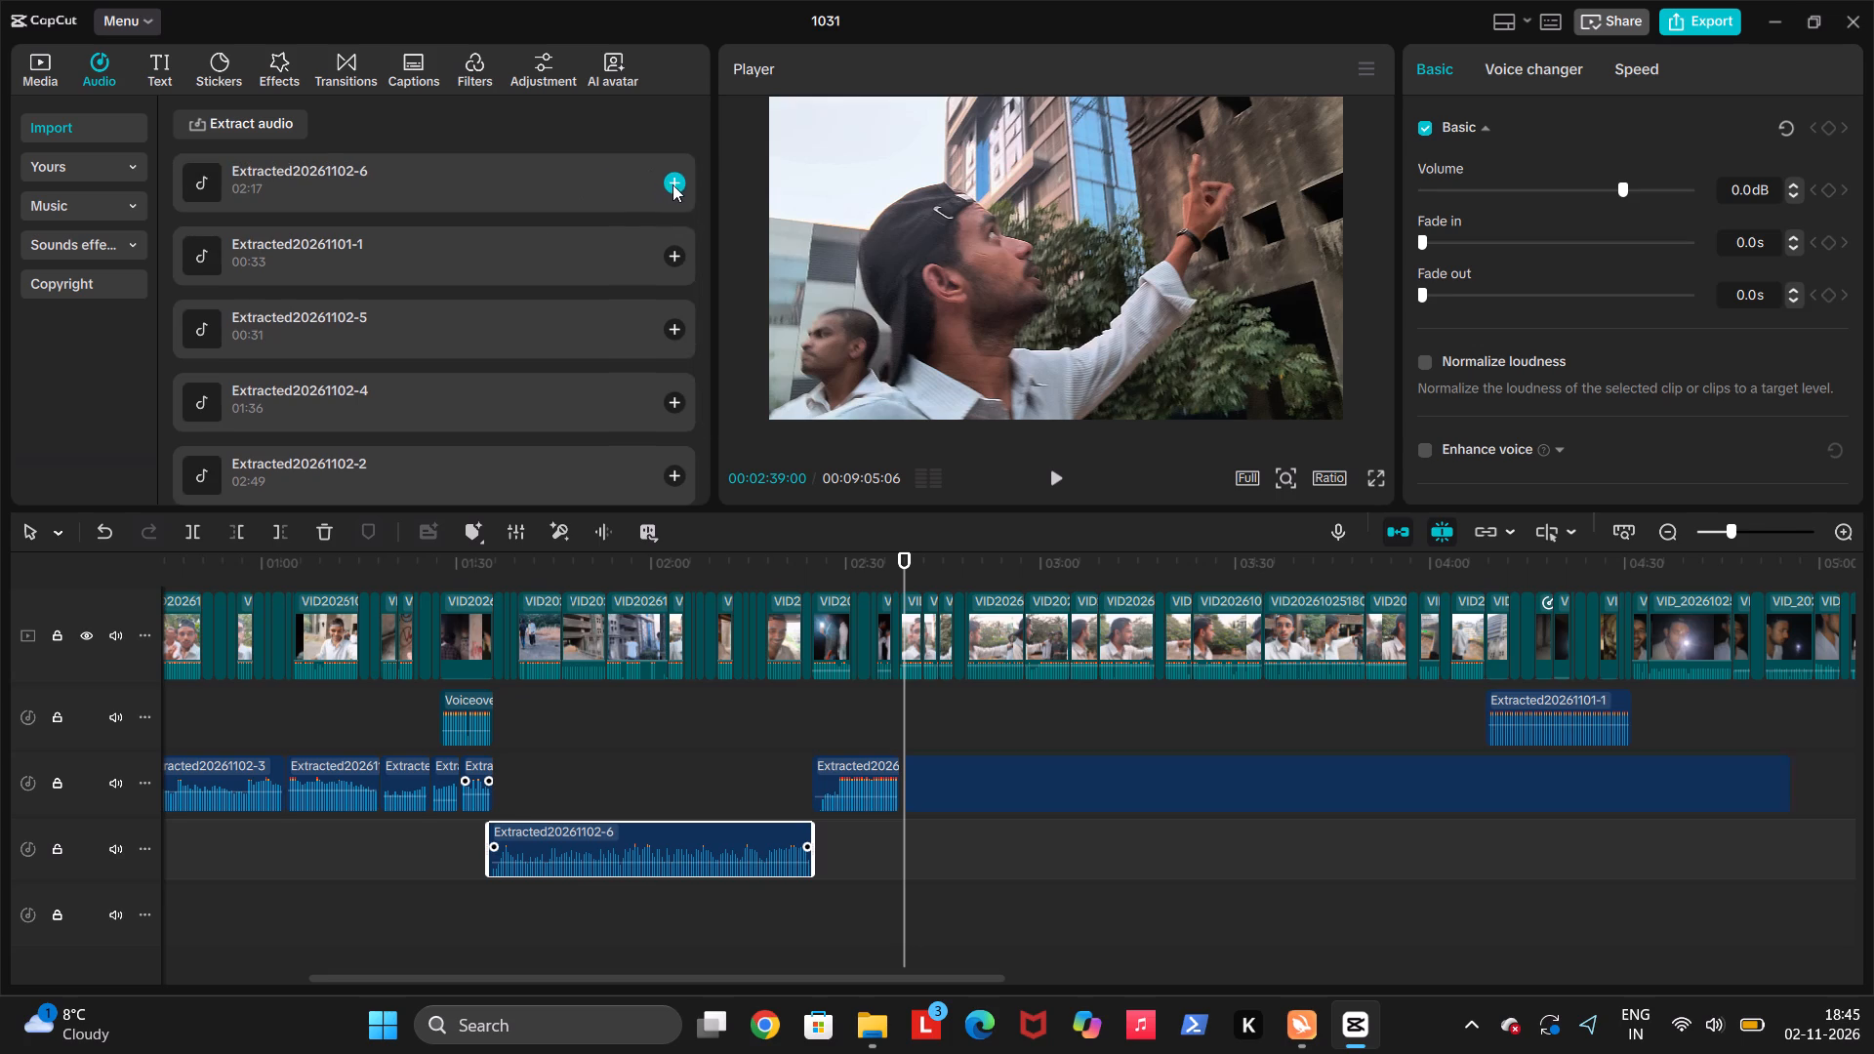
key(space)
click(941, 858)
key(space)
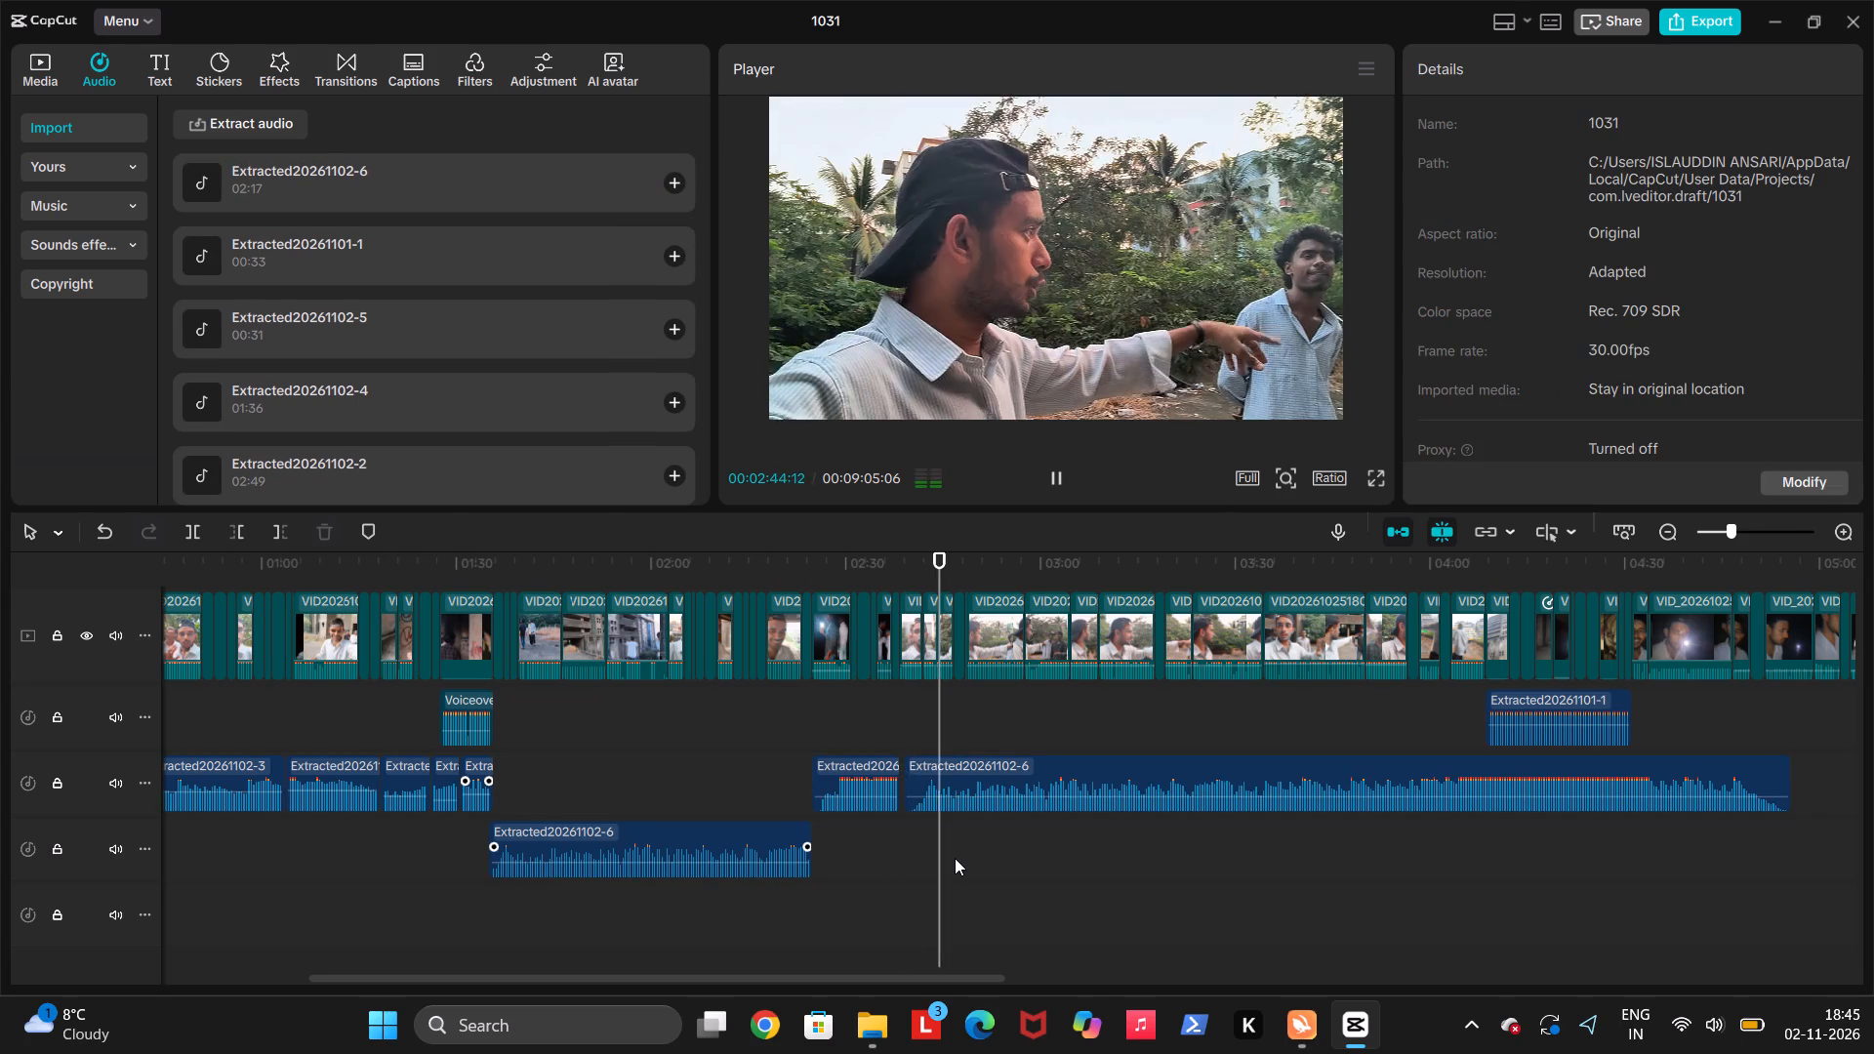
click(959, 804)
key(q)
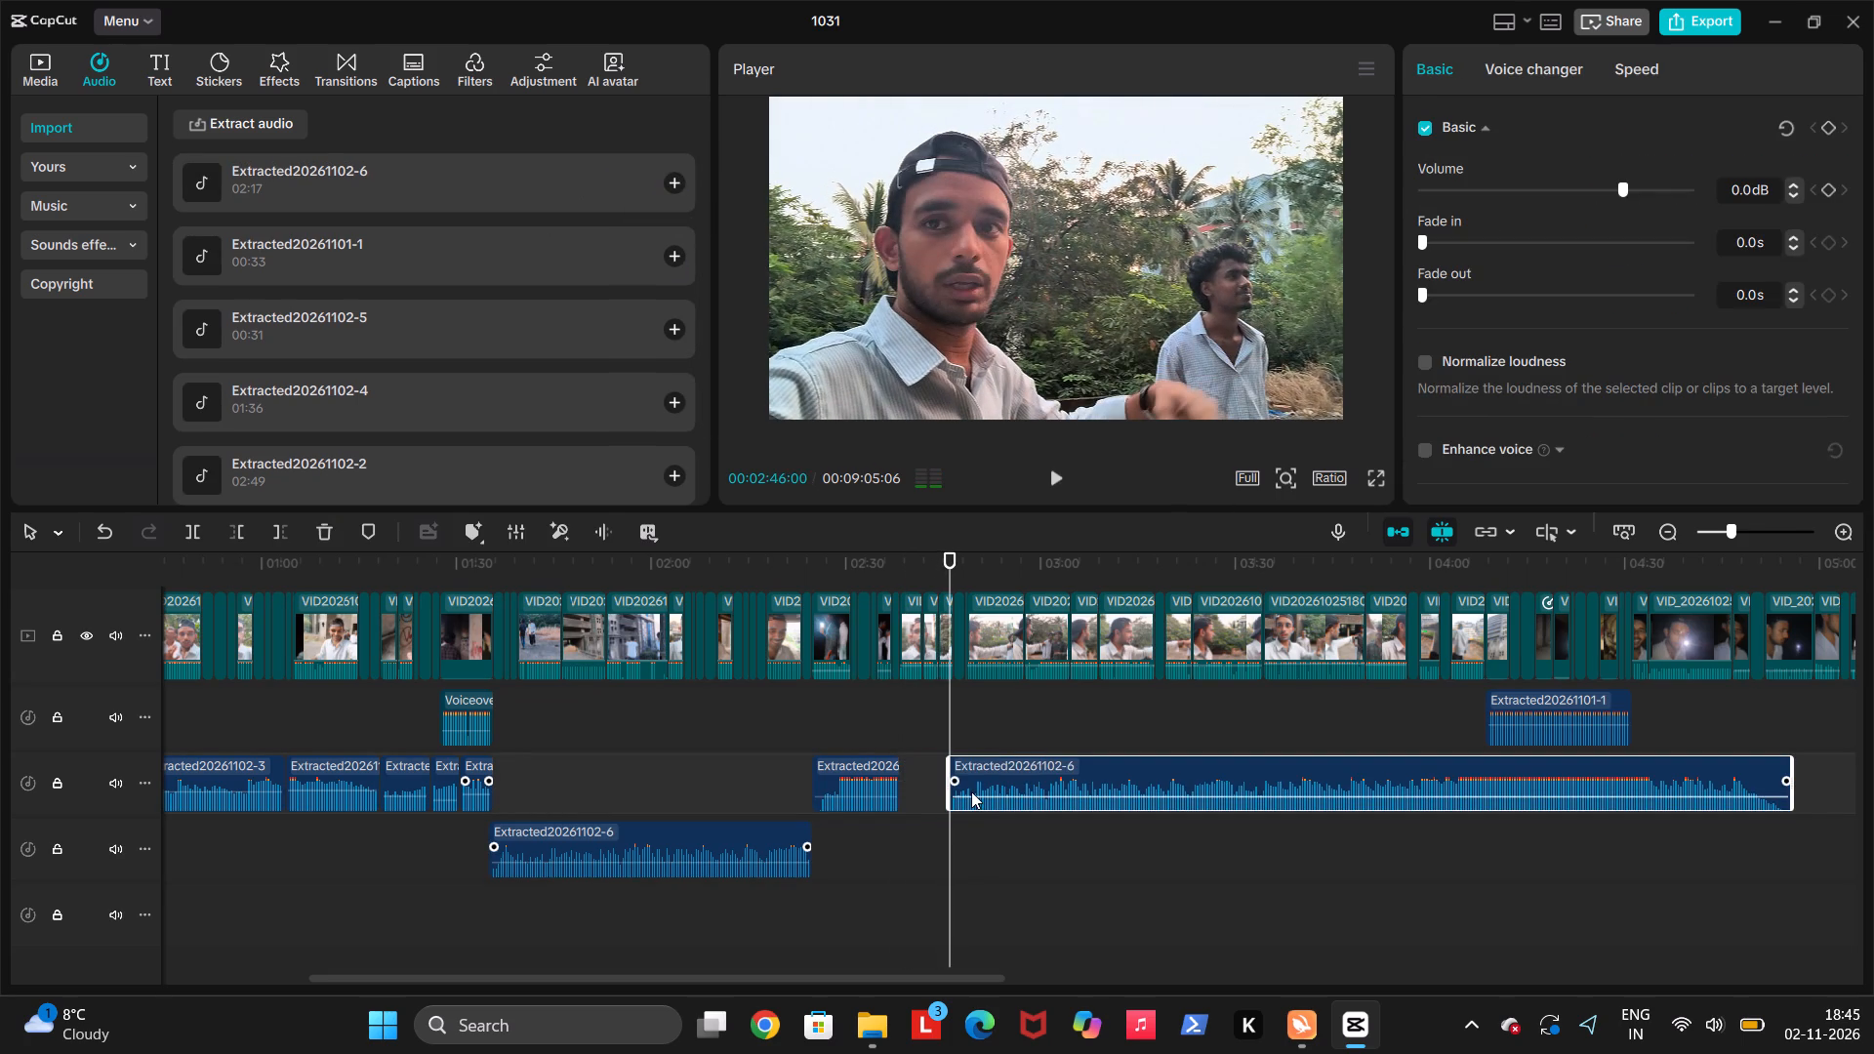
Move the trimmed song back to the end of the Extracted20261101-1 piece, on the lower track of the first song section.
drag(977, 781, 930, 855)
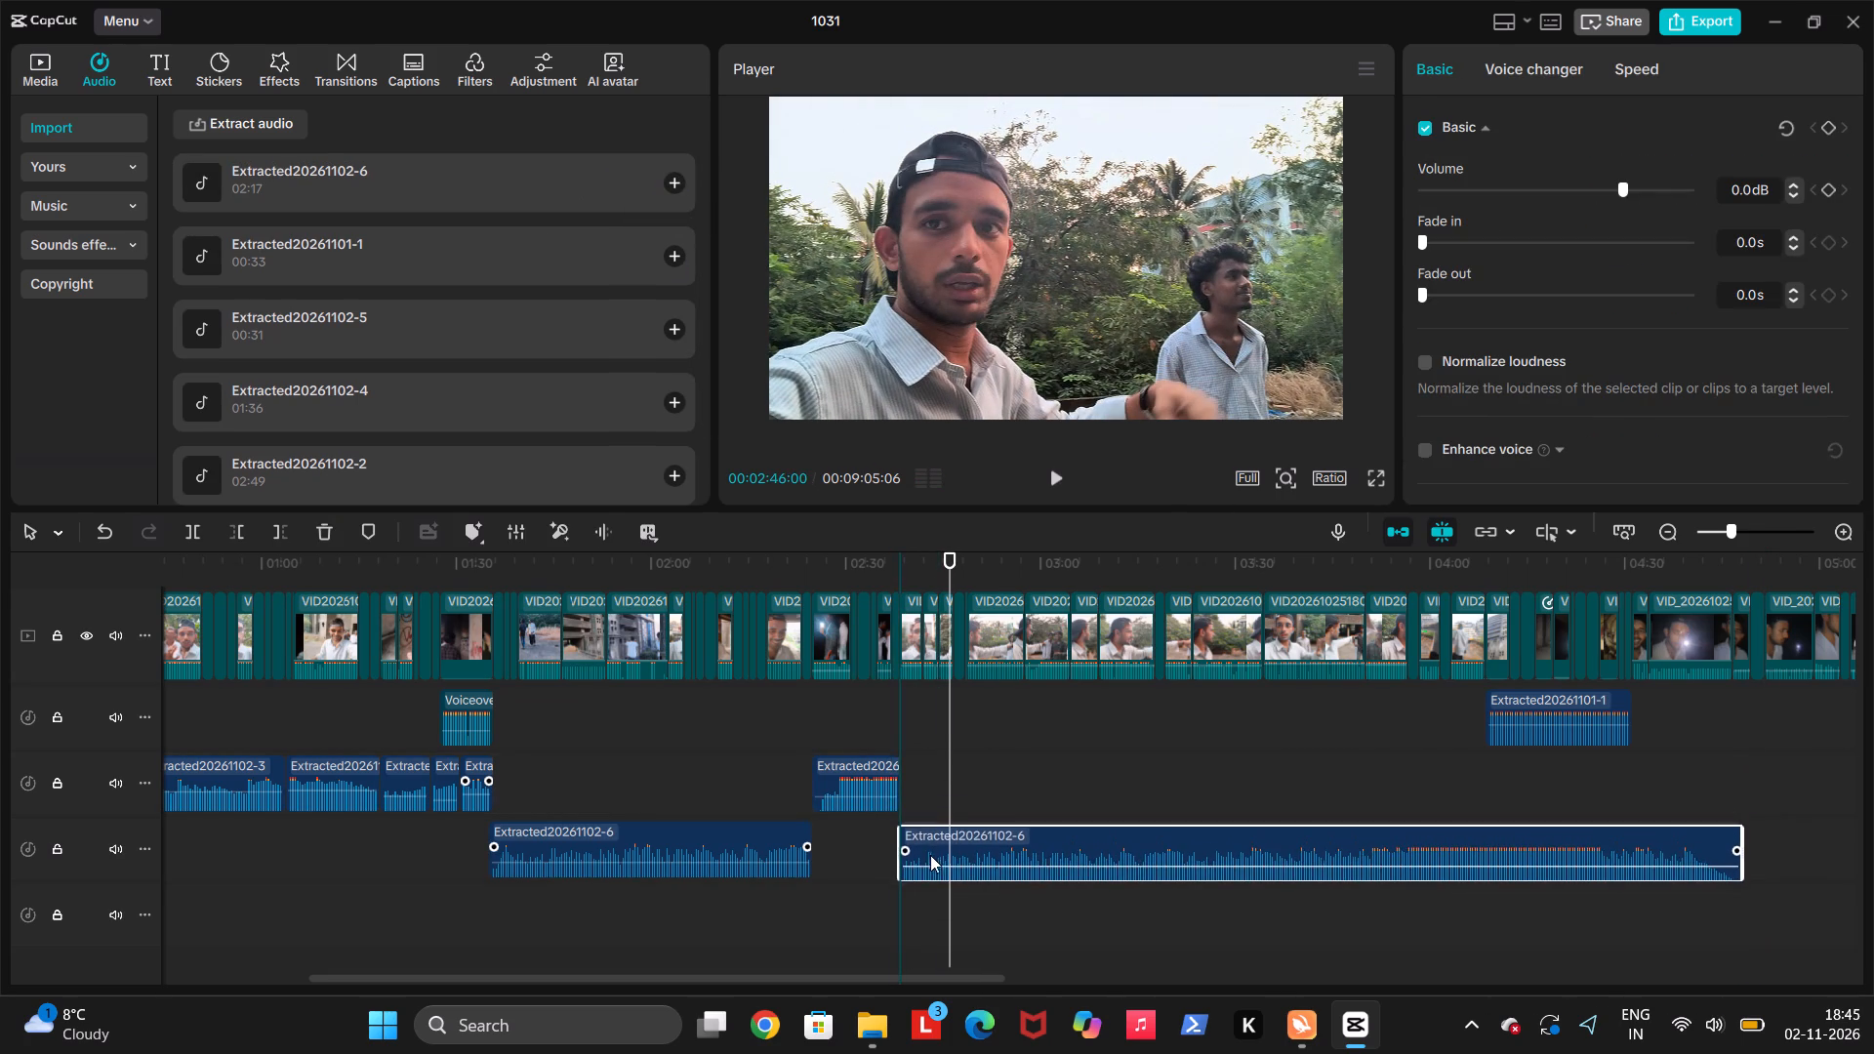
drag(930, 855, 931, 855)
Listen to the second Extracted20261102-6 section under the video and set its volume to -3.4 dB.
click(892, 840)
key(space)
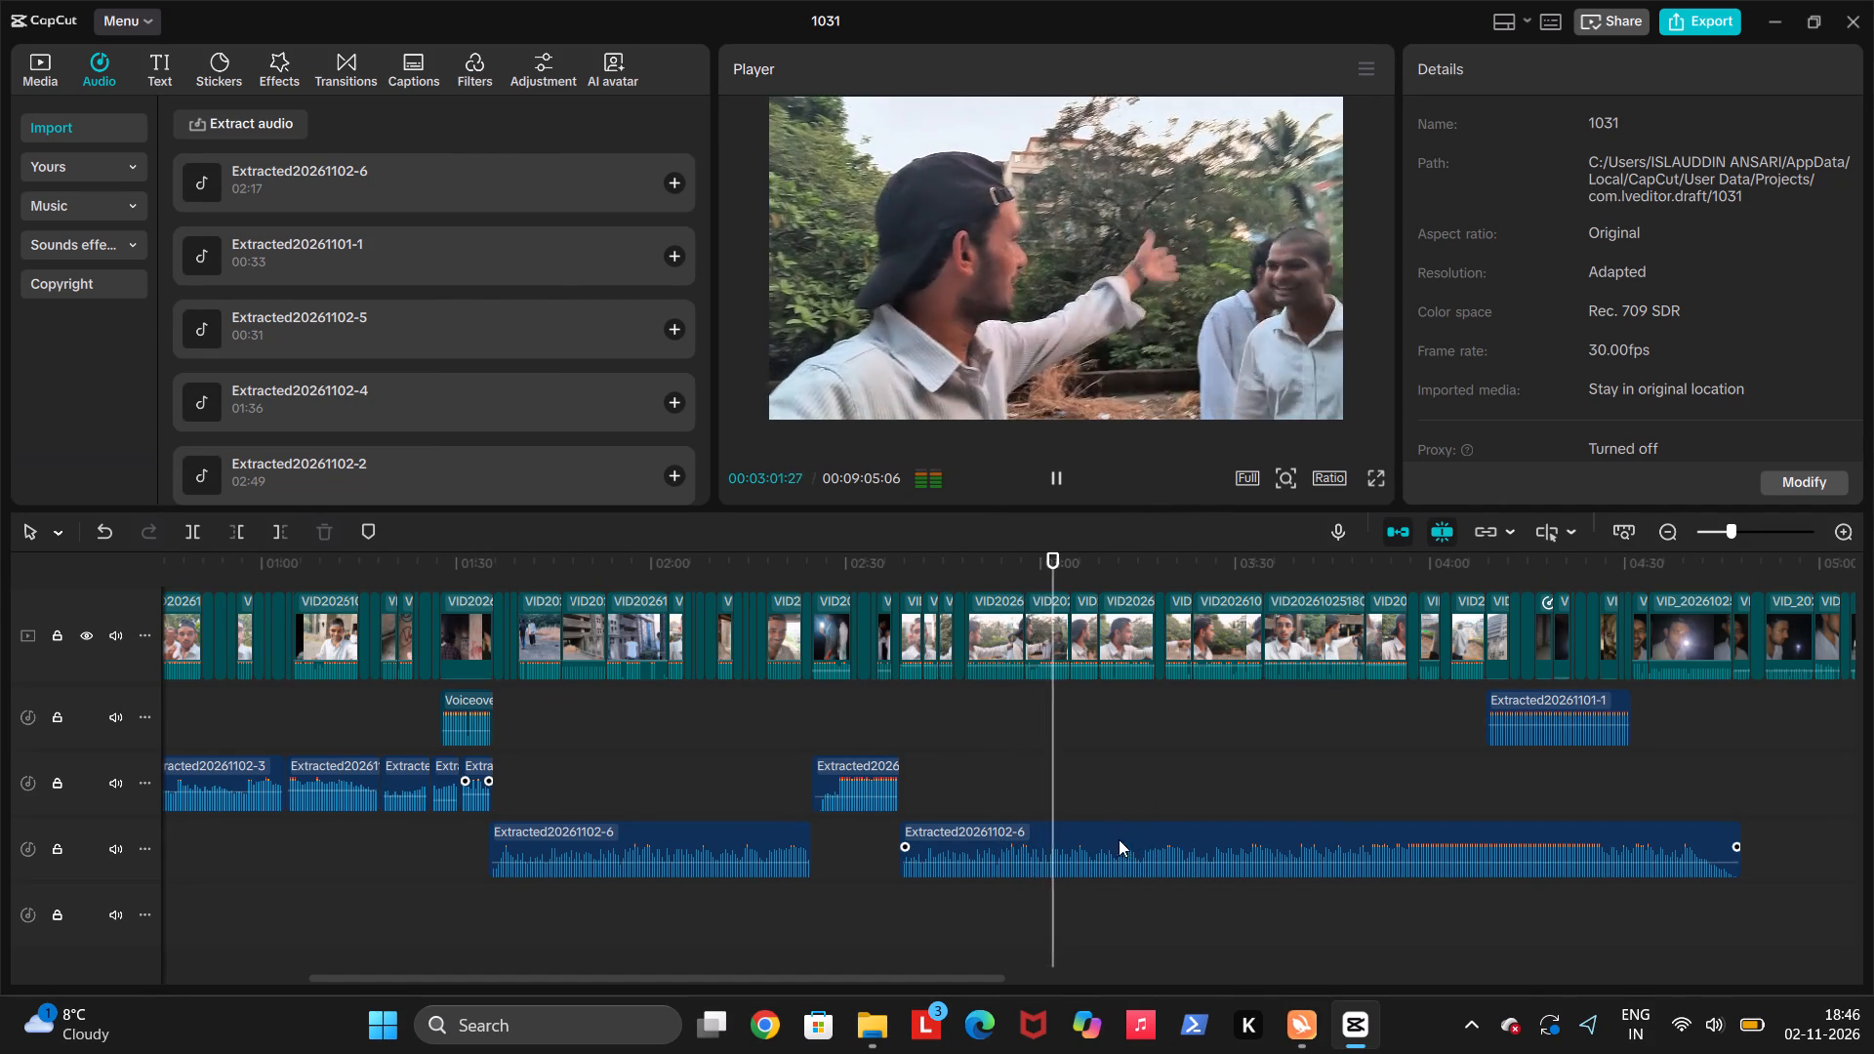
scroll(1115, 854, left, 1)
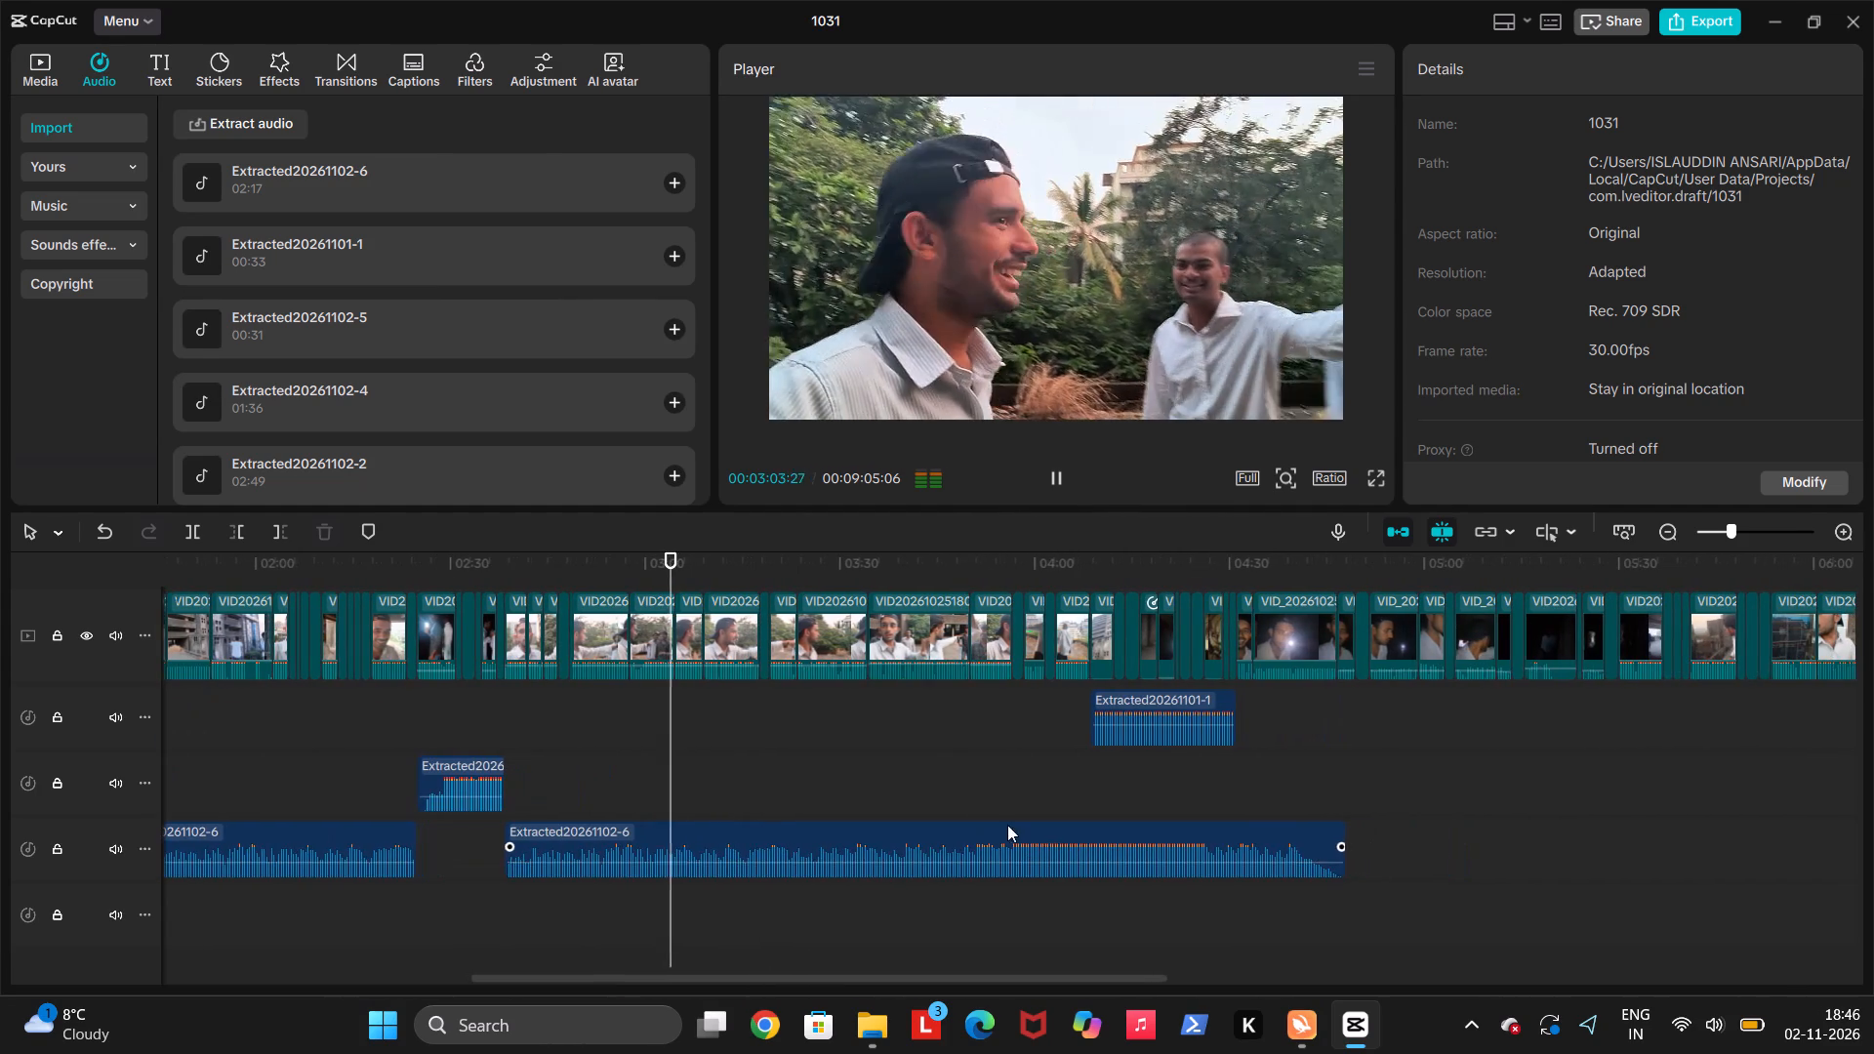
scroll(1007, 825, left, 1)
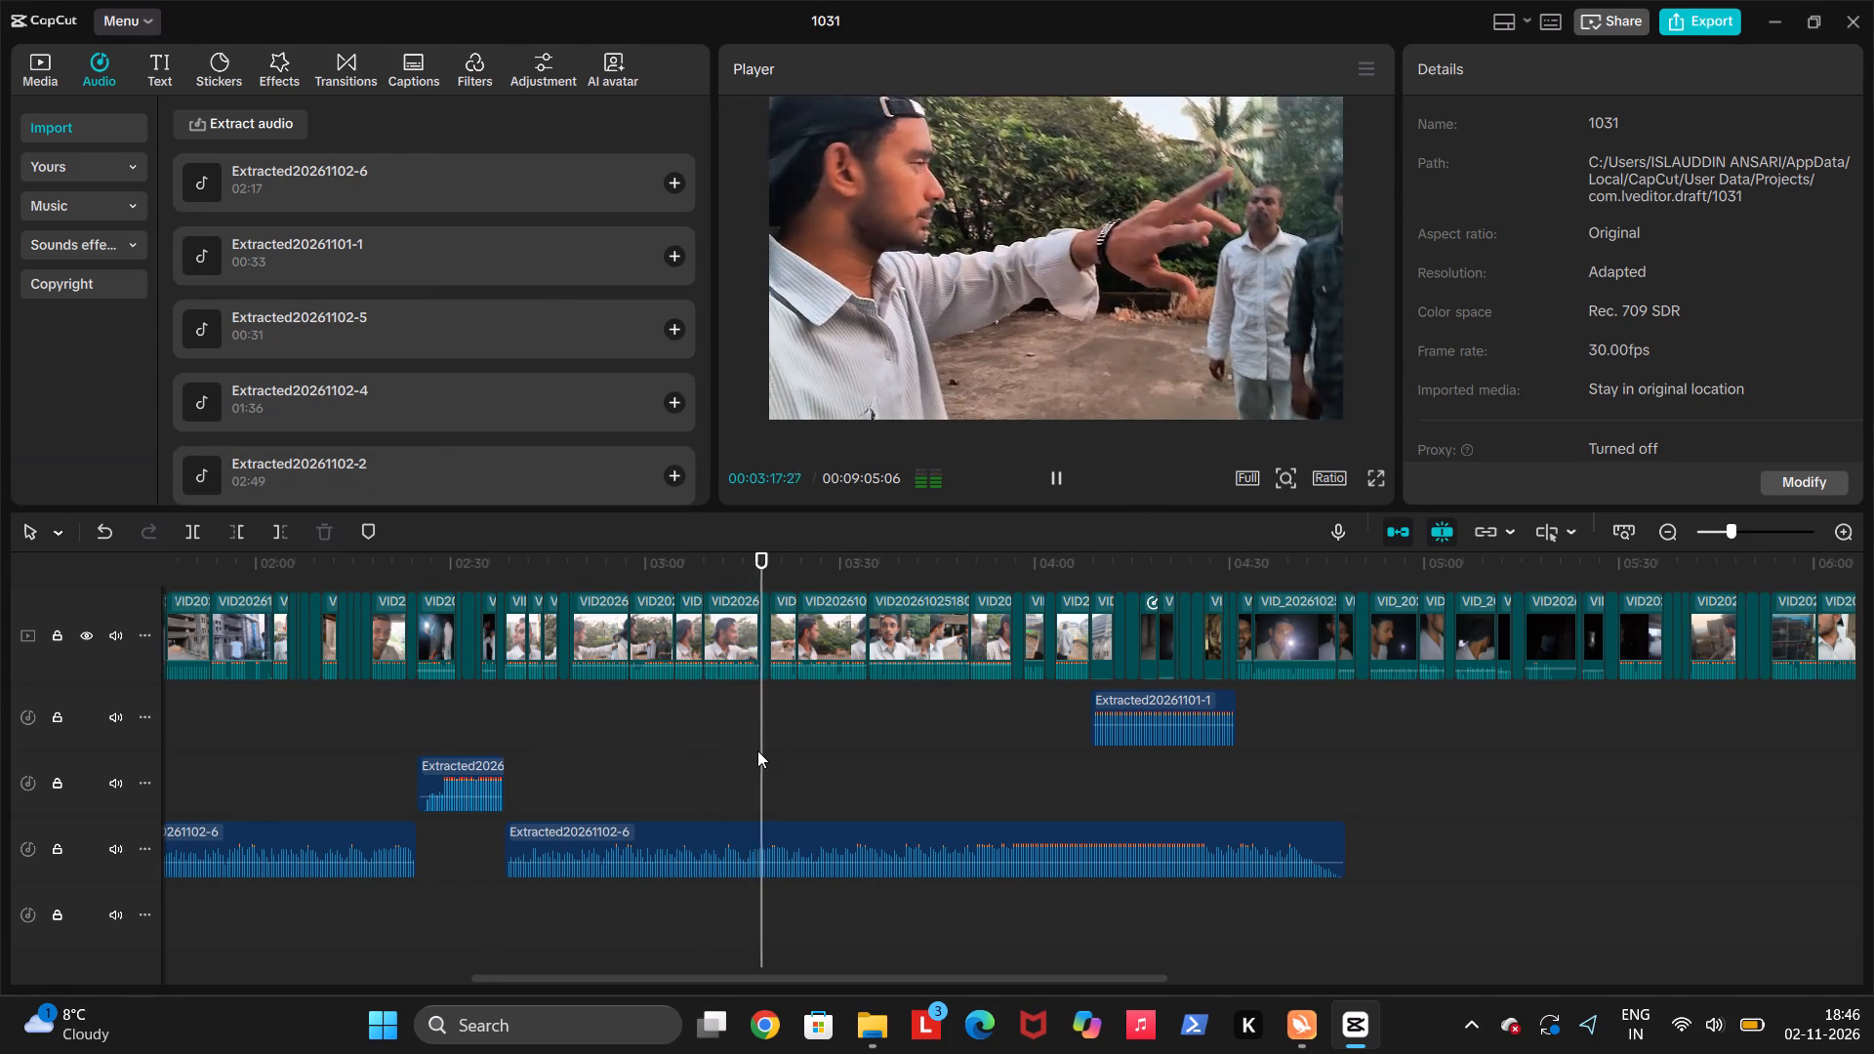
click(797, 864)
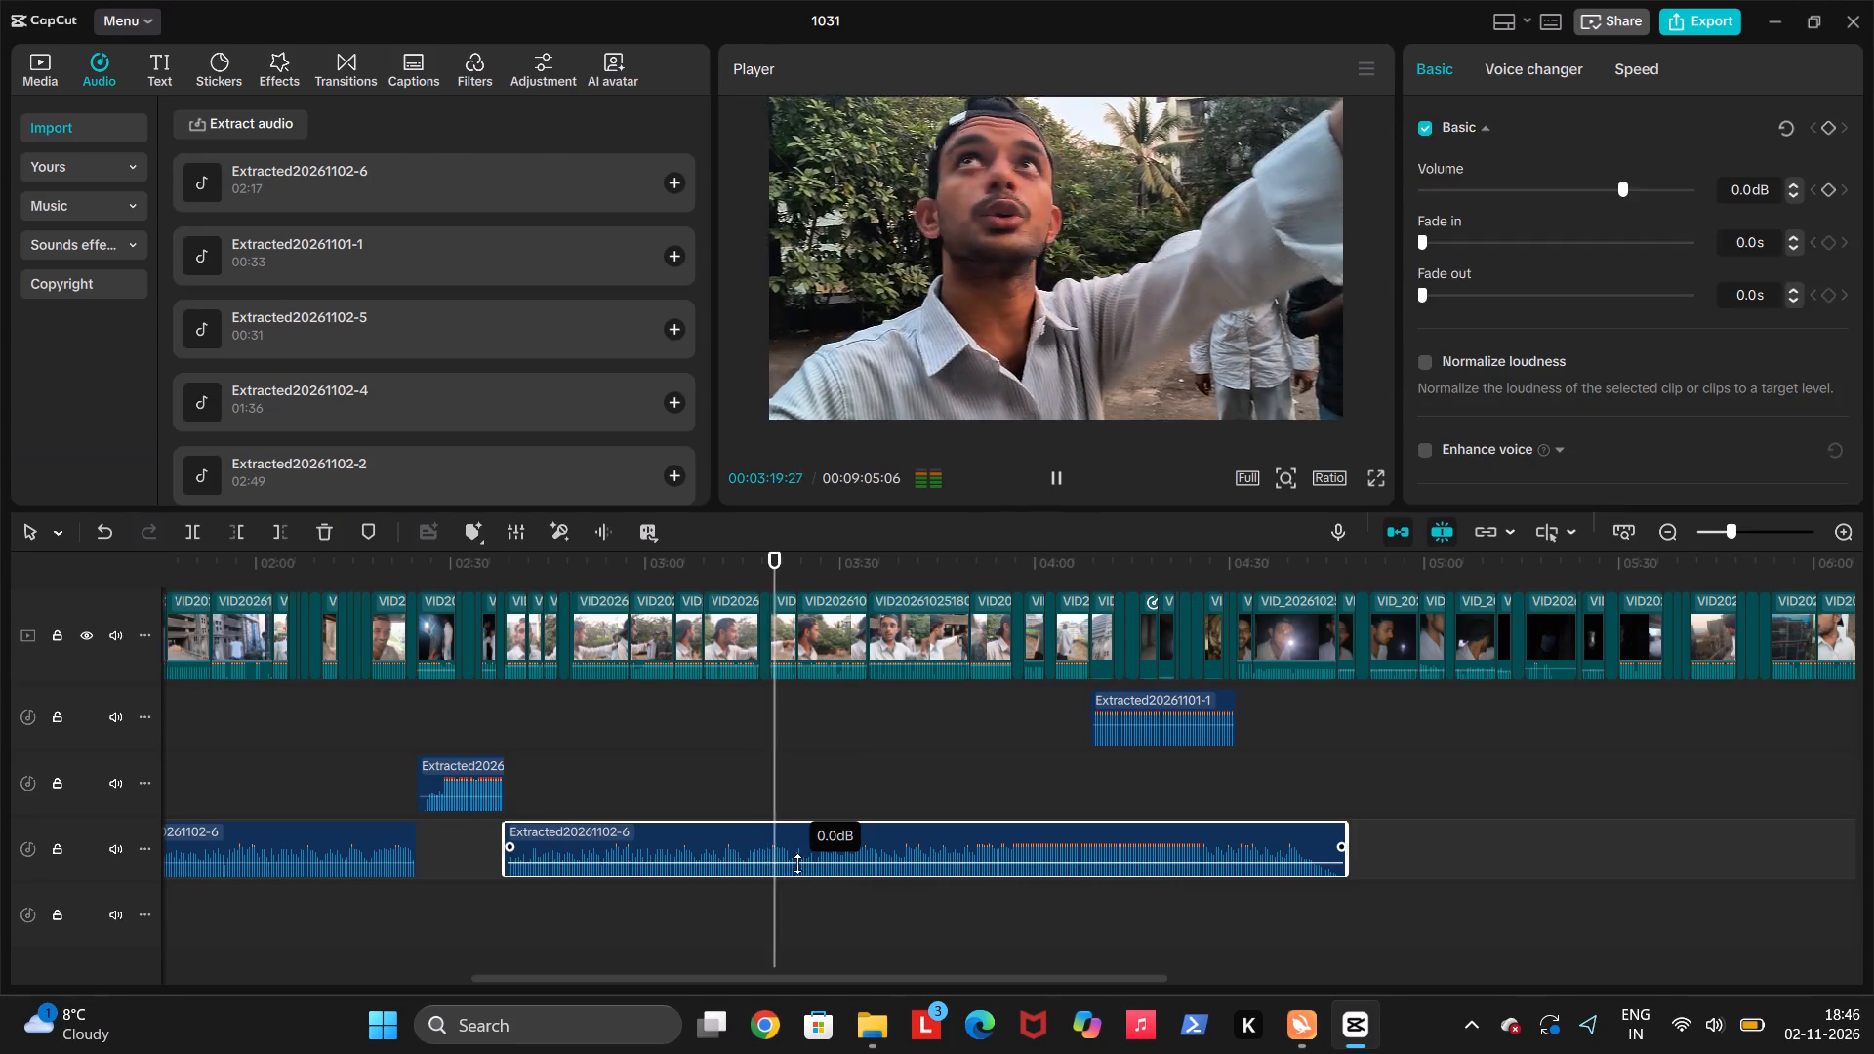
click(1614, 182)
click(1612, 182)
click(1607, 188)
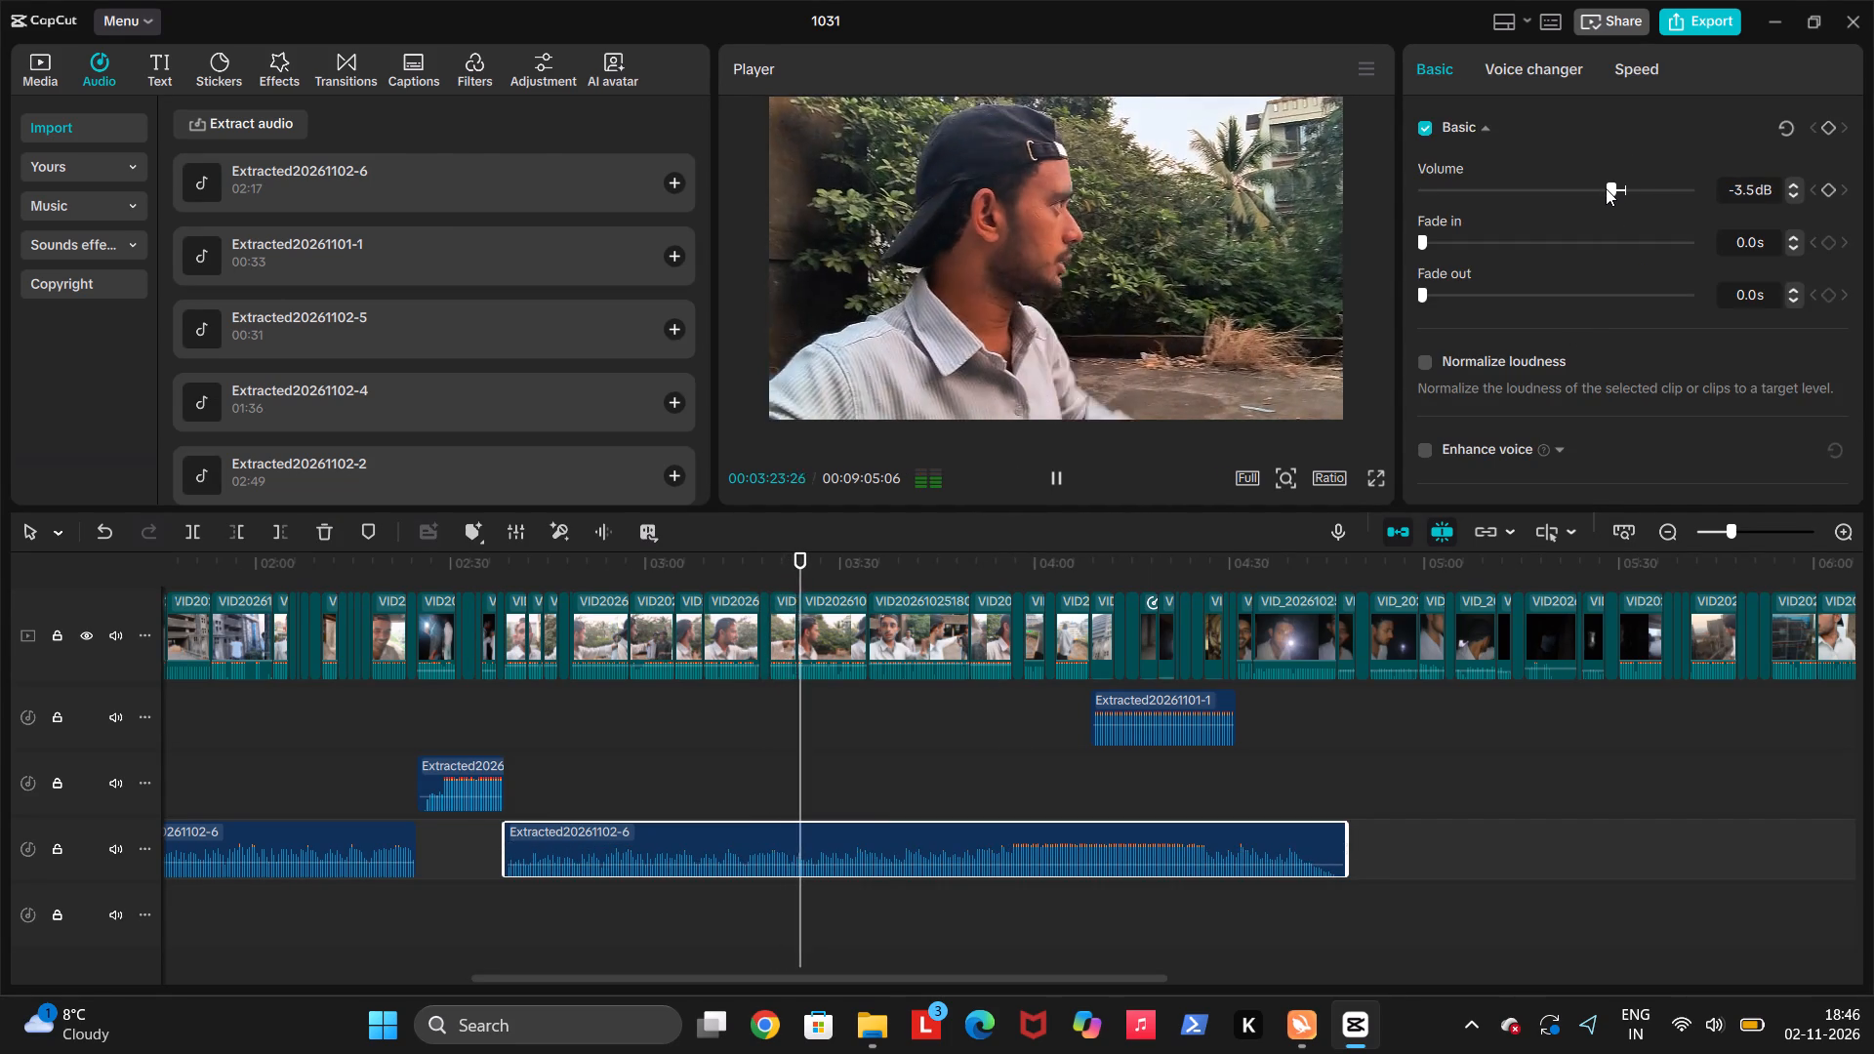
click(1608, 189)
click(1609, 189)
click(1607, 189)
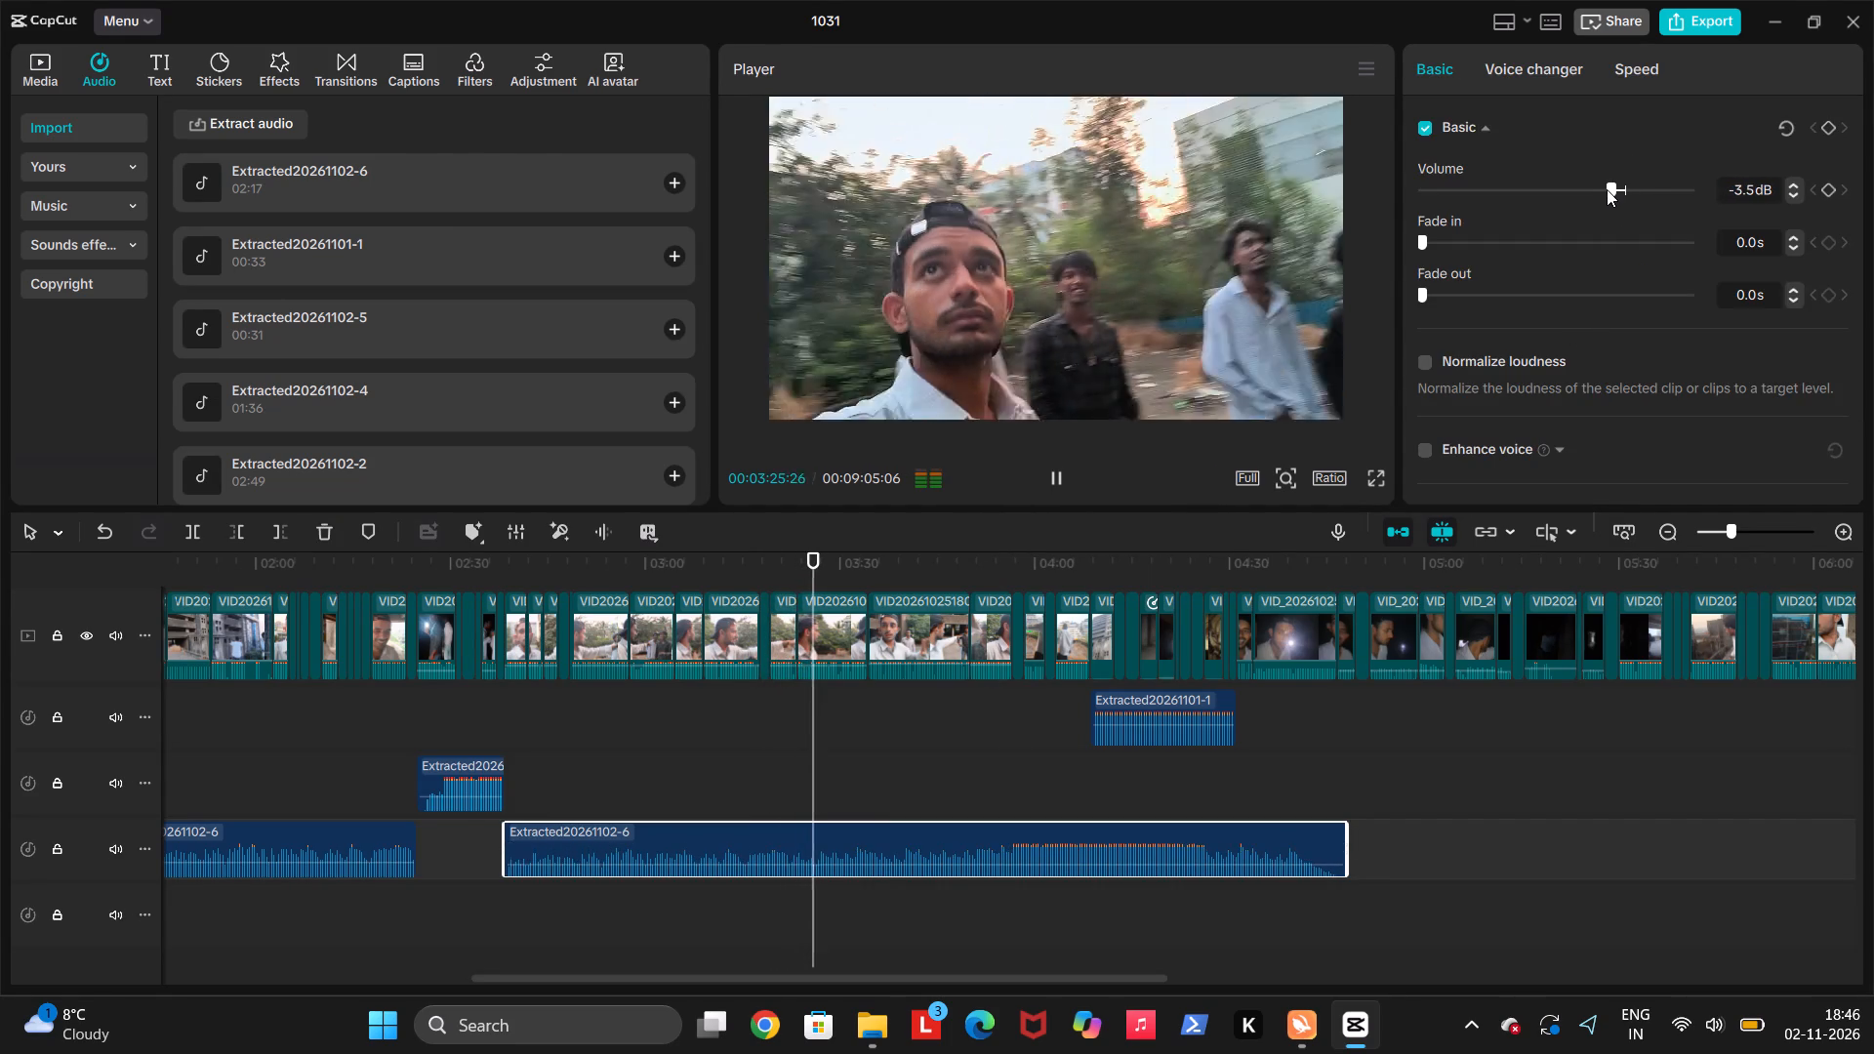
triple_click(1793, 184)
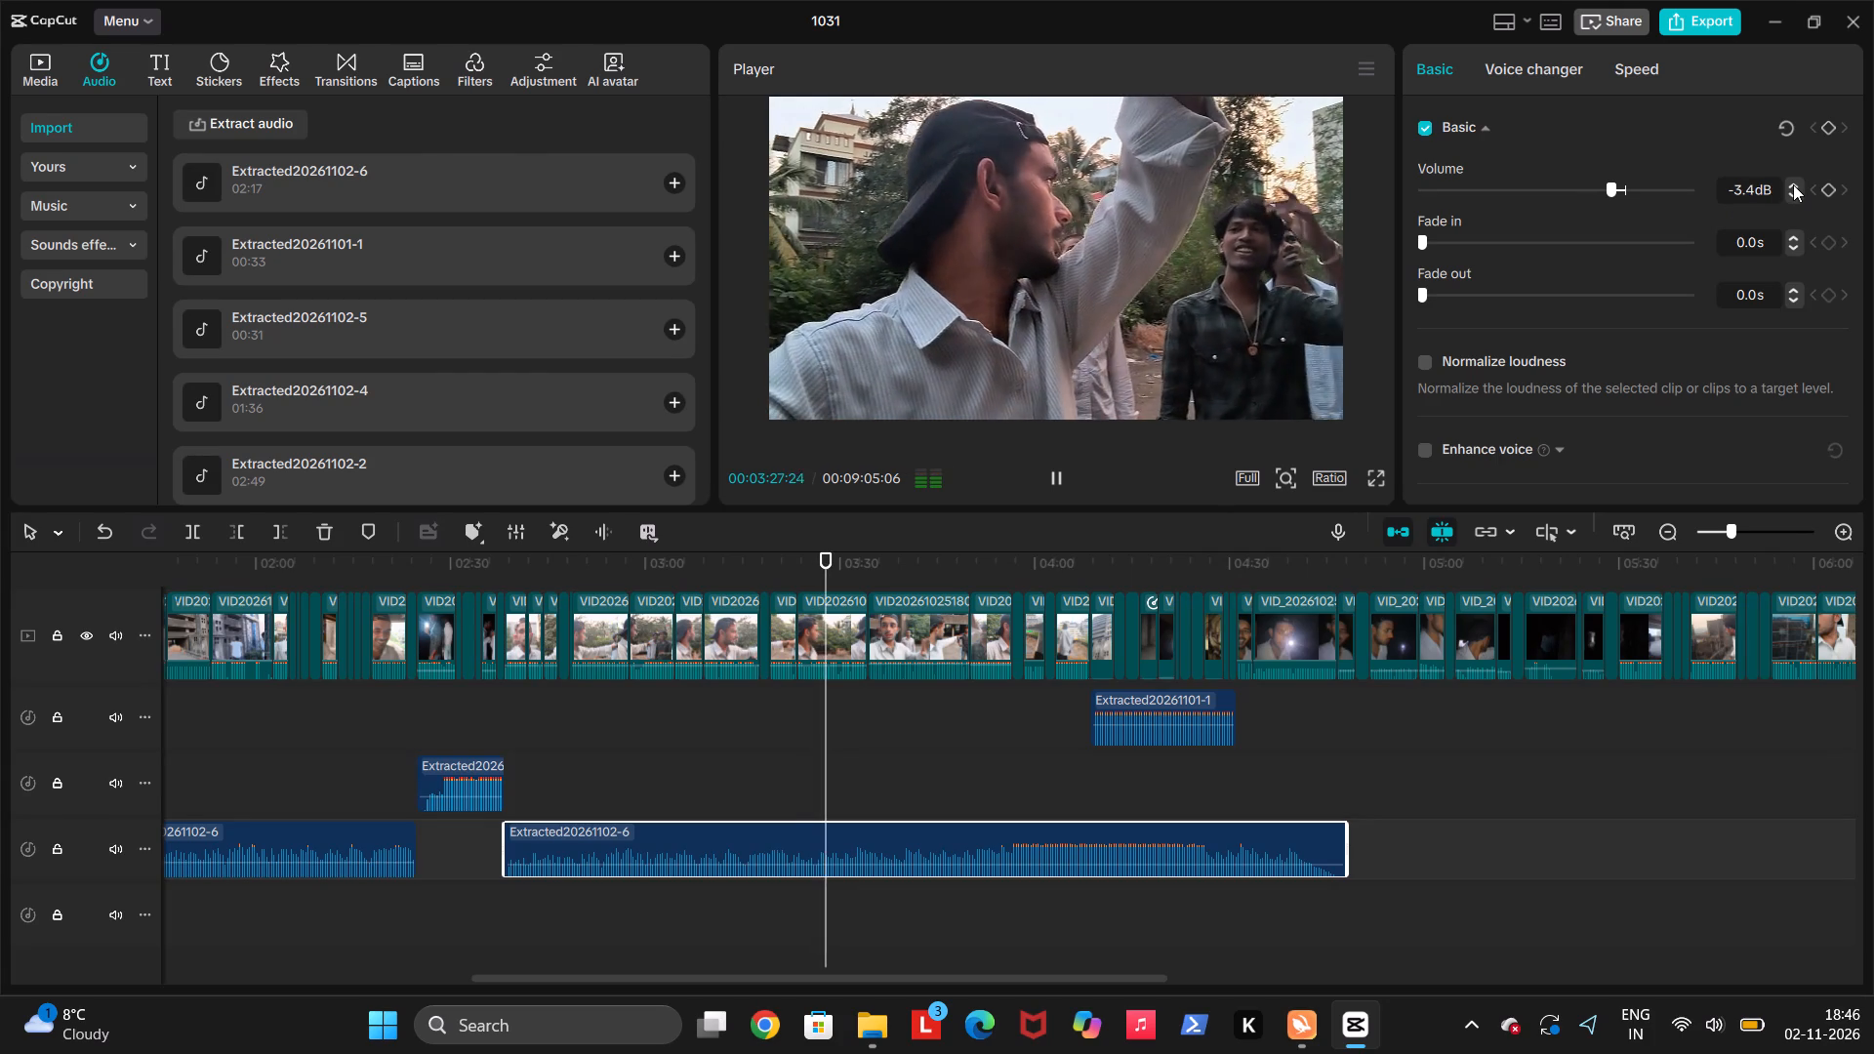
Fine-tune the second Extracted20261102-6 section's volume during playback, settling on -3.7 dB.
triple_click(1793, 184)
double_click(1793, 184)
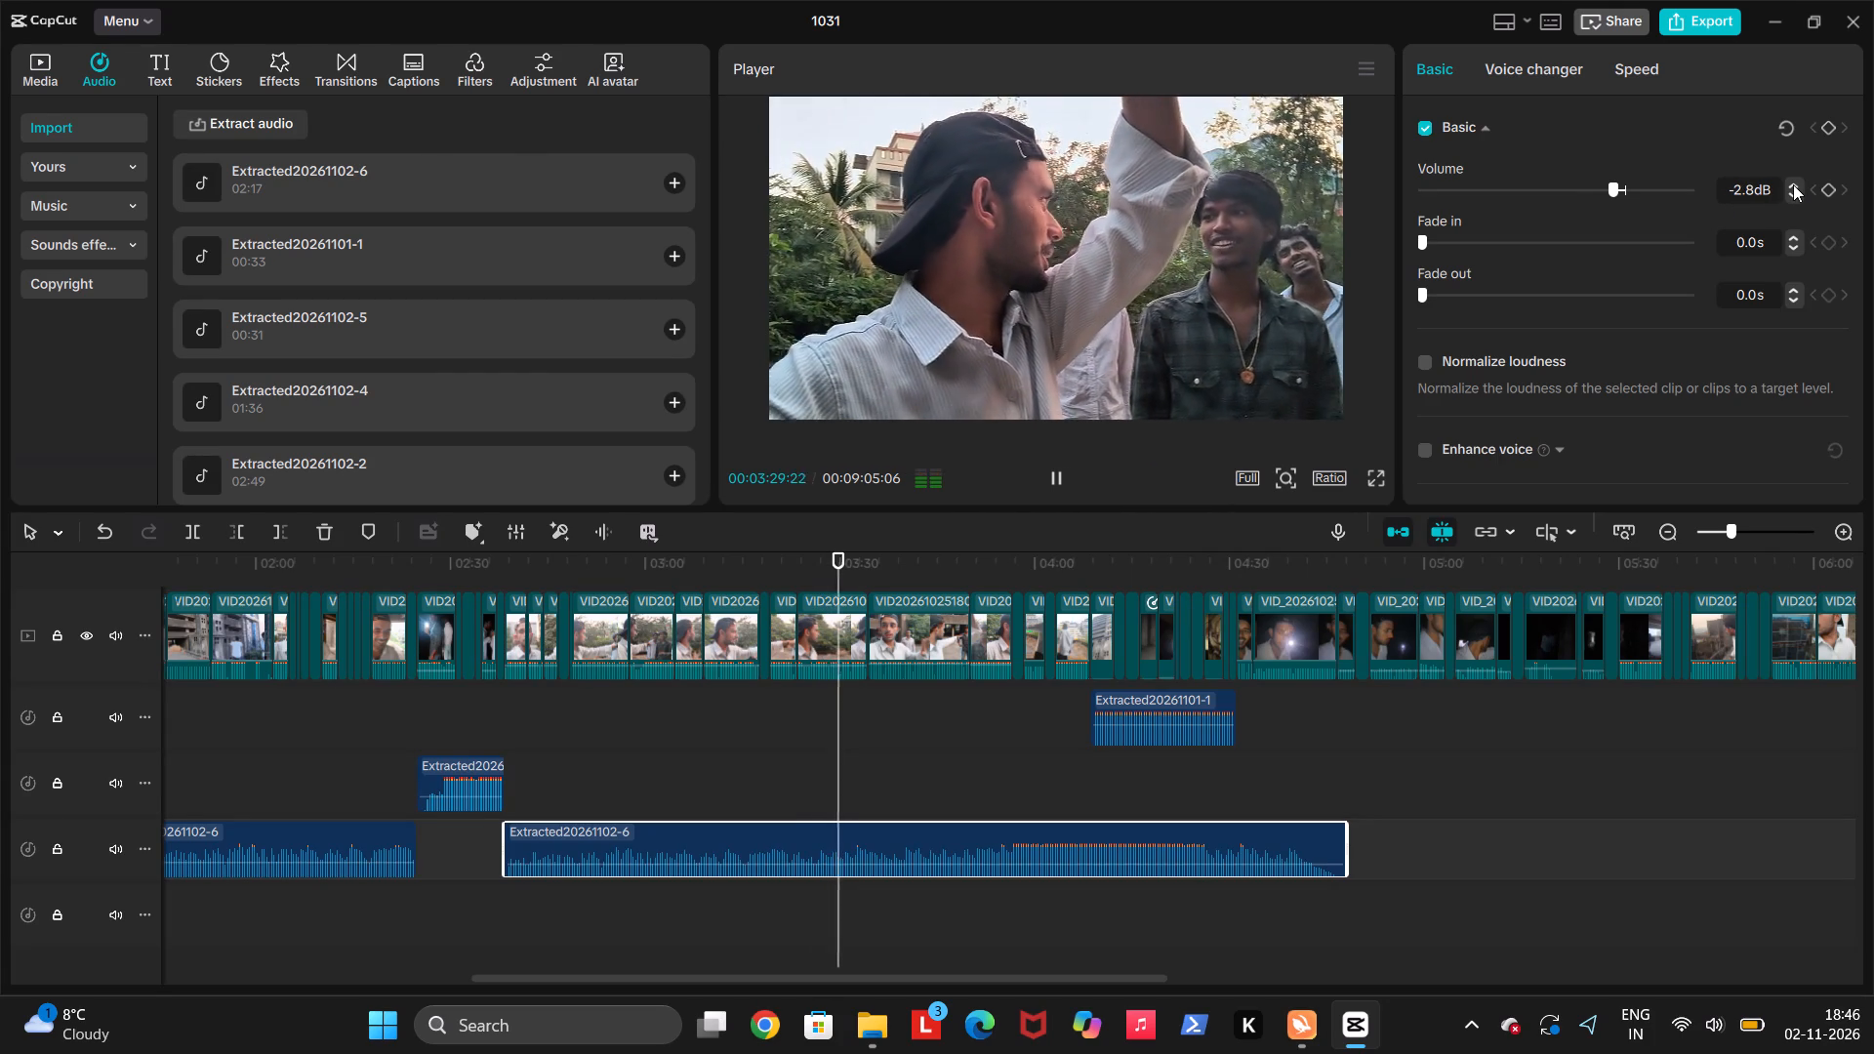
click(1793, 184)
click(1793, 184)
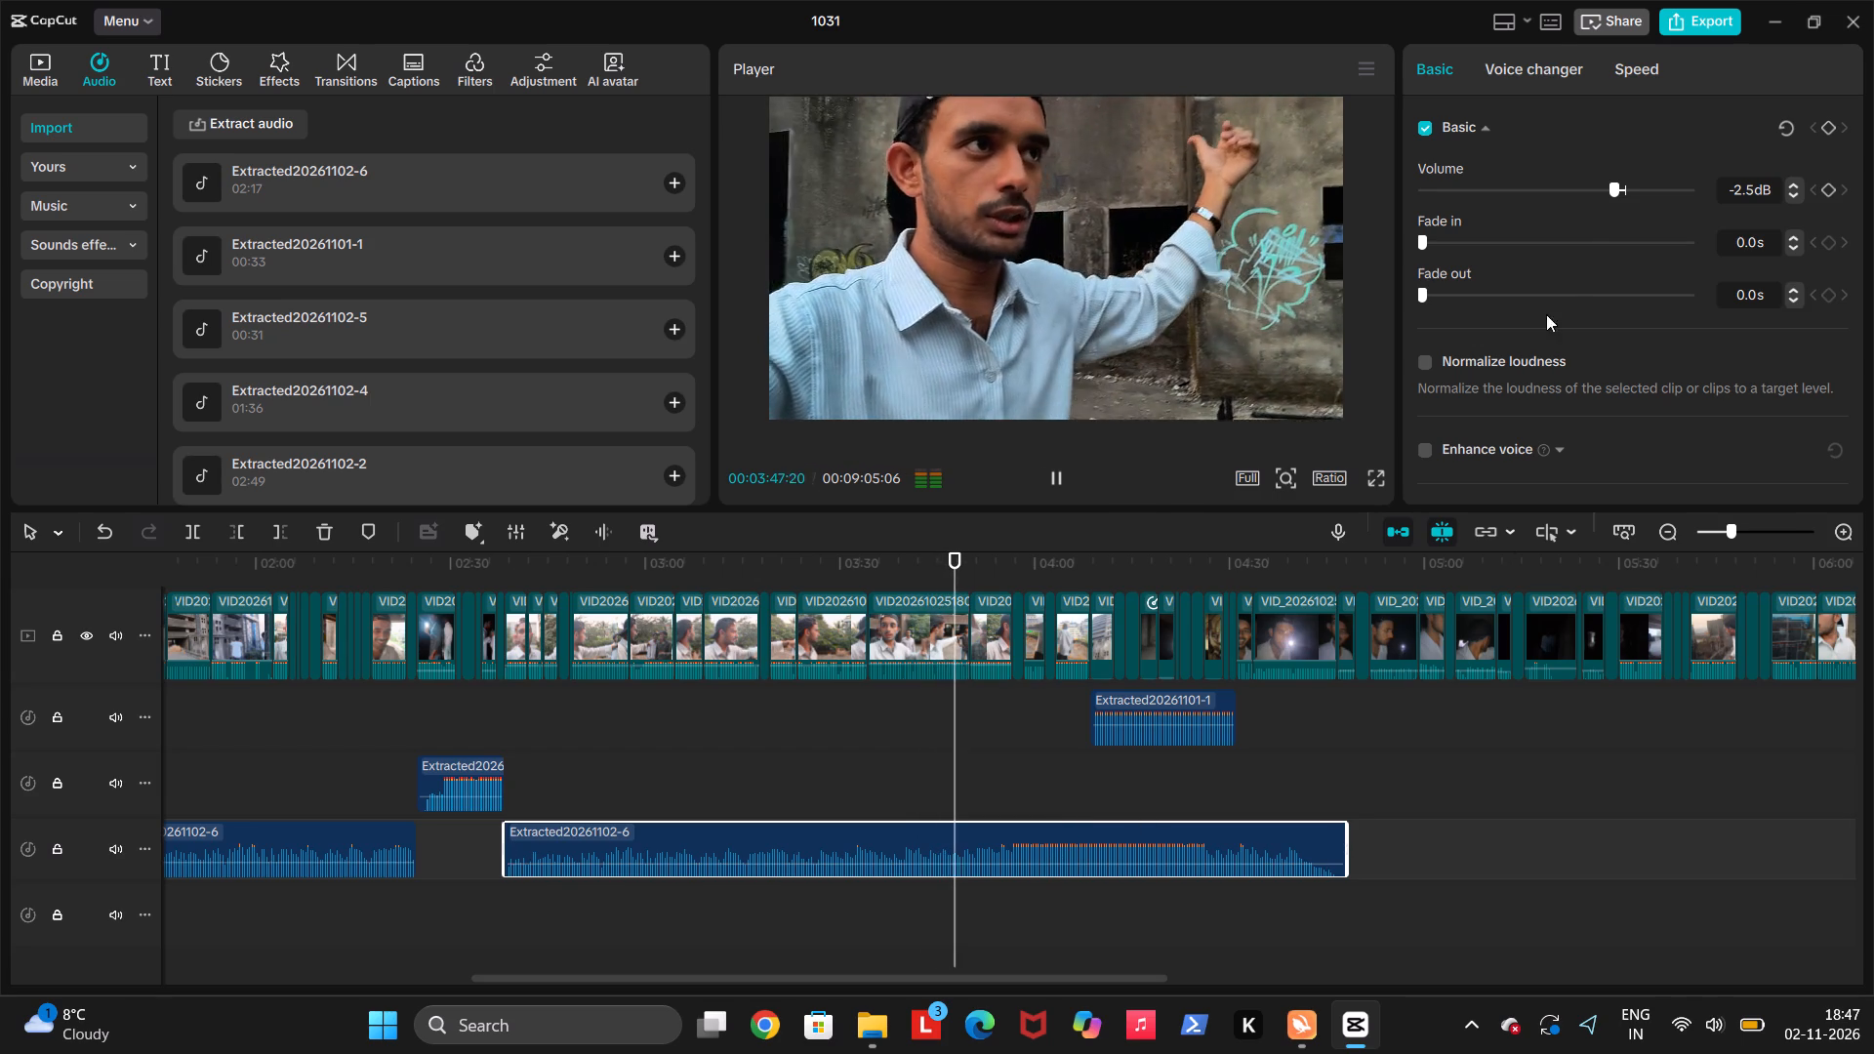
click(1606, 186)
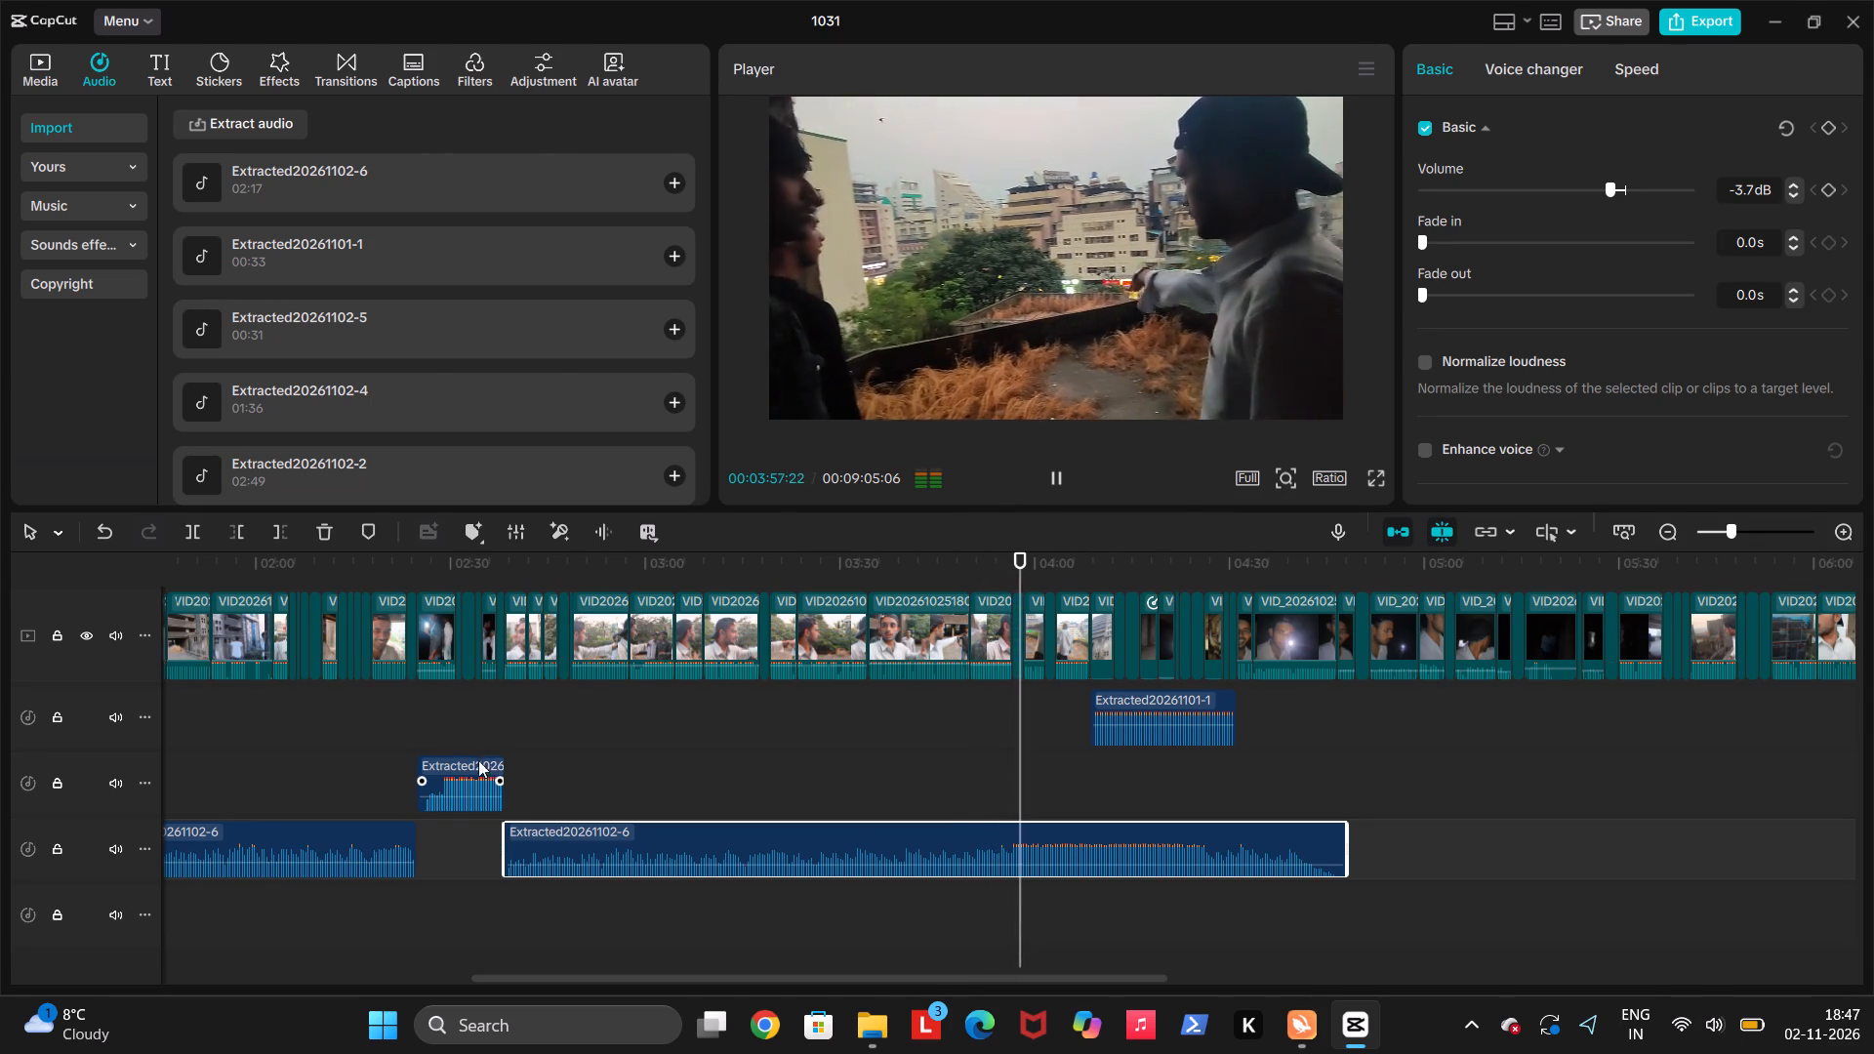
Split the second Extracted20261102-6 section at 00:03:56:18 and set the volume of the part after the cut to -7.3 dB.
key(Up)
key(Up)
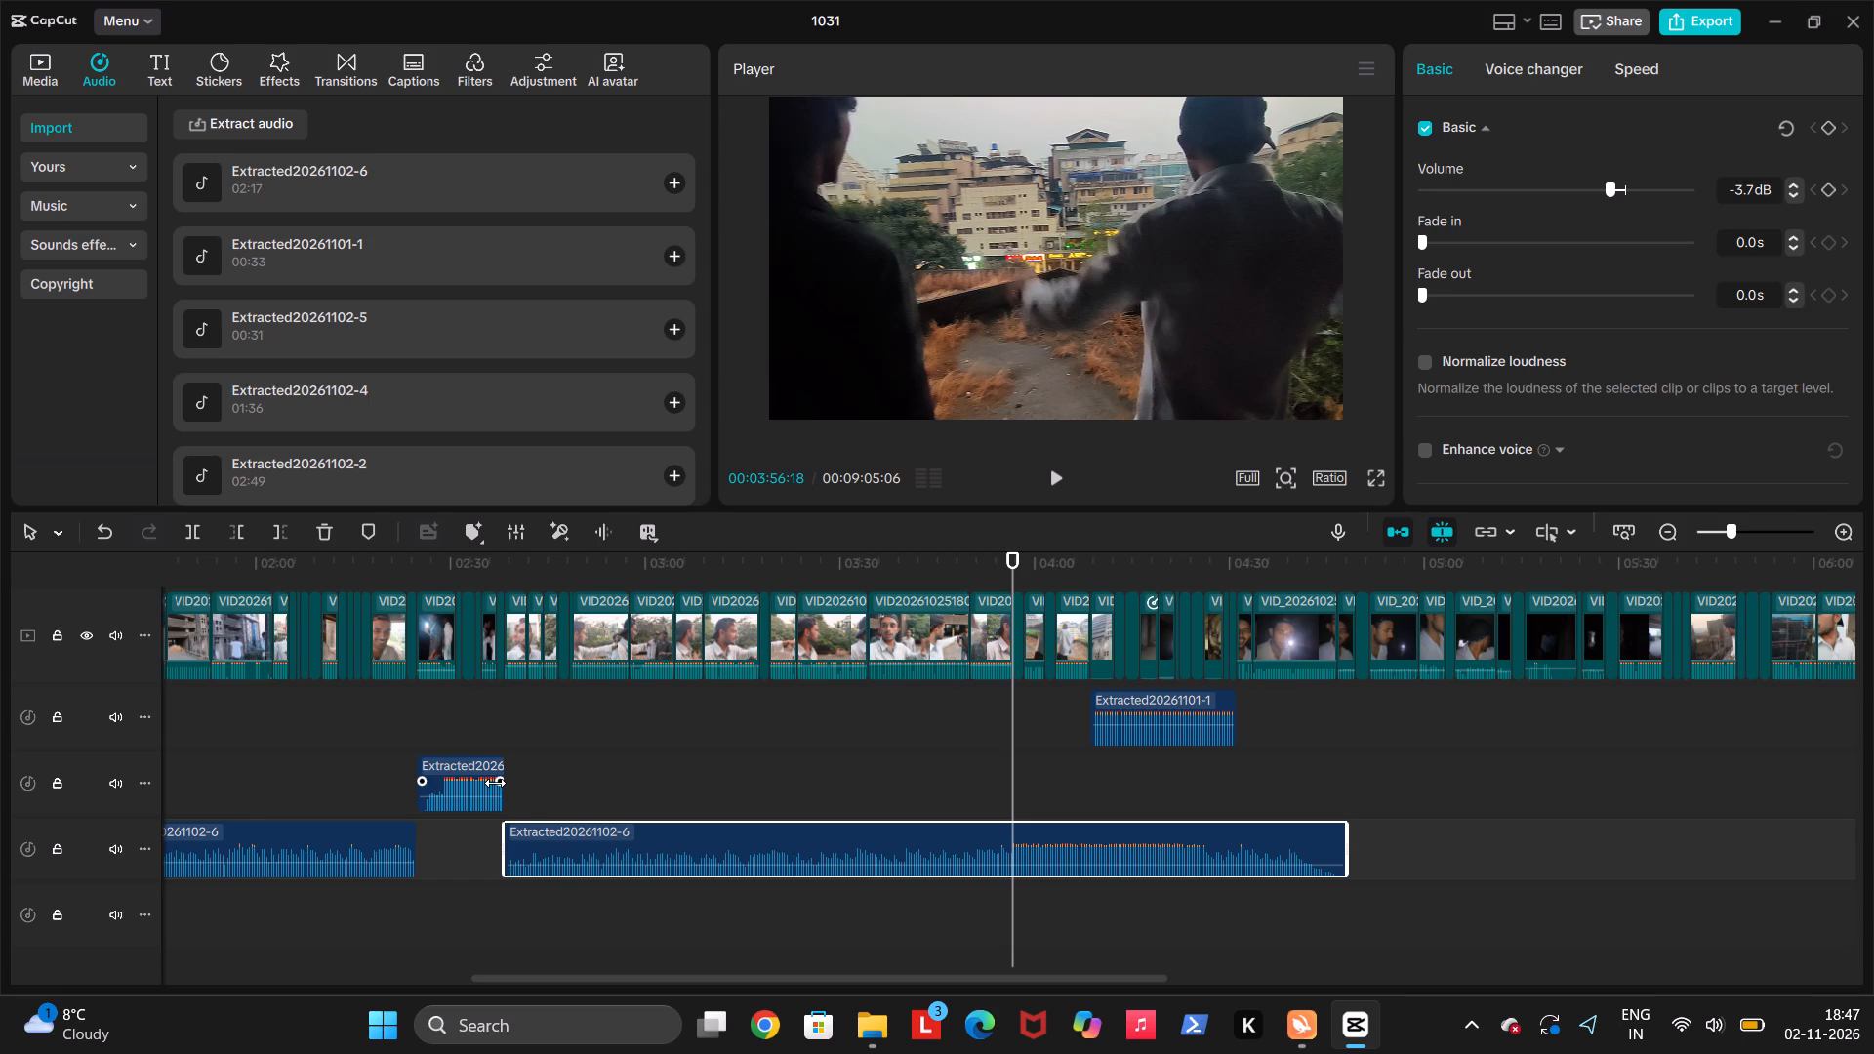
key(ctrl+b)
key(space)
key(space)
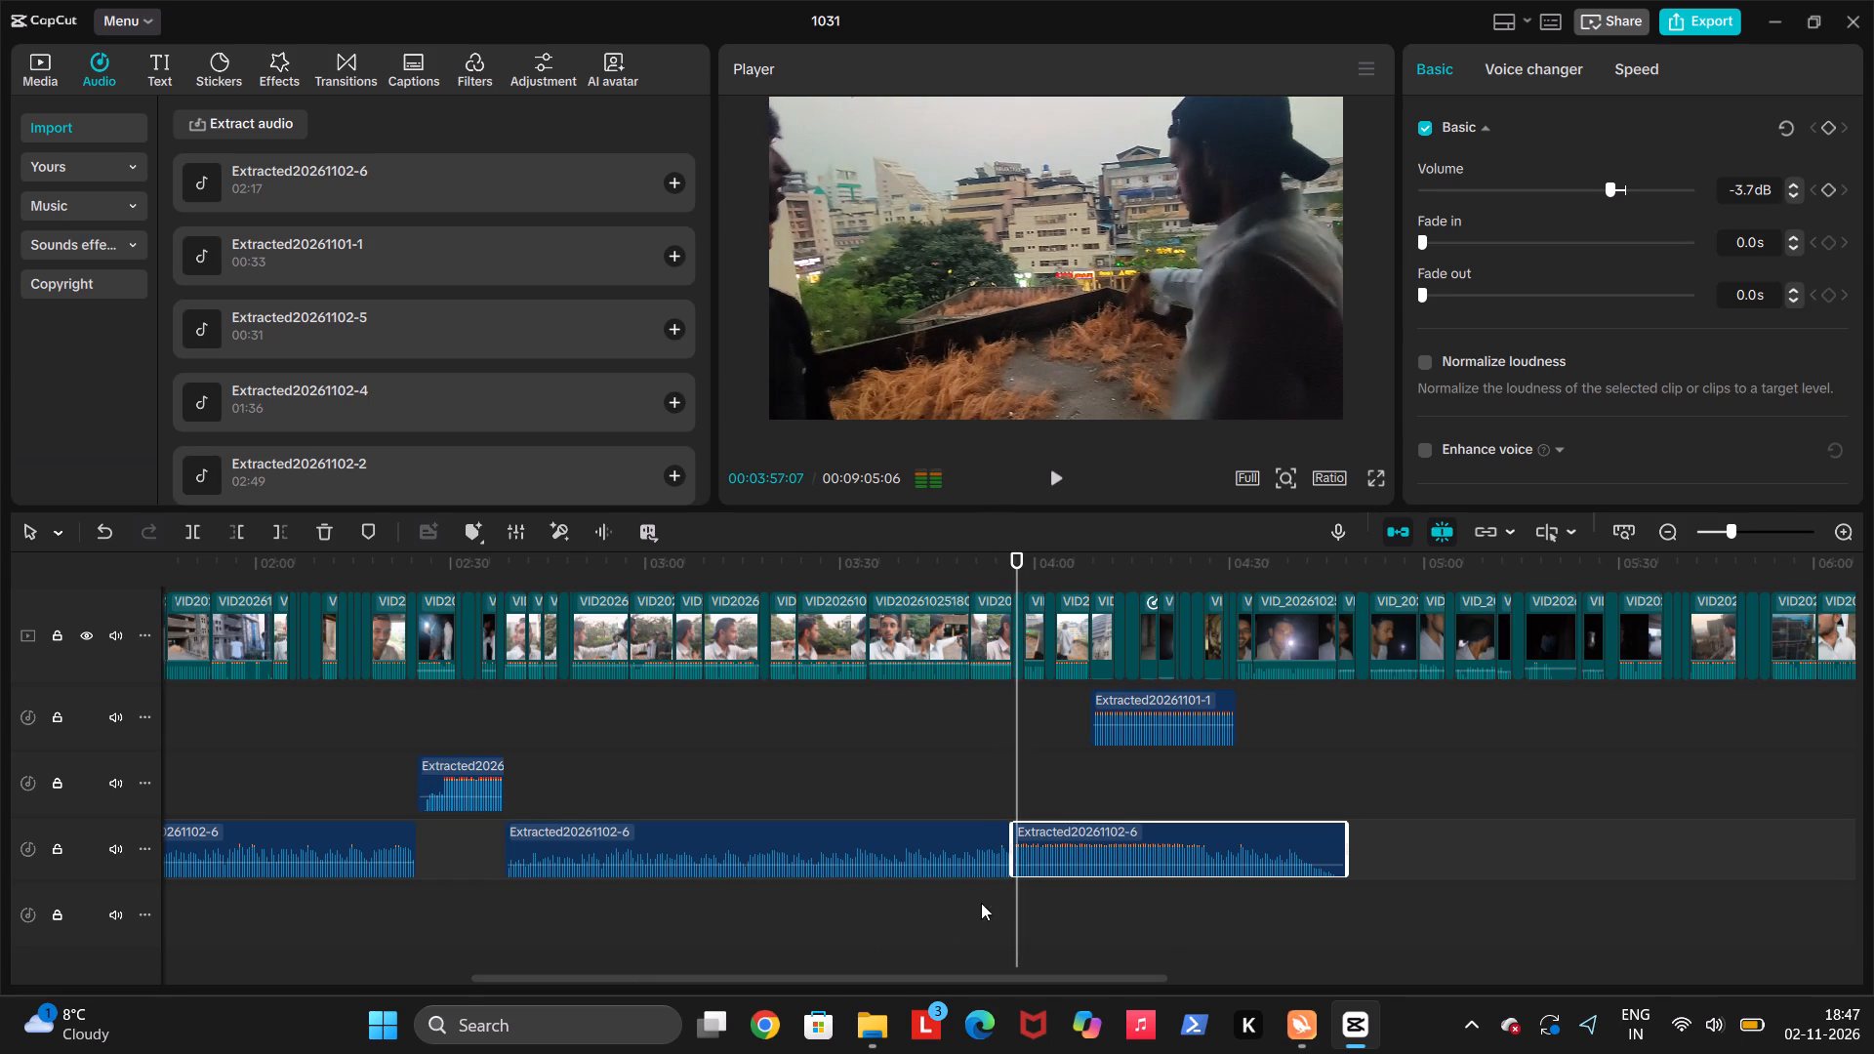
click(1063, 847)
click(1594, 188)
key(space)
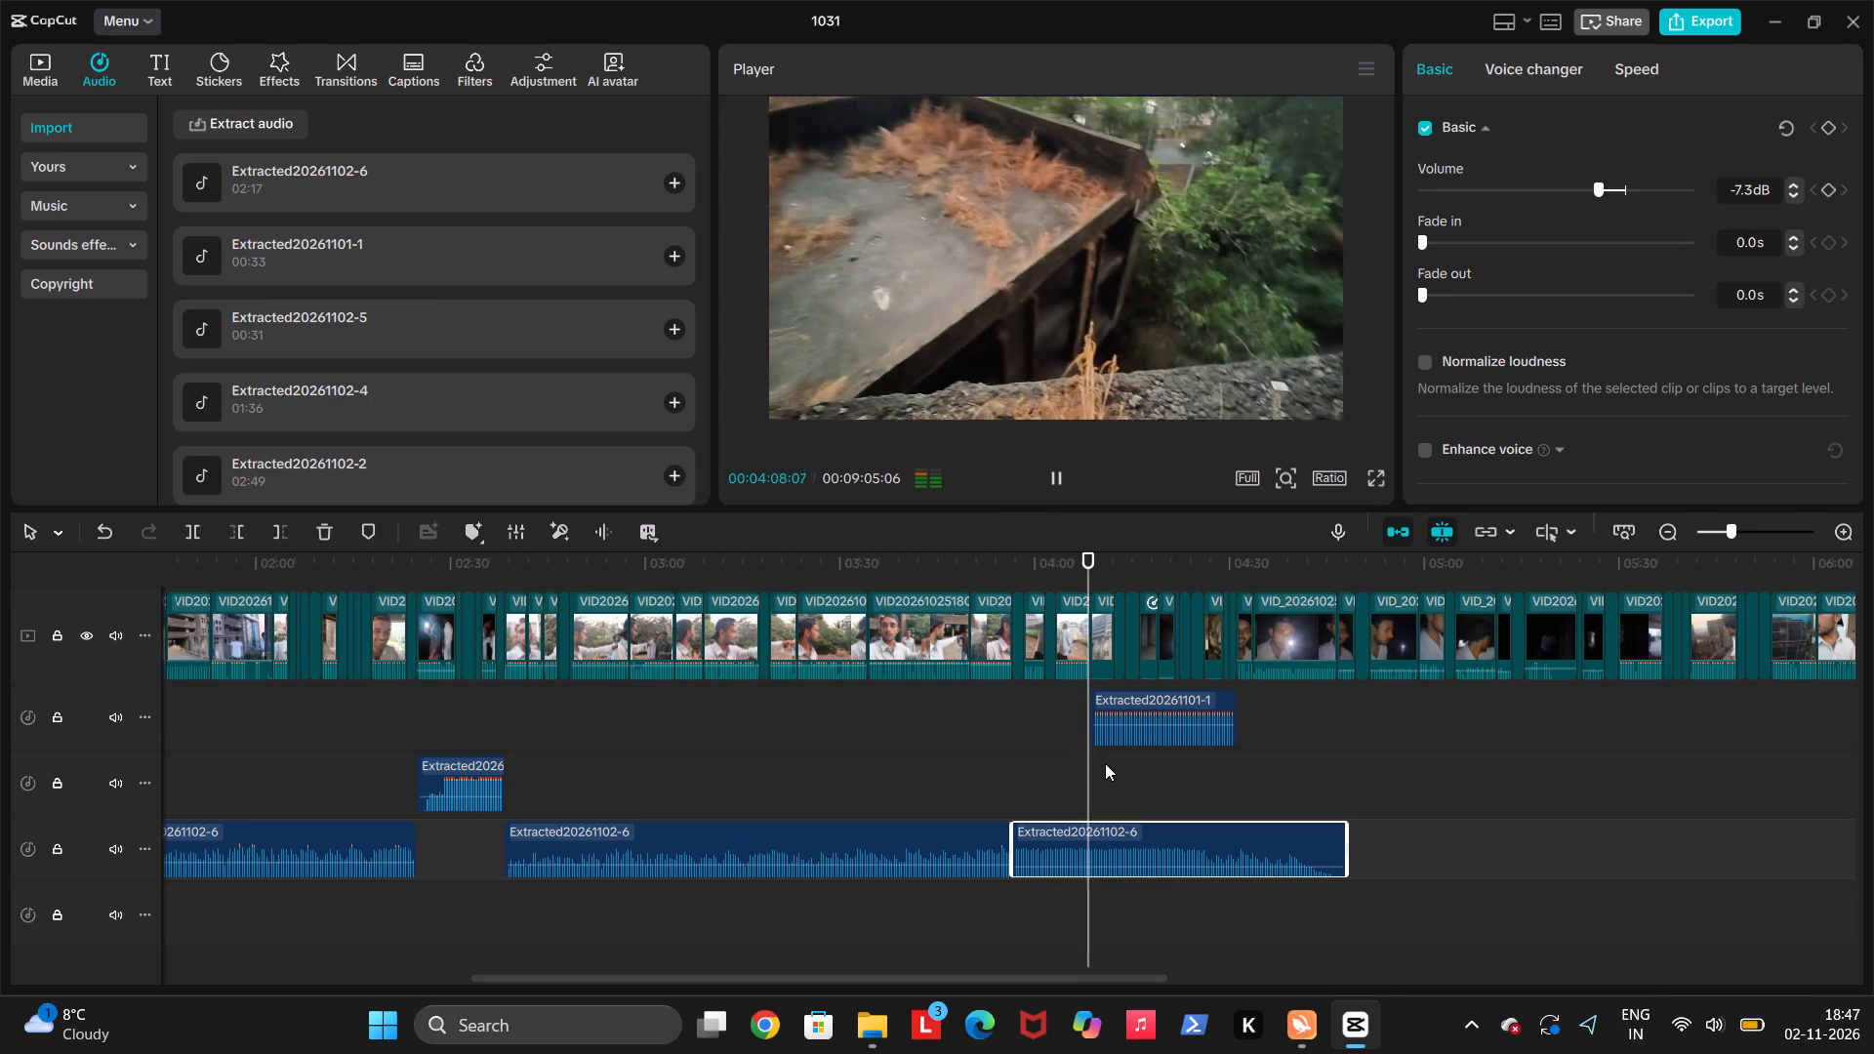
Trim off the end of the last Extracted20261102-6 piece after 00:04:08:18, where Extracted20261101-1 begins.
key(Up)
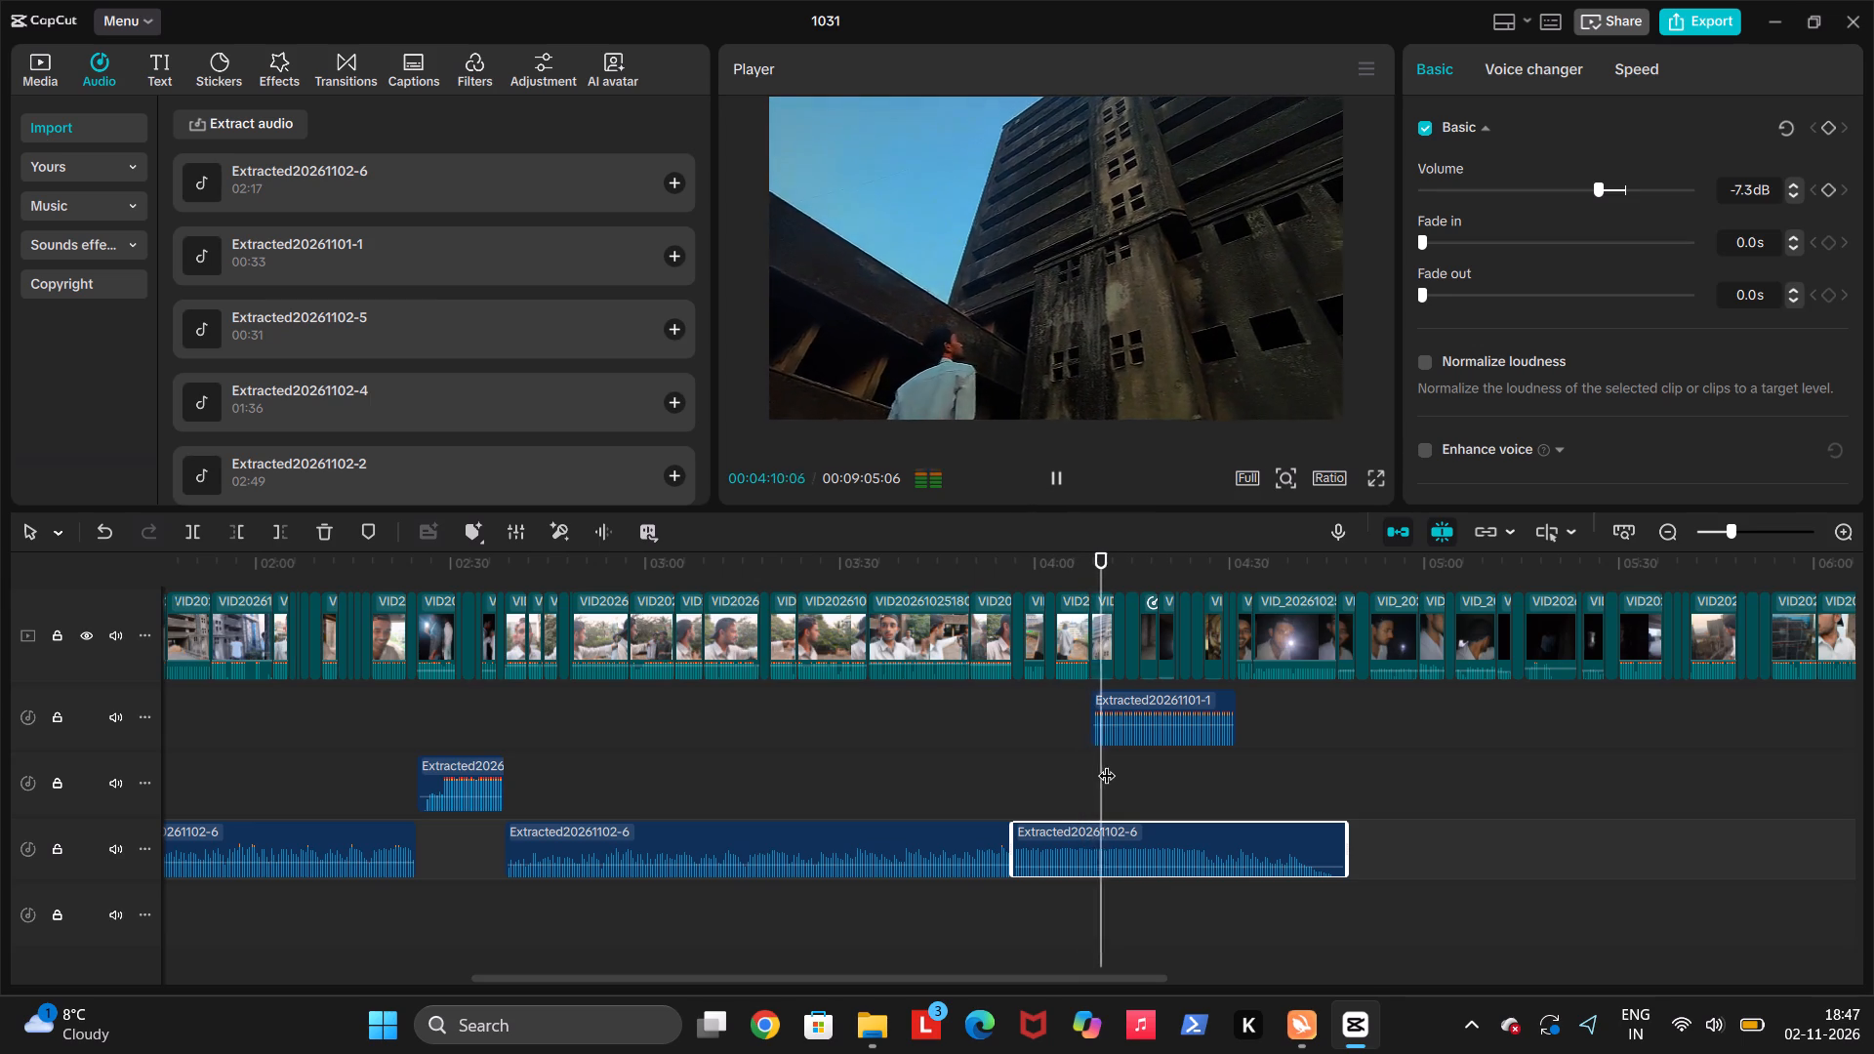
key(w)
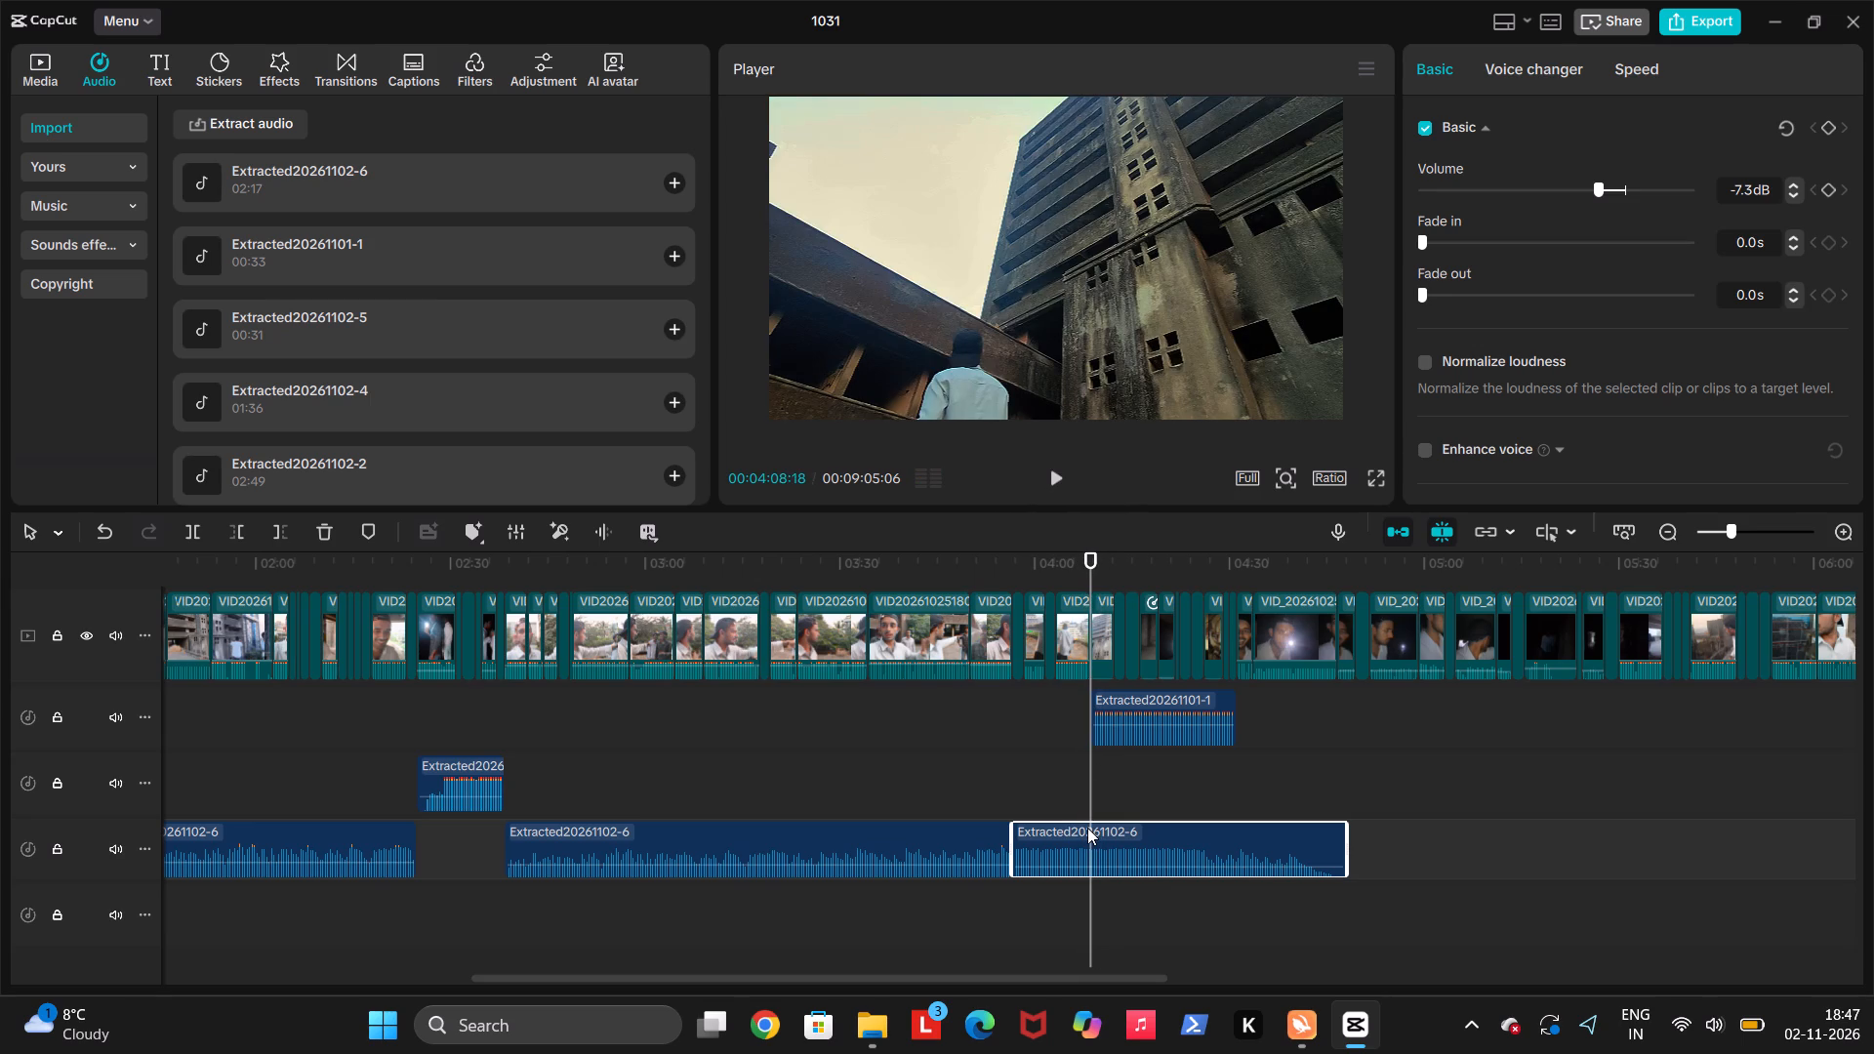
click(1060, 794)
Copy the black screen clip from the end of the video and insert it into the main video track at 00:04:08:18.
key(space)
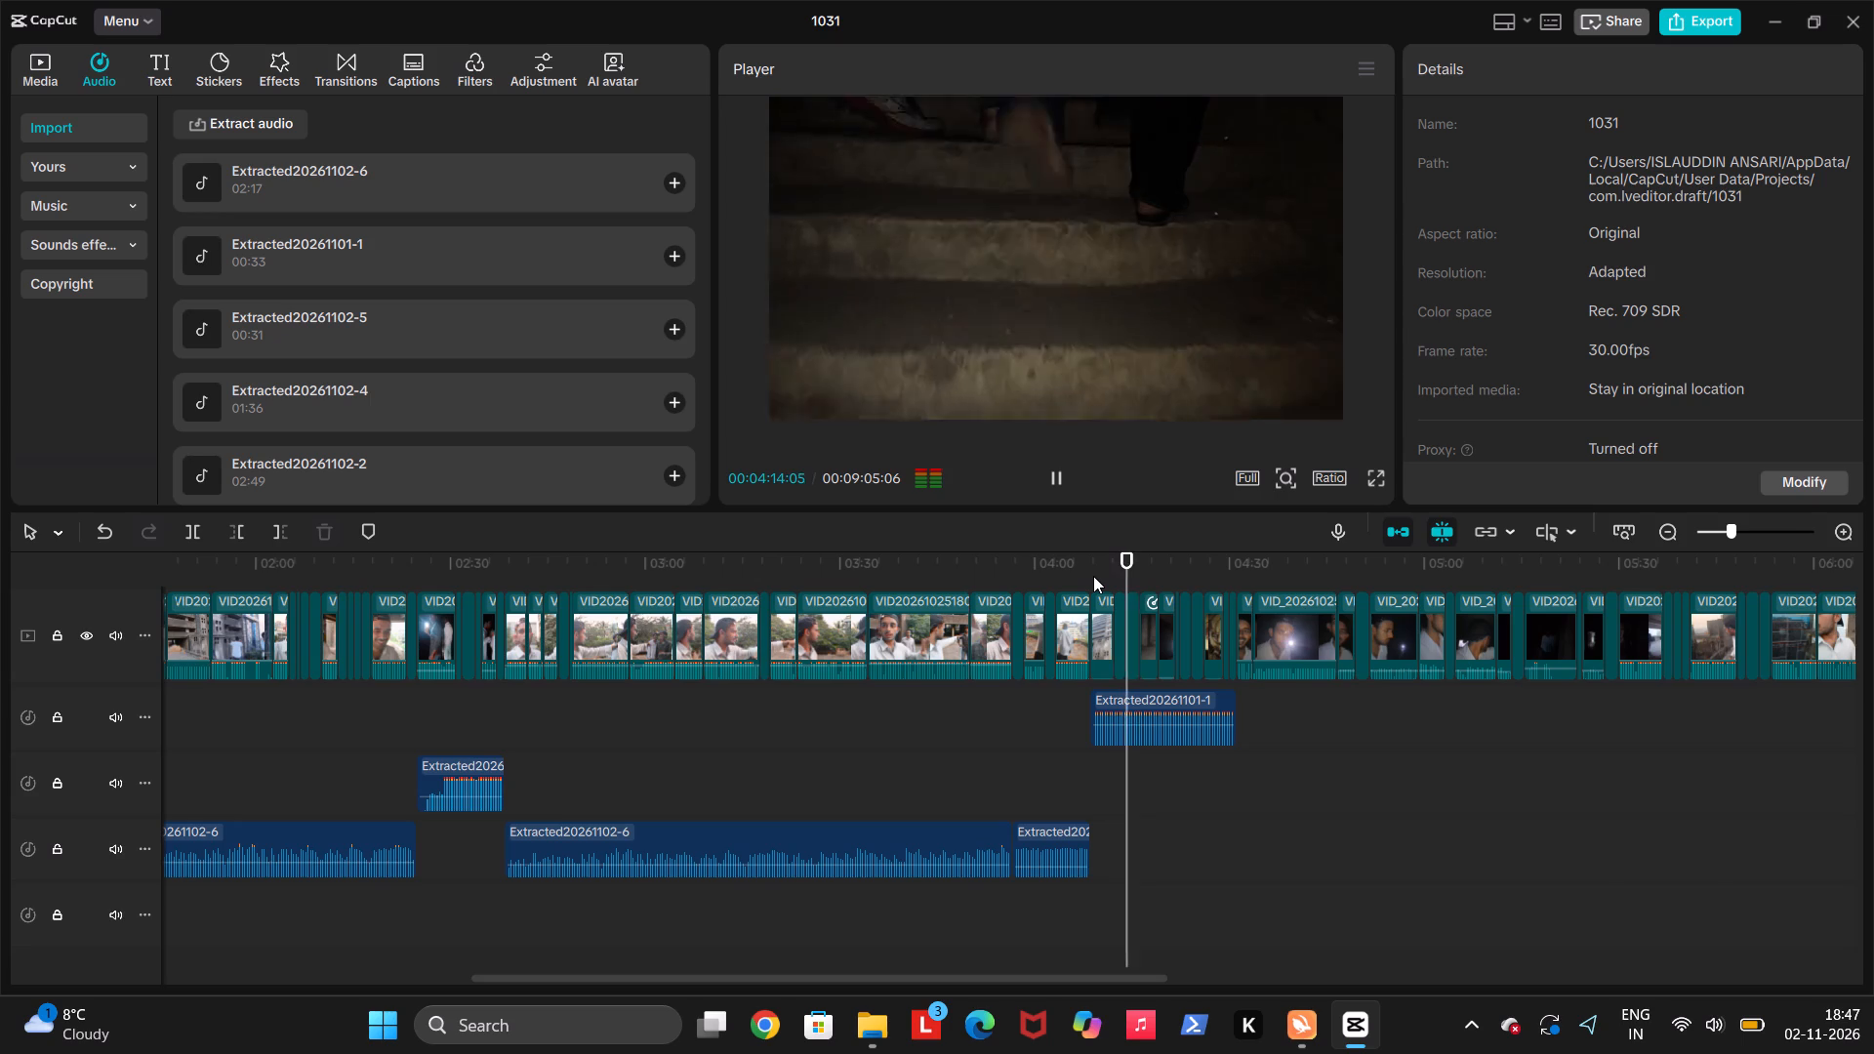
key(Up)
key(Up)
key(Up)
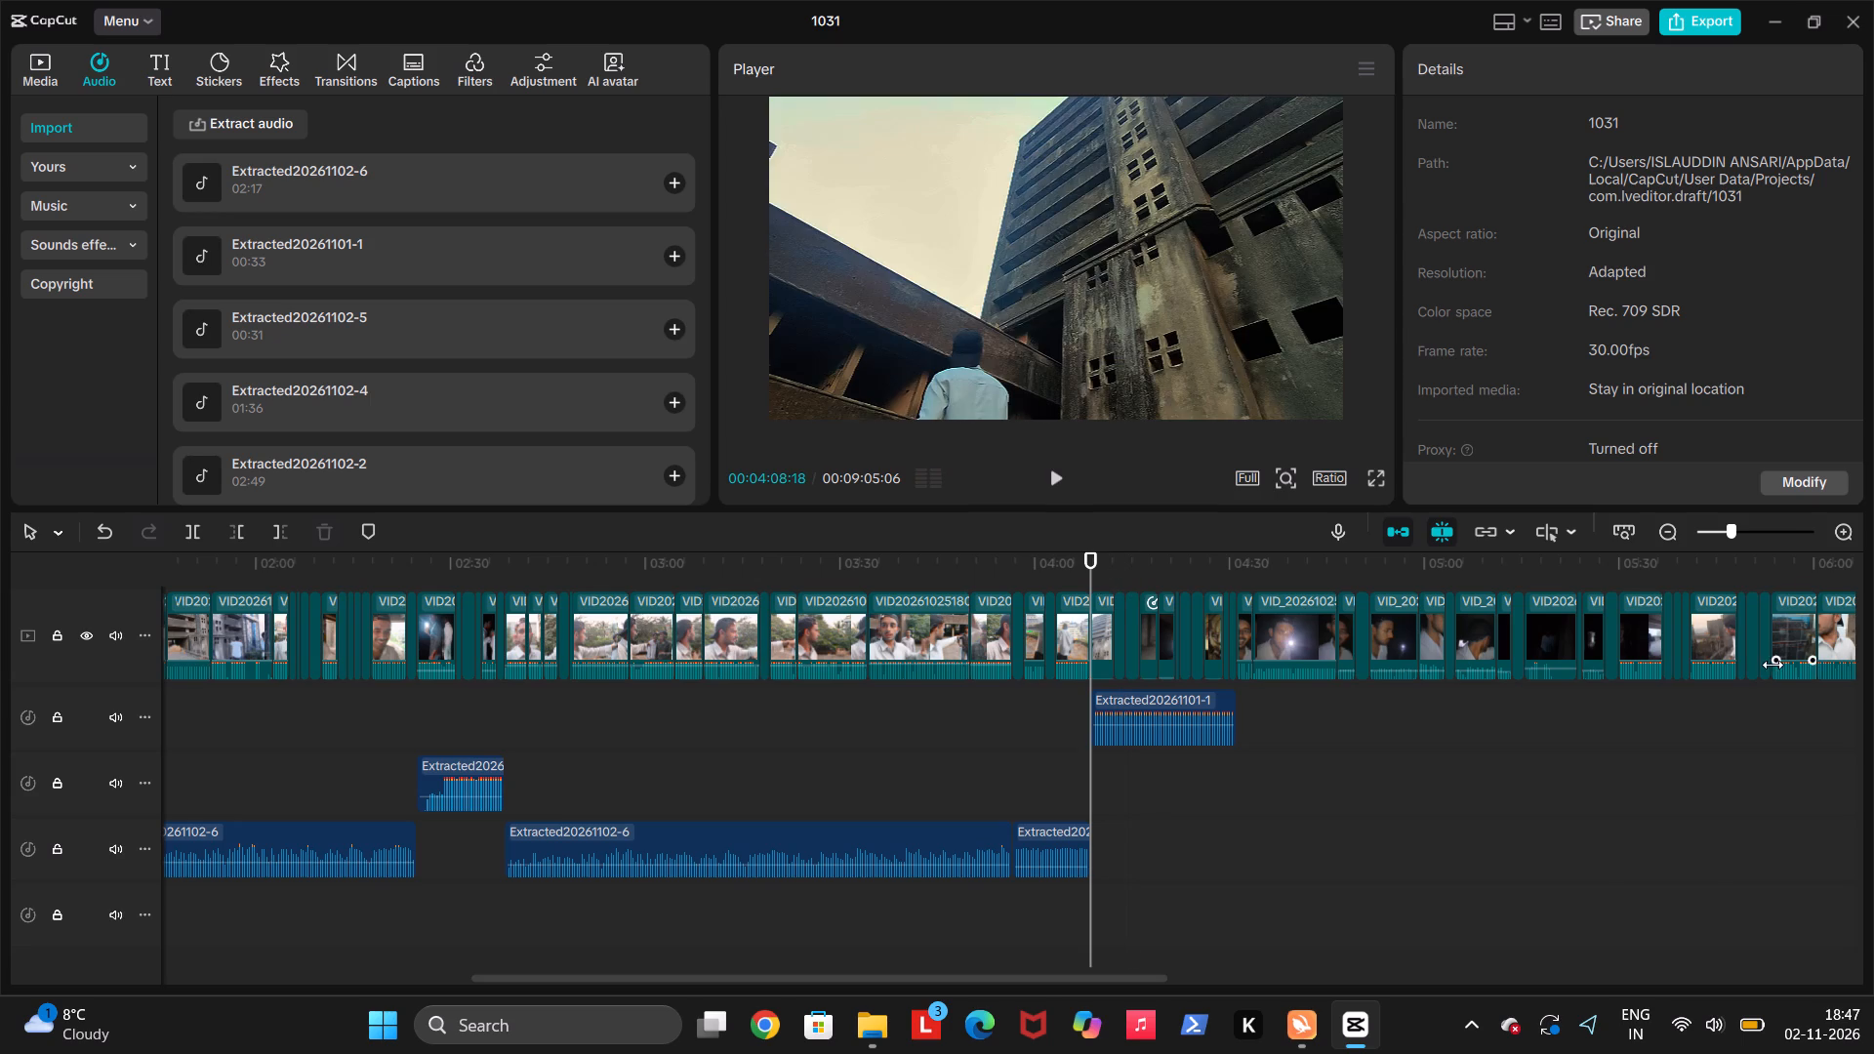
scroll(1737, 680, left, 3)
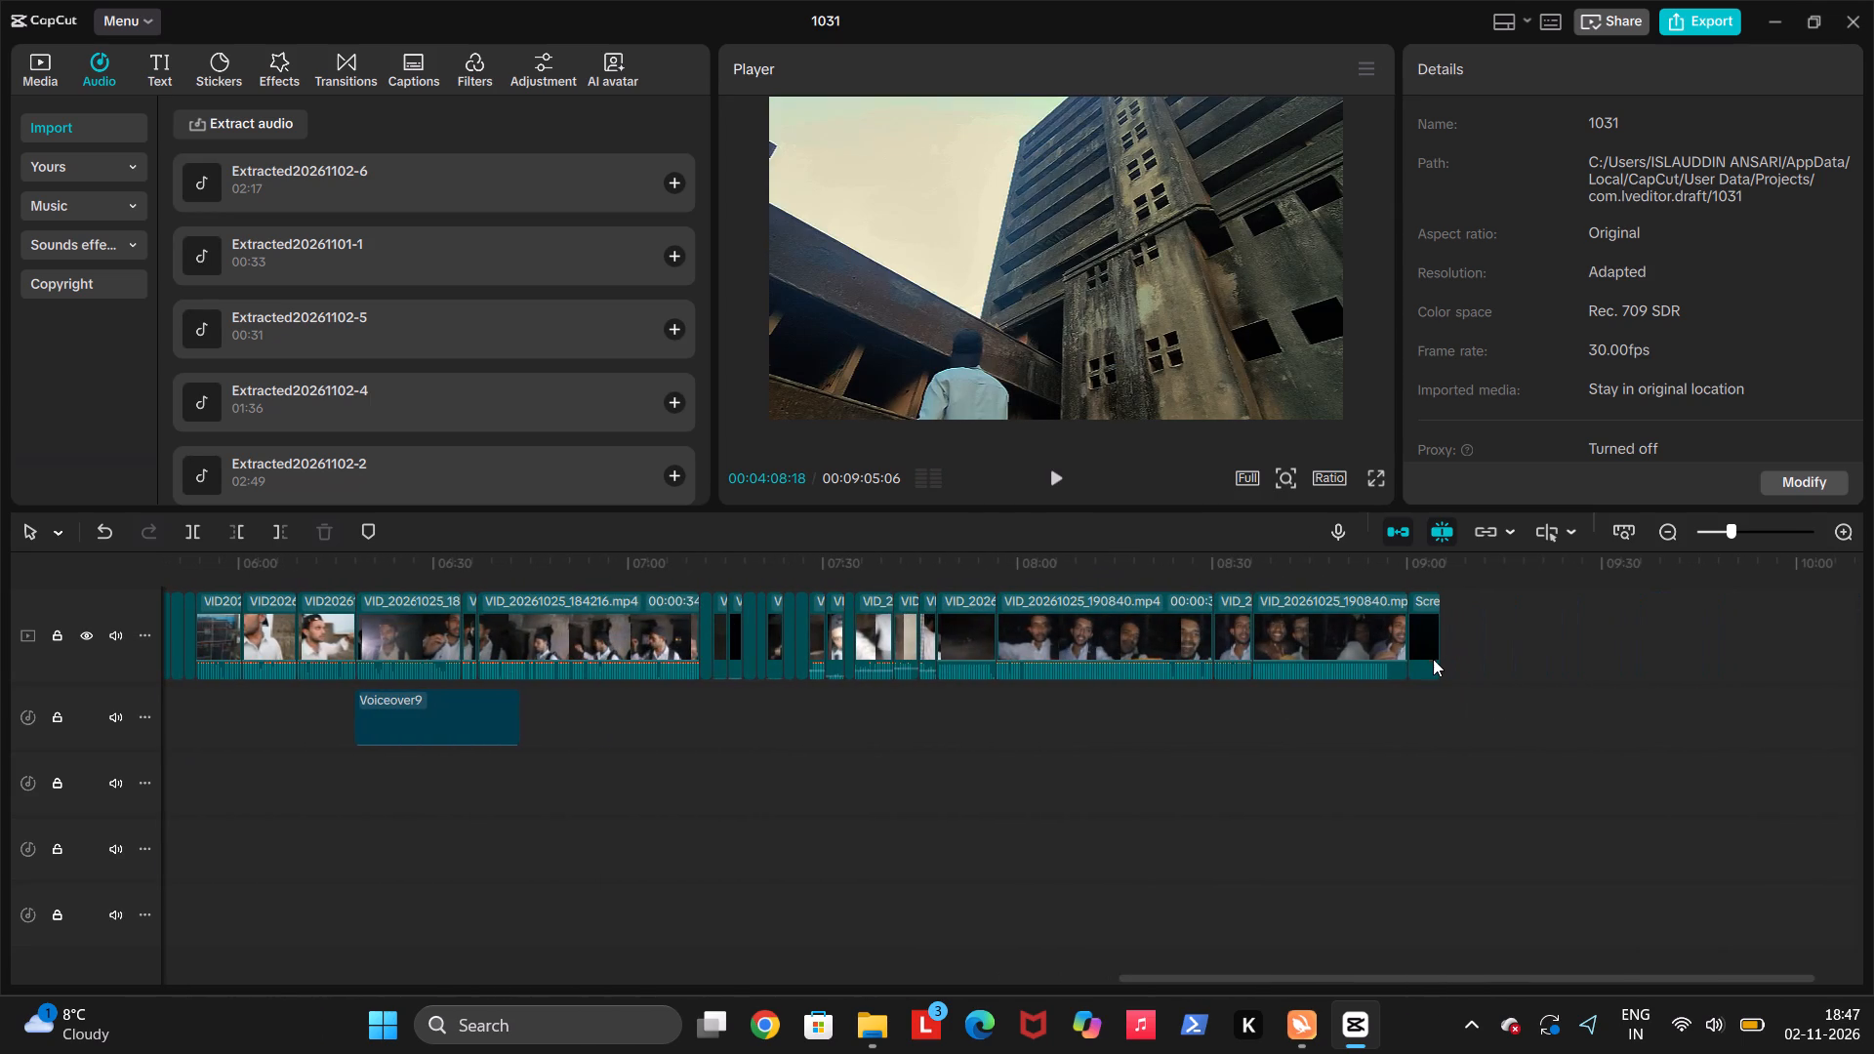
scroll(1433, 656, left, 1)
click(1433, 656)
click(1424, 634)
key(ctrl+c)
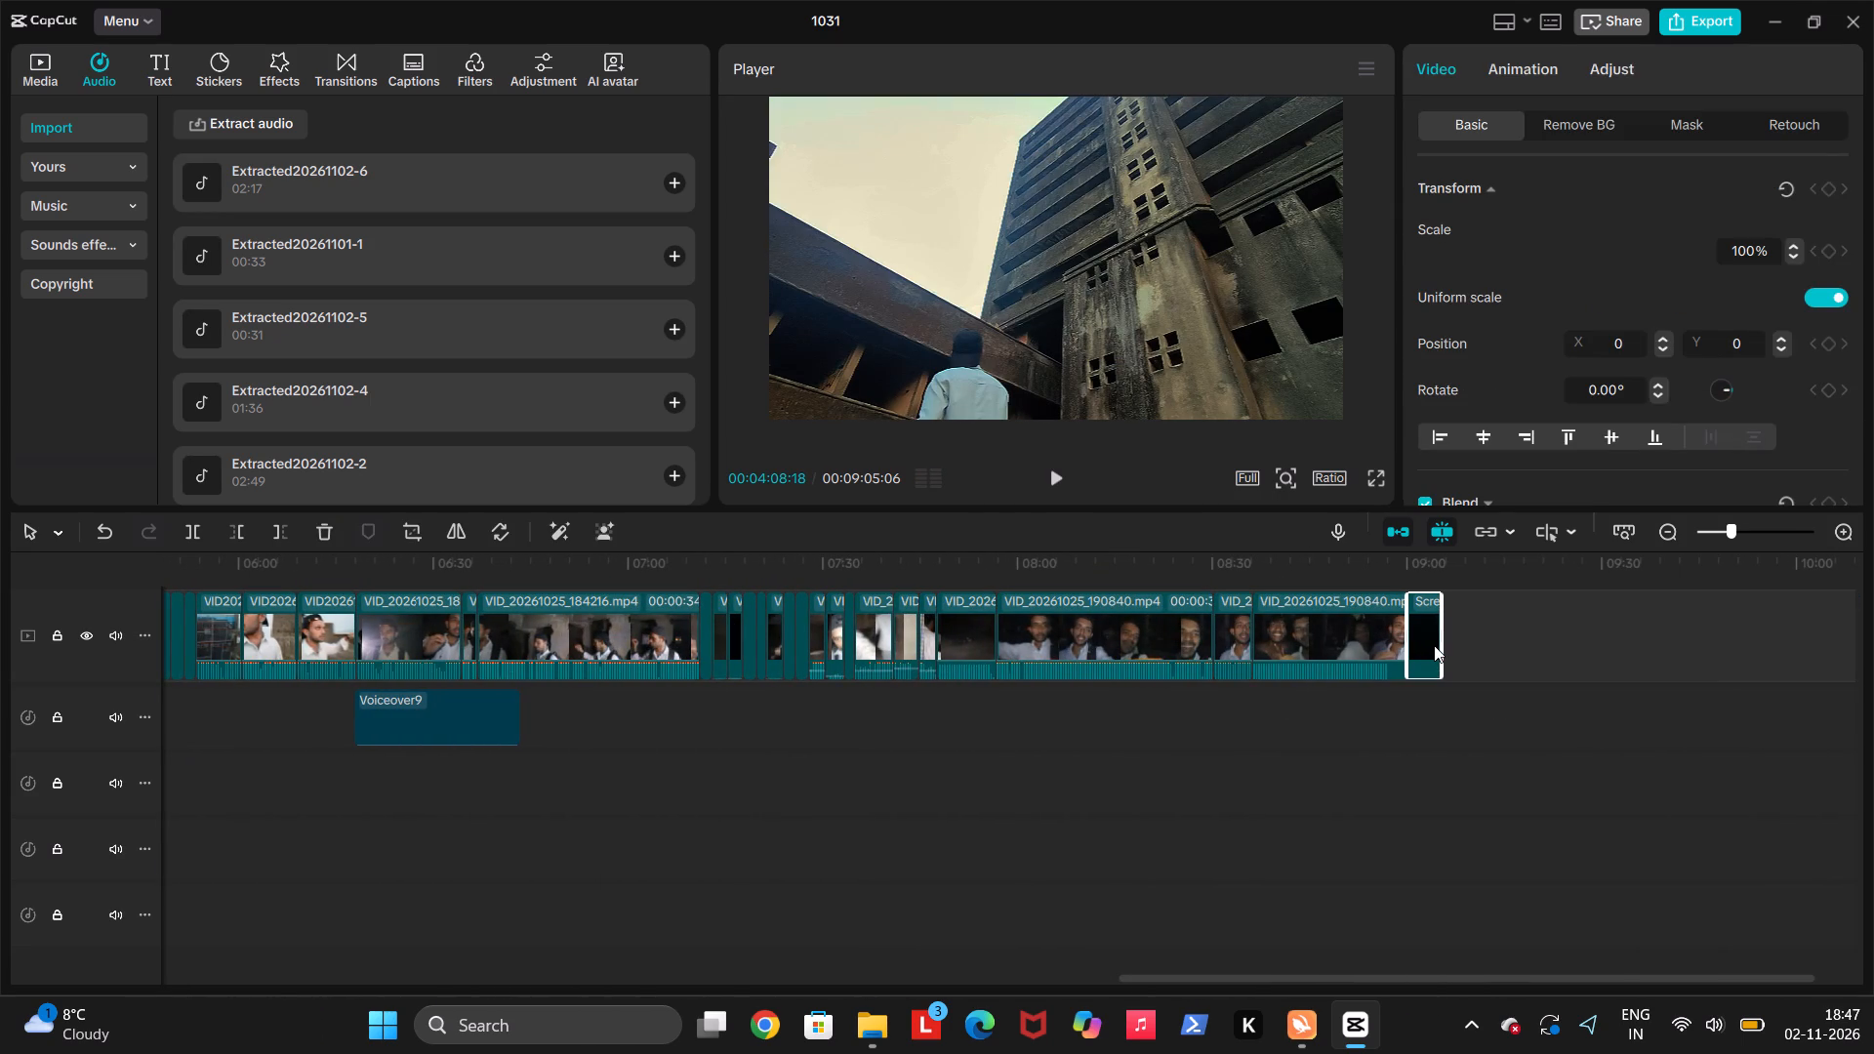
scroll(1434, 645, right, 4)
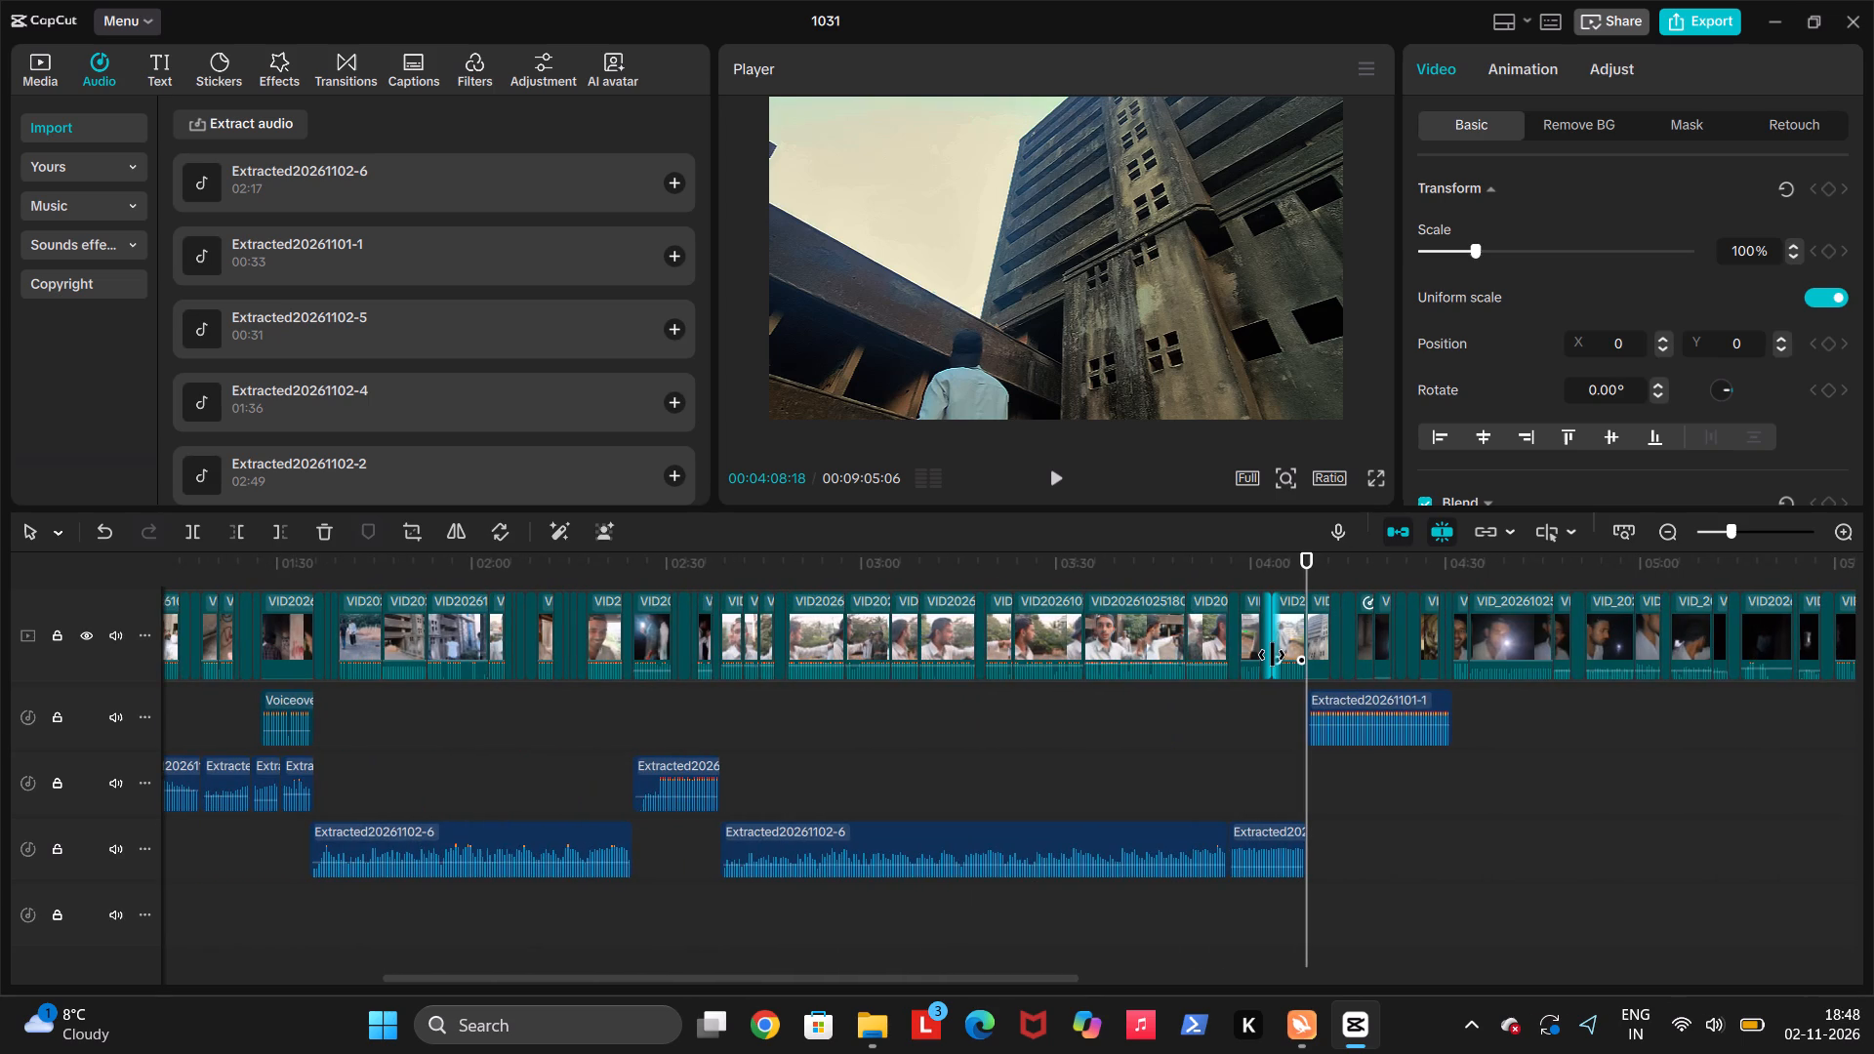
key(ctrl+v)
drag(1318, 782, 1310, 856)
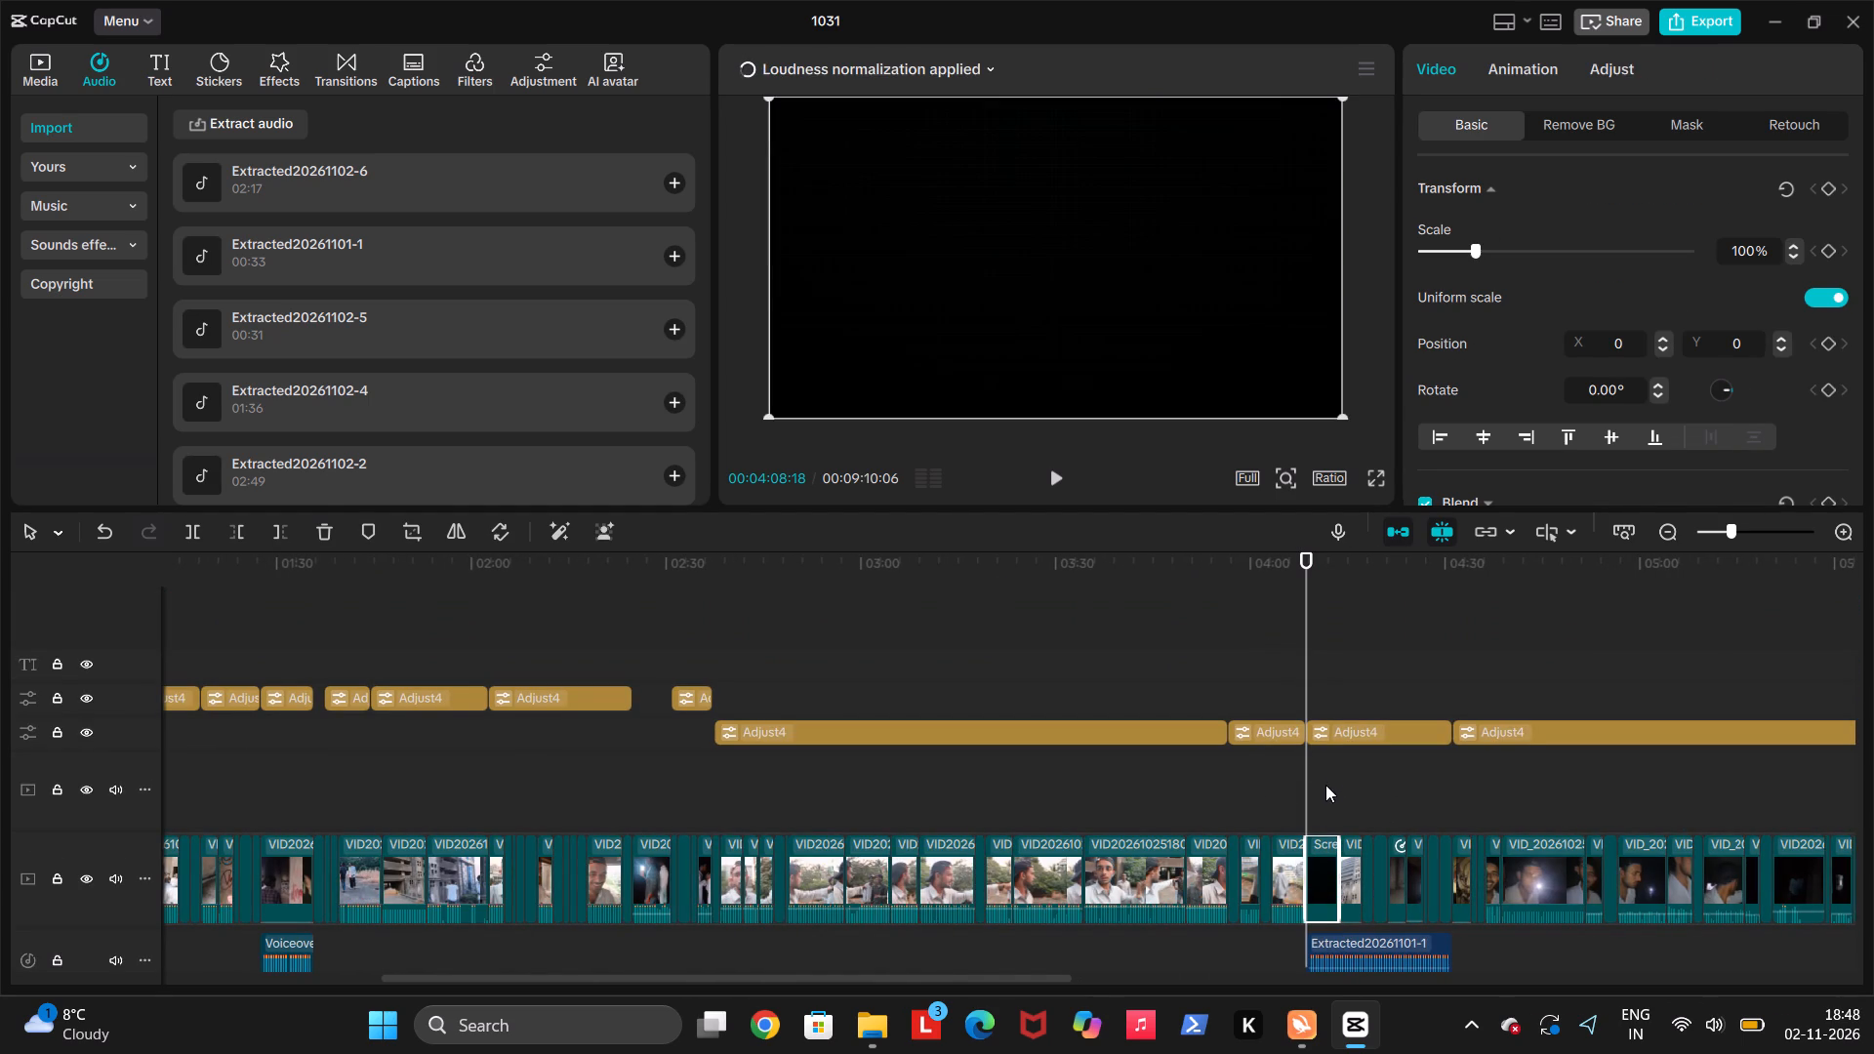
Shorten the inserted black screen clip to about 2.6 seconds by trimming its end.
scroll(1449, 740, left, 1)
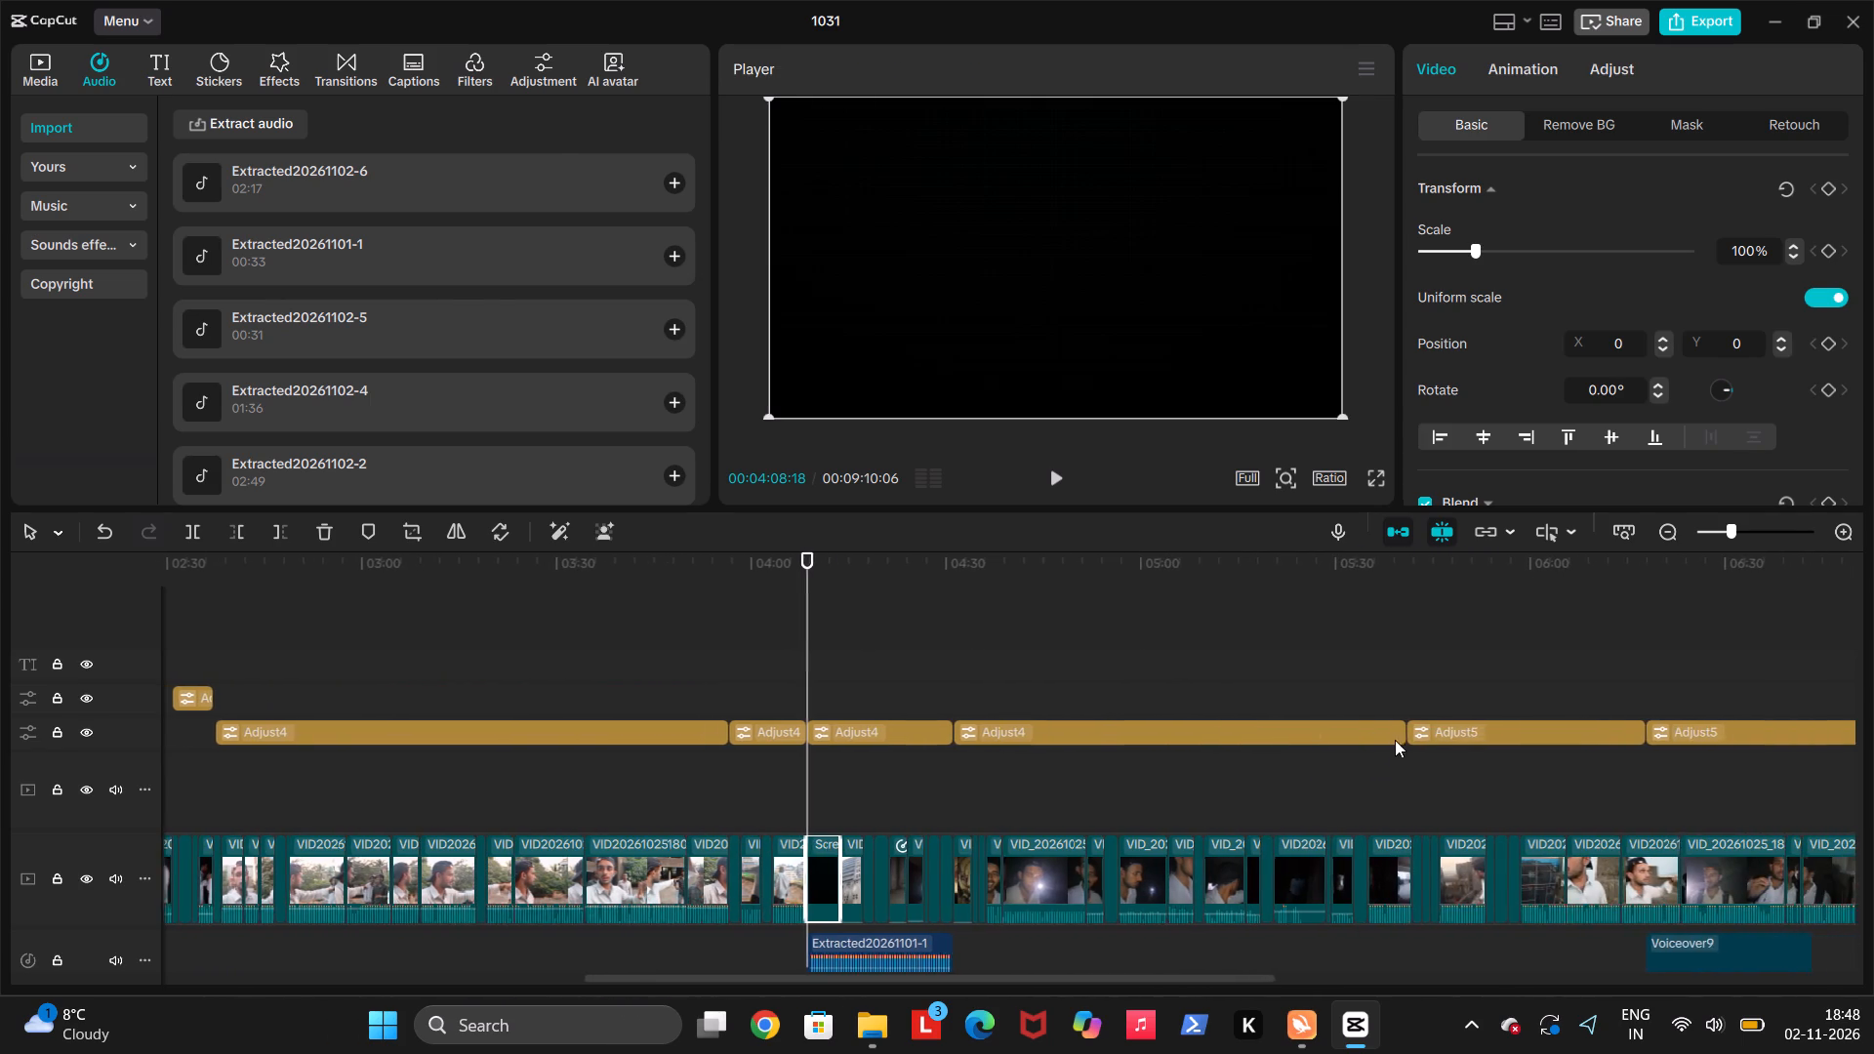
scroll(1395, 740, left, 1)
scroll(913, 729, left, 1)
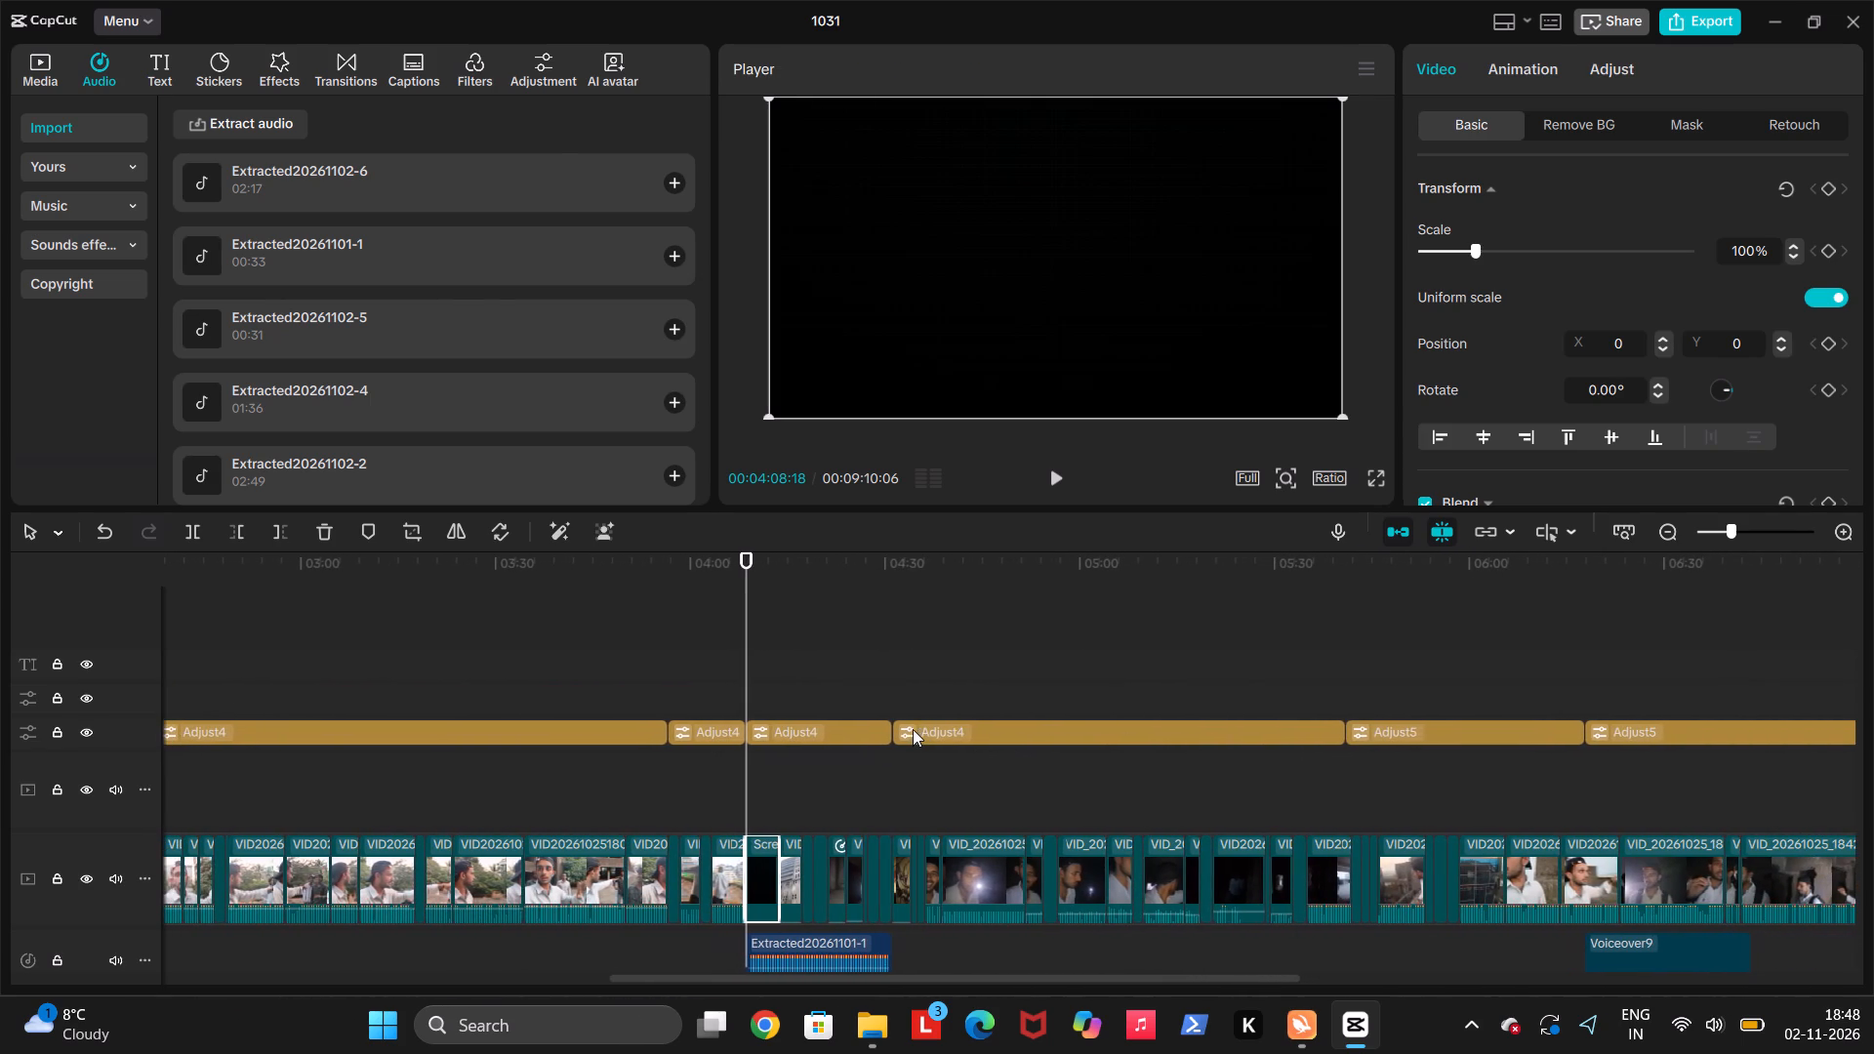
drag(779, 858, 770, 857)
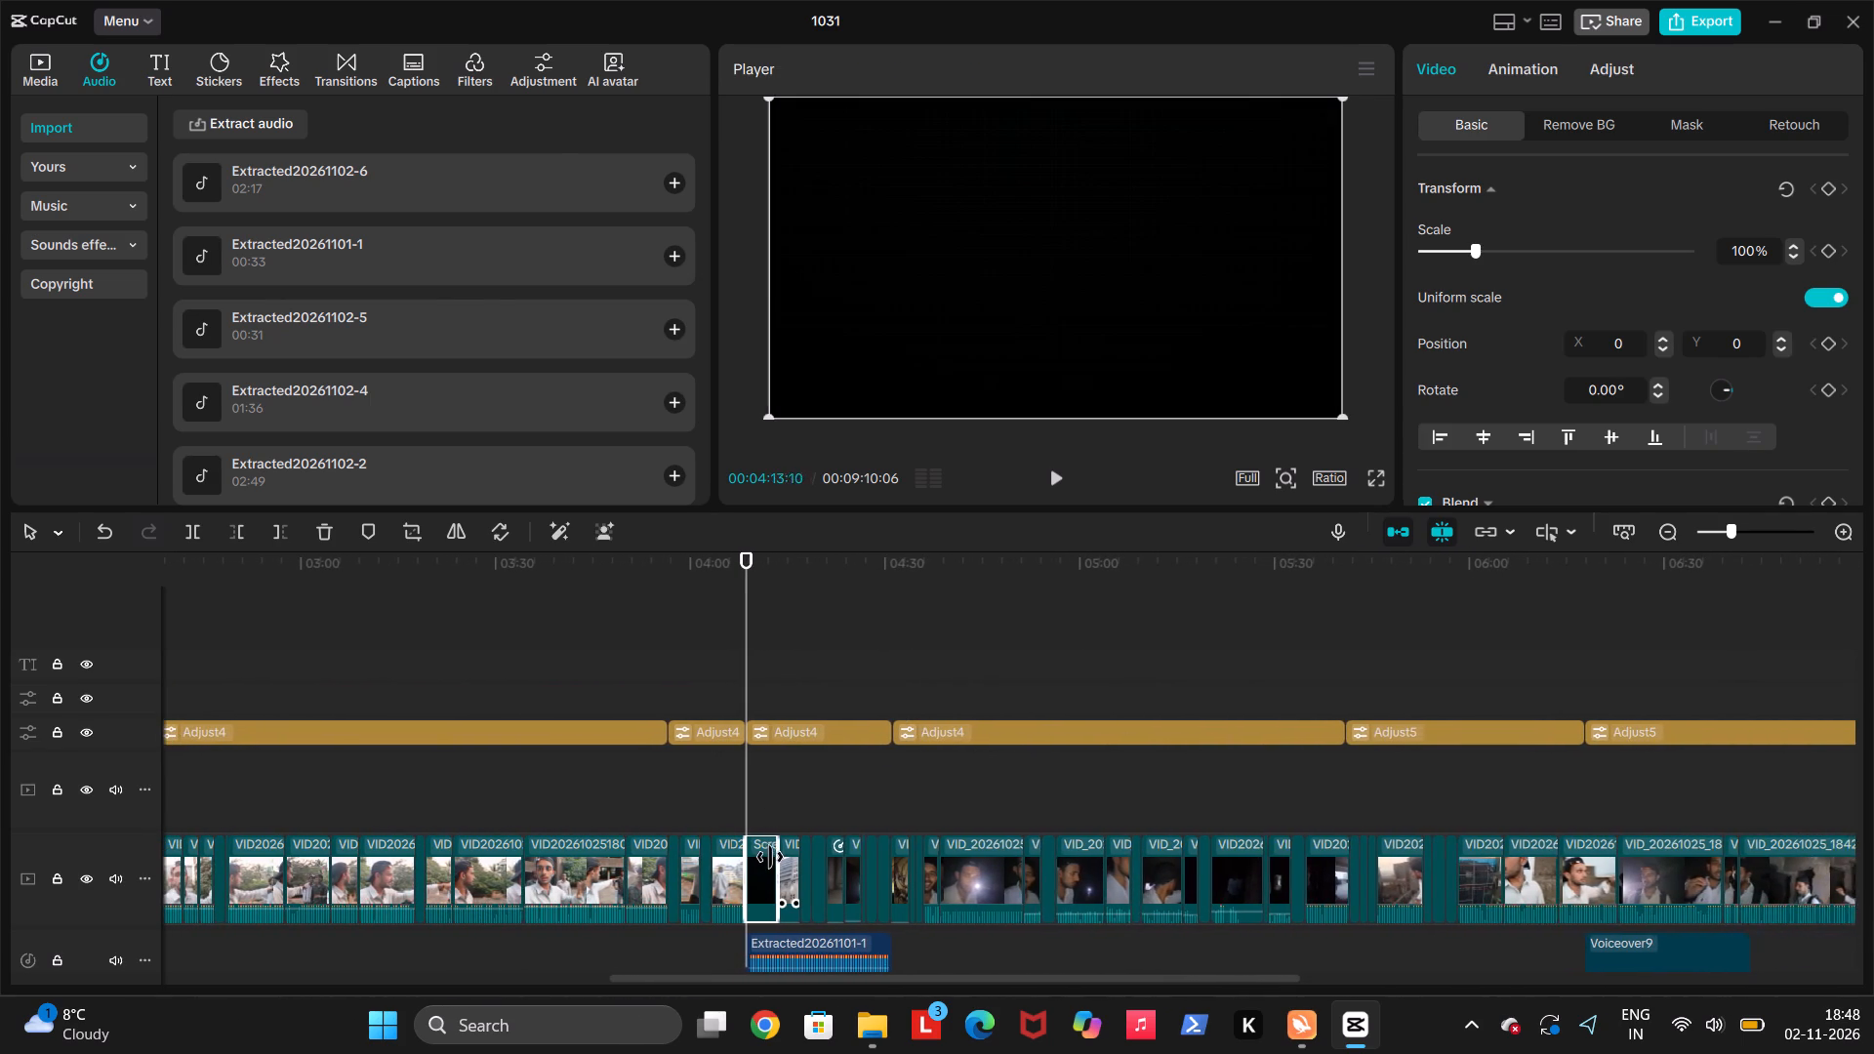
drag(770, 857, 757, 856)
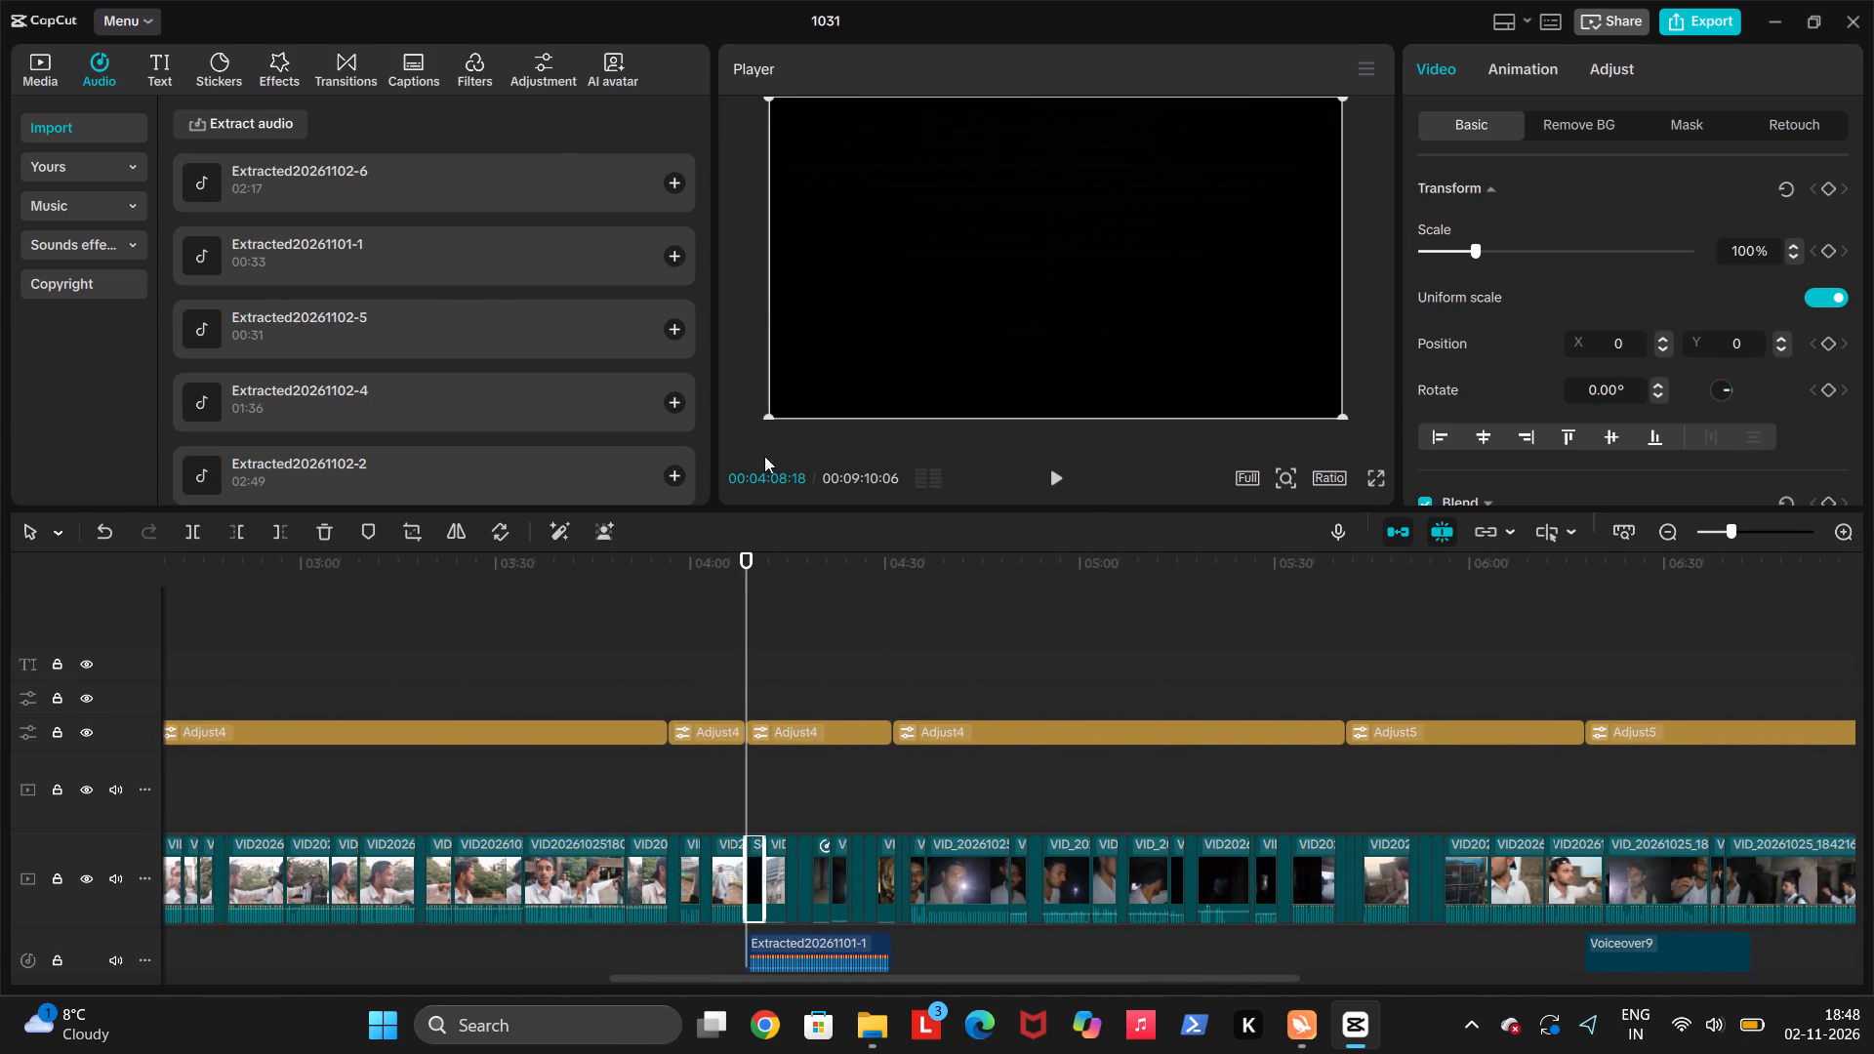
Add a default text title over the black screen clip at 00:04:08:18 and make it read DANGER ZONE.
click(170, 62)
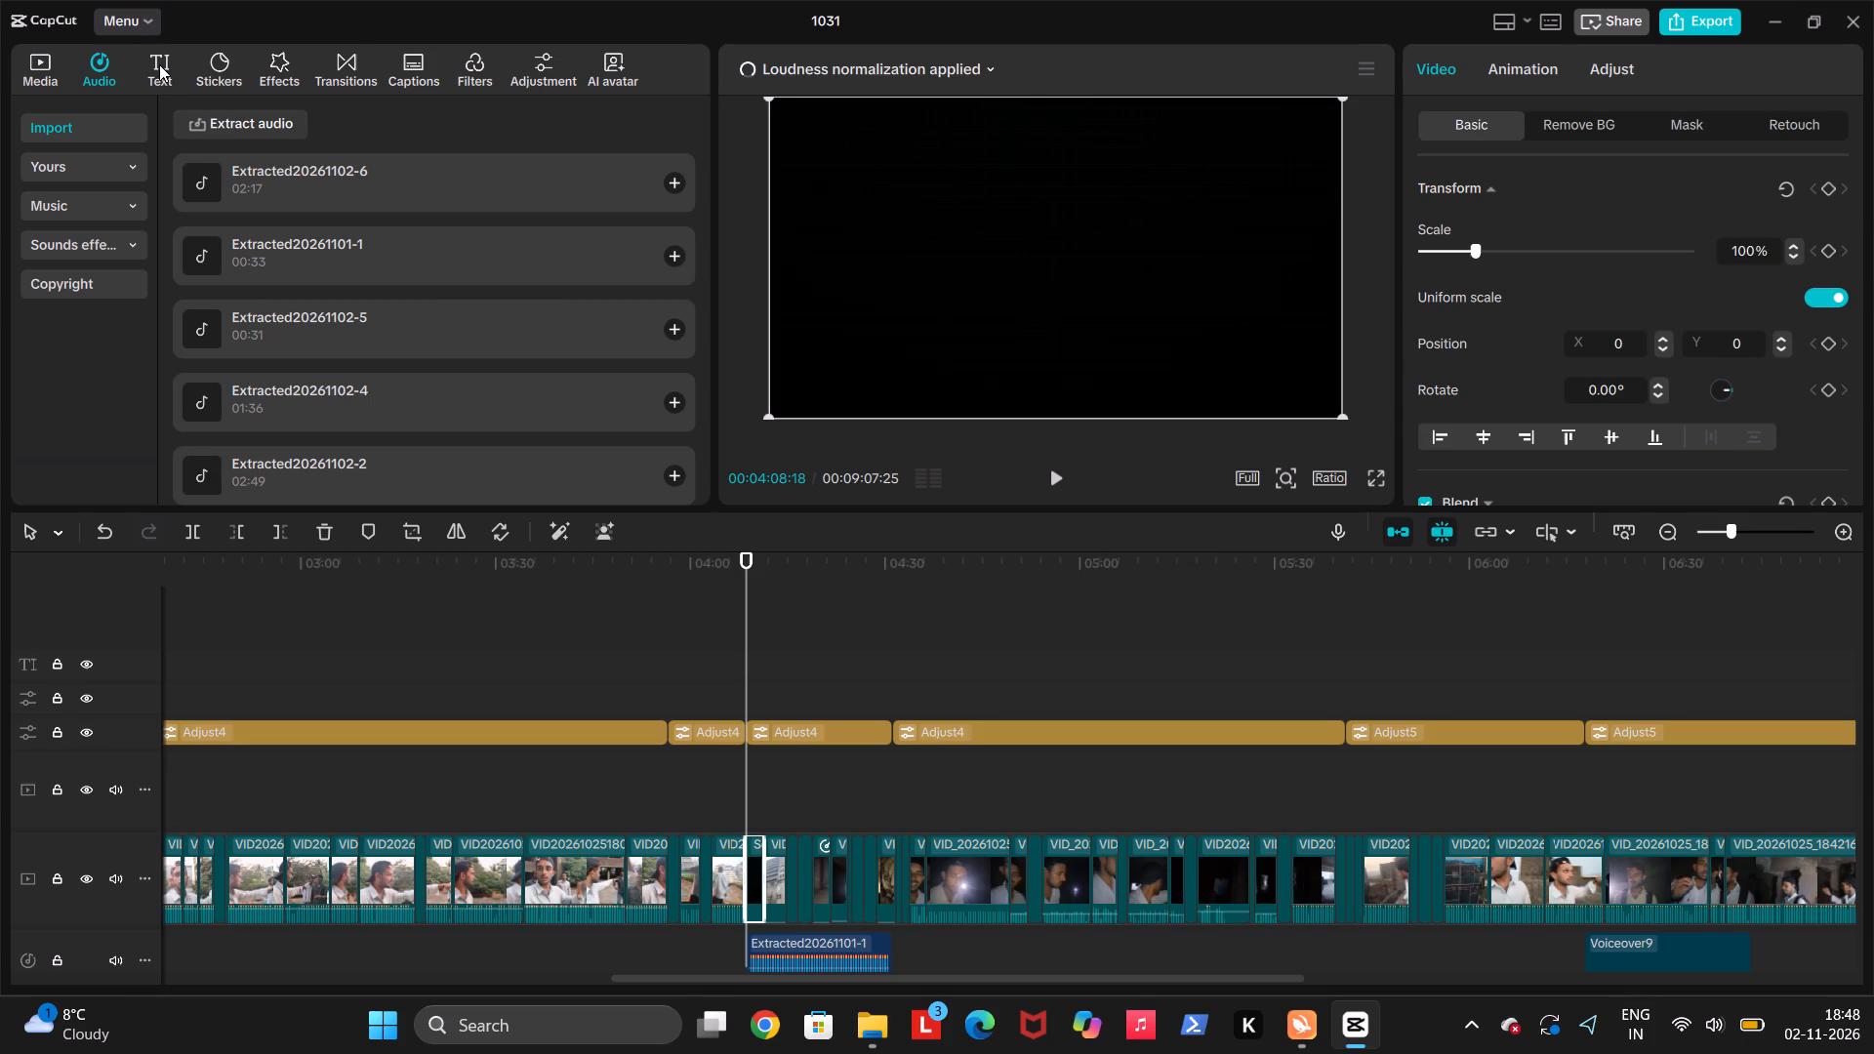
click(159, 64)
click(259, 199)
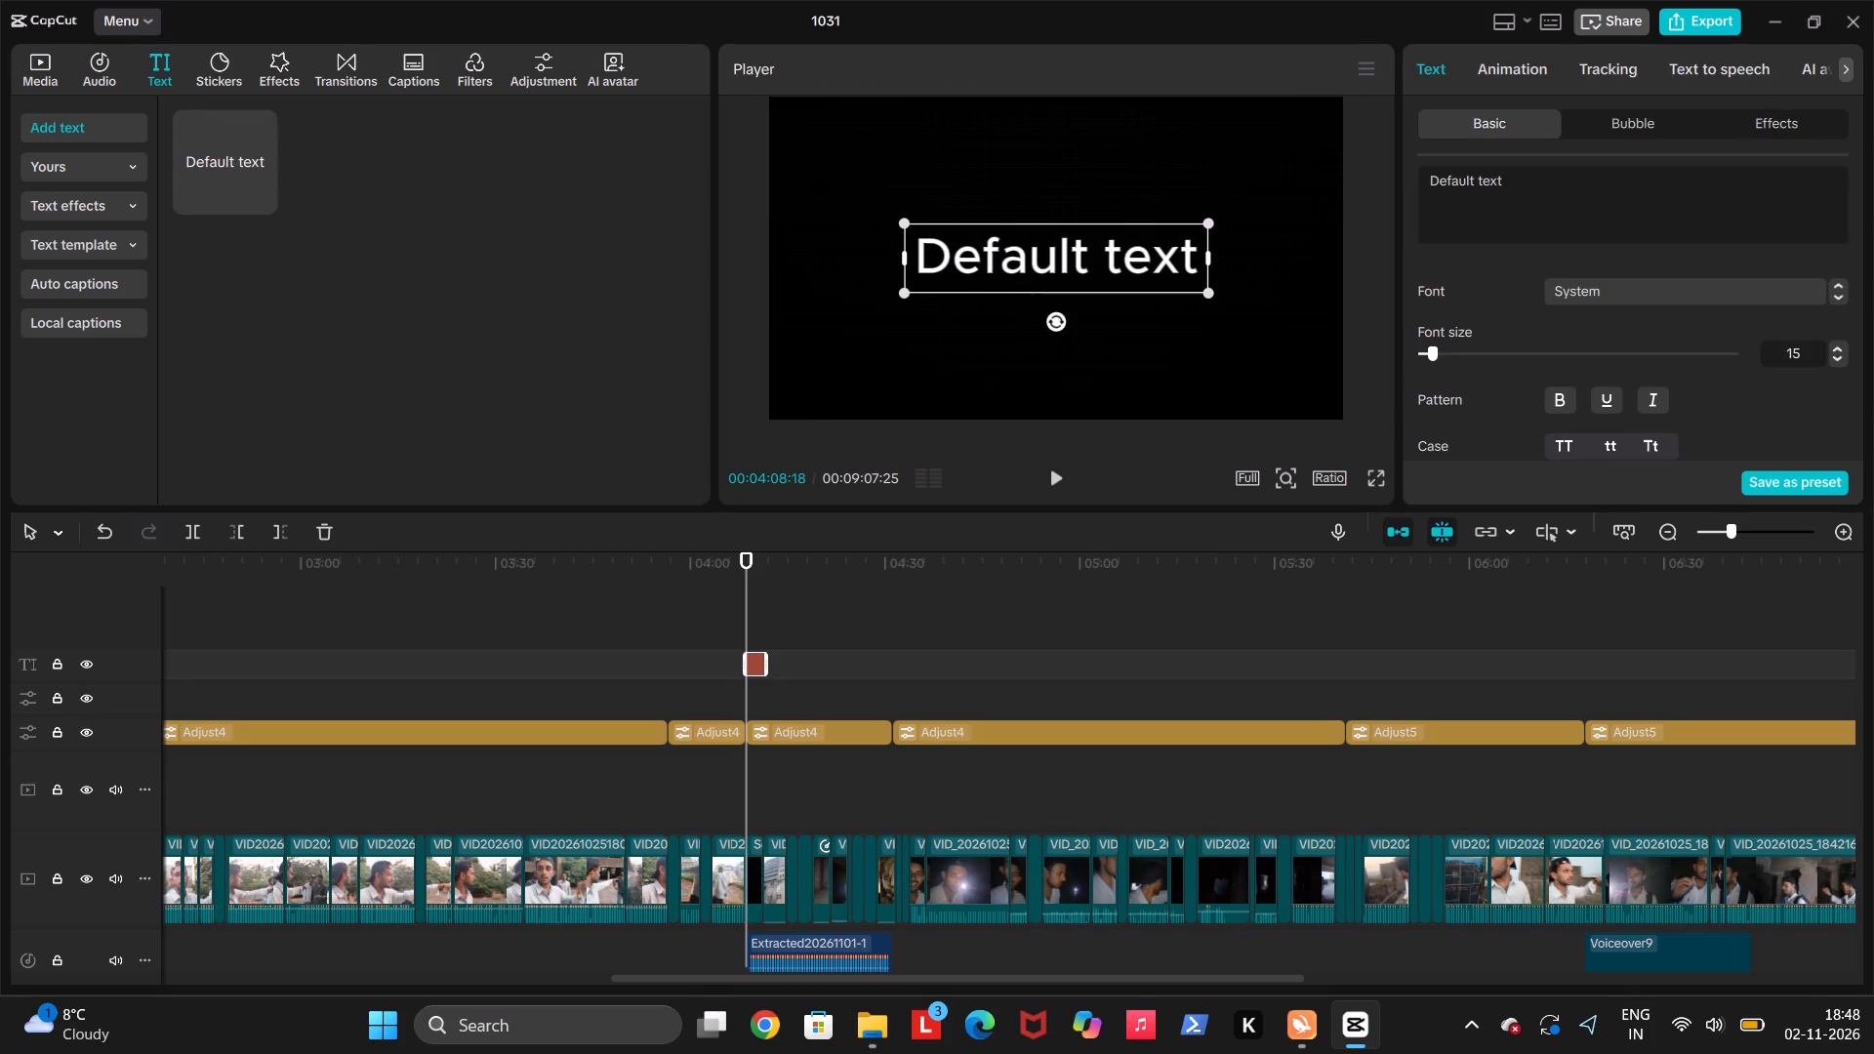
drag(1531, 182, 1424, 173)
key(BackSpace)
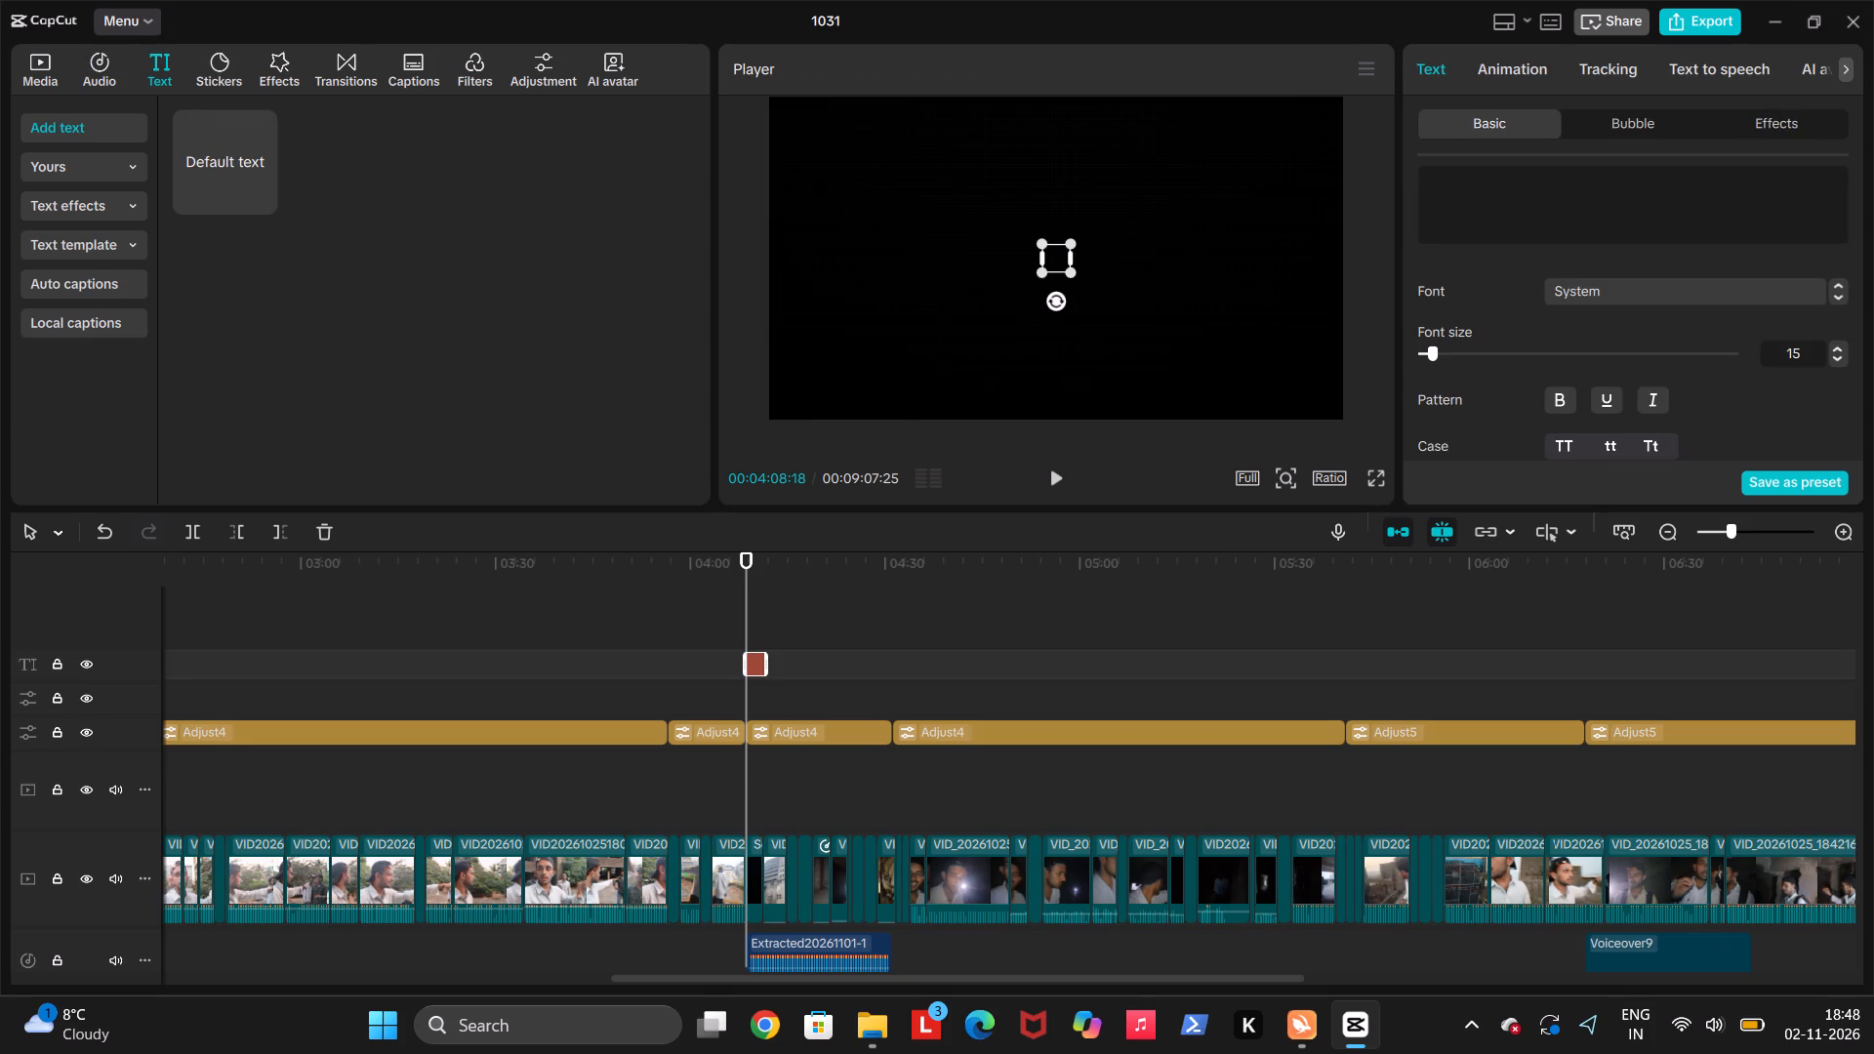
text(Dan)
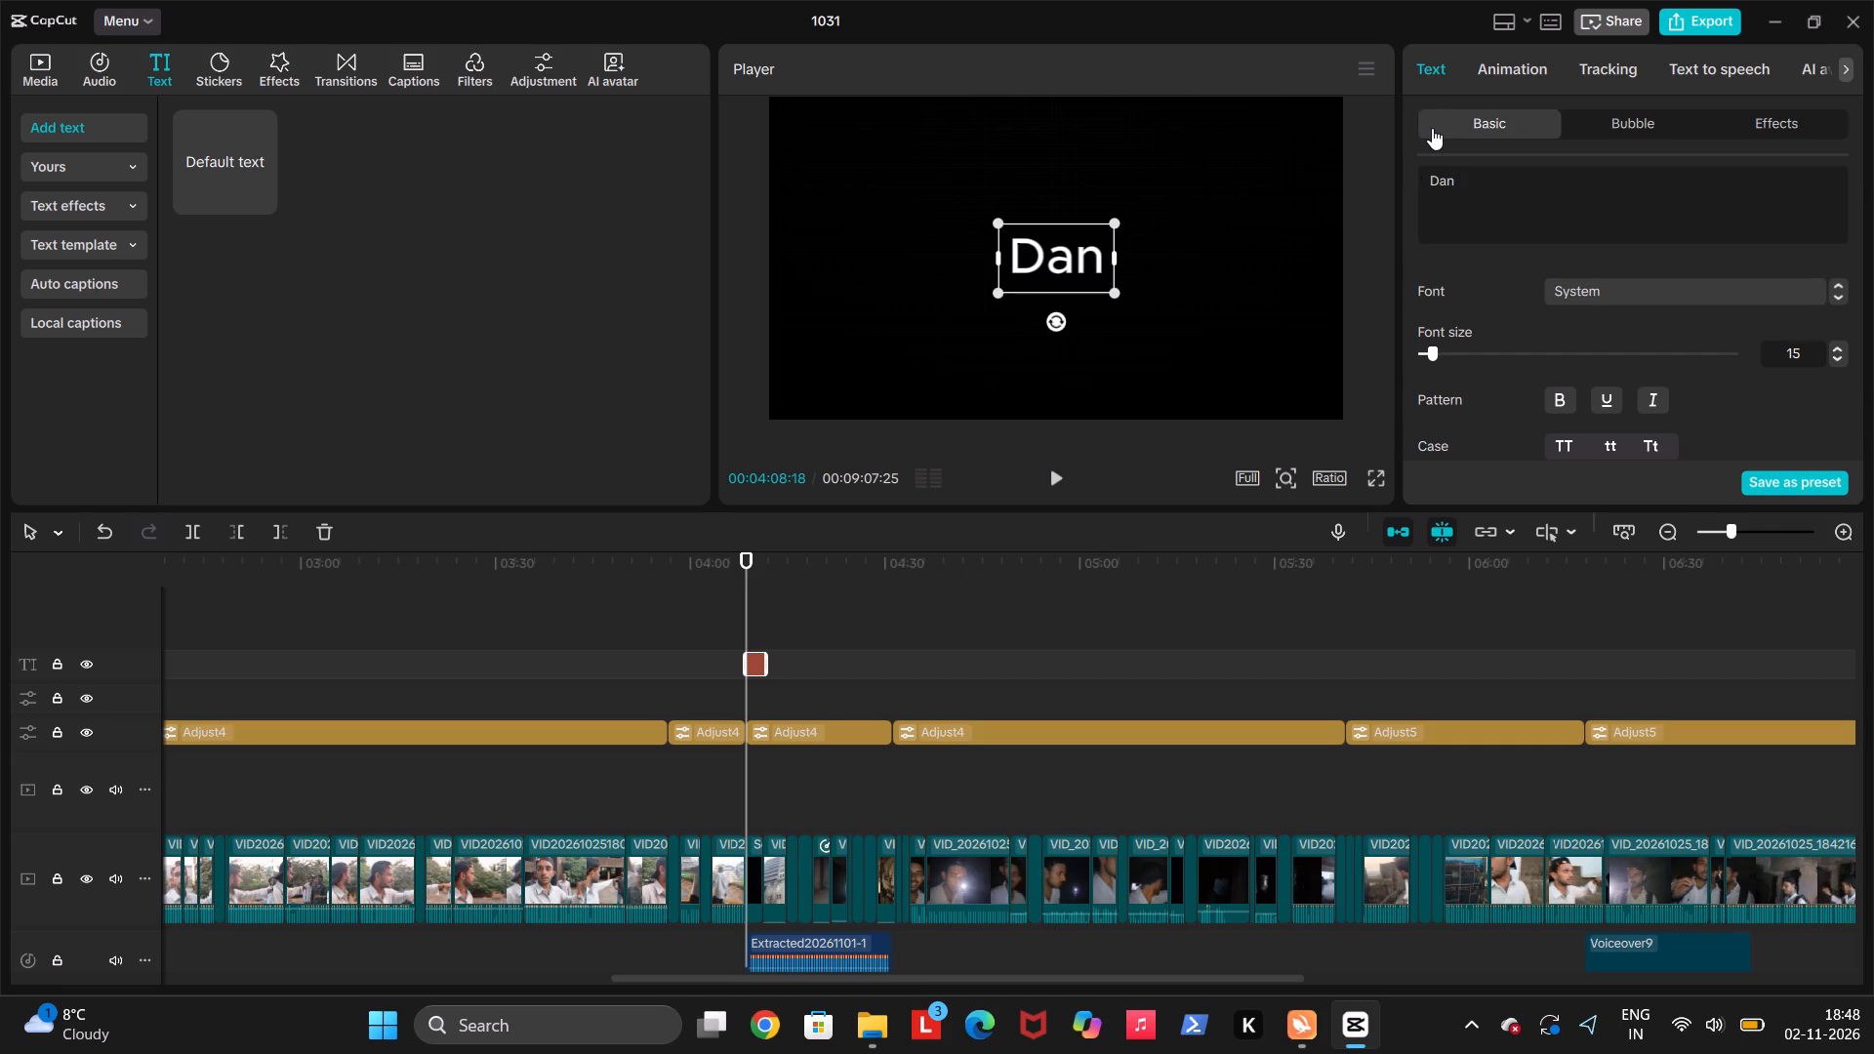
click(1517, 180)
key(BackSpace)
key(BackSpace)
text(AN)
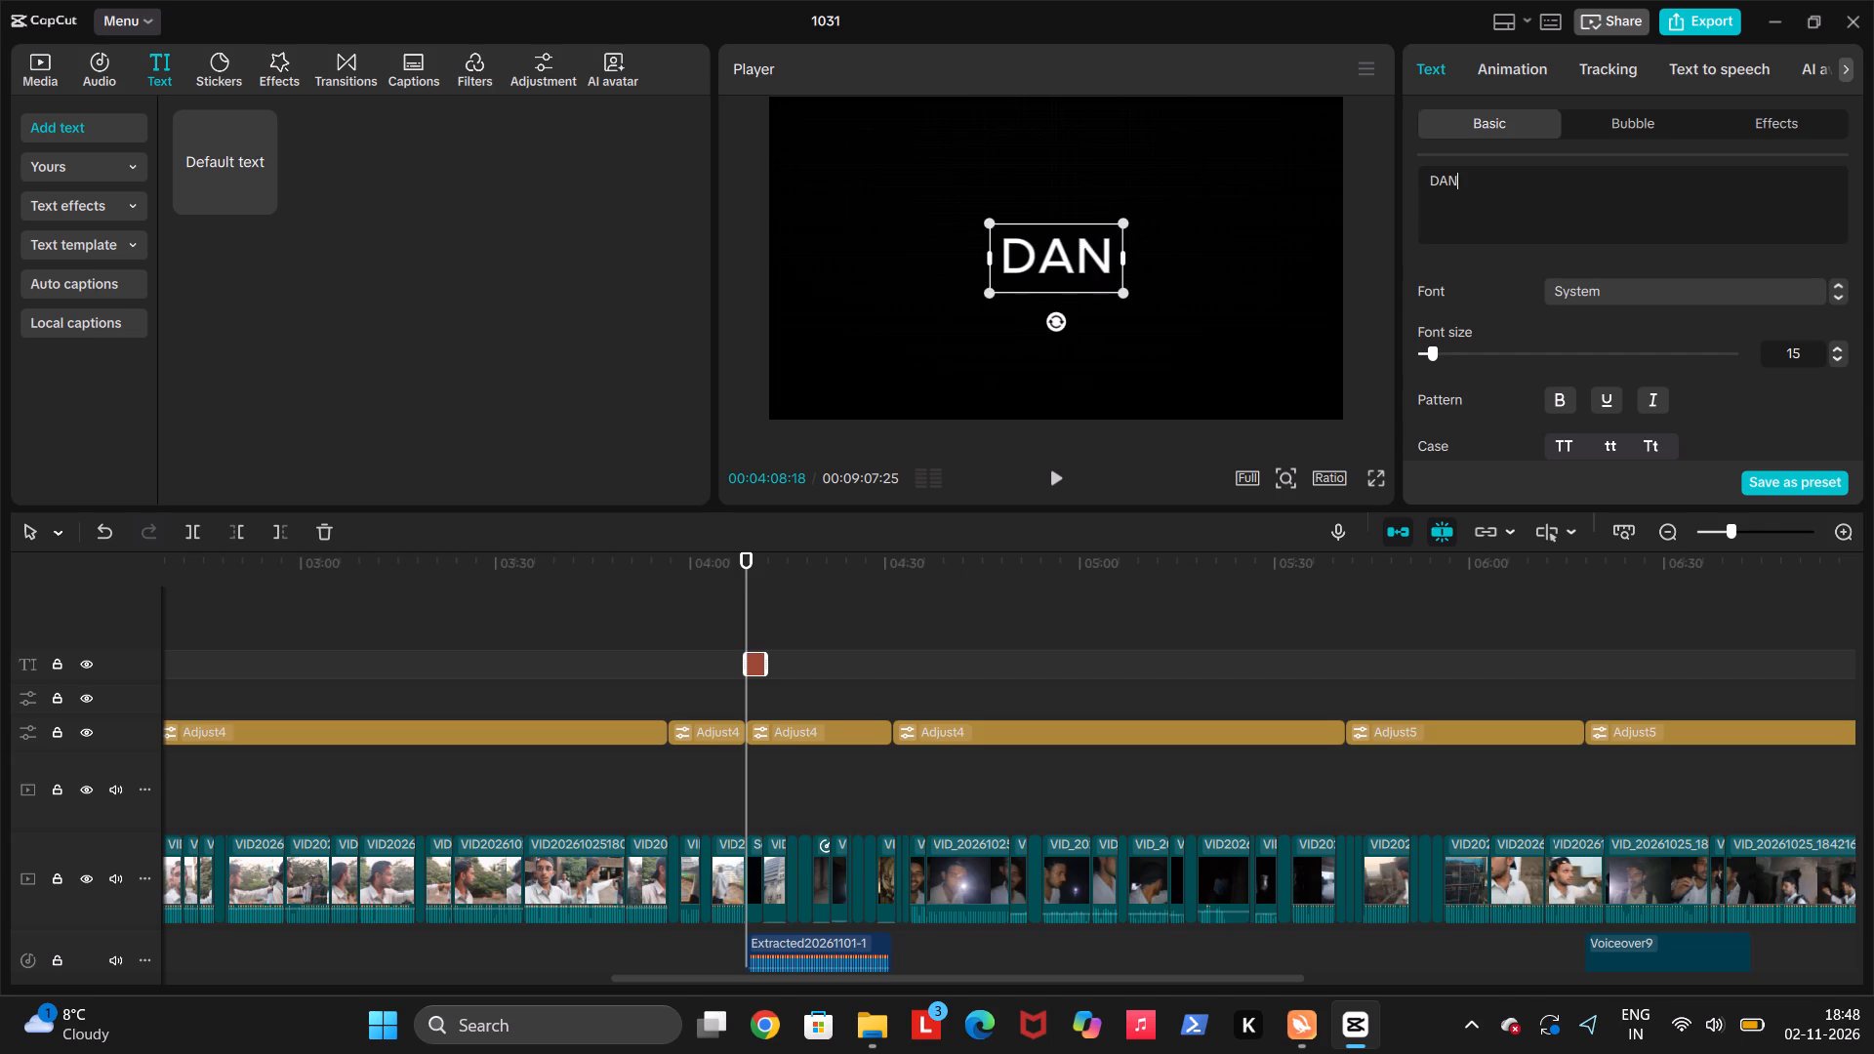
text(GER)
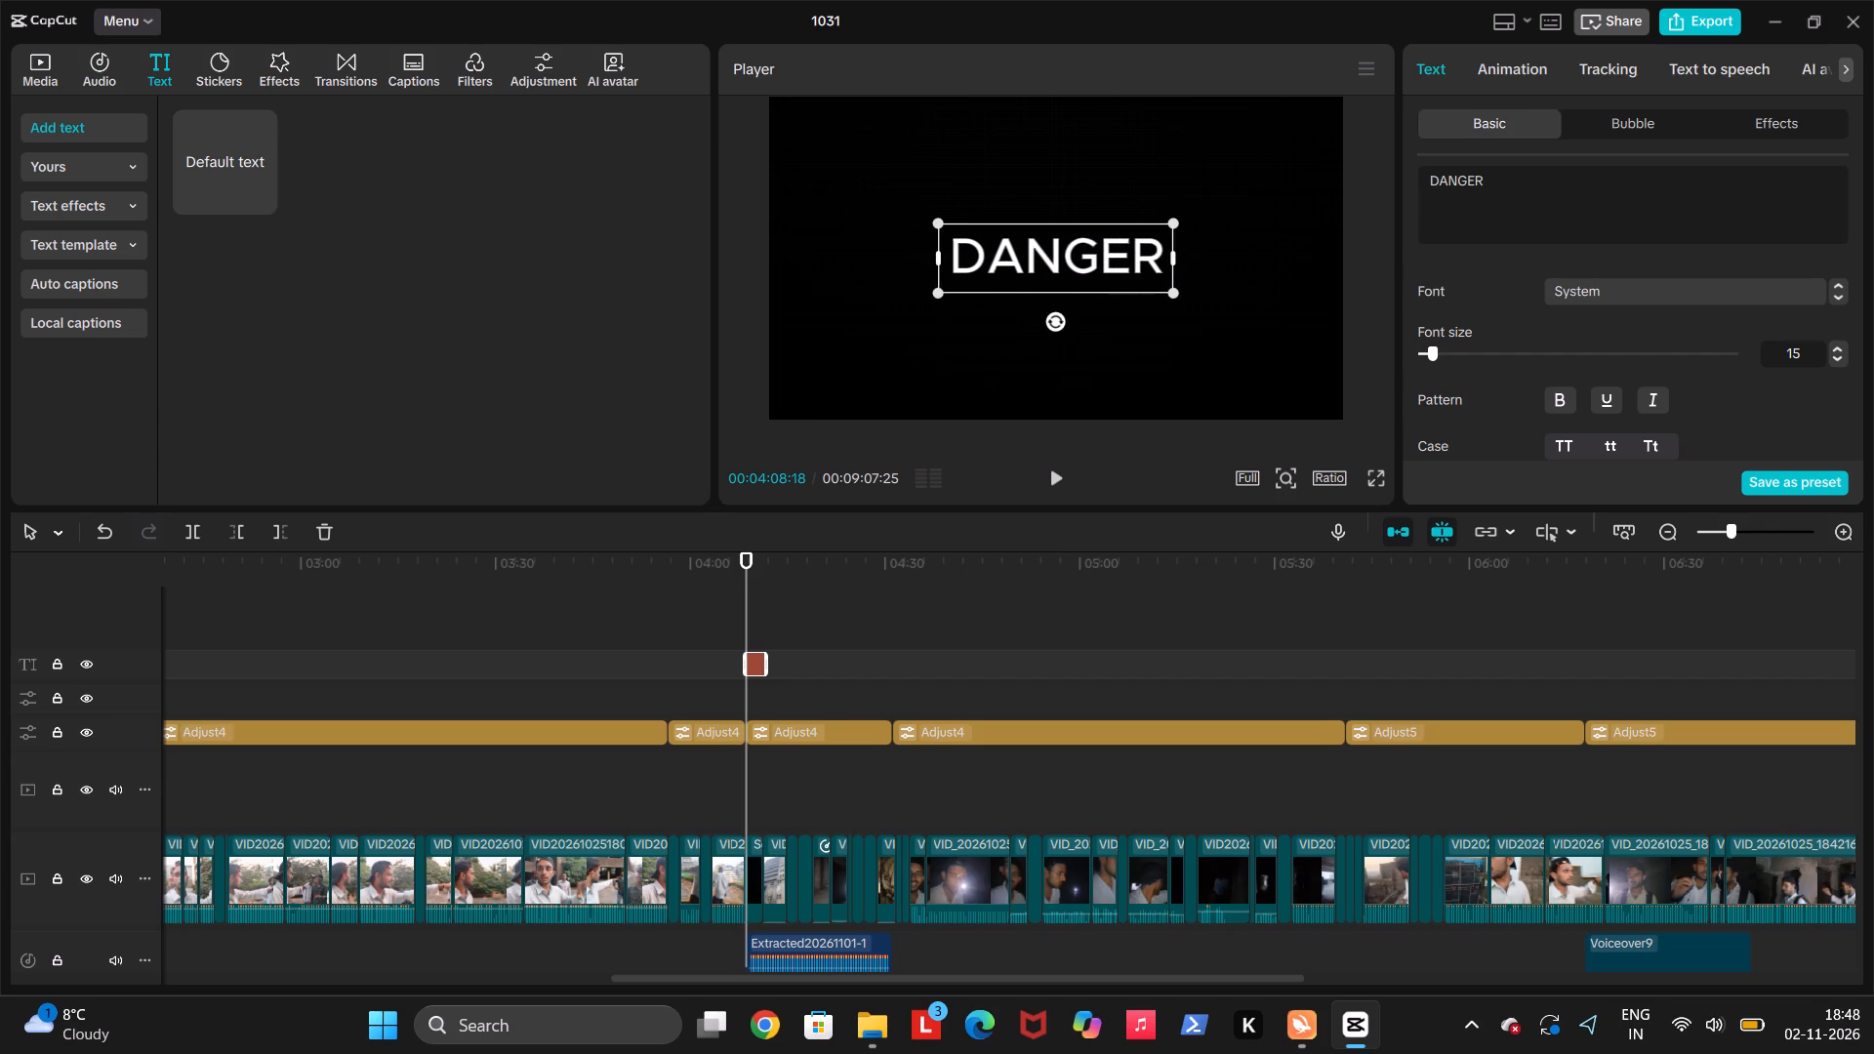
key(shift+space)
key(z)
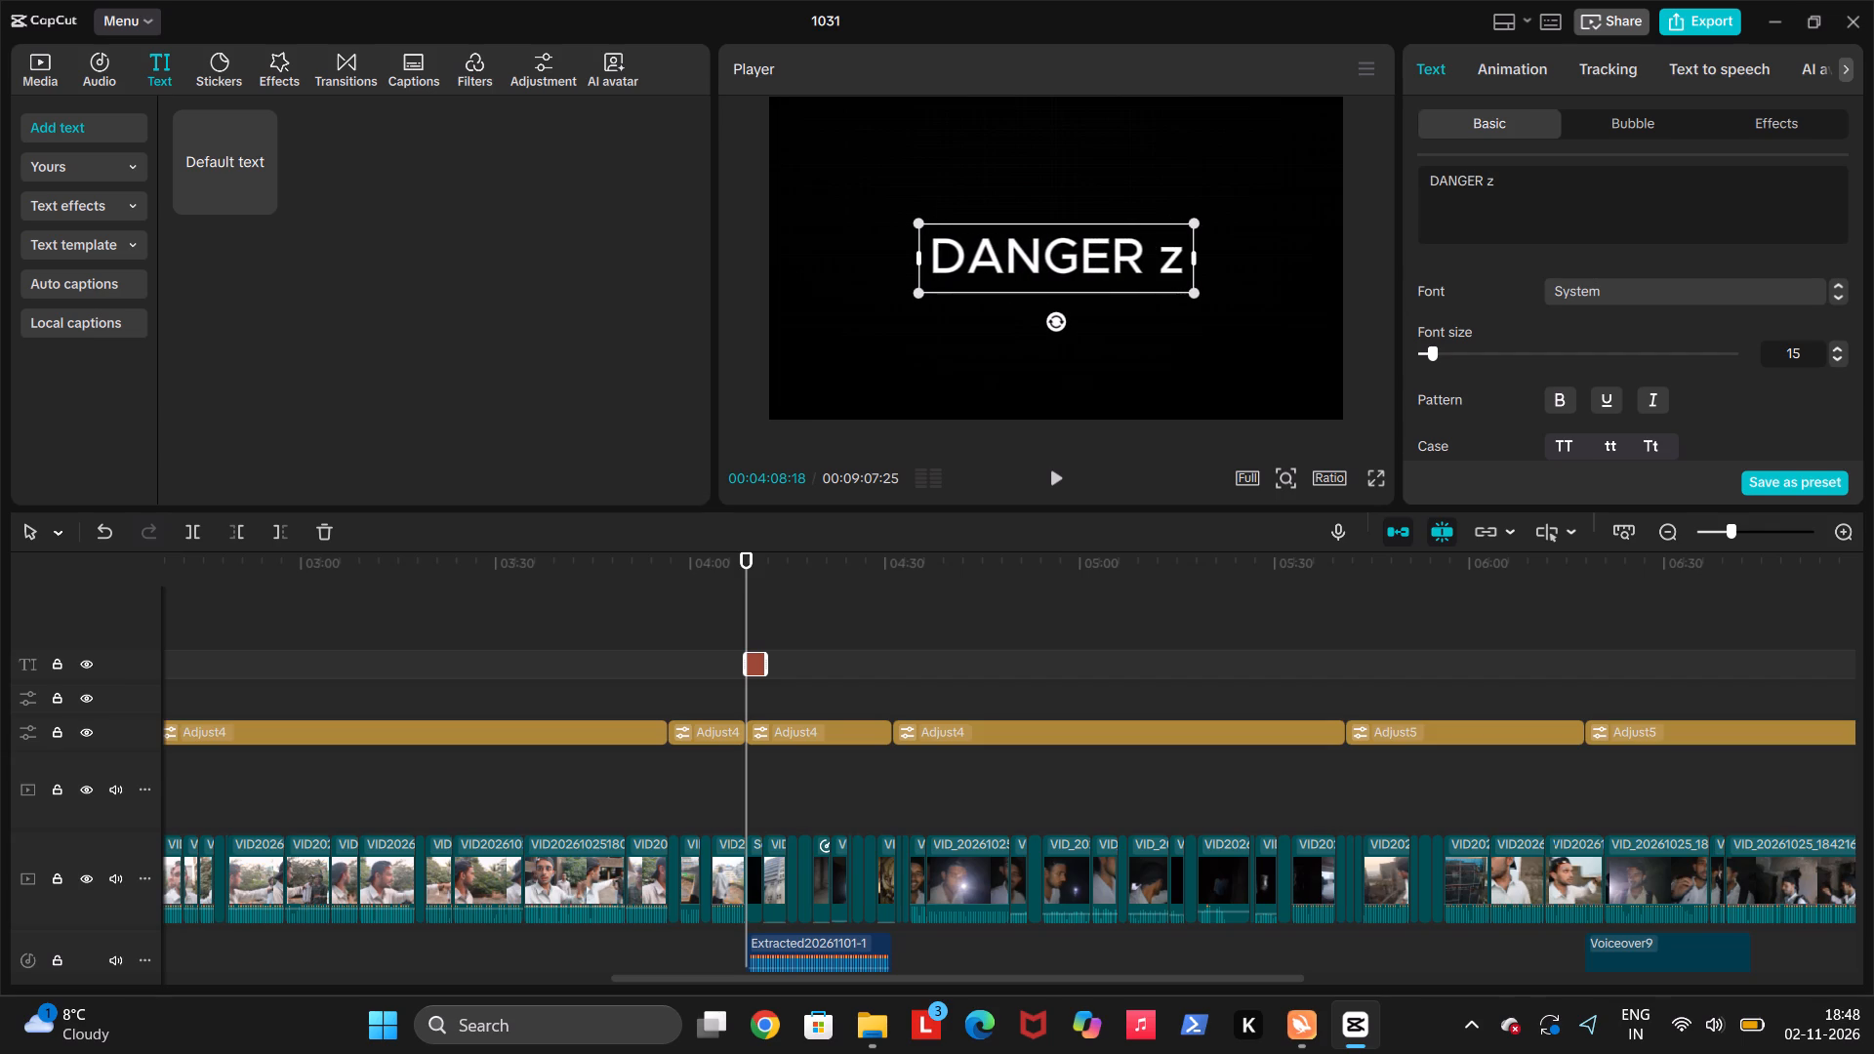
key(shift+BackSpace)
key(shift+z)
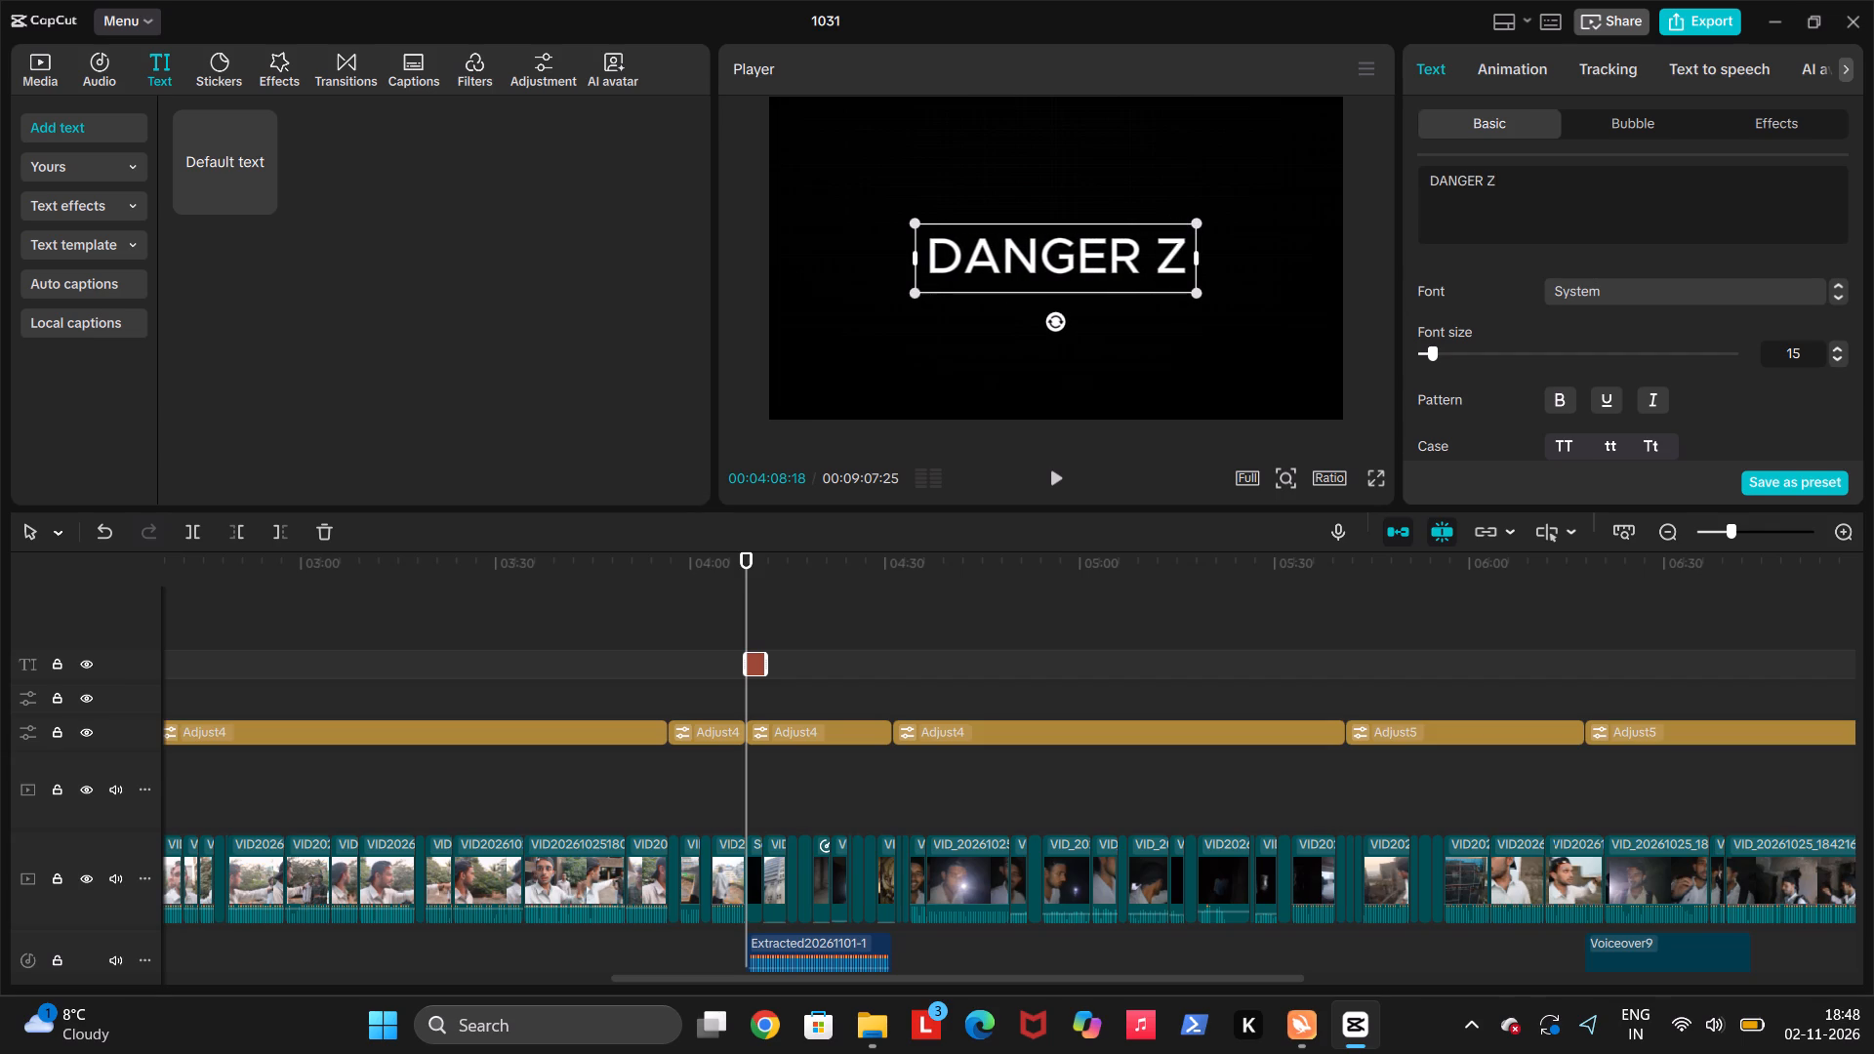
text(ONE)
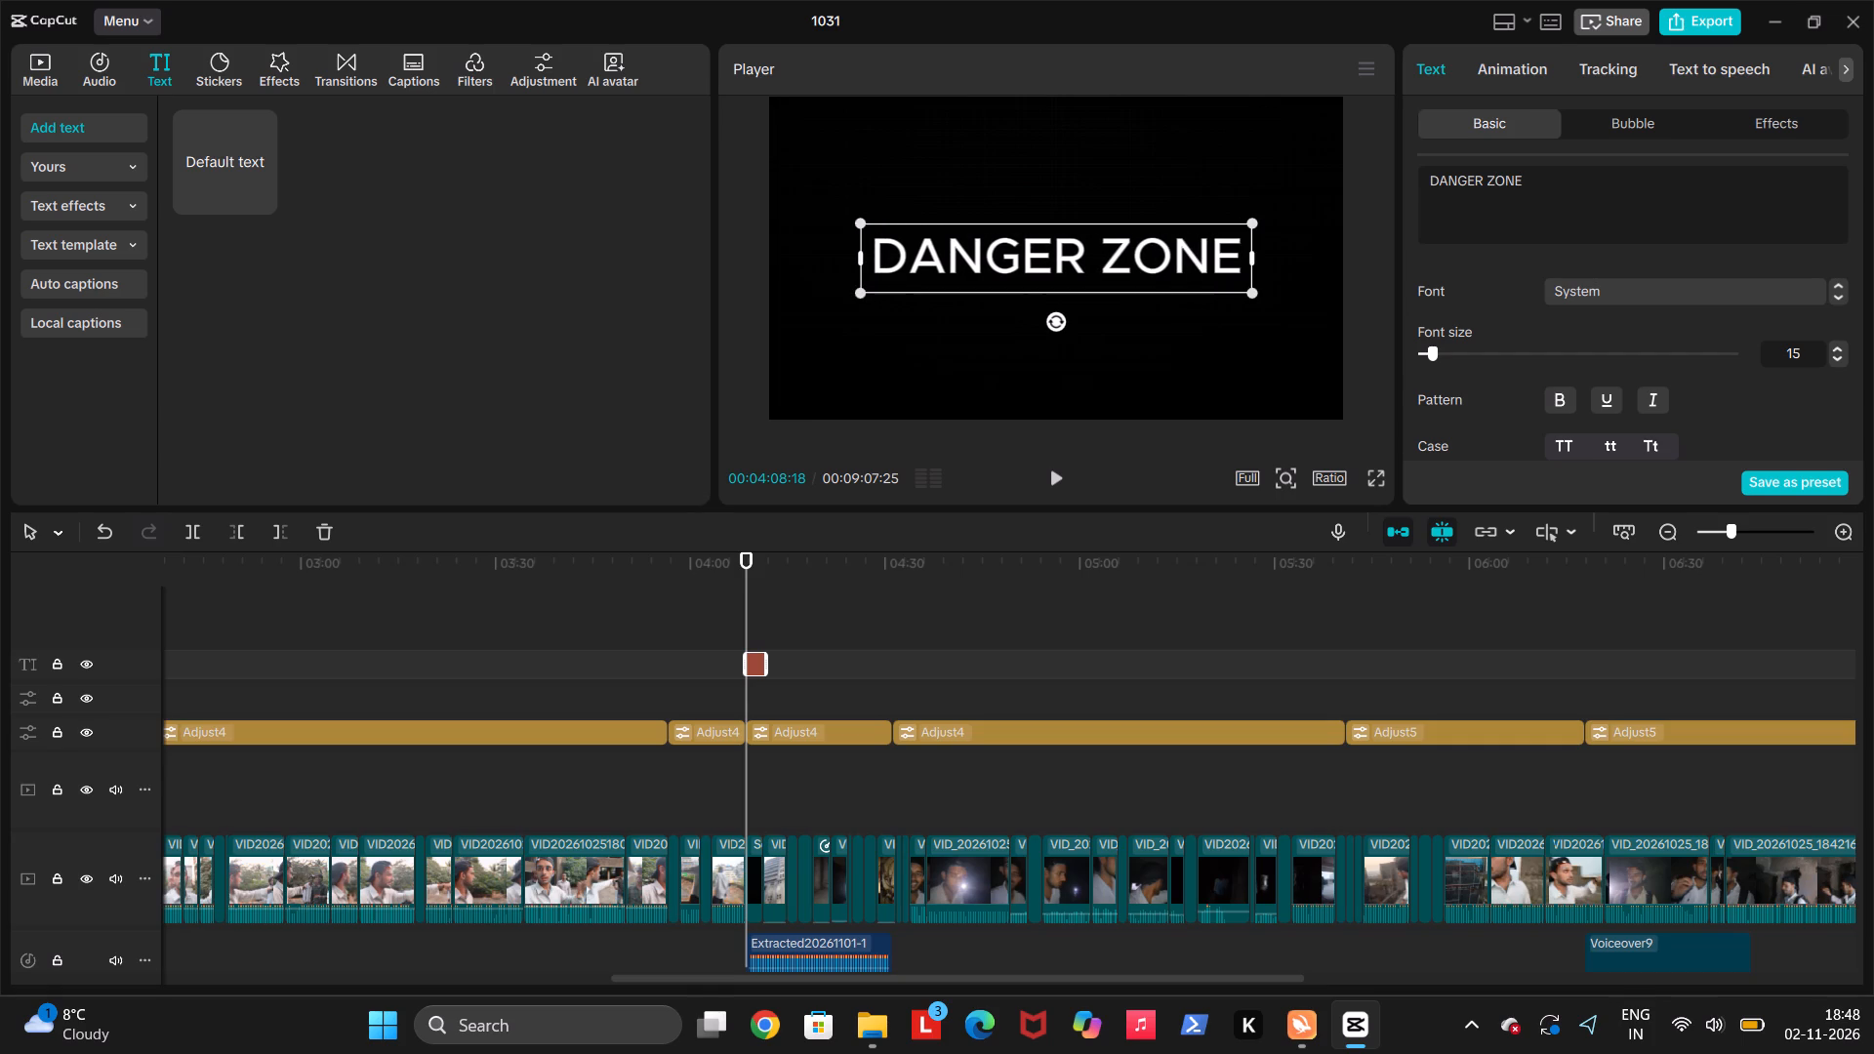
Make the DANGER ZONE title bold and colour it red, FF0000.
click(1562, 407)
scroll(1562, 407, down, 1)
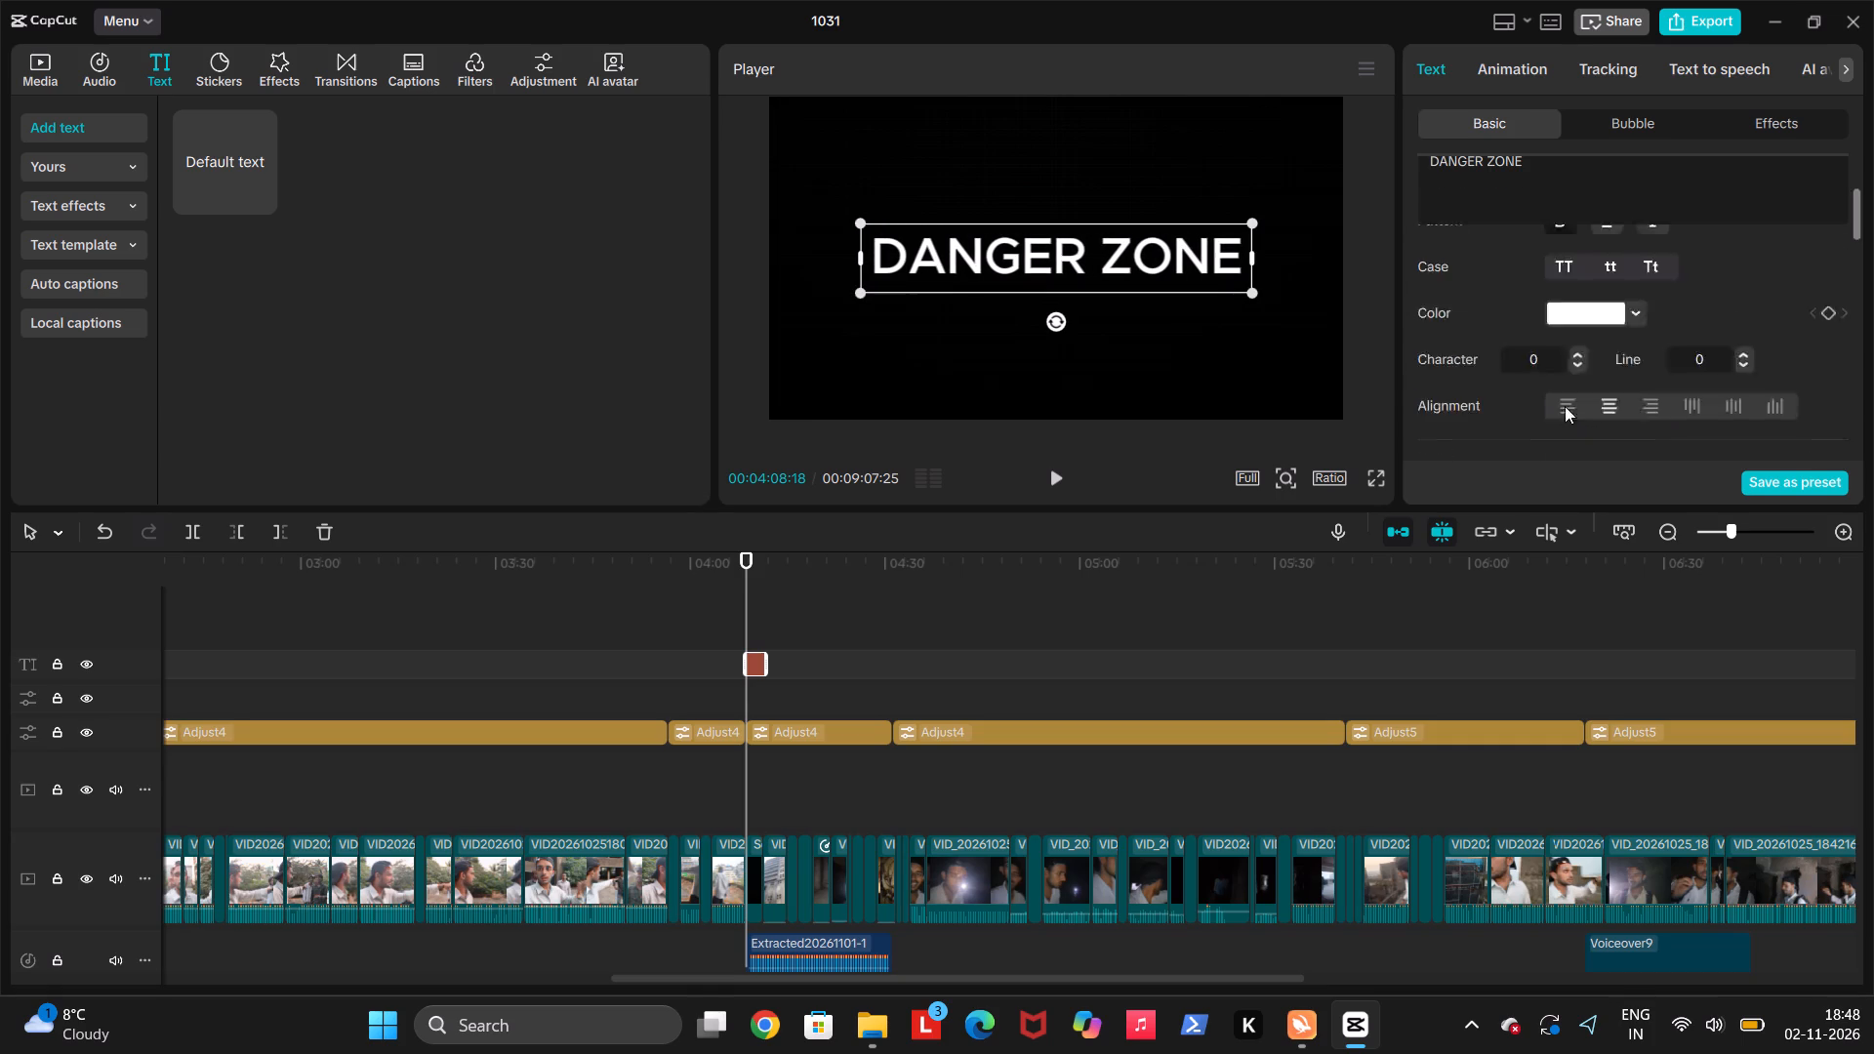
scroll(1565, 406, down, 1)
scroll(1626, 345, up, 1)
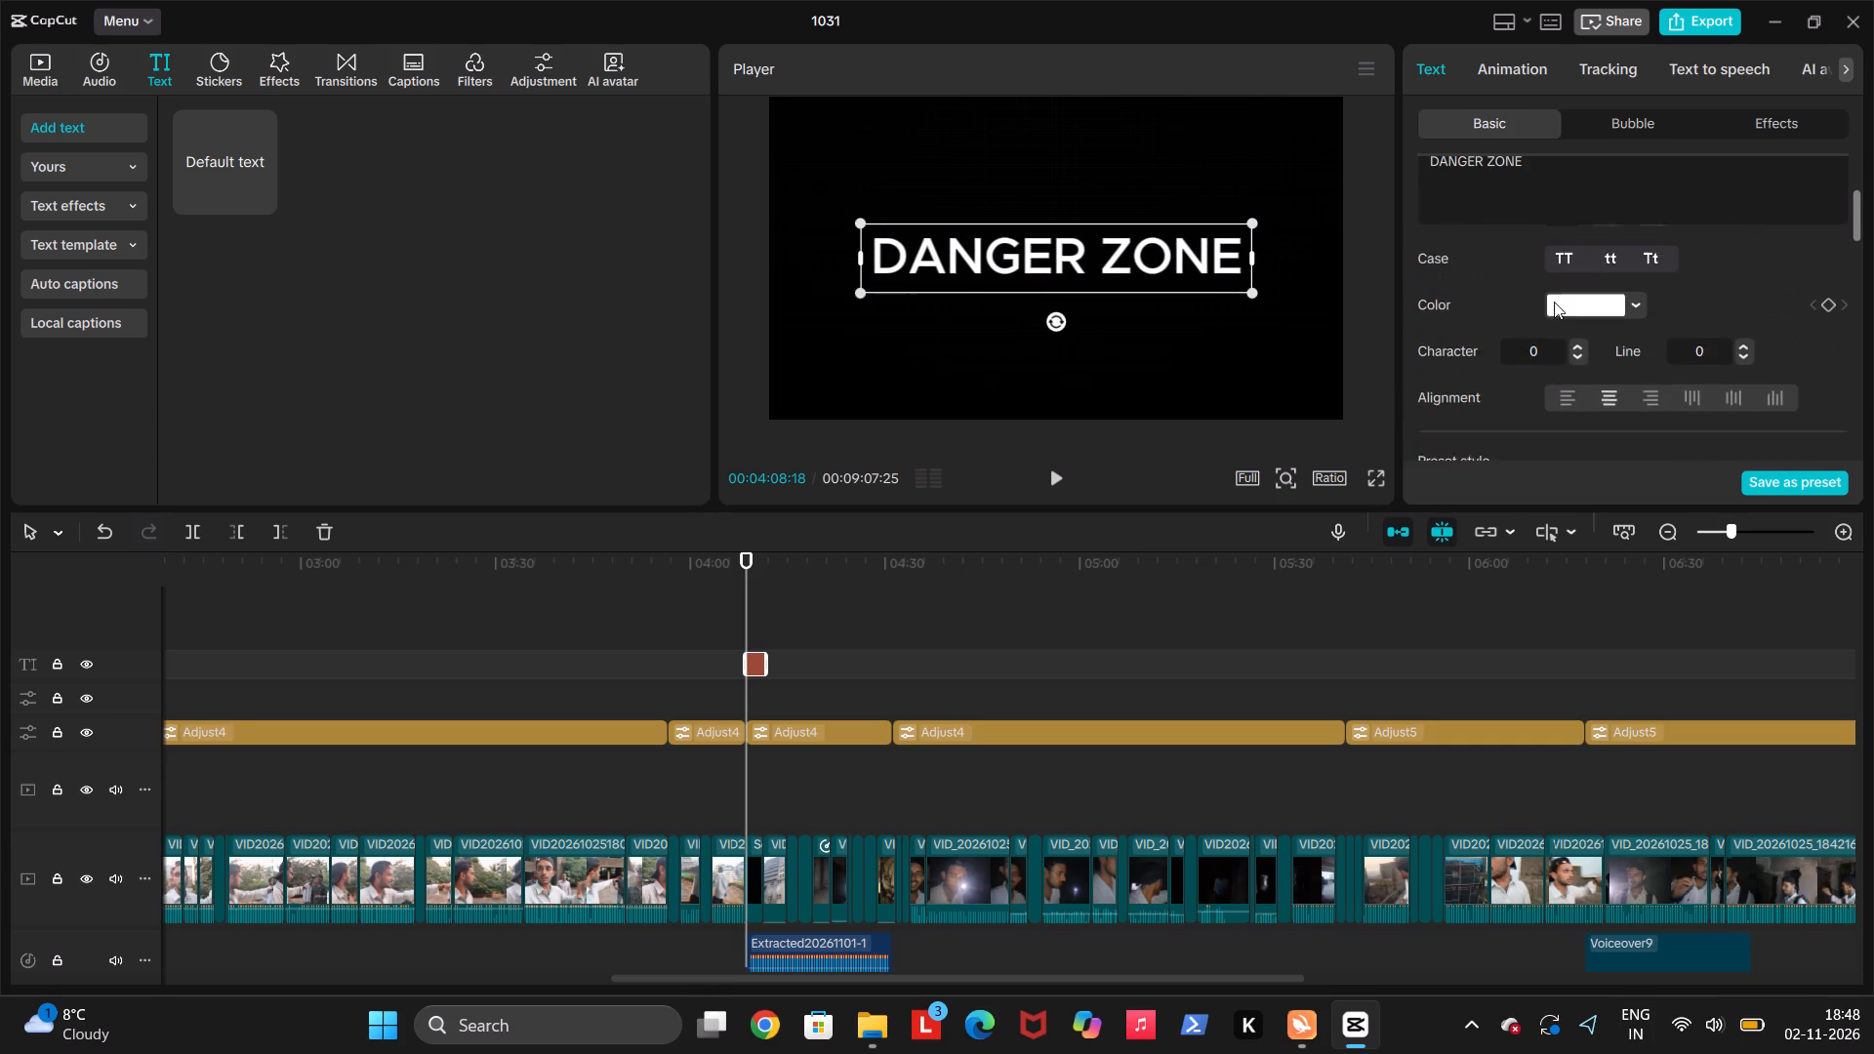
click(1582, 301)
scroll(1582, 301, up, 1)
drag(1663, 368, 1769, 338)
scroll(1745, 362, up, 1)
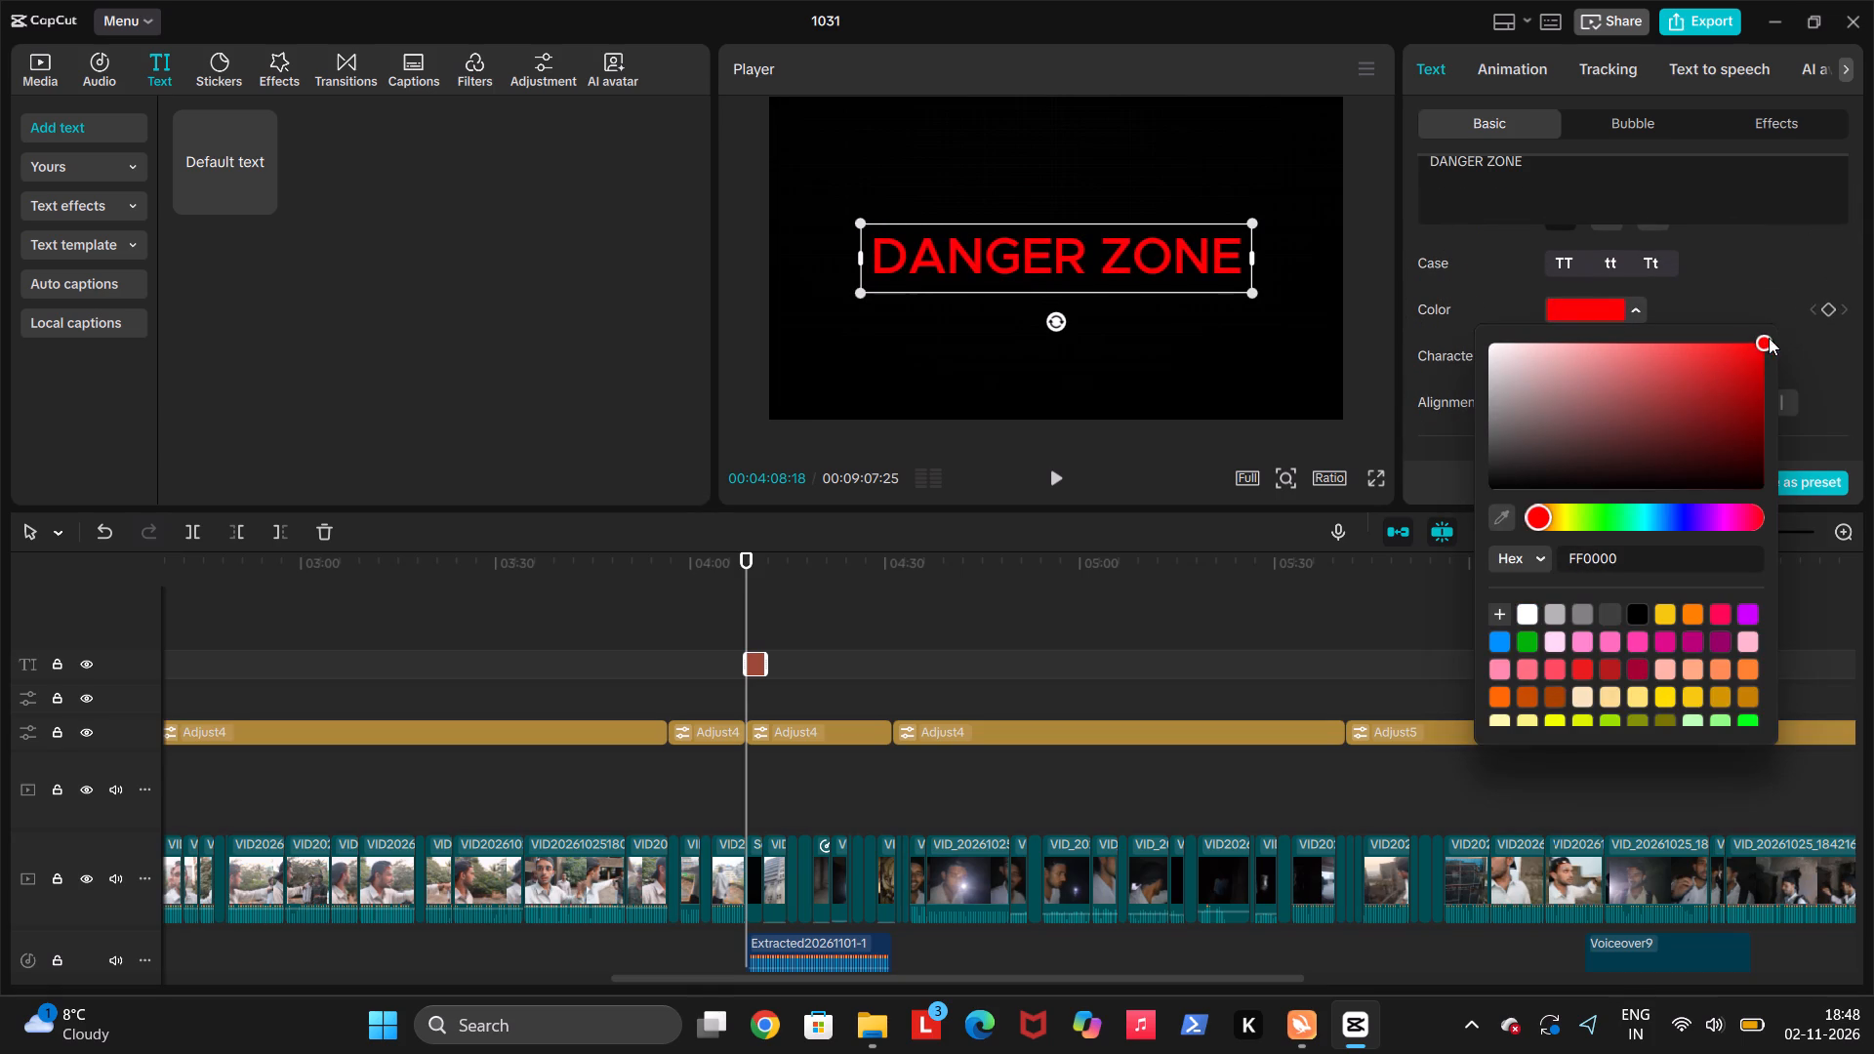
scroll(1345, 290, up, 2)
Scale the DANGER ZONE title down to about half its size, keeping it centred in the frame.
drag(1250, 294, 1059, 264)
scroll(1250, 294, up, 2)
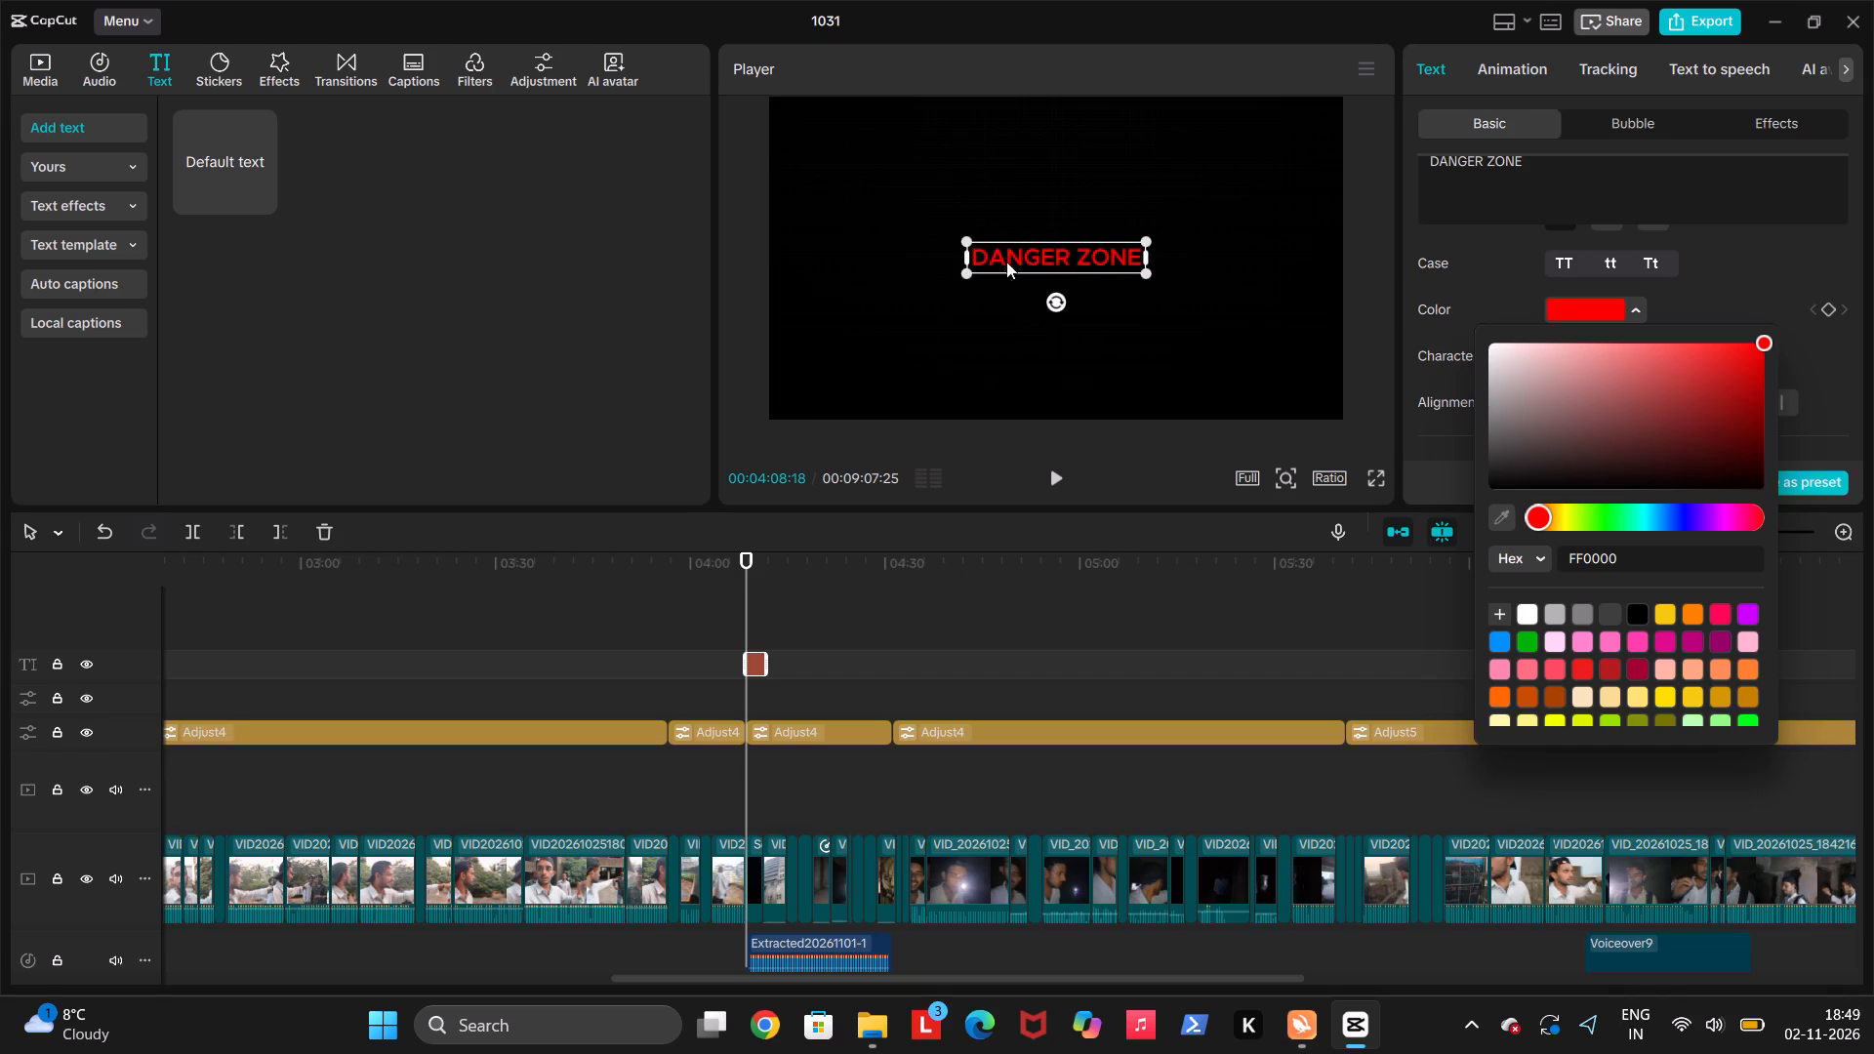
click(1046, 263)
click(1044, 252)
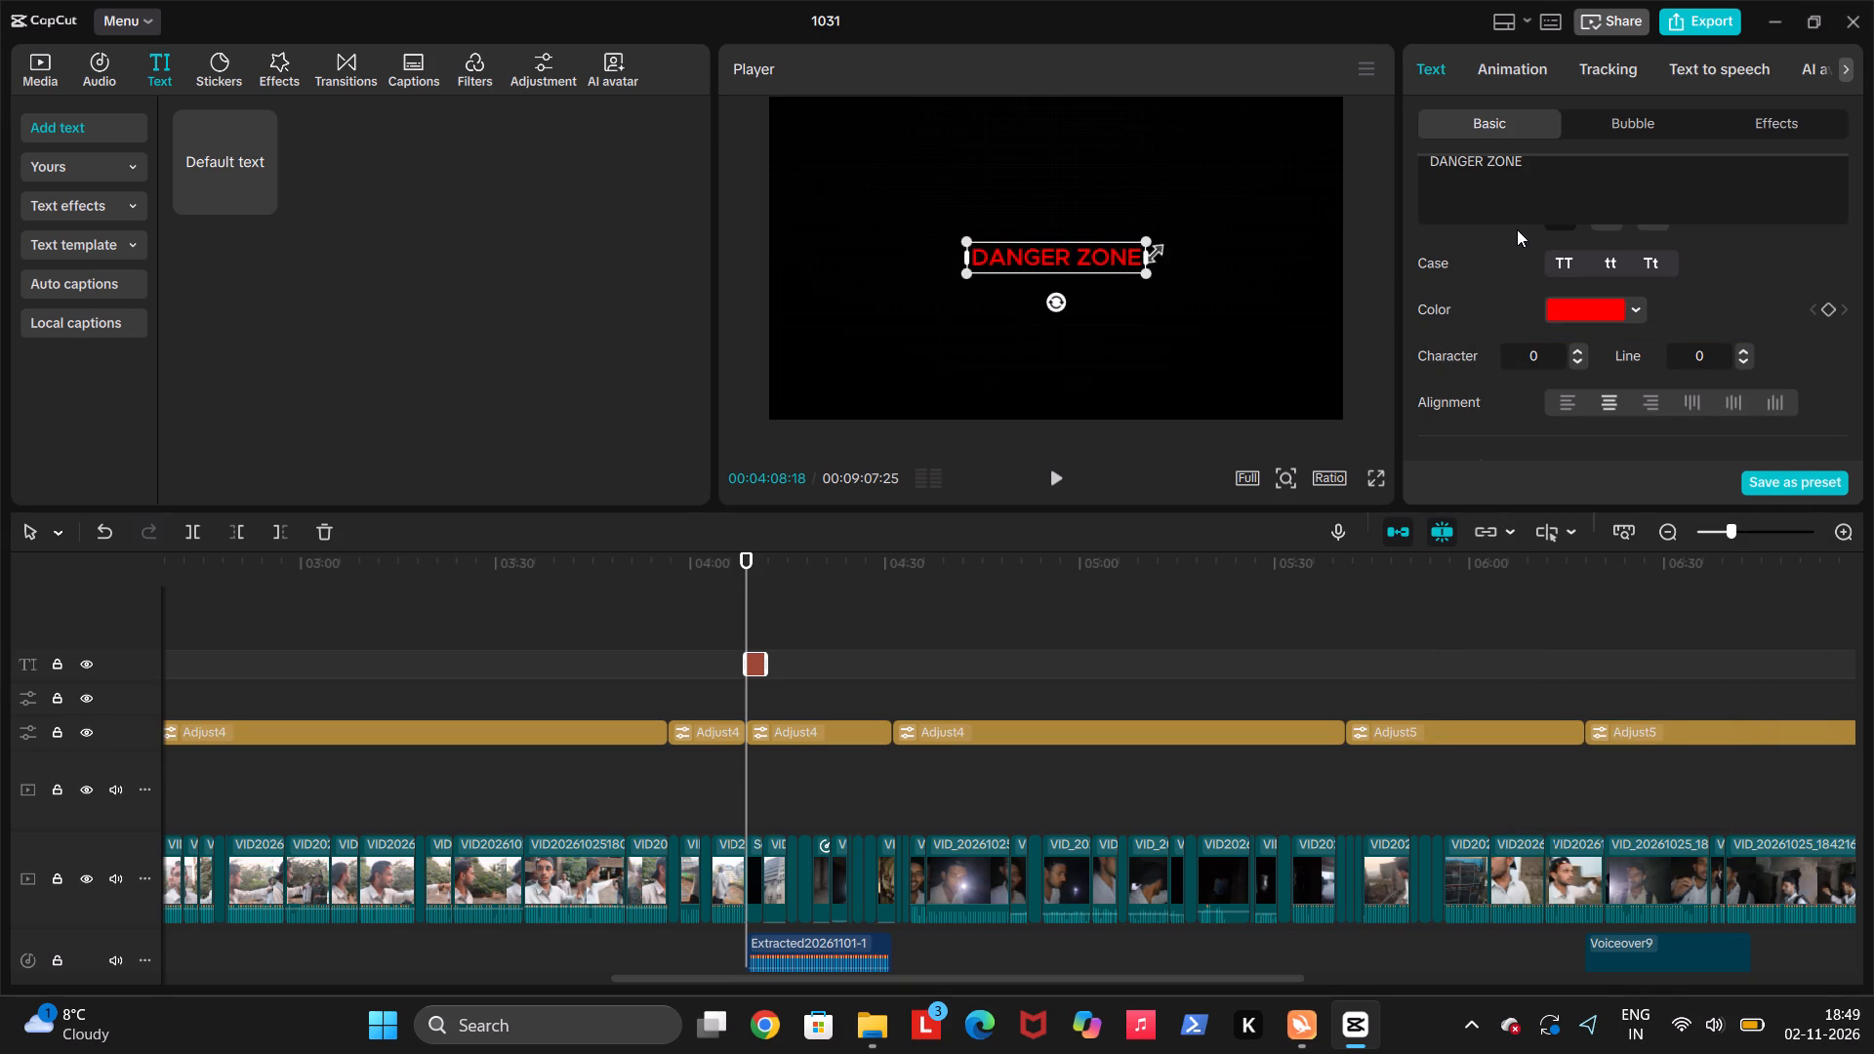
Open the emoji picker for the DANGER ZONE title text and search it for danger.
click(1446, 165)
drag(1445, 165, 1412, 165)
click(1420, 157)
click(1391, 201)
key(super+period)
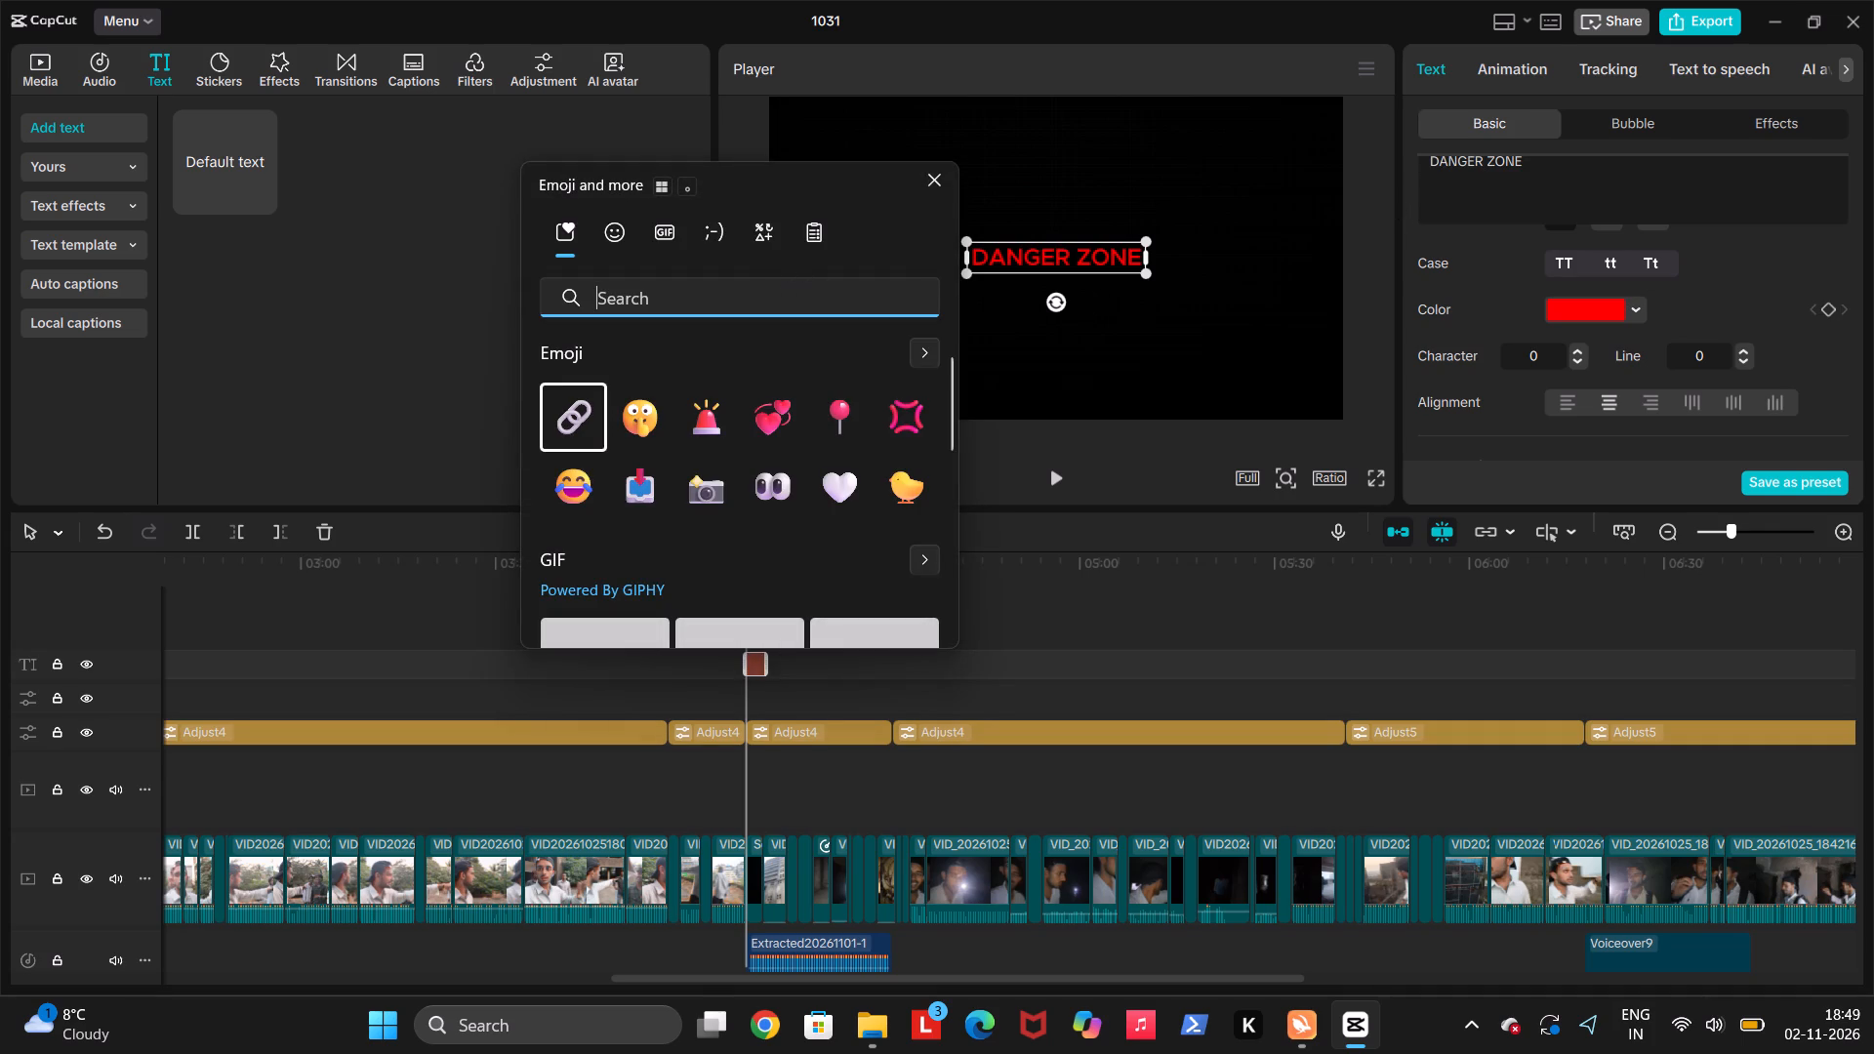
click(776, 293)
text(danger)
key(Return)
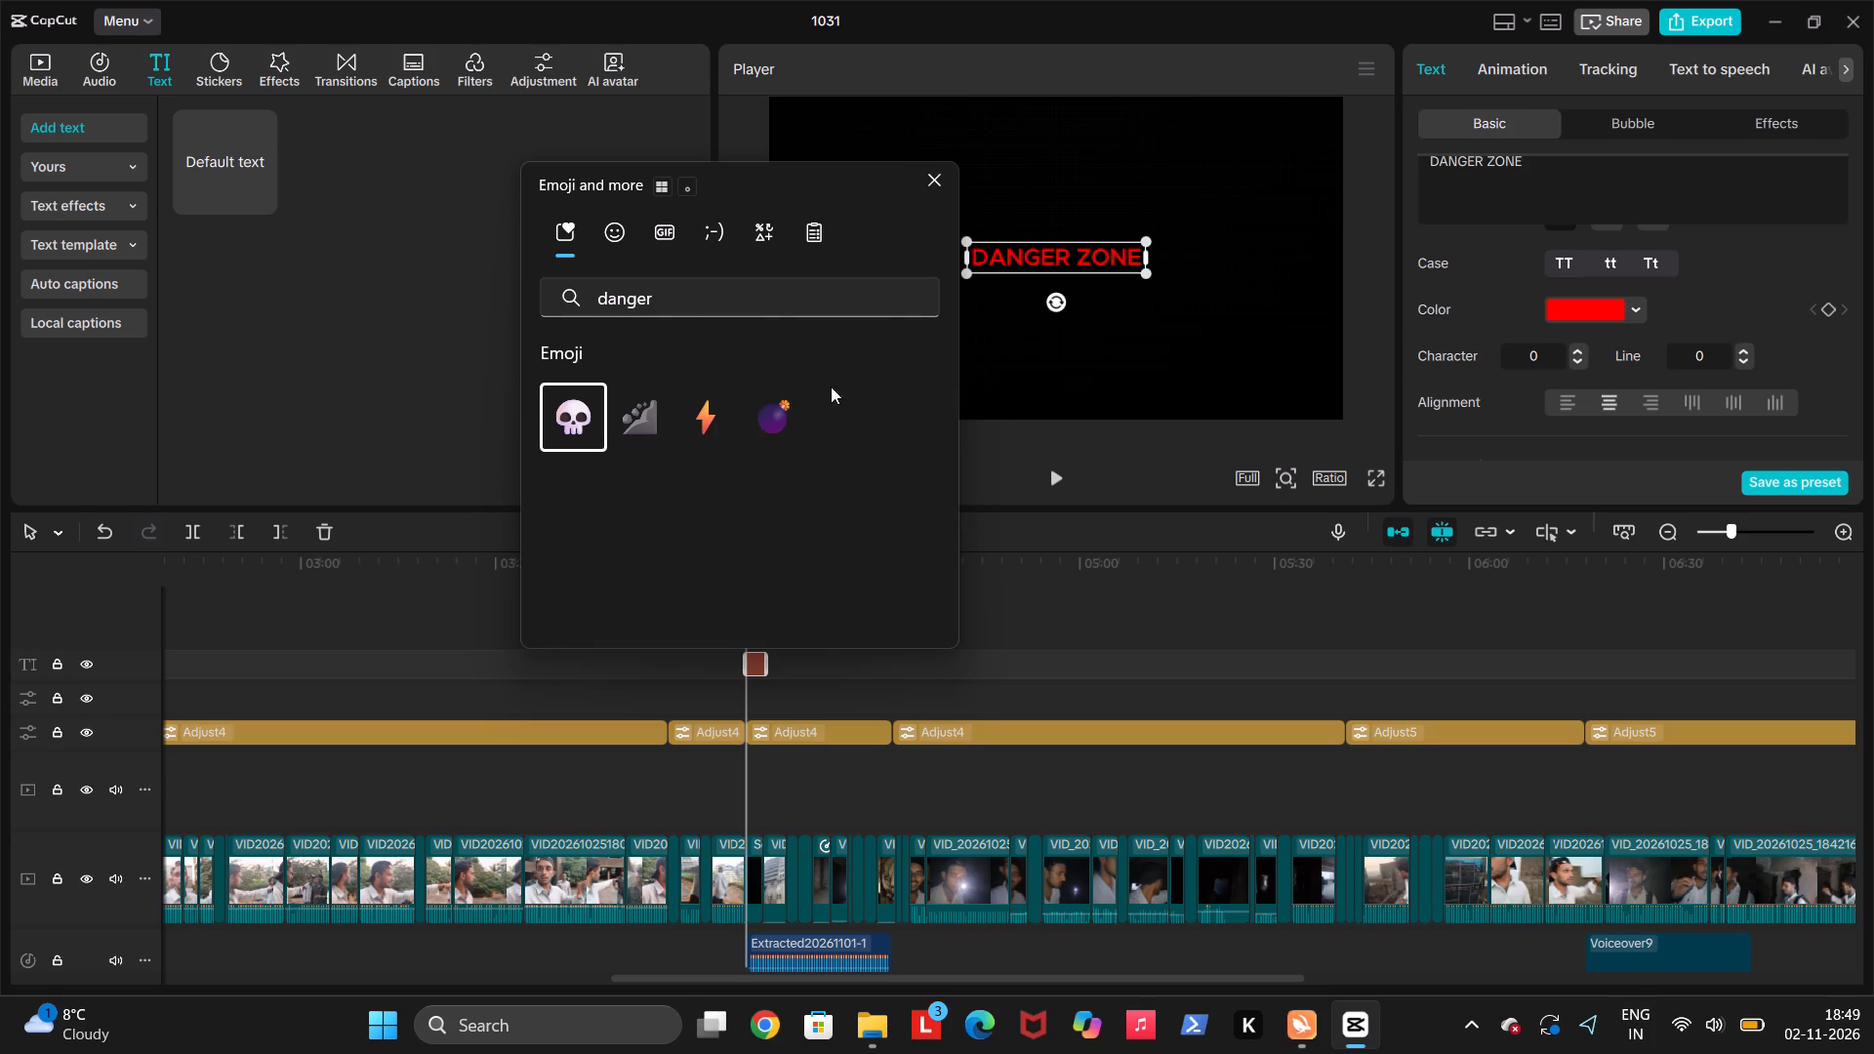
scroll(701, 453, down, 1)
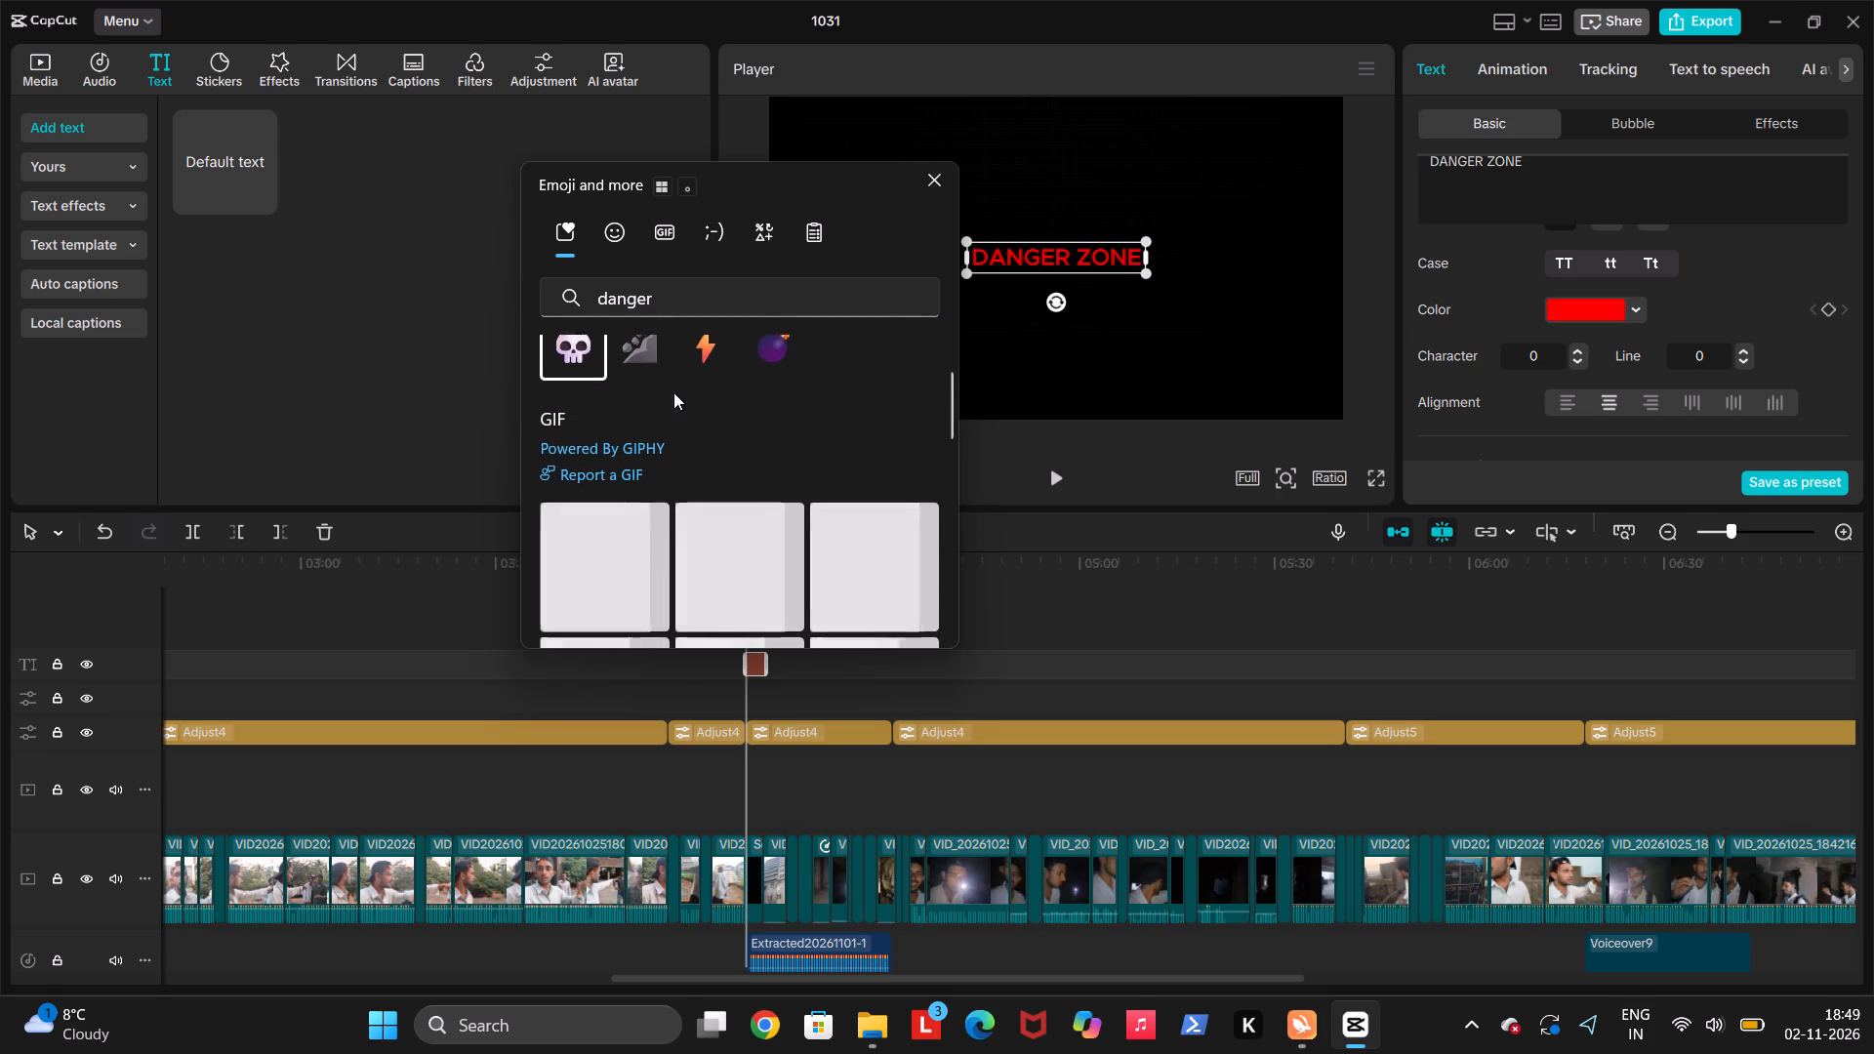
scroll(673, 392, down, 1)
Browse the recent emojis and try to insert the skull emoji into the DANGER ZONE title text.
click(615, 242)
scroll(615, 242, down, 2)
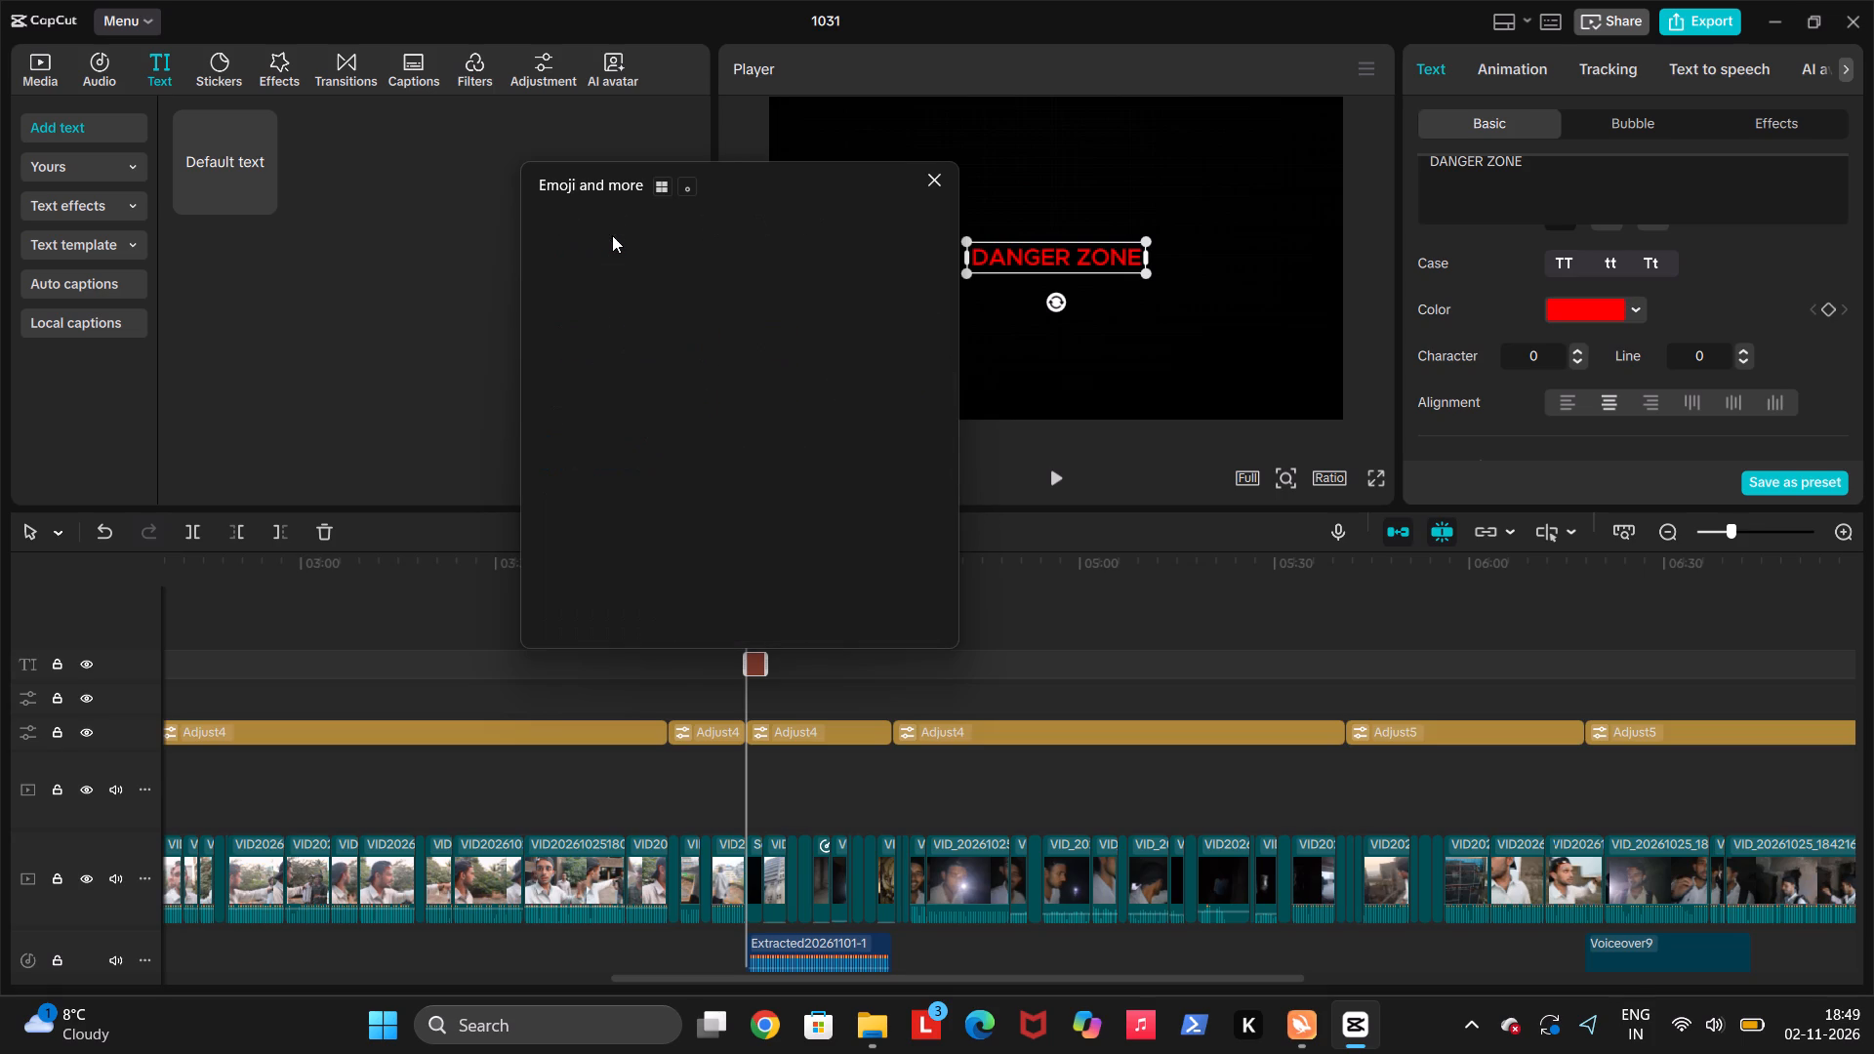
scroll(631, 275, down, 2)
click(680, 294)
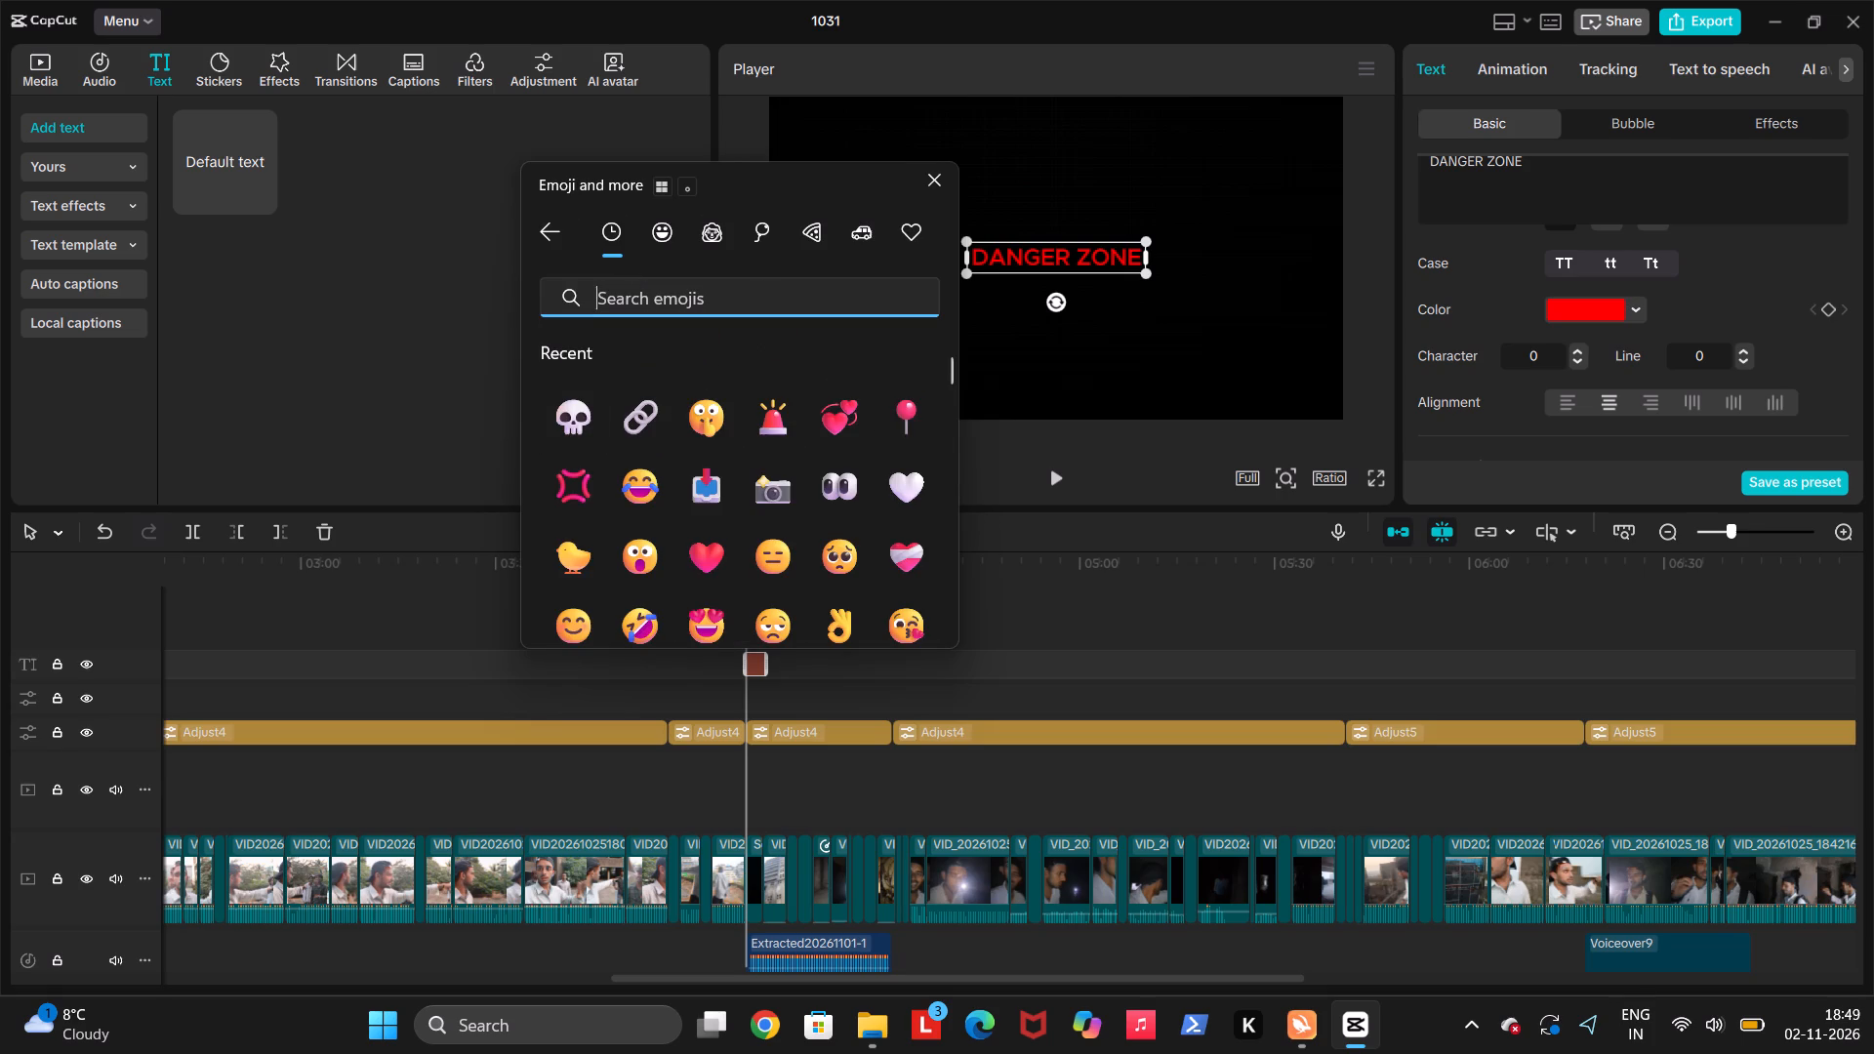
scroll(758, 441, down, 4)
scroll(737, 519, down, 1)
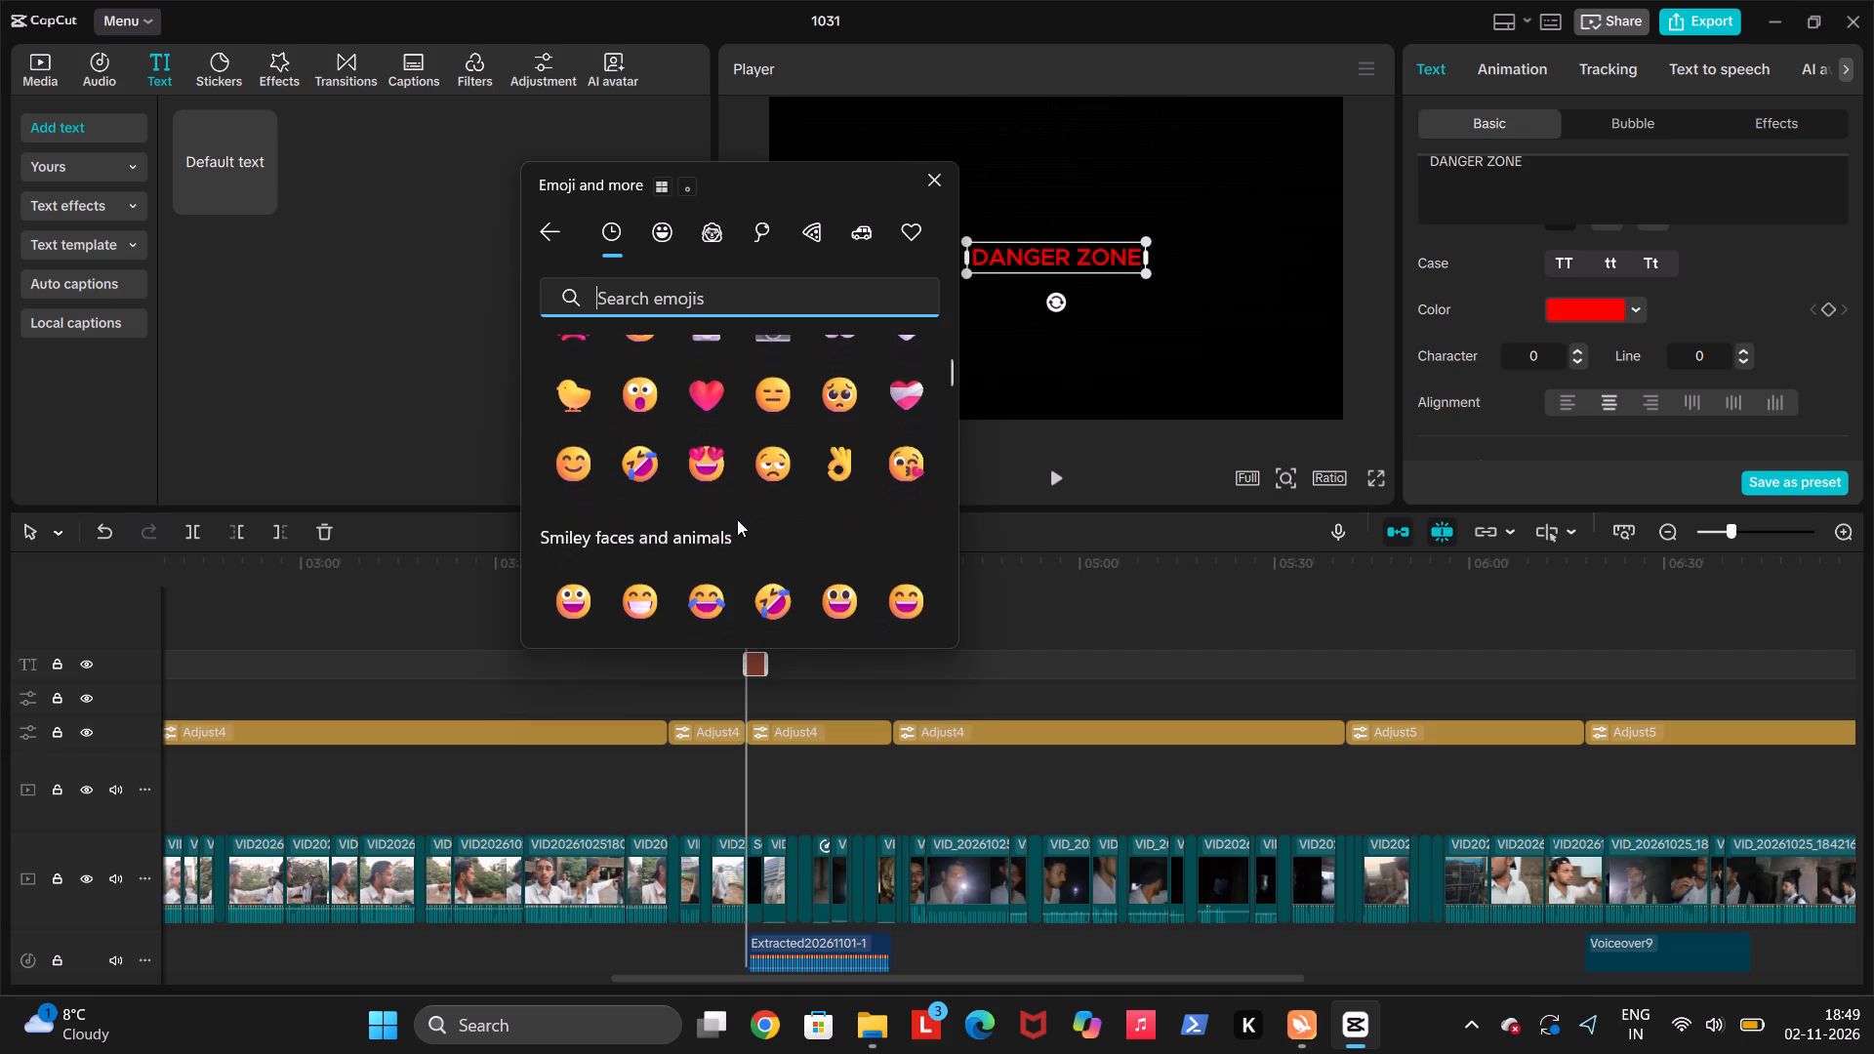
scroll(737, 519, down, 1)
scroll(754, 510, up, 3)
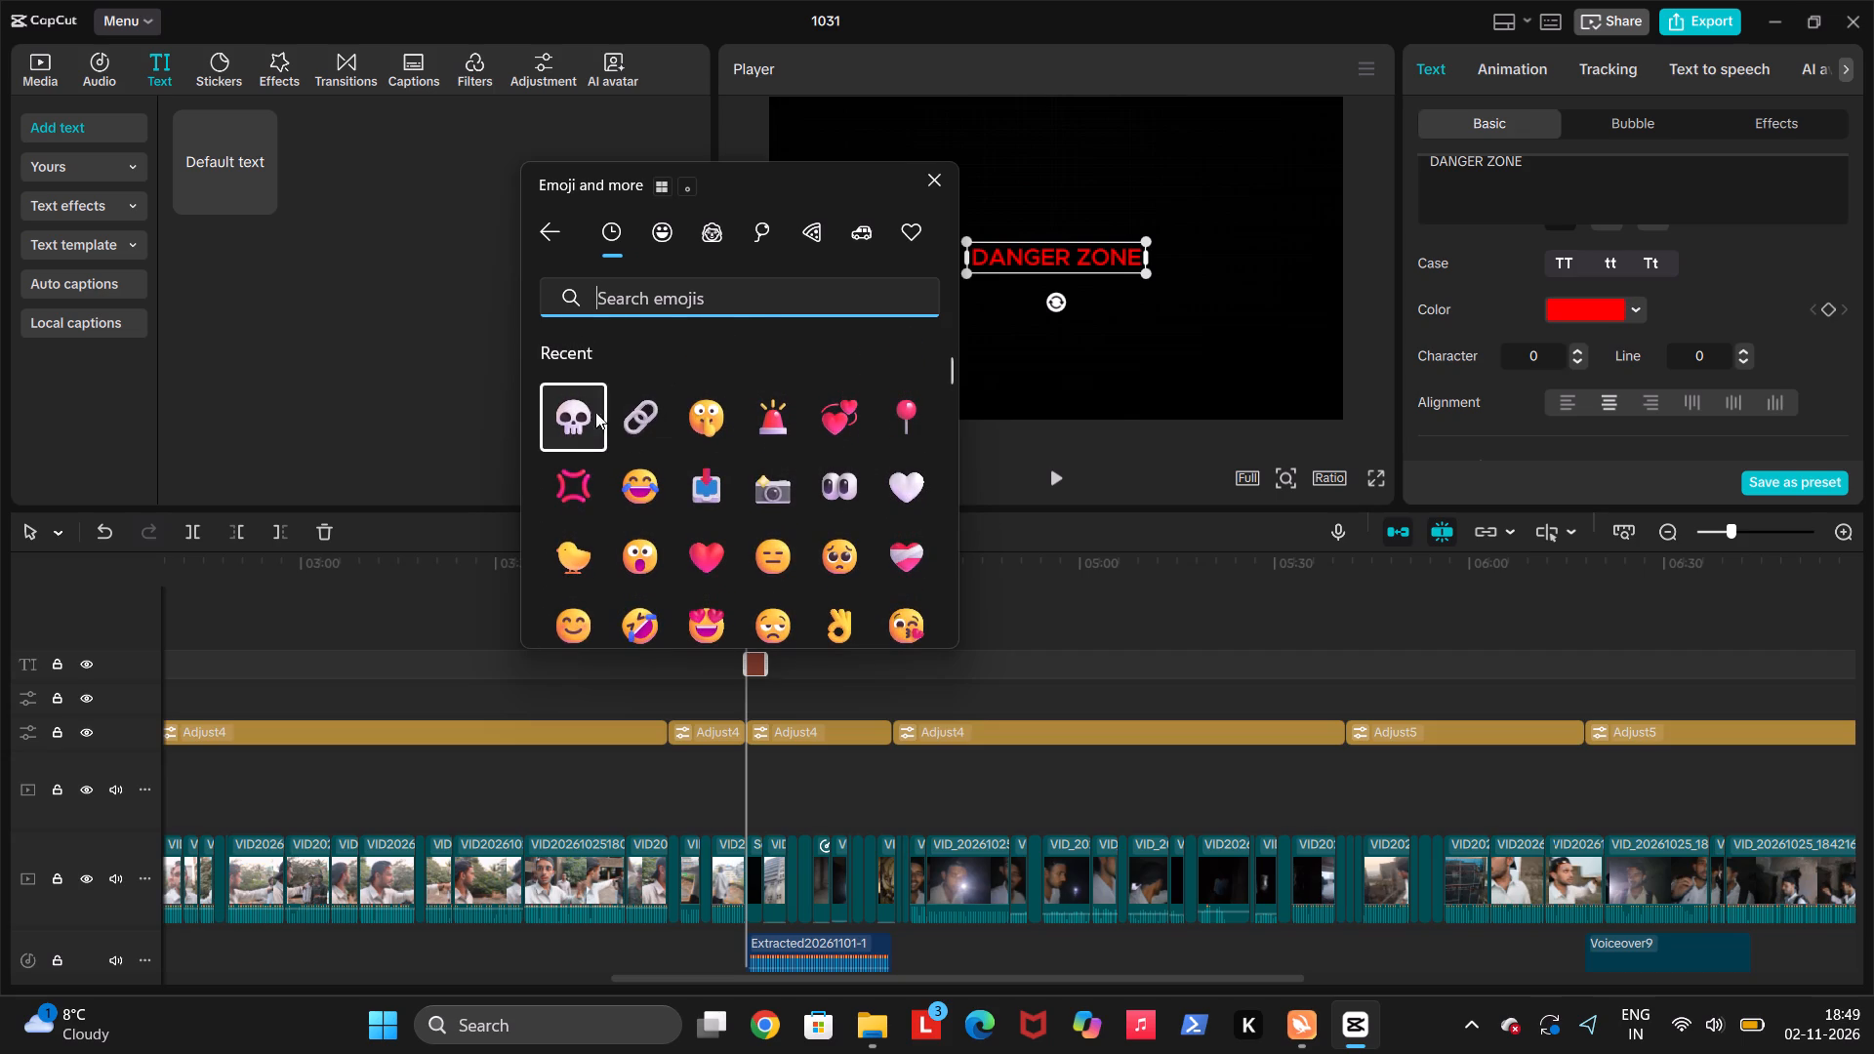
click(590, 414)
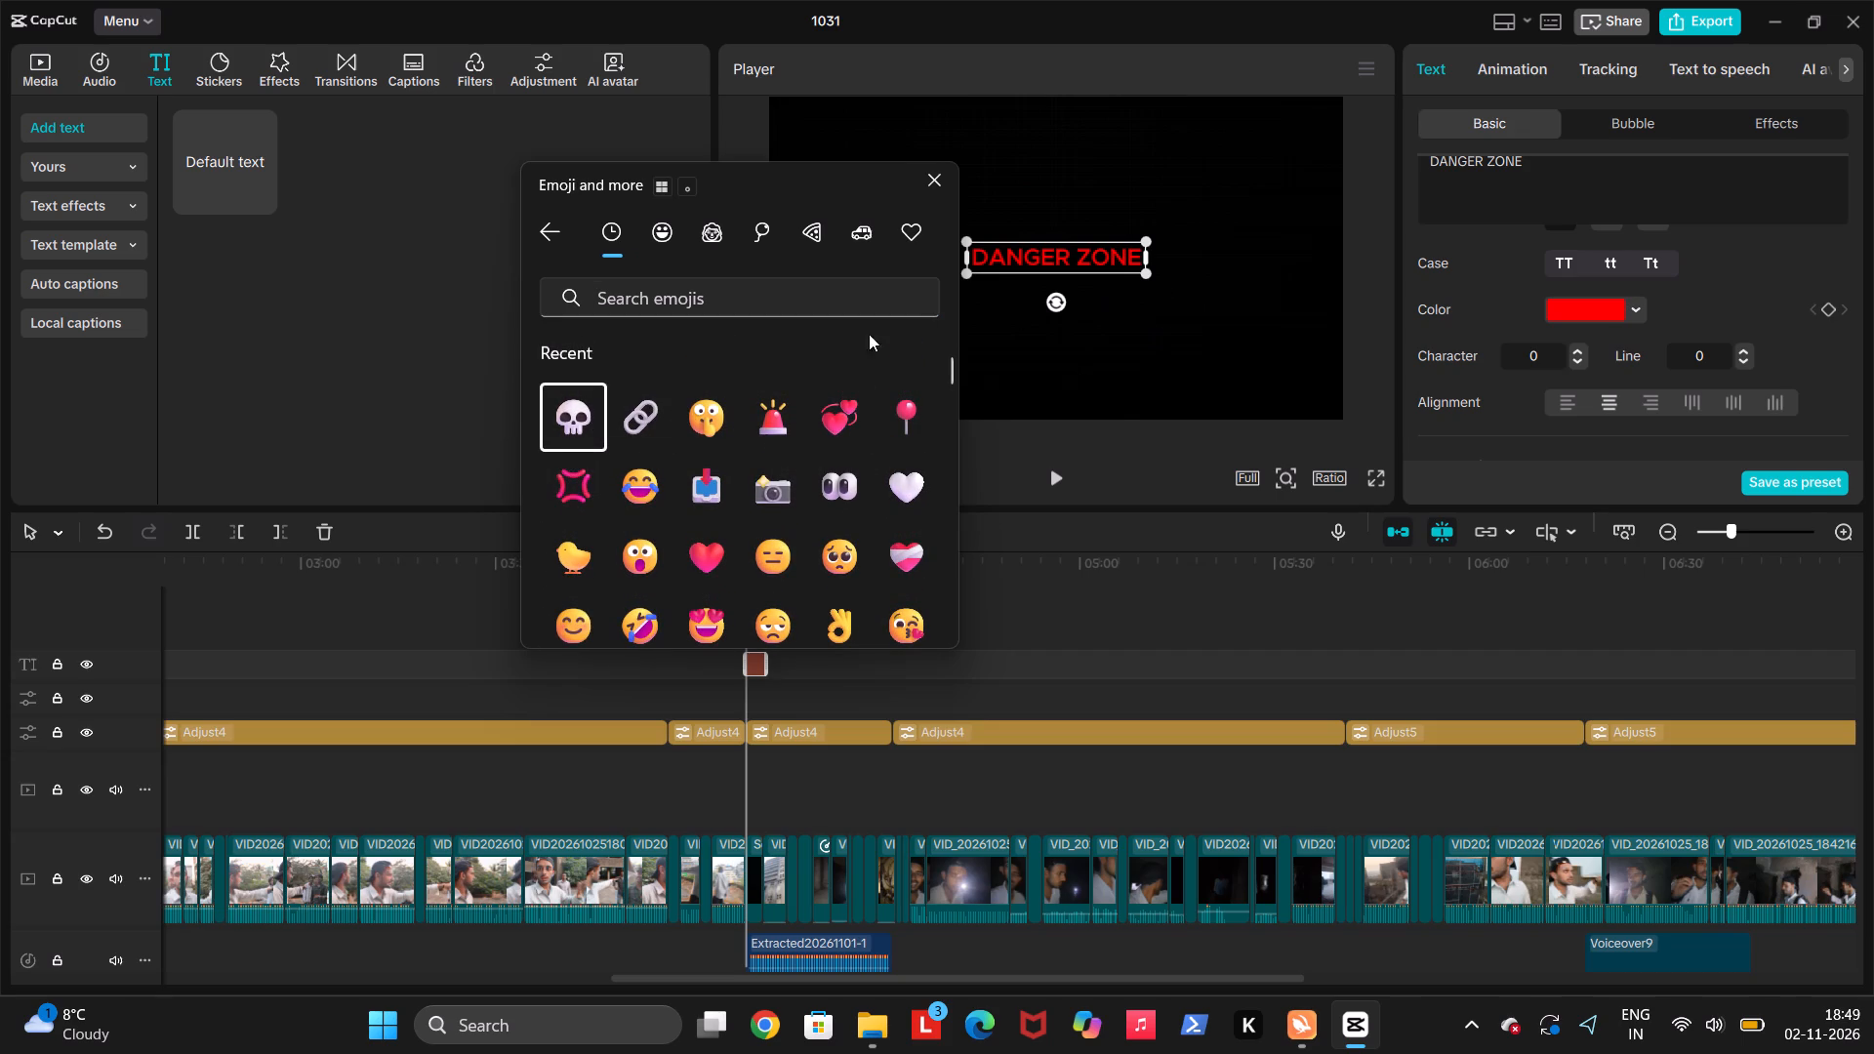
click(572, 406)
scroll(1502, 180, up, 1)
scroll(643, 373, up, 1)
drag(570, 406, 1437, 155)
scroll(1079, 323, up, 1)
Insert the skull emoji directly before DANGER ZONE in the title text.
double_click(1437, 155)
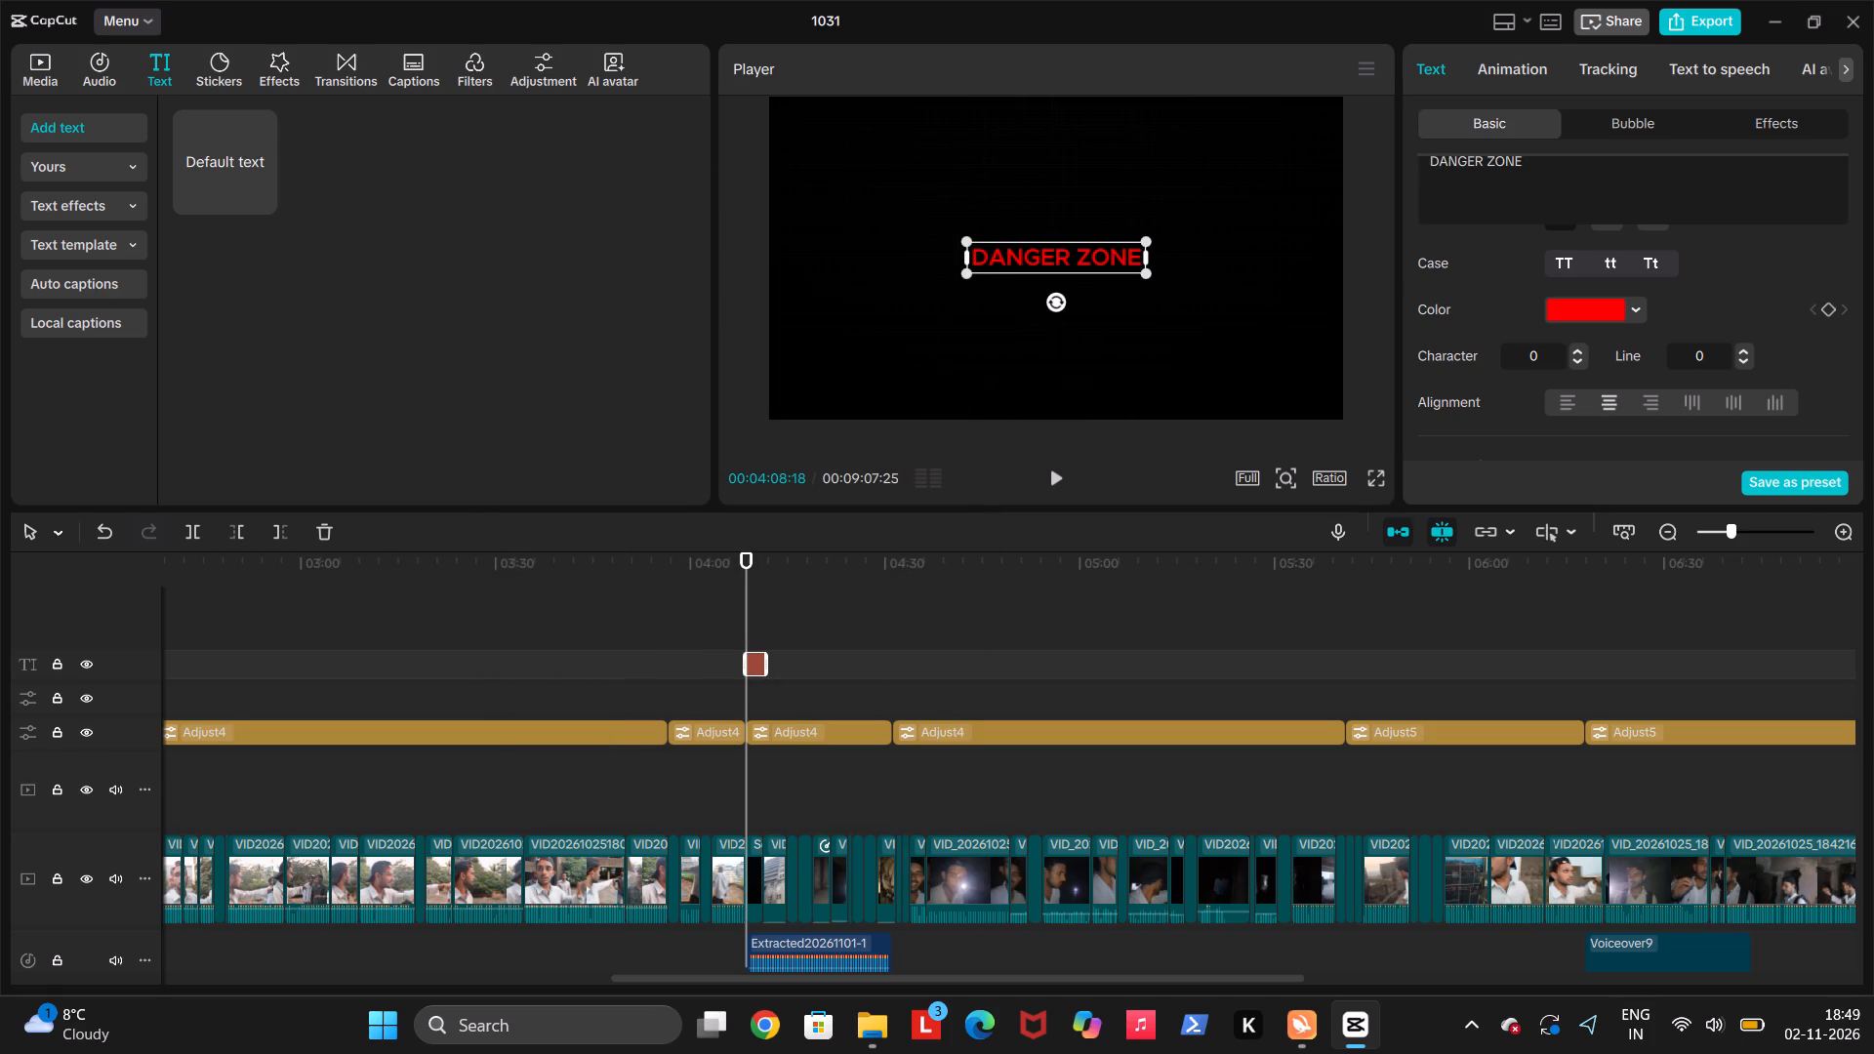
key(super+period)
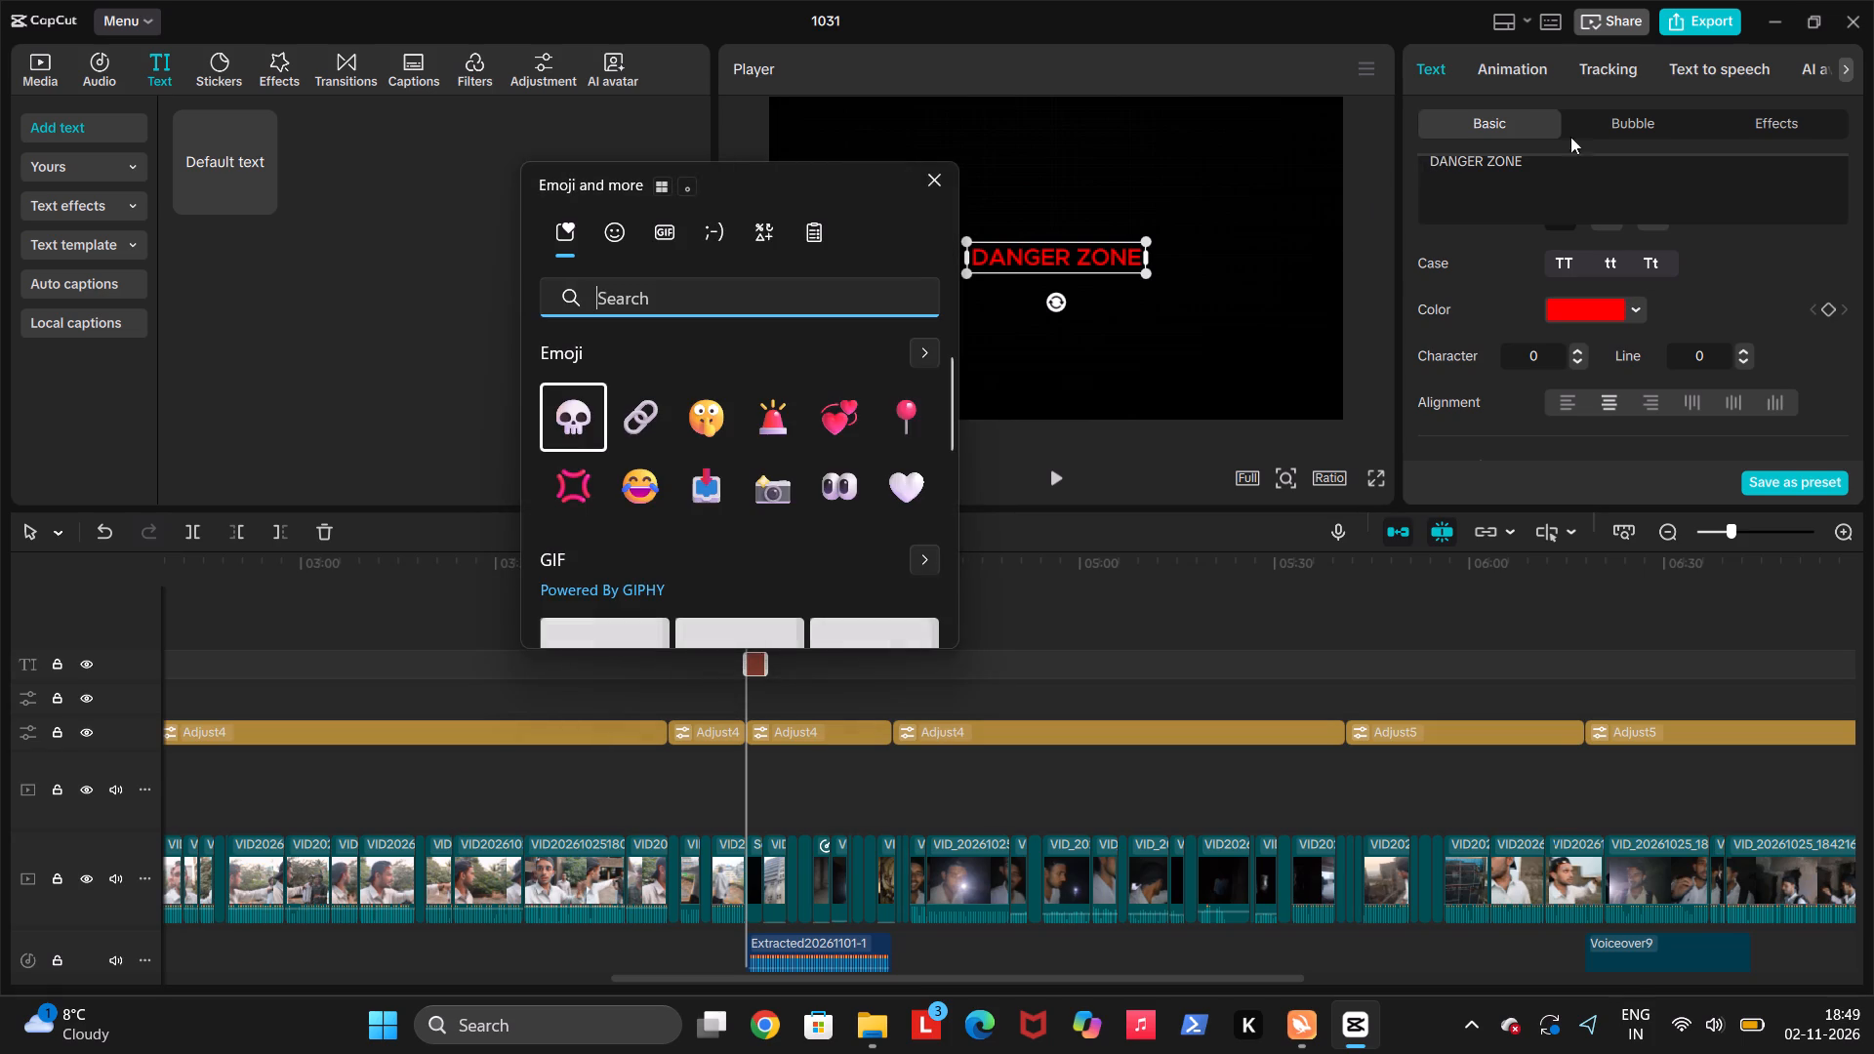
click(562, 424)
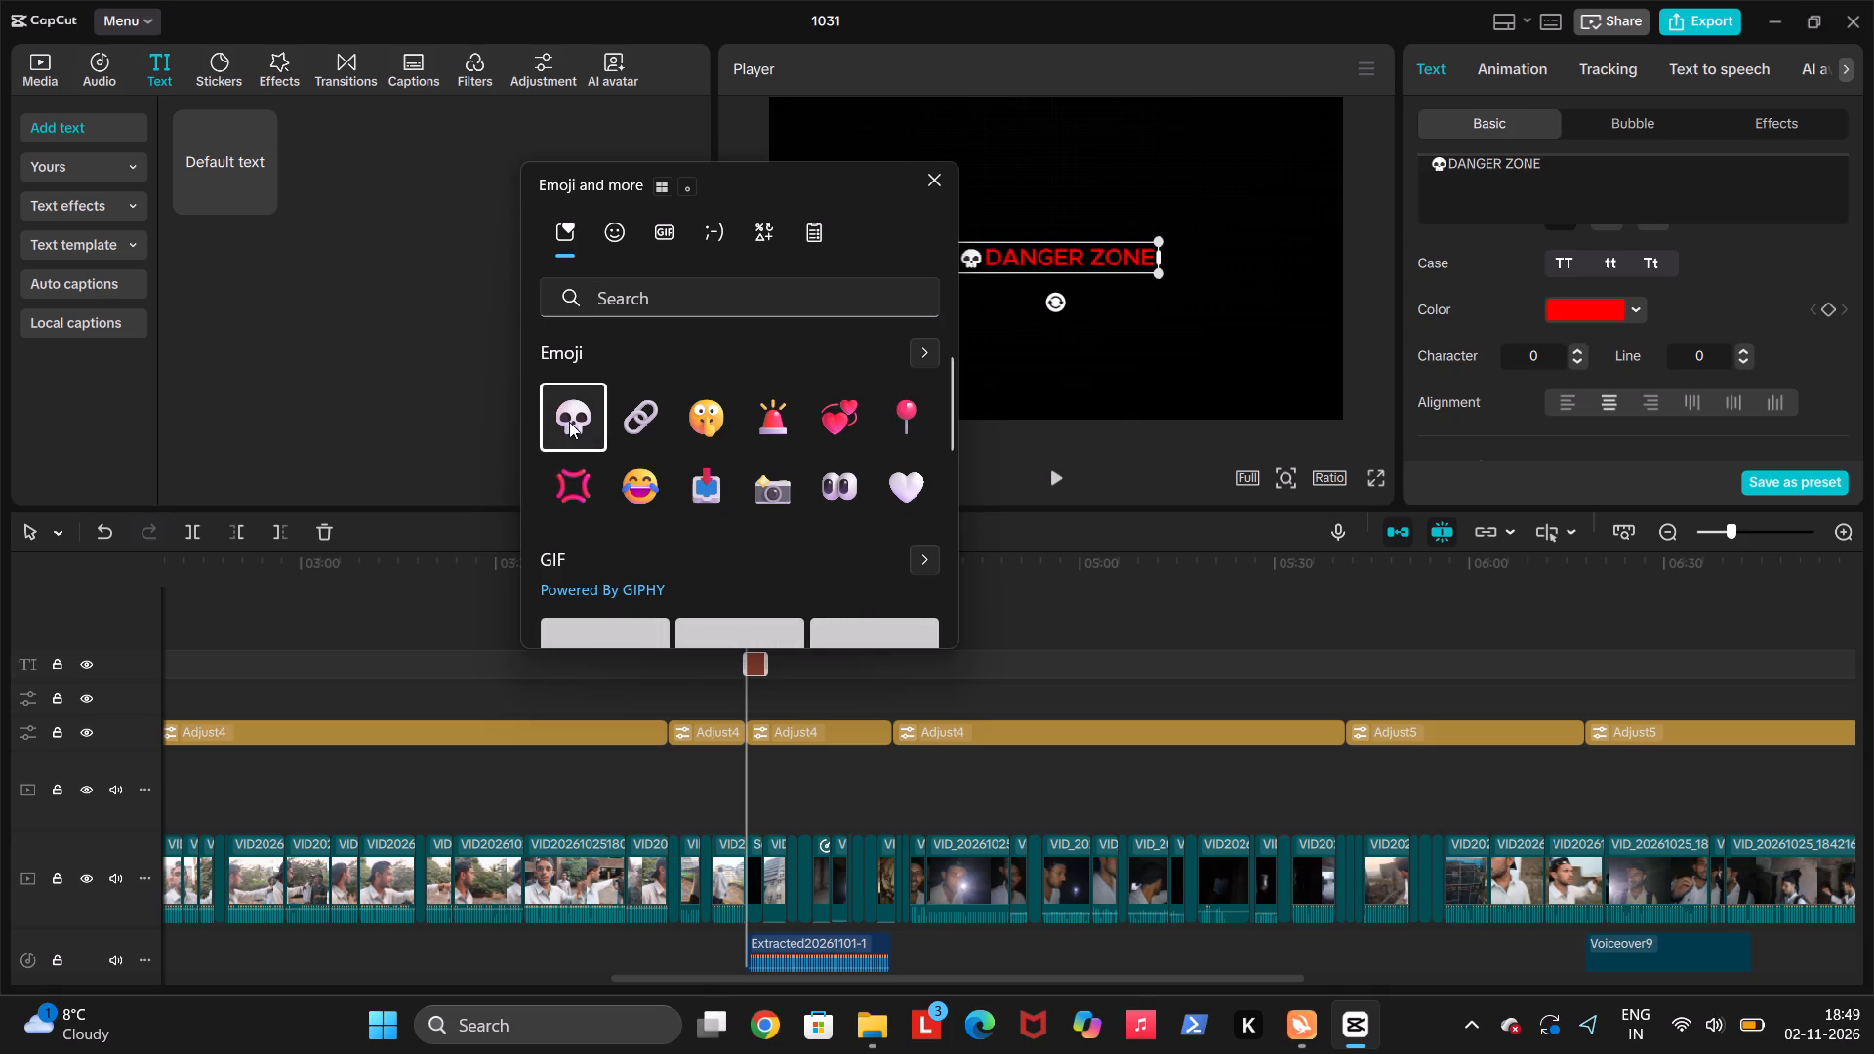
click(1461, 186)
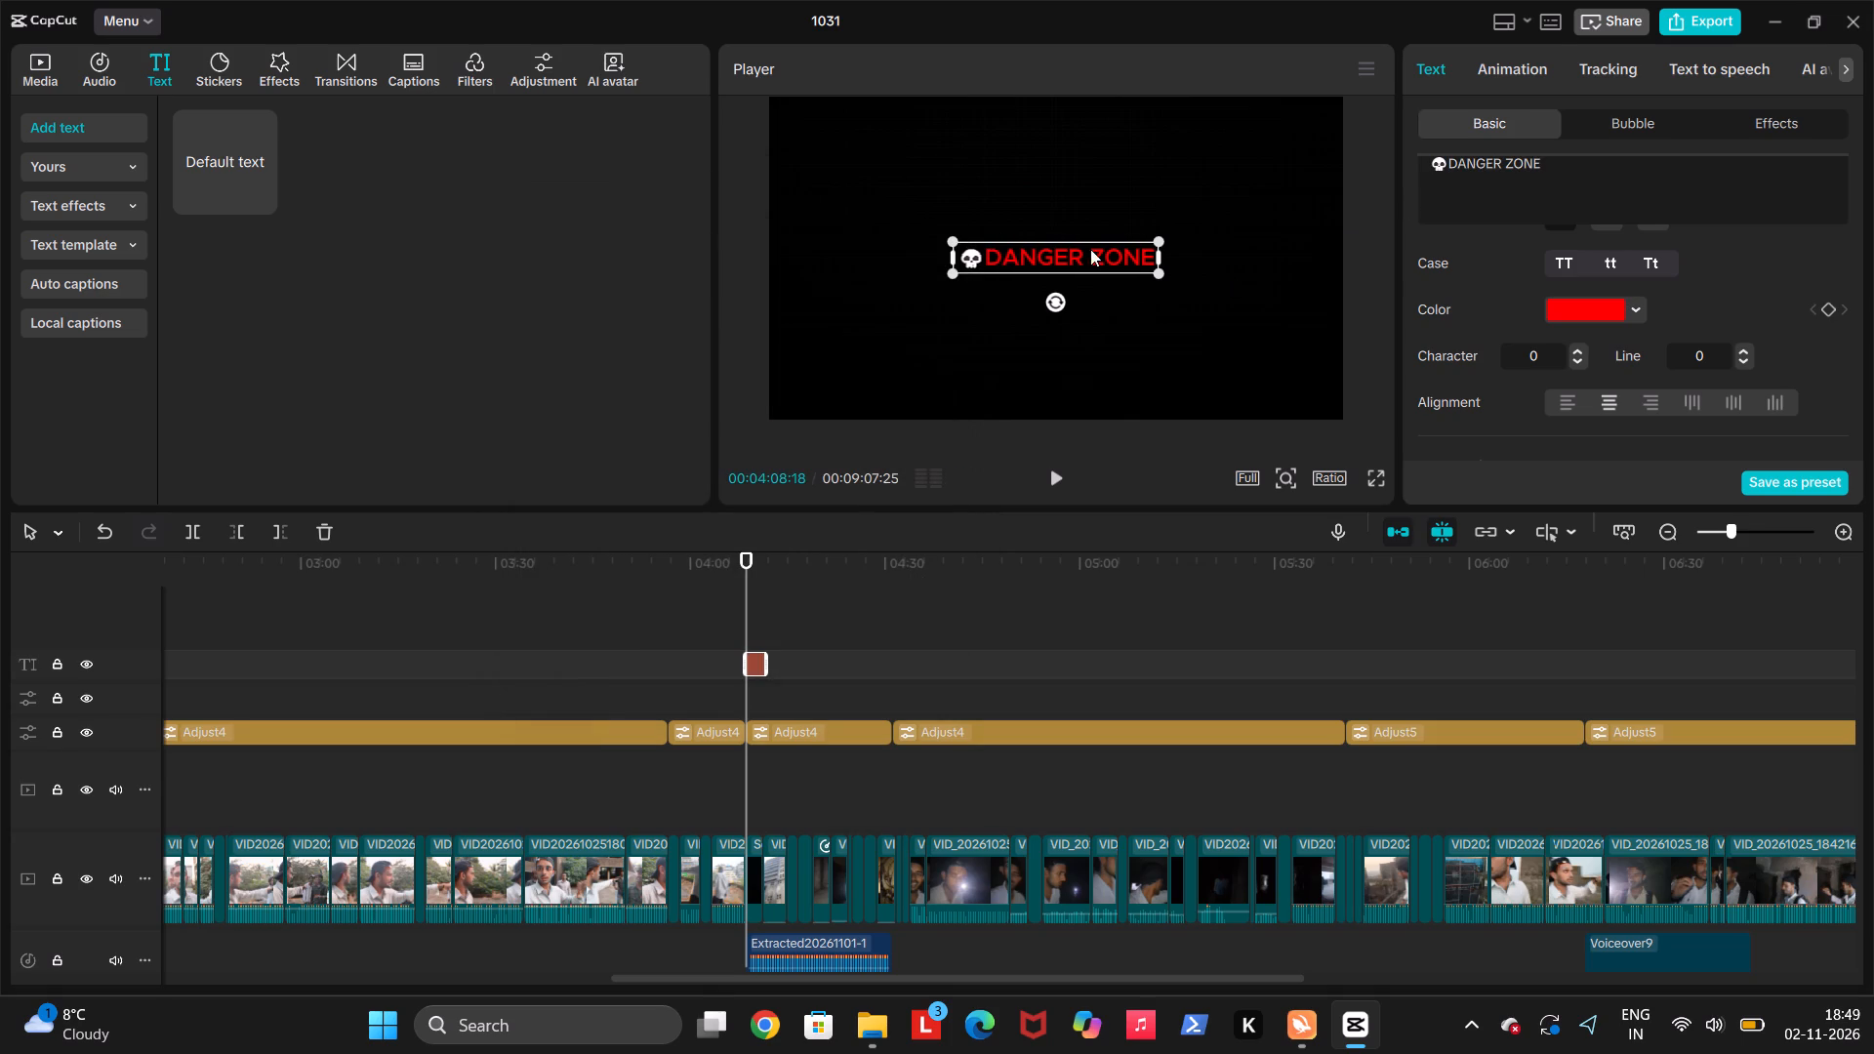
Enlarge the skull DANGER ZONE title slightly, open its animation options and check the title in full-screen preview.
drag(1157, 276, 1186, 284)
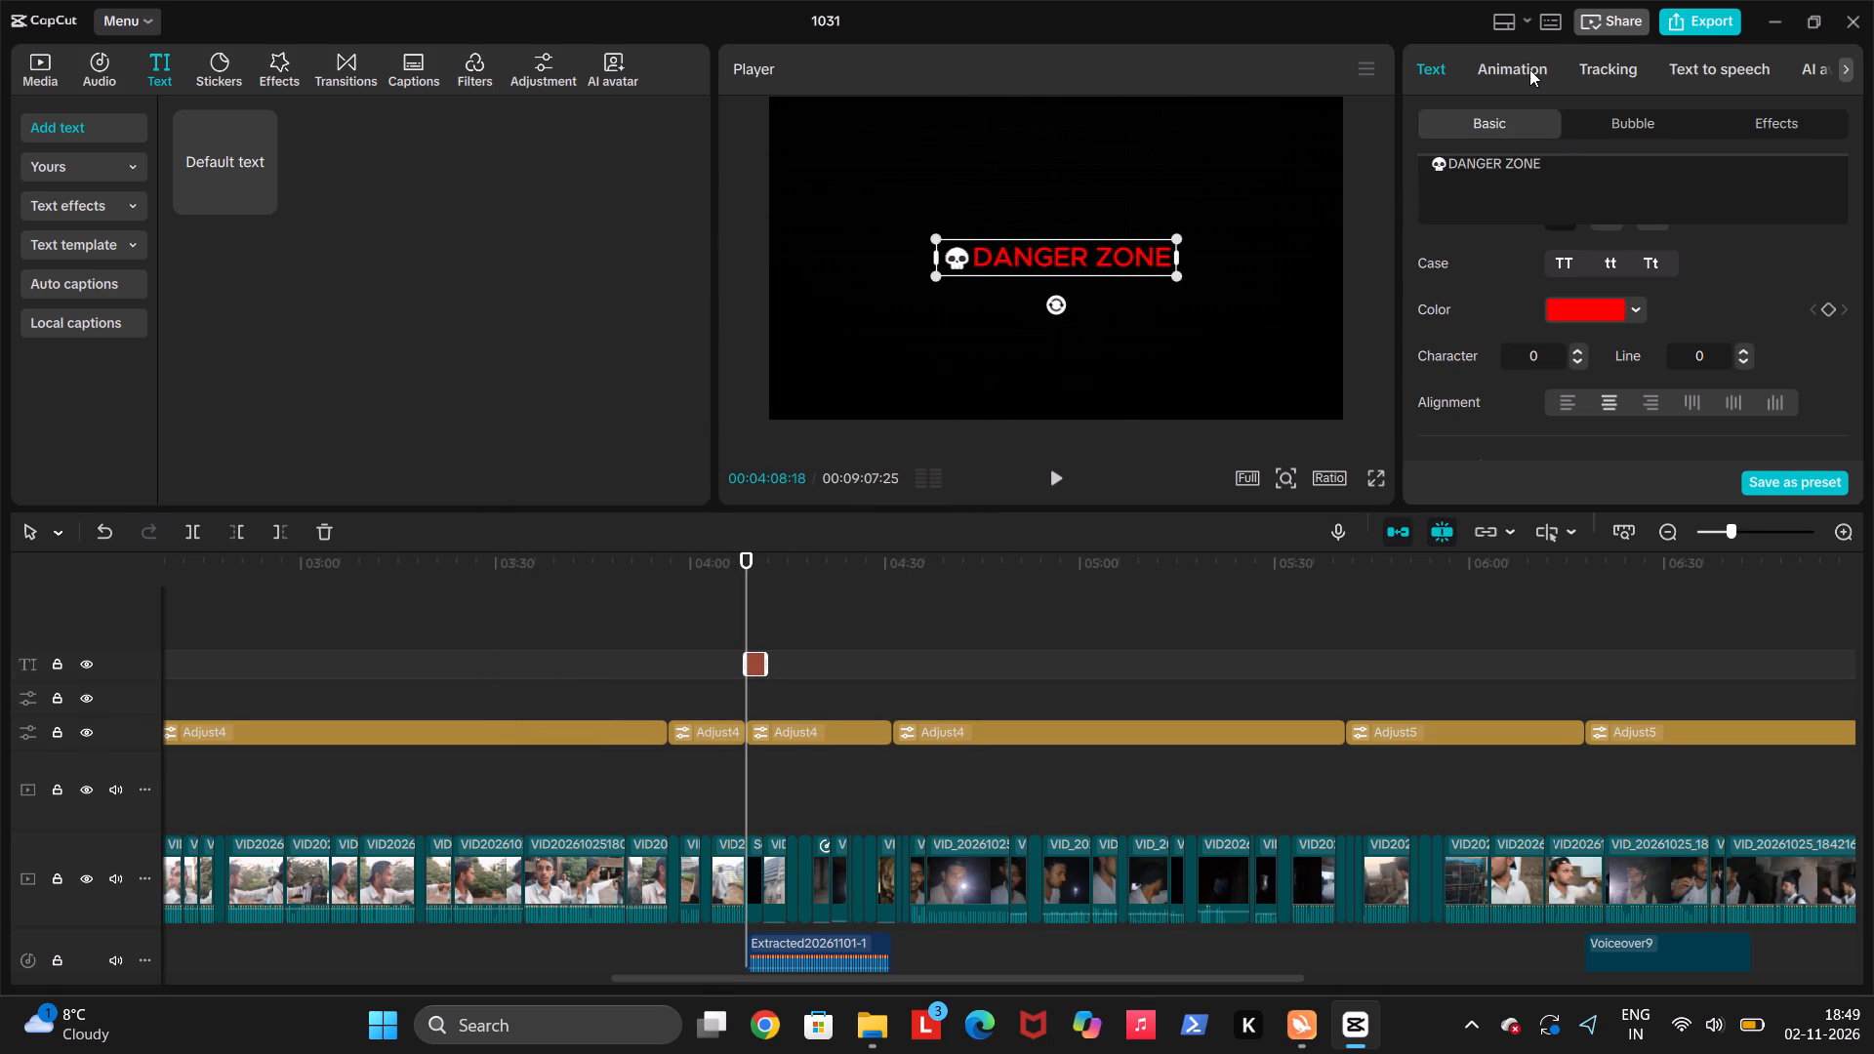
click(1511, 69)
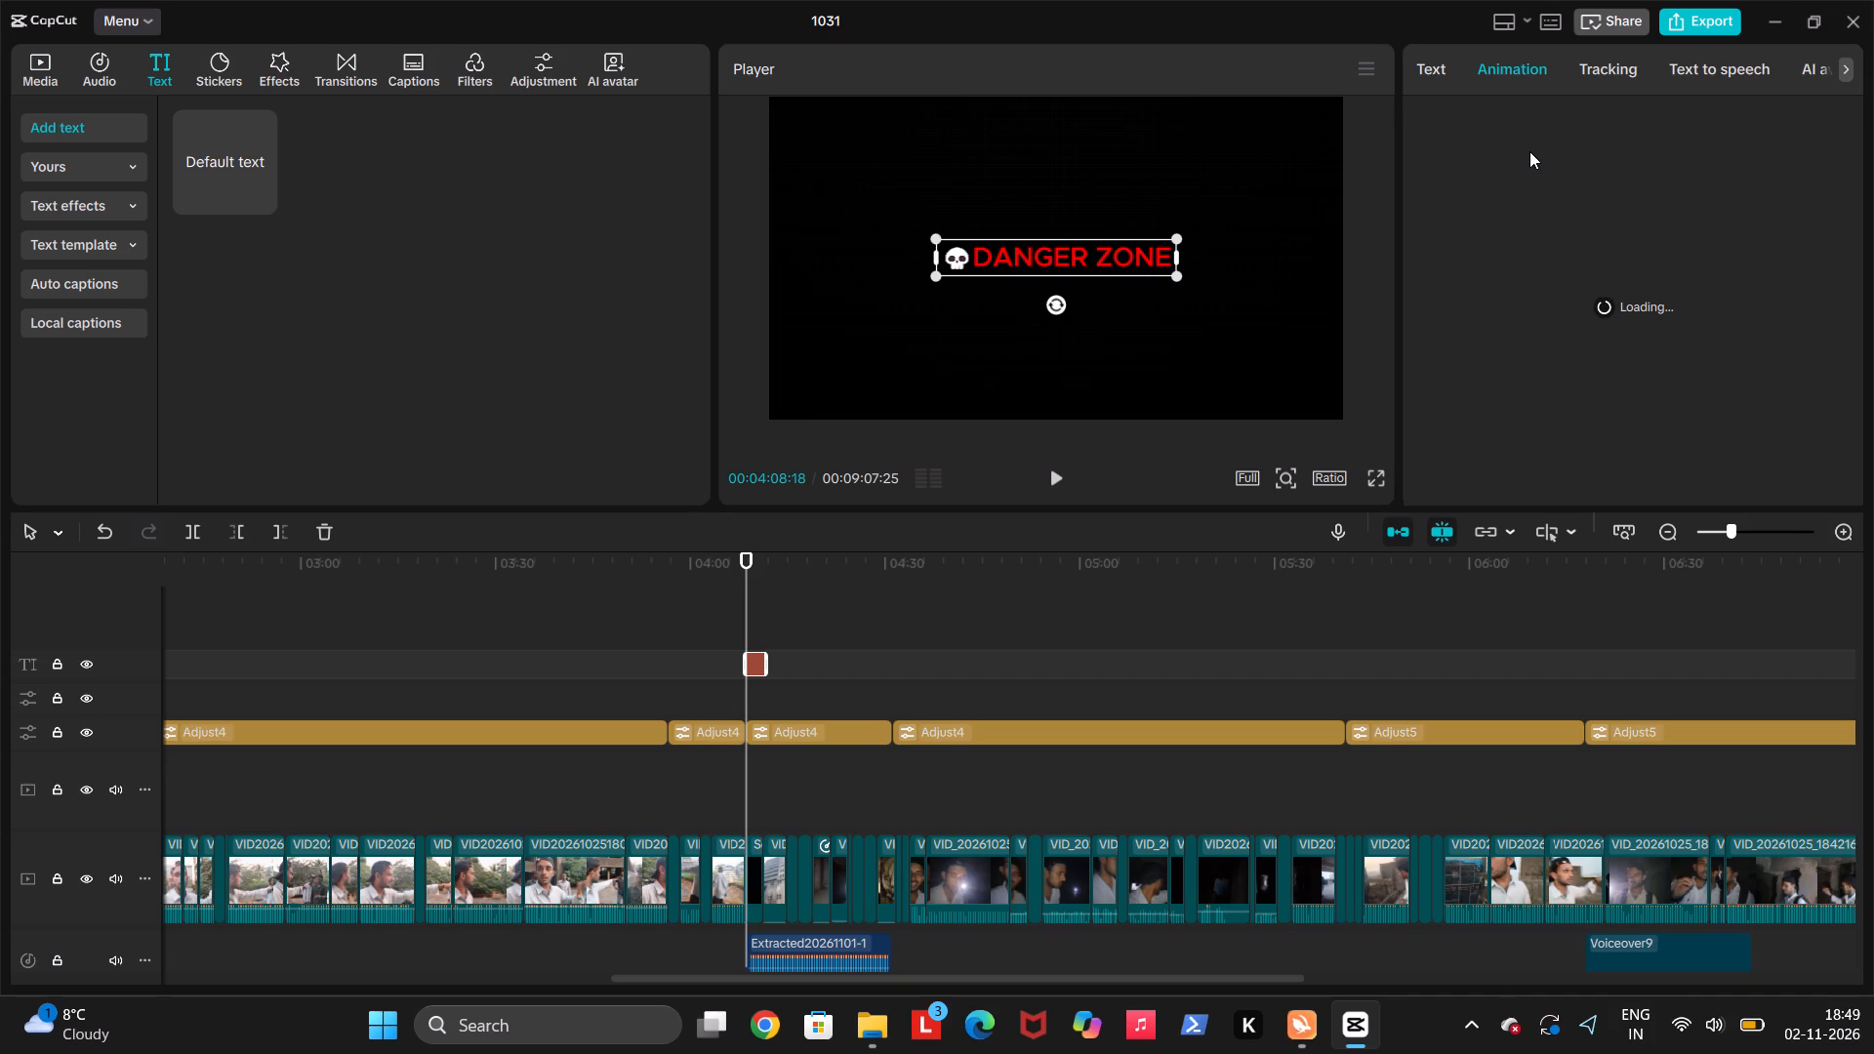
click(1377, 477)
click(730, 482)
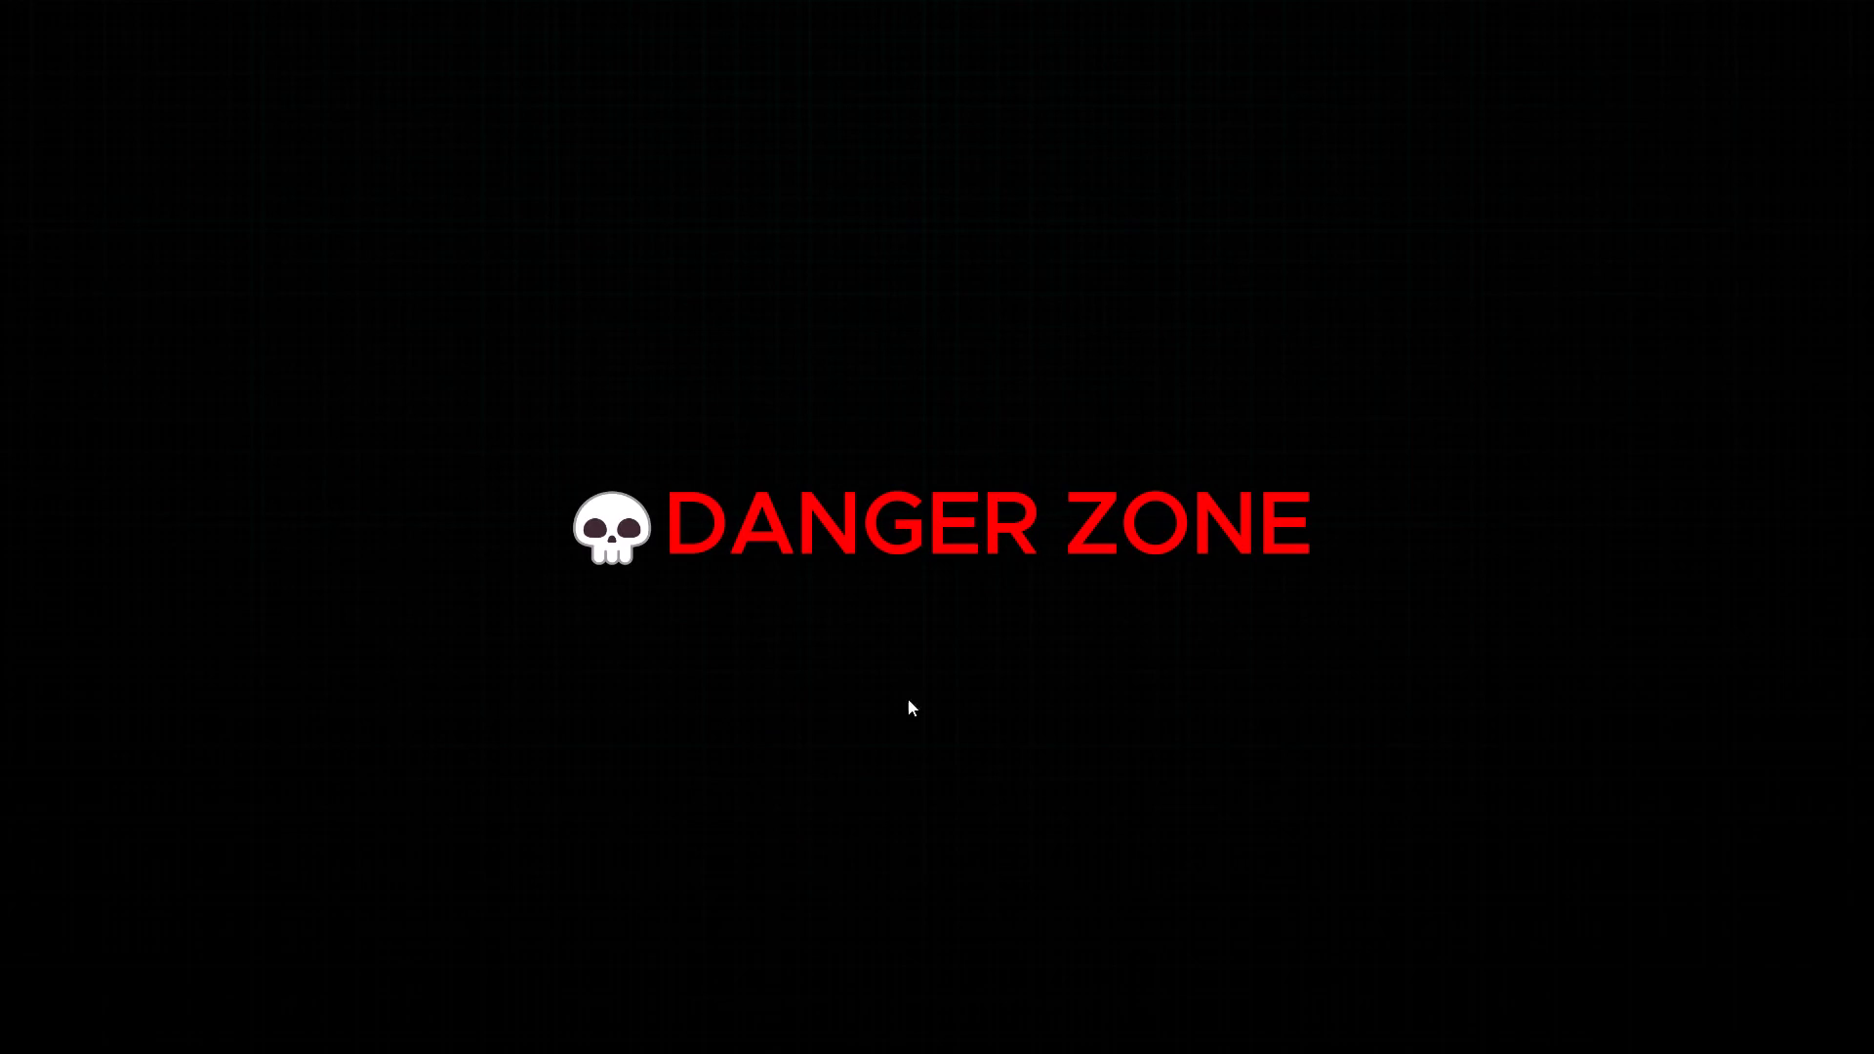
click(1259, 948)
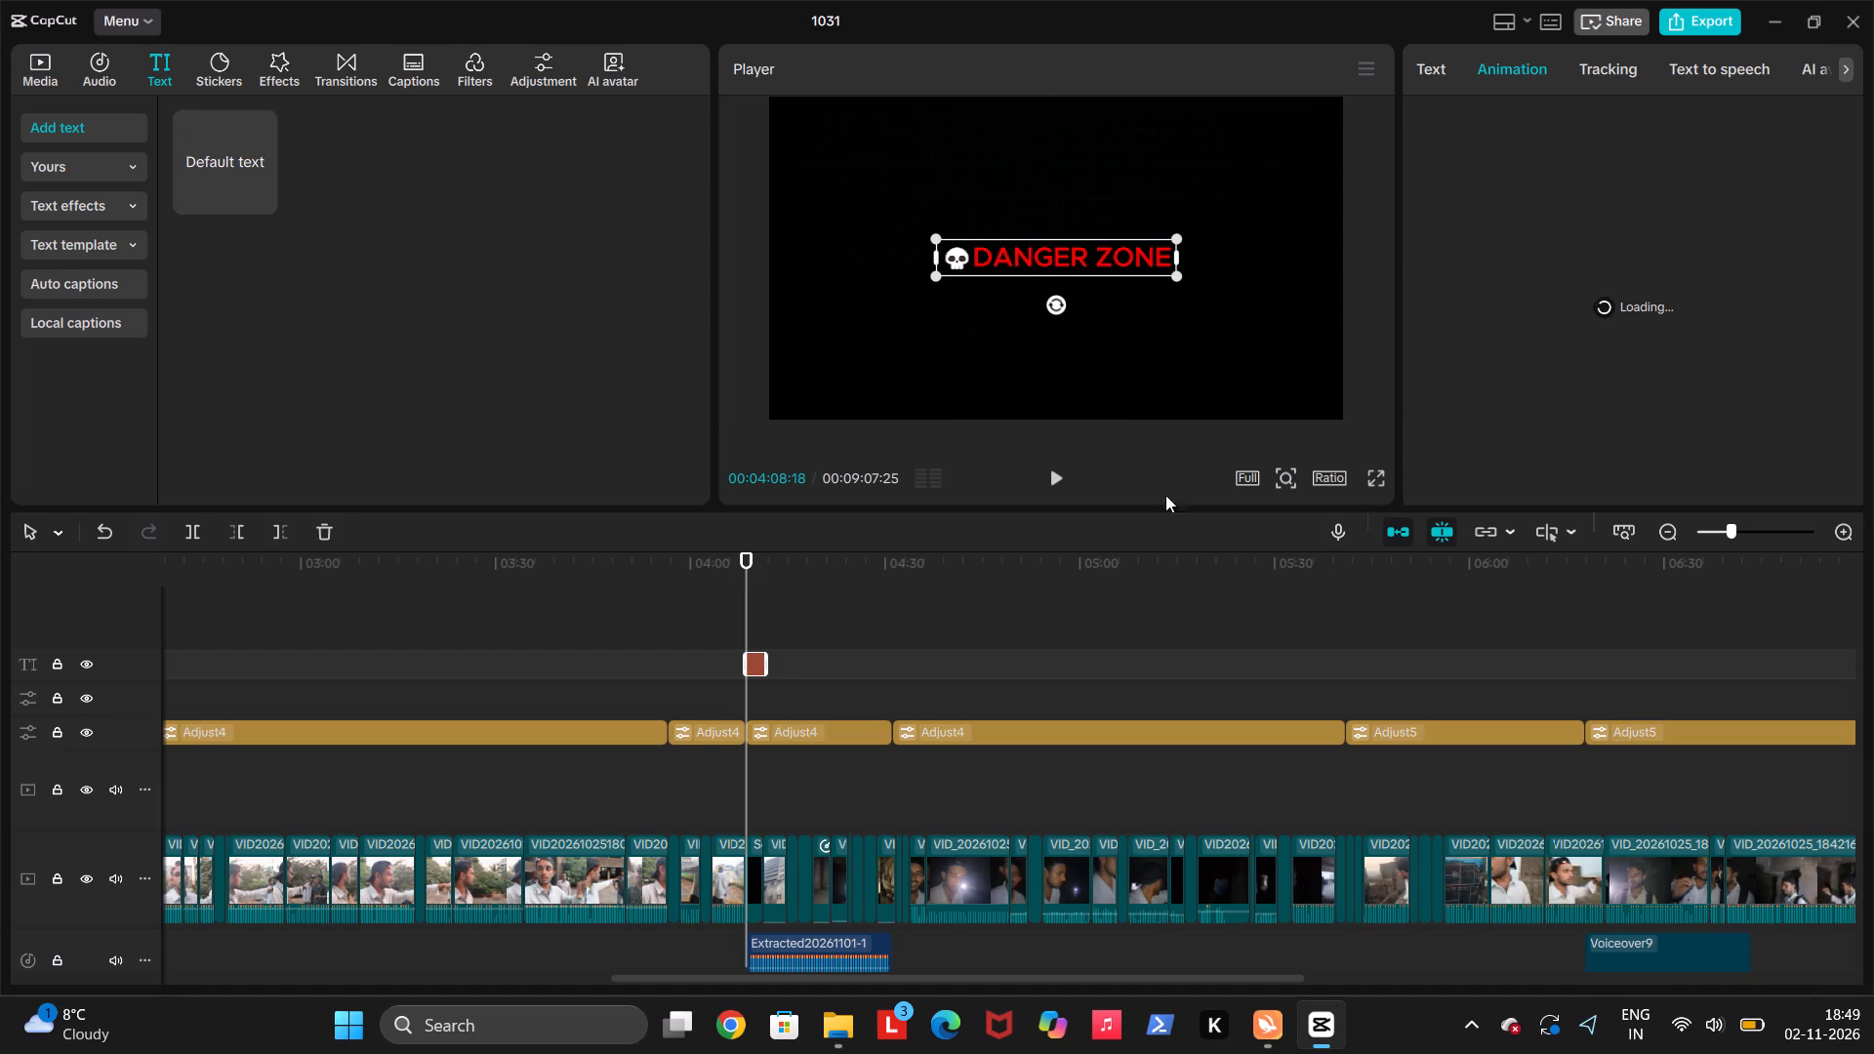
Scale the skull DANGER ZONE title down to about three quarters of its size and check it in full-screen preview.
drag(1177, 274, 1125, 263)
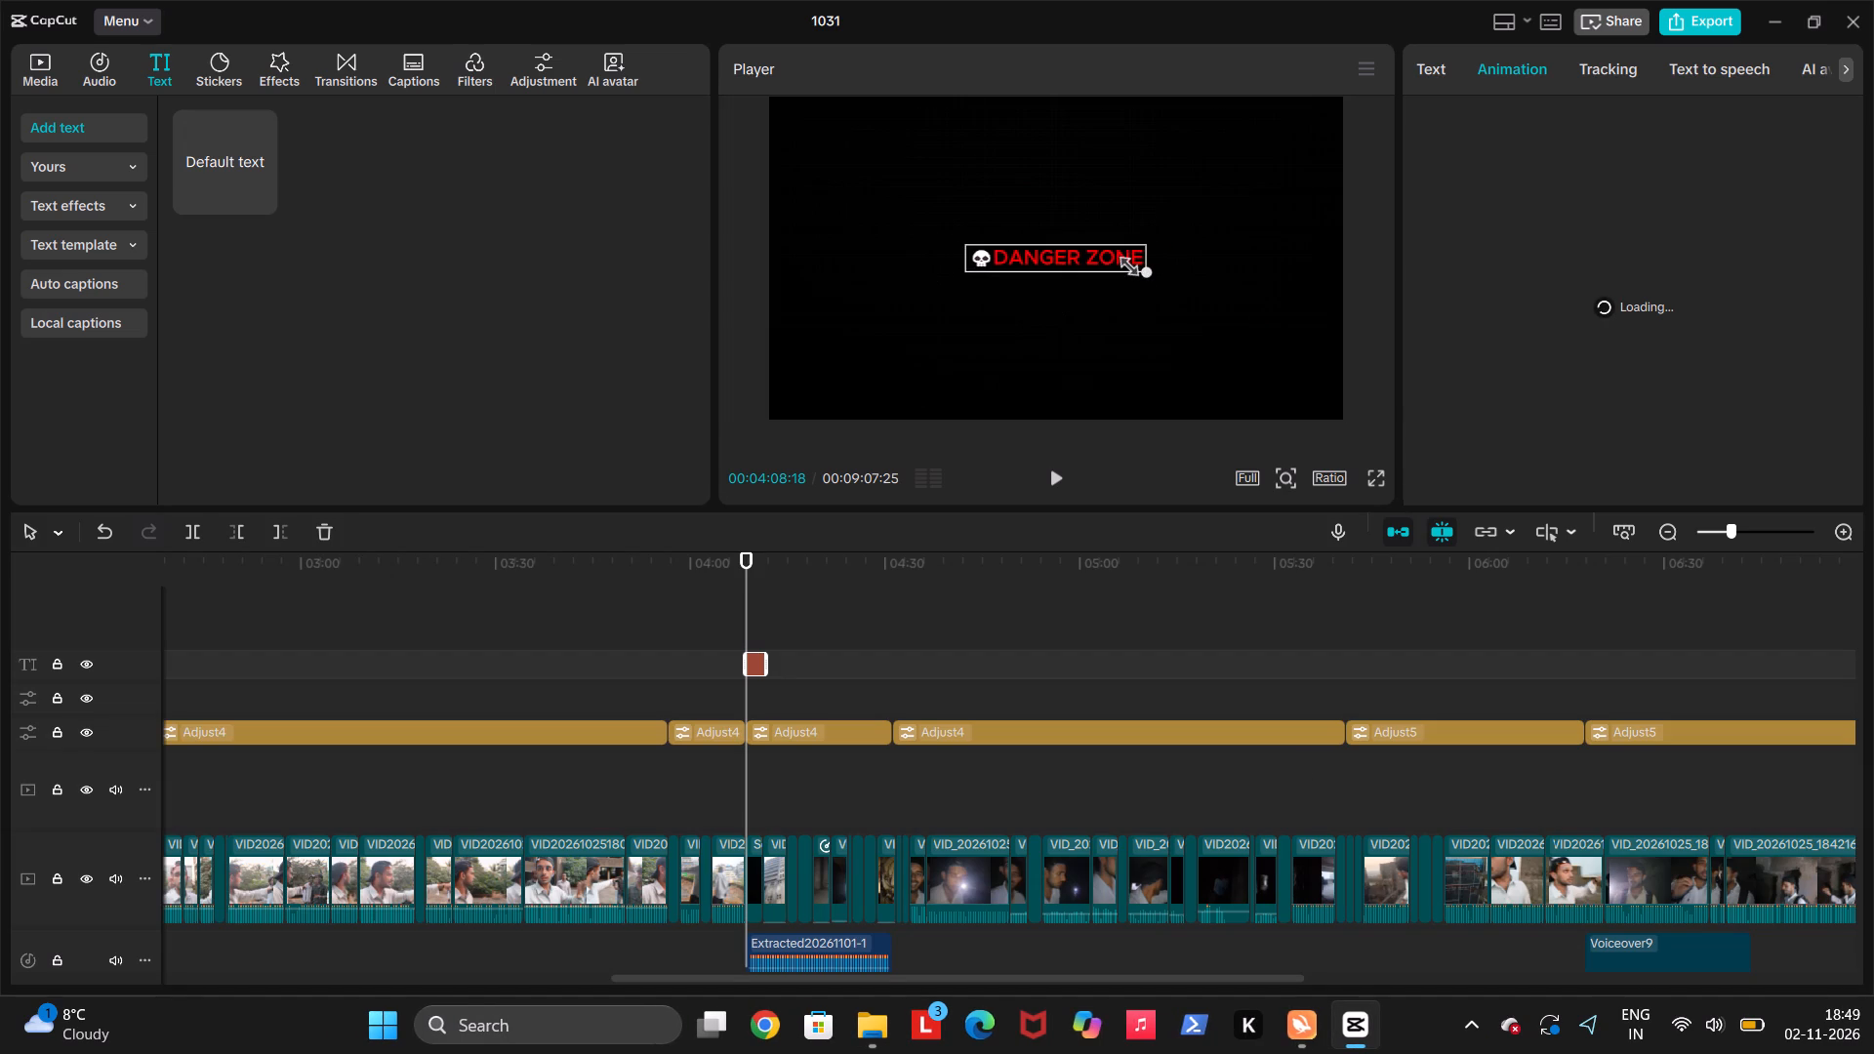
drag(1125, 263, 1122, 263)
click(1375, 483)
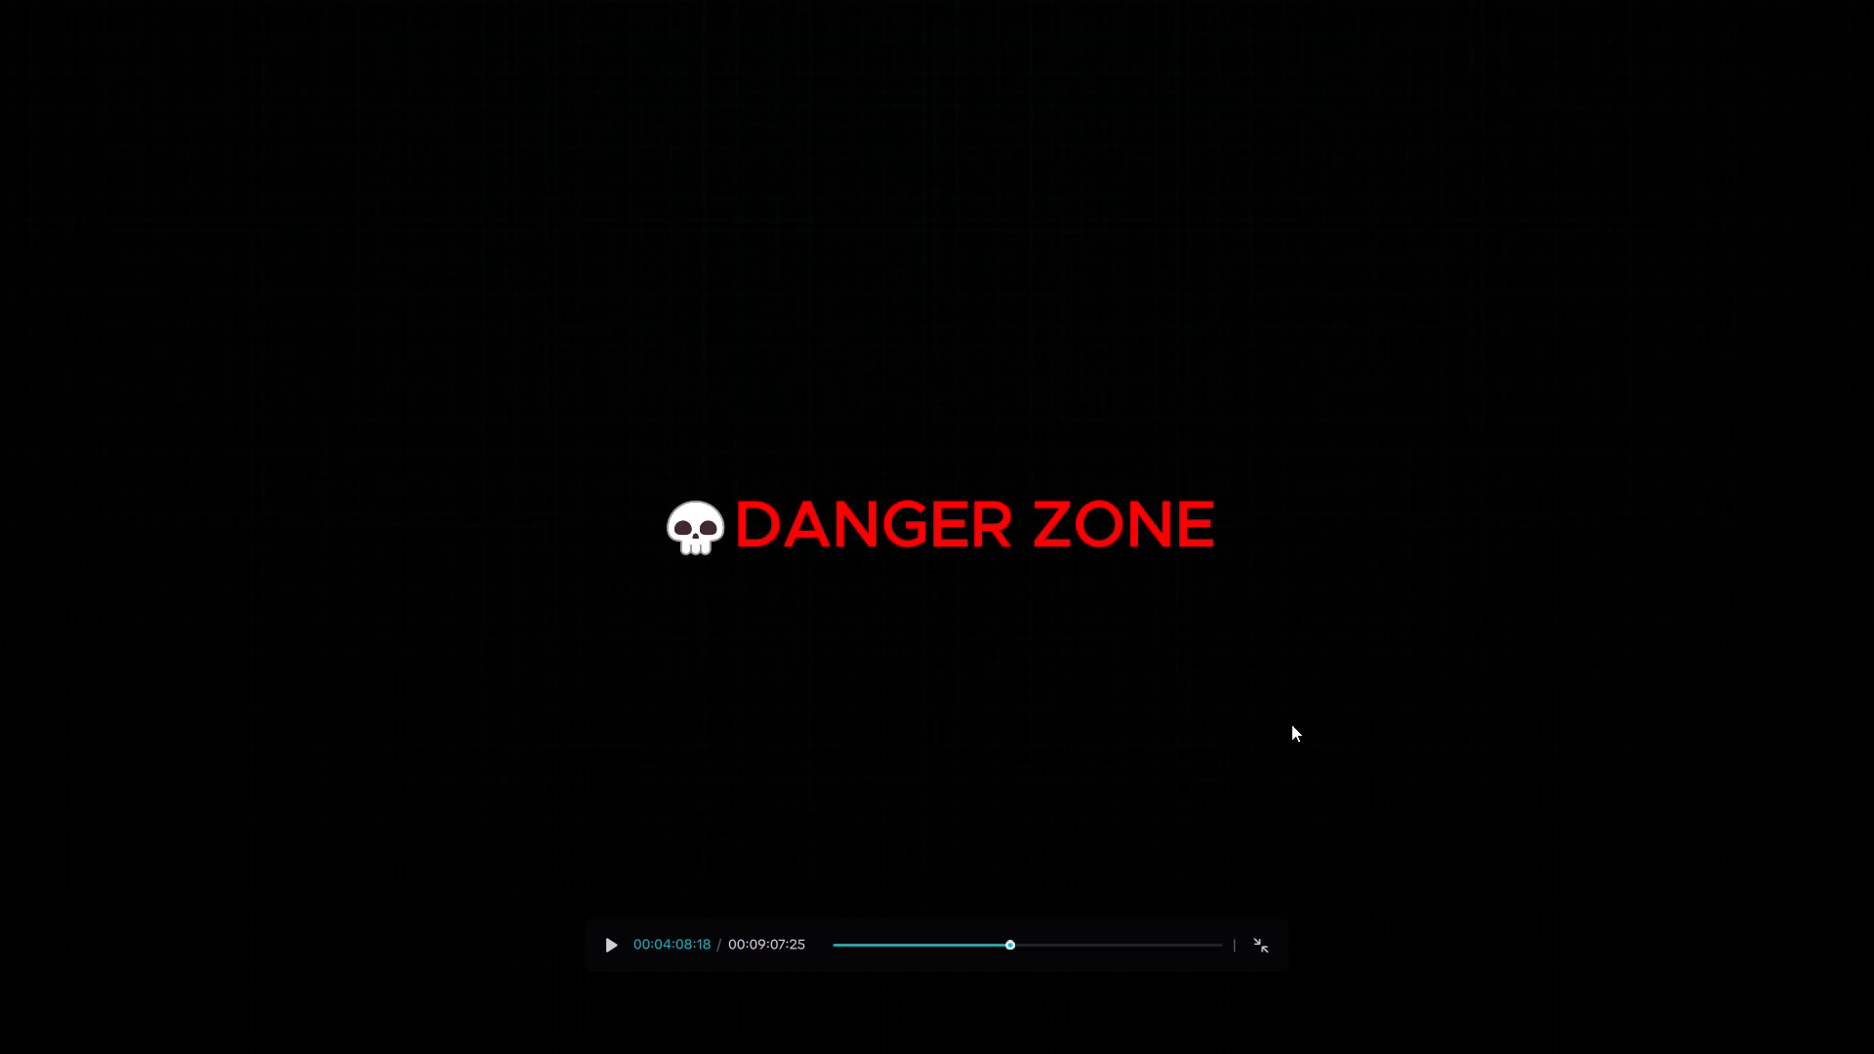
click(1263, 947)
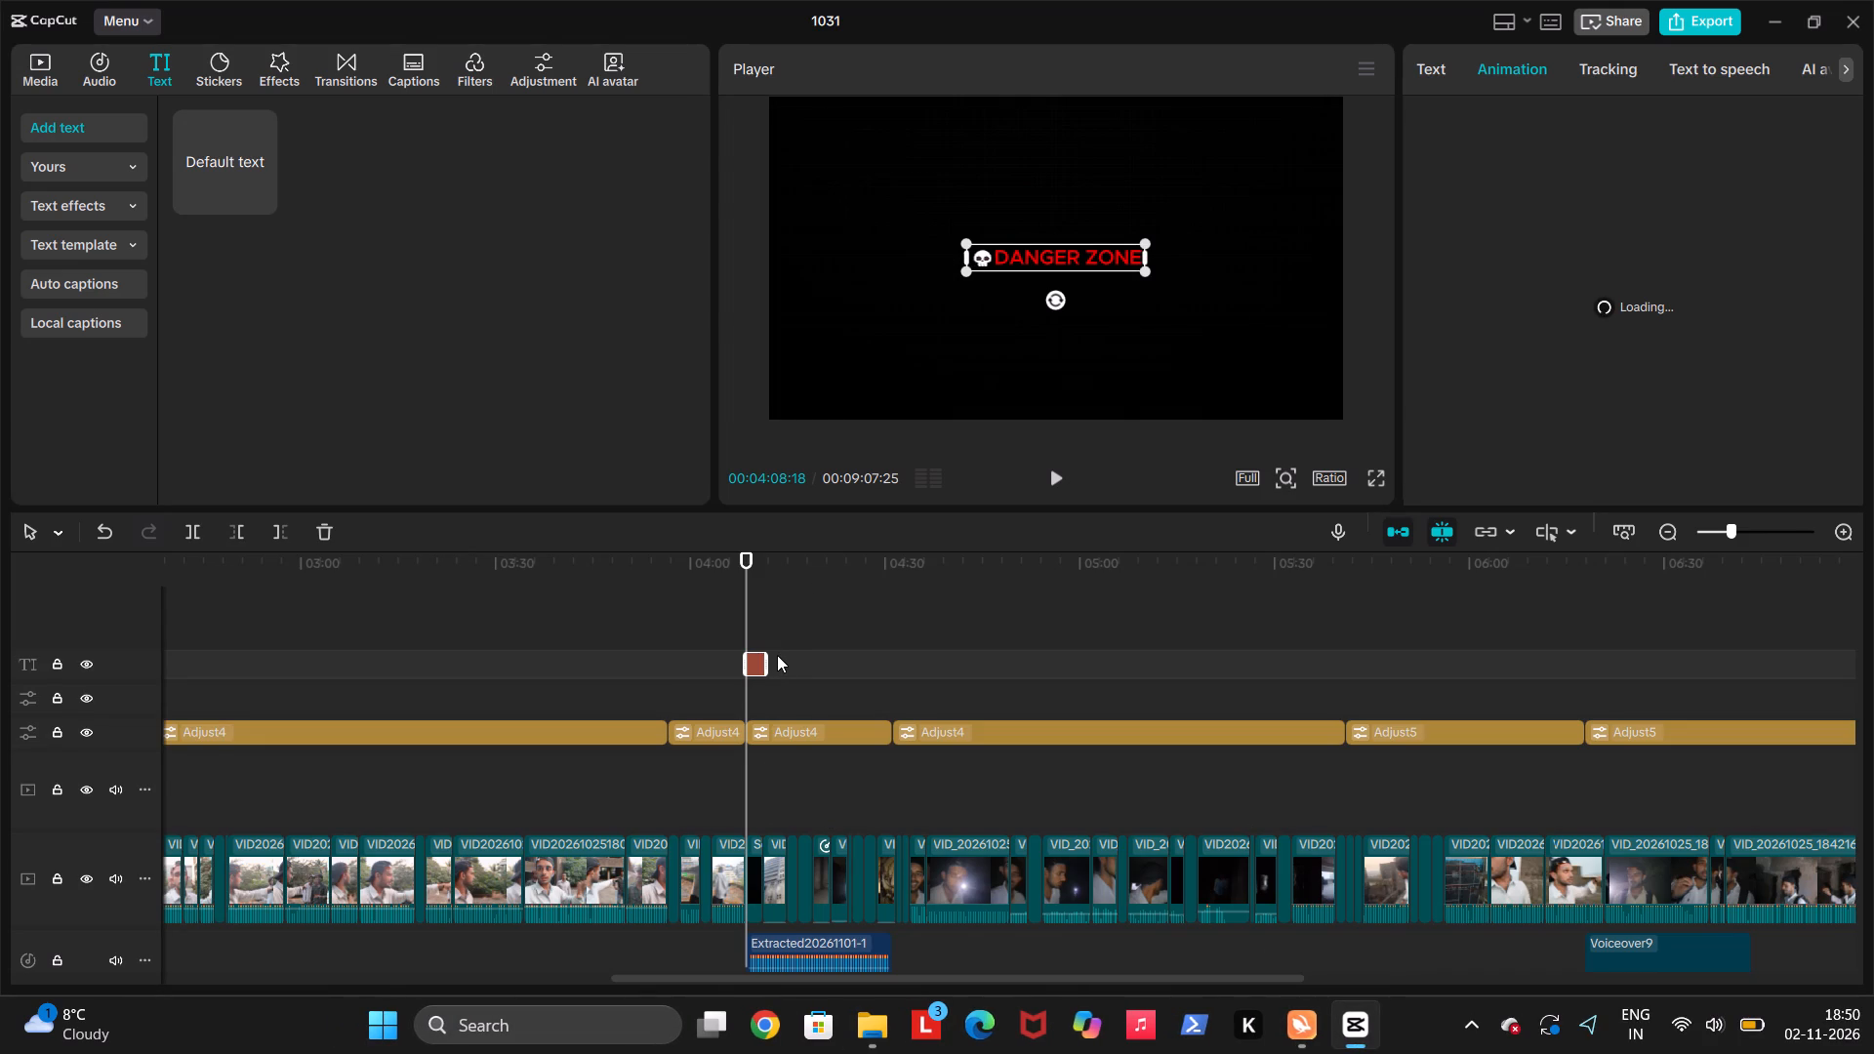
Retry loading the title animations and shorten the DANGER ZONE title to about 1.9 seconds by trimming its end.
ctrl+scroll(786, 659, up, 4)
scroll(800, 660, down, 1)
scroll(801, 660, up, 1)
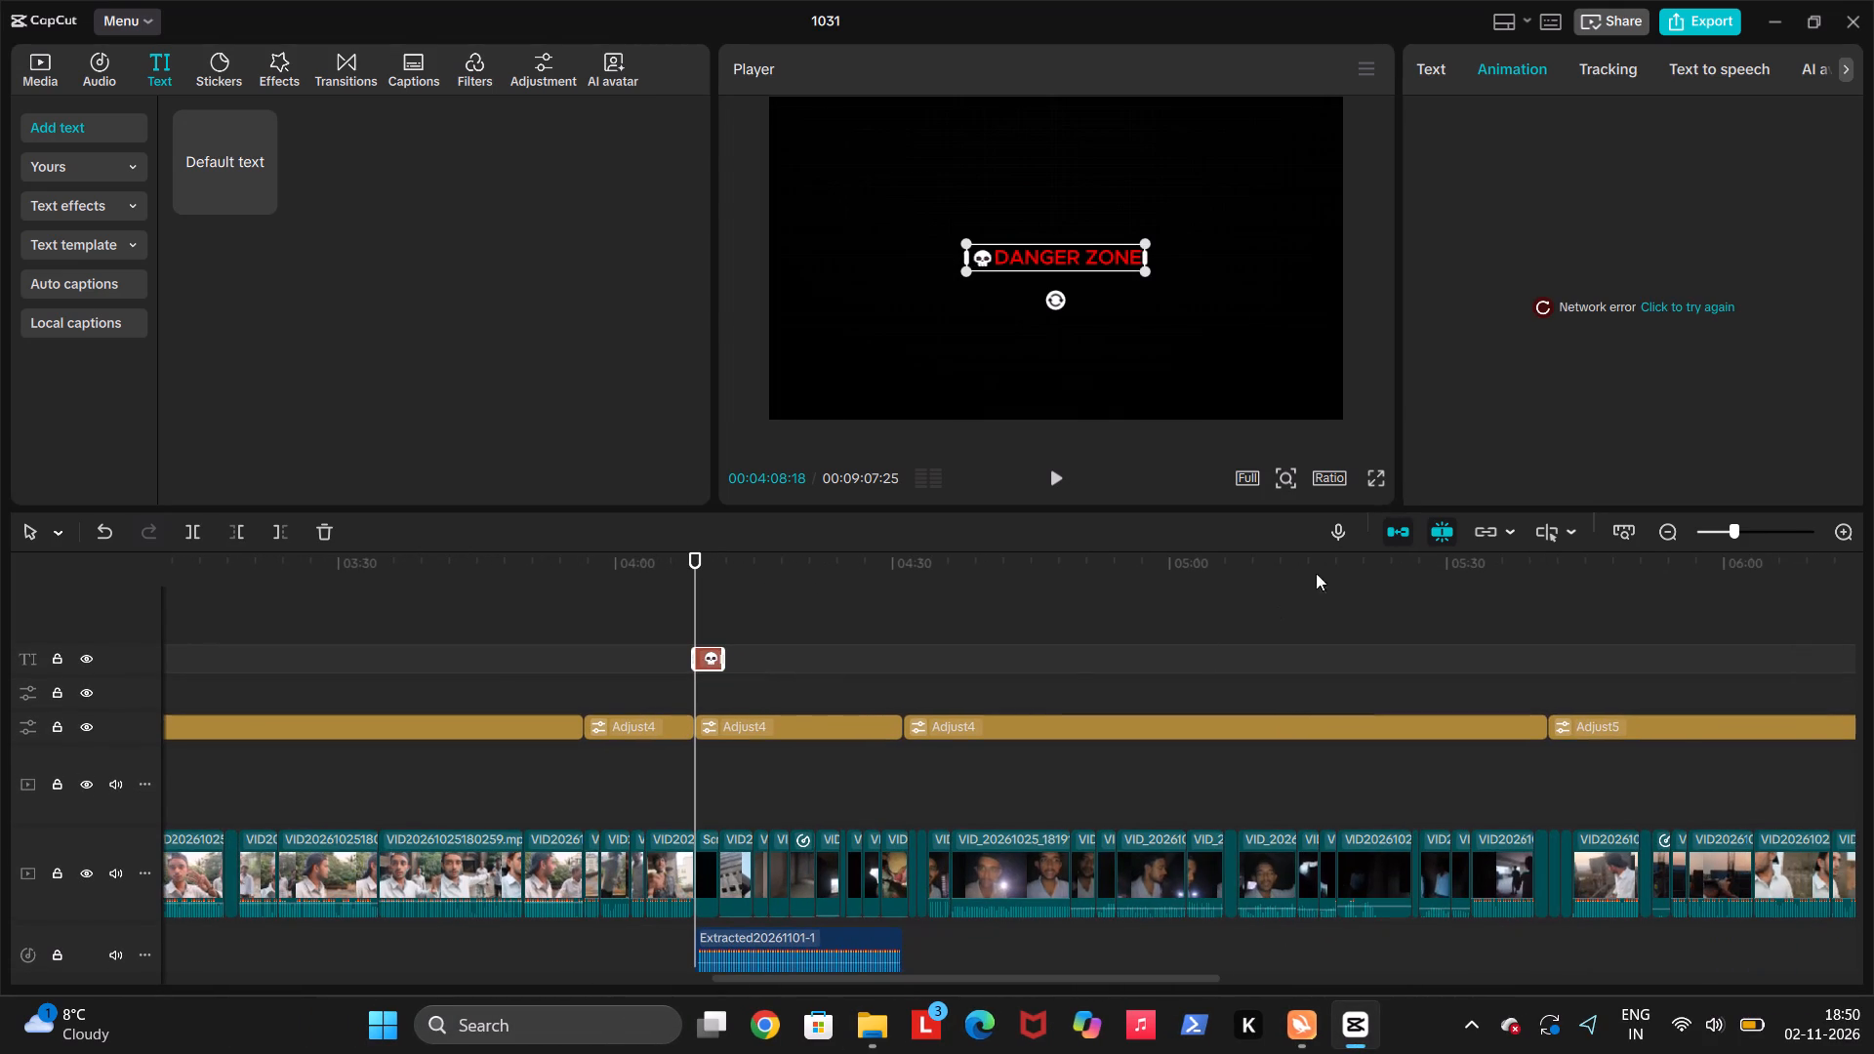
click(1700, 303)
ctrl+scroll(808, 548, up, 7)
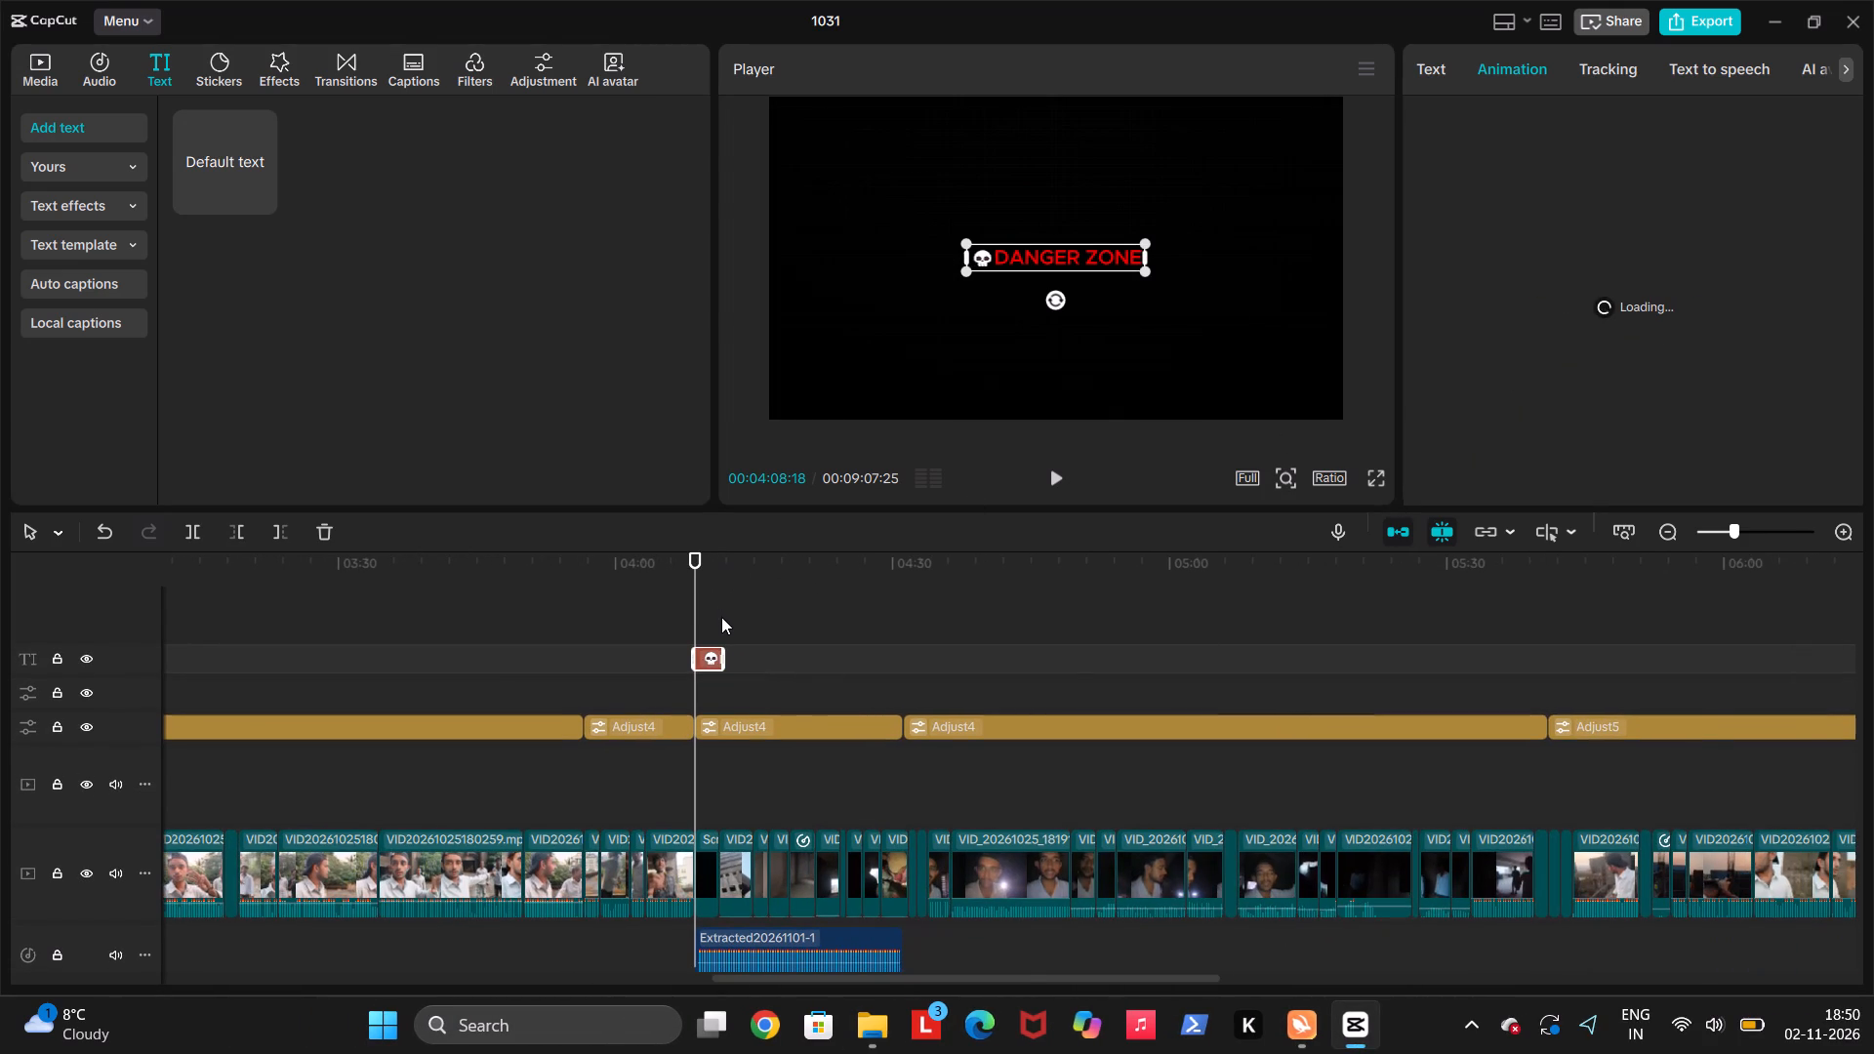
ctrl+scroll(721, 617, up, 9)
drag(783, 658, 744, 661)
Trim the end of the black screen clip to match the DANGER ZONE title, about 1.9 seconds, and play it back.
click(715, 867)
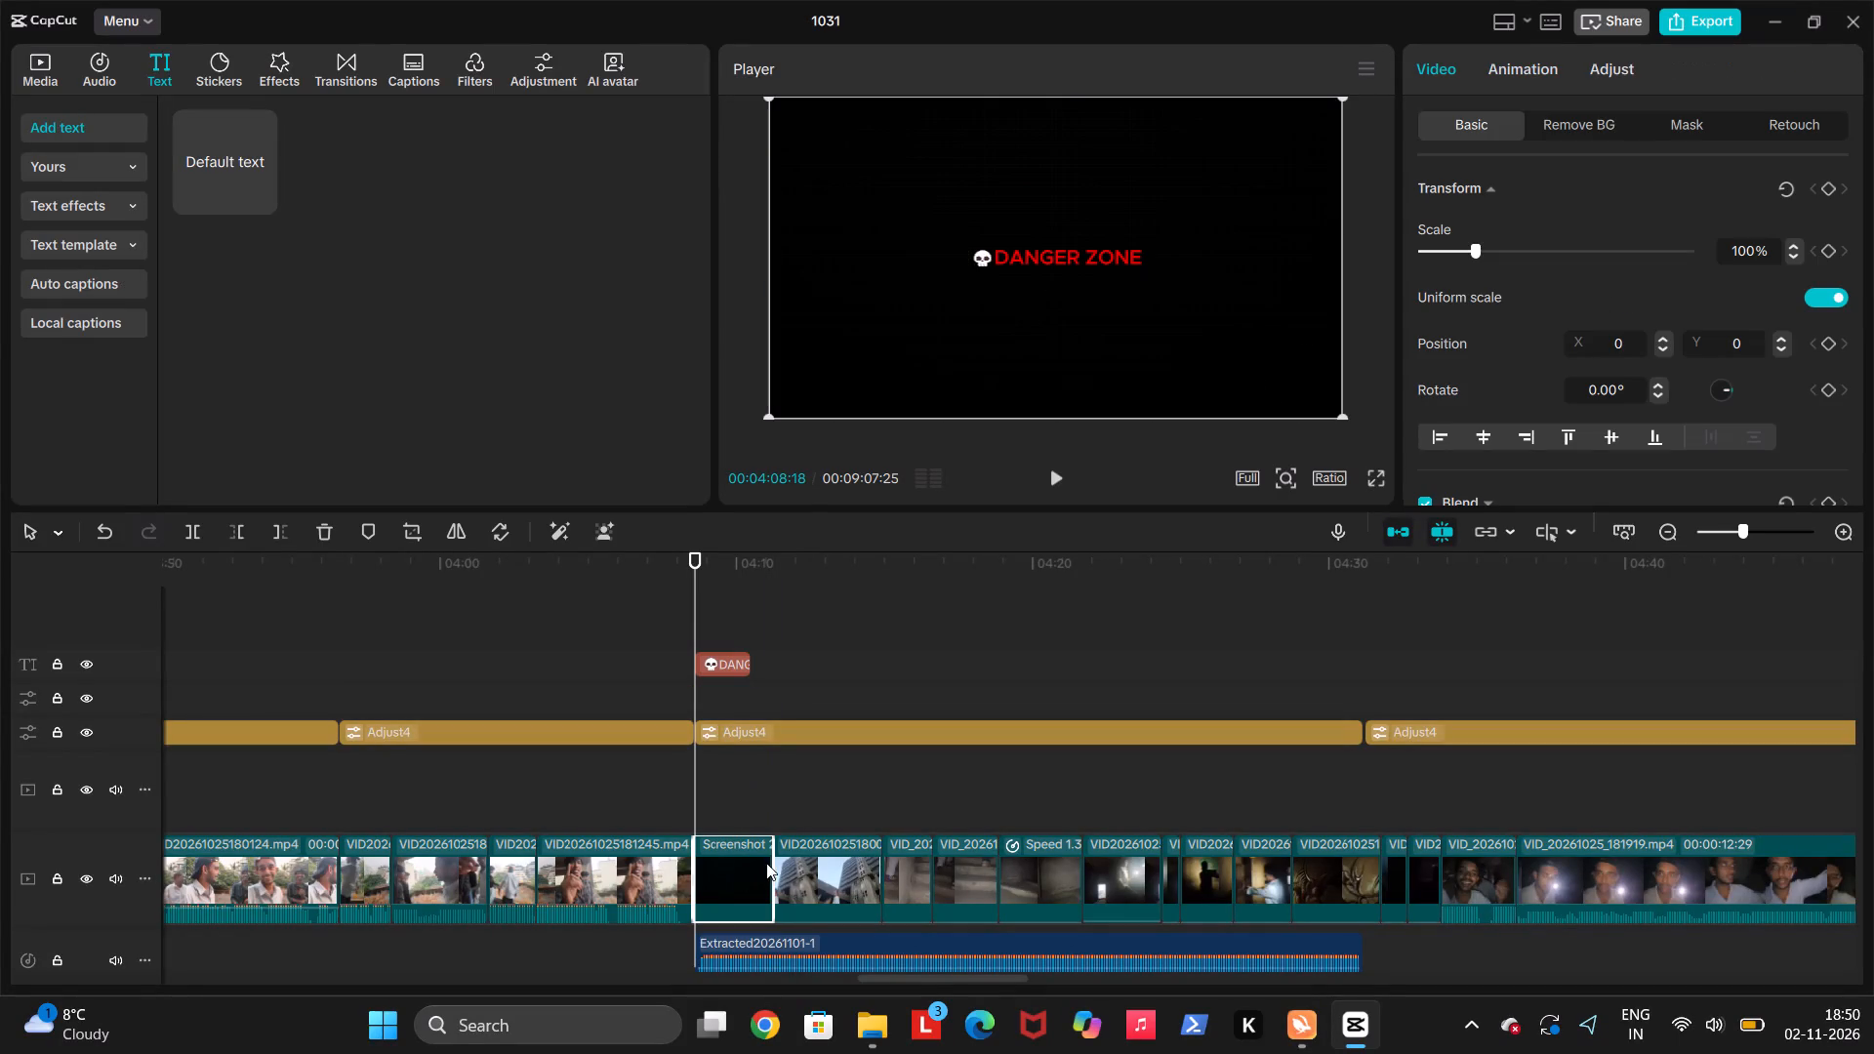
drag(772, 865, 741, 864)
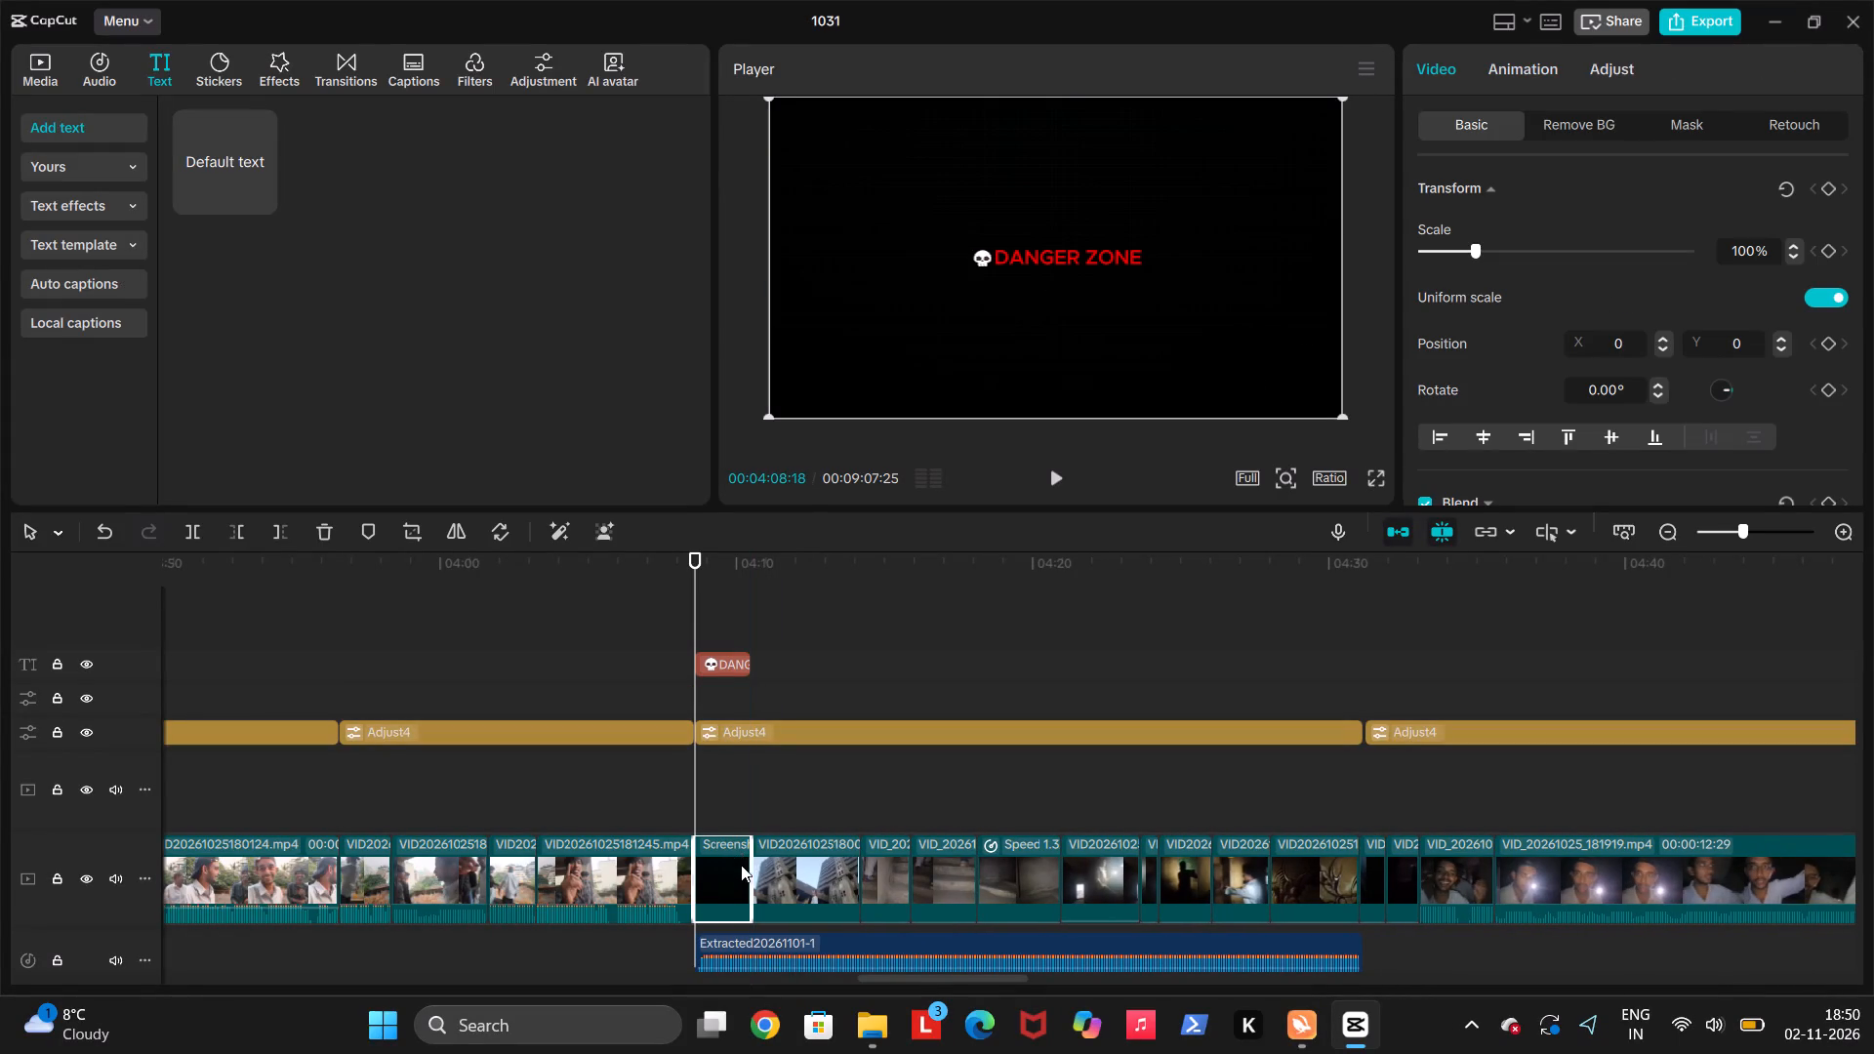
key(space)
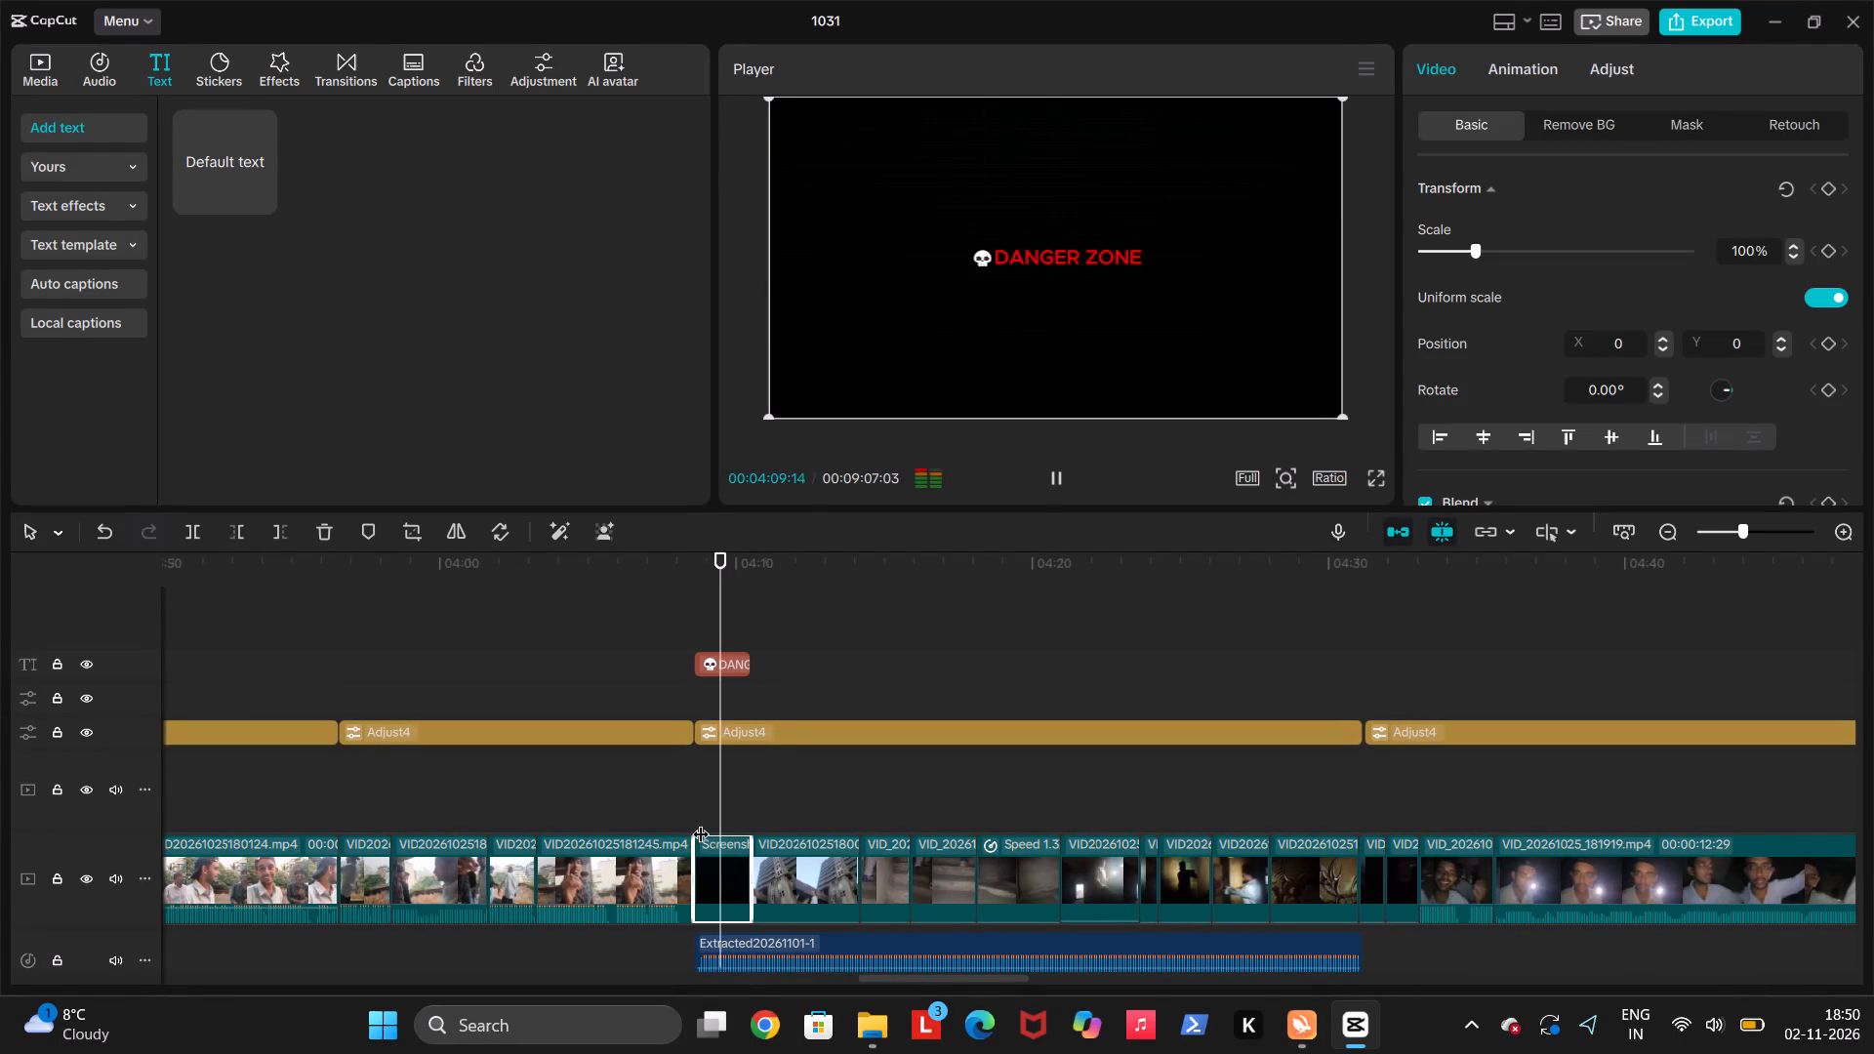
key(space)
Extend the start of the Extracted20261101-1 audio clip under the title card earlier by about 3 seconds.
click(772, 937)
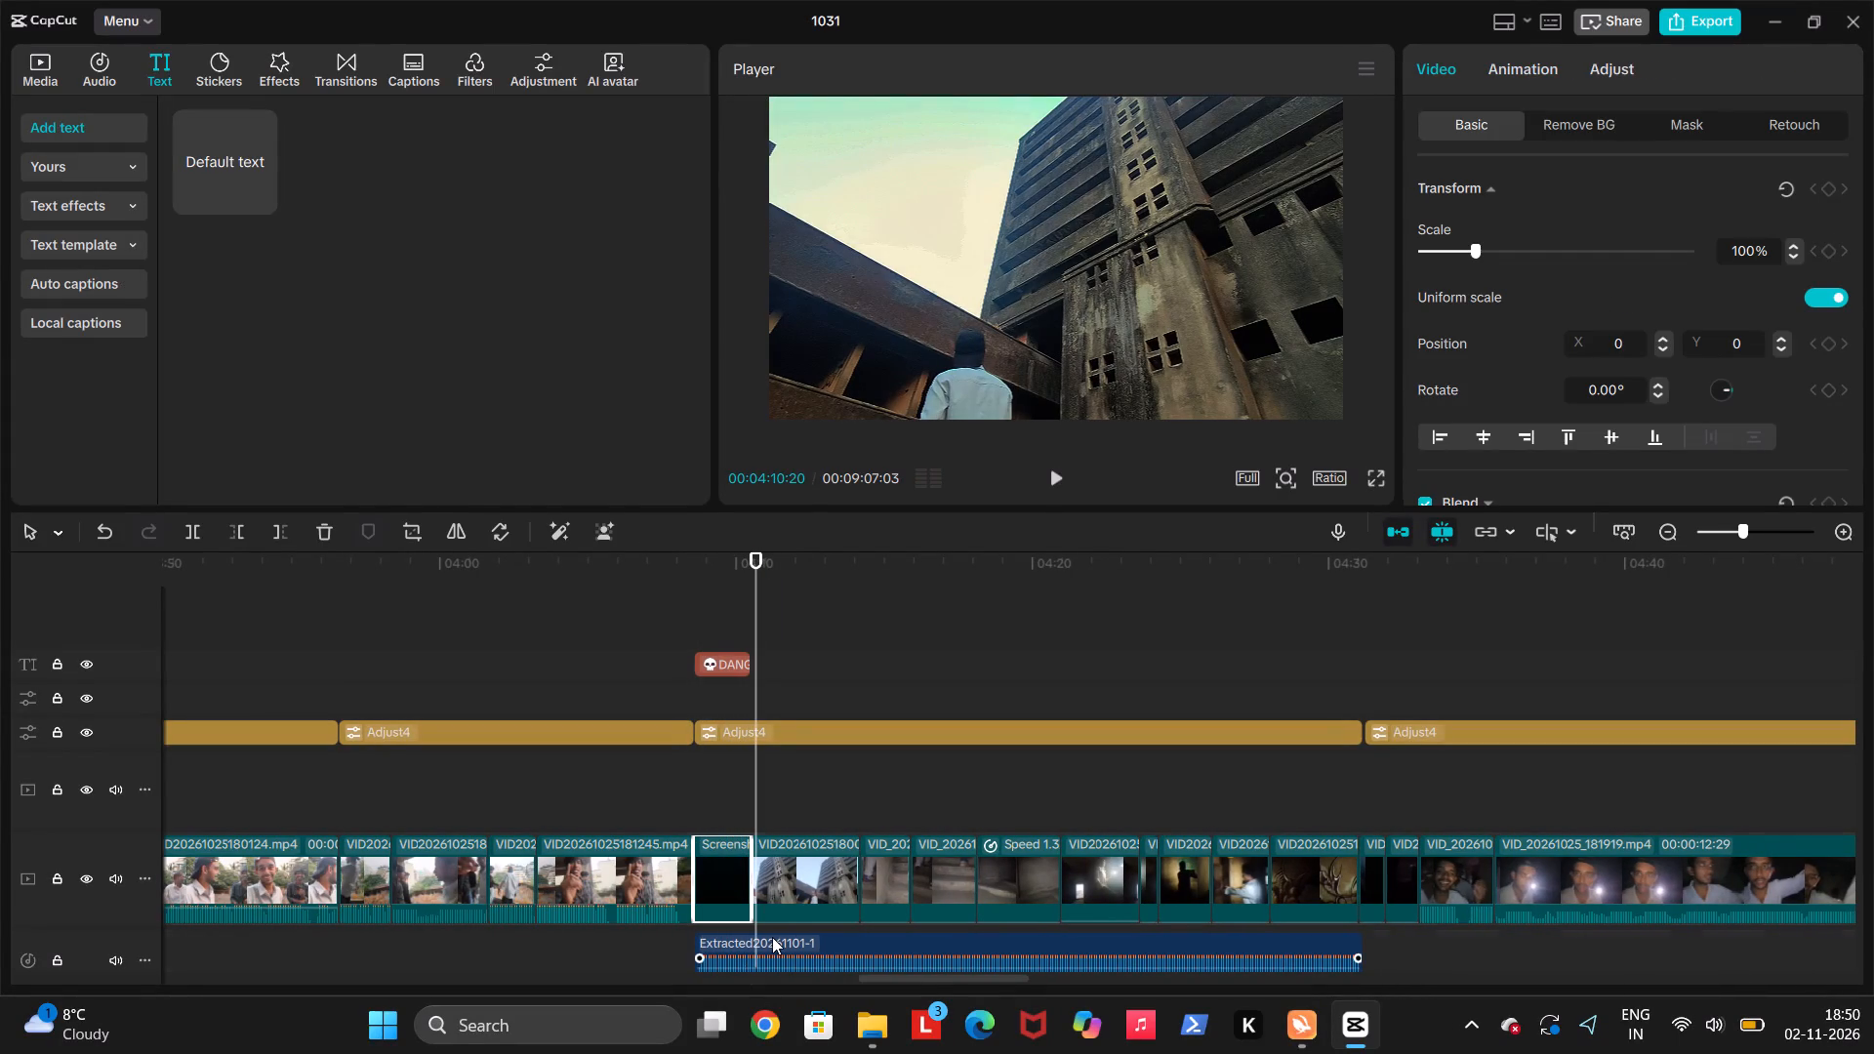
scroll(772, 937, down, 1)
drag(778, 898, 843, 897)
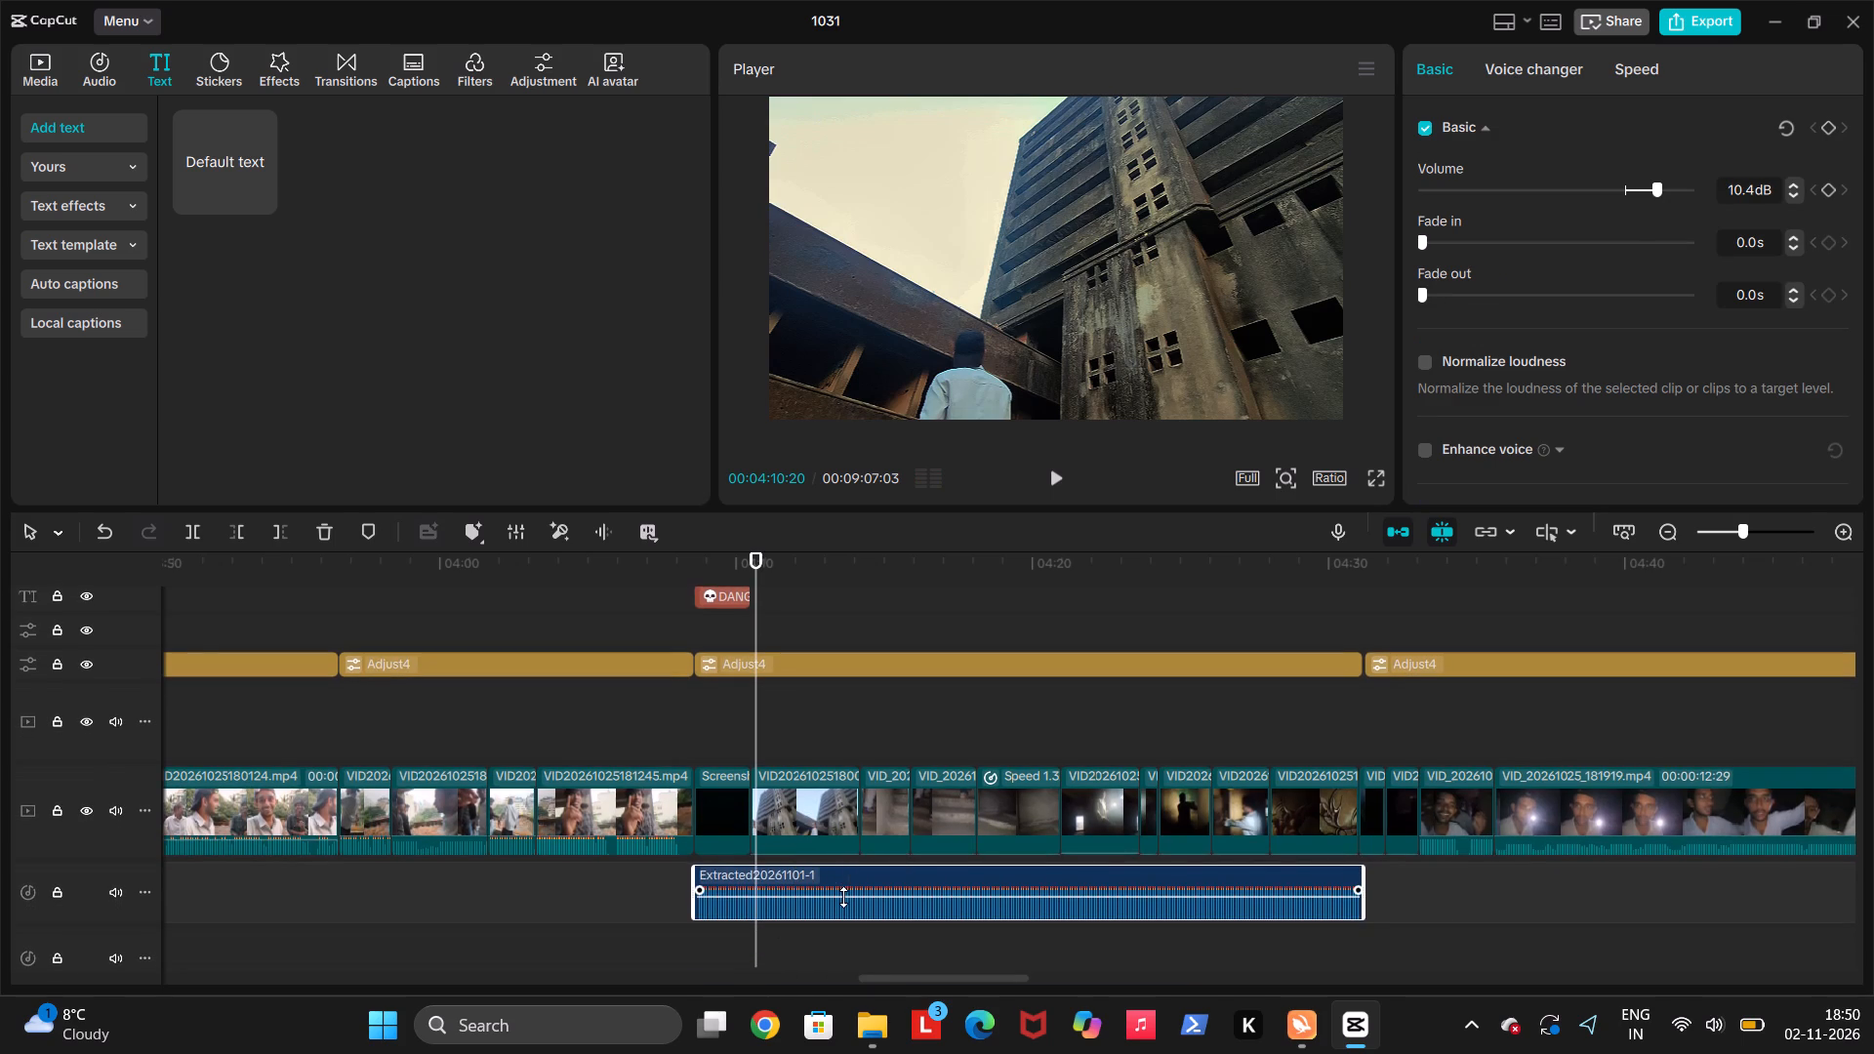
drag(695, 895, 678, 894)
drag(693, 893, 694, 892)
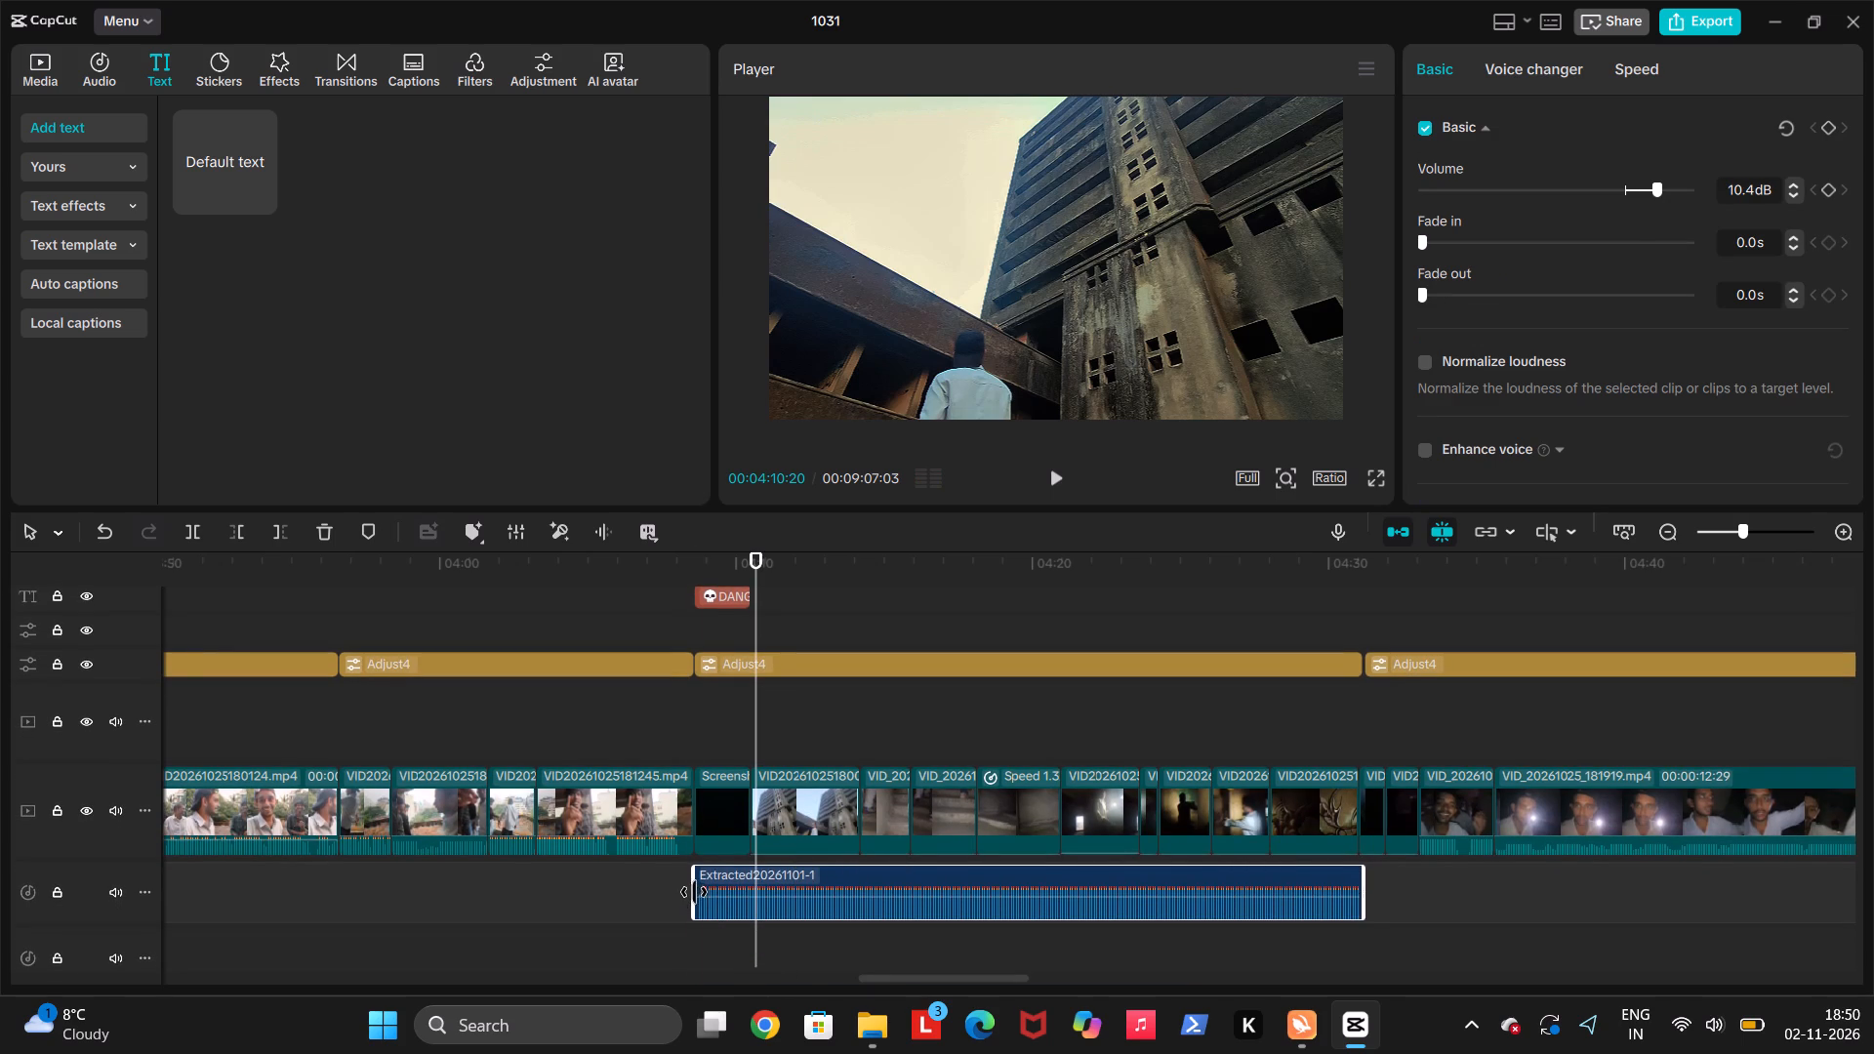
drag(694, 892, 538, 885)
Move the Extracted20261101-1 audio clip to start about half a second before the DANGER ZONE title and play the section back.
drag(631, 884, 719, 893)
click(702, 932)
key(space)
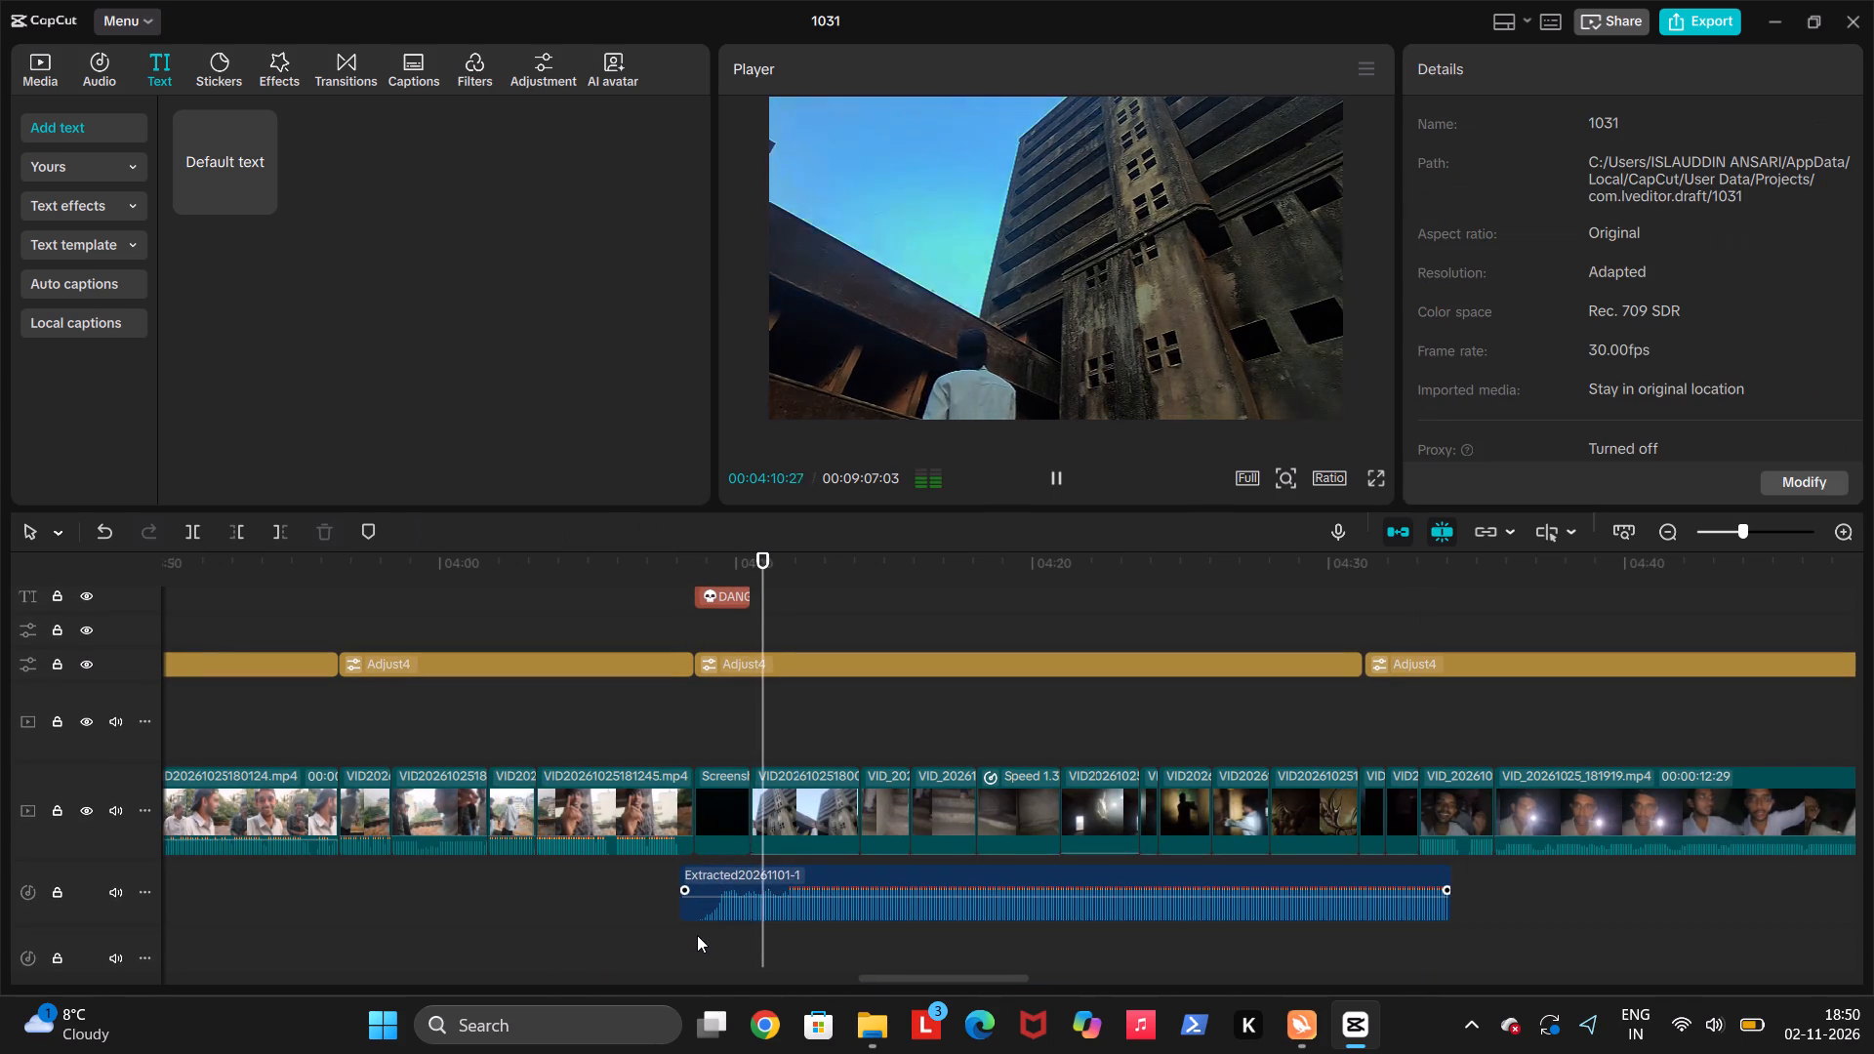
click(696, 935)
key(space)
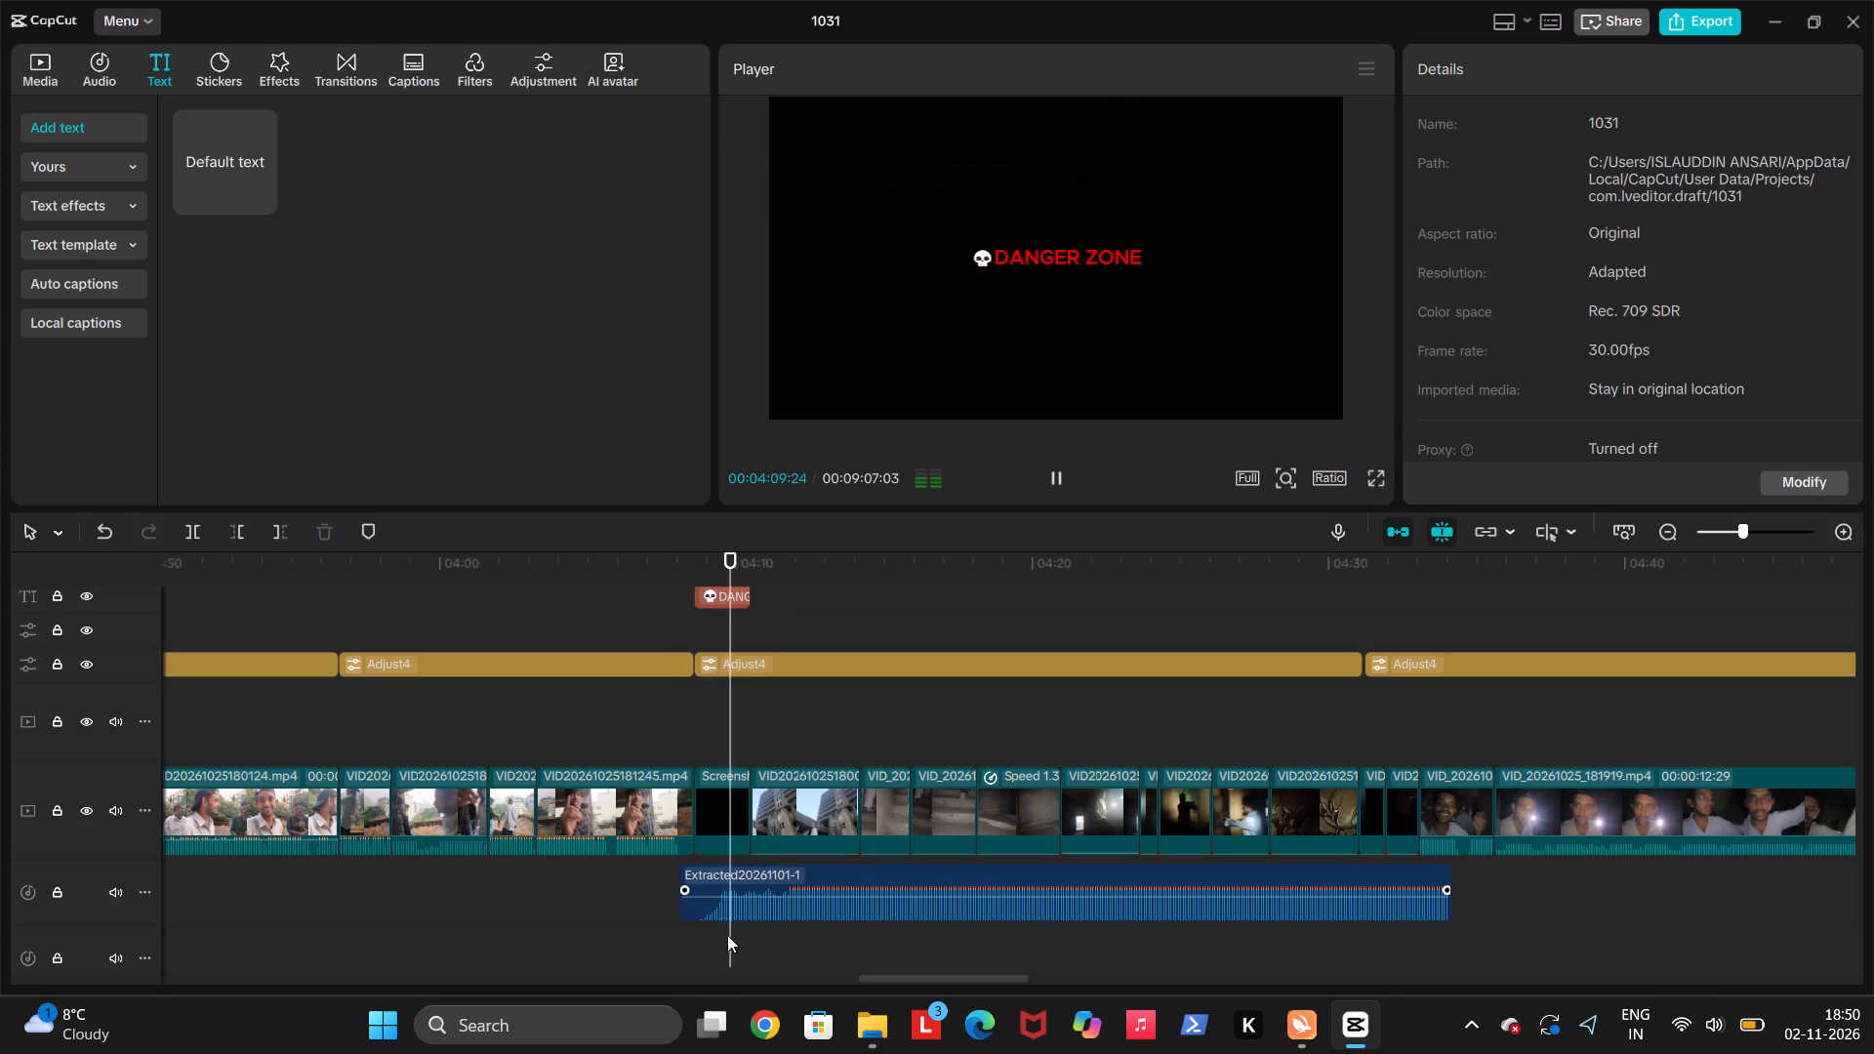
key(space)
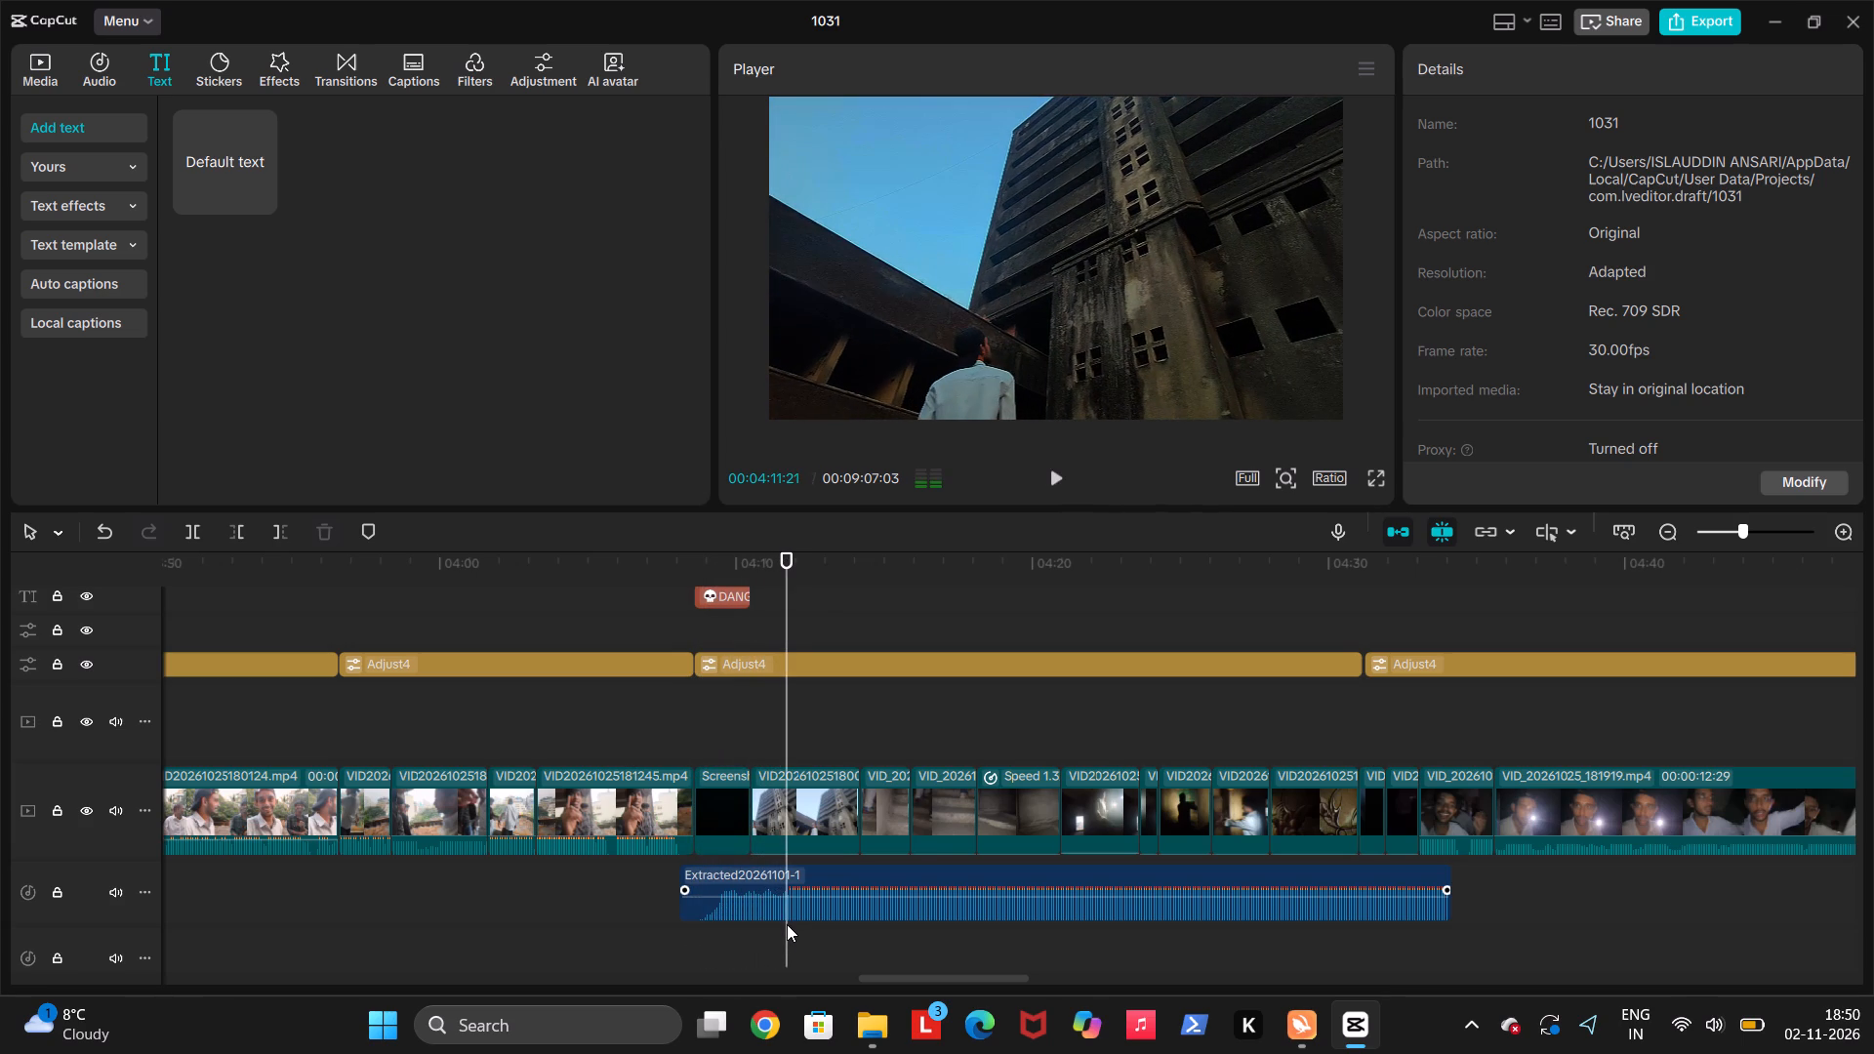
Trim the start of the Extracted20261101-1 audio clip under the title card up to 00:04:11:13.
key(space)
key(space)
click(779, 937)
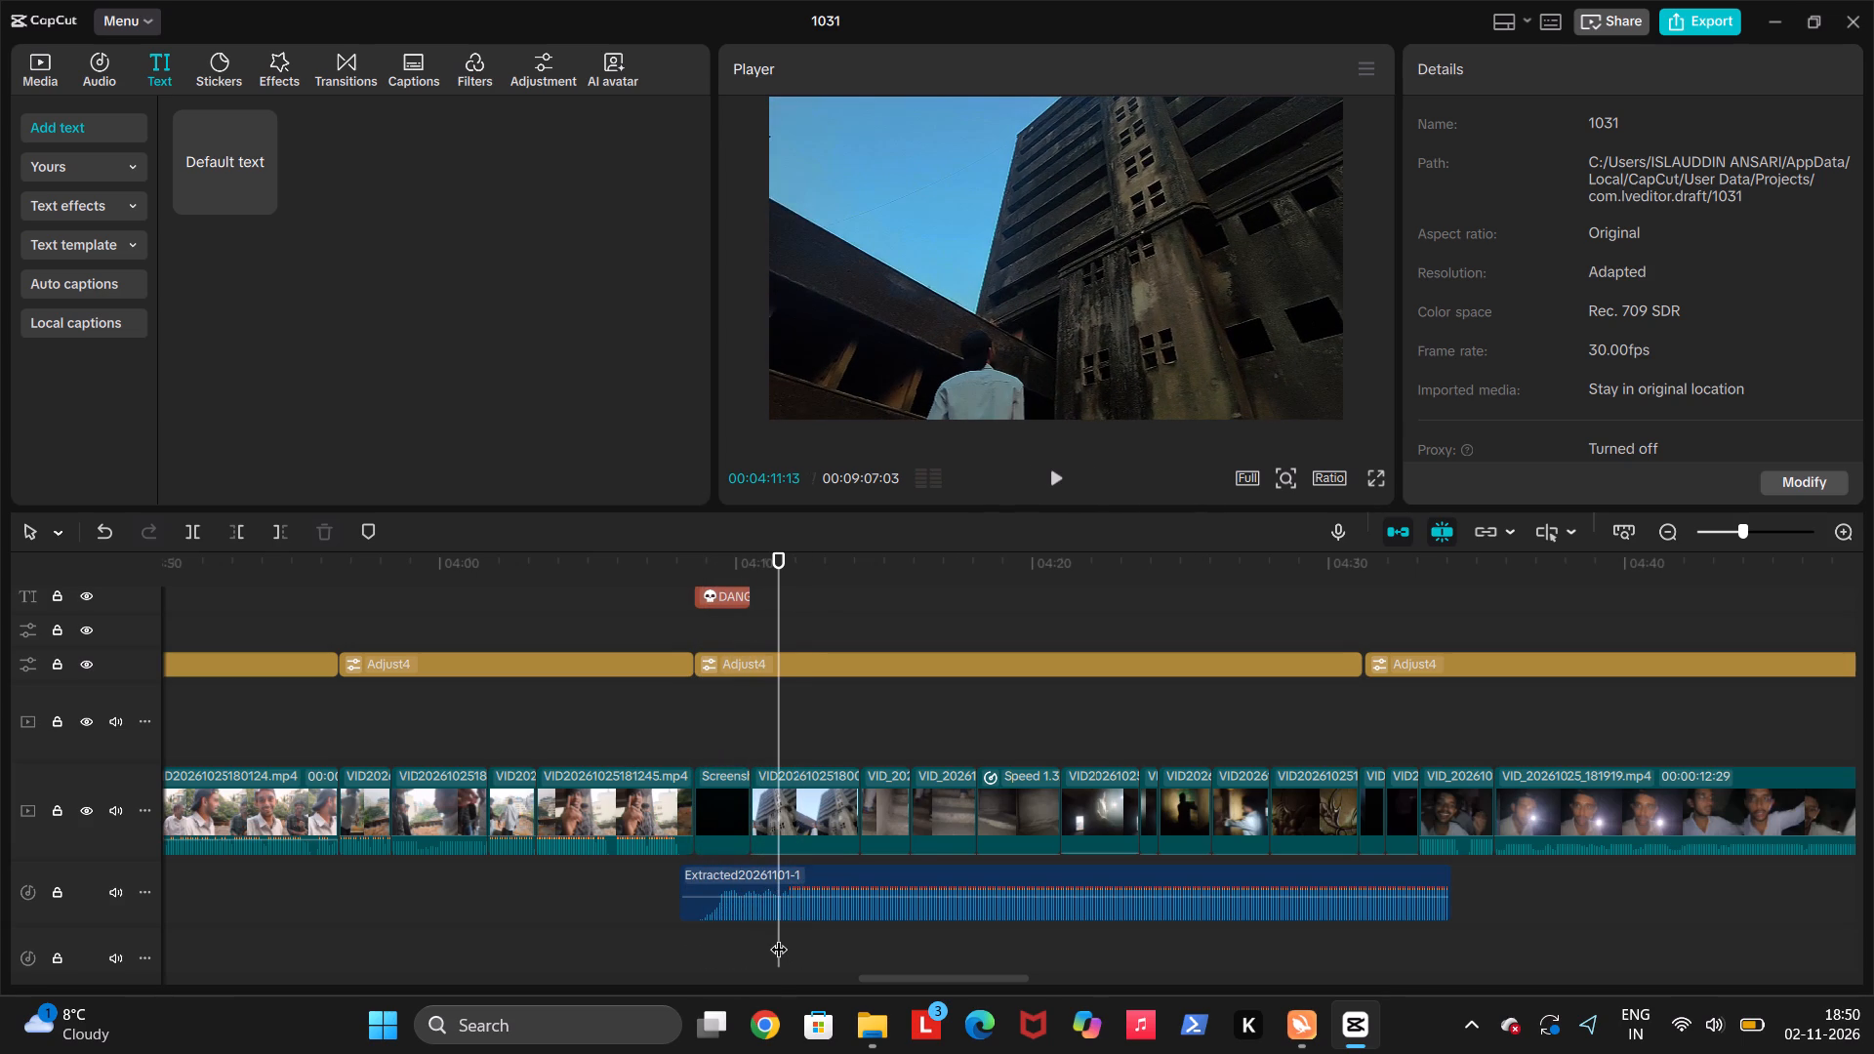
click(789, 911)
key(q)
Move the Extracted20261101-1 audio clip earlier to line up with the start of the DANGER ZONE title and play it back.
drag(850, 890, 784, 890)
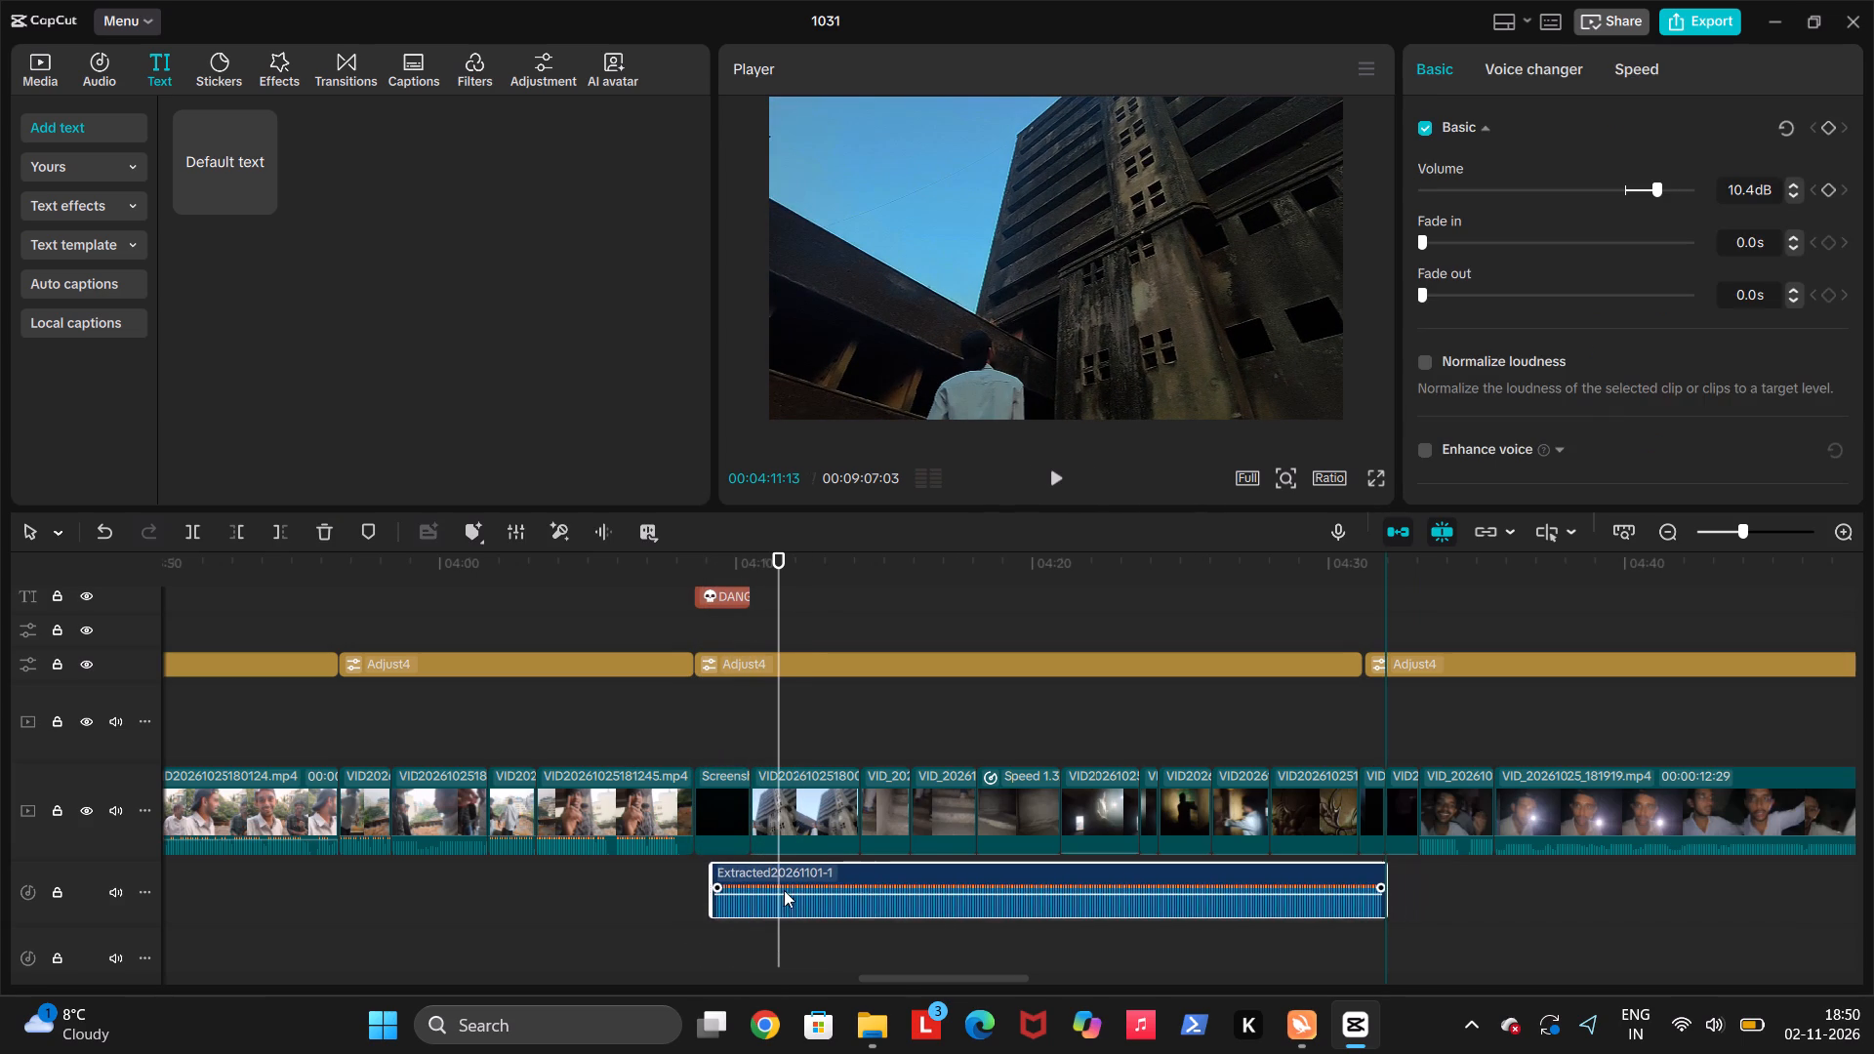
drag(784, 890, 768, 890)
click(682, 936)
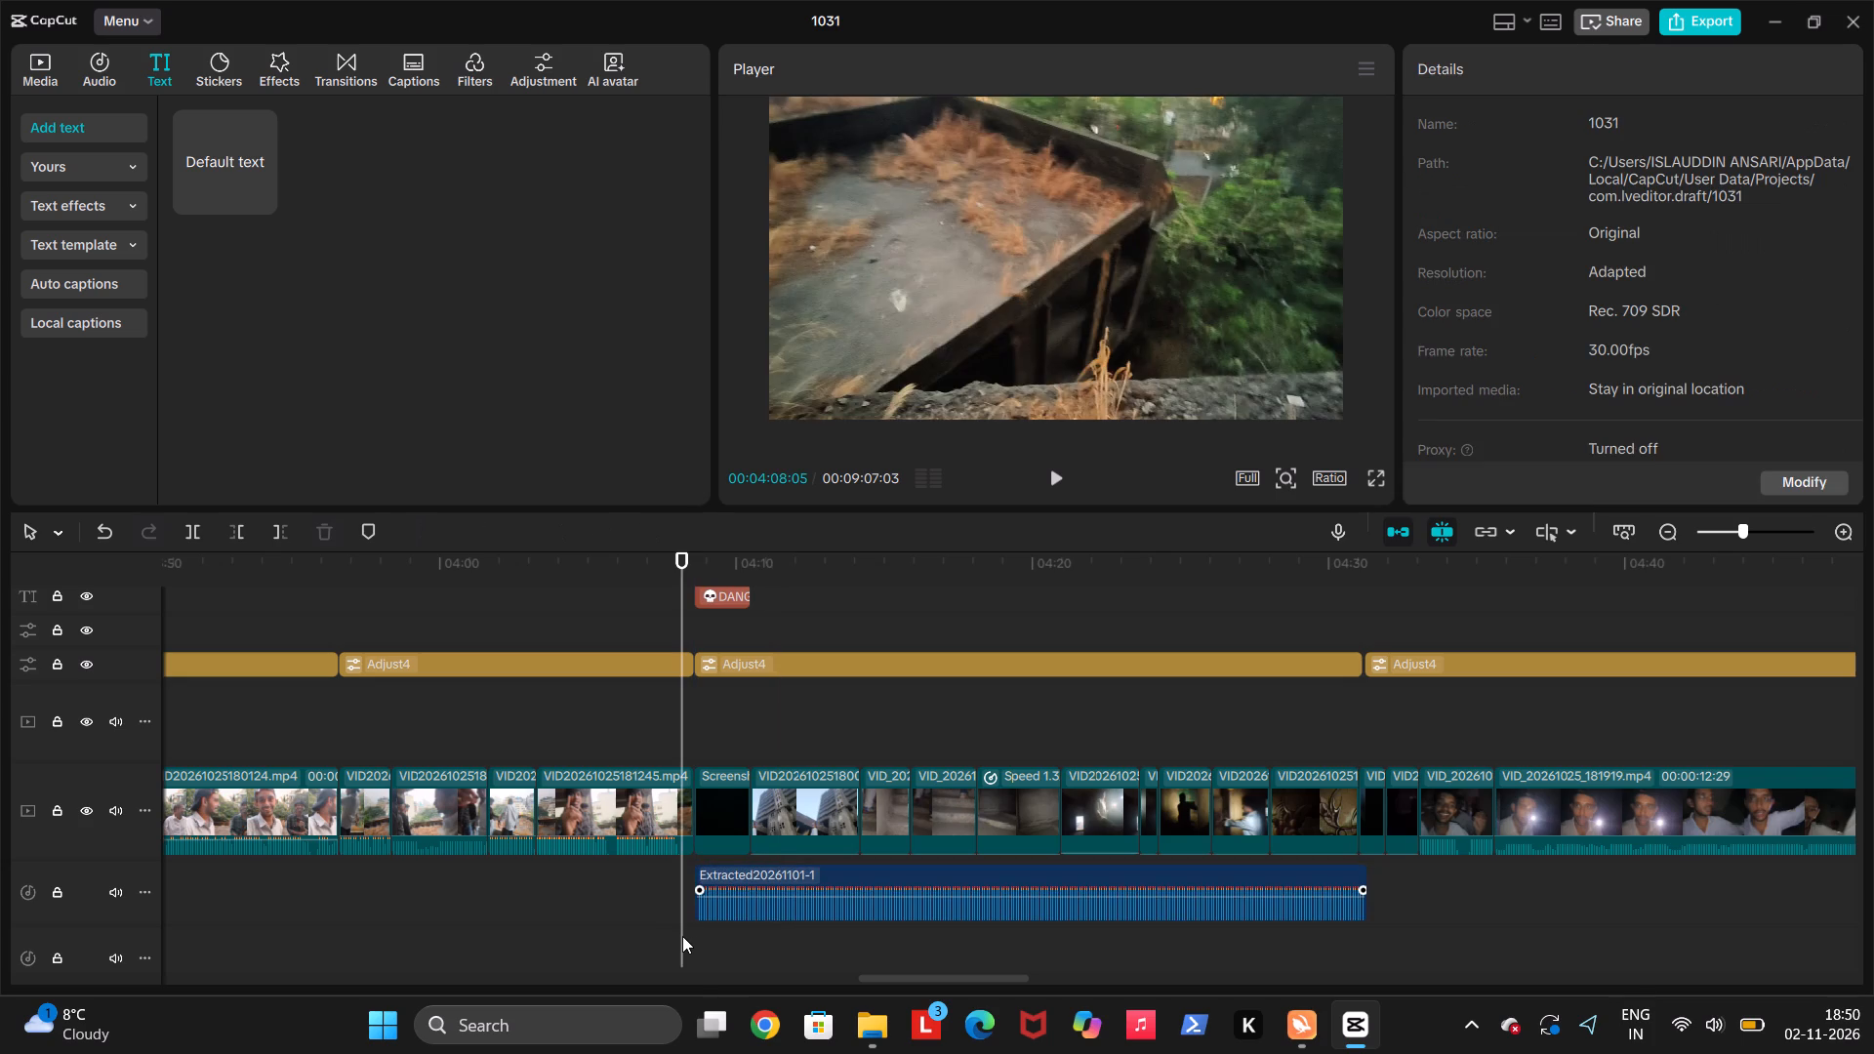
key(space)
key(space)
key(space)
key(space)
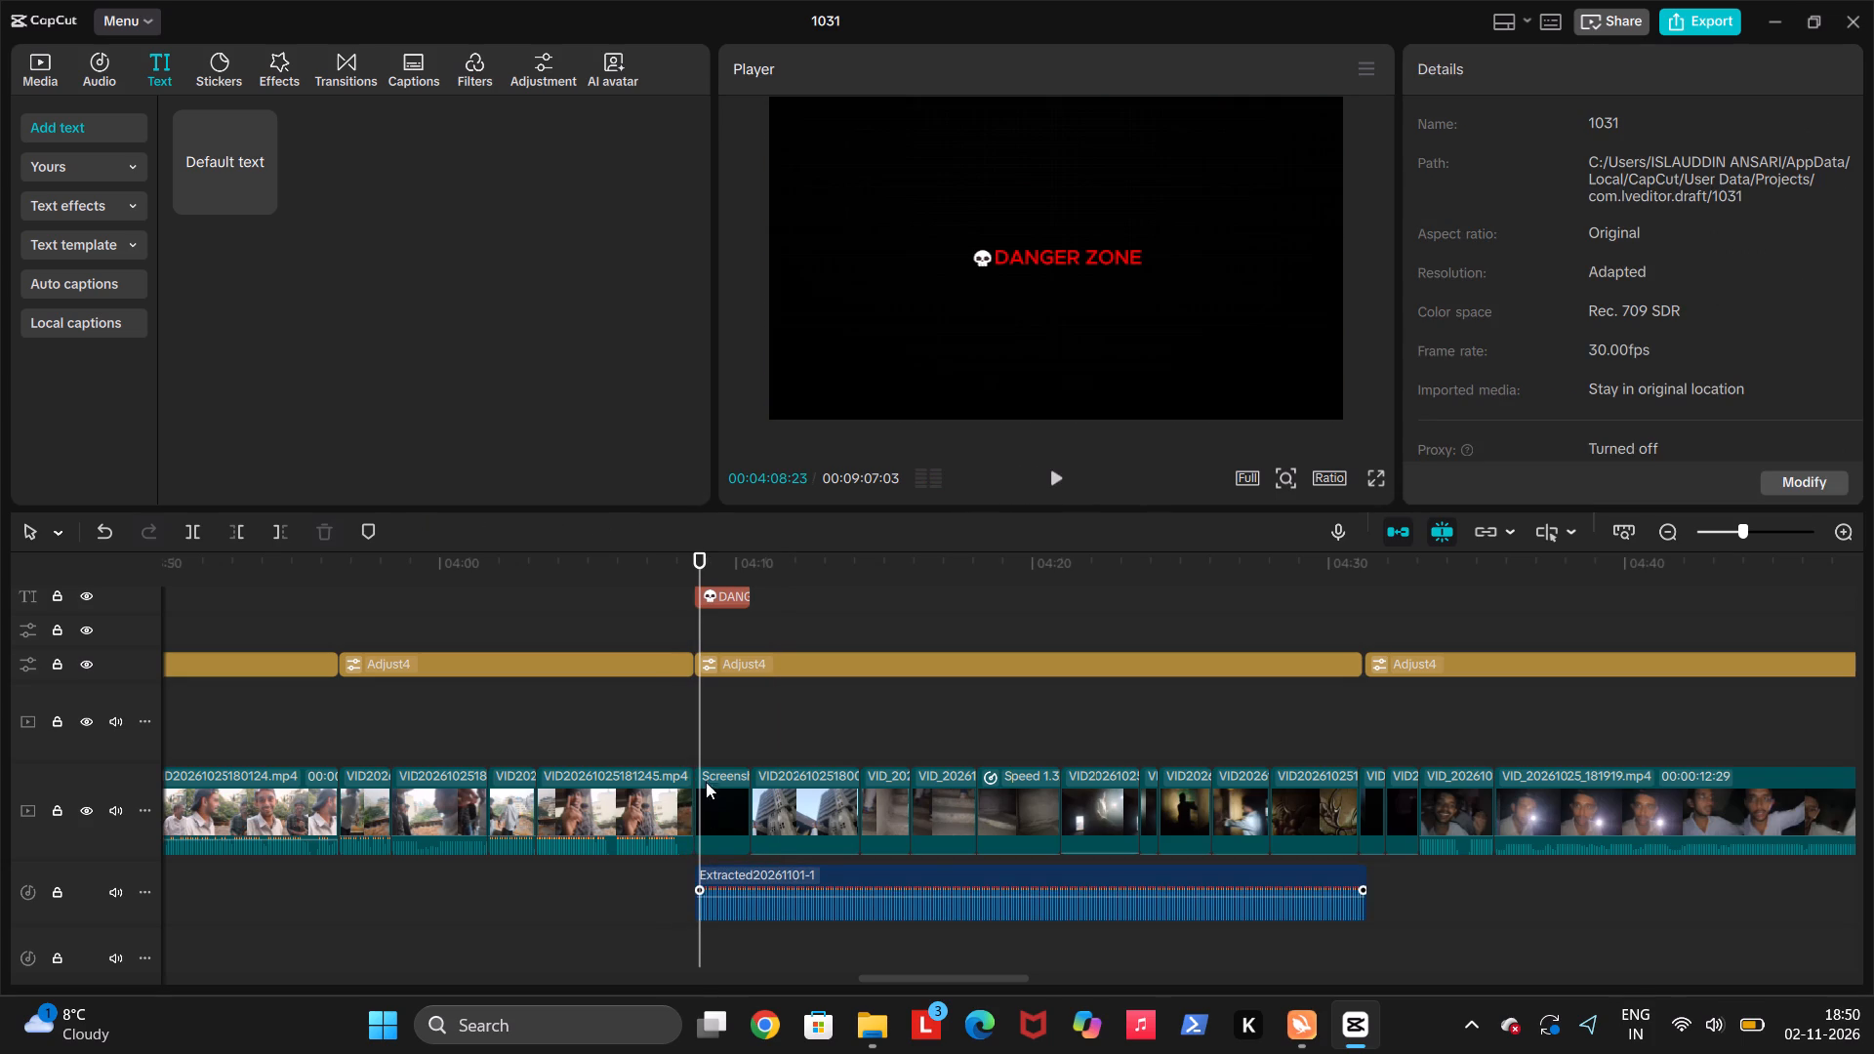
key(space)
key(space)
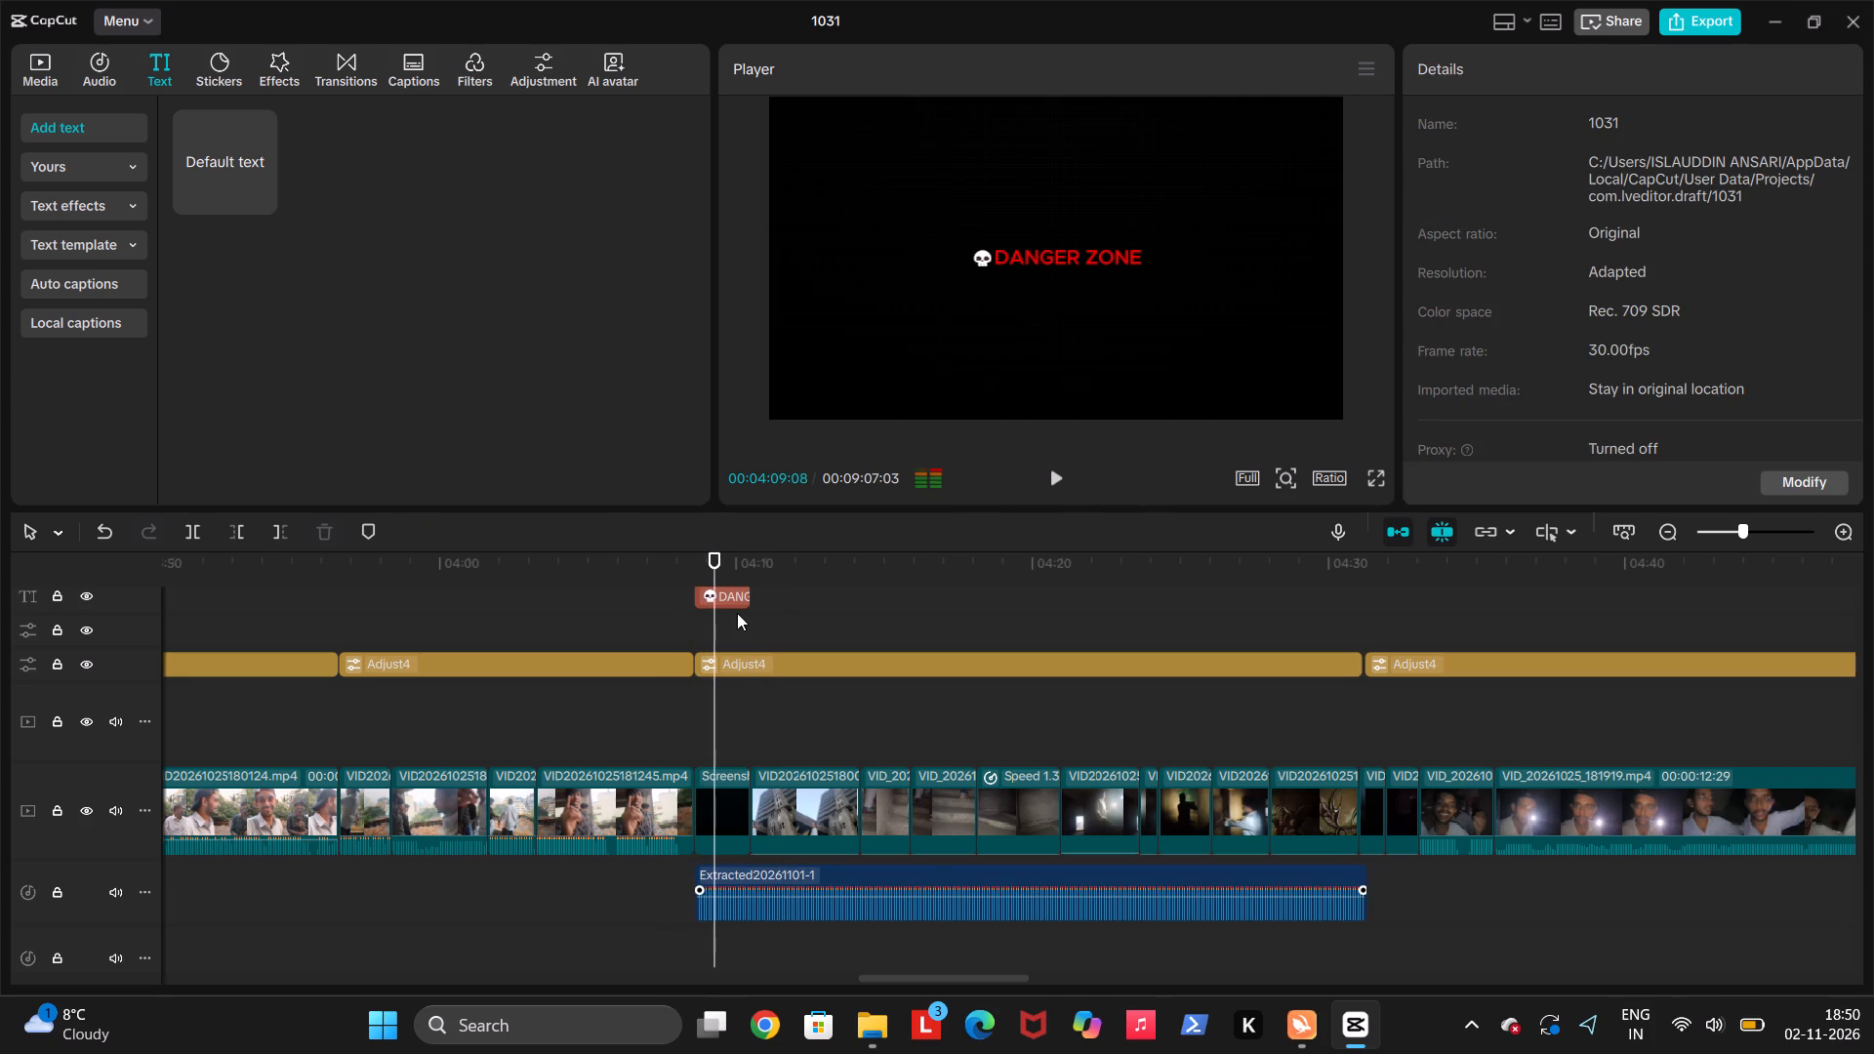
Open the animation options for the DANGER ZONE title.
click(735, 597)
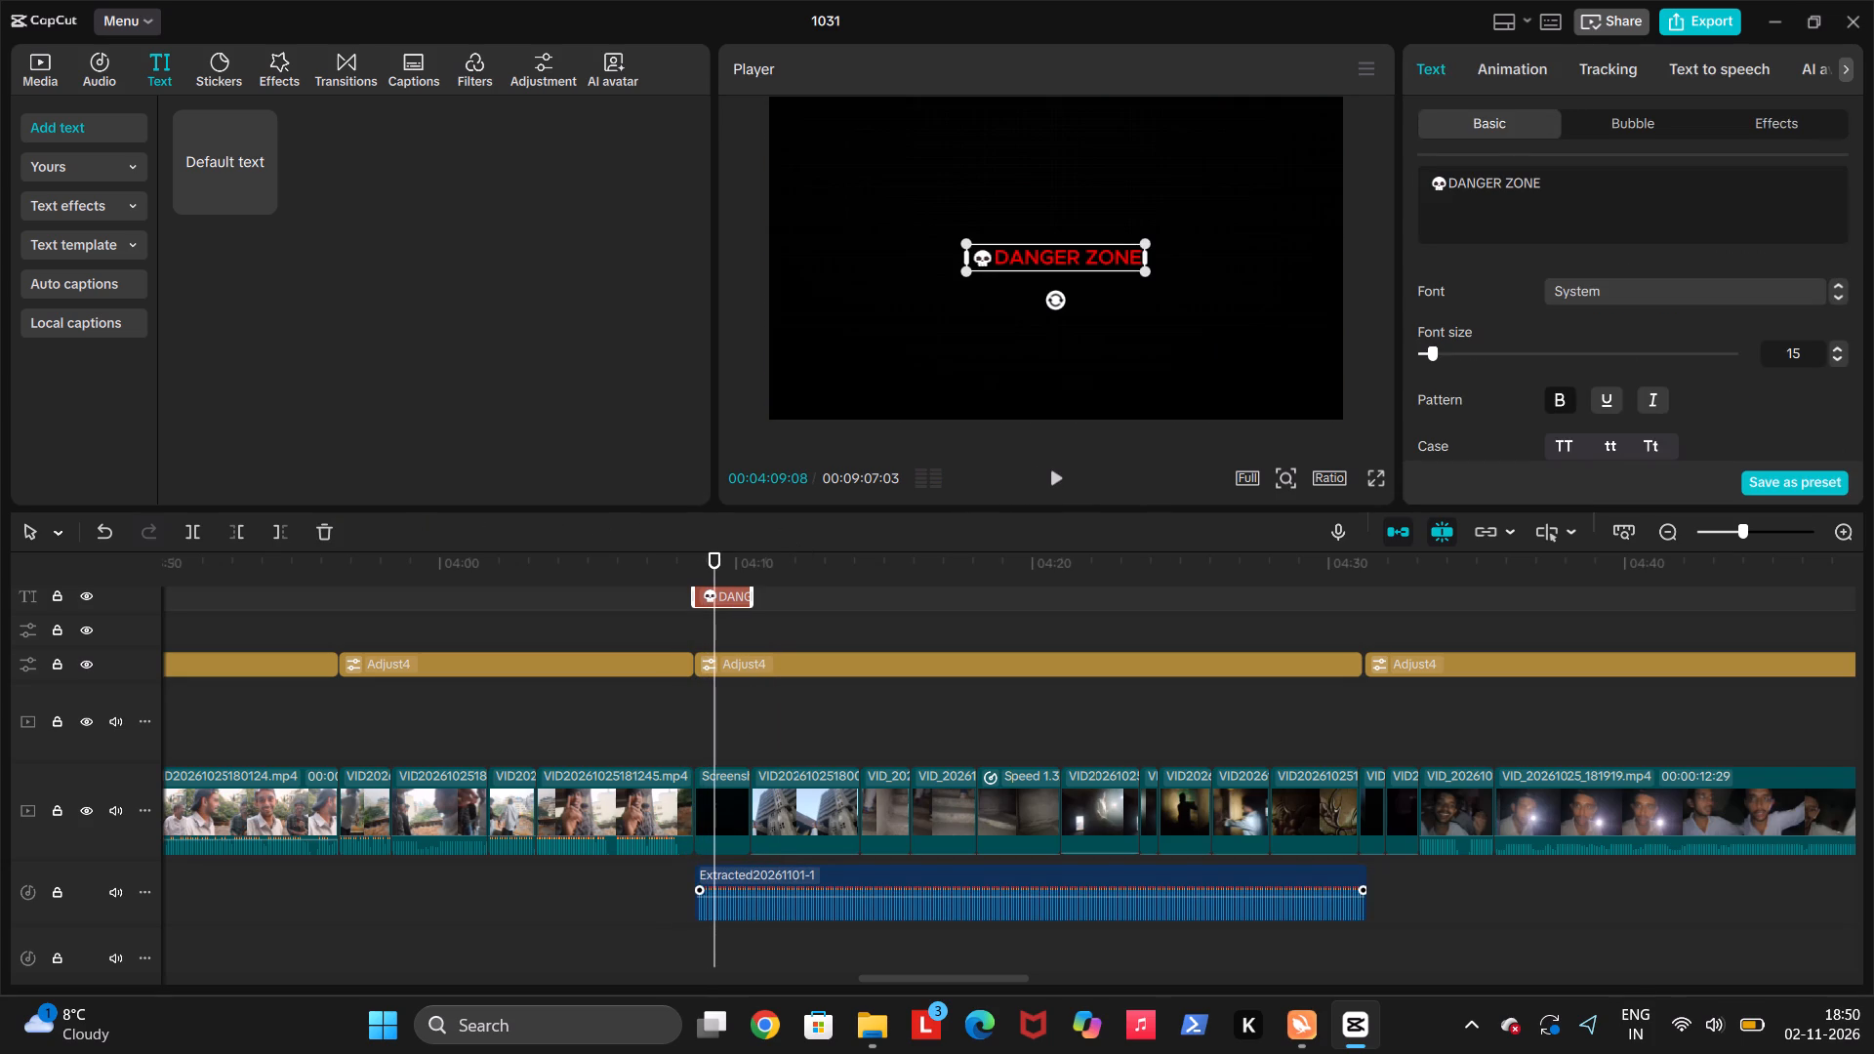
click(1498, 62)
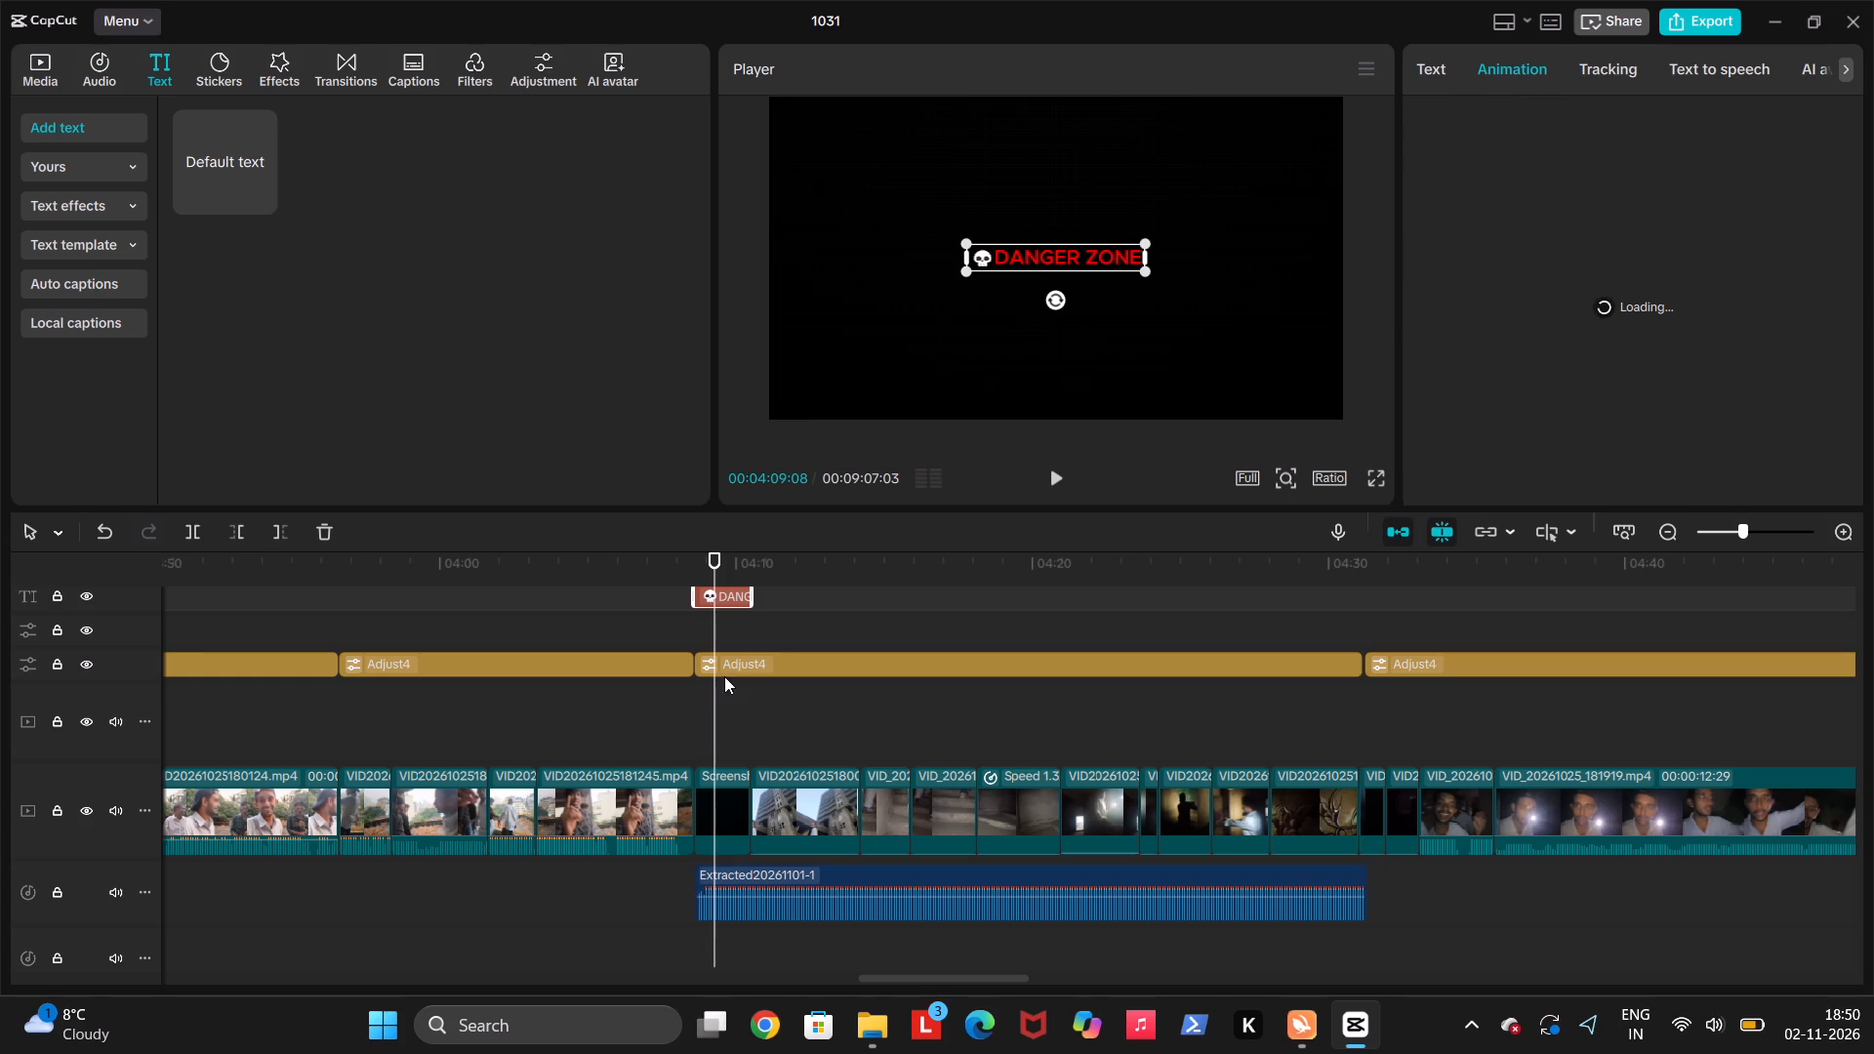
click(687, 738)
click(695, 734)
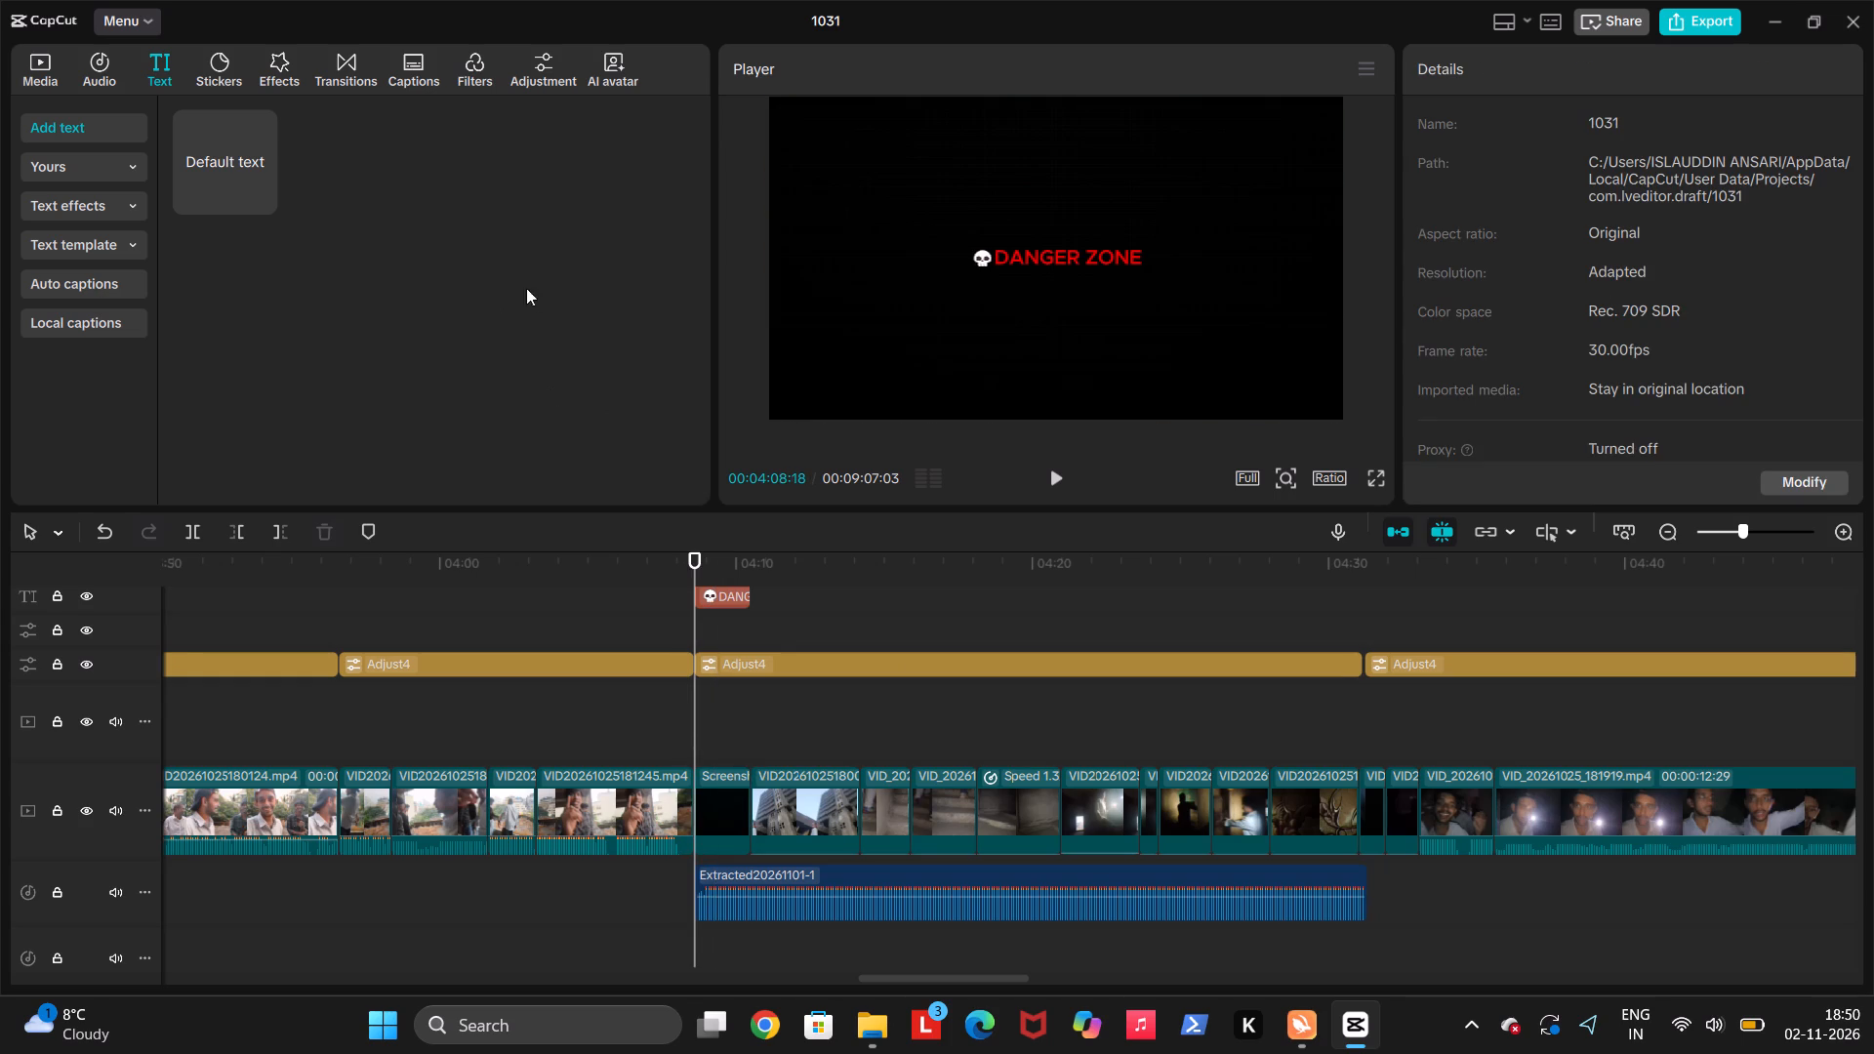
Open the Classic category of the transitions library.
click(353, 66)
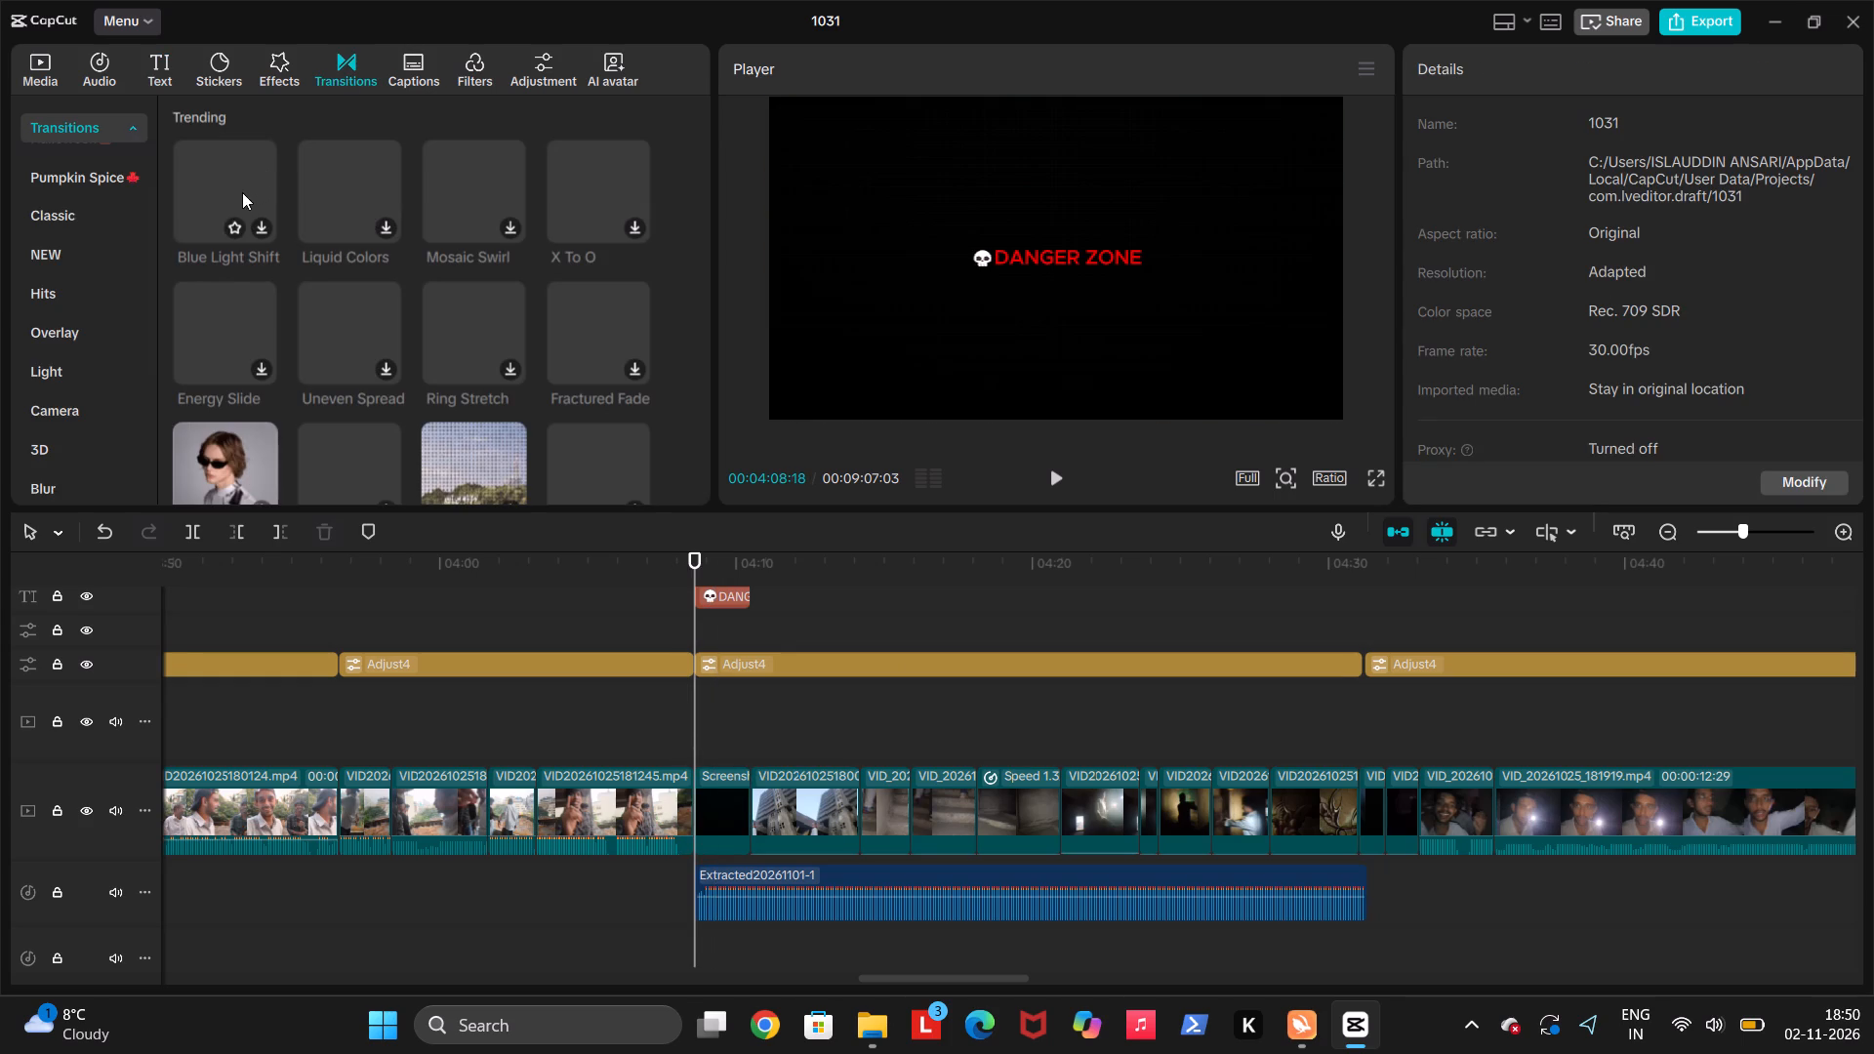
click(71, 213)
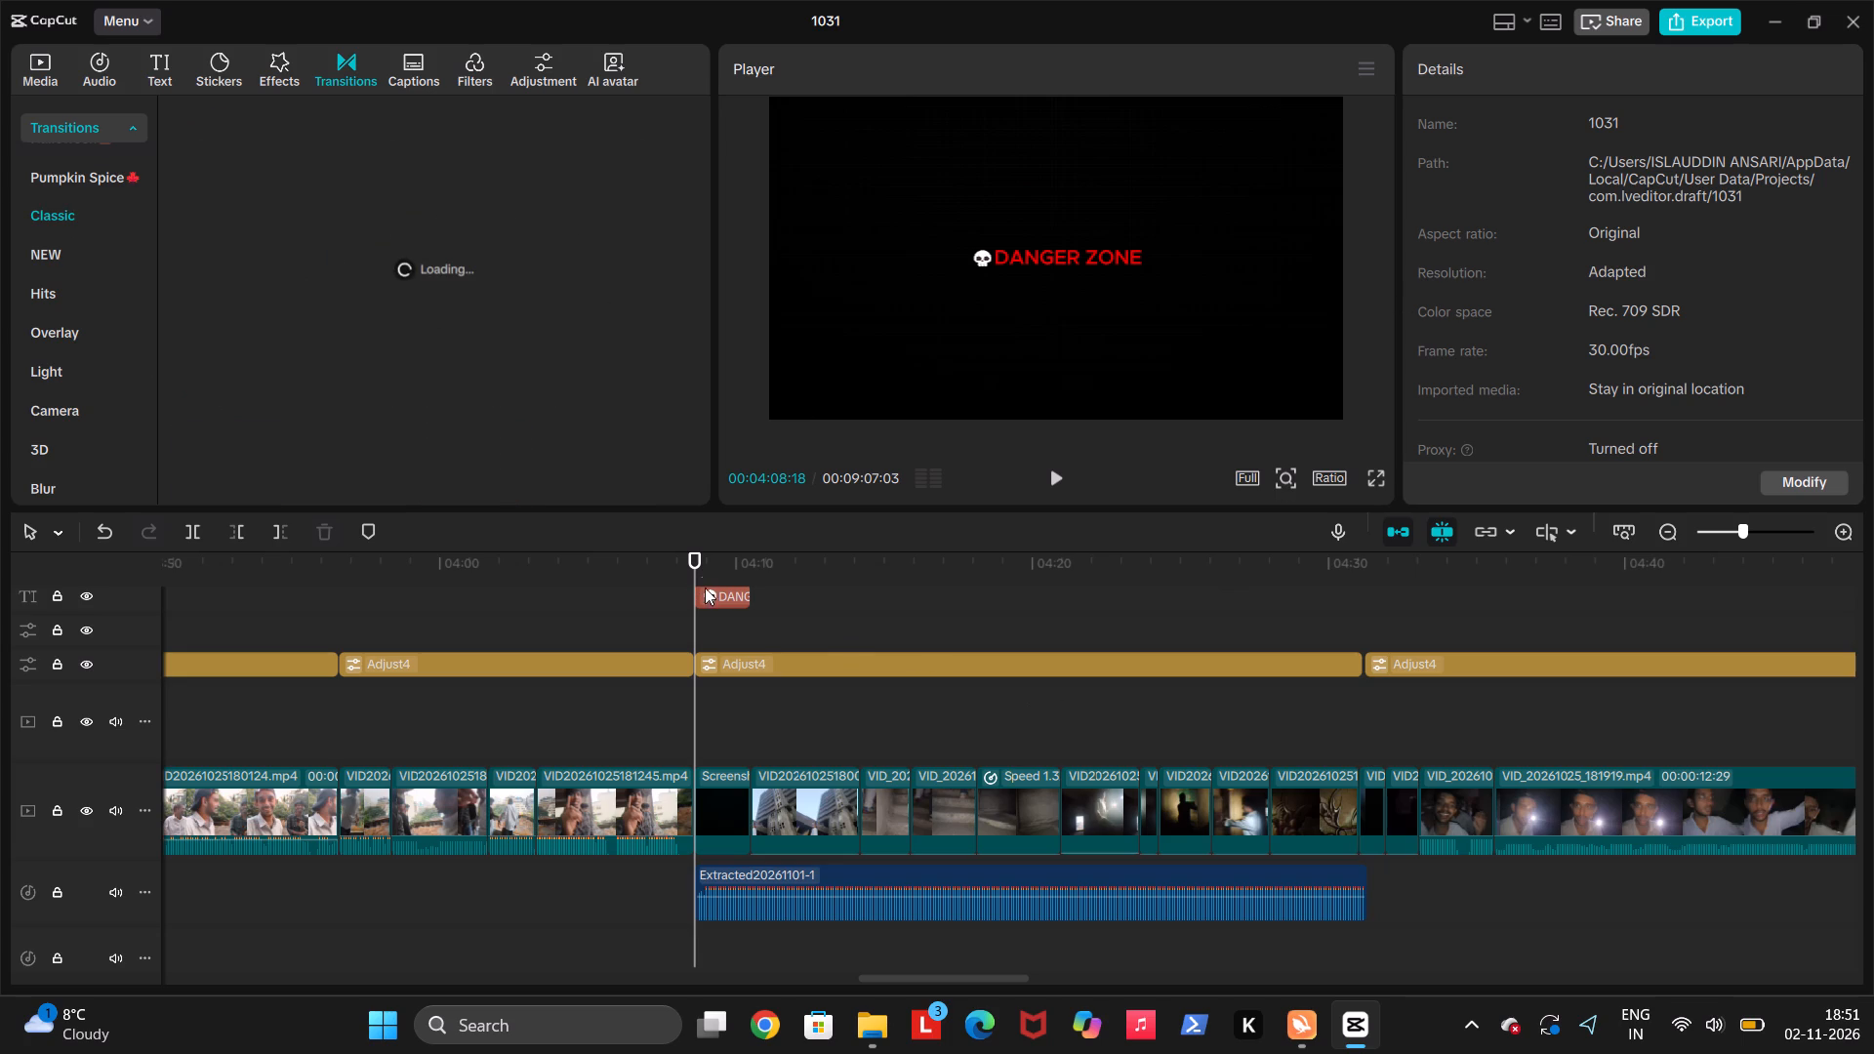
Trim the ends of the black screen clip and the DANGER ZONE title to 00:04:09:20, about 1.1 seconds long, and play them back.
key(space)
key(space)
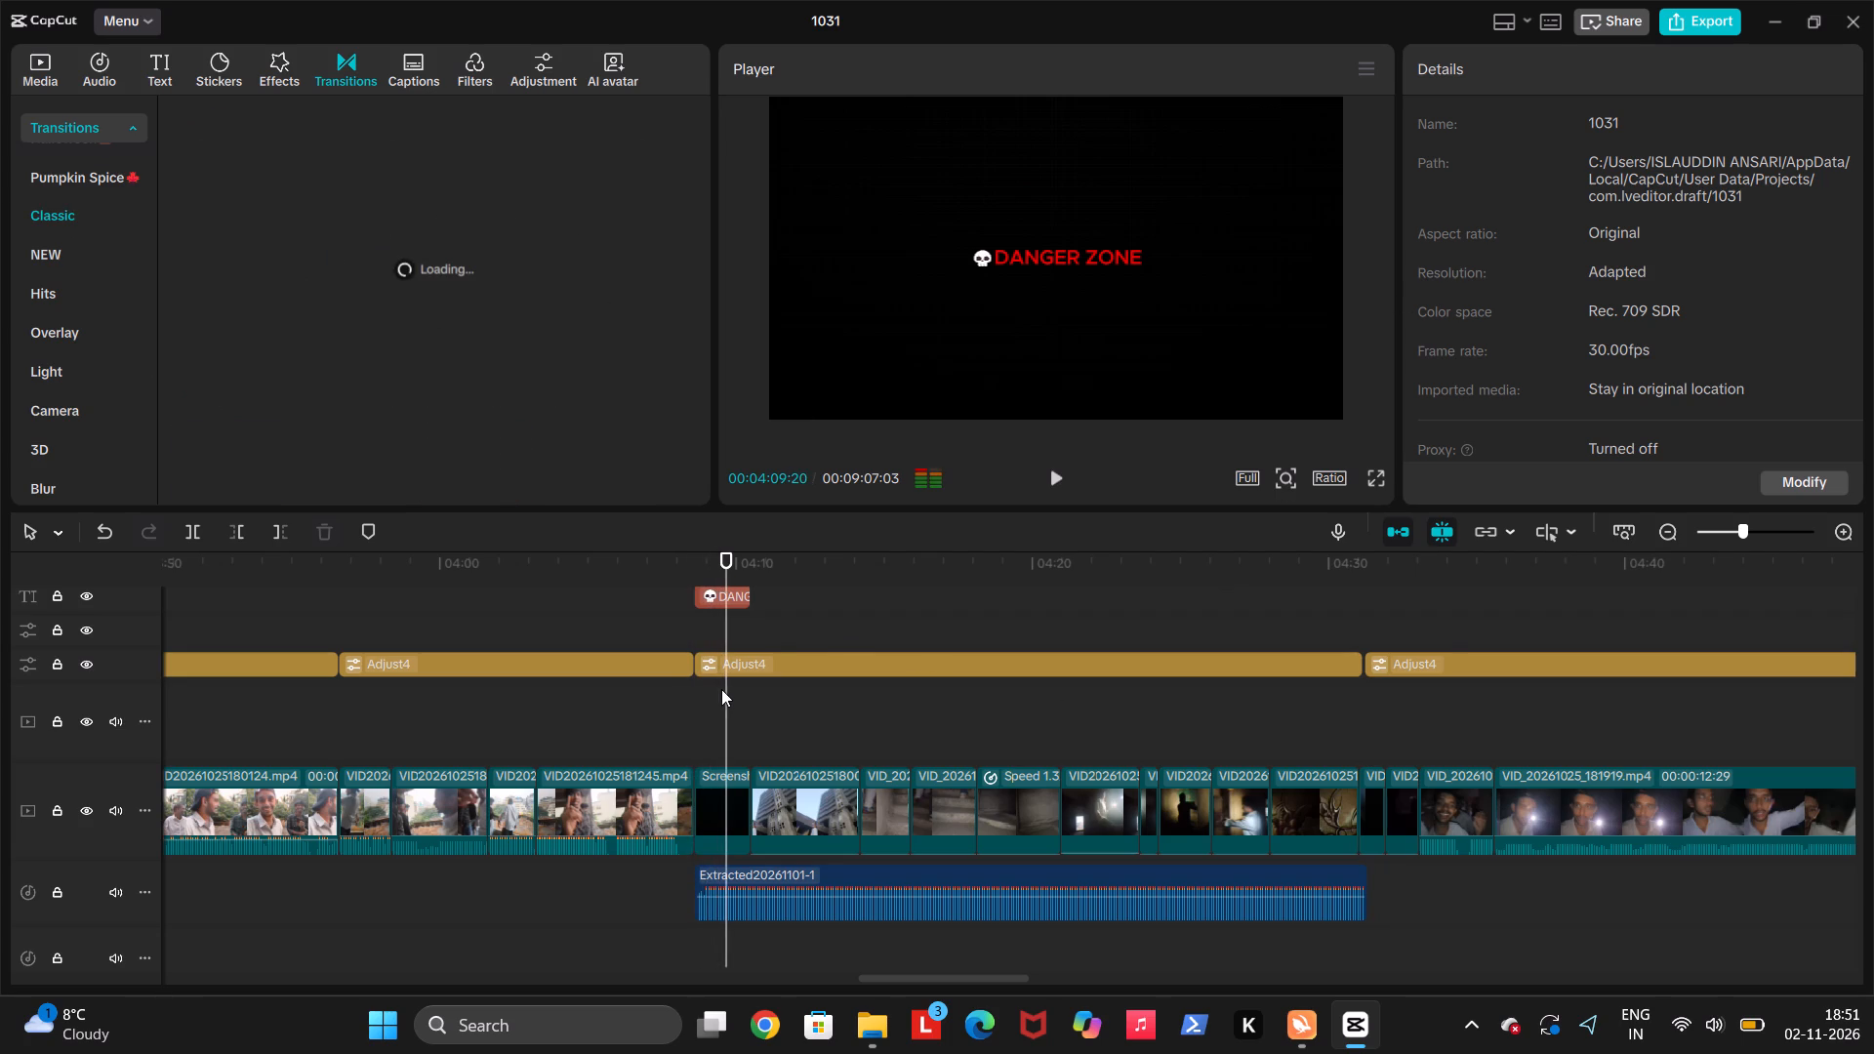
click(726, 804)
key(w)
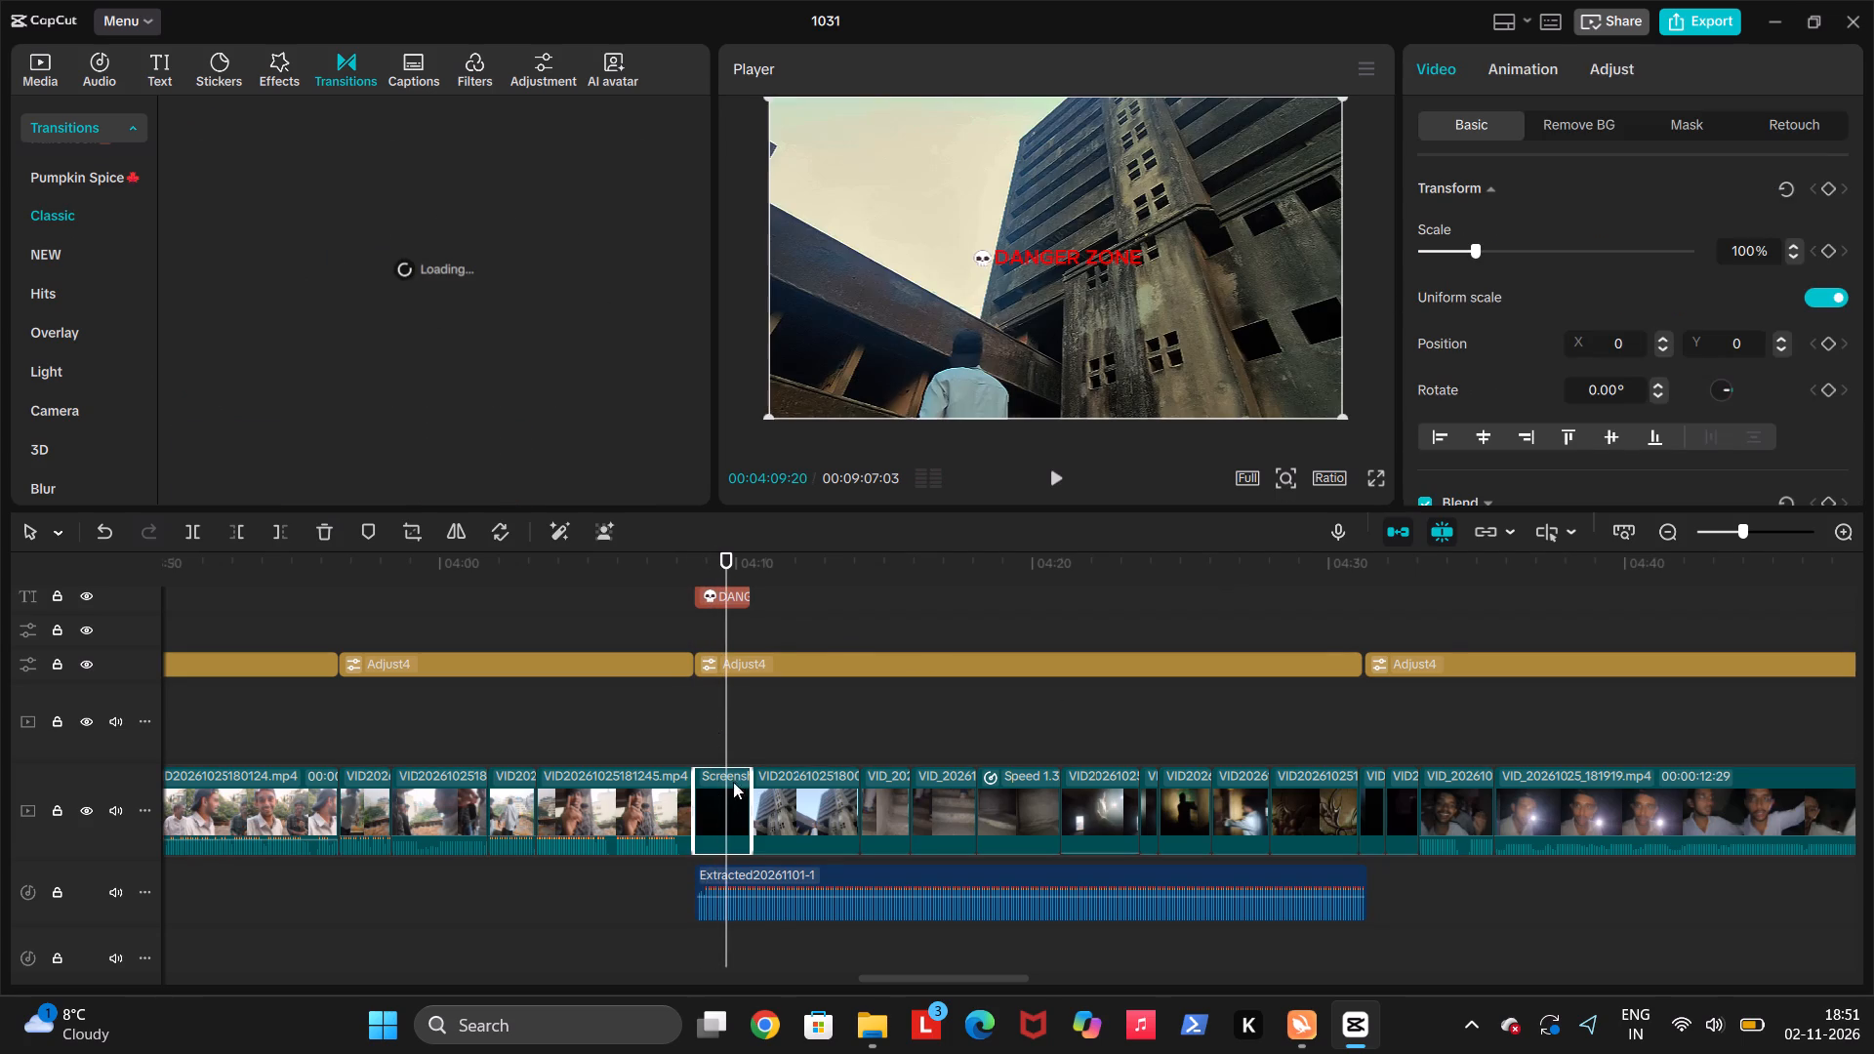
click(726, 599)
key(w)
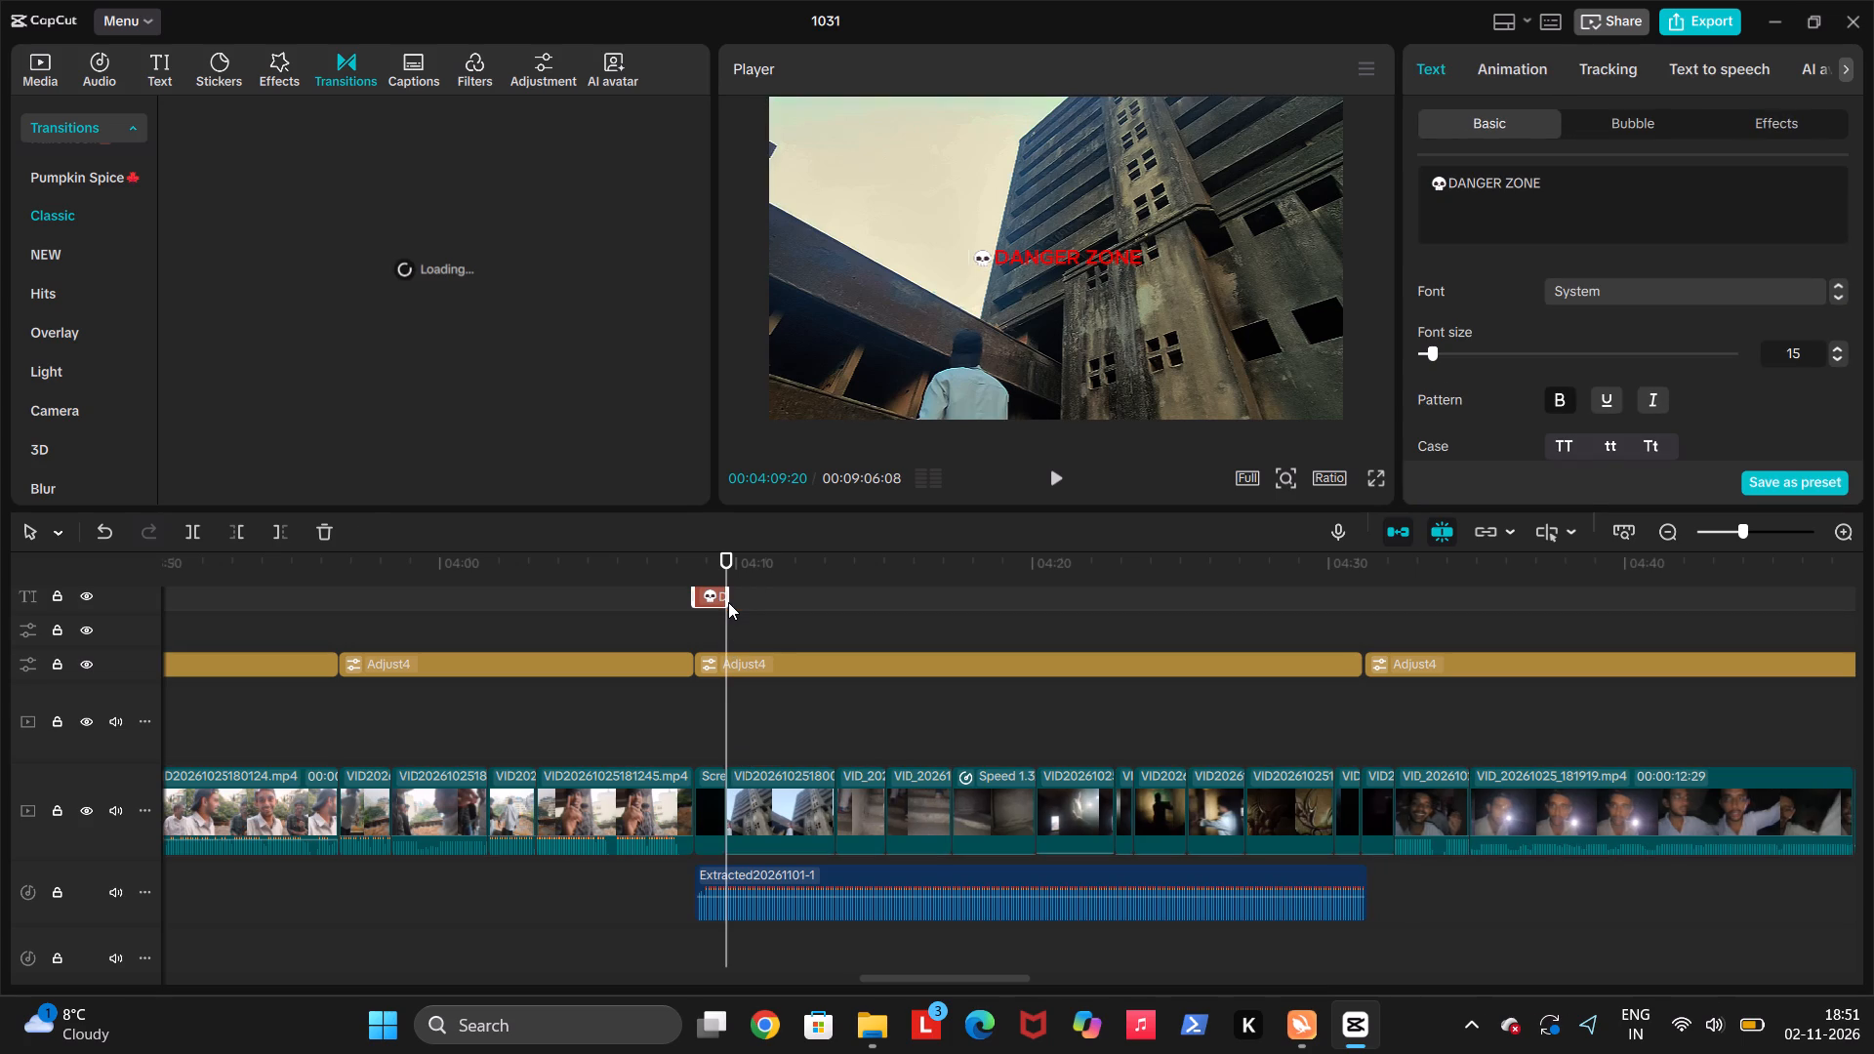
click(676, 732)
key(space)
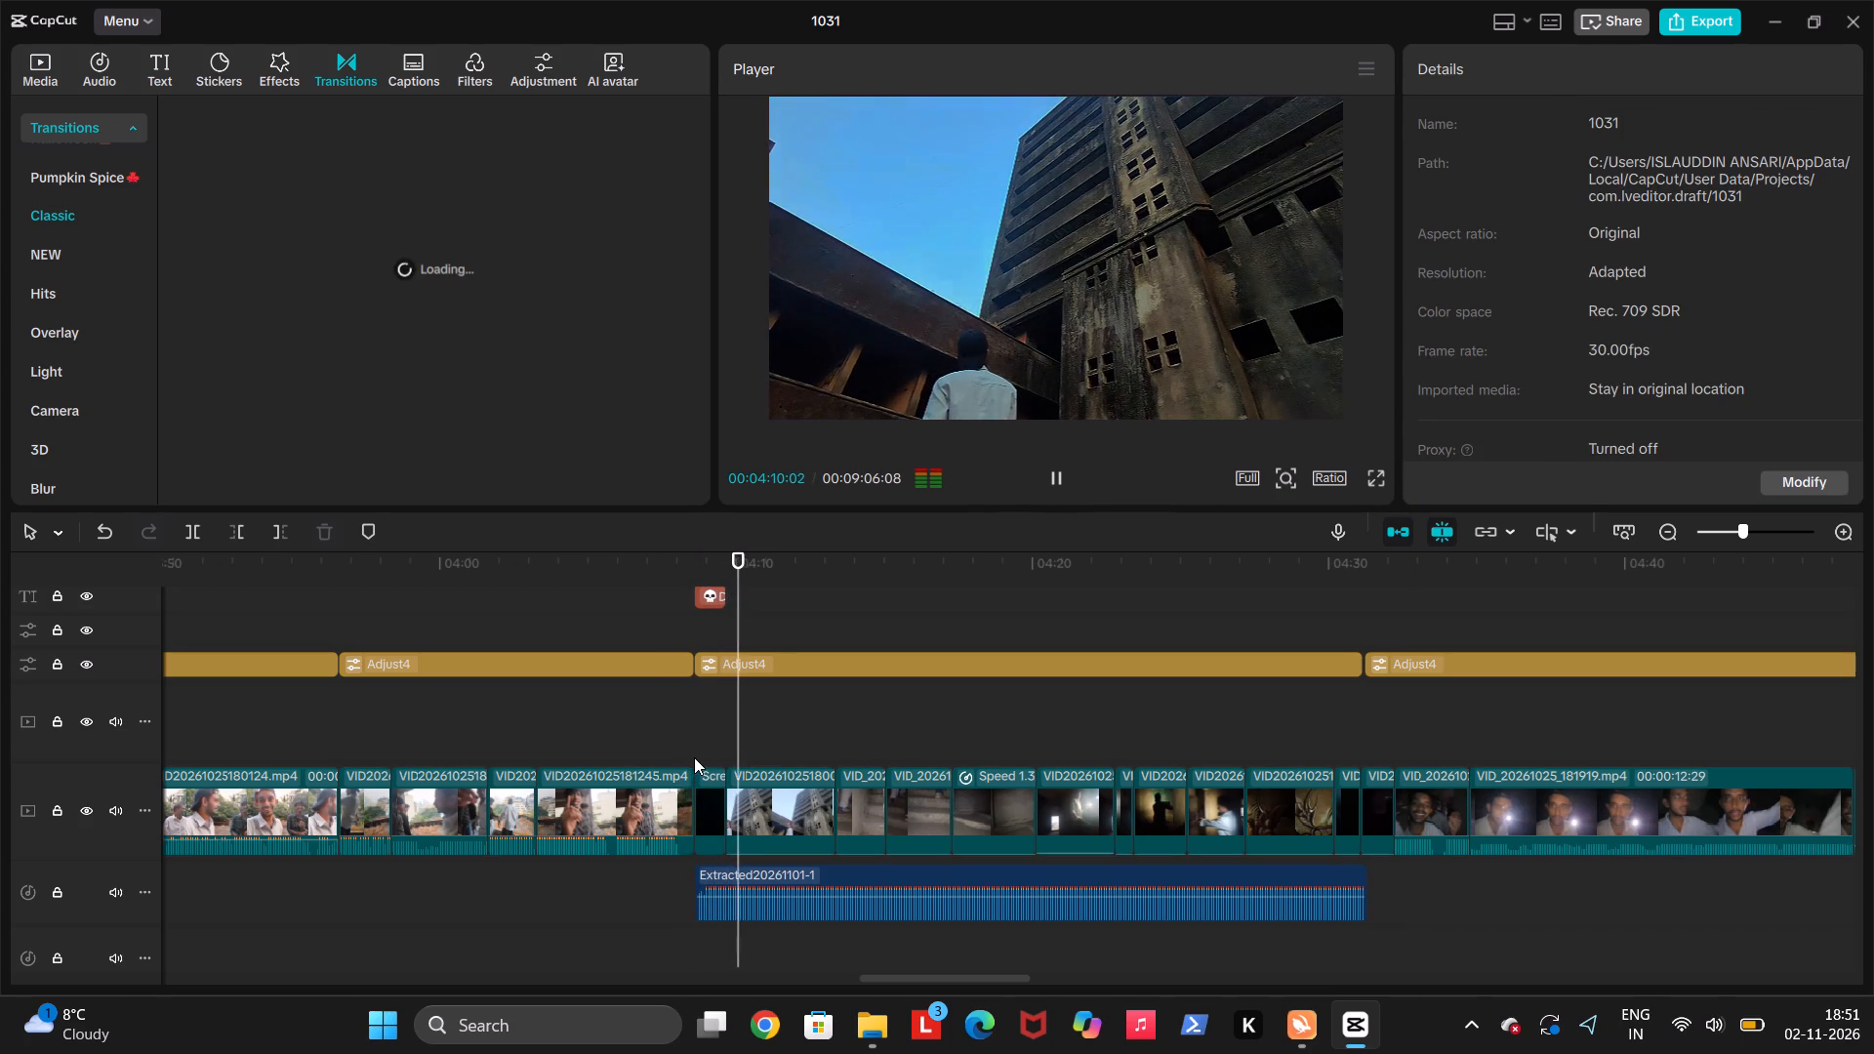
key(space)
click(680, 739)
key(space)
key(space)
Apply a 0.5 s Fade Out animation to the VID20261025181245.mp4 clip just before the title card and preview it.
click(682, 800)
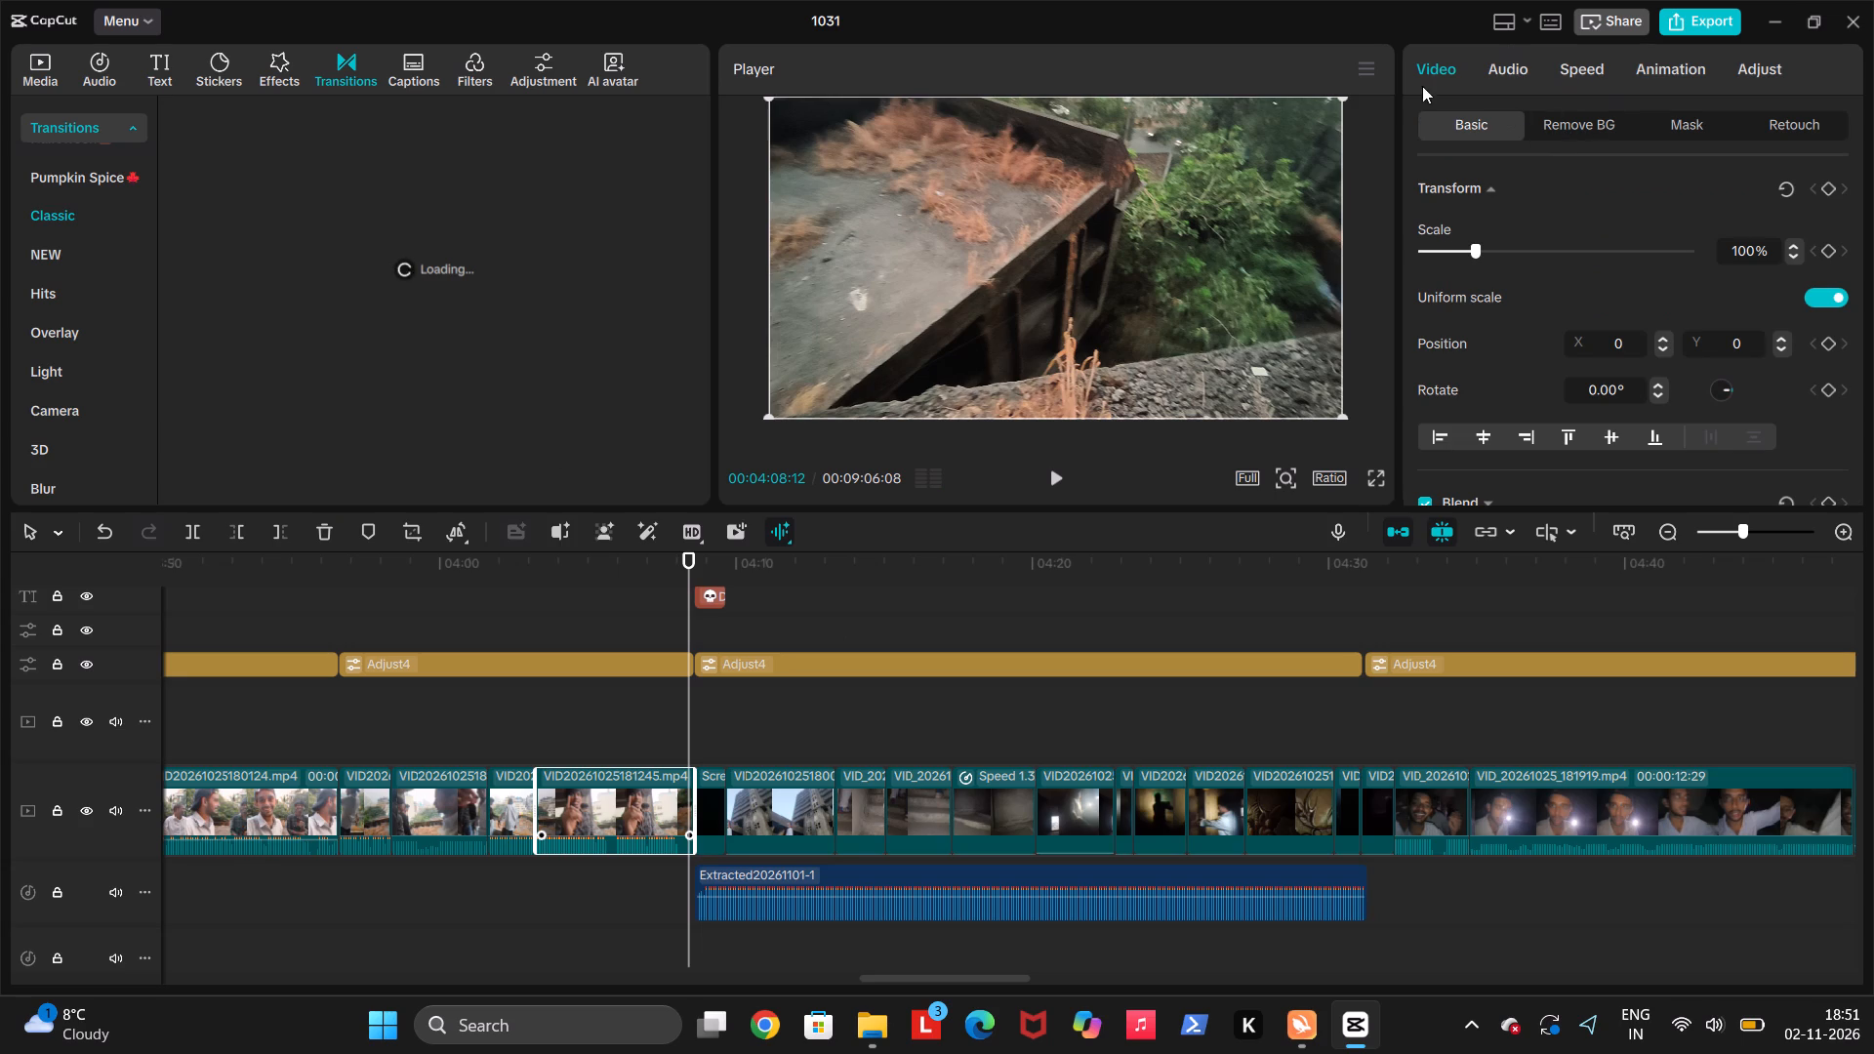
click(1685, 69)
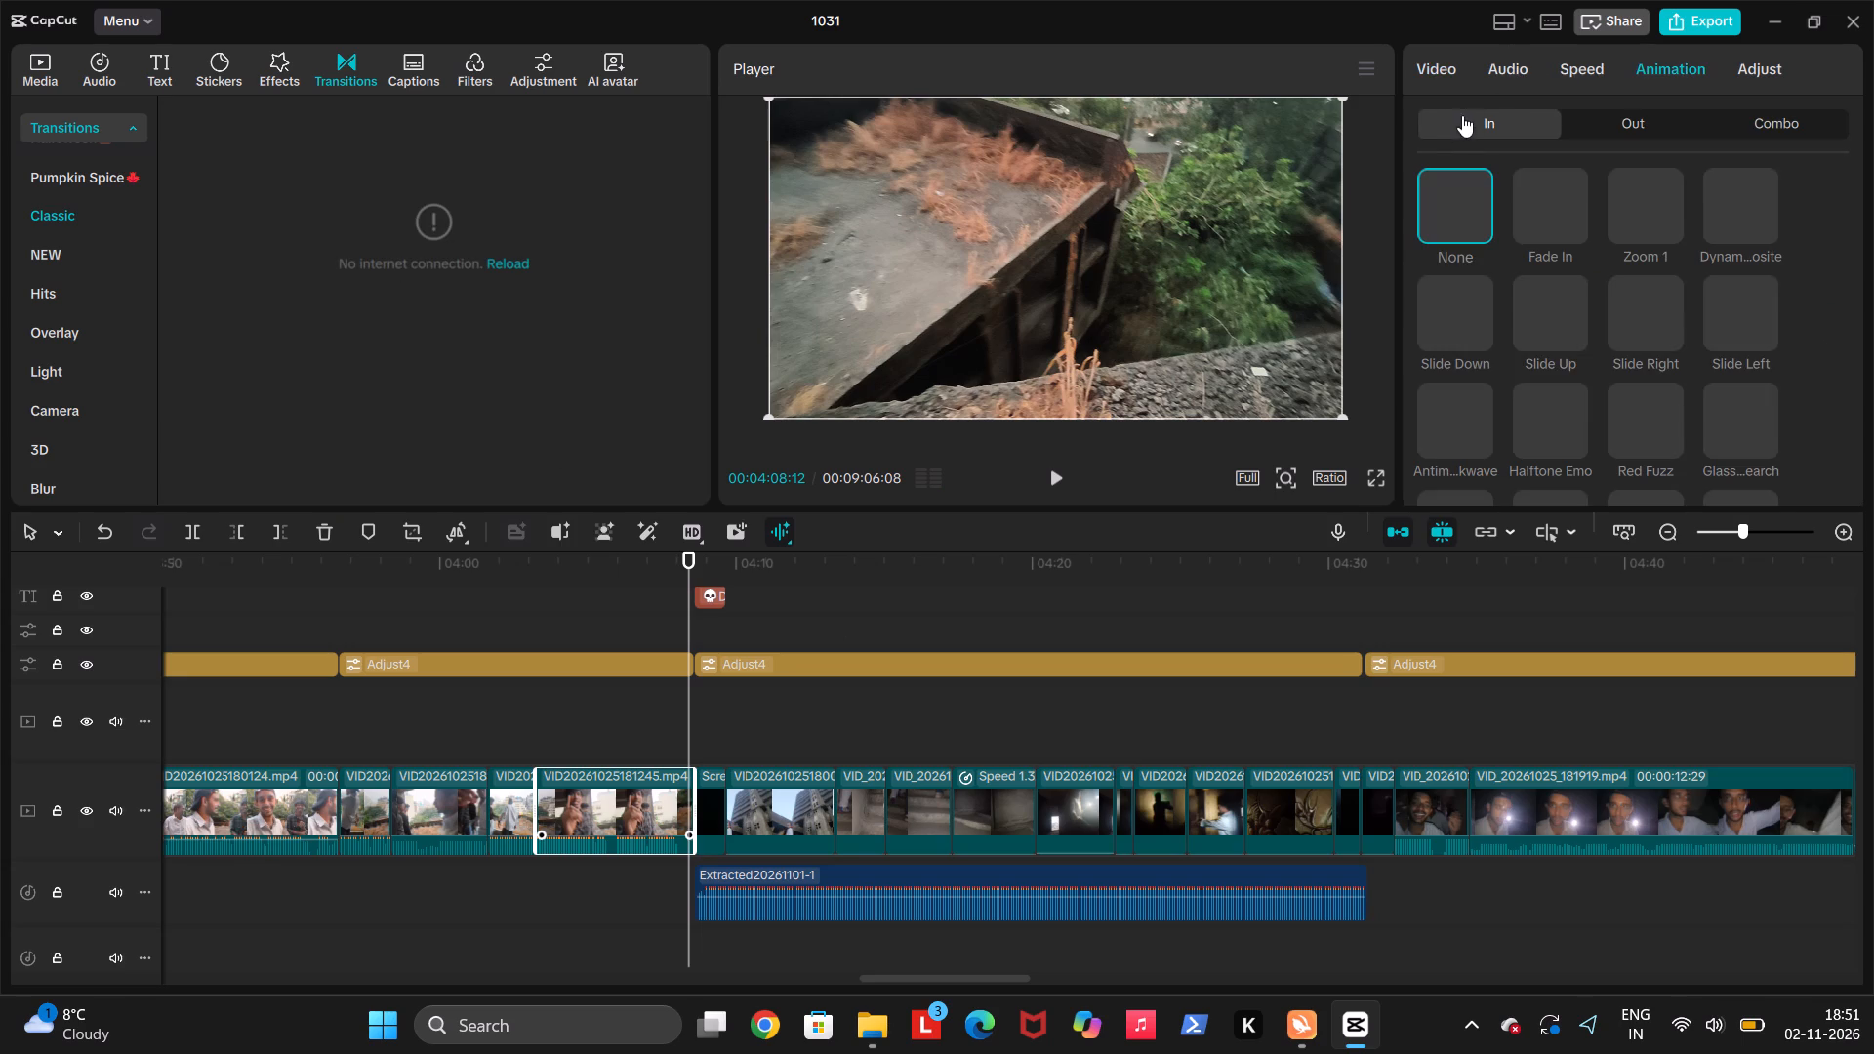
click(1603, 125)
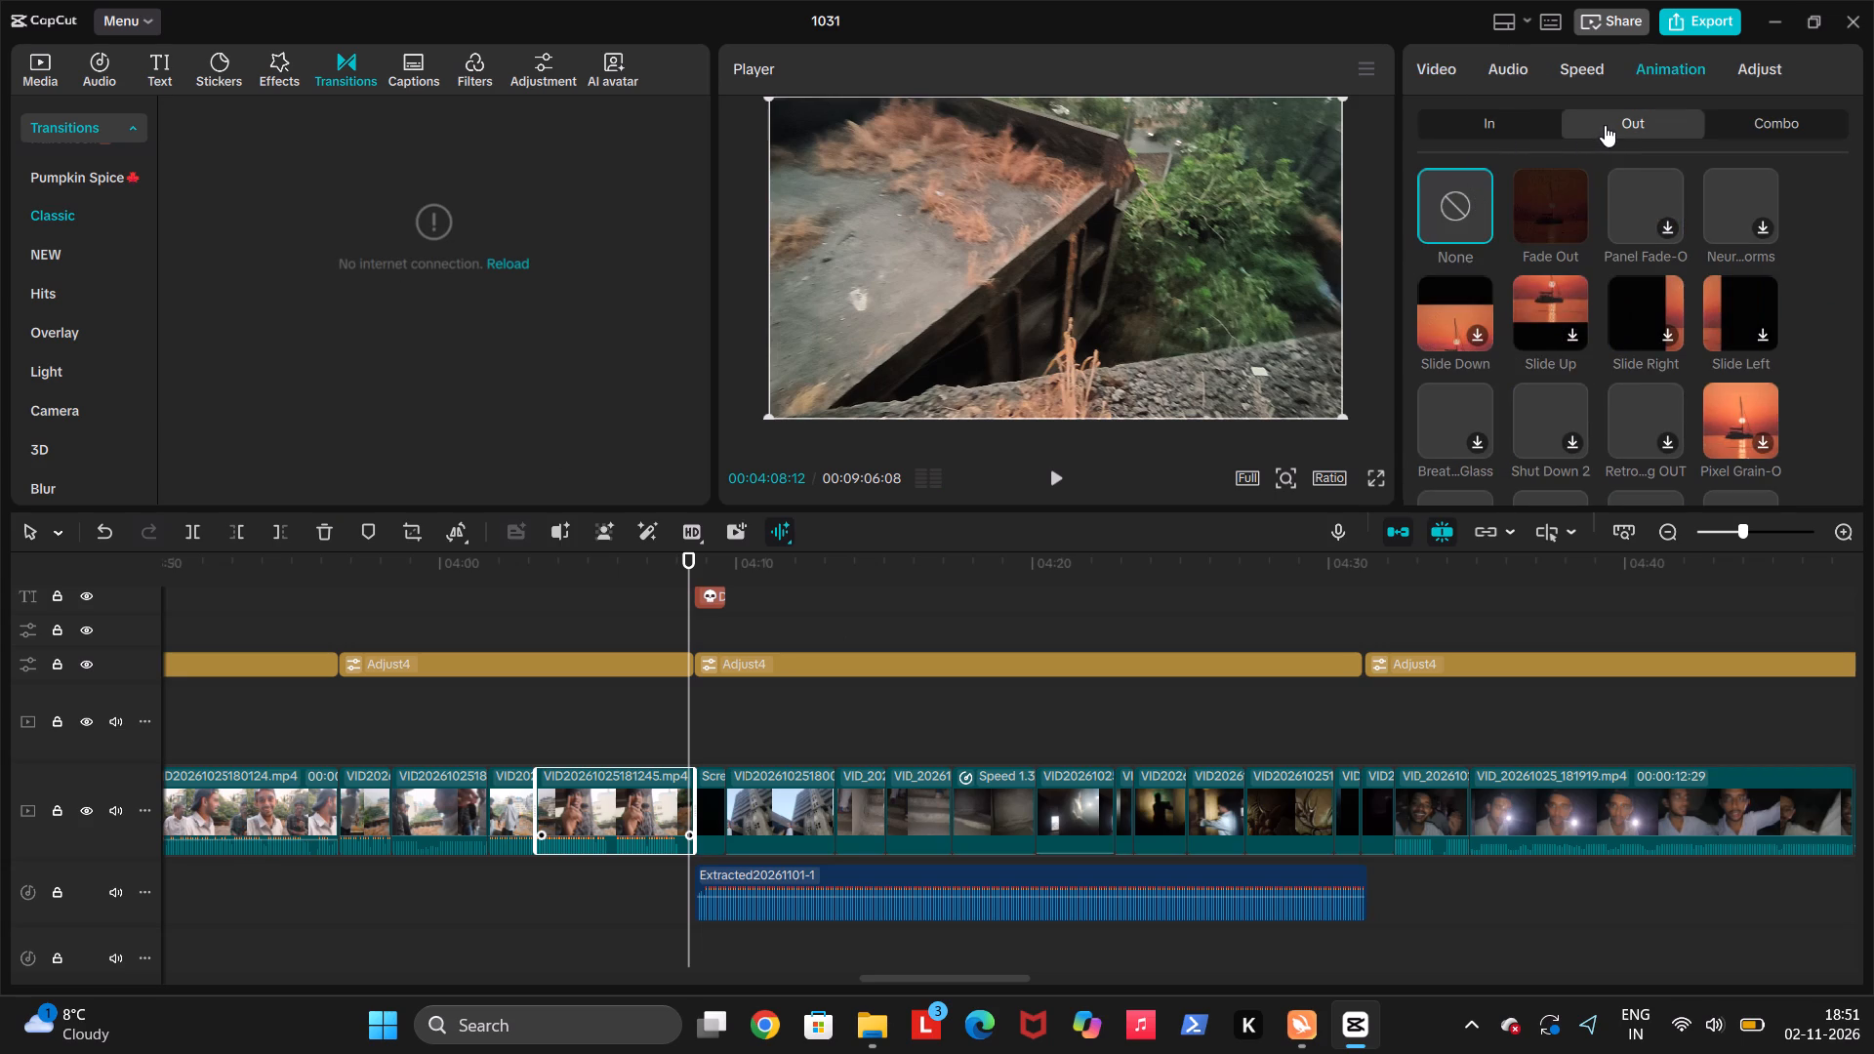
click(1567, 202)
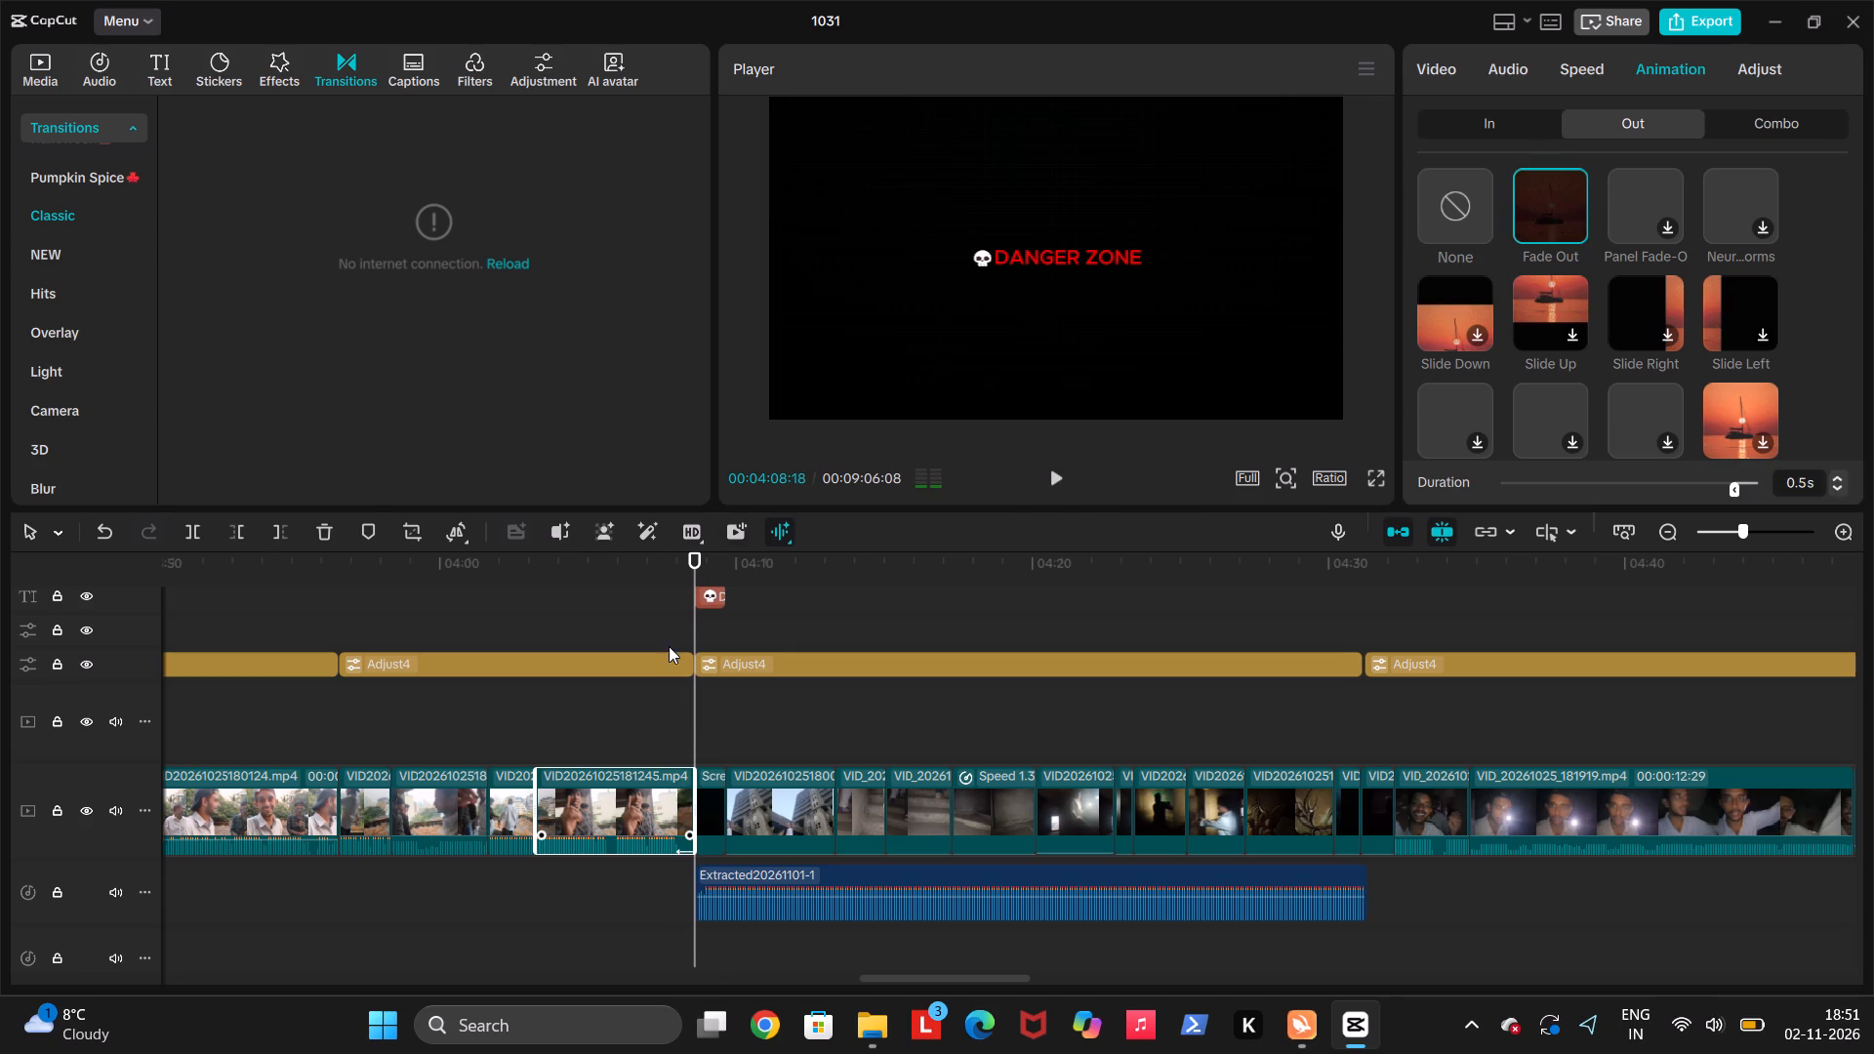
click(662, 722)
key(space)
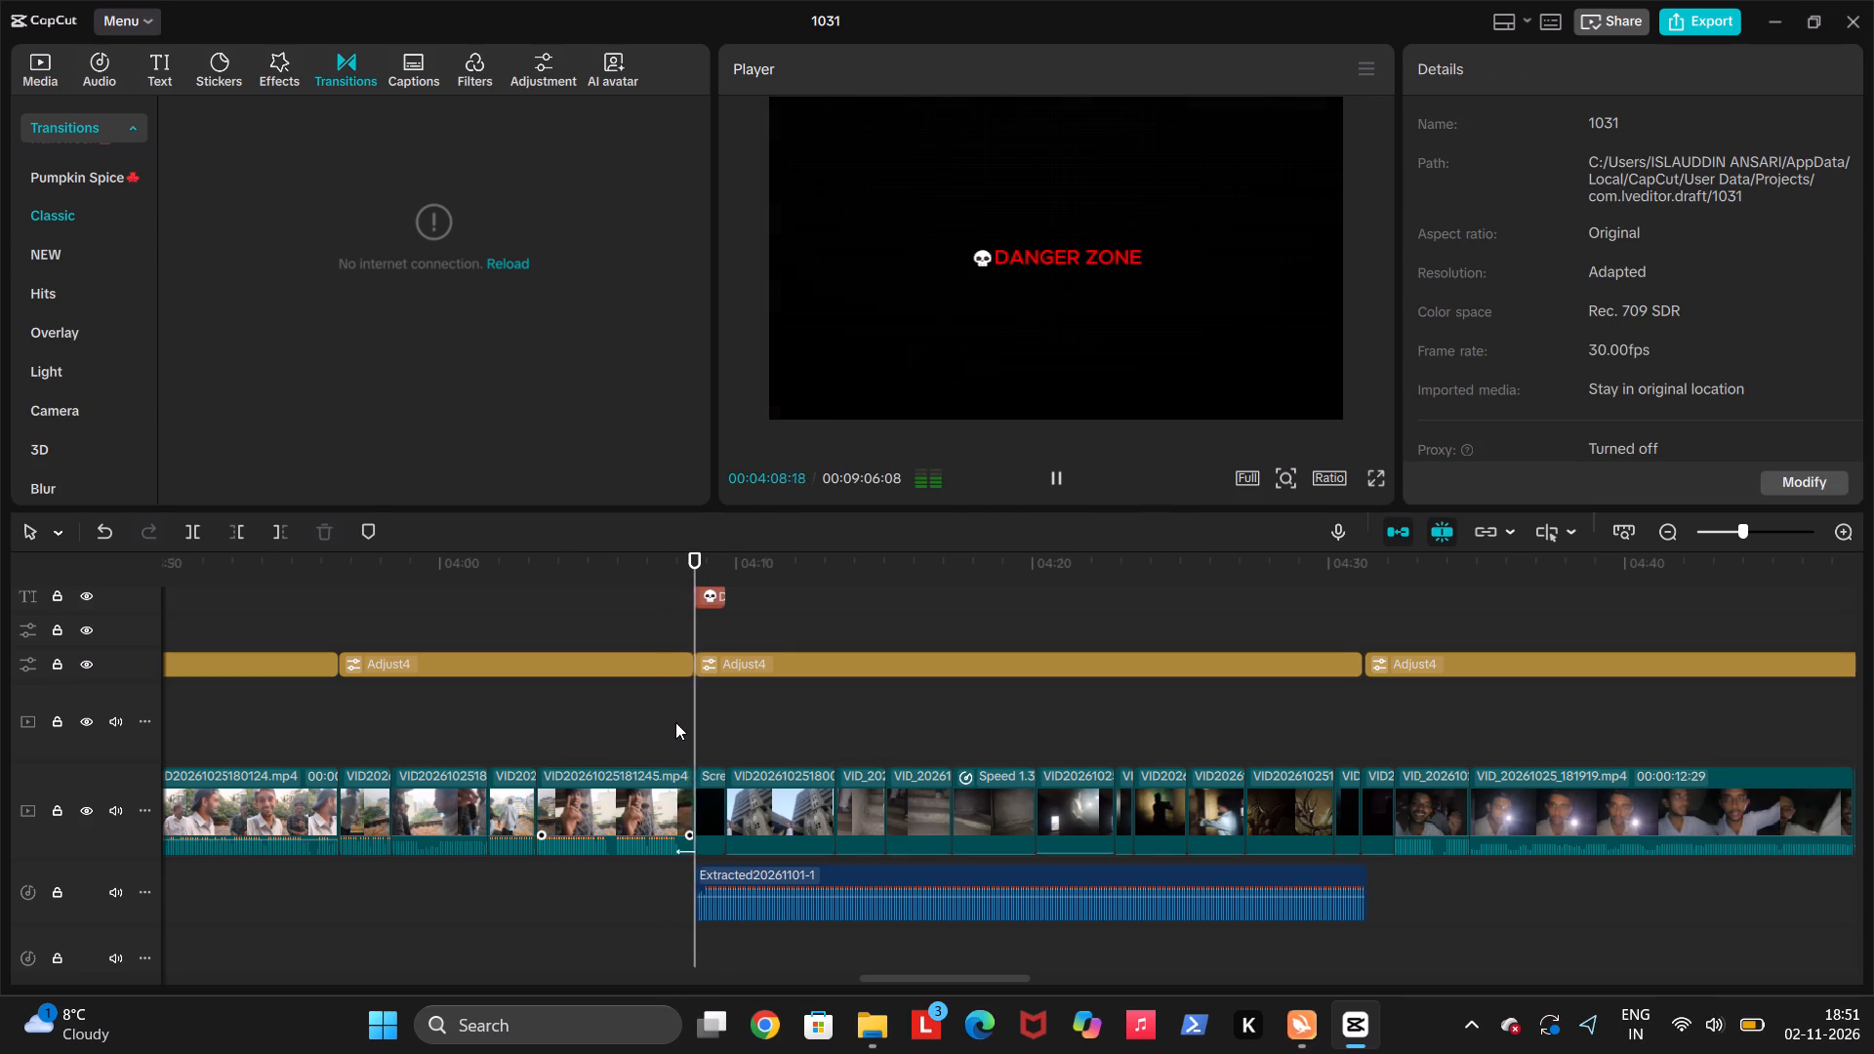
key(space)
click(695, 745)
Copy the short sound effect clip at 00:00:05:15 in the Upcoming Part intro.
scroll(683, 789, right, 6)
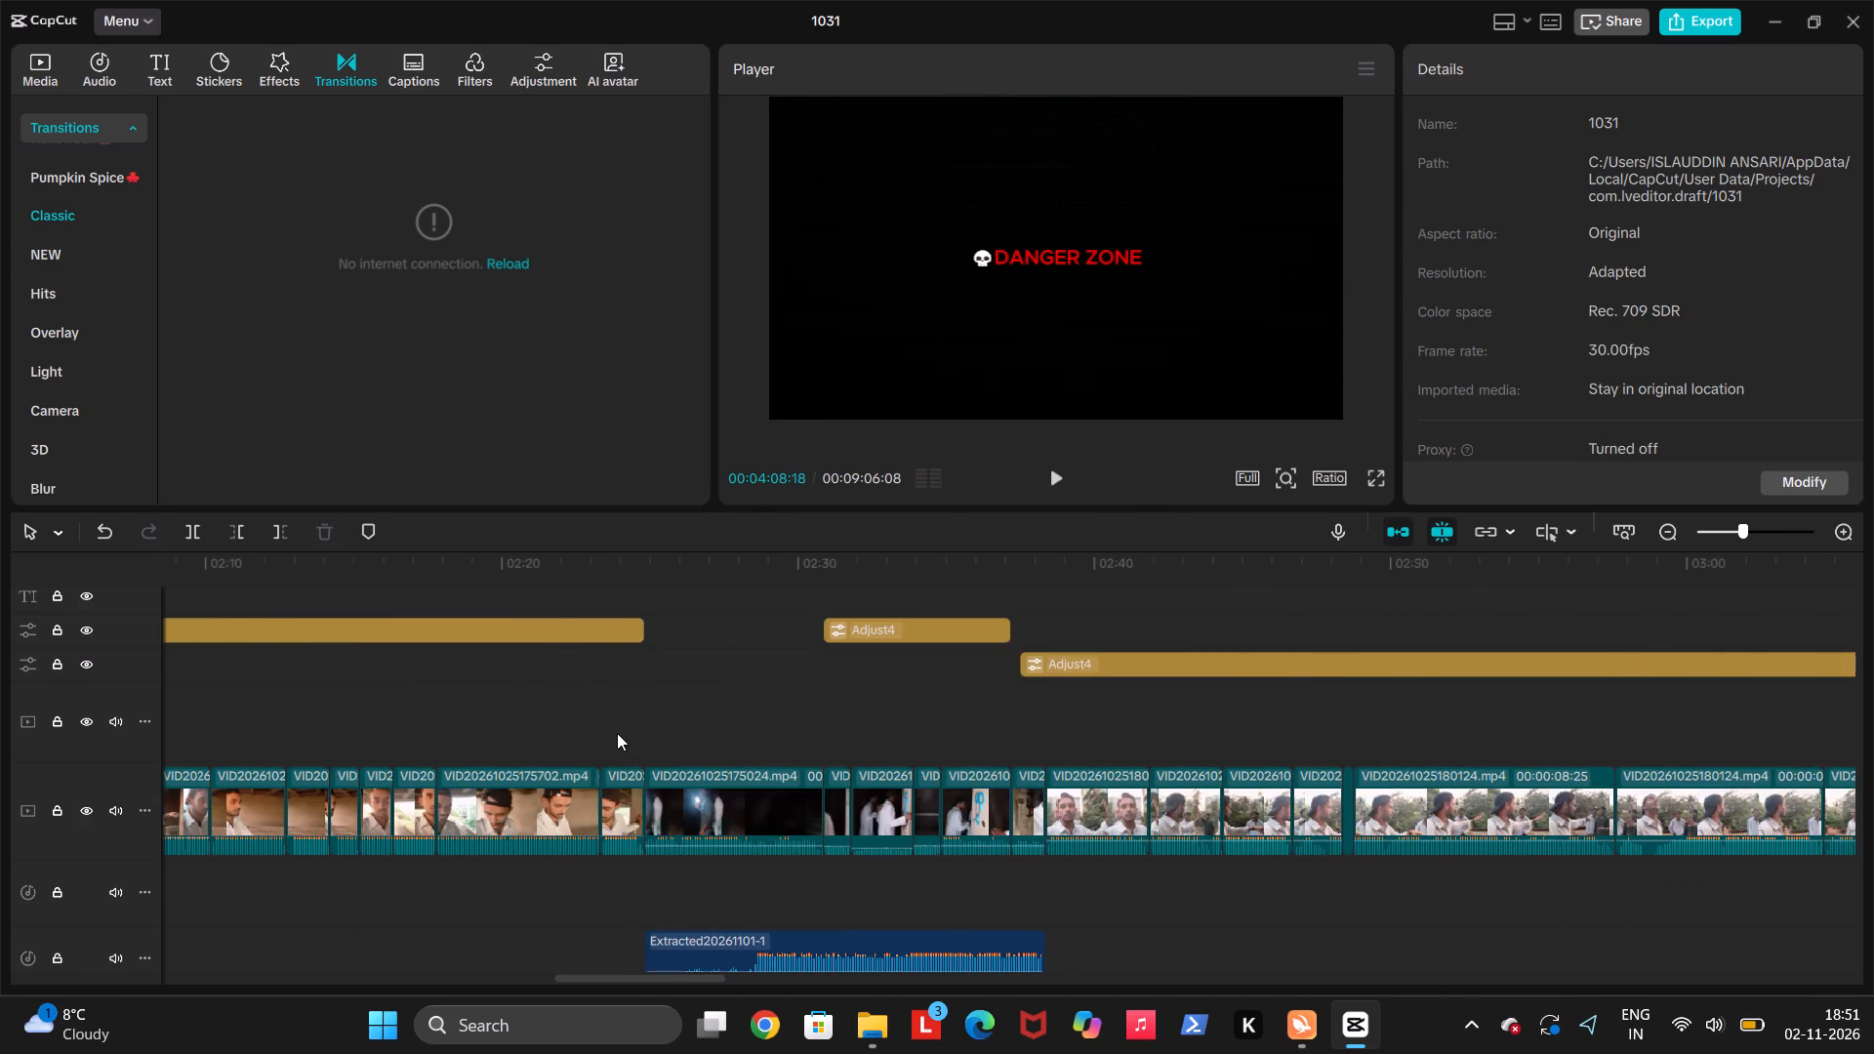
scroll(612, 735, right, 1)
ctrl+scroll(608, 746, down, 6)
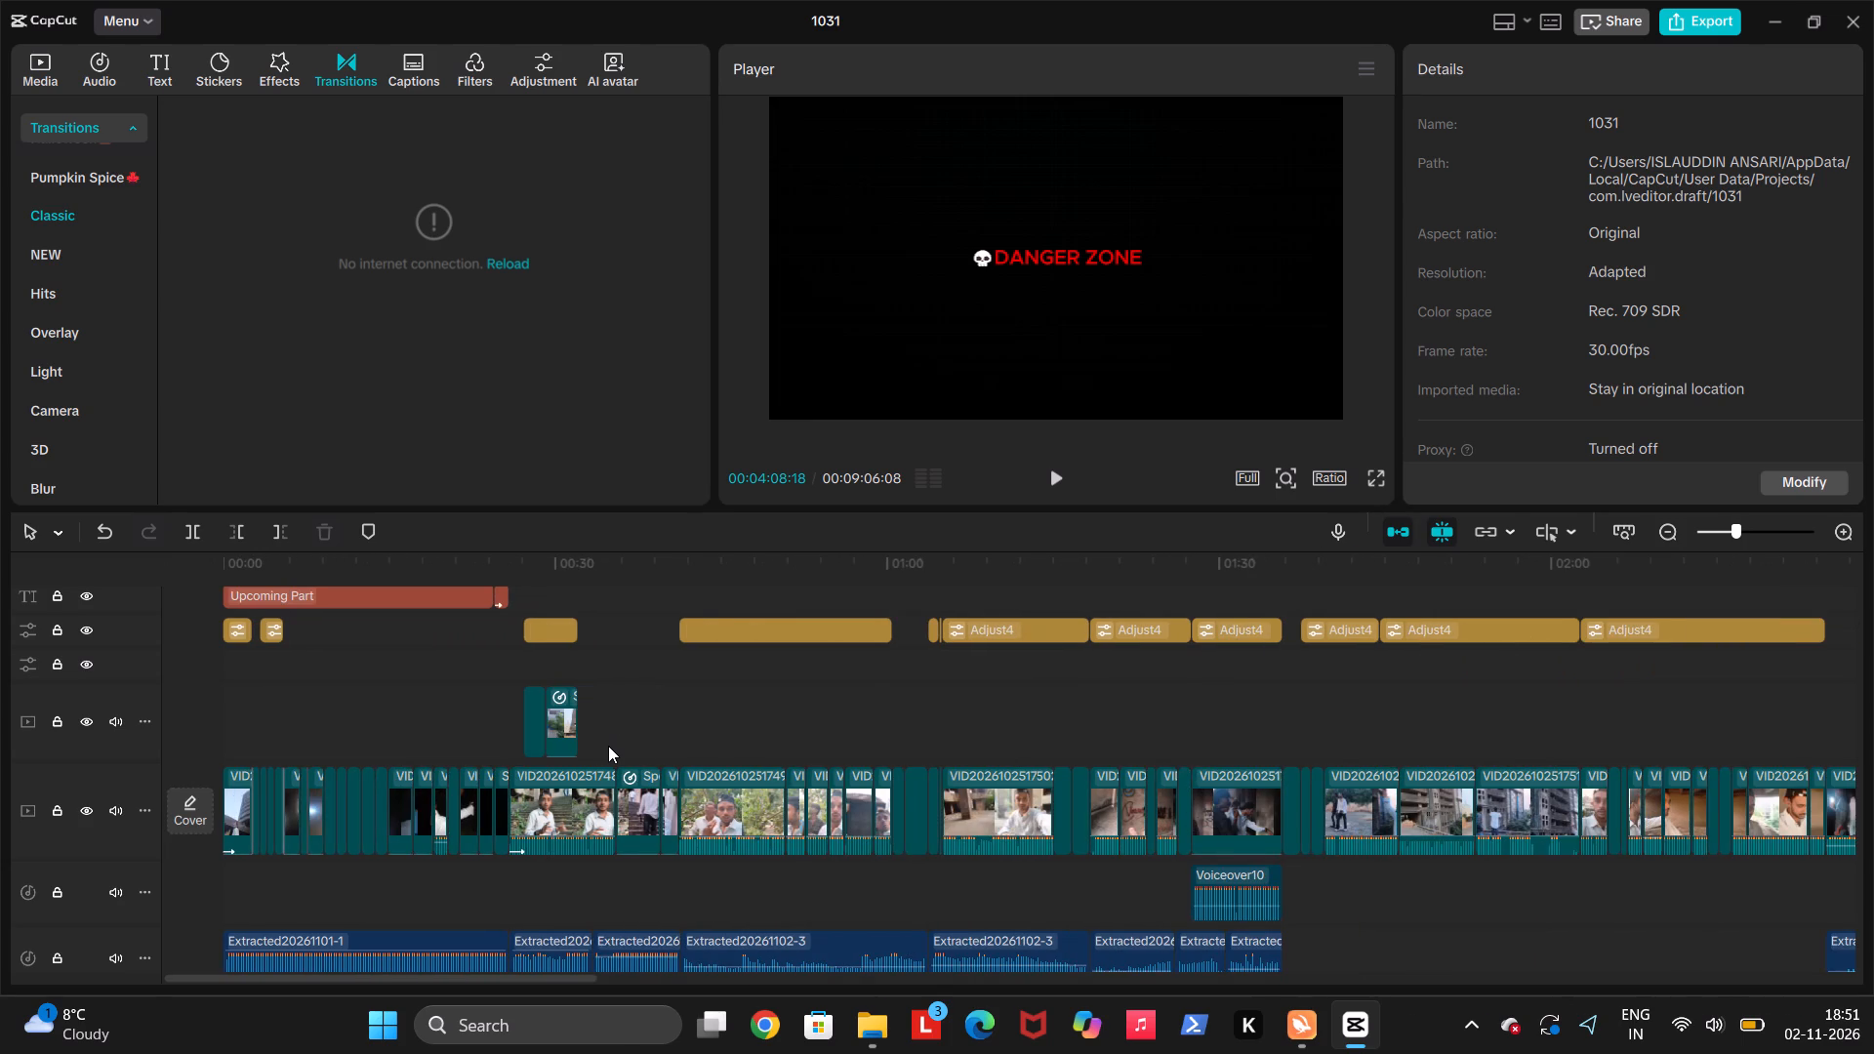
scroll(608, 746, right, 2)
scroll(404, 665, down, 1)
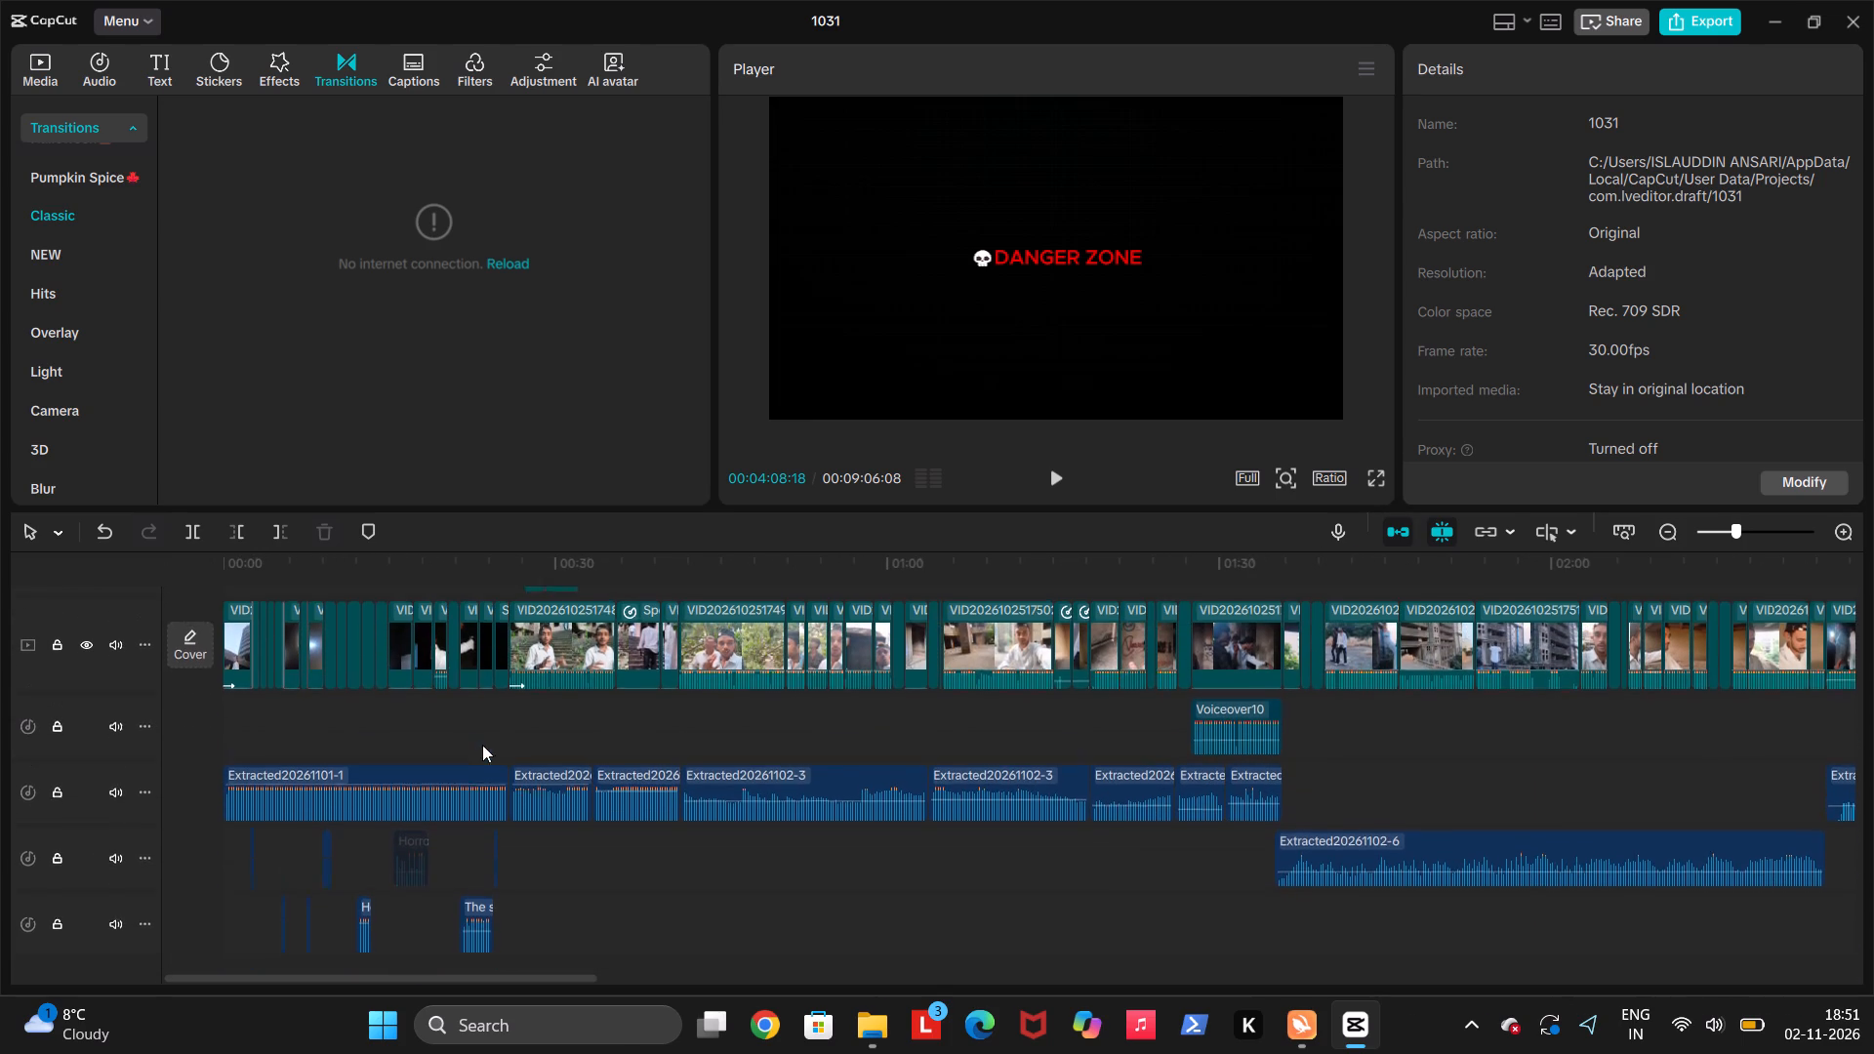
scroll(482, 745, down, 2)
click(309, 734)
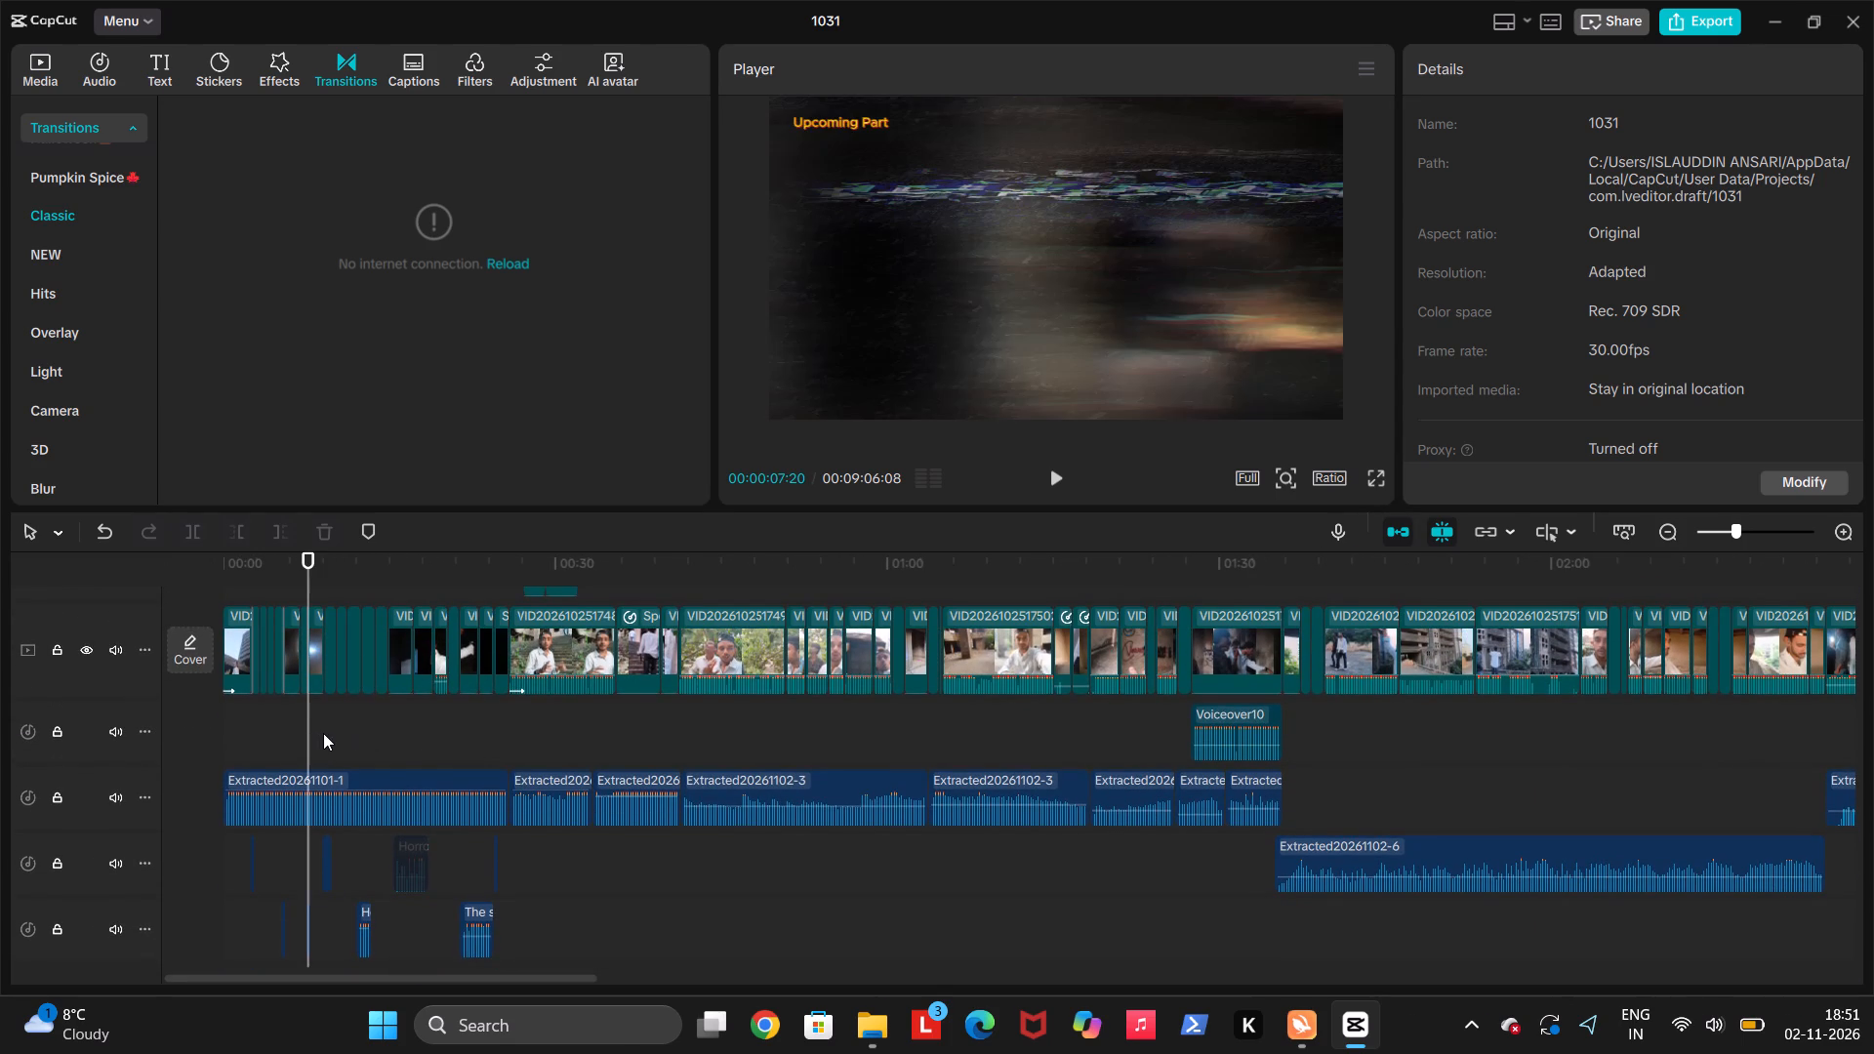
ctrl+scroll(323, 733, up, 4)
double_click(262, 742)
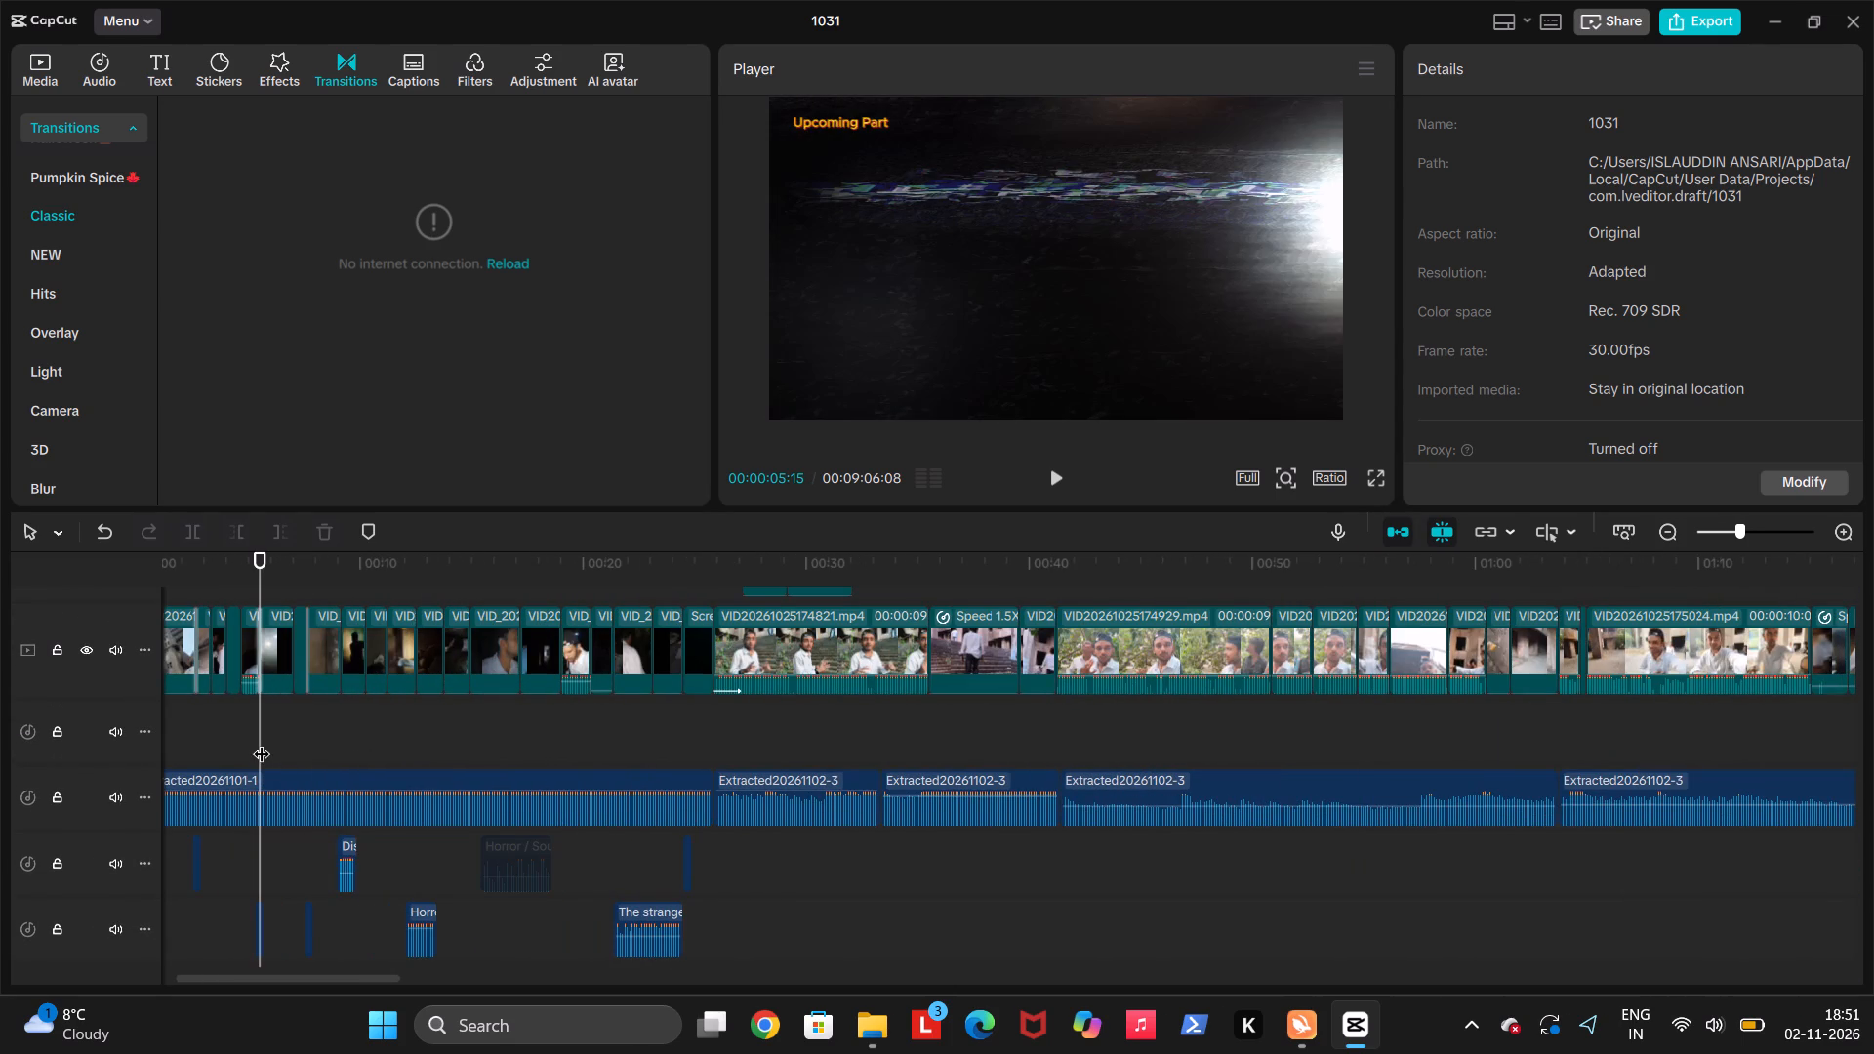
ctrl+scroll(279, 861, up, 5)
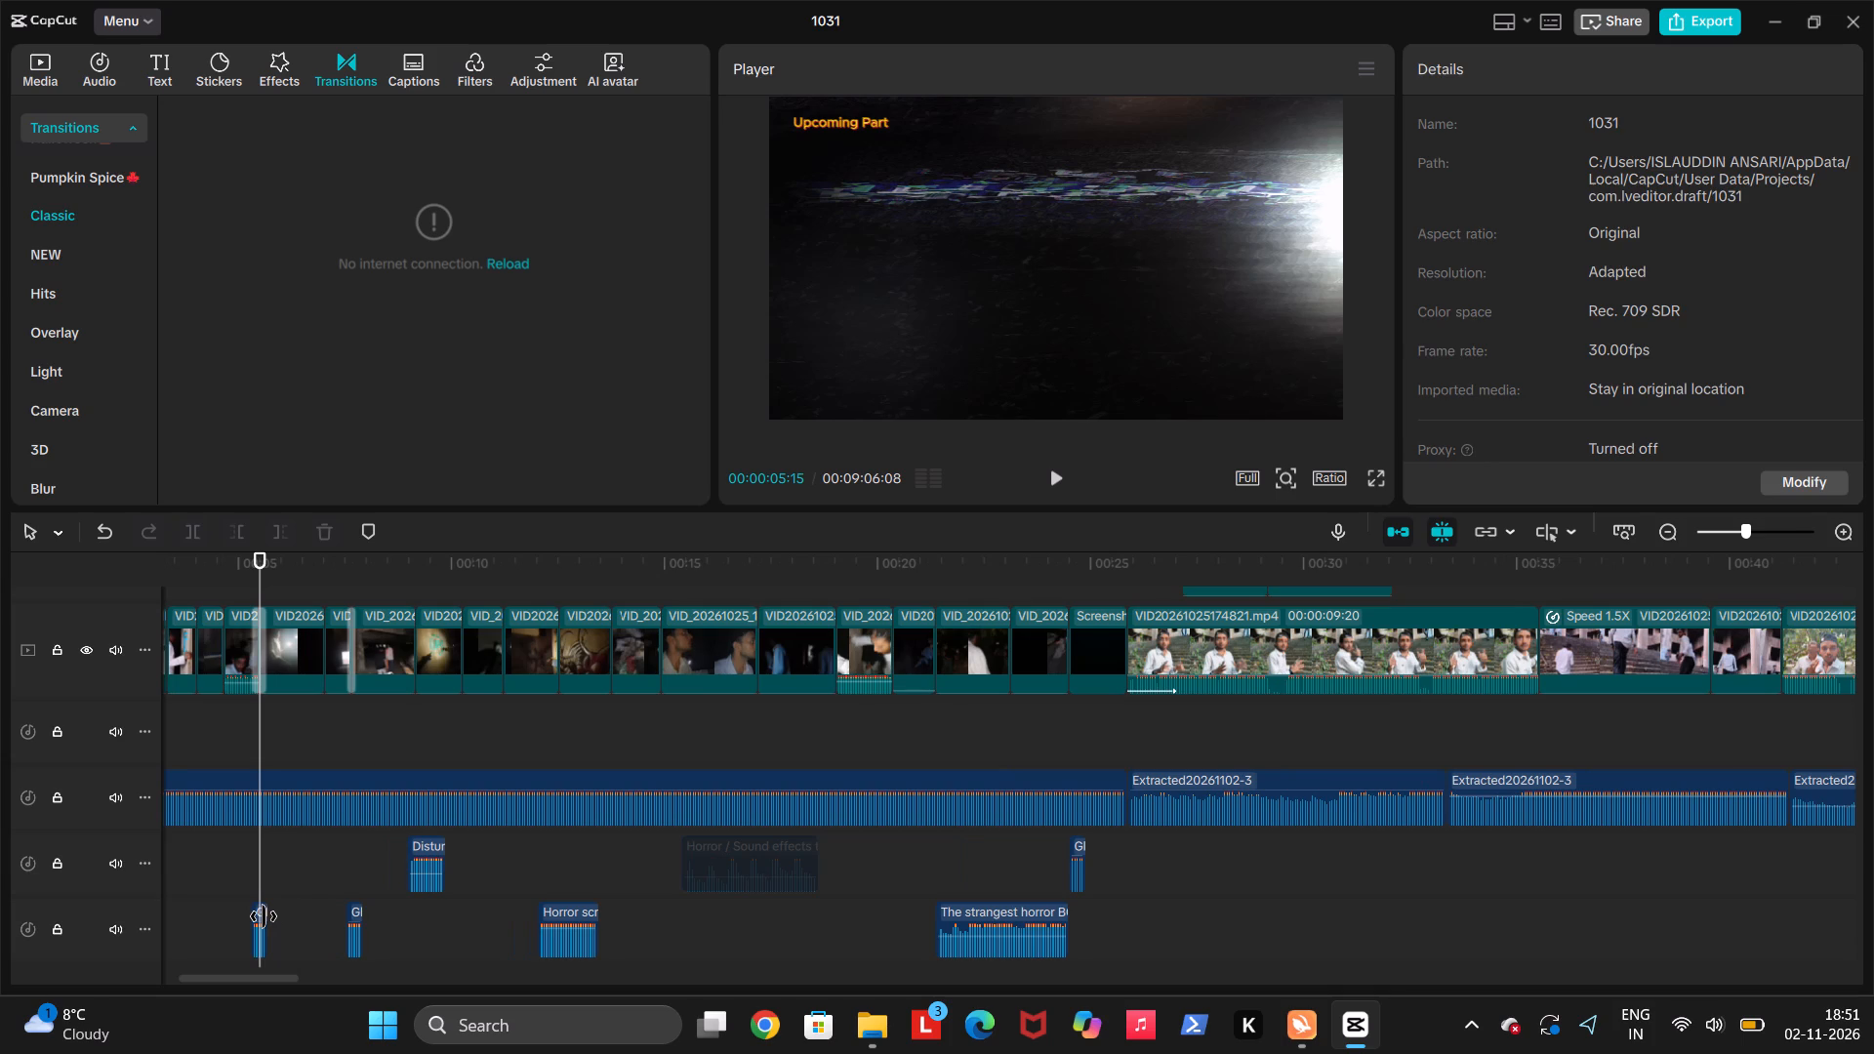
click(264, 916)
key(ctrl+c)
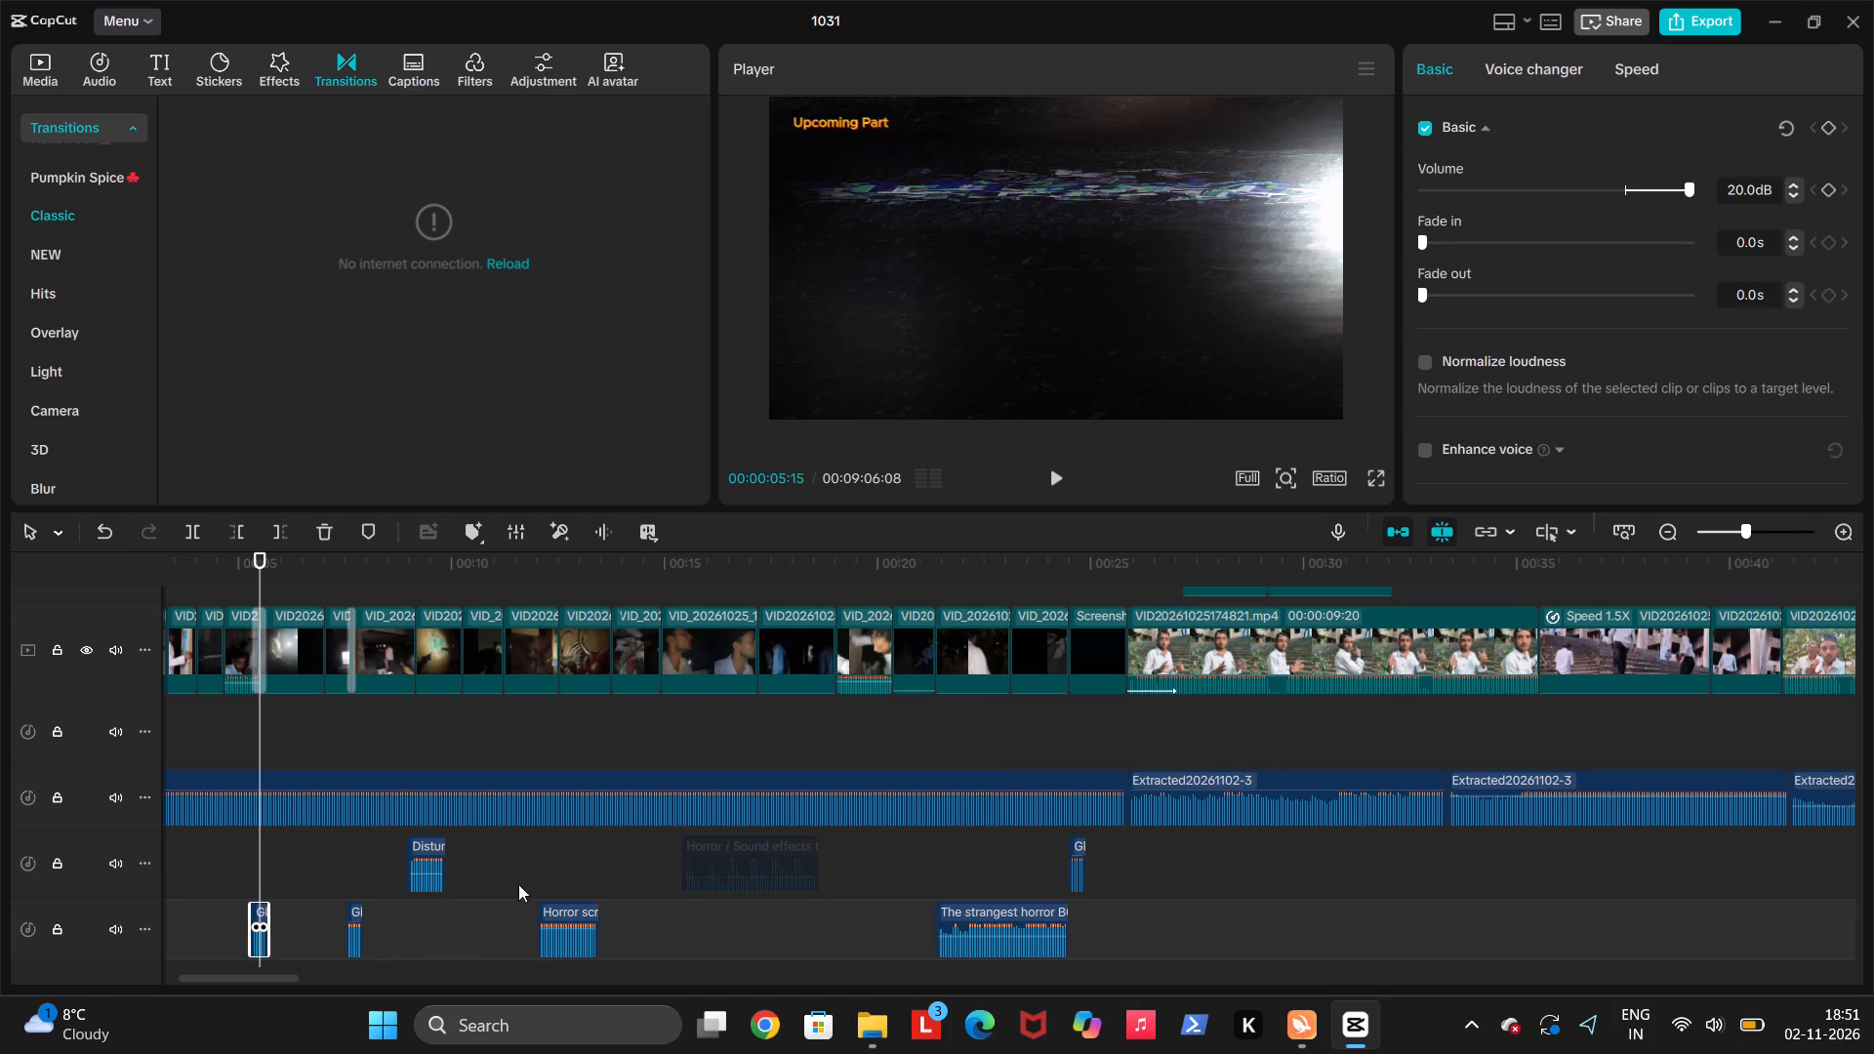
Paste the copied sound effect at 00:04:08:18, where the DANGER ZONE title card starts, and play it back.
scroll(713, 796, left, 10)
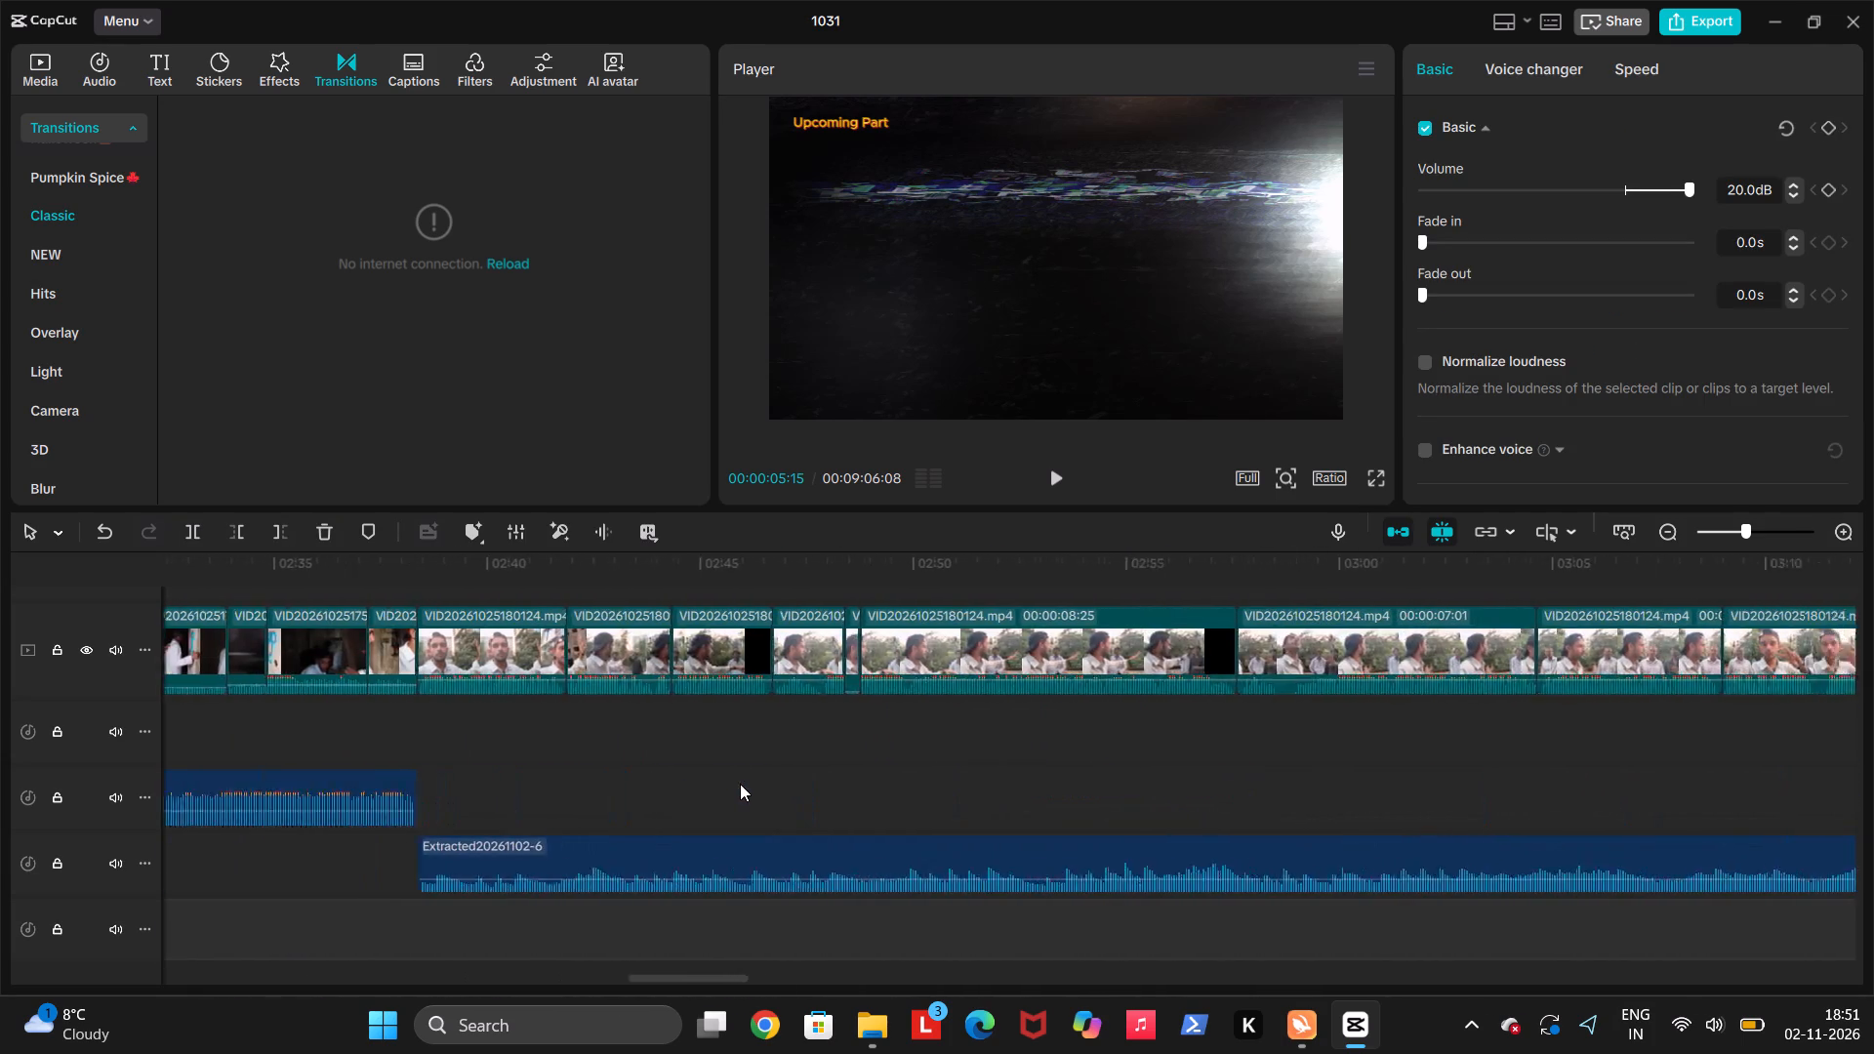
scroll(740, 784, left, 4)
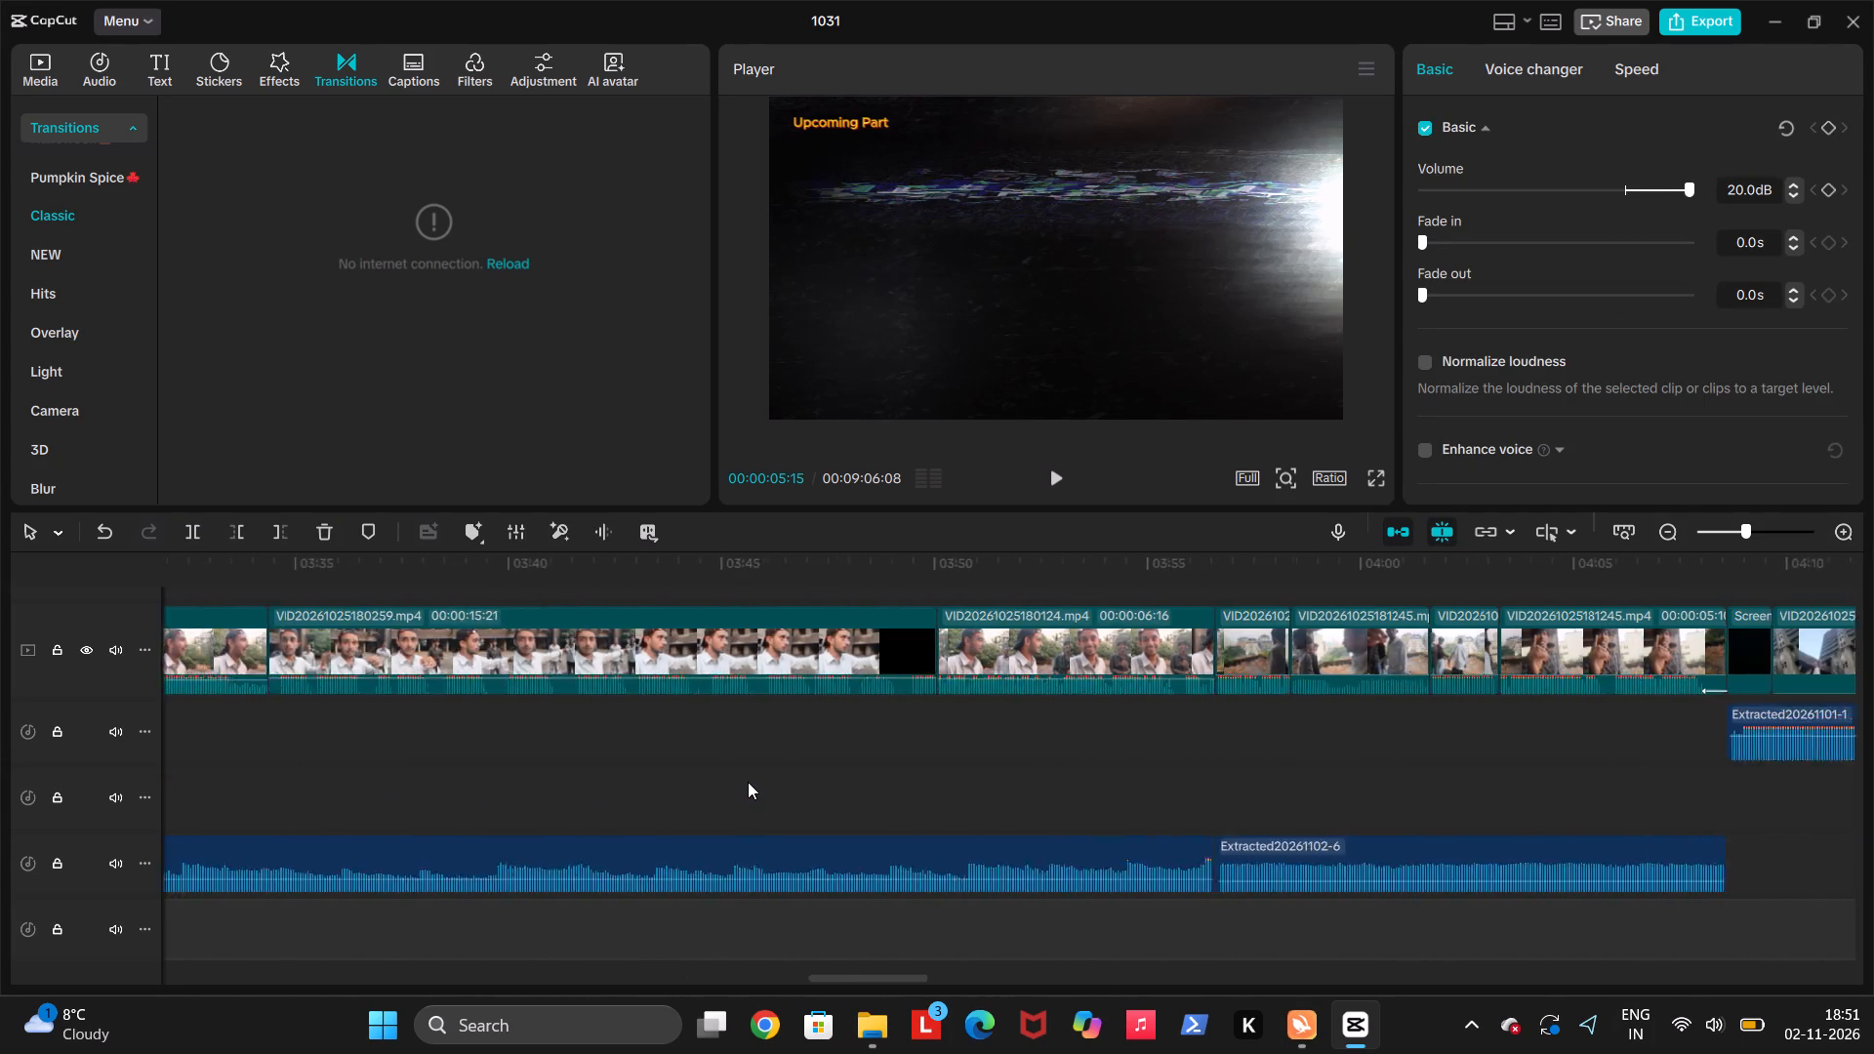
scroll(748, 782, left, 3)
drag(750, 782, 622, 780)
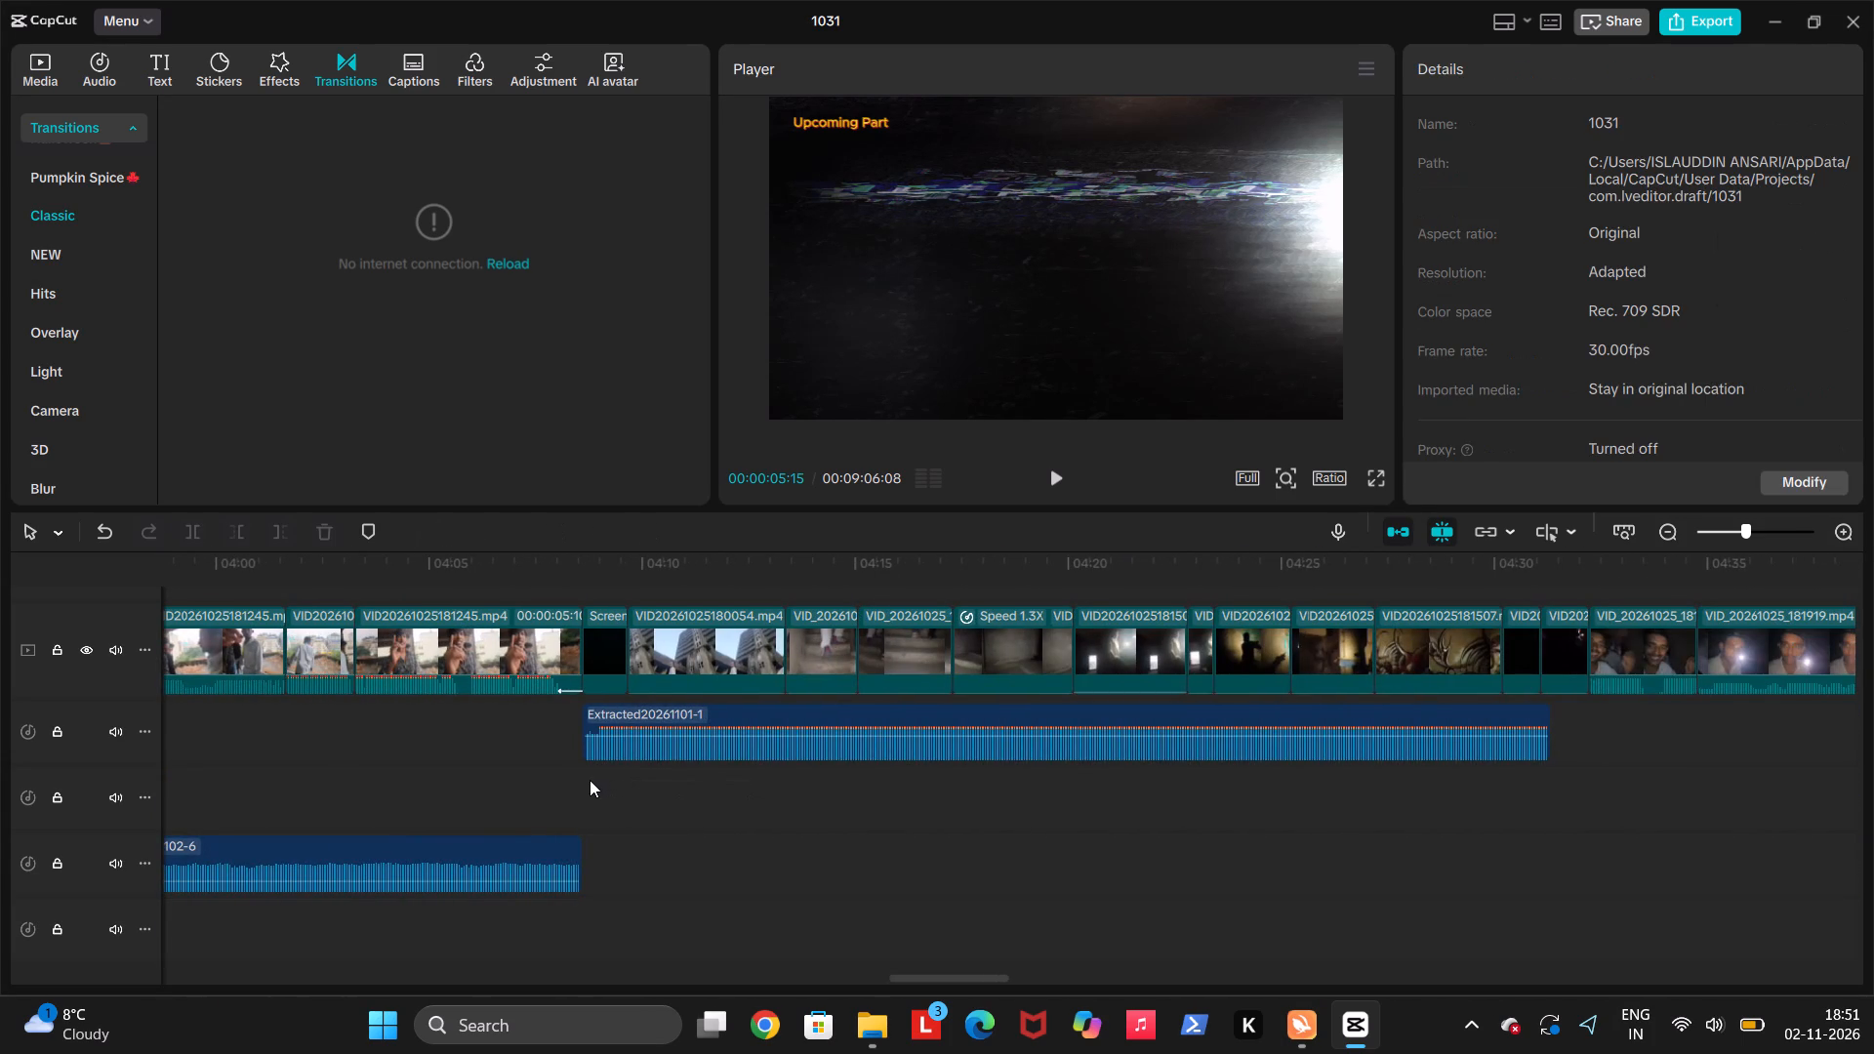
scroll(590, 780, left, 2)
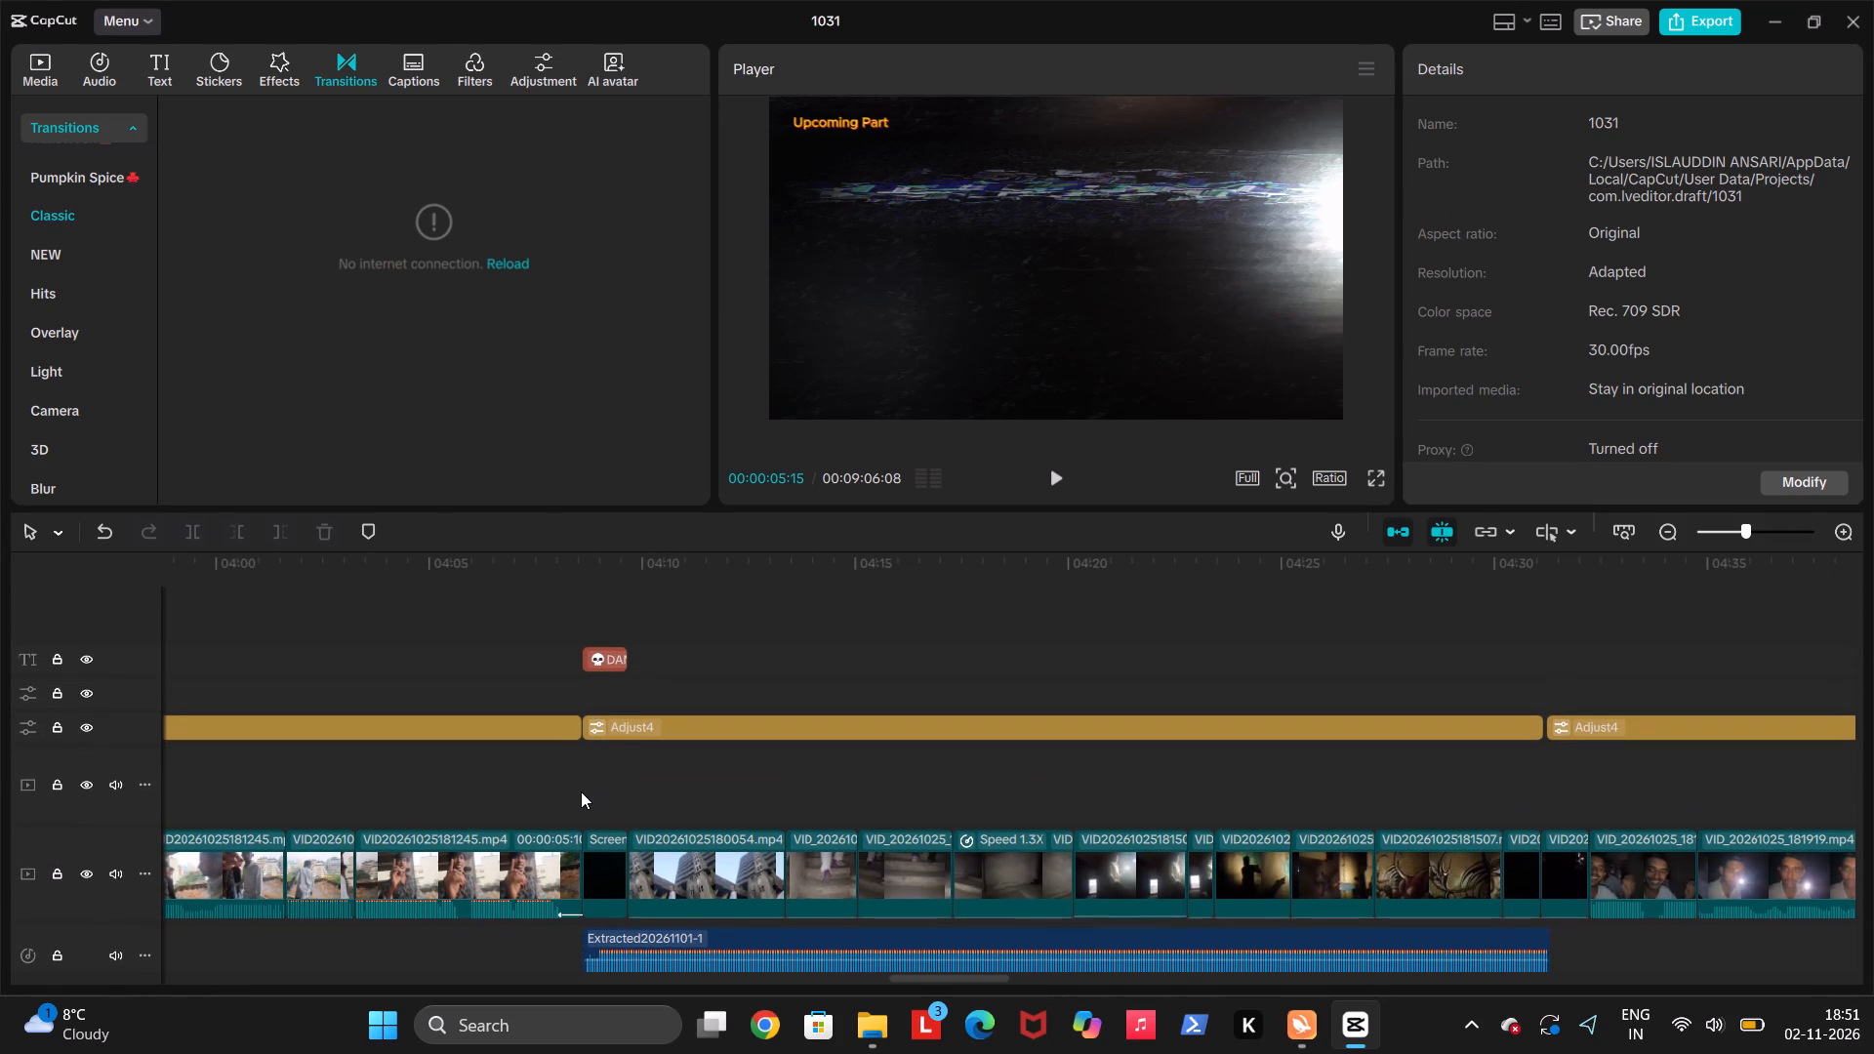
scroll(581, 791, left, 1)
click(587, 856)
scroll(587, 857, left, 1)
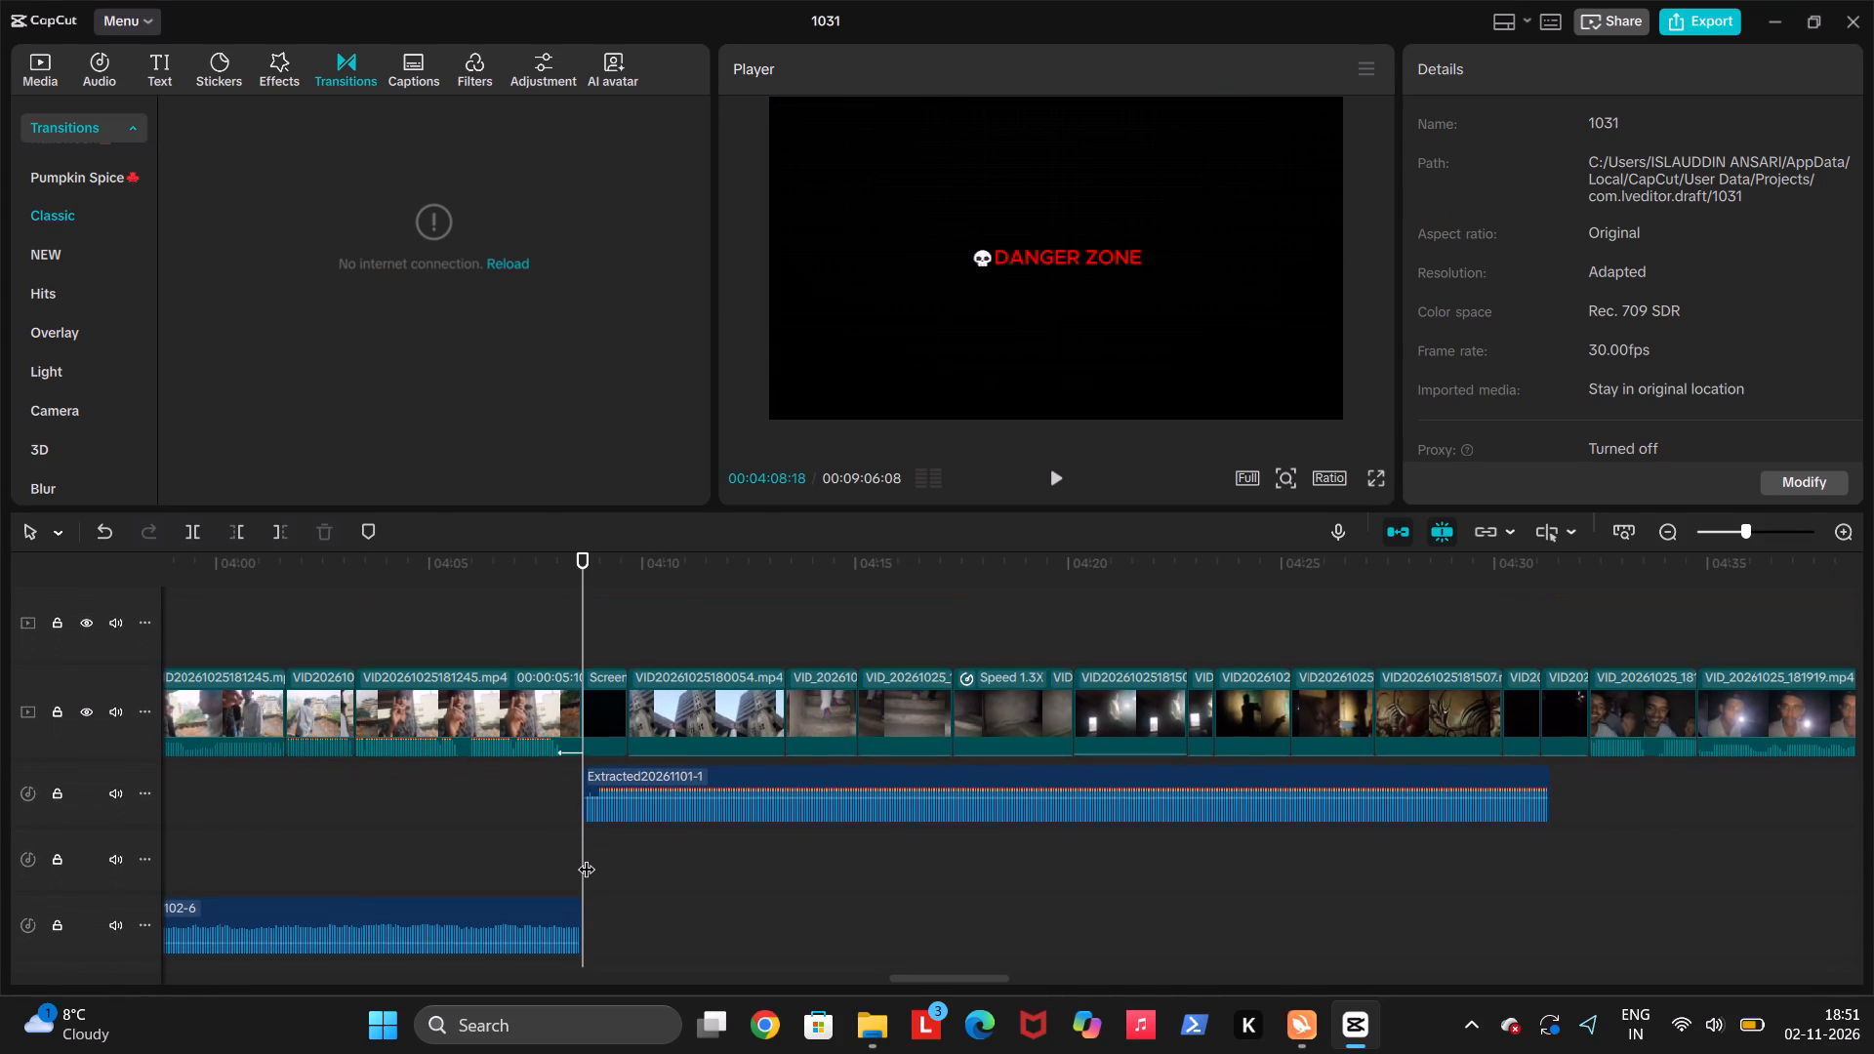
key(Up)
key(Down)
key(ctrl+v)
click(581, 790)
key(space)
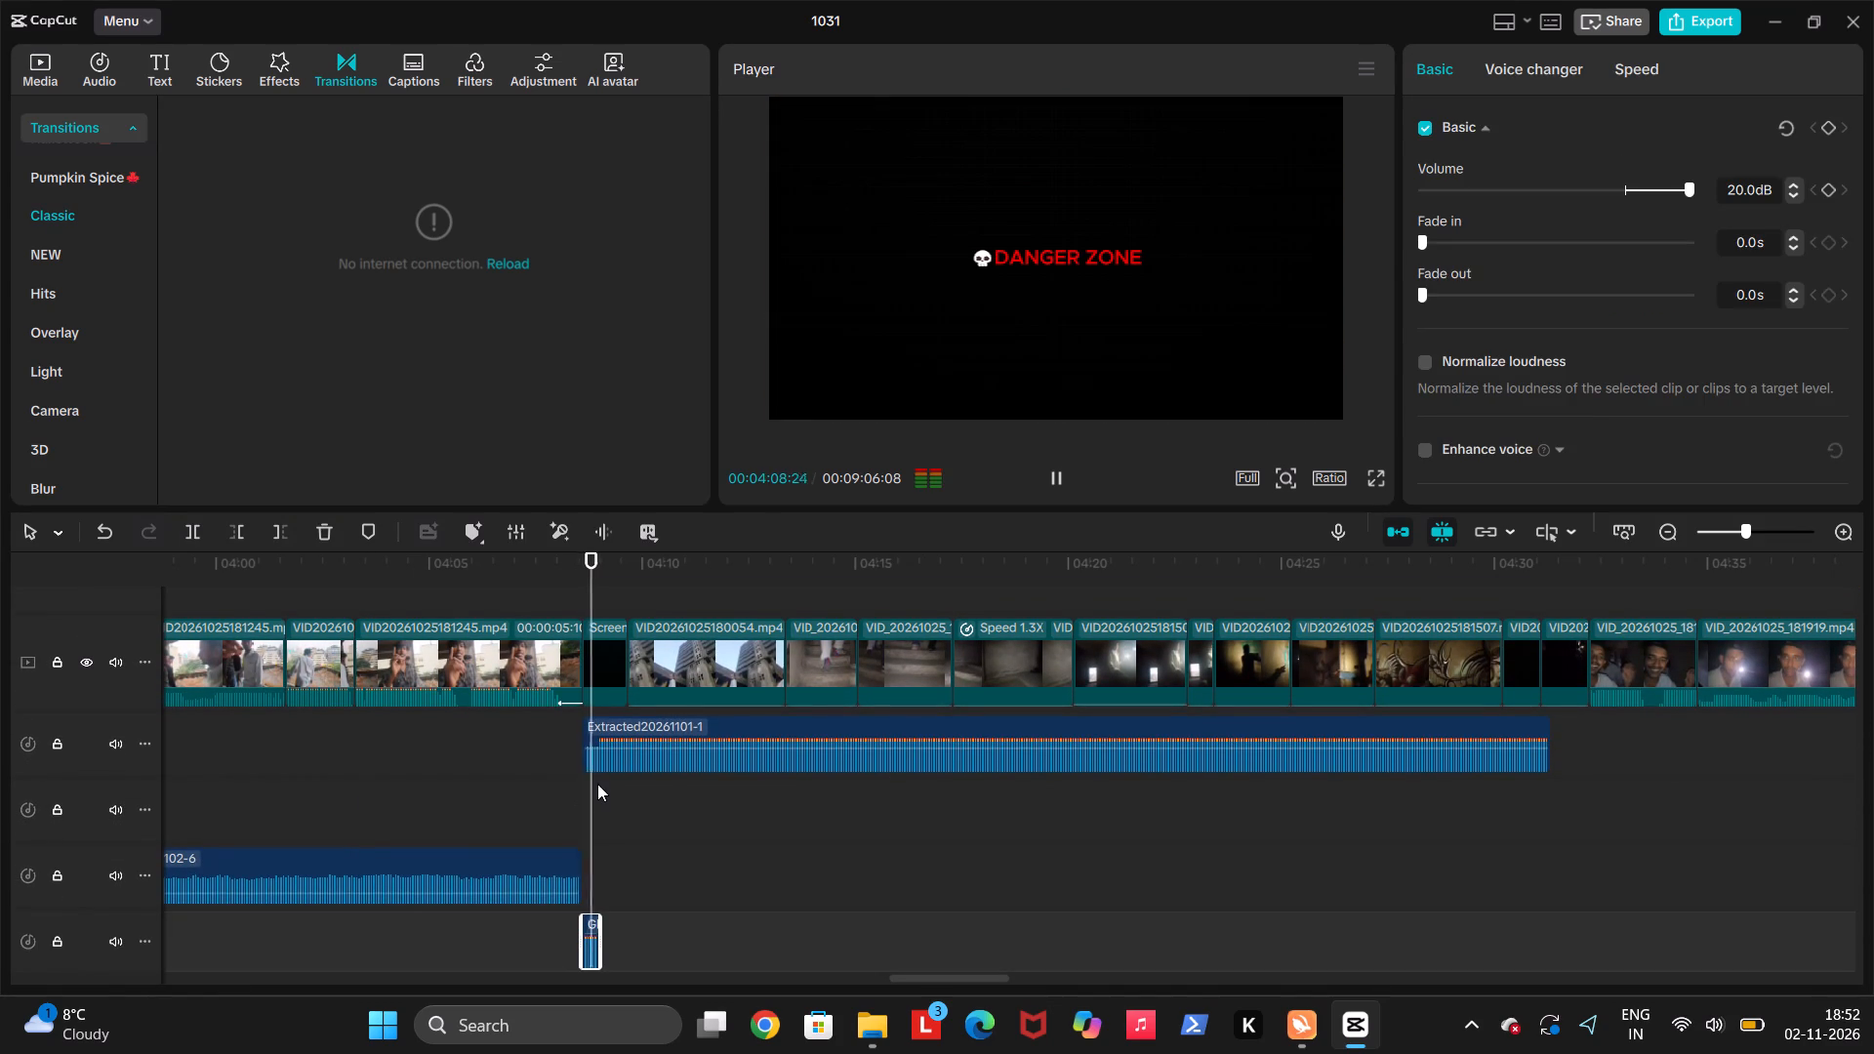
key(space)
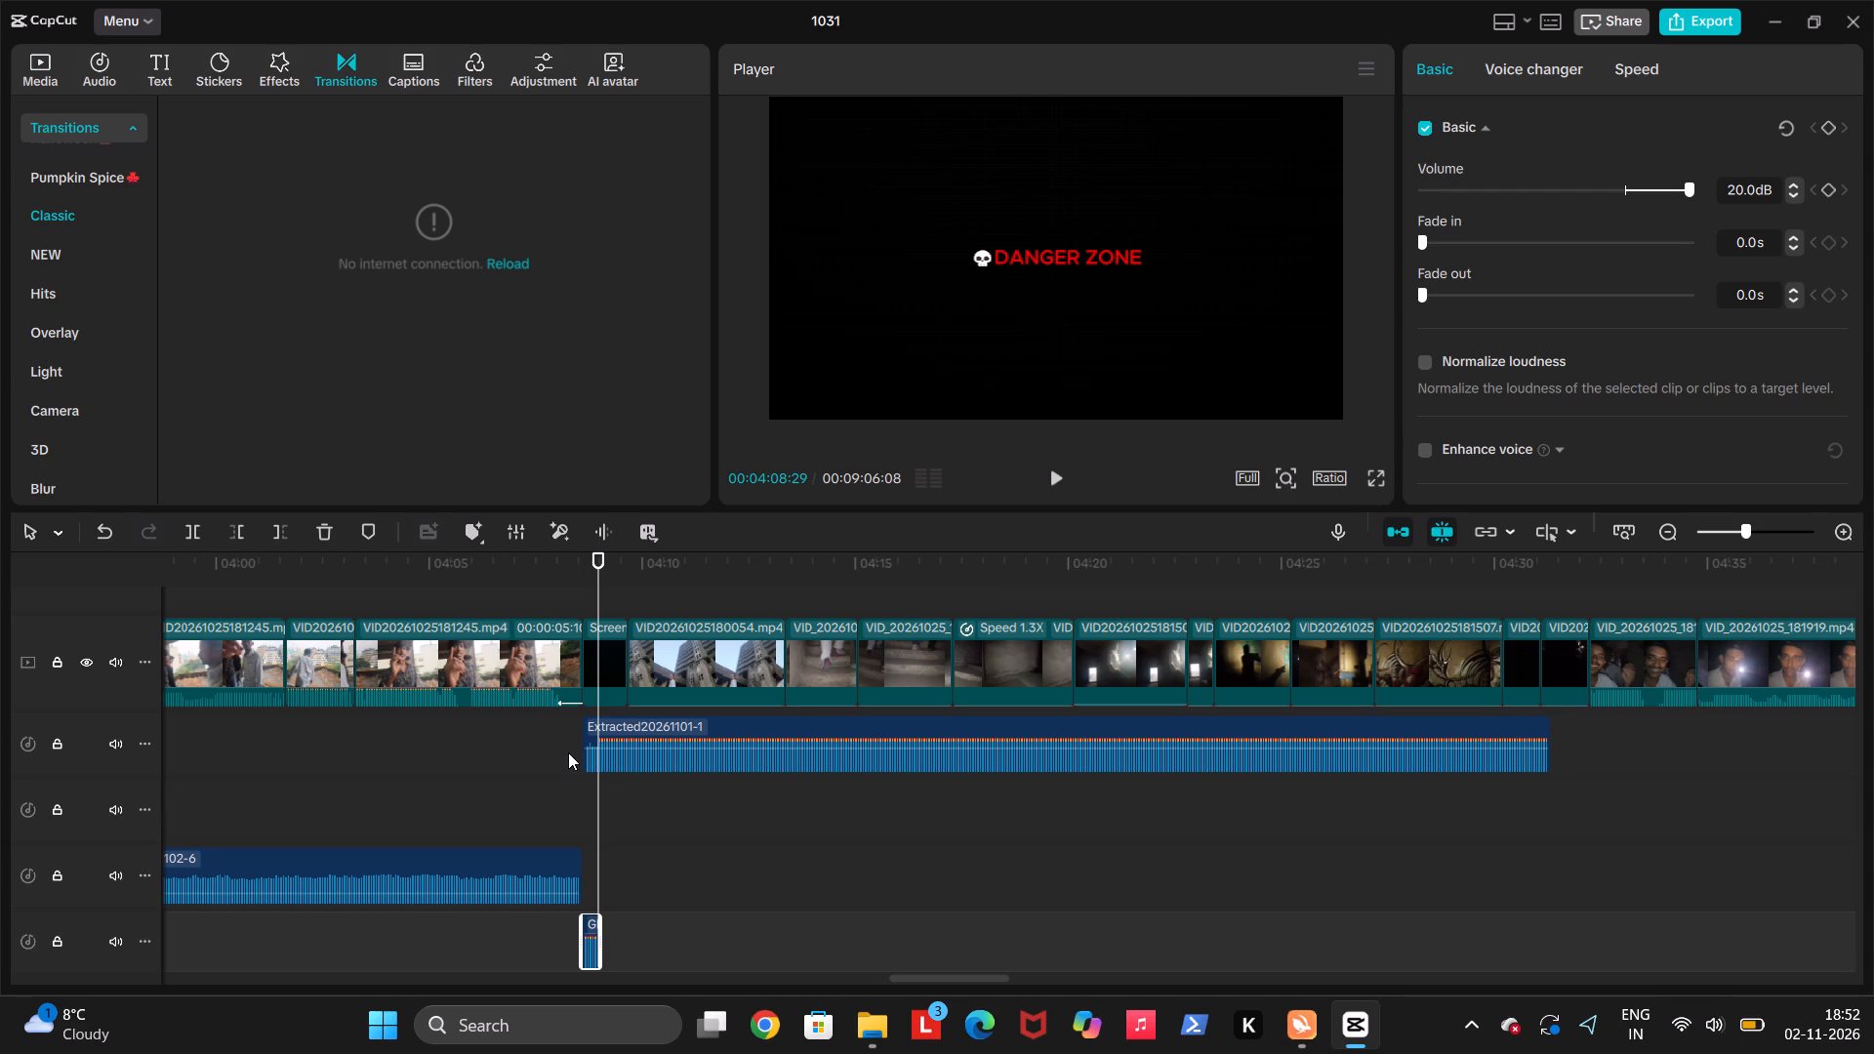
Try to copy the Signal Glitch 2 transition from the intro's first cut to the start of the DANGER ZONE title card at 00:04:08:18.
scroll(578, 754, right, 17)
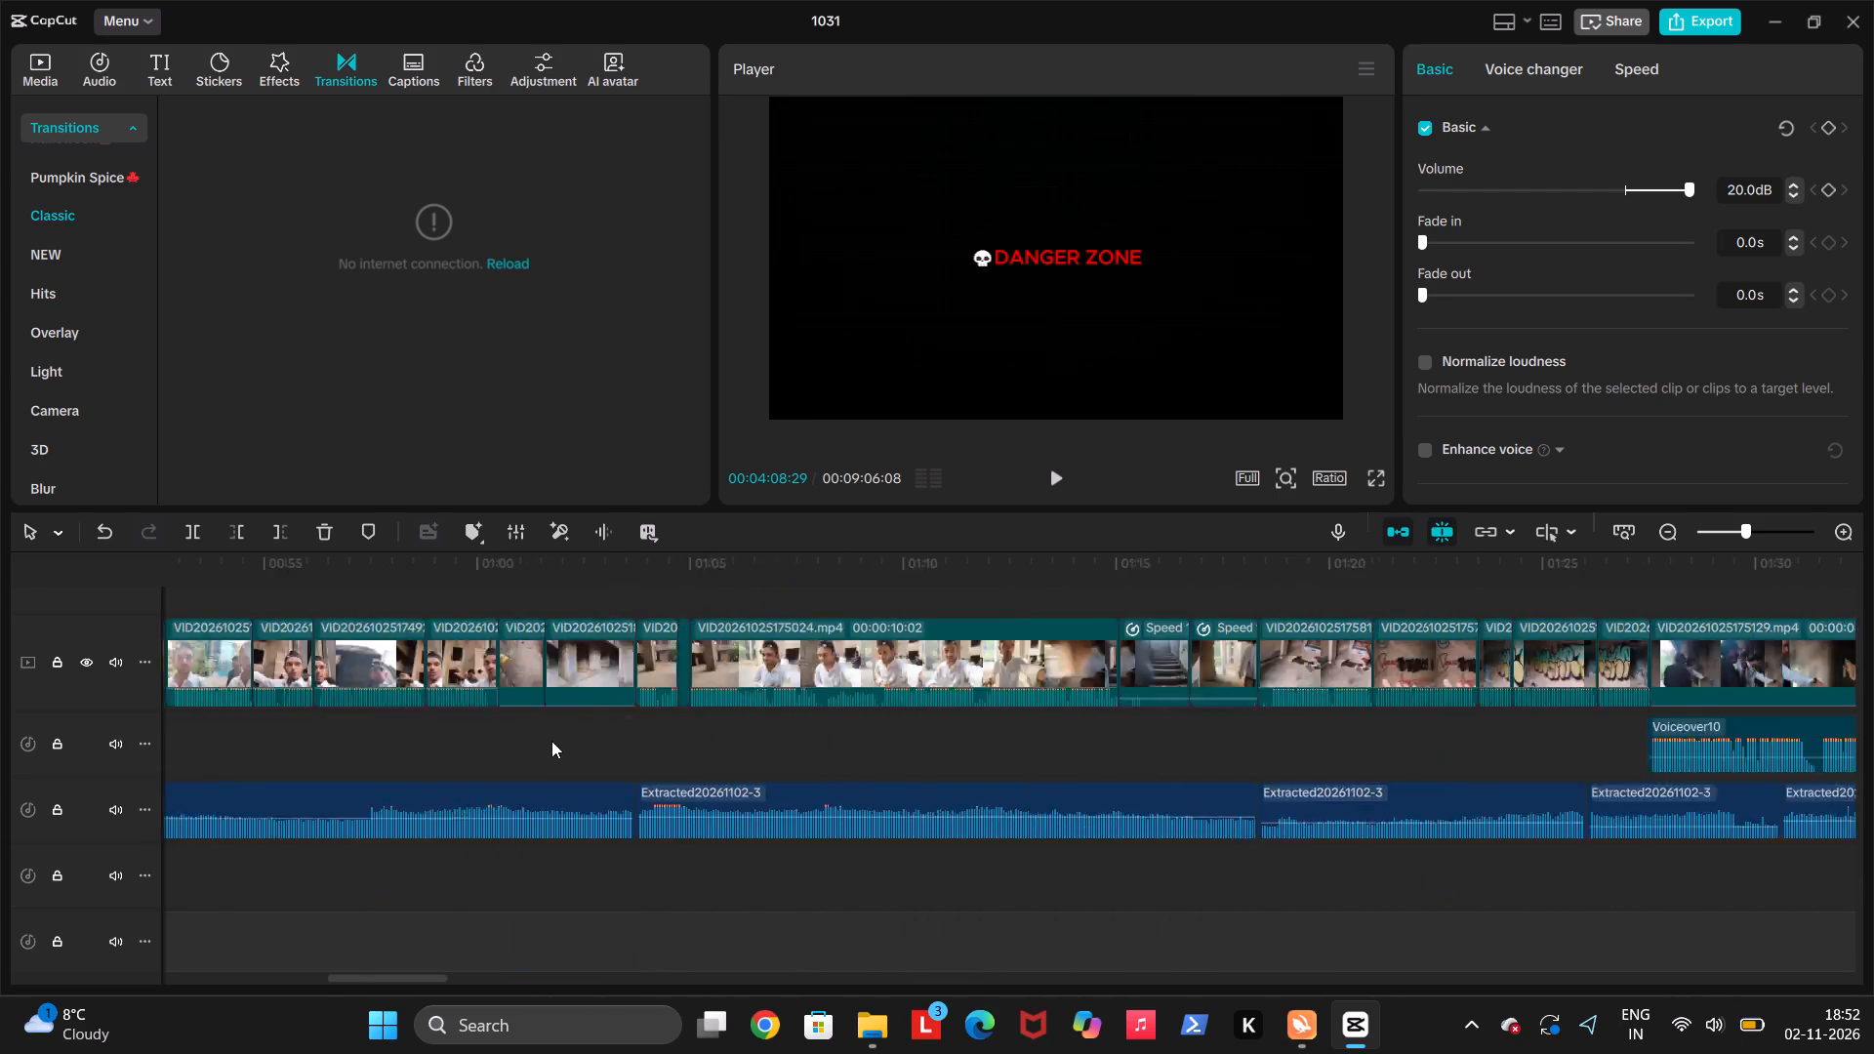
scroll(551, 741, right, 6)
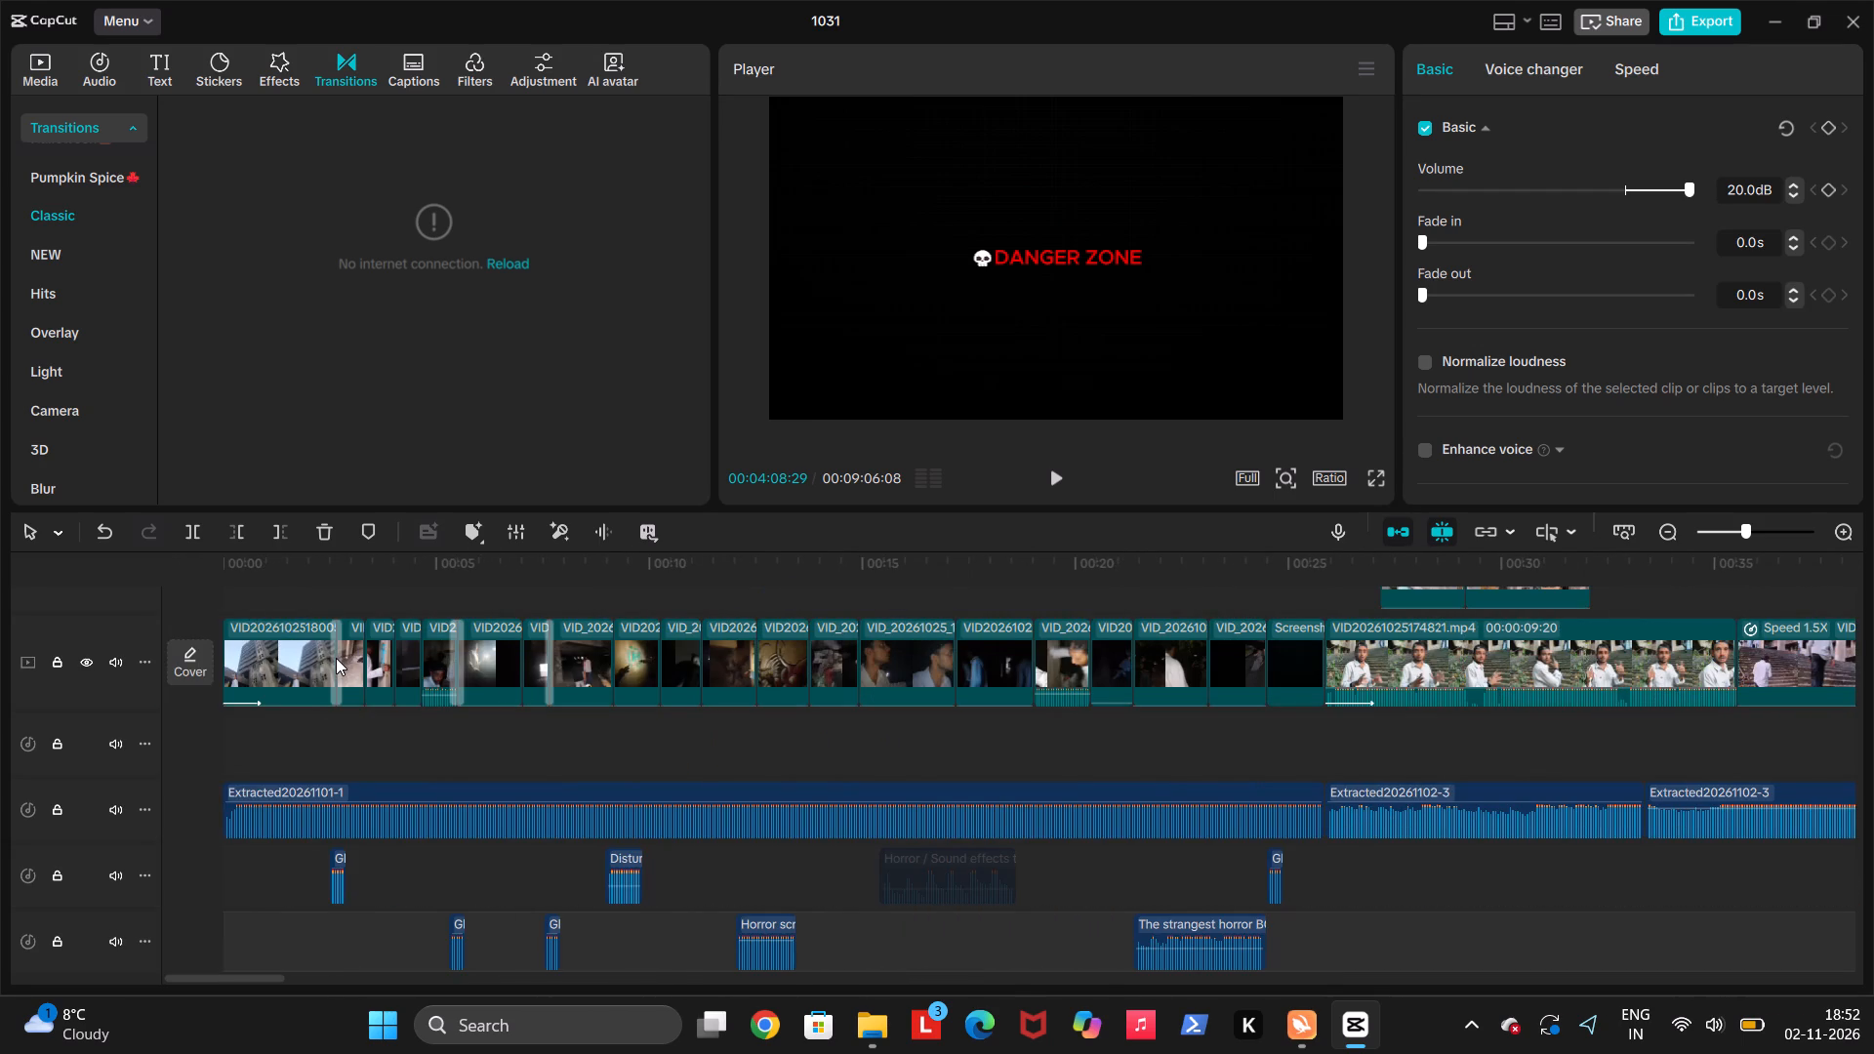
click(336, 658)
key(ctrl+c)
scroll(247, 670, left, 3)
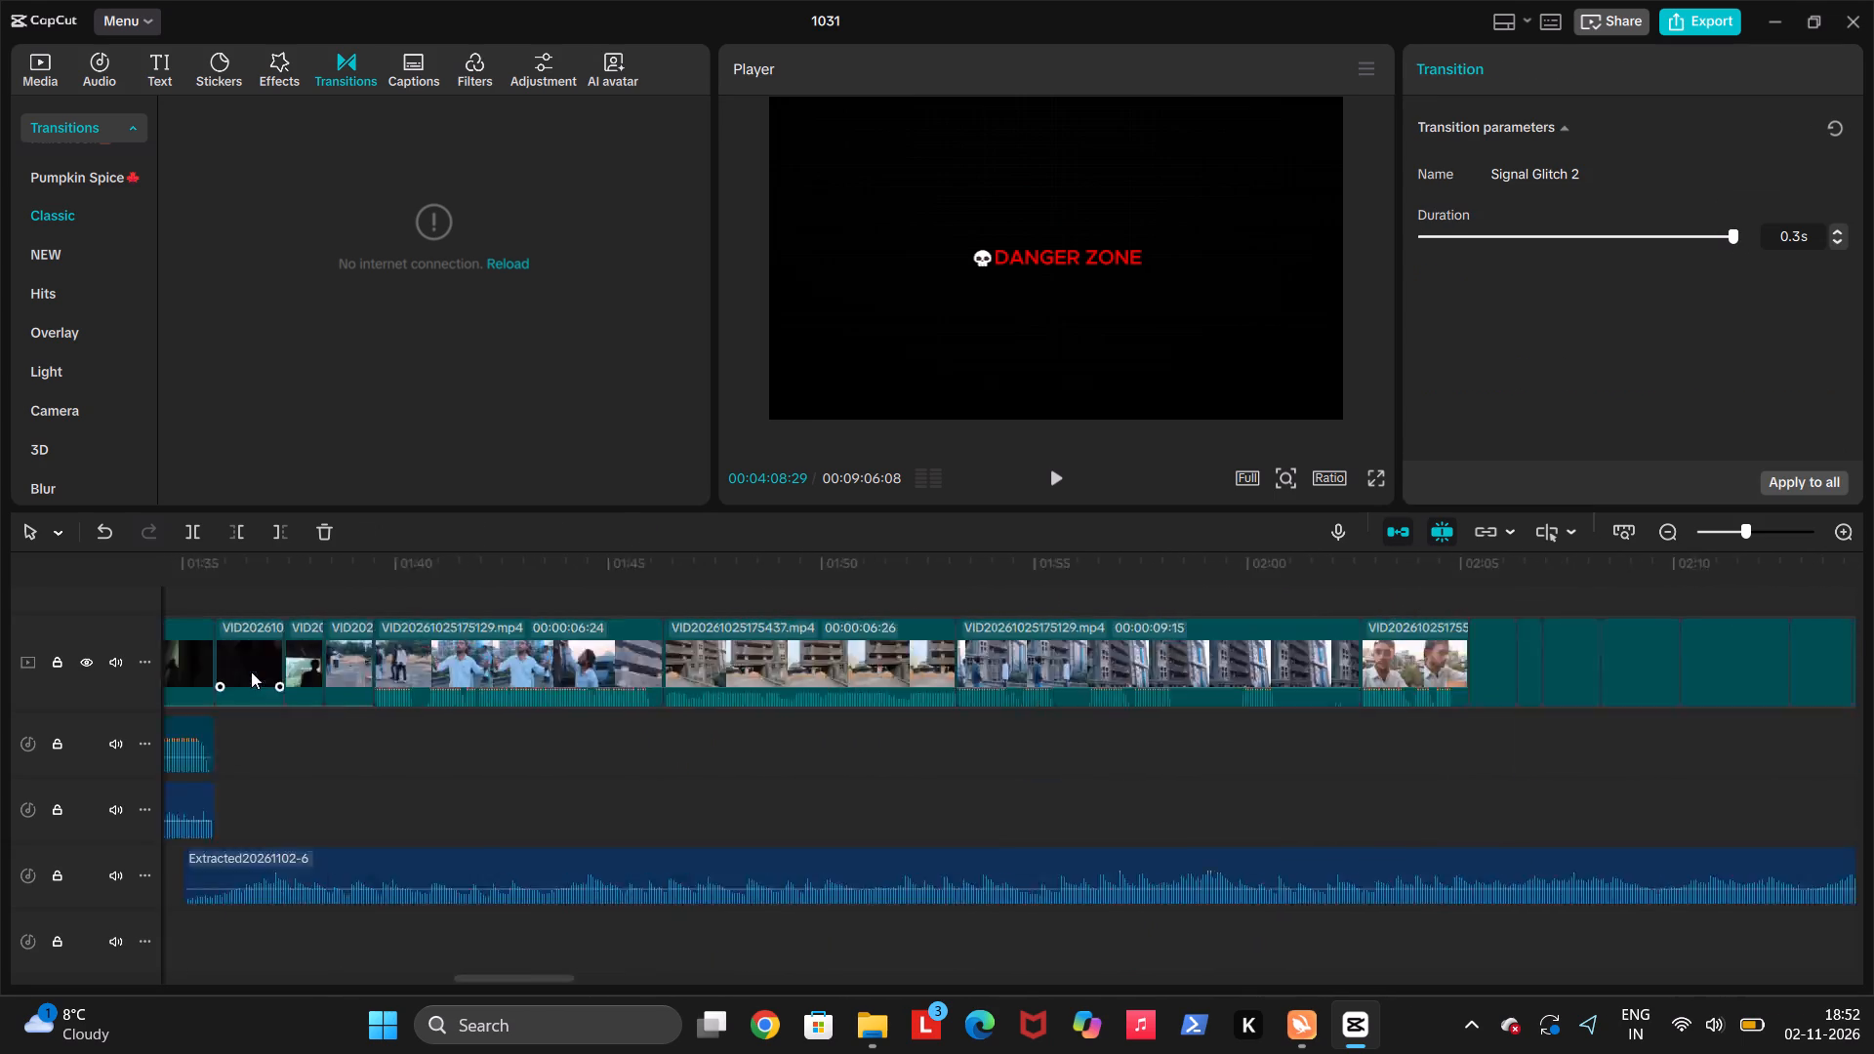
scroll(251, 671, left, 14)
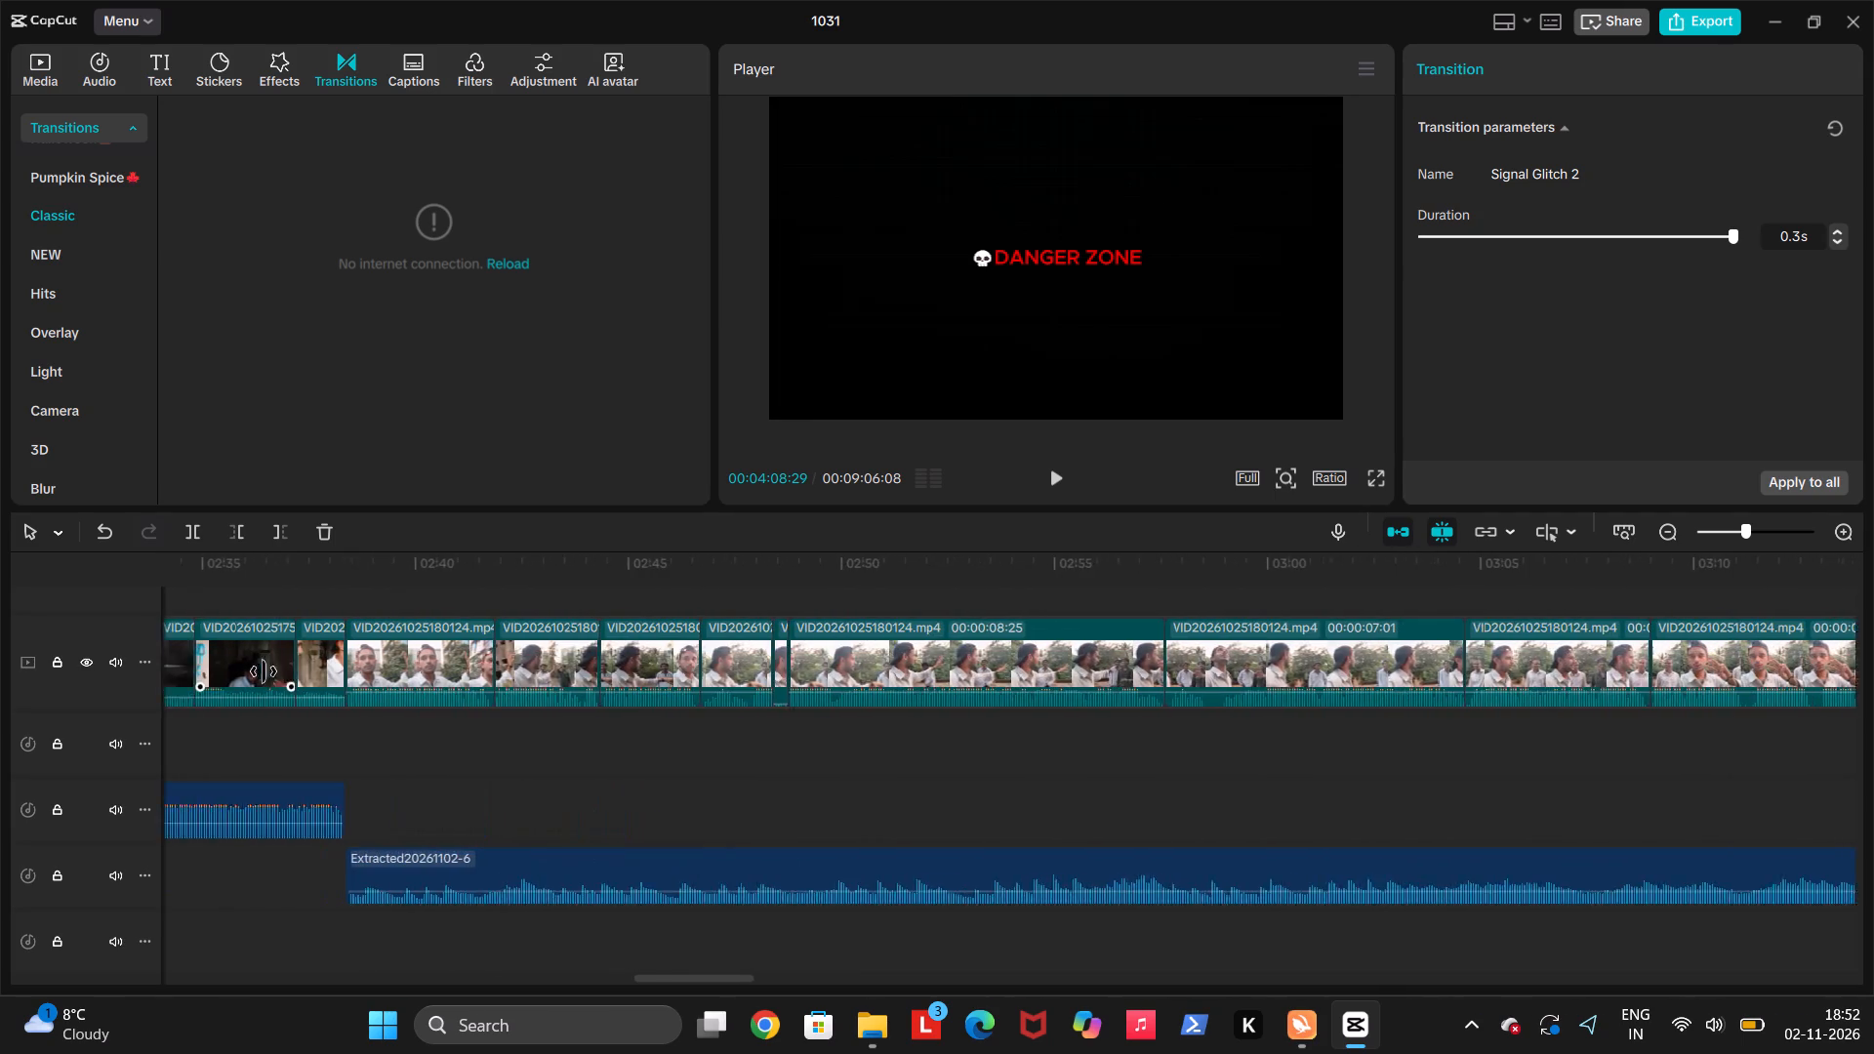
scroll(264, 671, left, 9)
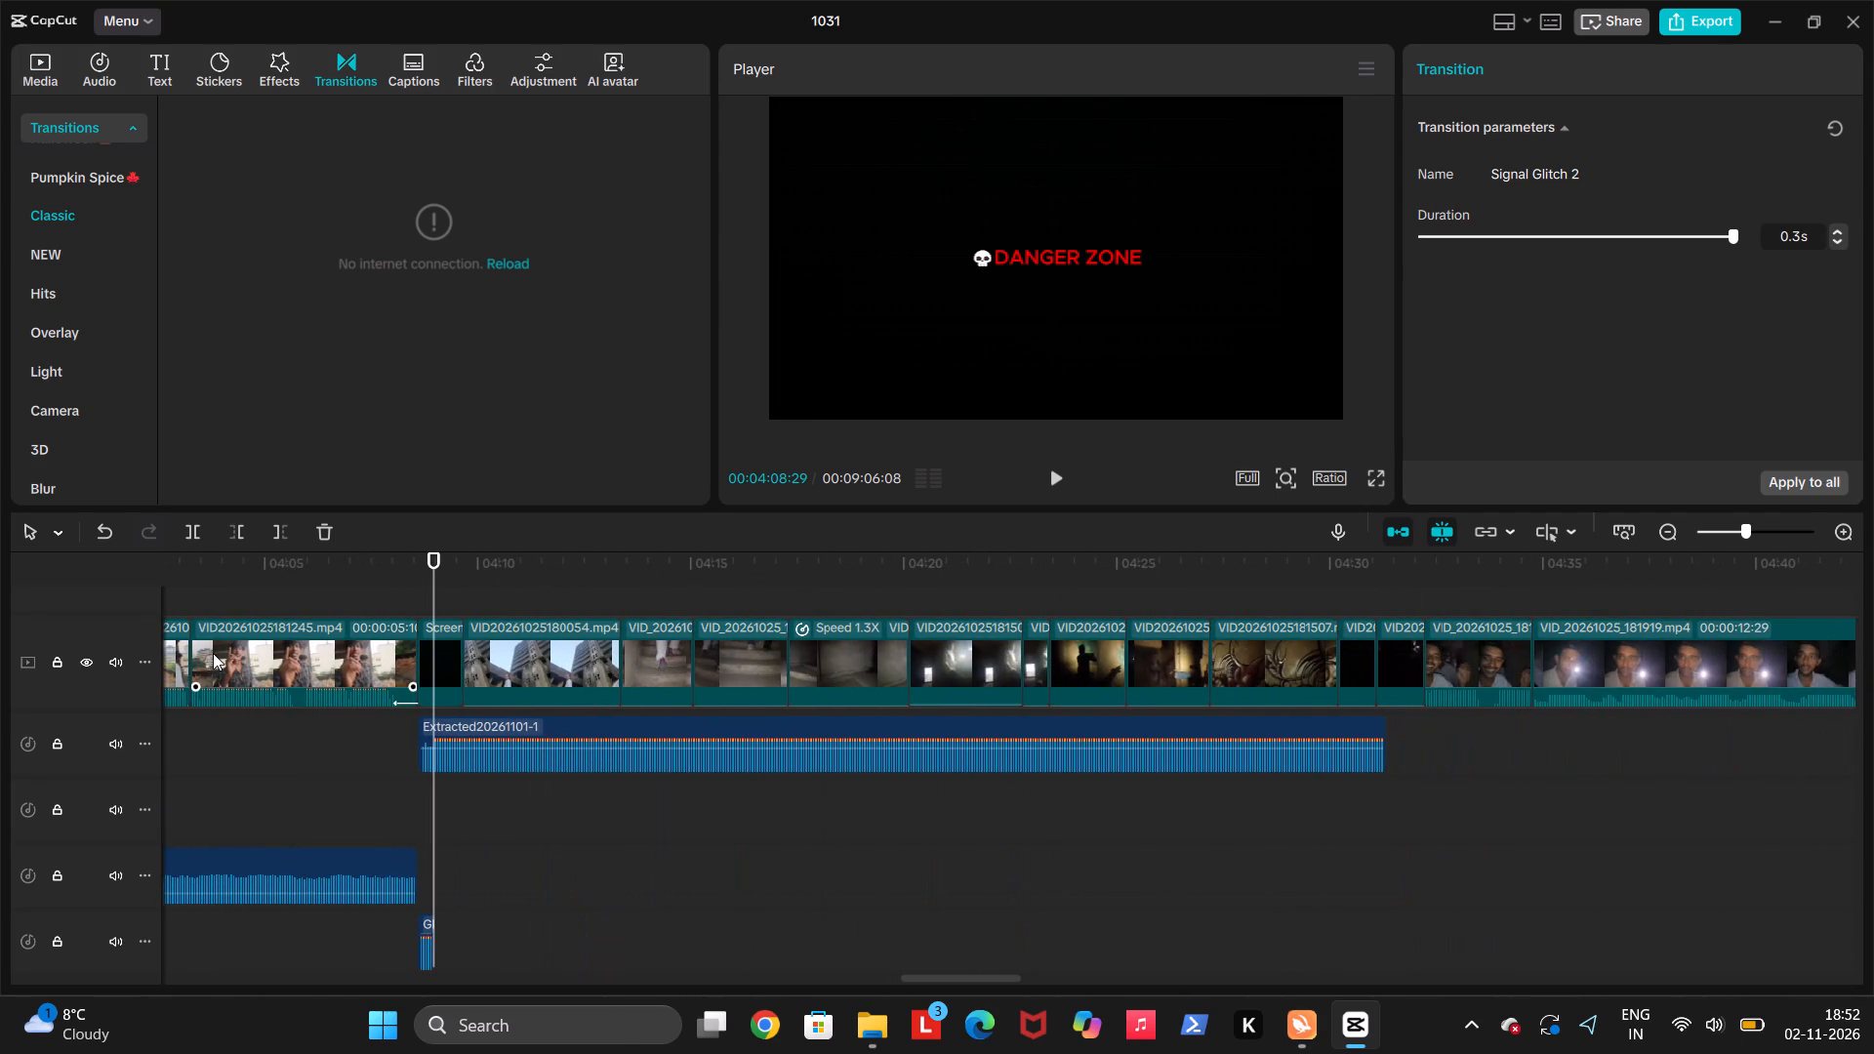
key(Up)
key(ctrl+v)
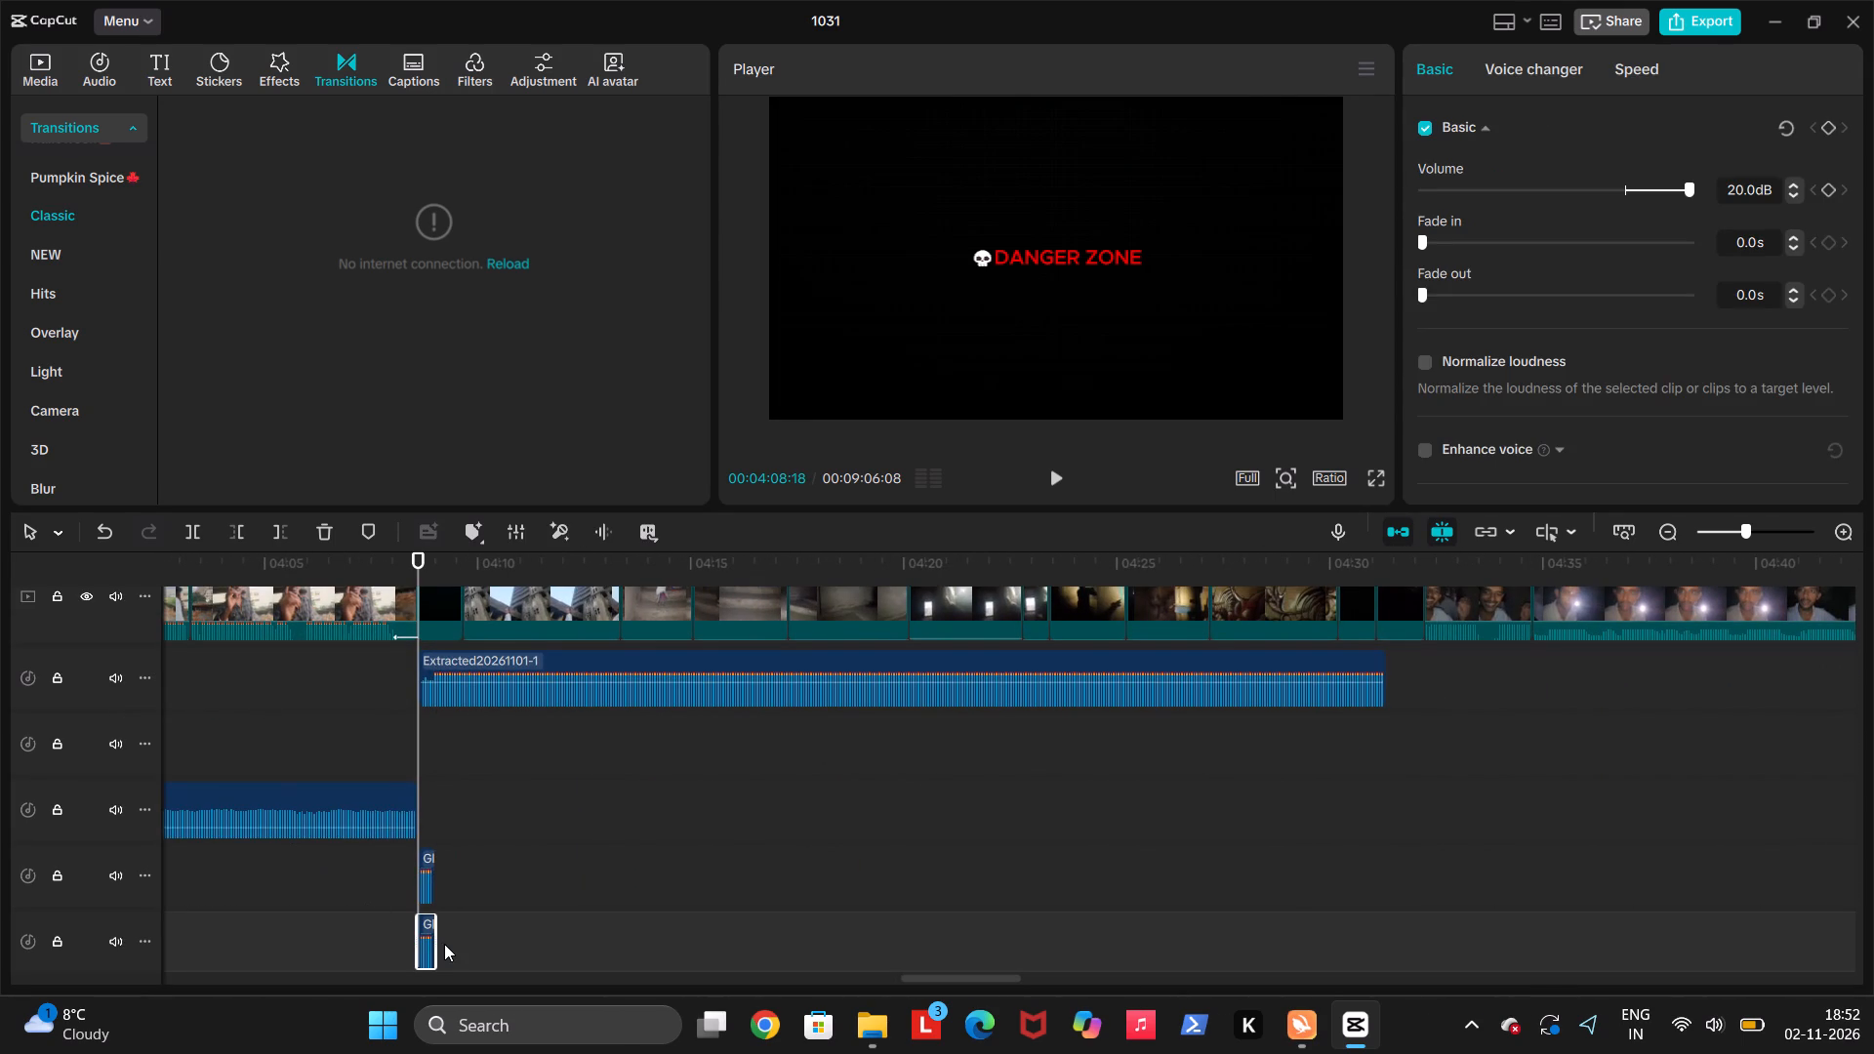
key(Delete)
Switch to Turbo VPN to reconnect through the optimal location, then return to CapCut and reload the Transitions library.
scroll(419, 731, up, 1)
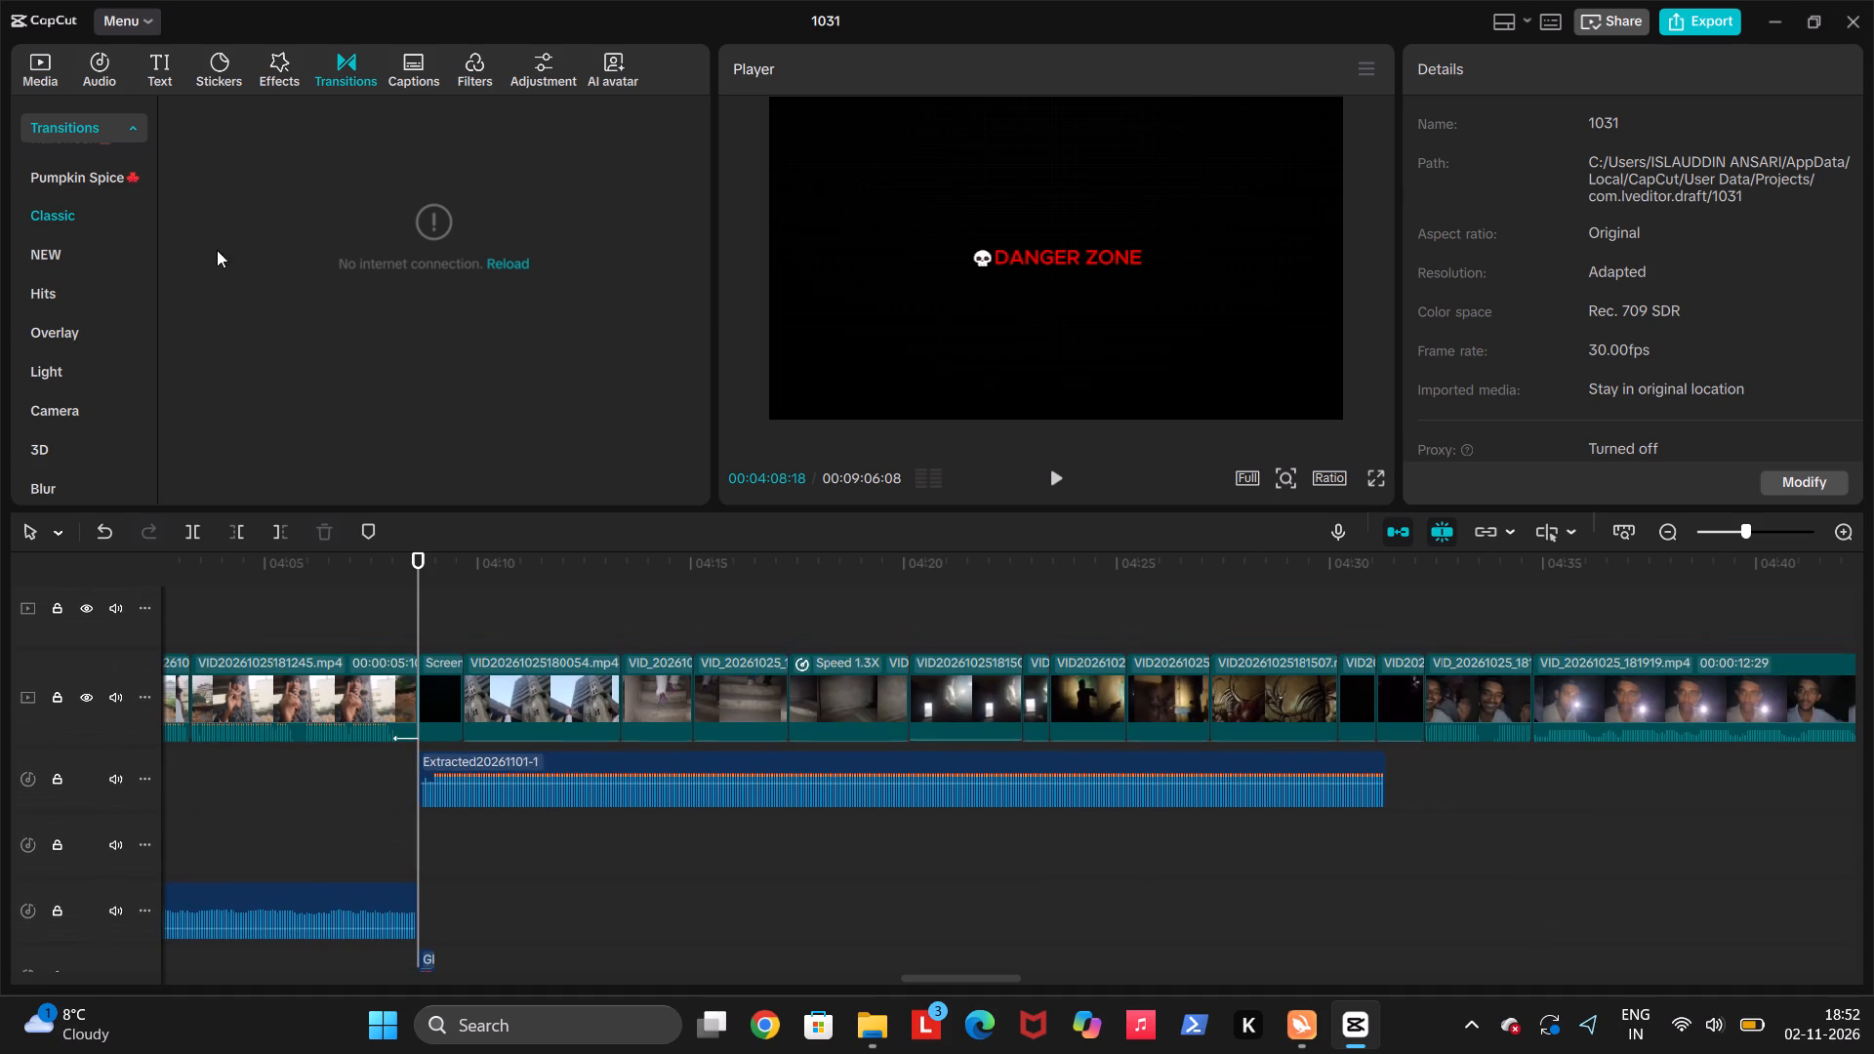
scroll(217, 250, up, 1)
scroll(709, 543, up, 1)
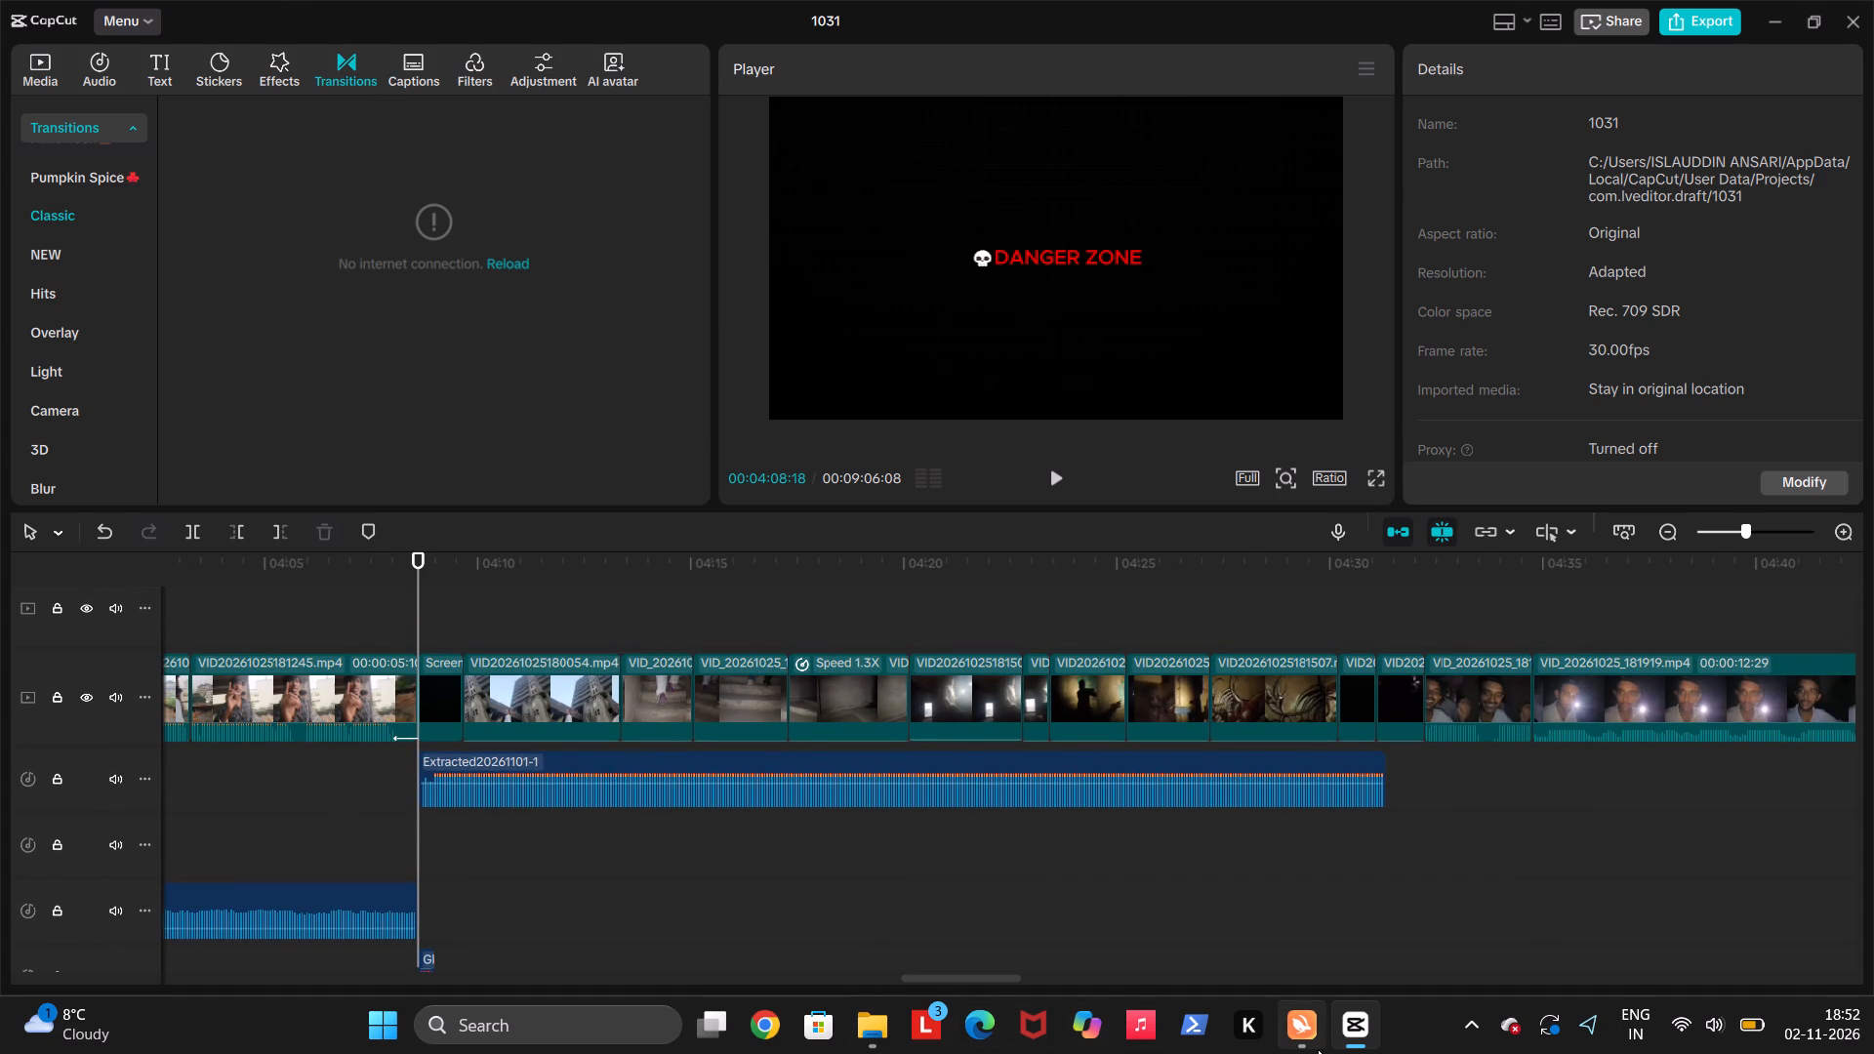
click(1318, 1049)
scroll(1318, 1049, up, 1)
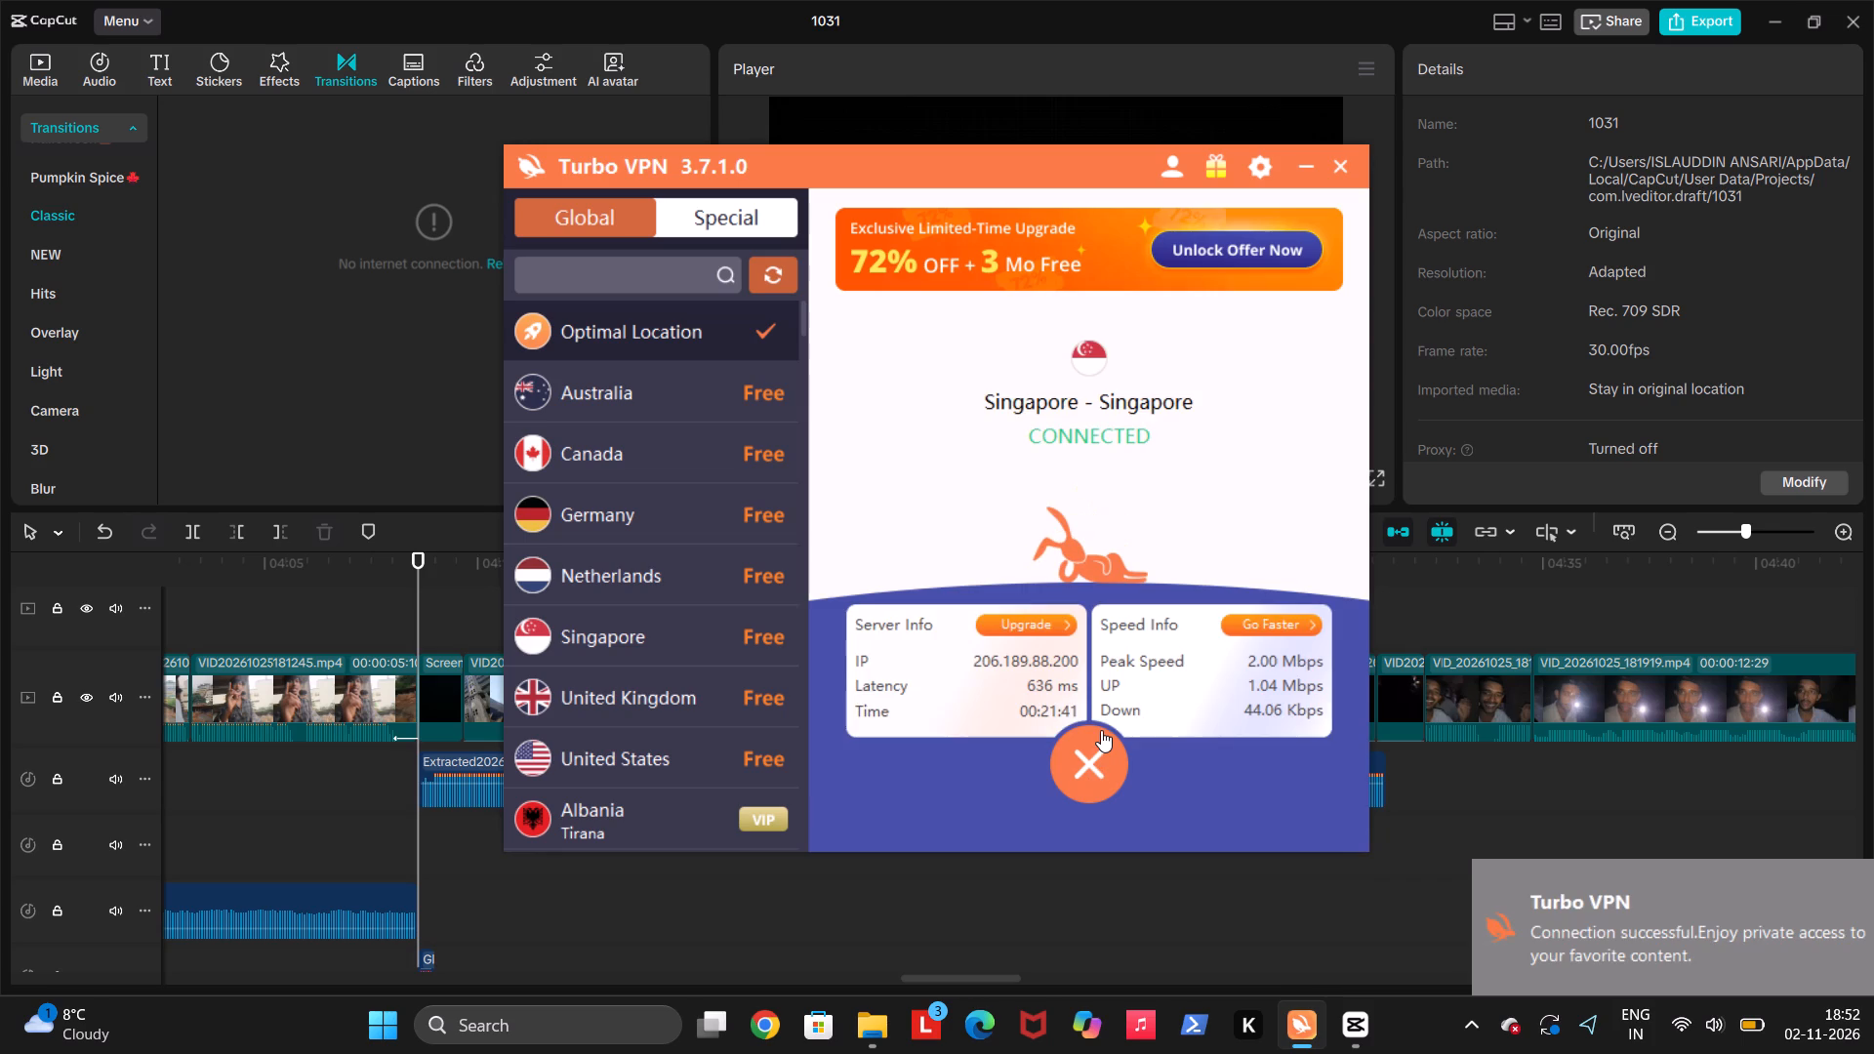
click(805, 949)
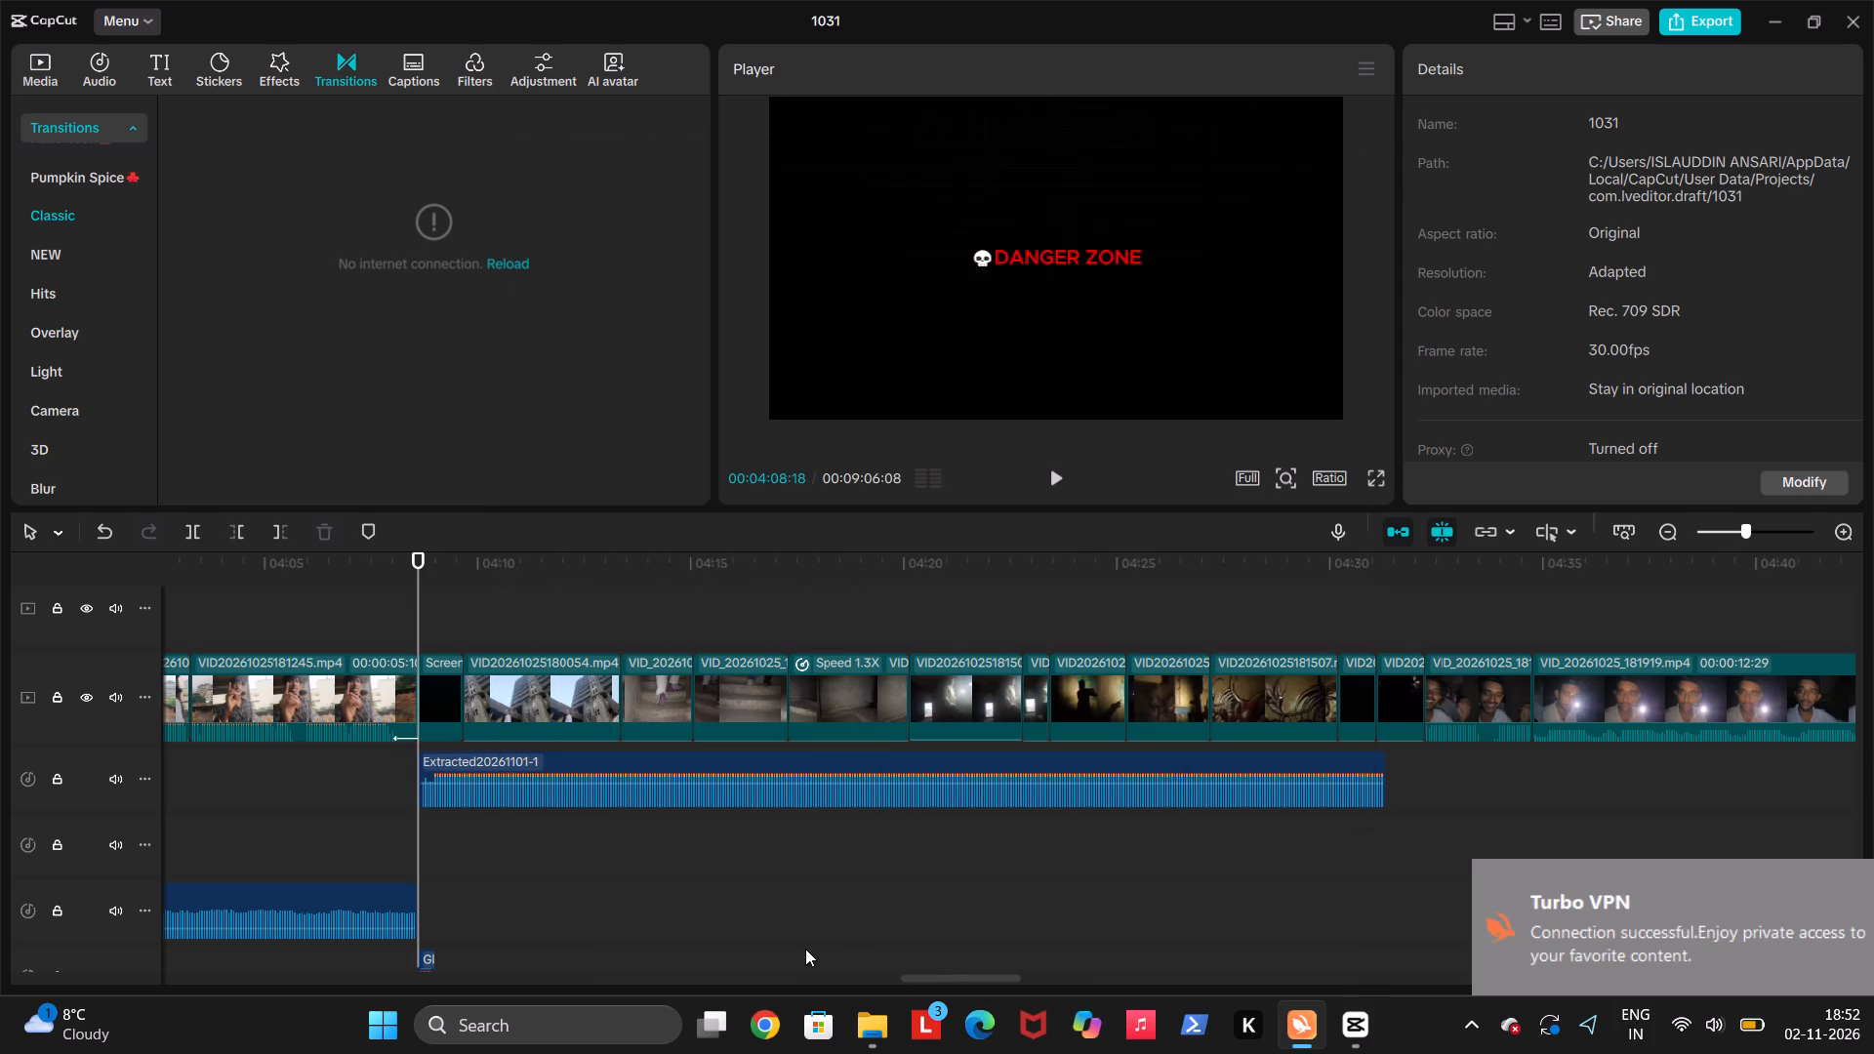
double_click(489, 262)
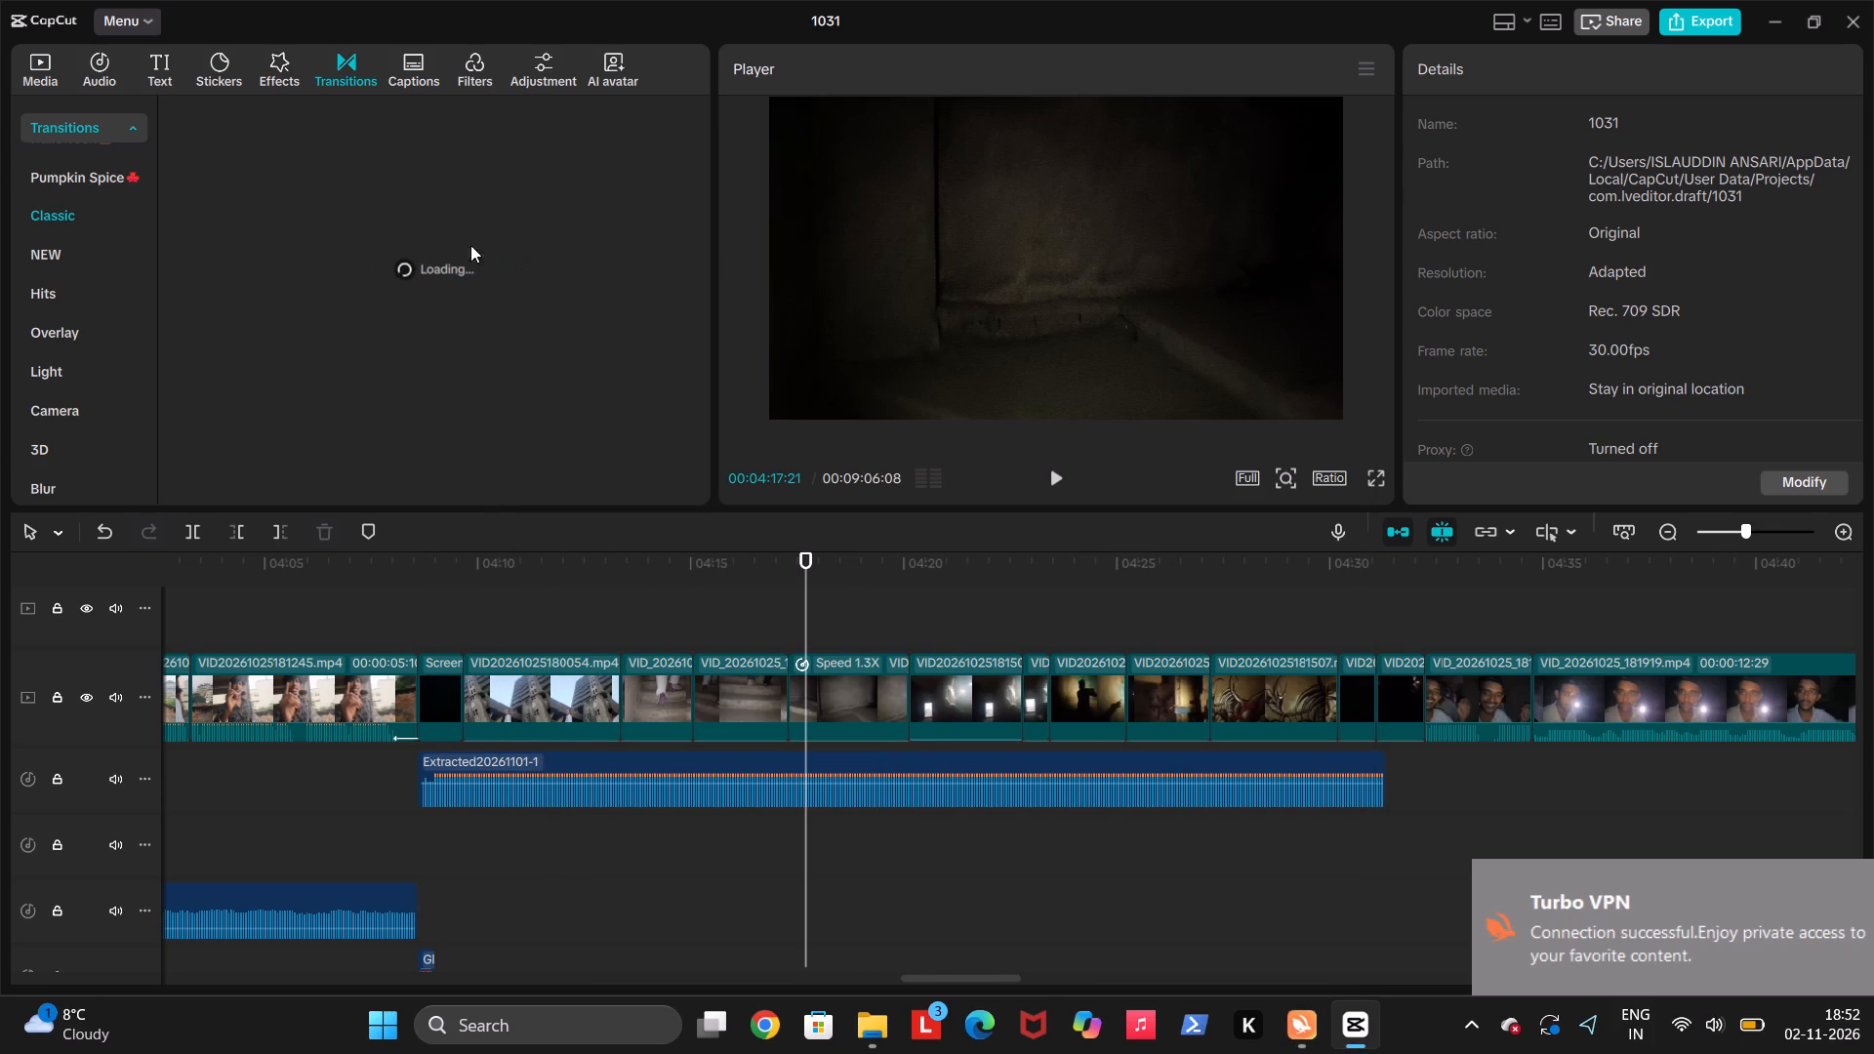
click(353, 68)
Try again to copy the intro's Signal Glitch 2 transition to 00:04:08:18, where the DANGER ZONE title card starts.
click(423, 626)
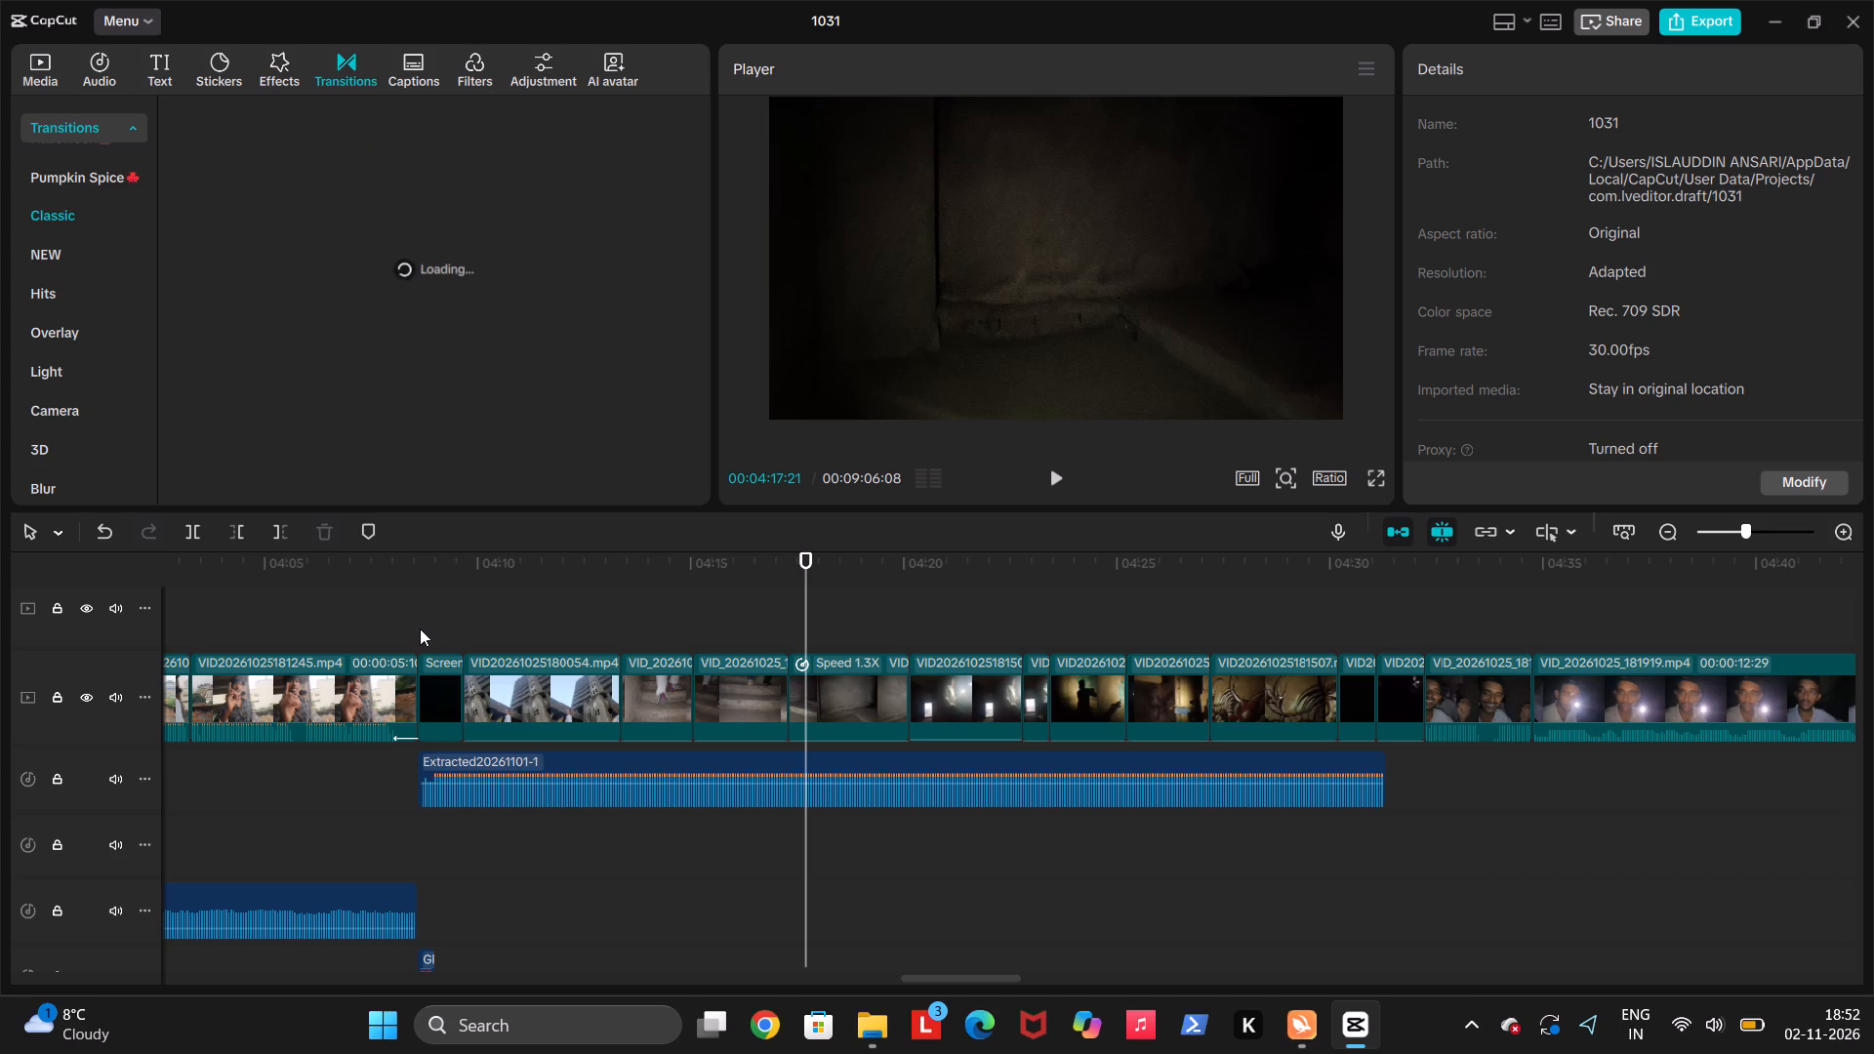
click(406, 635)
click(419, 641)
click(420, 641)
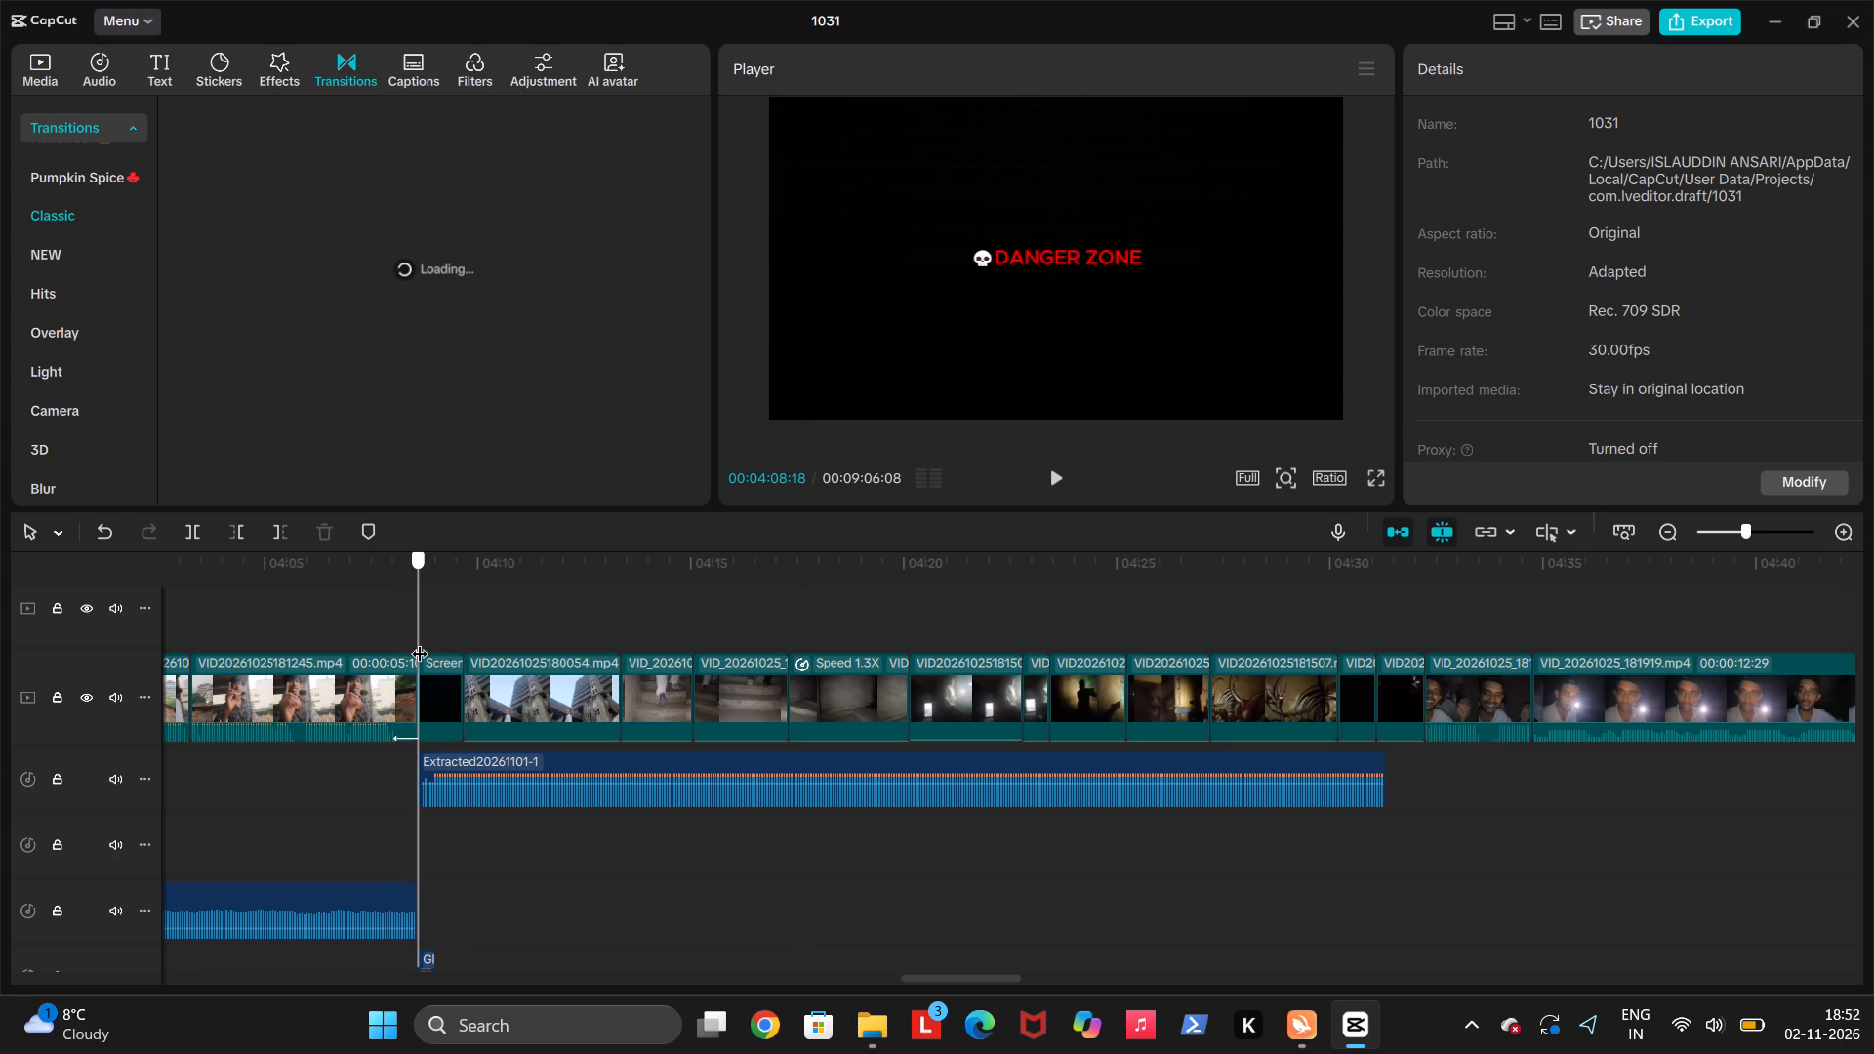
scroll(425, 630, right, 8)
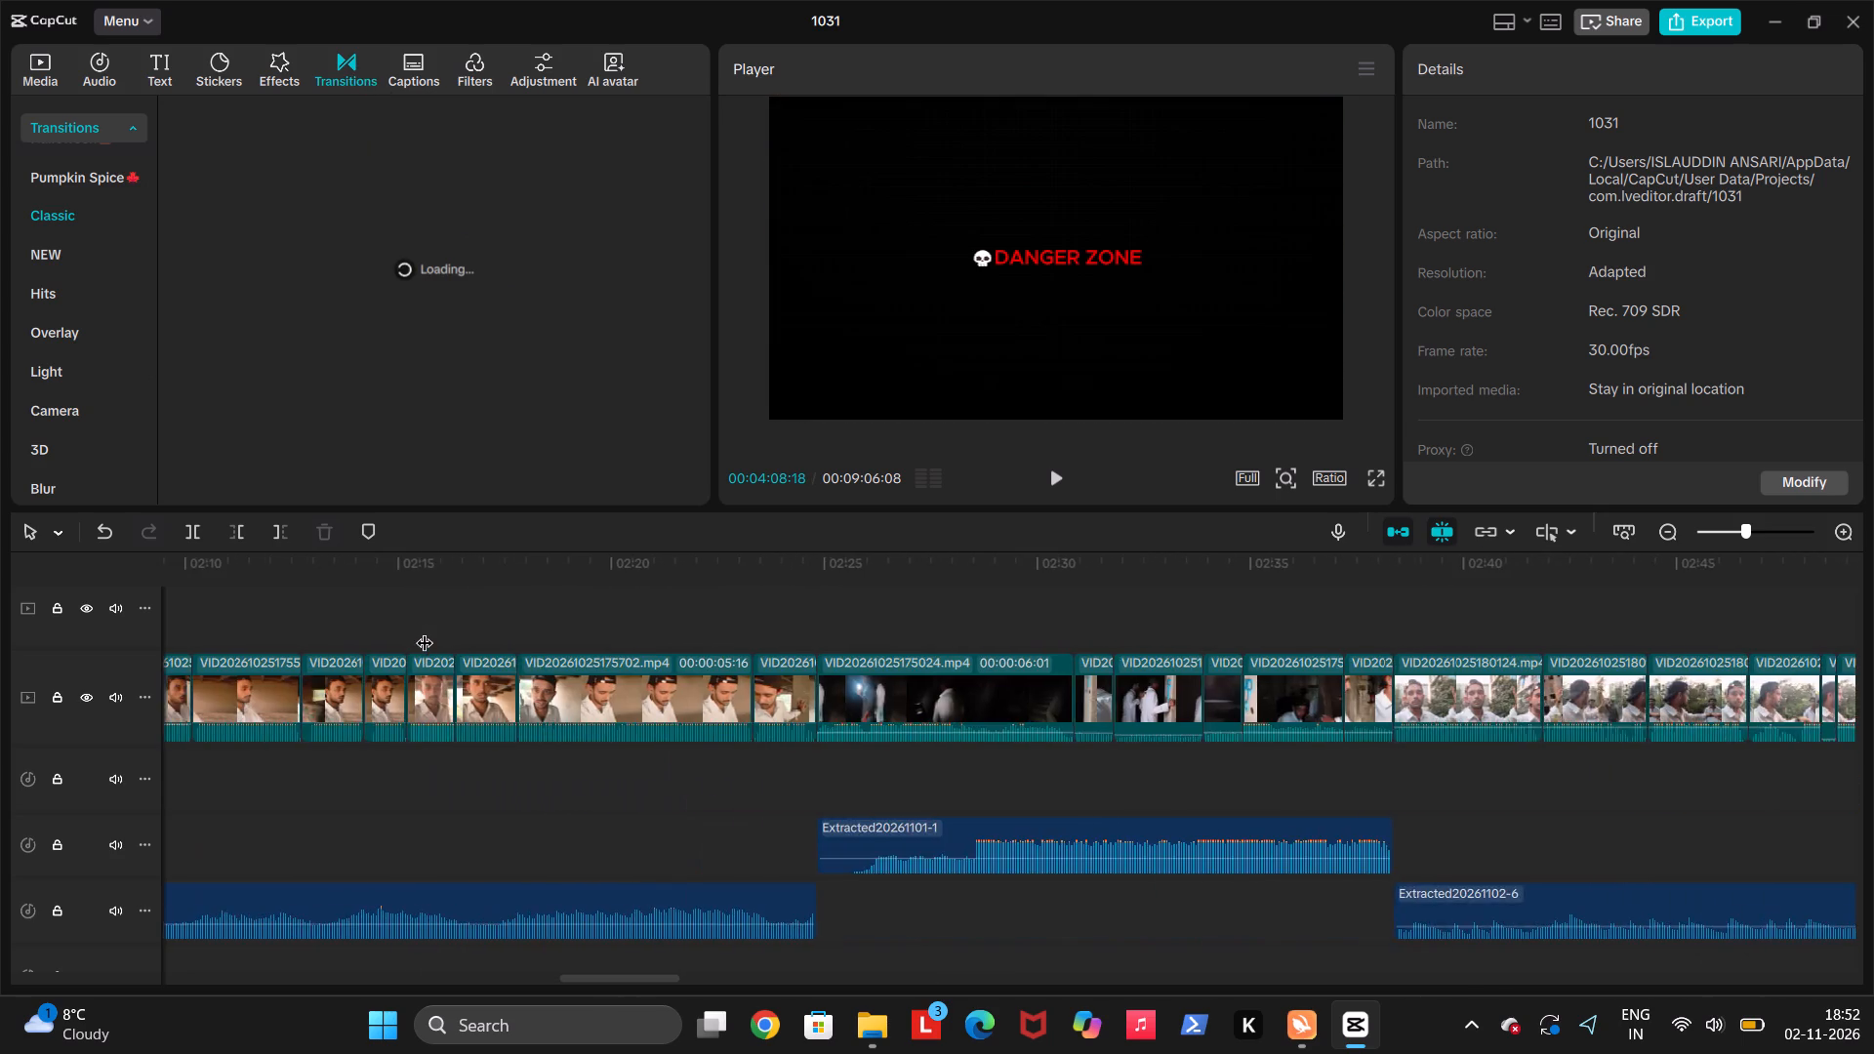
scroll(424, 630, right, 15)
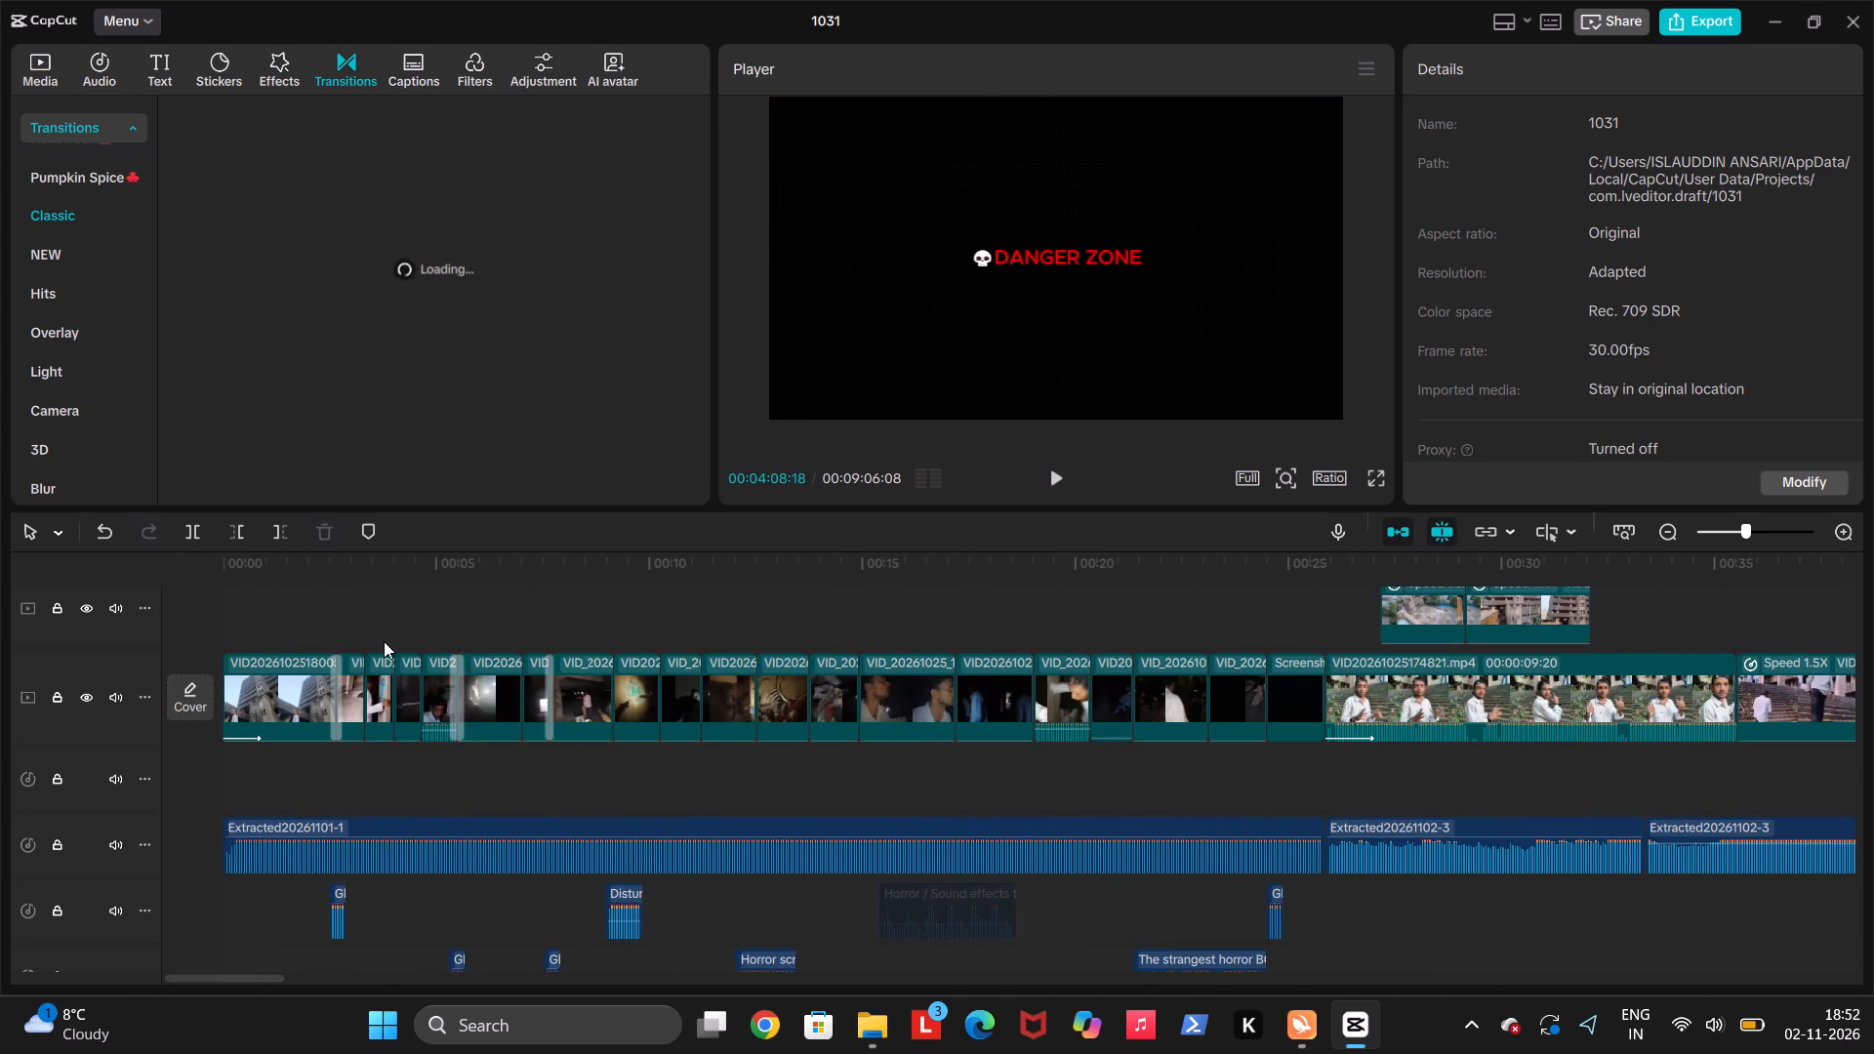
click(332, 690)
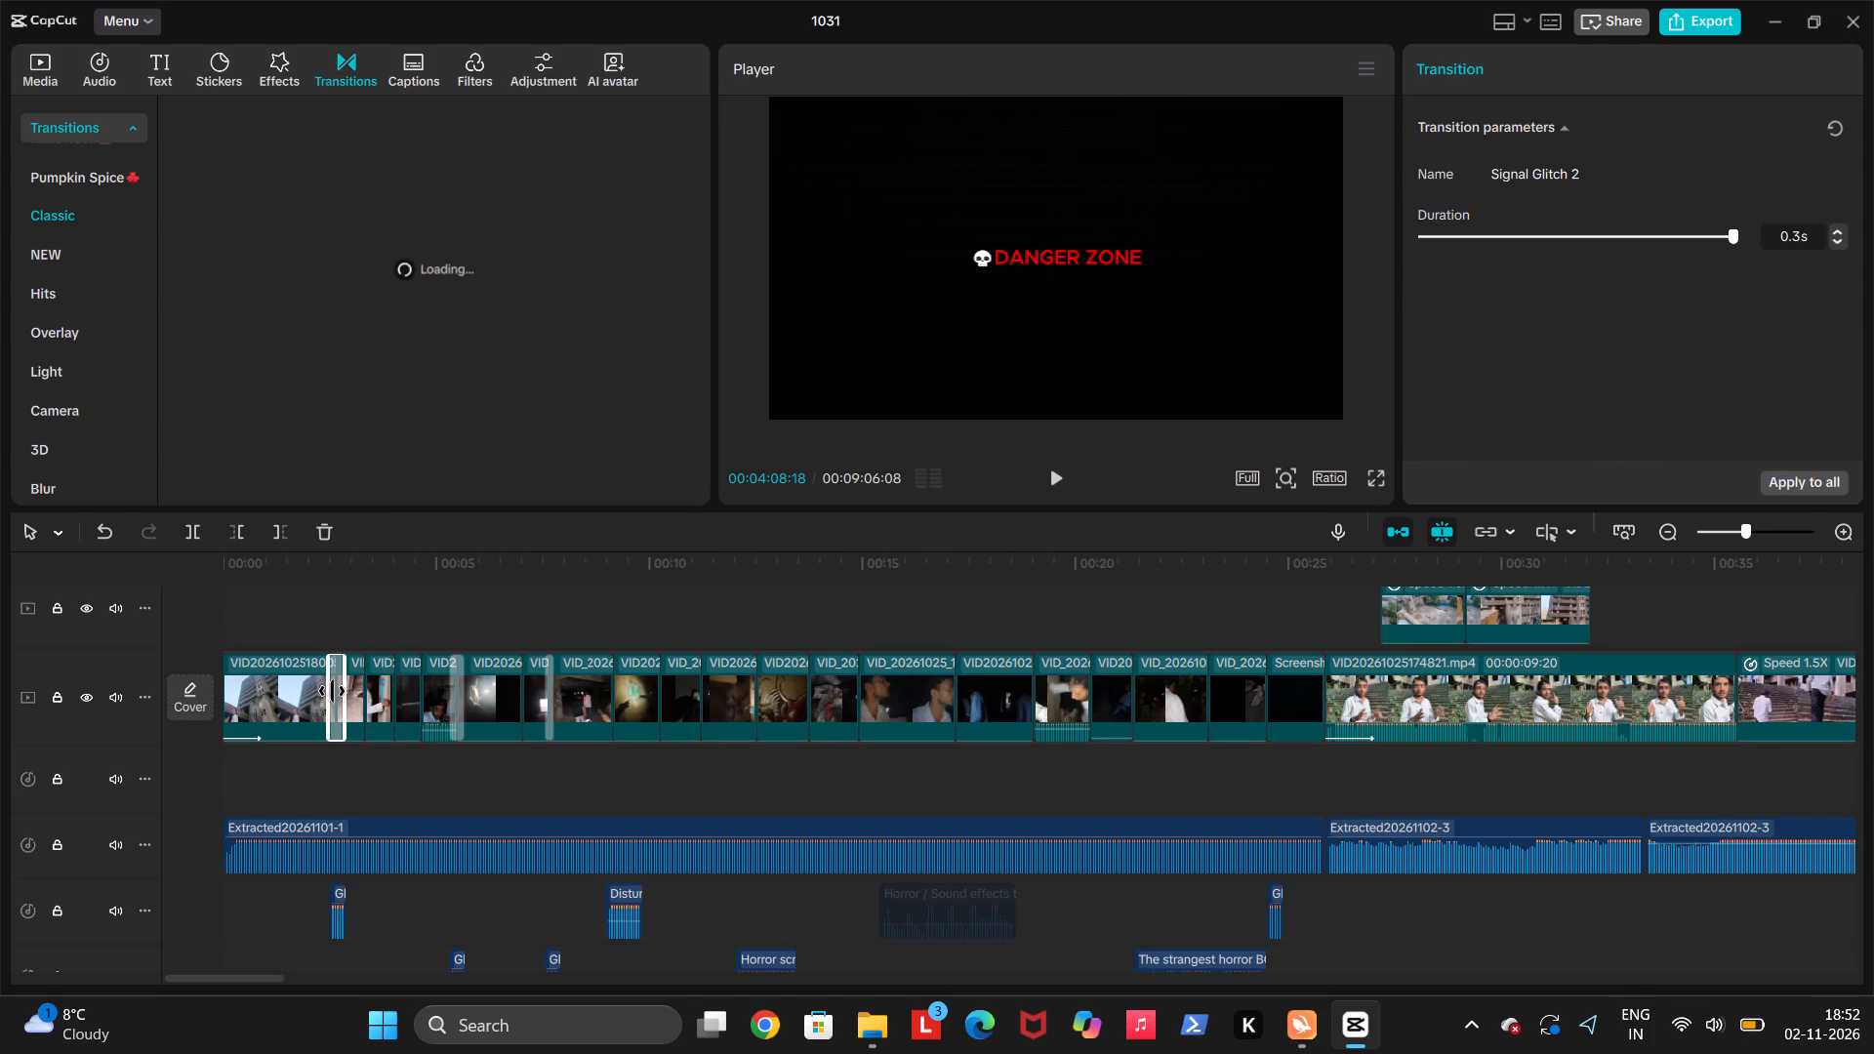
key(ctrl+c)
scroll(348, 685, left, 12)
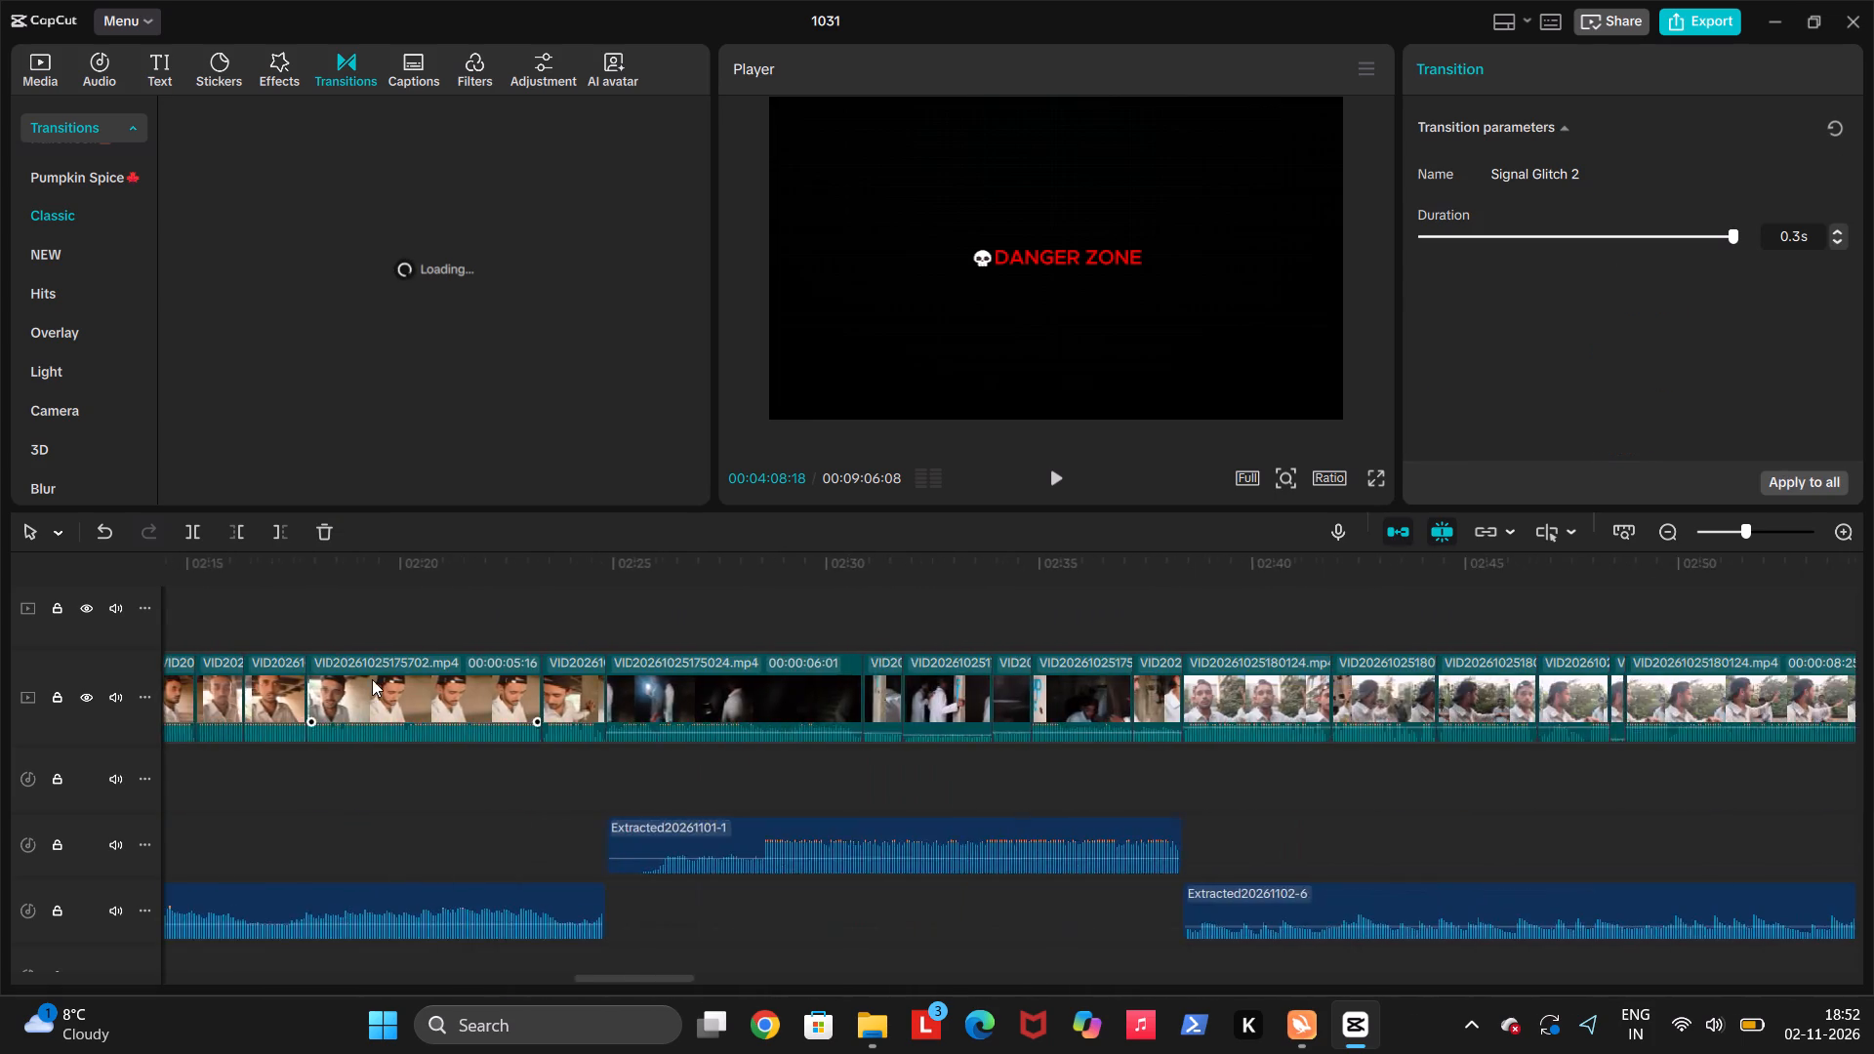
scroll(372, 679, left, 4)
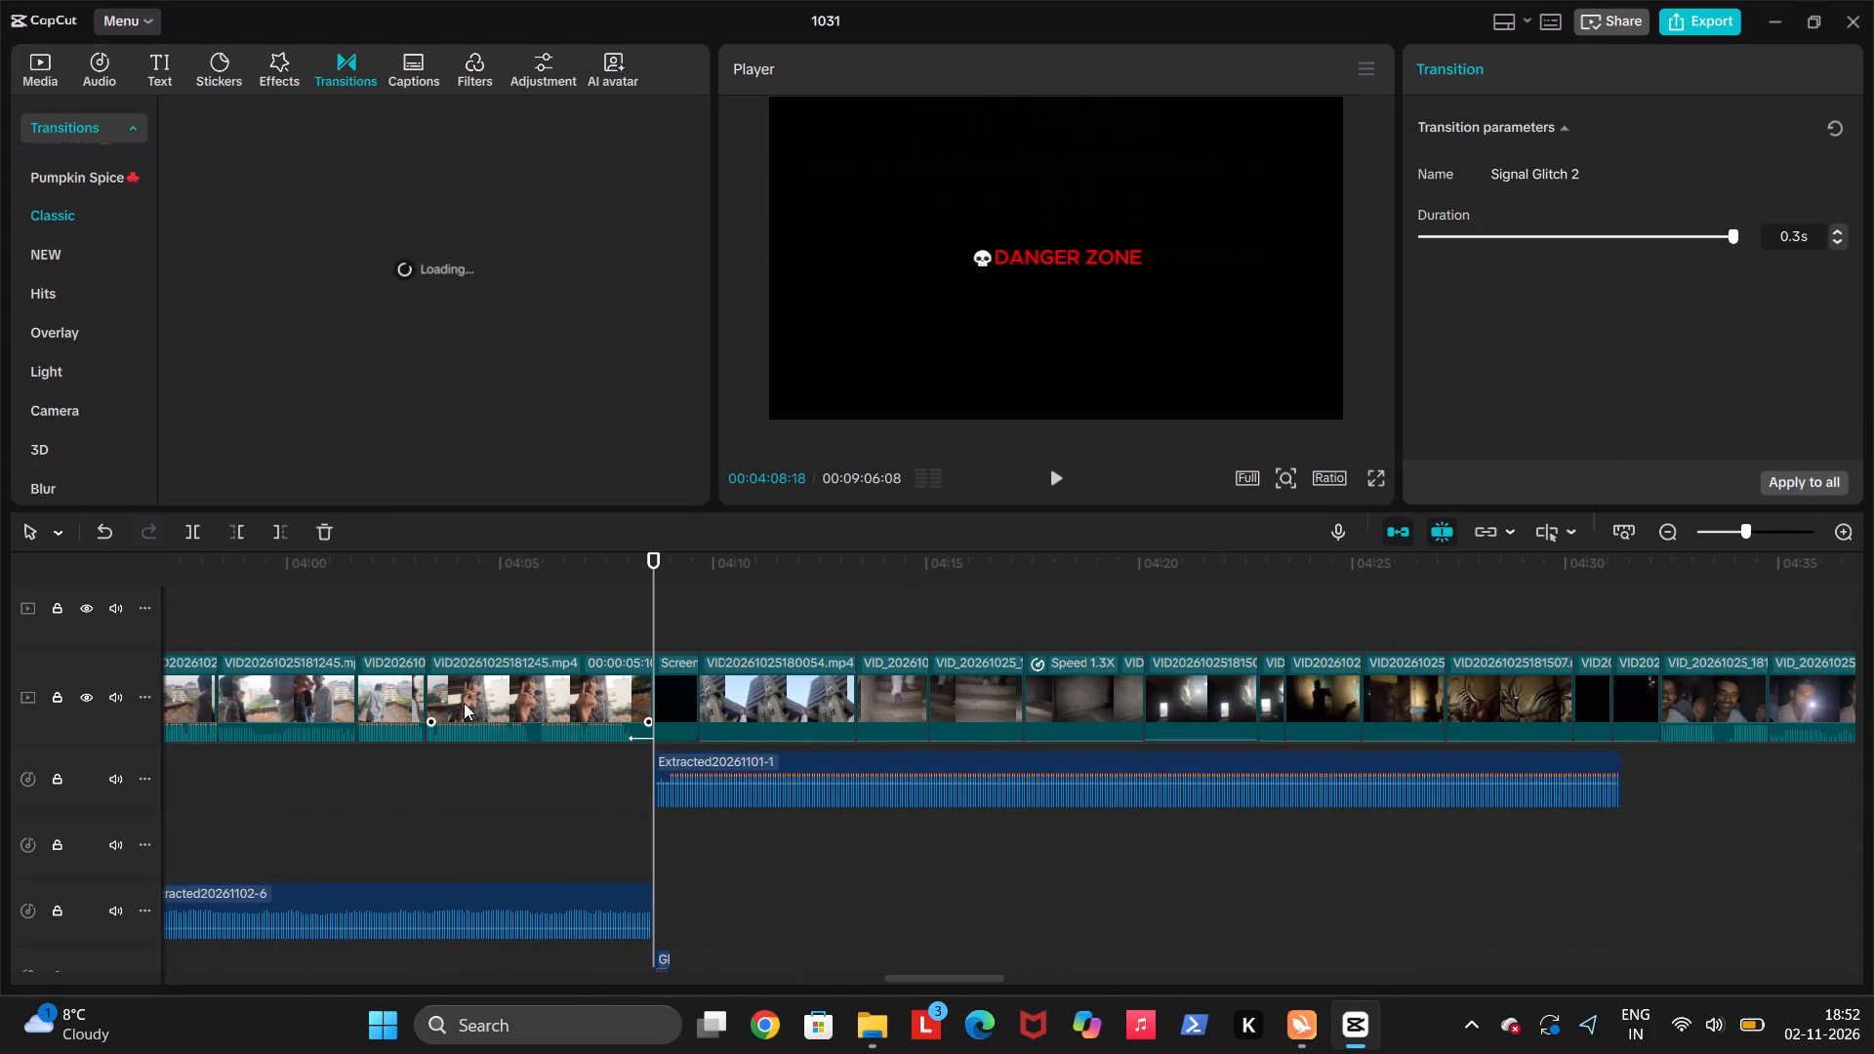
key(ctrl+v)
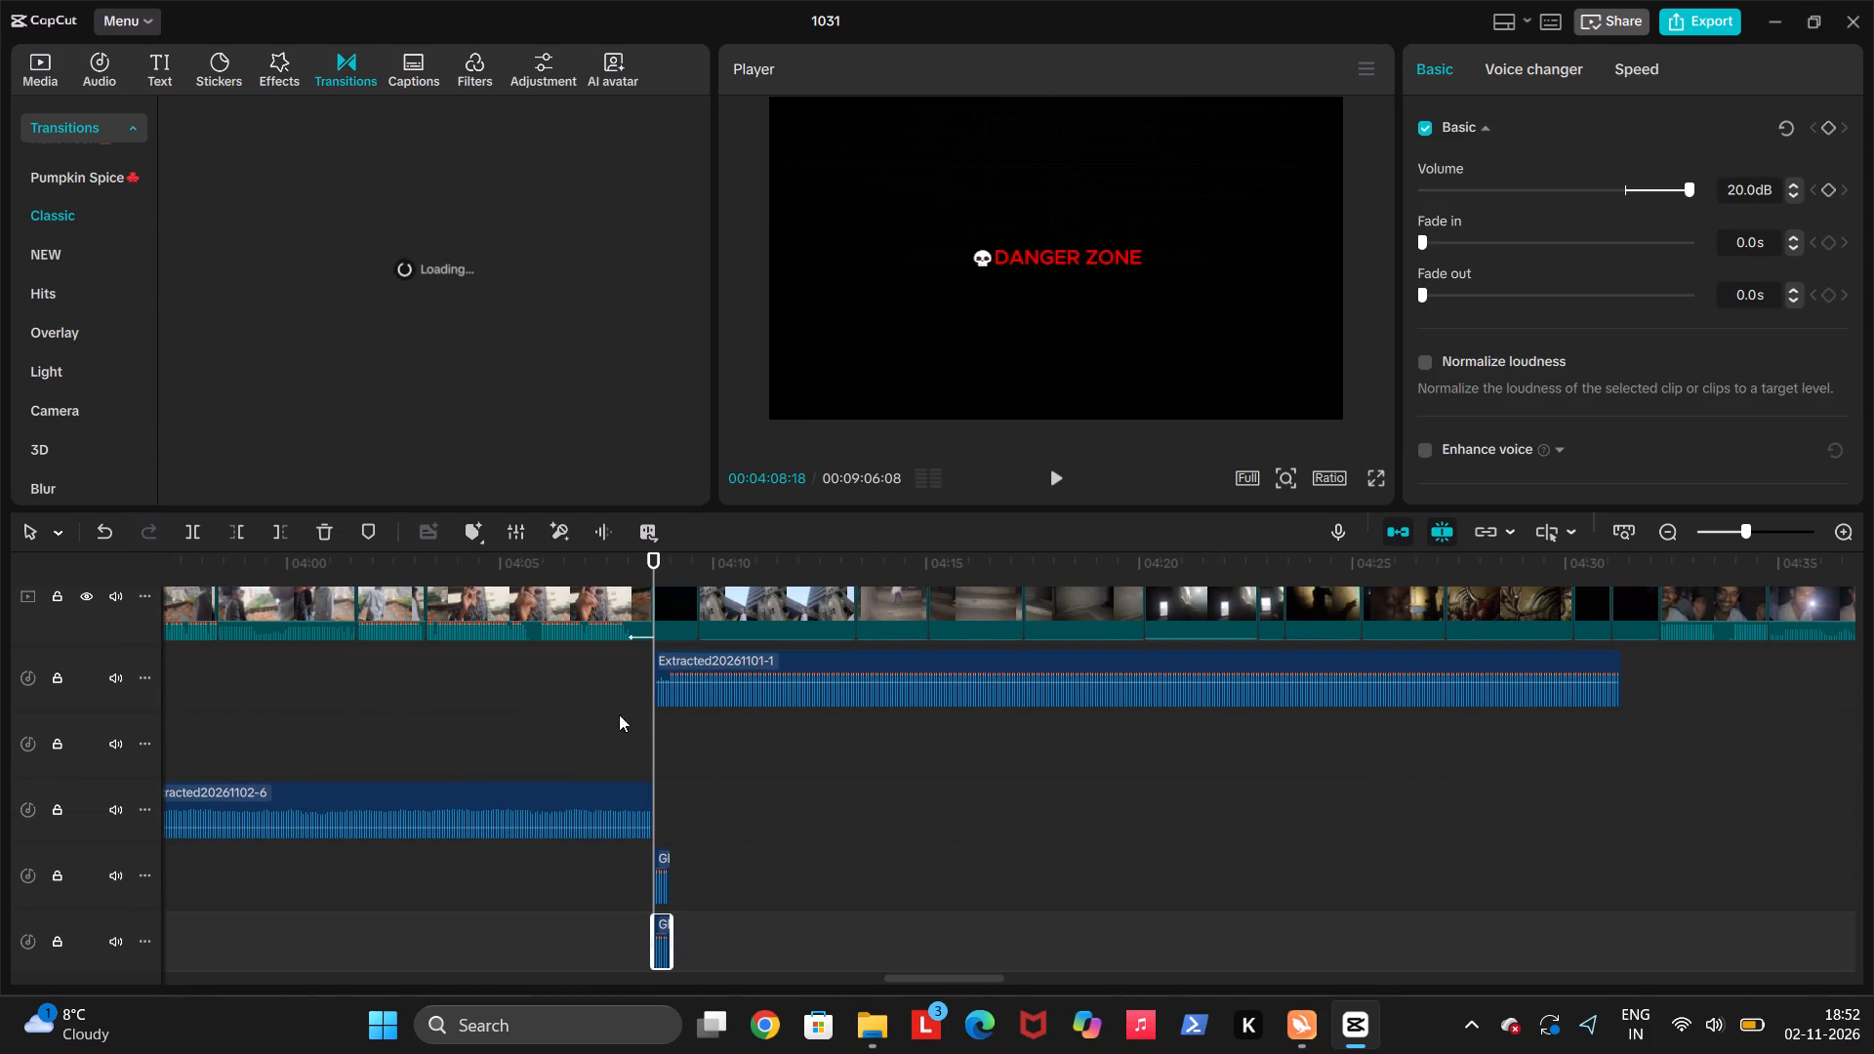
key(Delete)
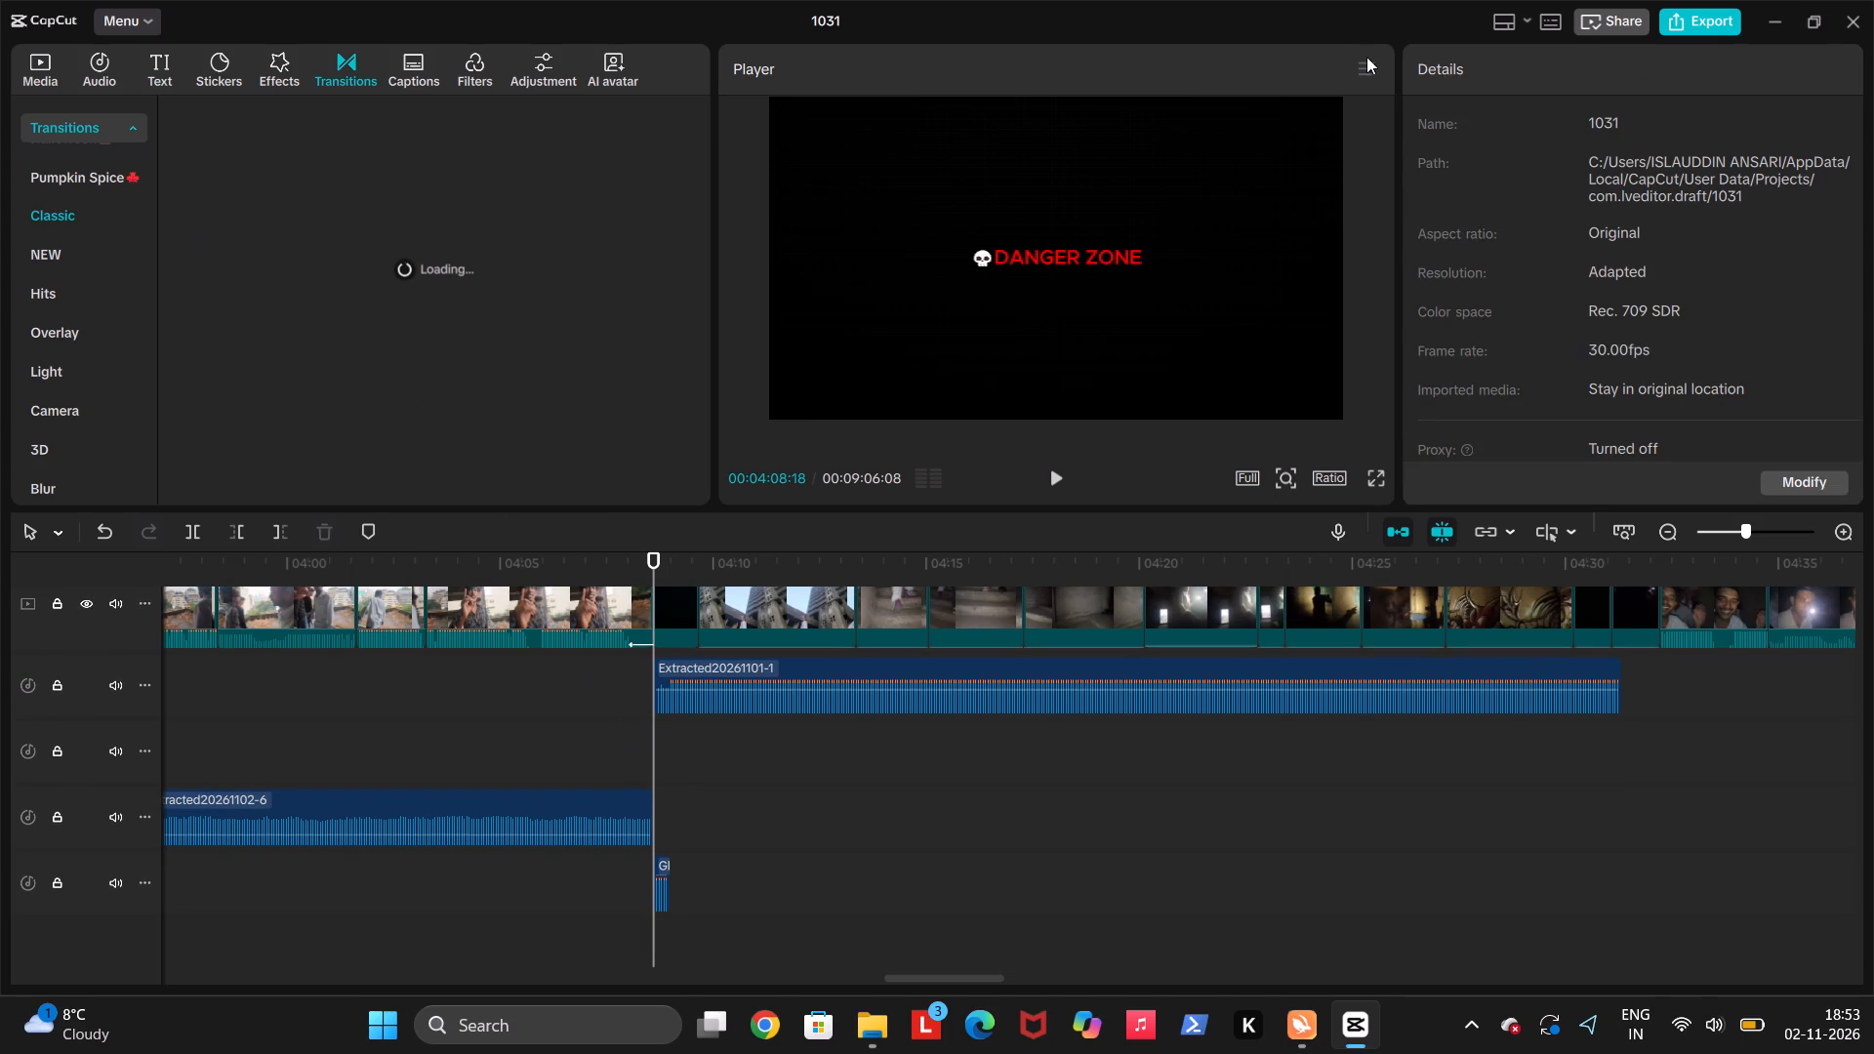
Close the 1031 project, CapCut and the Music folder window, and relaunch CapCut from the desktop.
click(1845, 15)
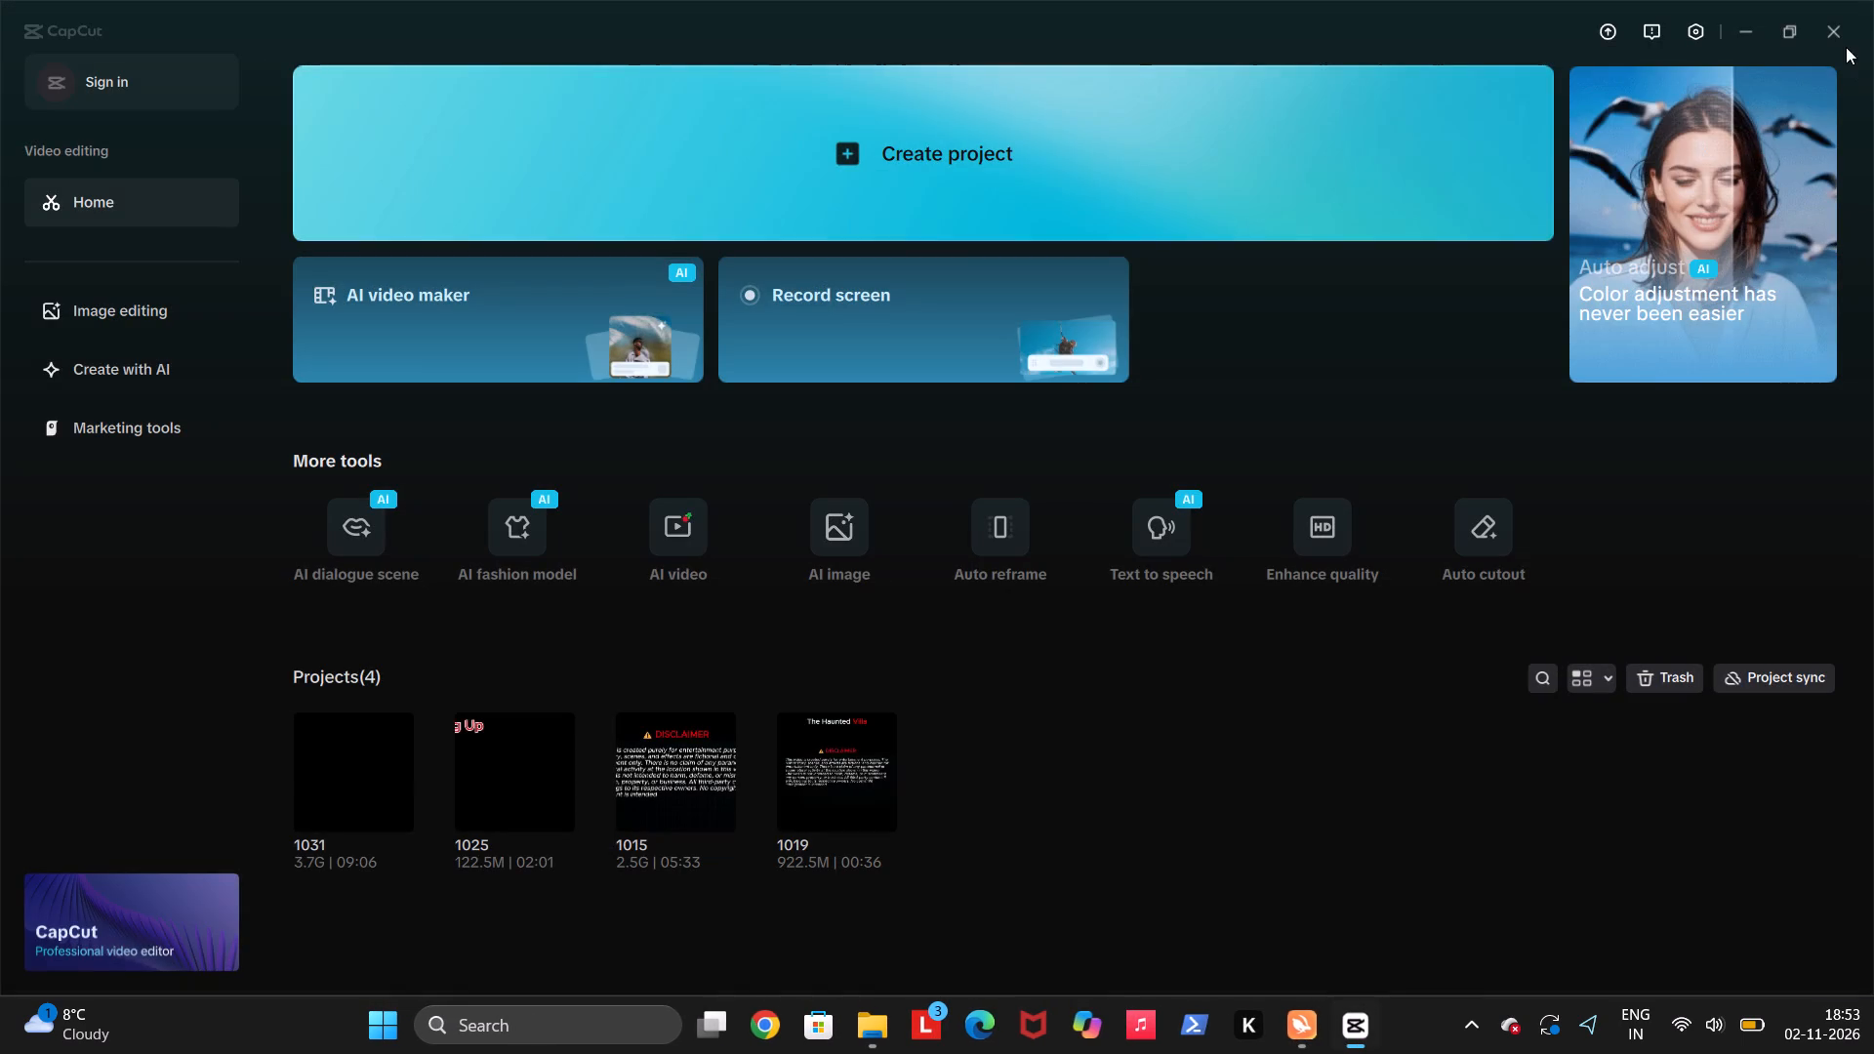
click(1832, 29)
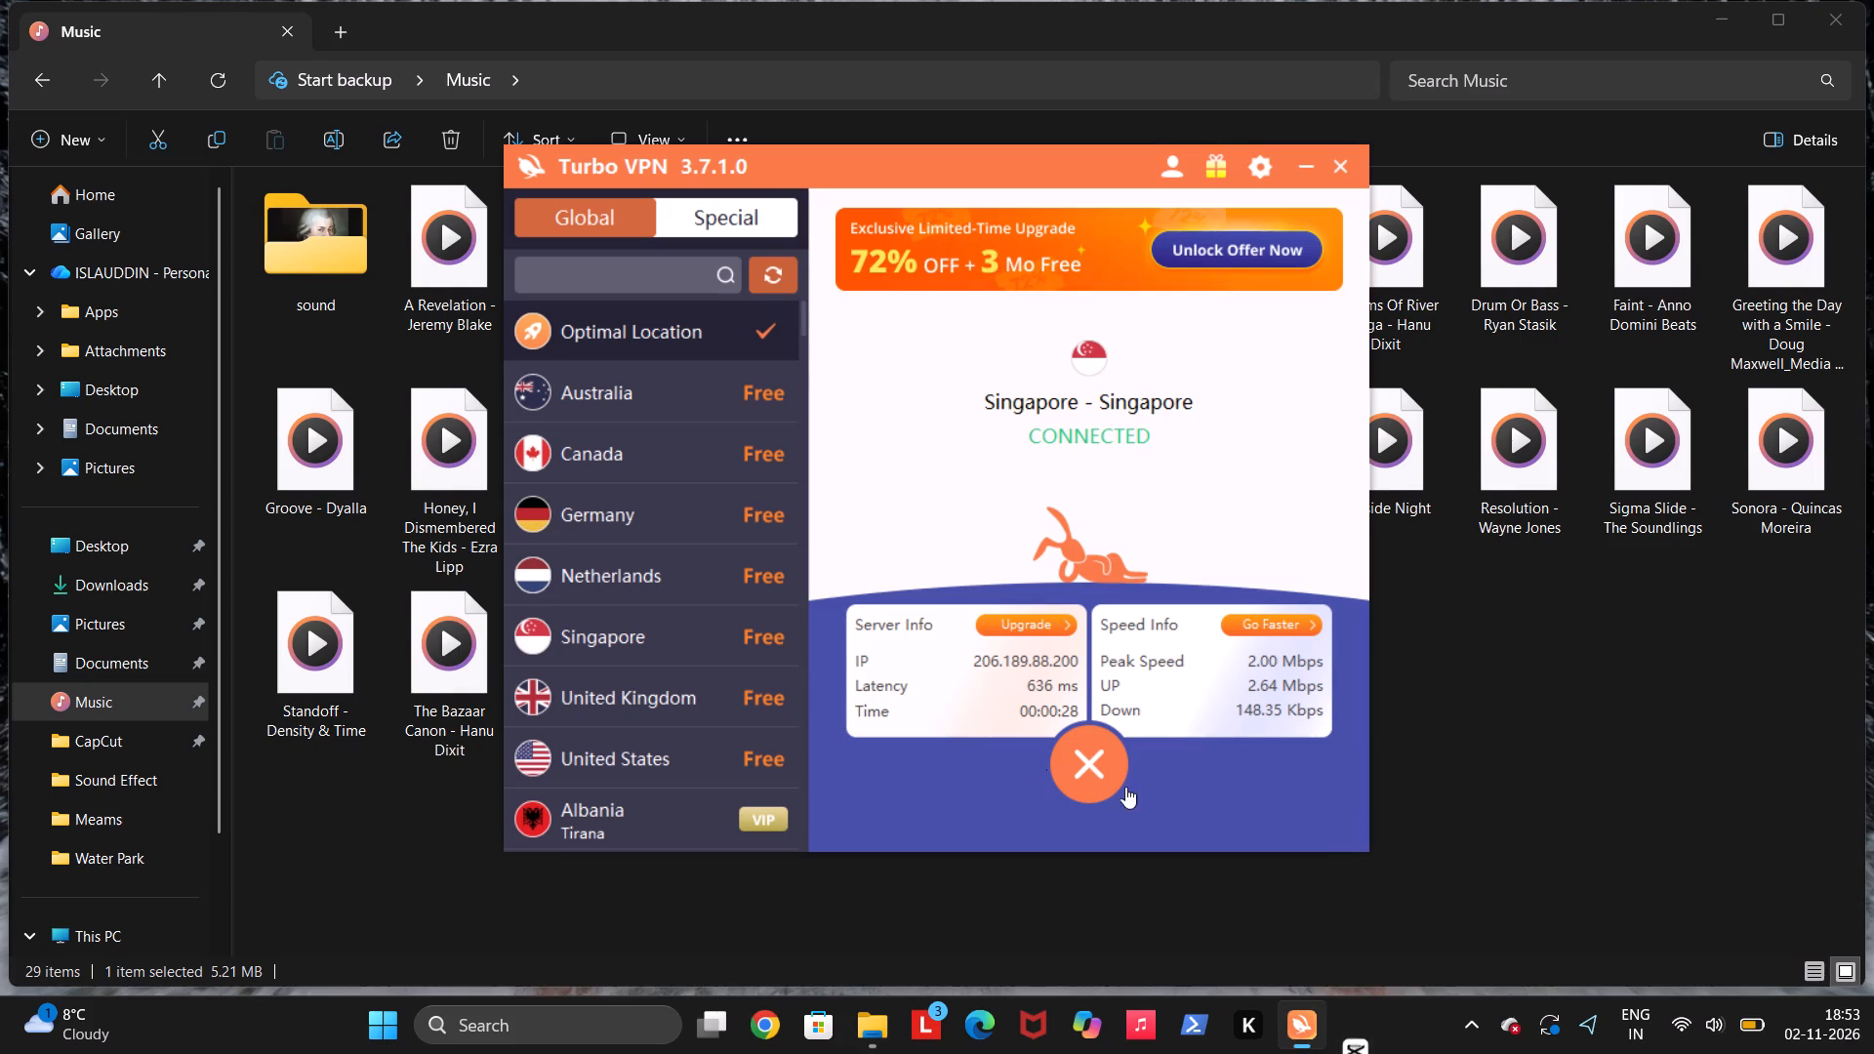
click(1844, 28)
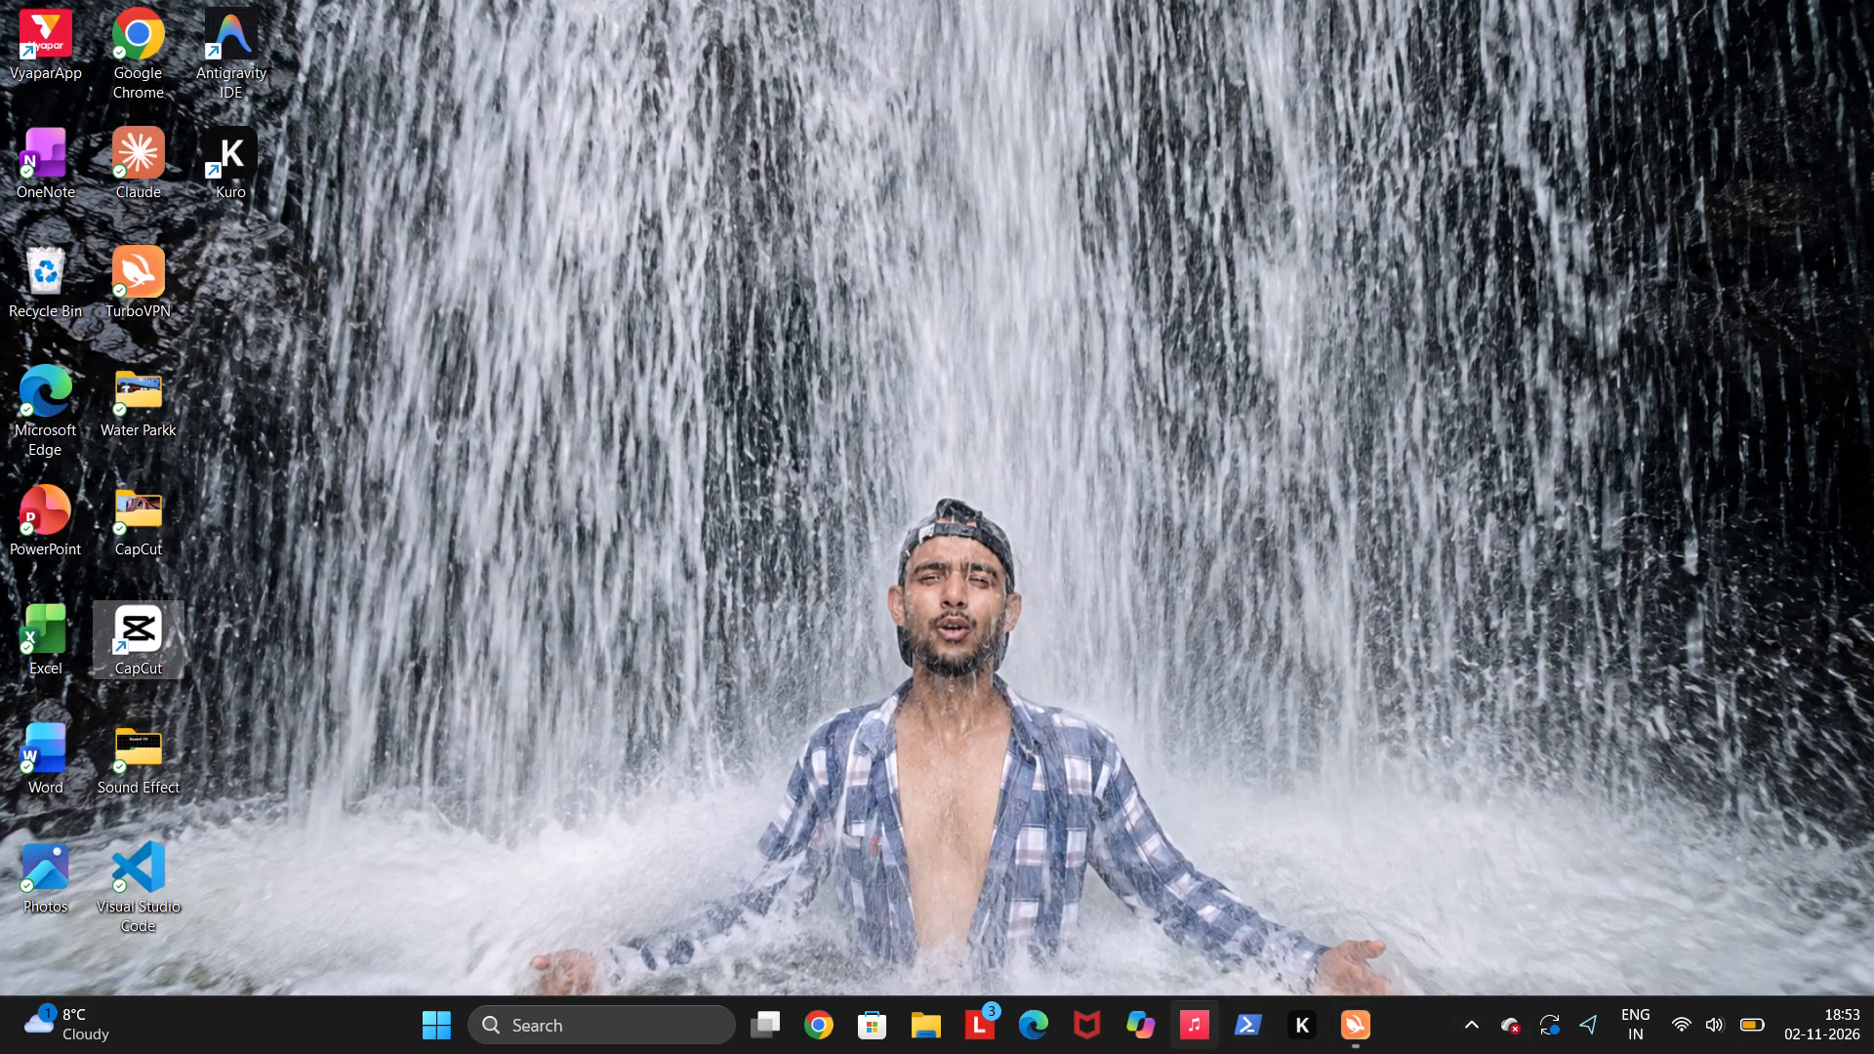
triple_click(131, 622)
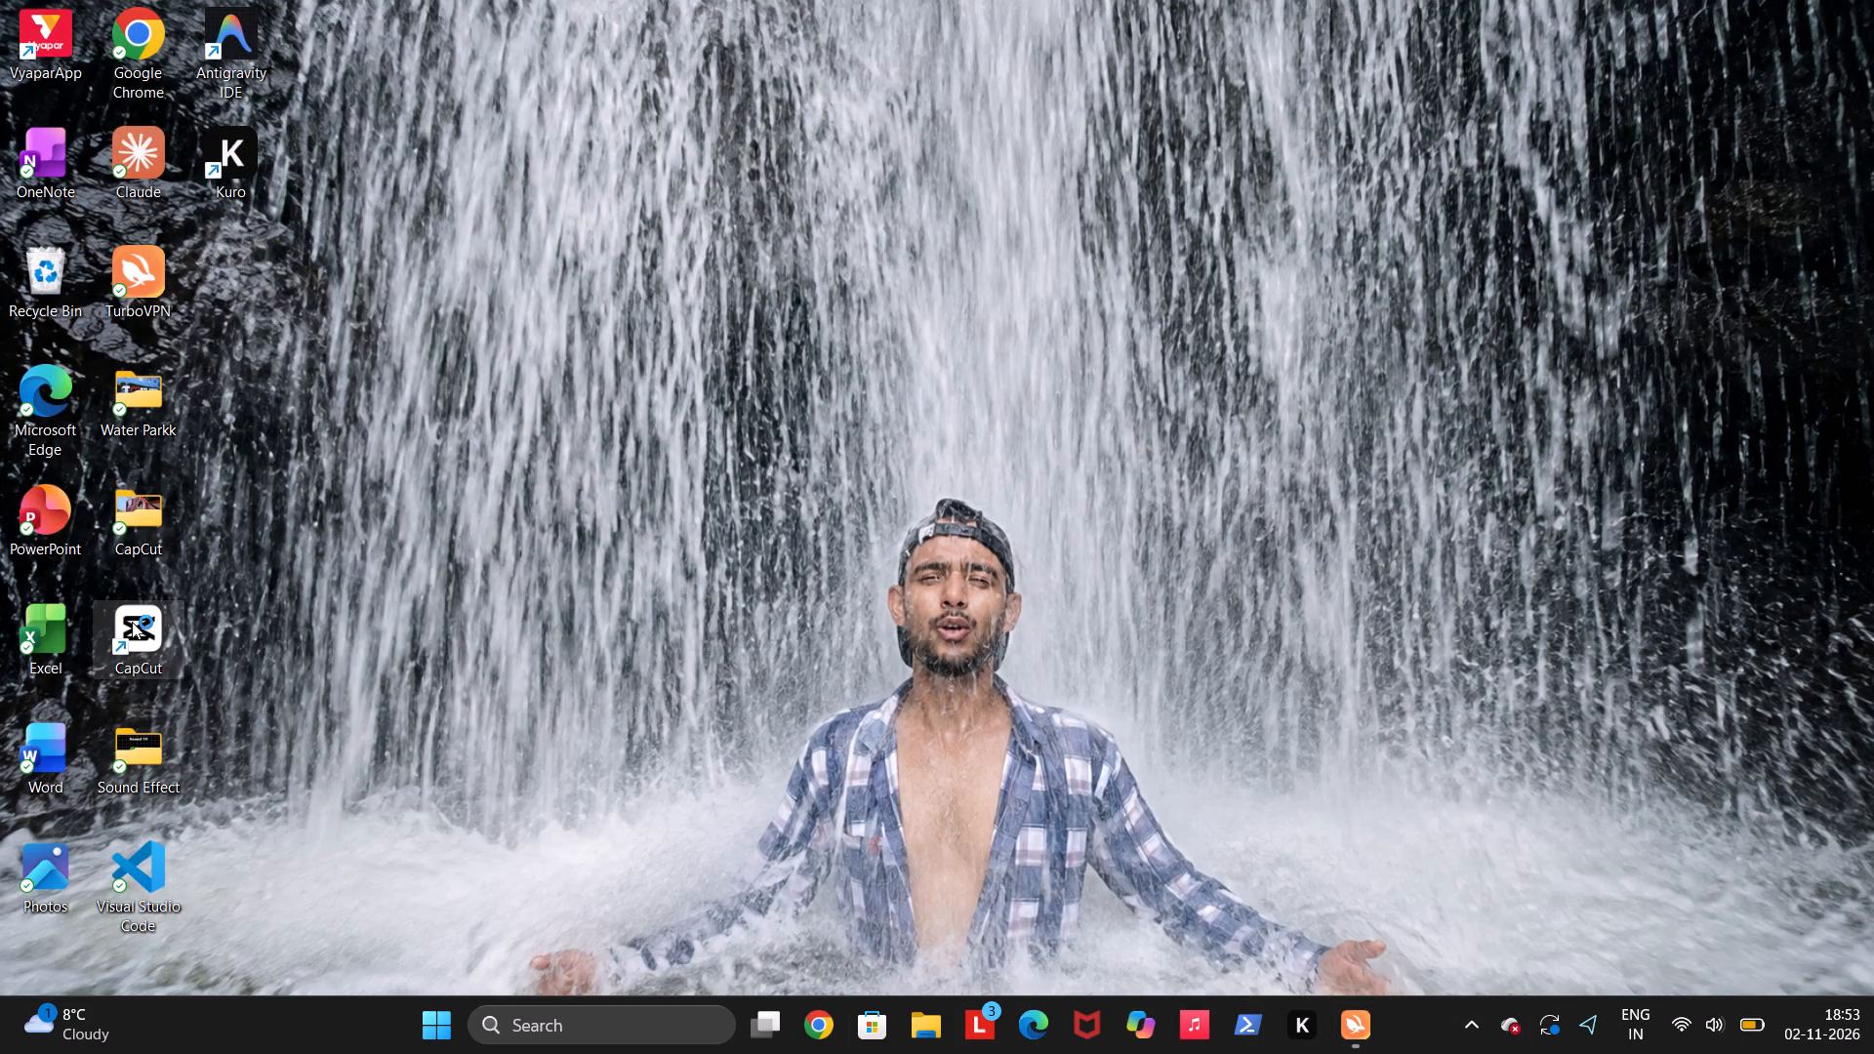
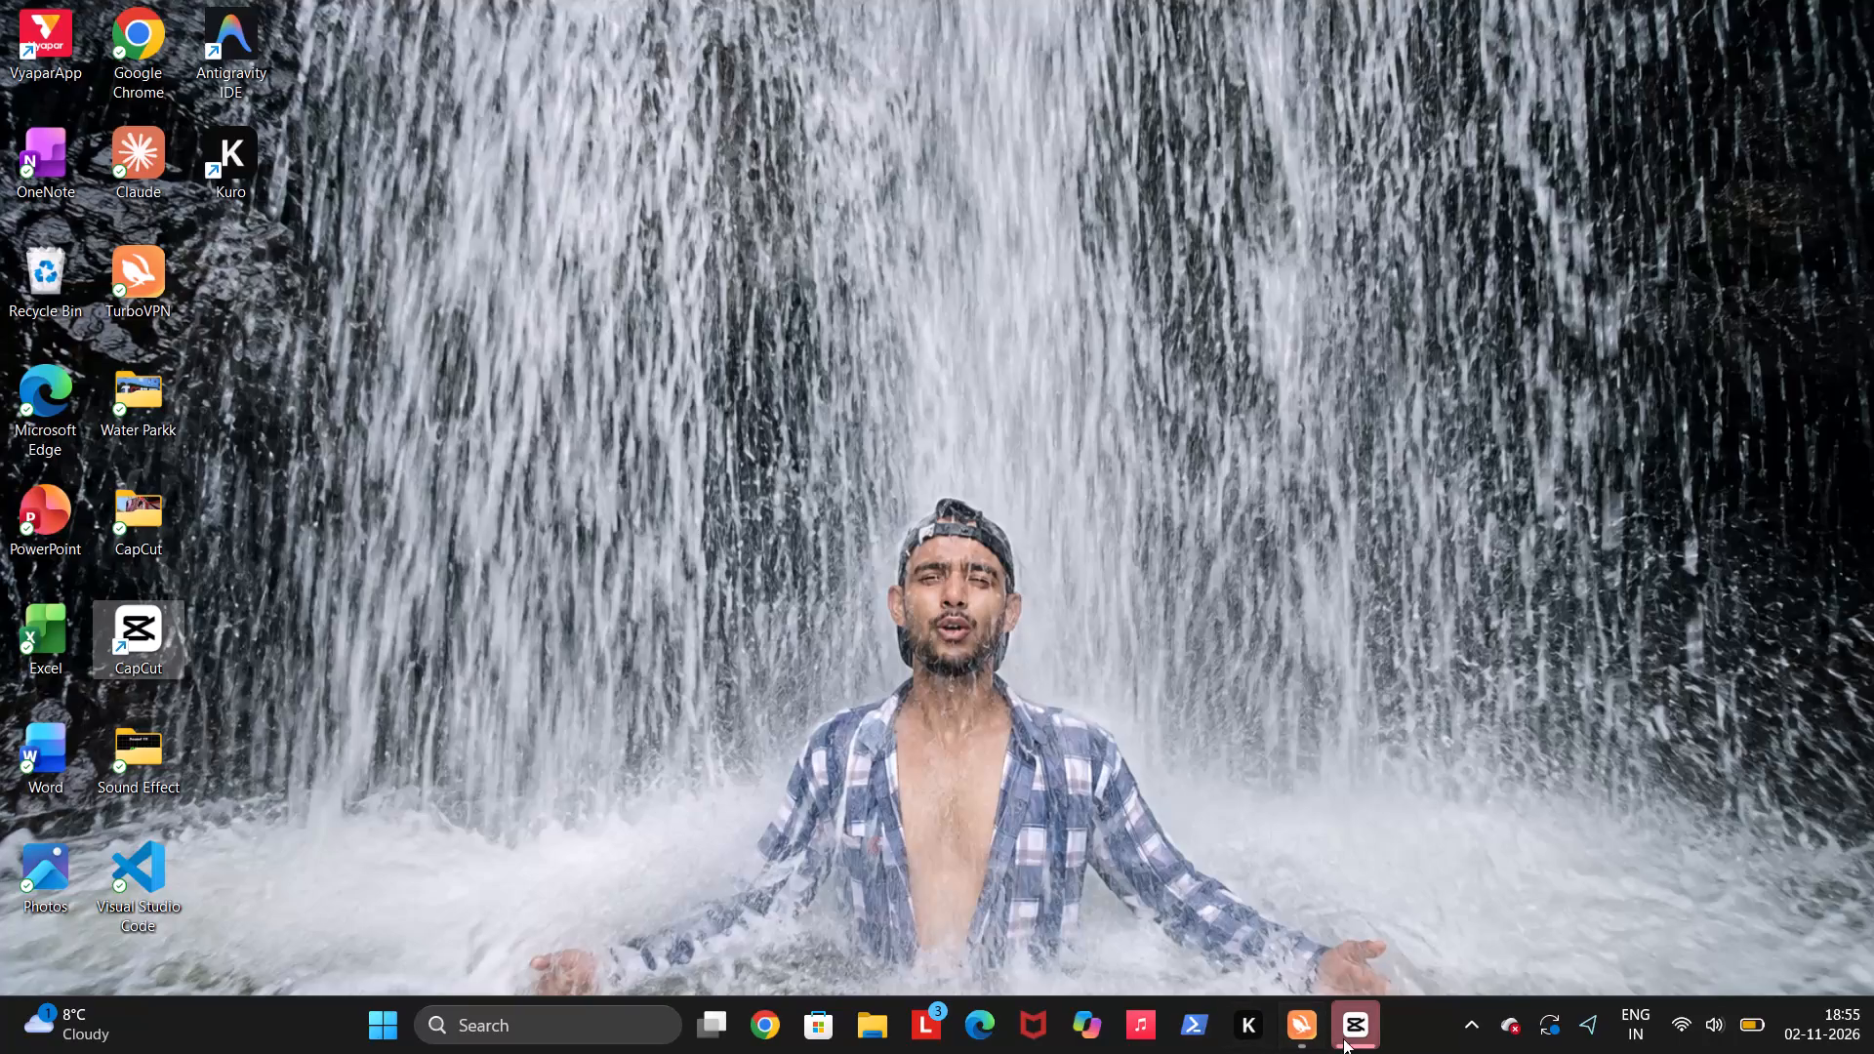
Switch to the relaunched CapCut window and open the 1031 project from the home screen's project list.
click(1366, 1038)
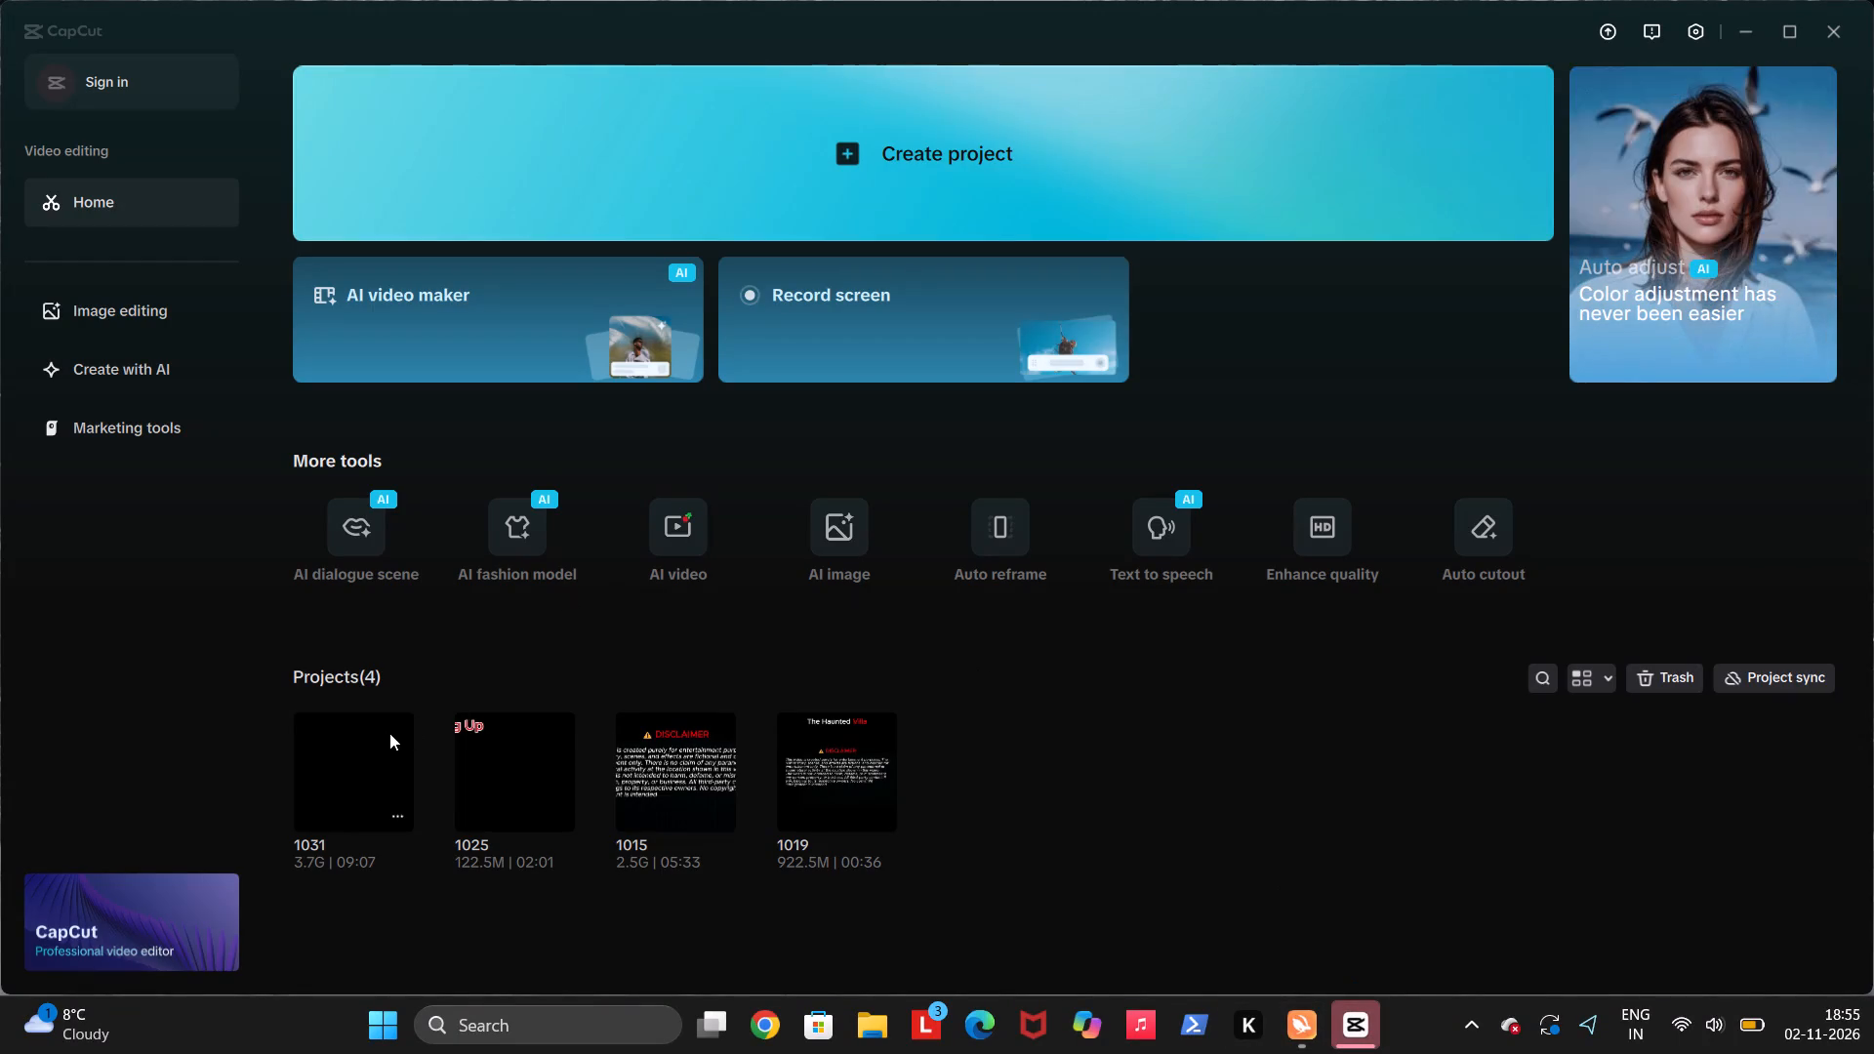
double_click(355, 757)
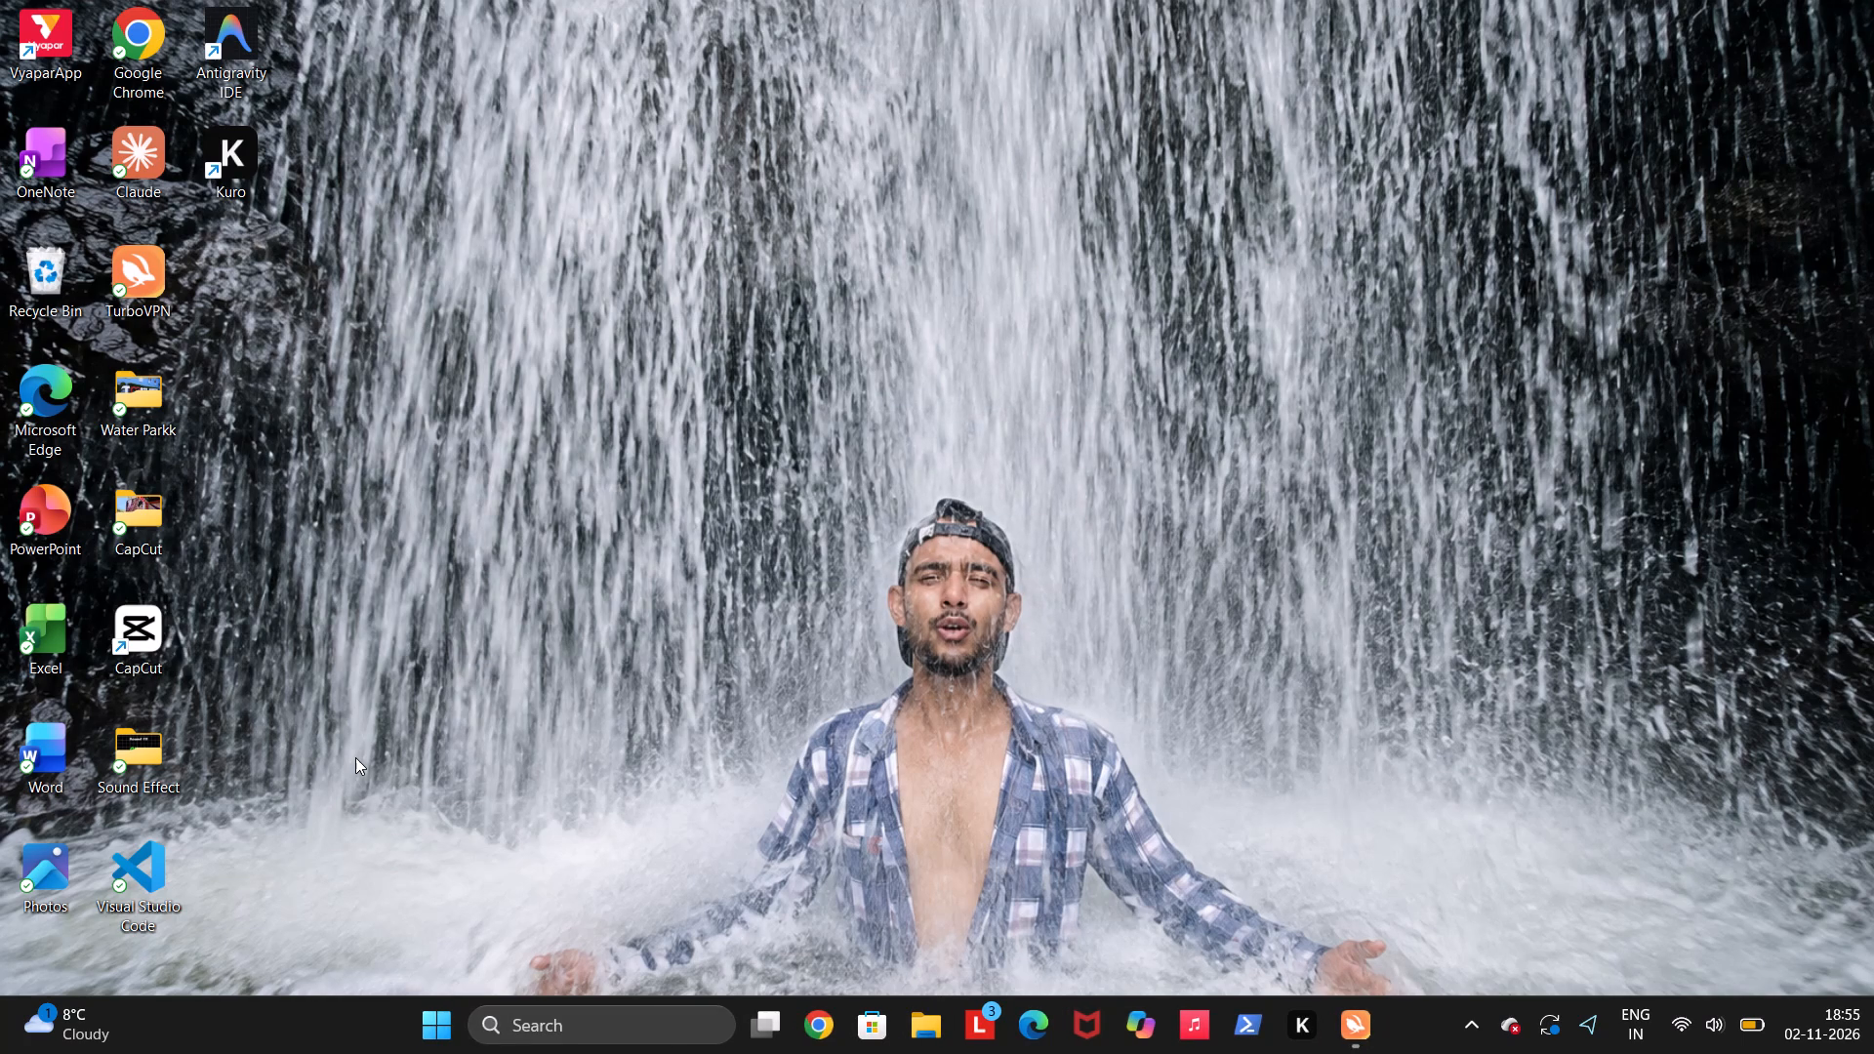
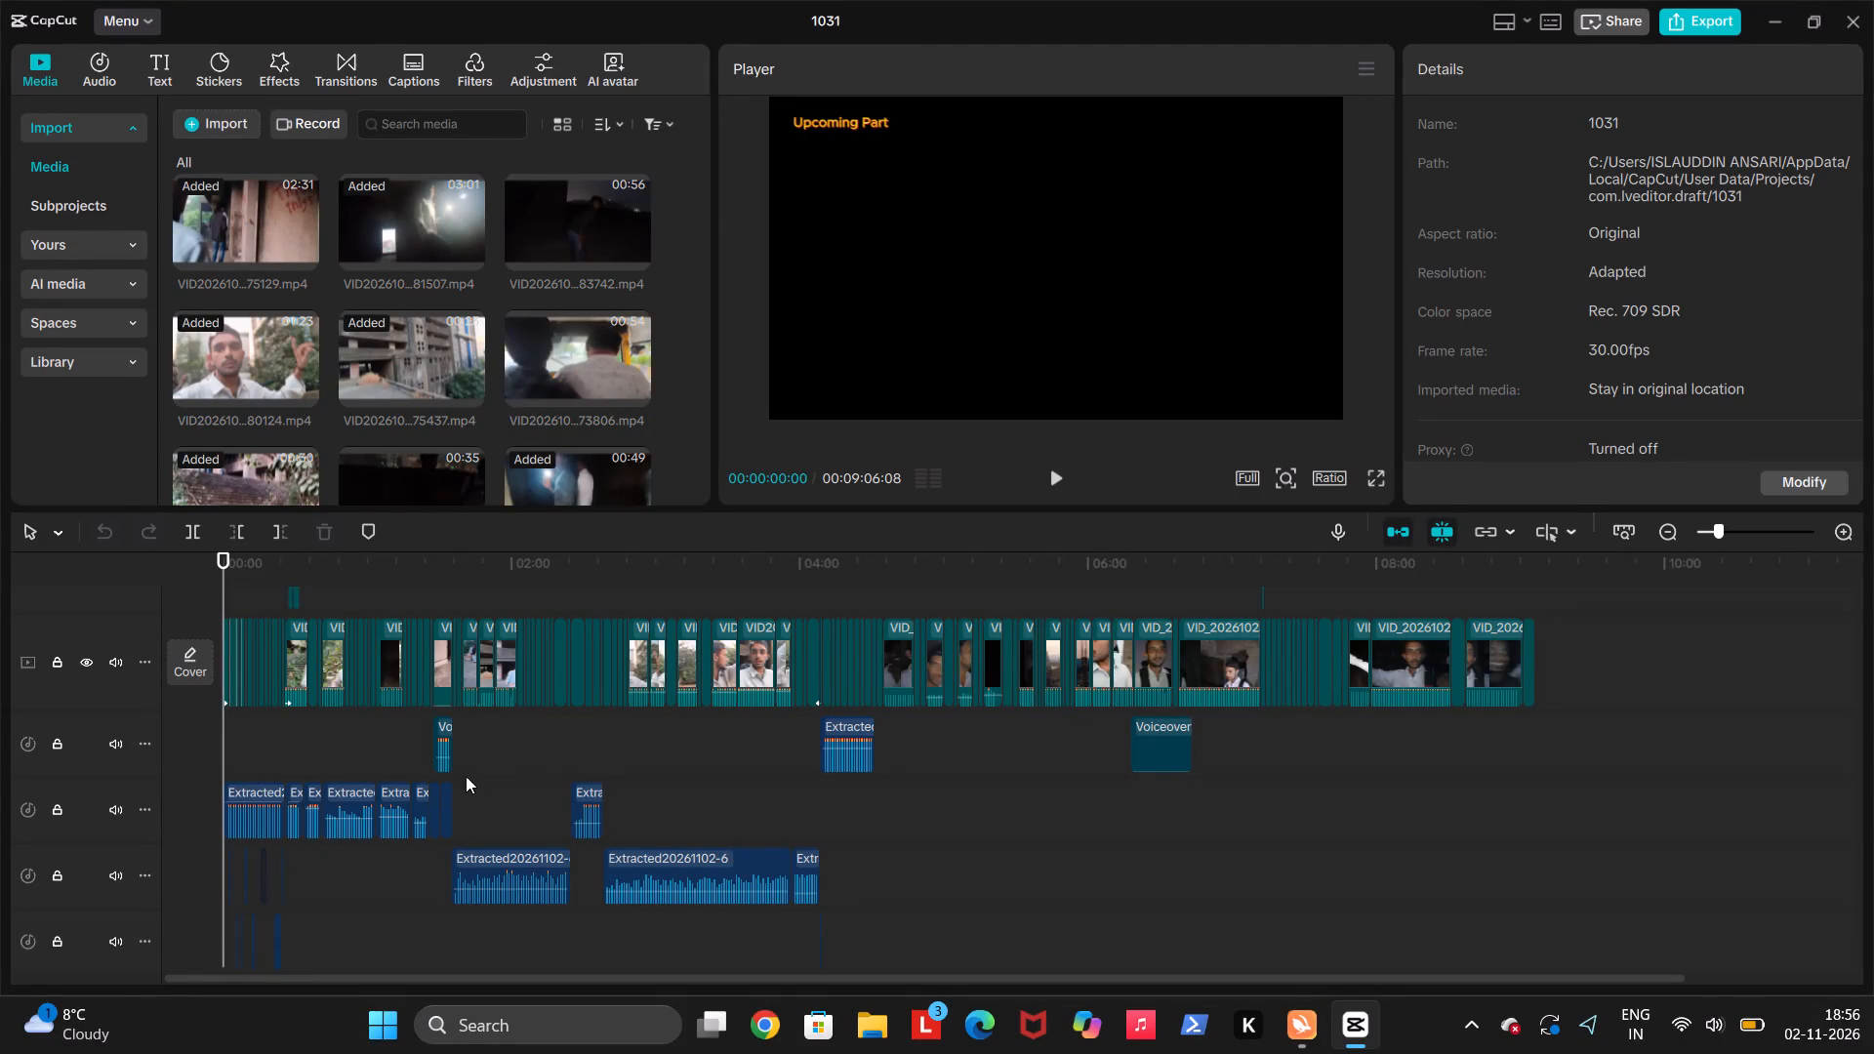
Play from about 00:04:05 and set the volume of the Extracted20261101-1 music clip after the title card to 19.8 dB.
click(812, 786)
key(space)
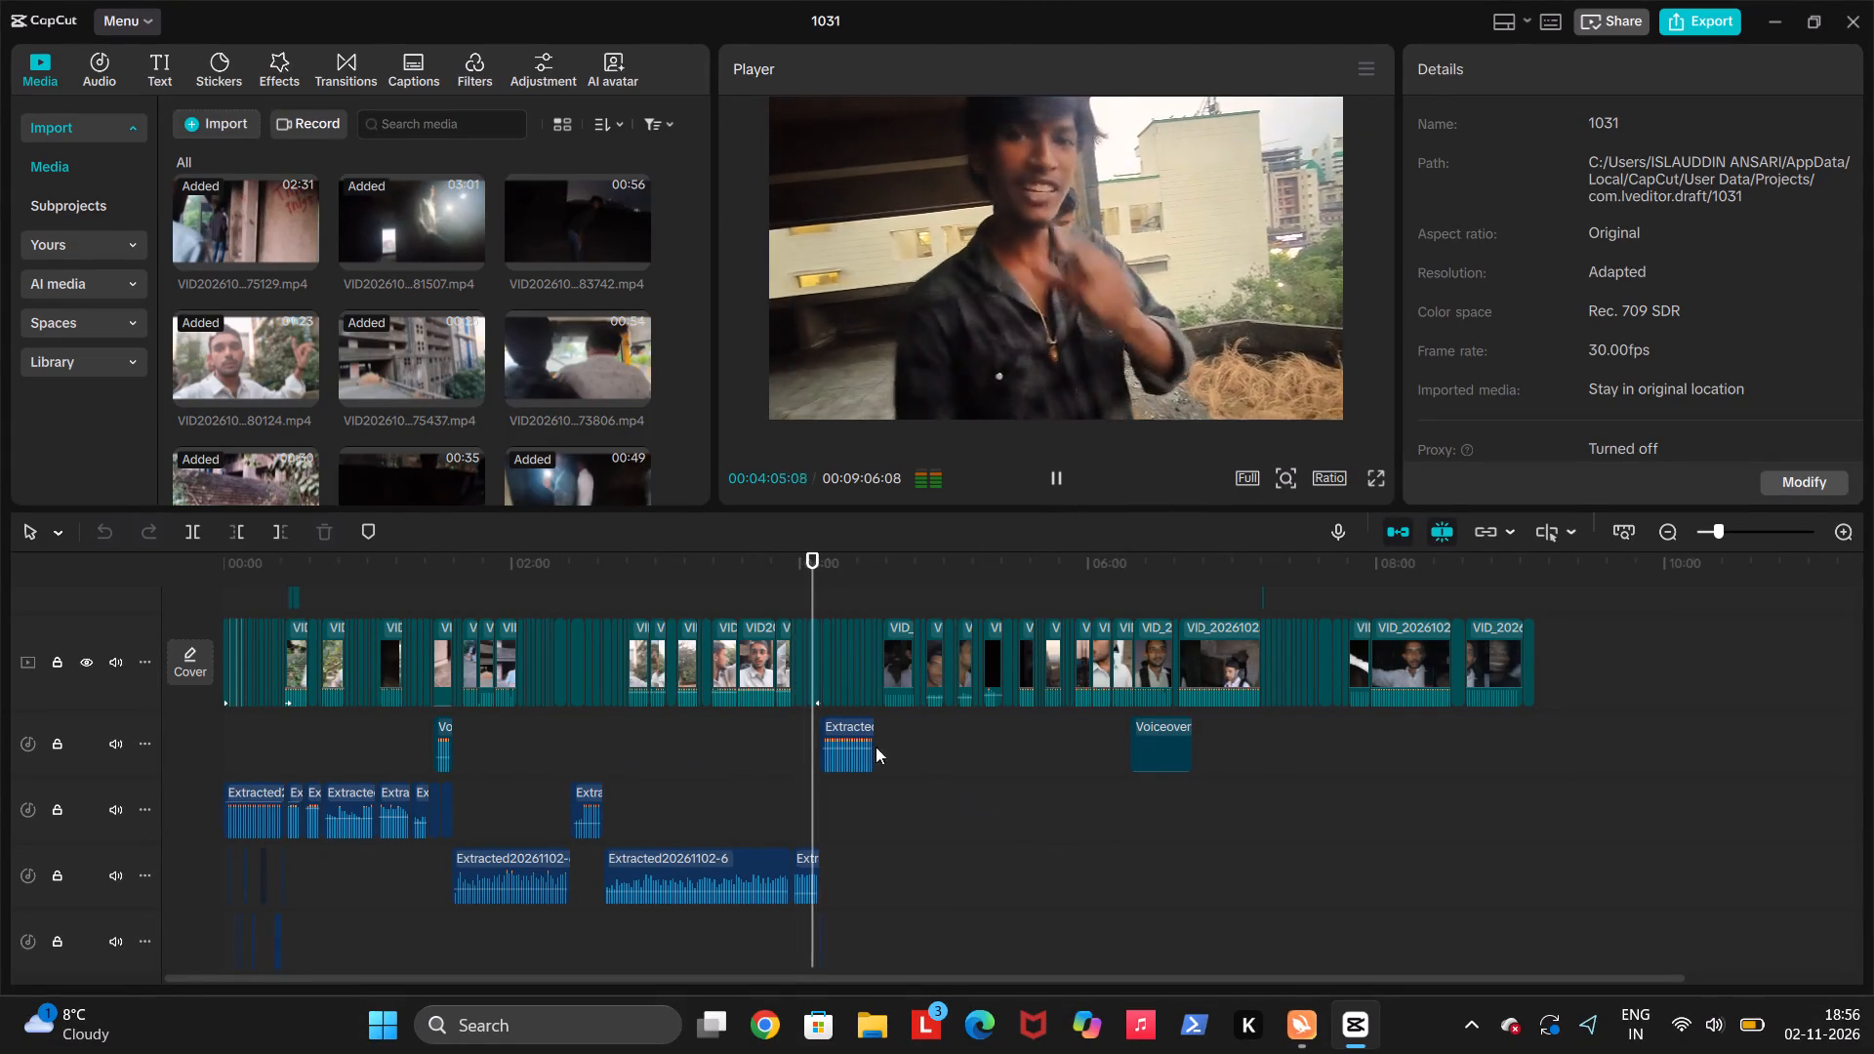
key(space)
click(336, 71)
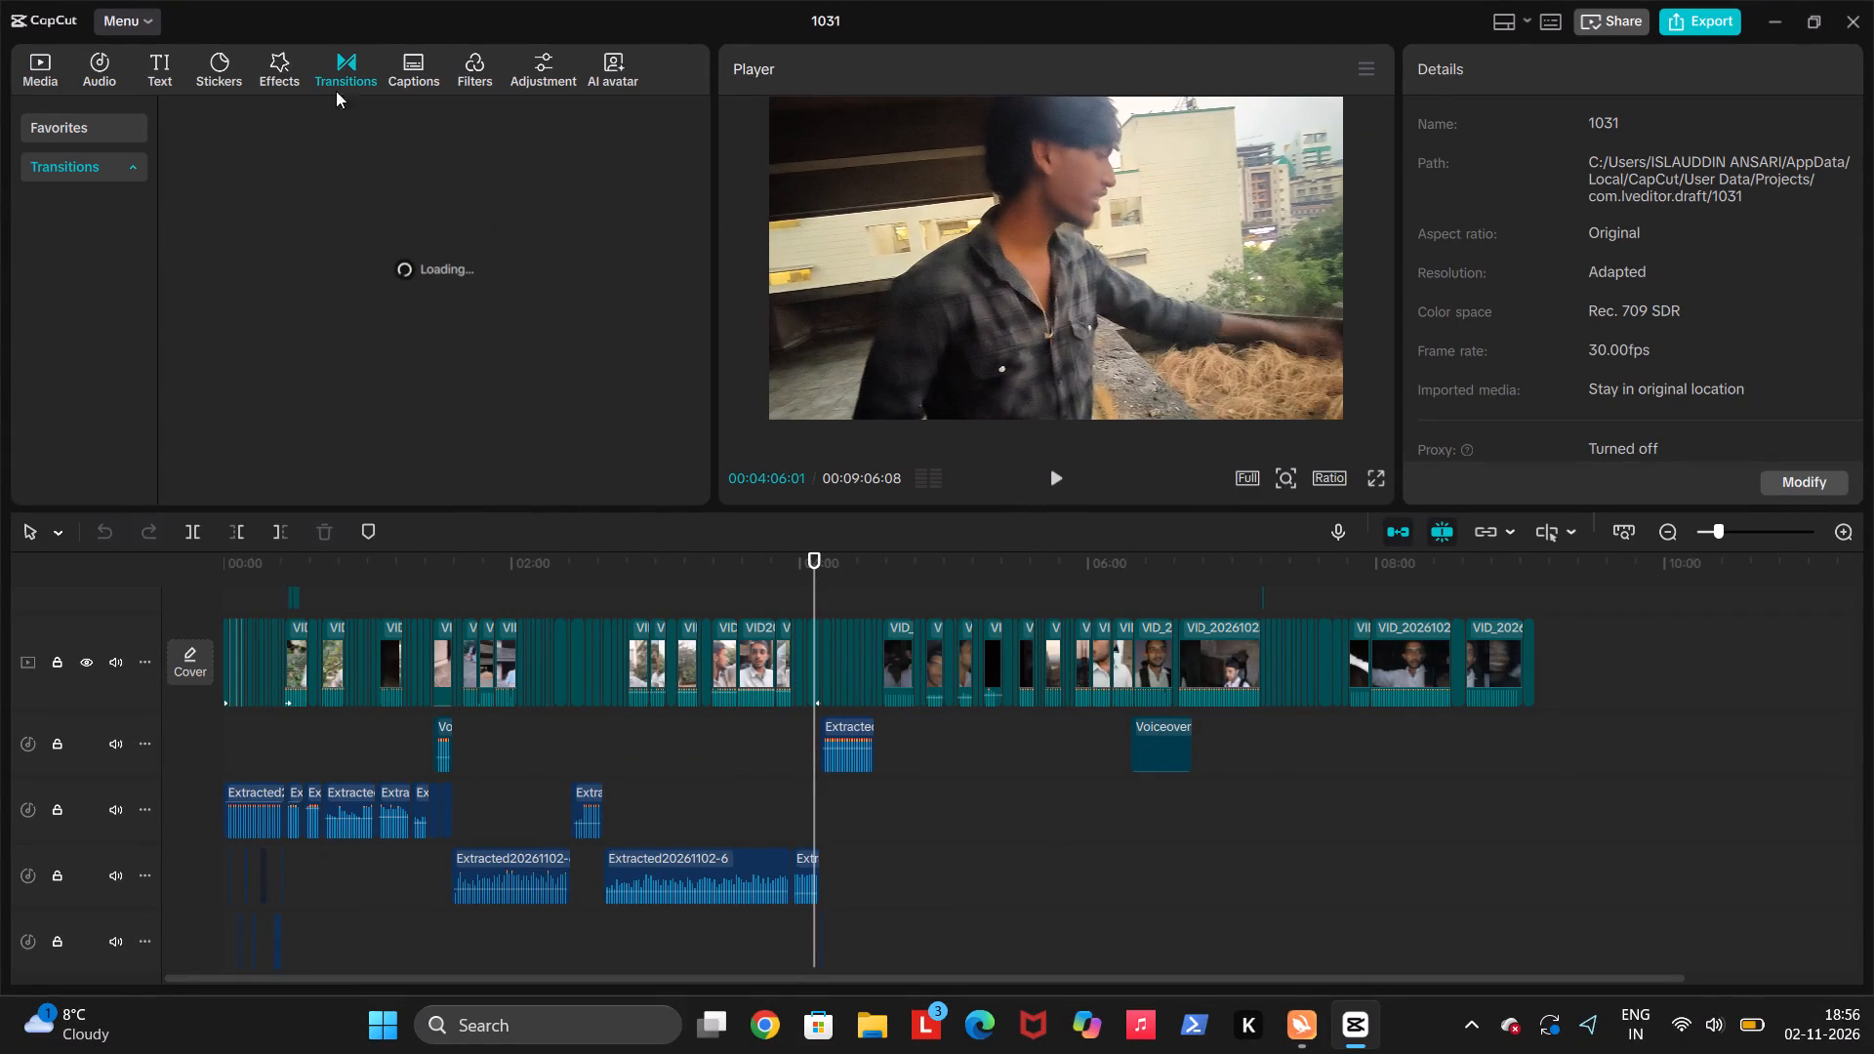
key(space)
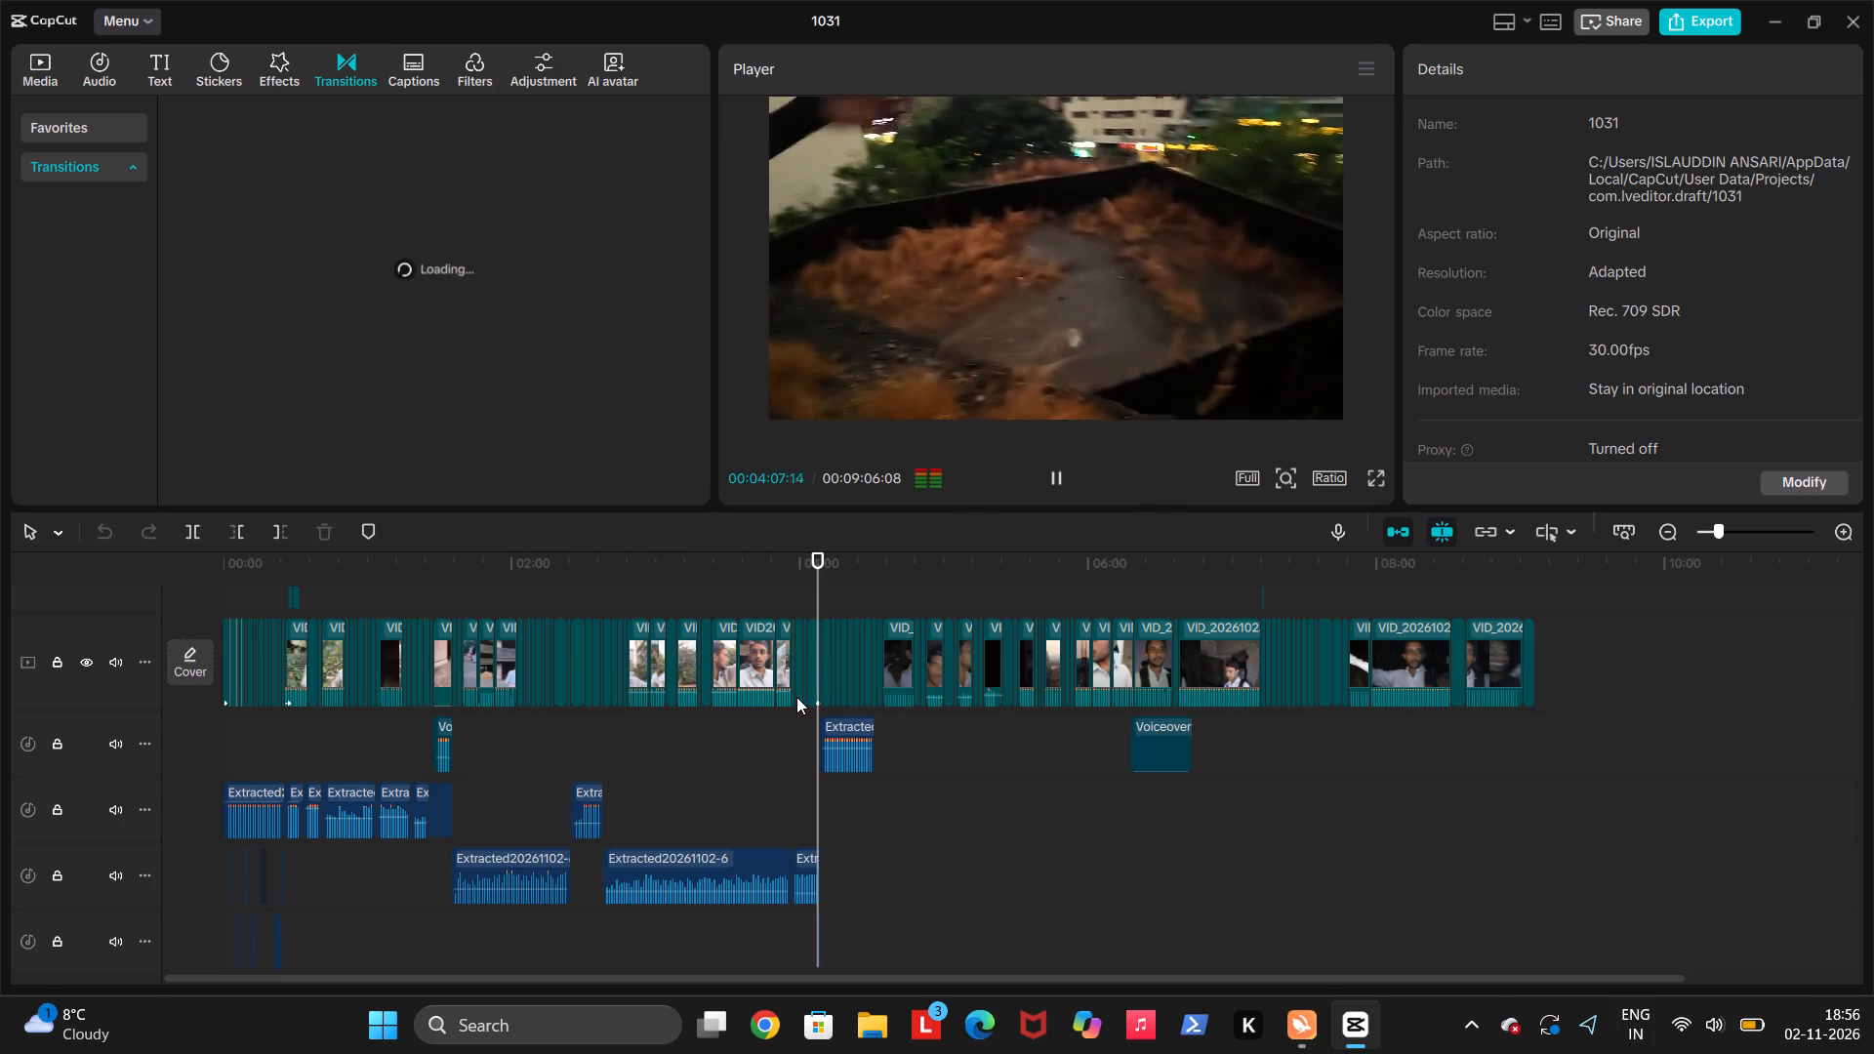
ctrl+scroll(797, 697, up, 4)
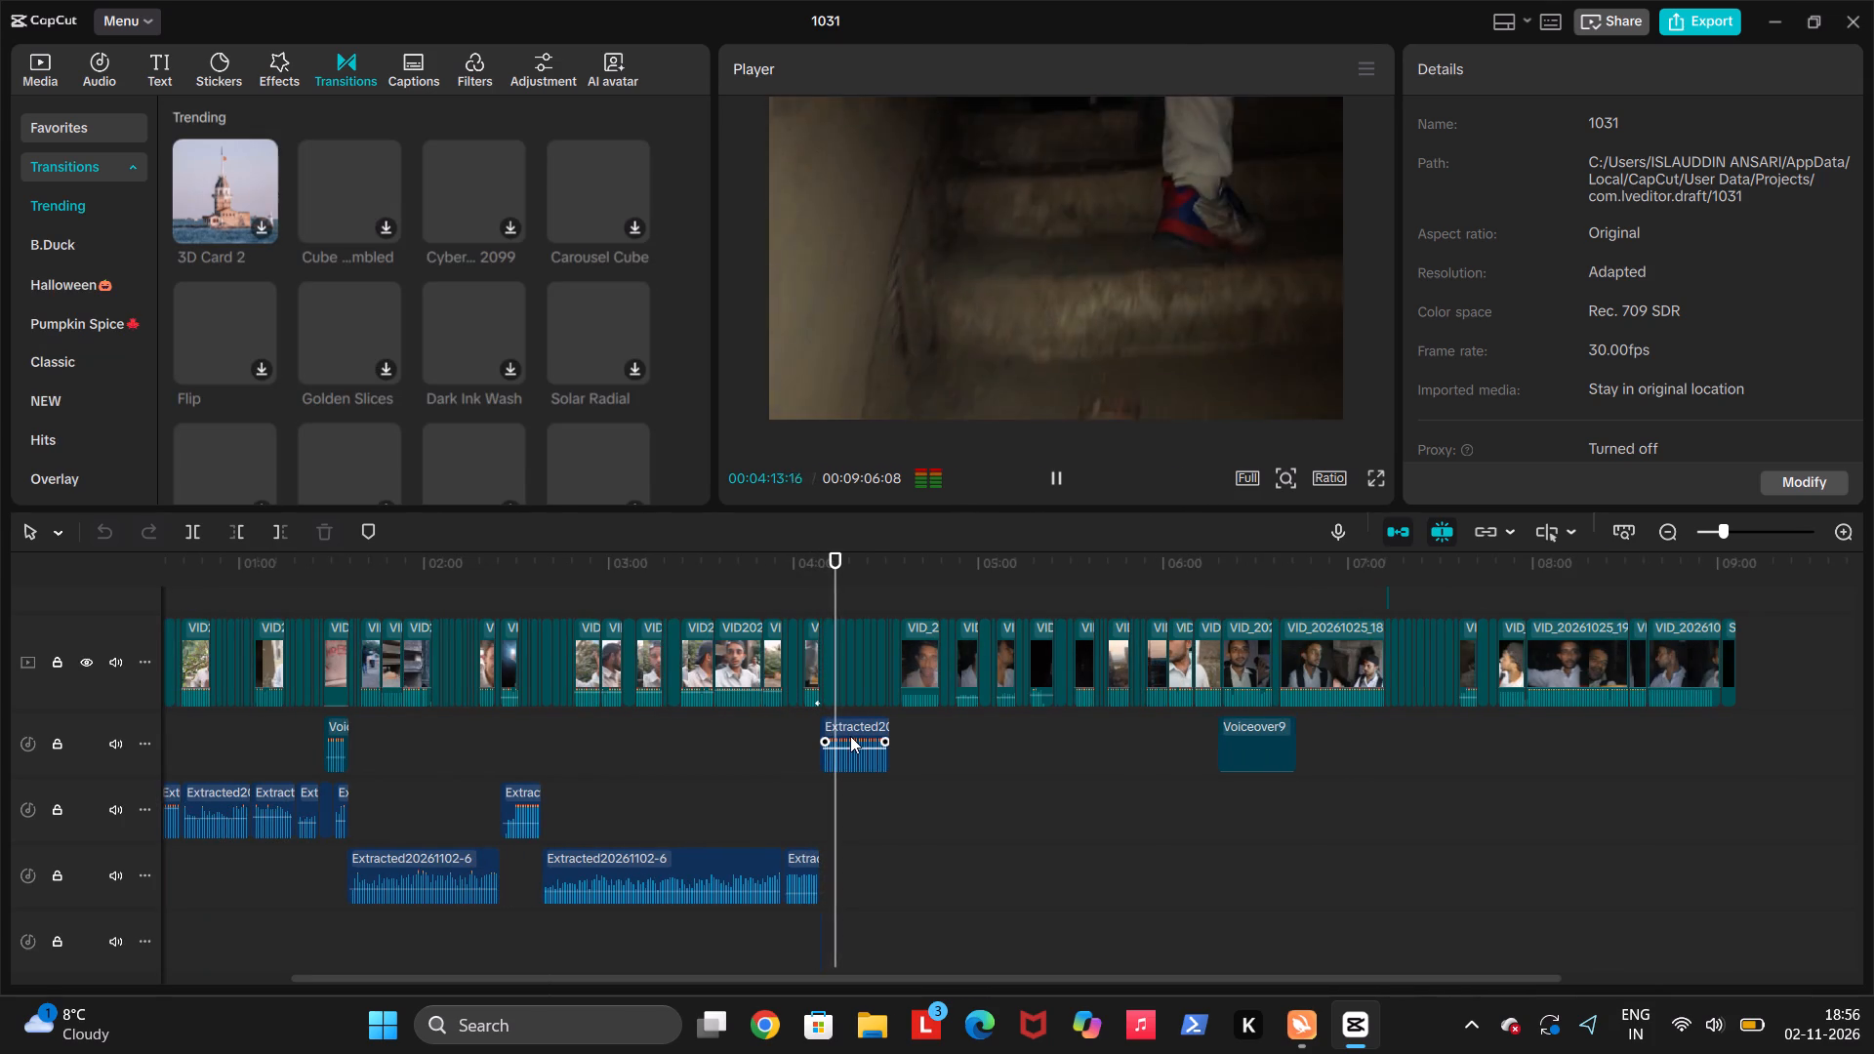
scroll(848, 736, left, 1)
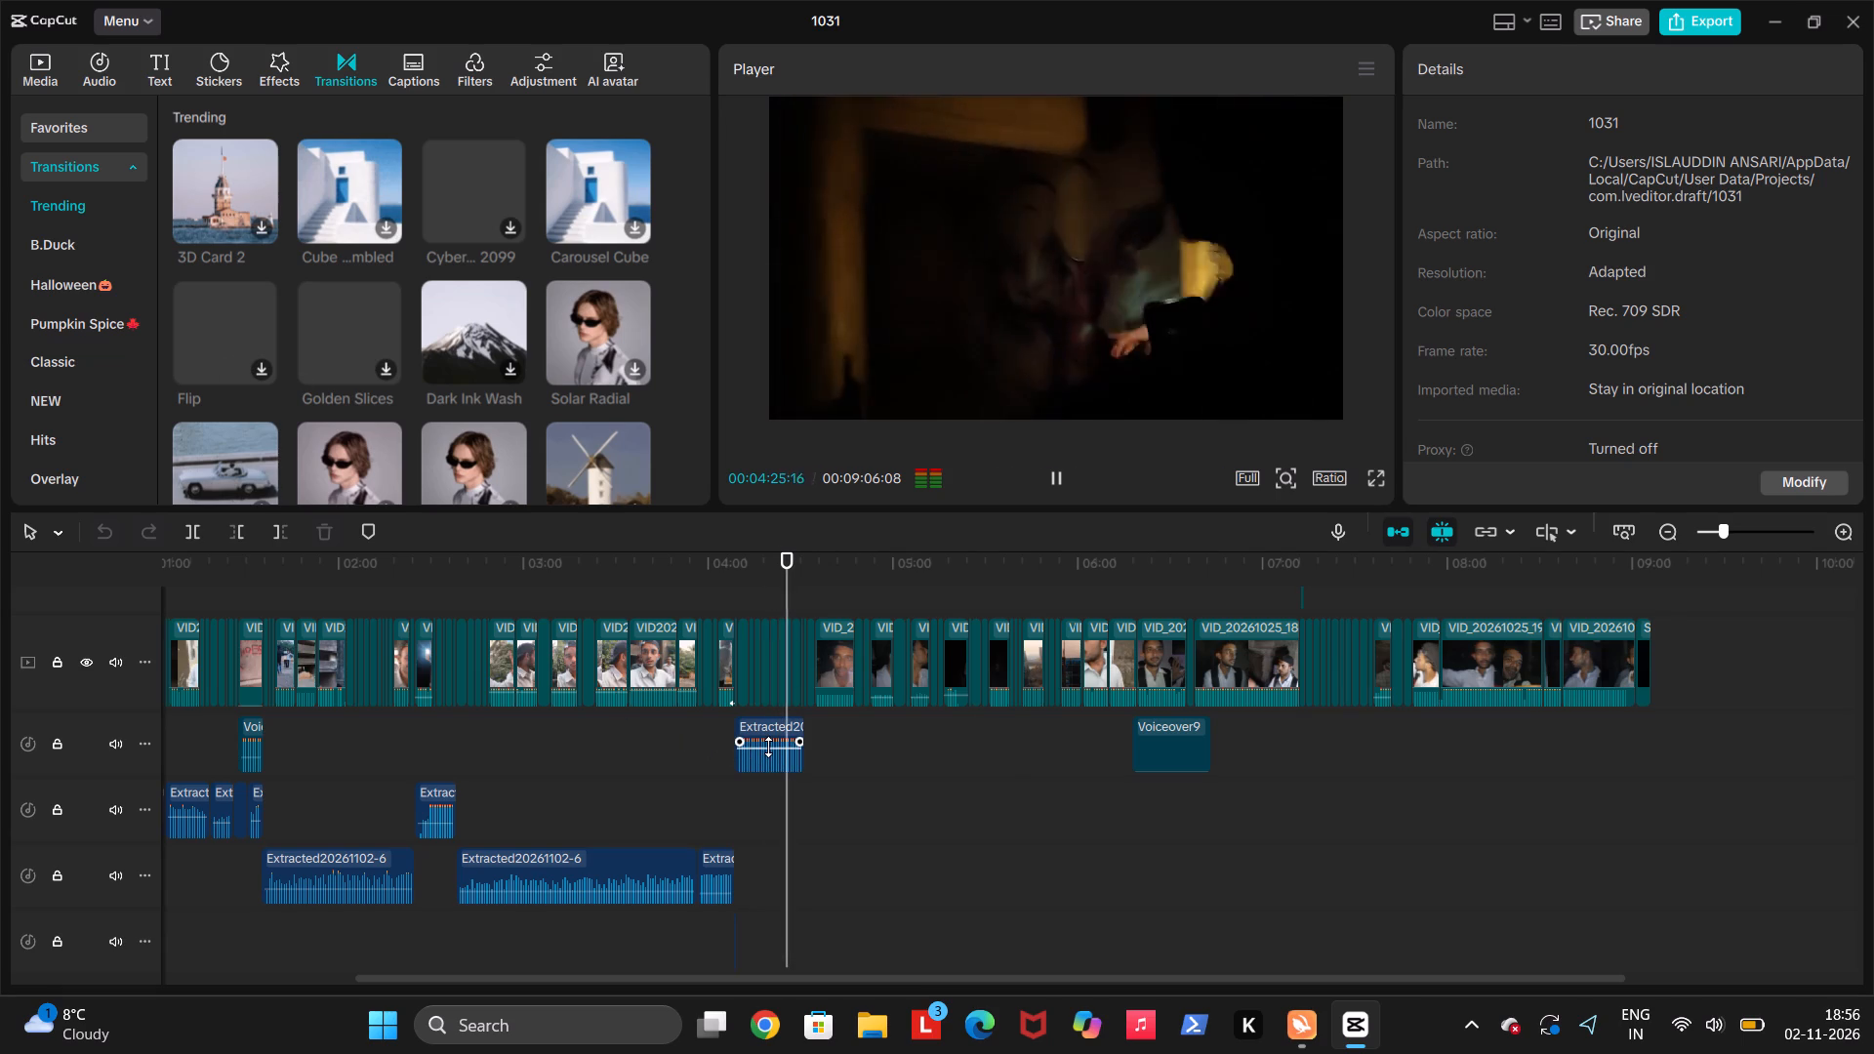
drag(768, 747, 774, 736)
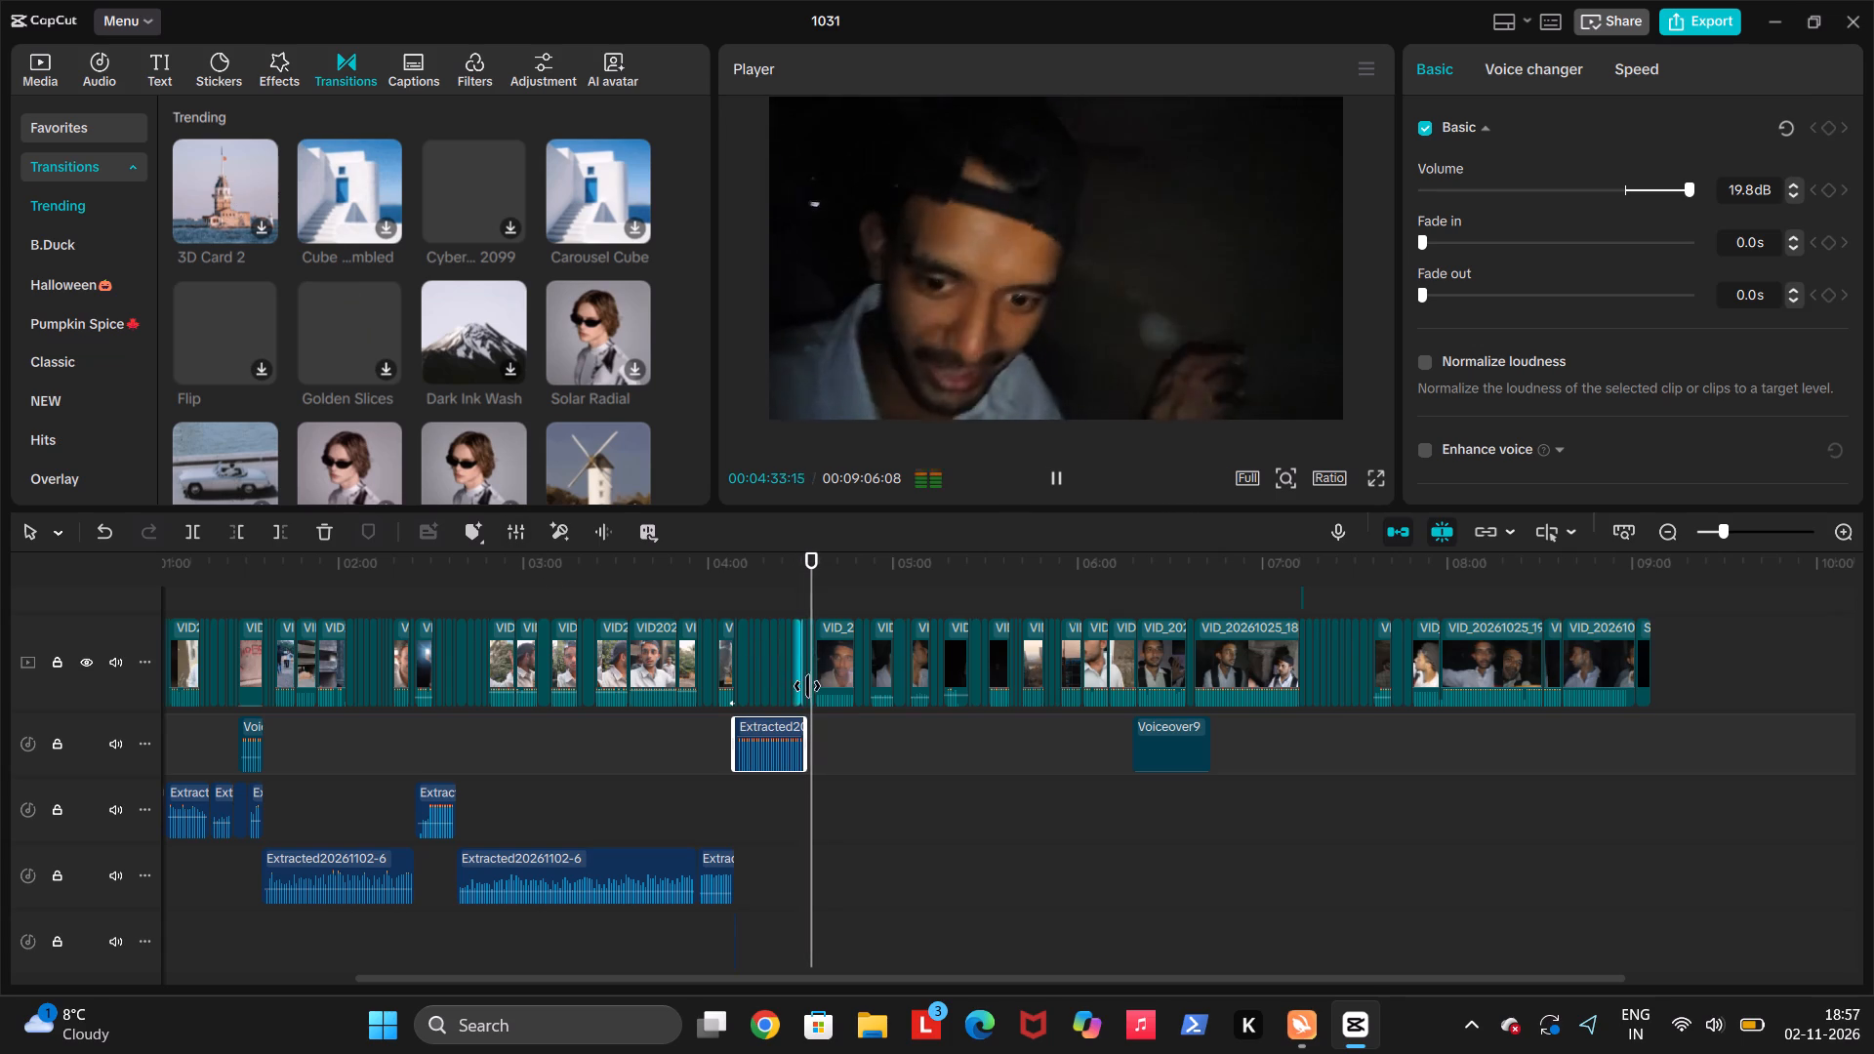
Review the passage after the music ends at about 00:04:31 and trim off the start of the following video clip up to 00:04:33:19.
click(810, 586)
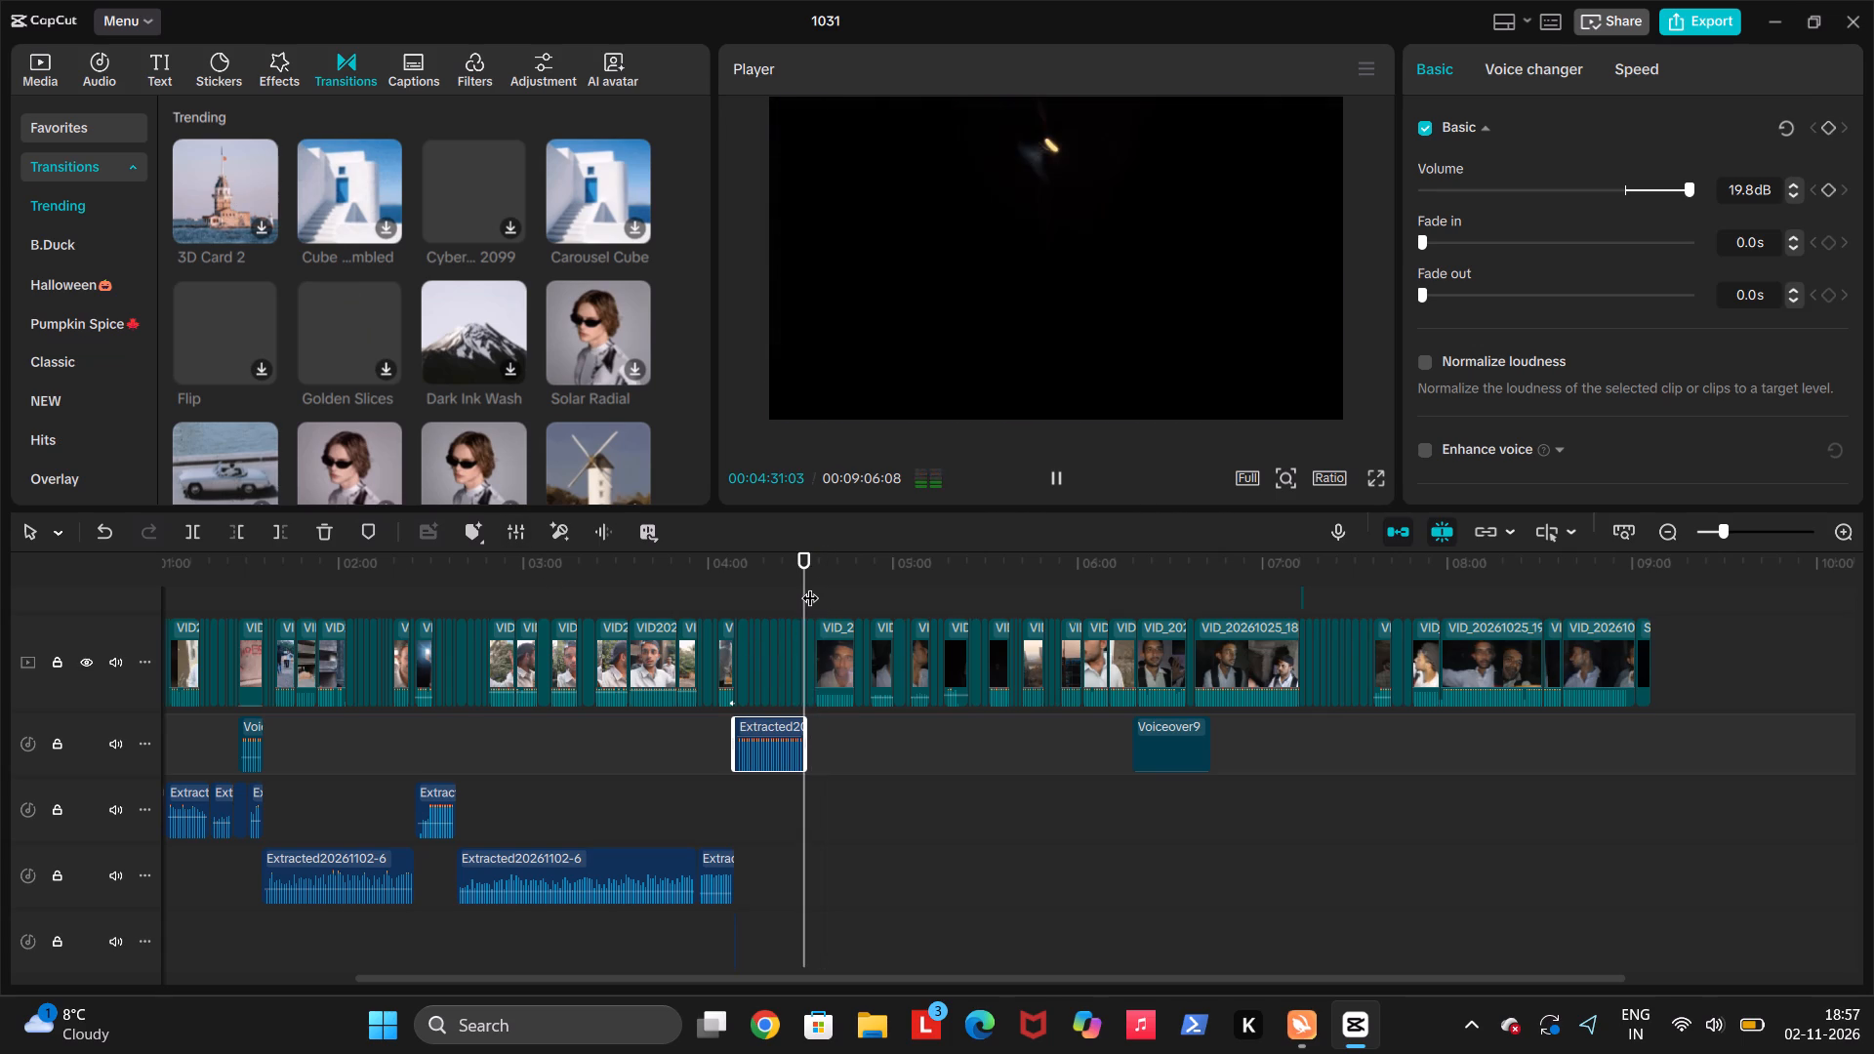
key(space)
ctrl+scroll(810, 586, up, 18)
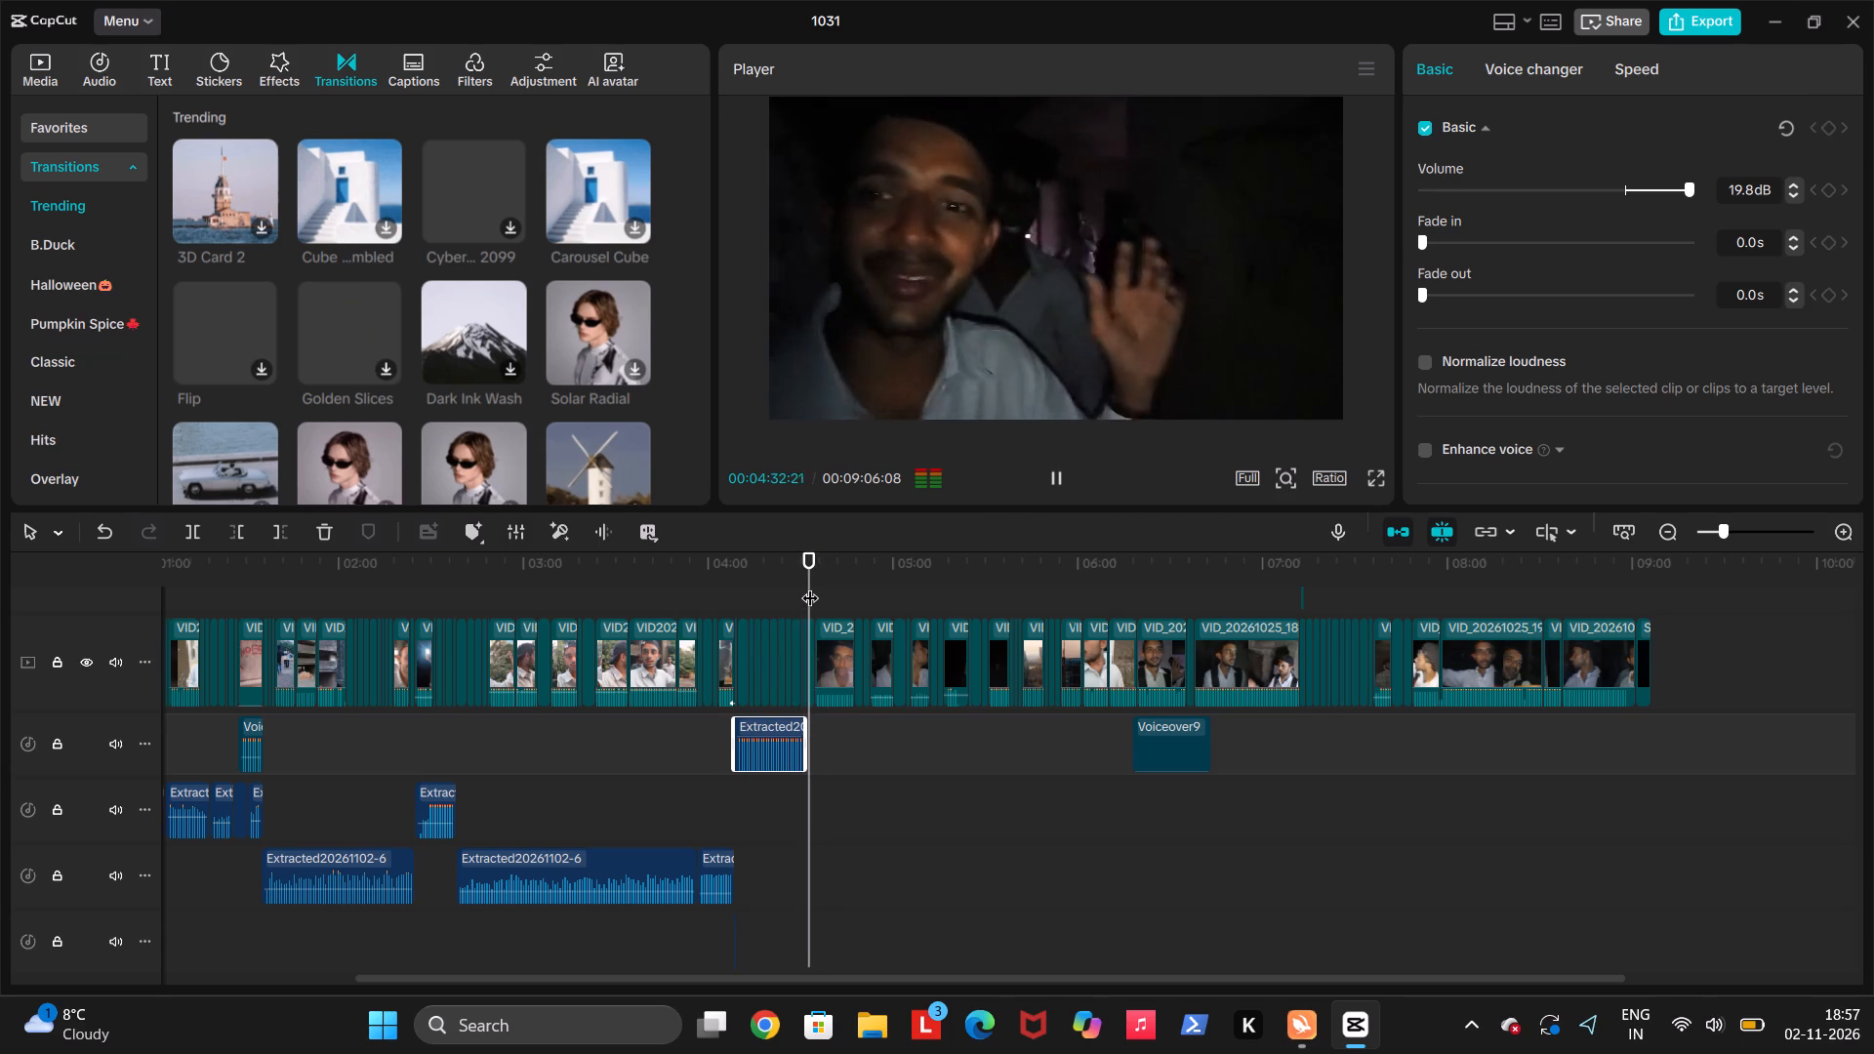
ctrl+scroll(810, 586, up, 4)
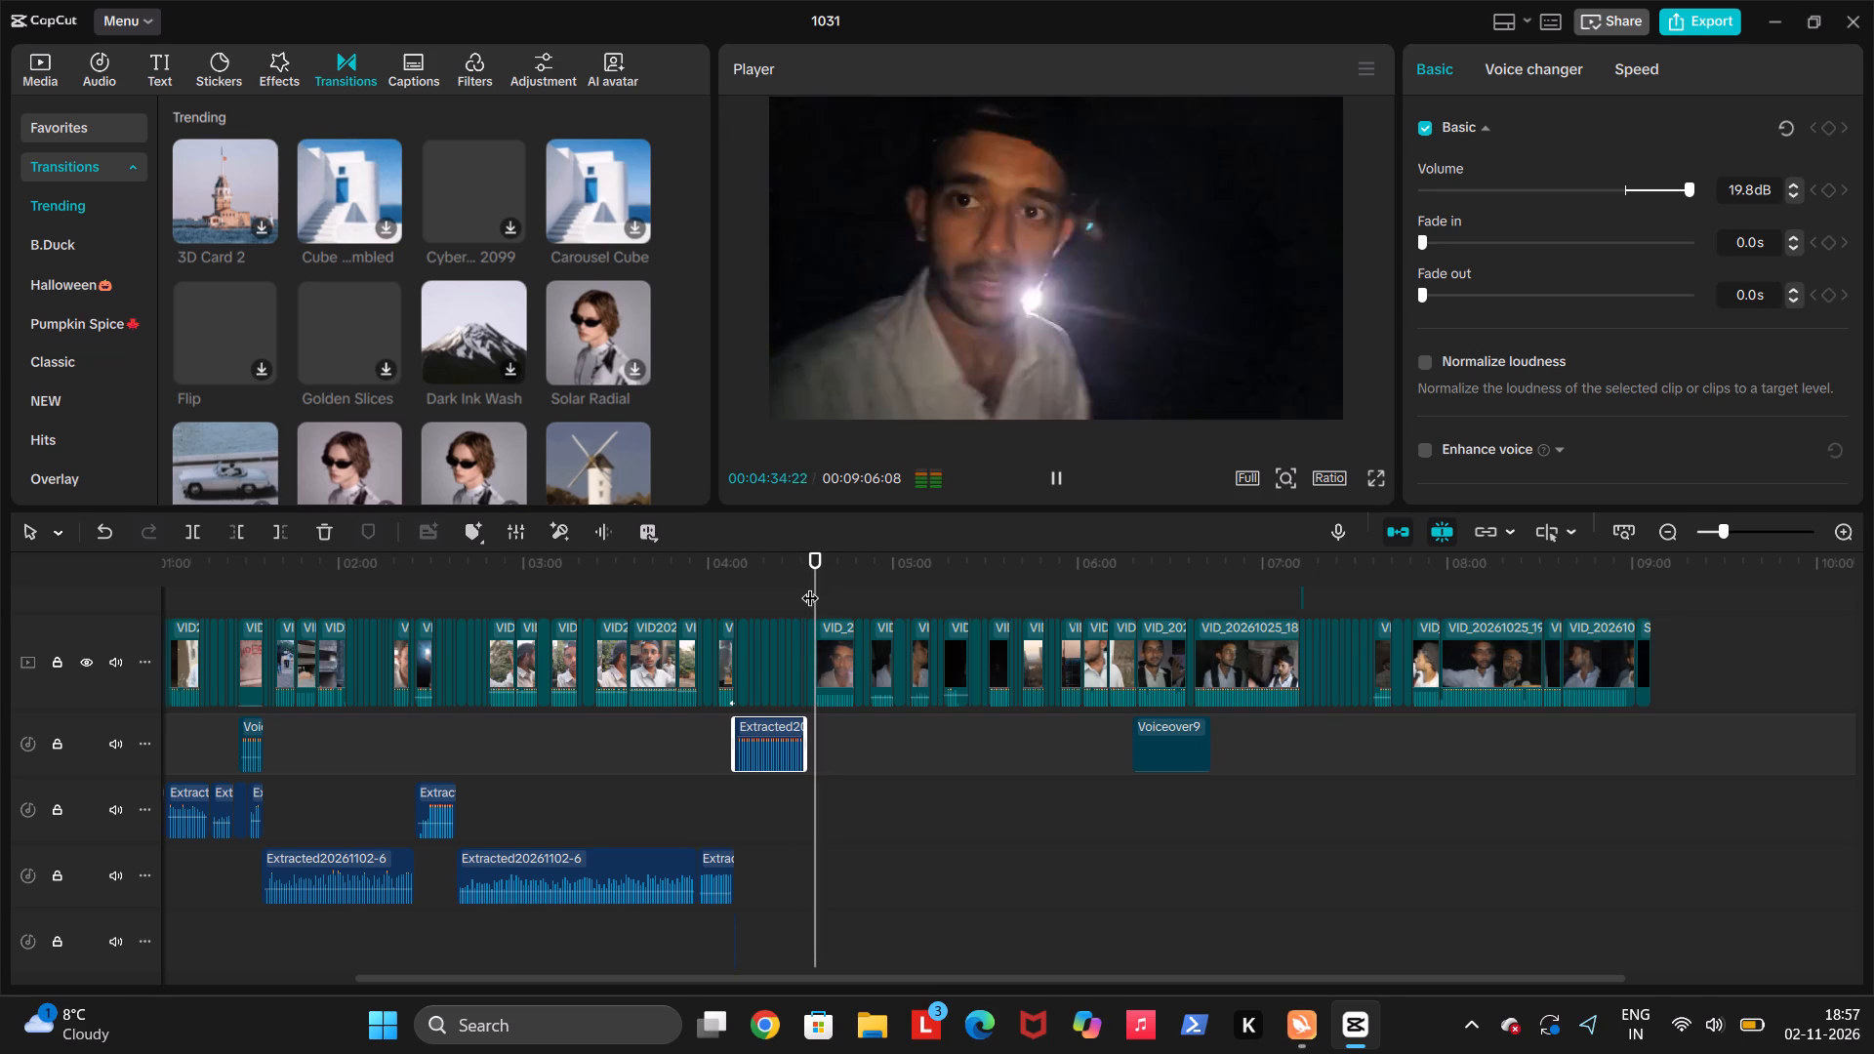
ctrl+scroll(810, 586, up, 9)
click(809, 775)
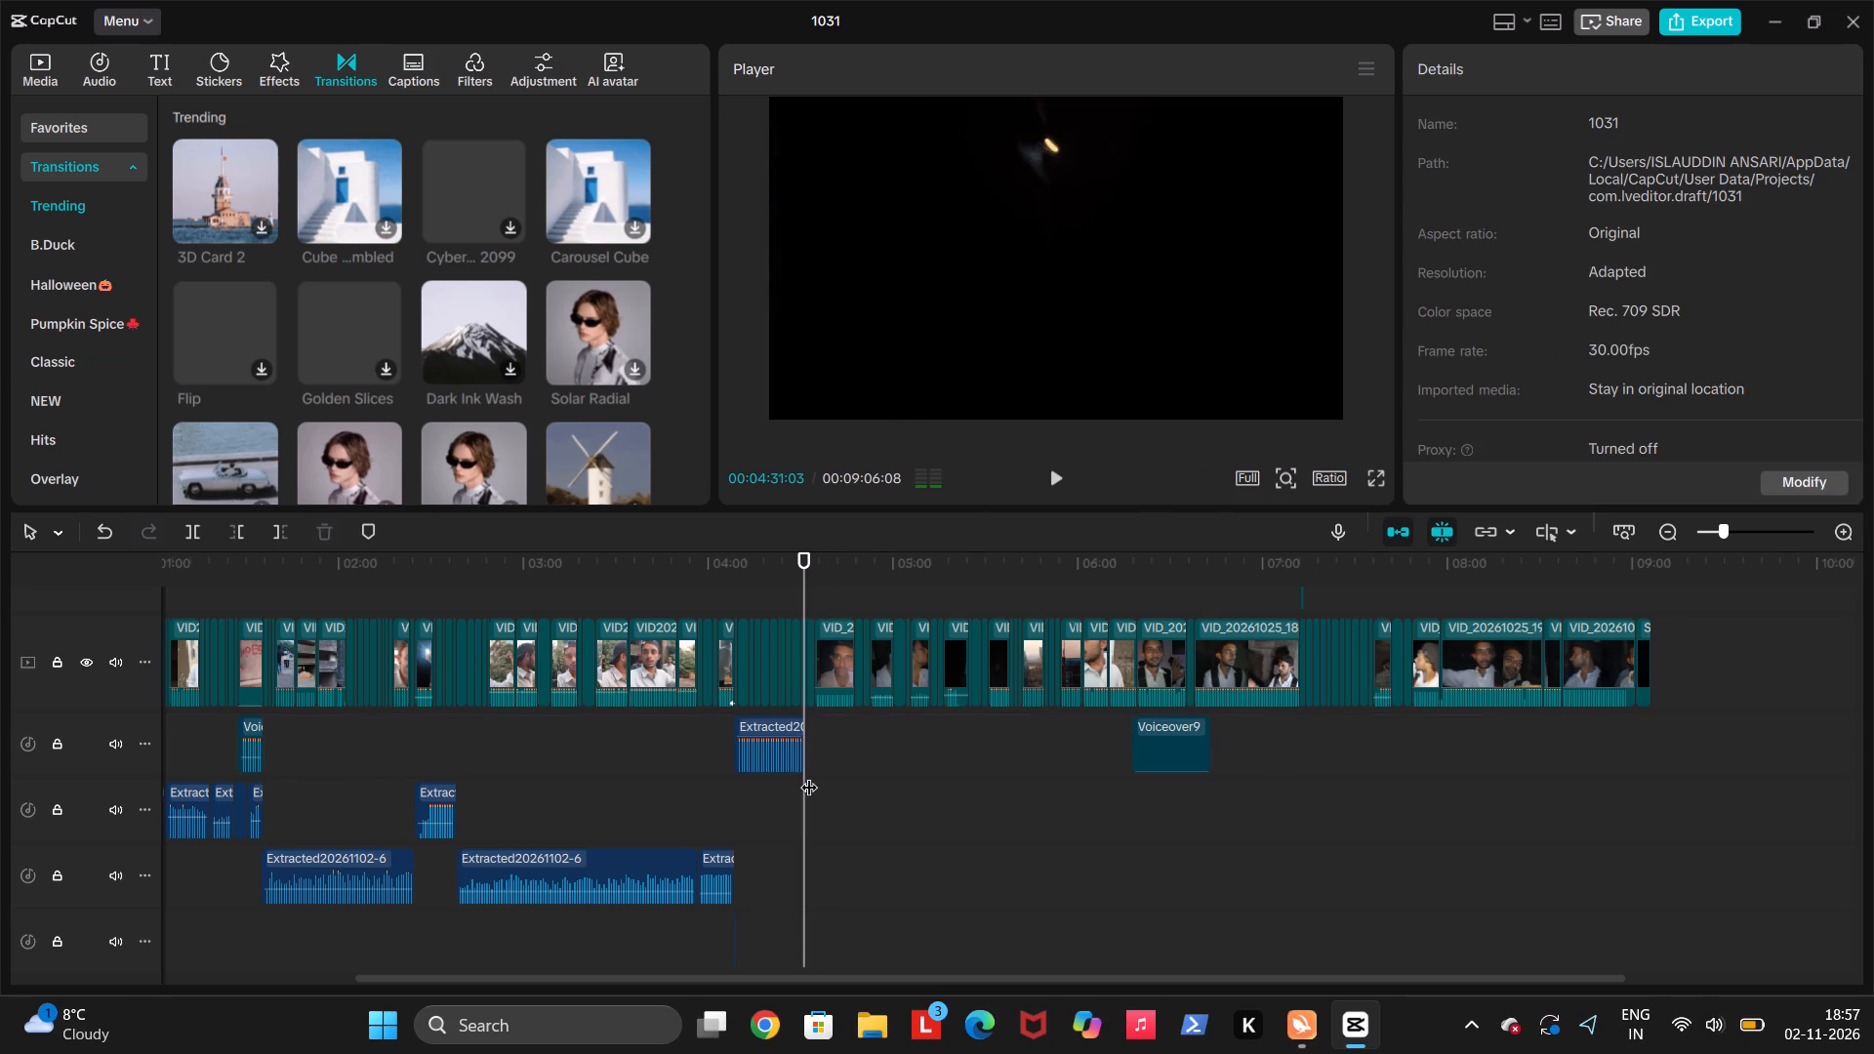
ctrl+scroll(809, 775, up, 11)
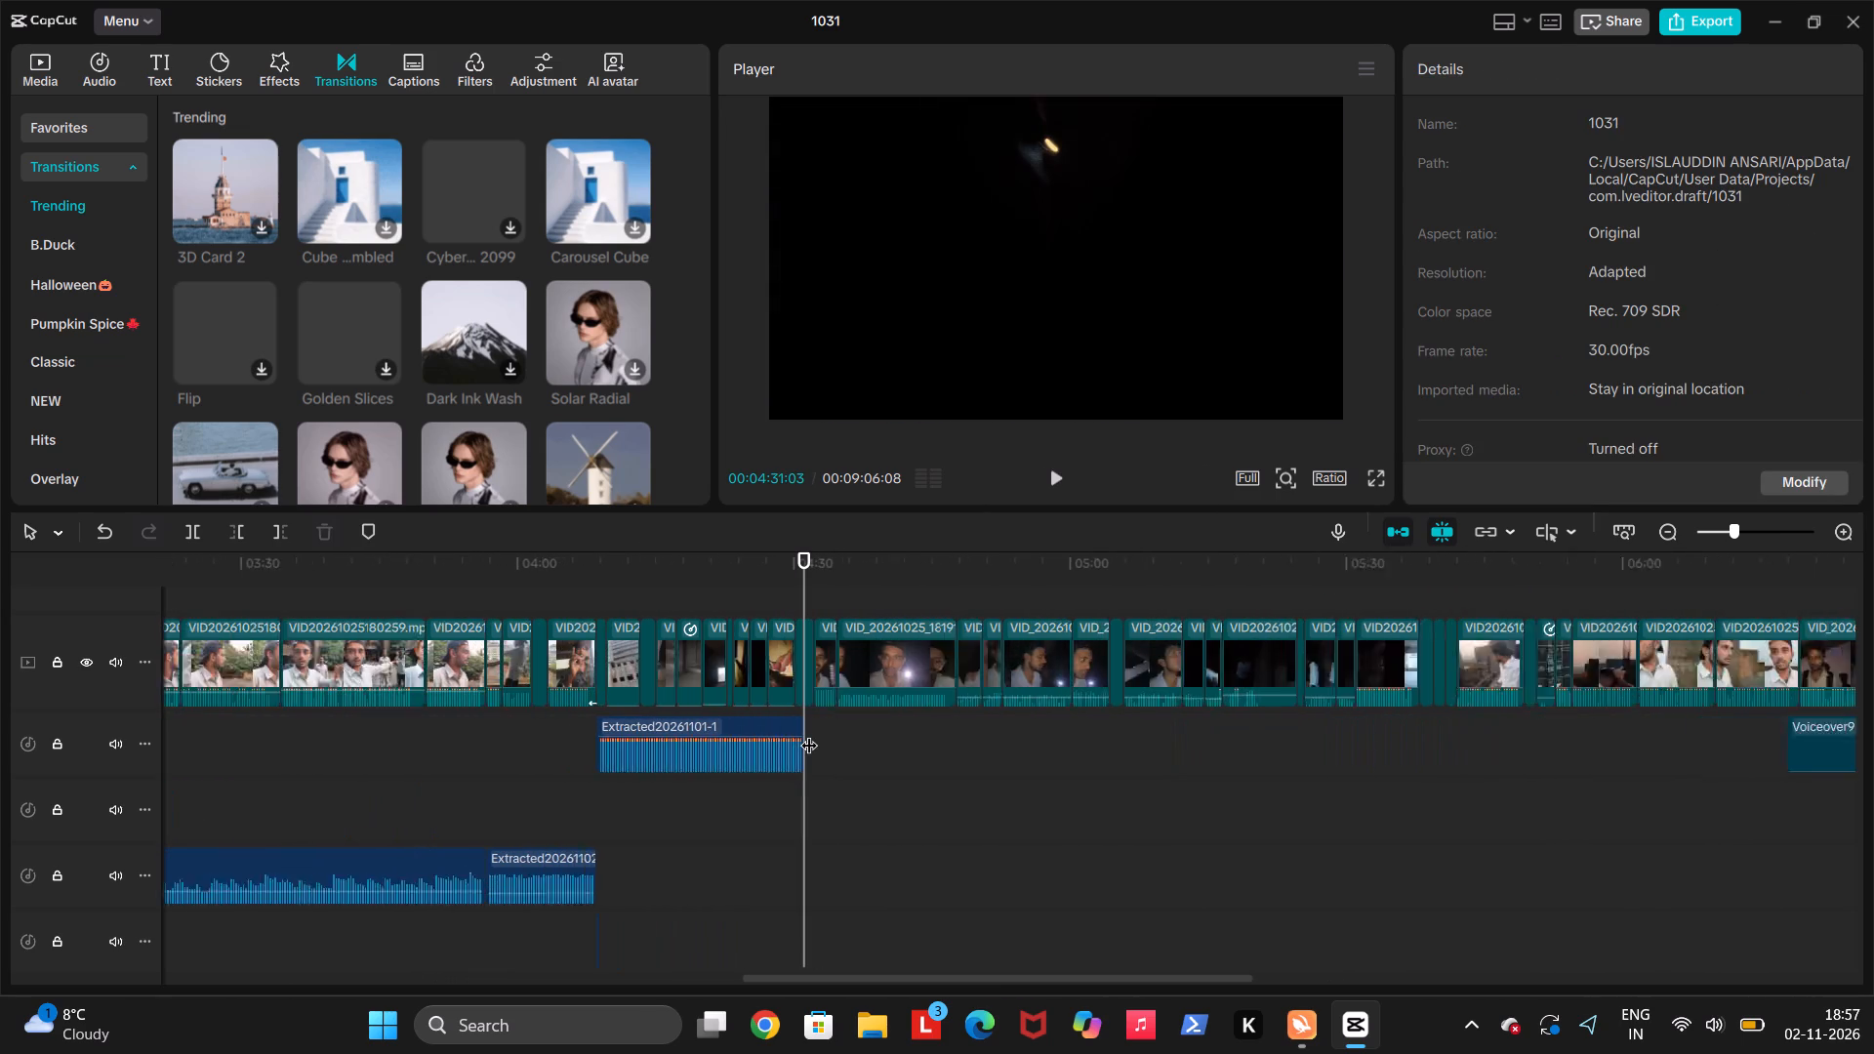
ctrl+scroll(809, 733, up, 6)
key(space)
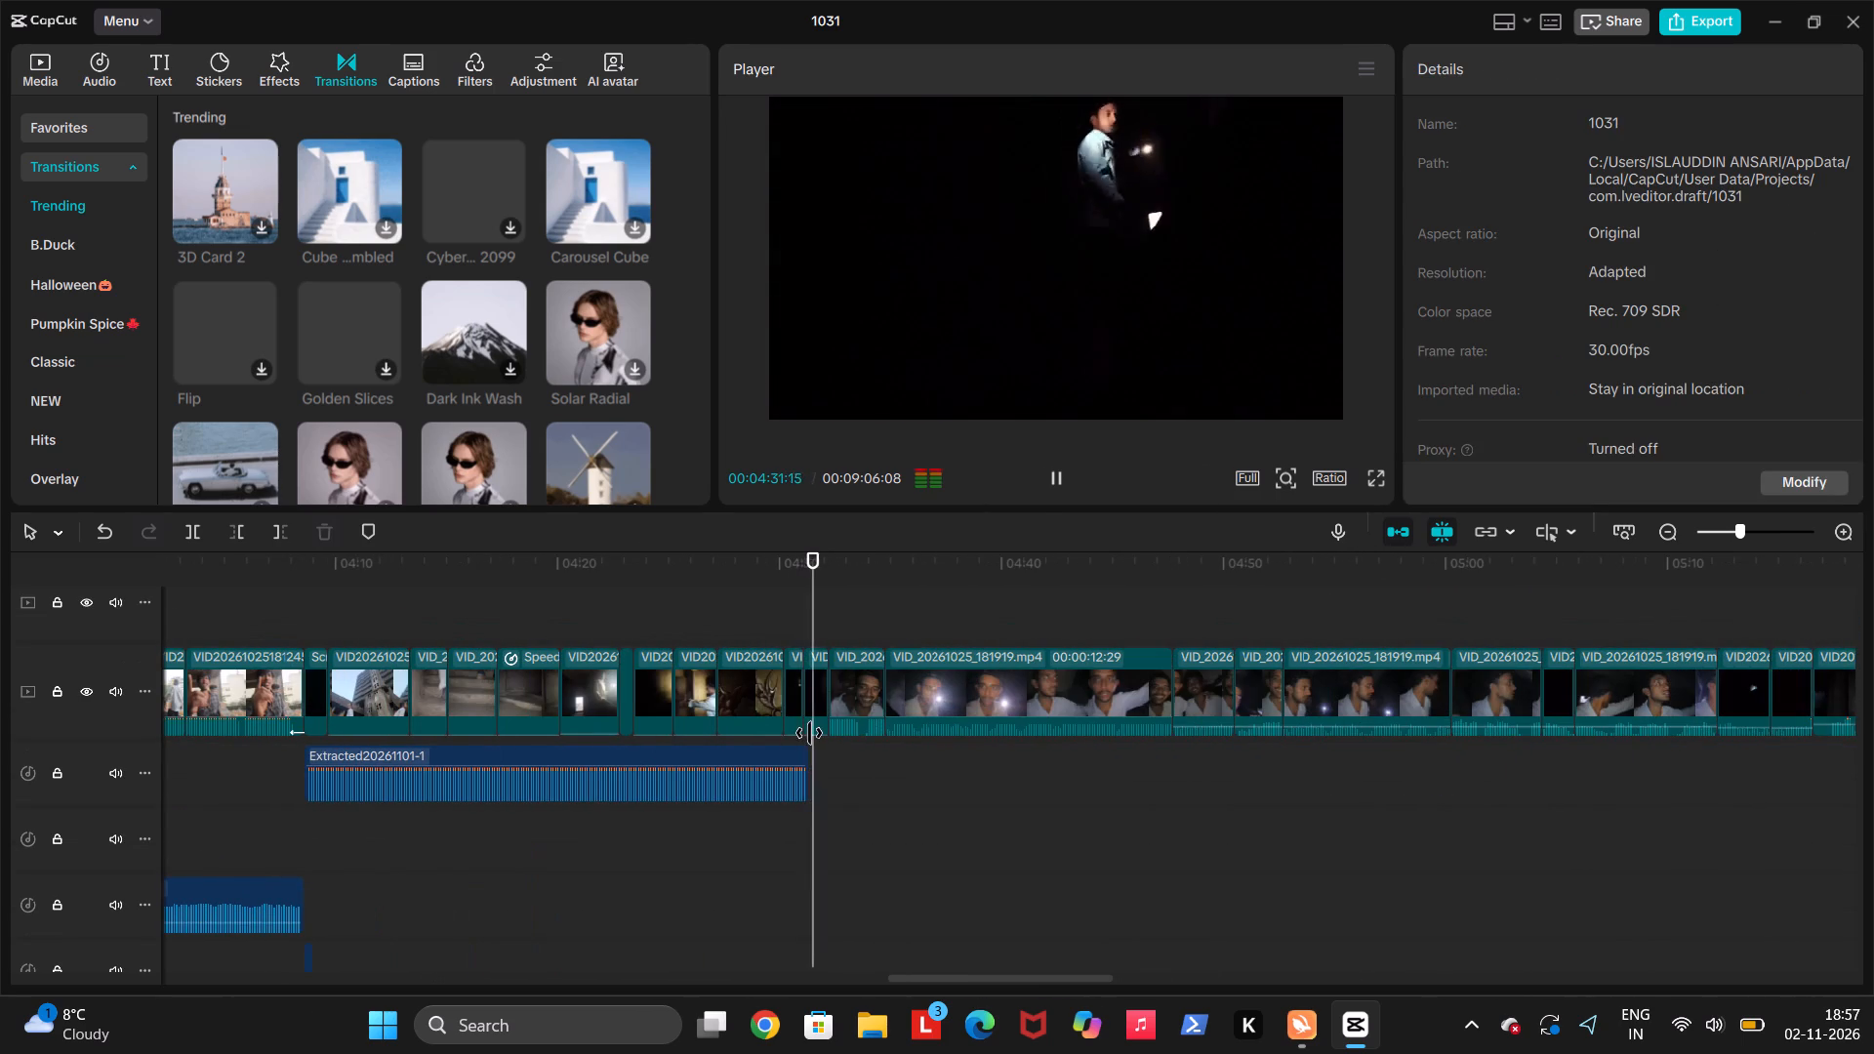
key(space)
key(space)
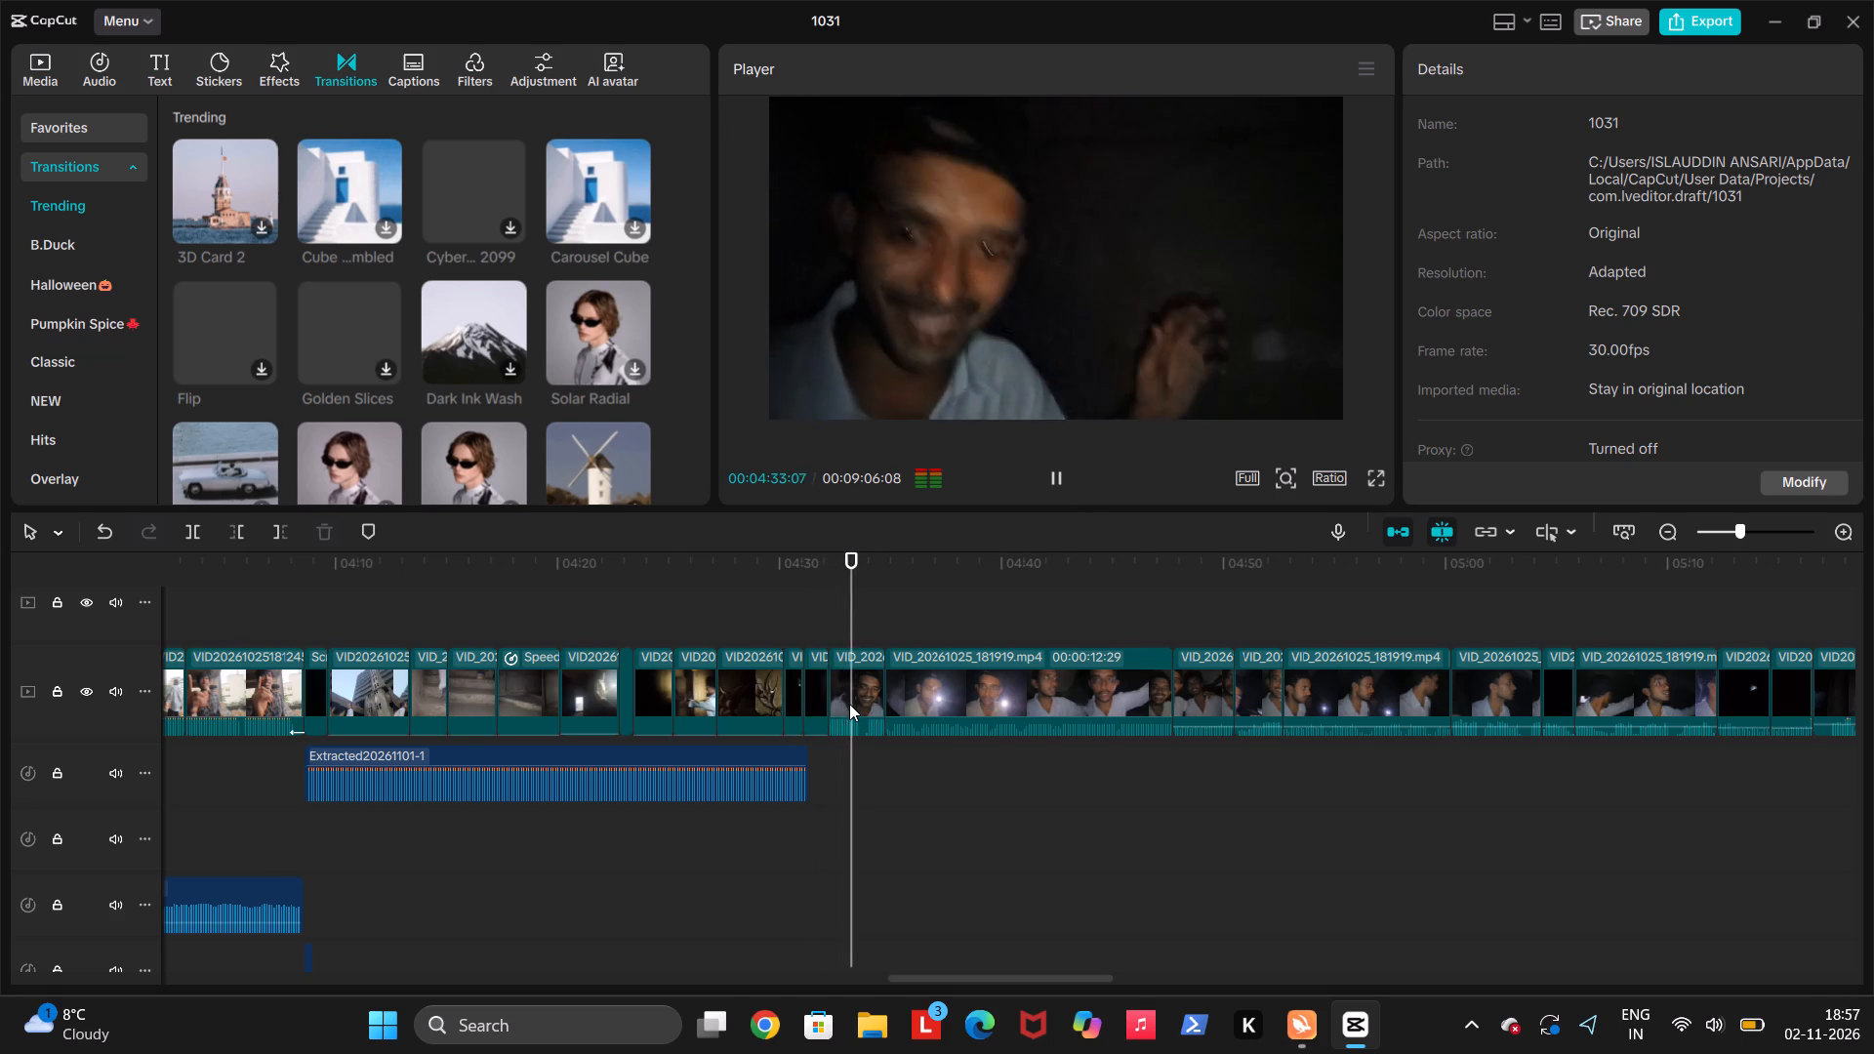
key(space)
key(q)
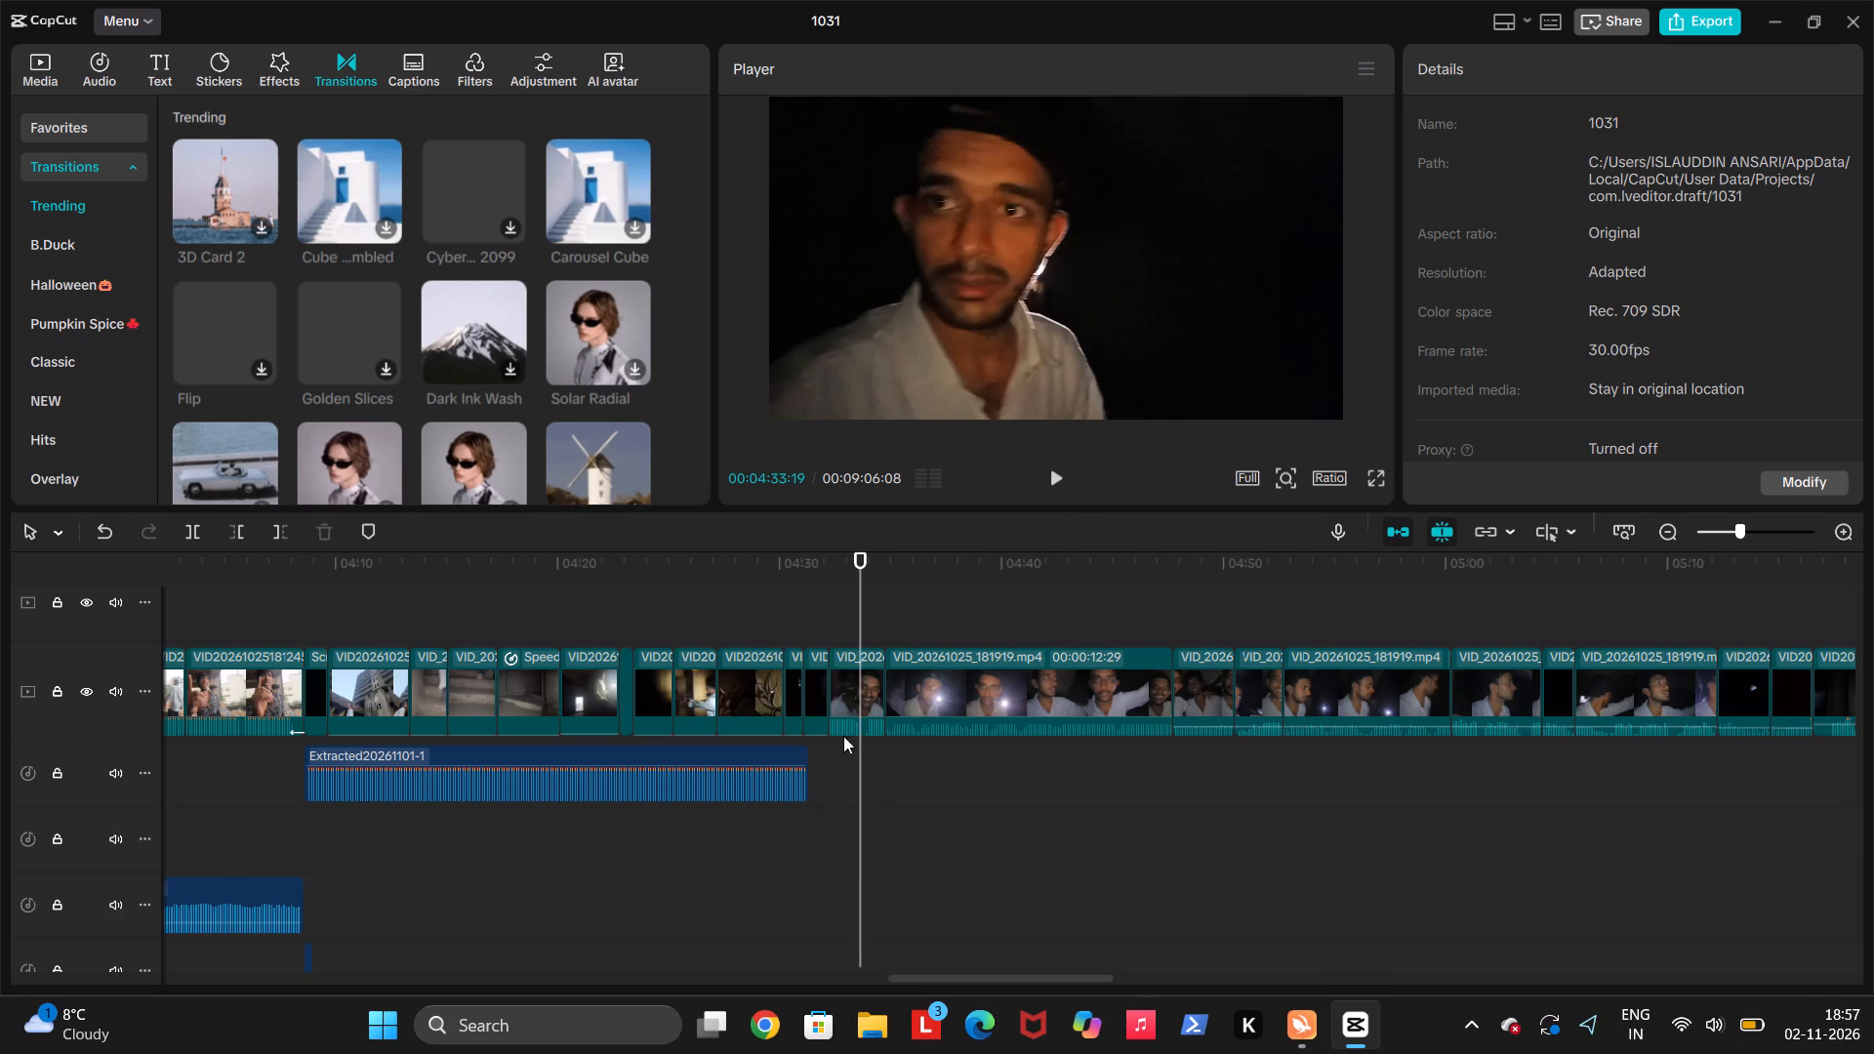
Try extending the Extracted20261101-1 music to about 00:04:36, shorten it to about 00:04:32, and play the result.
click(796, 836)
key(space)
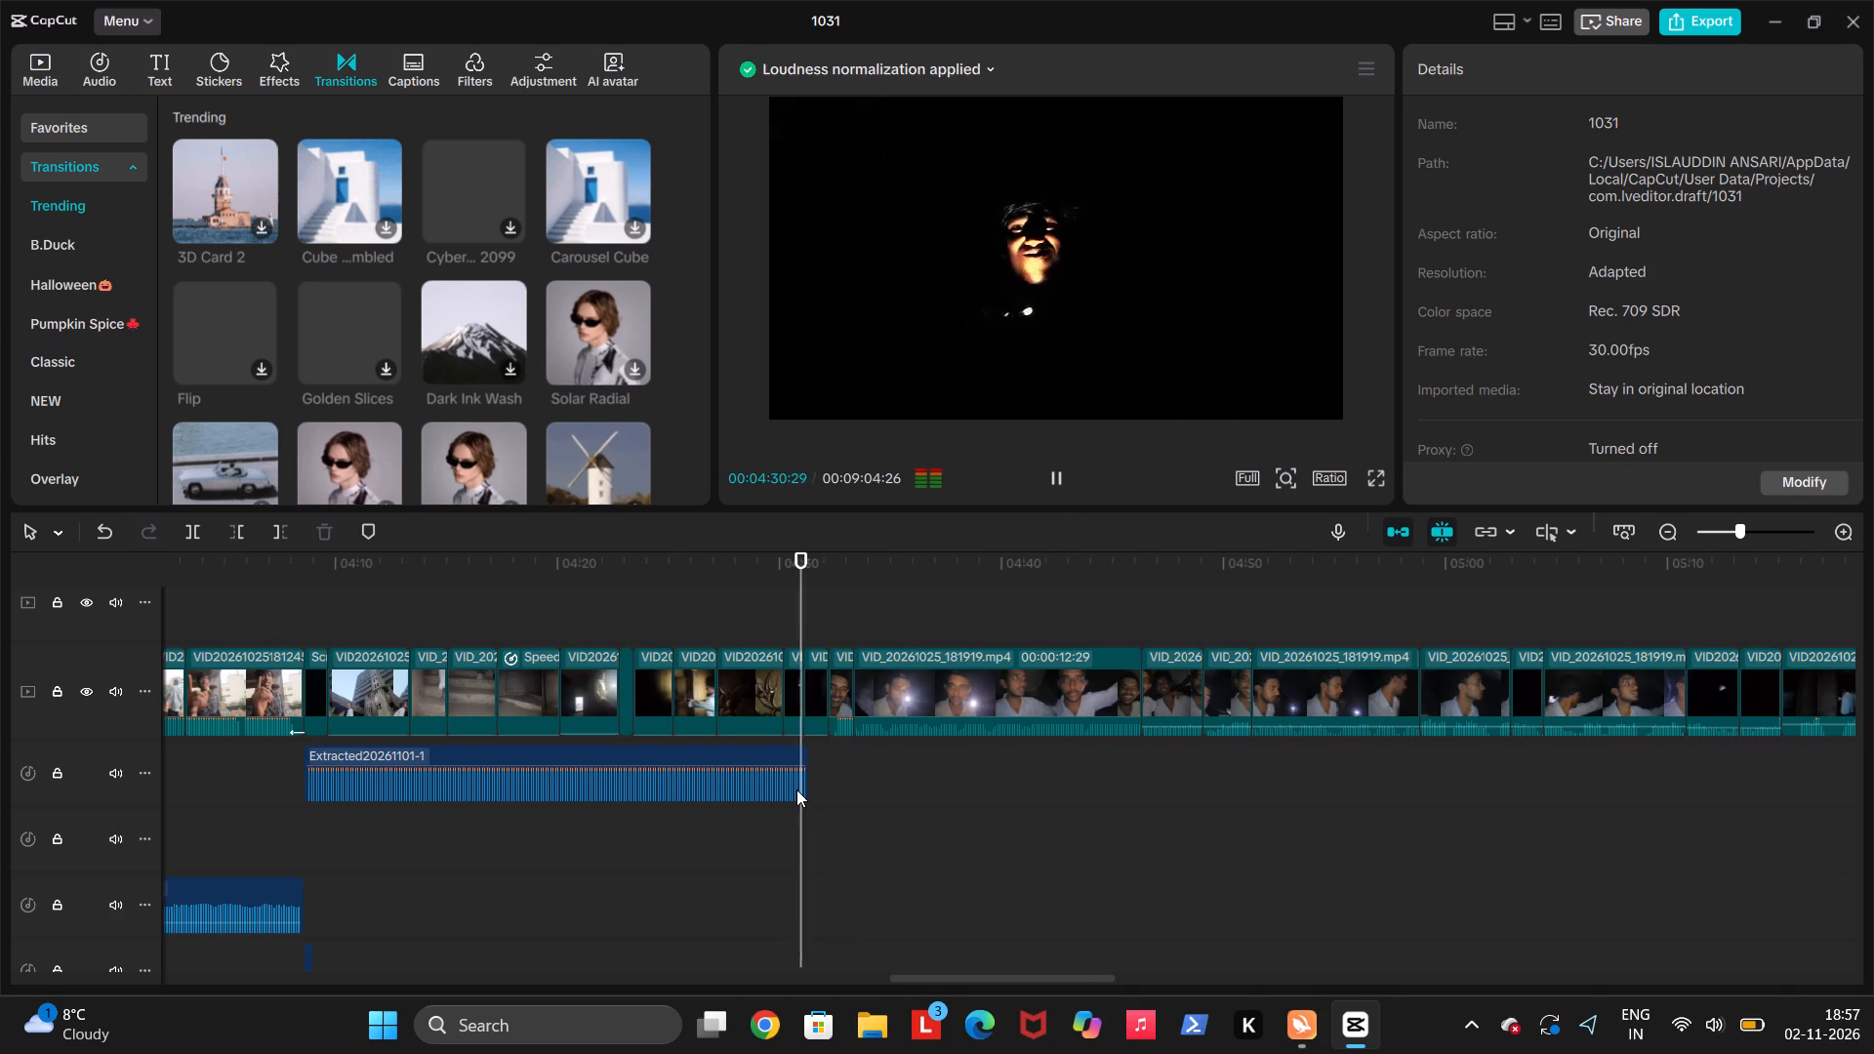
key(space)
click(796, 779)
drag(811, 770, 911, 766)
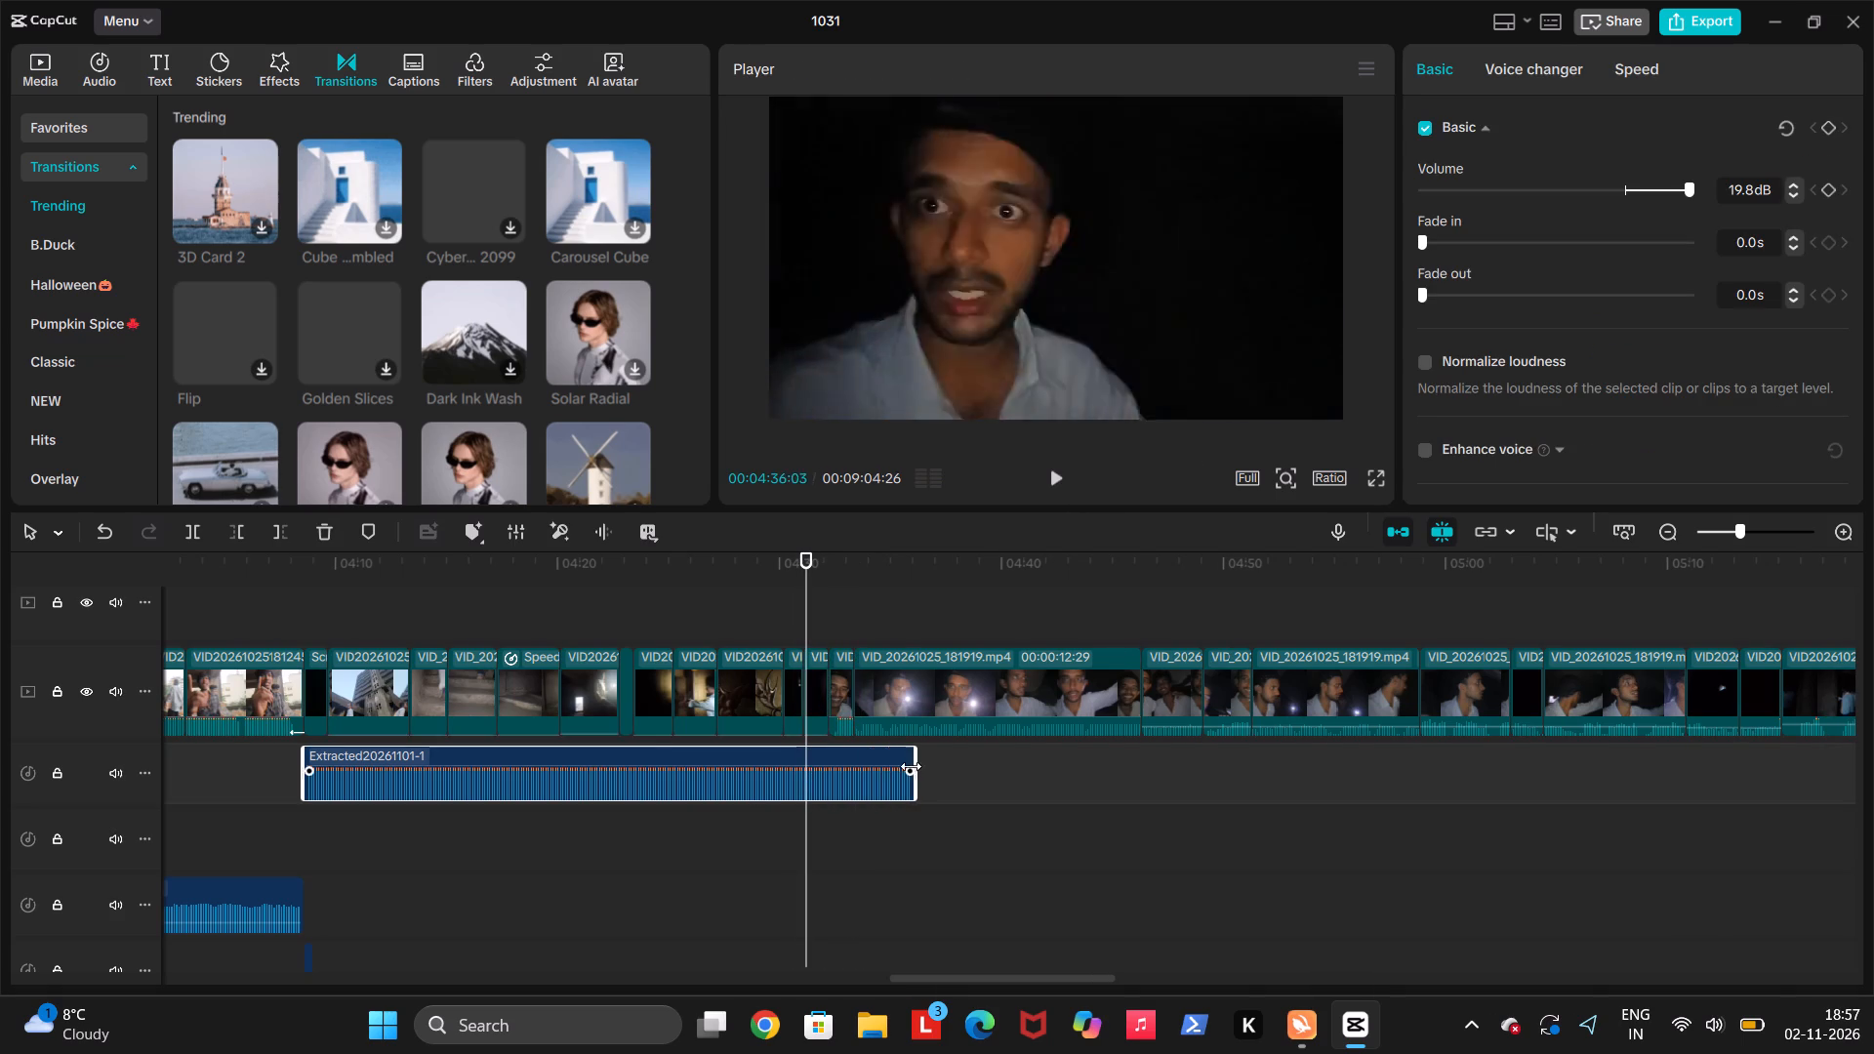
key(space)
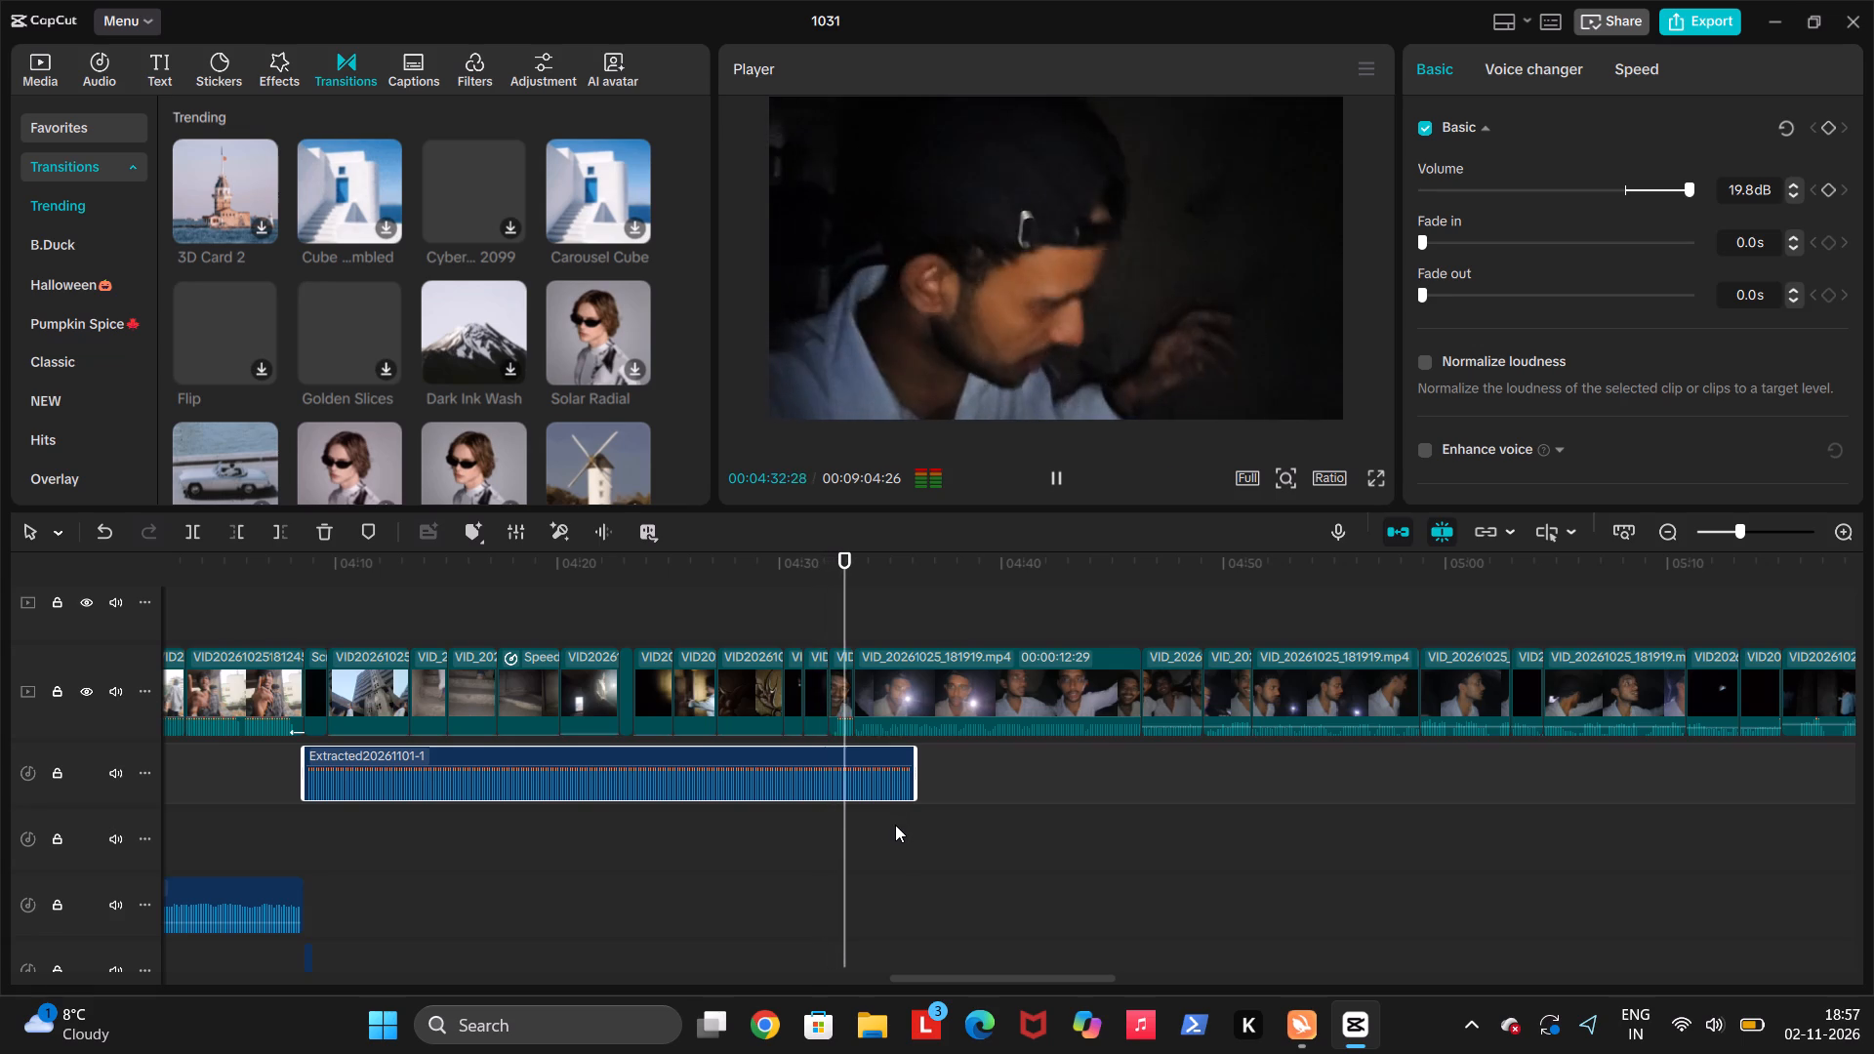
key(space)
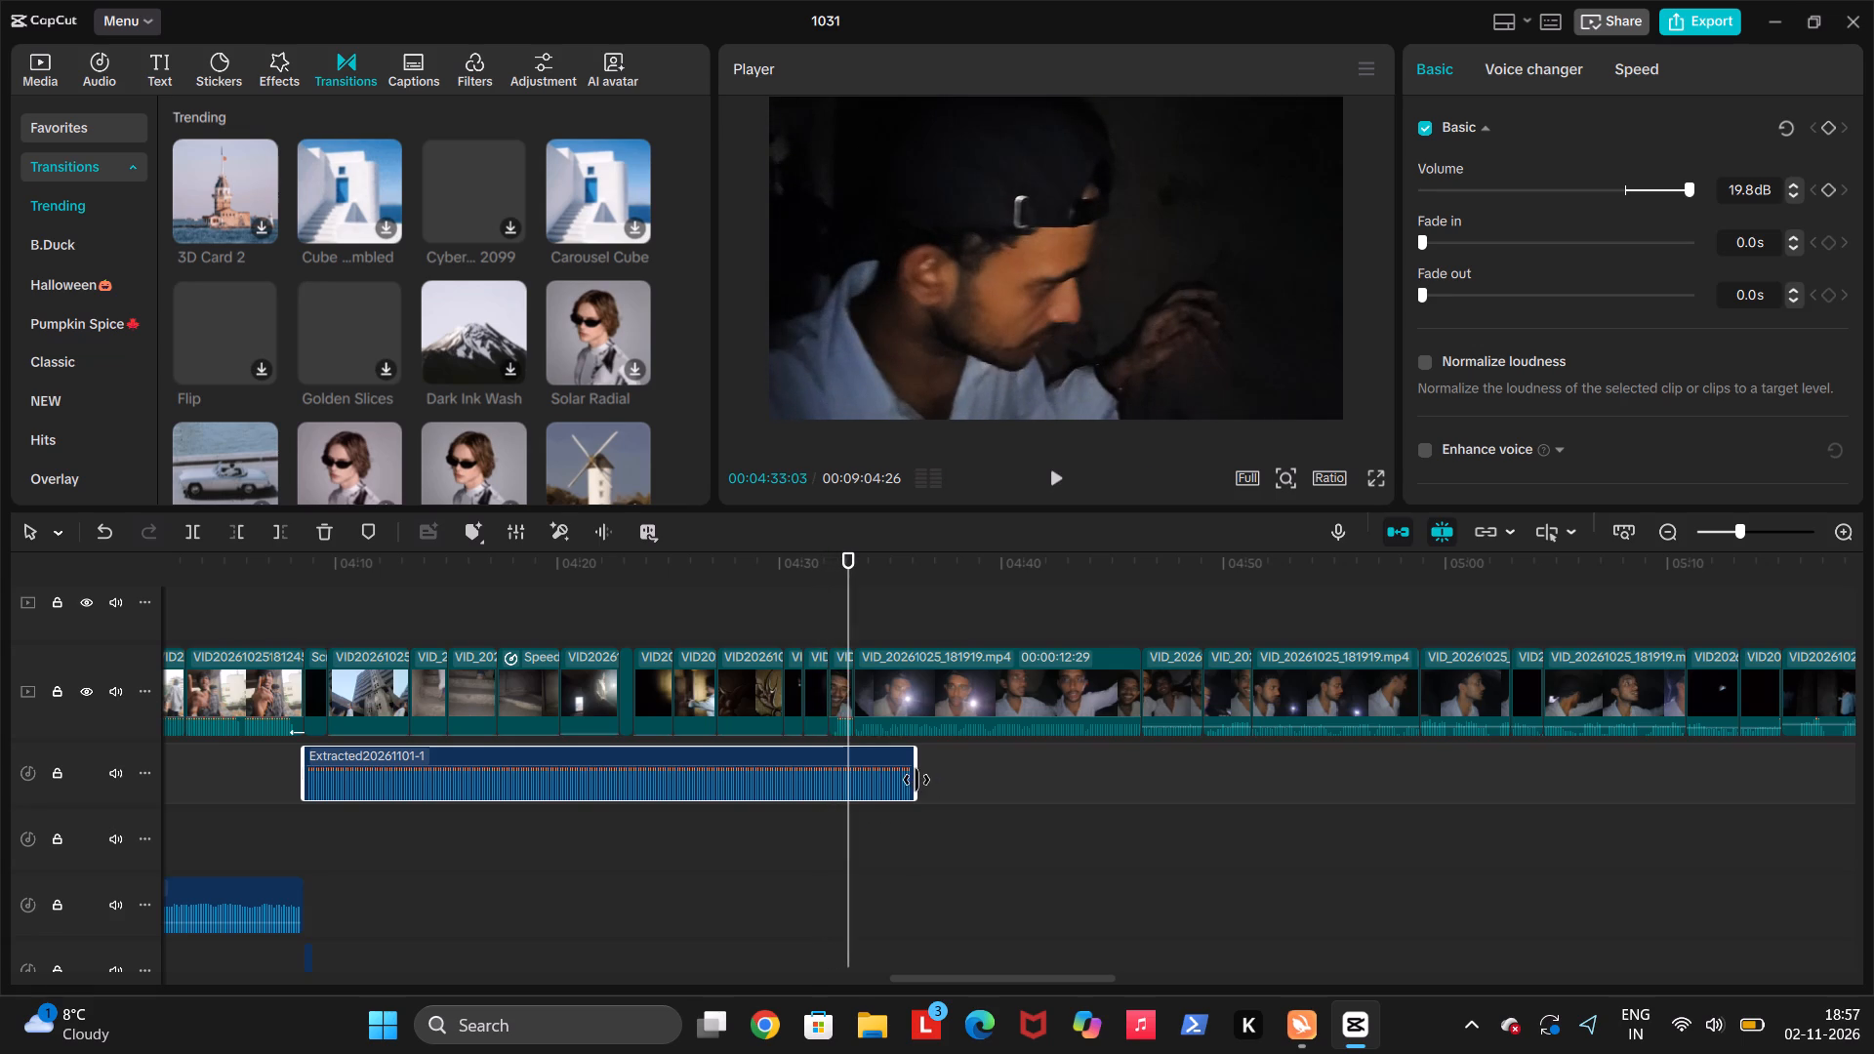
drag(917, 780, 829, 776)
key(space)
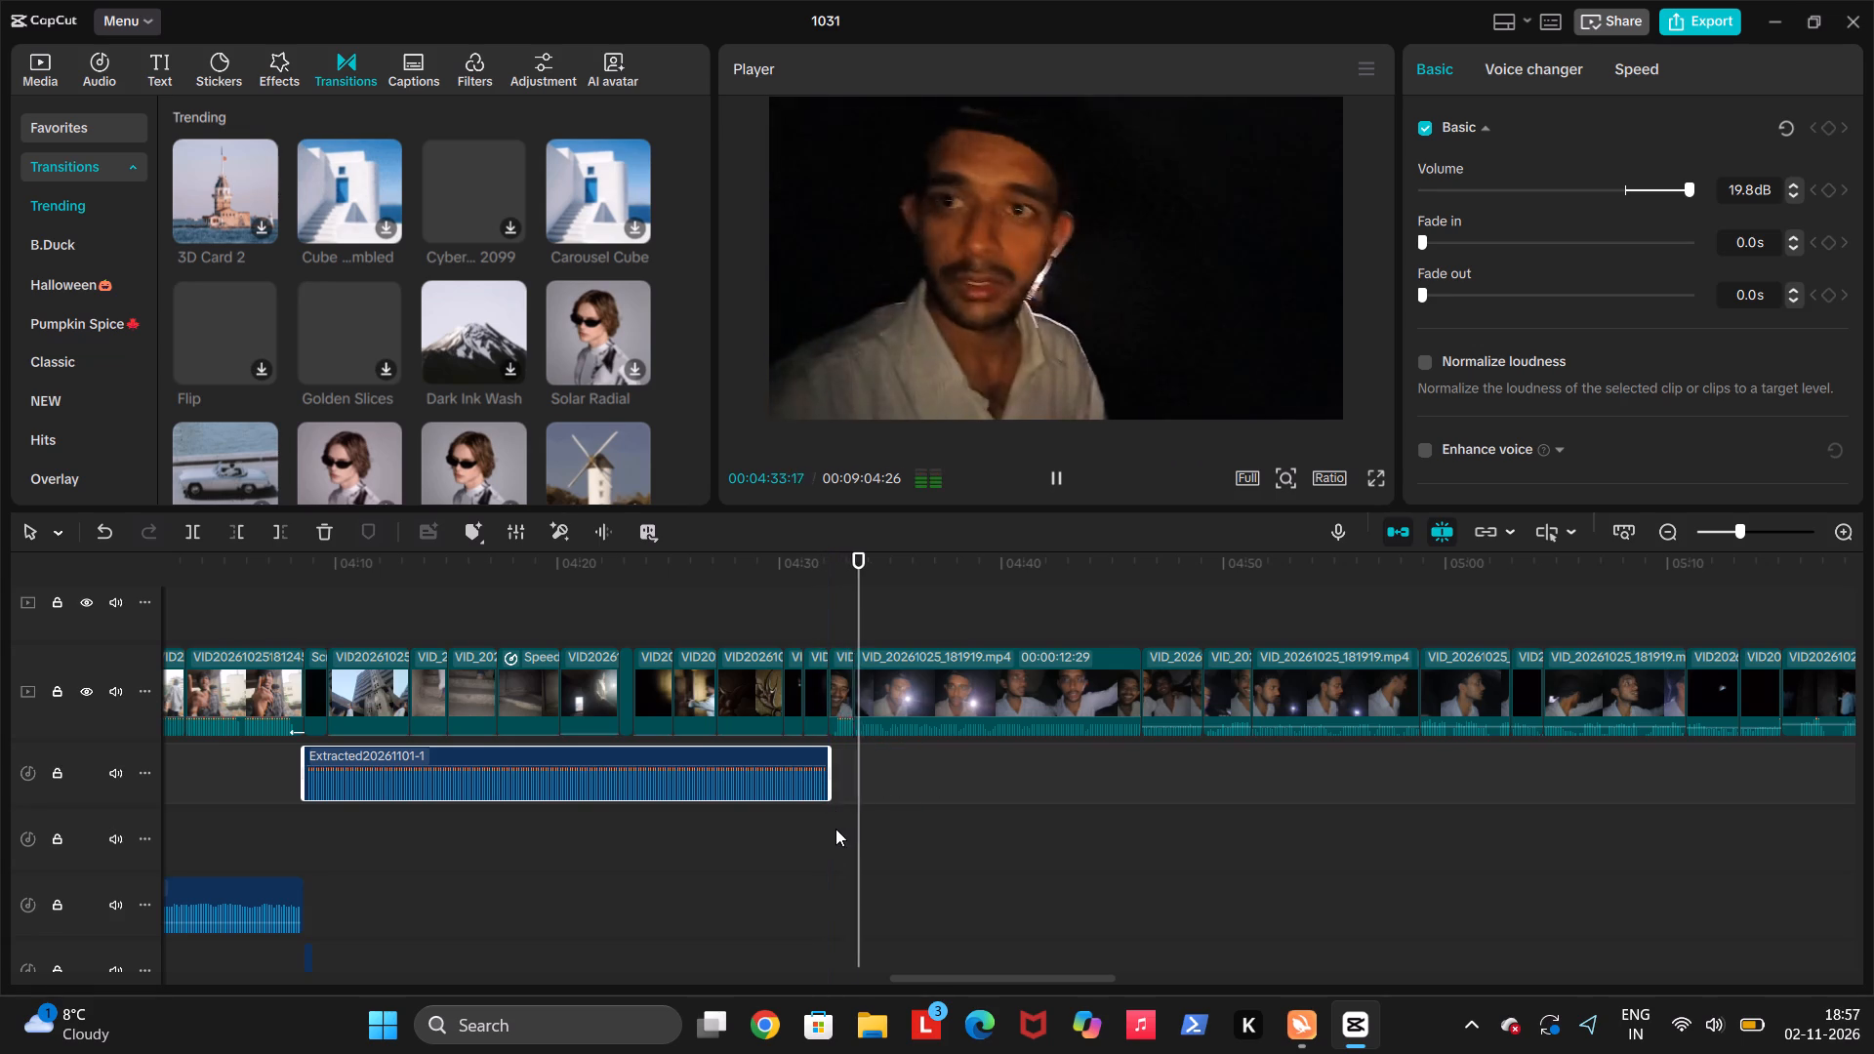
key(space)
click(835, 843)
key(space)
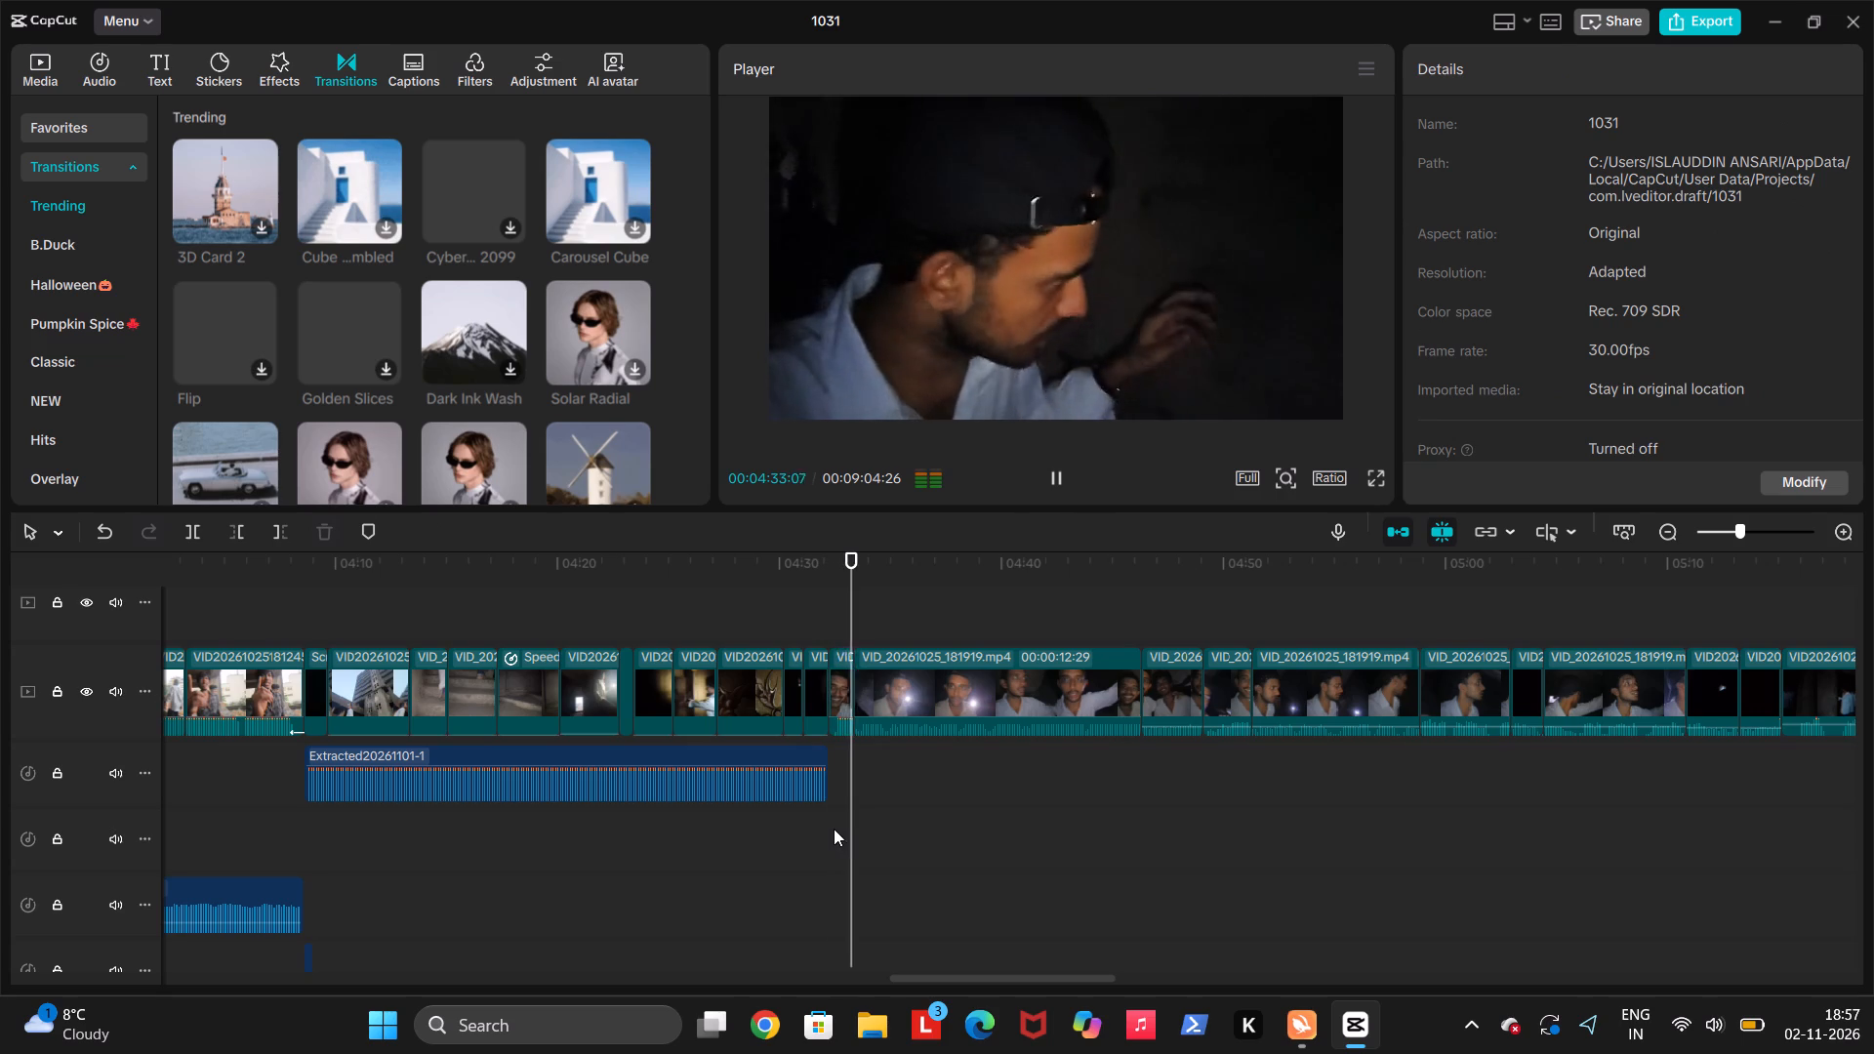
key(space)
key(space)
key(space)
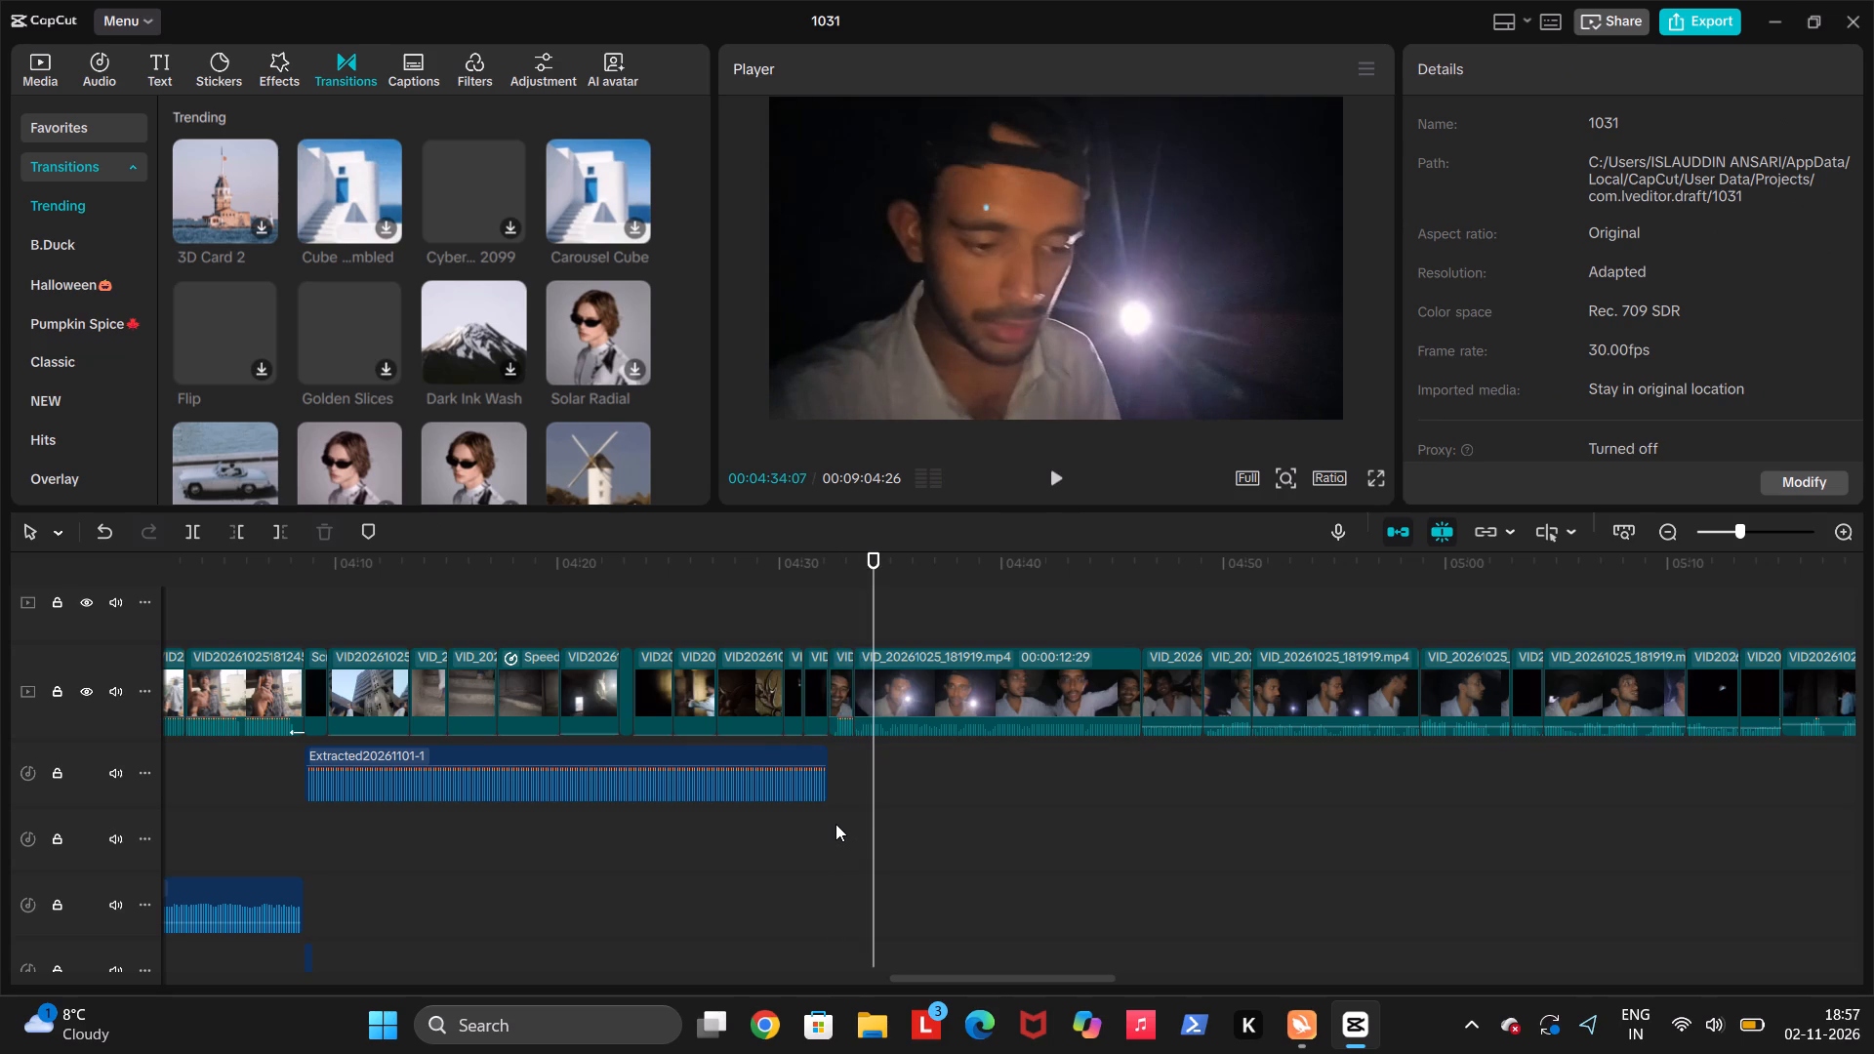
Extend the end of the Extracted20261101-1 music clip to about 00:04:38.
key(Up)
key(Up)
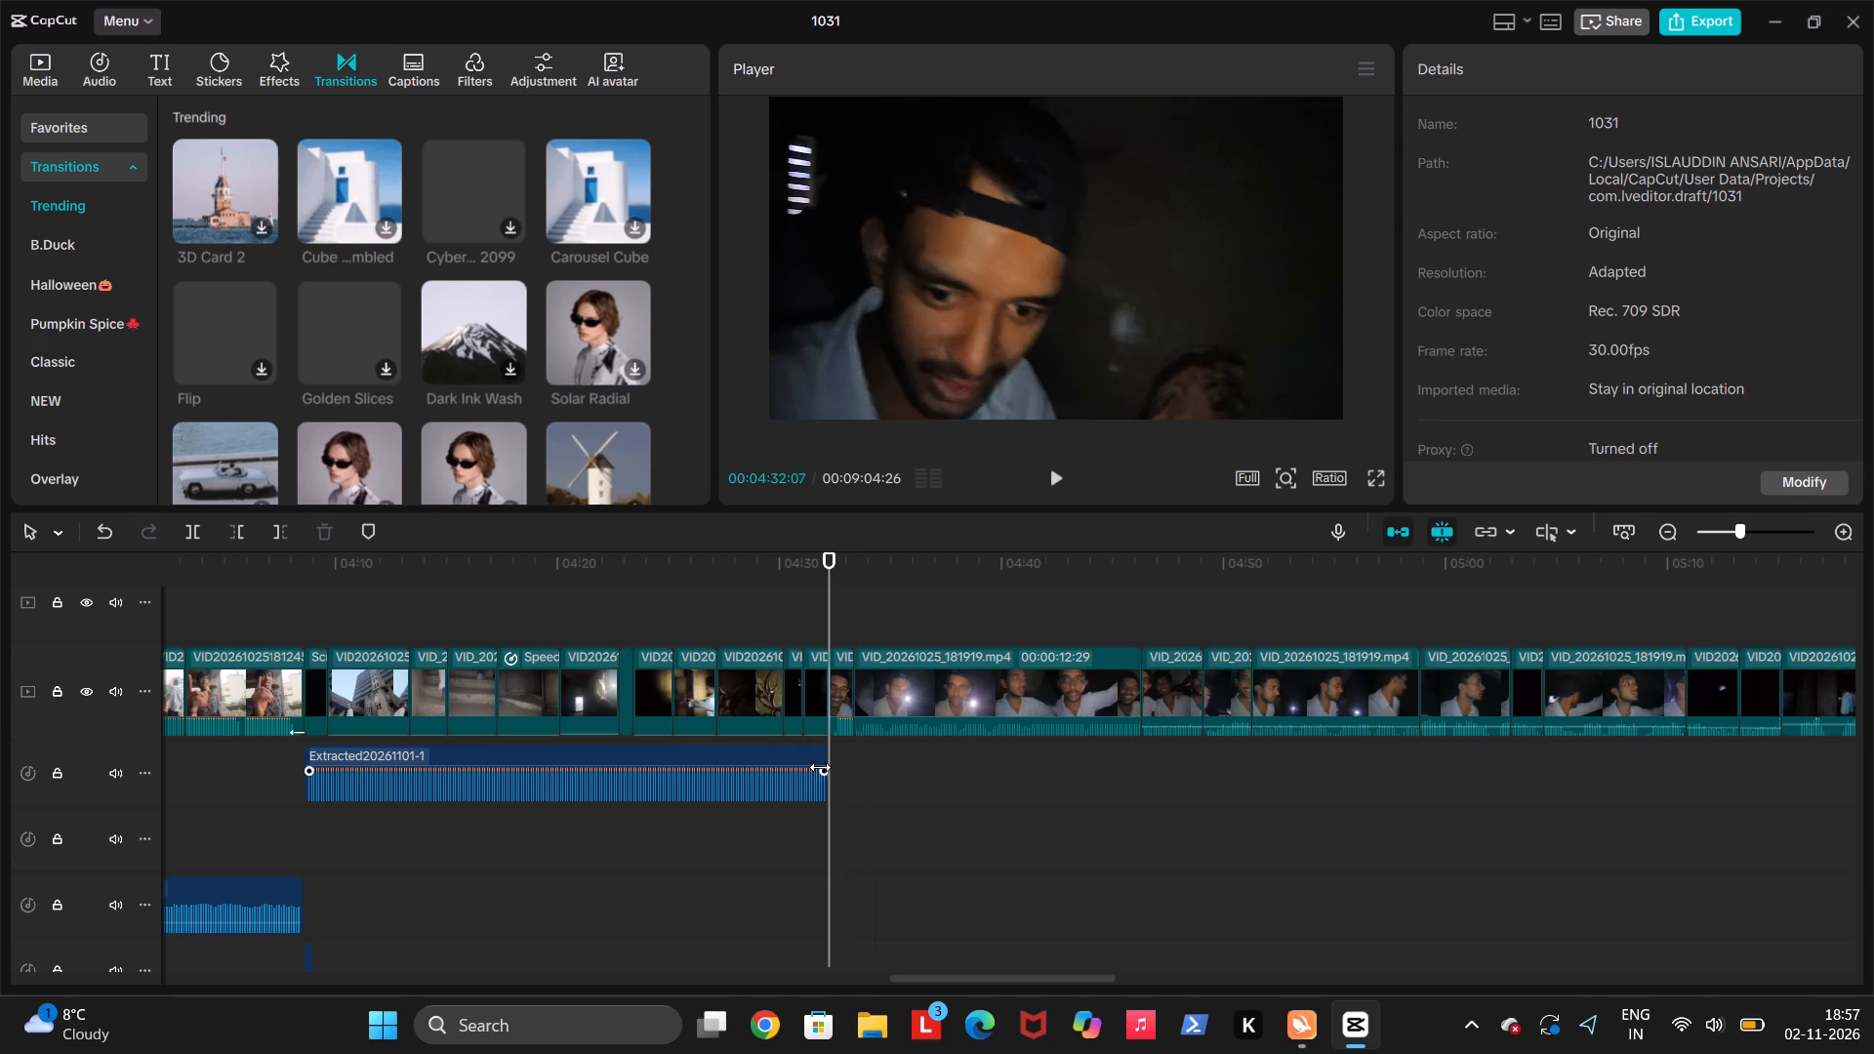
click(822, 774)
drag(834, 781, 1318, 782)
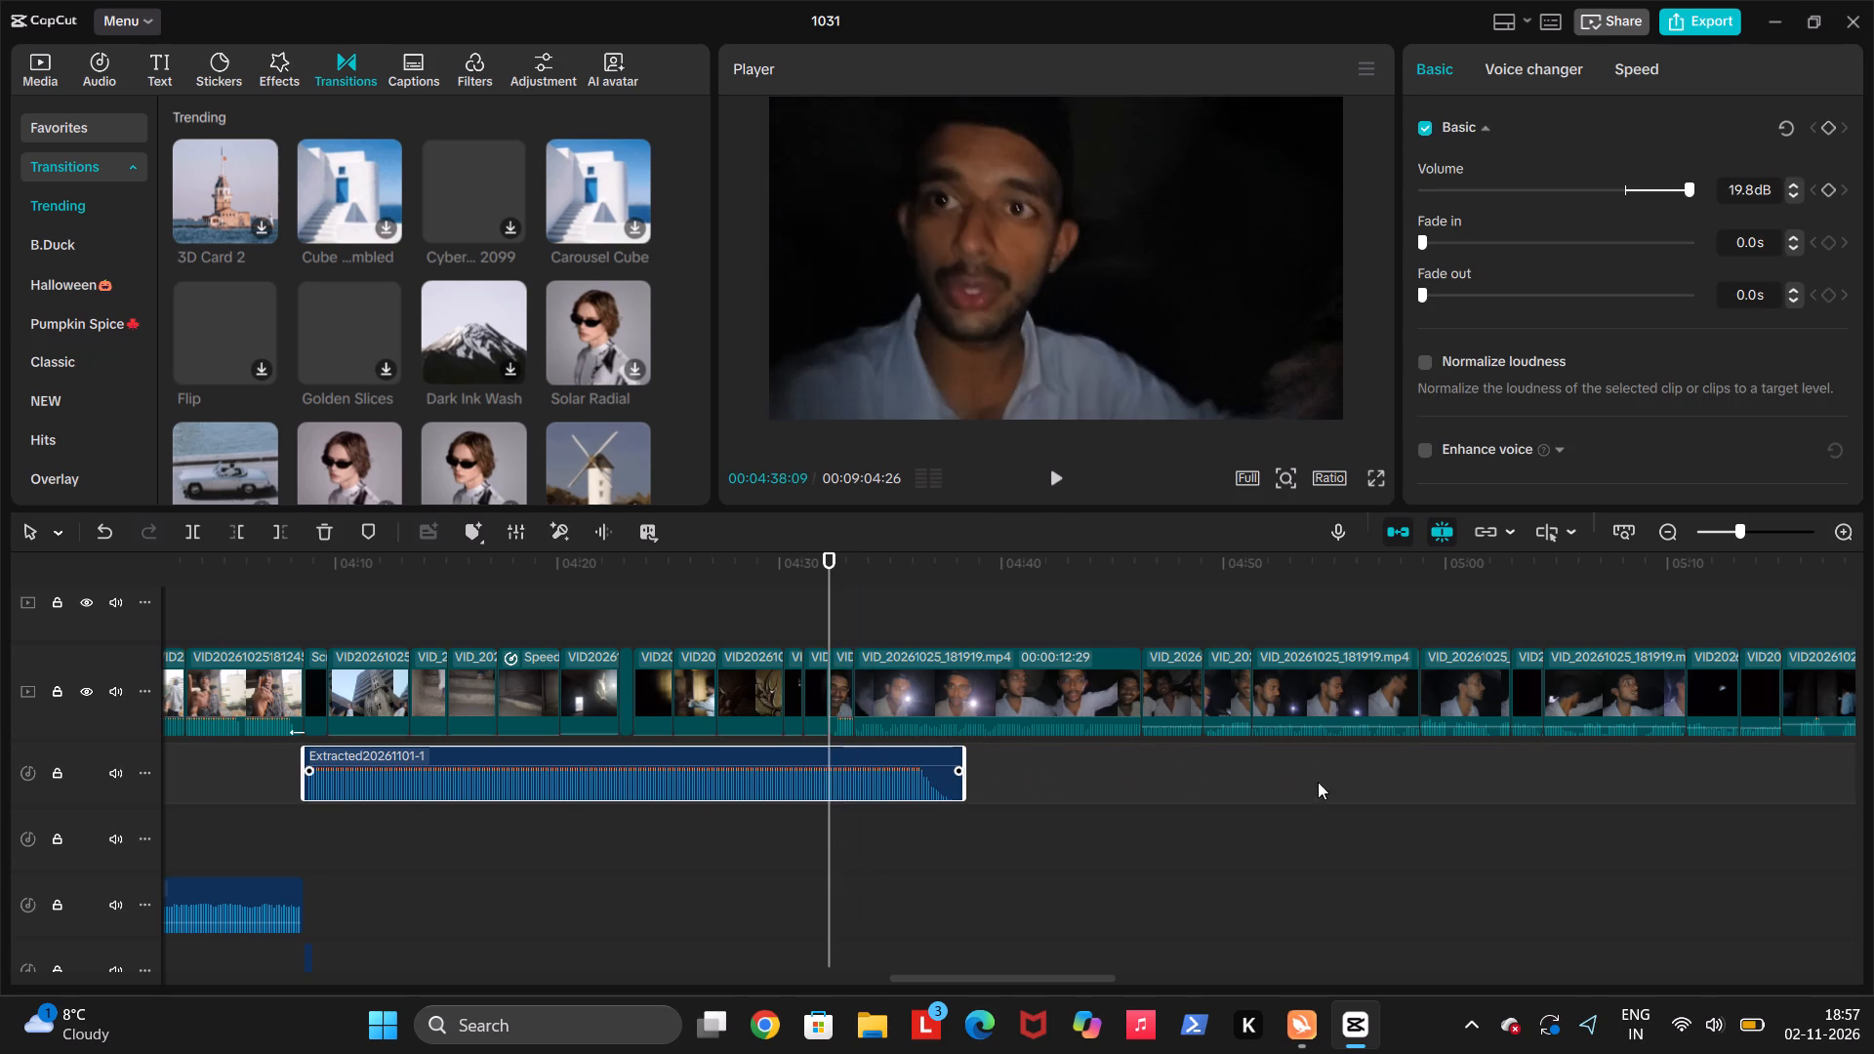
drag(1318, 782, 1318, 781)
Split the extended music clip at the video cut at 00:04:32:07.
key(space)
key(space)
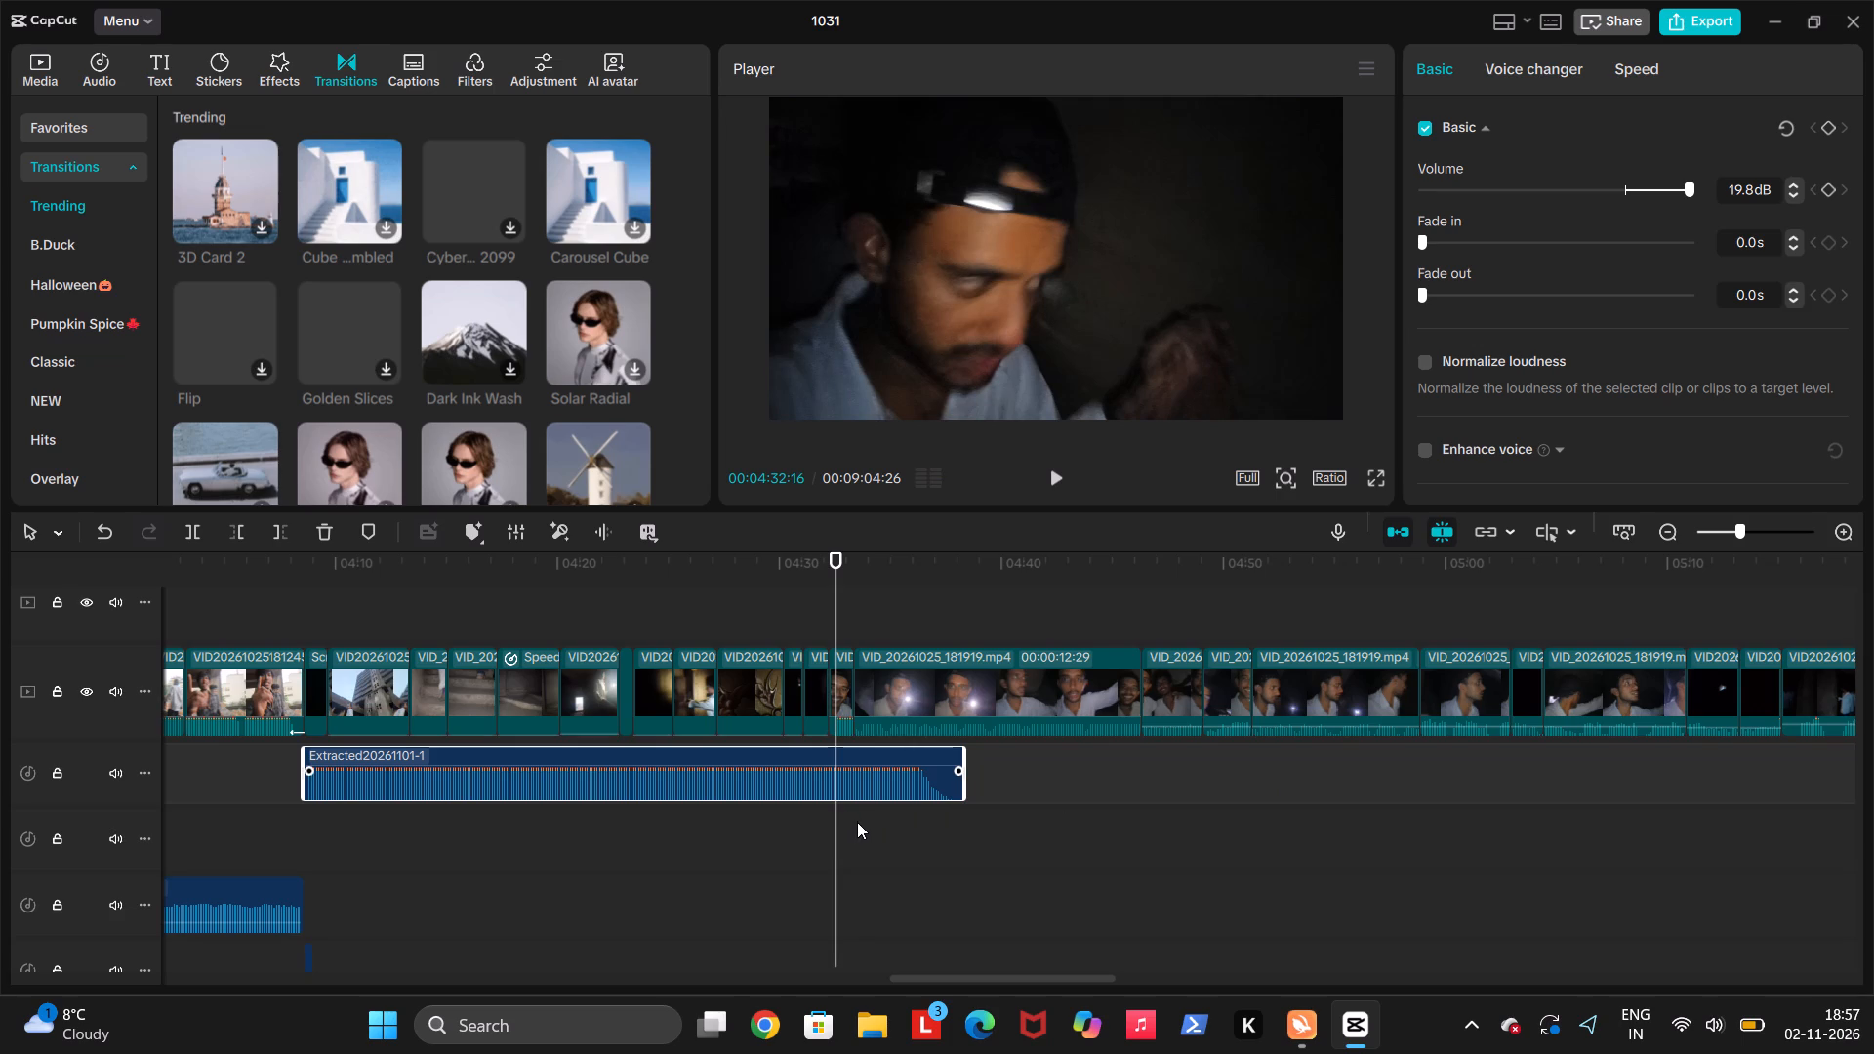
key(Up)
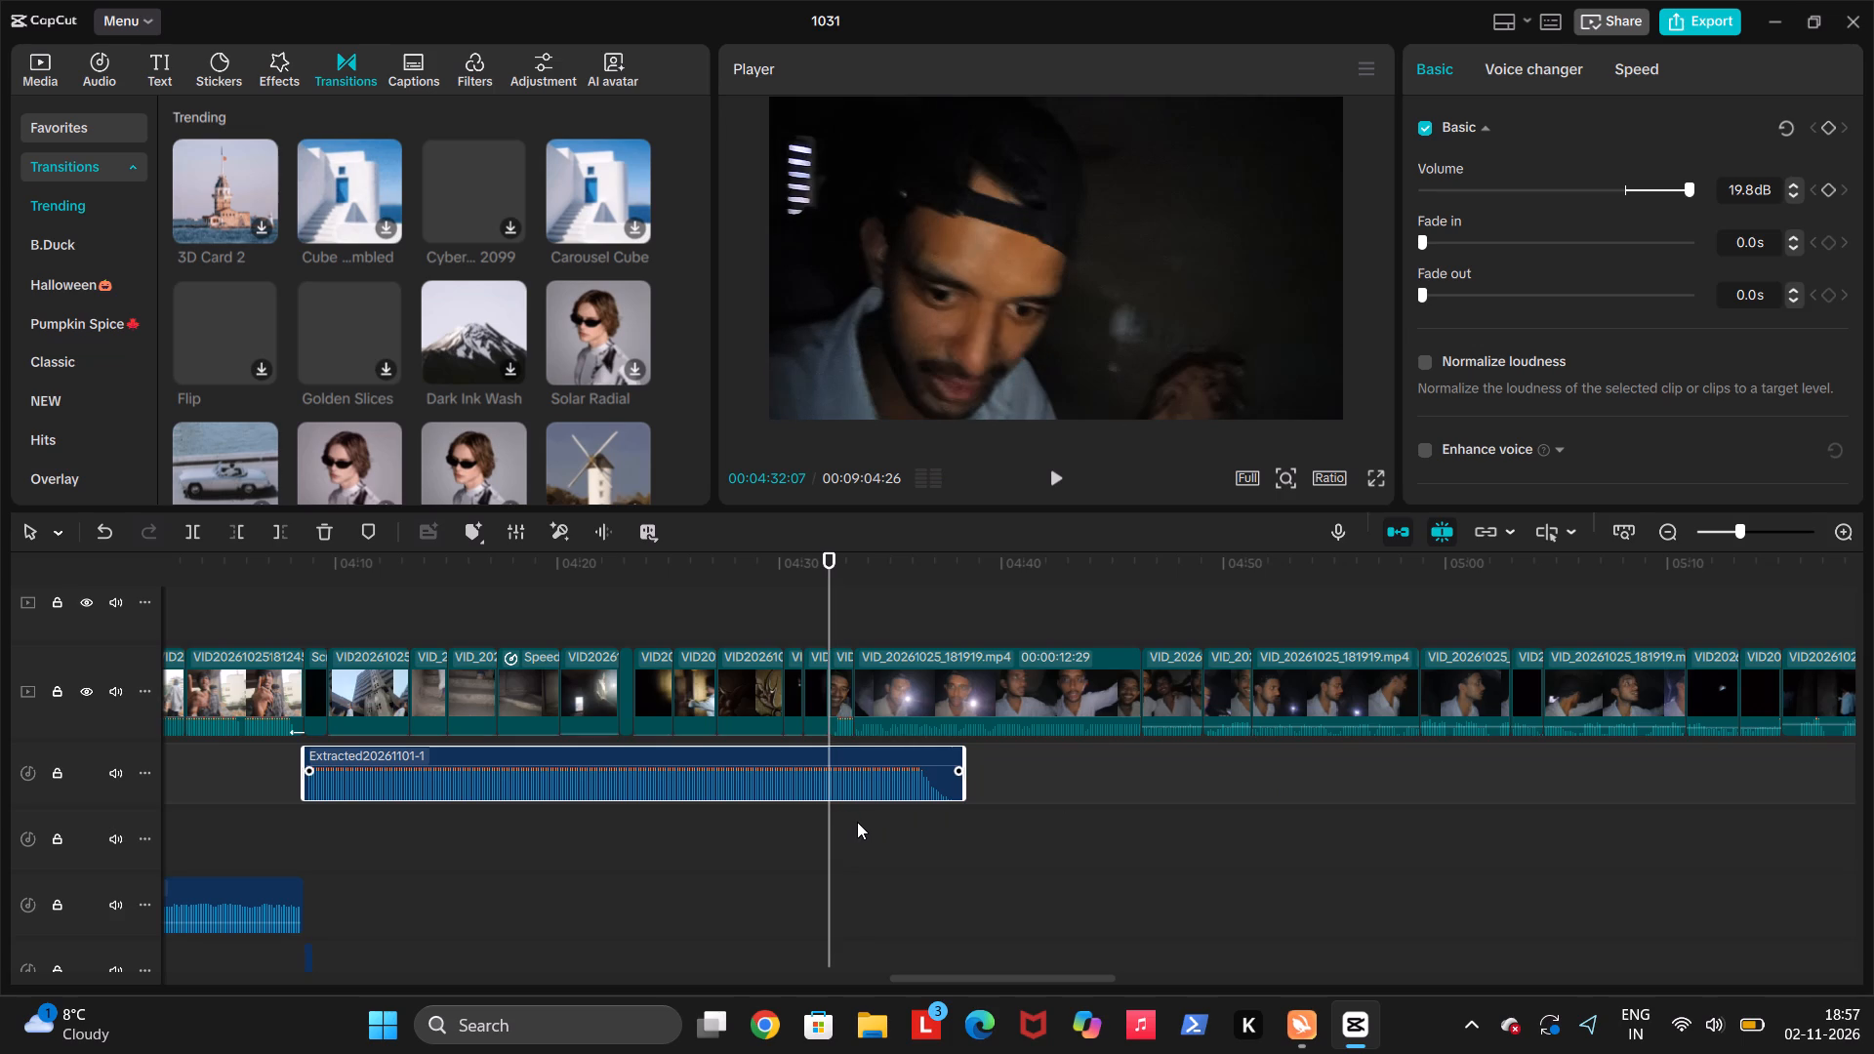
key(ctrl+b)
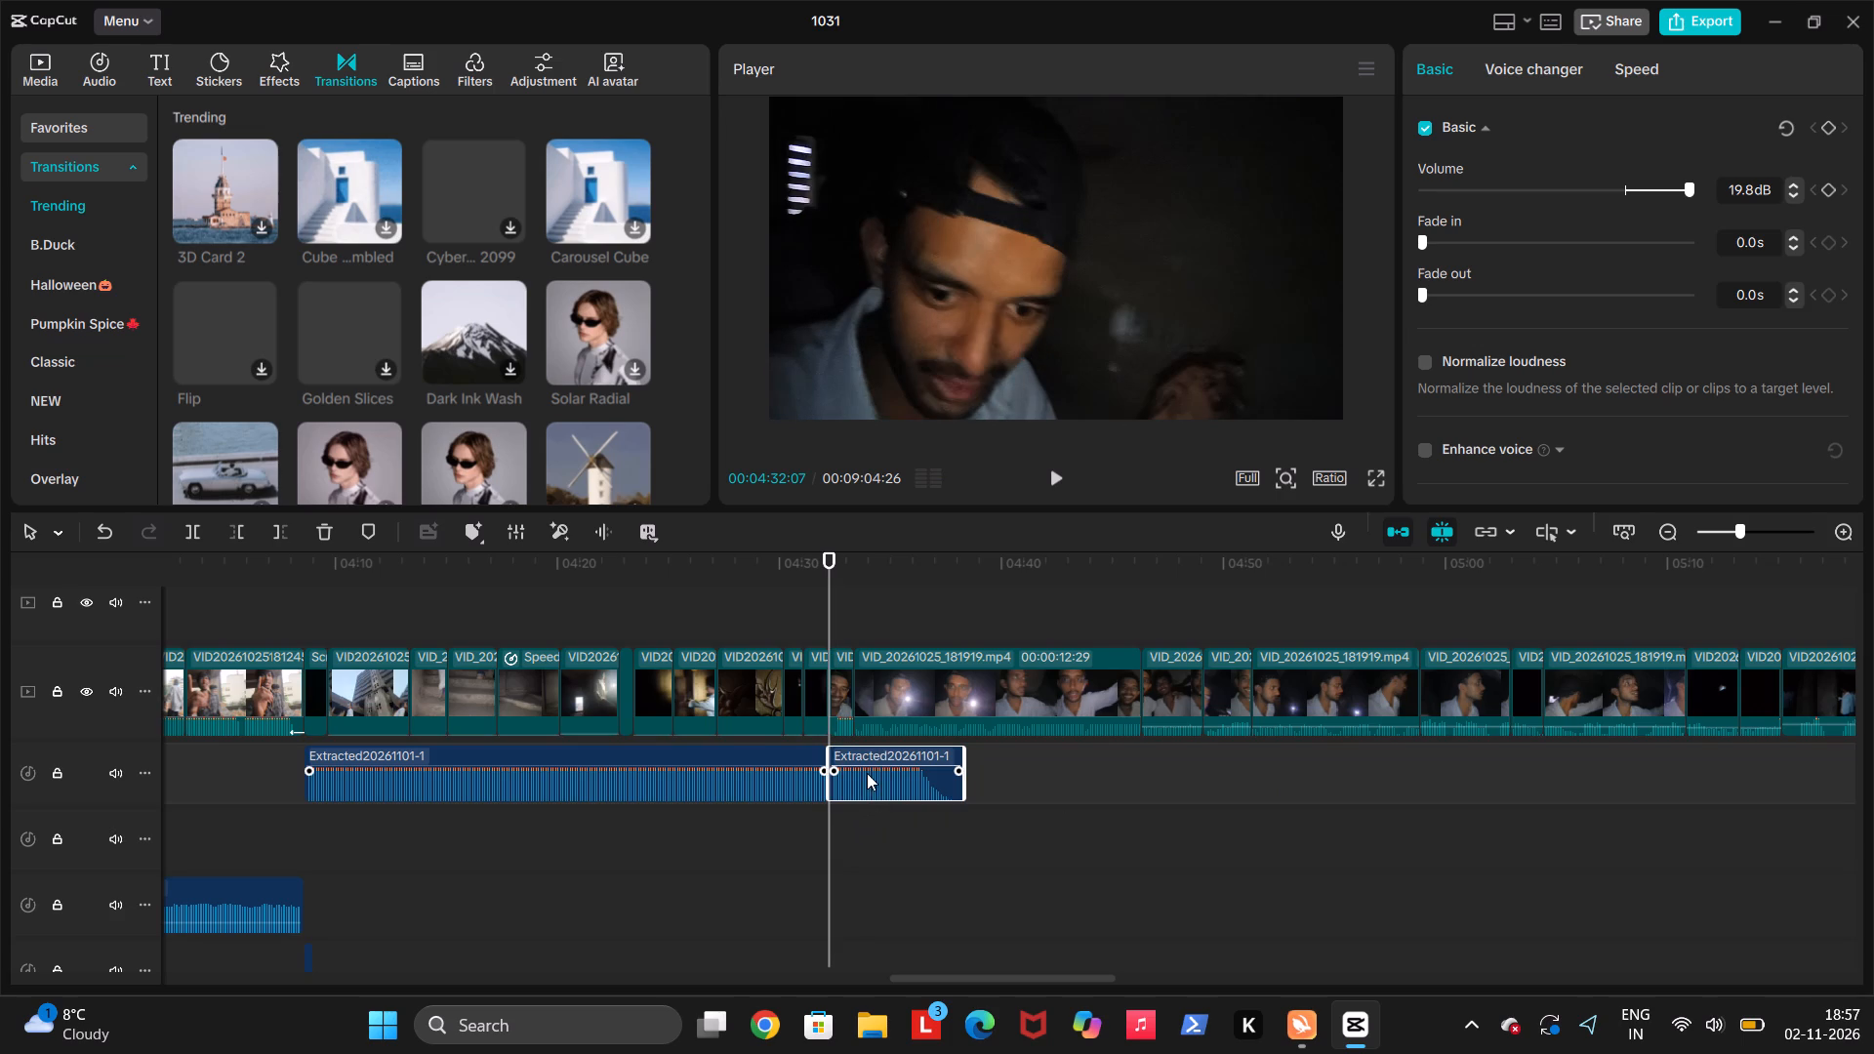
Lower the volume of the split-off music segment after 00:04:32:07 to -10.4 dB and play it back.
click(867, 761)
drag(868, 765, 869, 775)
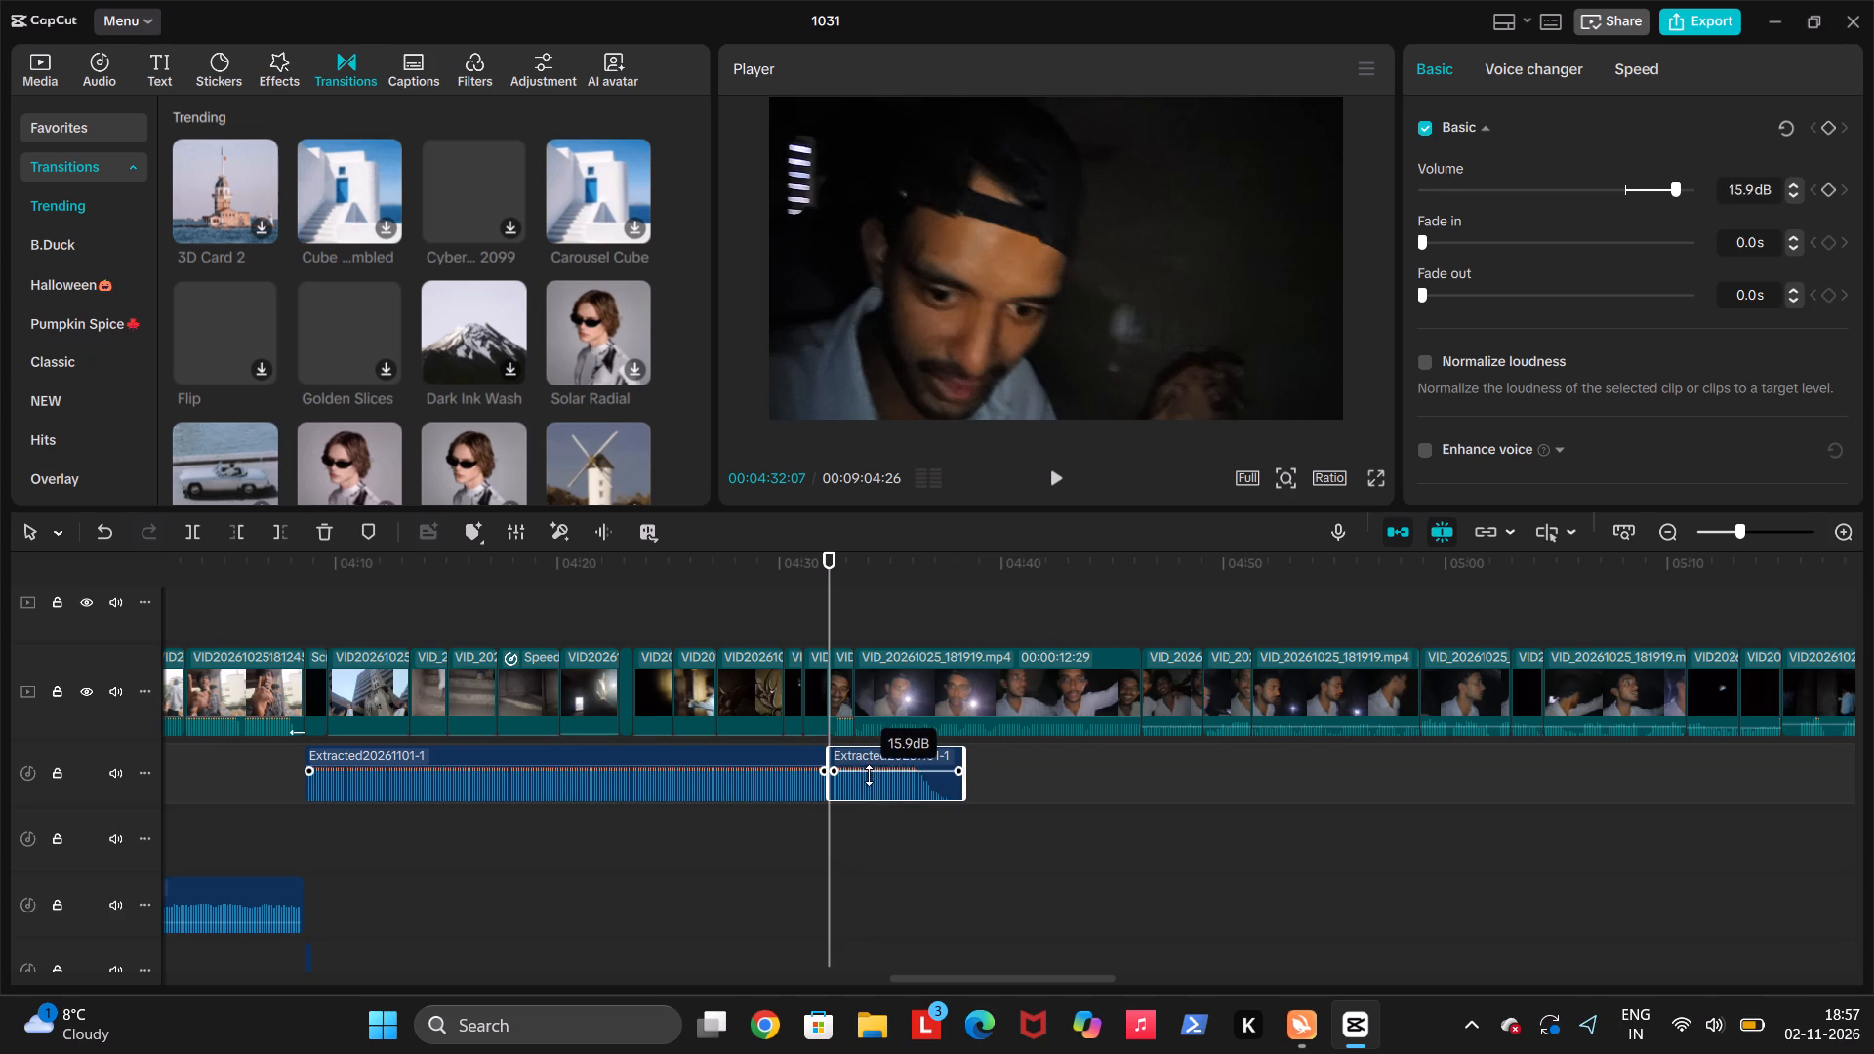
drag(869, 775, 870, 792)
key(space)
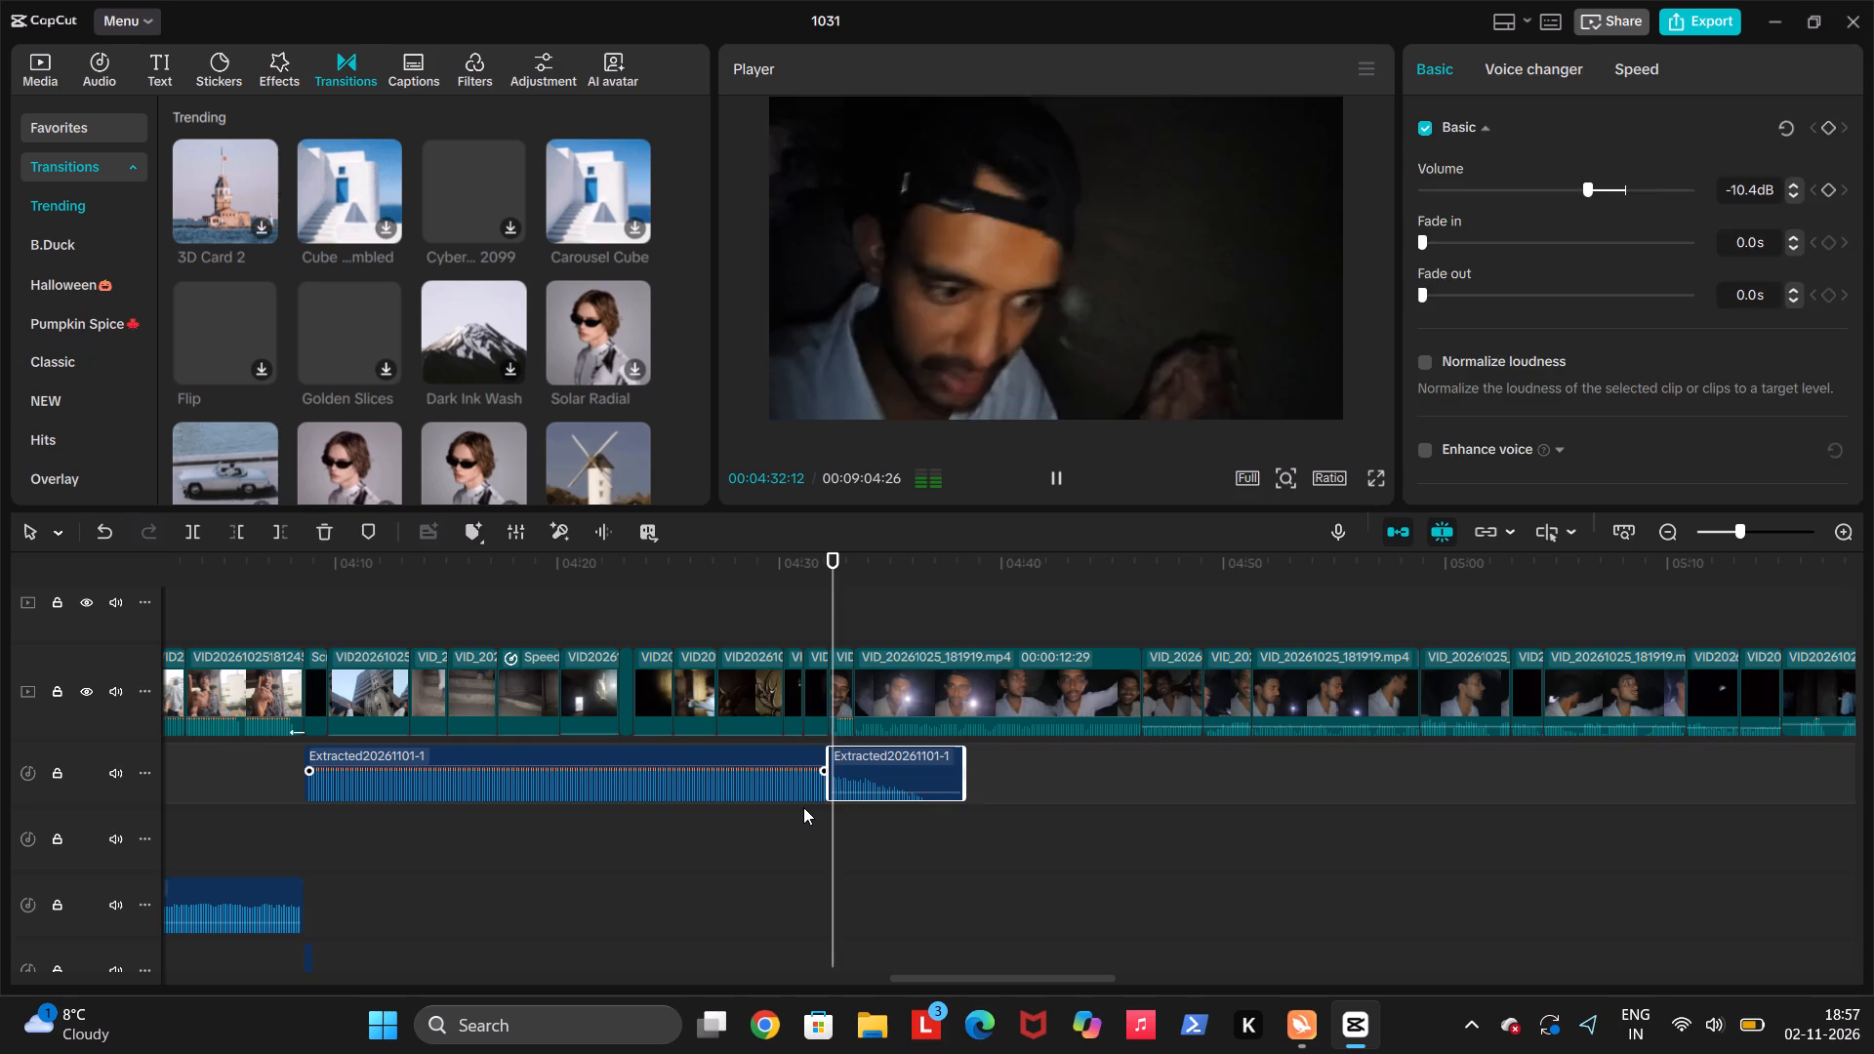
click(803, 807)
key(space)
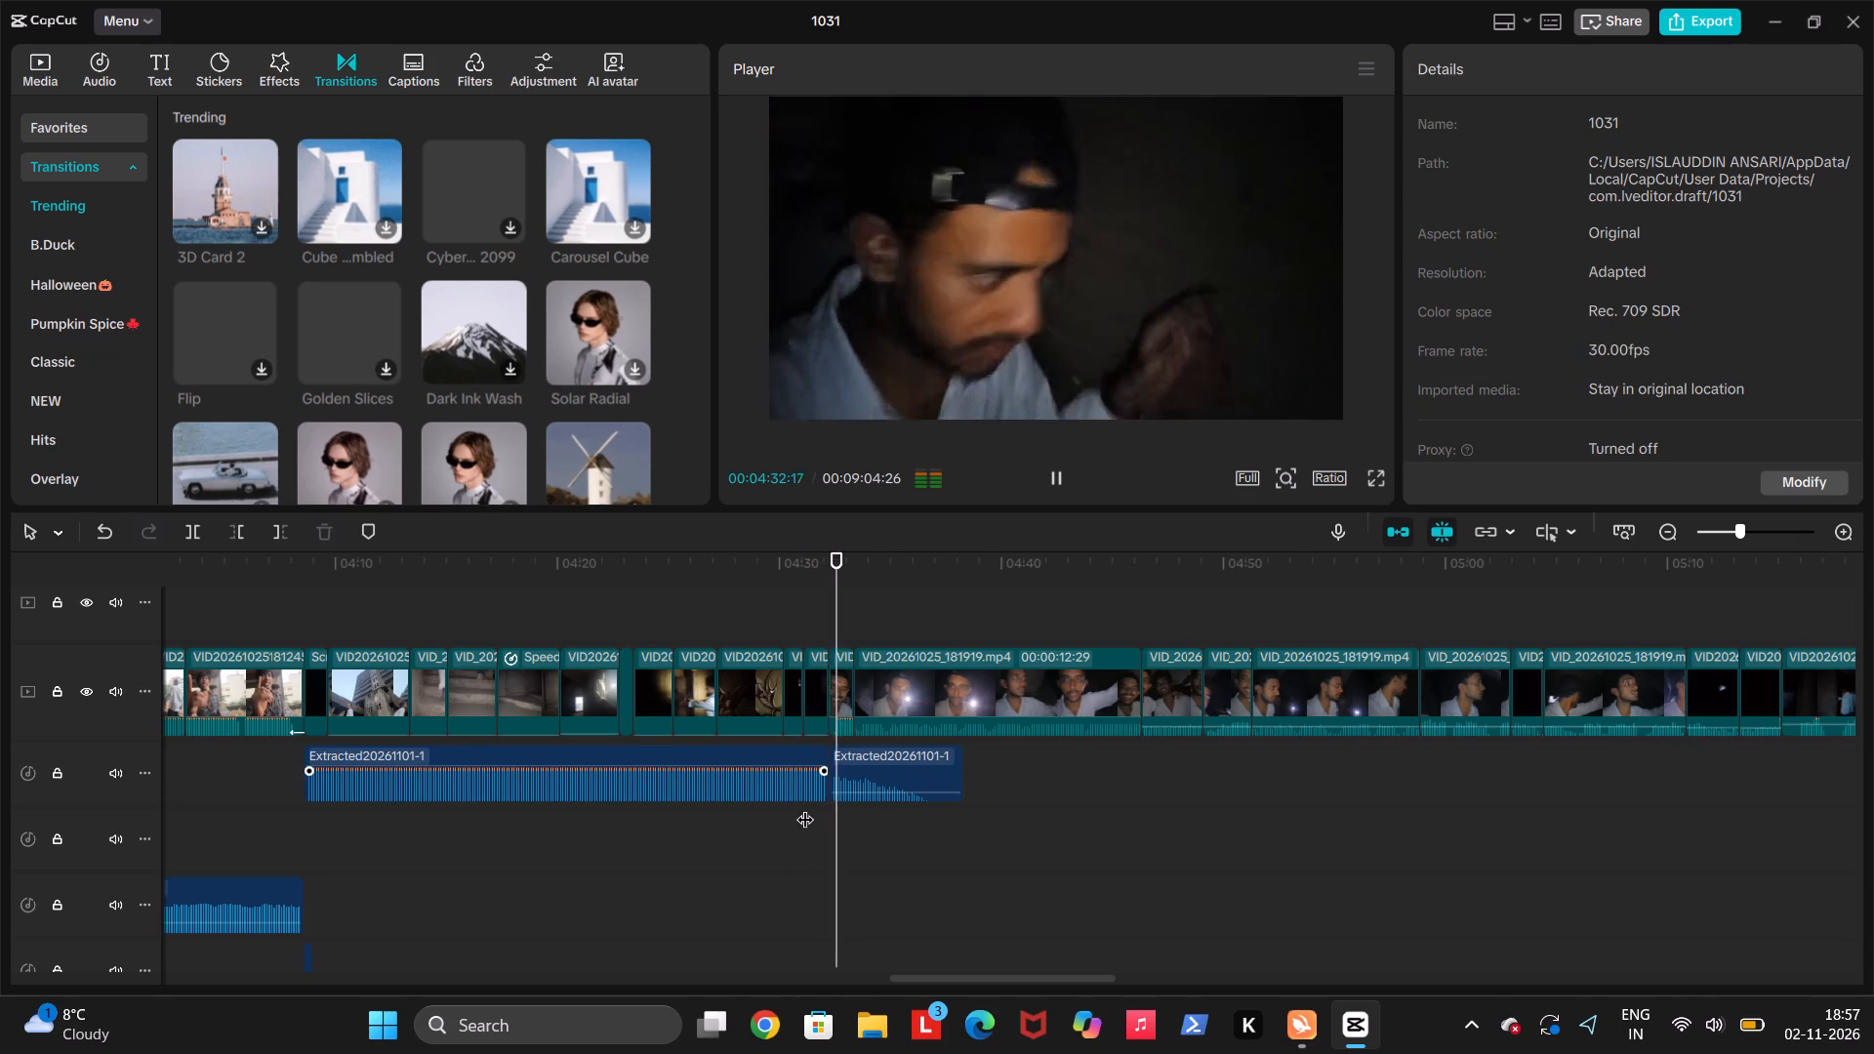
key(space)
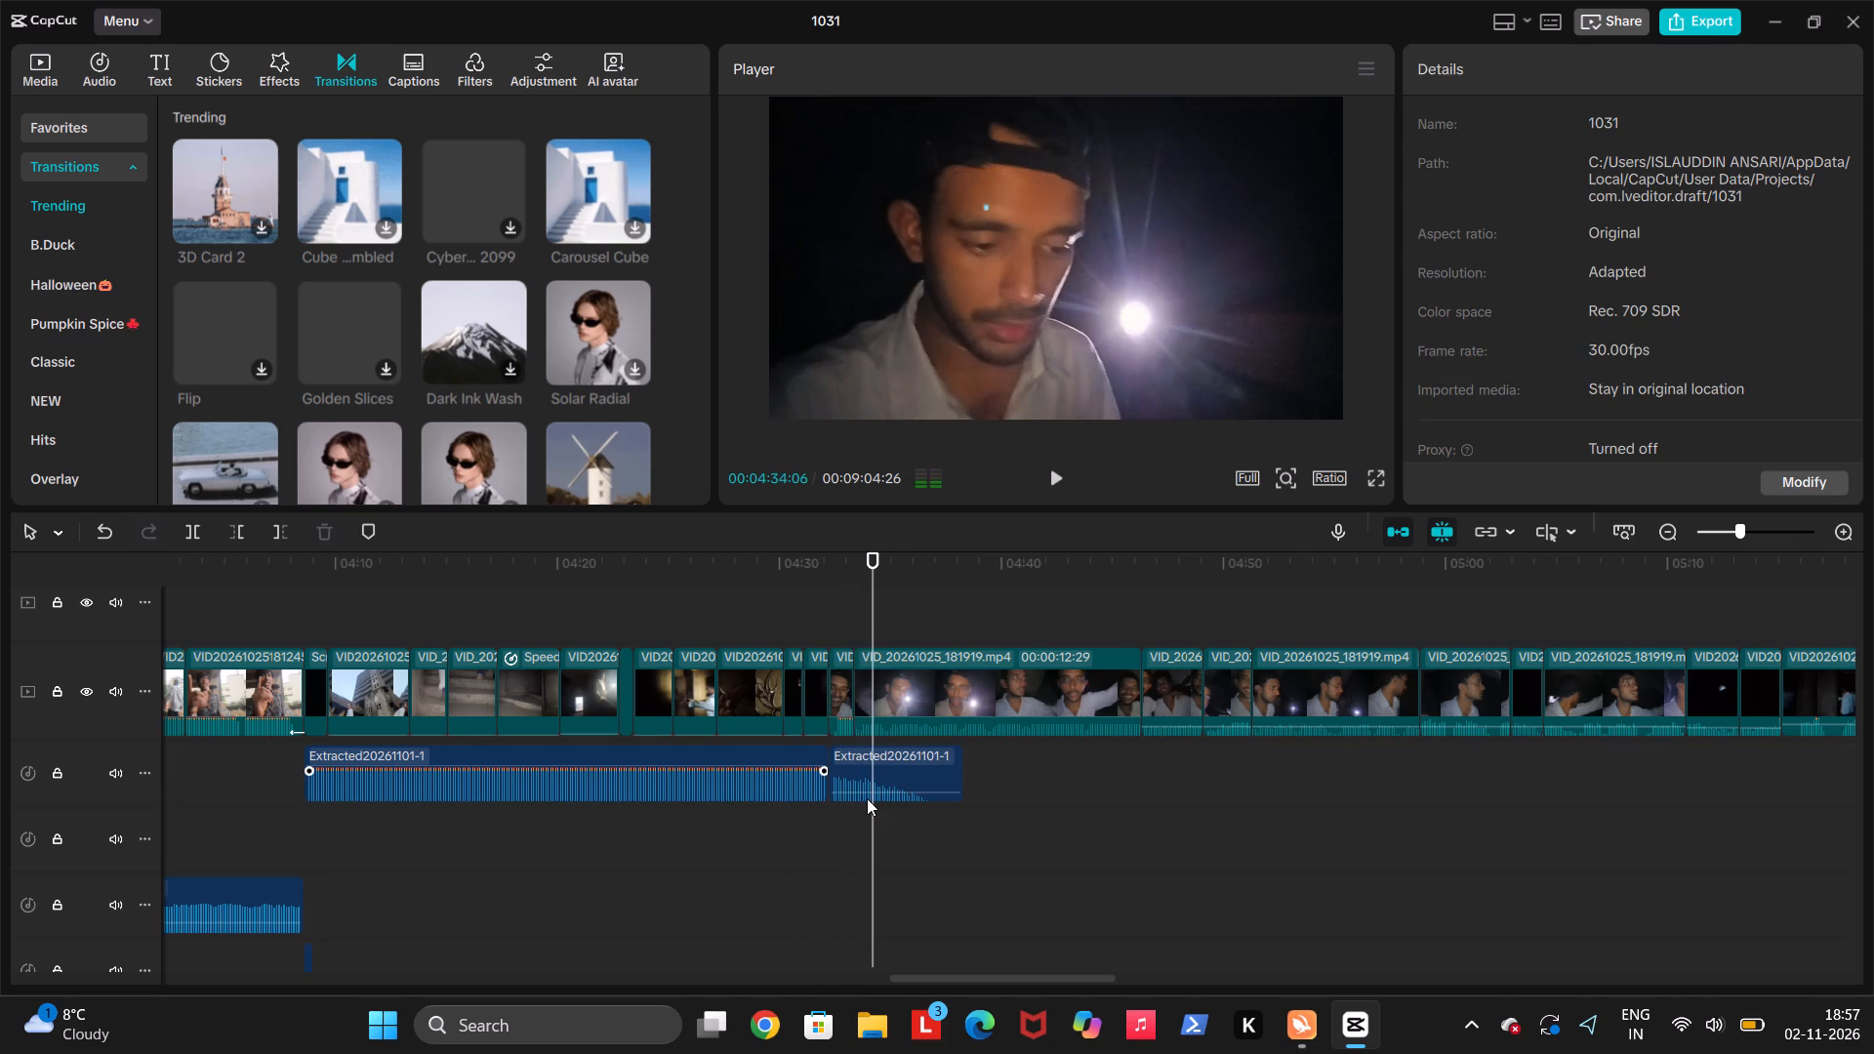
Trim the end of the quieter music segment back to the video cut at 00:04:33:11.
click(874, 796)
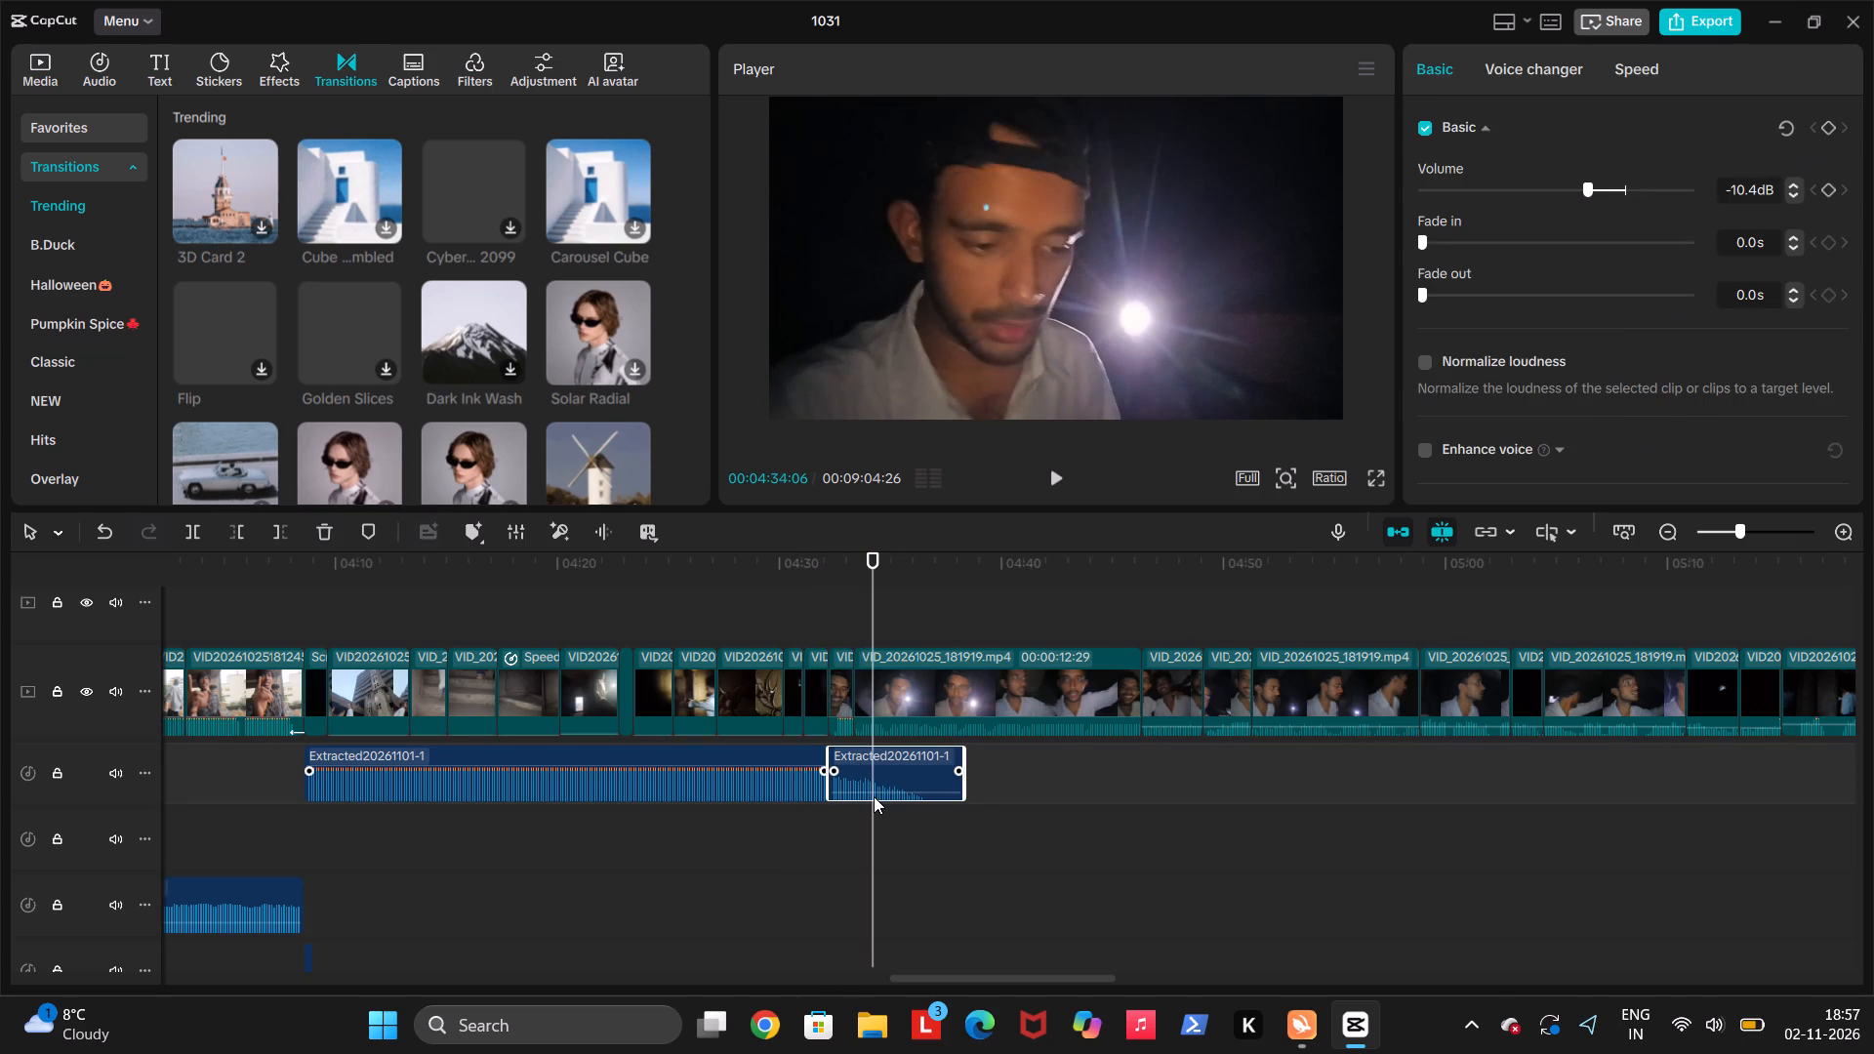
key(Up)
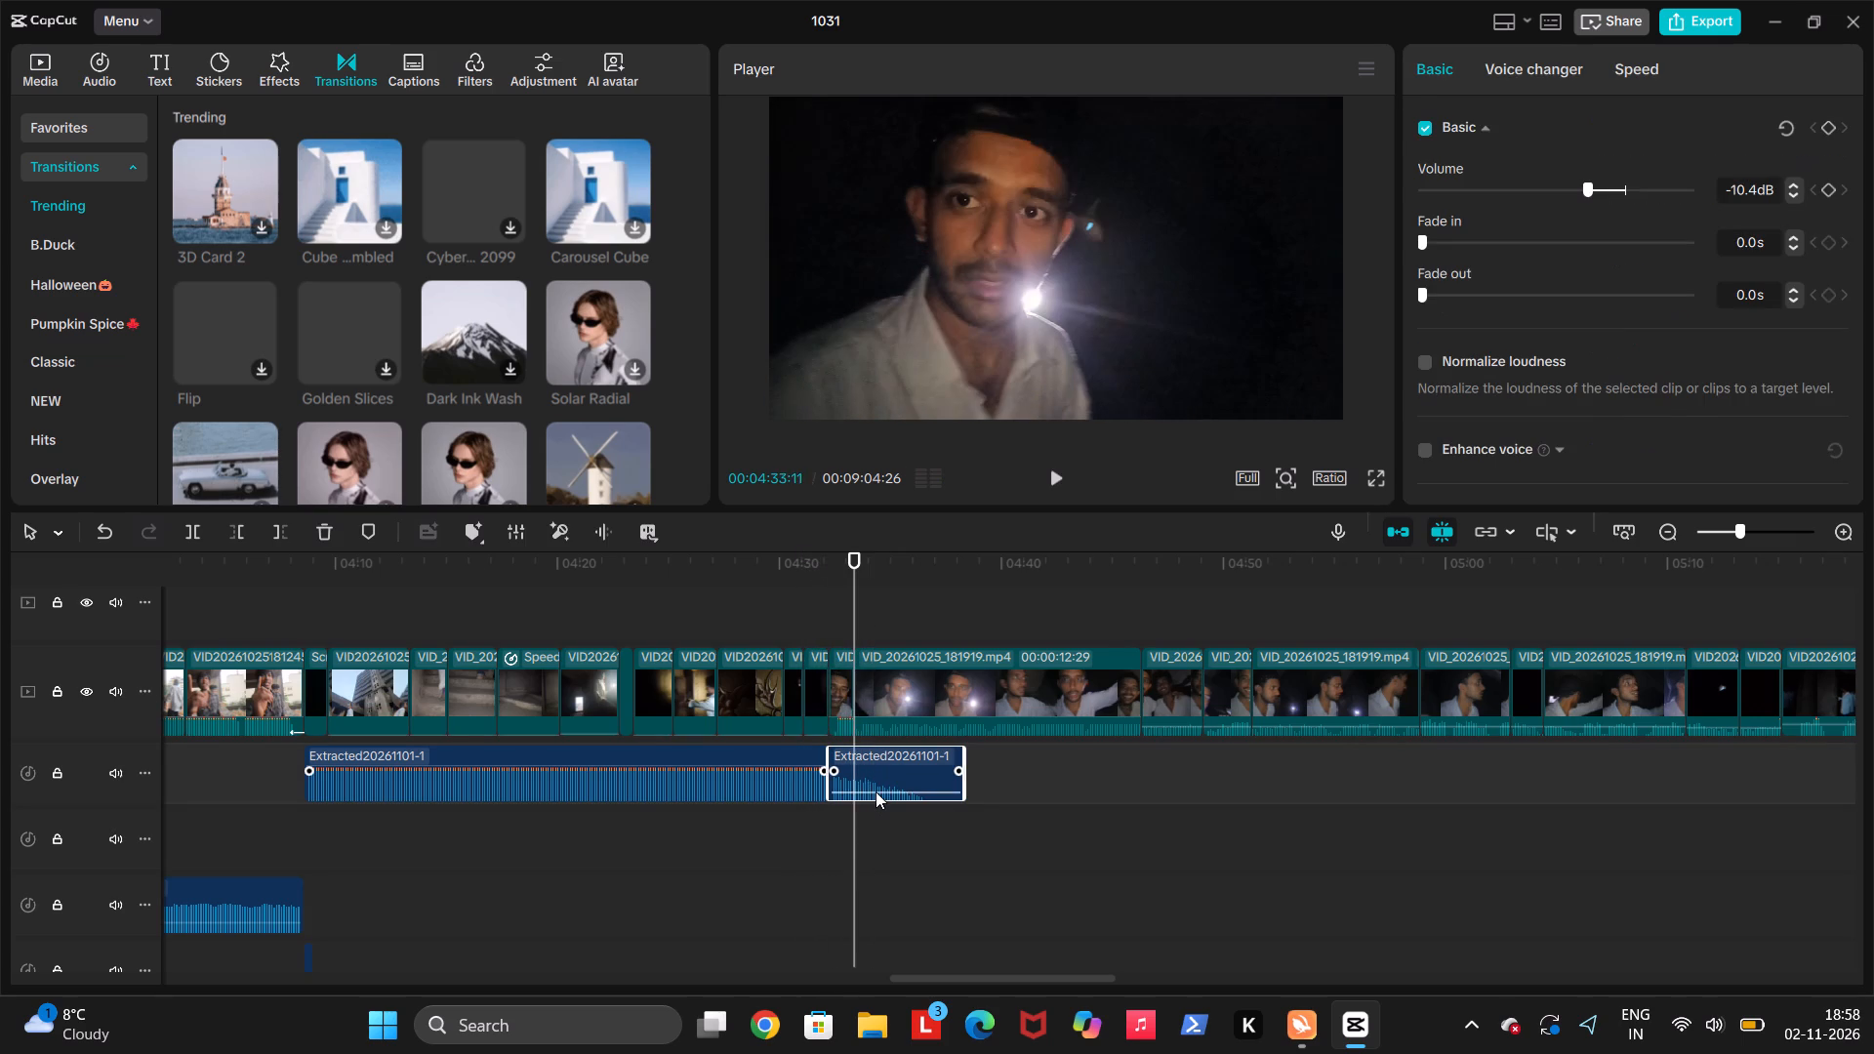
key(w)
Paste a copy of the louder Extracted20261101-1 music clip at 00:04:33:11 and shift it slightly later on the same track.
click(728, 763)
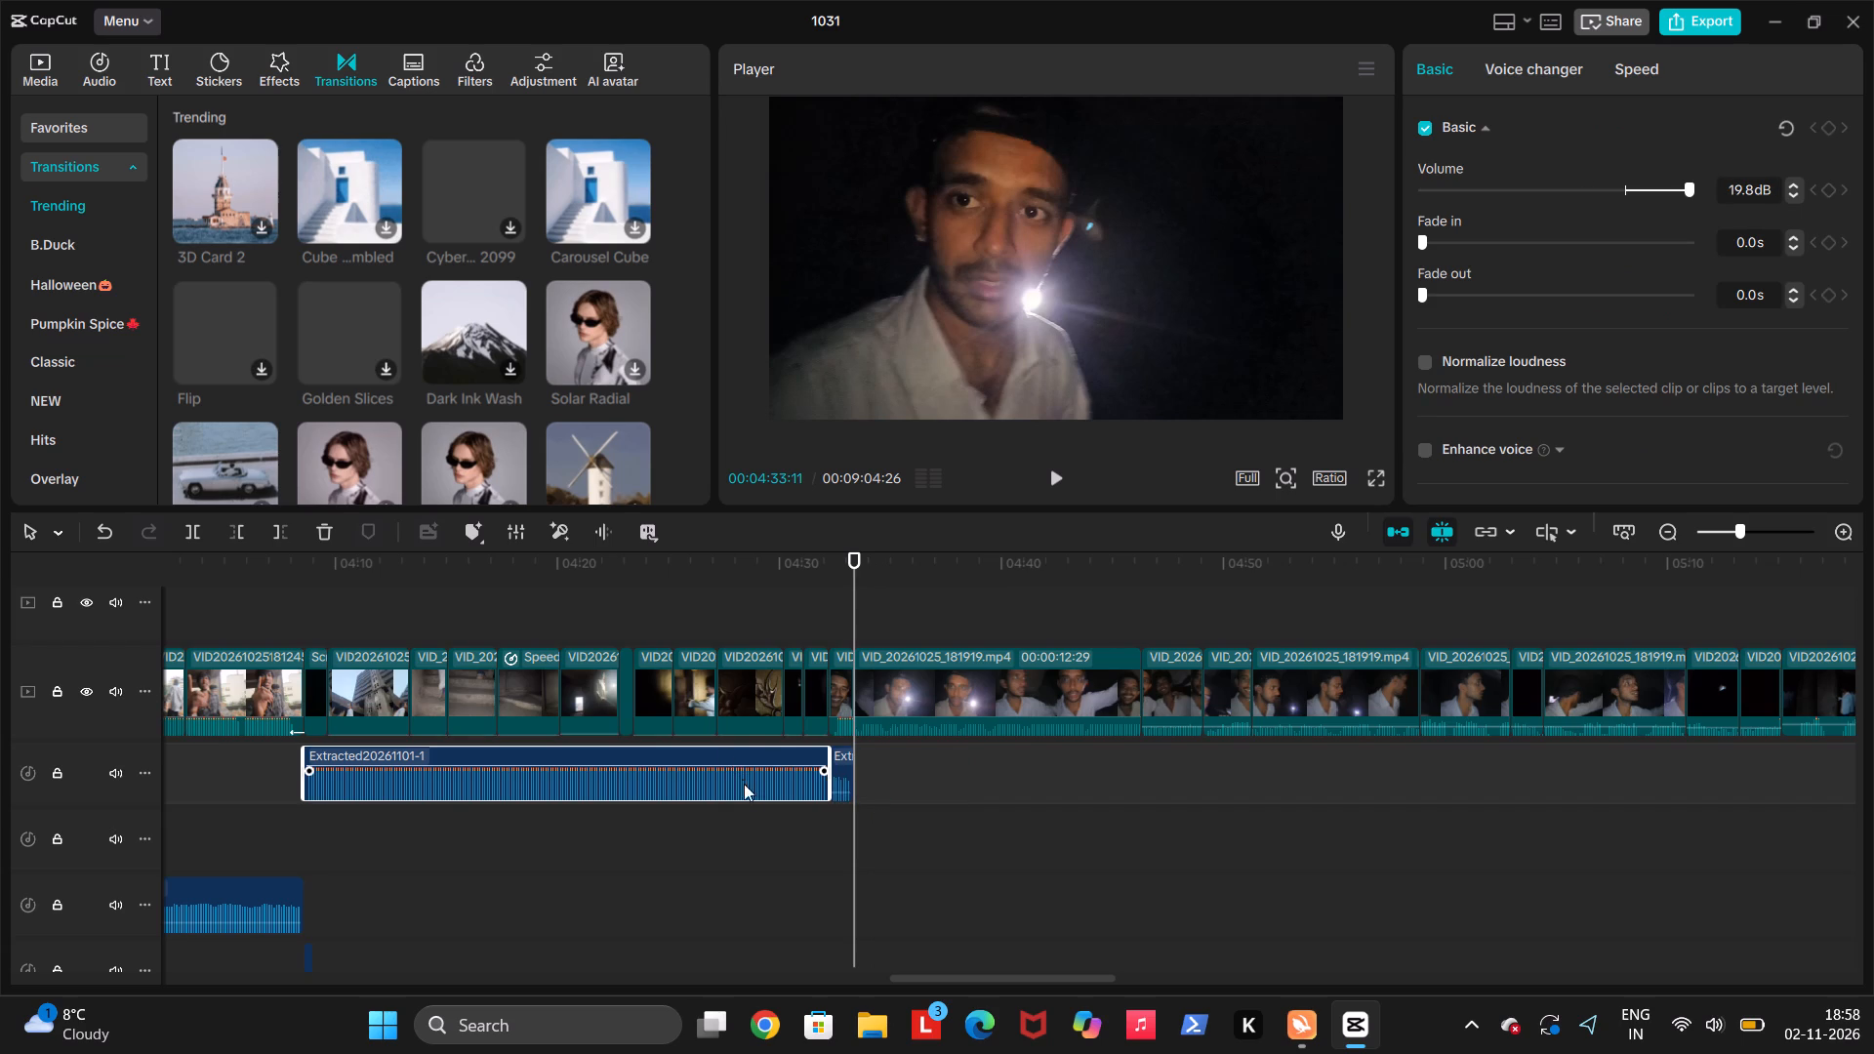
key(ctrl+c)
key(ctrl+v)
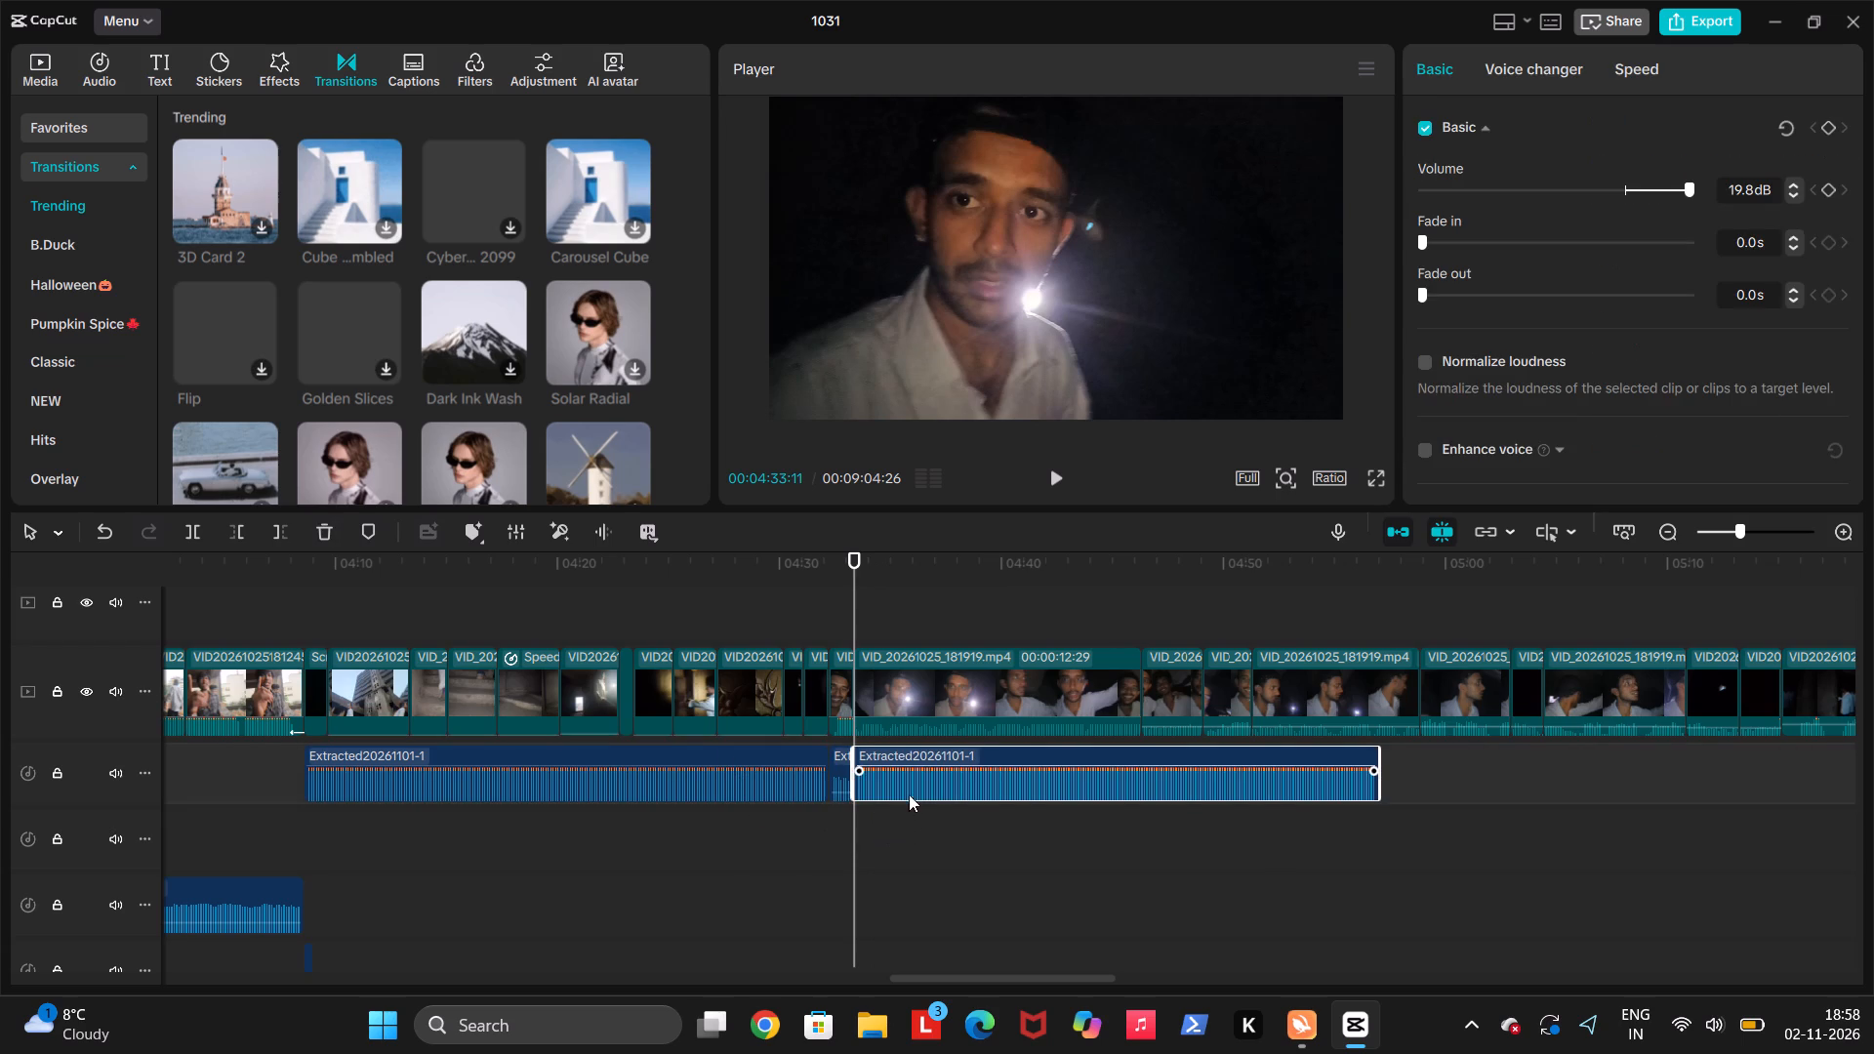
drag(909, 764, 917, 761)
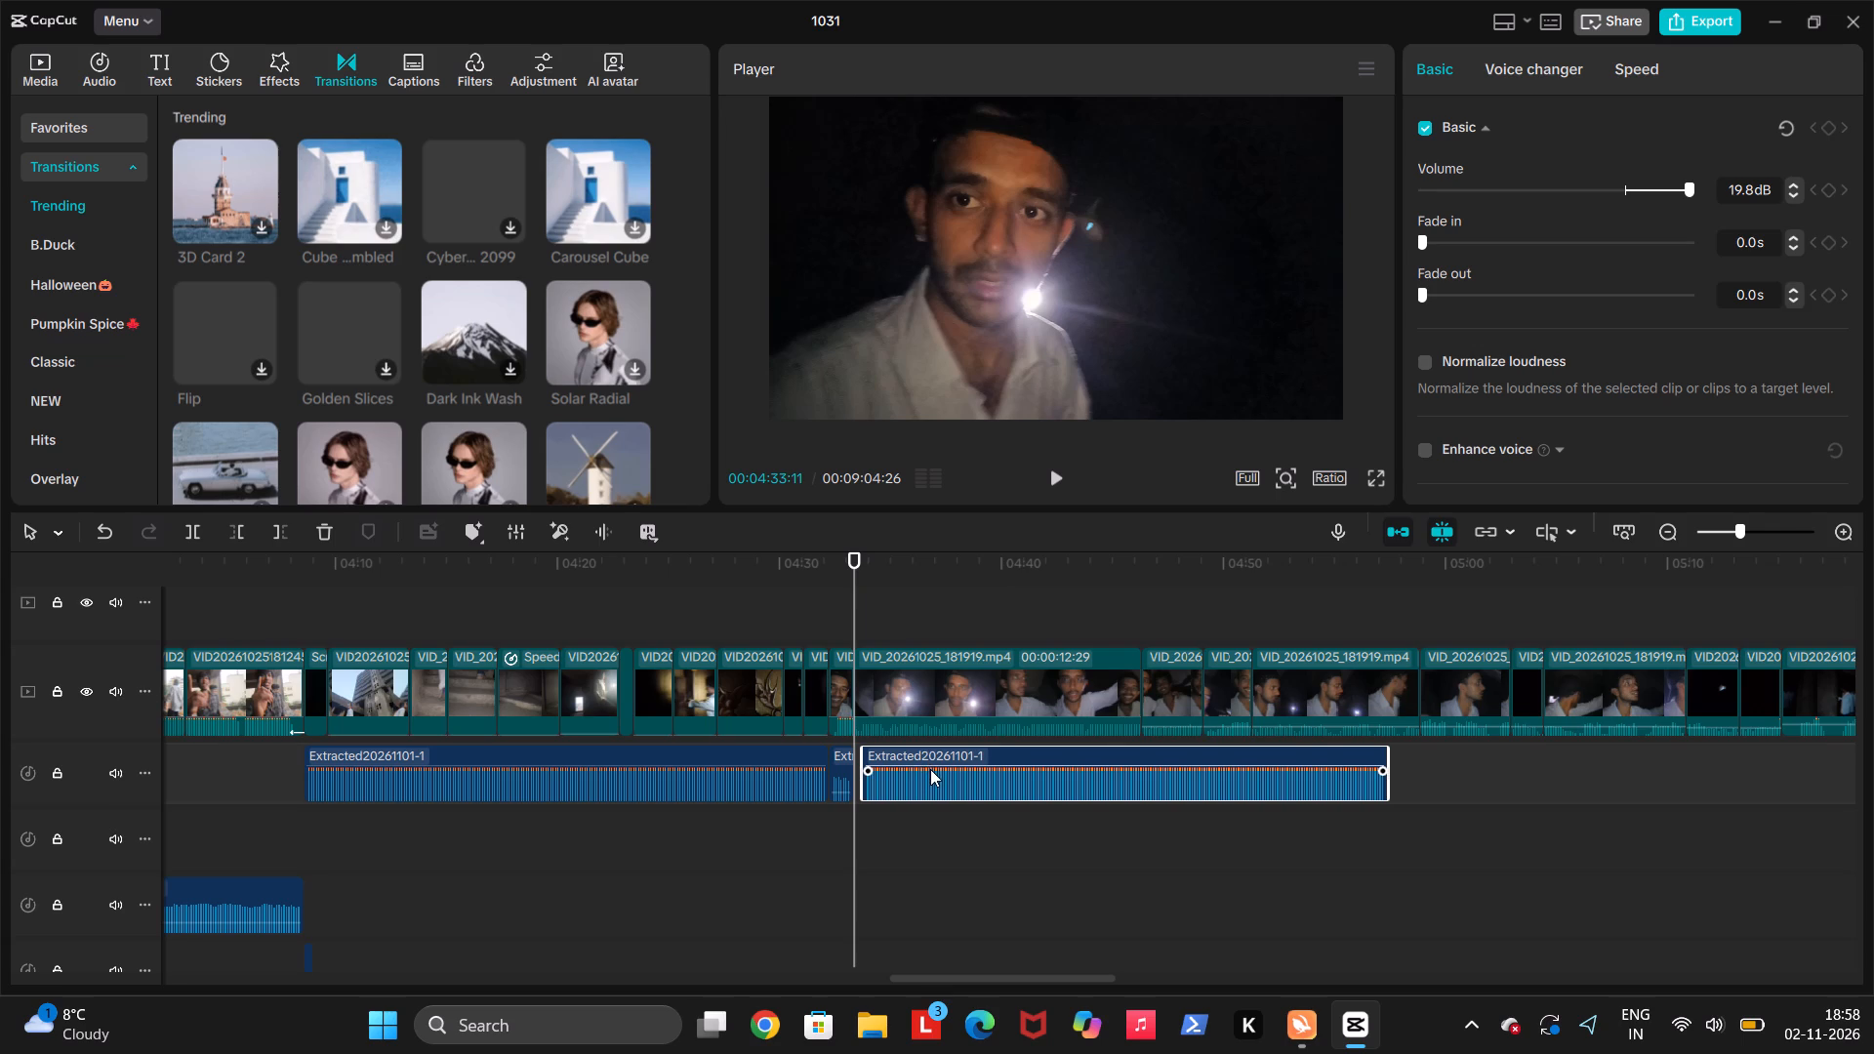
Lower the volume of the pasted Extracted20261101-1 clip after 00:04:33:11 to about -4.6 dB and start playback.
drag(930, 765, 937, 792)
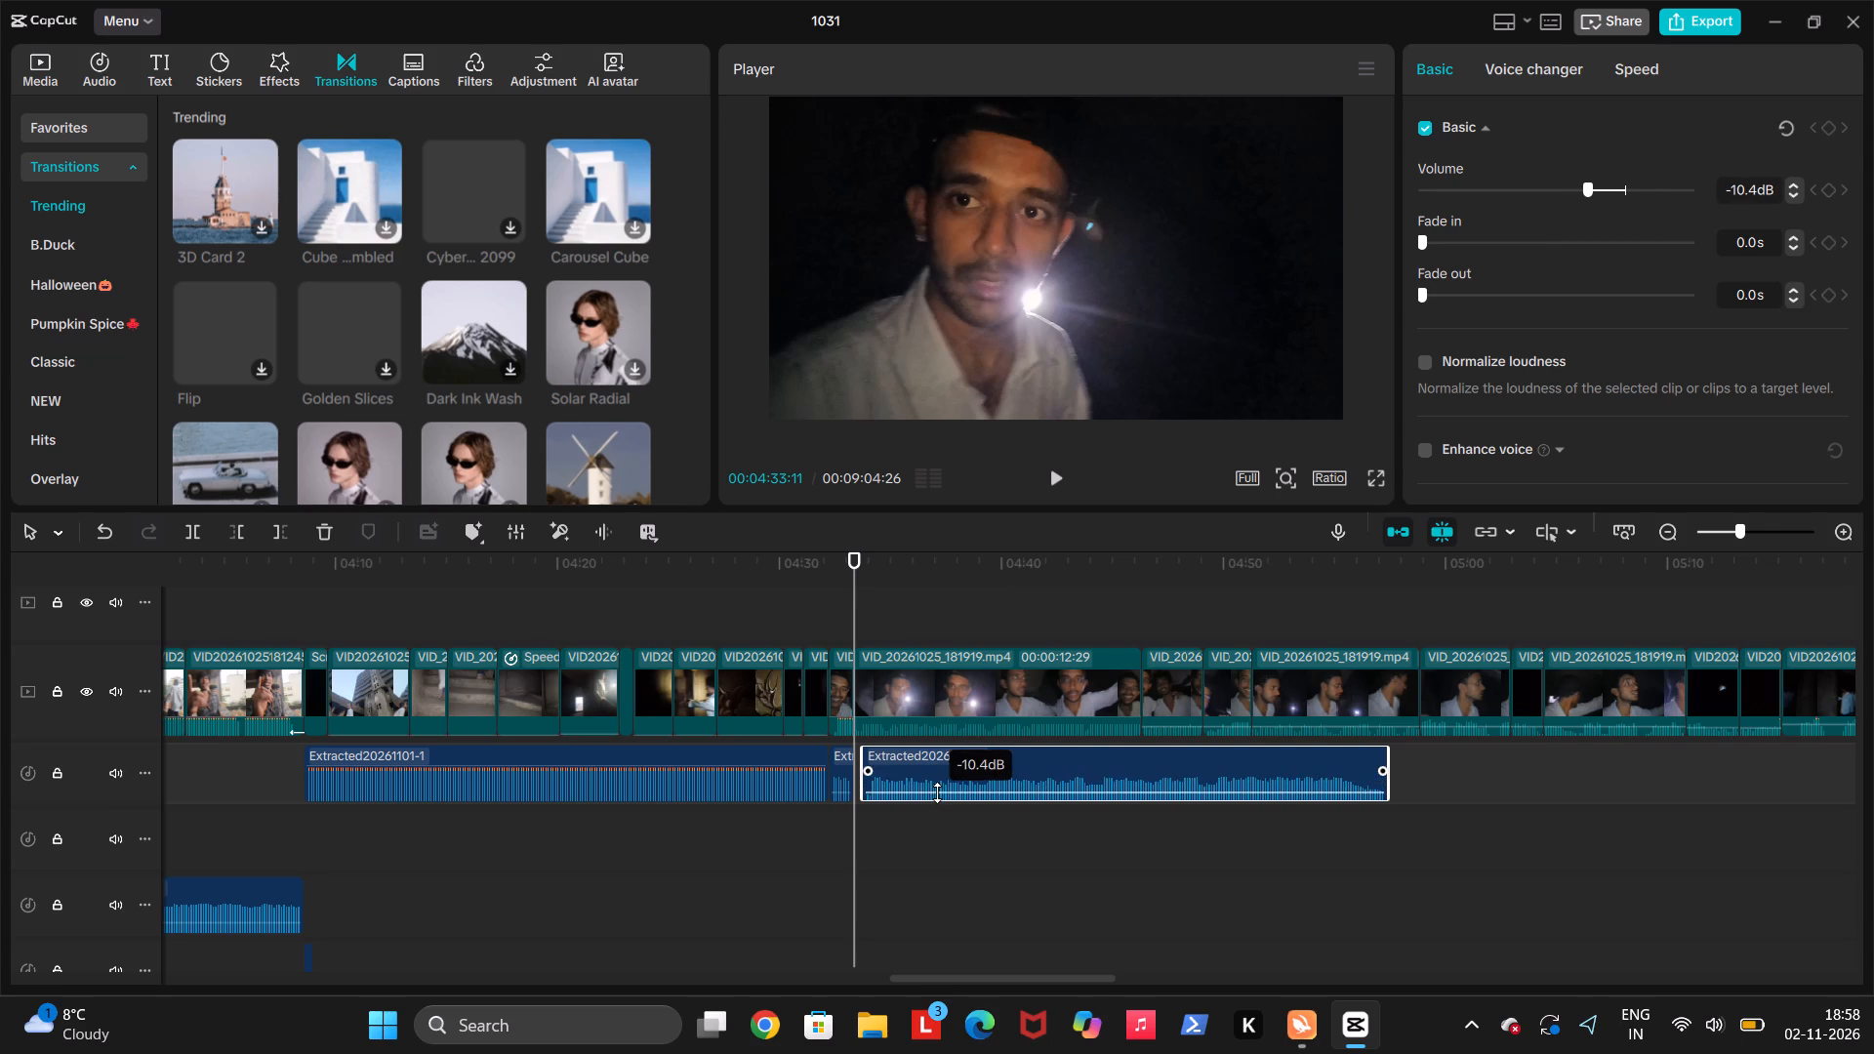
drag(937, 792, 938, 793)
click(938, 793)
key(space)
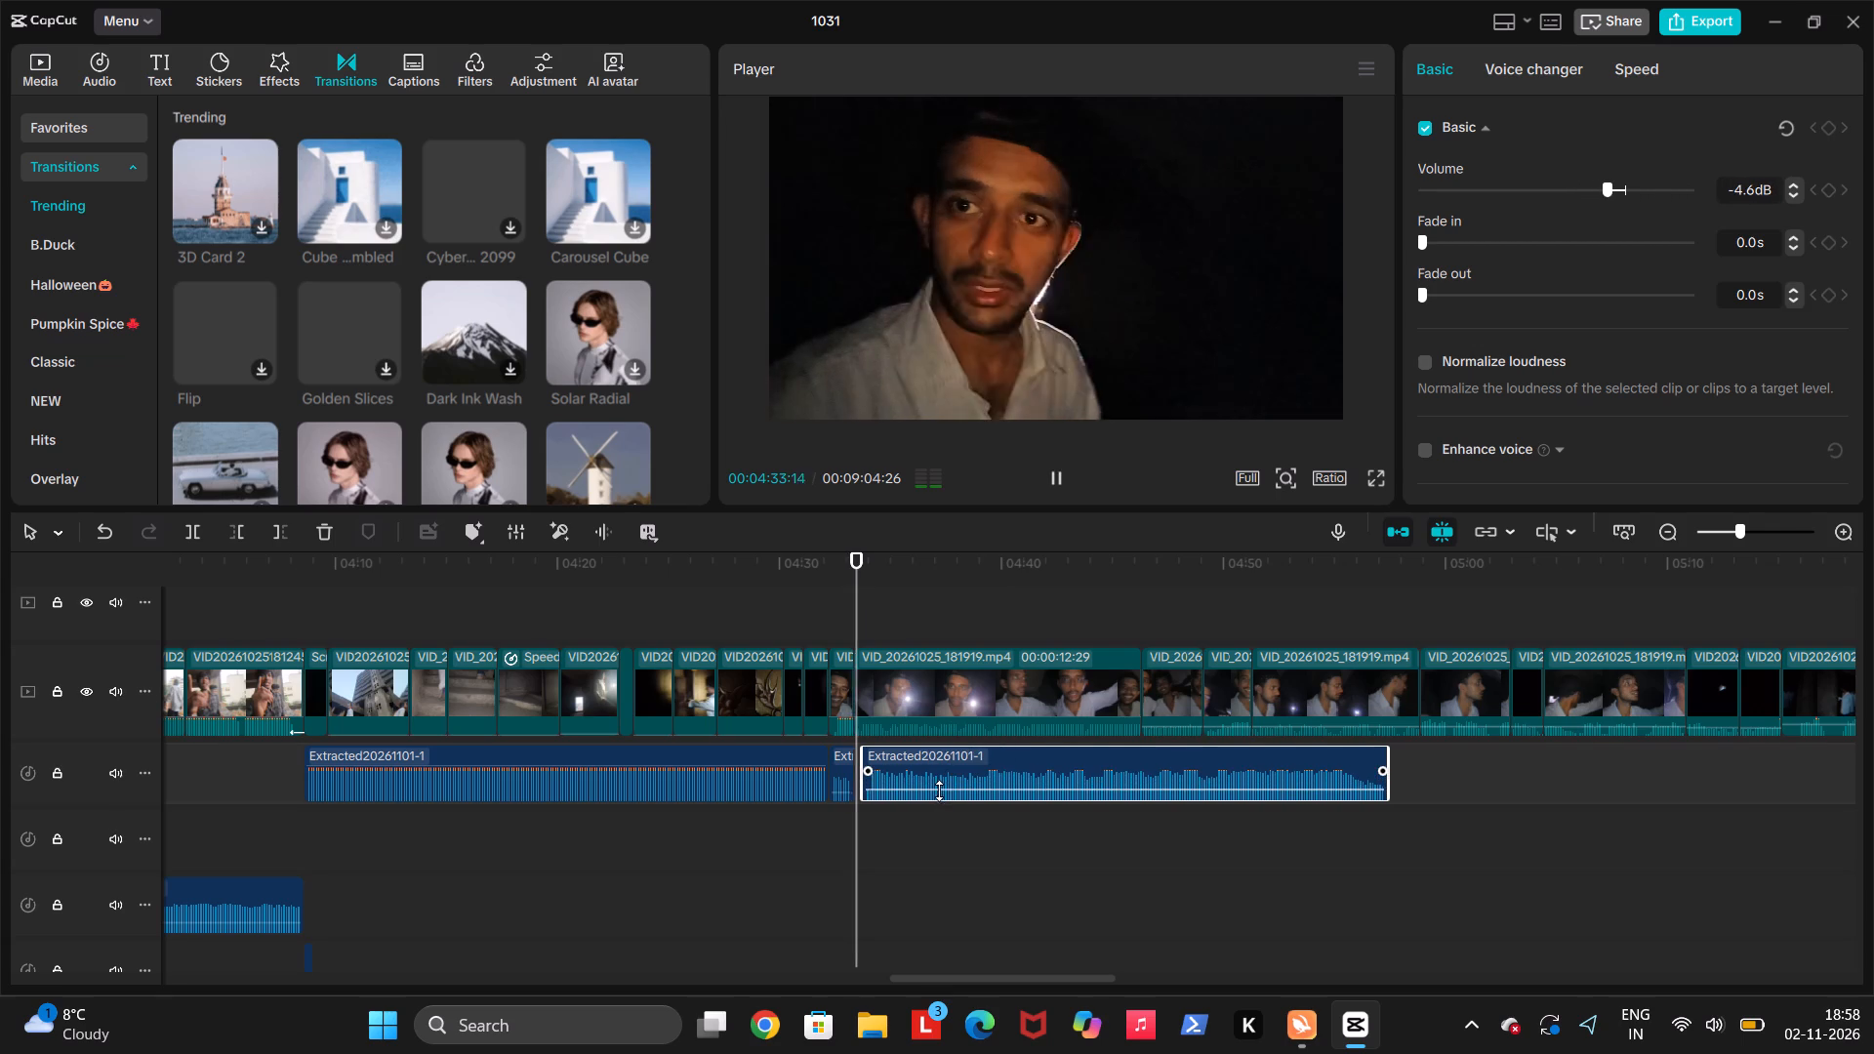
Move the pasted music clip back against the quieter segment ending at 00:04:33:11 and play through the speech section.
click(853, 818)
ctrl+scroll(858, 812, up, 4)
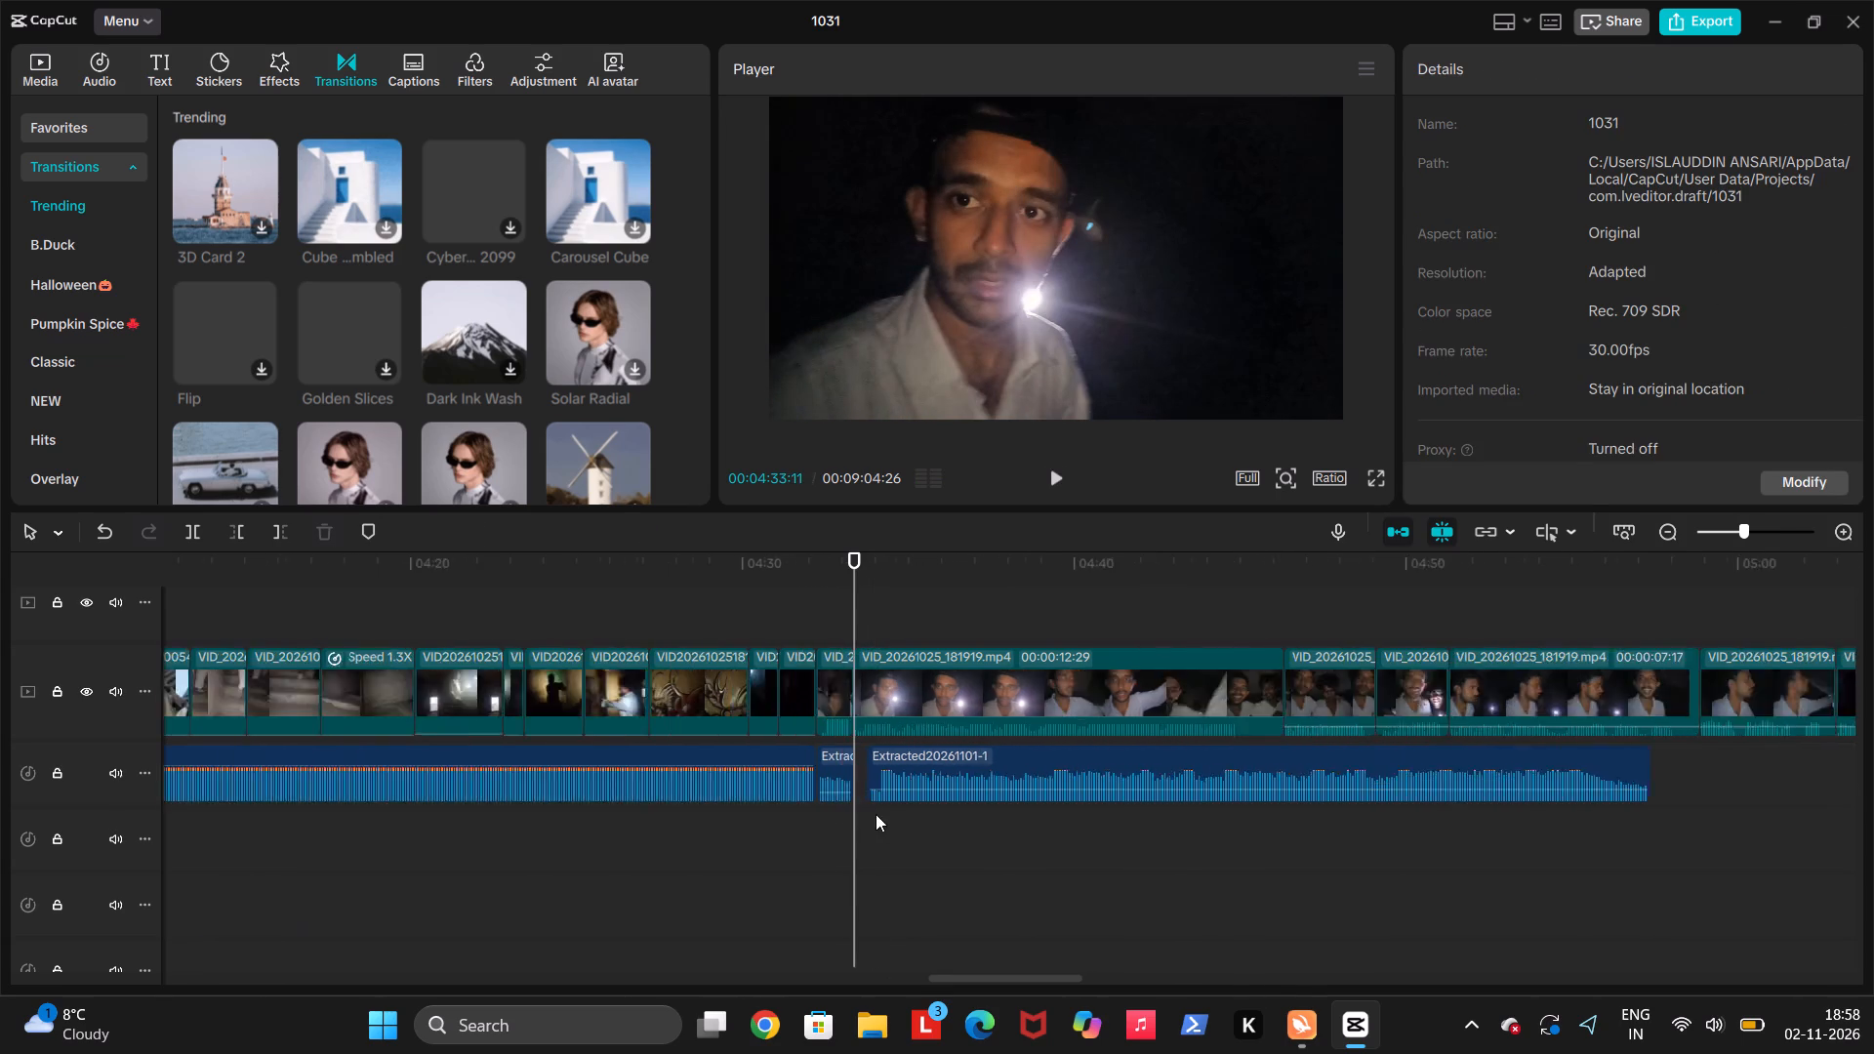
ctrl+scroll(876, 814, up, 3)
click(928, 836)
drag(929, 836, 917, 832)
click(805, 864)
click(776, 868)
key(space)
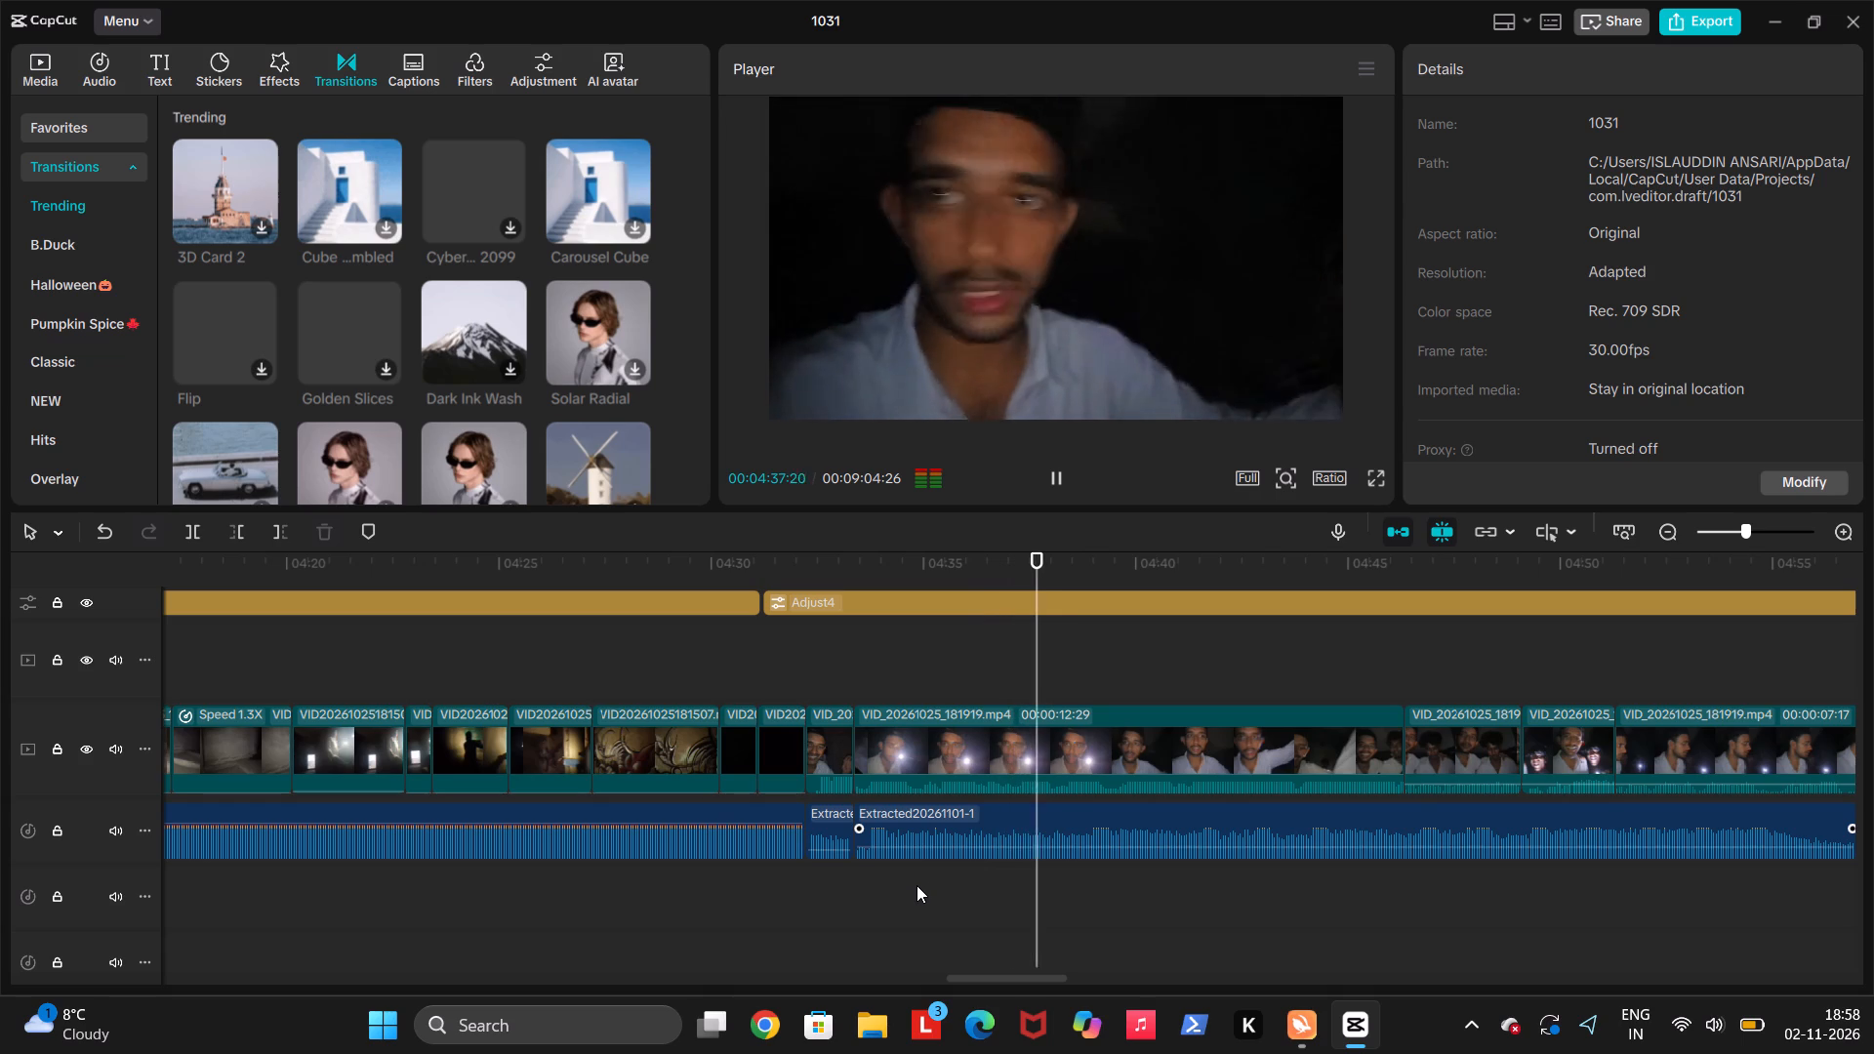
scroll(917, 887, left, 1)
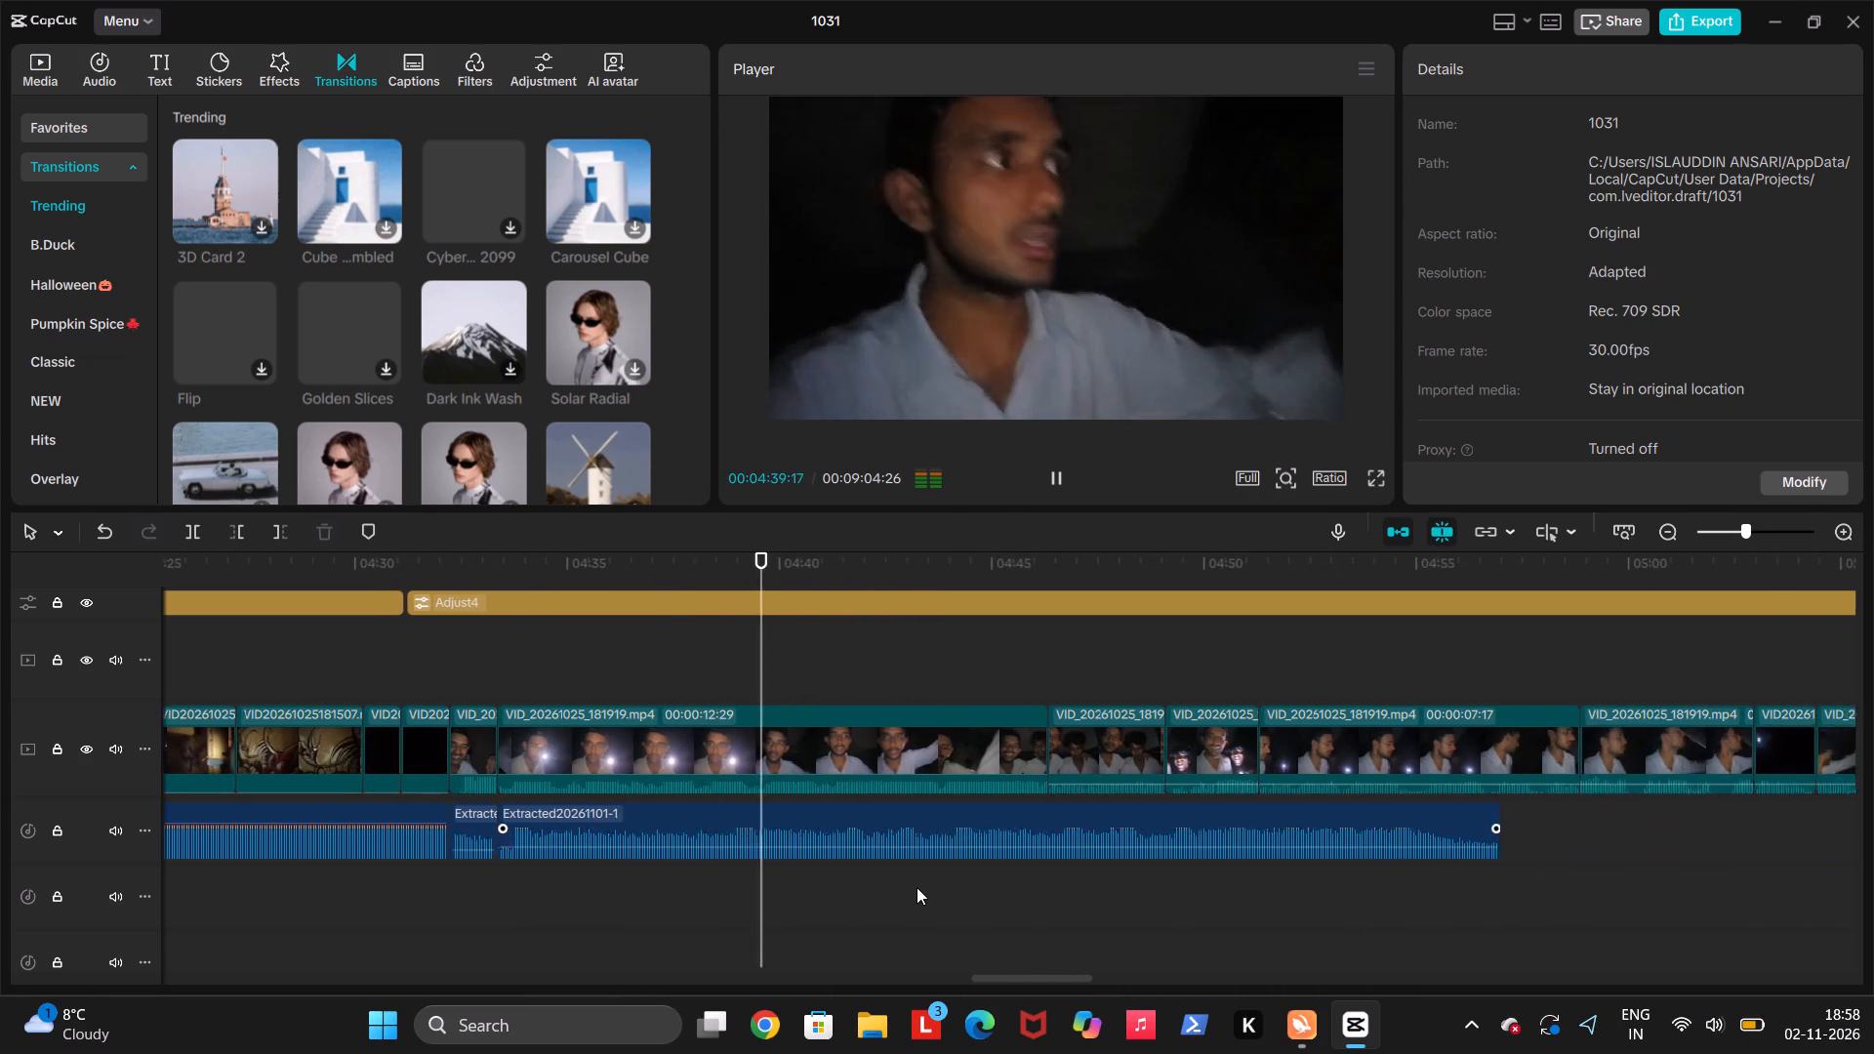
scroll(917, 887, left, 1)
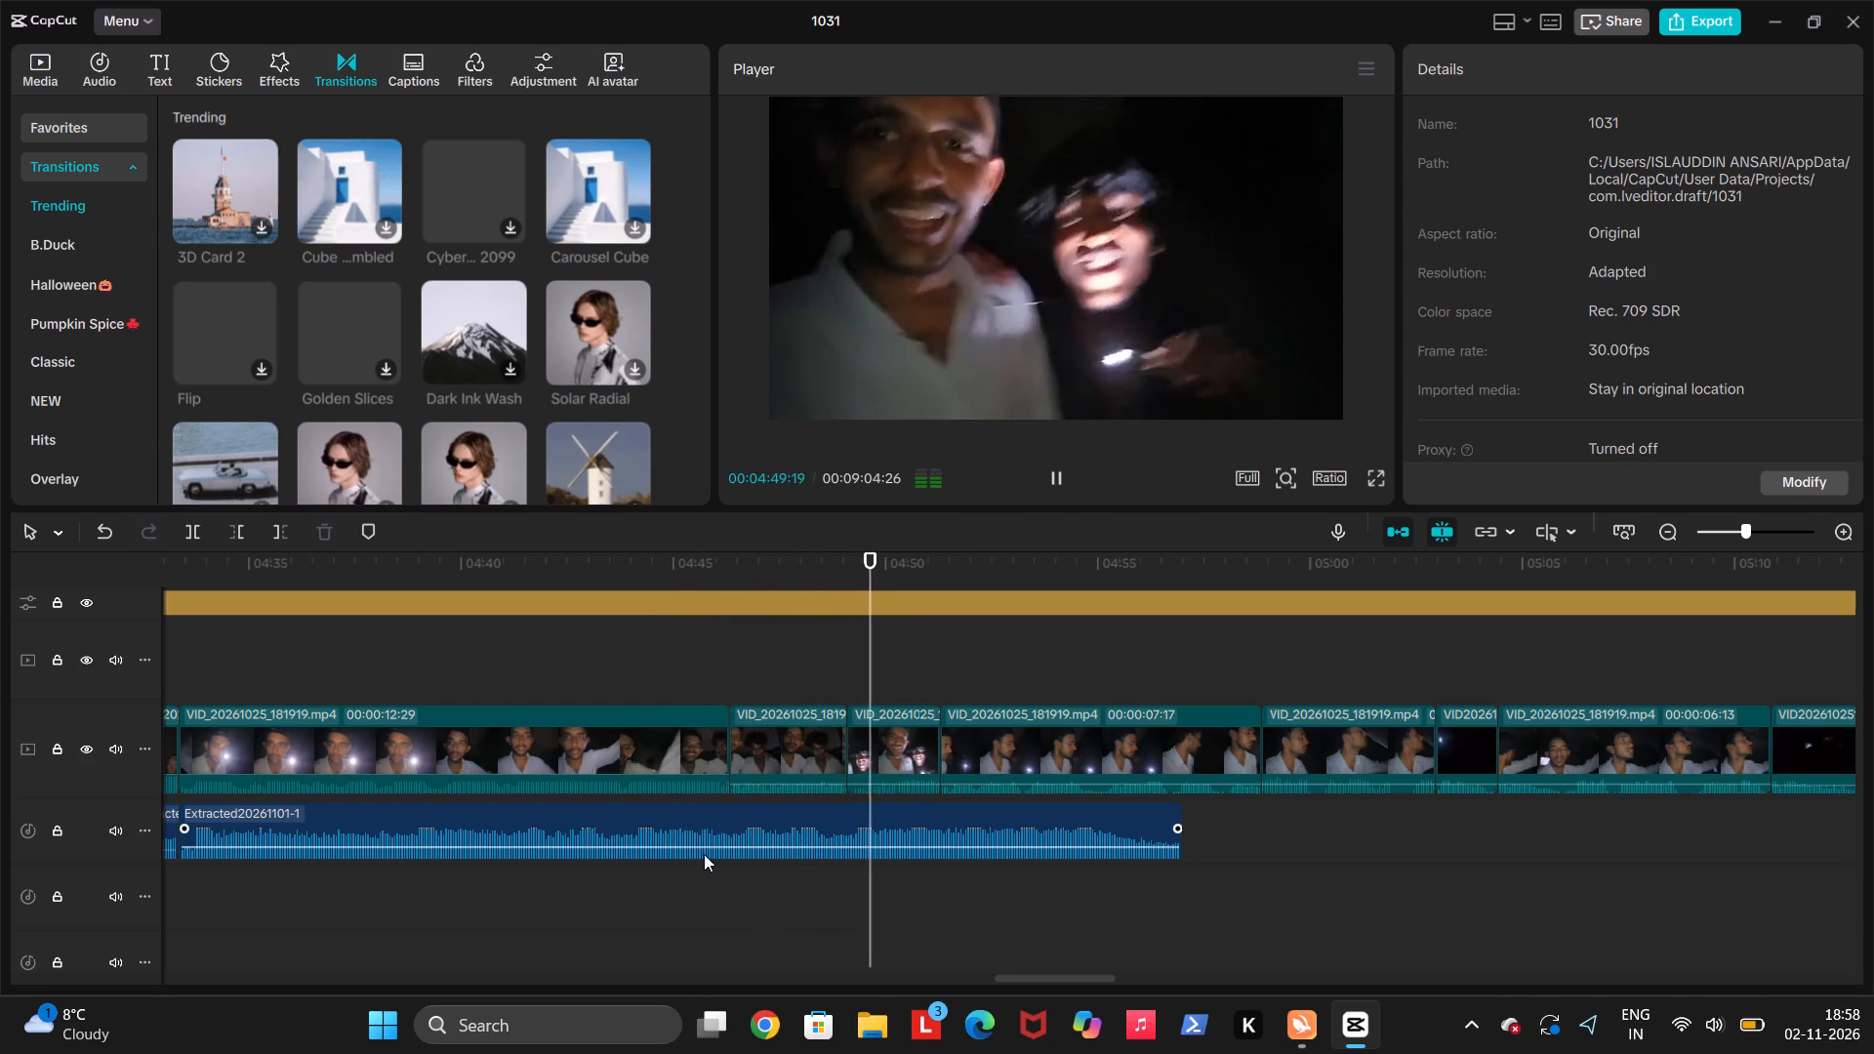
Delete the pasted music clip after 00:04:33:11 and play the section back from 00:04:31:05.
click(711, 847)
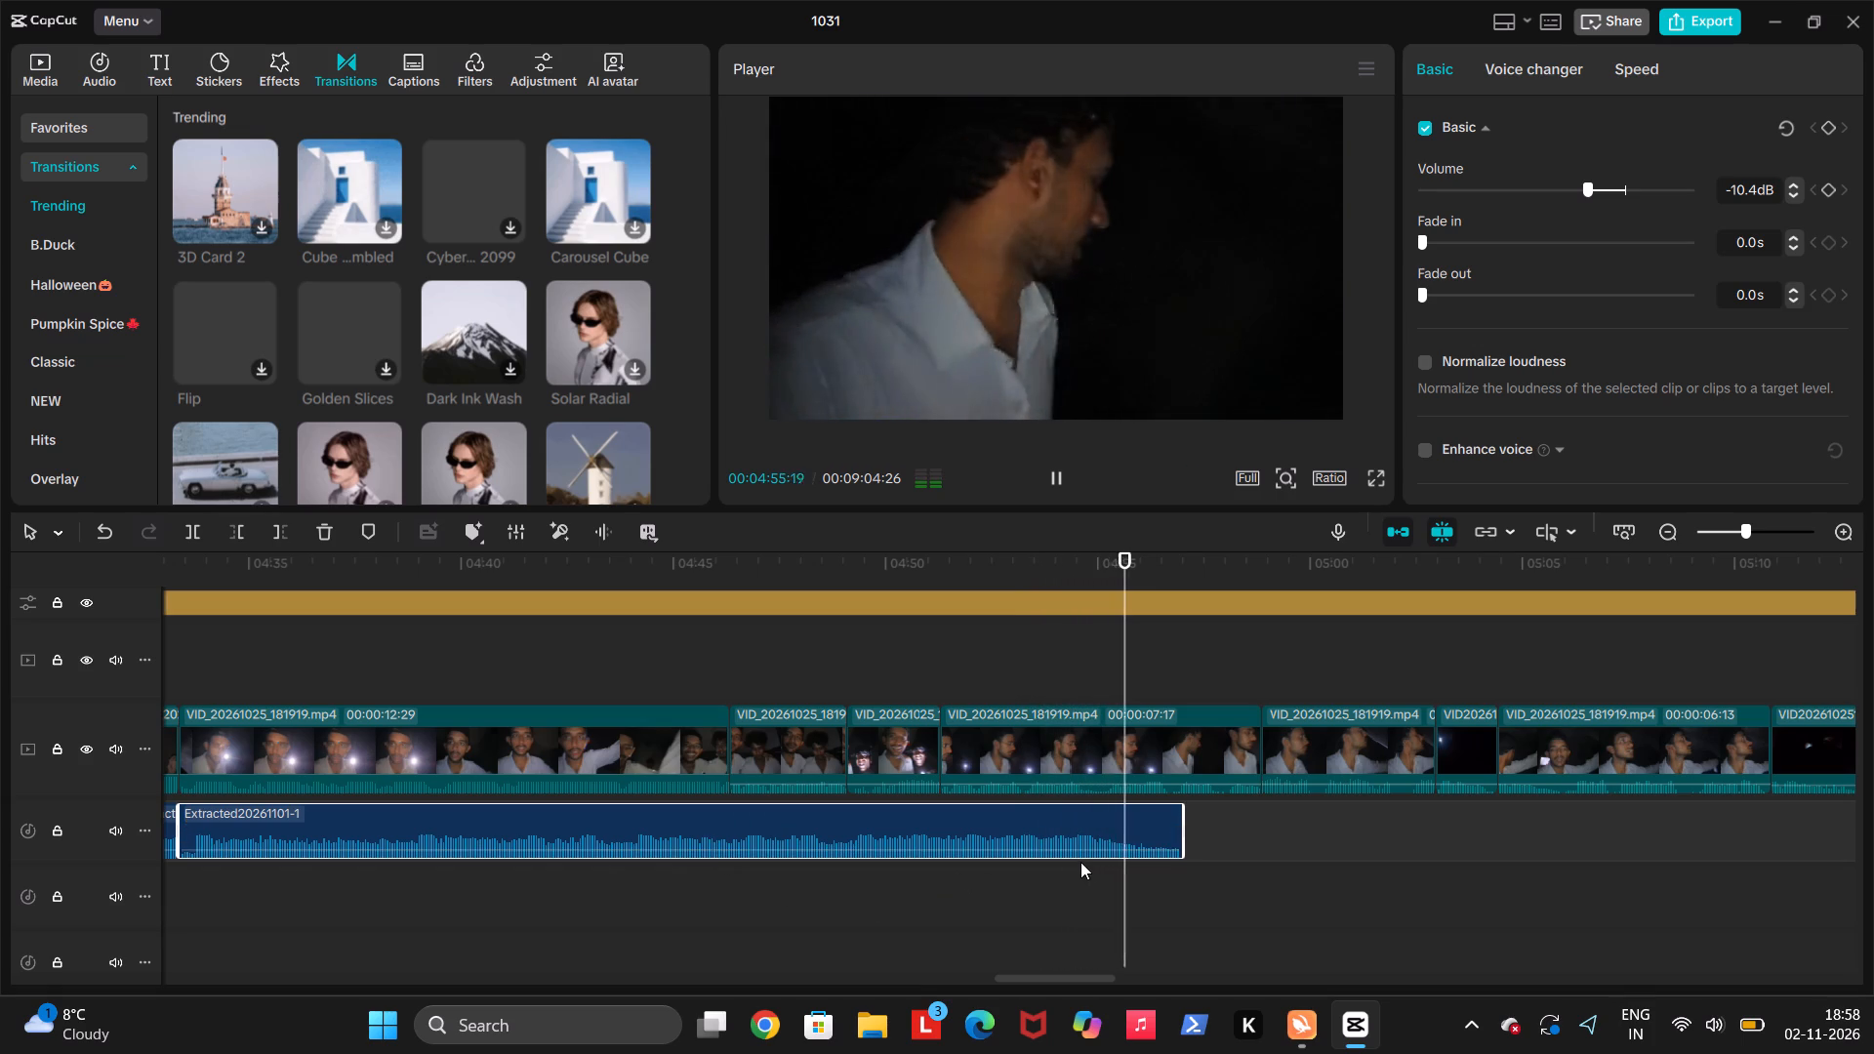
key(BackSpace)
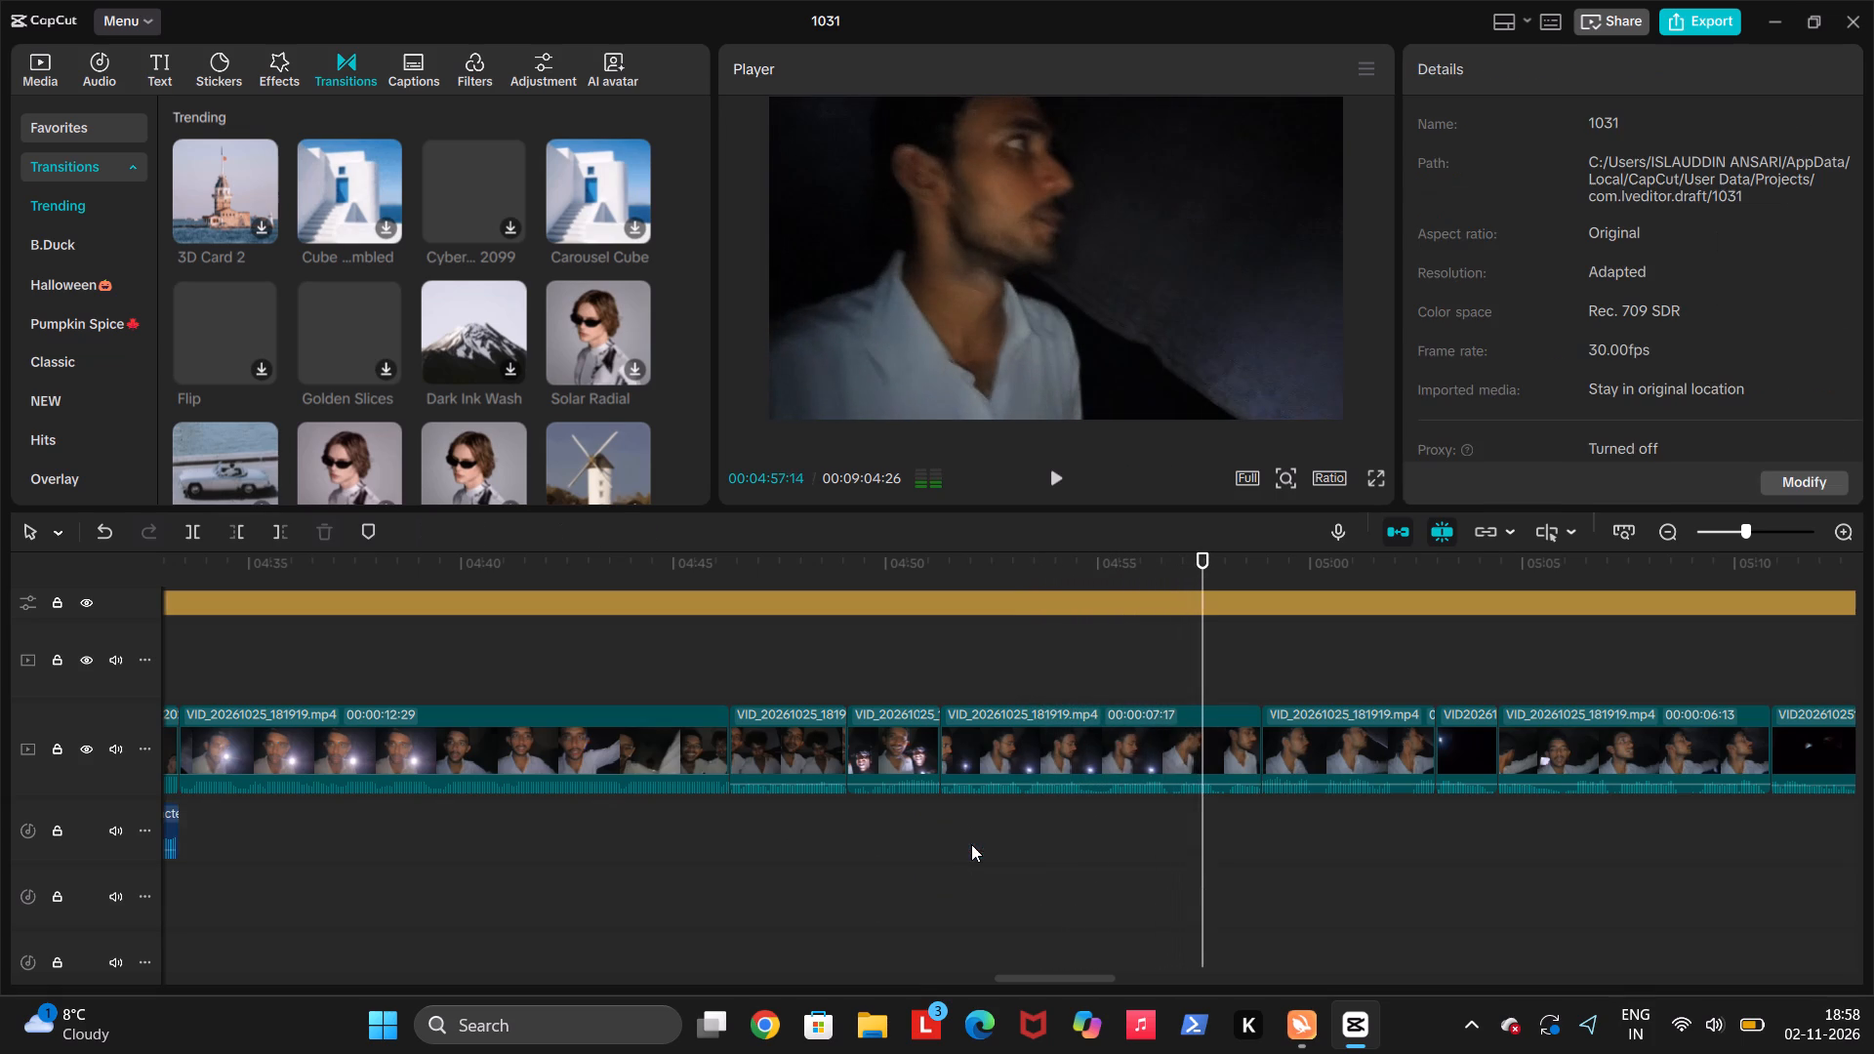
scroll(361, 870, right, 1)
click(843, 932)
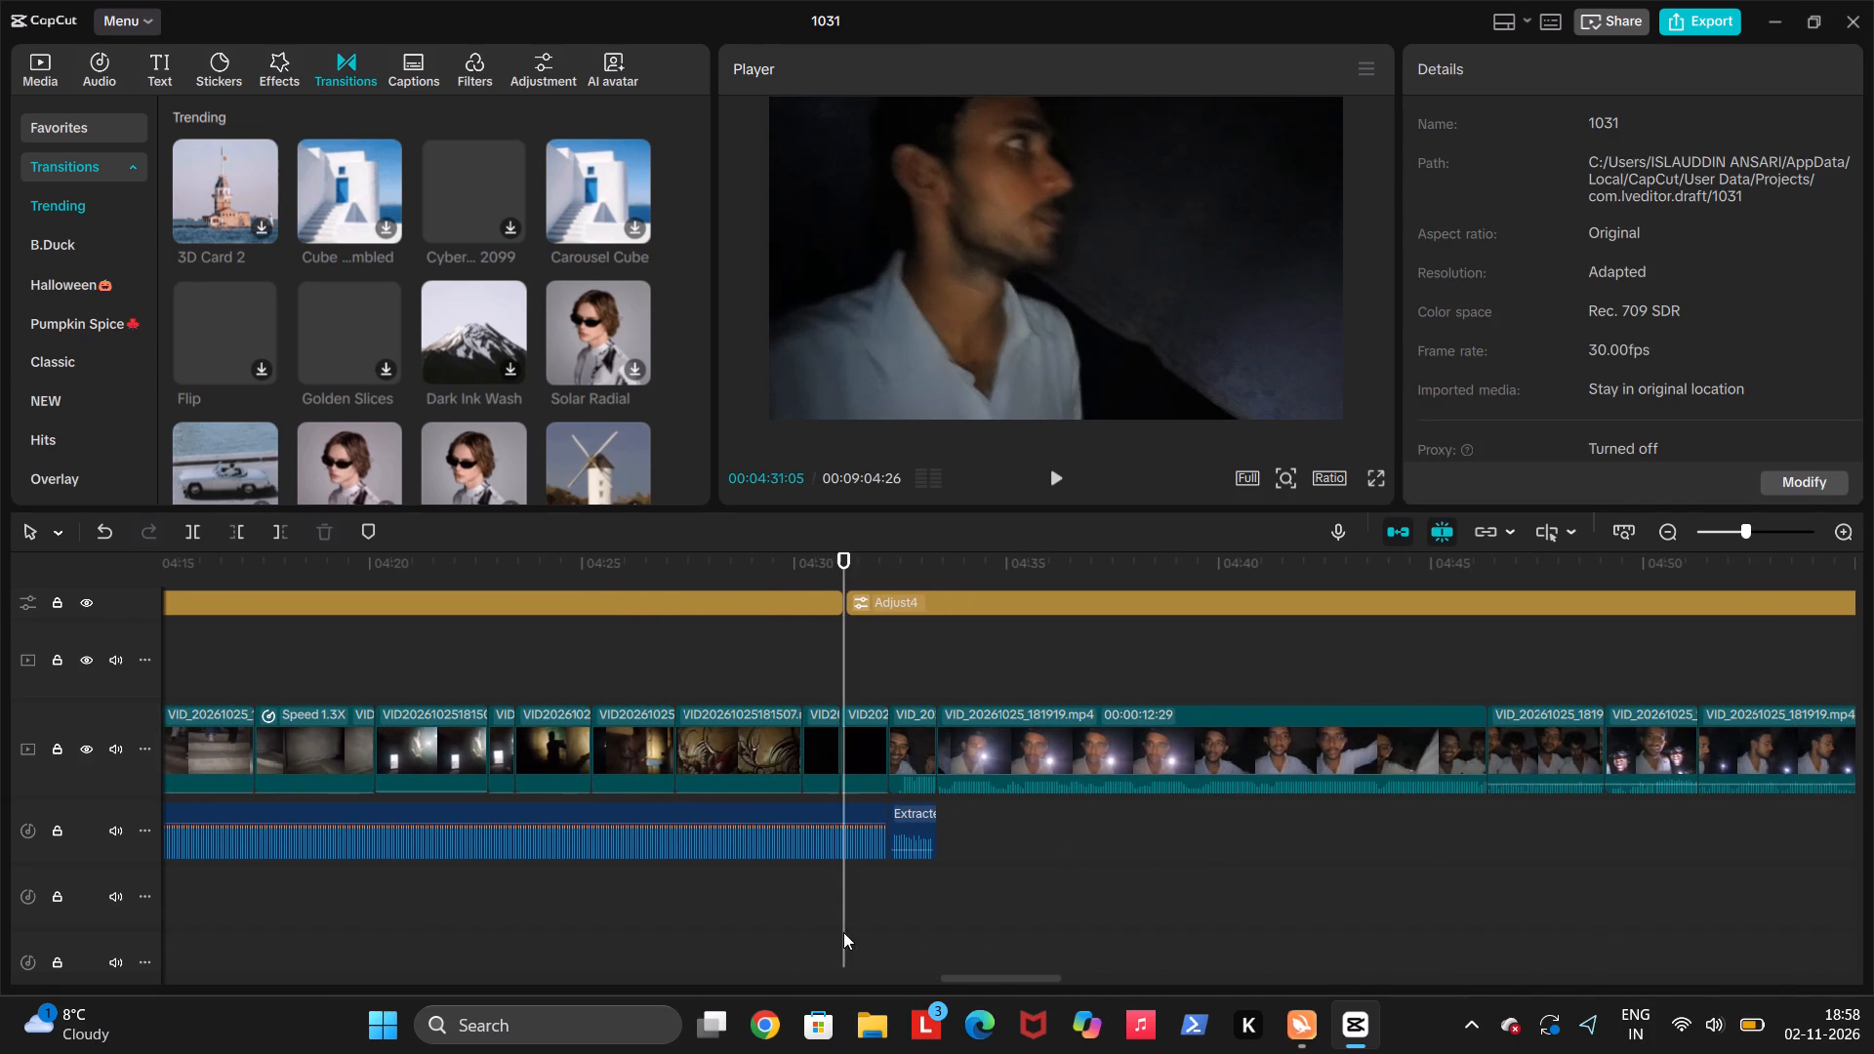
key(space)
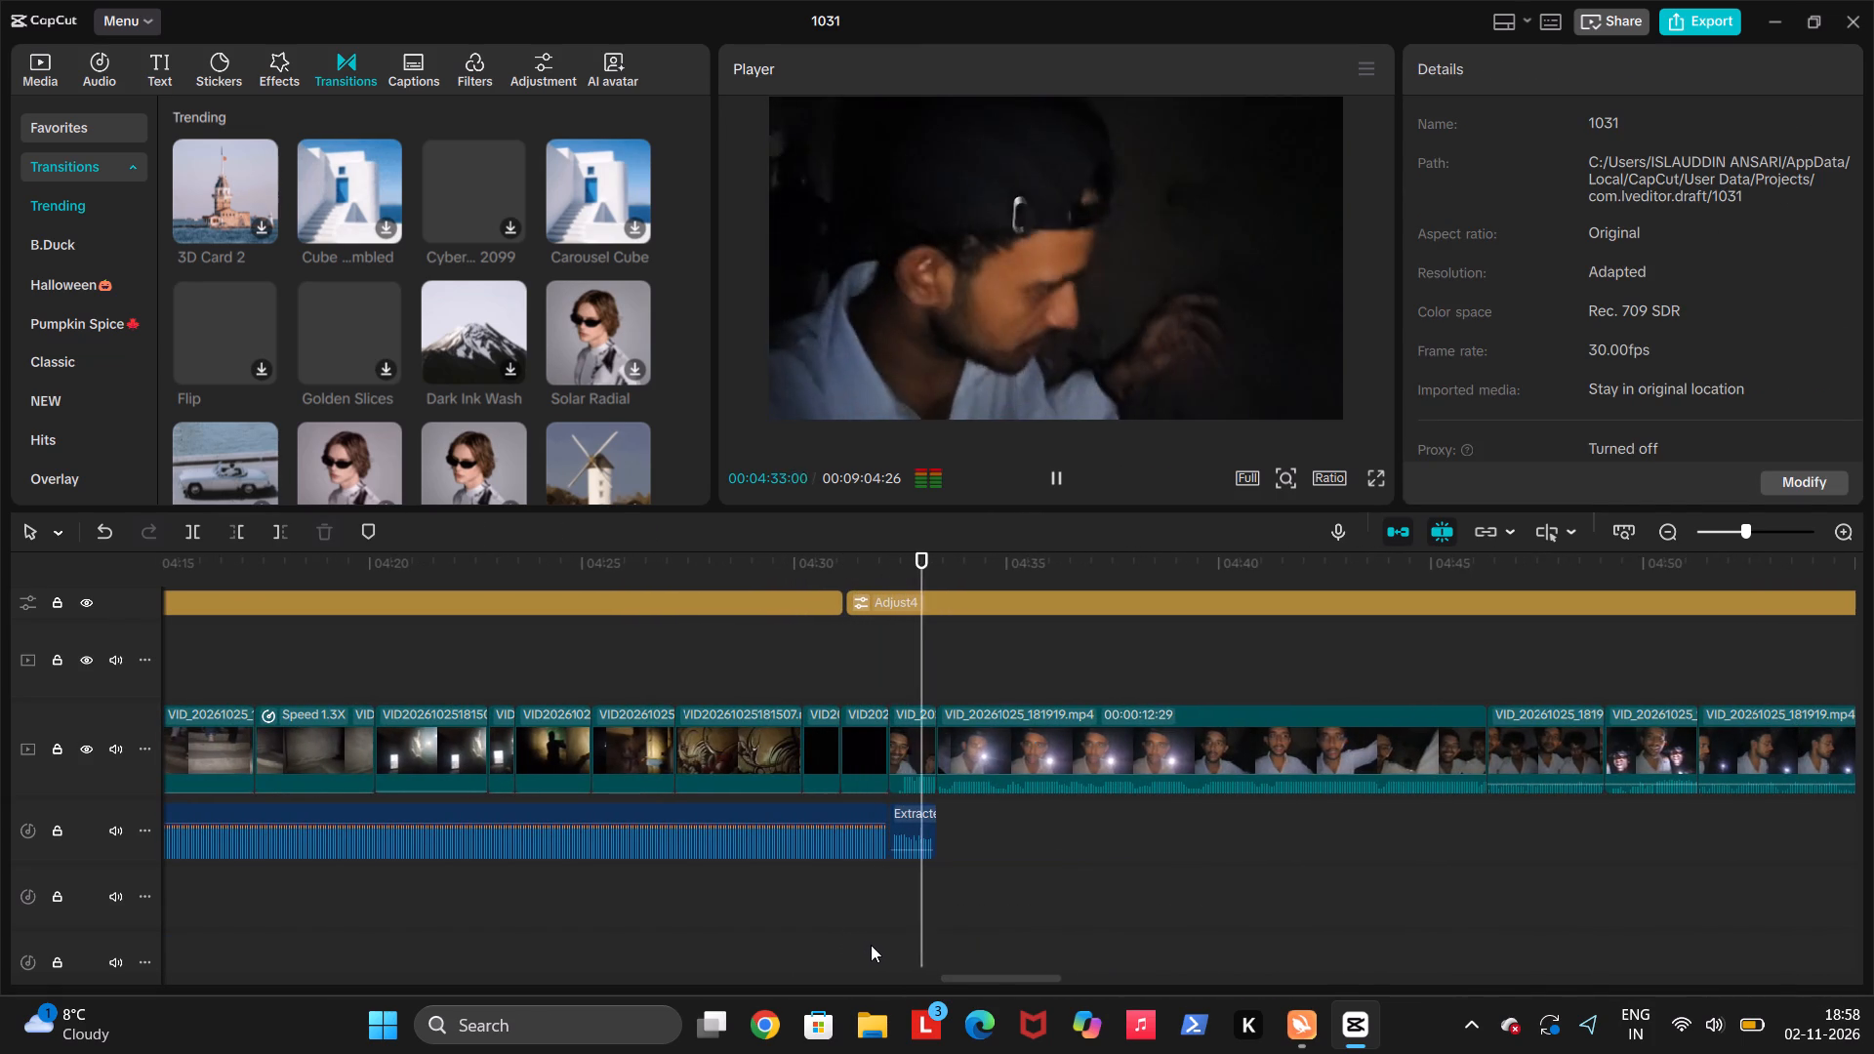
scroll(970, 928, down, 1)
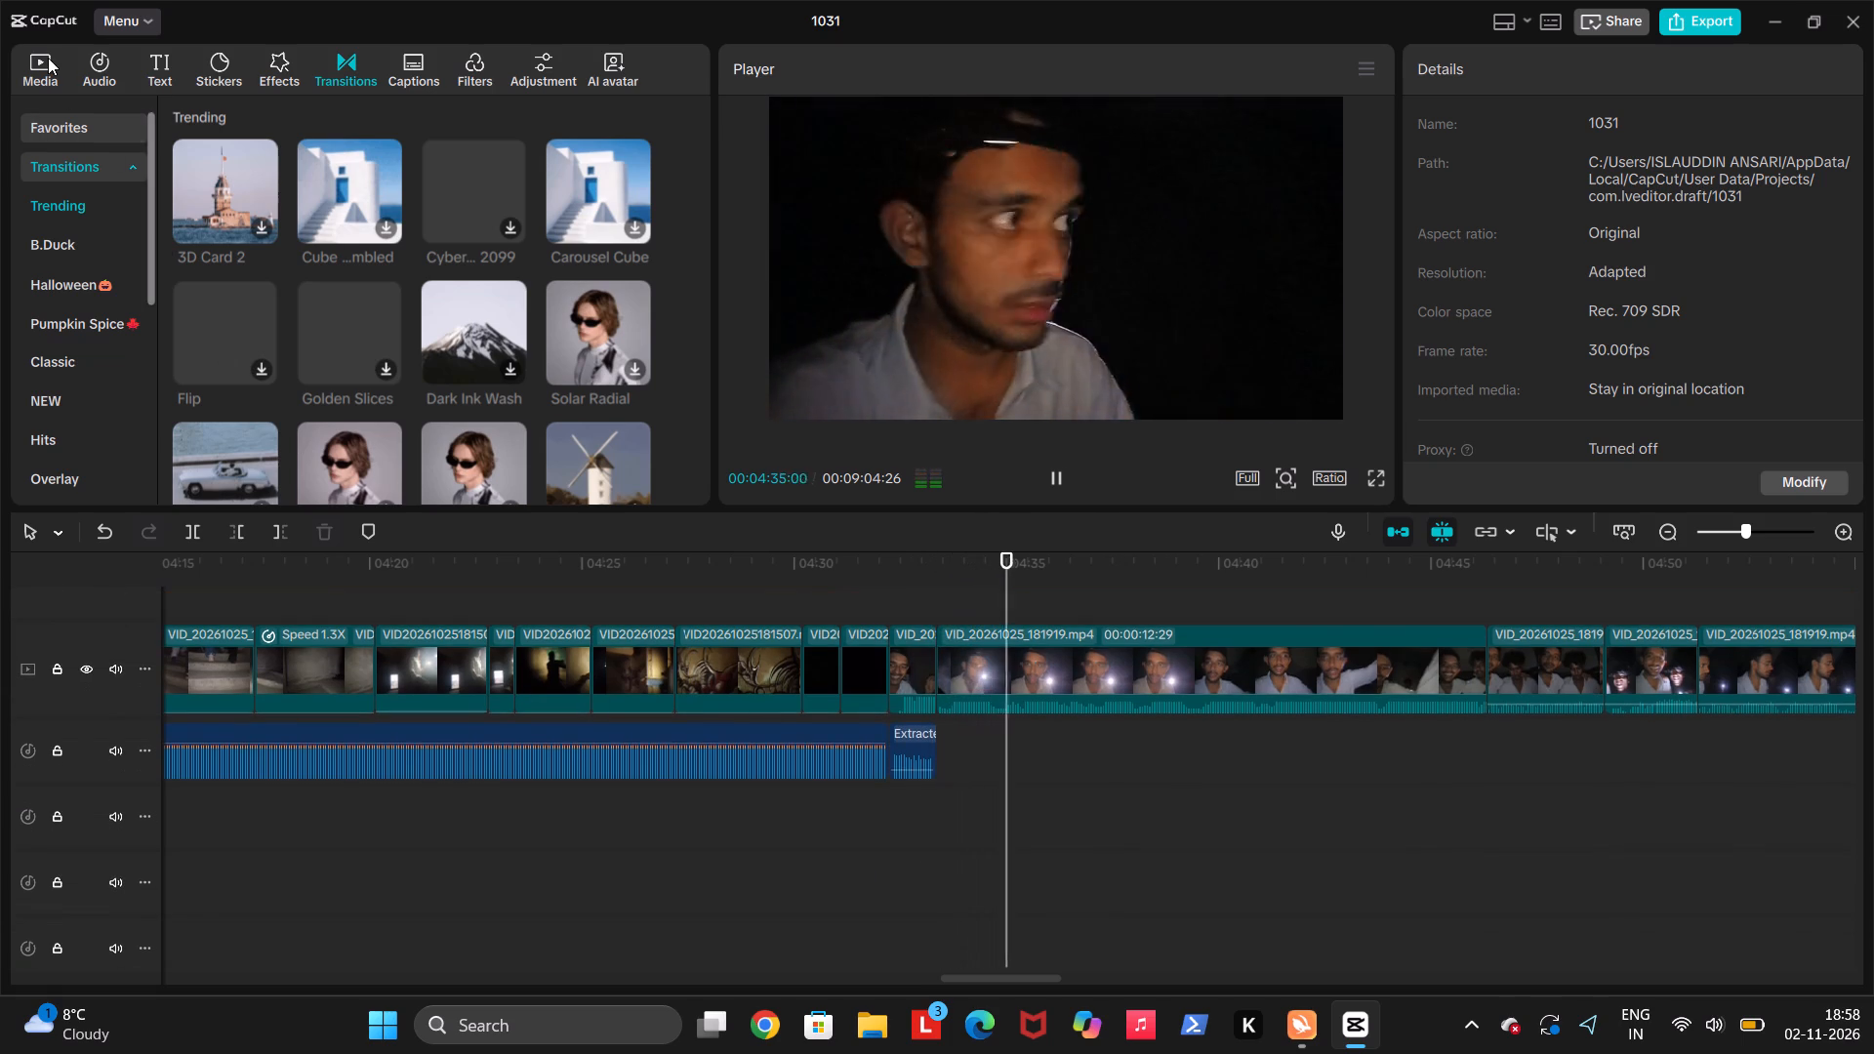
key(space)
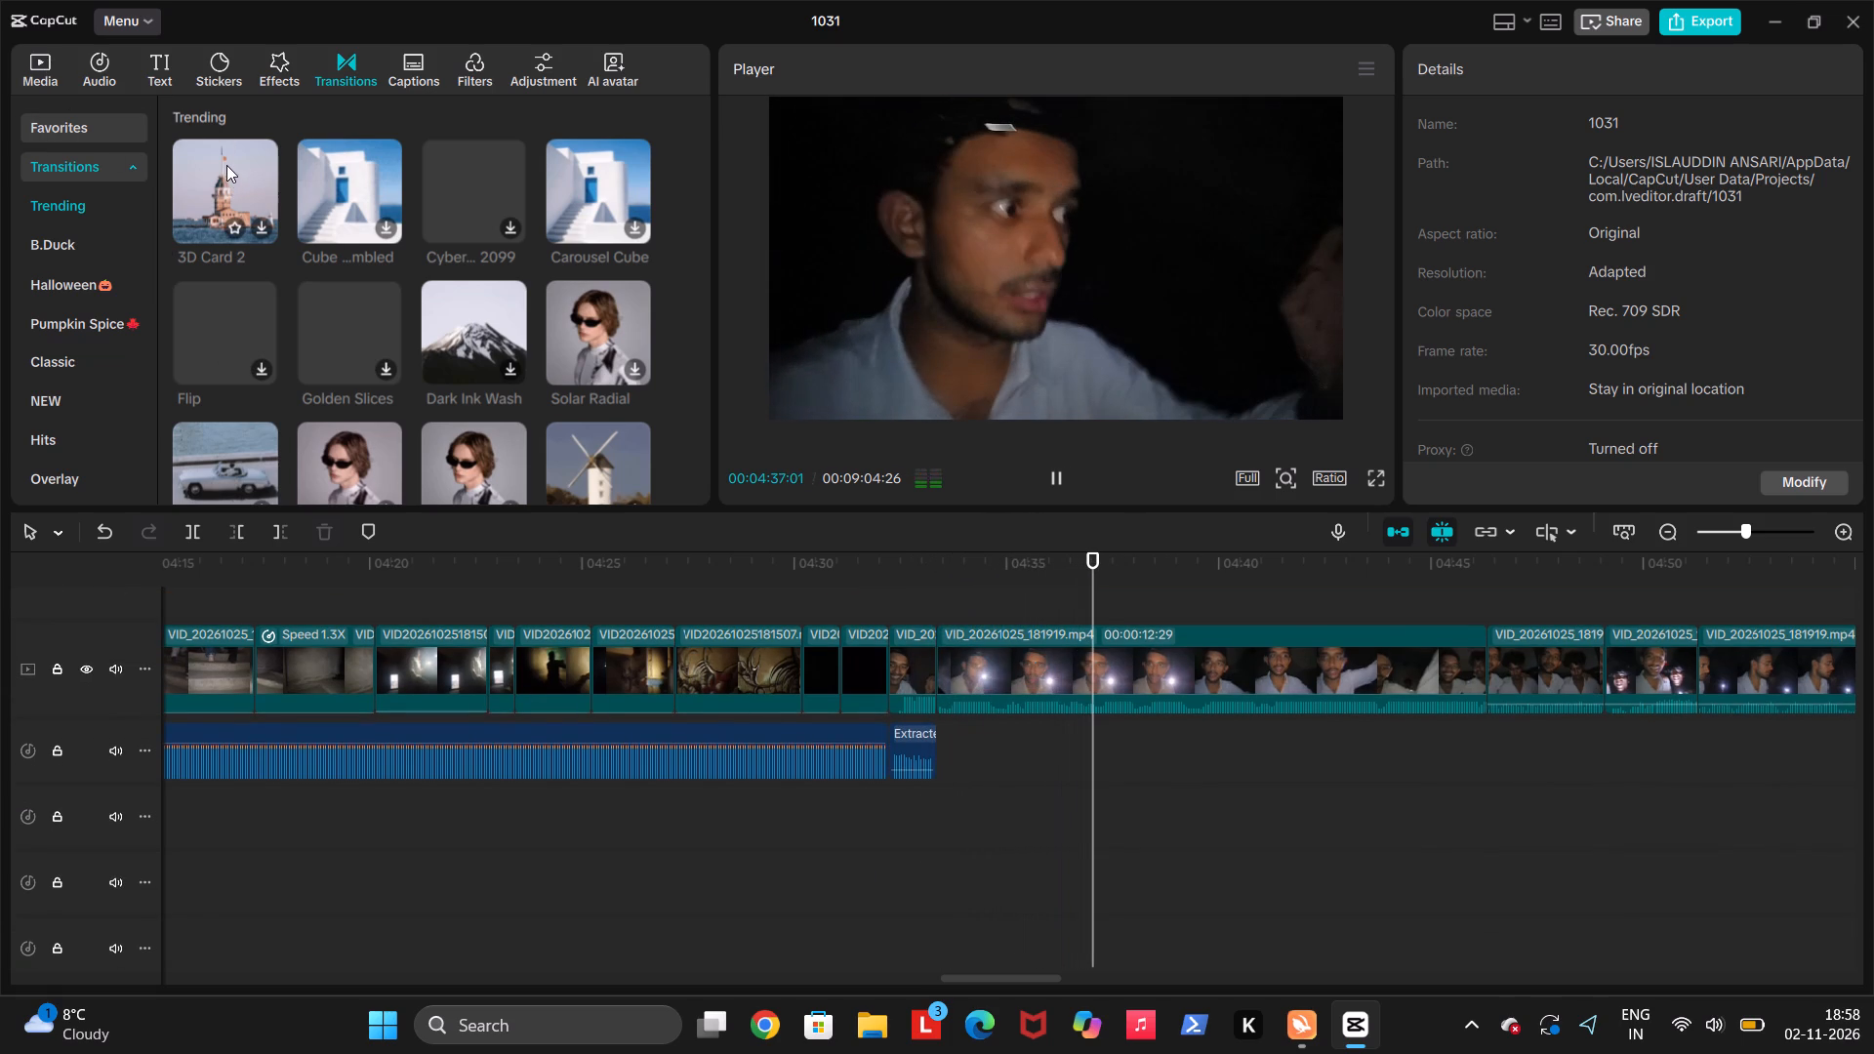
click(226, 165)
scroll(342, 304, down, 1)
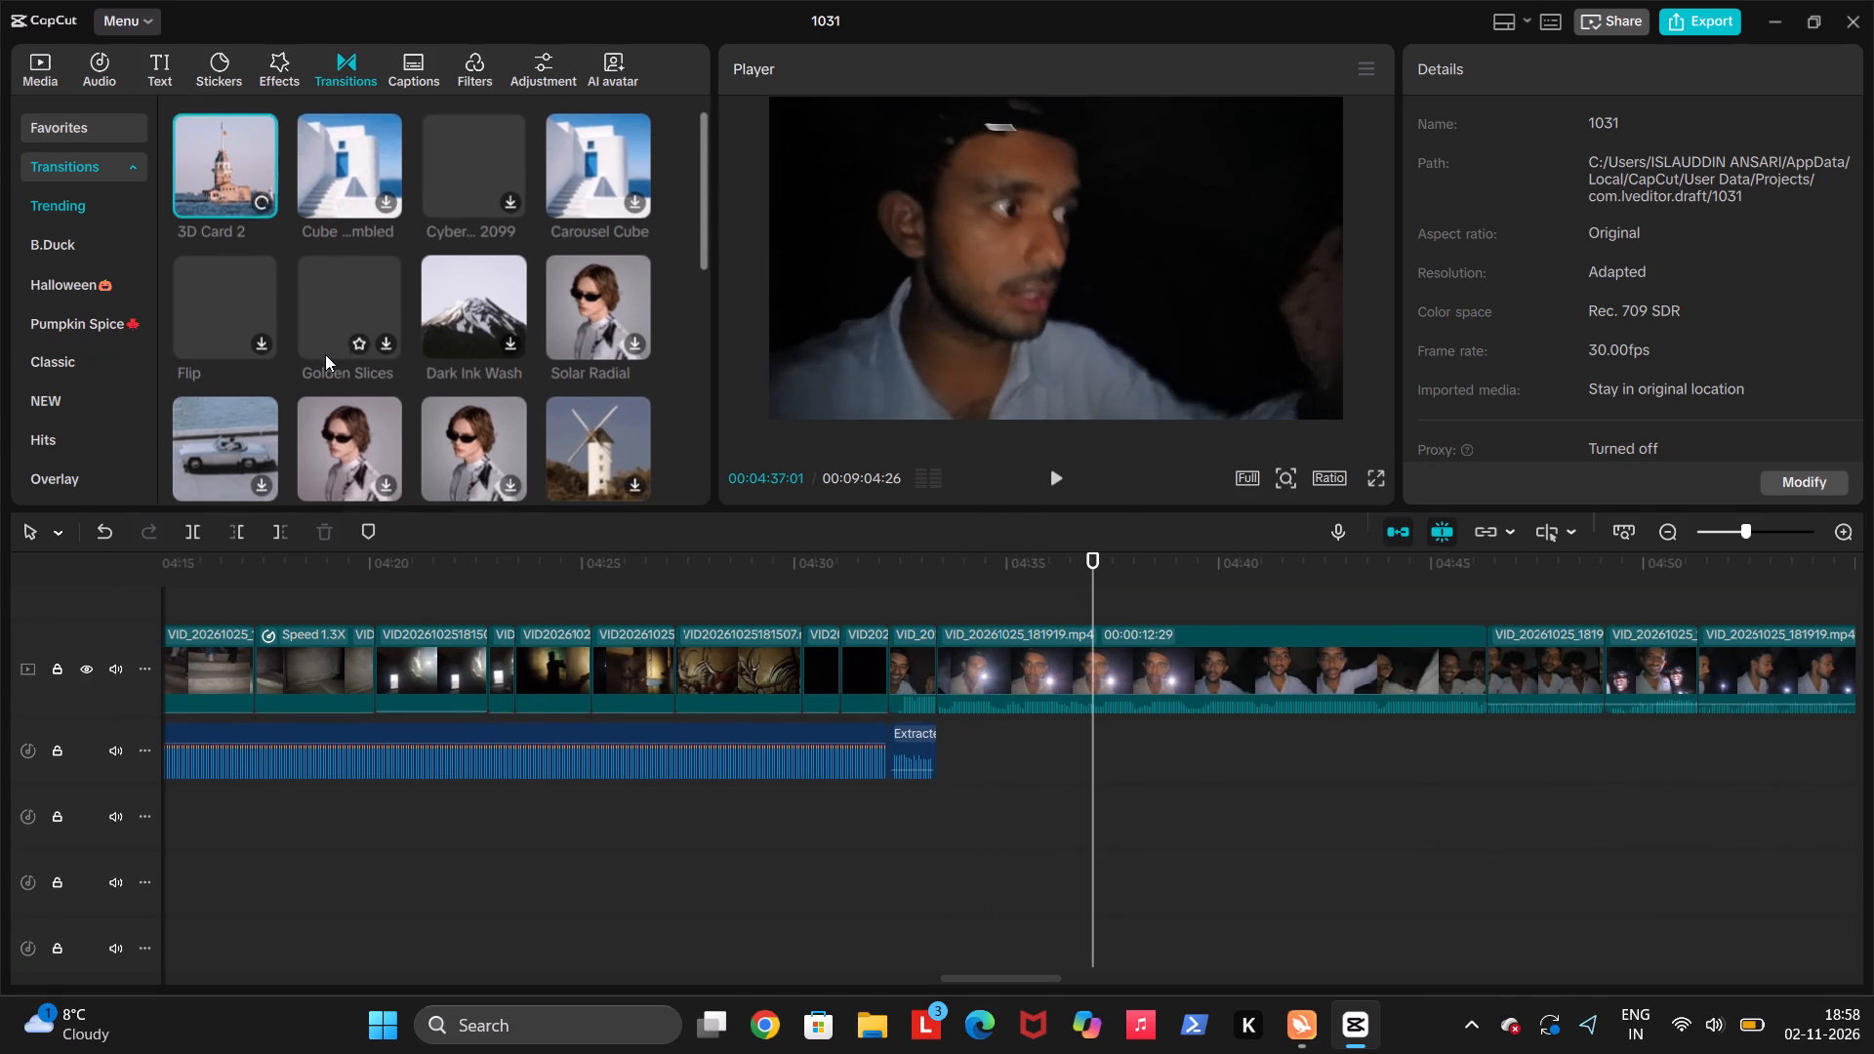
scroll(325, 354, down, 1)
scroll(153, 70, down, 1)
Audition the imported audio tracks Extracted20261102-5, -6, -4 and -2, and Extracted20261101-1, for replacement background music.
click(87, 61)
scroll(343, 212, down, 1)
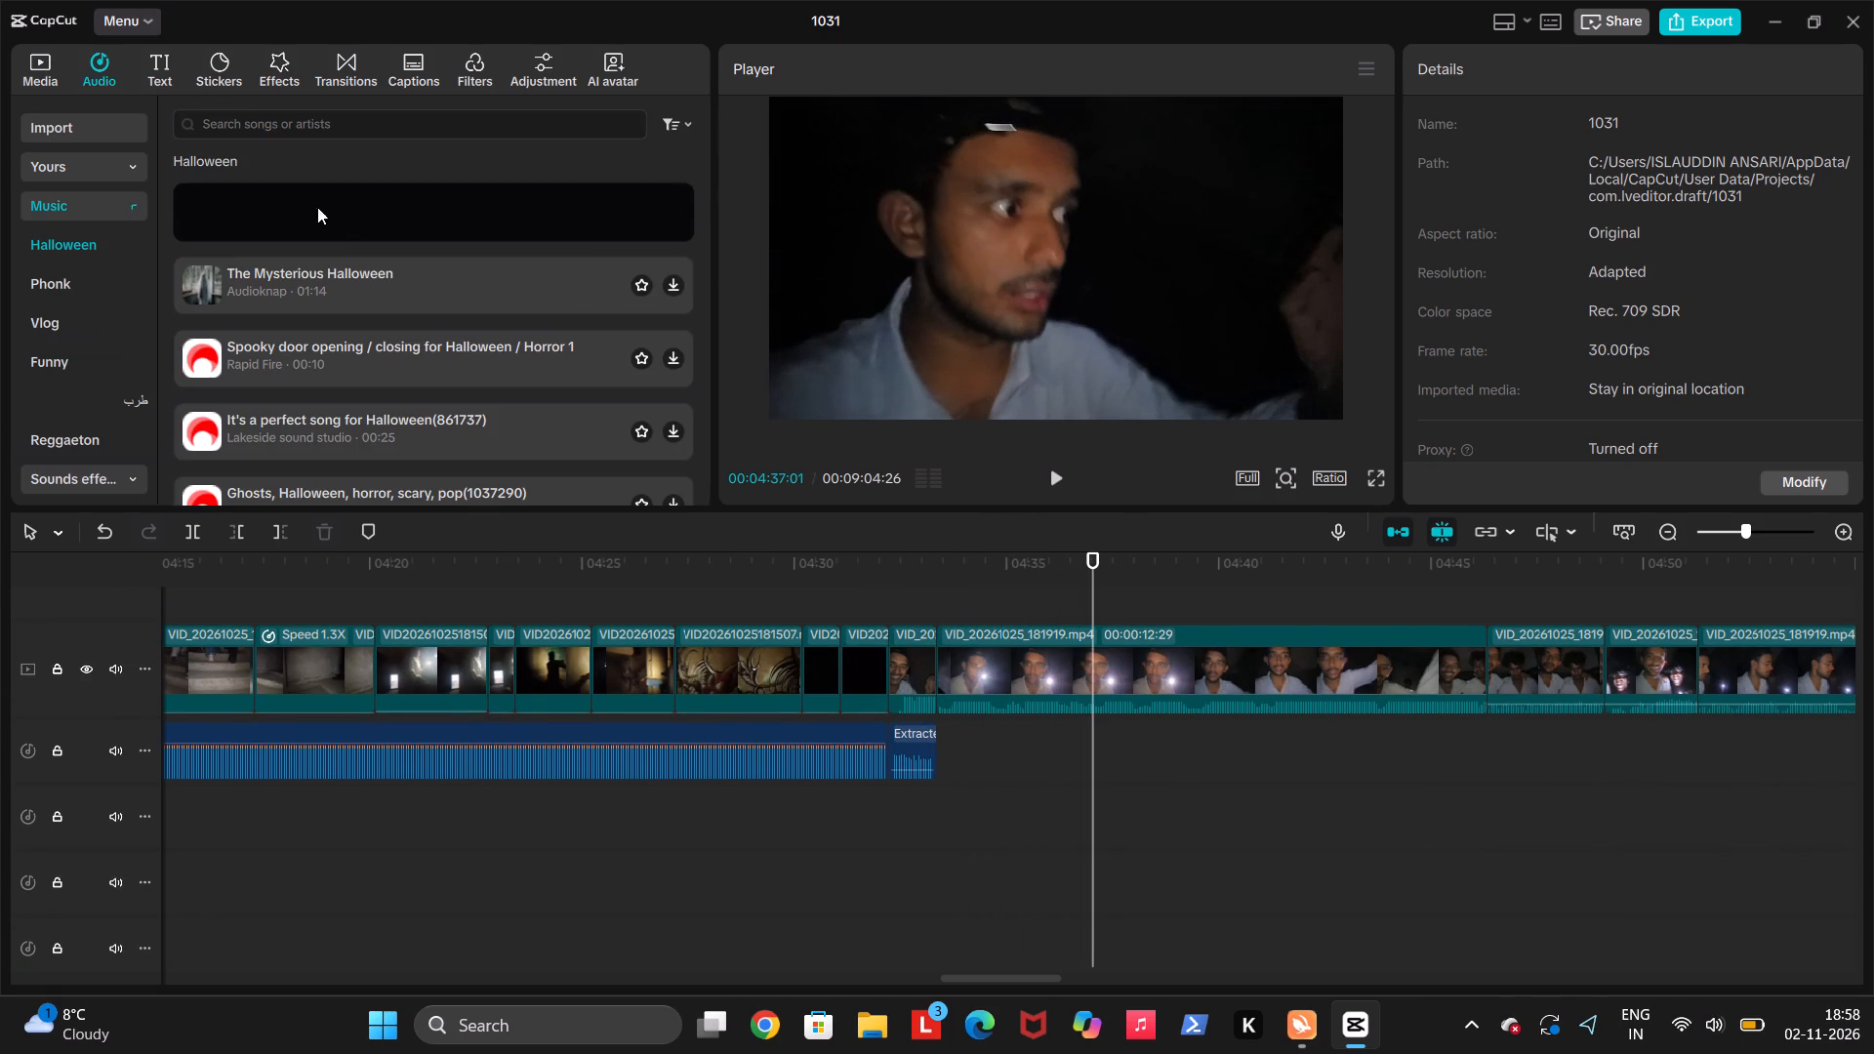
scroll(317, 207, down, 1)
click(301, 201)
click(95, 124)
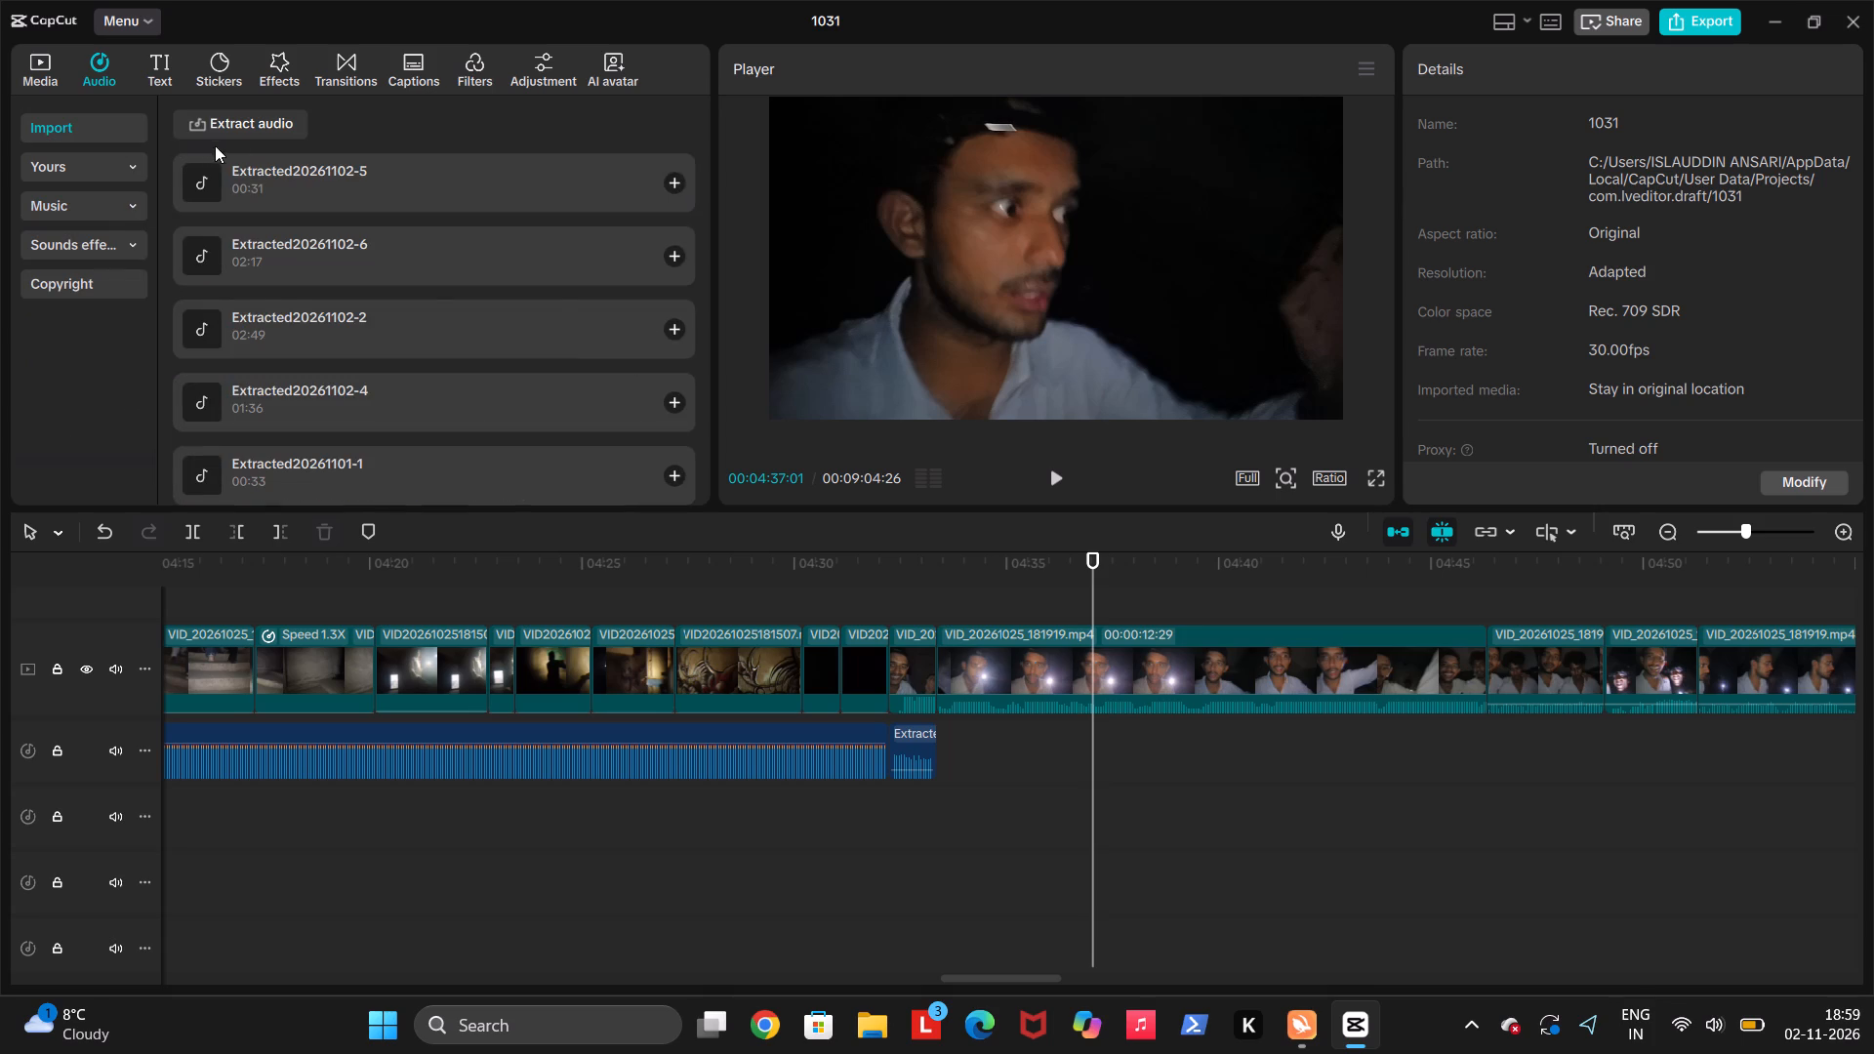
click(327, 171)
scroll(327, 171, down, 2)
scroll(357, 246, down, 1)
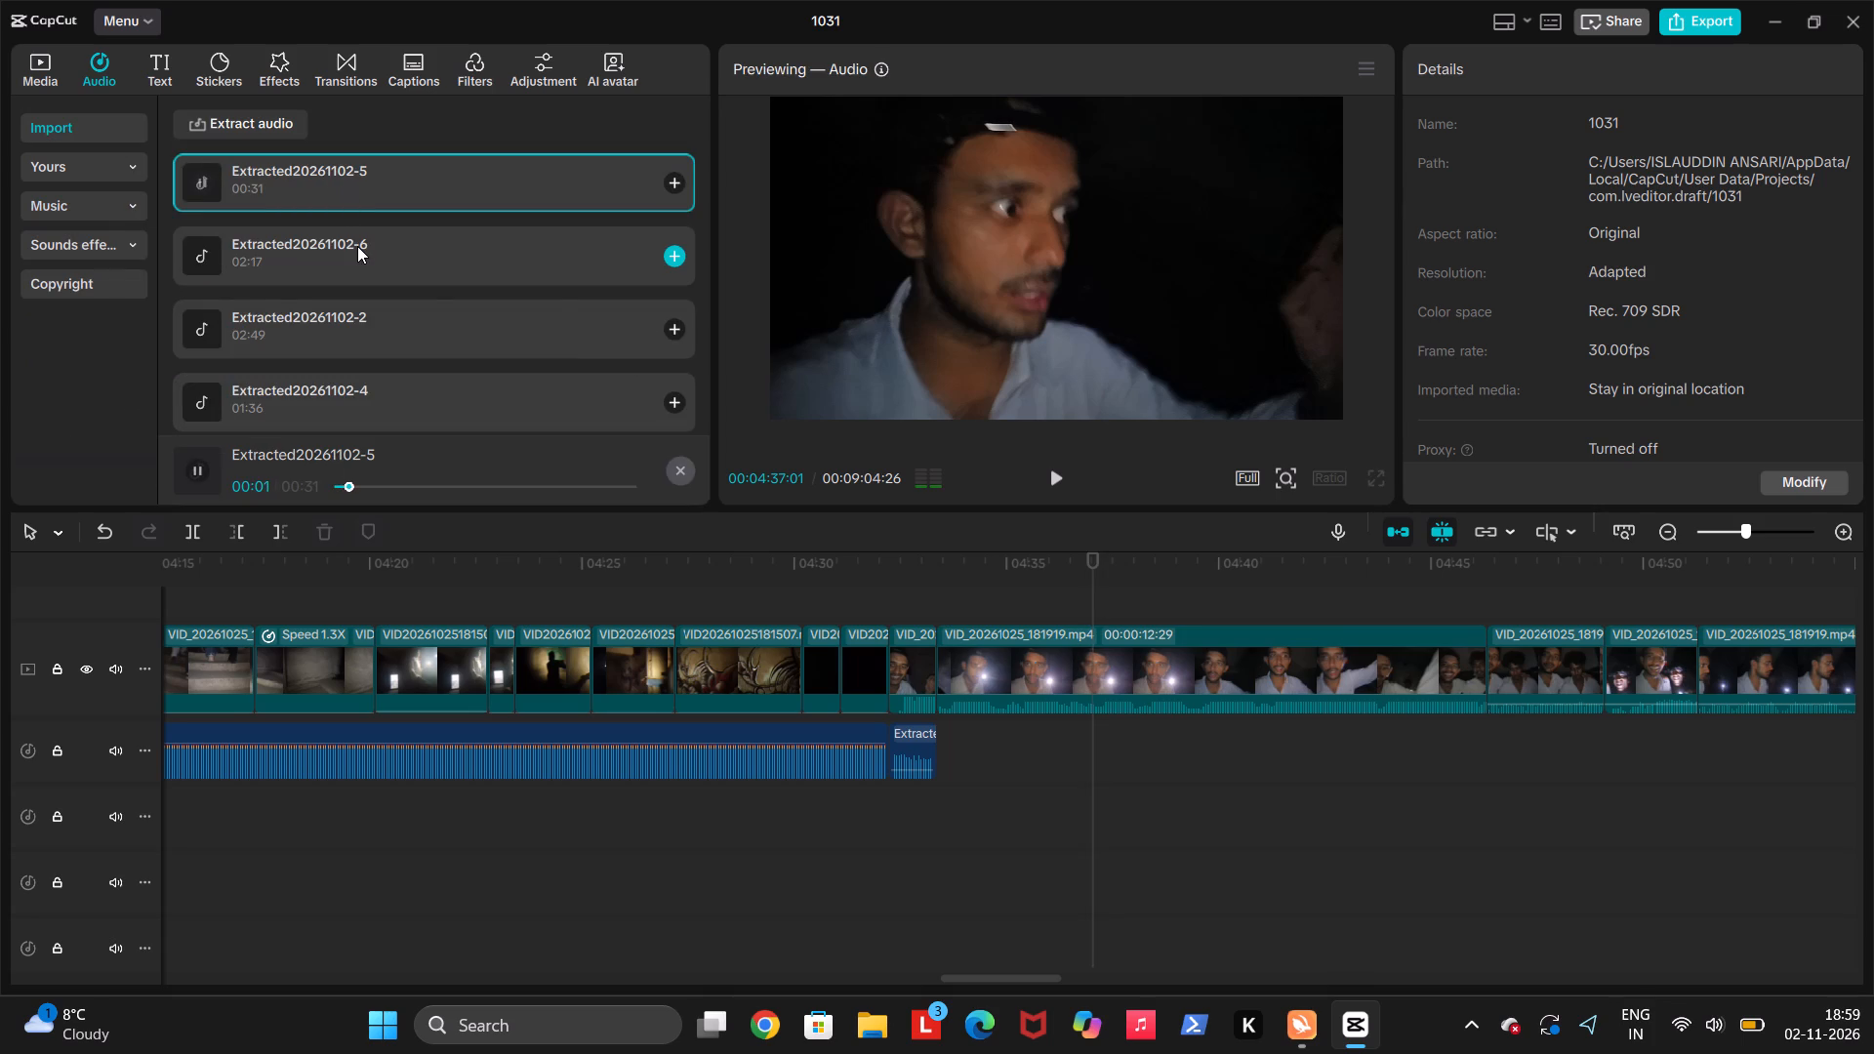
click(357, 246)
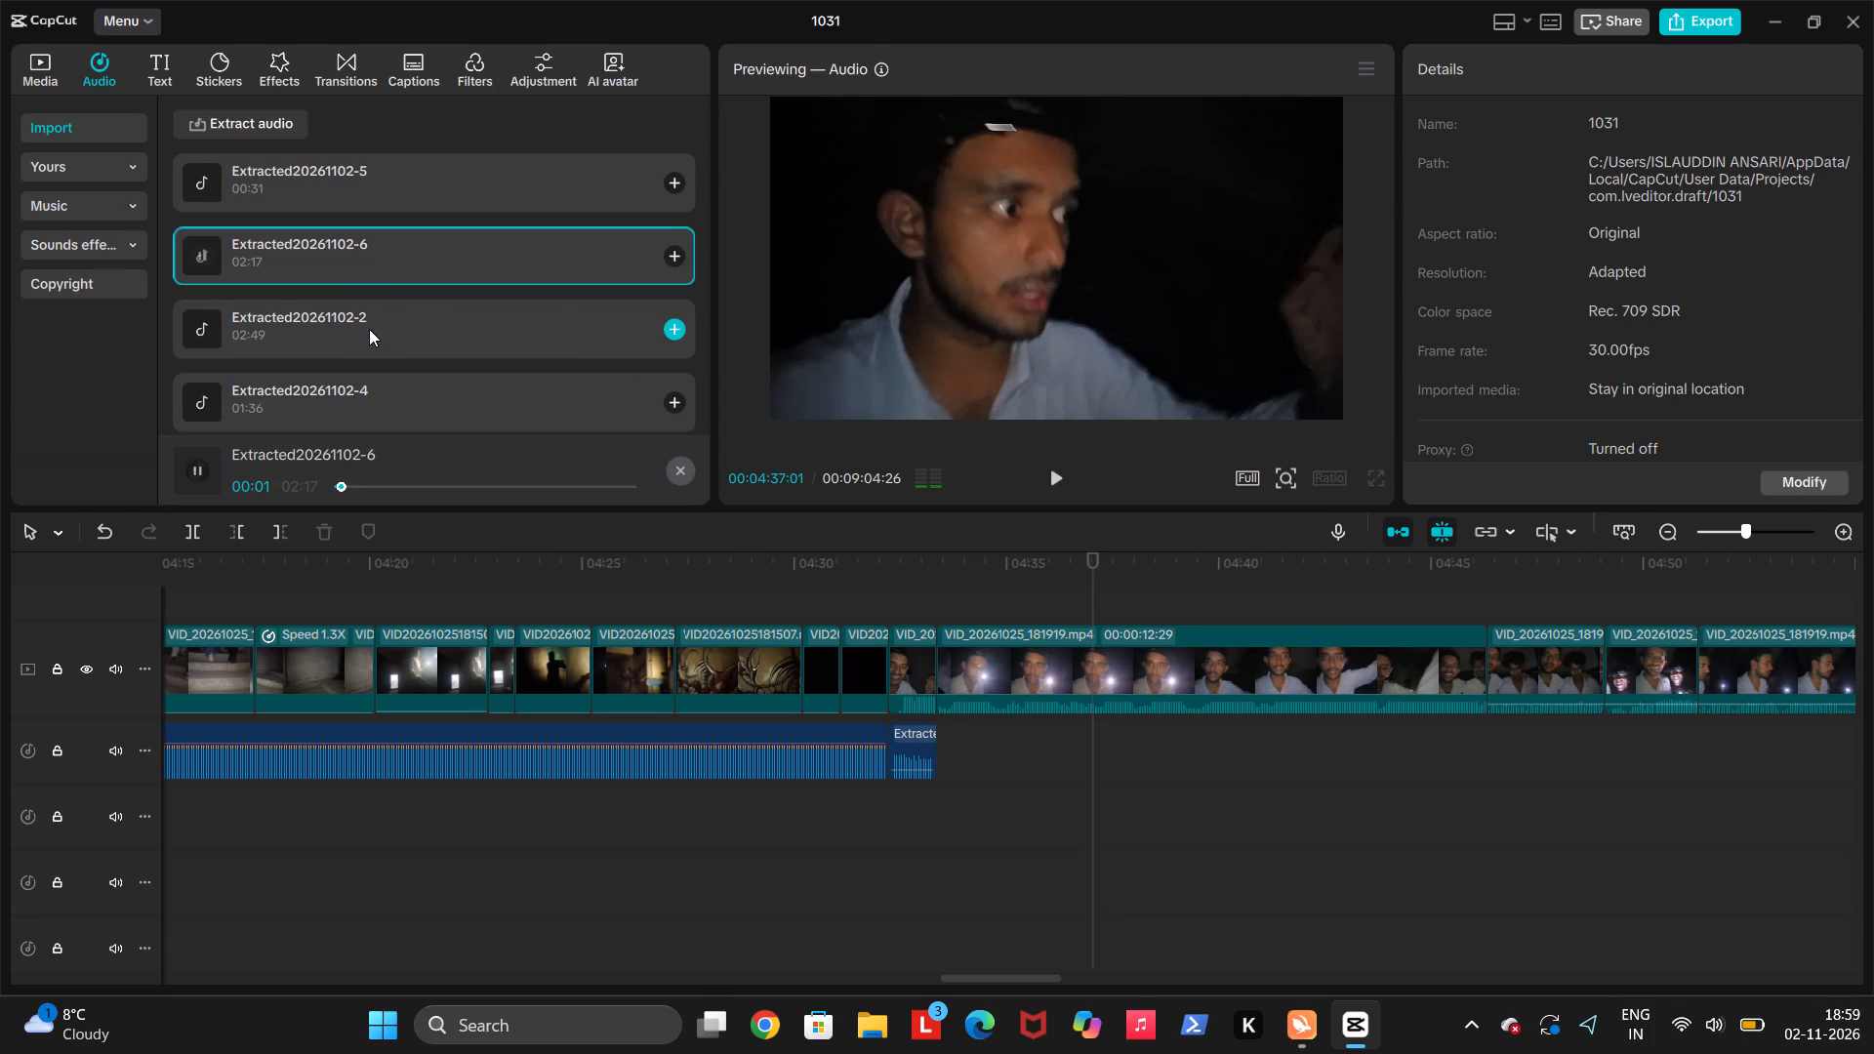
scroll(405, 284, down, 1)
click(379, 478)
click(406, 485)
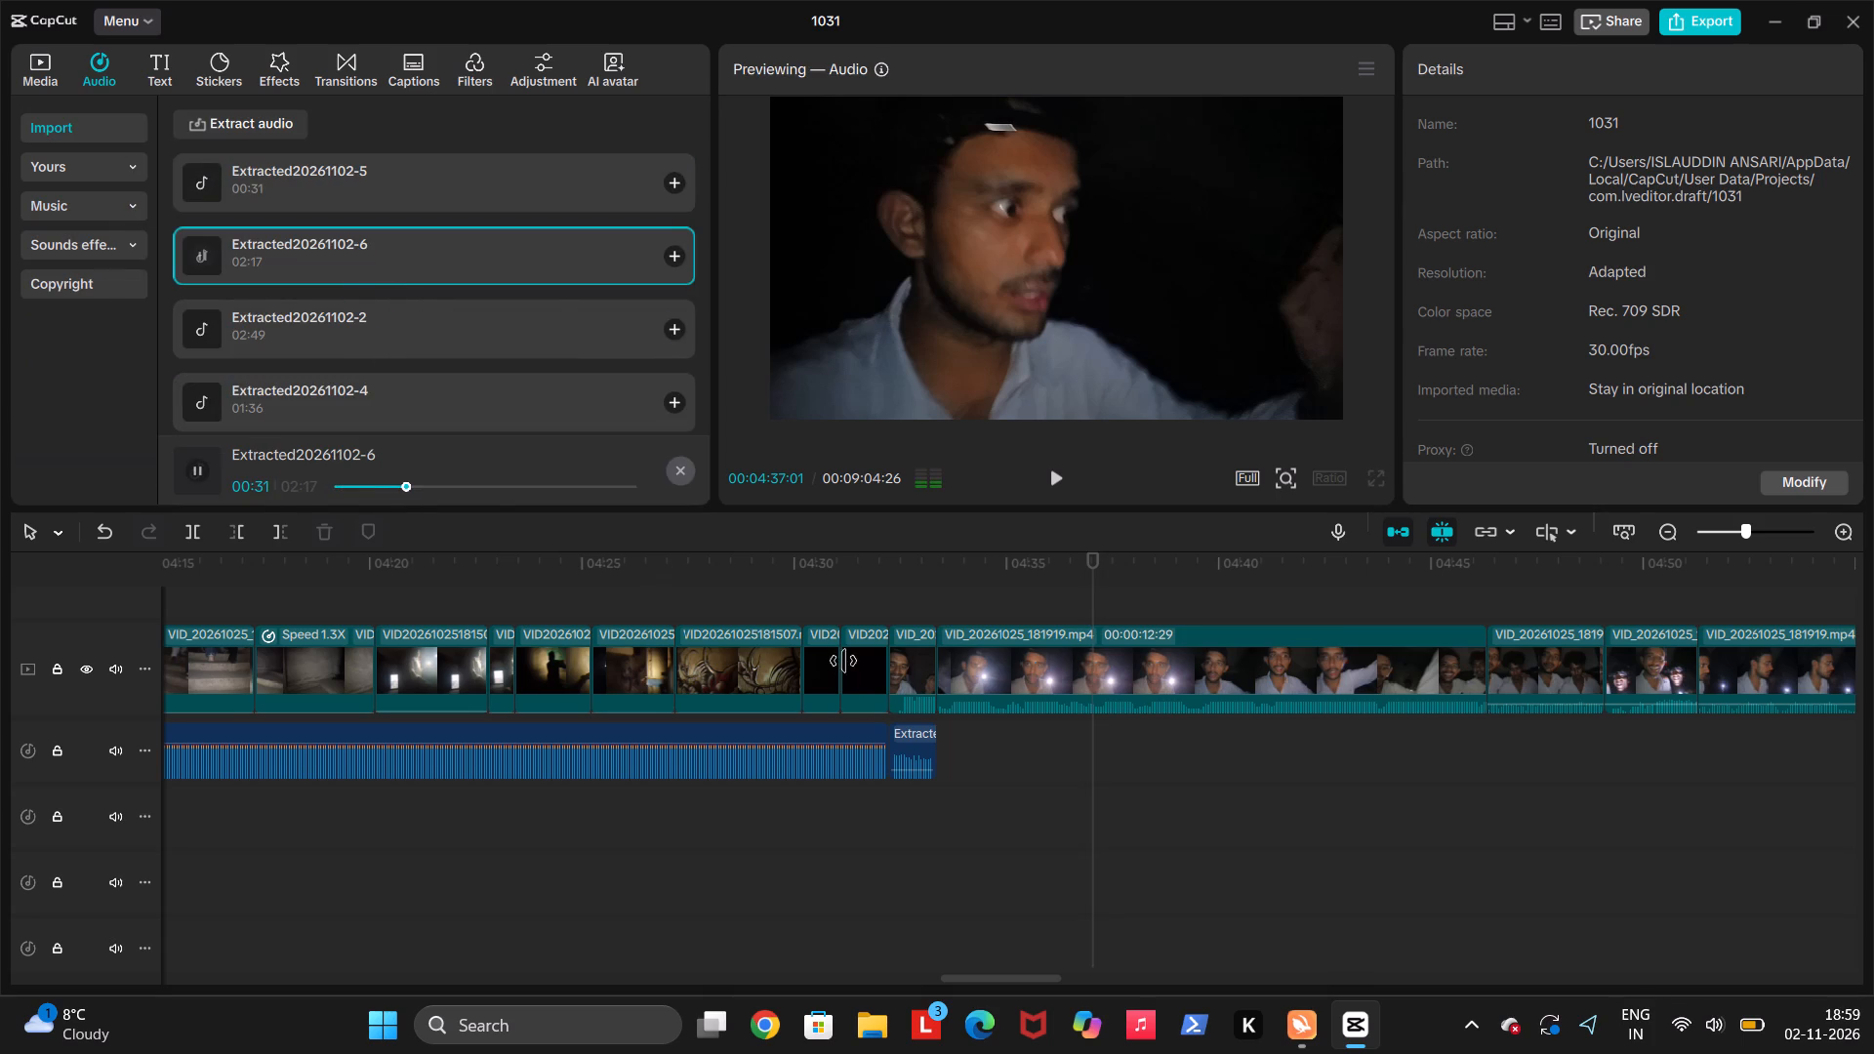
scroll(482, 423, down, 1)
click(479, 409)
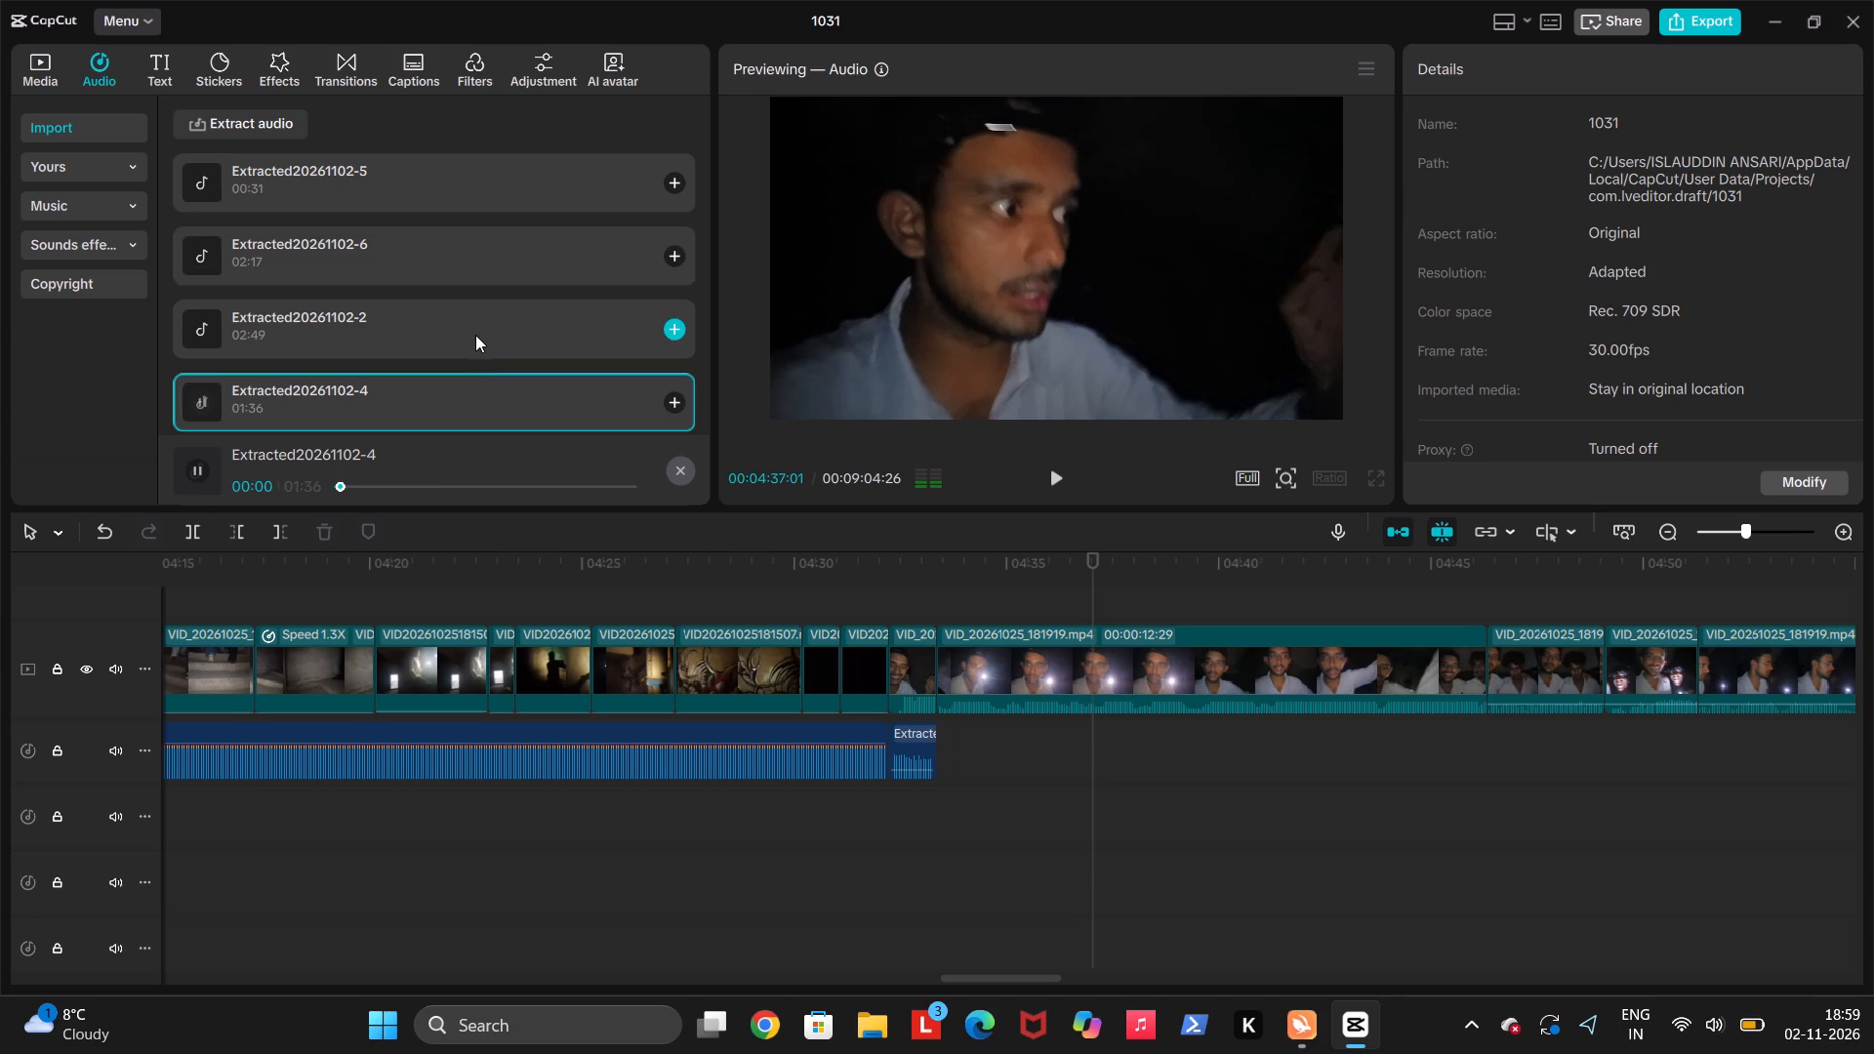
click(473, 331)
scroll(476, 340, down, 1)
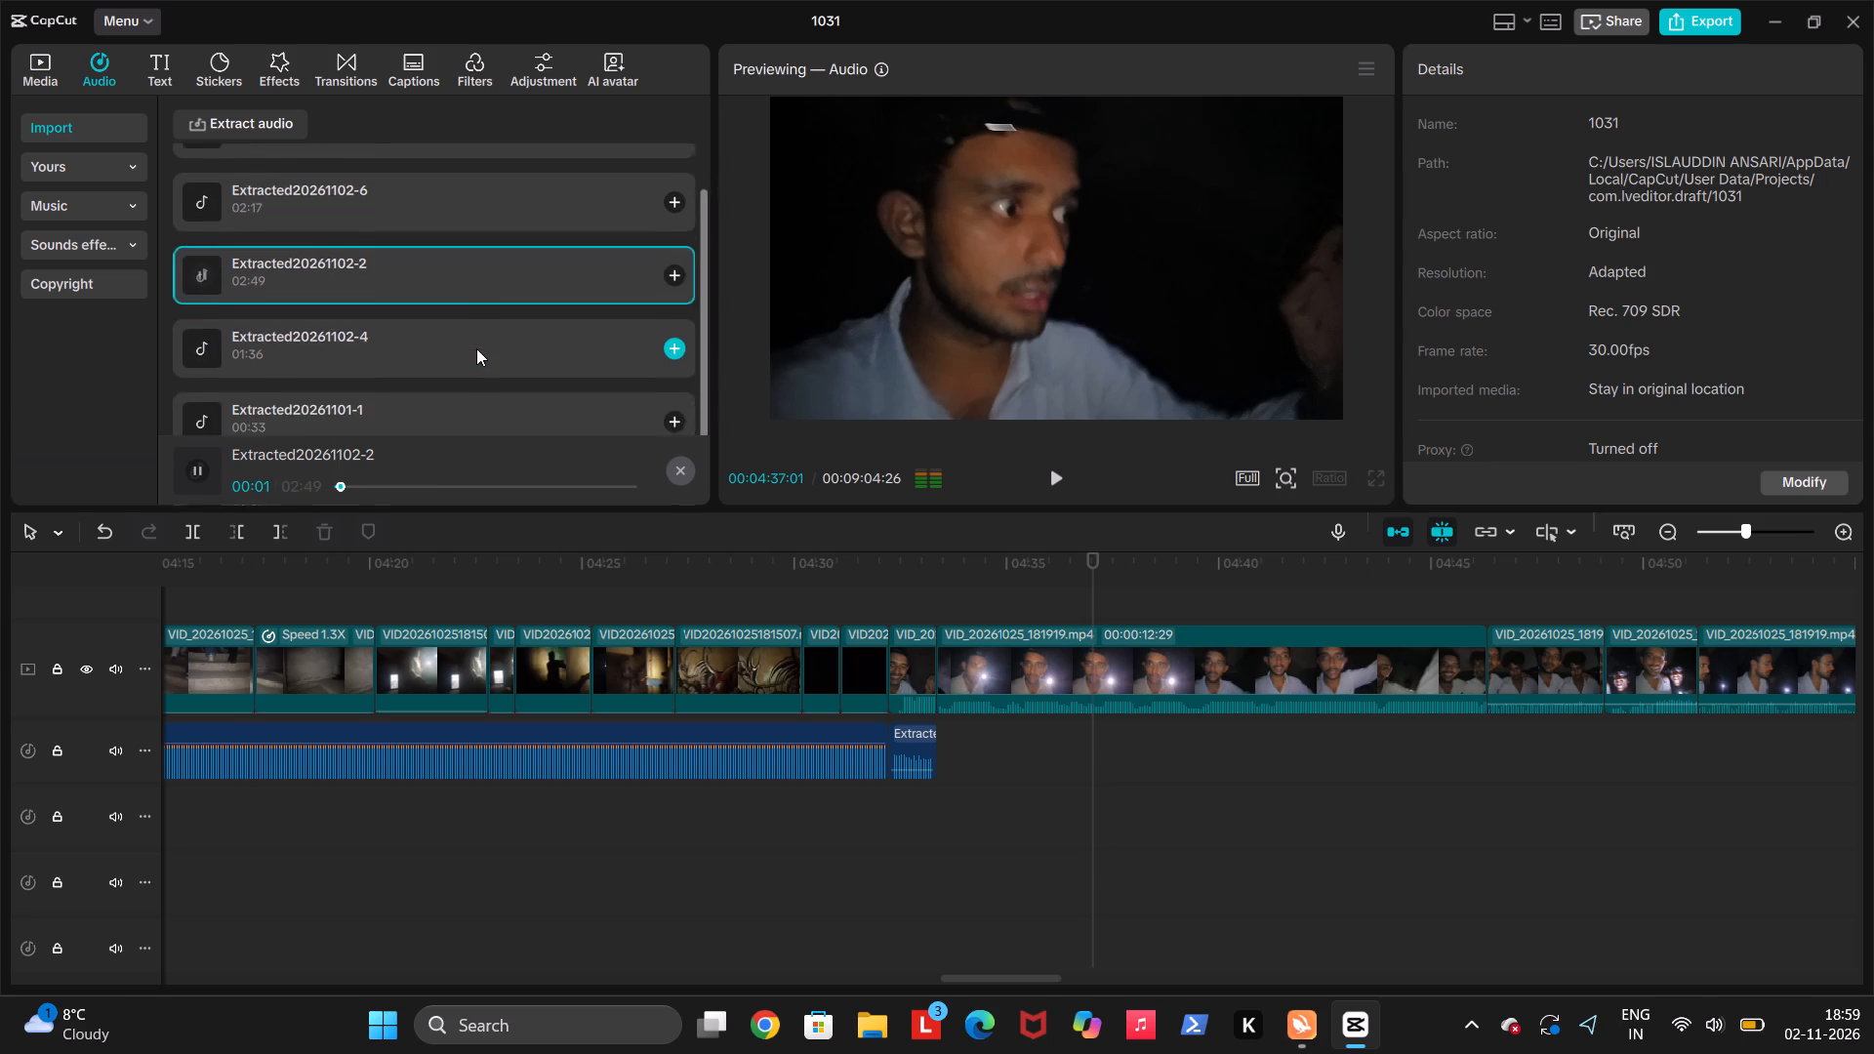
scroll(476, 348, down, 1)
click(448, 383)
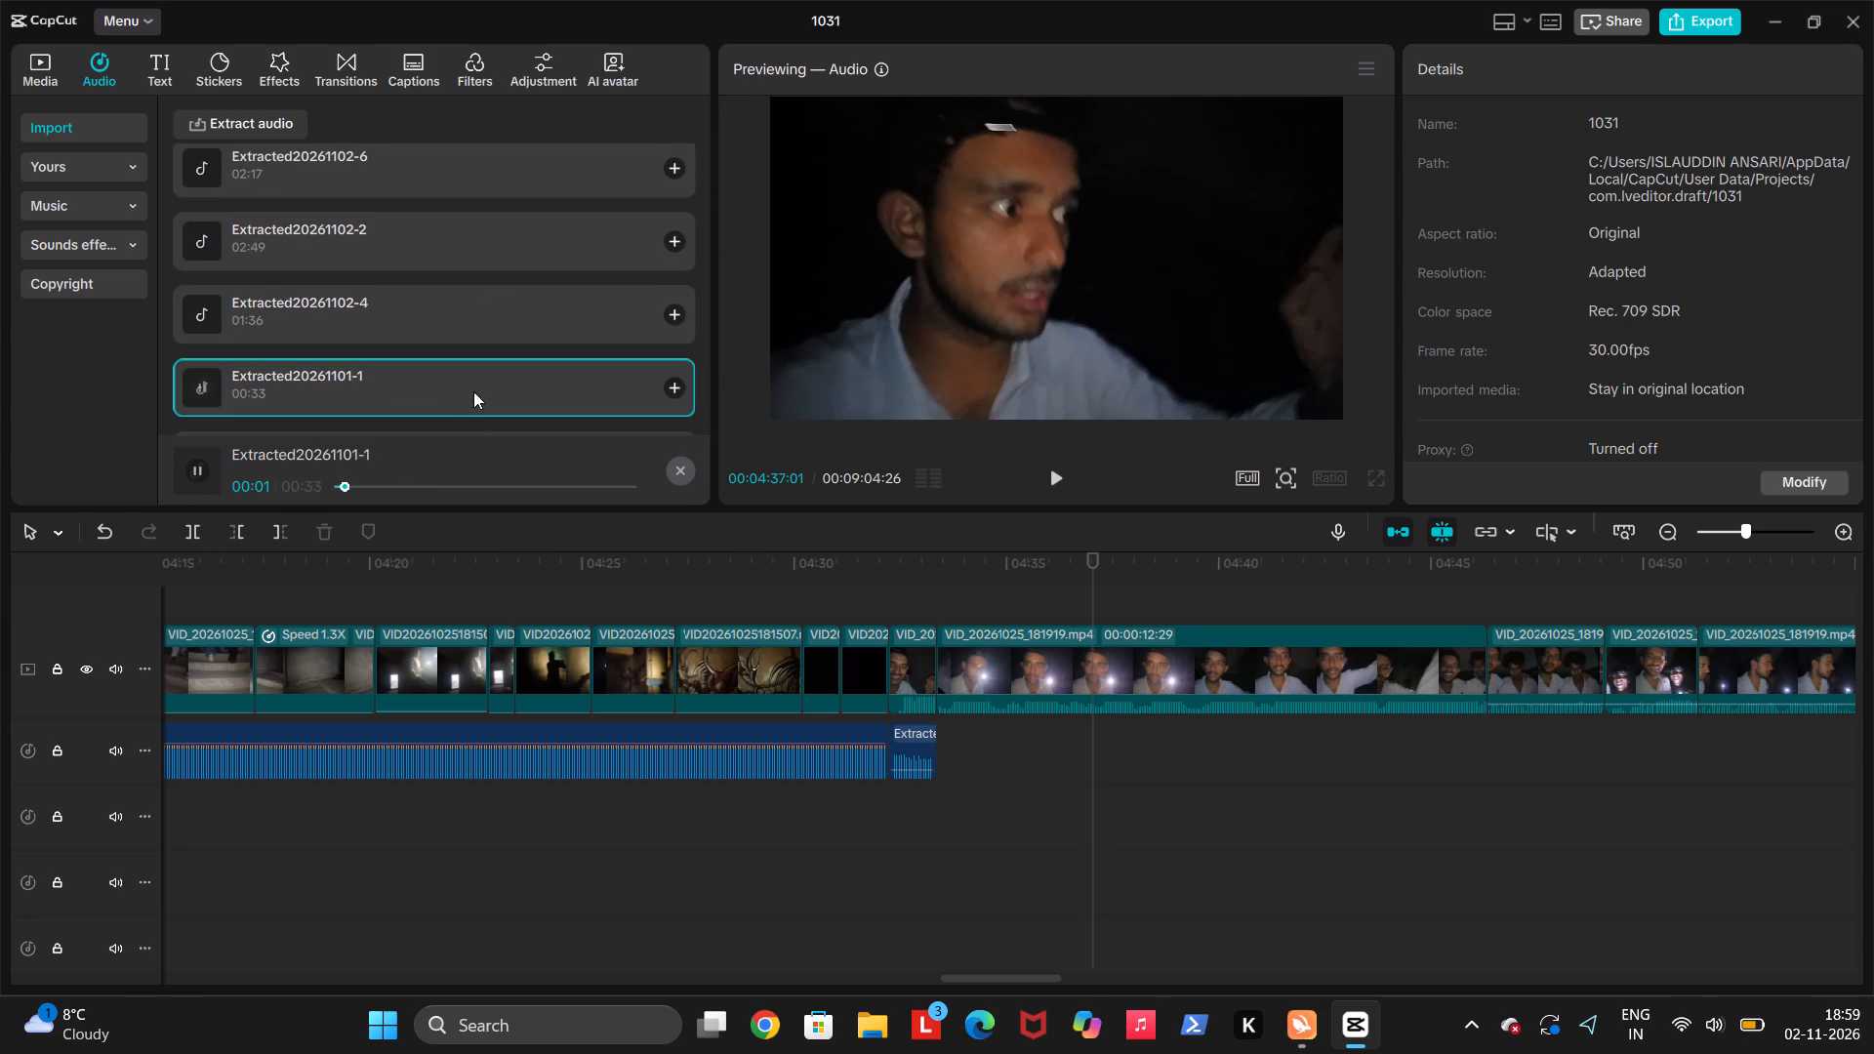
scroll(469, 385, down, 1)
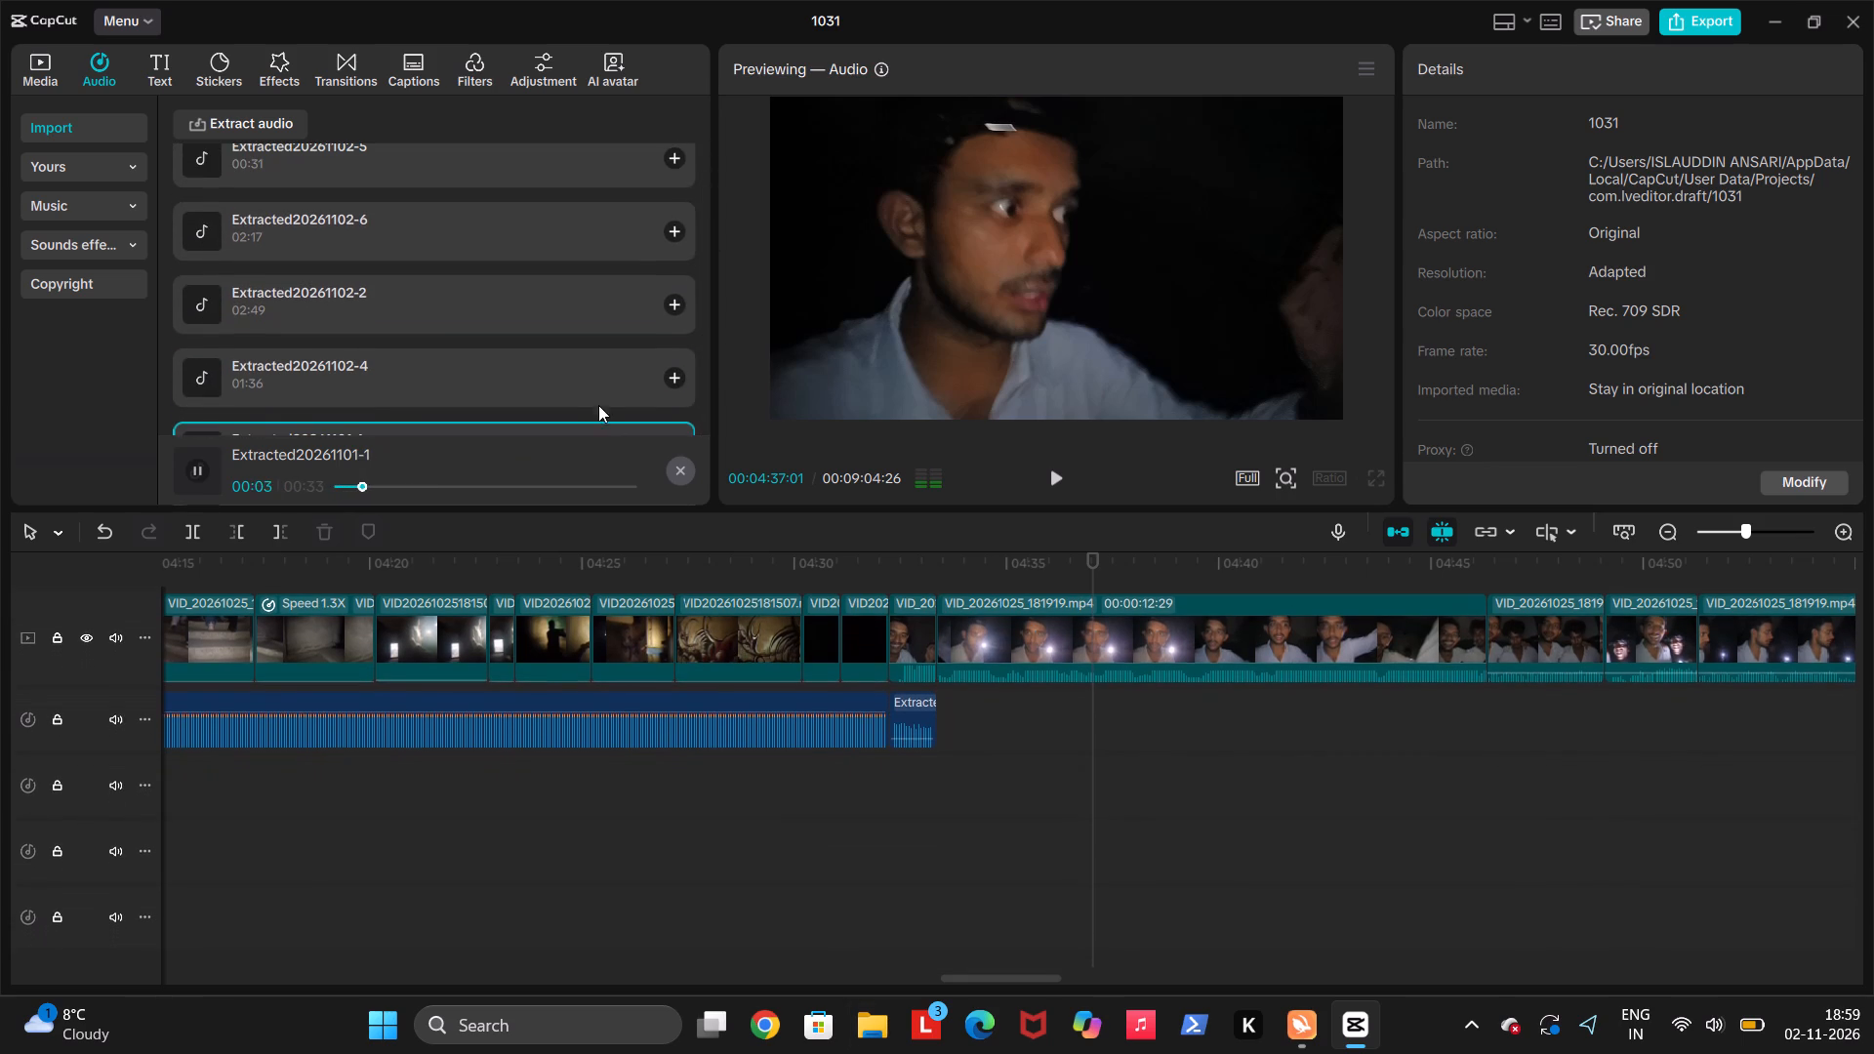
scroll(580, 375, down, 1)
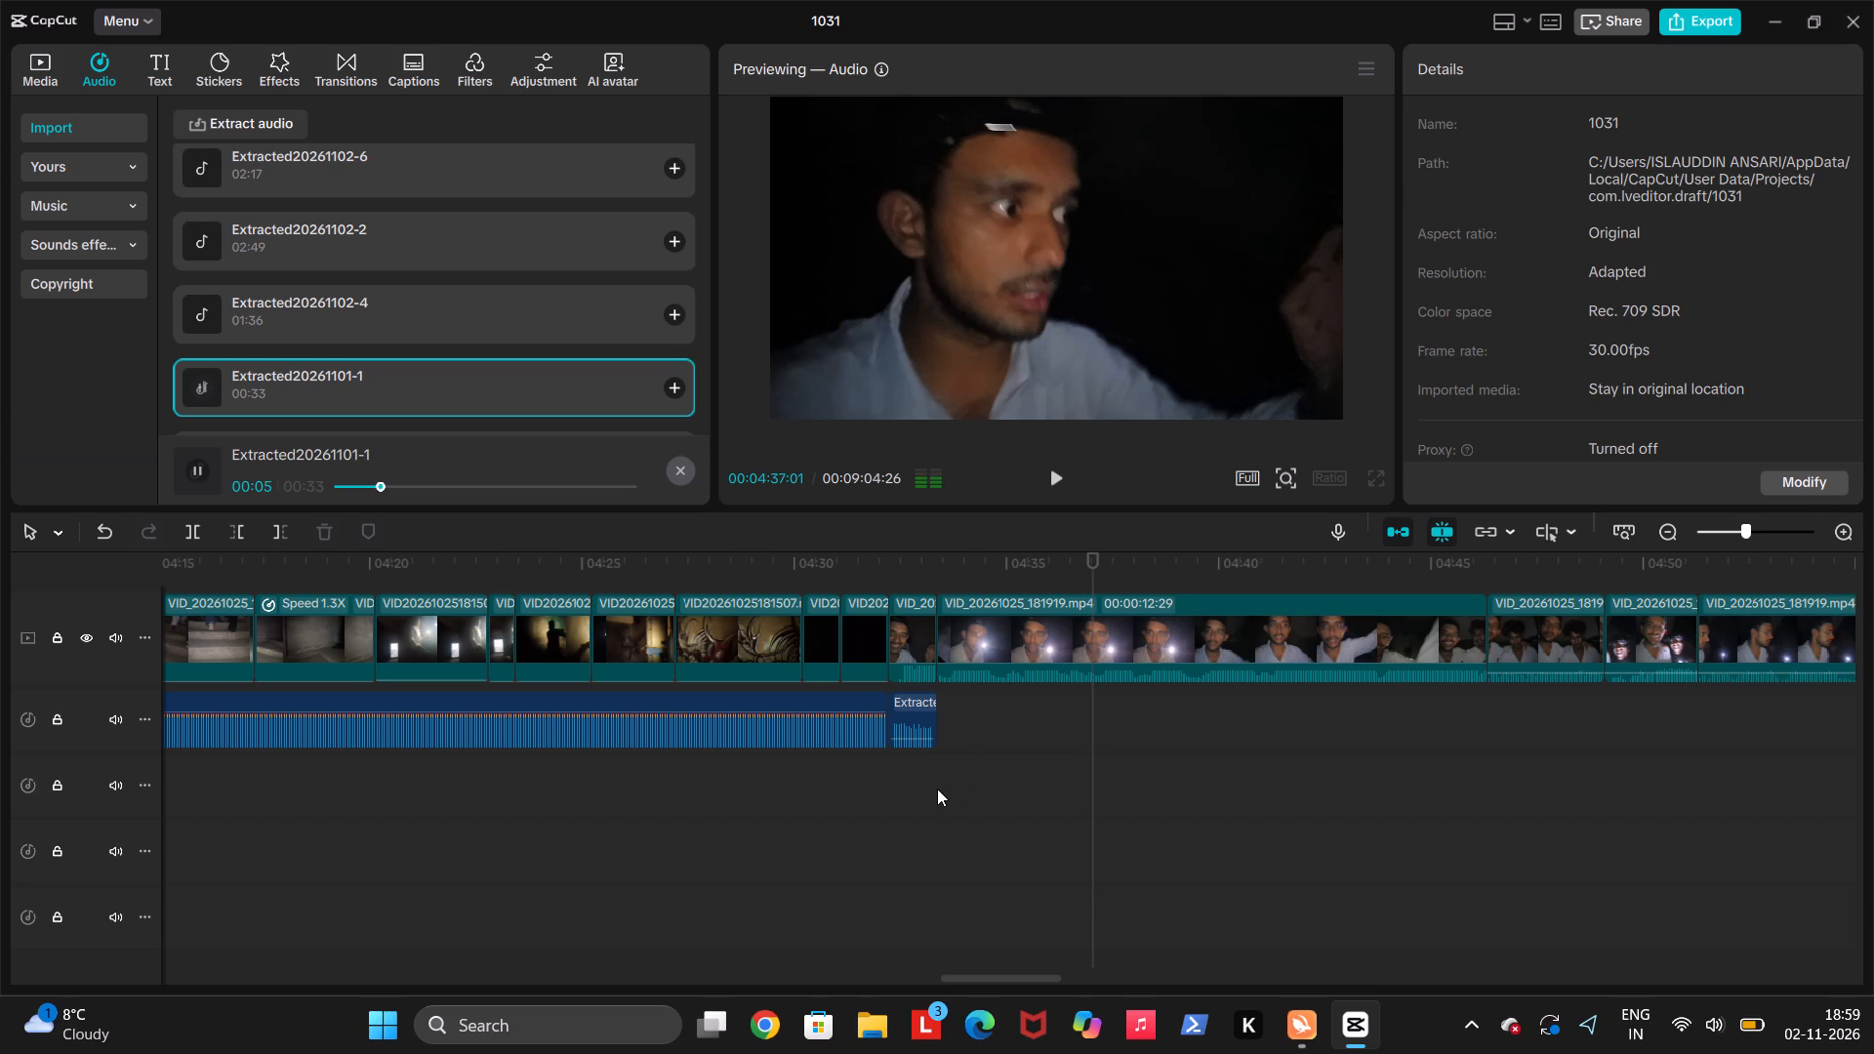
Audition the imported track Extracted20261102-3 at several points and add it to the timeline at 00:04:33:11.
click(937, 789)
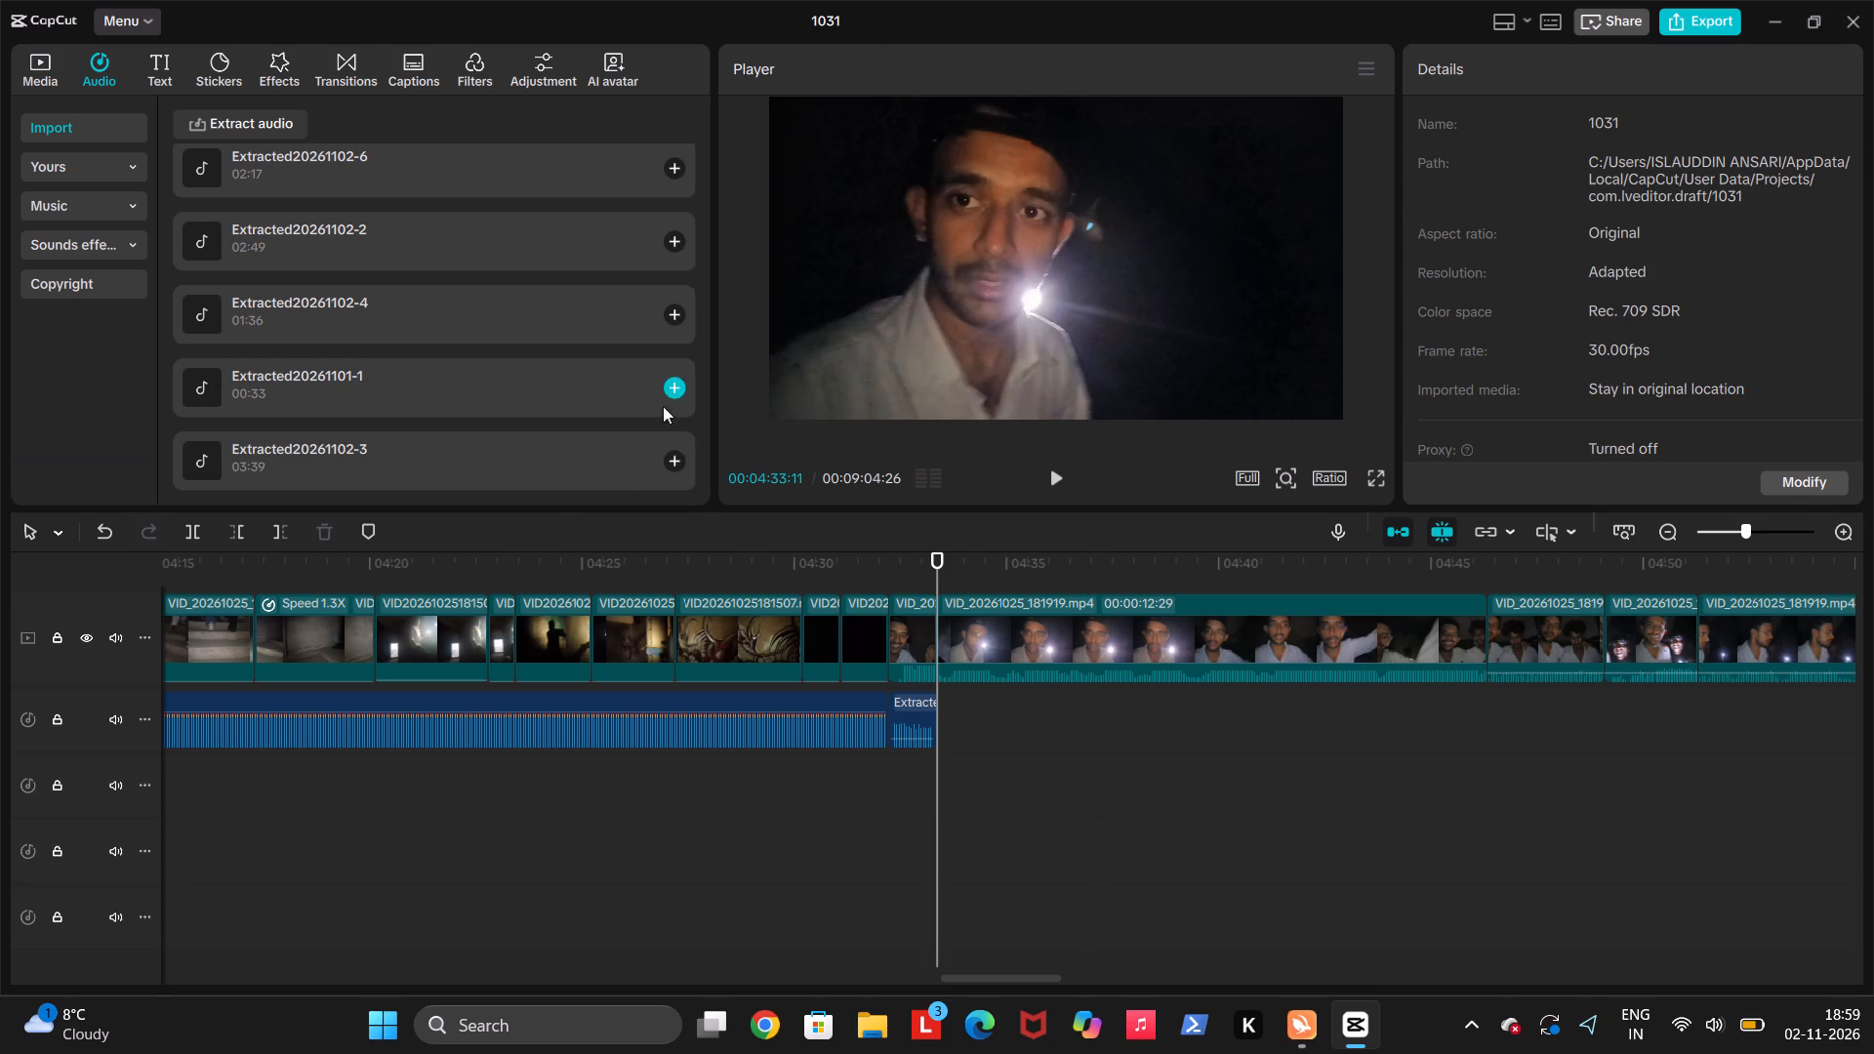
click(575, 462)
click(480, 474)
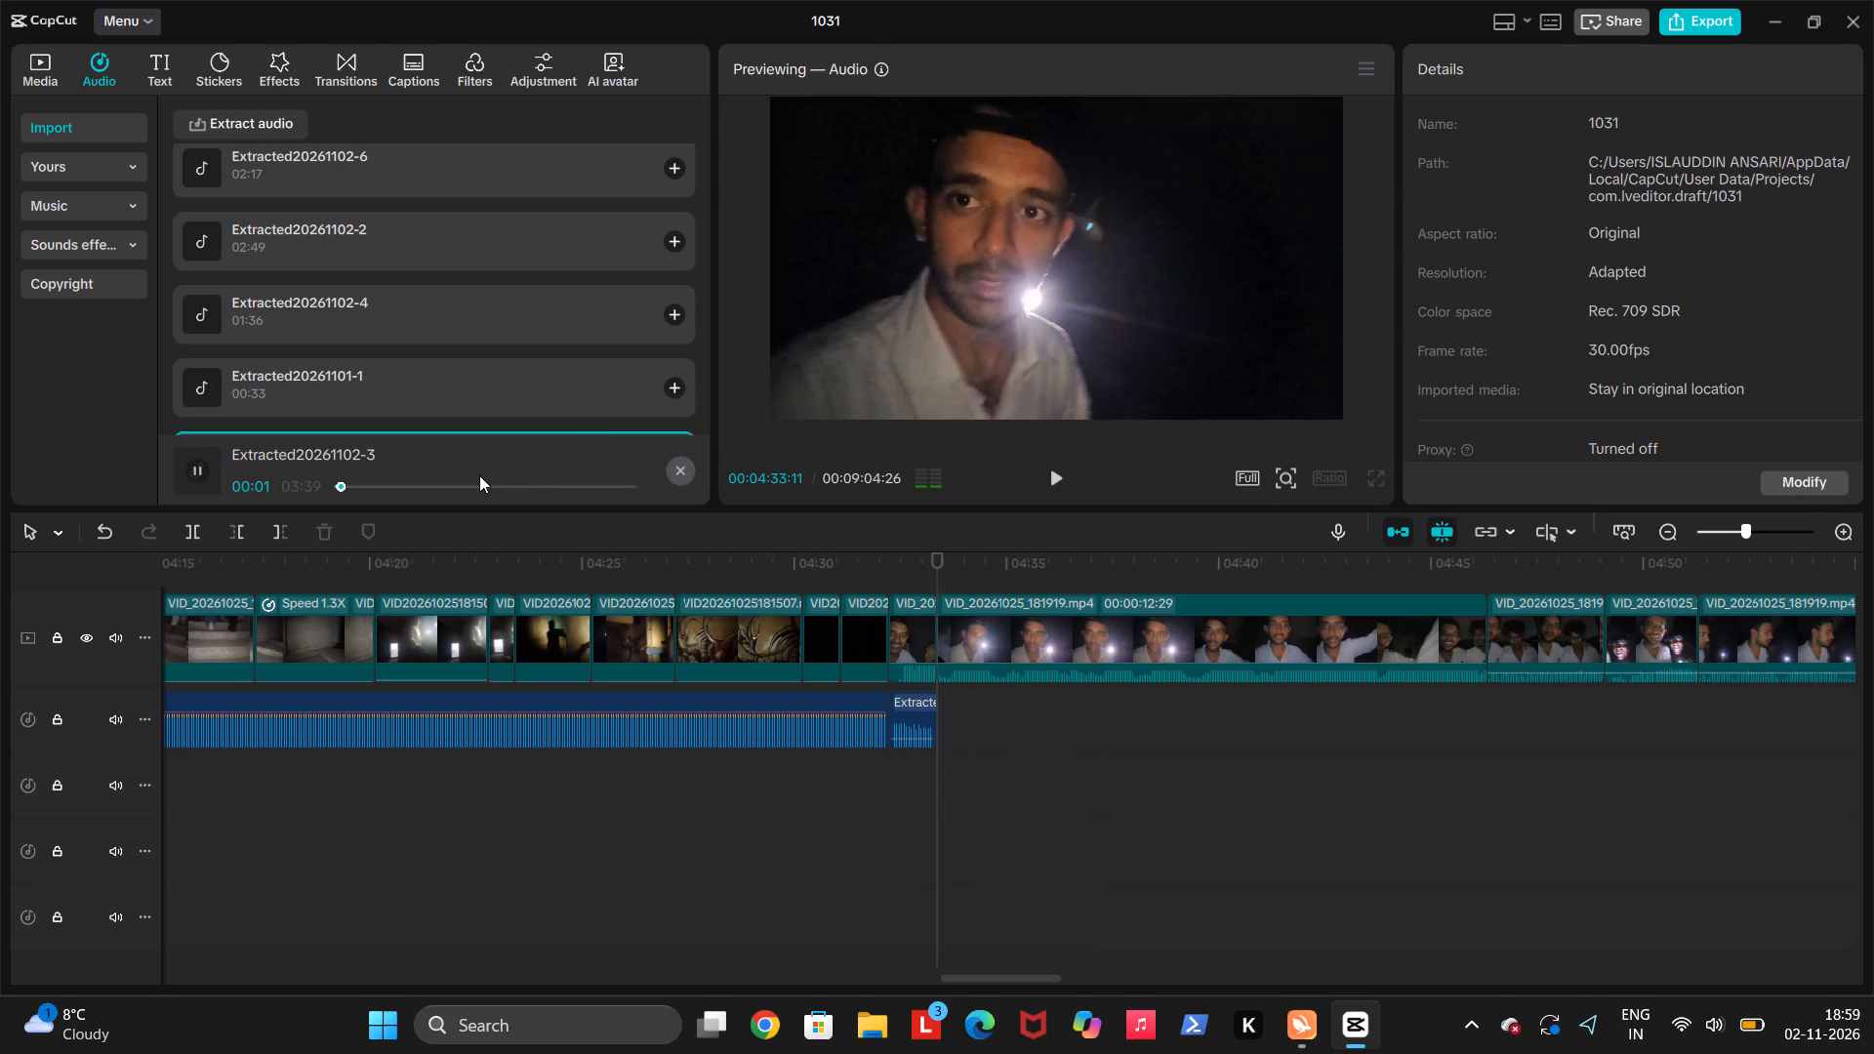
click(431, 487)
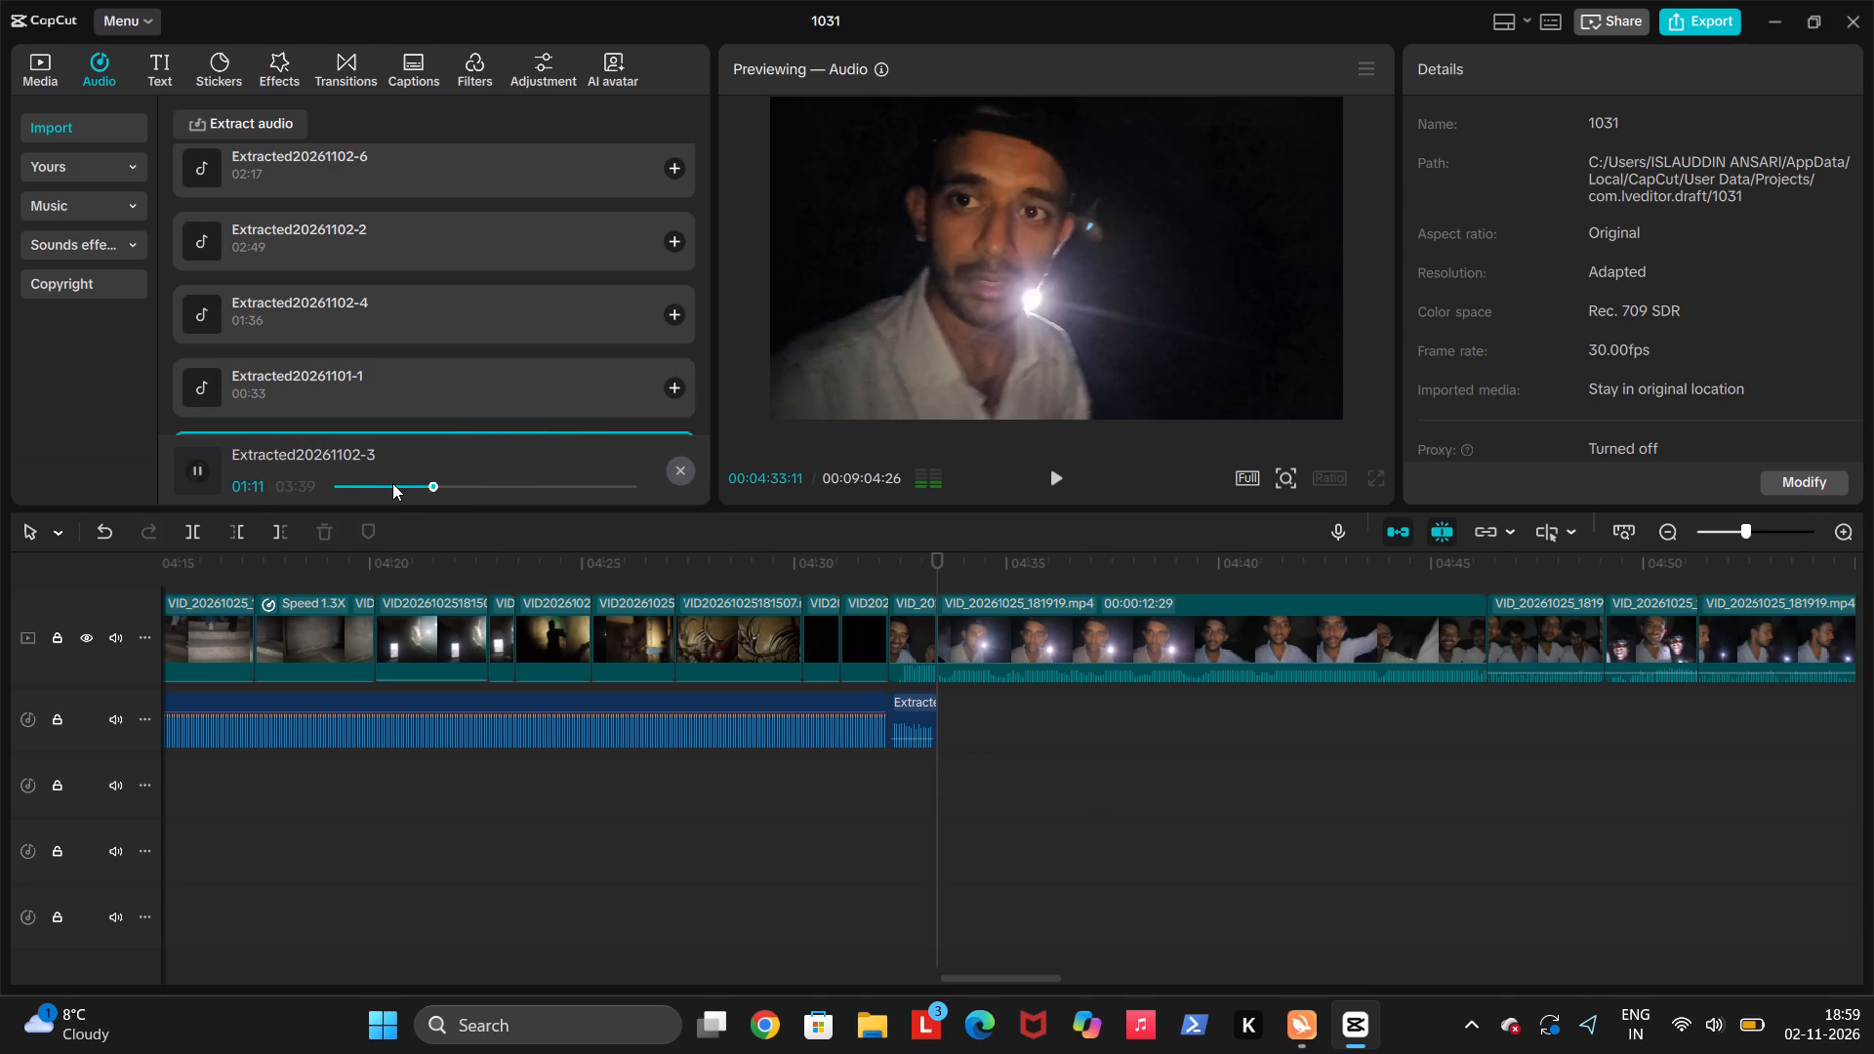
click(389, 483)
click(480, 491)
click(350, 487)
scroll(561, 434, down, 1)
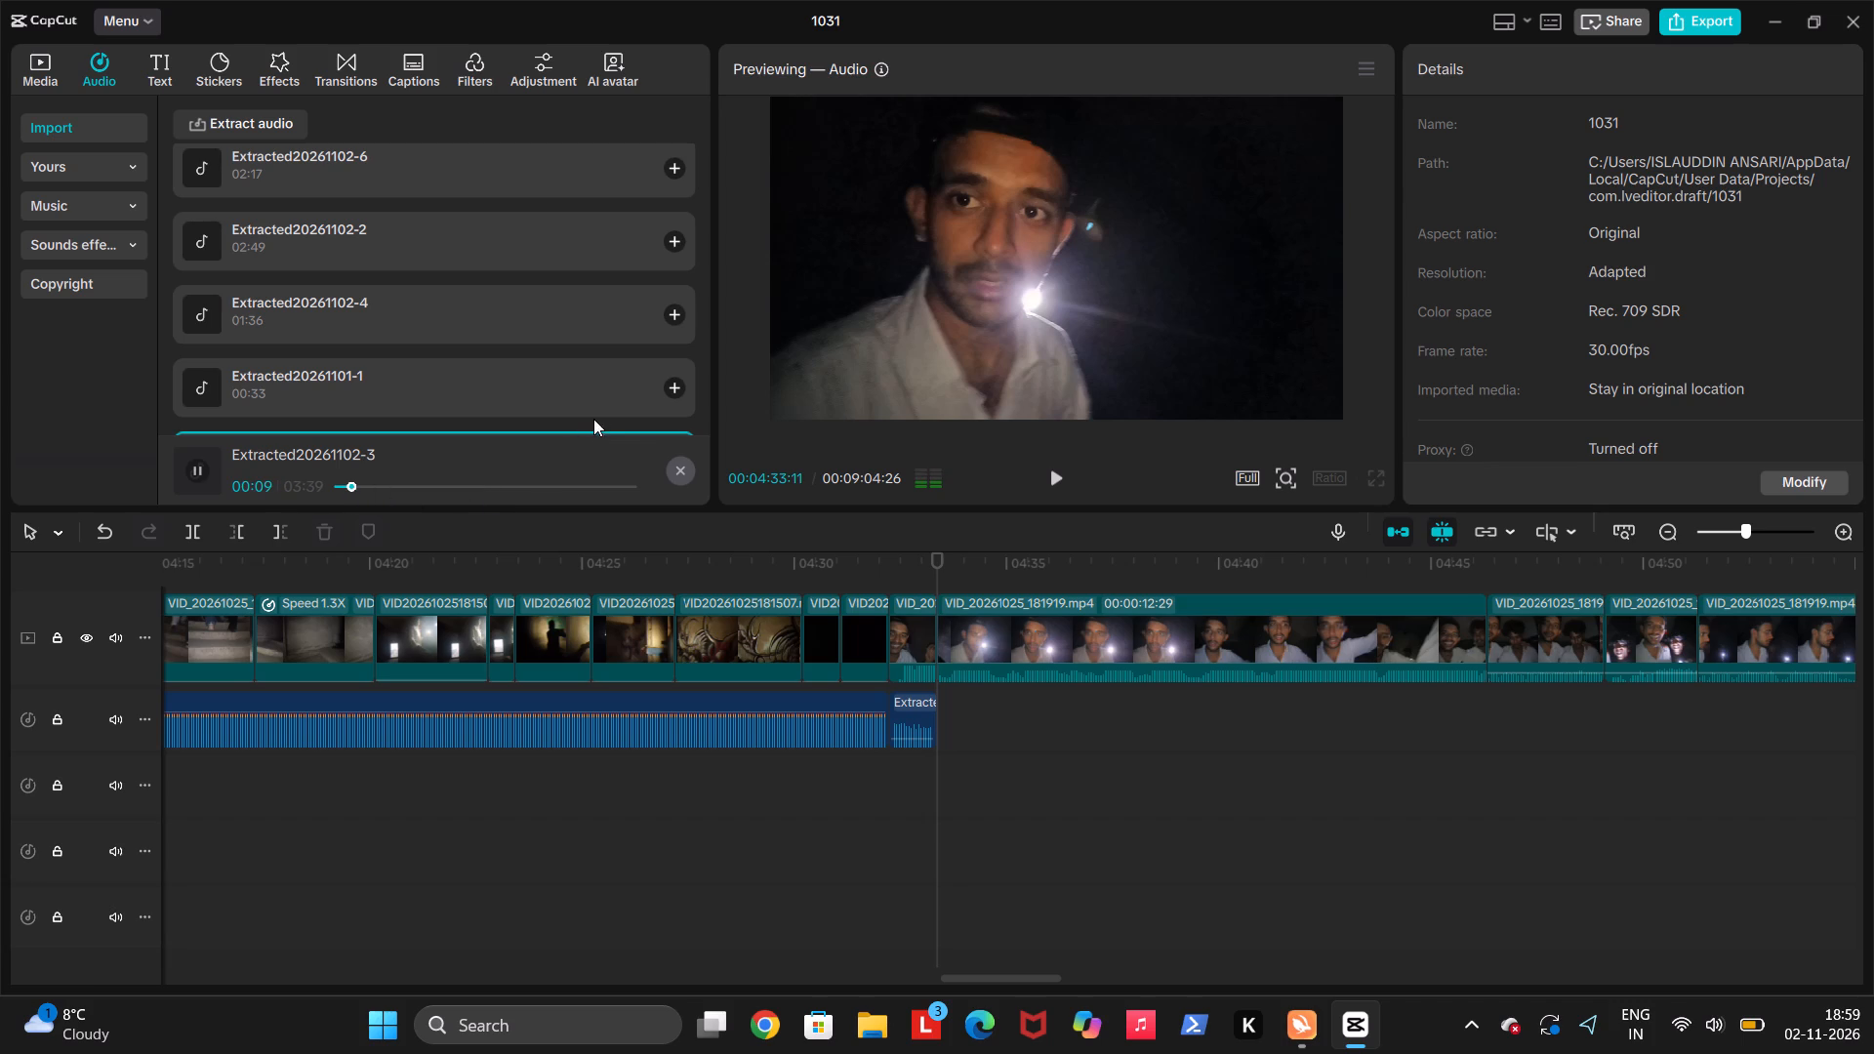
scroll(593, 419, down, 1)
click(677, 463)
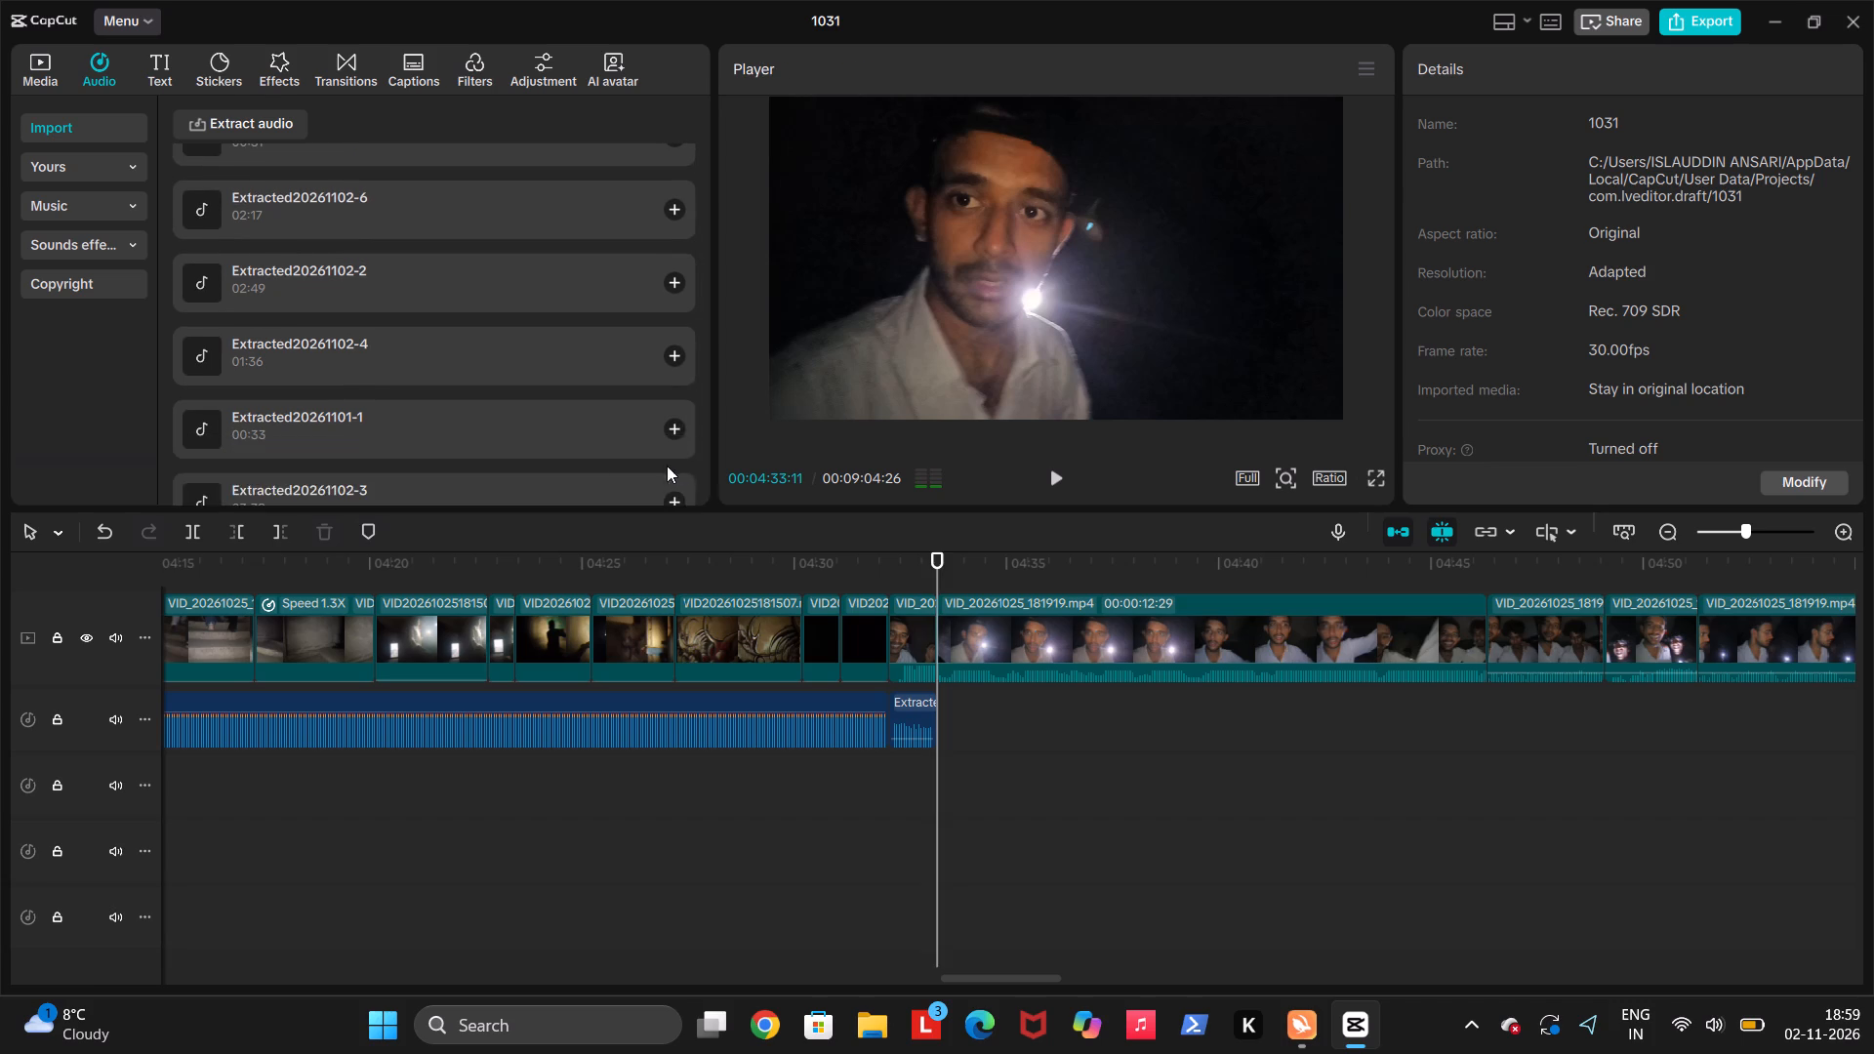
scroll(634, 466, down, 2)
click(671, 466)
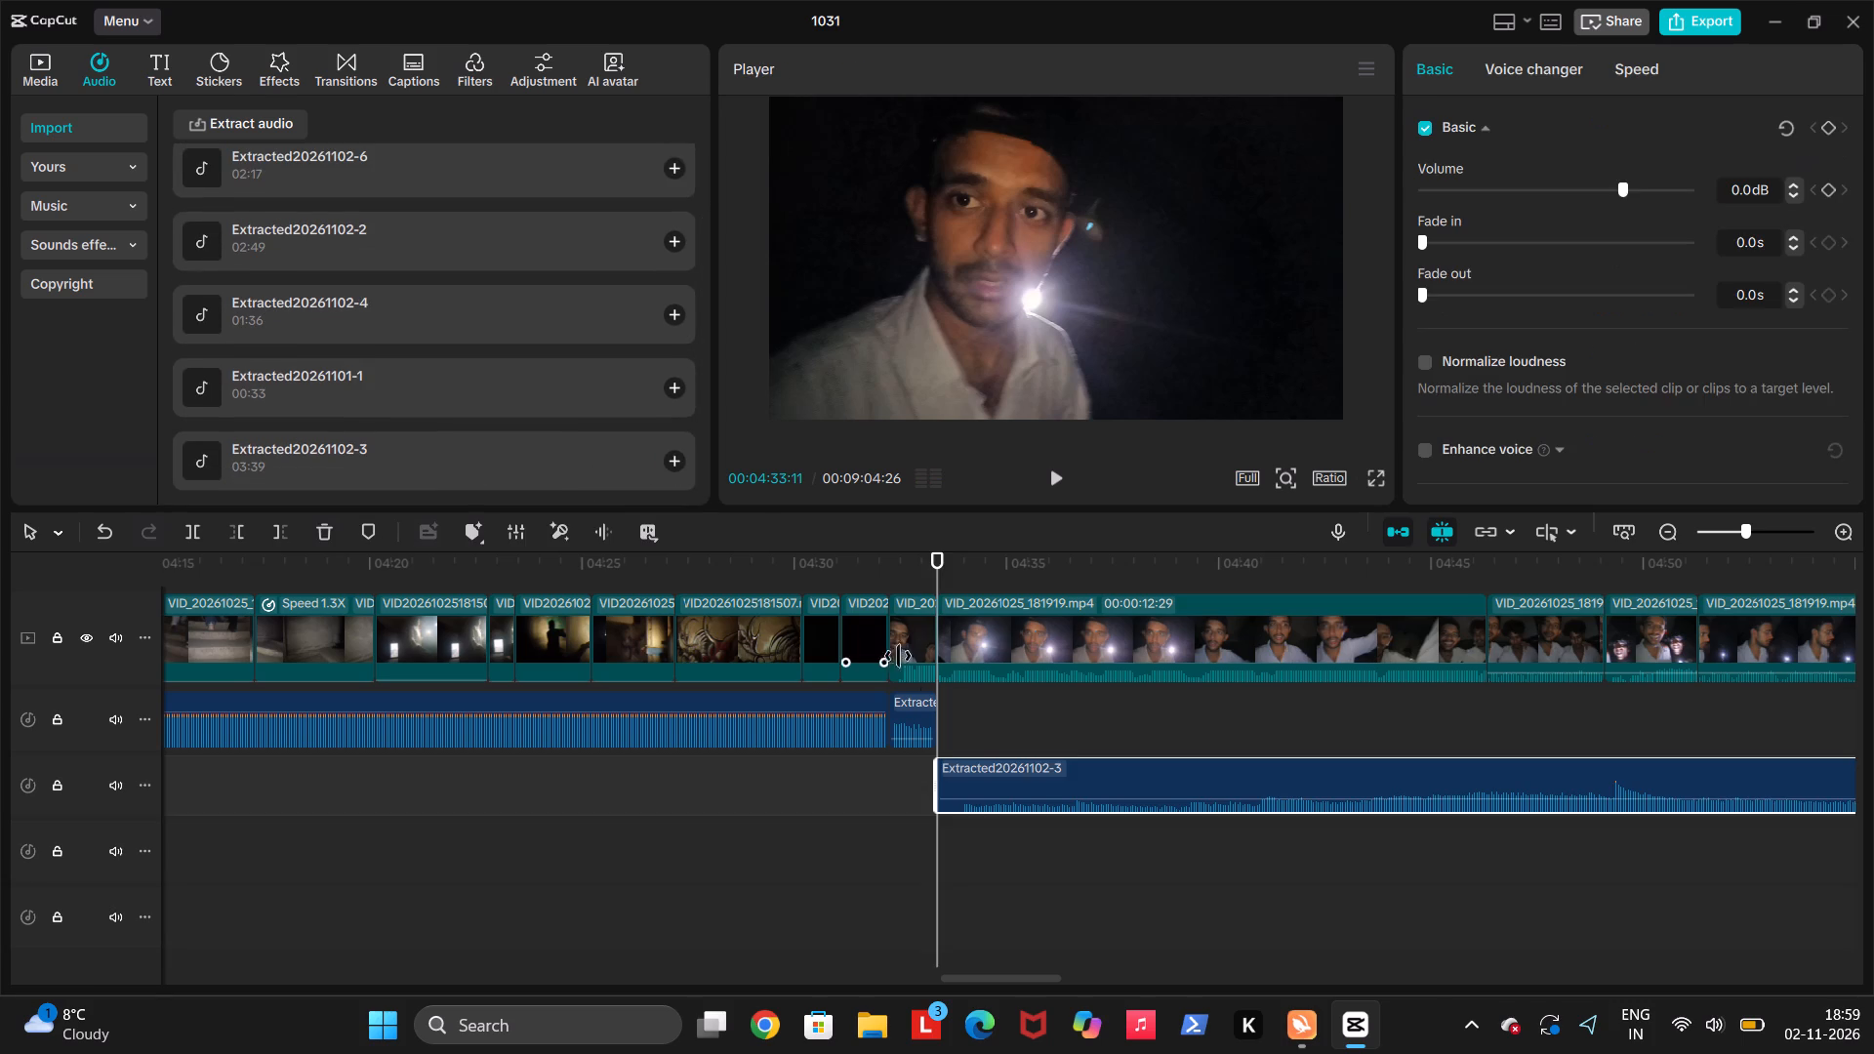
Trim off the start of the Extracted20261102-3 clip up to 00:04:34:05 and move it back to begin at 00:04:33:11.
key(space)
click(979, 824)
key(space)
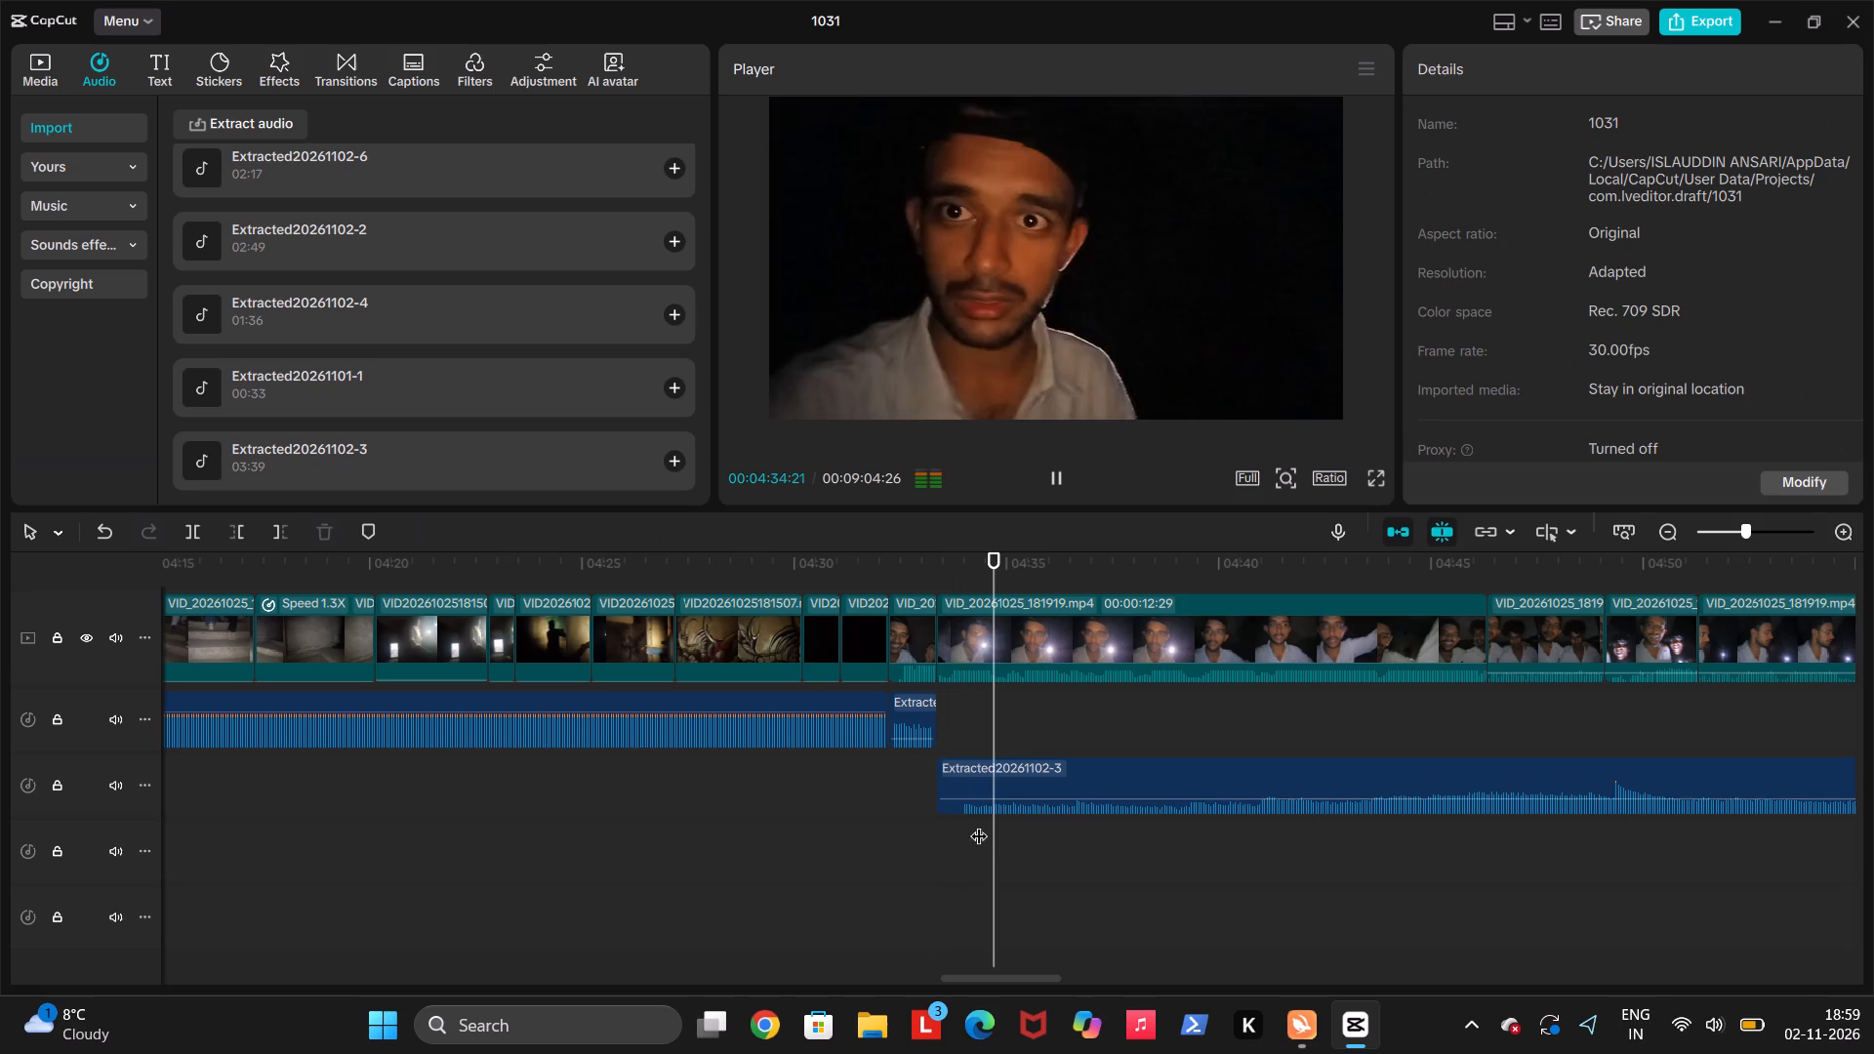
click(971, 826)
click(977, 801)
key(q)
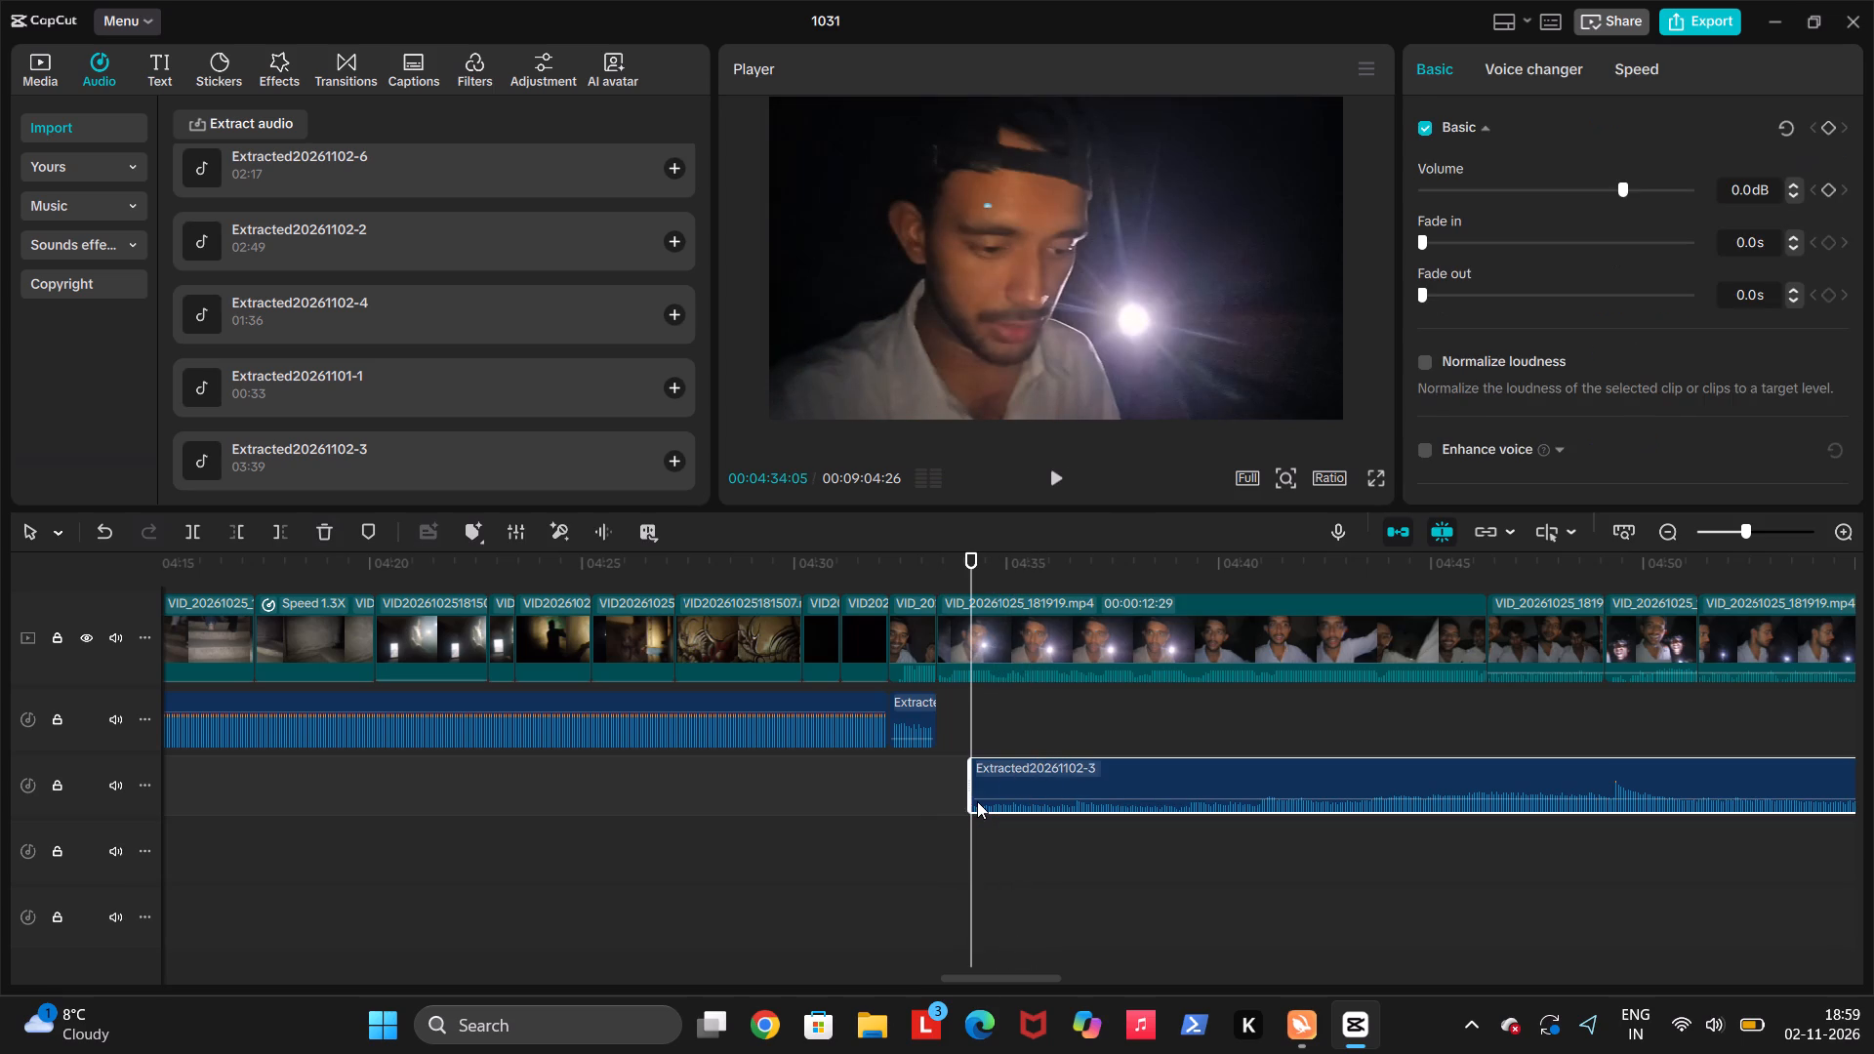
drag(1011, 781, 976, 776)
click(923, 829)
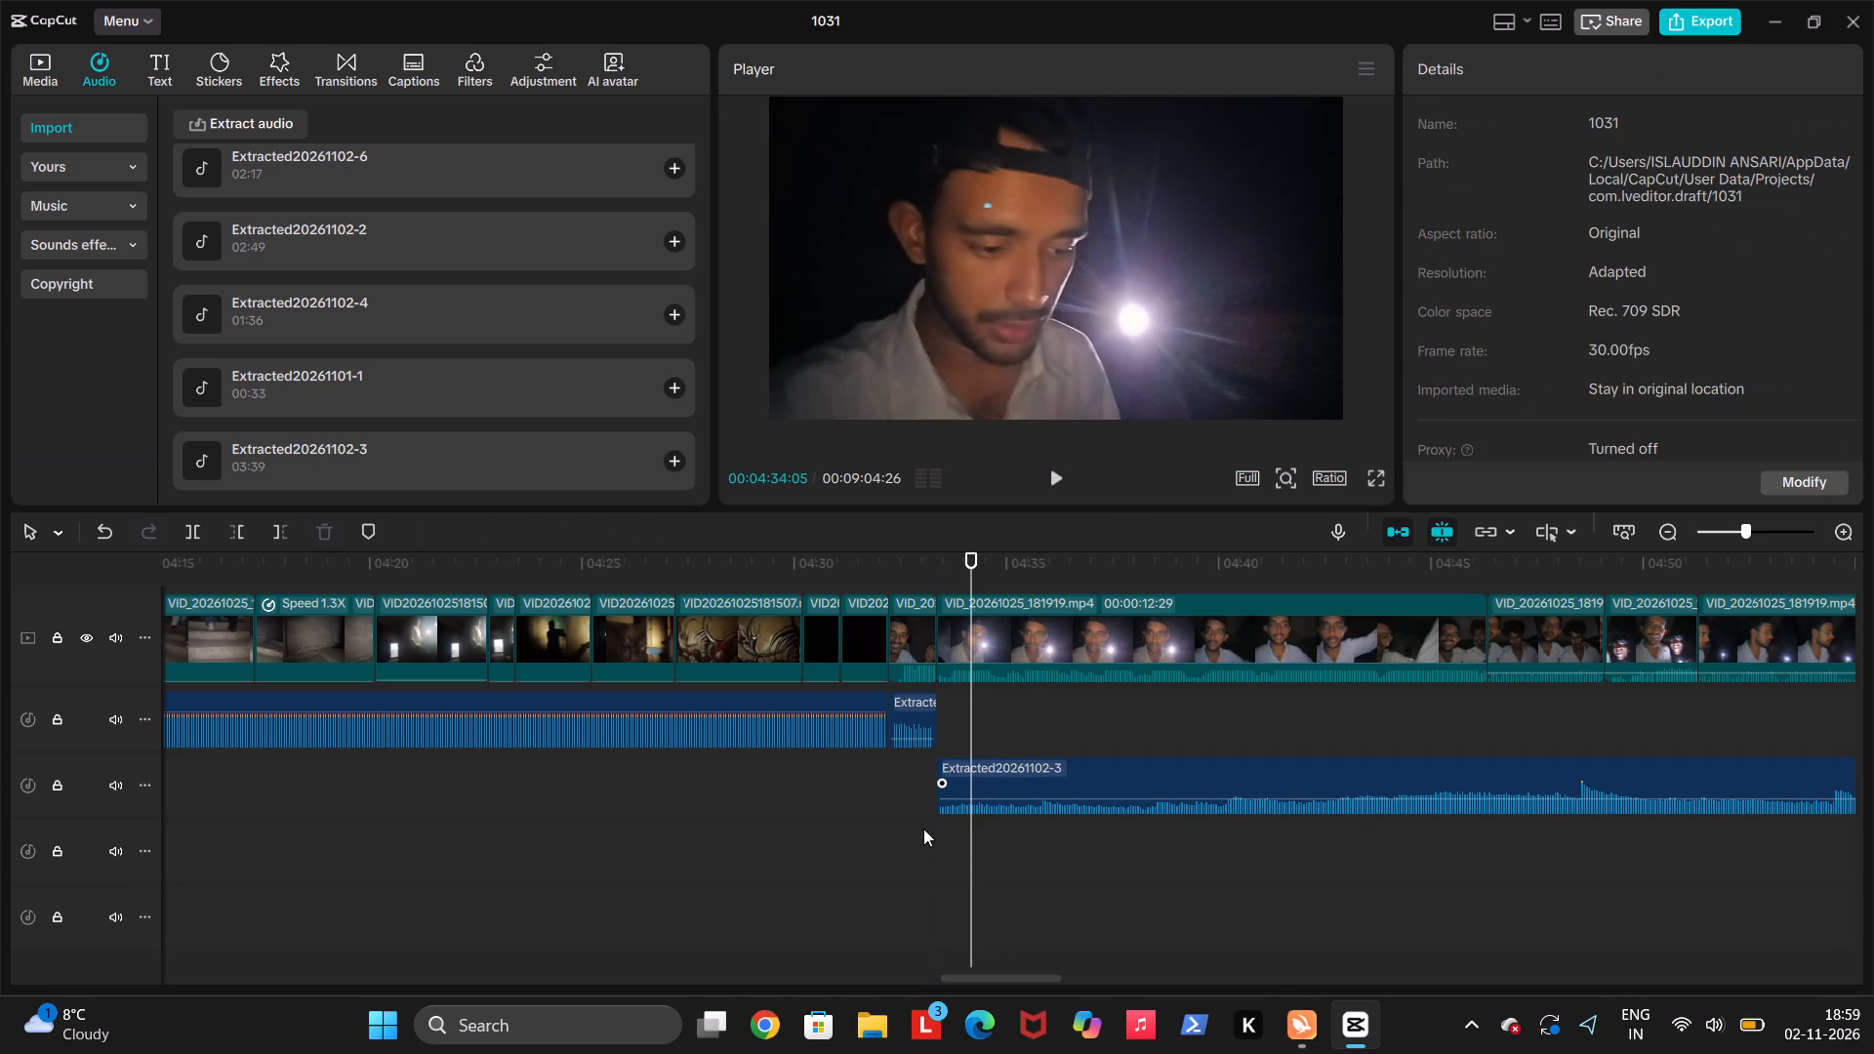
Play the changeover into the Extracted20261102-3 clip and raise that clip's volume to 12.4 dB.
key(space)
click(857, 824)
key(space)
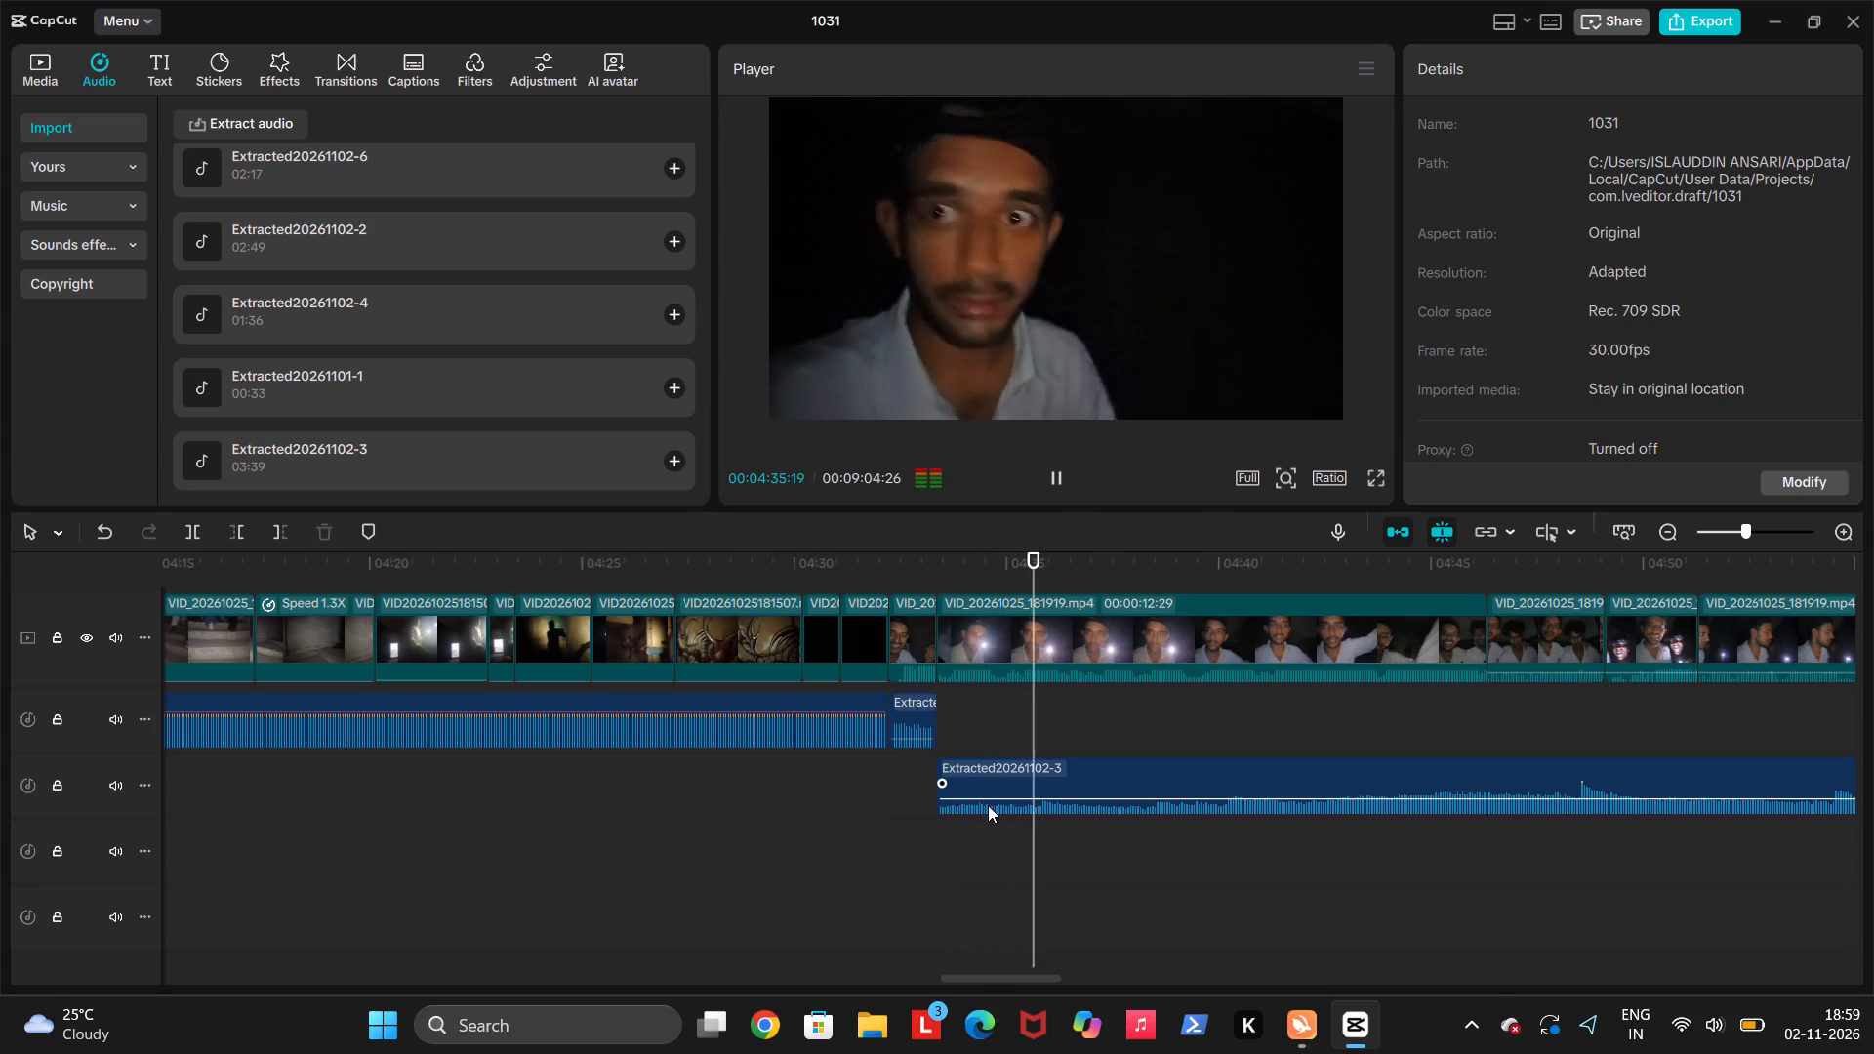
drag(995, 799, 998, 788)
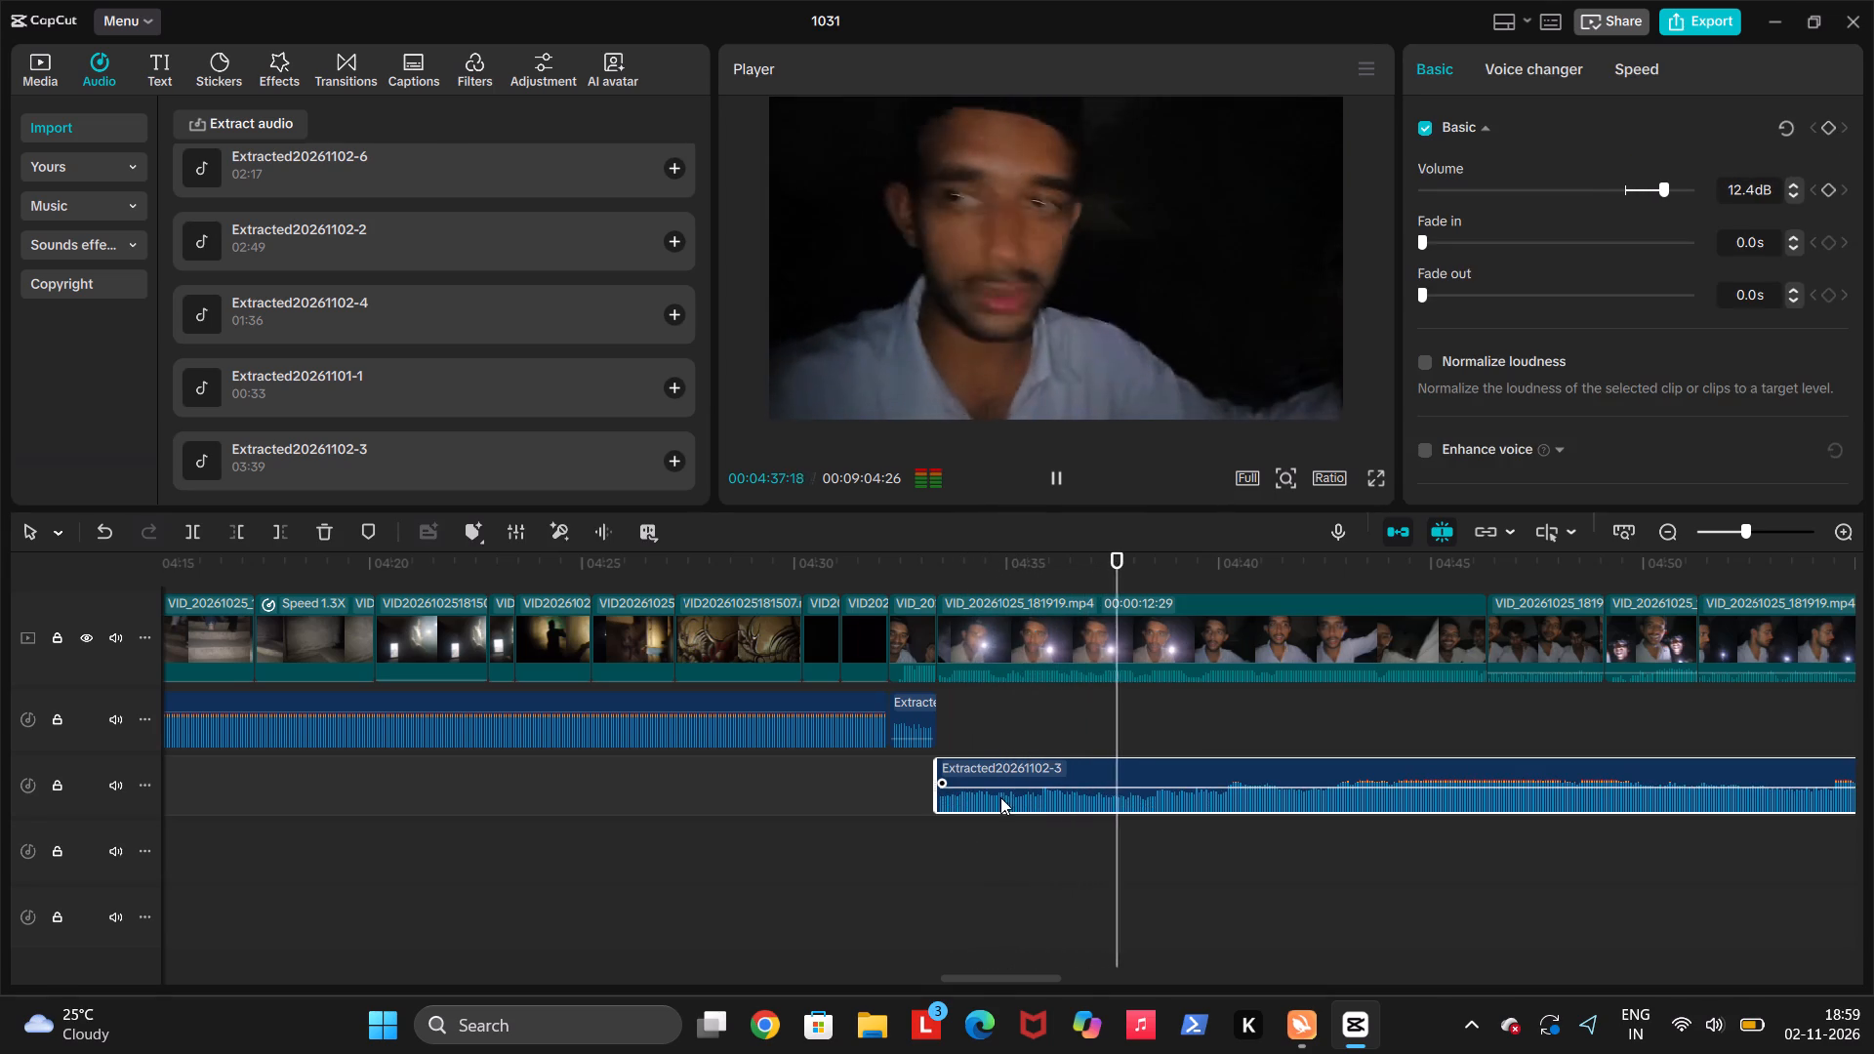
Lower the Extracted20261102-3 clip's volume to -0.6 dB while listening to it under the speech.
drag(1011, 787, 1013, 791)
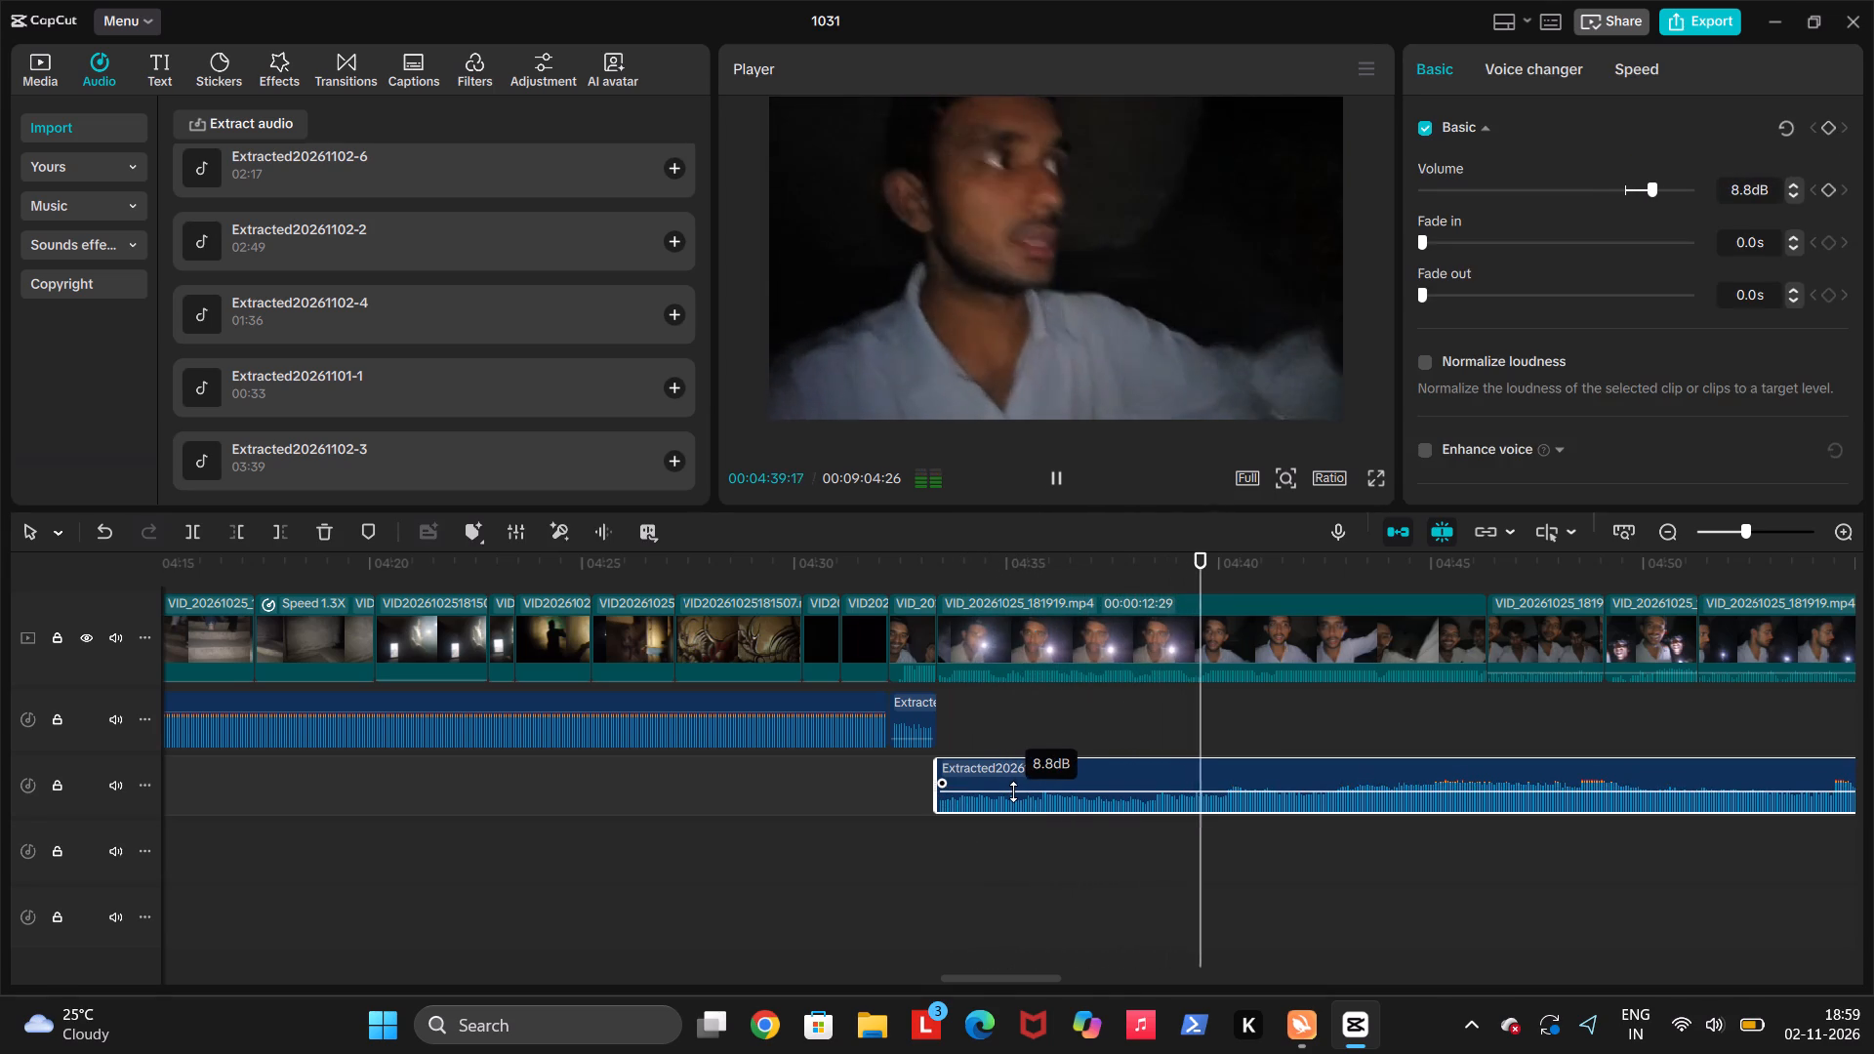
drag(1013, 791, 1017, 795)
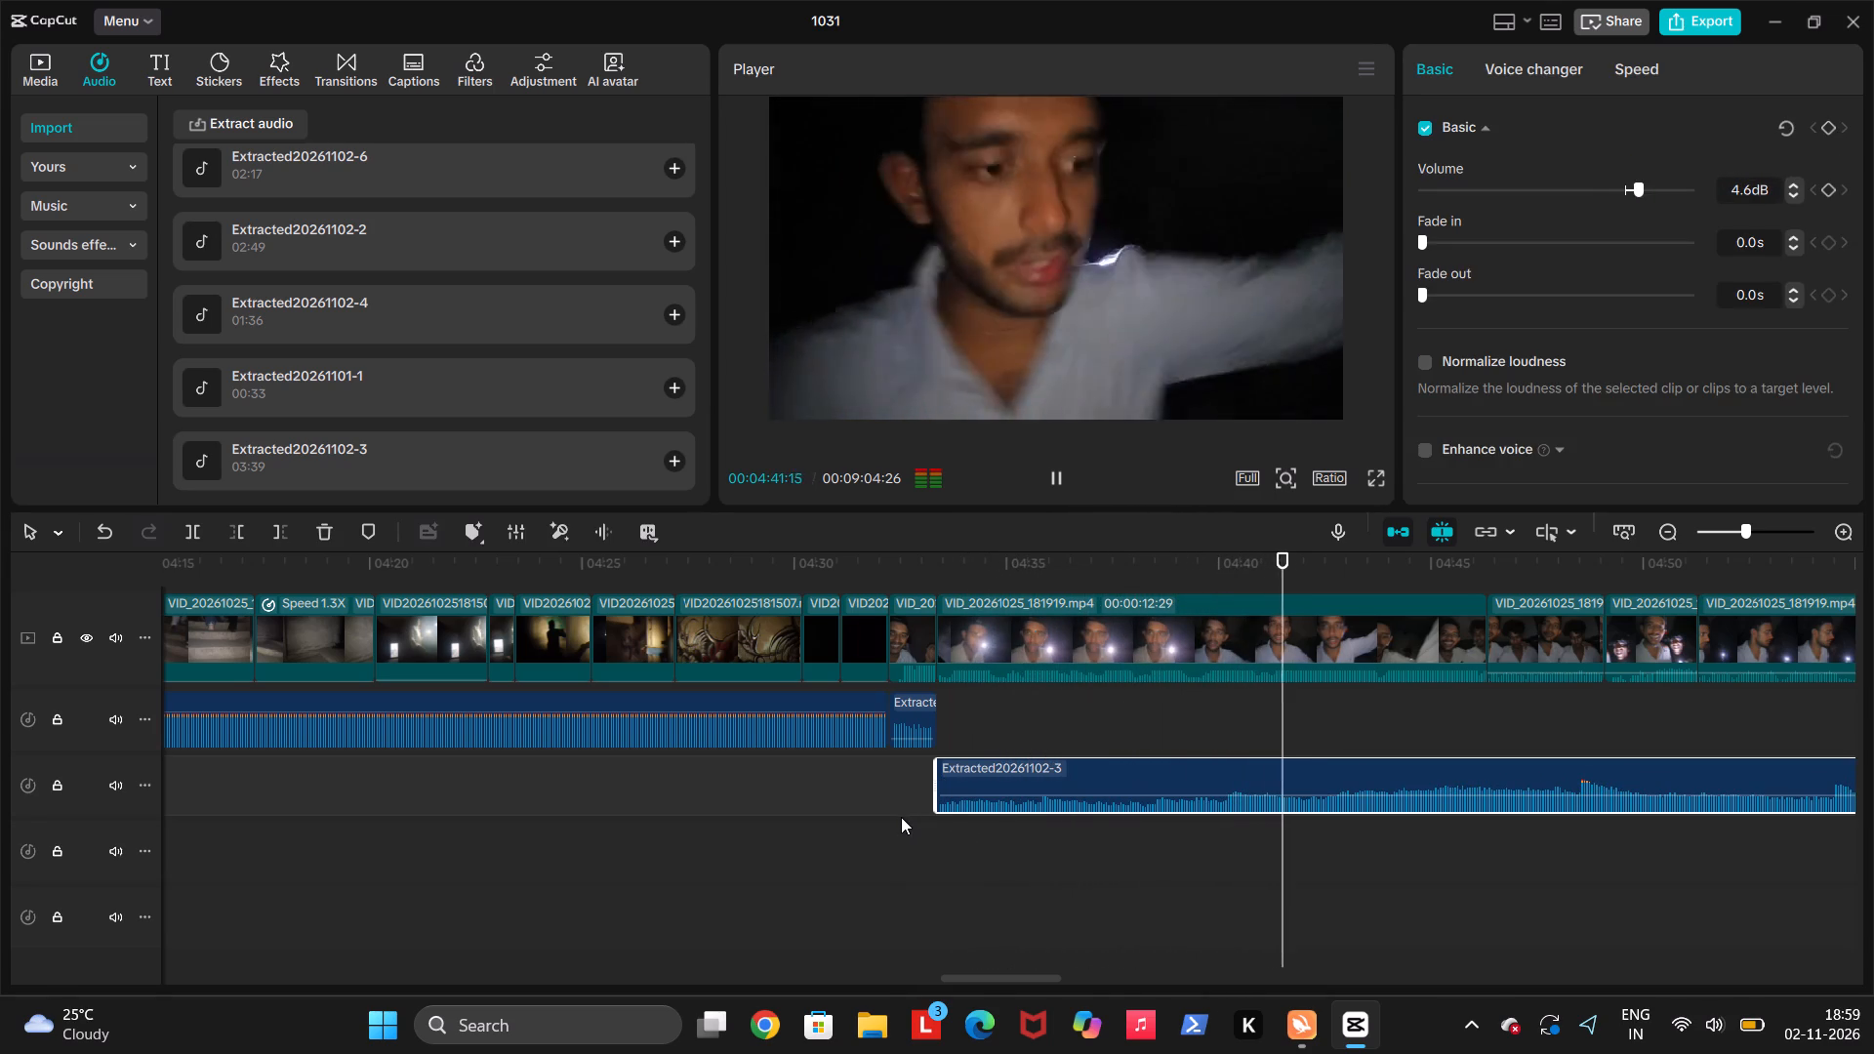
scroll(1055, 821, left, 1)
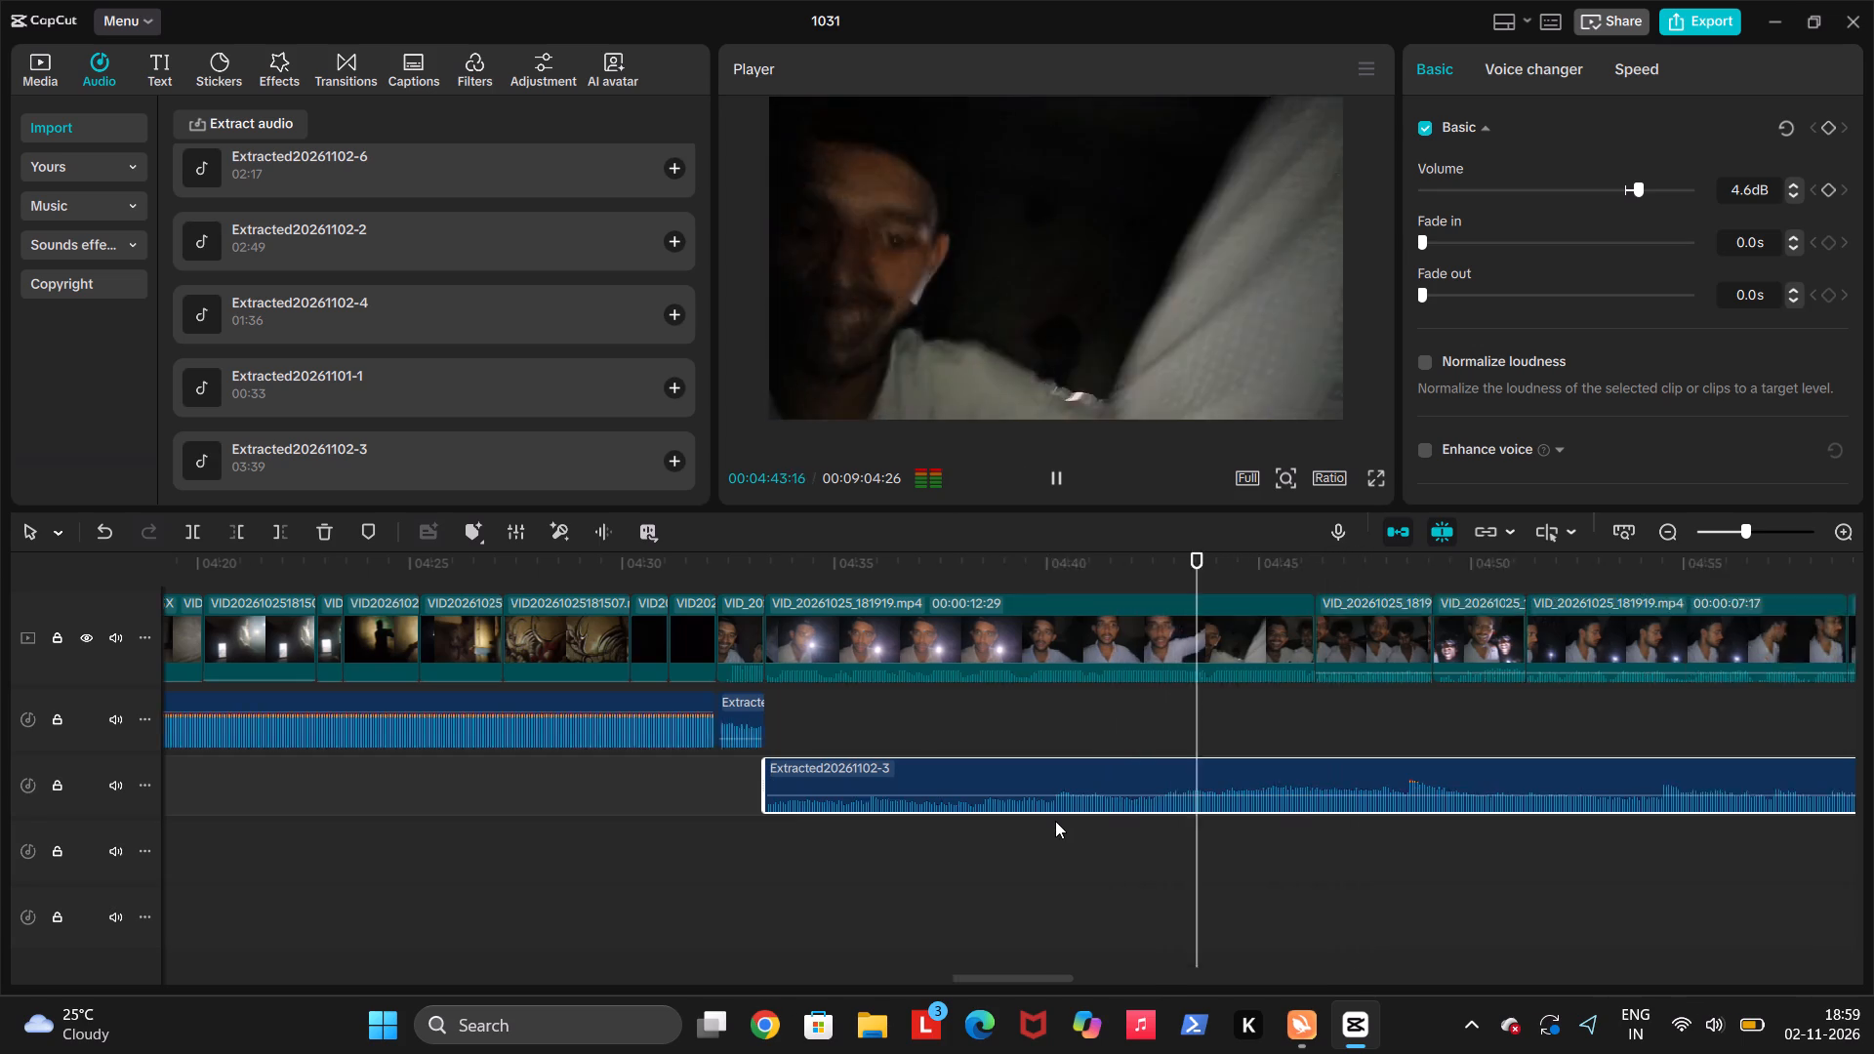
scroll(1055, 821, left, 1)
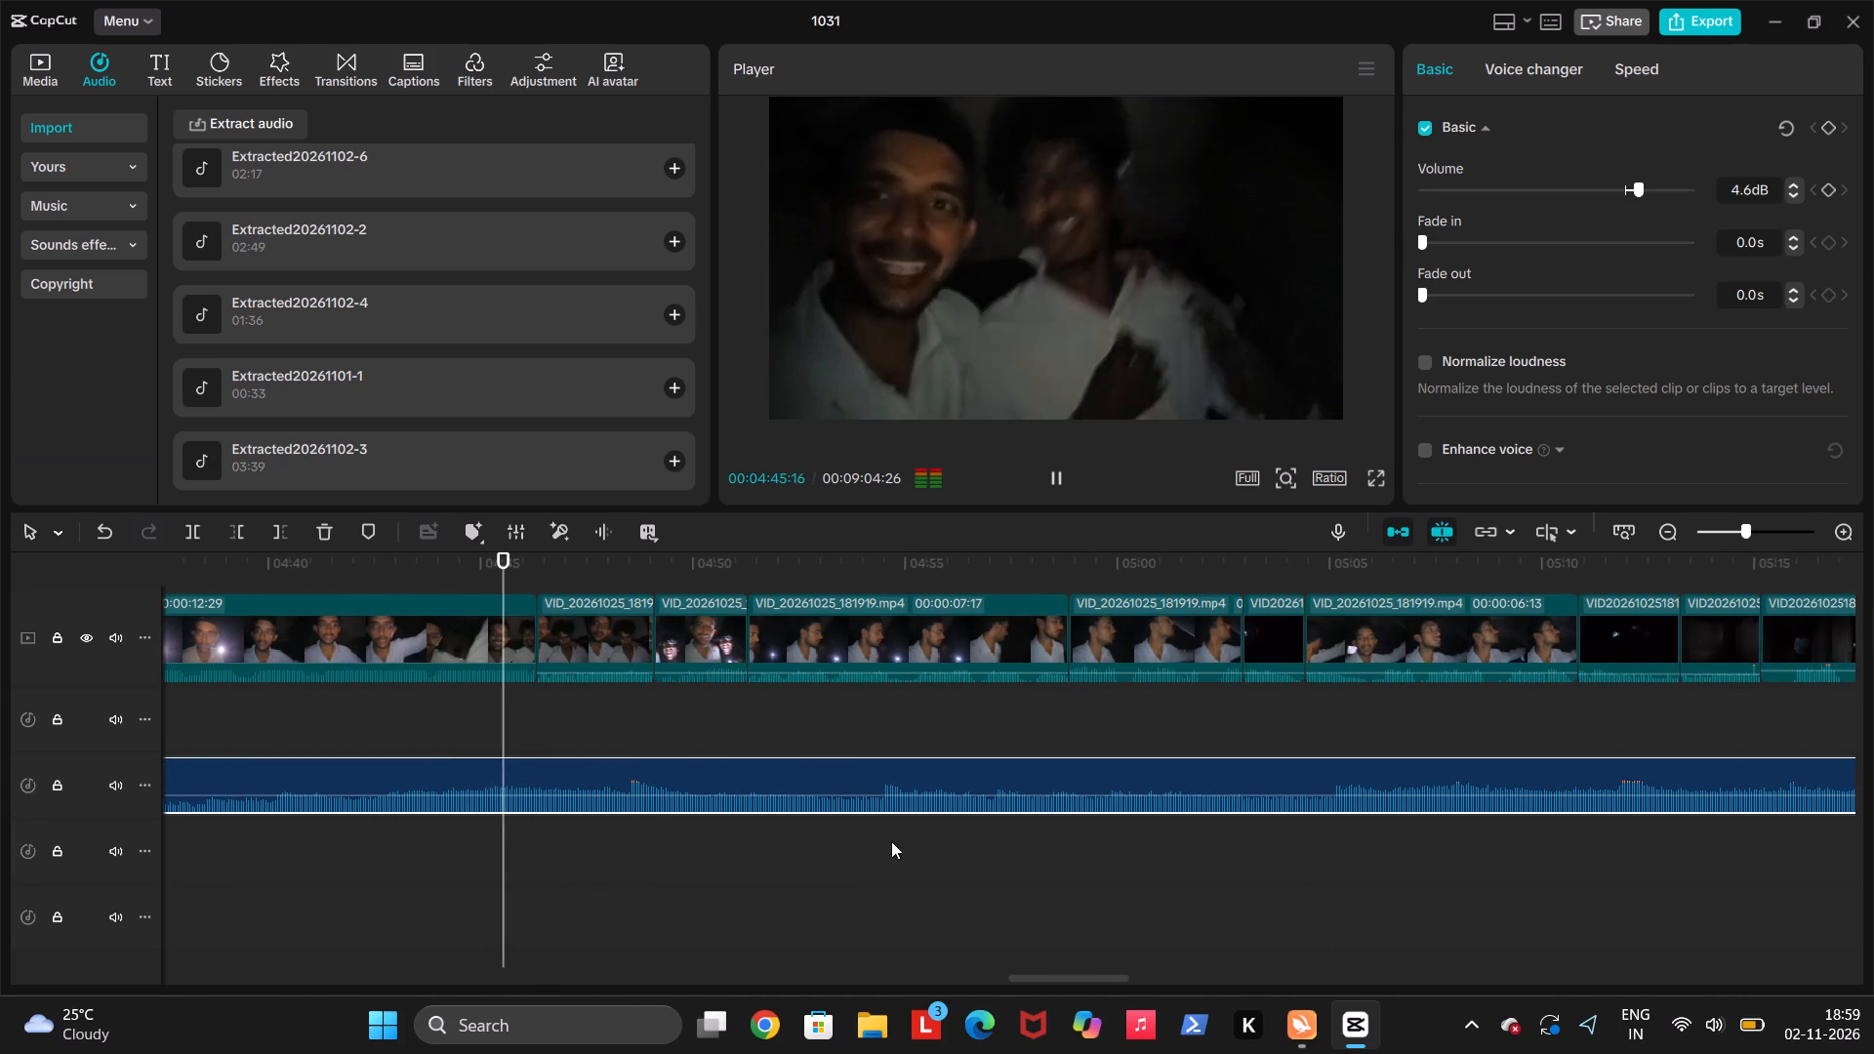
key(space)
click(730, 795)
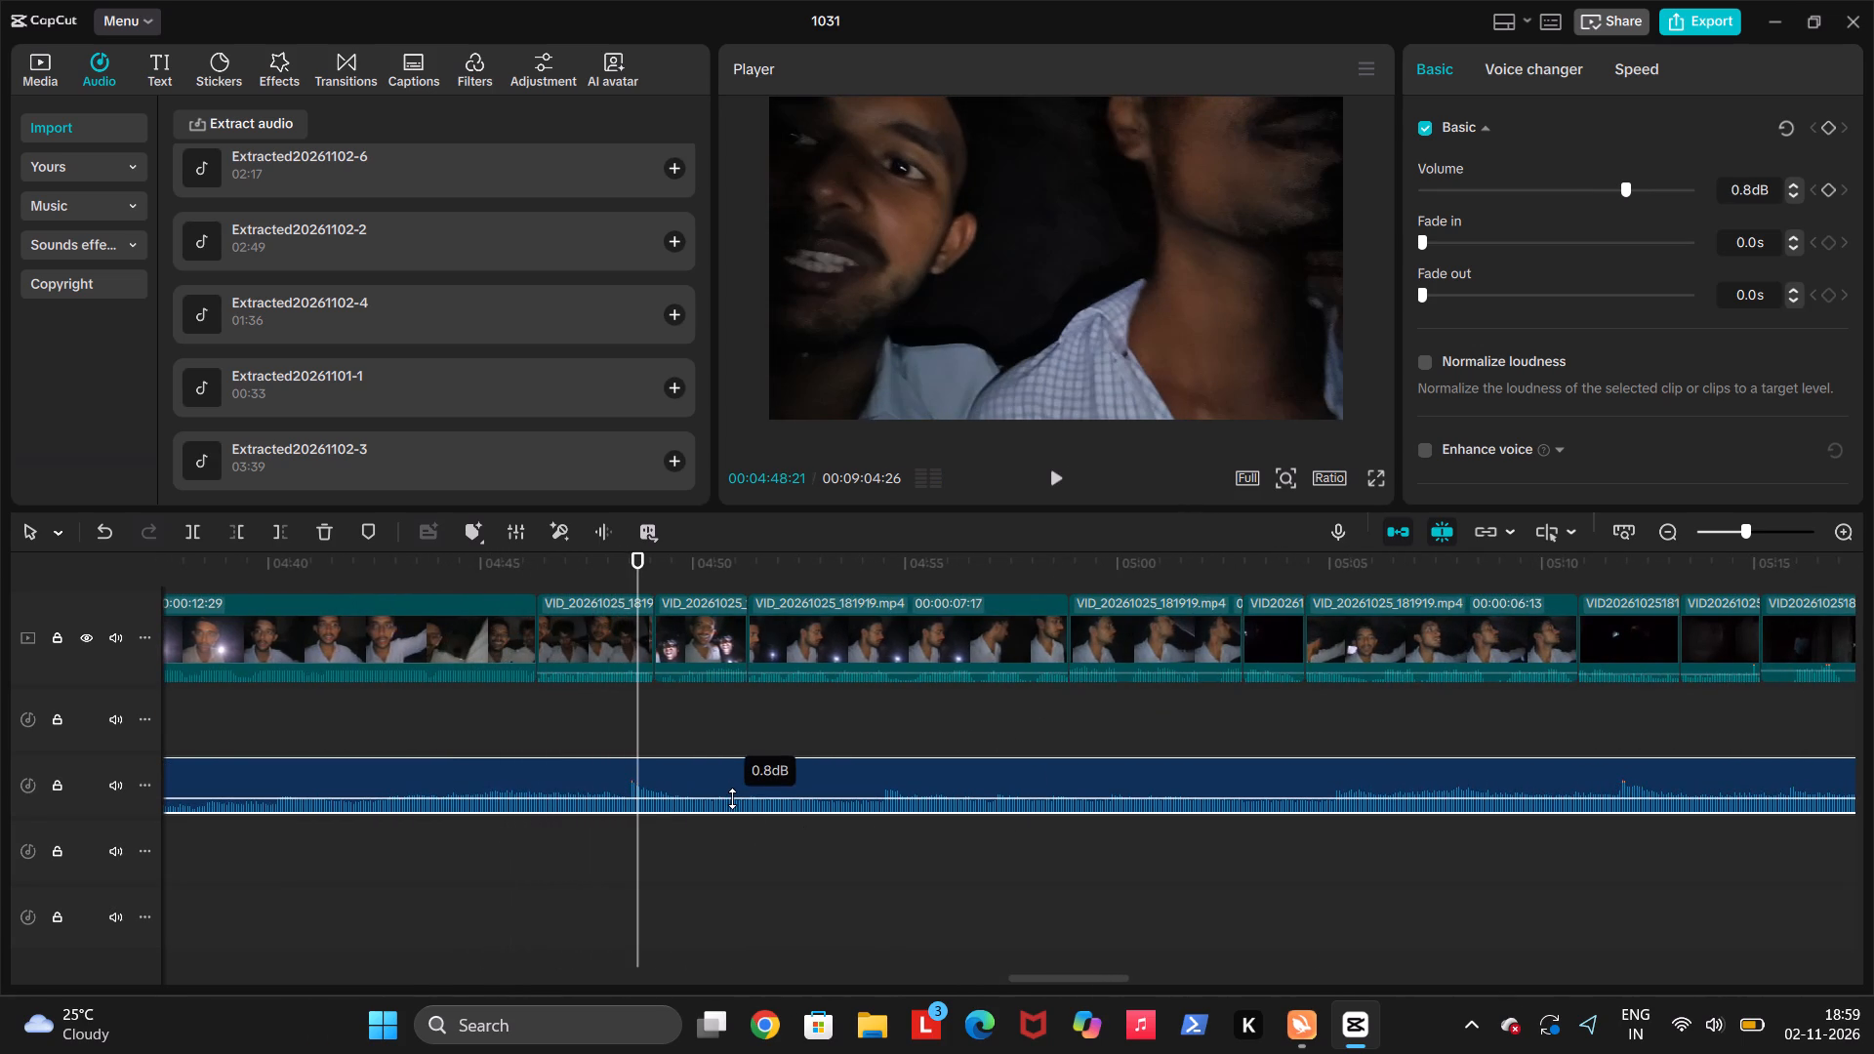
key(space)
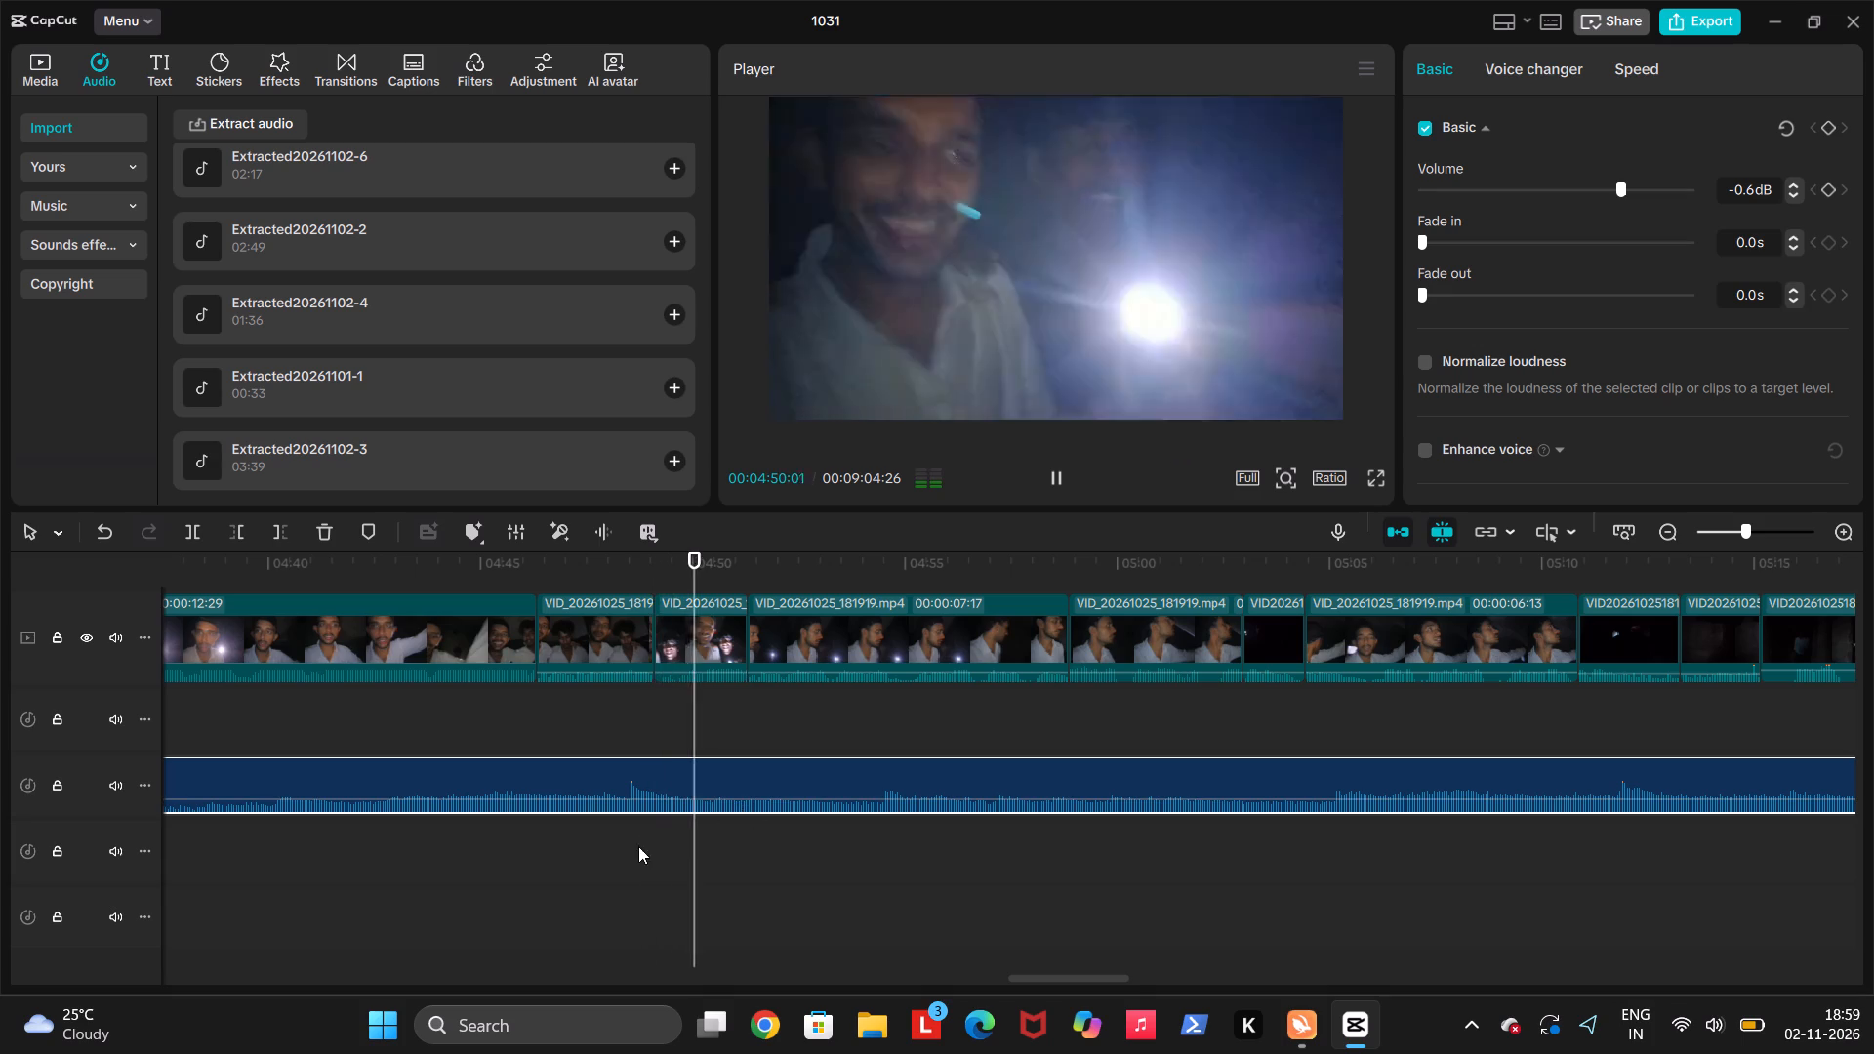
Raise the audio volume of the video clip beginning around 00:04:46 to 20.0 dB and replay it from its start.
drag(601, 673, 608, 657)
drag(610, 673, 622, 652)
click(608, 669)
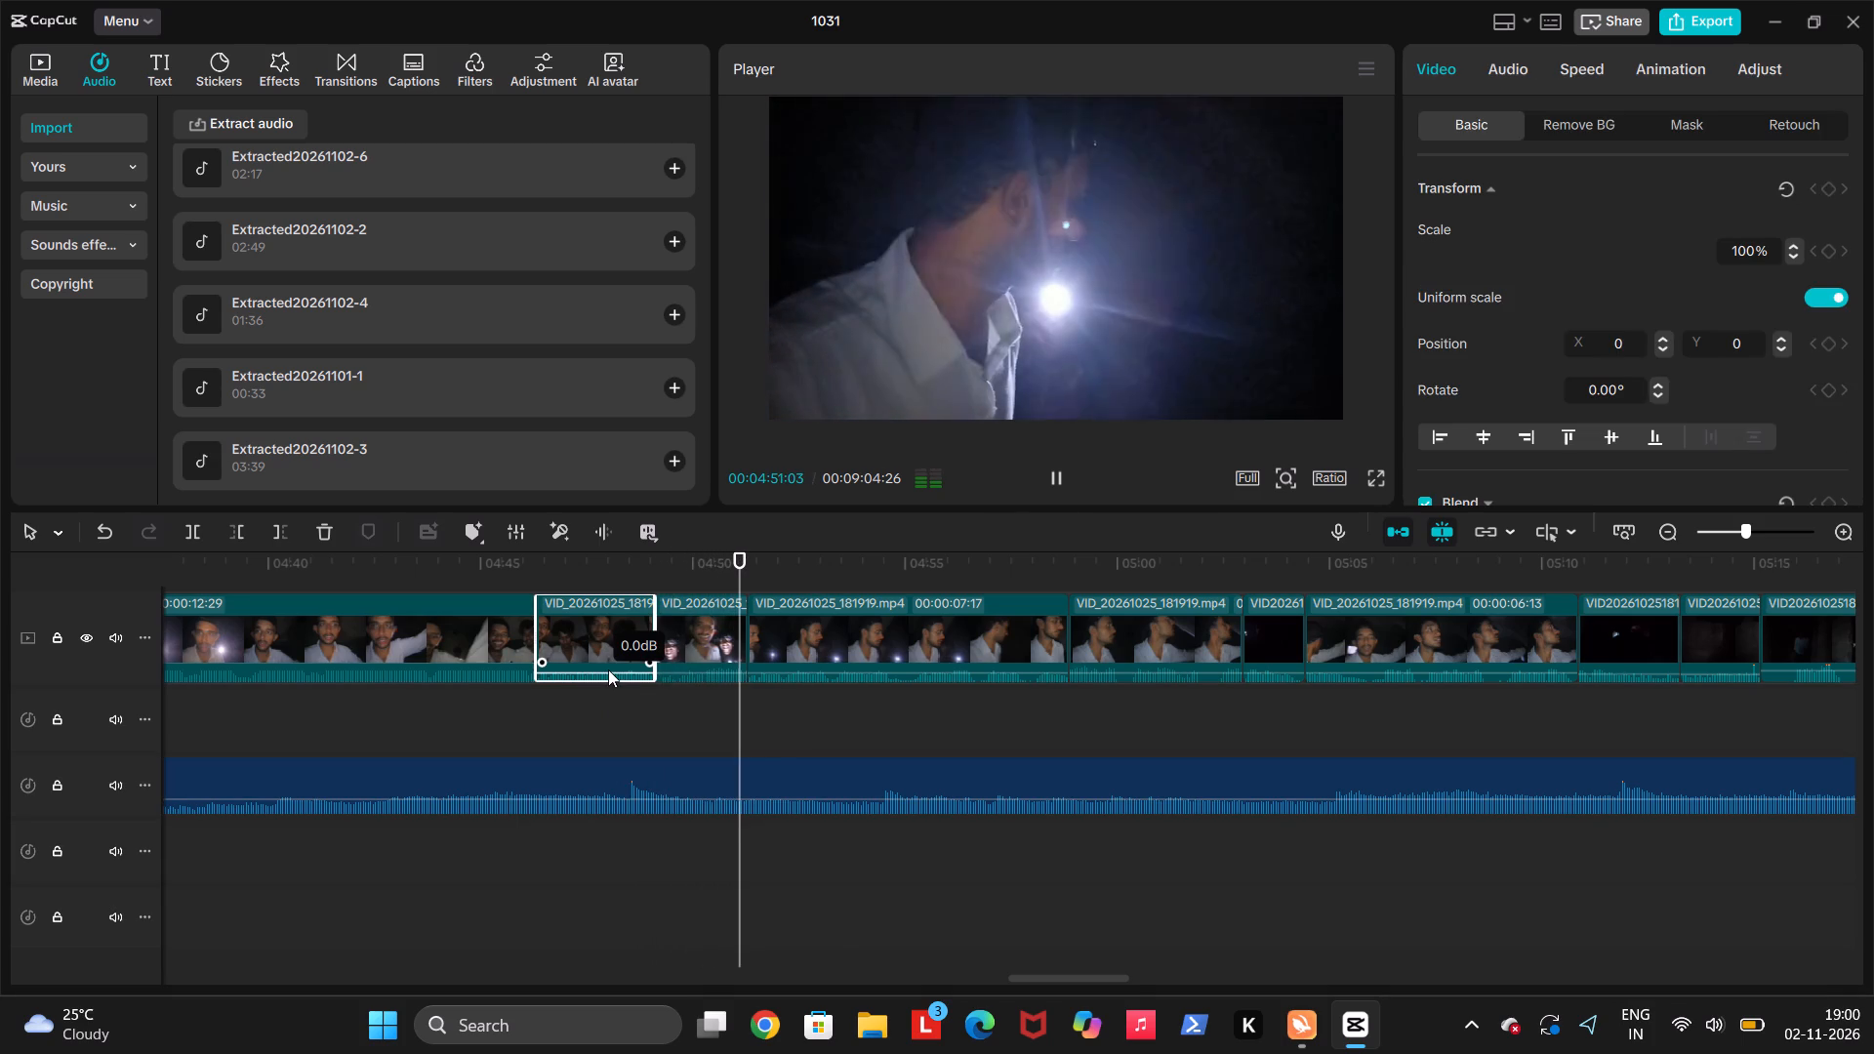
click(1510, 71)
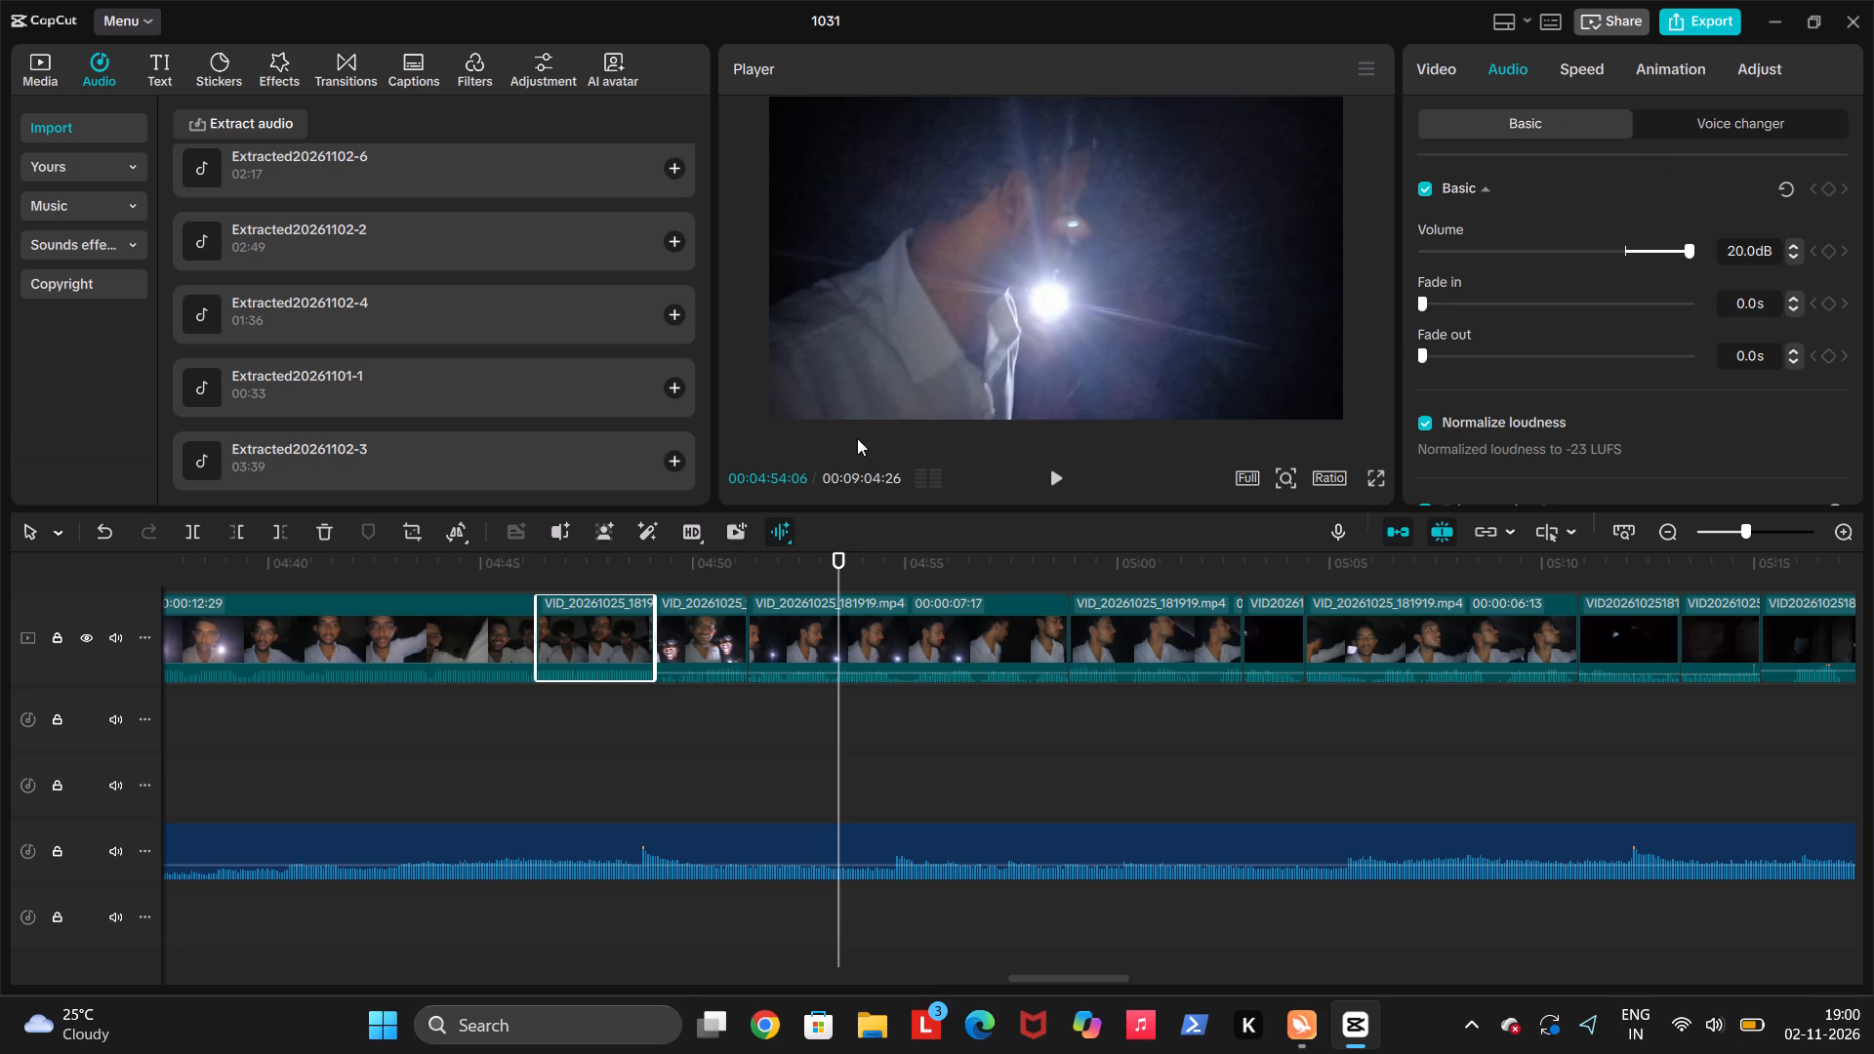
click(539, 716)
key(space)
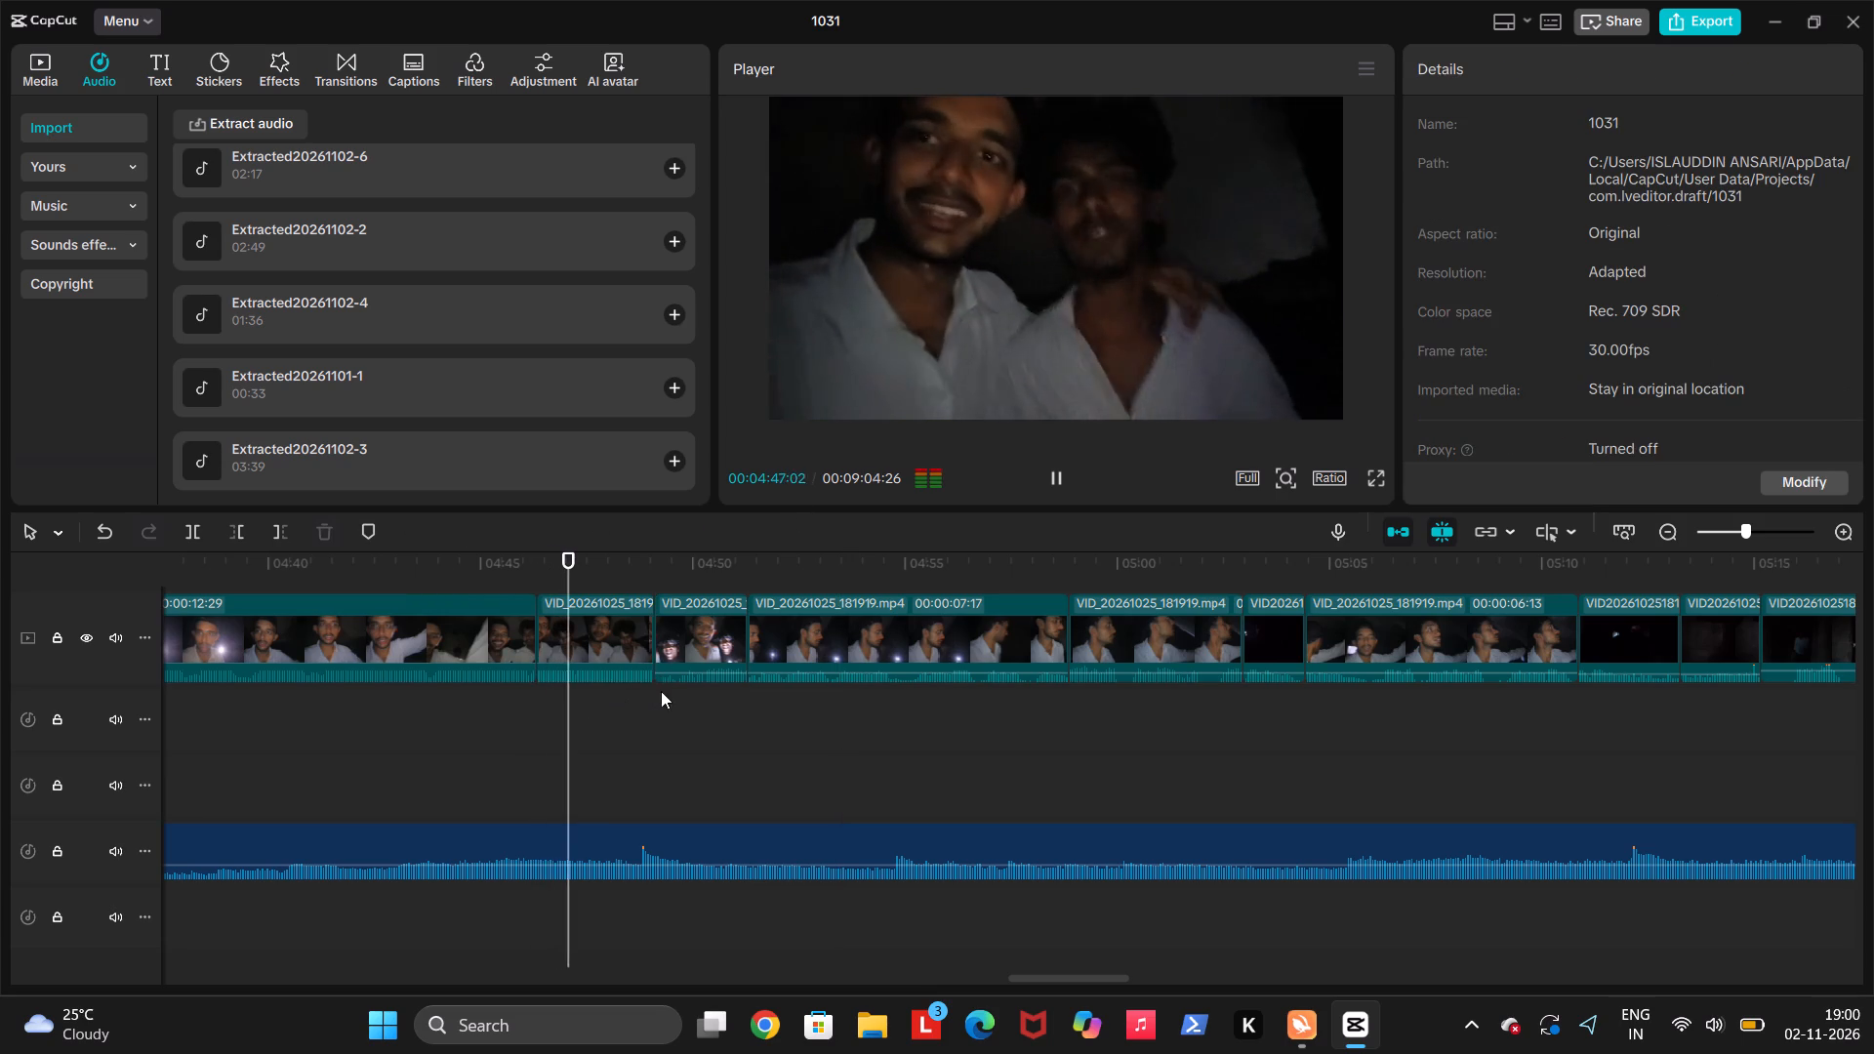
Raise the audio volume of the short video clip beginning around 00:04:49 to 20.0 dB and play on from its end.
click(661, 699)
click(698, 678)
drag(706, 672, 708, 671)
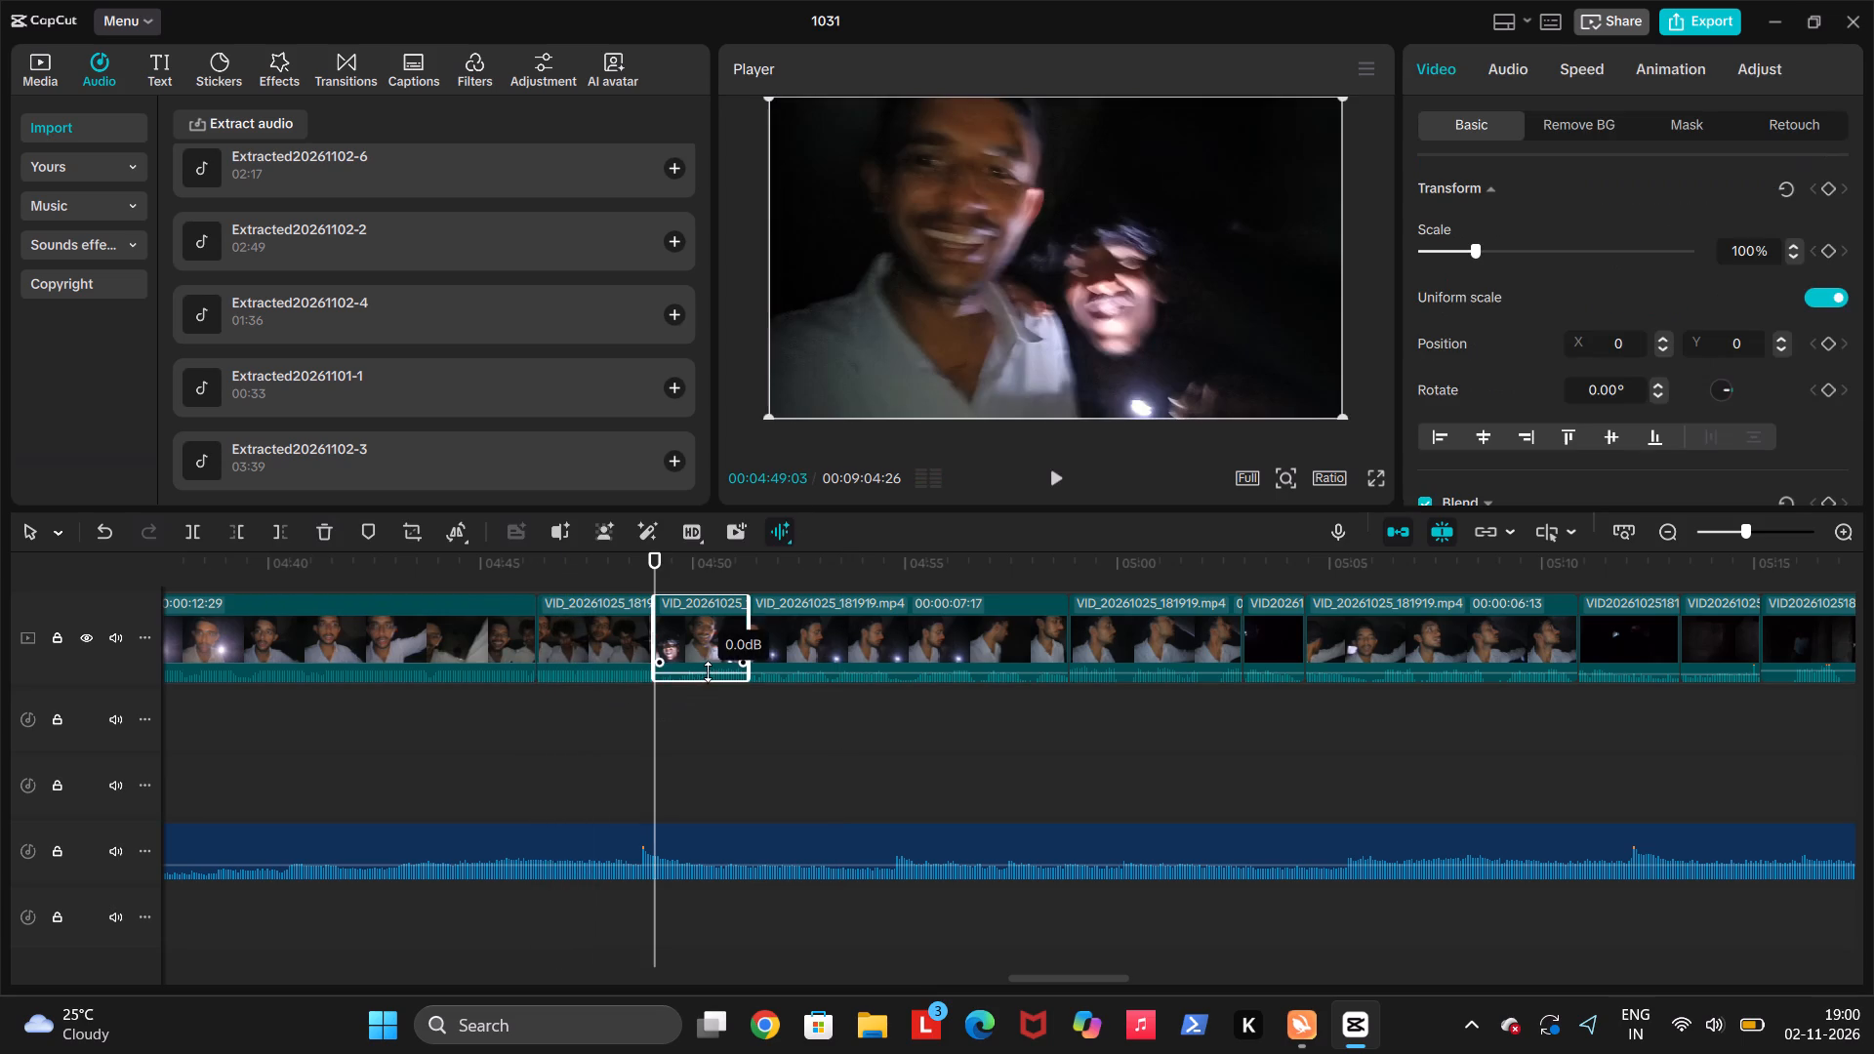
drag(708, 671, 723, 650)
click(754, 691)
key(space)
key(space)
click(710, 664)
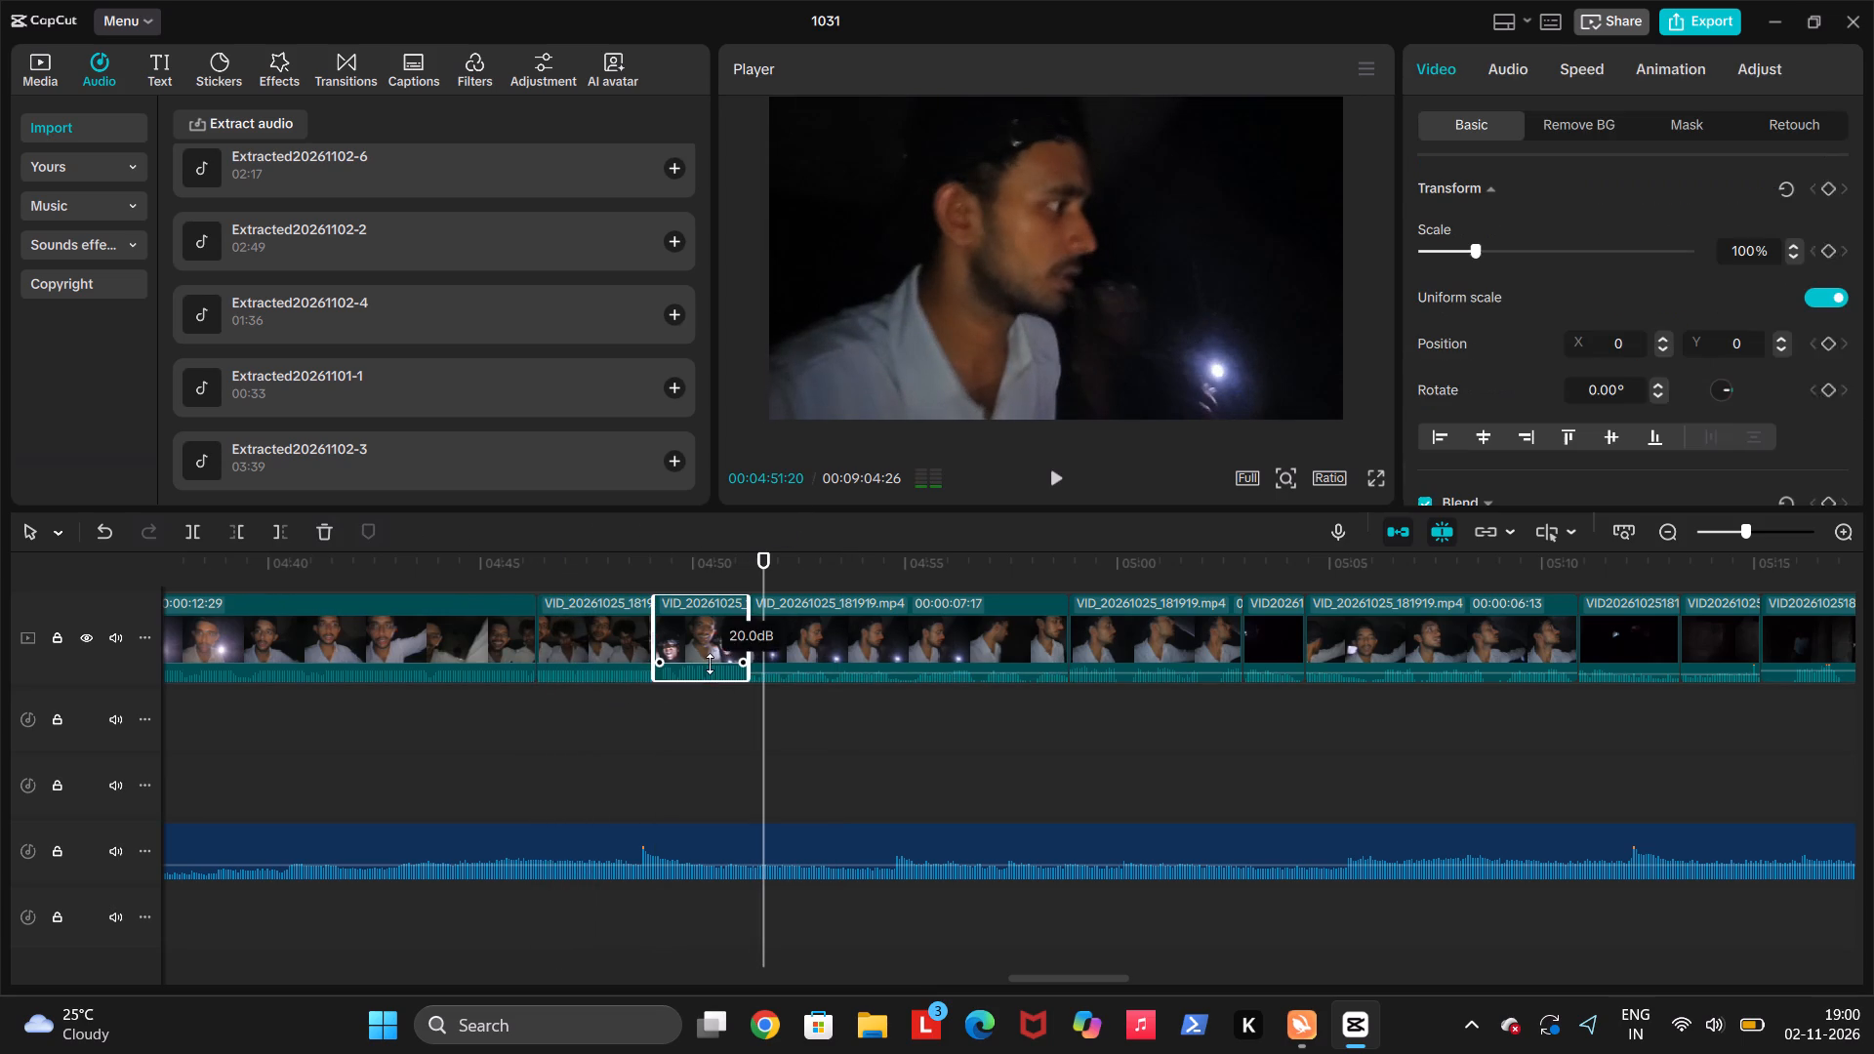
click(600, 637)
click(778, 625)
key(space)
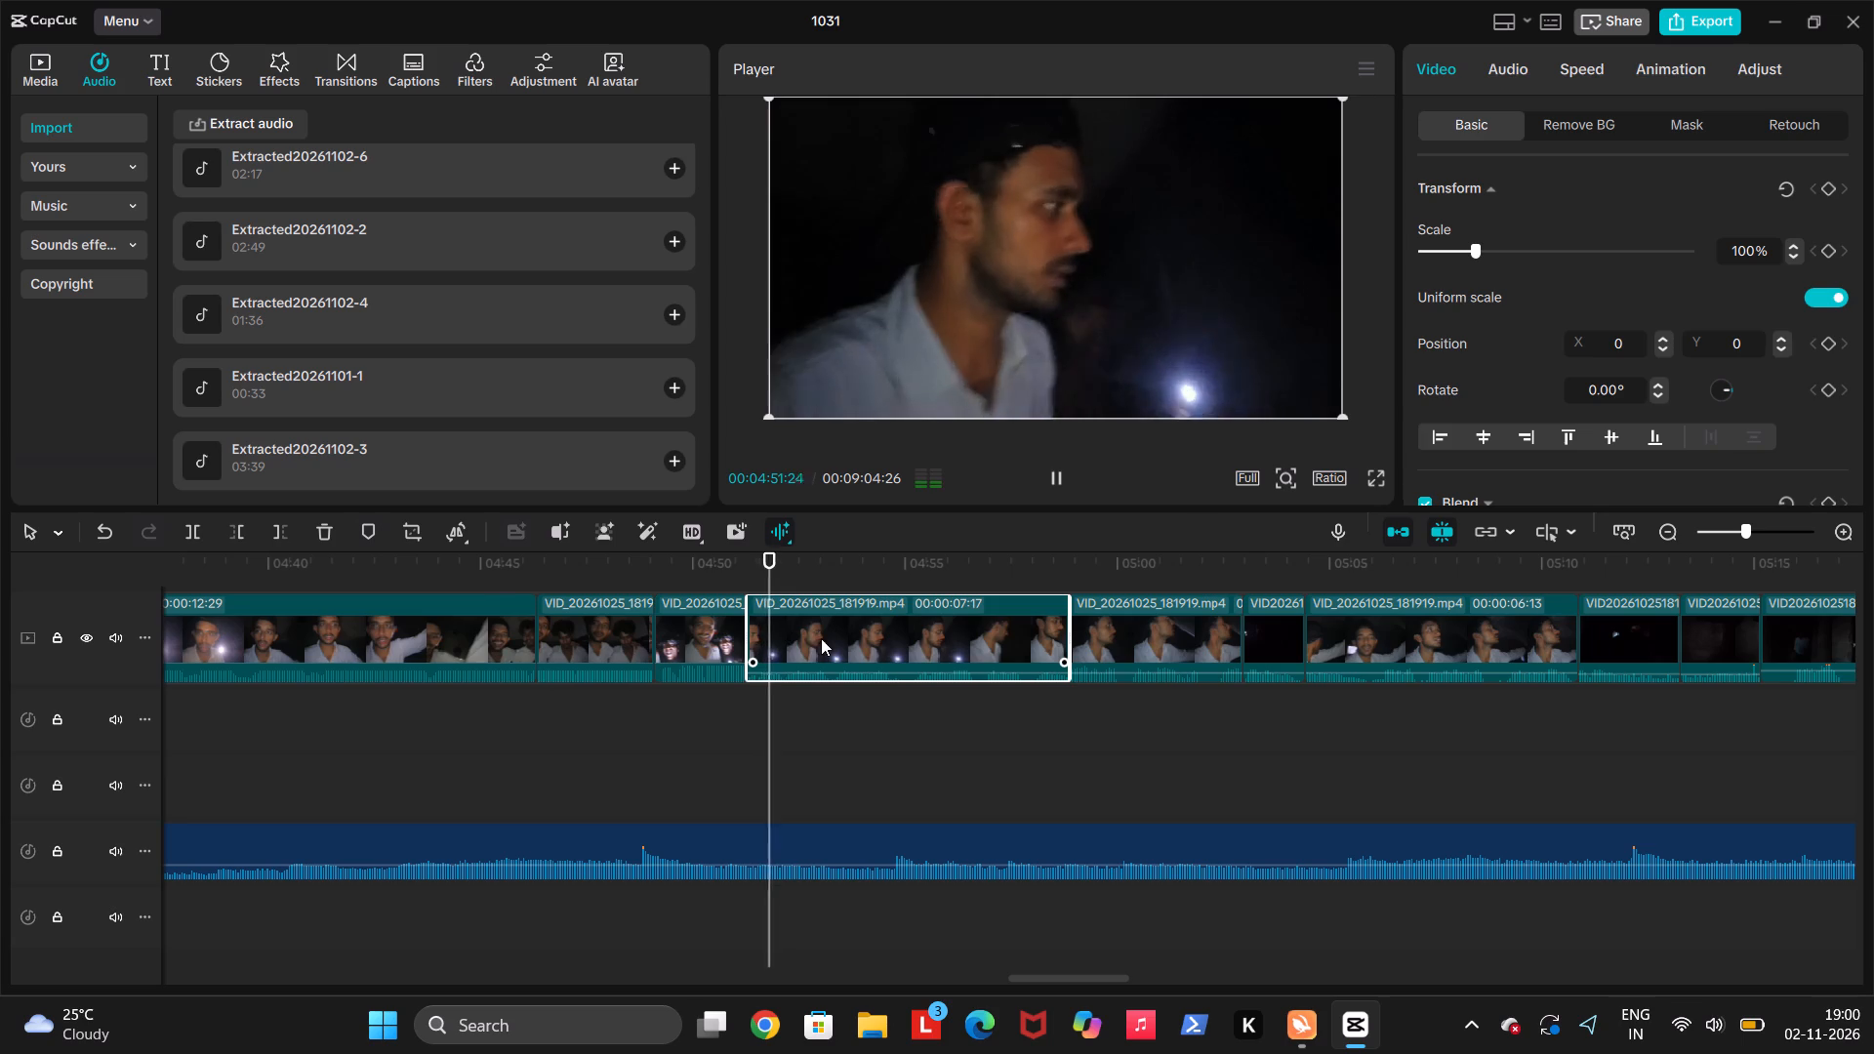
Raise the audio volume of the four video clips between about 00:04:51 and 00:05:10 to 20.0 dB.
drag(922, 671, 926, 658)
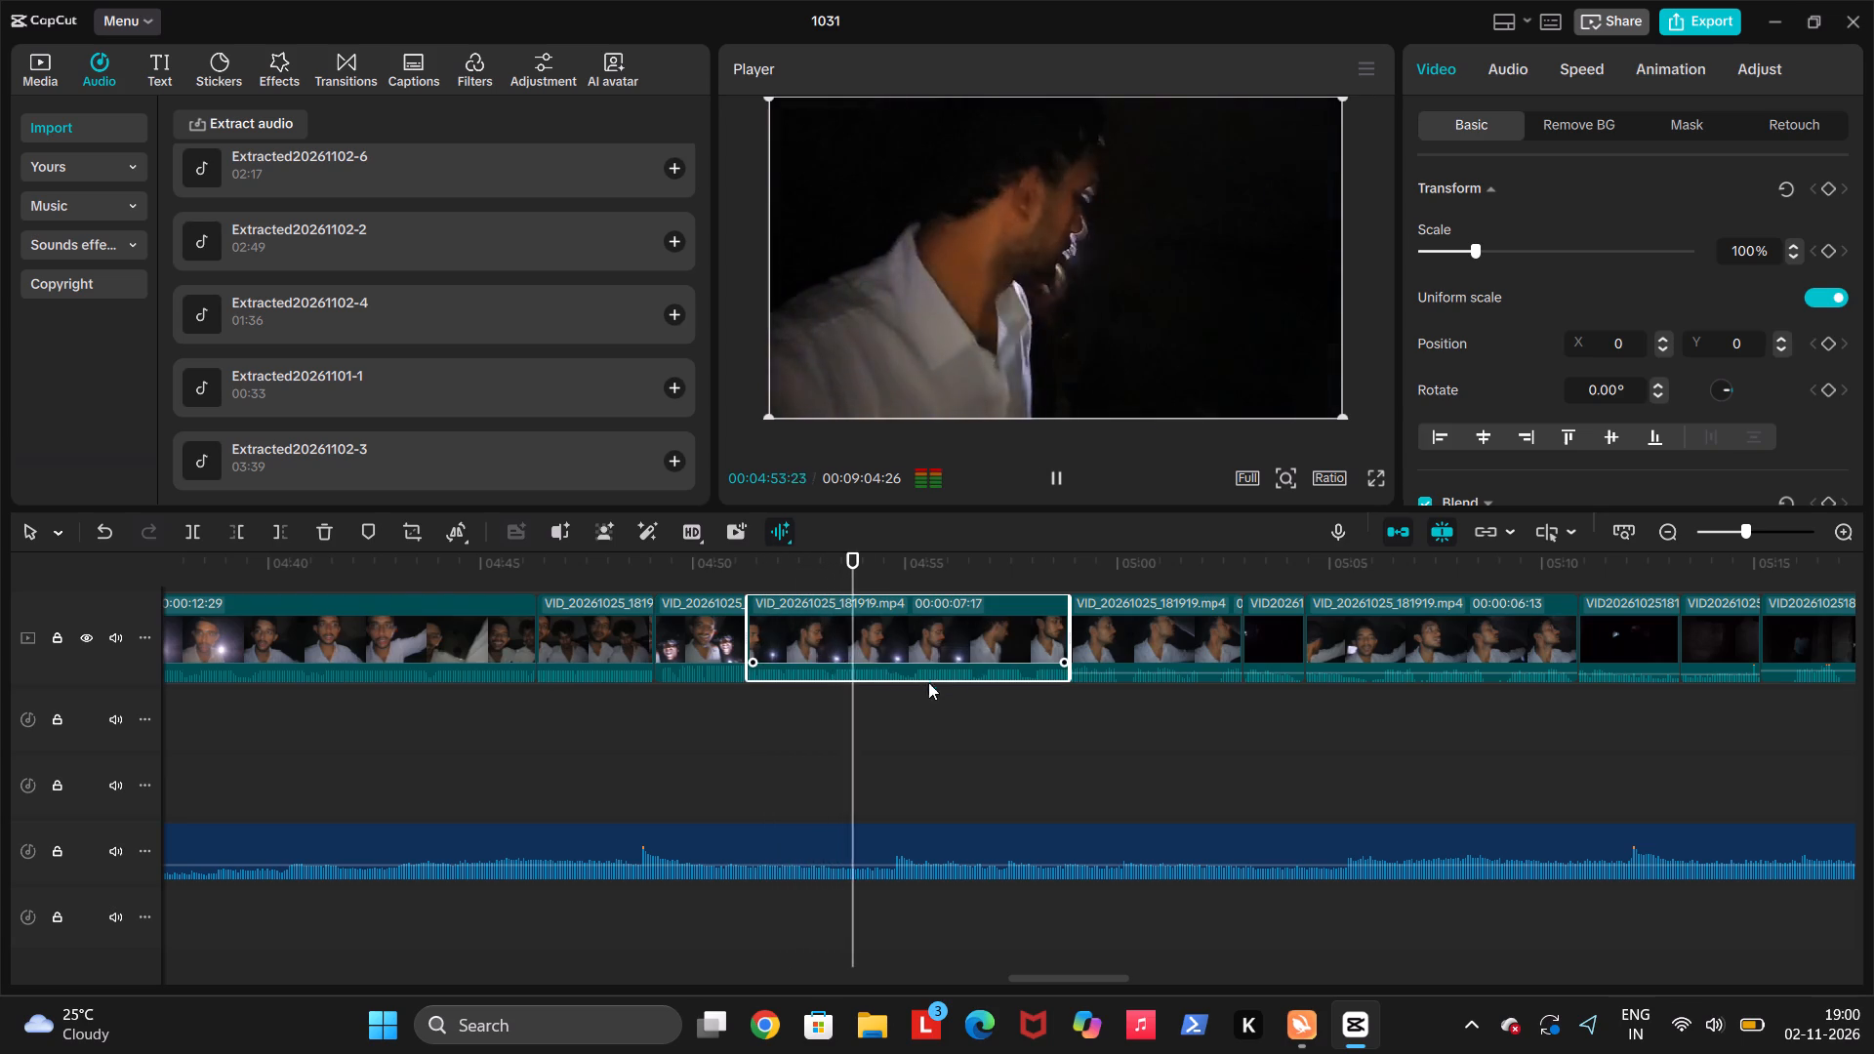
drag(1106, 673, 1112, 659)
drag(1284, 674, 1283, 648)
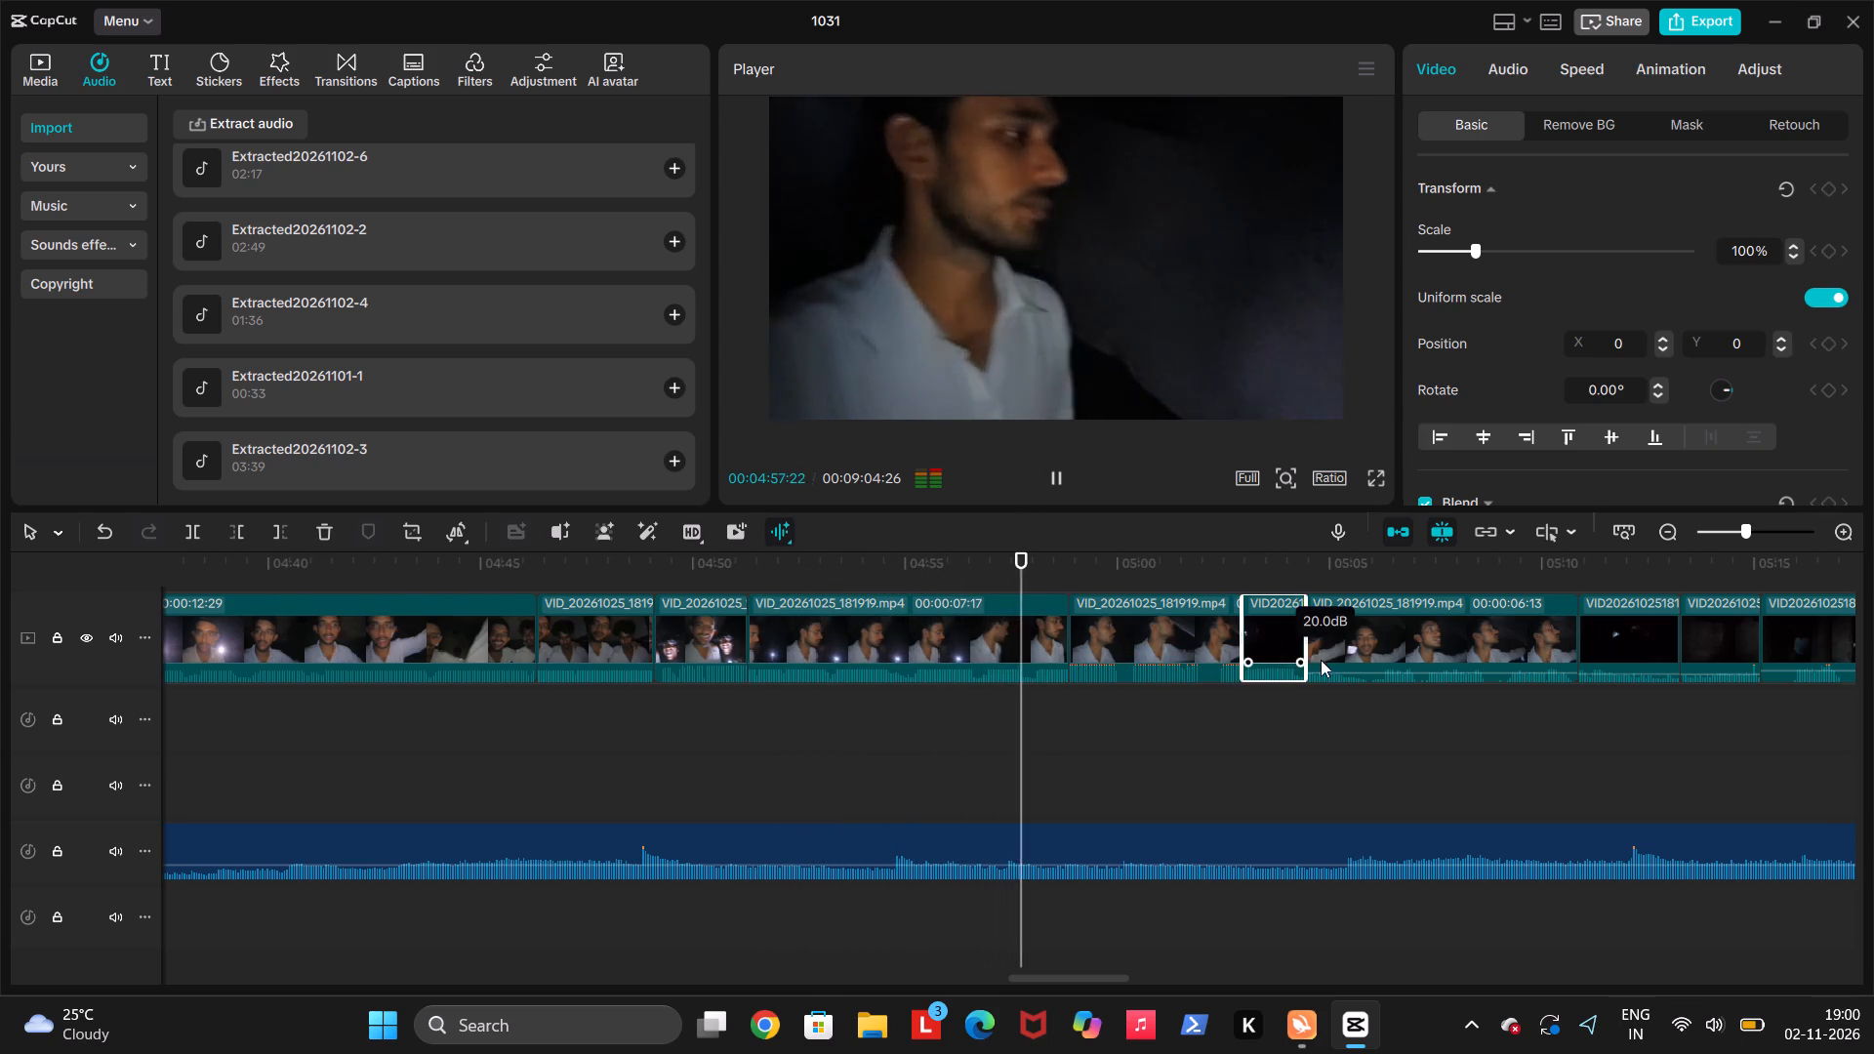
drag(1340, 672, 1343, 656)
click(1289, 647)
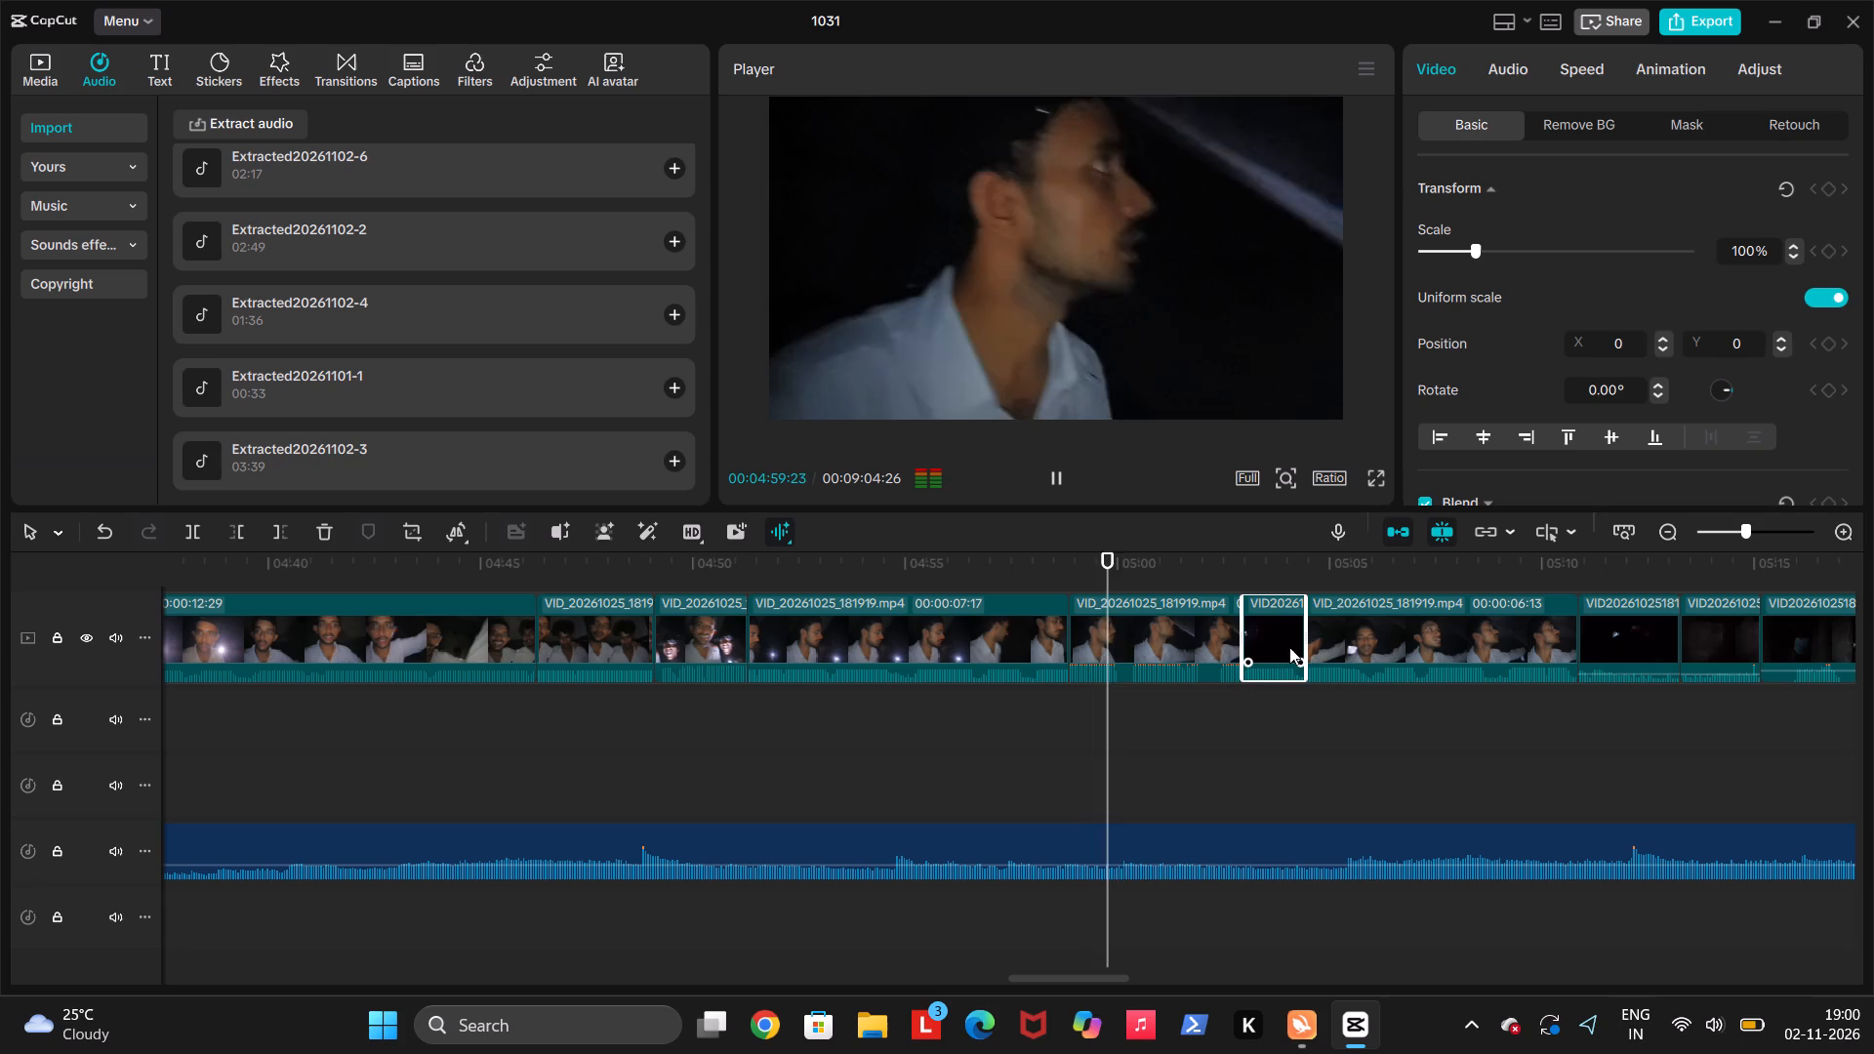
click(1360, 631)
click(1135, 631)
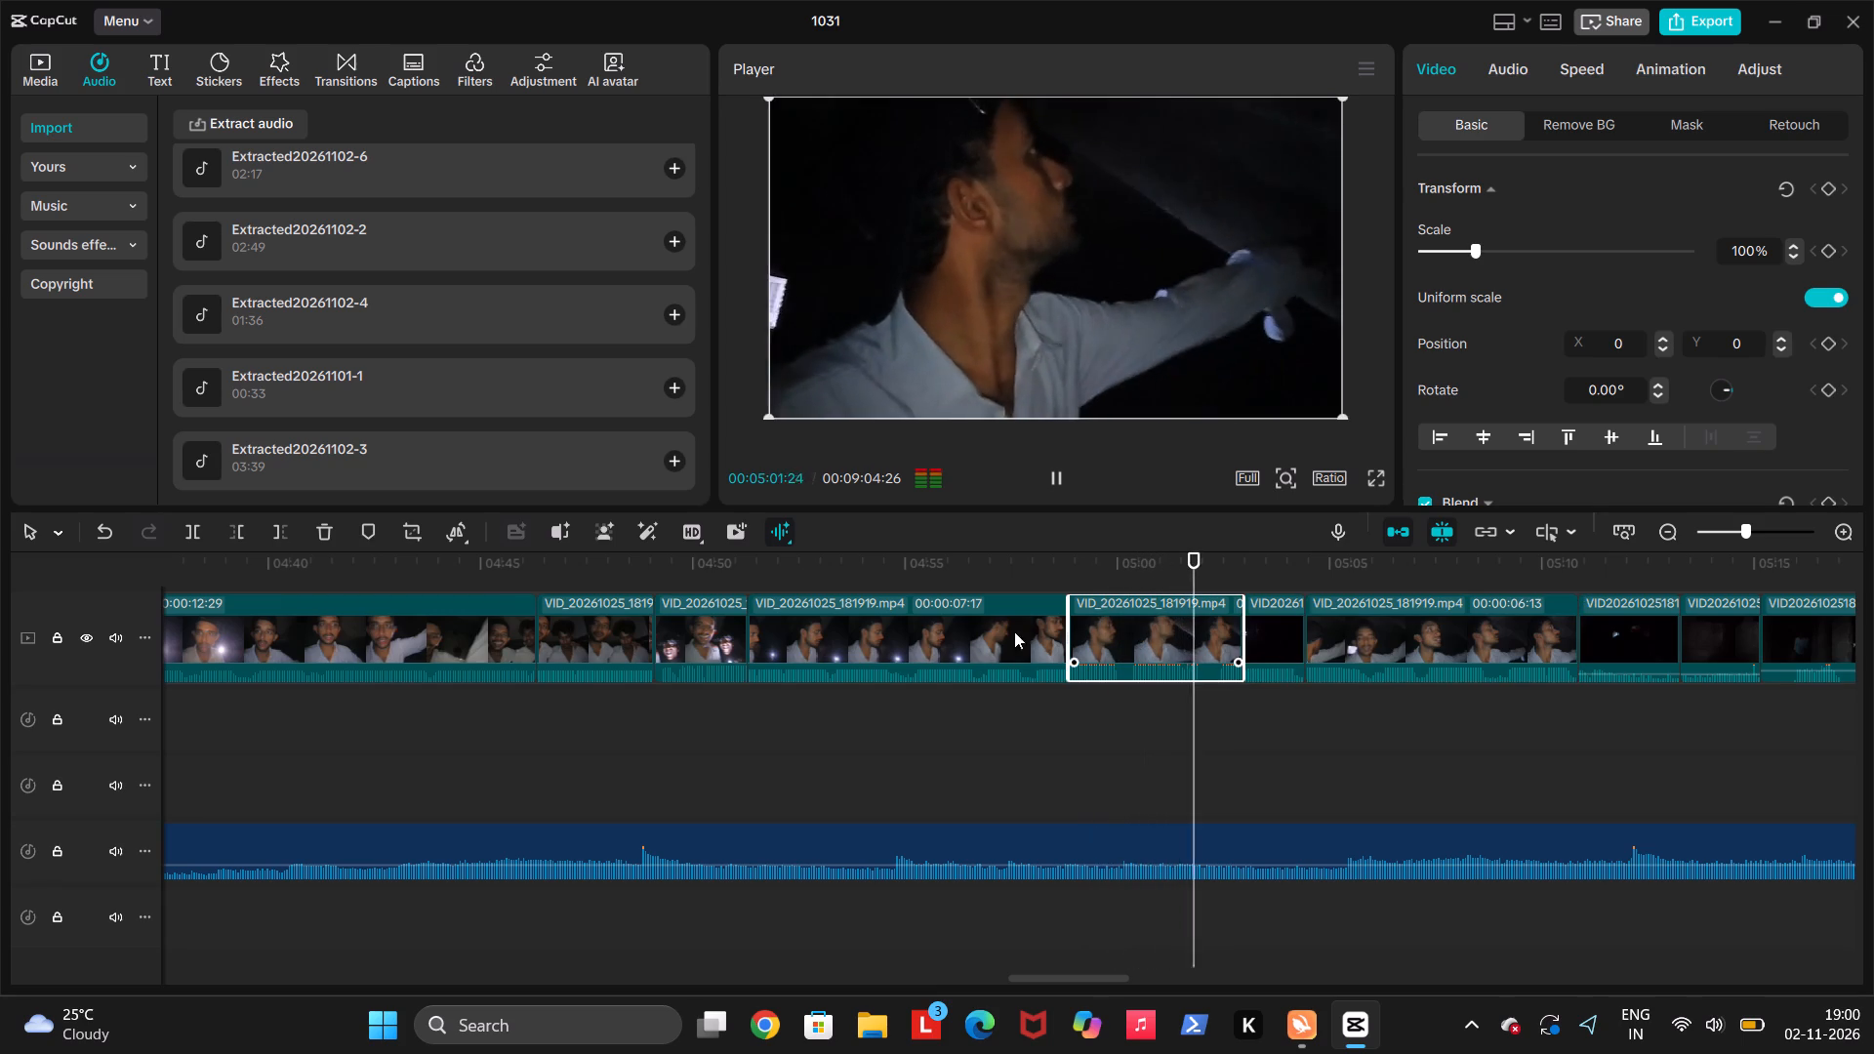
click(967, 634)
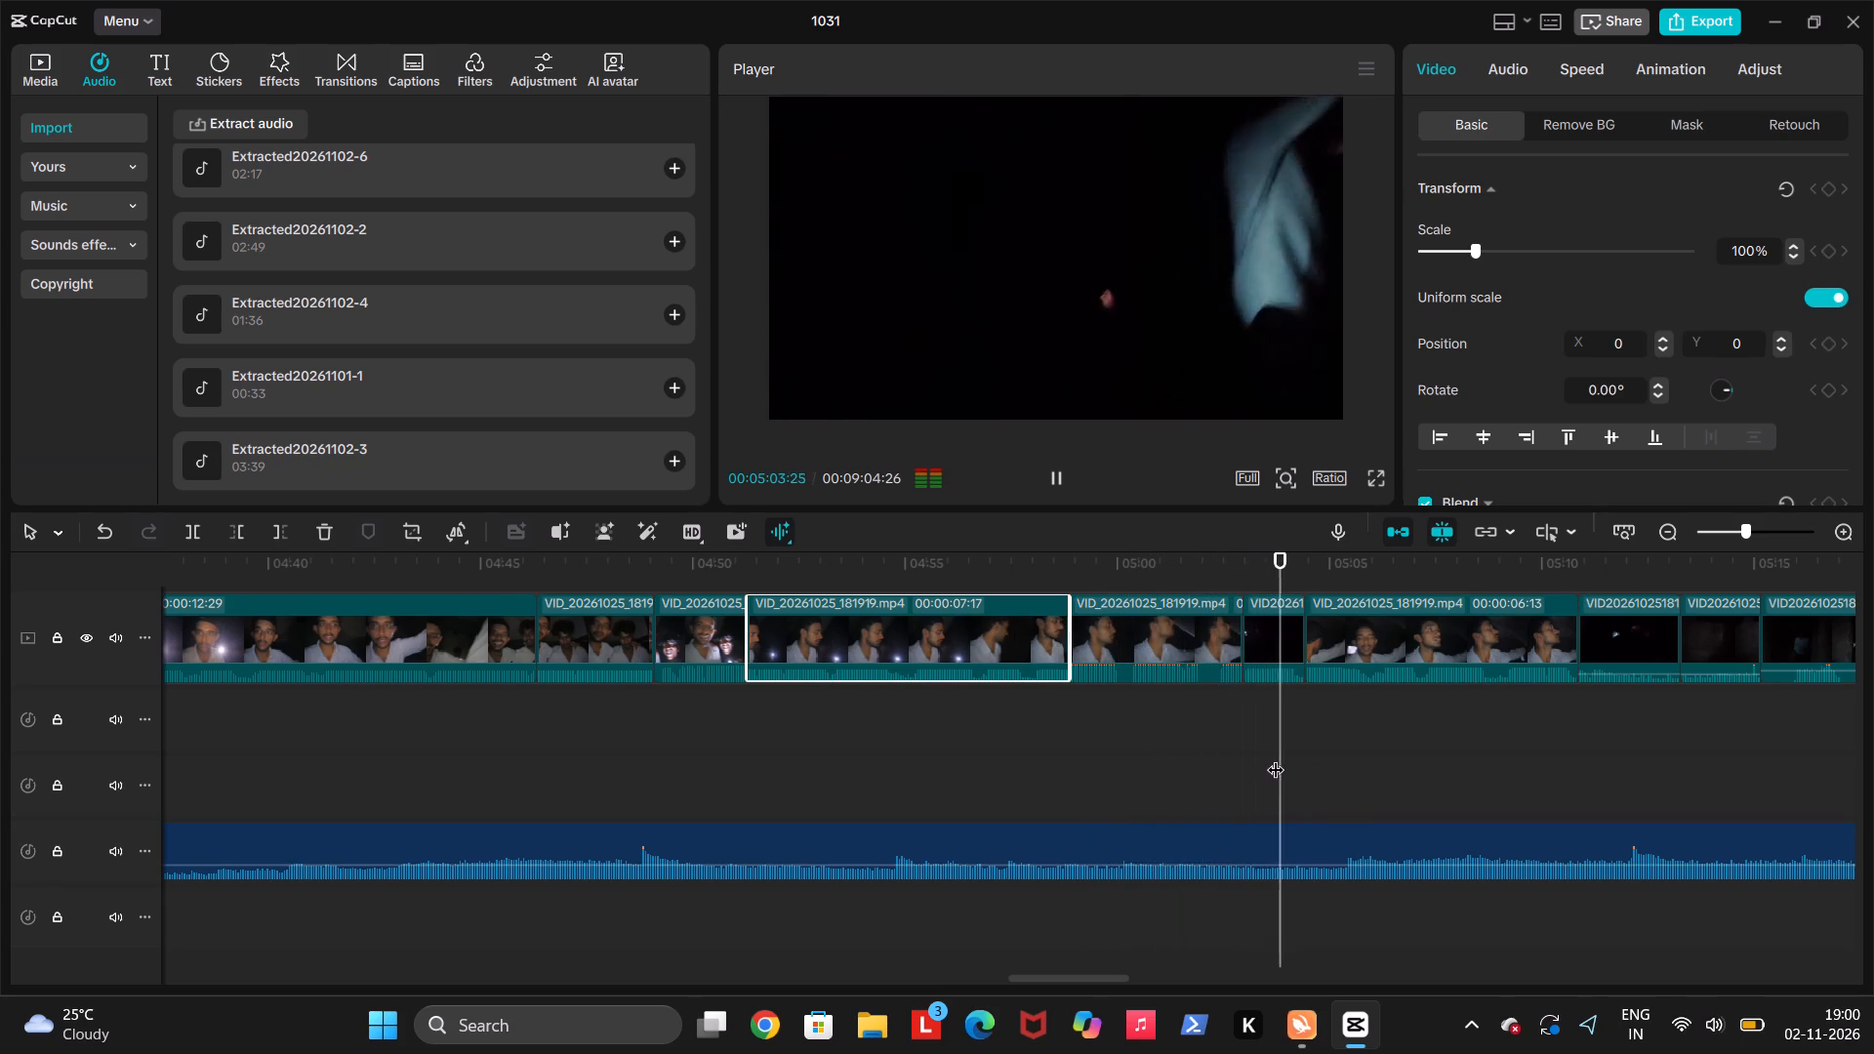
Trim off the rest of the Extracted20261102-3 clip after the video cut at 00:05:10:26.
scroll(1276, 757, left, 1)
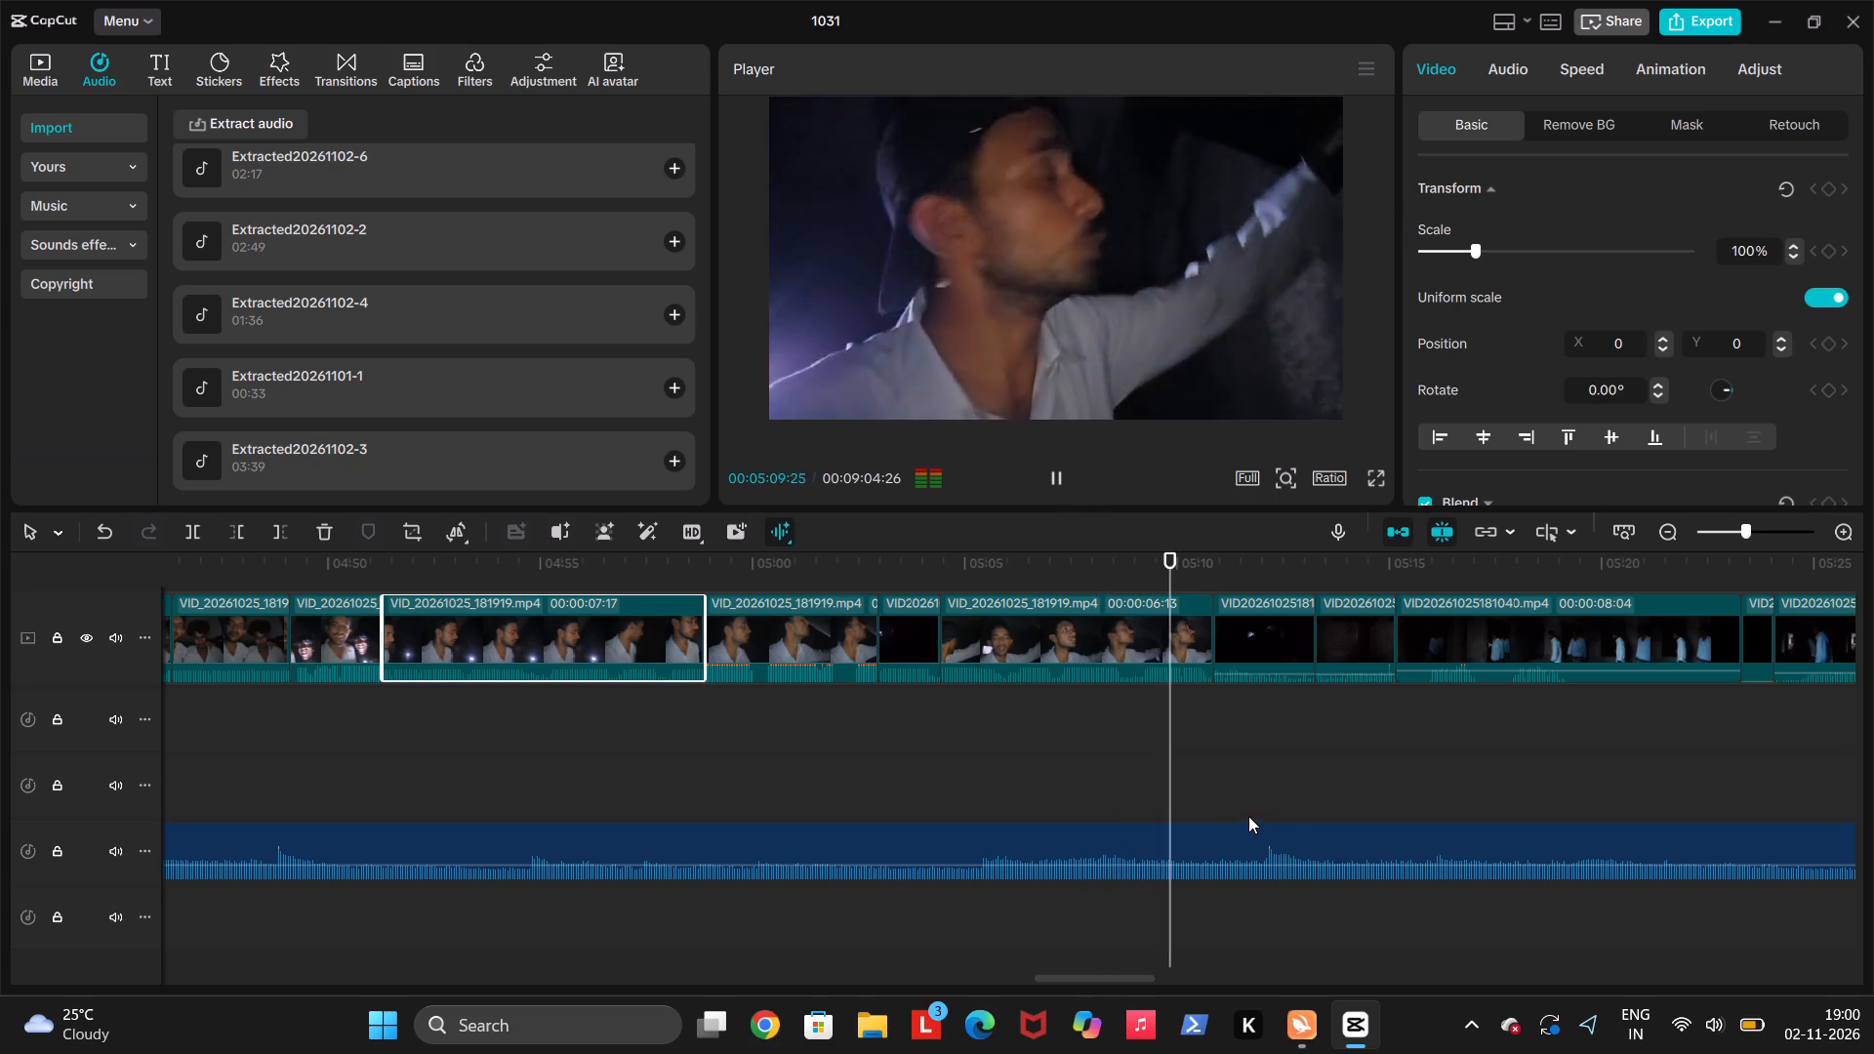
key(Up)
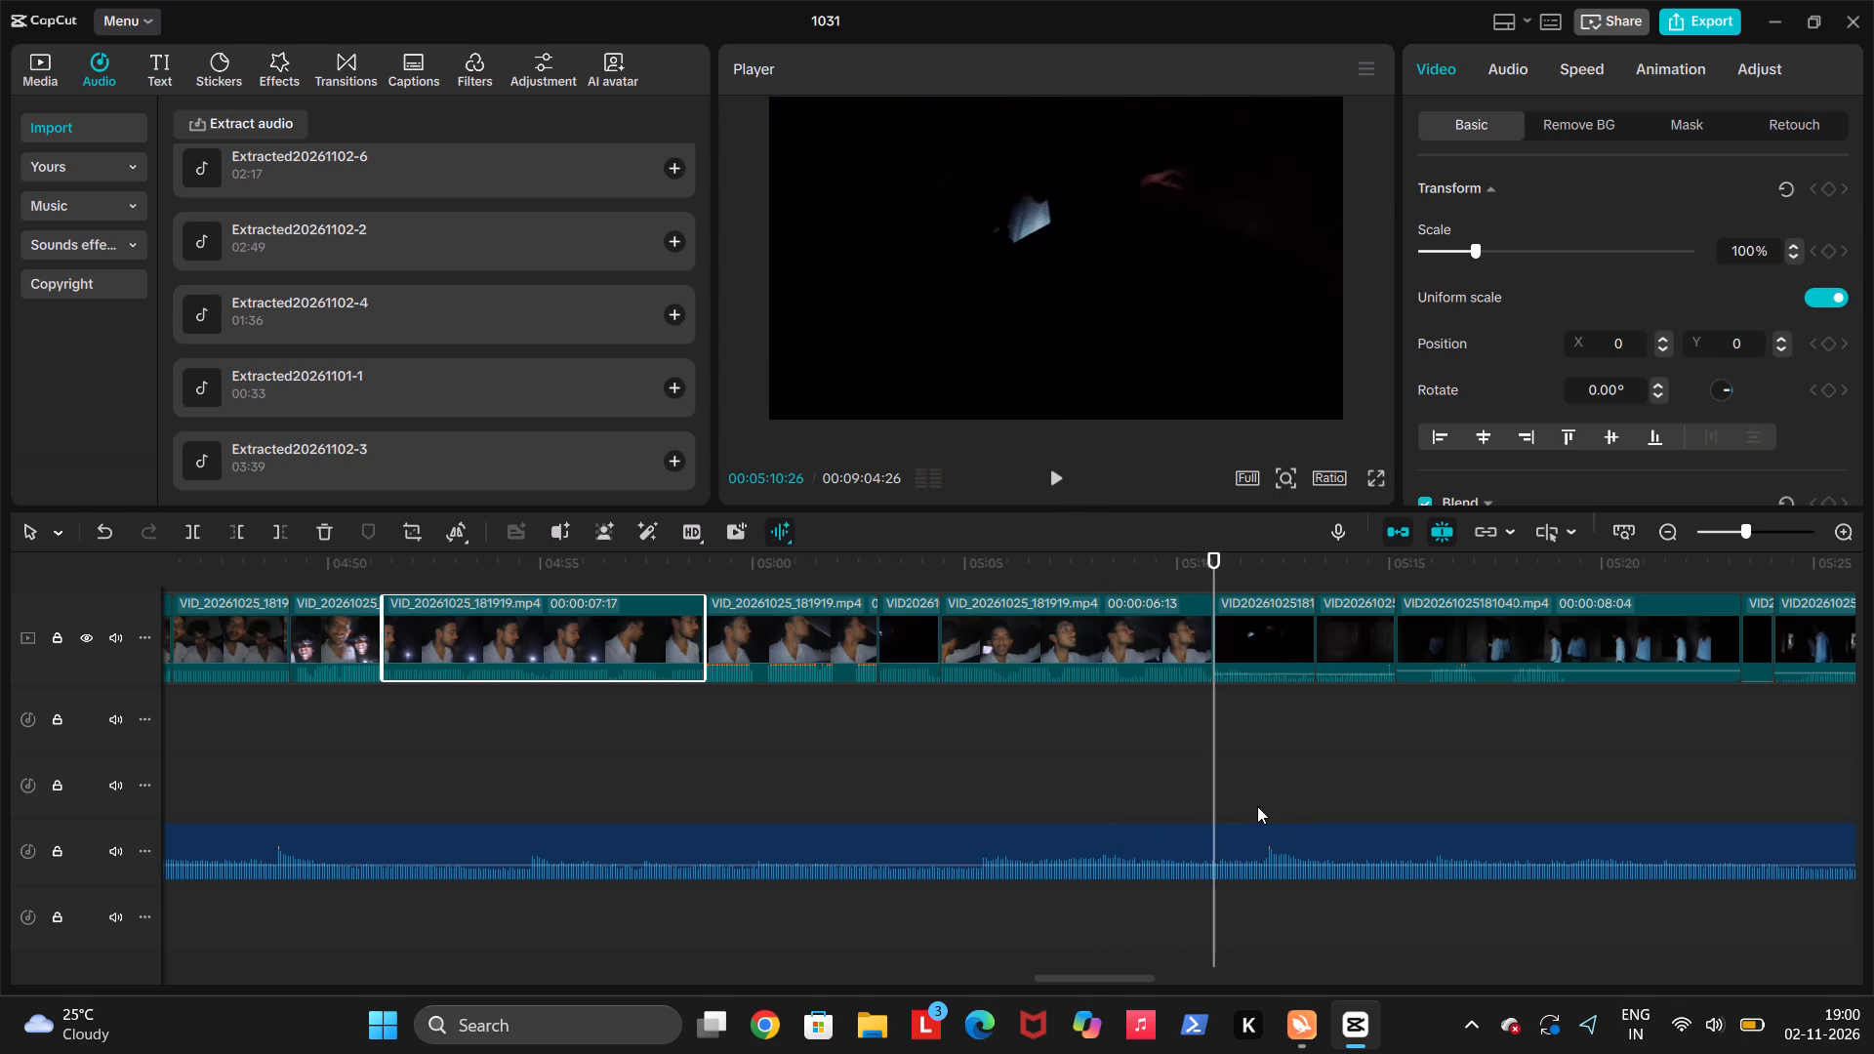
key(Down)
key(Up)
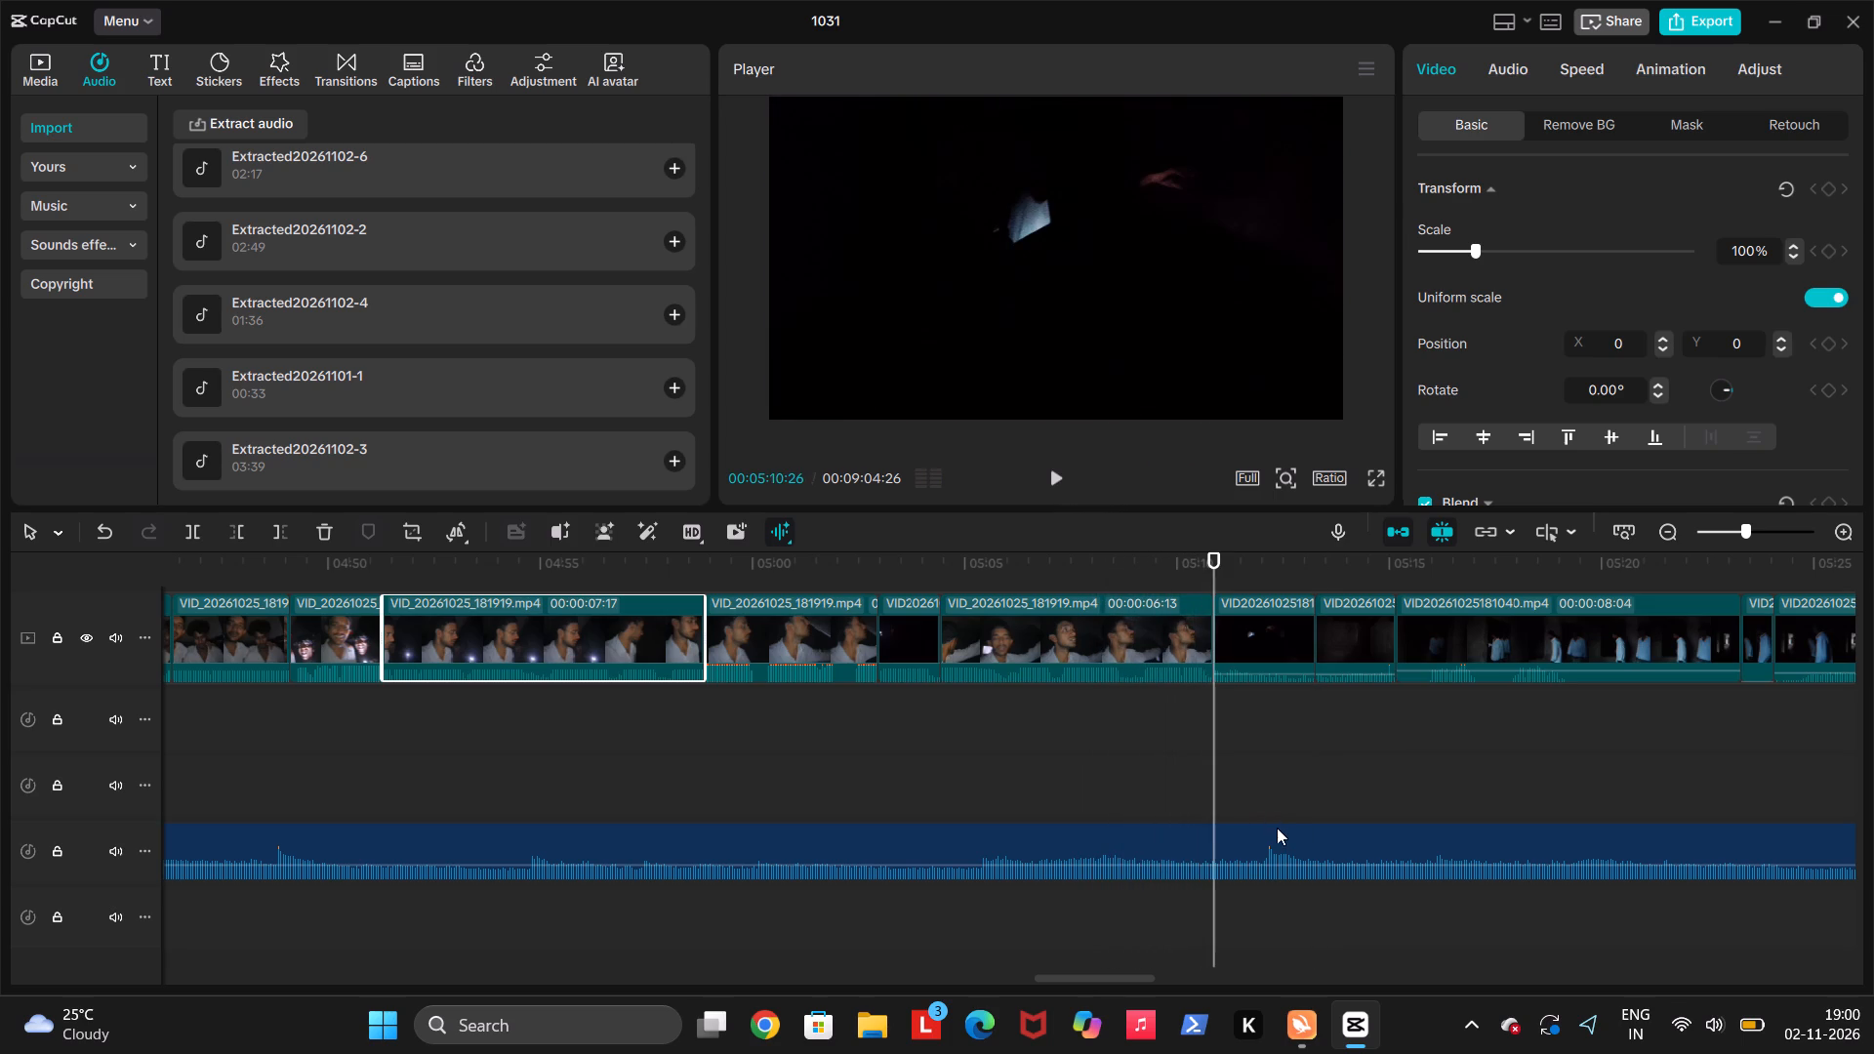
click(1277, 830)
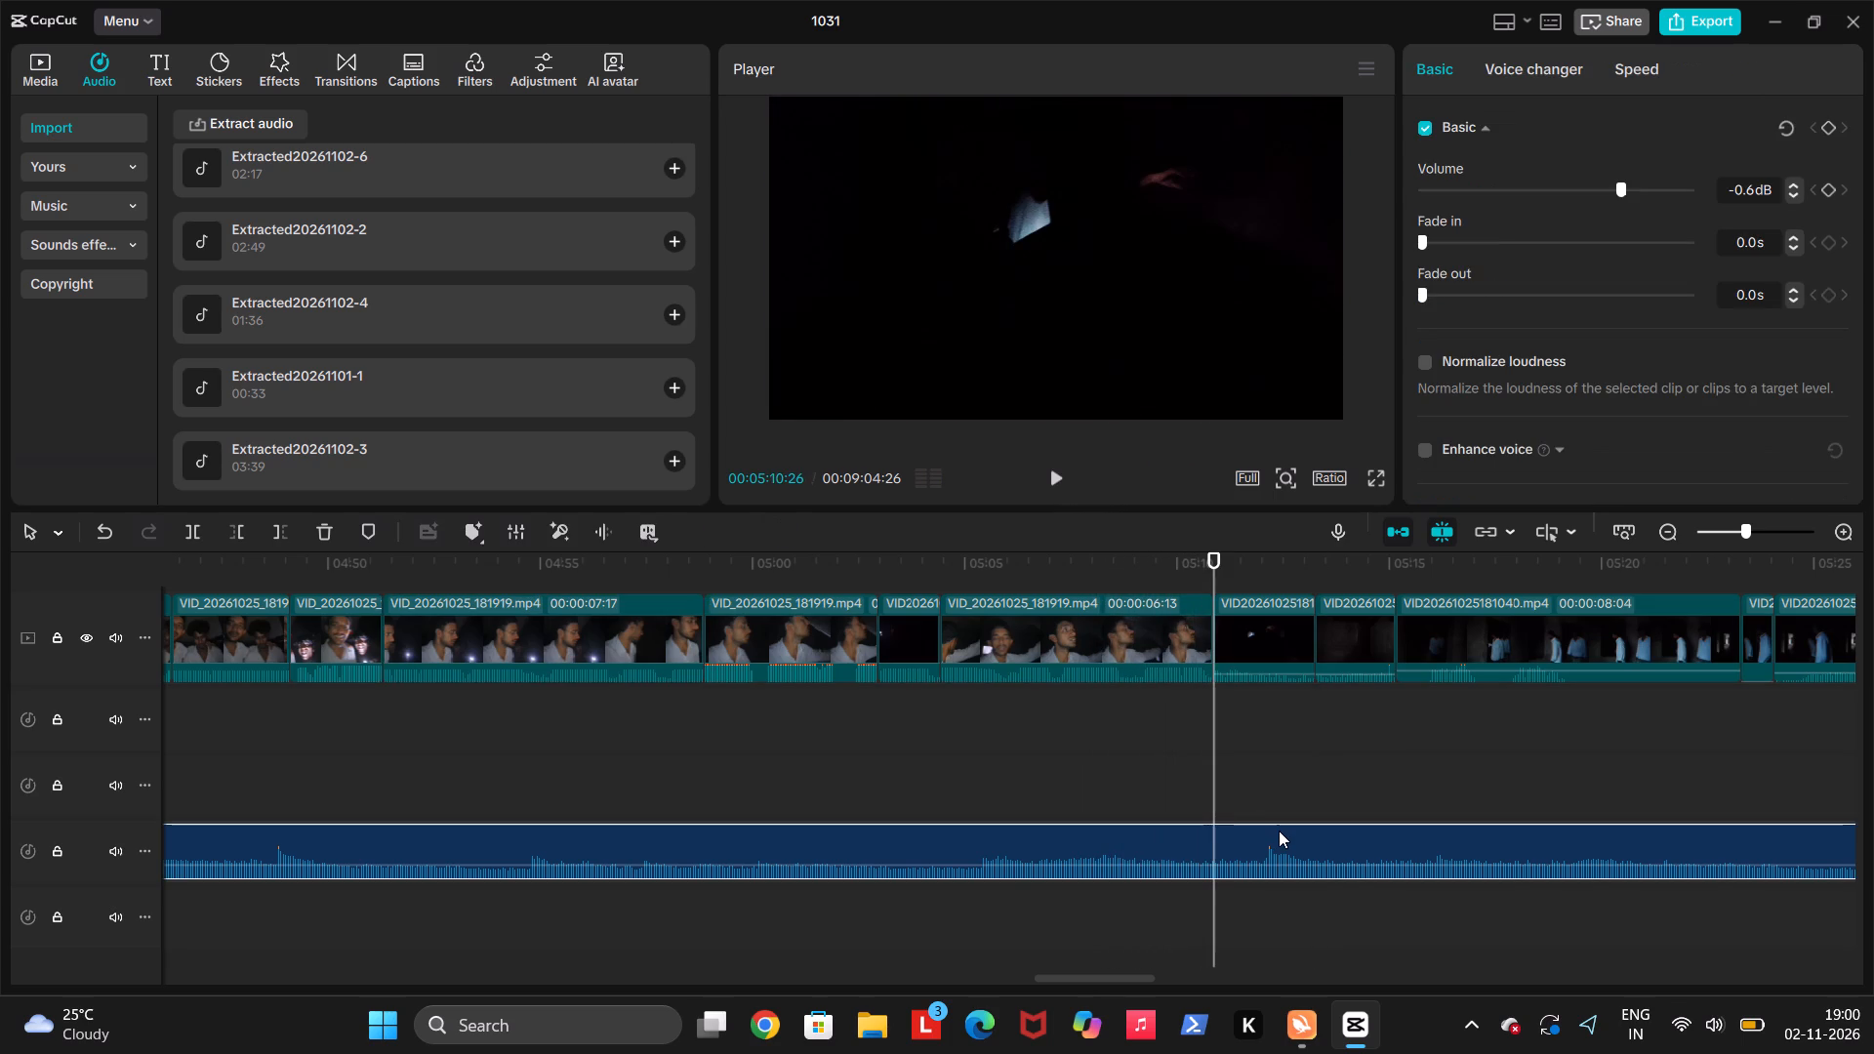
key(w)
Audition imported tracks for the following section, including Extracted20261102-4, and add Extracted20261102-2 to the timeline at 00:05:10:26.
click(329, 388)
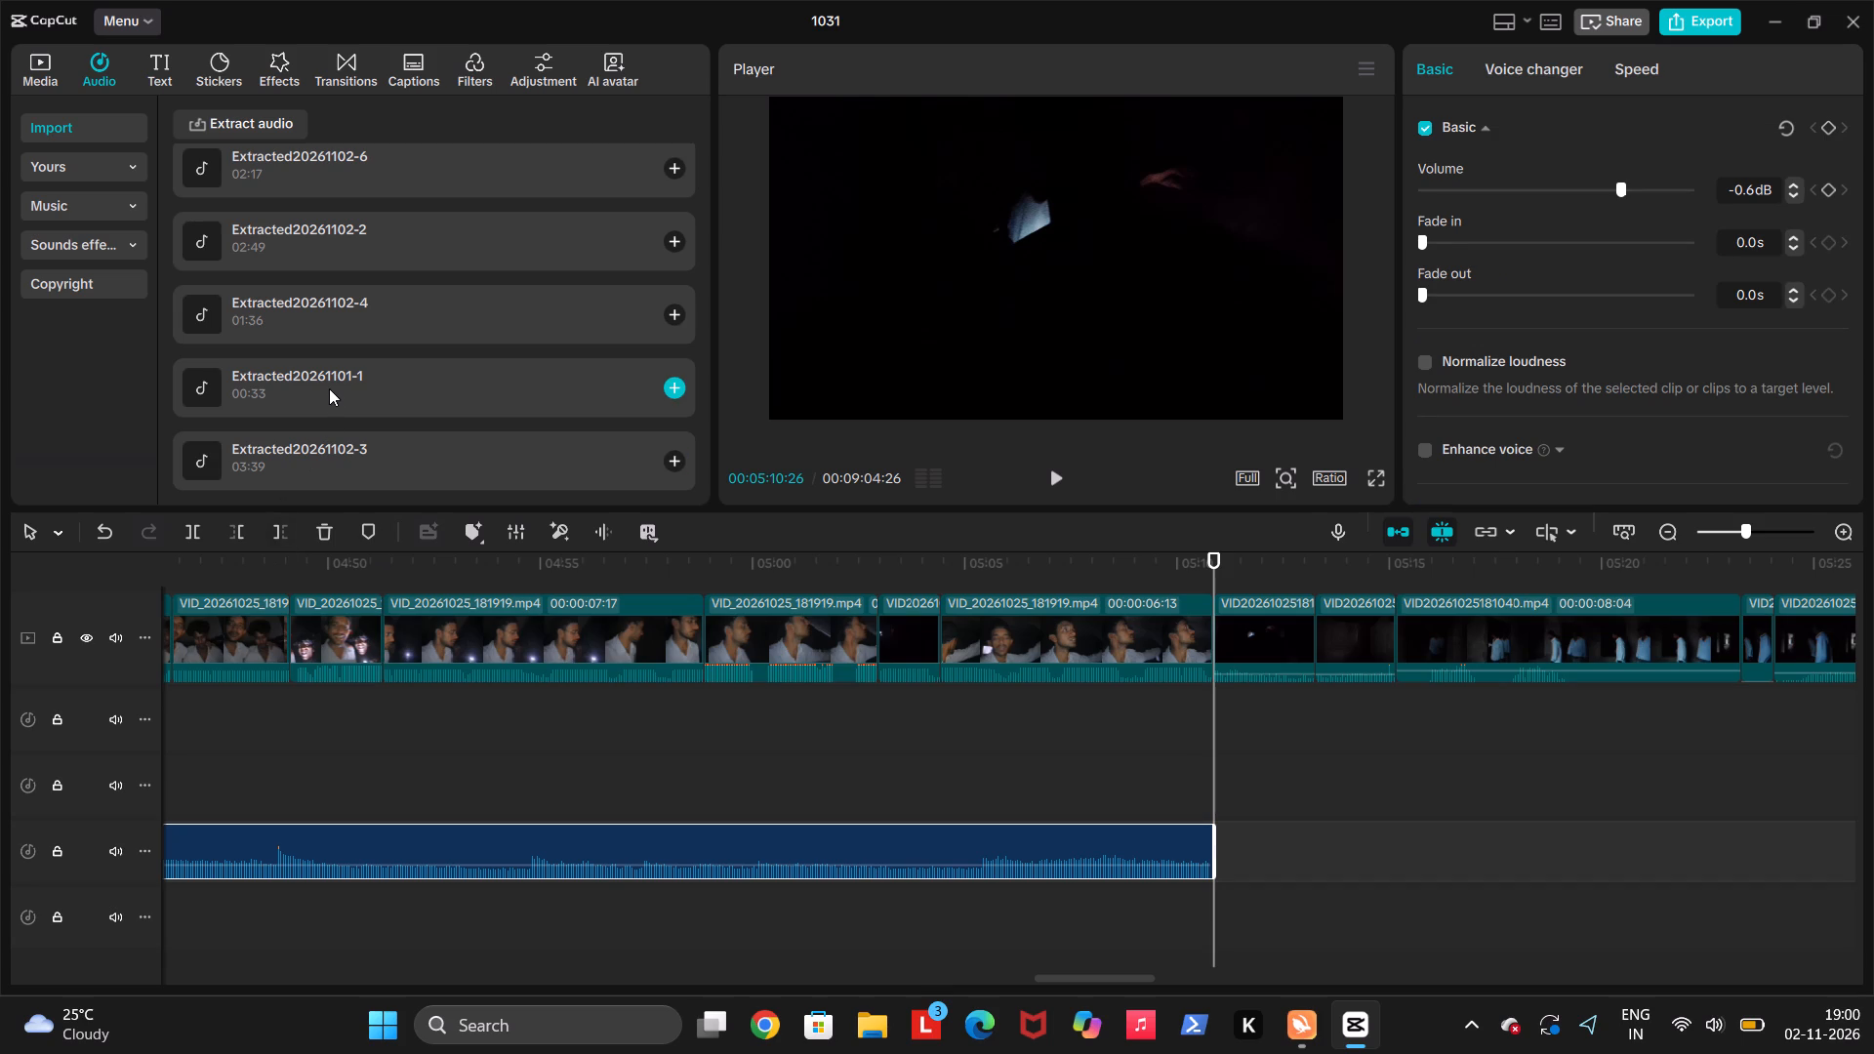
click(356, 297)
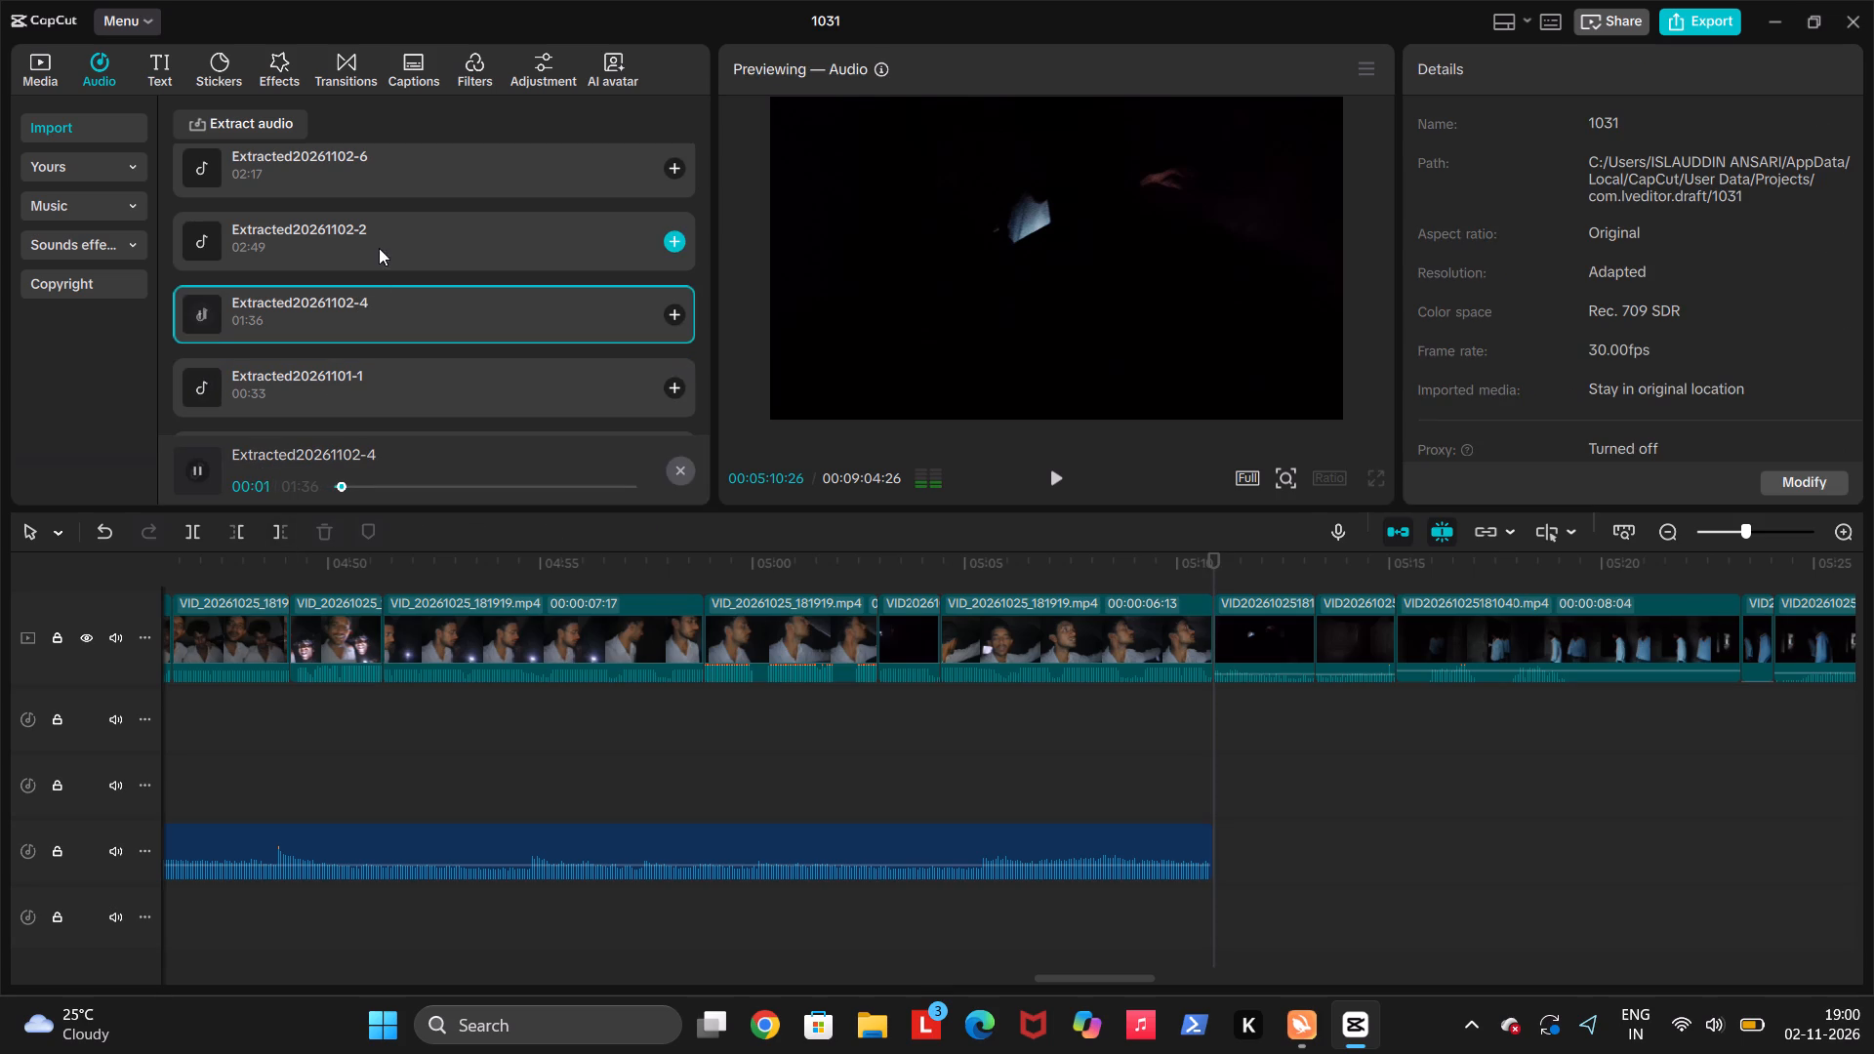
click(368, 482)
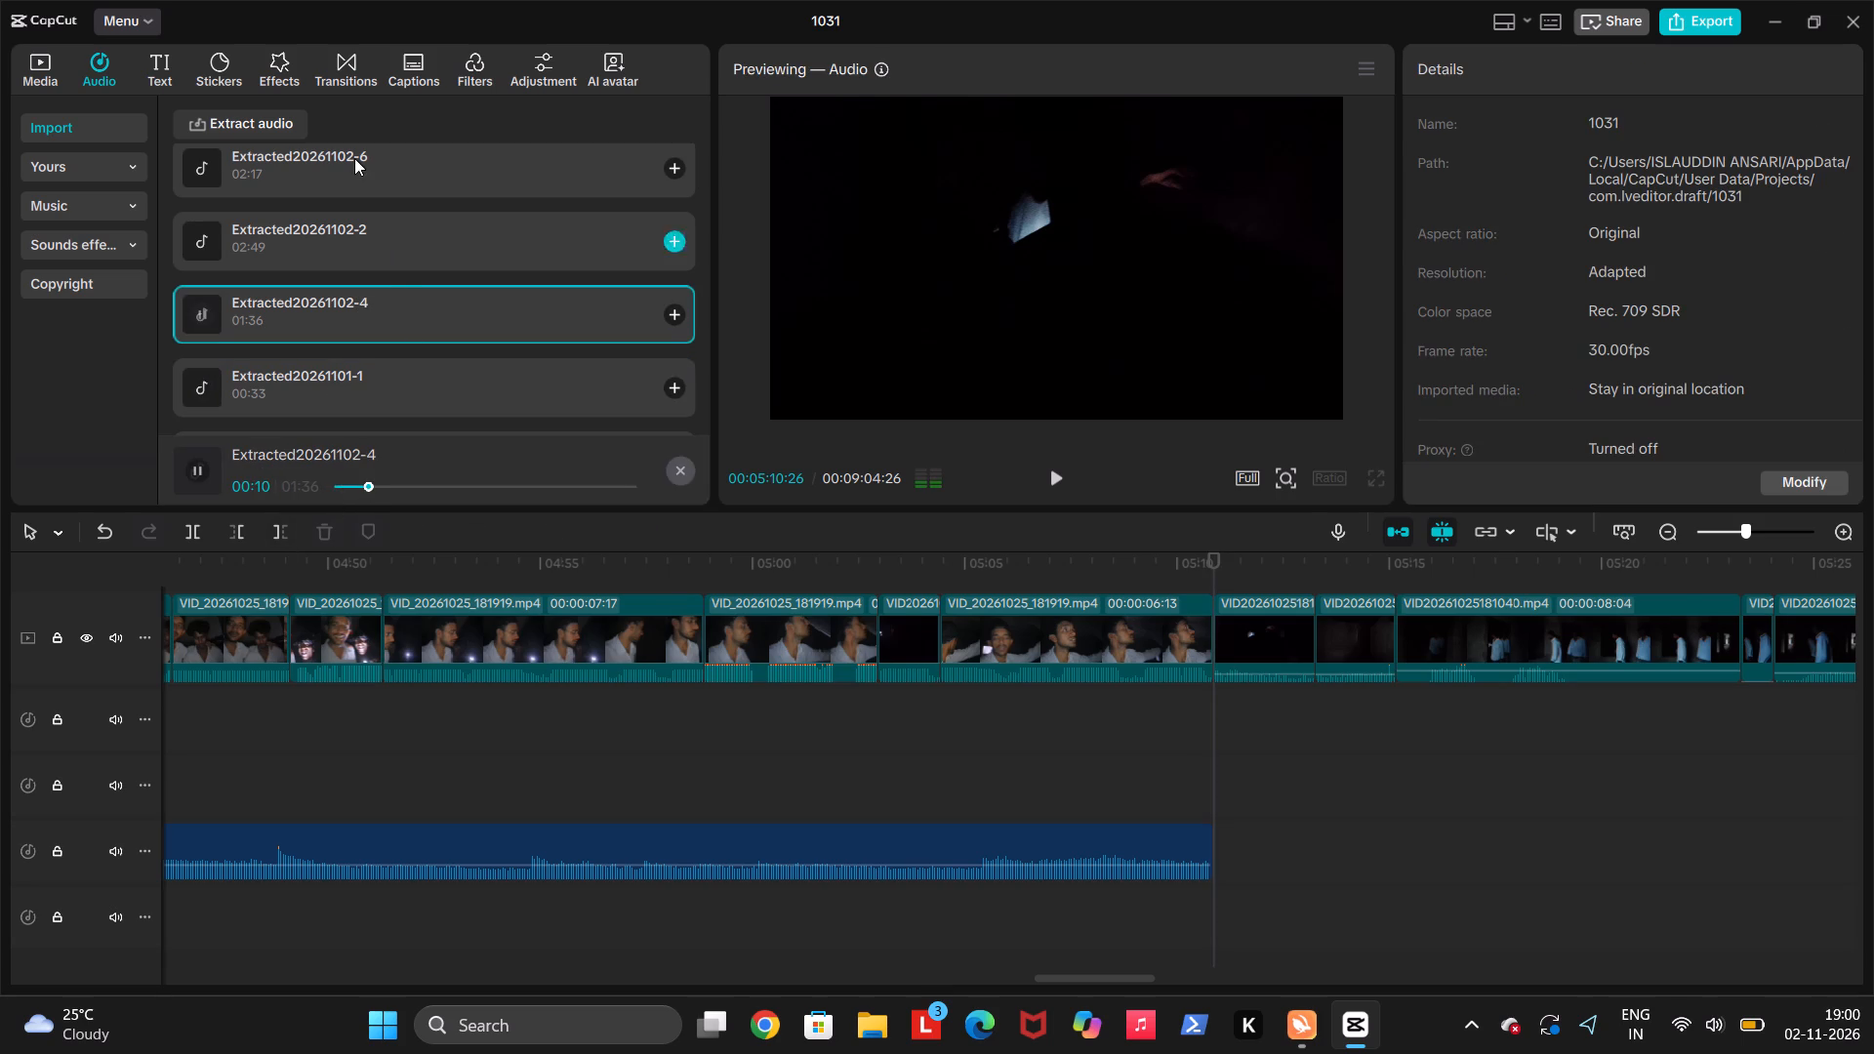
click(352, 155)
click(356, 227)
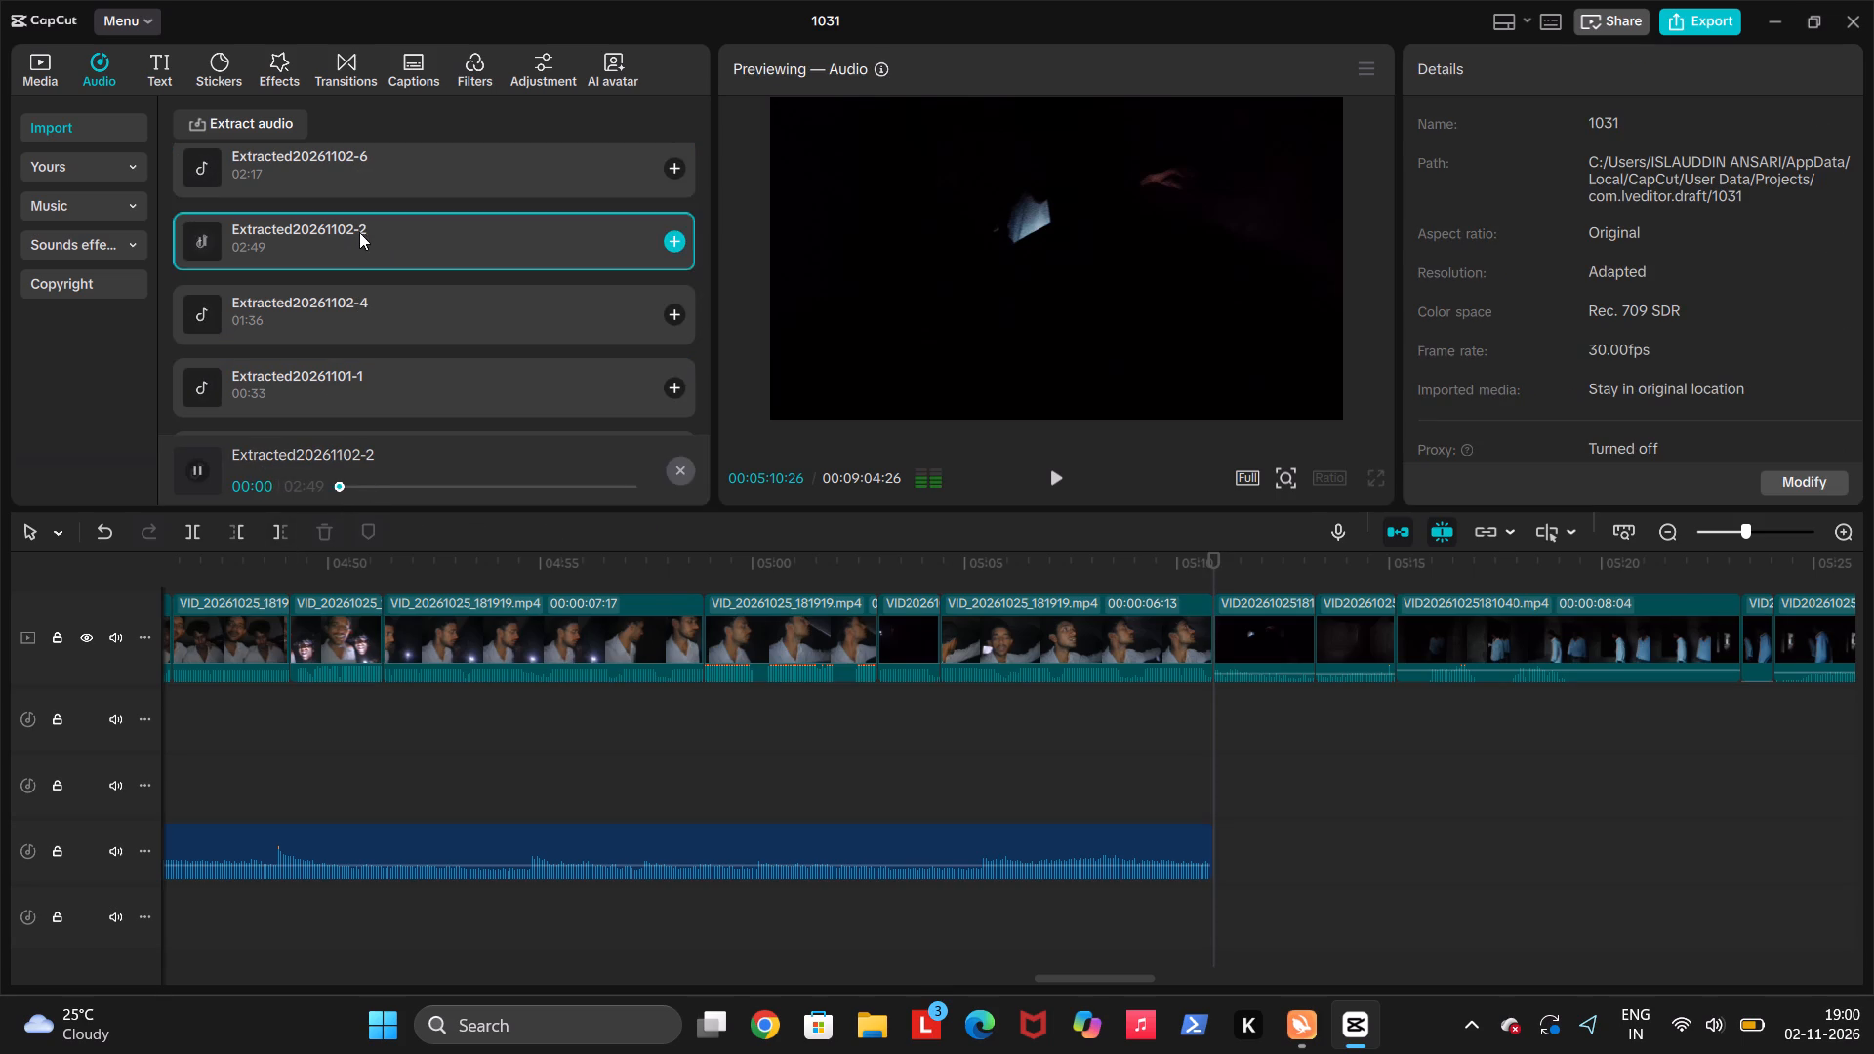
scroll(364, 236, up, 1)
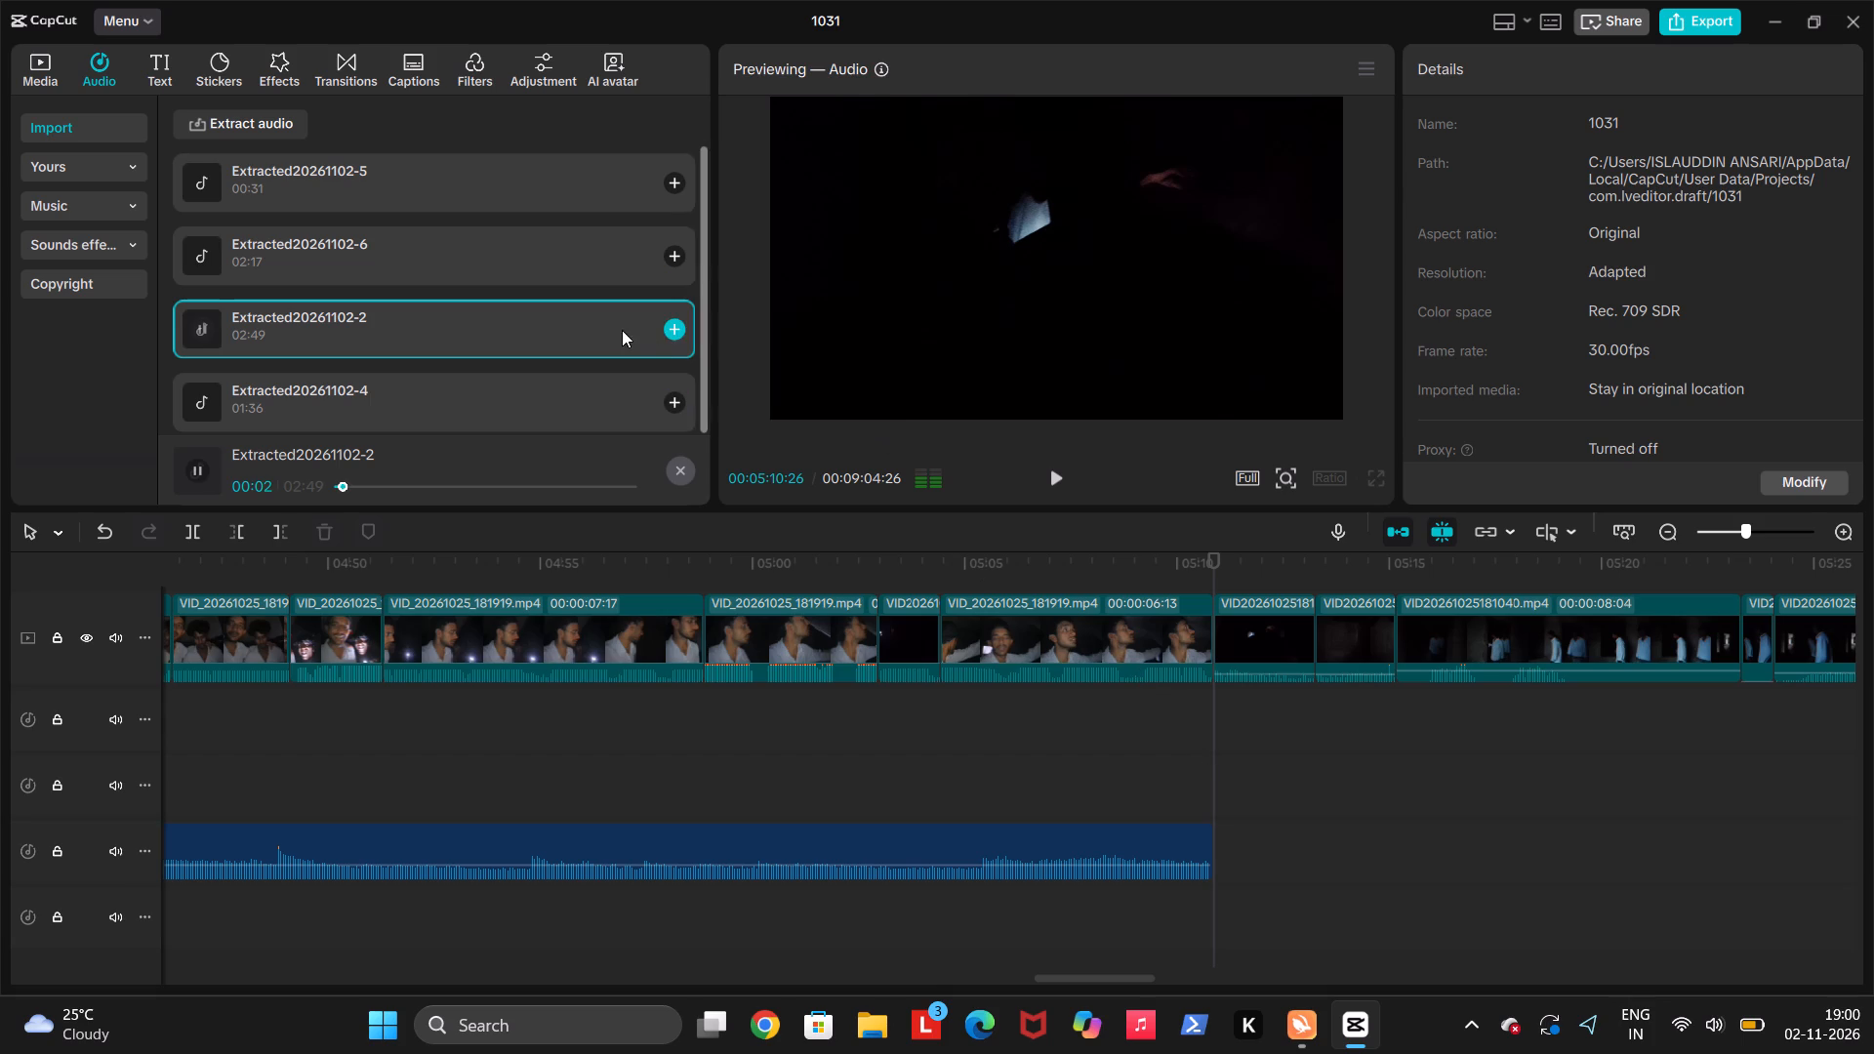
click(673, 332)
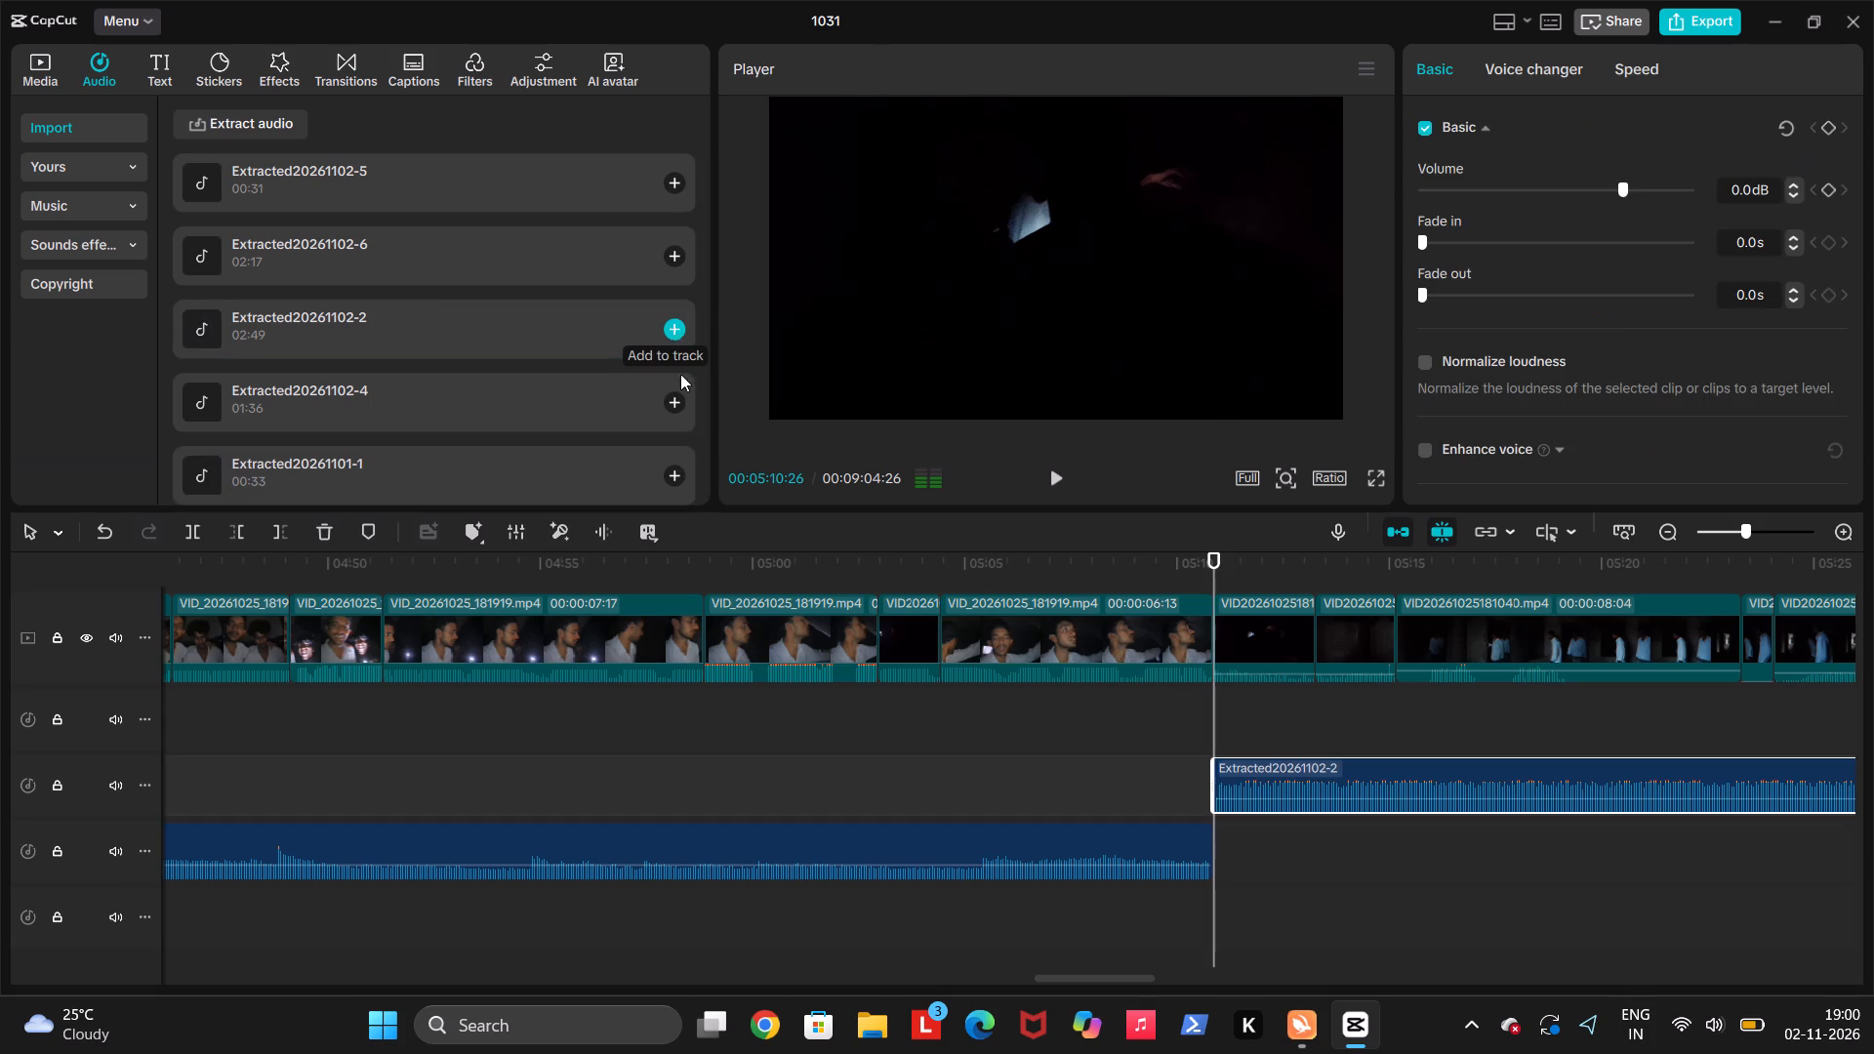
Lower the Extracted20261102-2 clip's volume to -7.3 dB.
click(1247, 799)
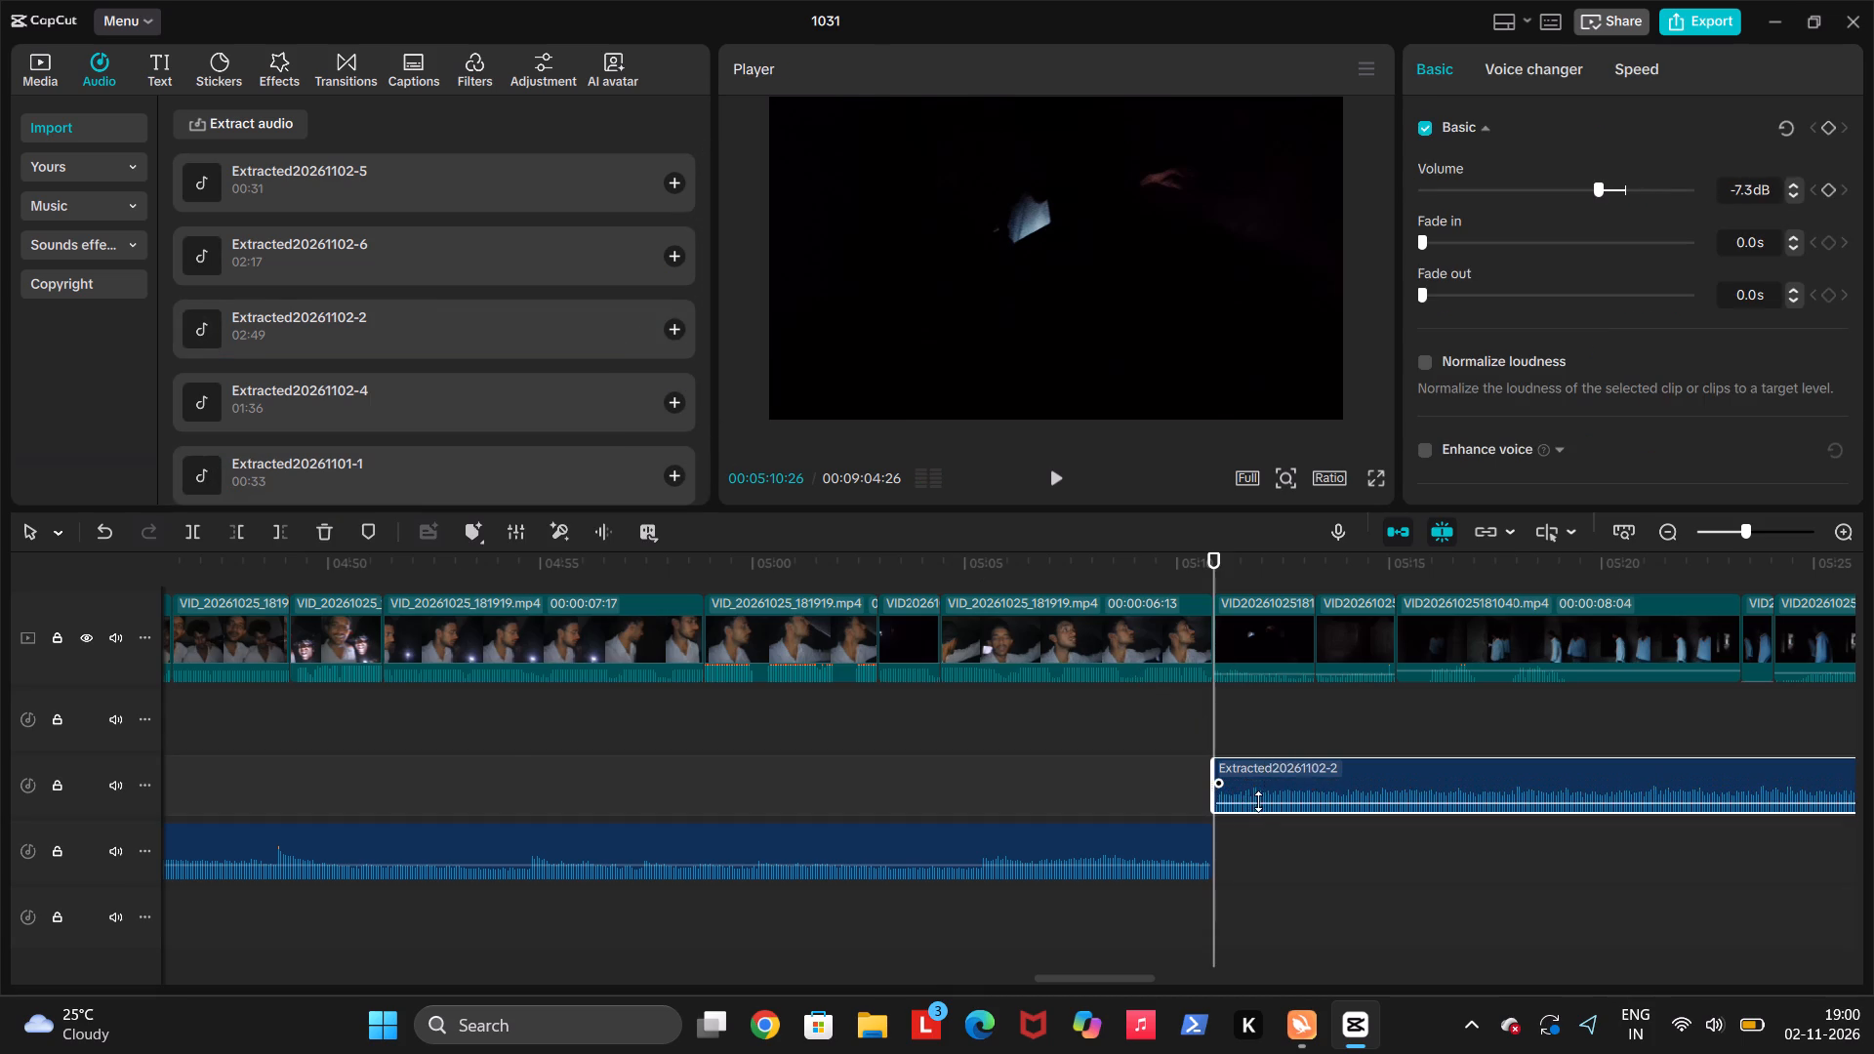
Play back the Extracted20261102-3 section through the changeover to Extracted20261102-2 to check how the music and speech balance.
scroll(1240, 815, right, 6)
scroll(1089, 843, left, 2)
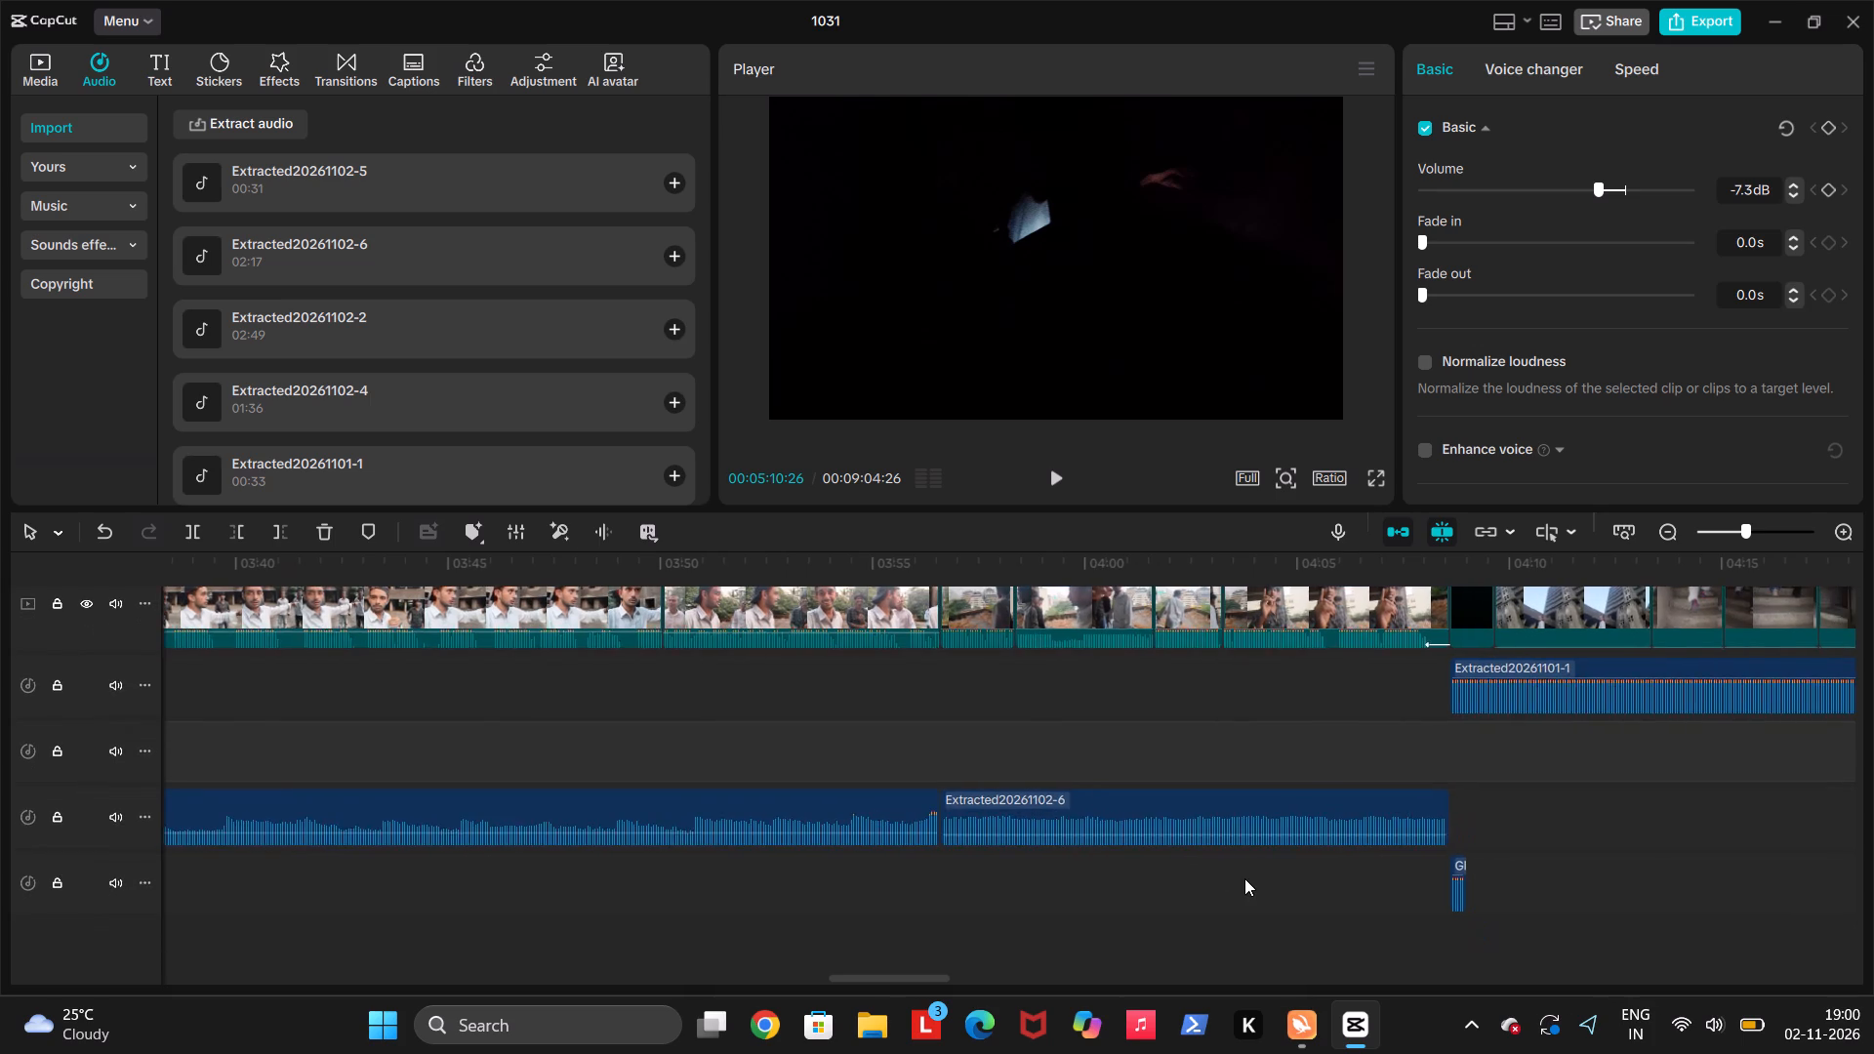
scroll(1244, 878, left, 1)
scroll(974, 850, left, 1)
scroll(767, 919, left, 1)
scroll(1004, 911, left, 1)
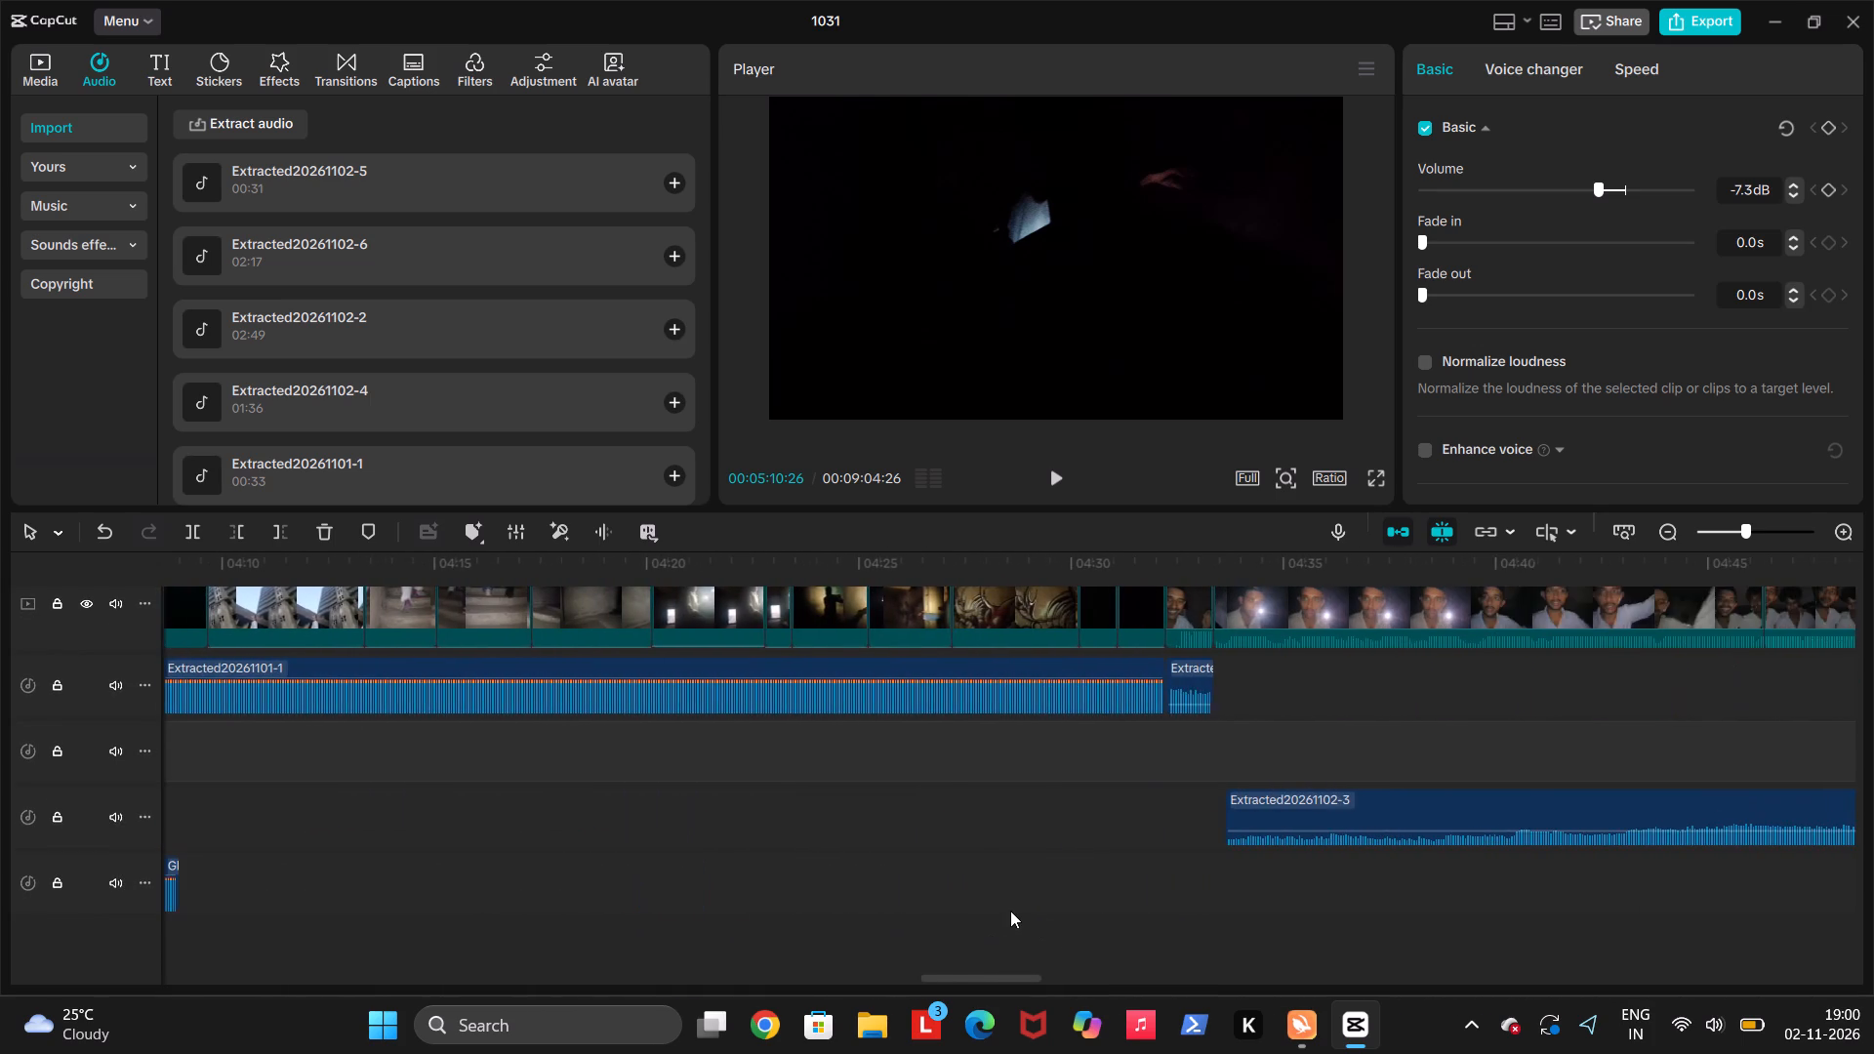
scroll(1010, 911, left, 1)
click(627, 855)
scroll(627, 855, left, 1)
key(space)
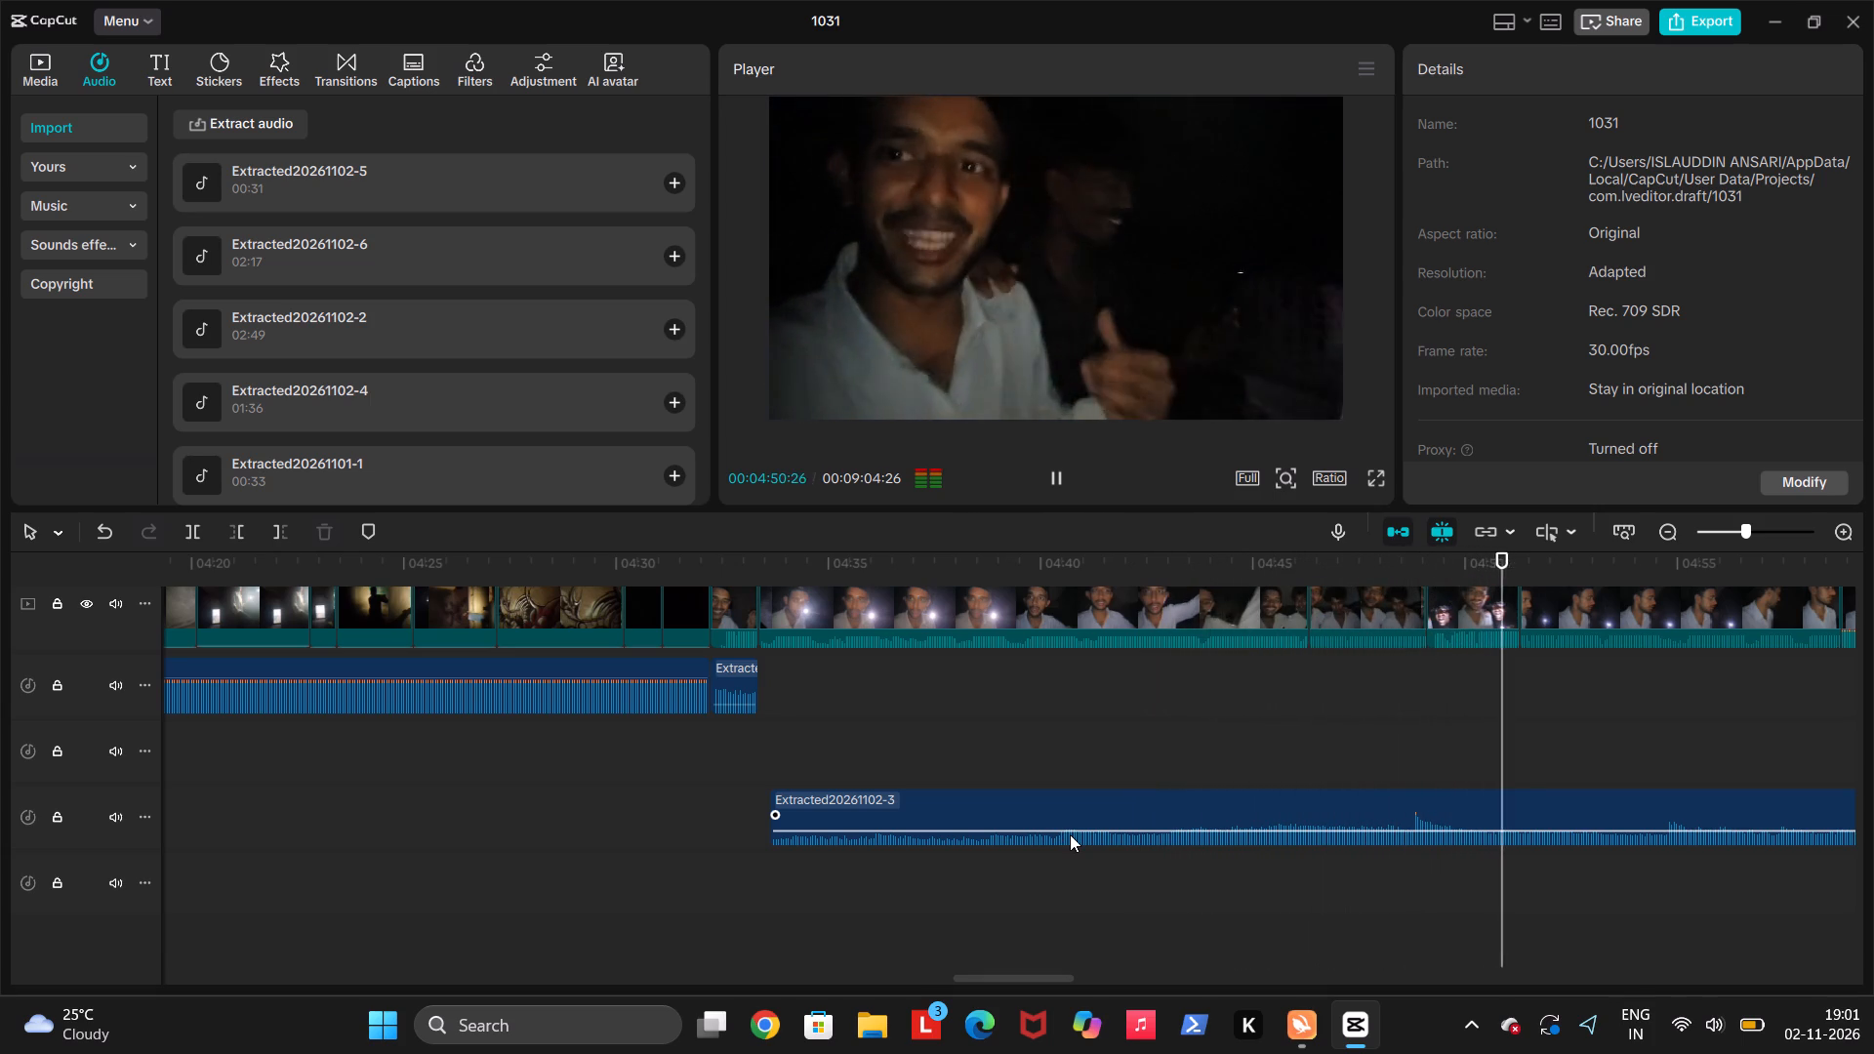
scroll(1070, 834, left, 3)
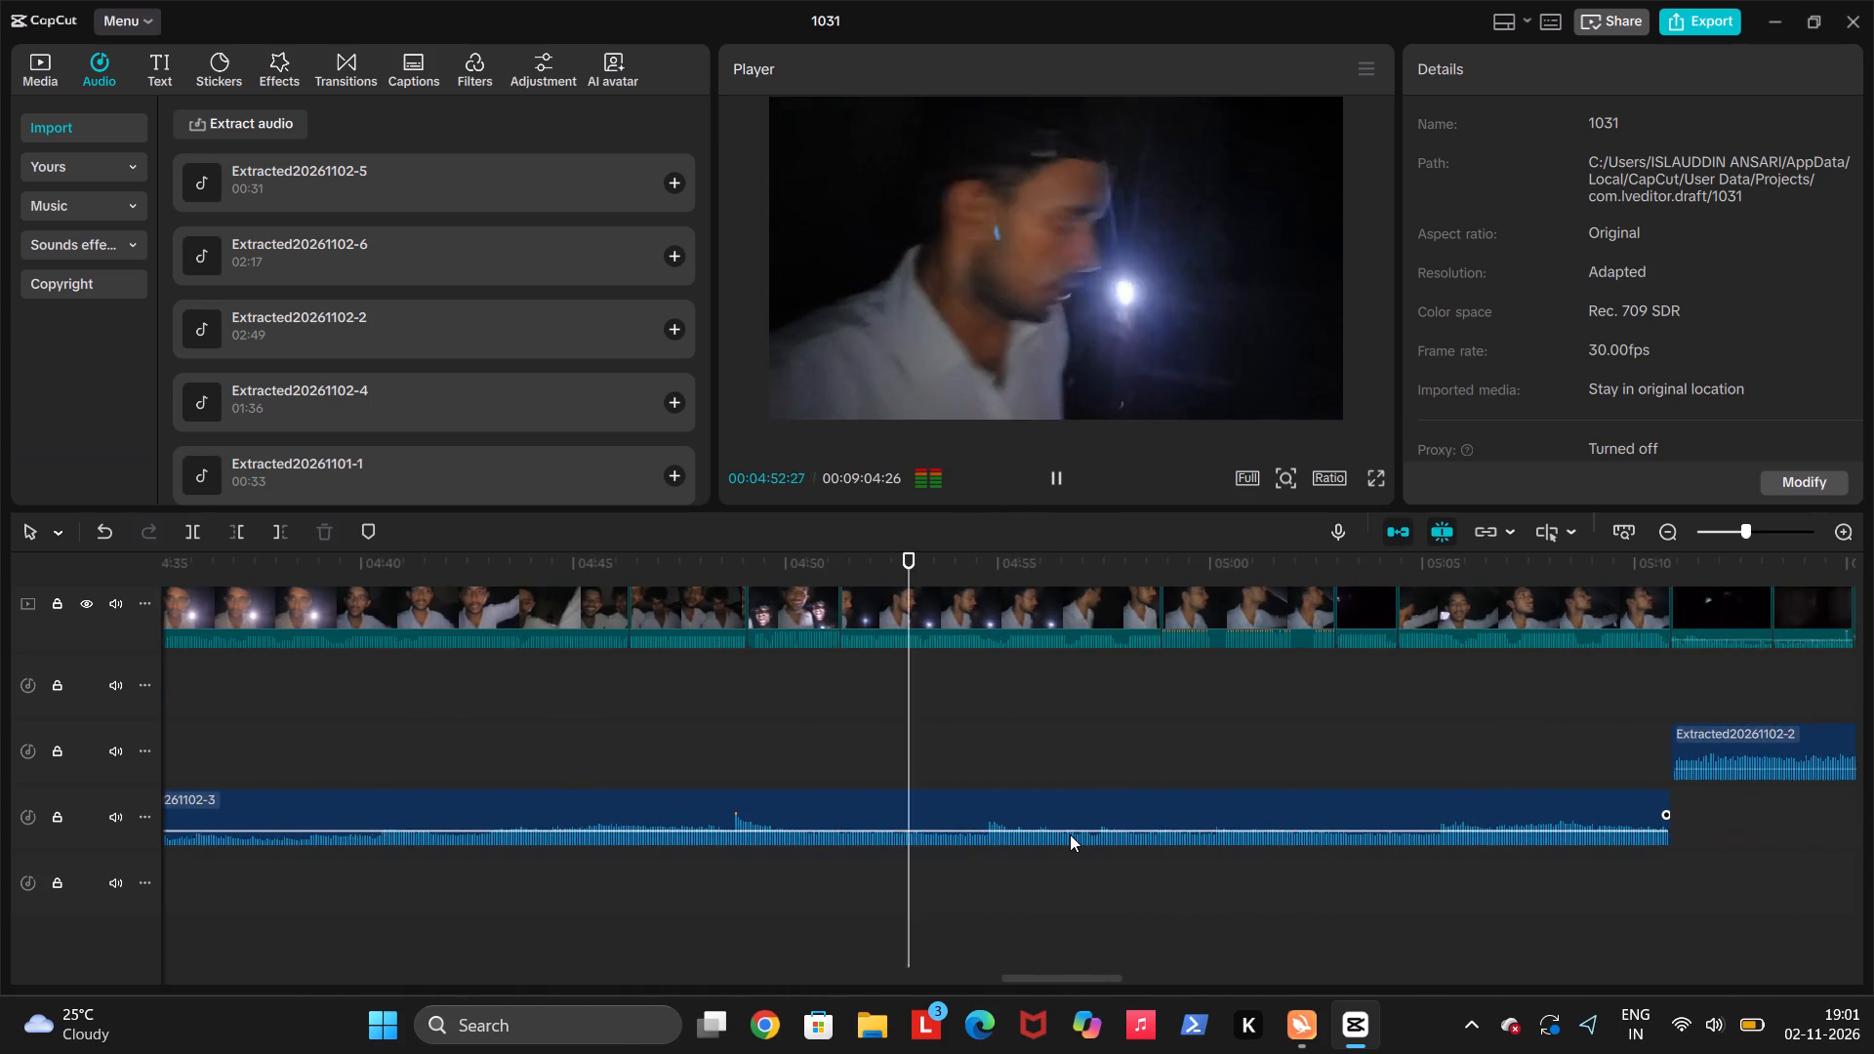
scroll(1070, 834, left, 1)
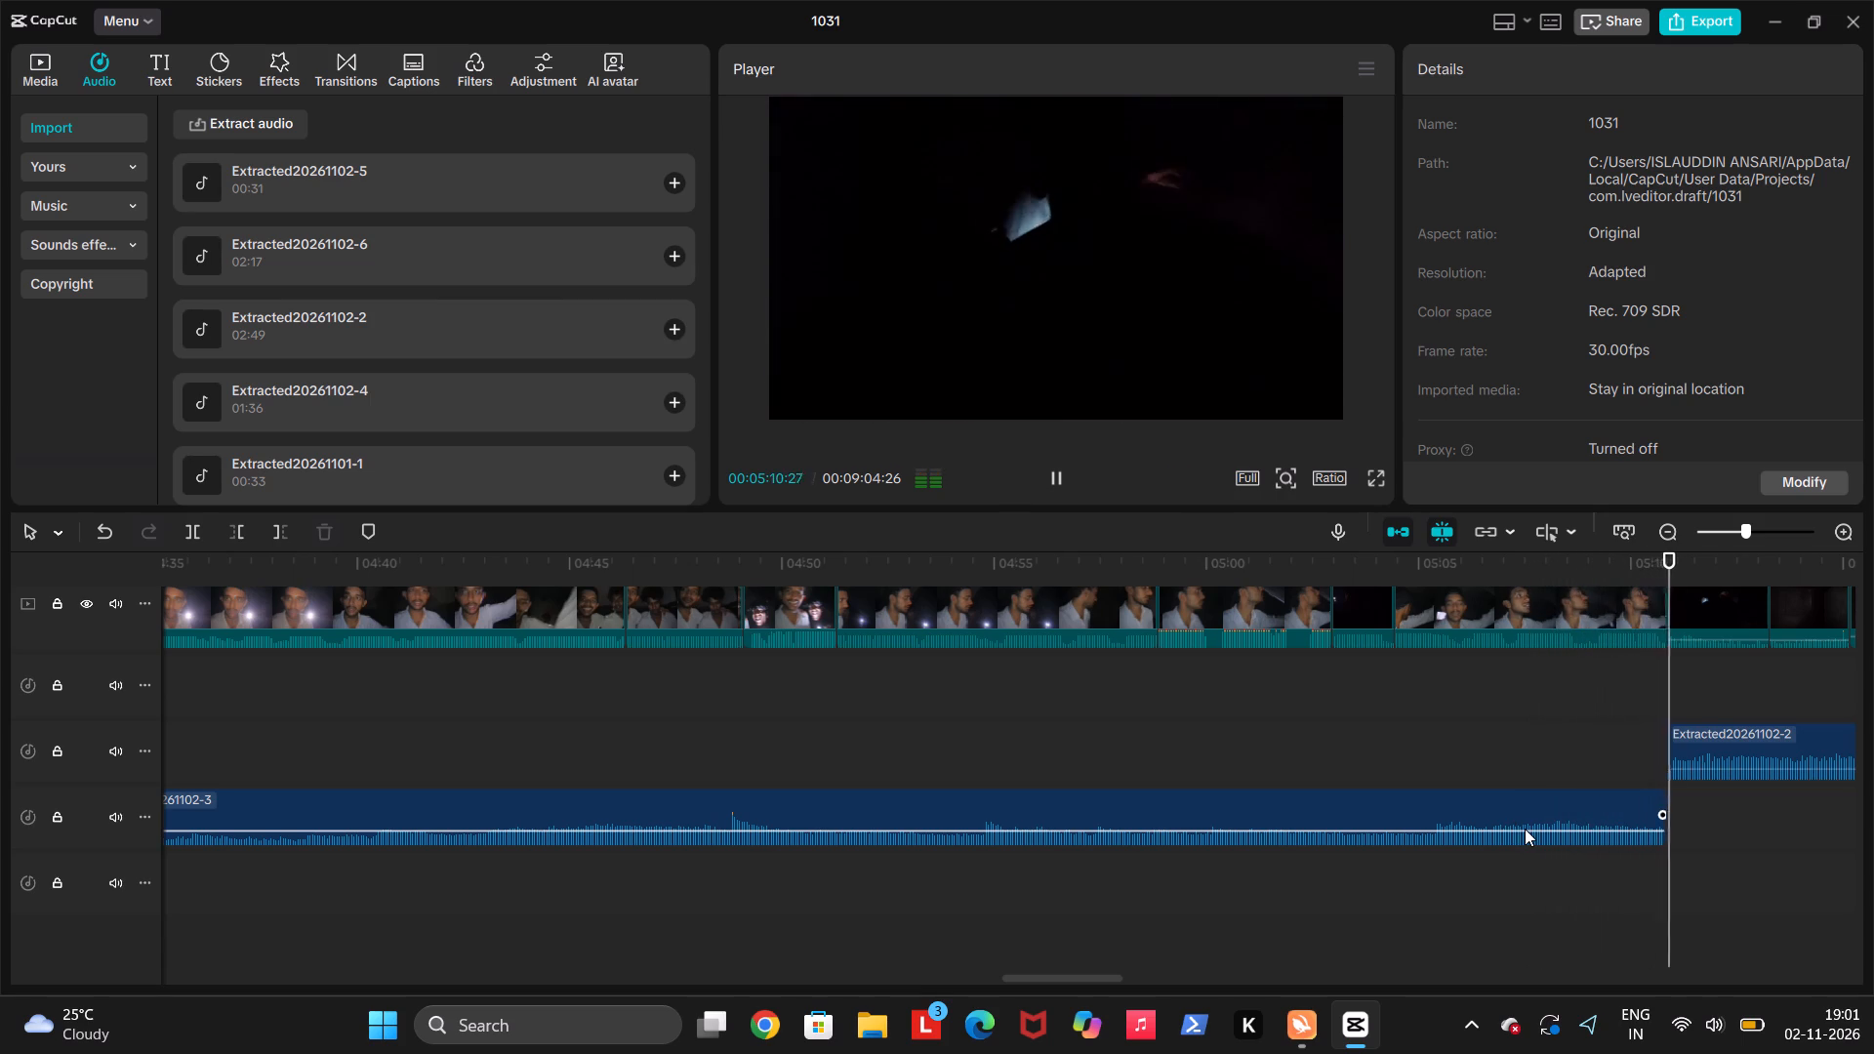
scroll(1525, 829, left, 1)
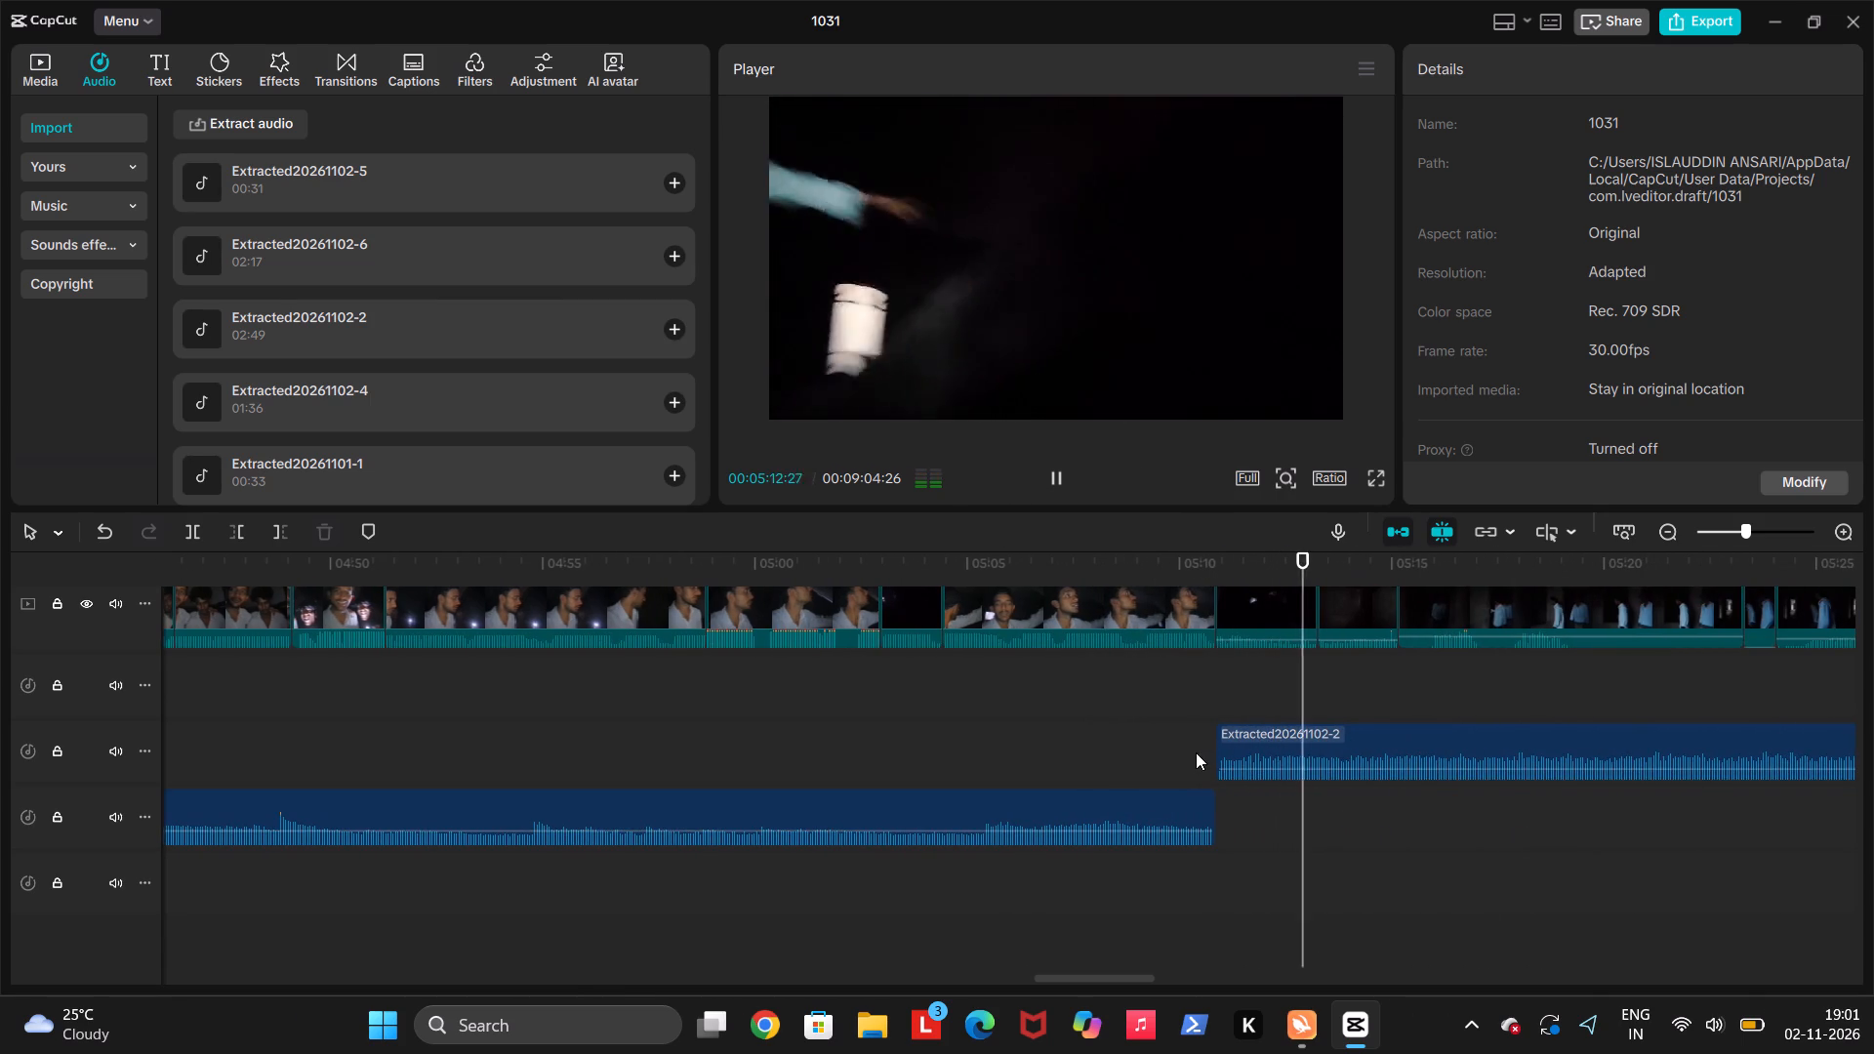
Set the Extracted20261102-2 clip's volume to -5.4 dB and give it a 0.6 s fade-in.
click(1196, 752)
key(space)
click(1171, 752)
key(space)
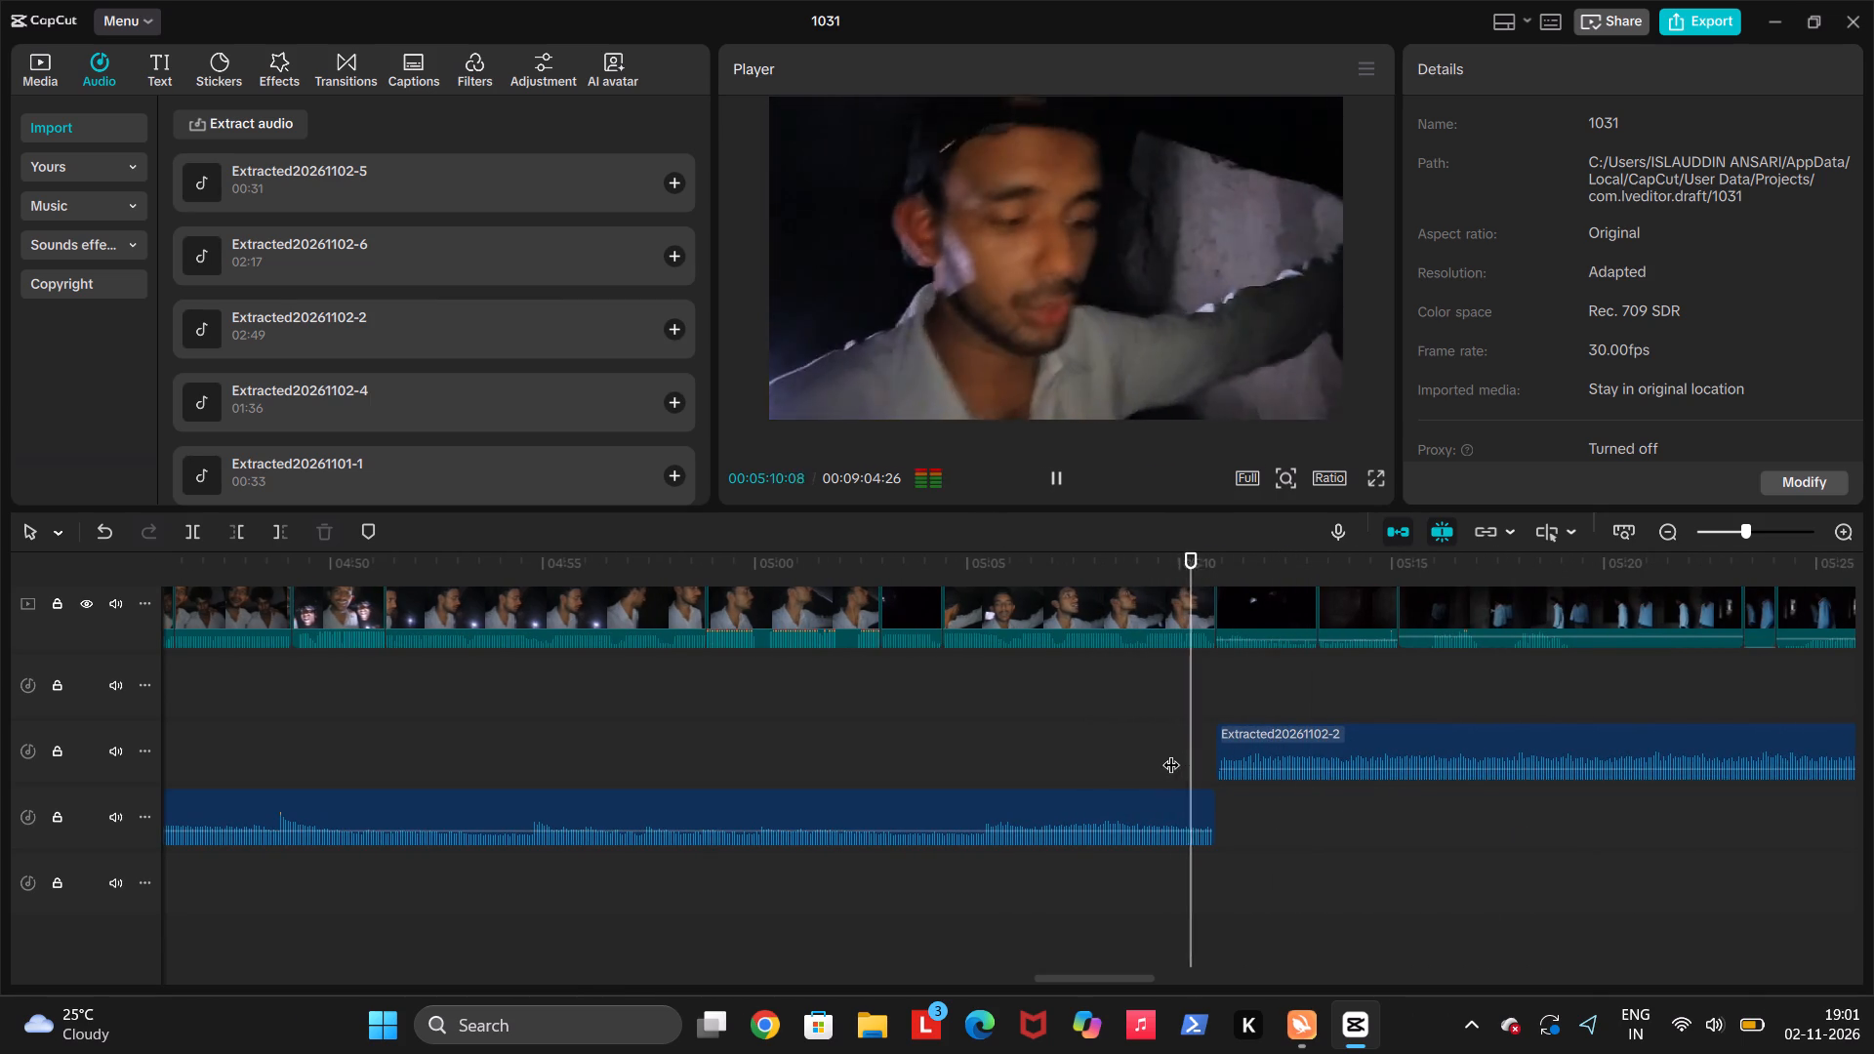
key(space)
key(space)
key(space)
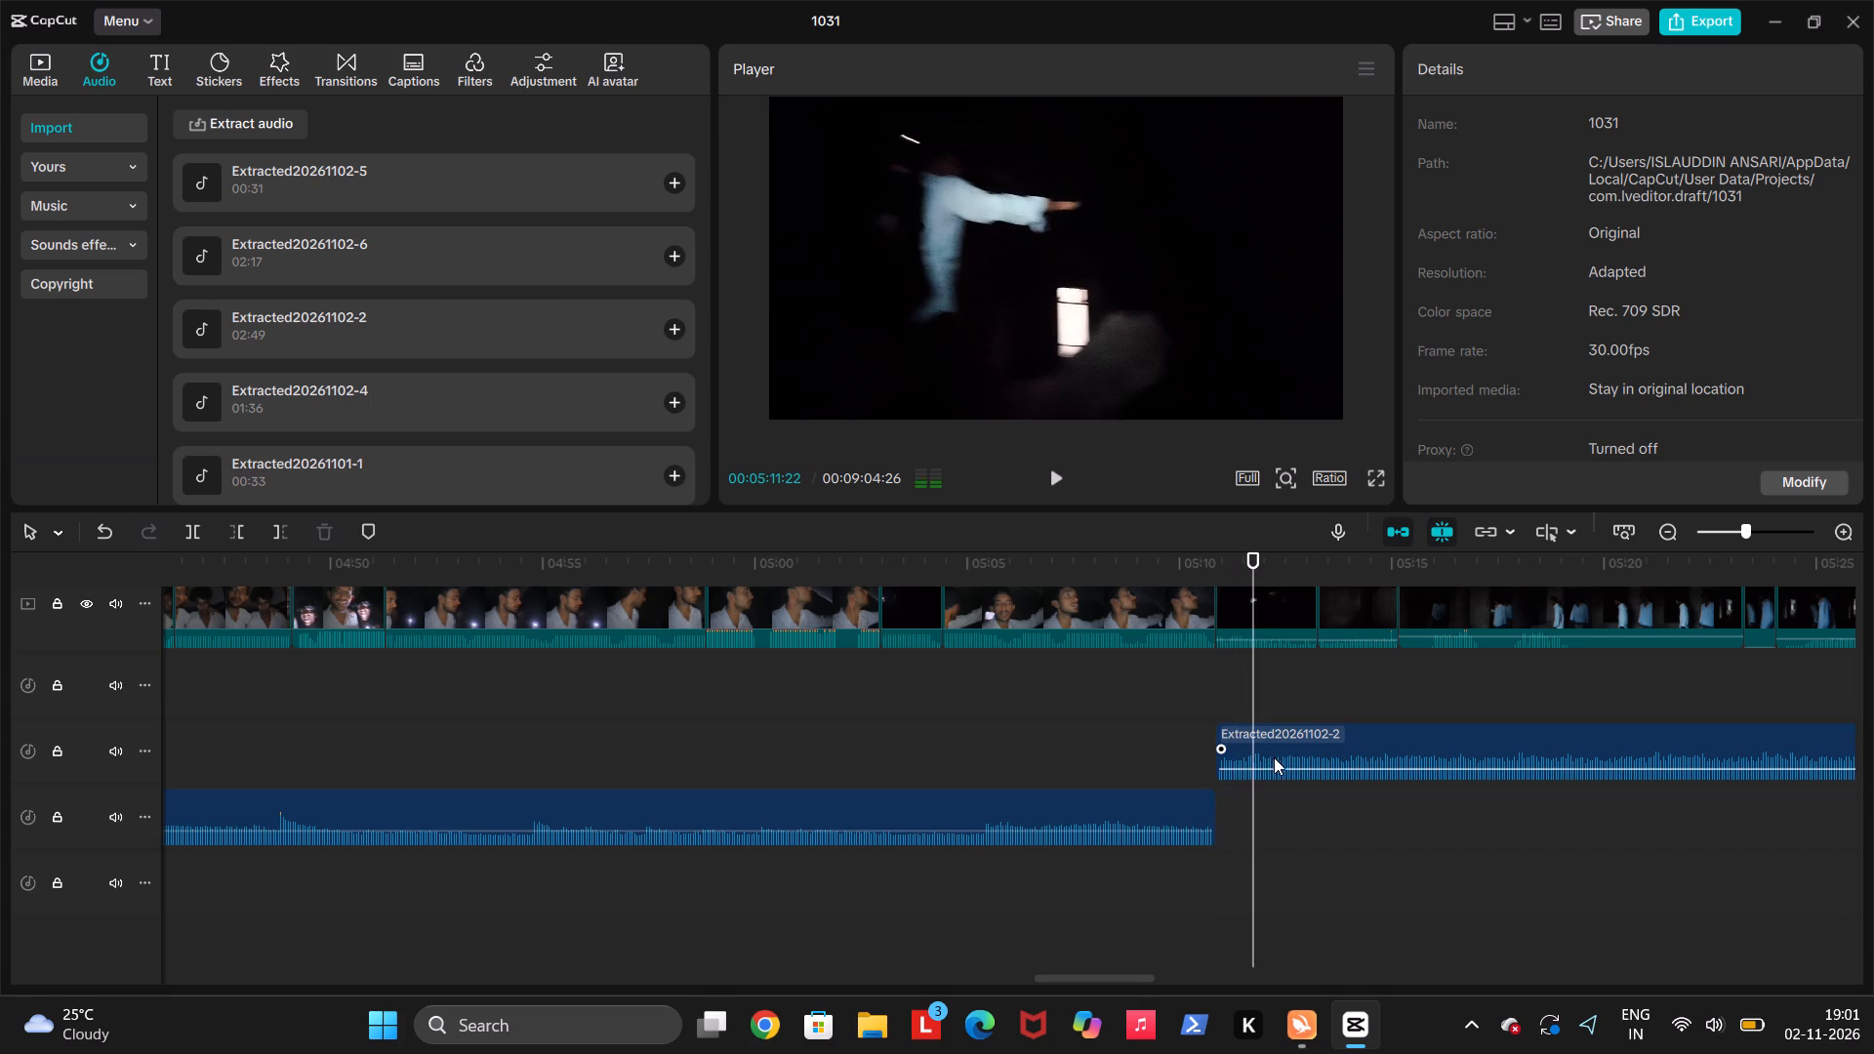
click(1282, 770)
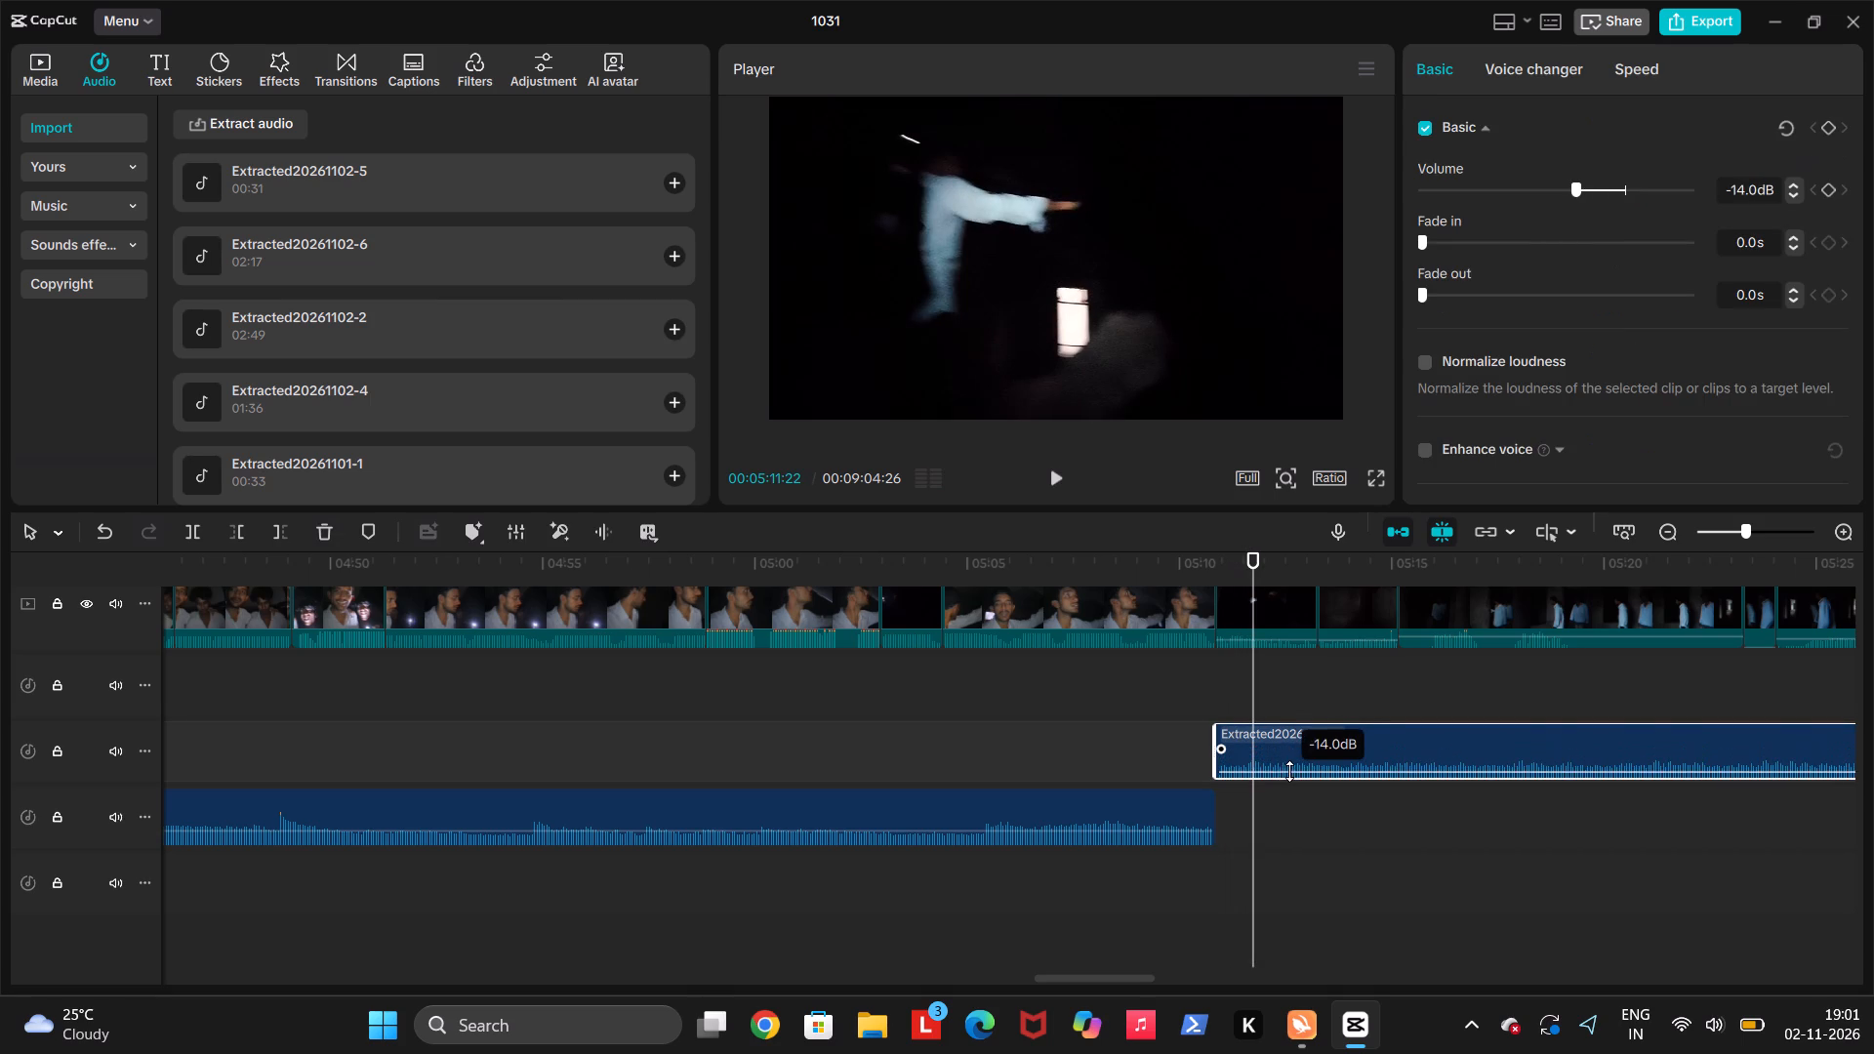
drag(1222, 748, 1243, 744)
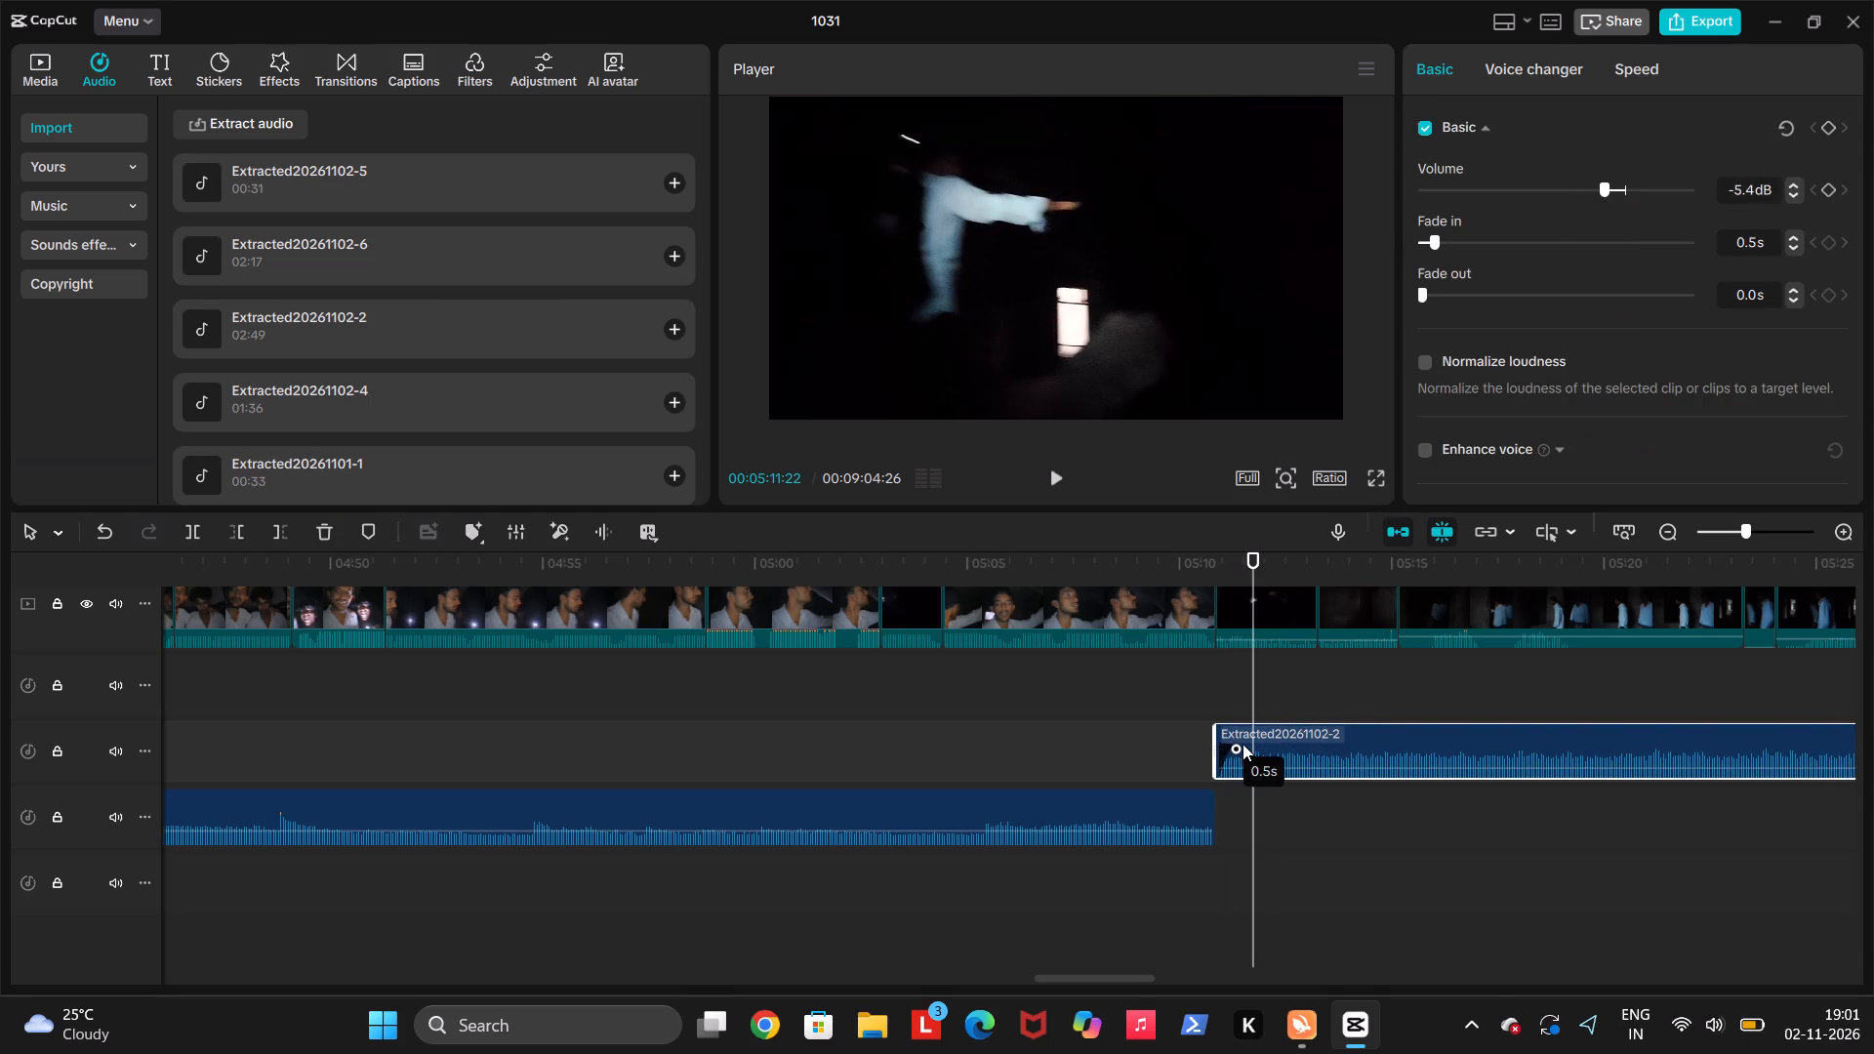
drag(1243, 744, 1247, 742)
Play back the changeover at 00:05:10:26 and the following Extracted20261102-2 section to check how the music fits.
key(space)
click(1207, 755)
key(space)
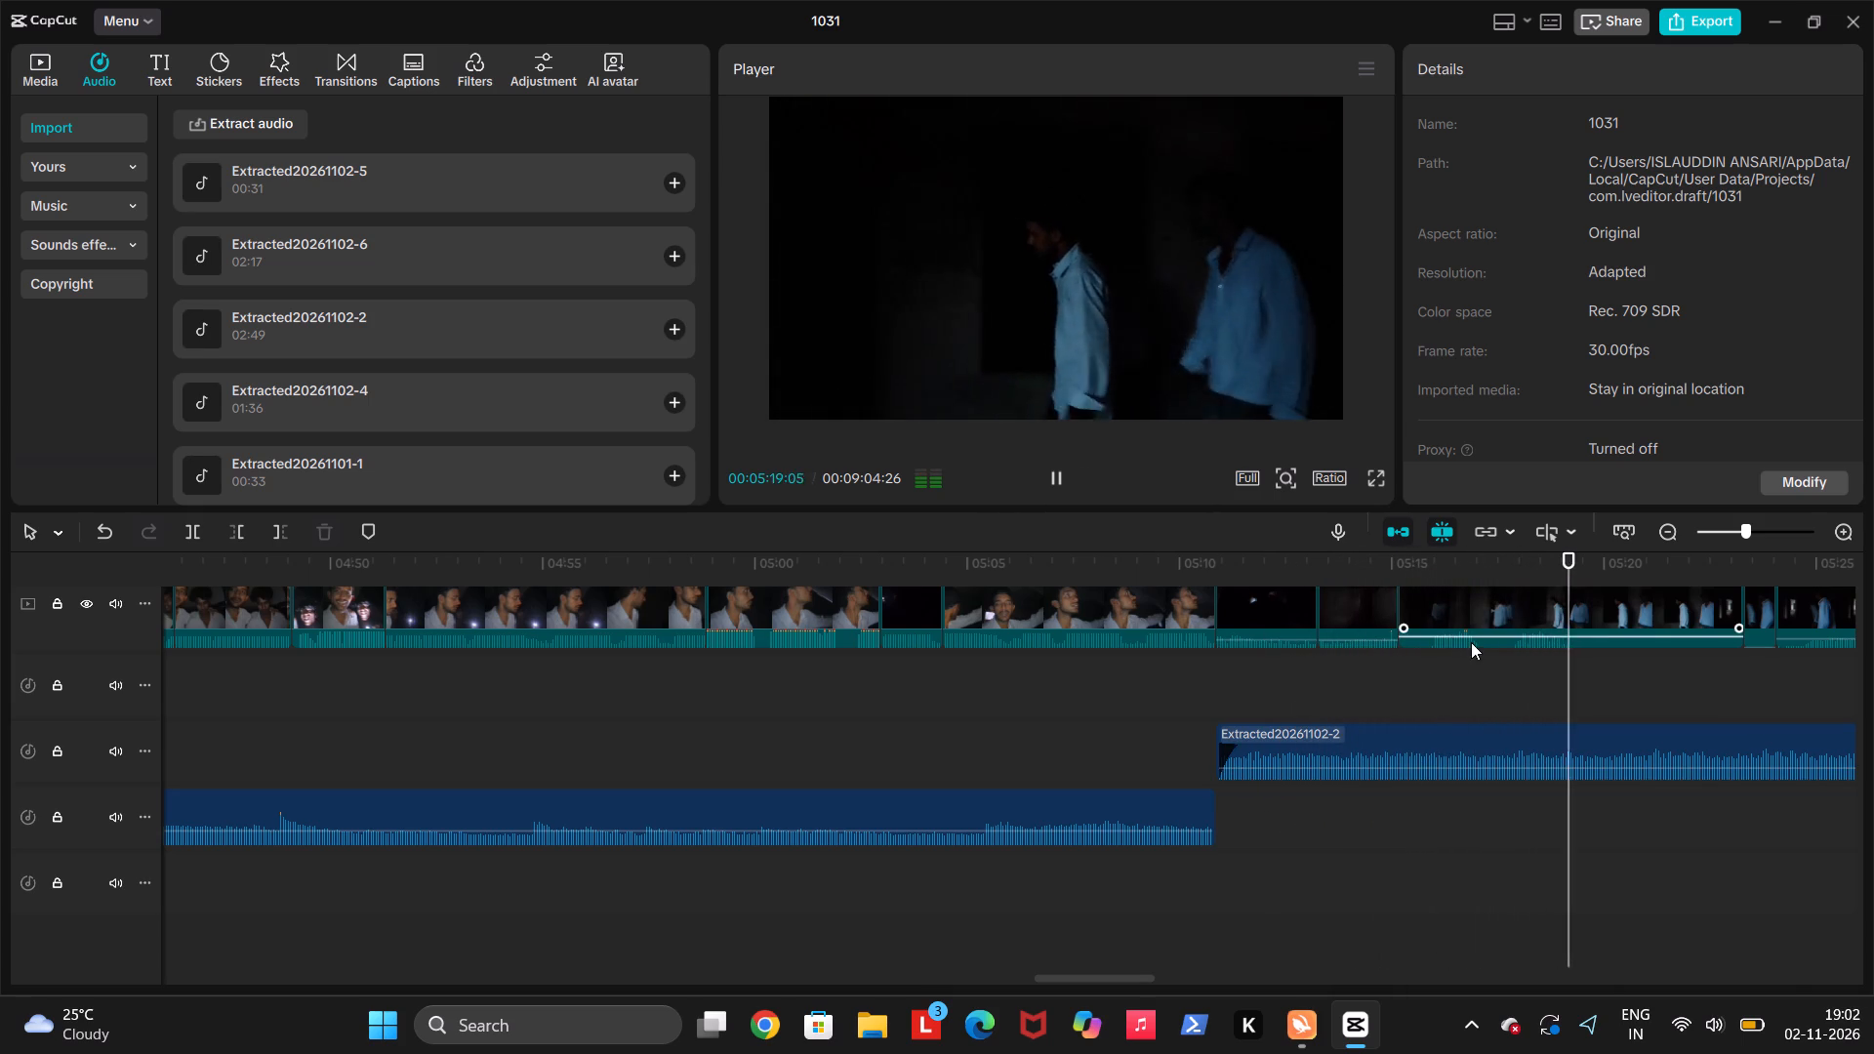
scroll(1538, 780, left, 1)
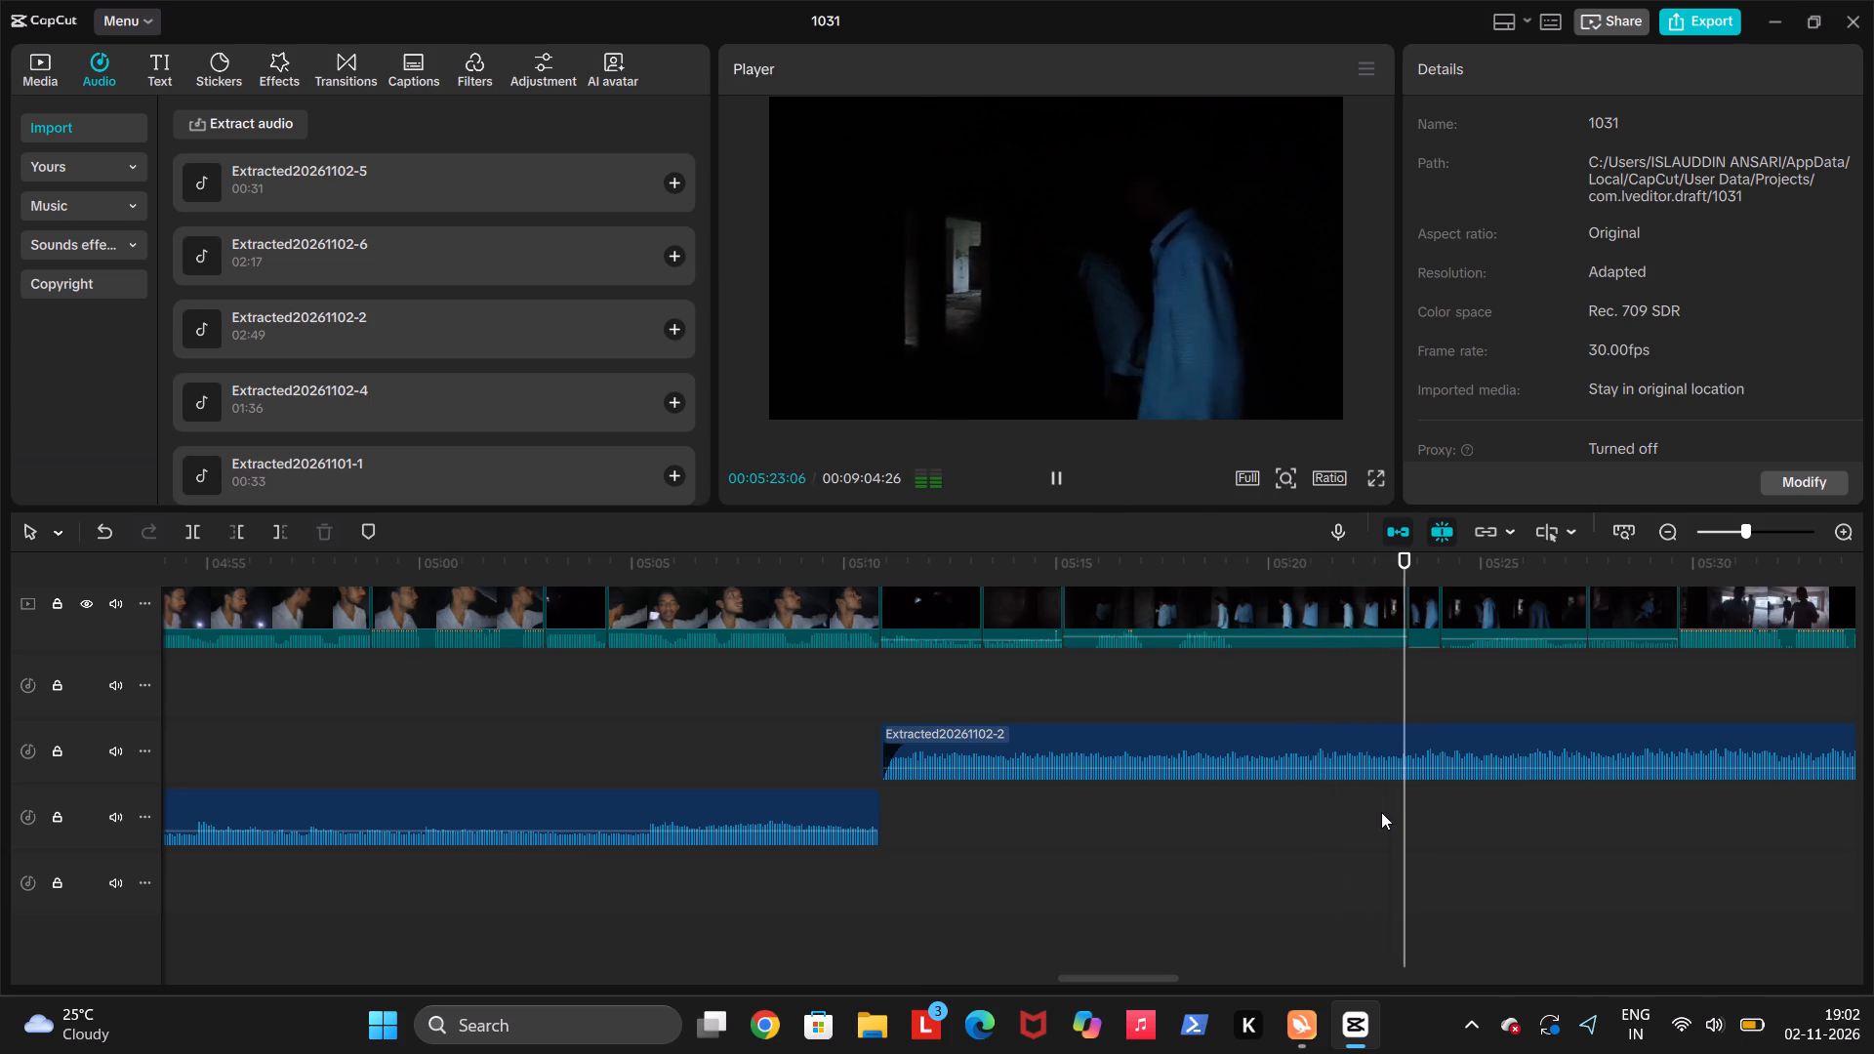
scroll(1381, 812, left, 1)
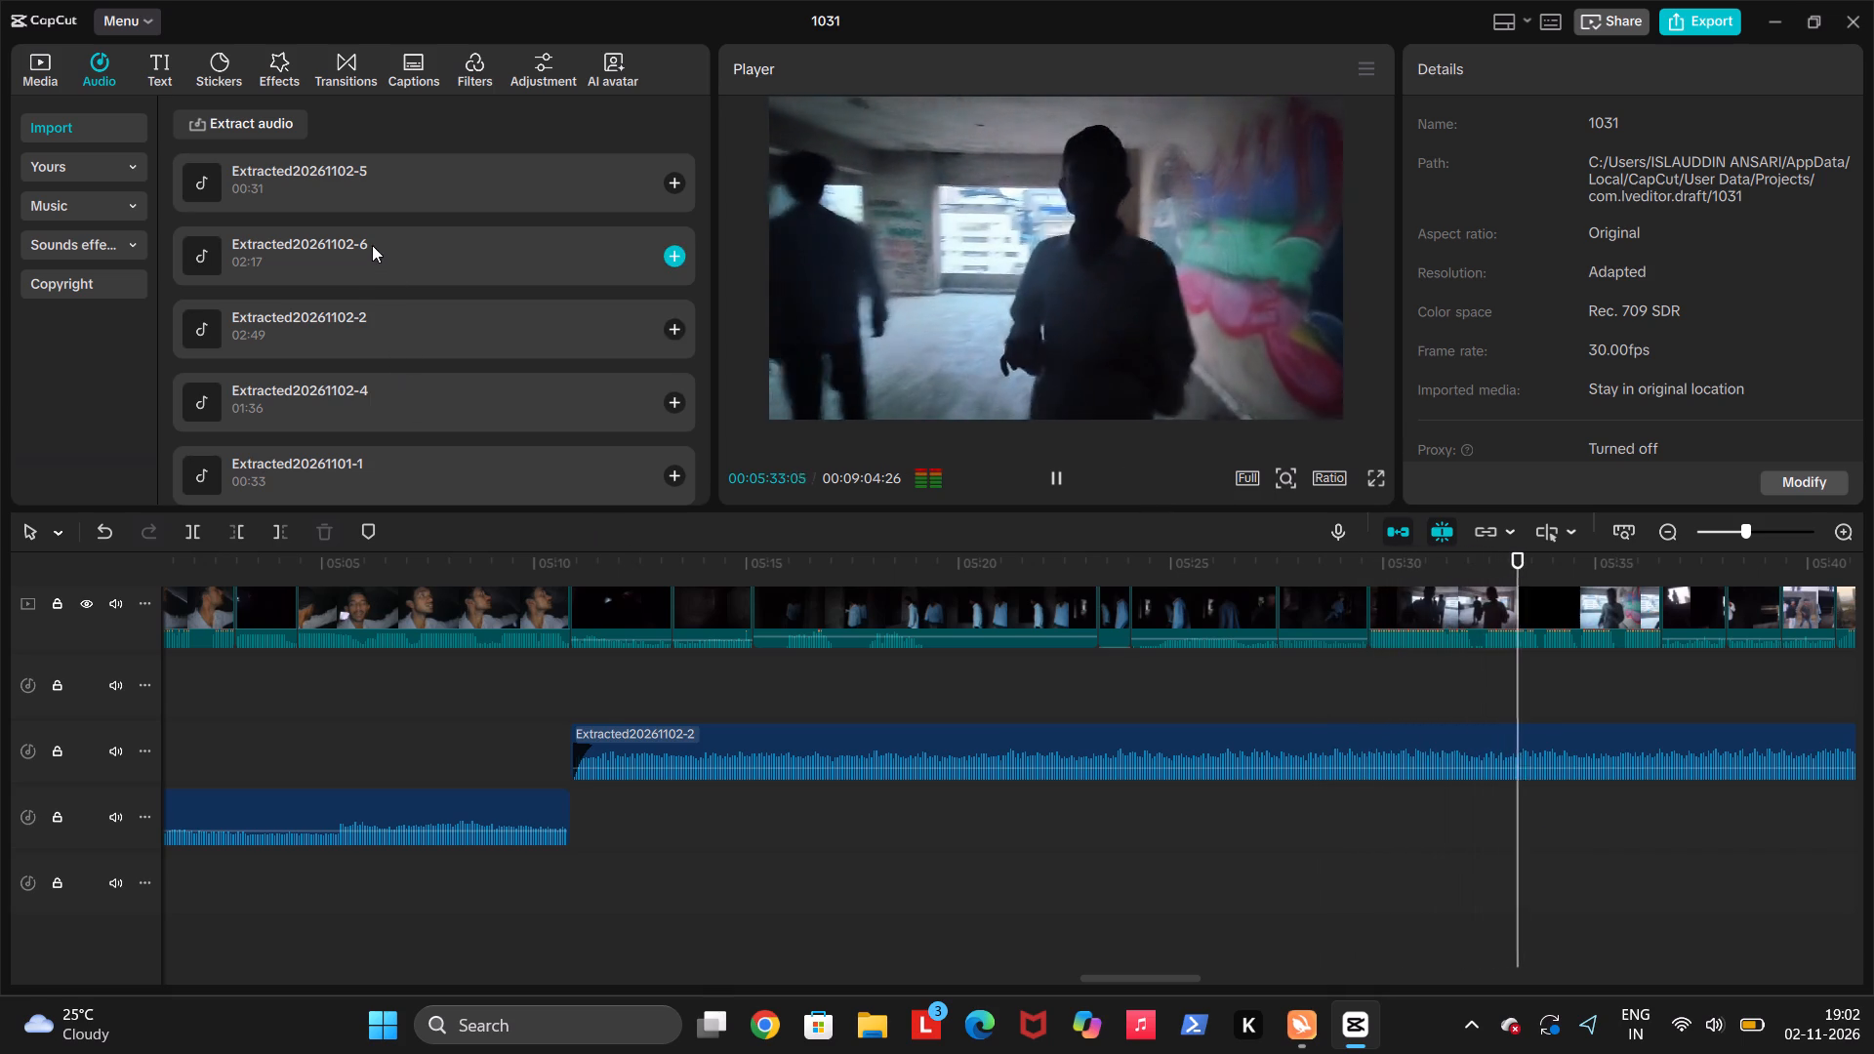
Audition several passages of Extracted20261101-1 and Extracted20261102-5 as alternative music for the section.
click(358, 463)
click(391, 492)
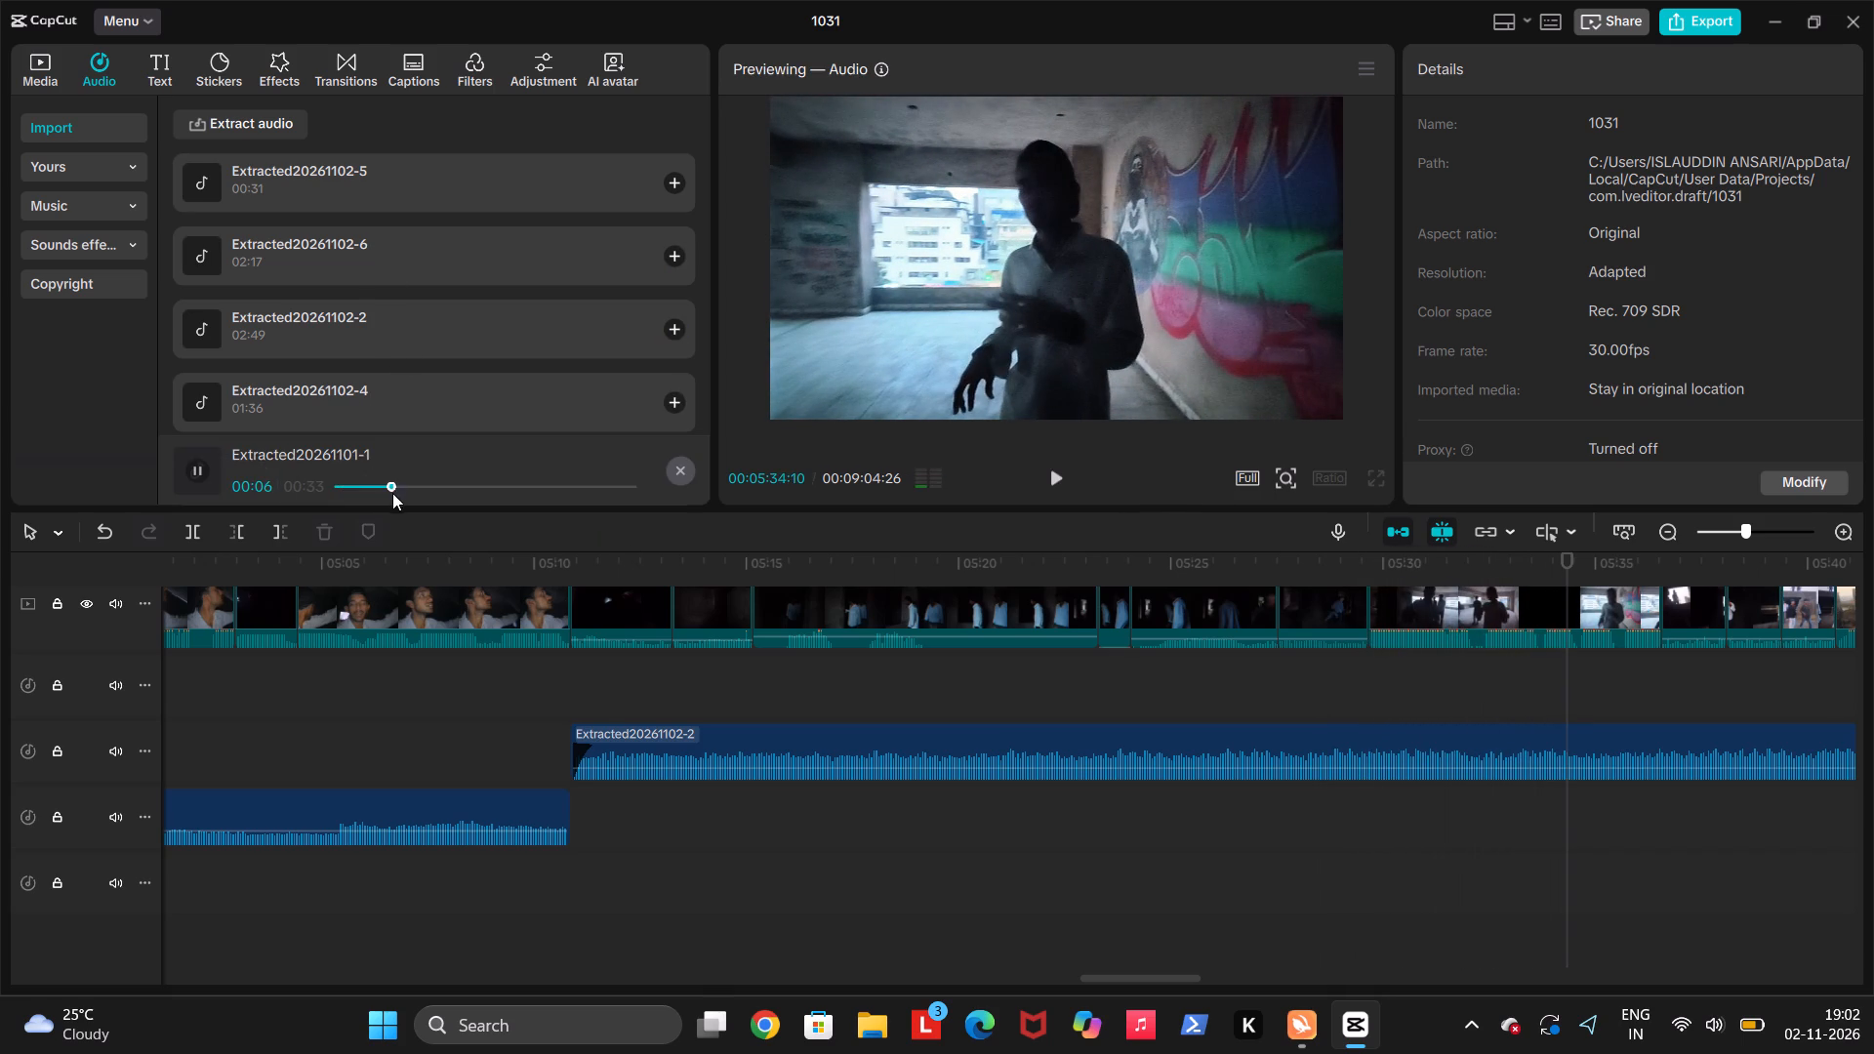
click(484, 491)
click(551, 487)
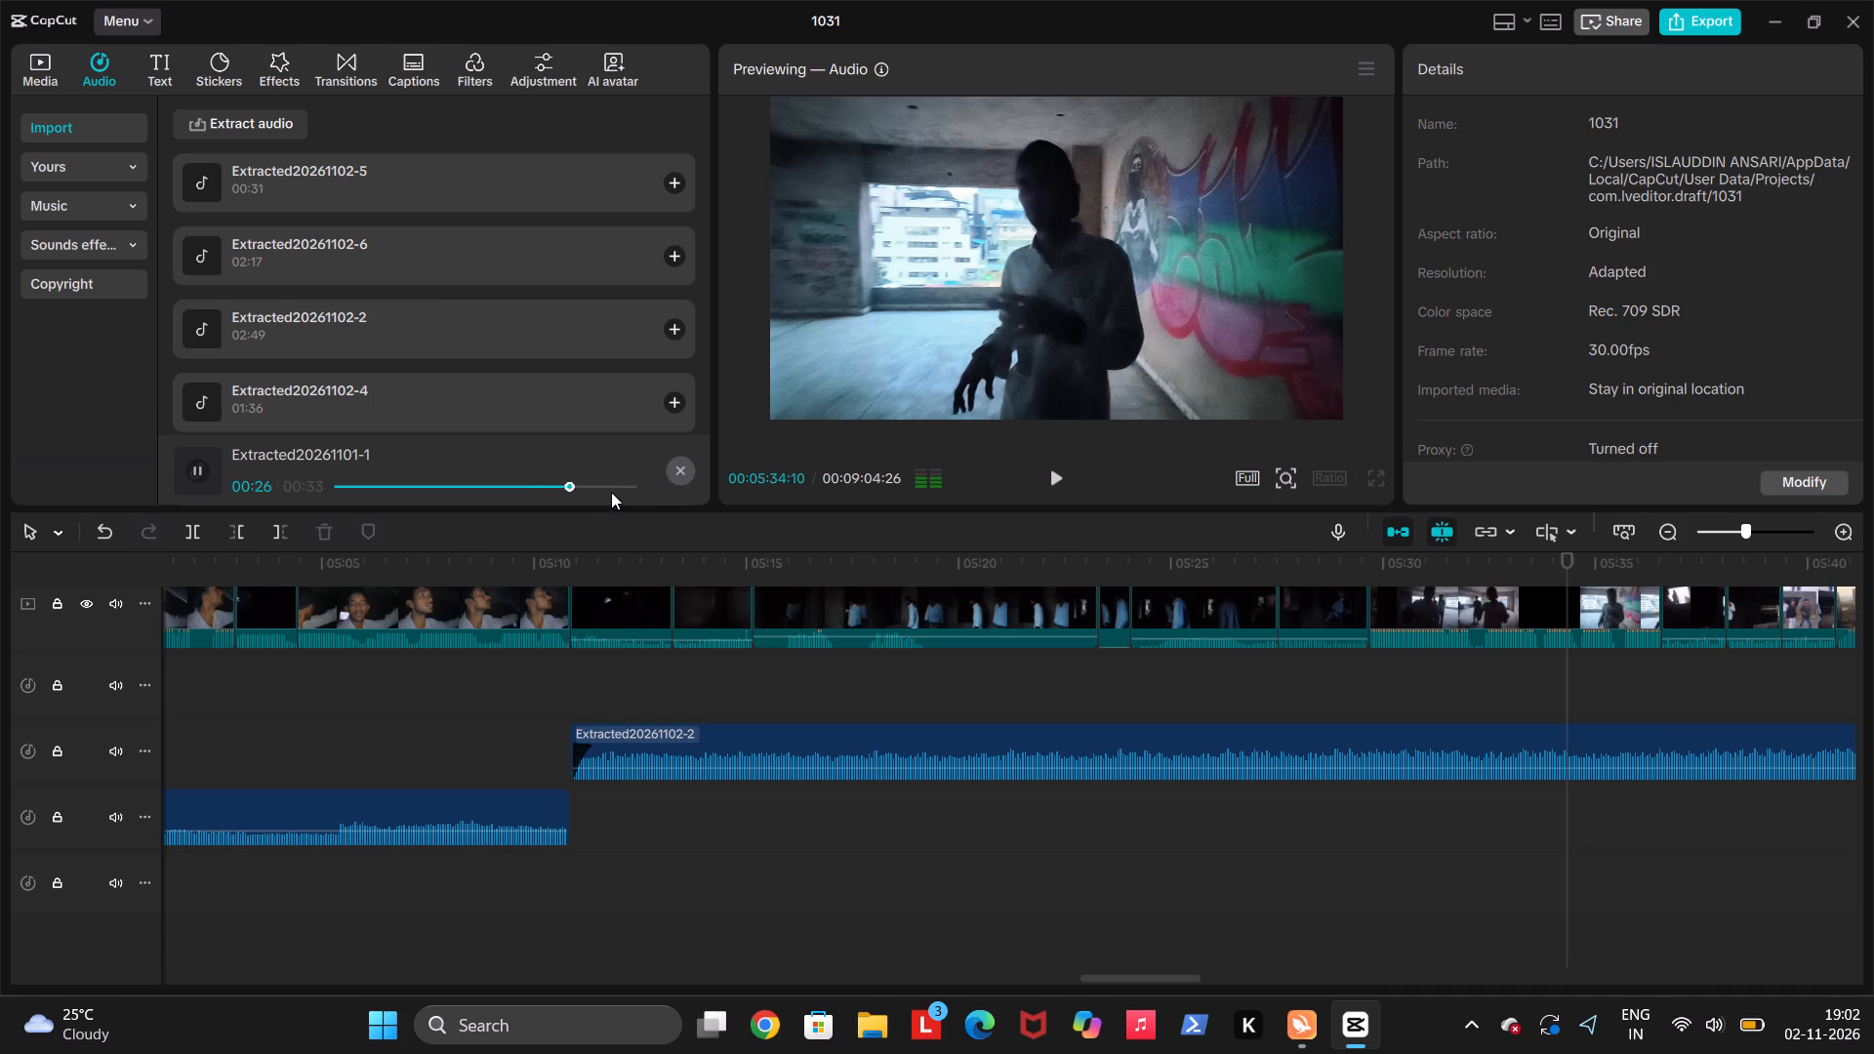
click(611, 492)
scroll(439, 368, down, 1)
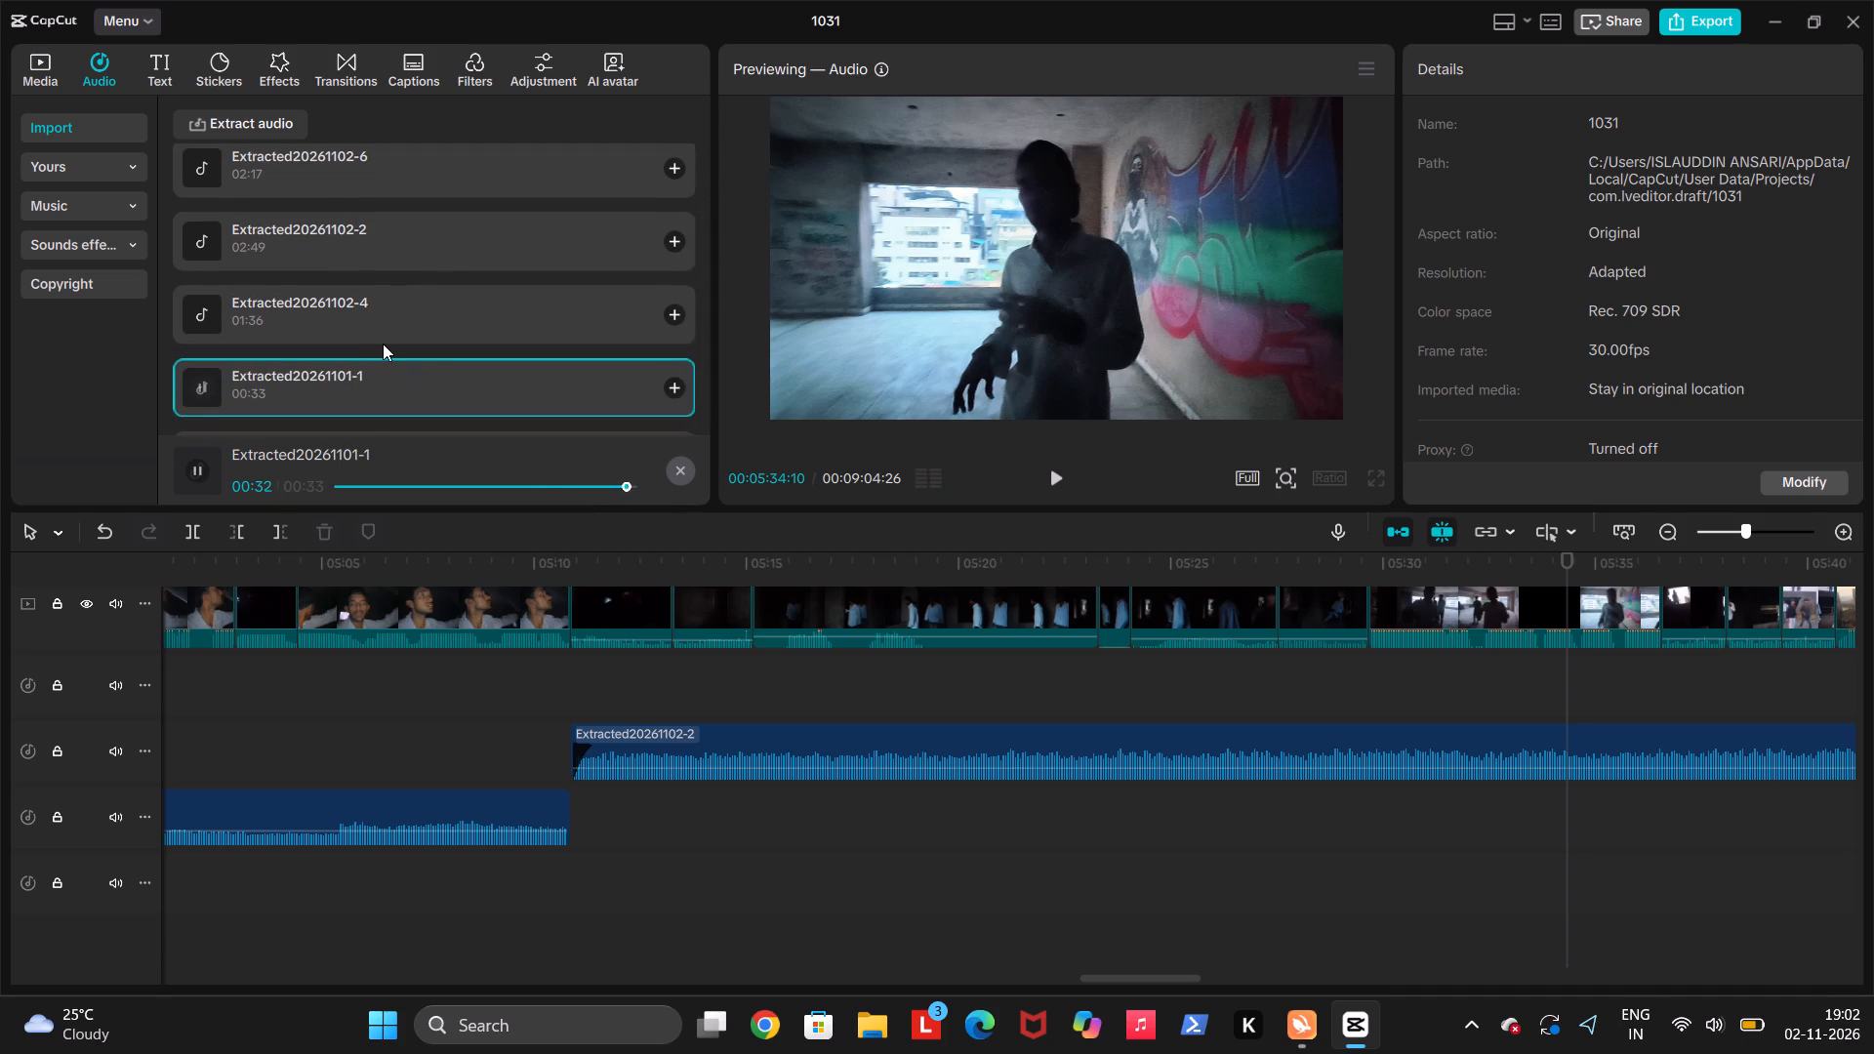
click(352, 190)
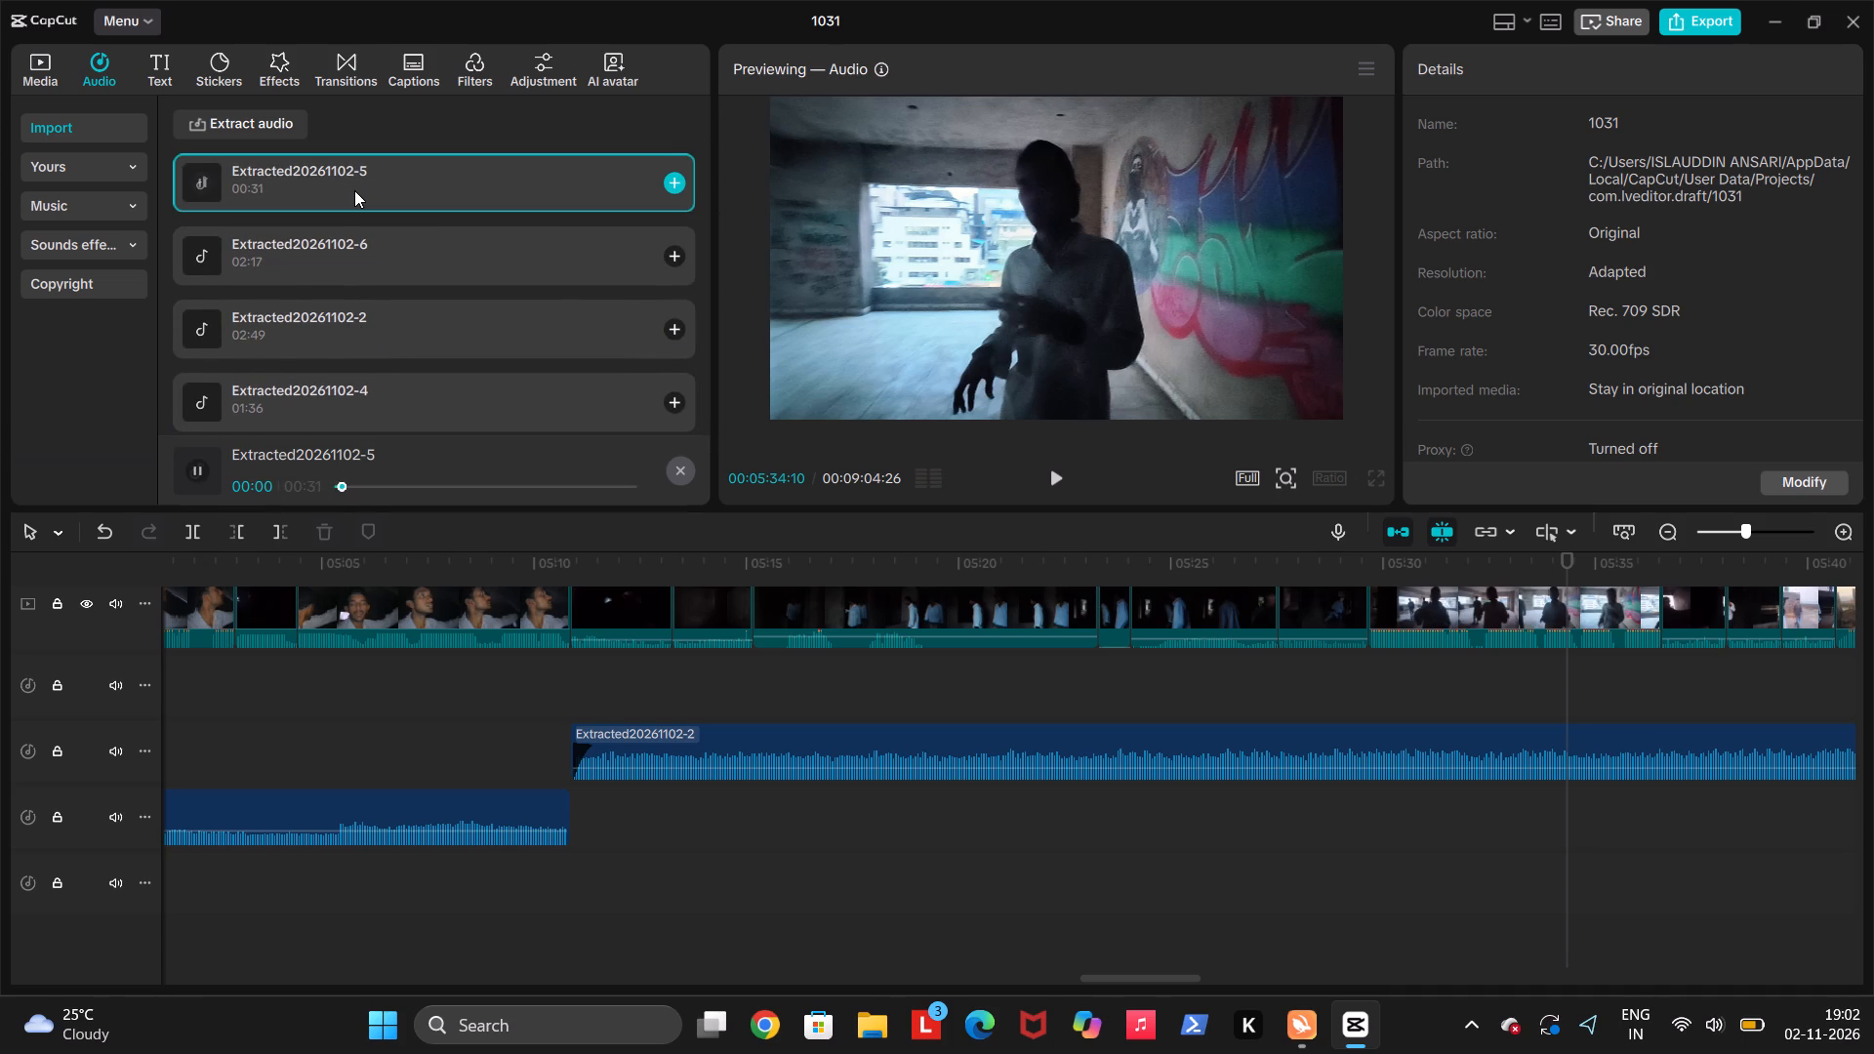
click(419, 483)
click(484, 485)
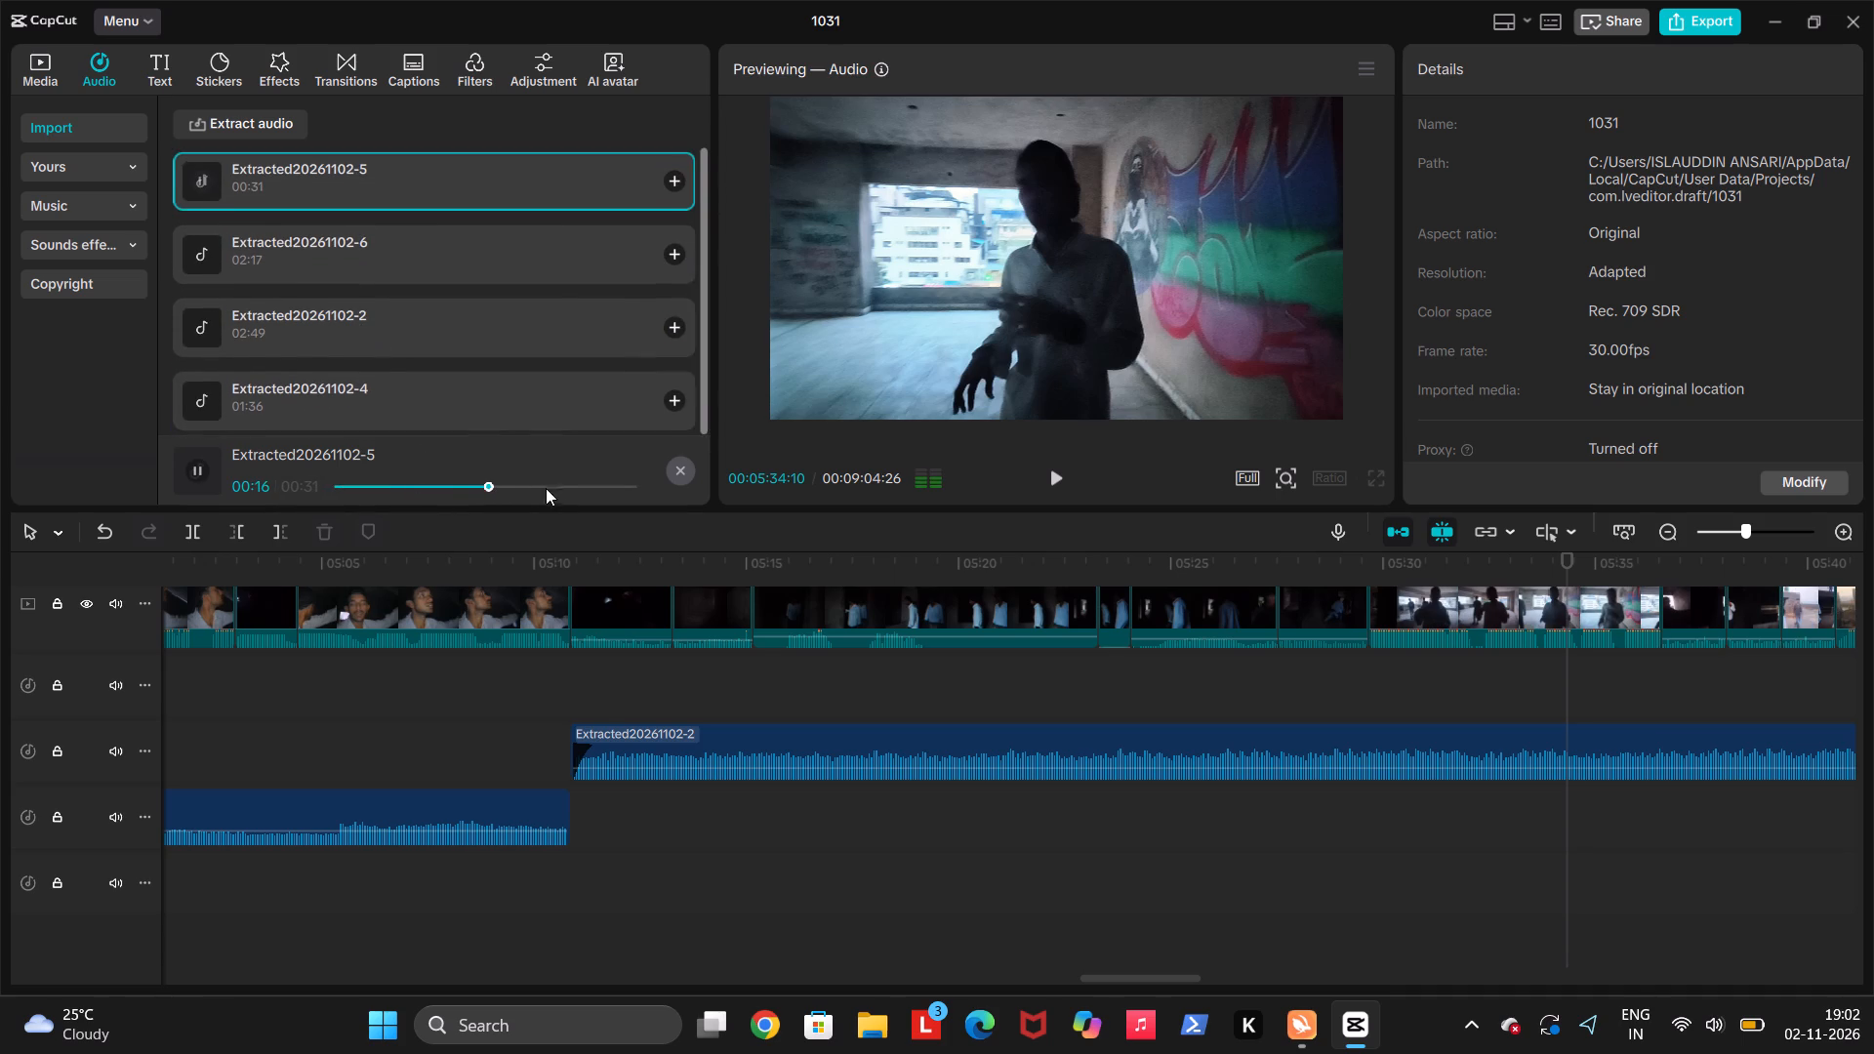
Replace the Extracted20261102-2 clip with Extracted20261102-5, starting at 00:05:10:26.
click(1130, 734)
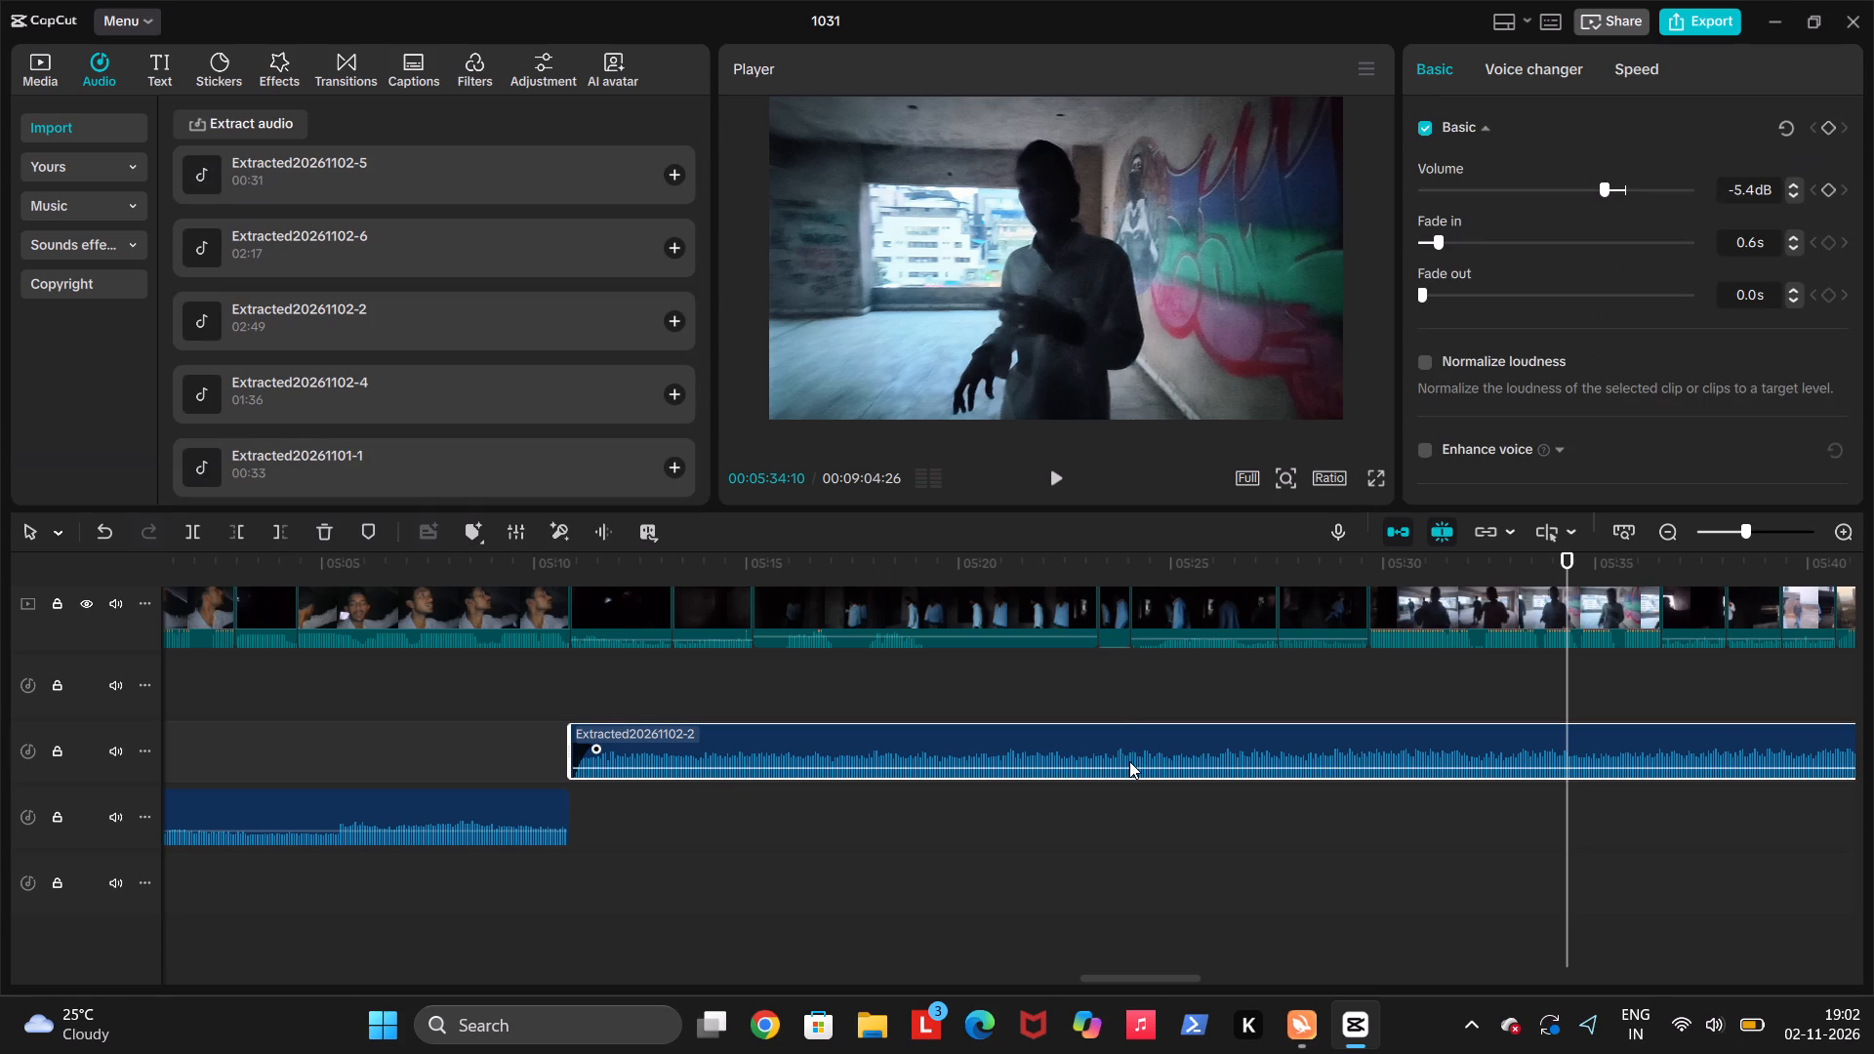
key(BackSpace)
click(569, 732)
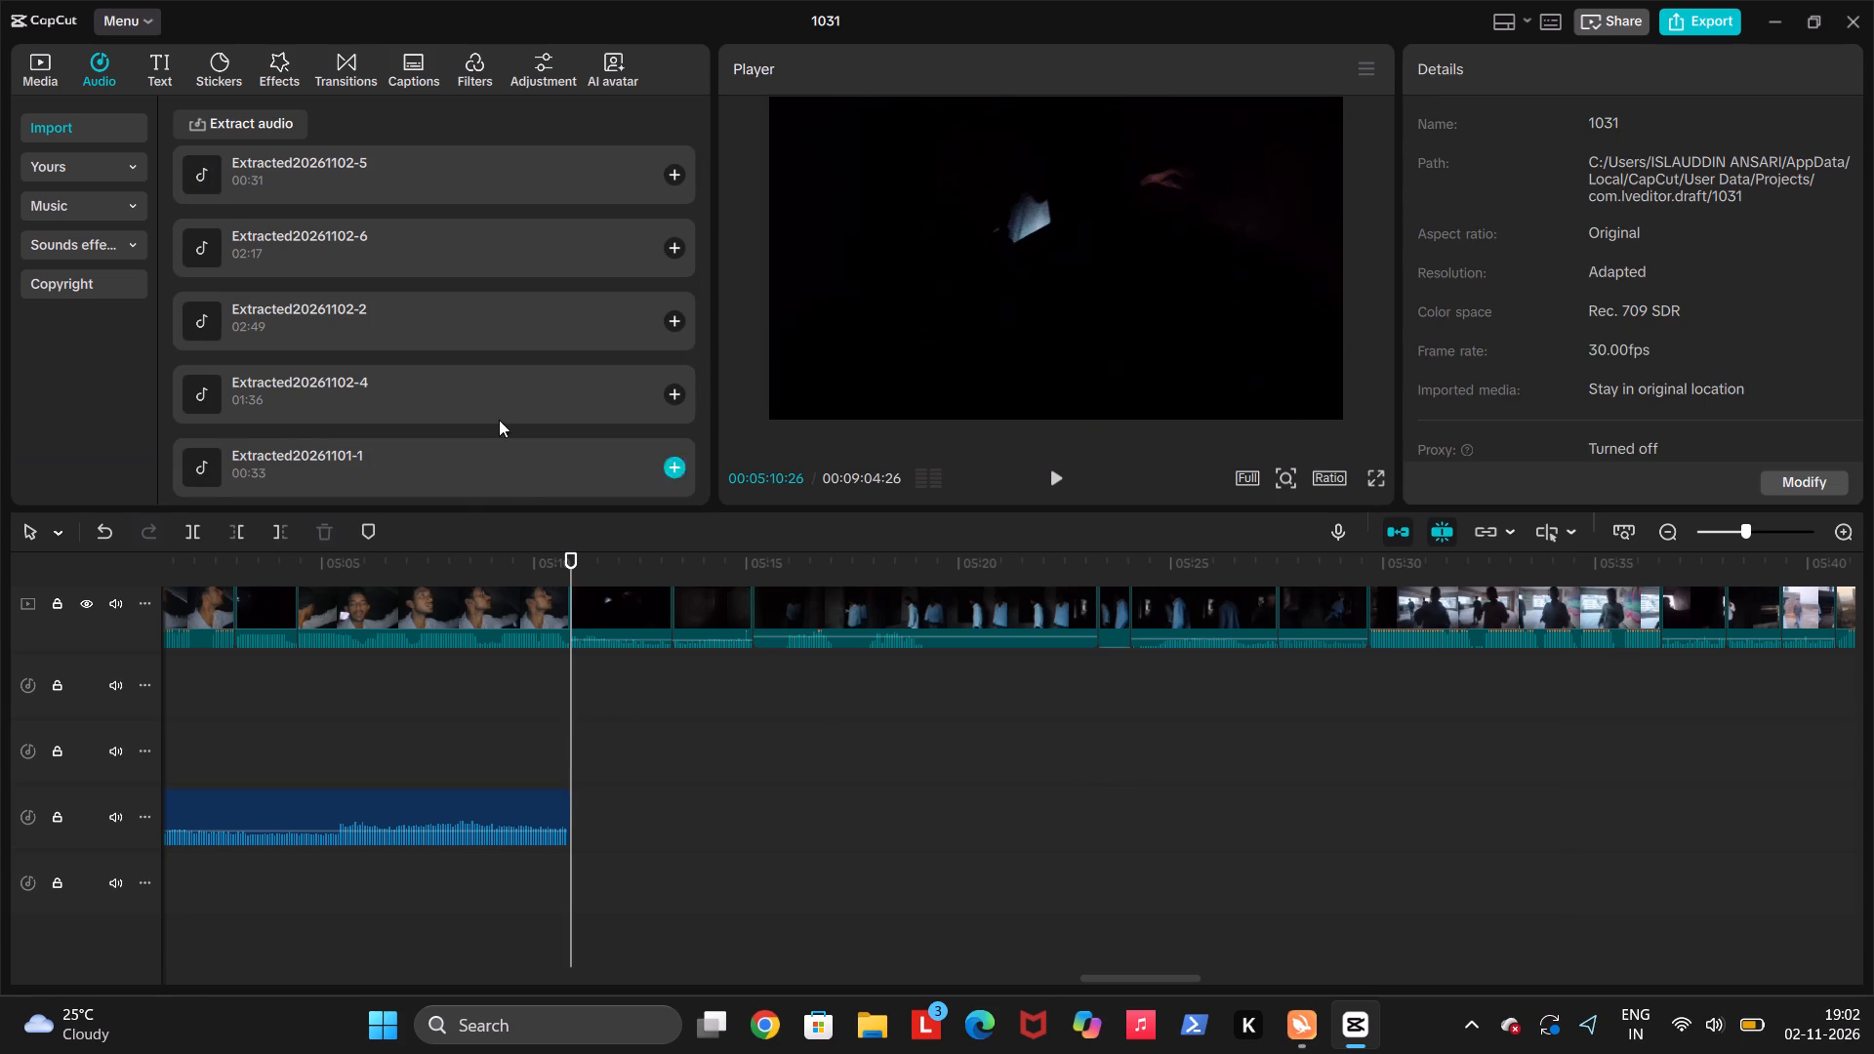
click(676, 180)
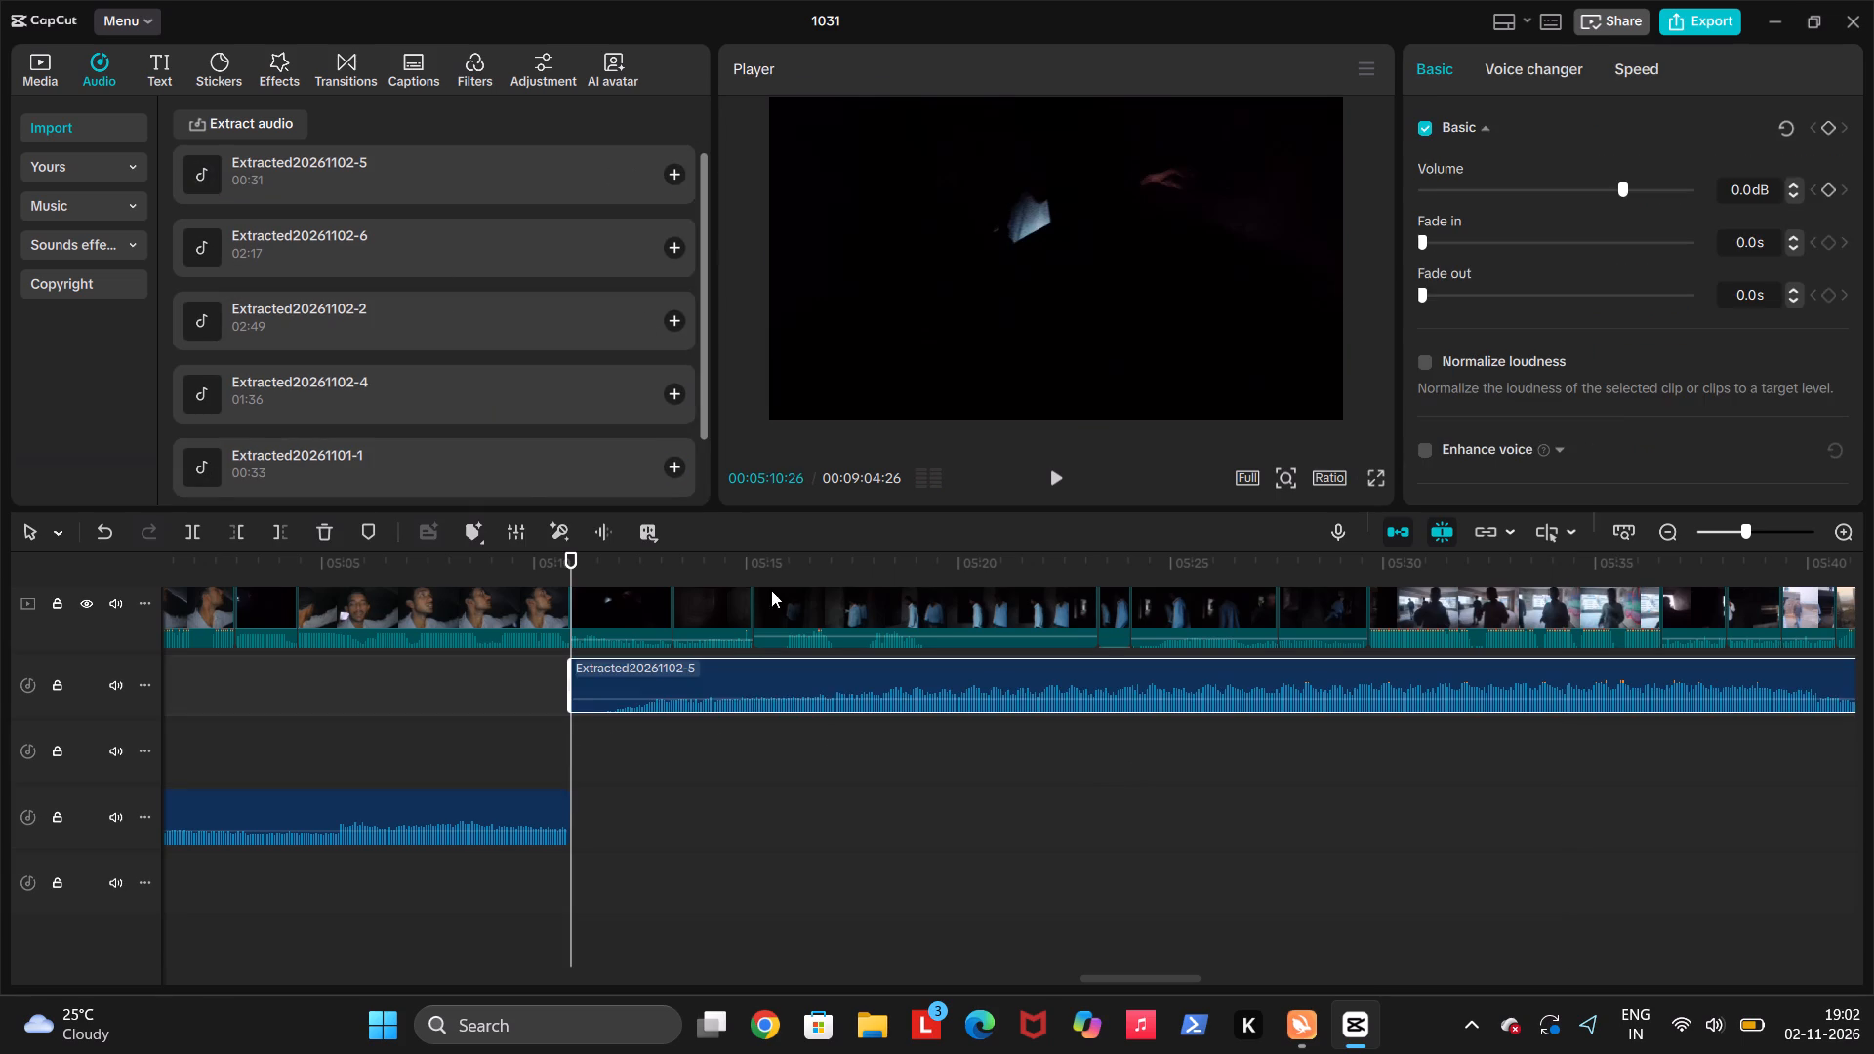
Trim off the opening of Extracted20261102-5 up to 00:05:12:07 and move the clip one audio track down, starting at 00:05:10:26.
key(space)
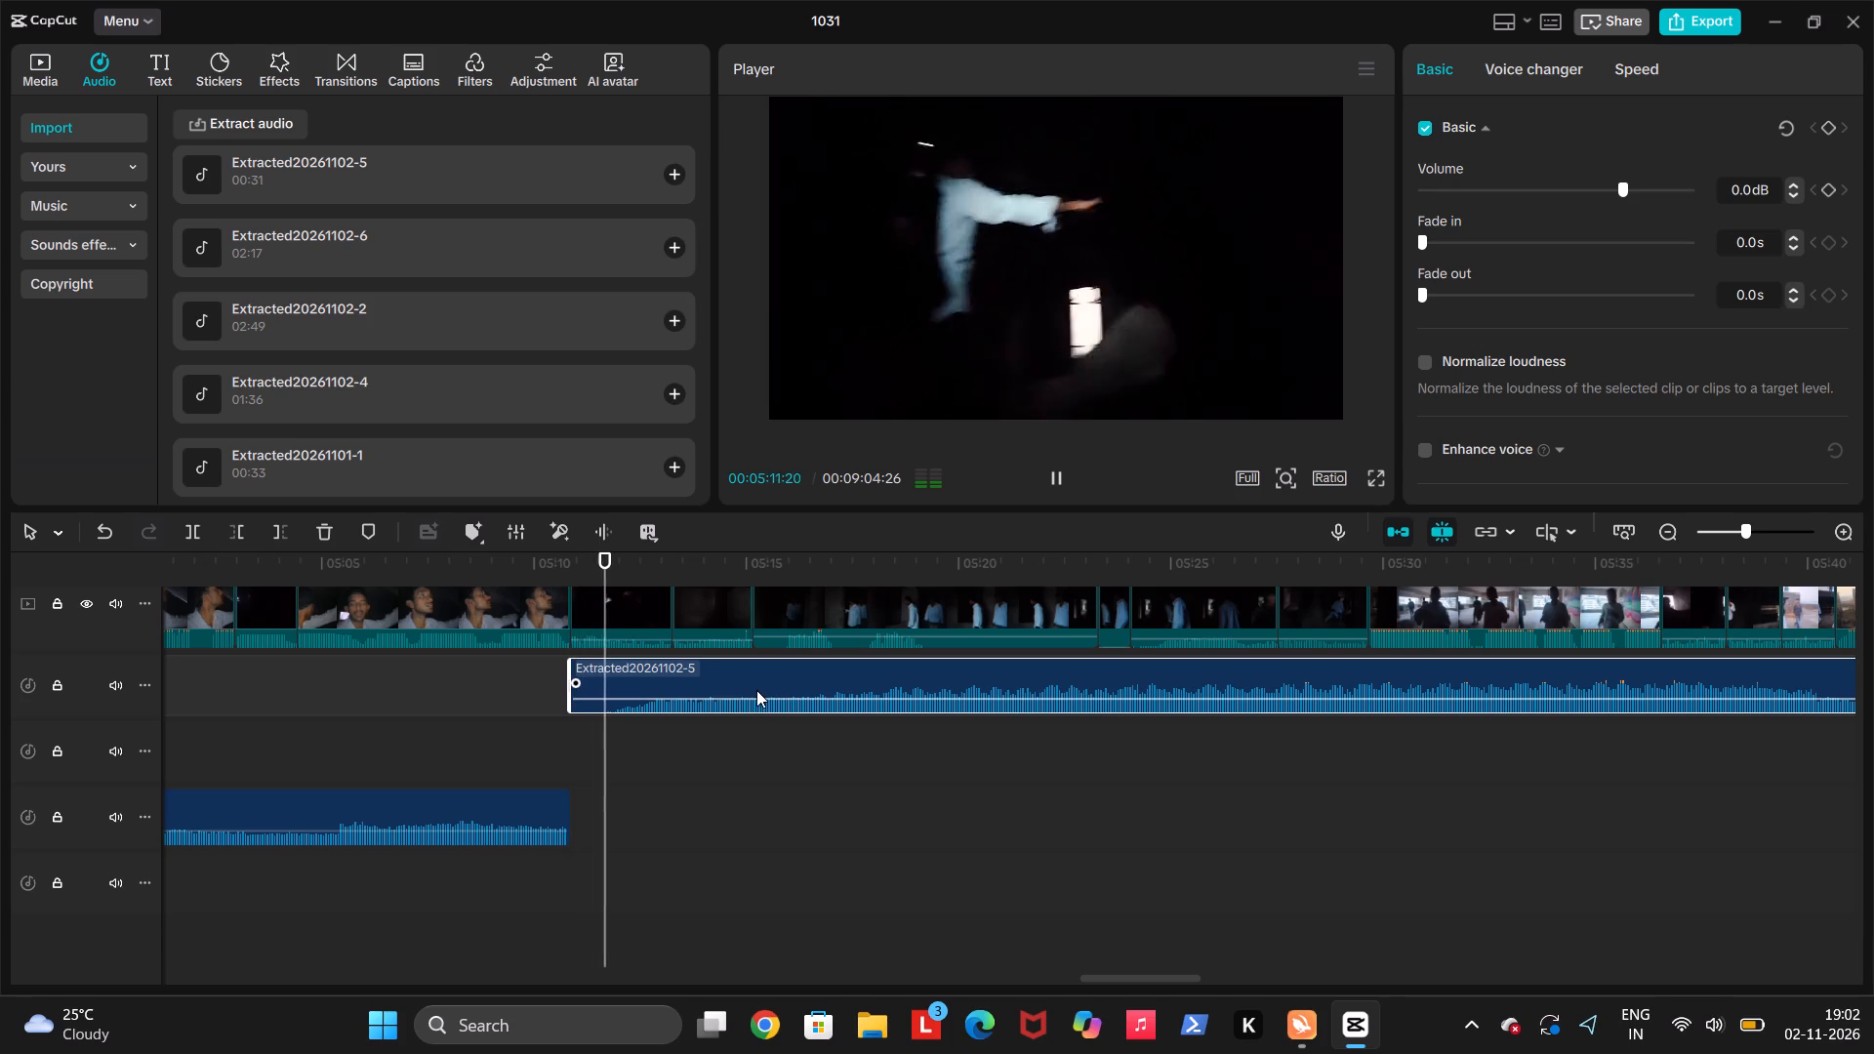
key(space)
text(q)
drag(754, 691, 734, 741)
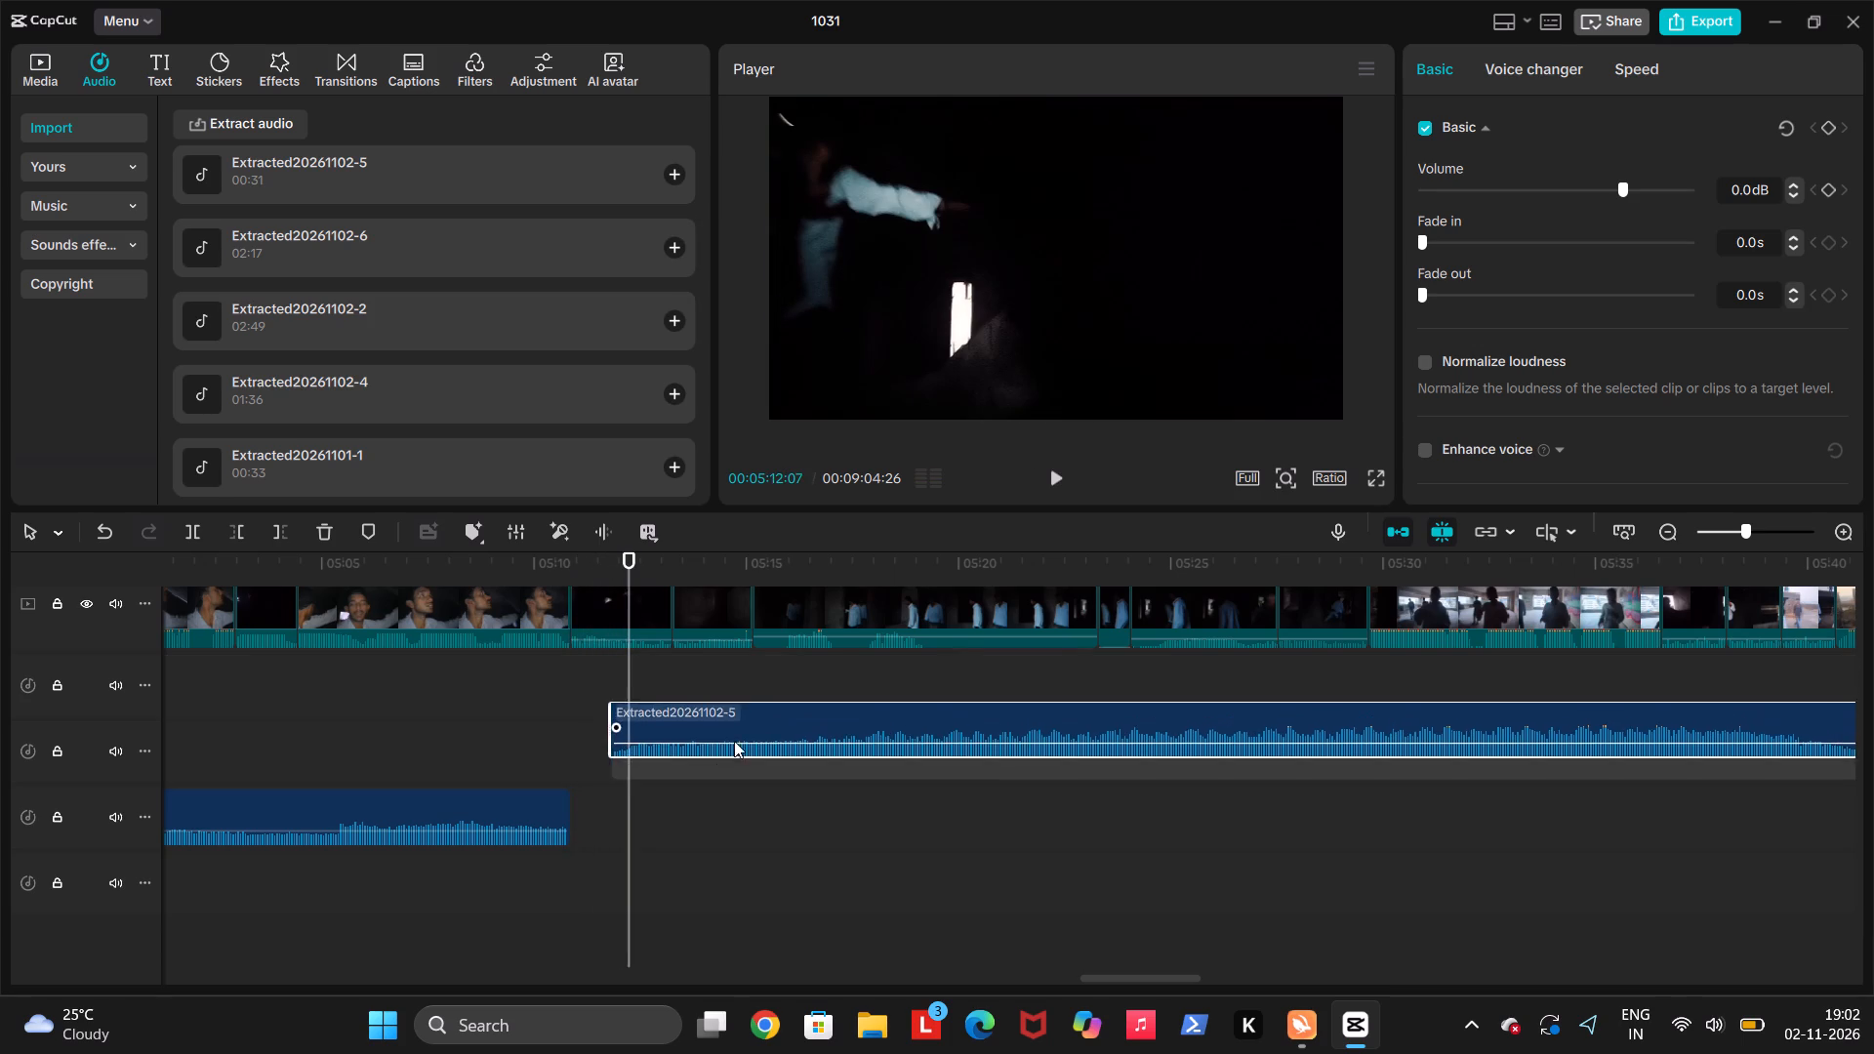
drag(734, 741, 732, 744)
drag(730, 744, 694, 727)
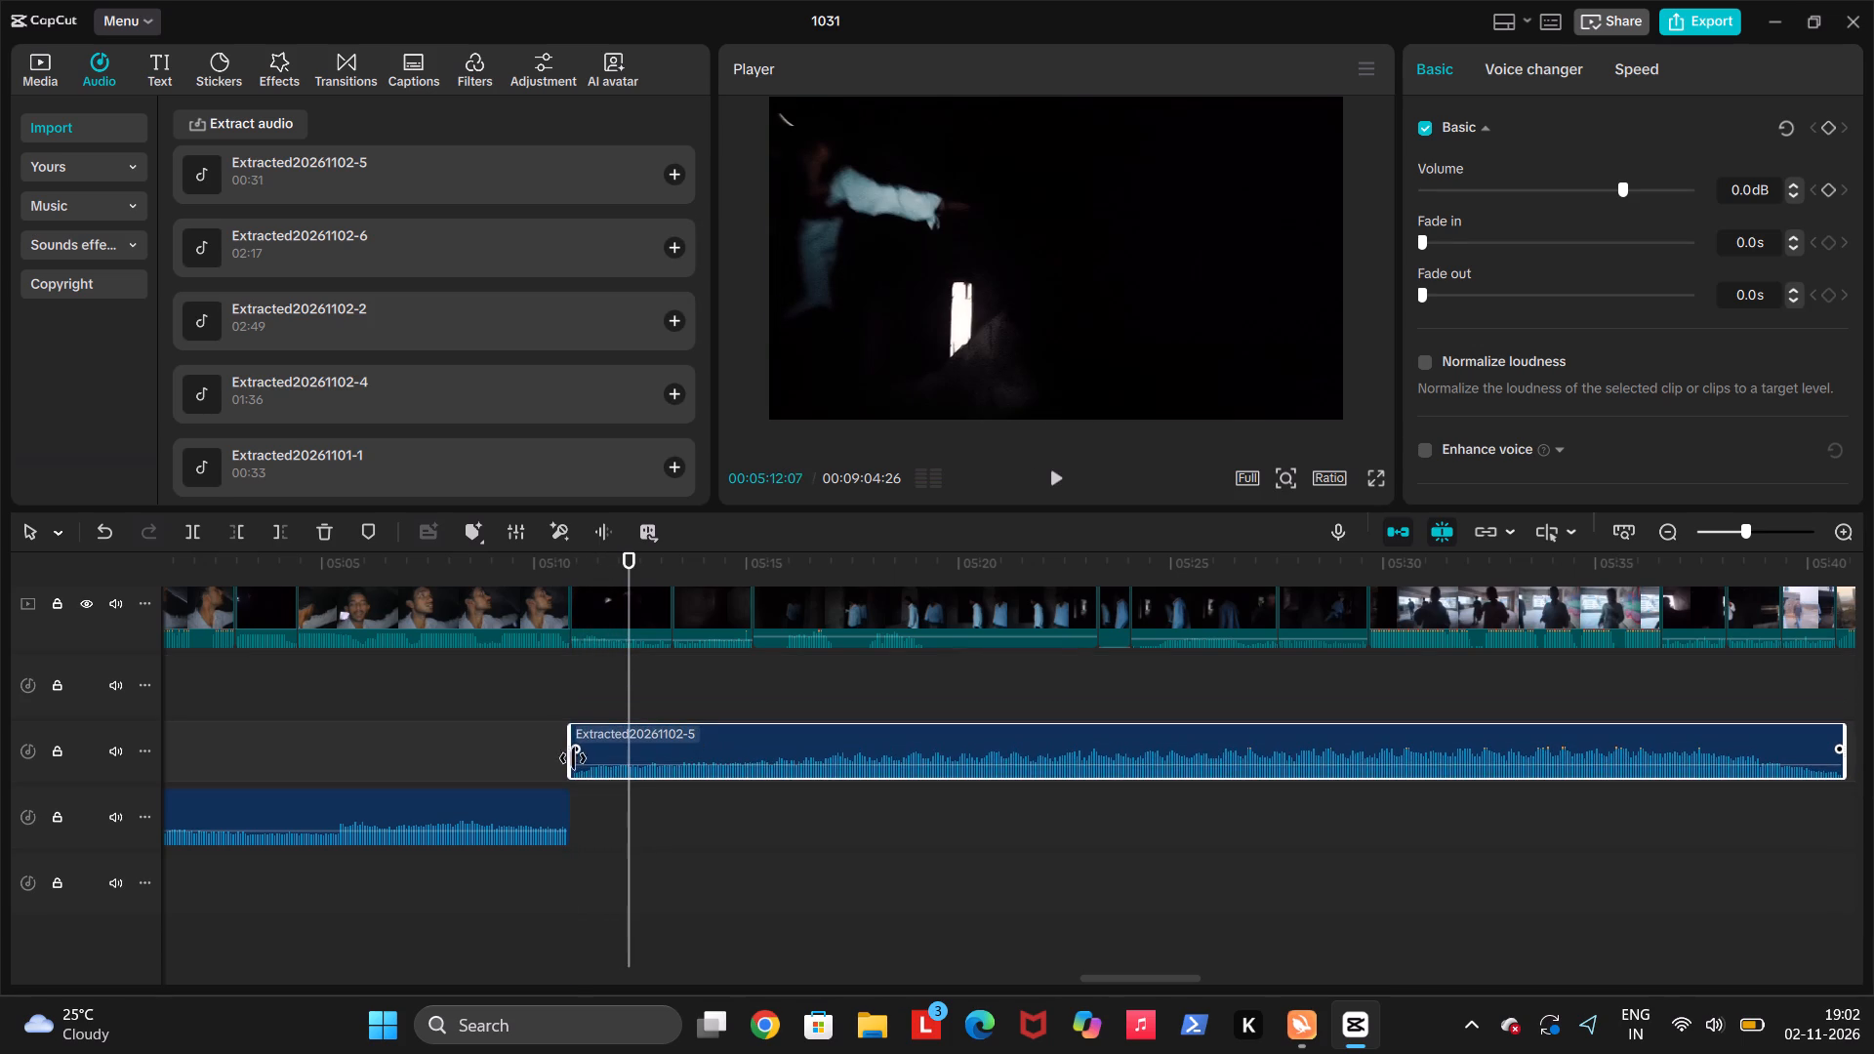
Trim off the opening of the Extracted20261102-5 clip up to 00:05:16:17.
click(562, 758)
key(space)
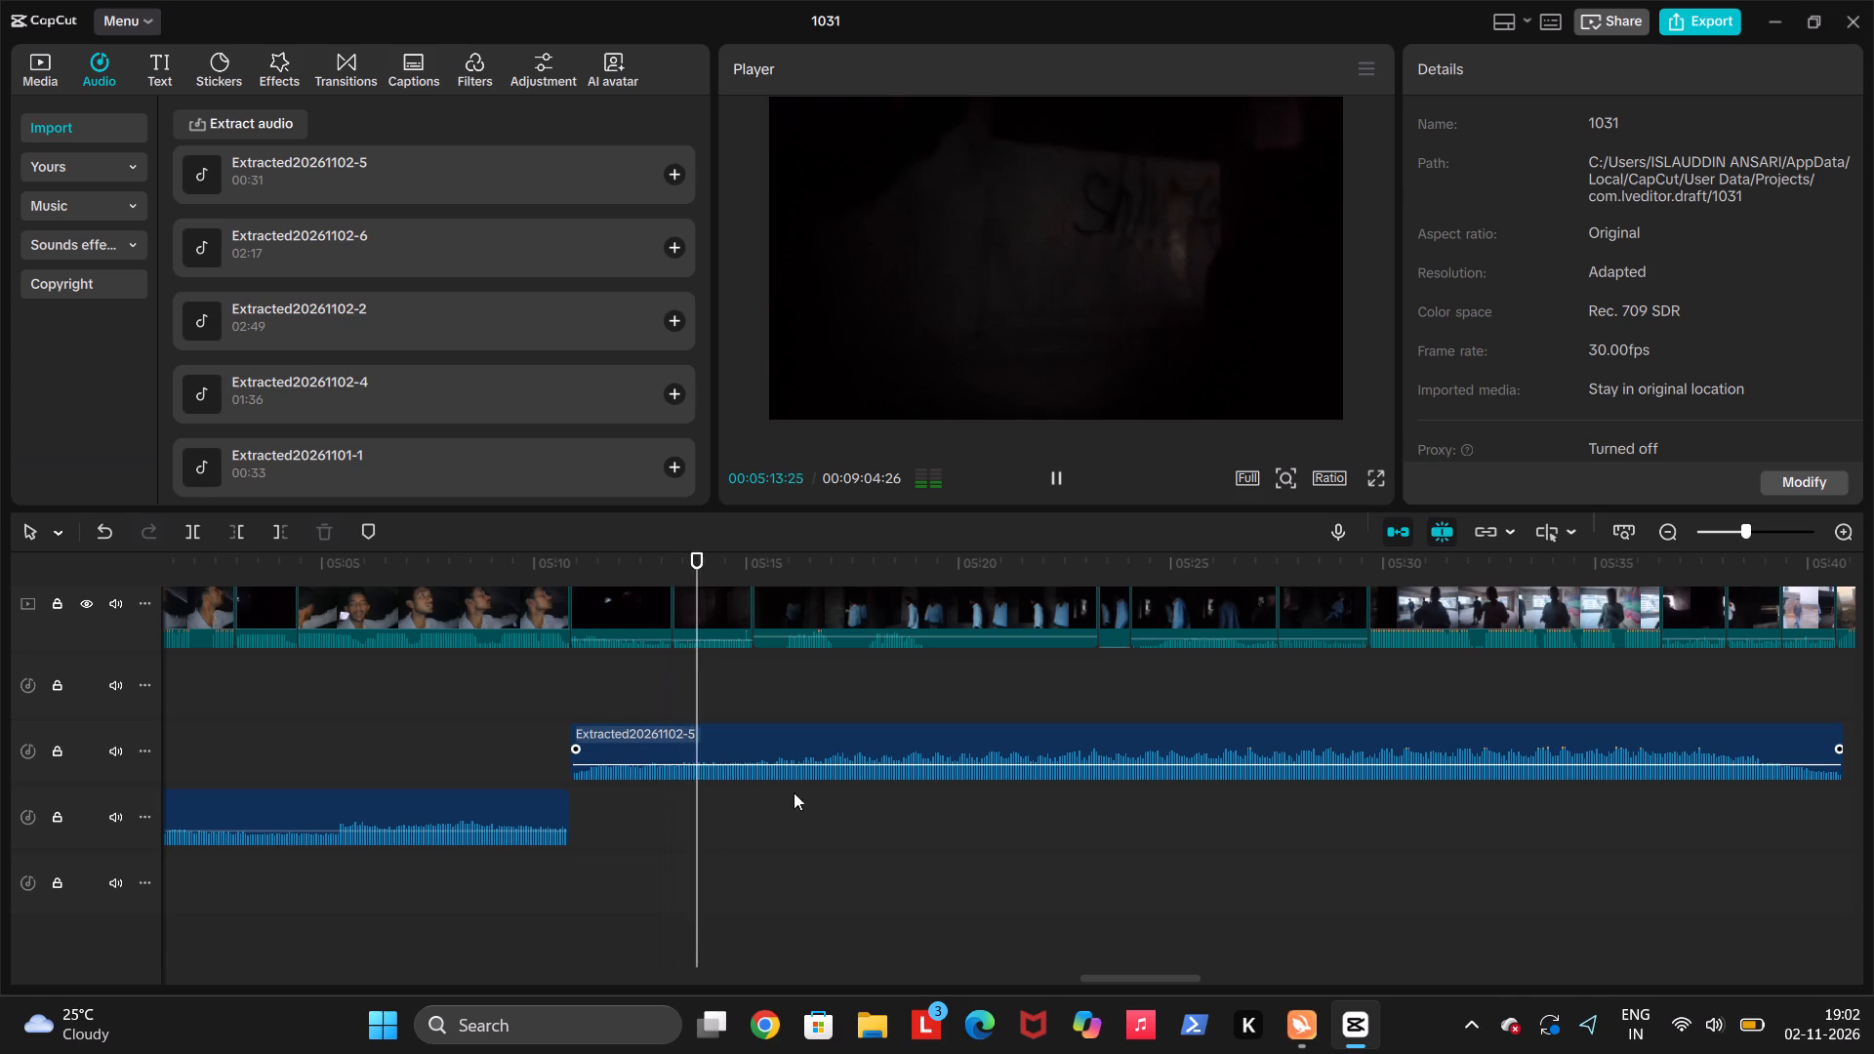
scroll(1009, 845, left, 1)
scroll(741, 806, left, 1)
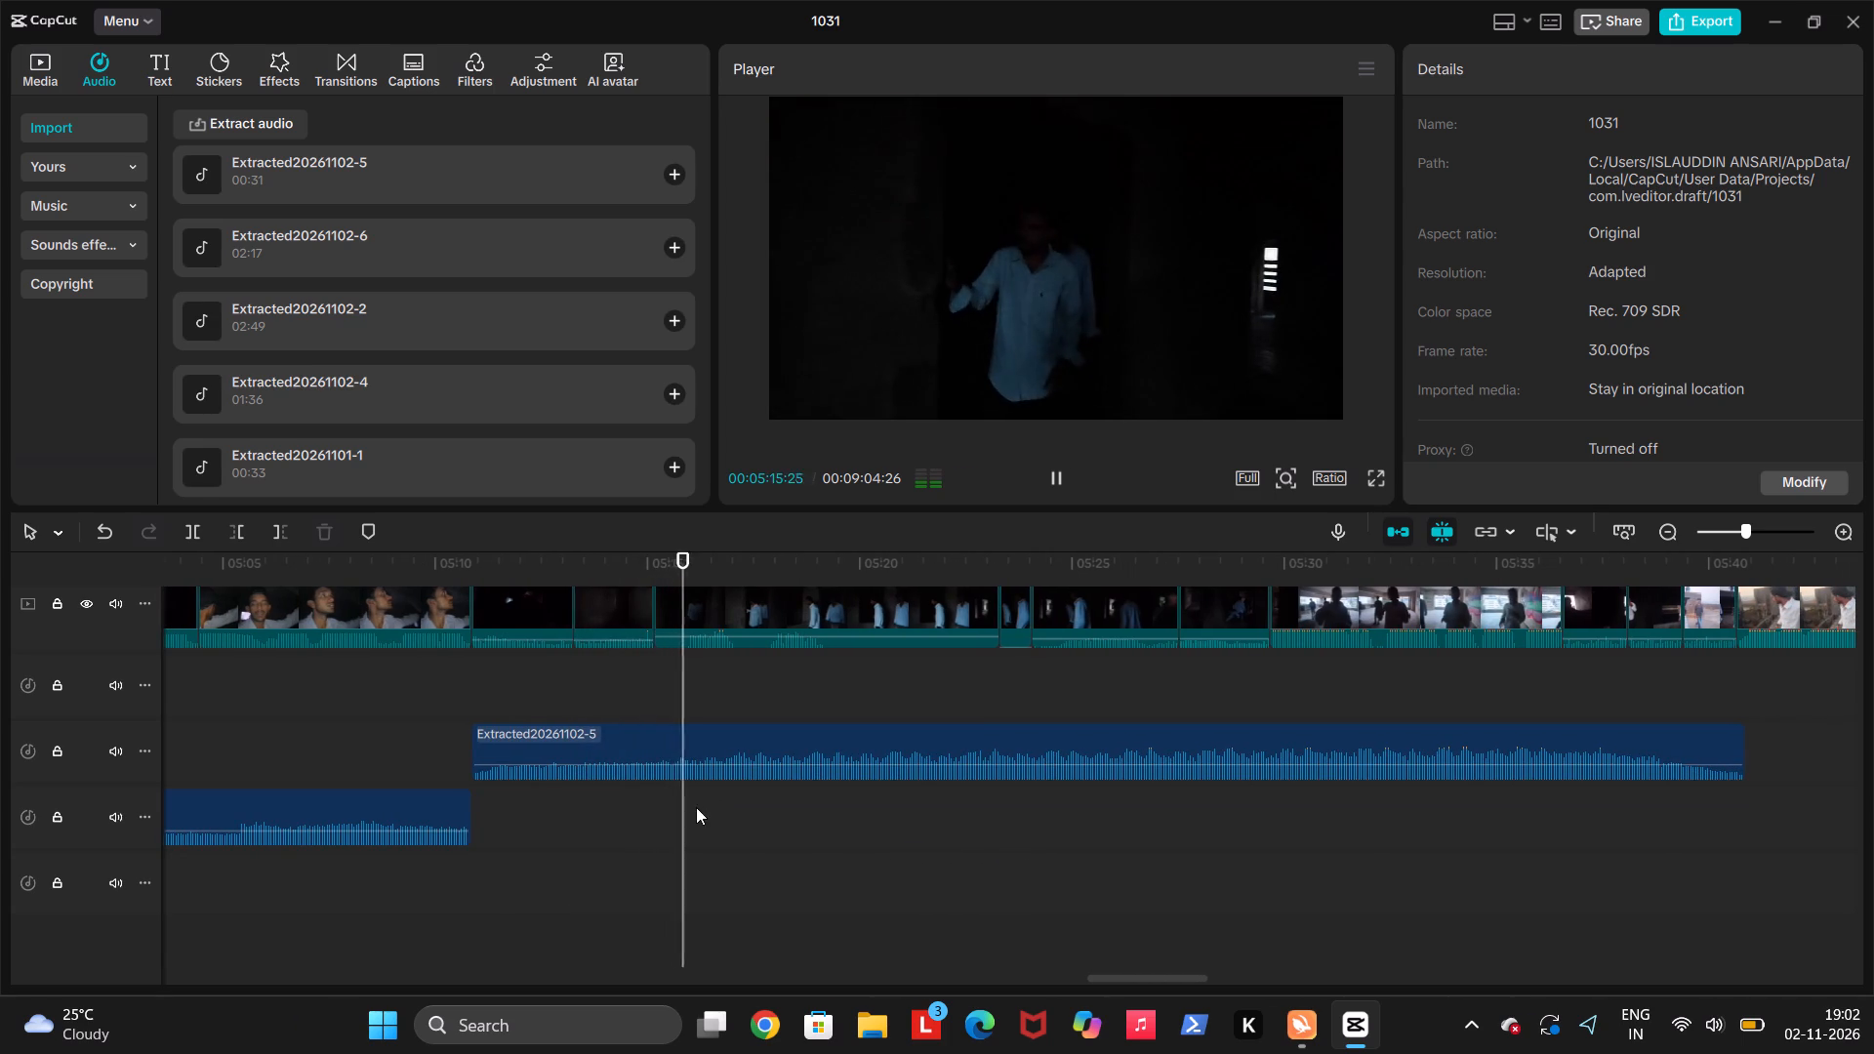
scroll(726, 813, left, 3)
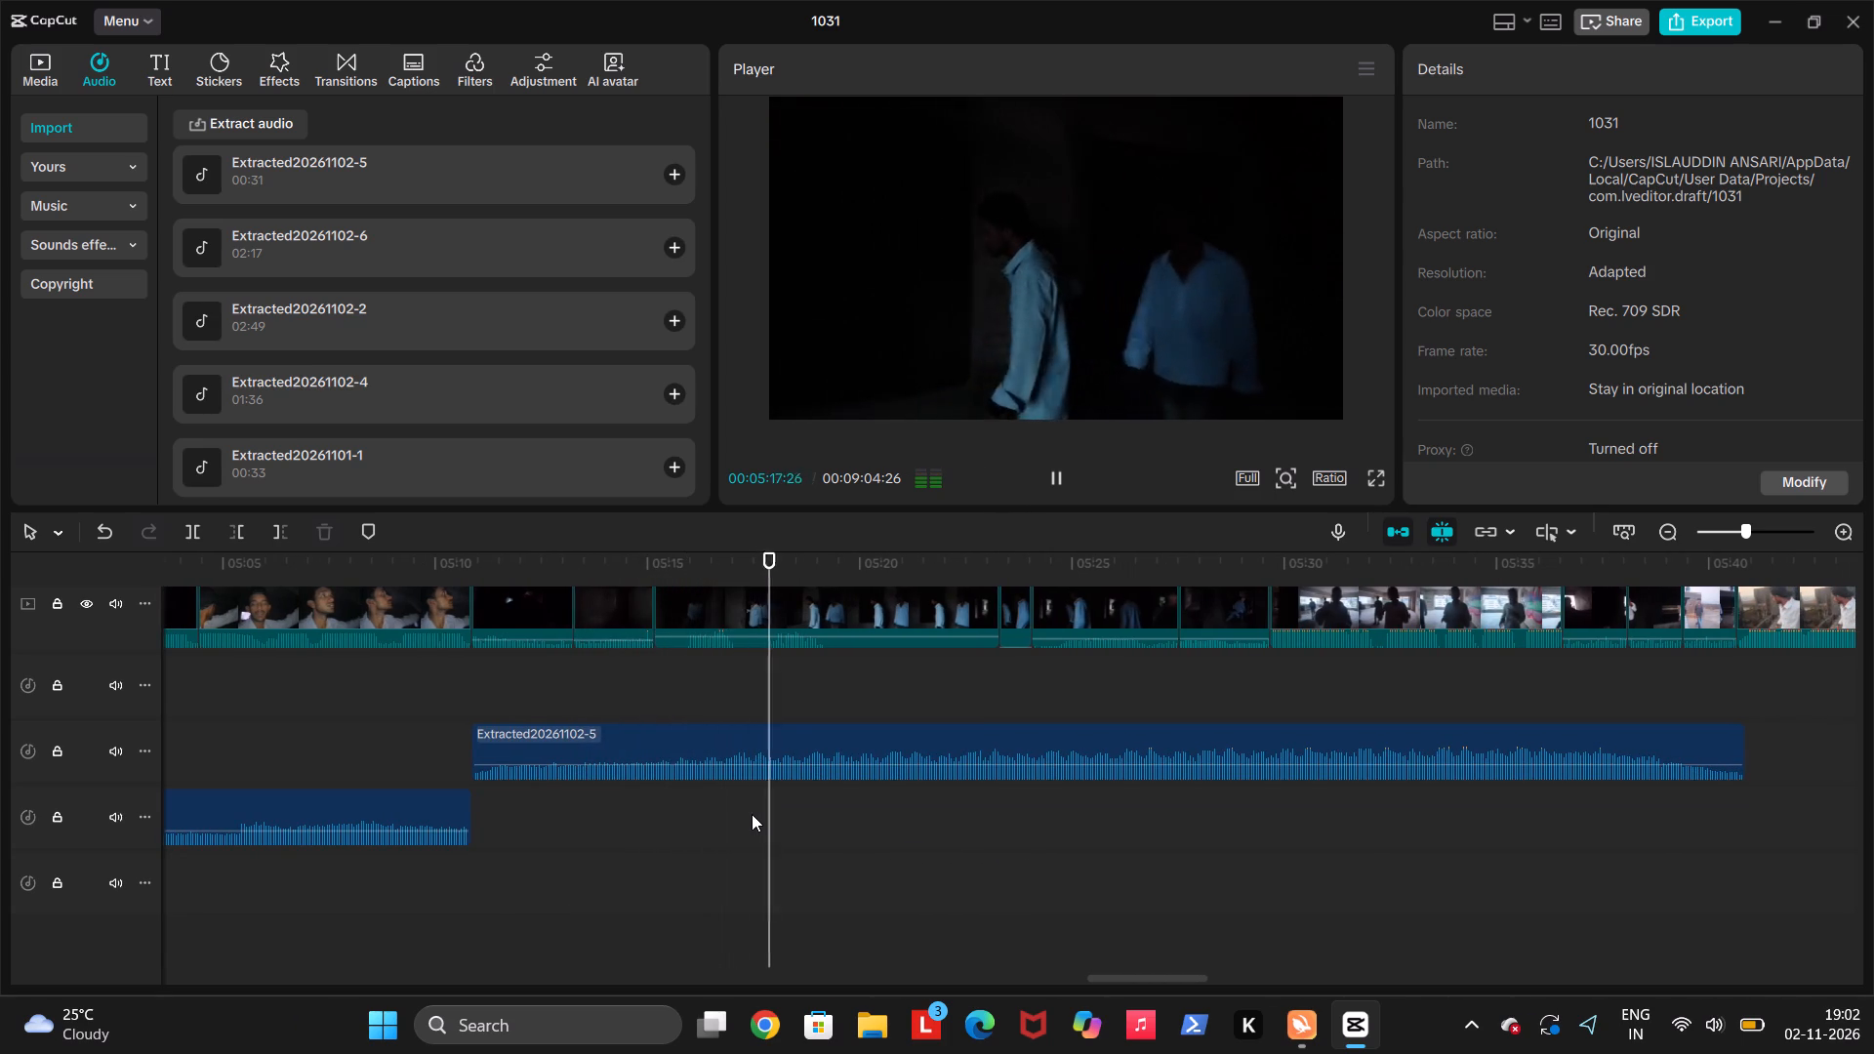
click(740, 811)
click(714, 808)
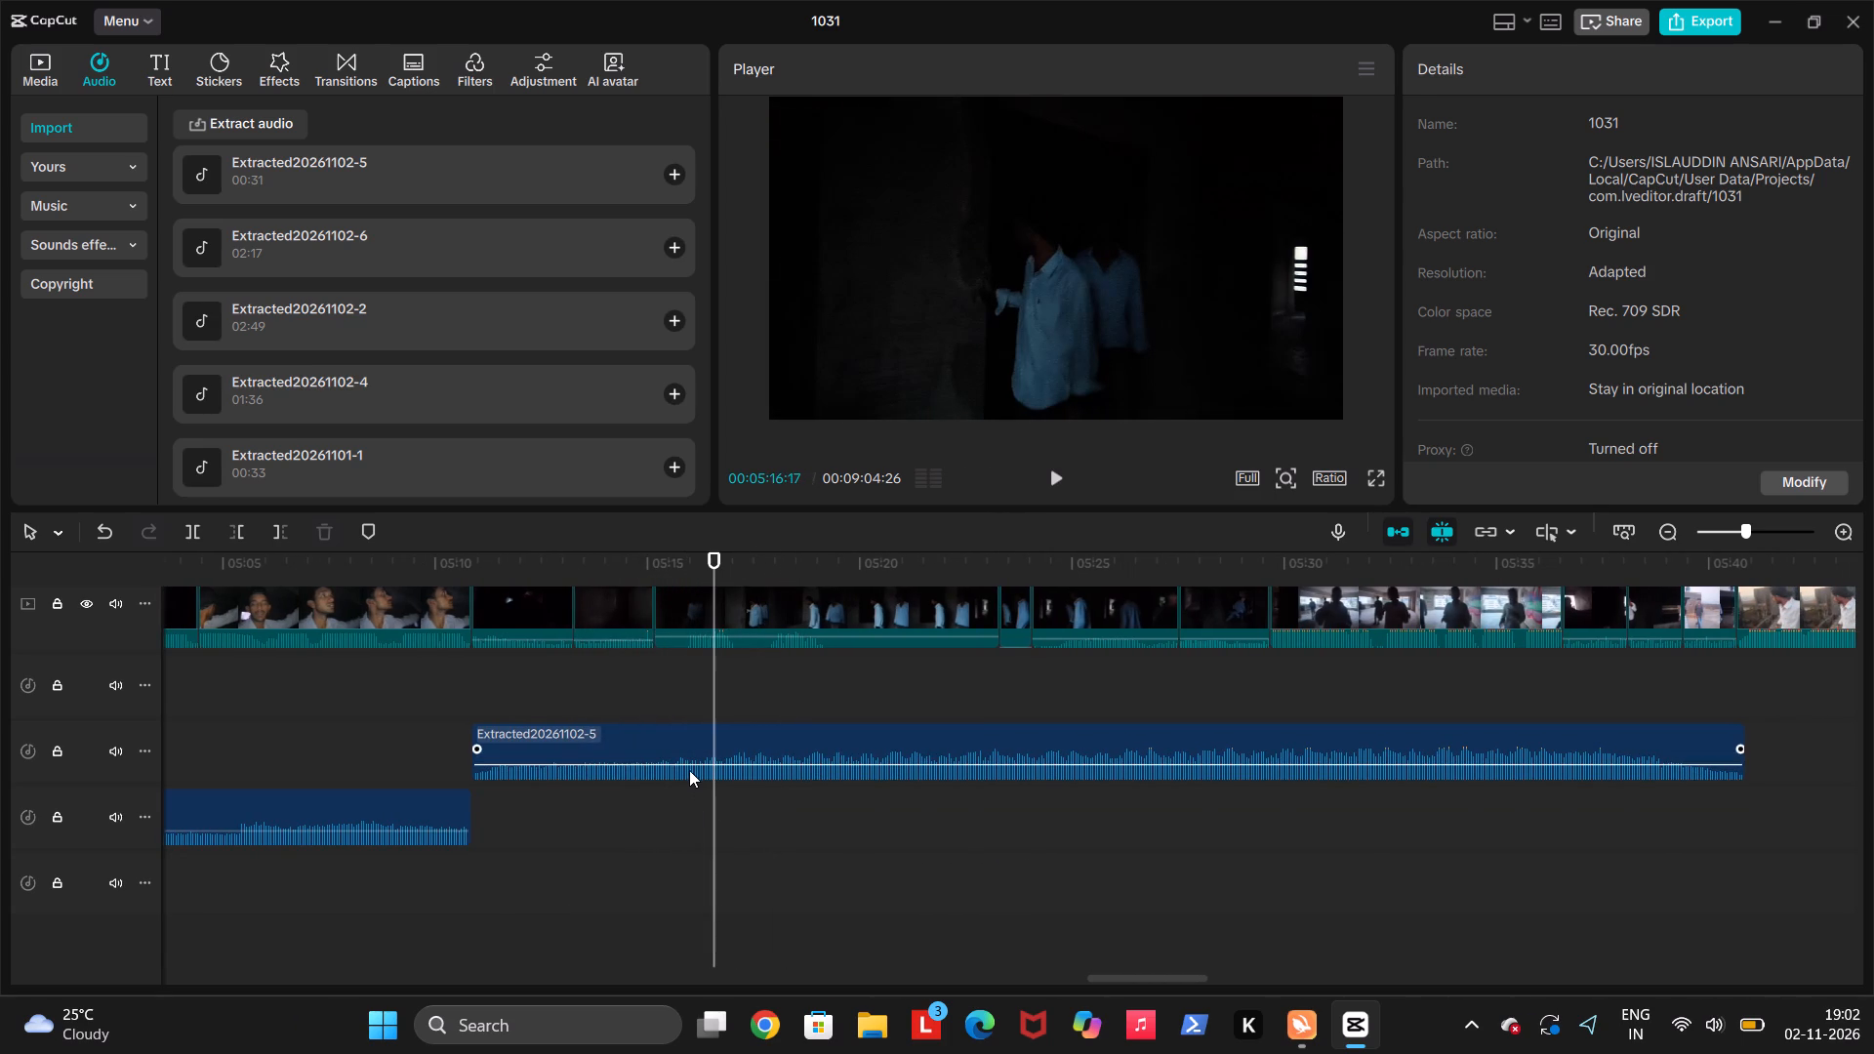
click(690, 769)
key(w)
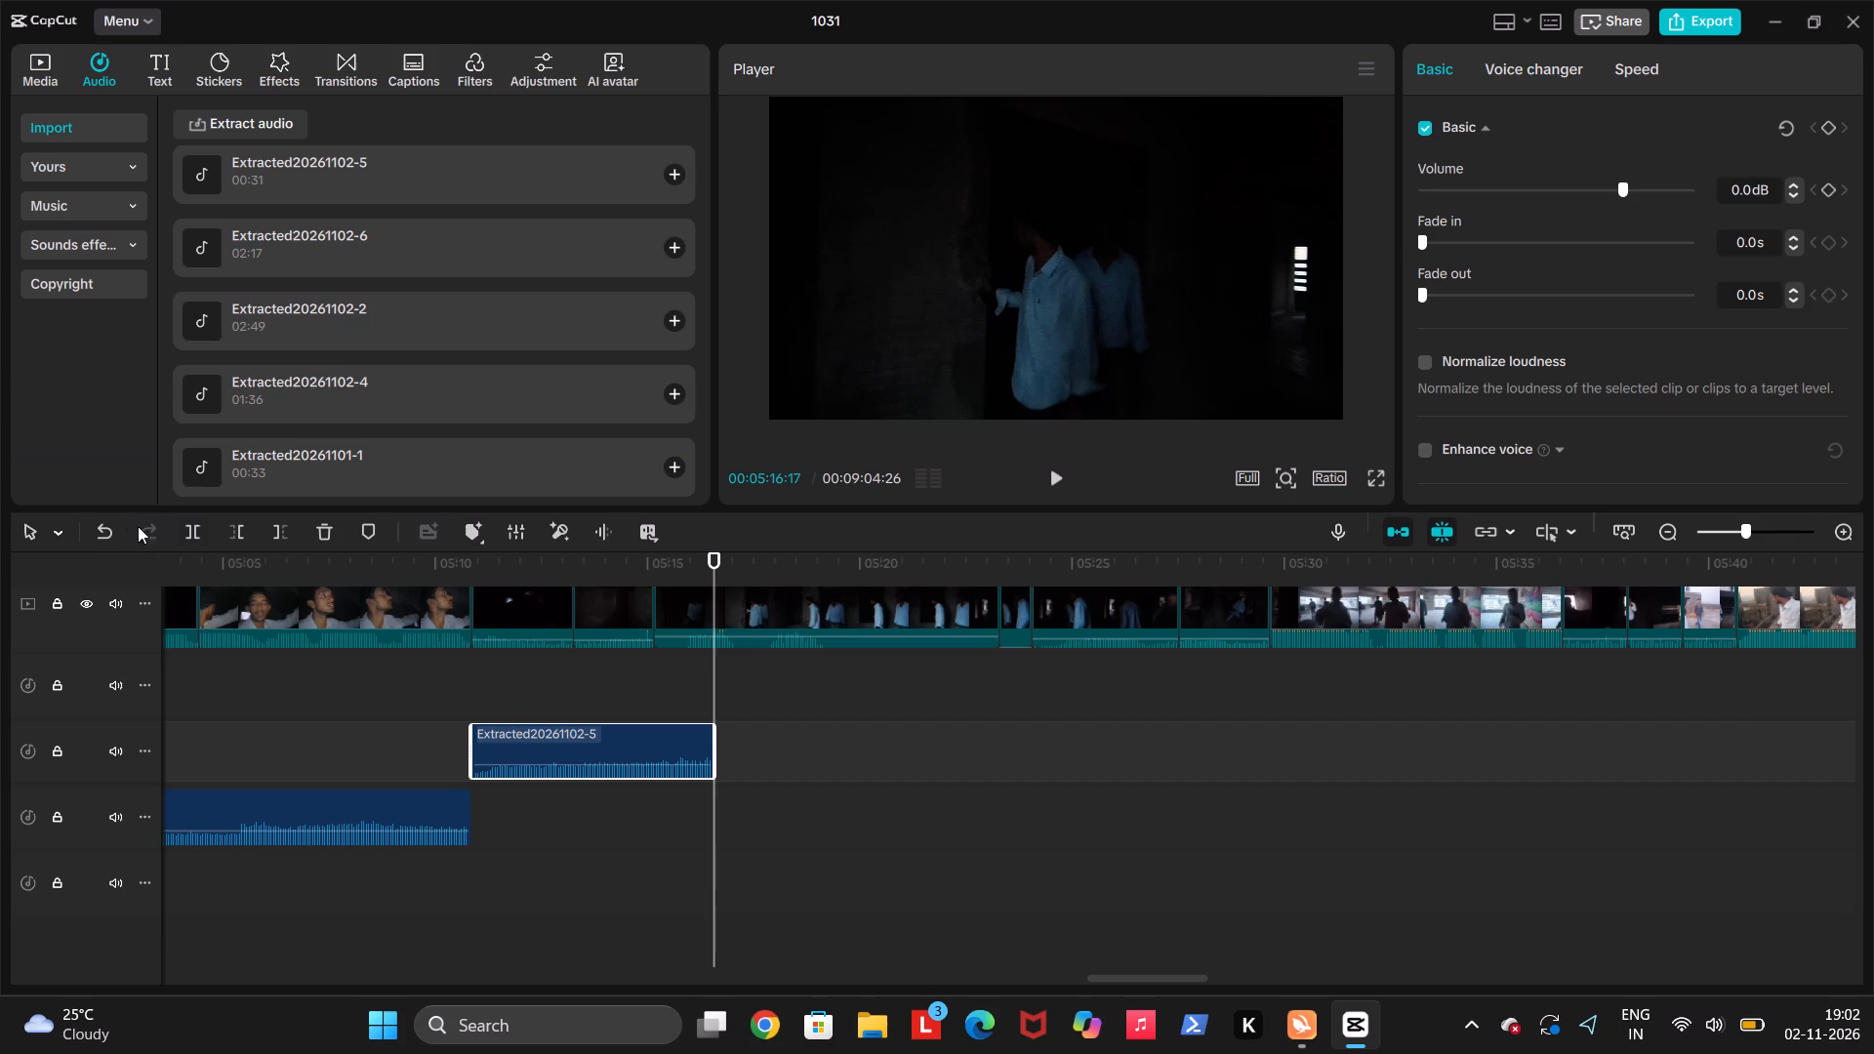
click(105, 530)
key(q)
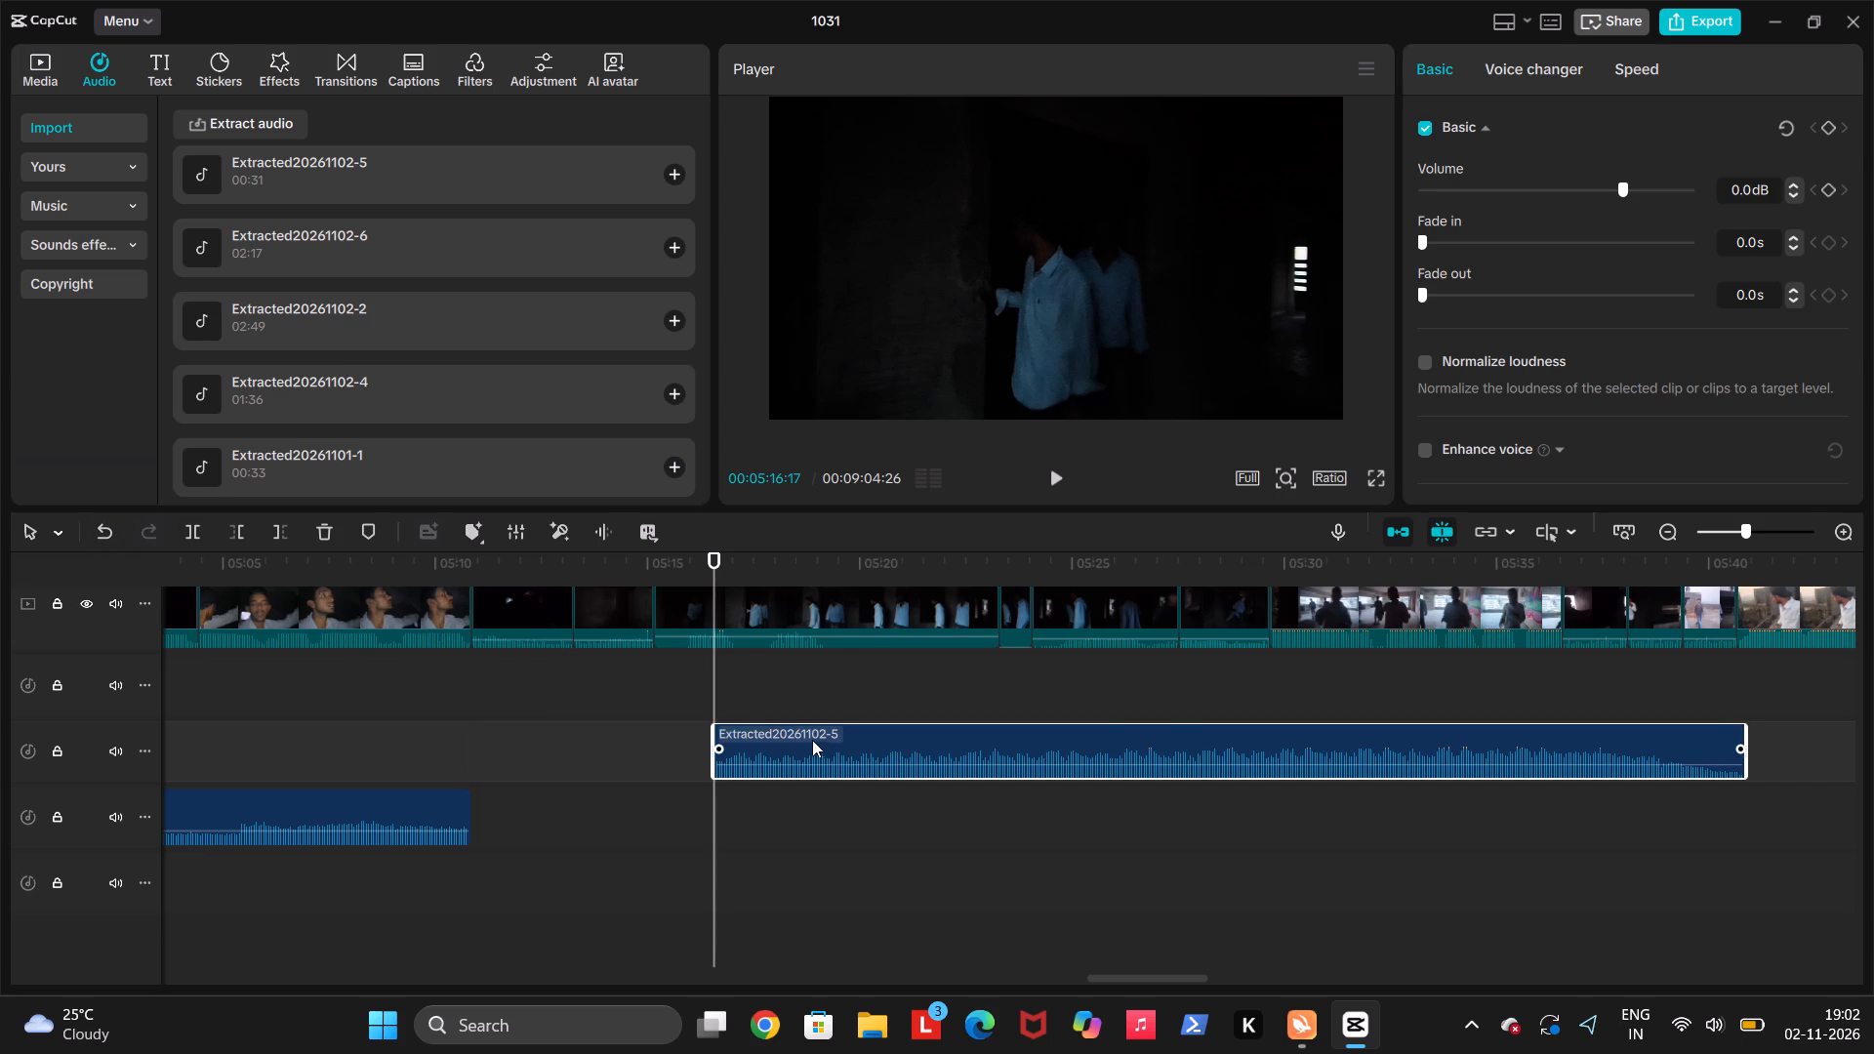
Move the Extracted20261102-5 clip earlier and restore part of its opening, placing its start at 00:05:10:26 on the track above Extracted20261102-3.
drag(823, 746, 596, 812)
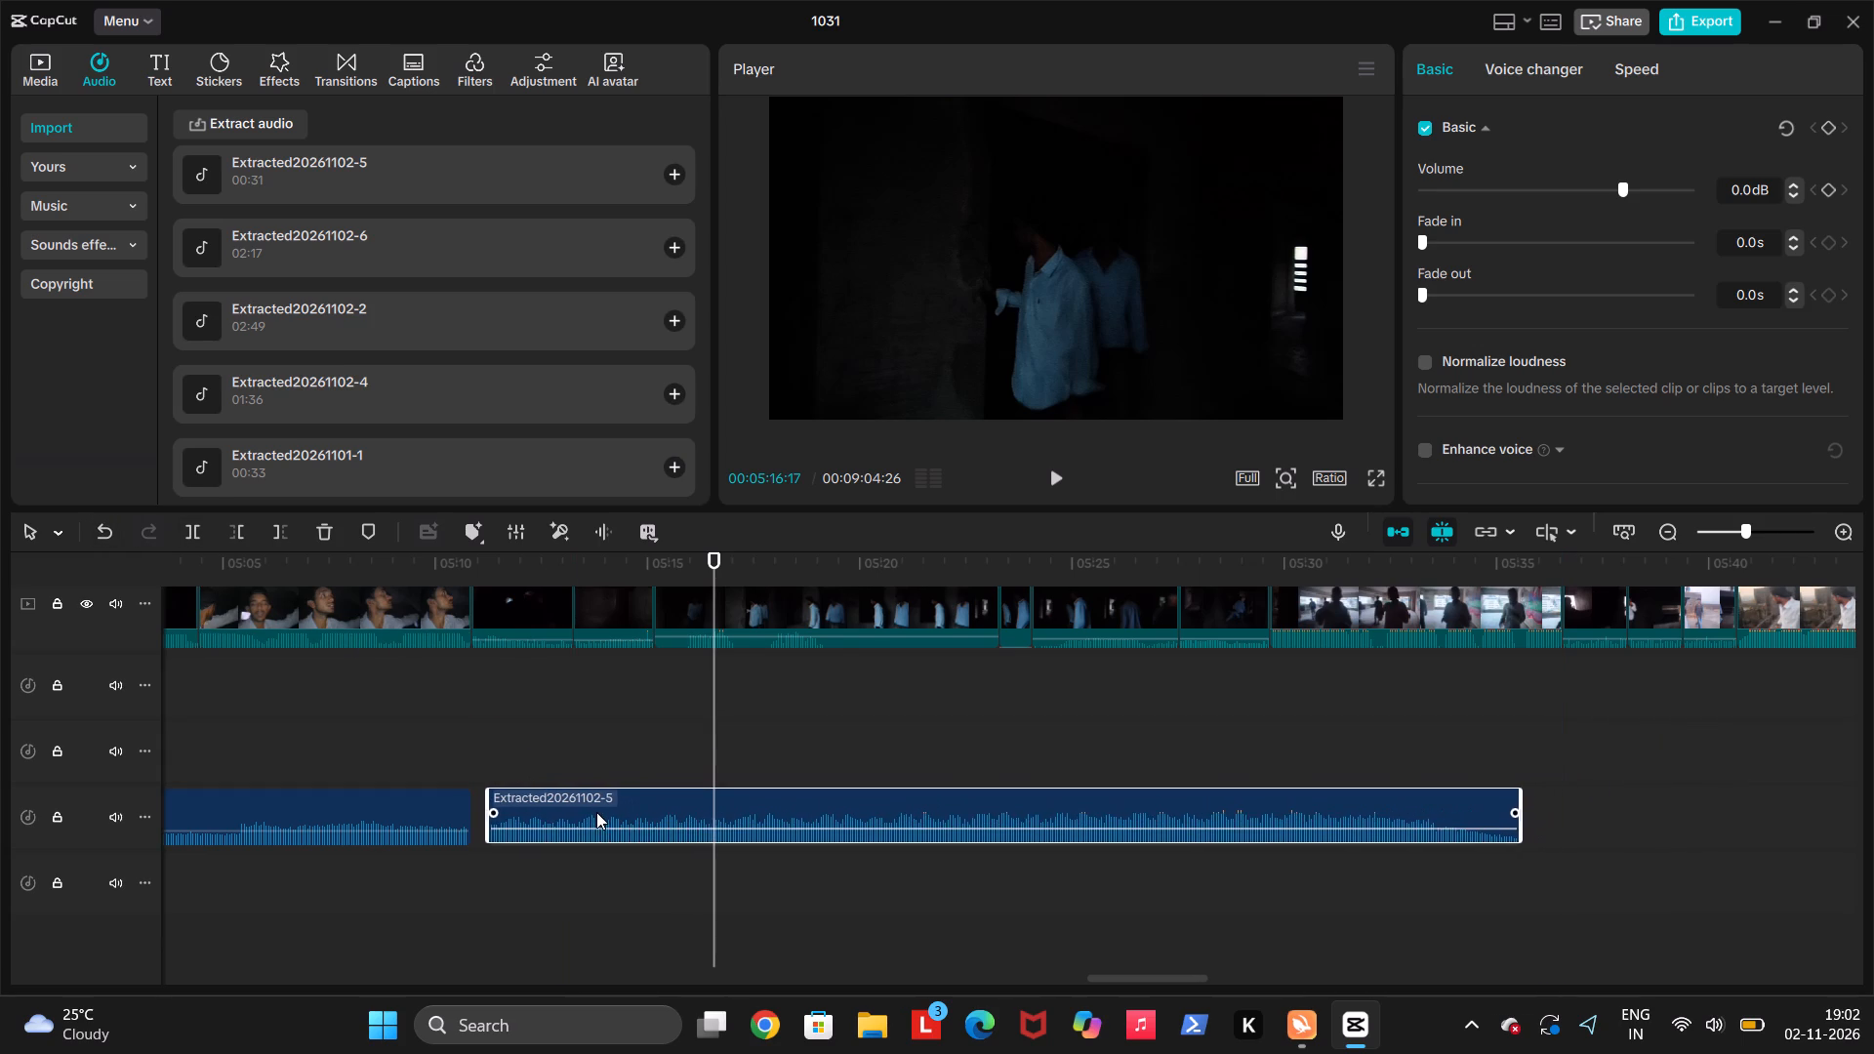
drag(596, 812, 659, 814)
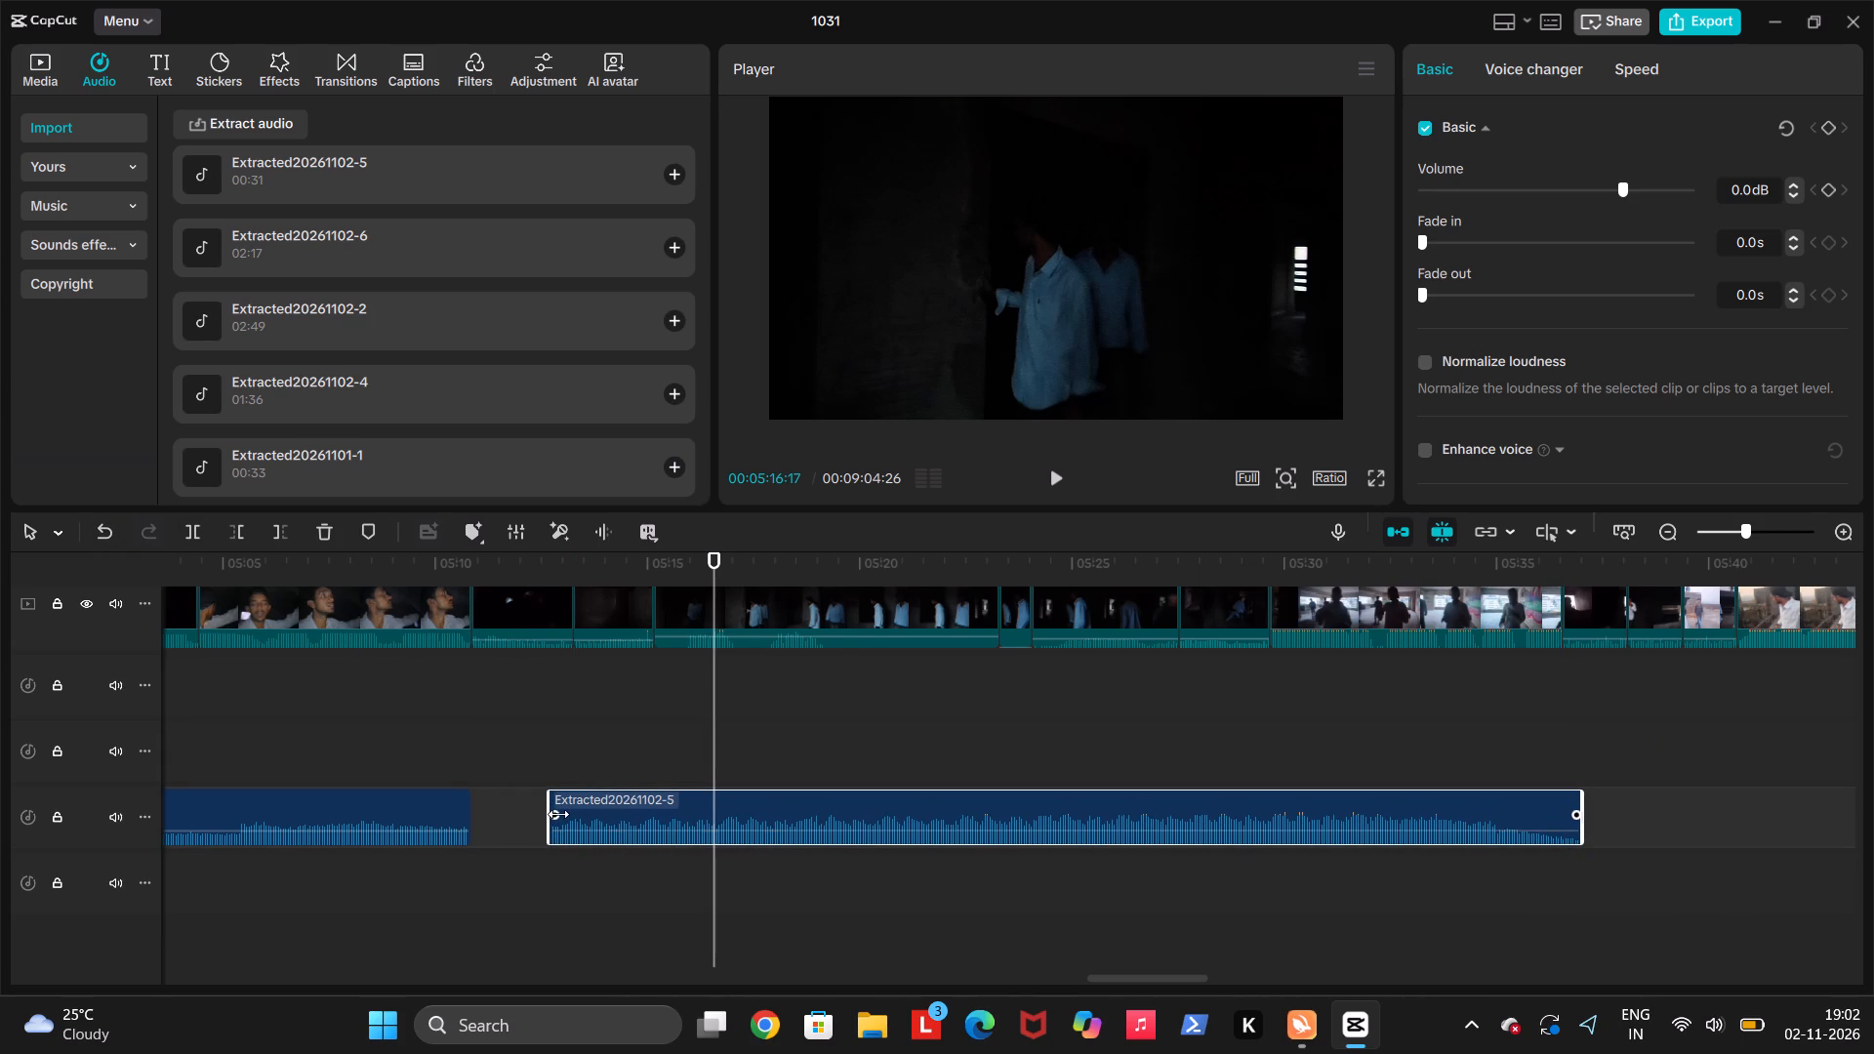
drag(547, 814, 482, 814)
drag(481, 814, 470, 811)
click(508, 809)
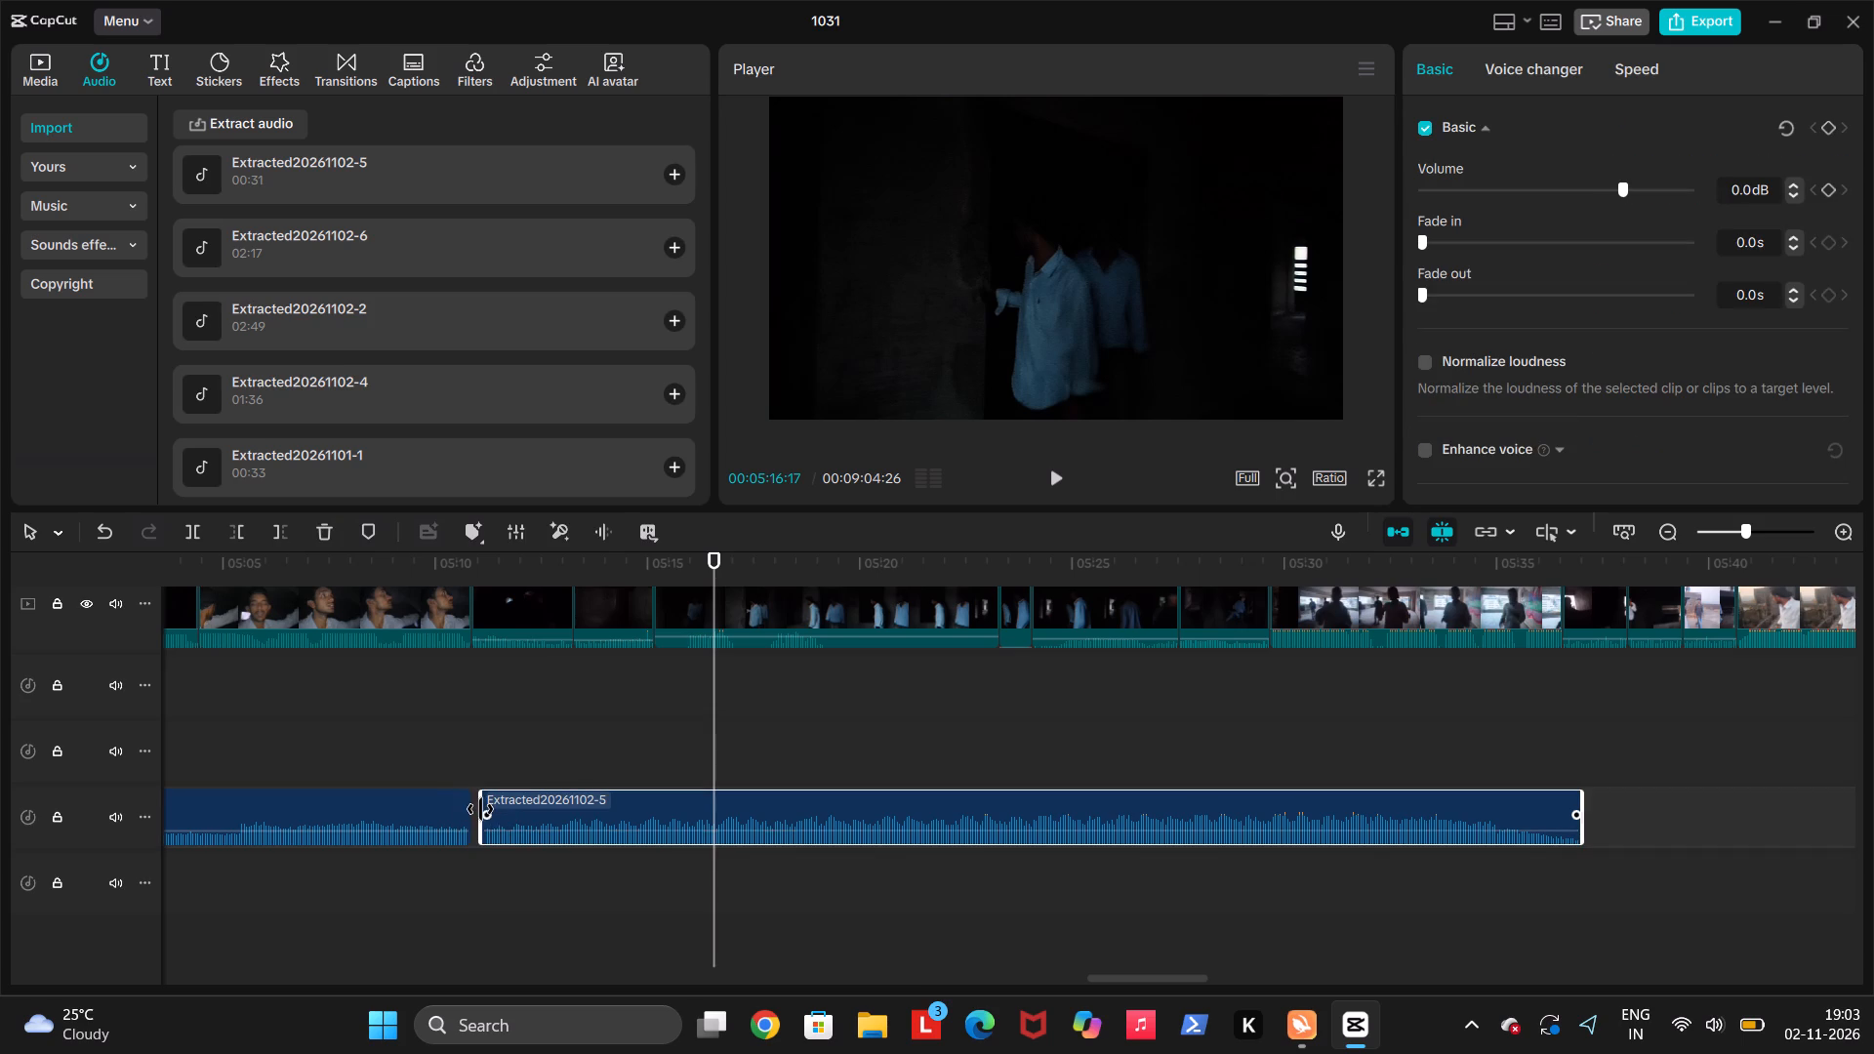
drag(480, 809, 470, 809)
click(469, 803)
drag(512, 805, 520, 750)
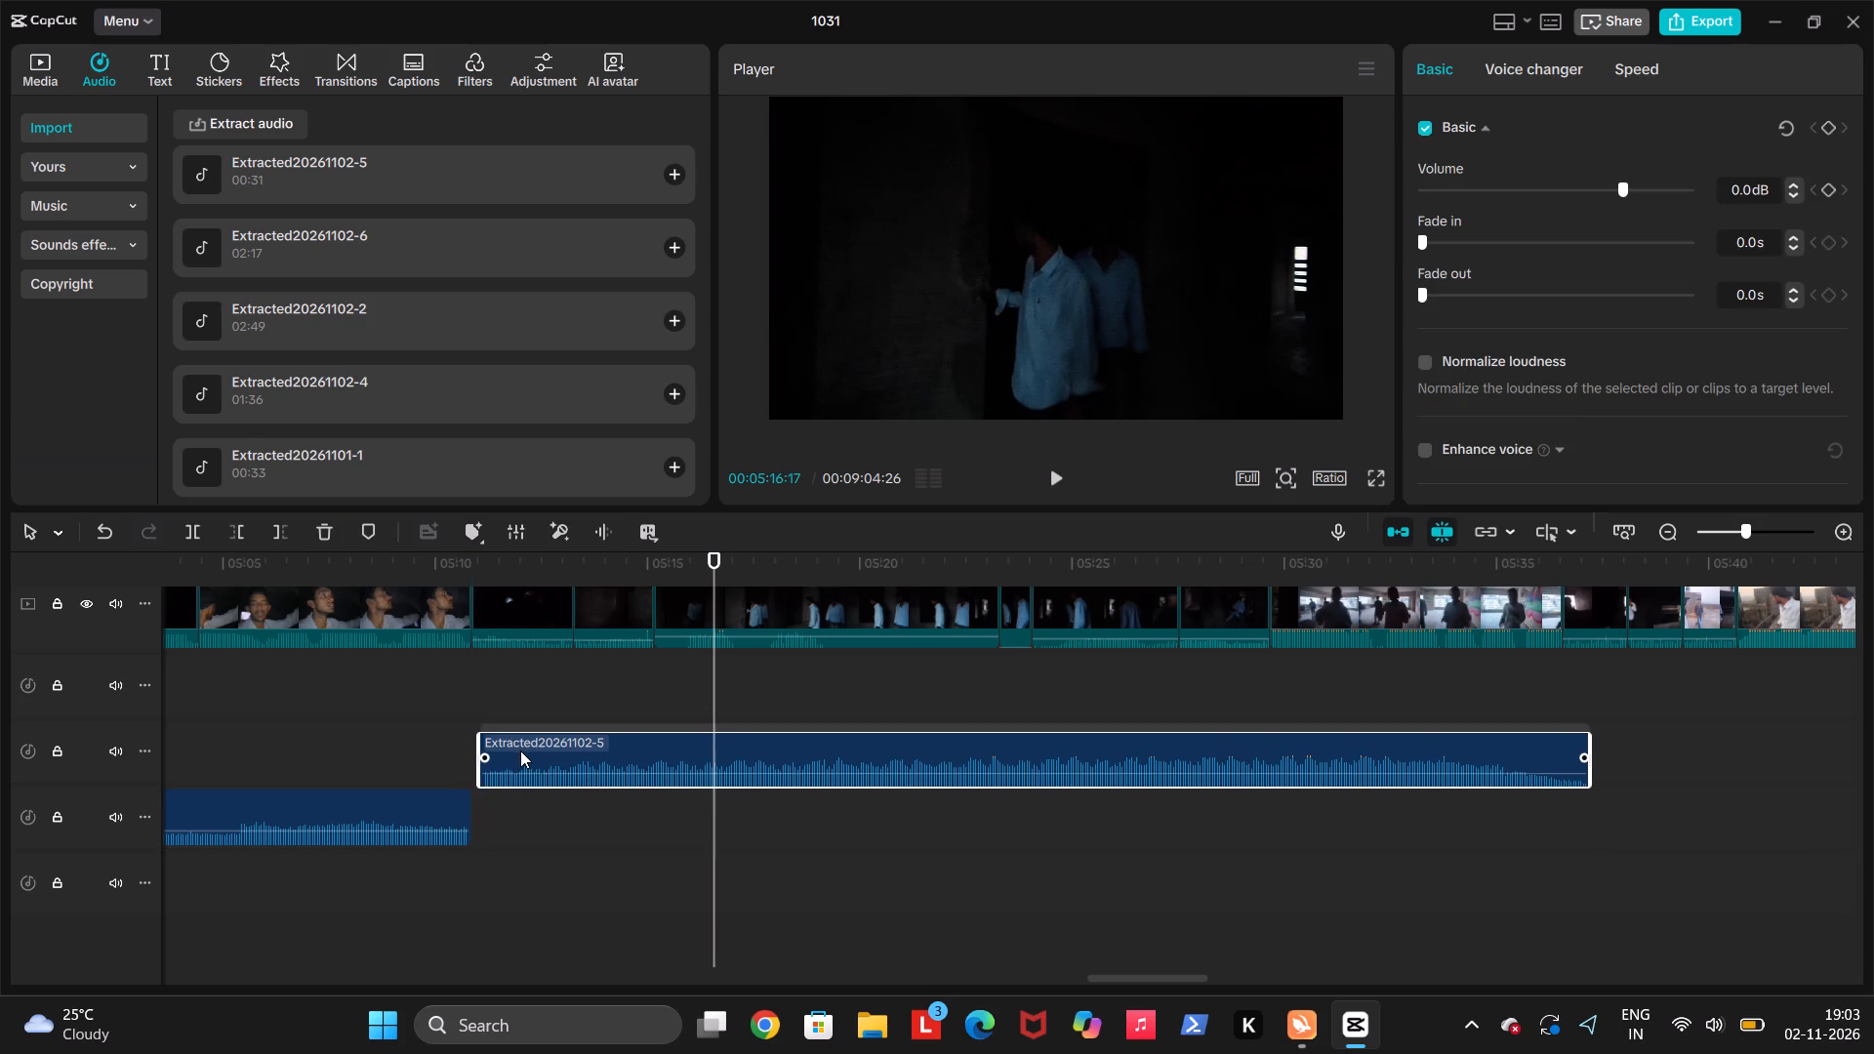
drag(520, 750, 520, 750)
drag(520, 750, 509, 750)
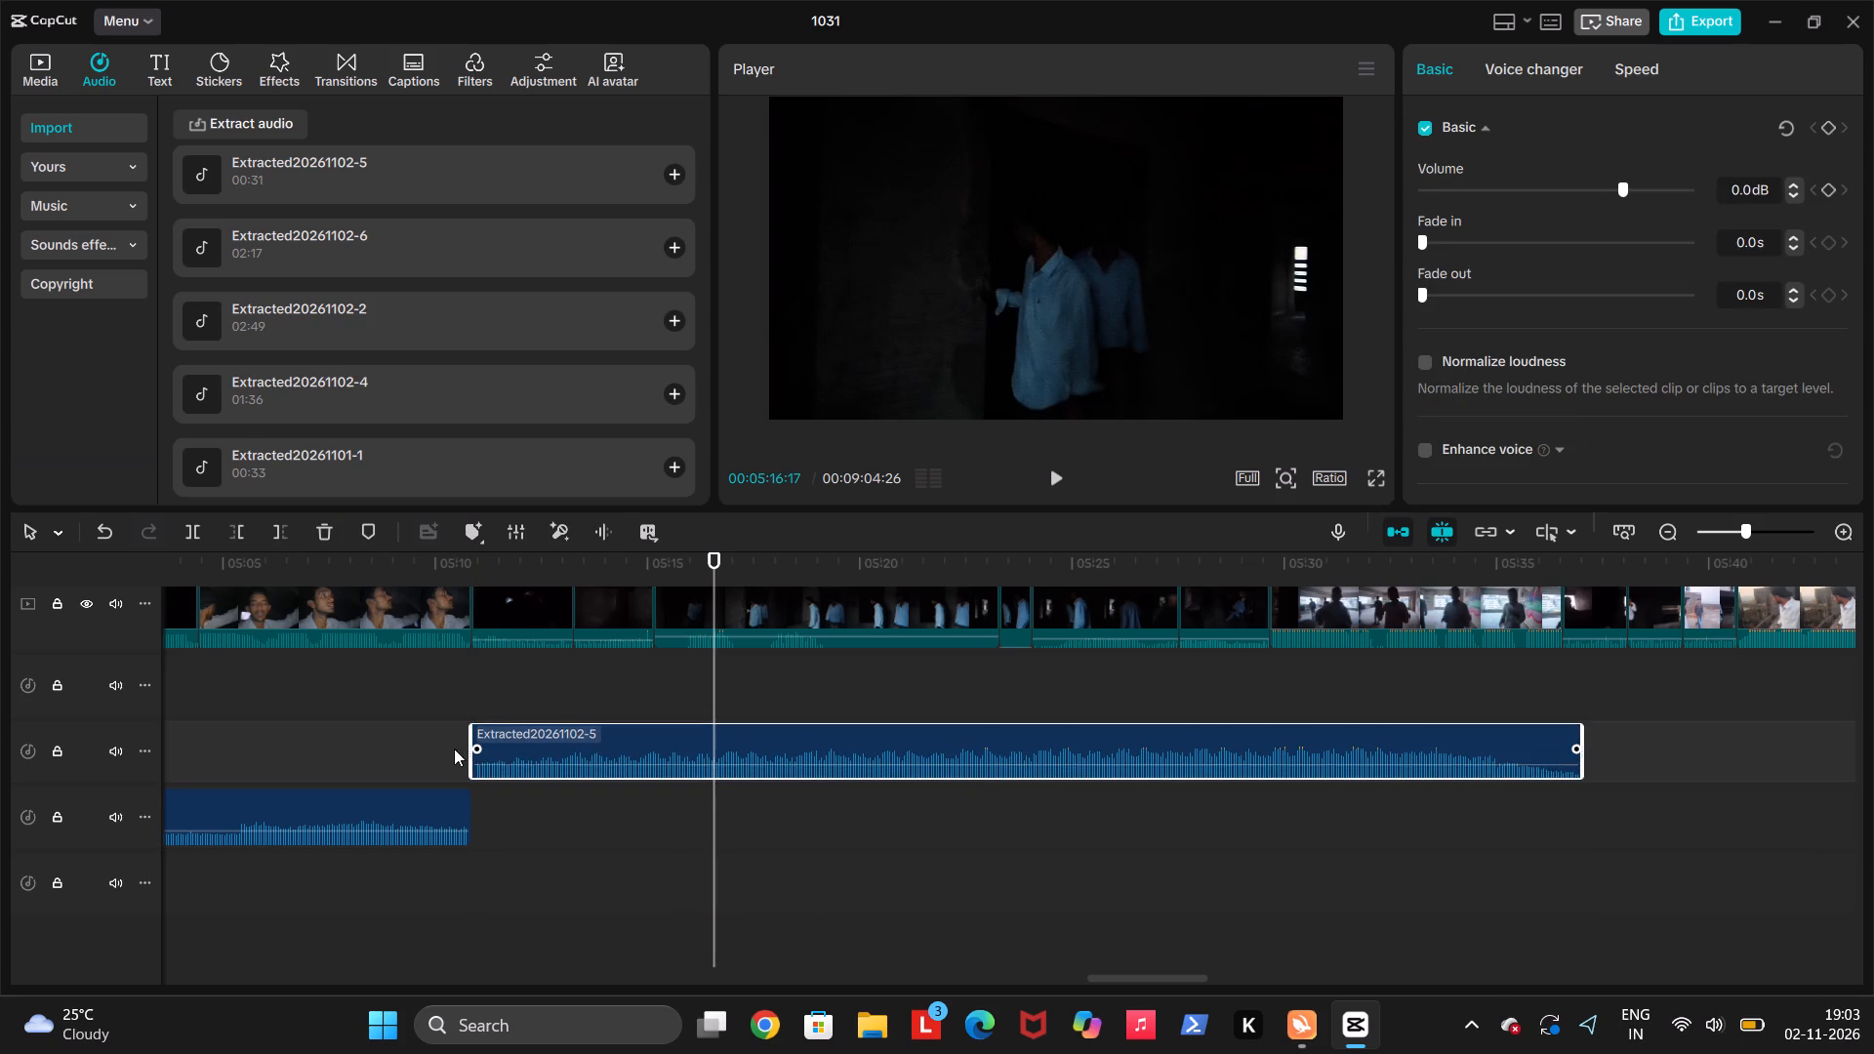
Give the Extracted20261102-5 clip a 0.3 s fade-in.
click(454, 749)
key(space)
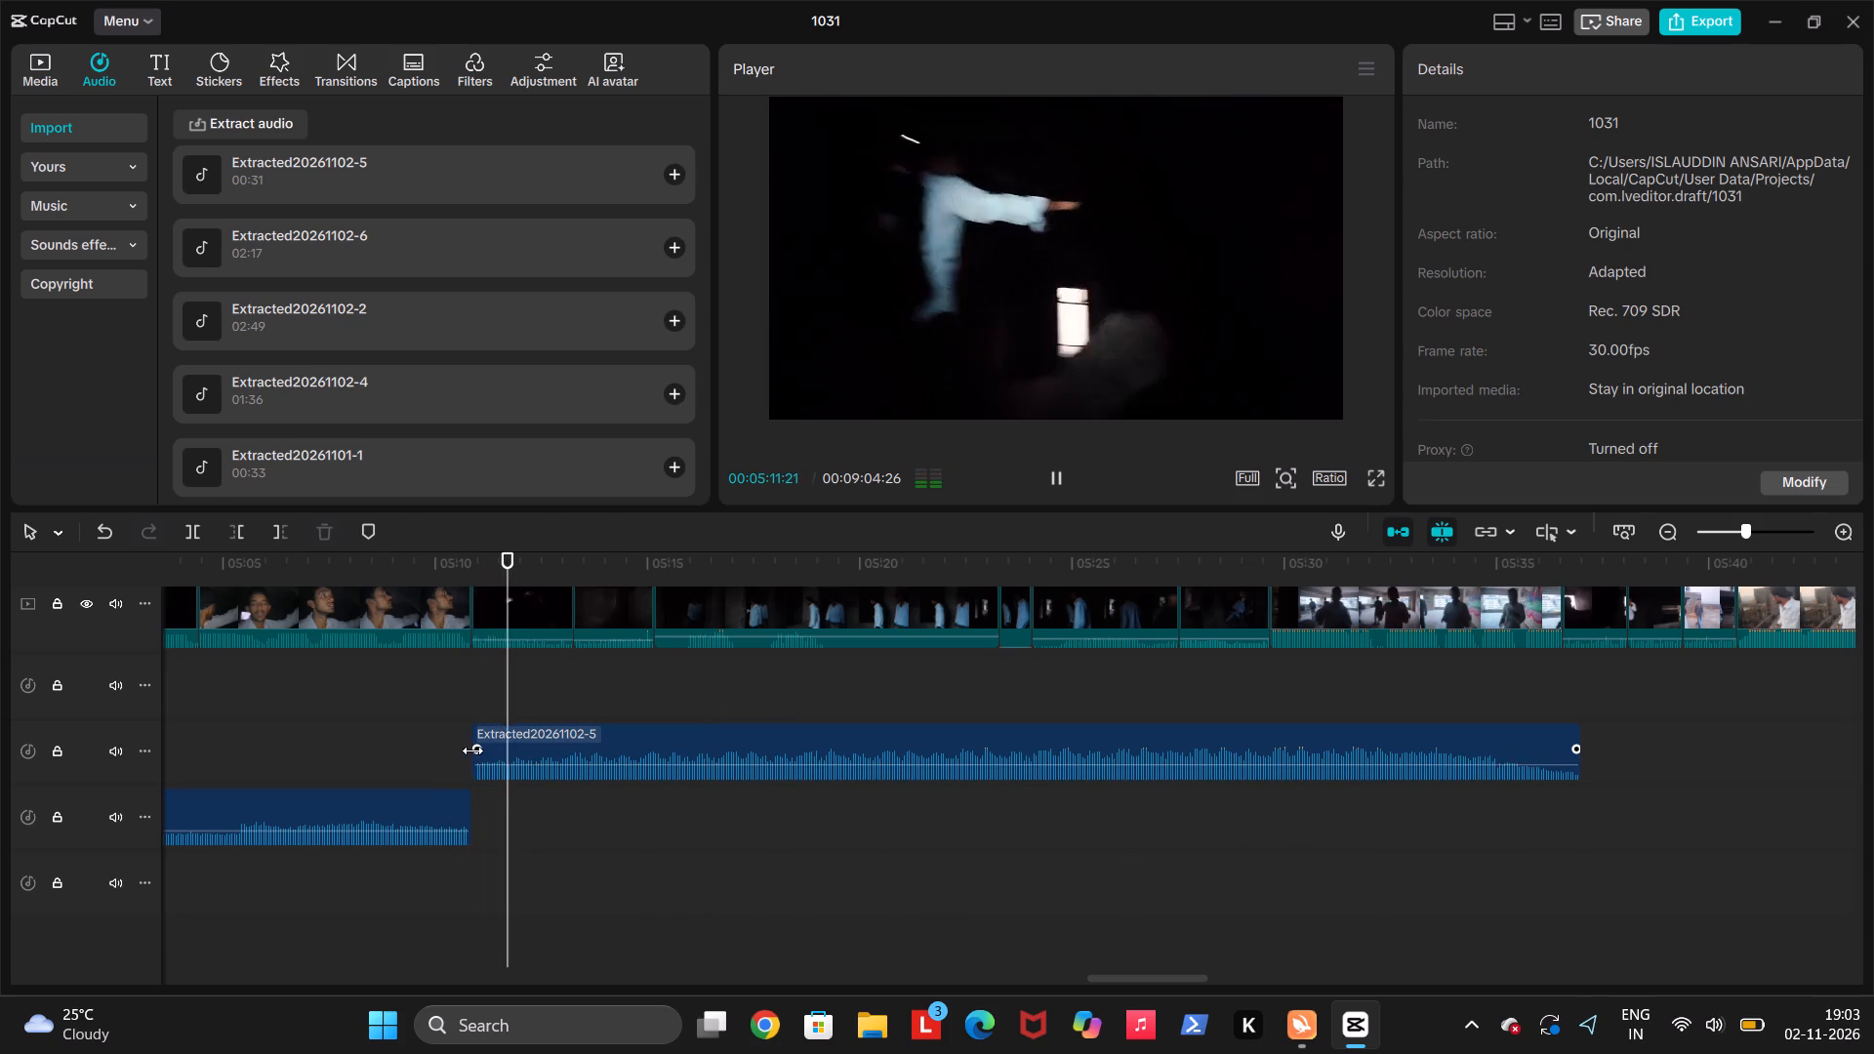
drag(476, 750, 491, 750)
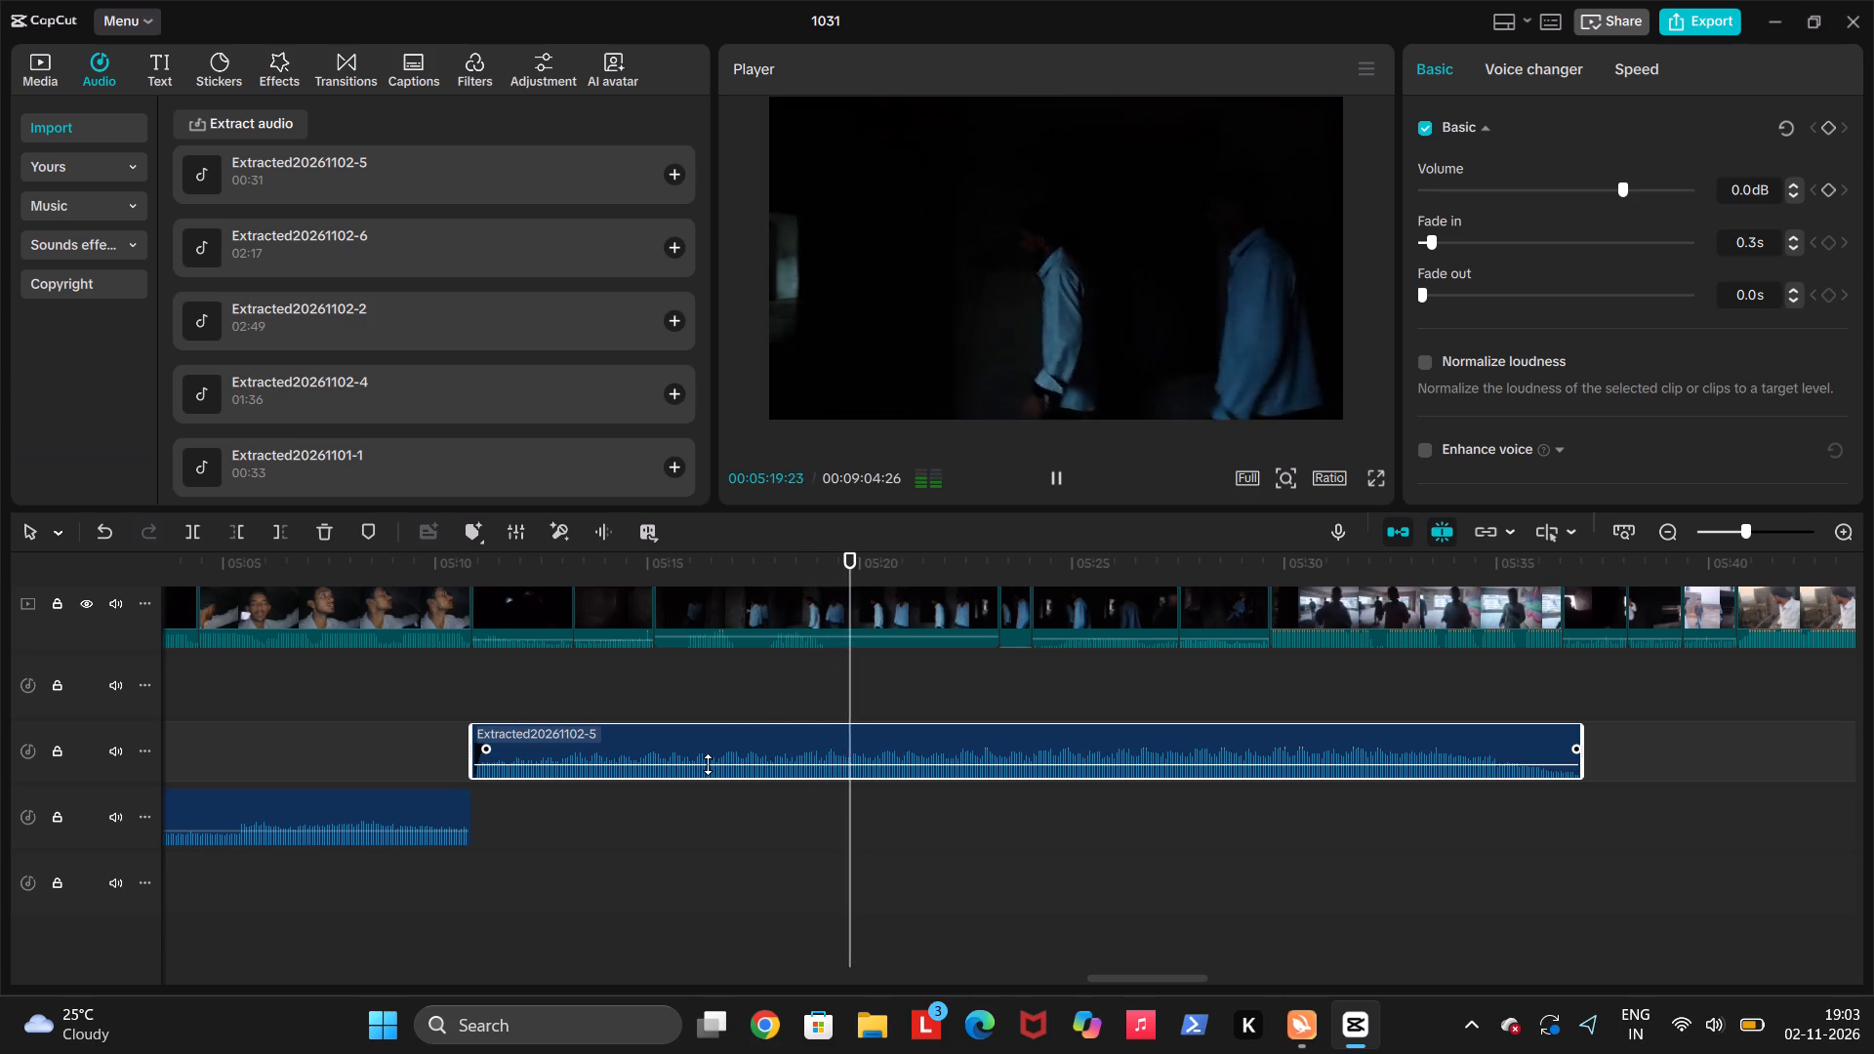
Raise the audio volume of the two consecutive dark video clips spanning about 00:05:24 to 00:05:29.
scroll(1077, 664, left, 1)
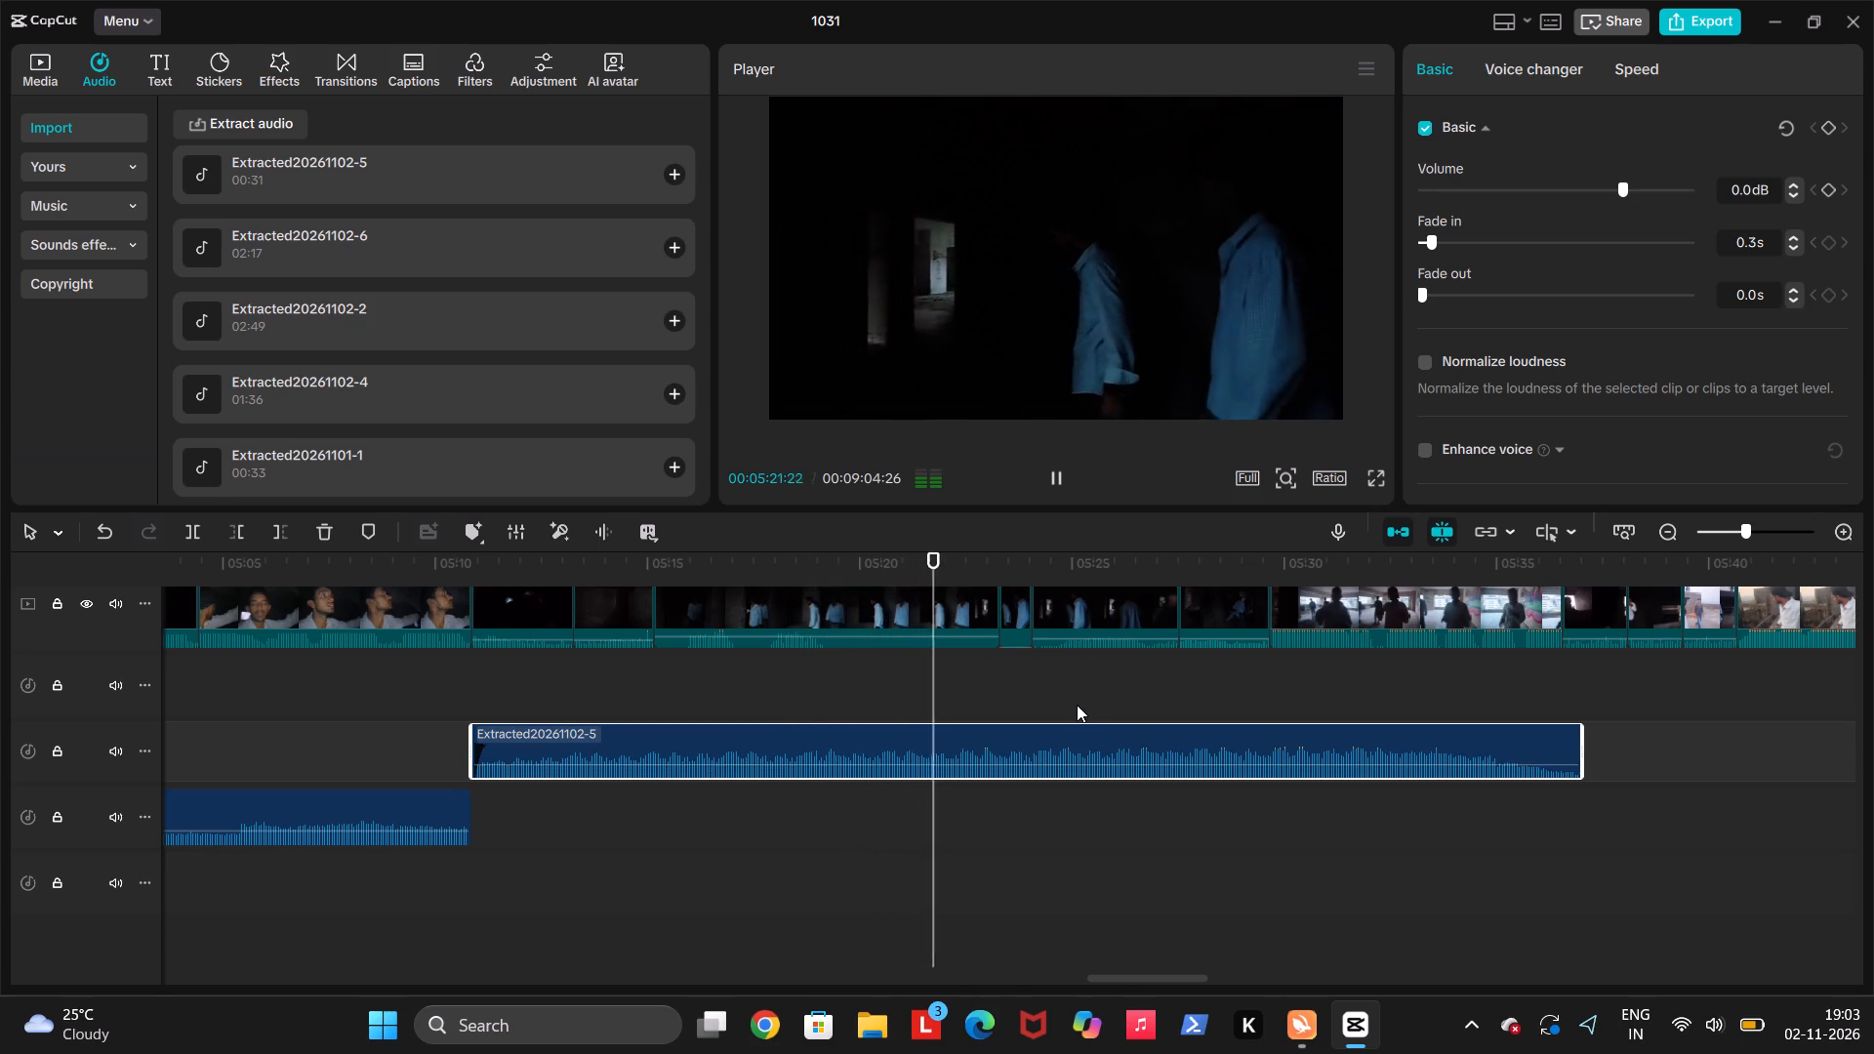
scroll(1077, 705, left, 1)
scroll(916, 694, left, 1)
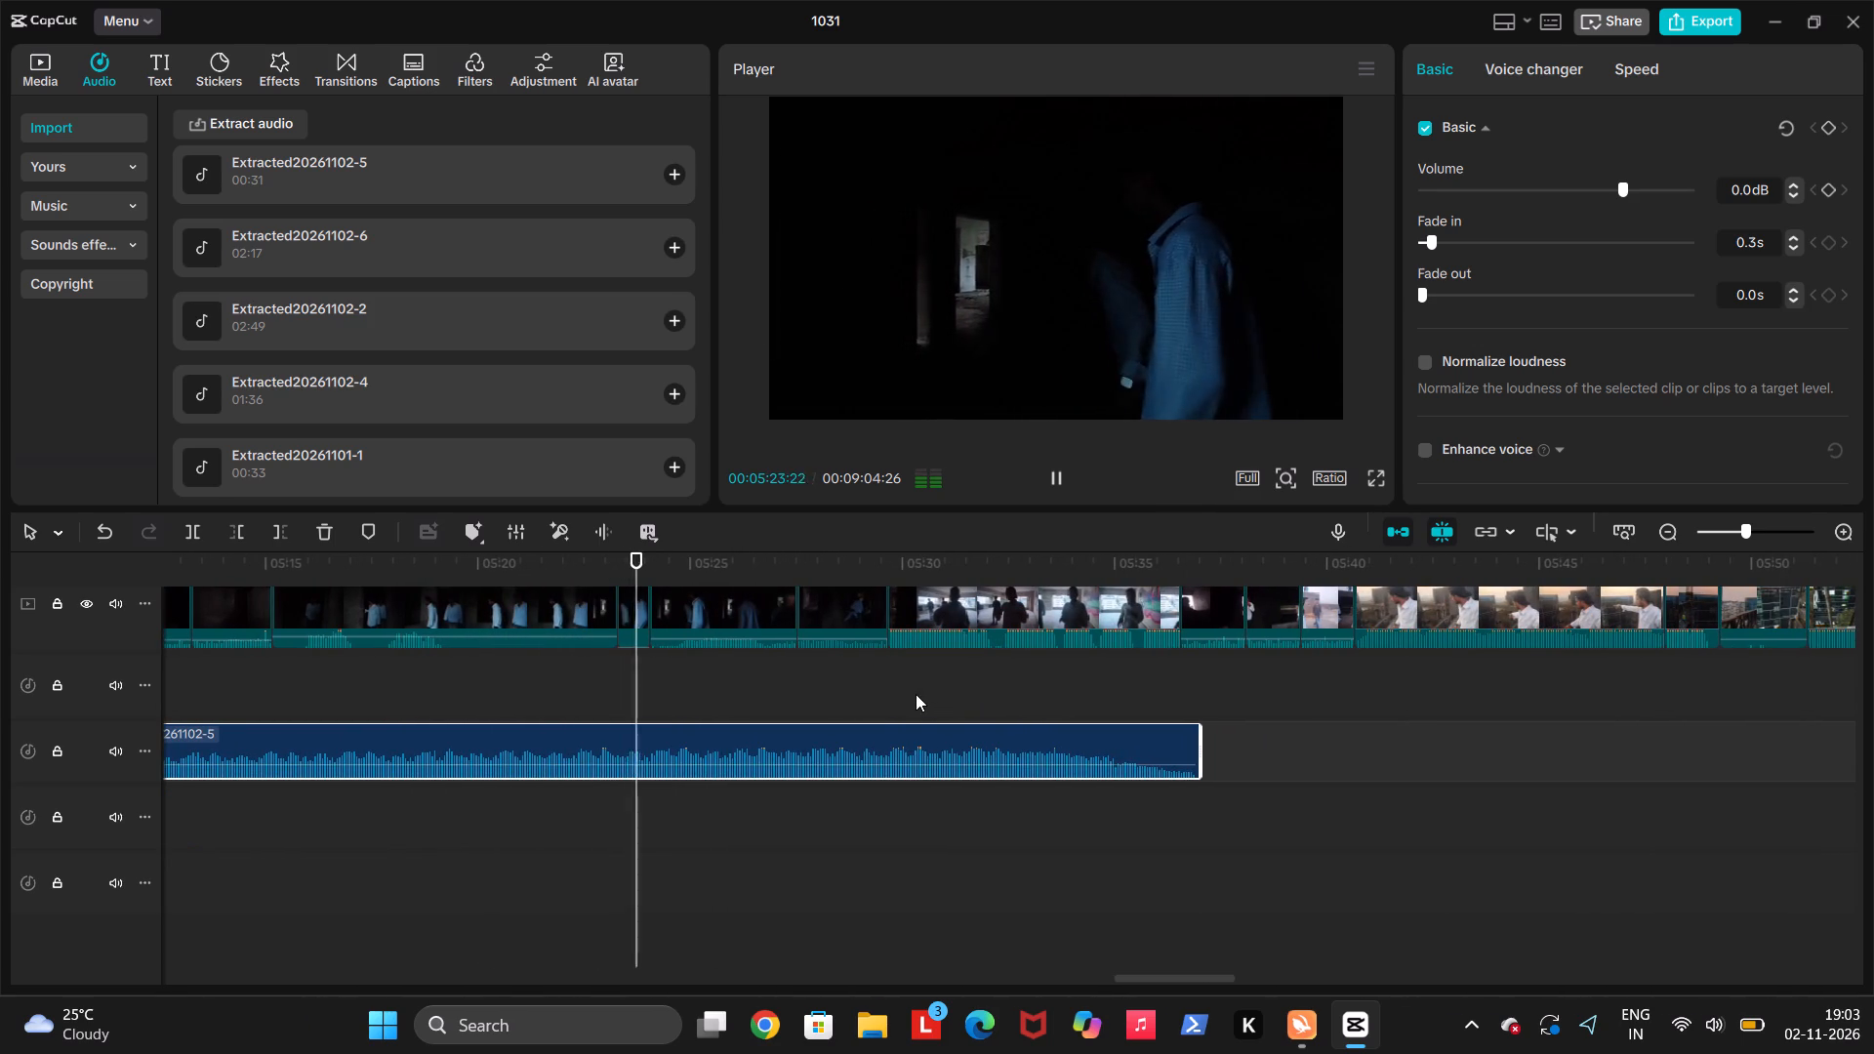
scroll(909, 706, left, 1)
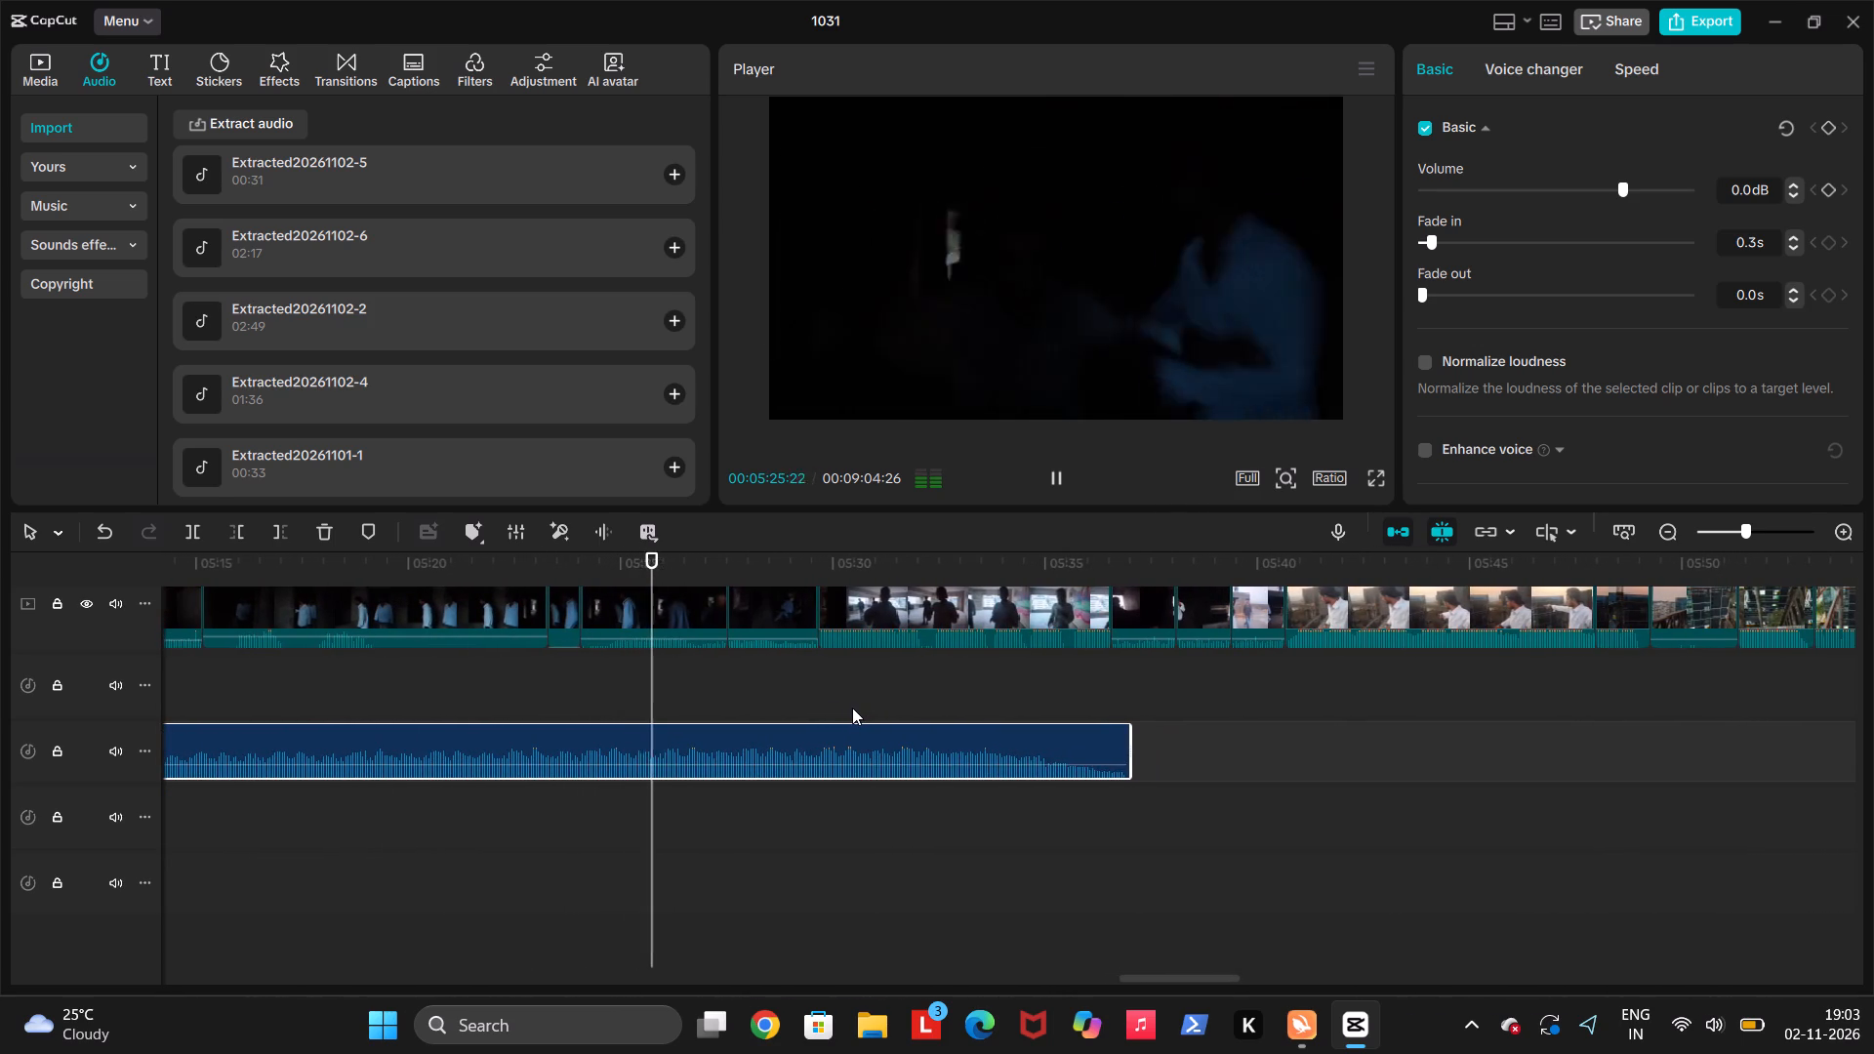
scroll(852, 708, left, 1)
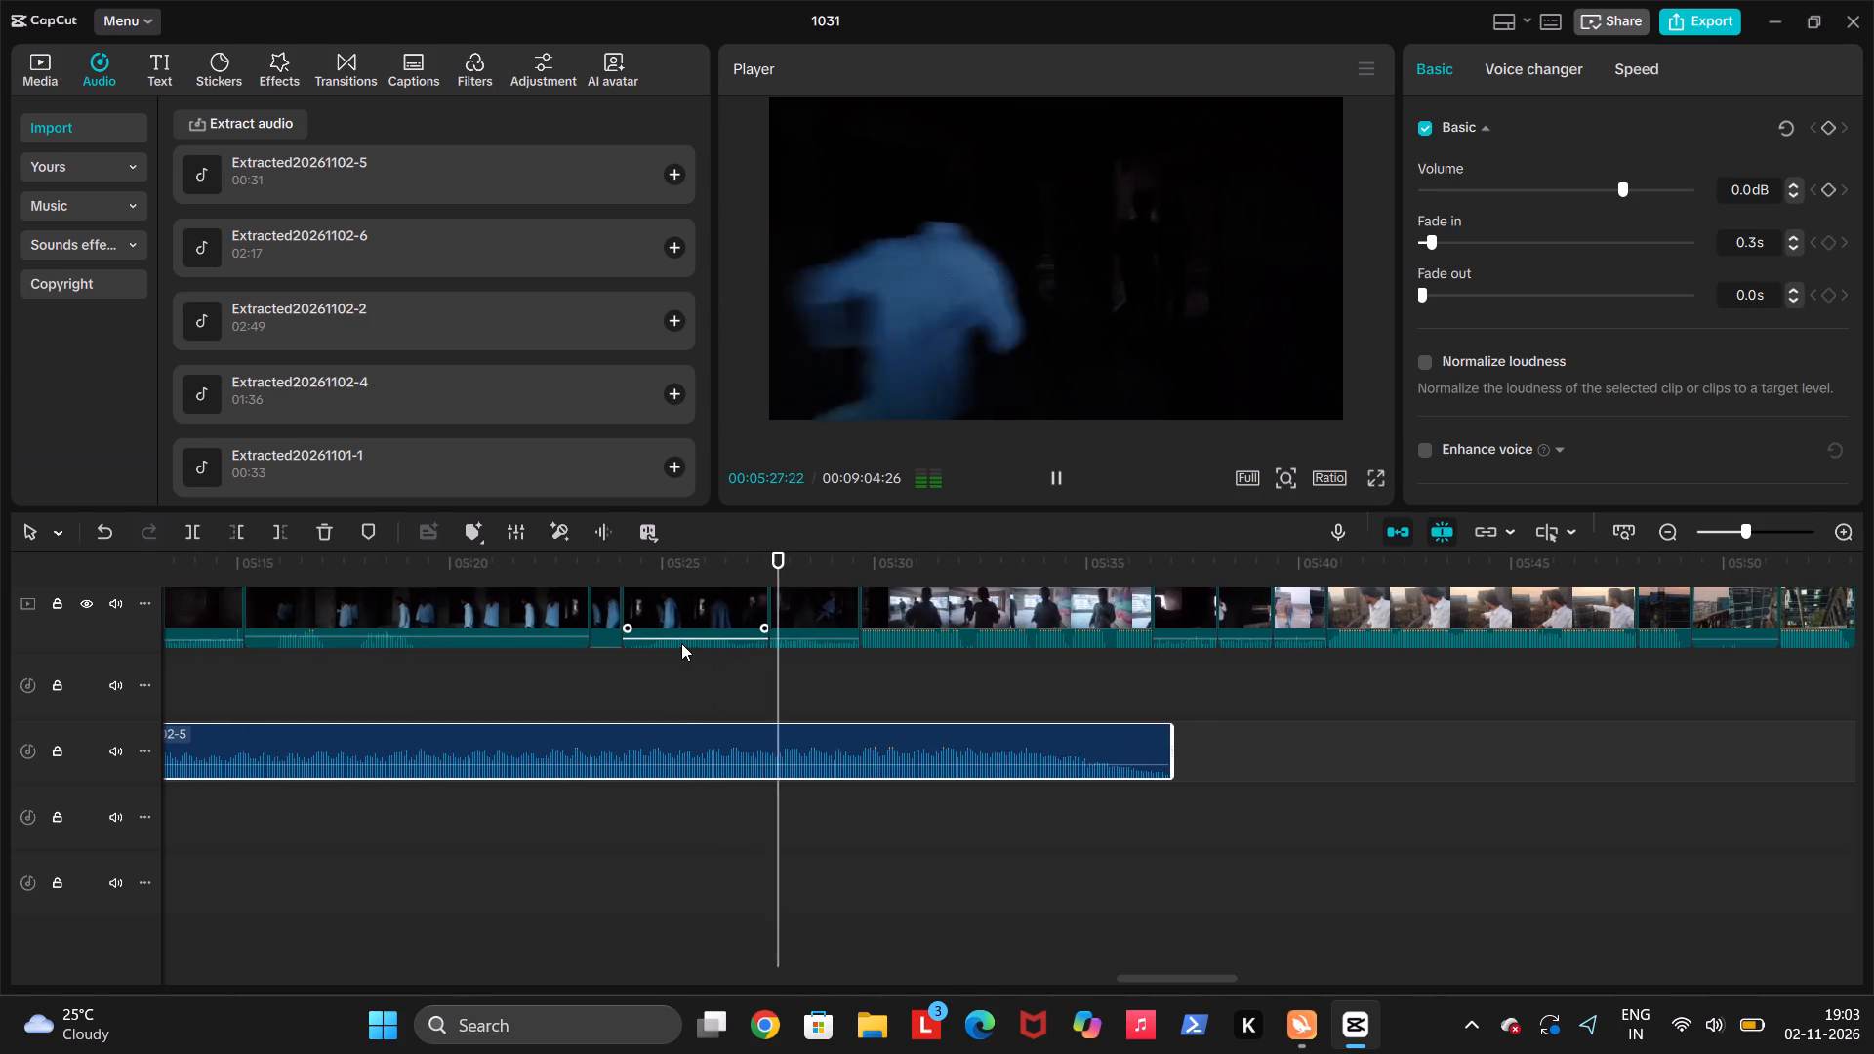
key(space)
click(681, 636)
drag(690, 638, 692, 637)
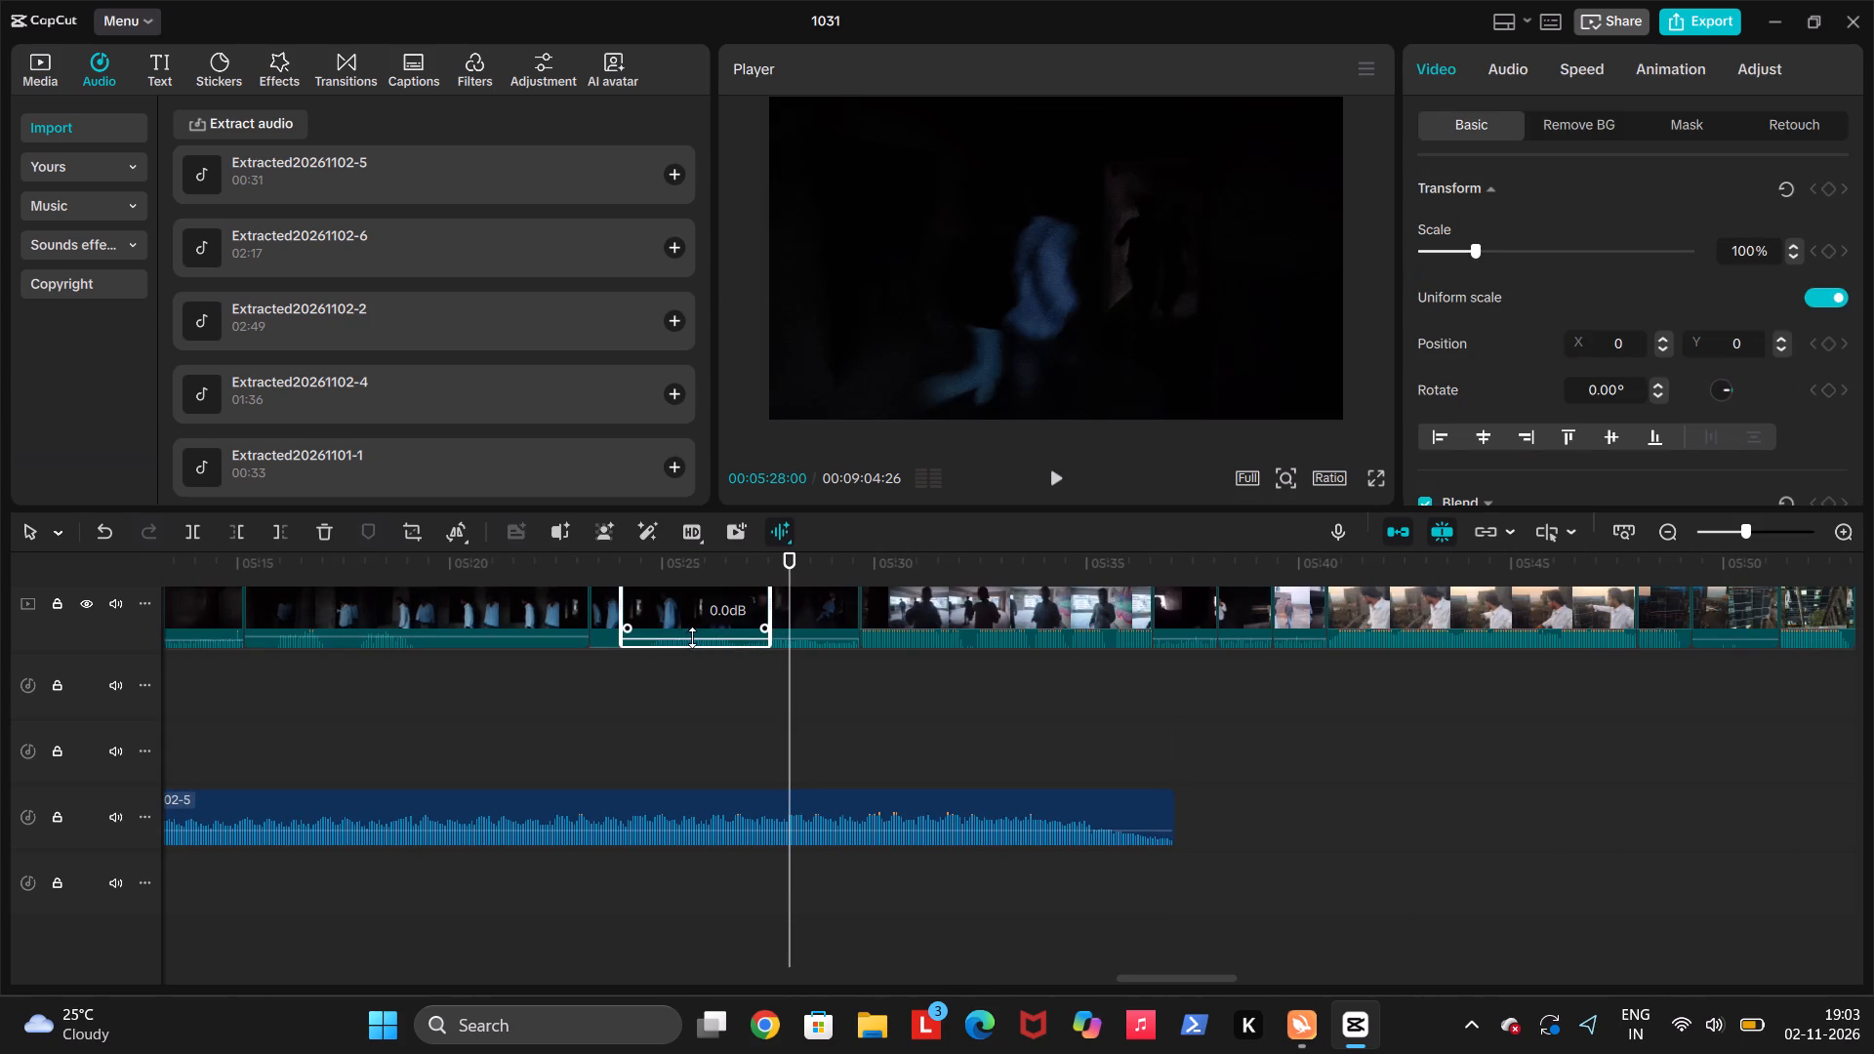
drag(692, 637, 701, 623)
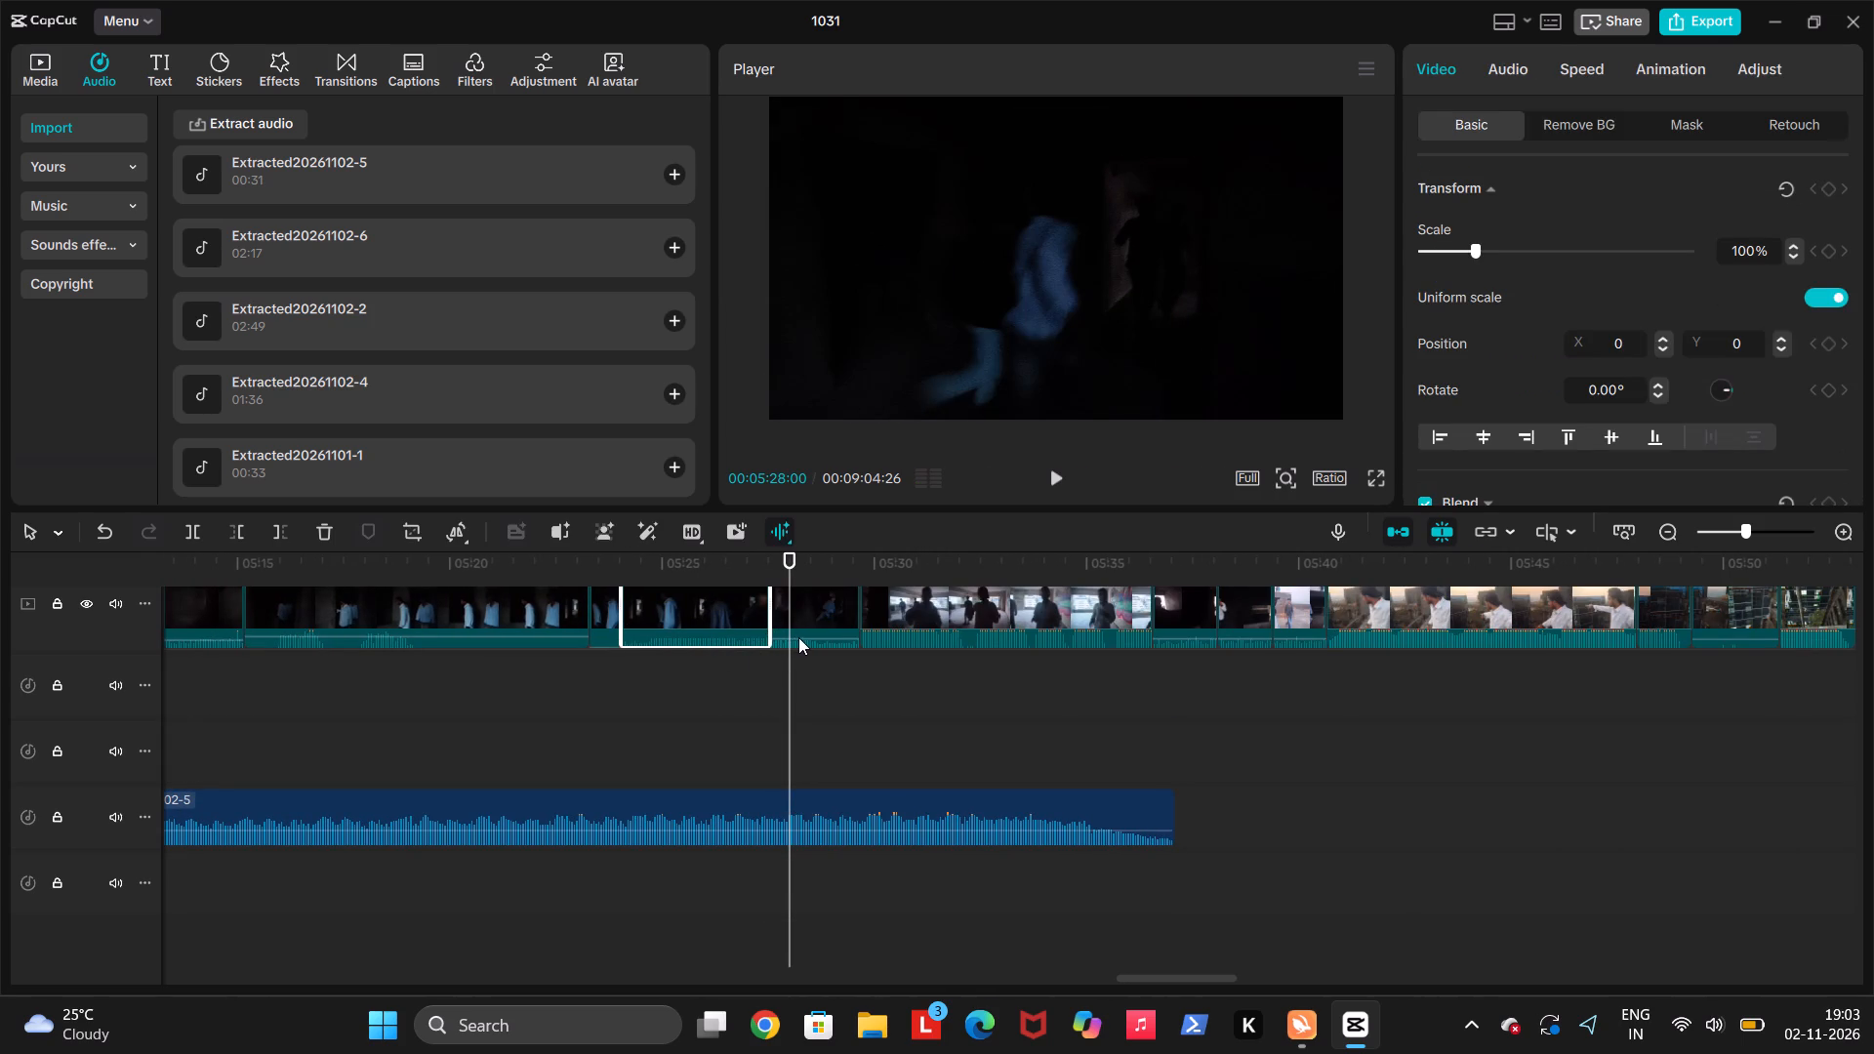
drag(811, 638, 817, 626)
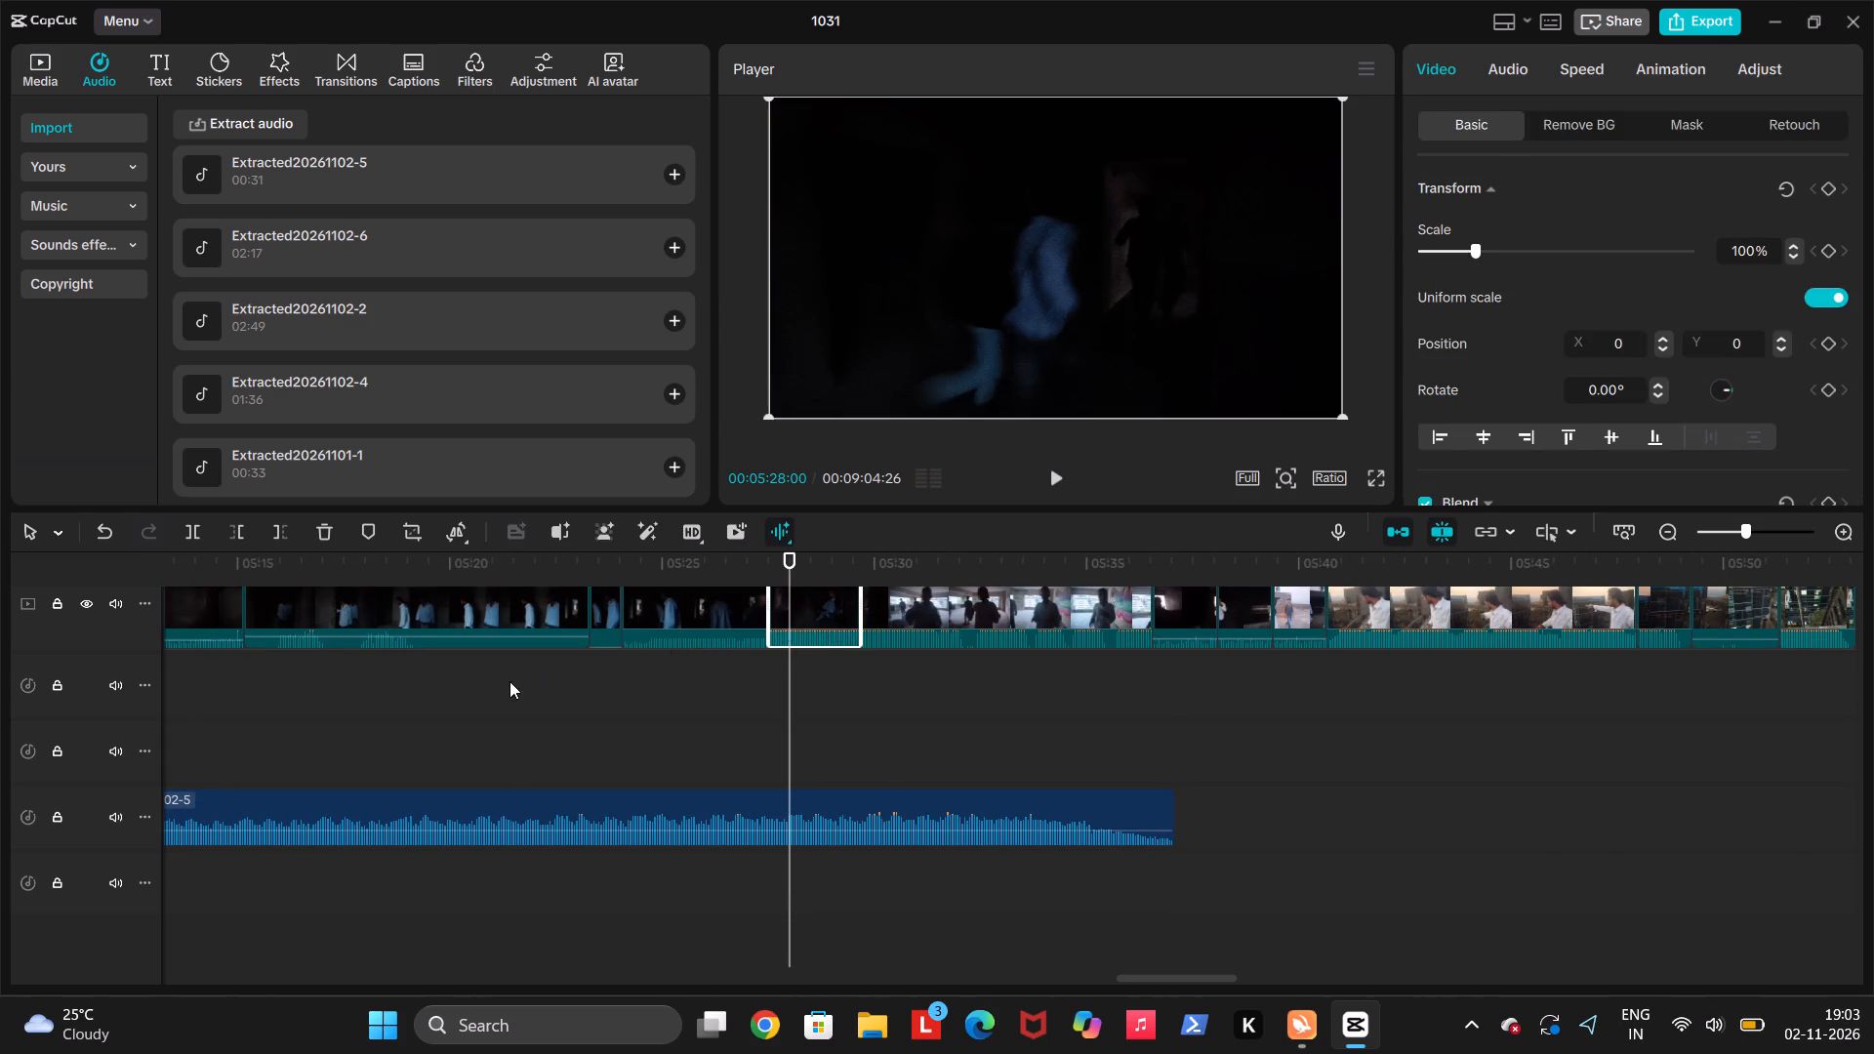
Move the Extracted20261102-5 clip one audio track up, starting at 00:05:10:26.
click(509, 681)
drag(508, 684, 209, 694)
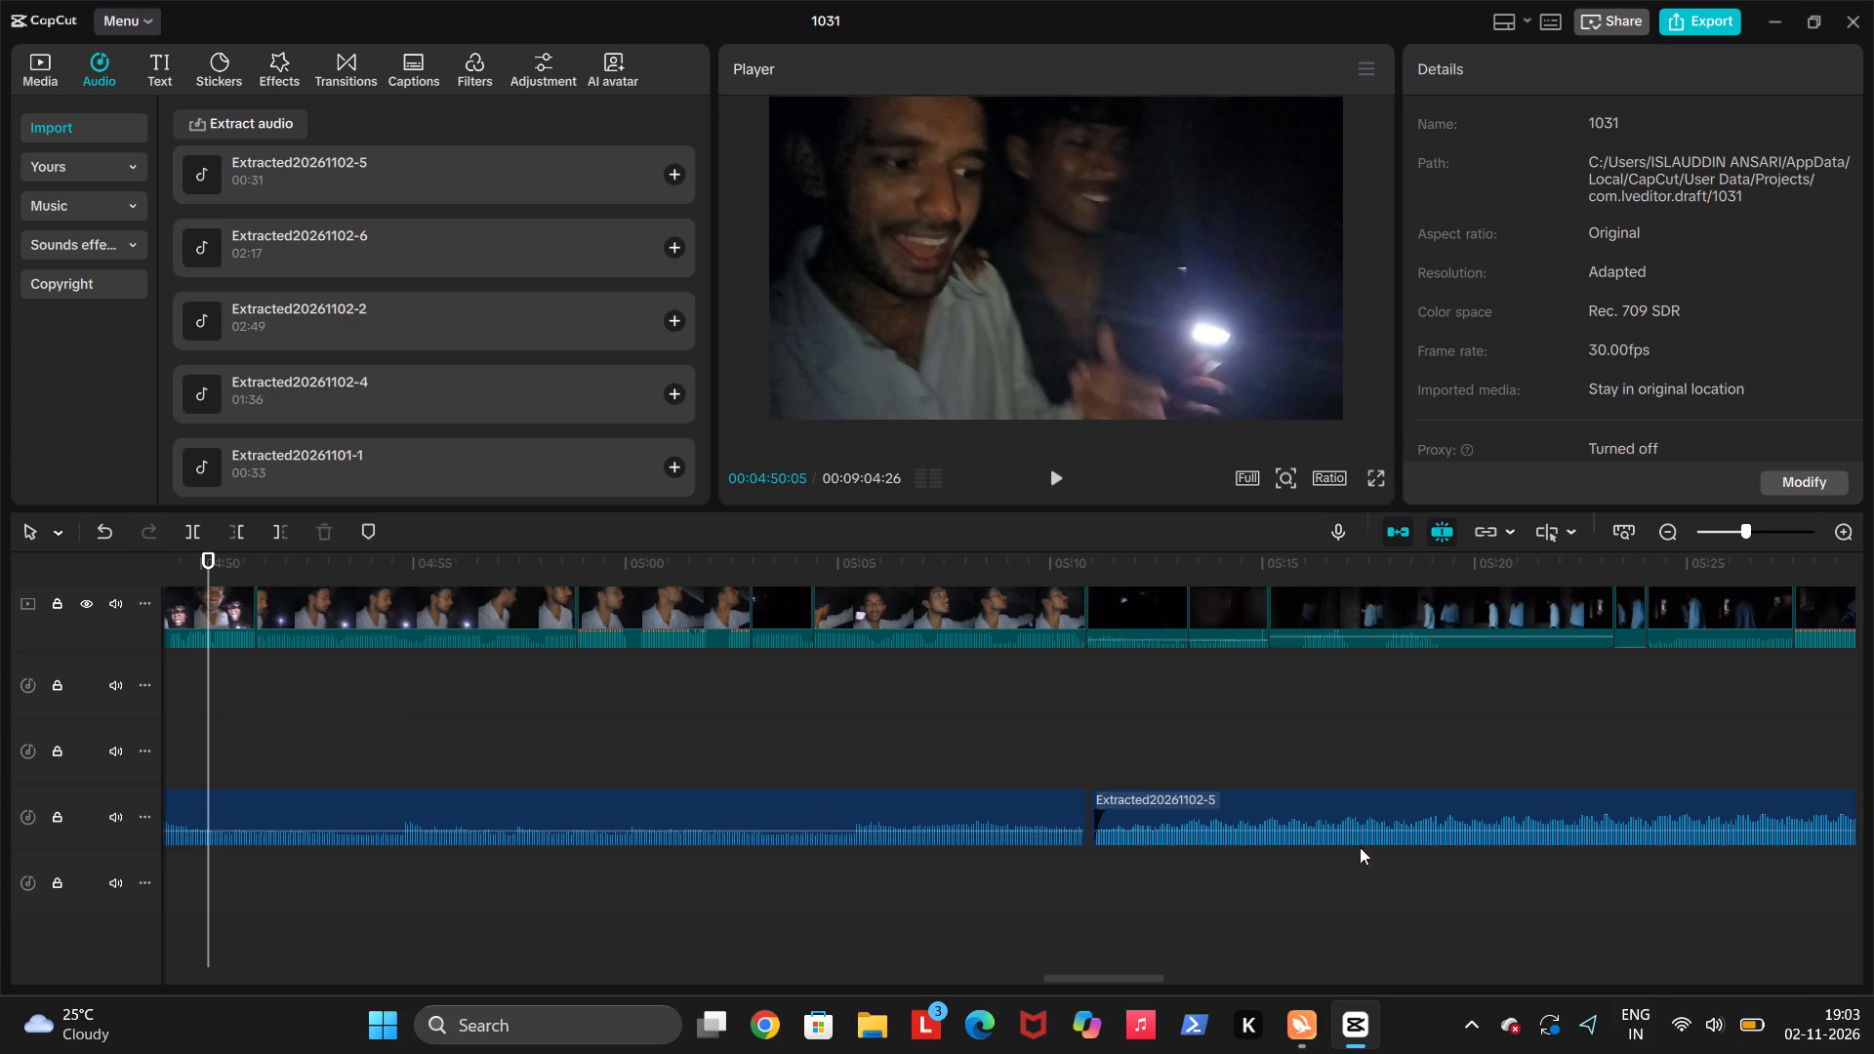
click(1339, 822)
drag(1339, 822, 1338, 773)
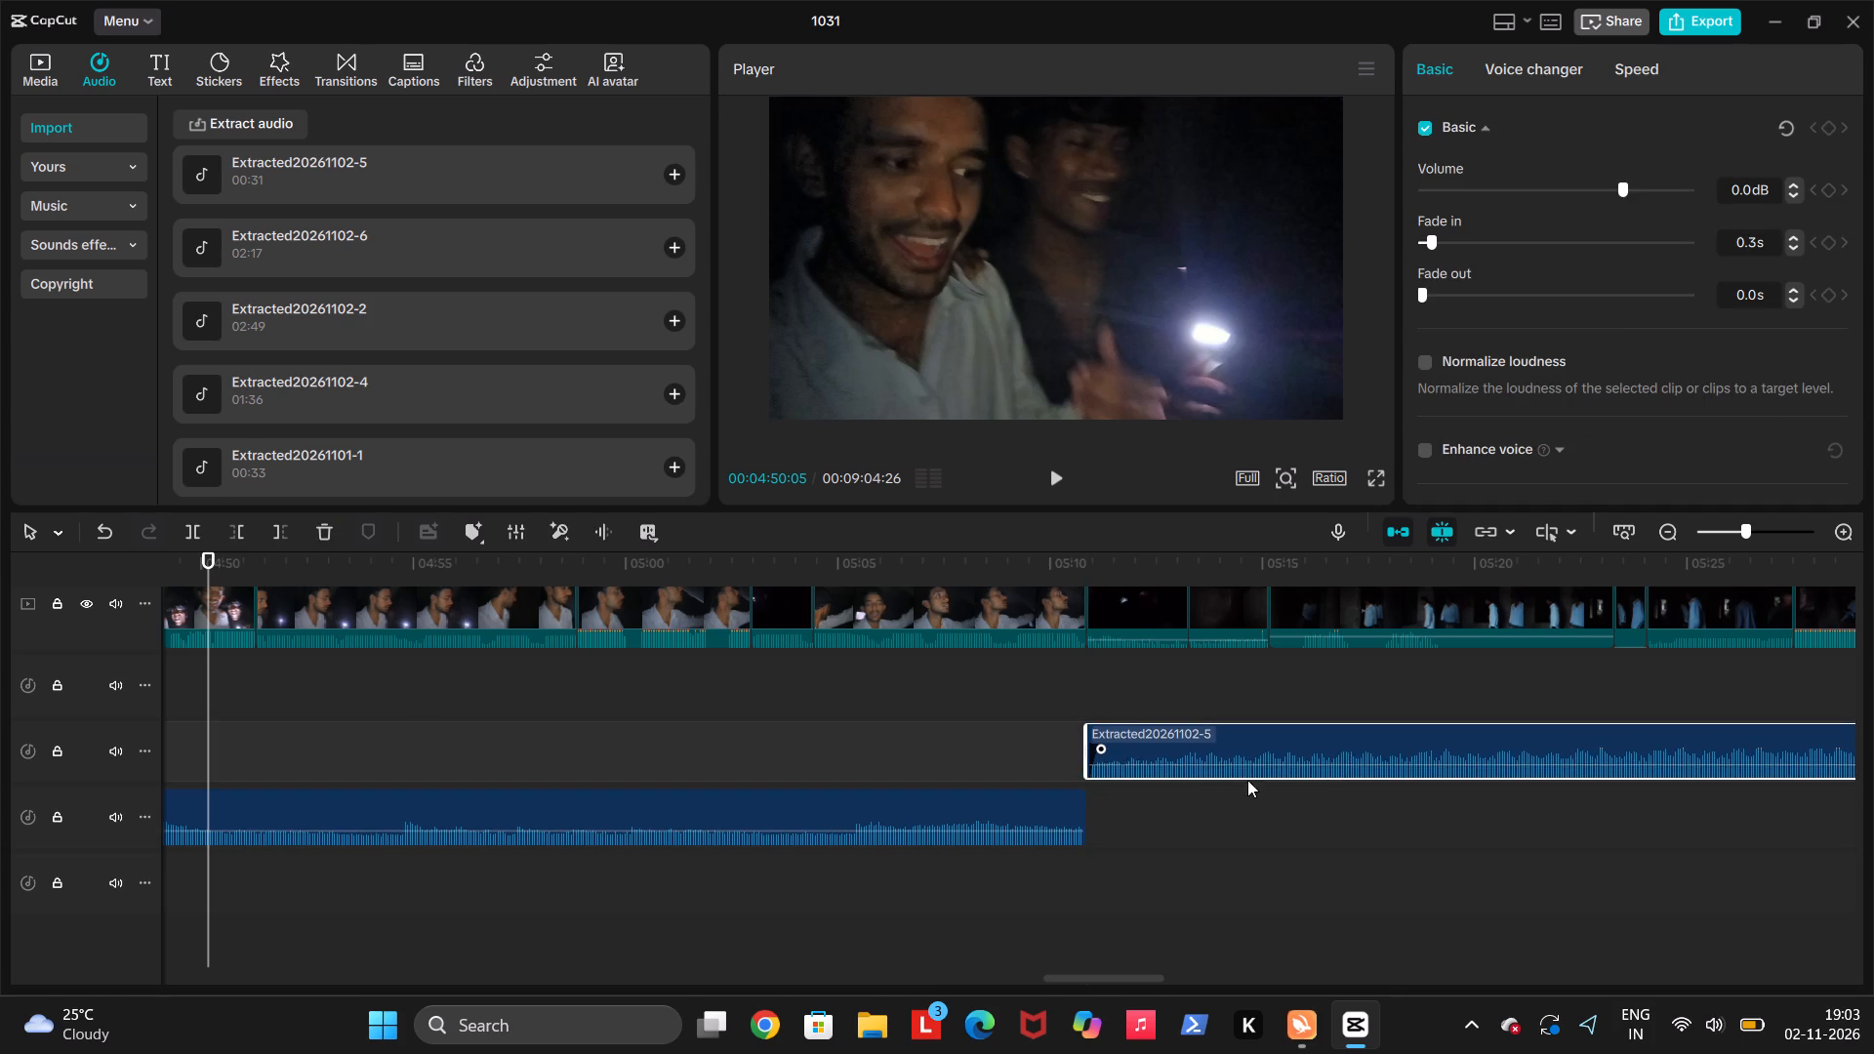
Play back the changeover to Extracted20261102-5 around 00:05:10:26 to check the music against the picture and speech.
click(1048, 755)
key(space)
key(space)
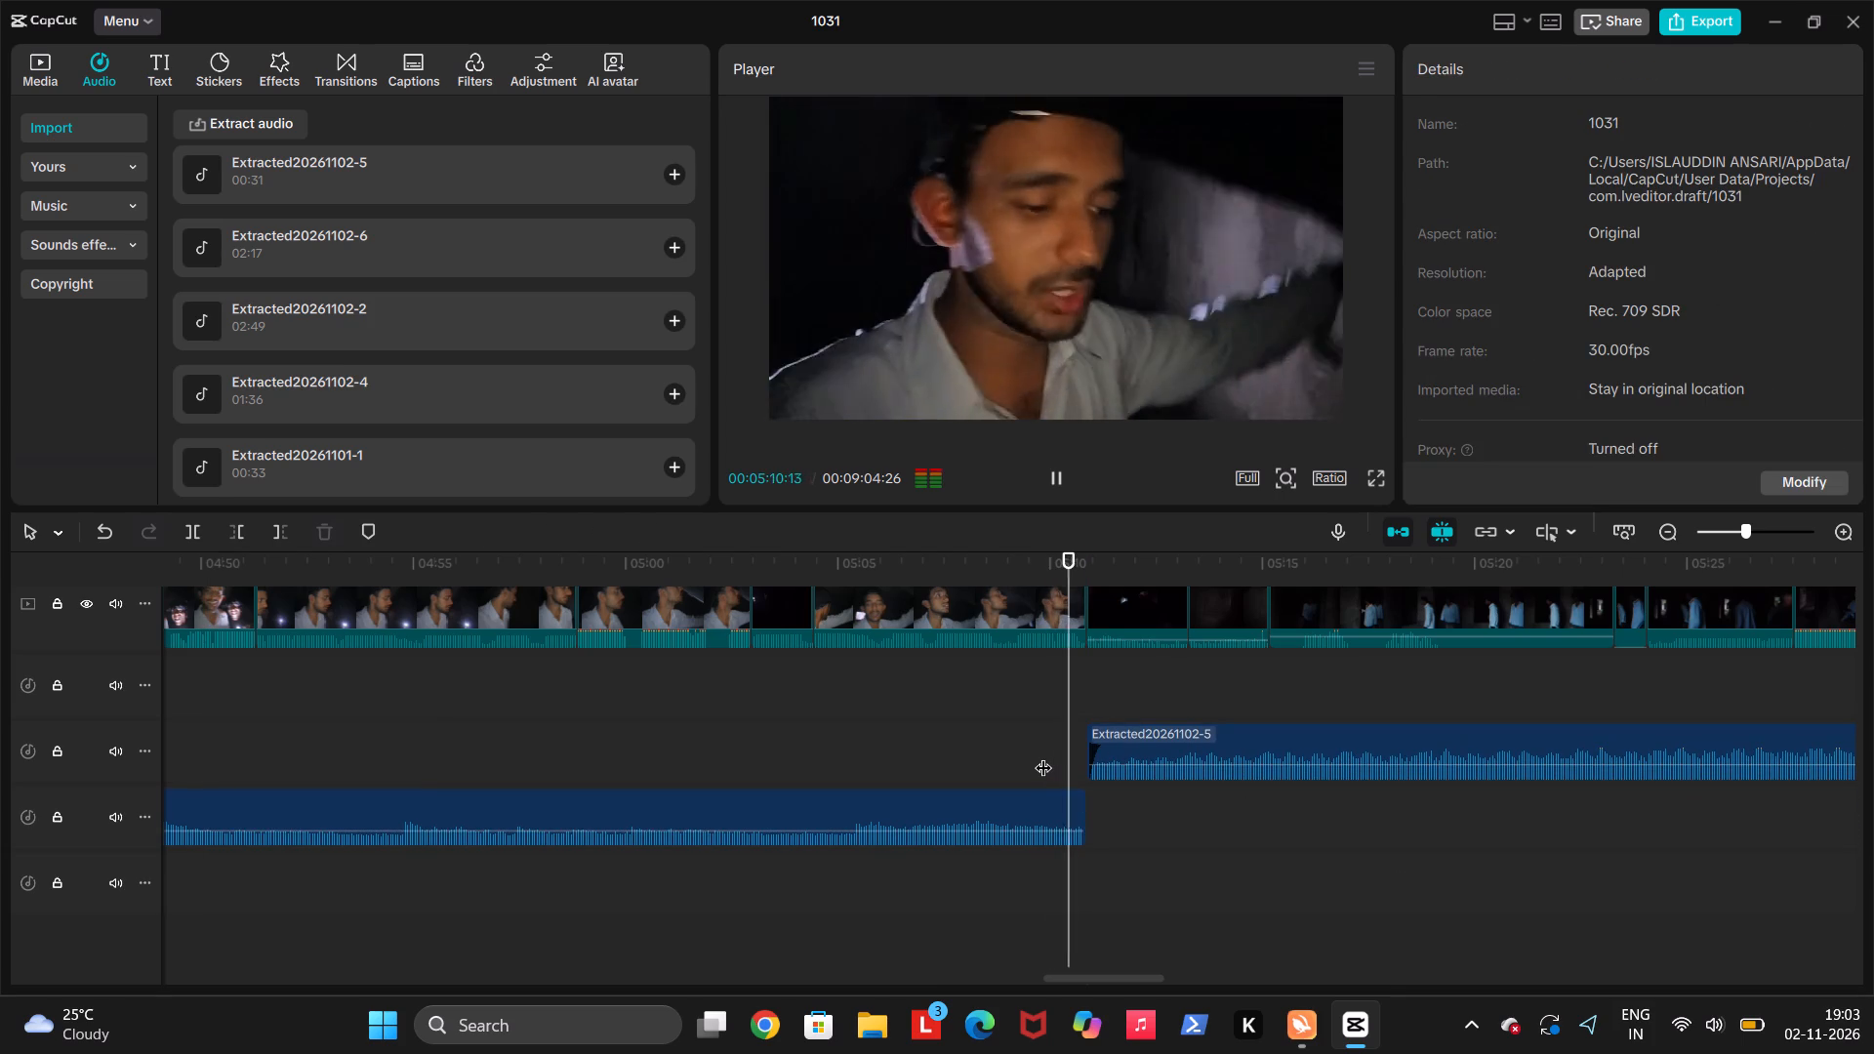
scroll(1198, 746, left, 1)
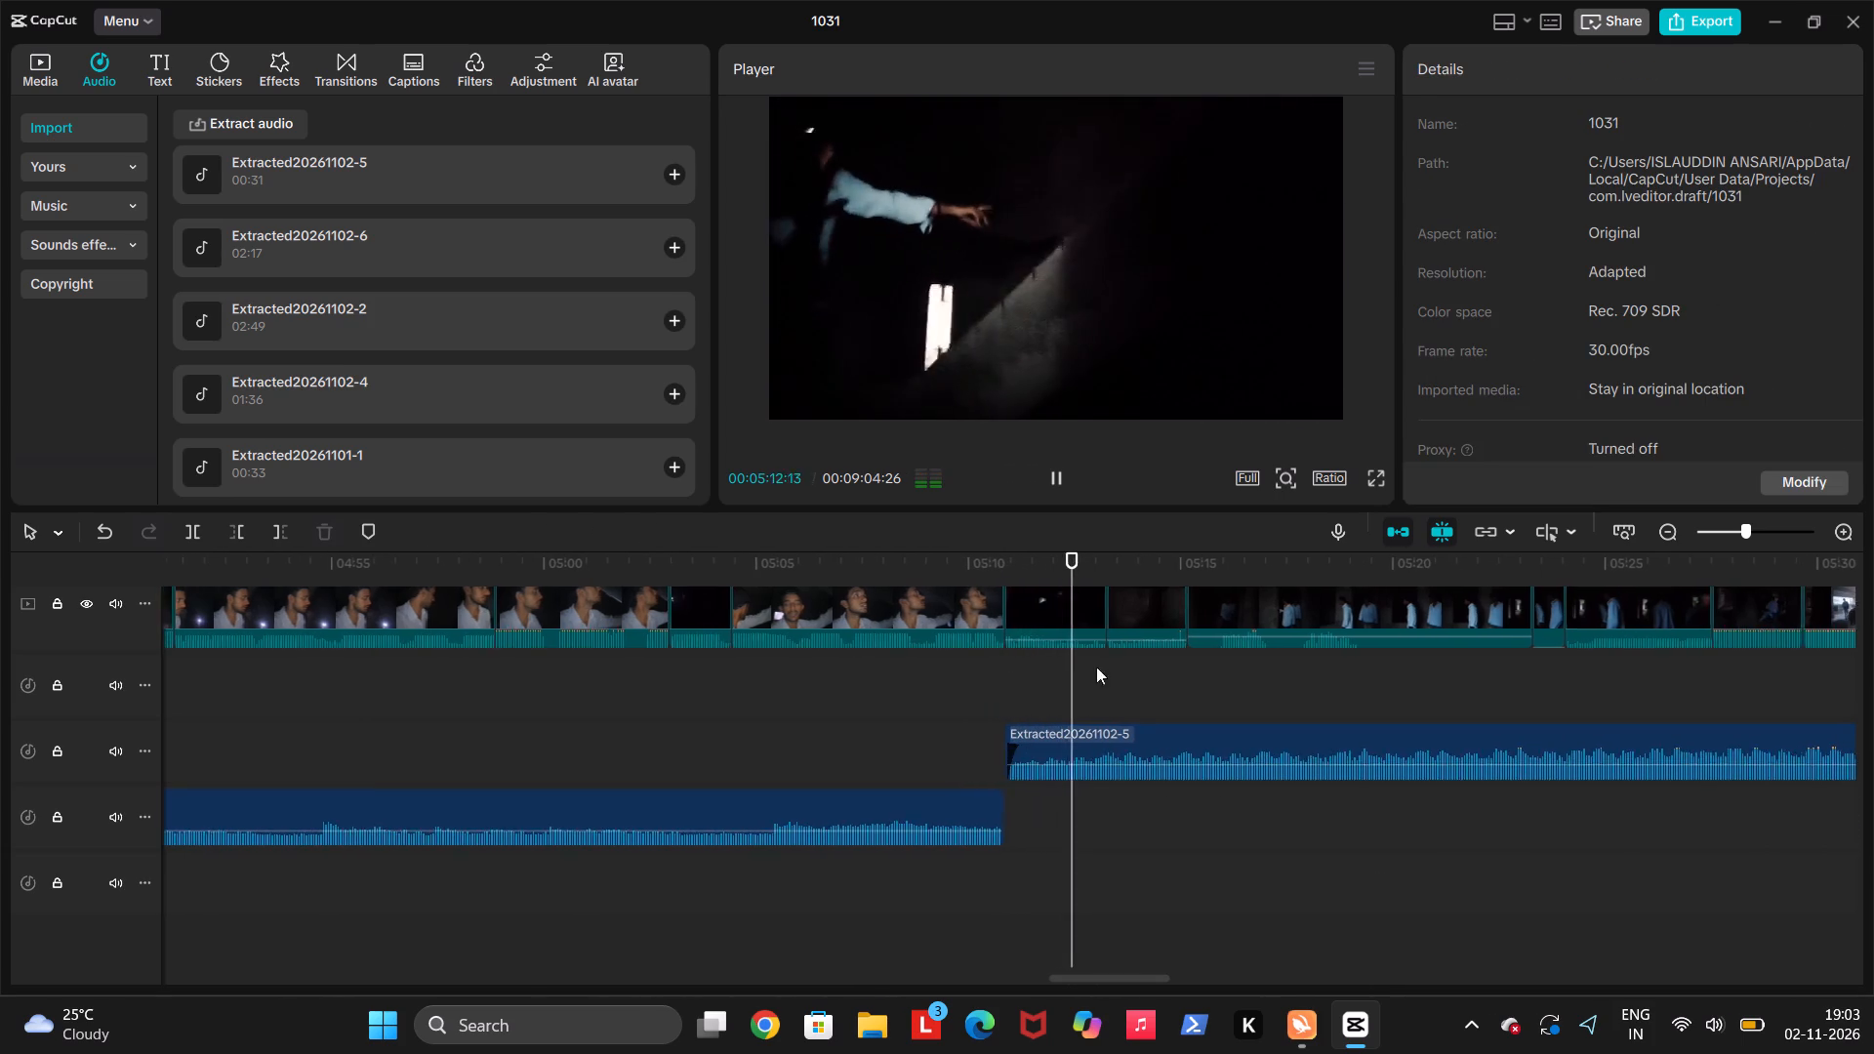
scroll(1096, 667, left, 1)
click(970, 678)
key(space)
key(space)
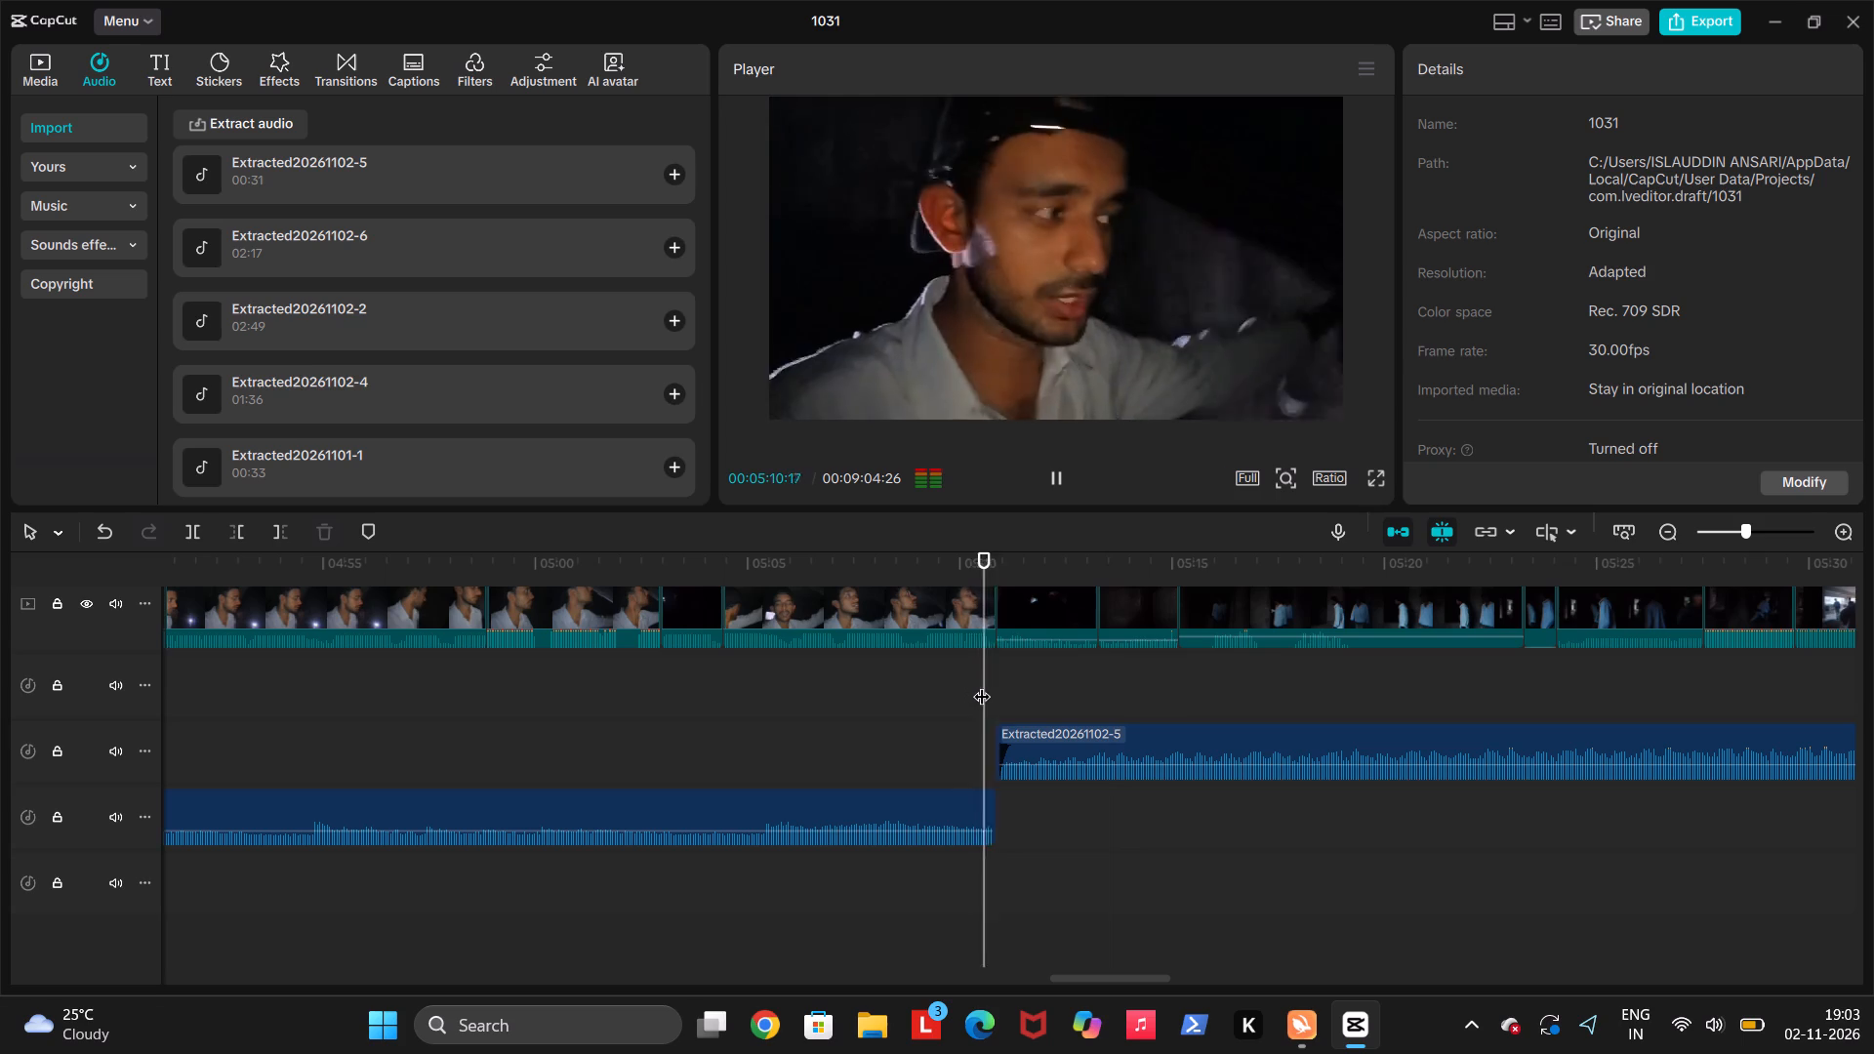
key(space)
key(space)
key(space)
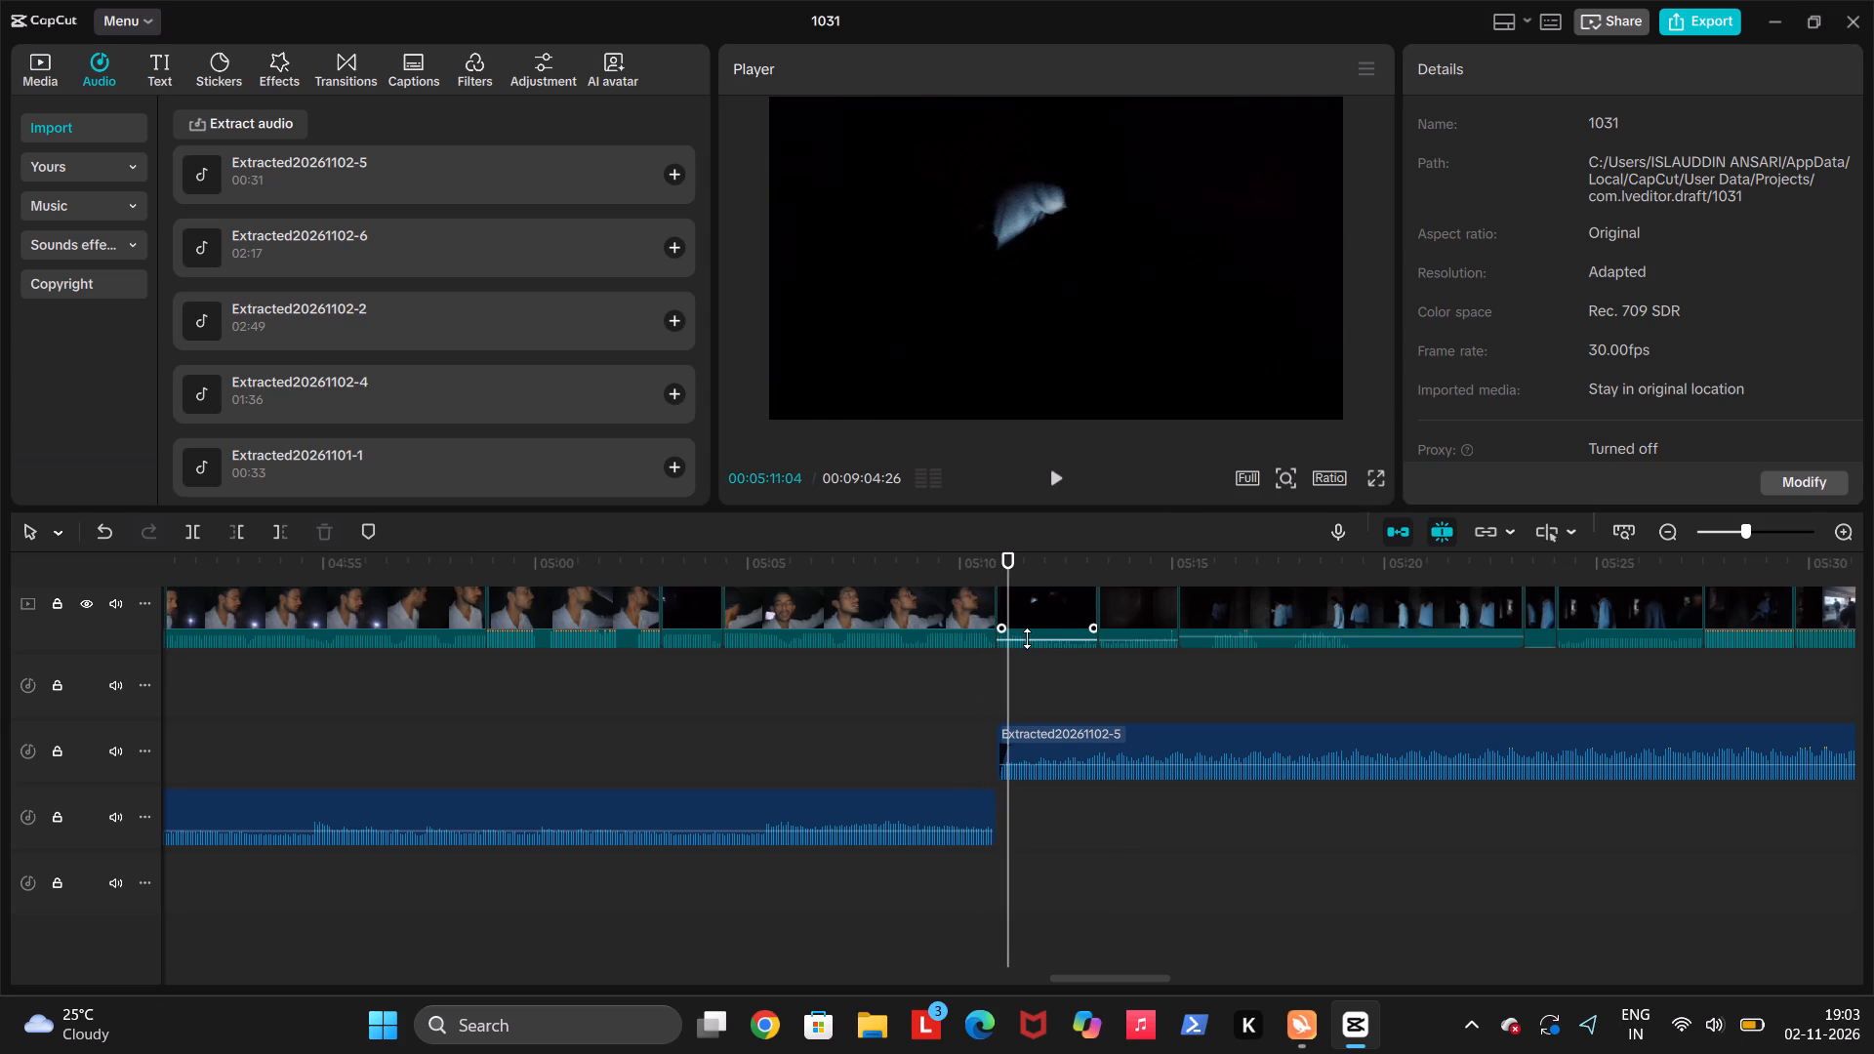
Adjust the audio volume of the dark video clip starting at 00:05:10:26.
click(1029, 640)
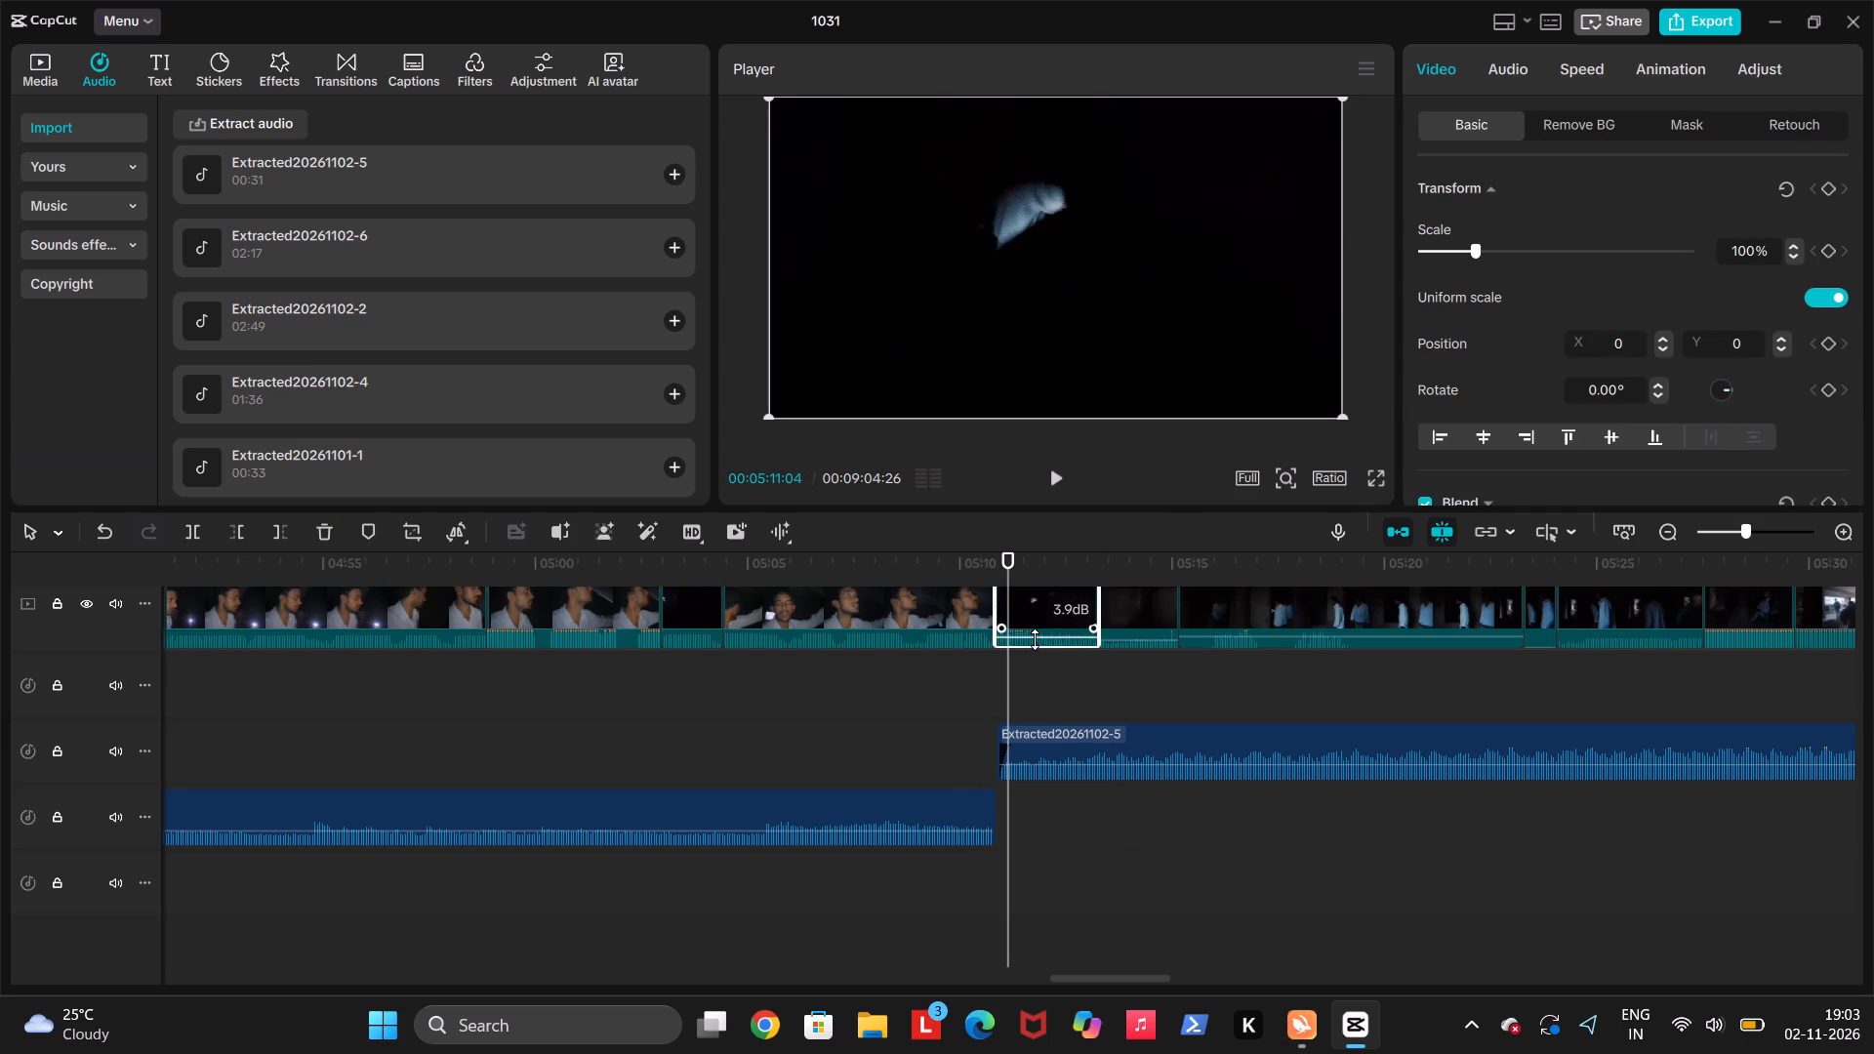
key(space)
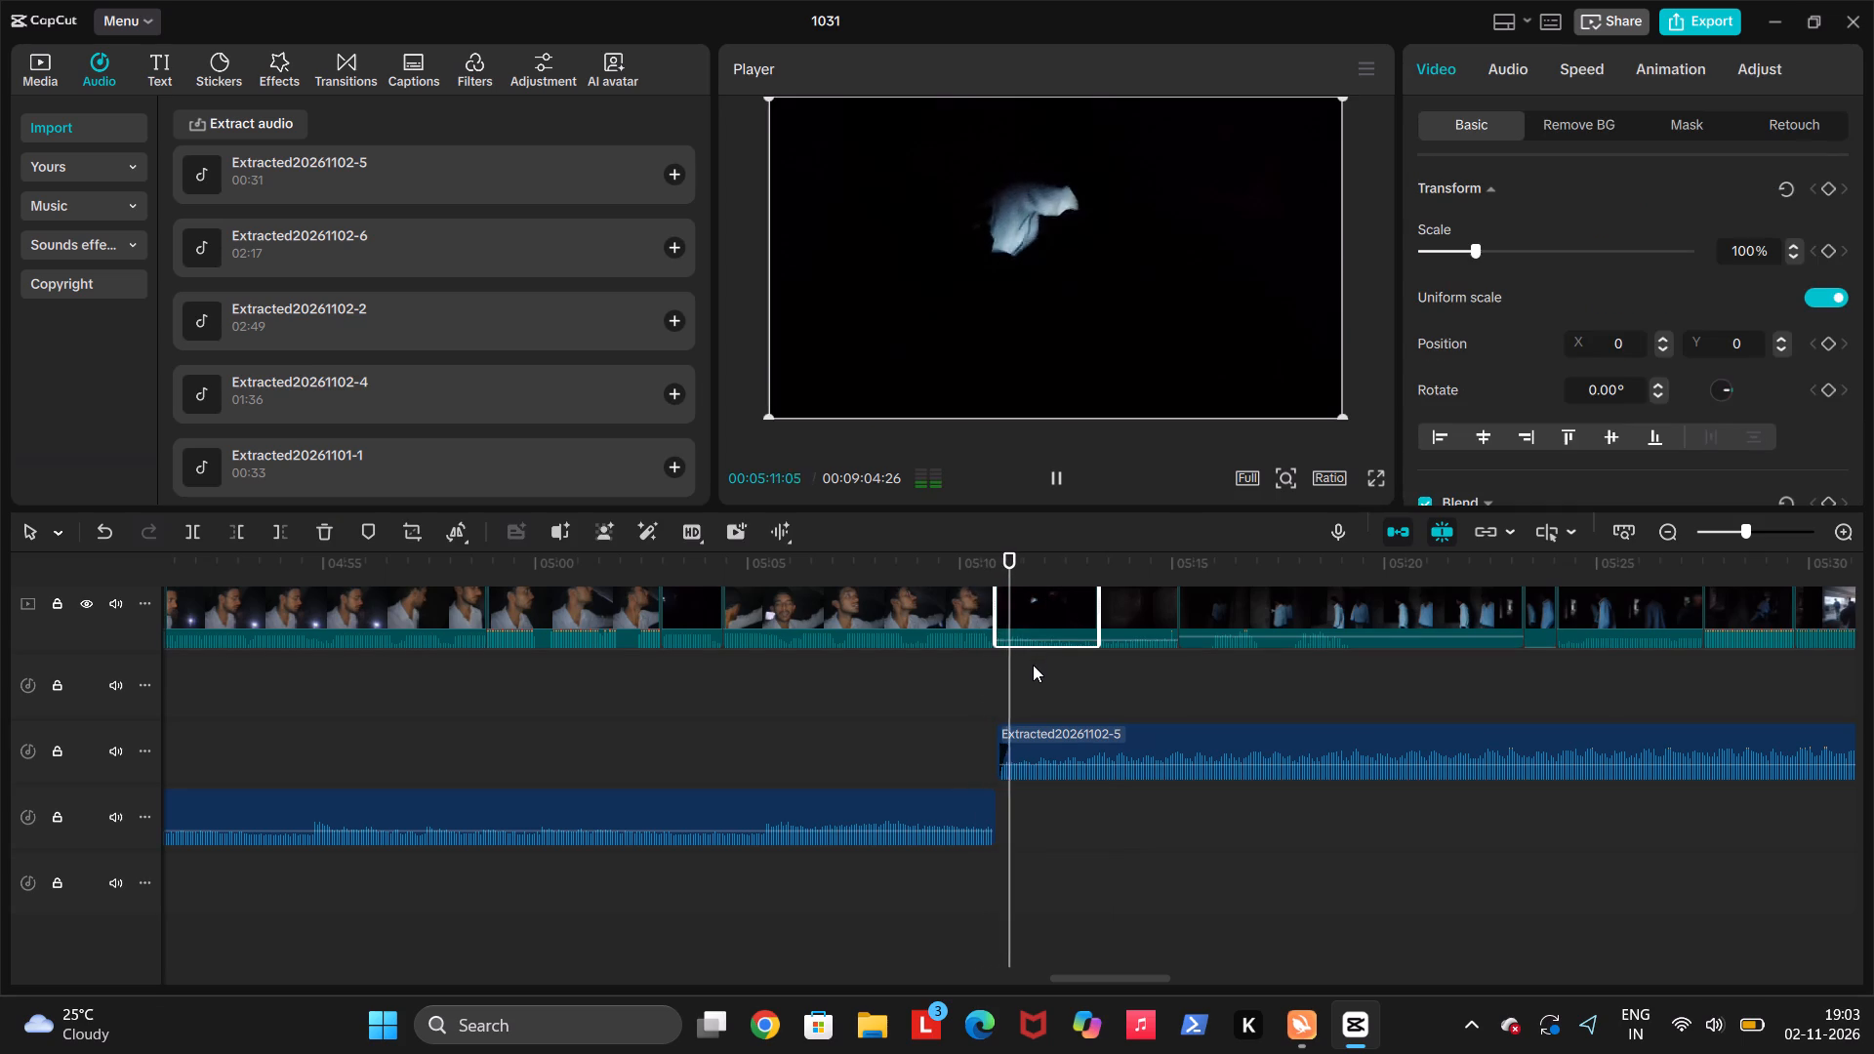
key(space)
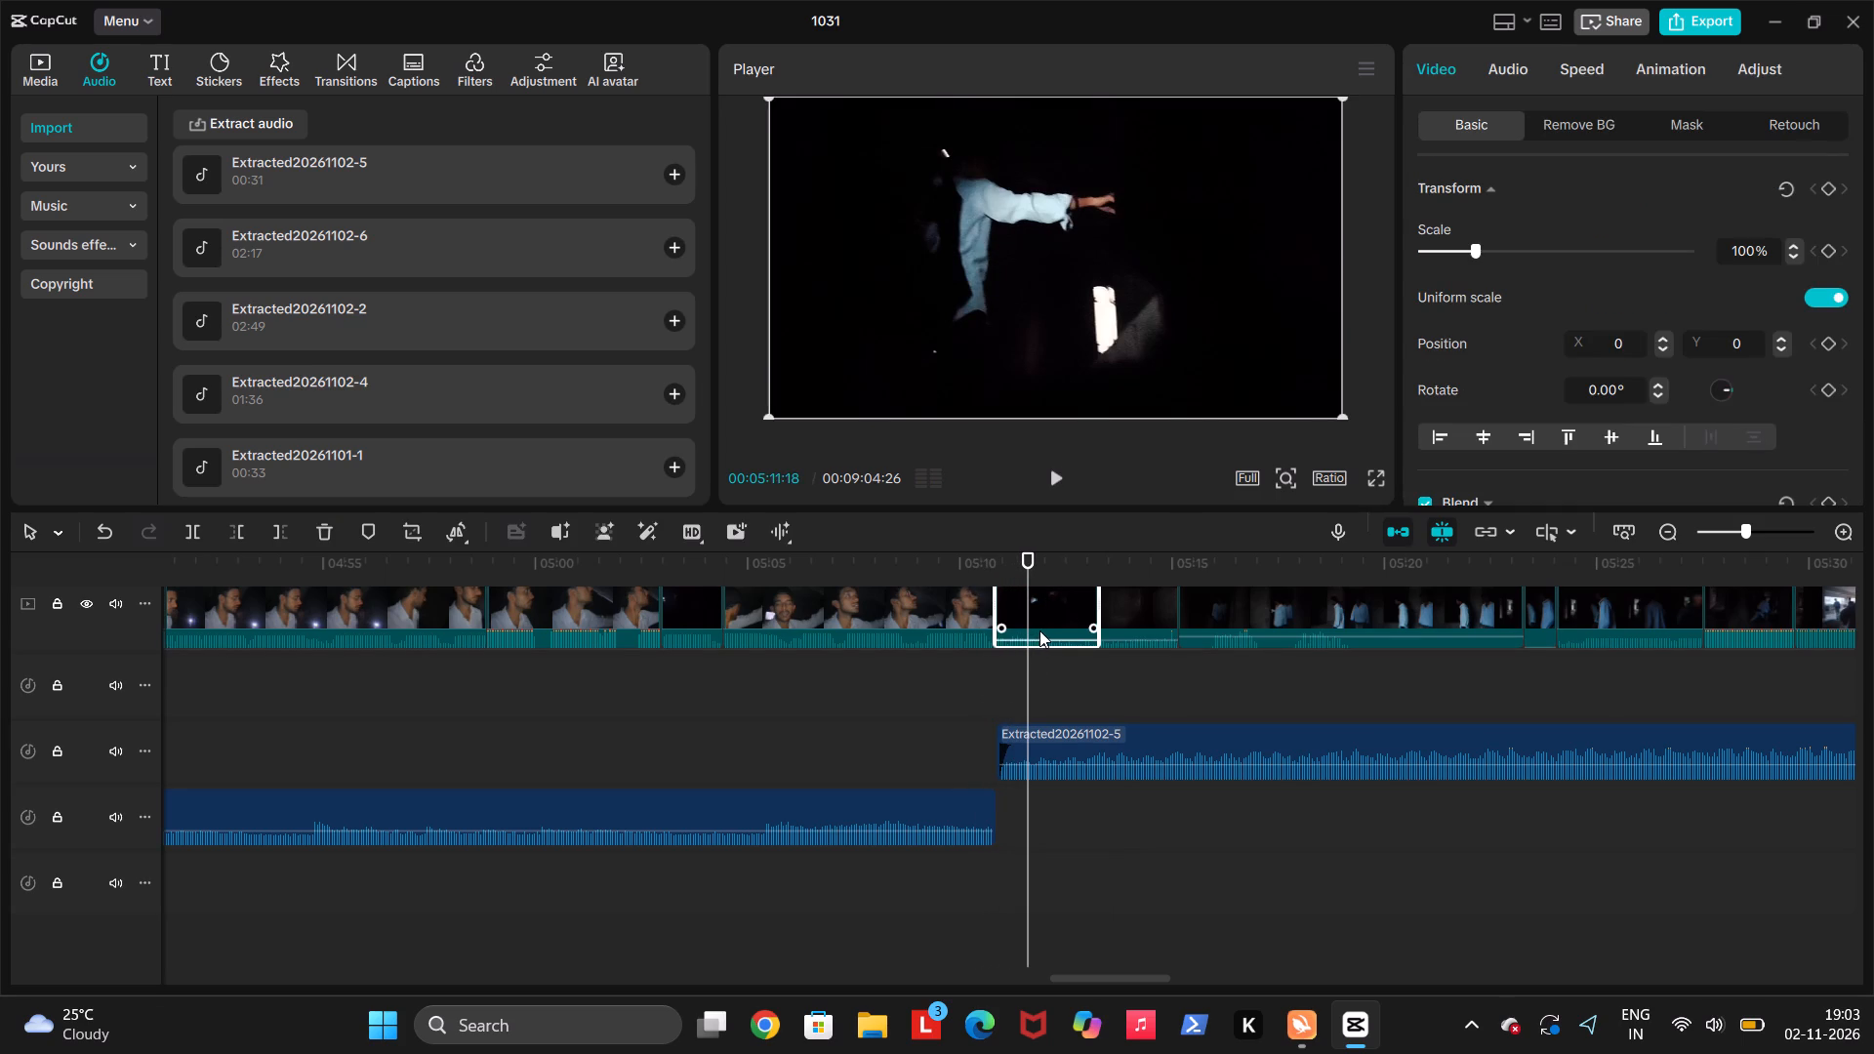
Split that video clip at 00:05:11:18 and adjust the audio volume of its first part.
key(ctrl+b)
click(1012, 640)
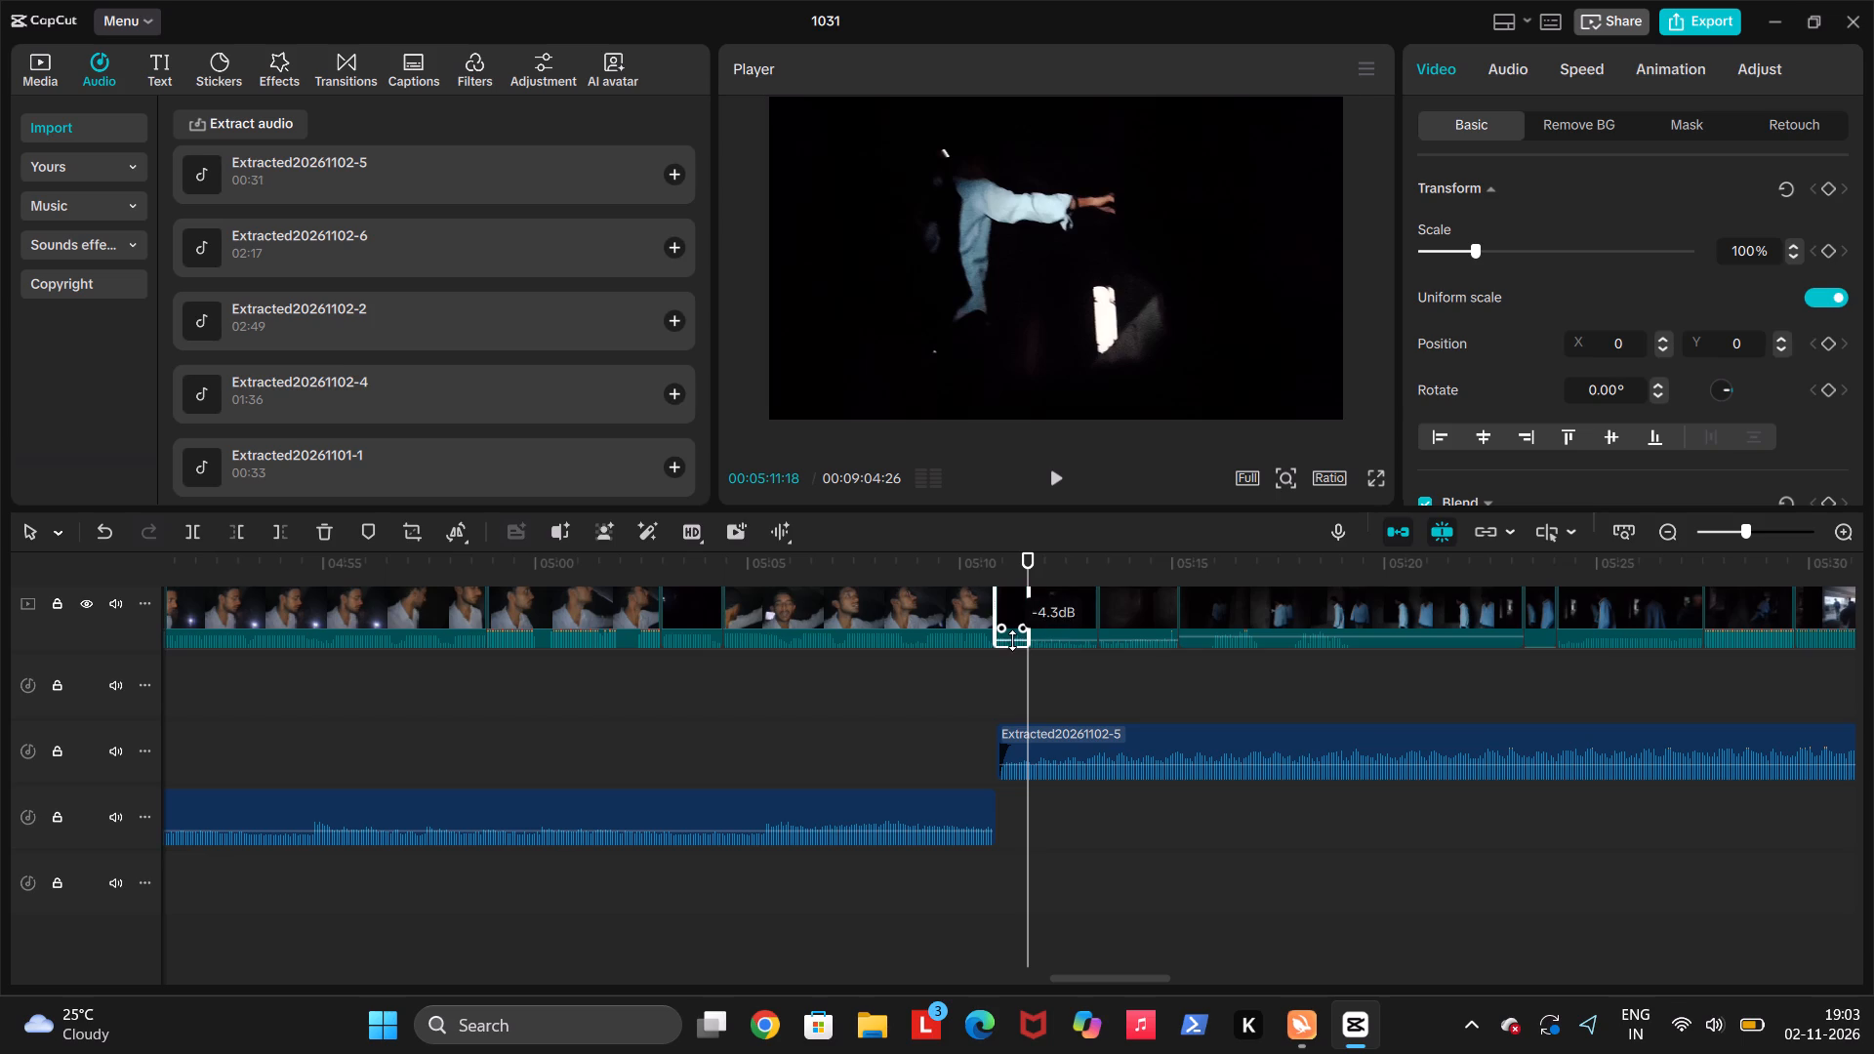
Play back the section from about 00:05:10 to 00:05:35 to check the speech against the background music.
click(977, 683)
key(space)
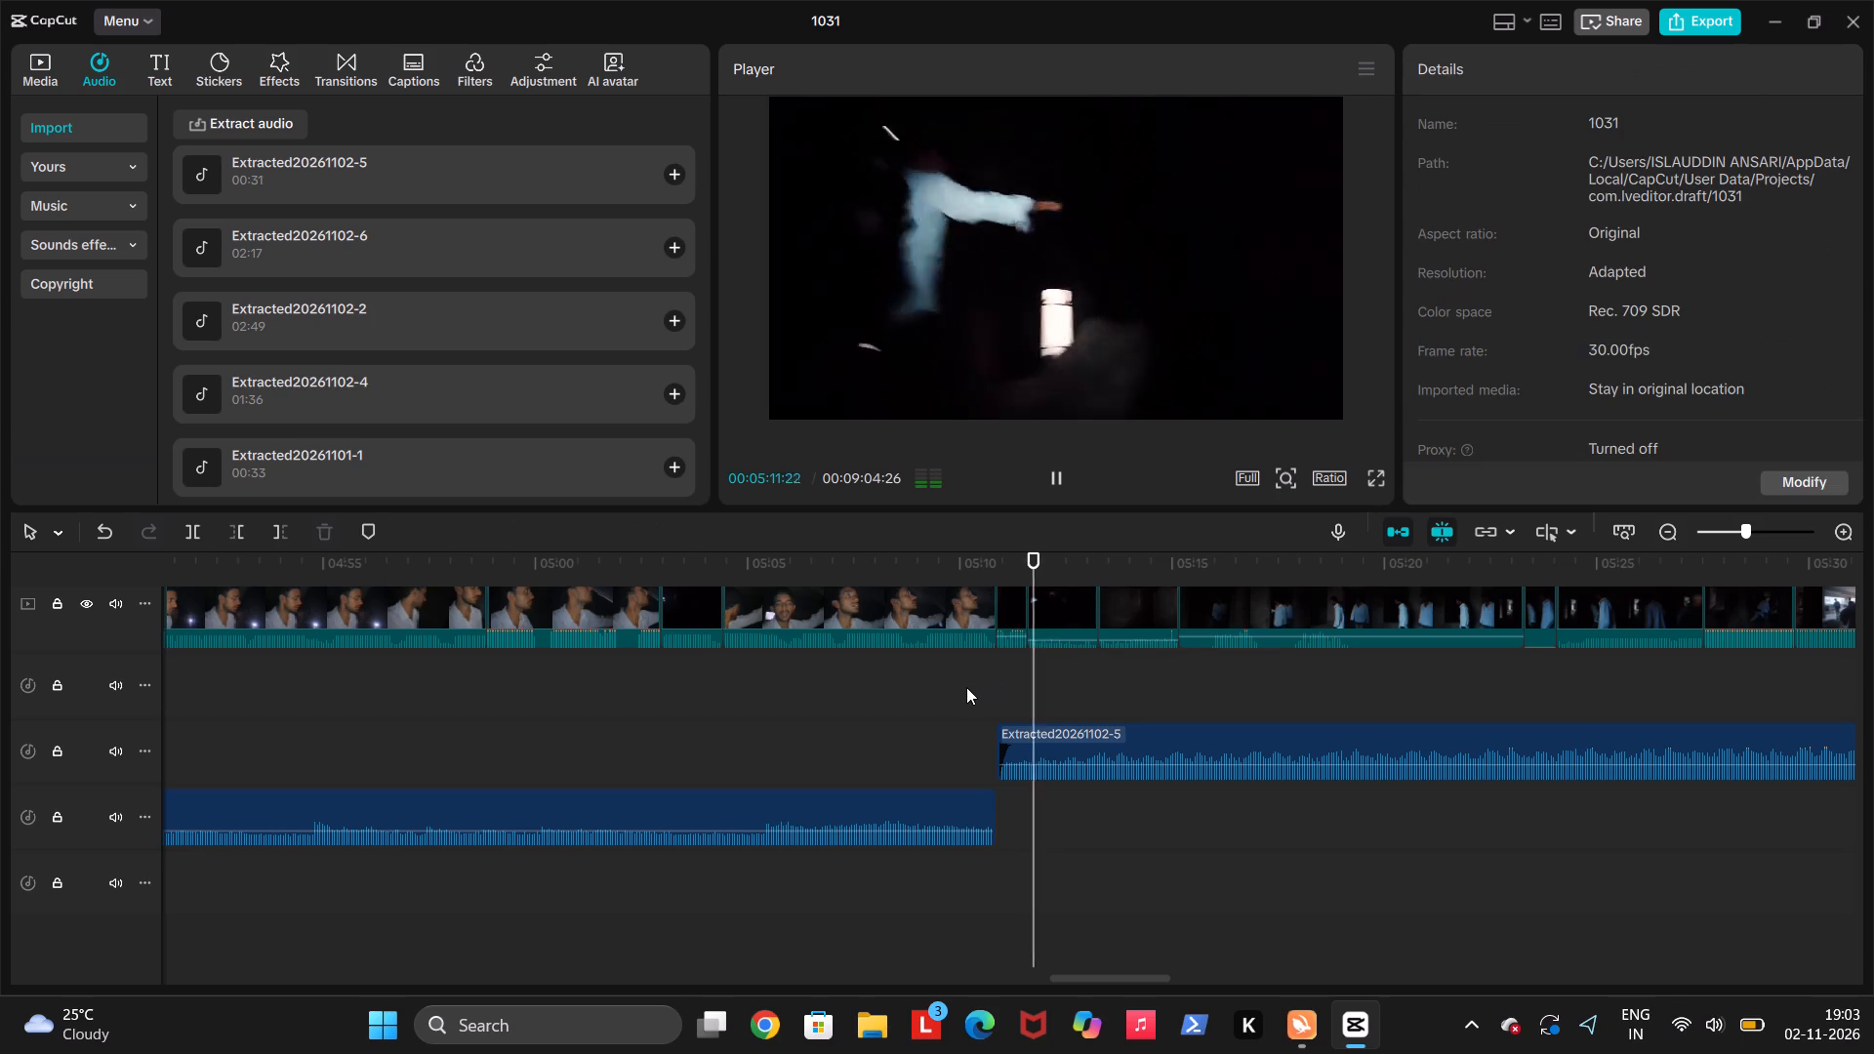
click(966, 687)
key(space)
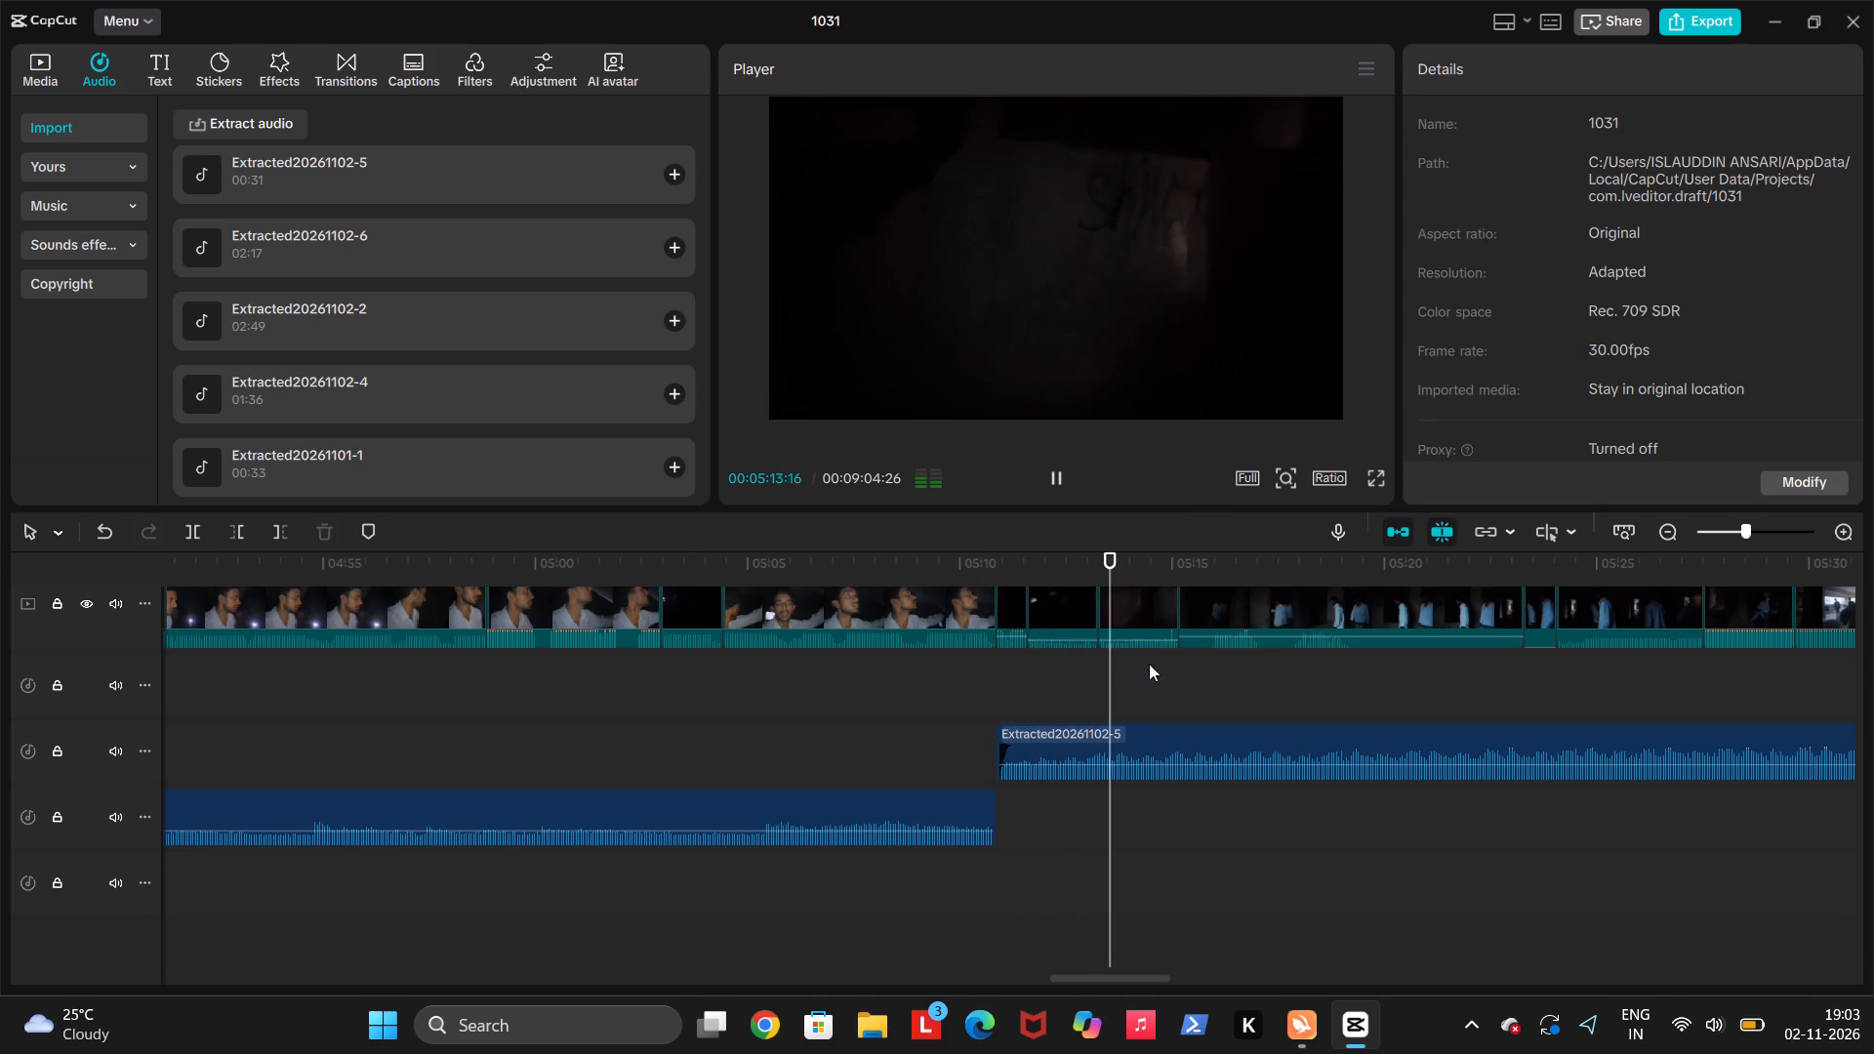
scroll(1150, 664, left, 2)
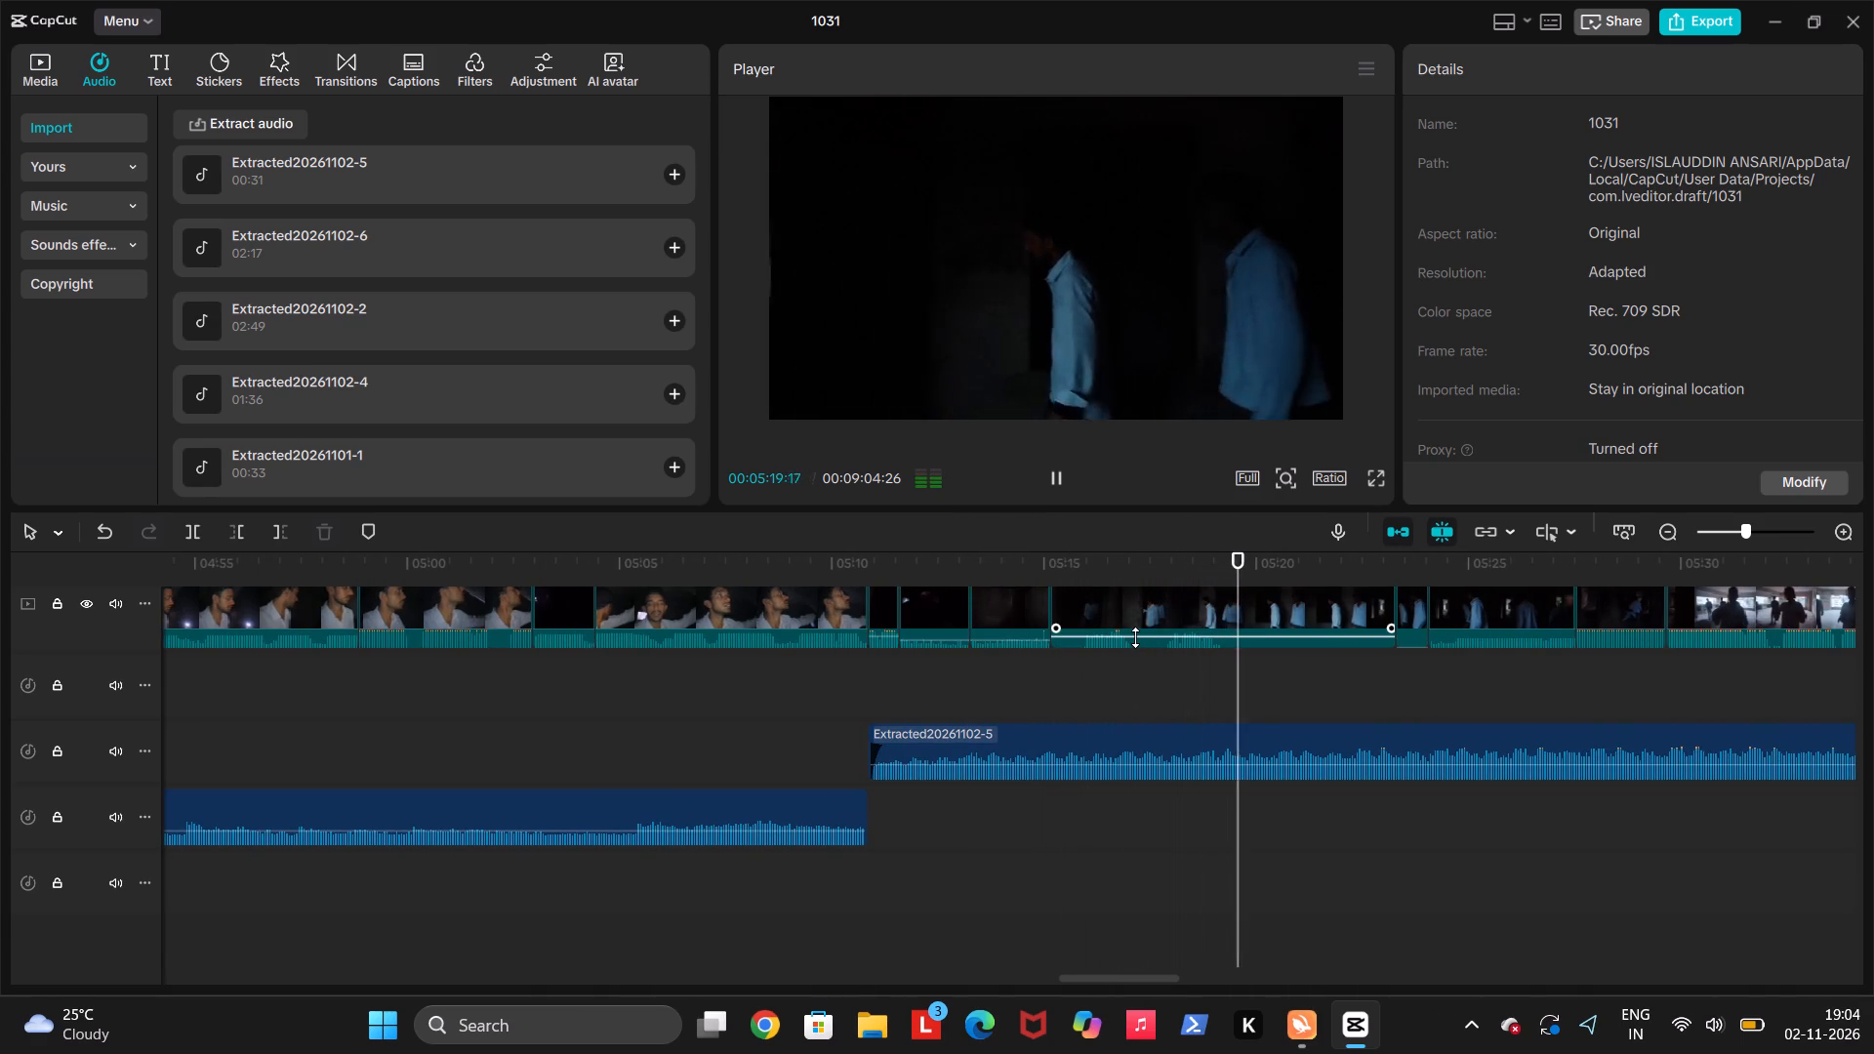
scroll(1138, 636, left, 1)
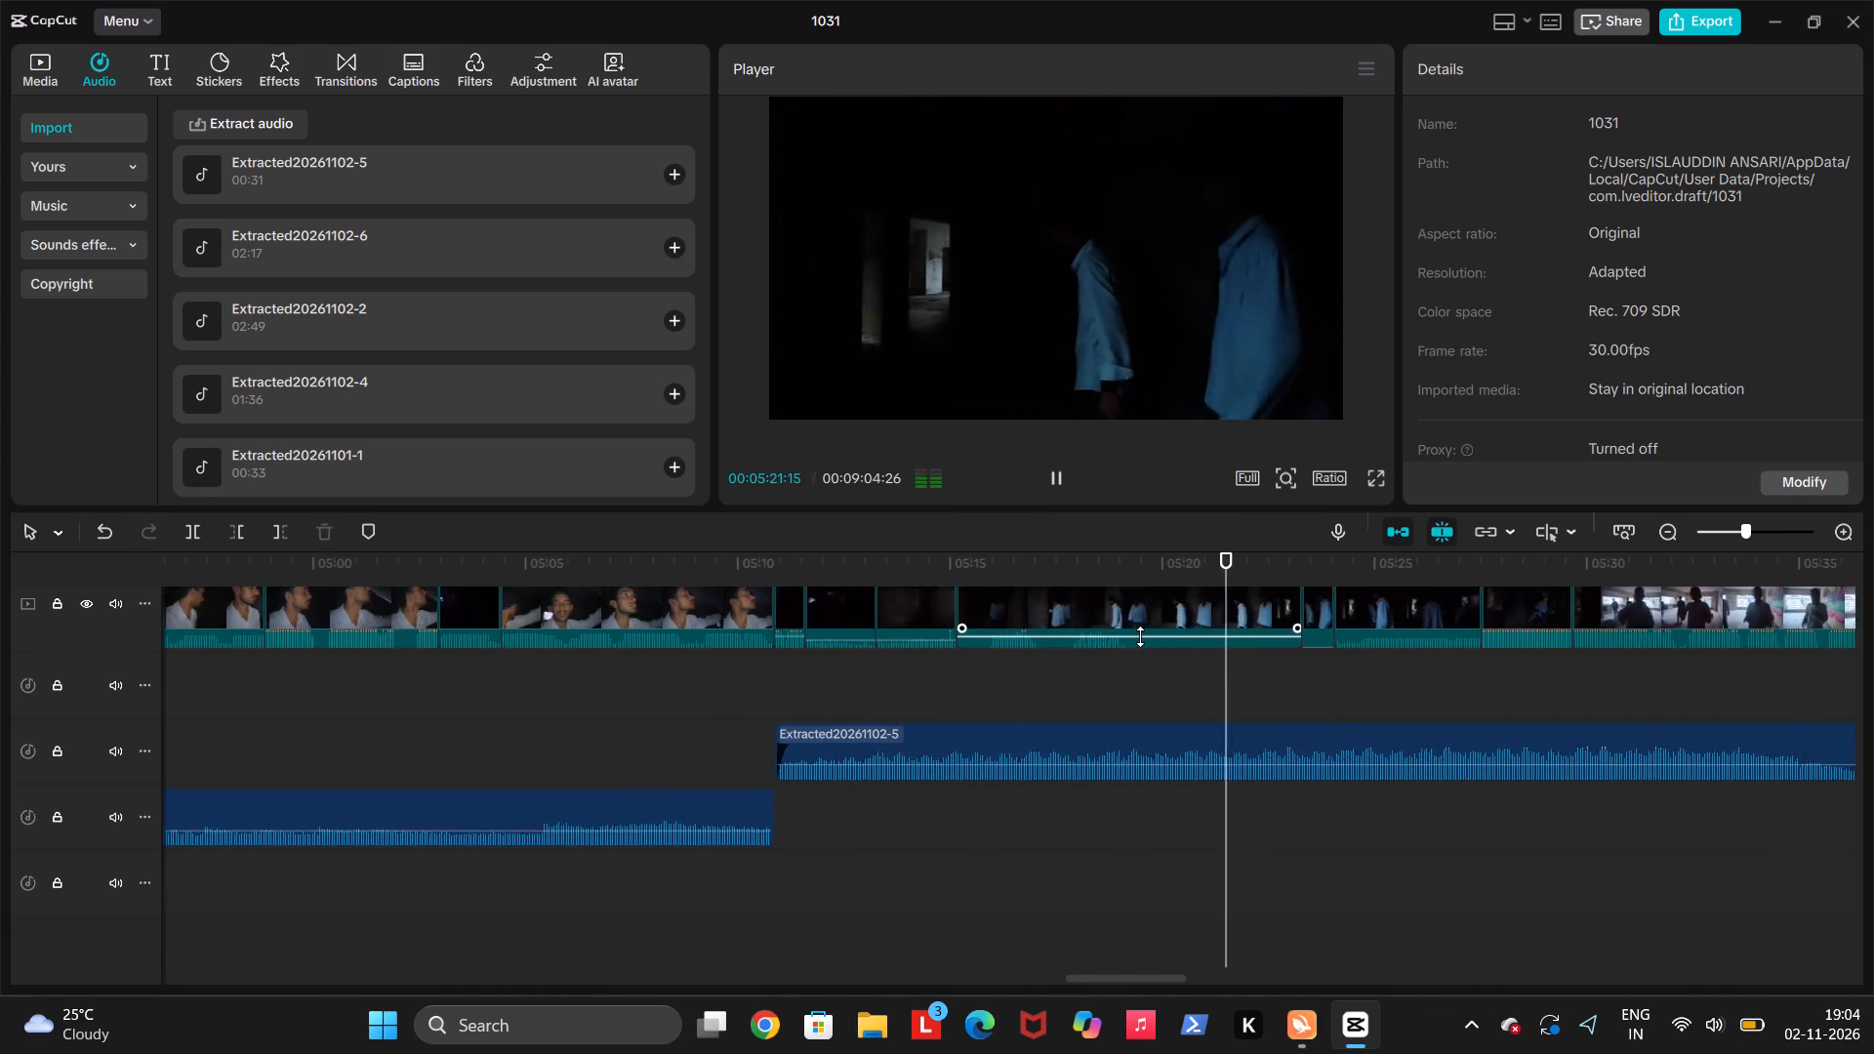
scroll(1140, 636, left, 1)
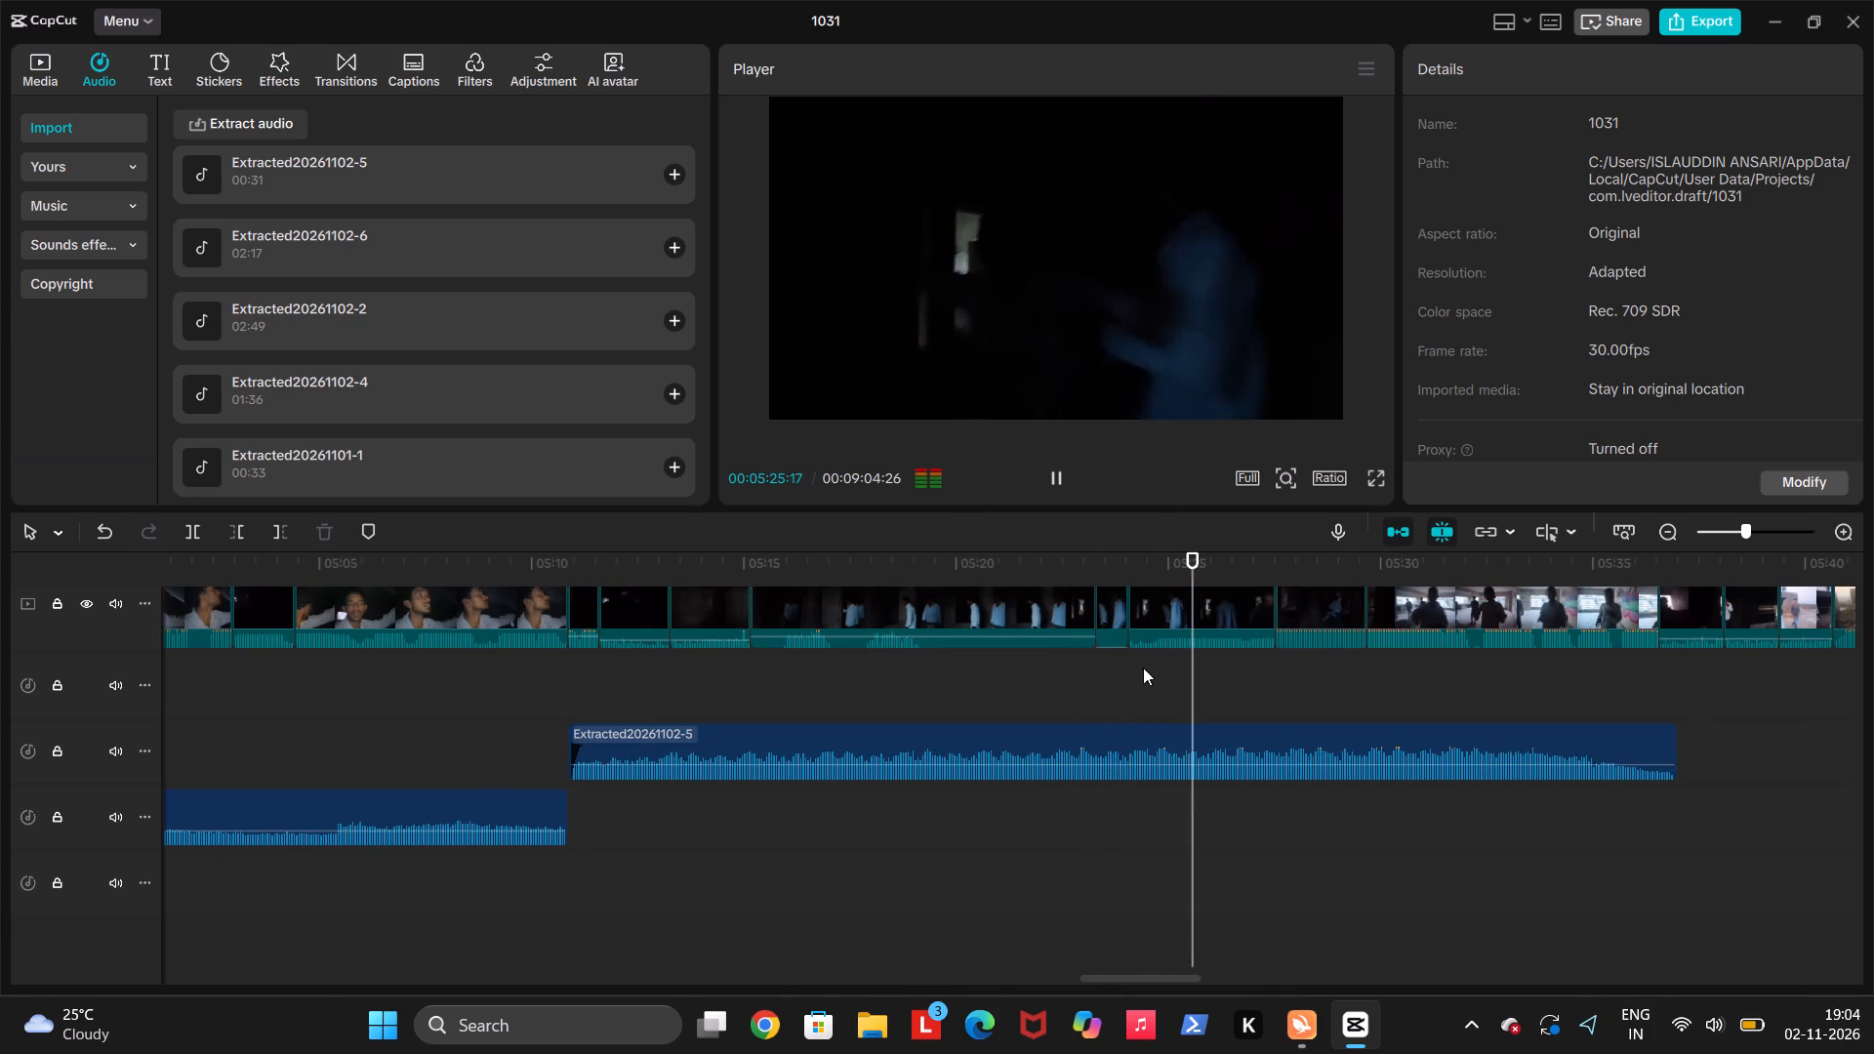
scroll(1153, 671, left, 1)
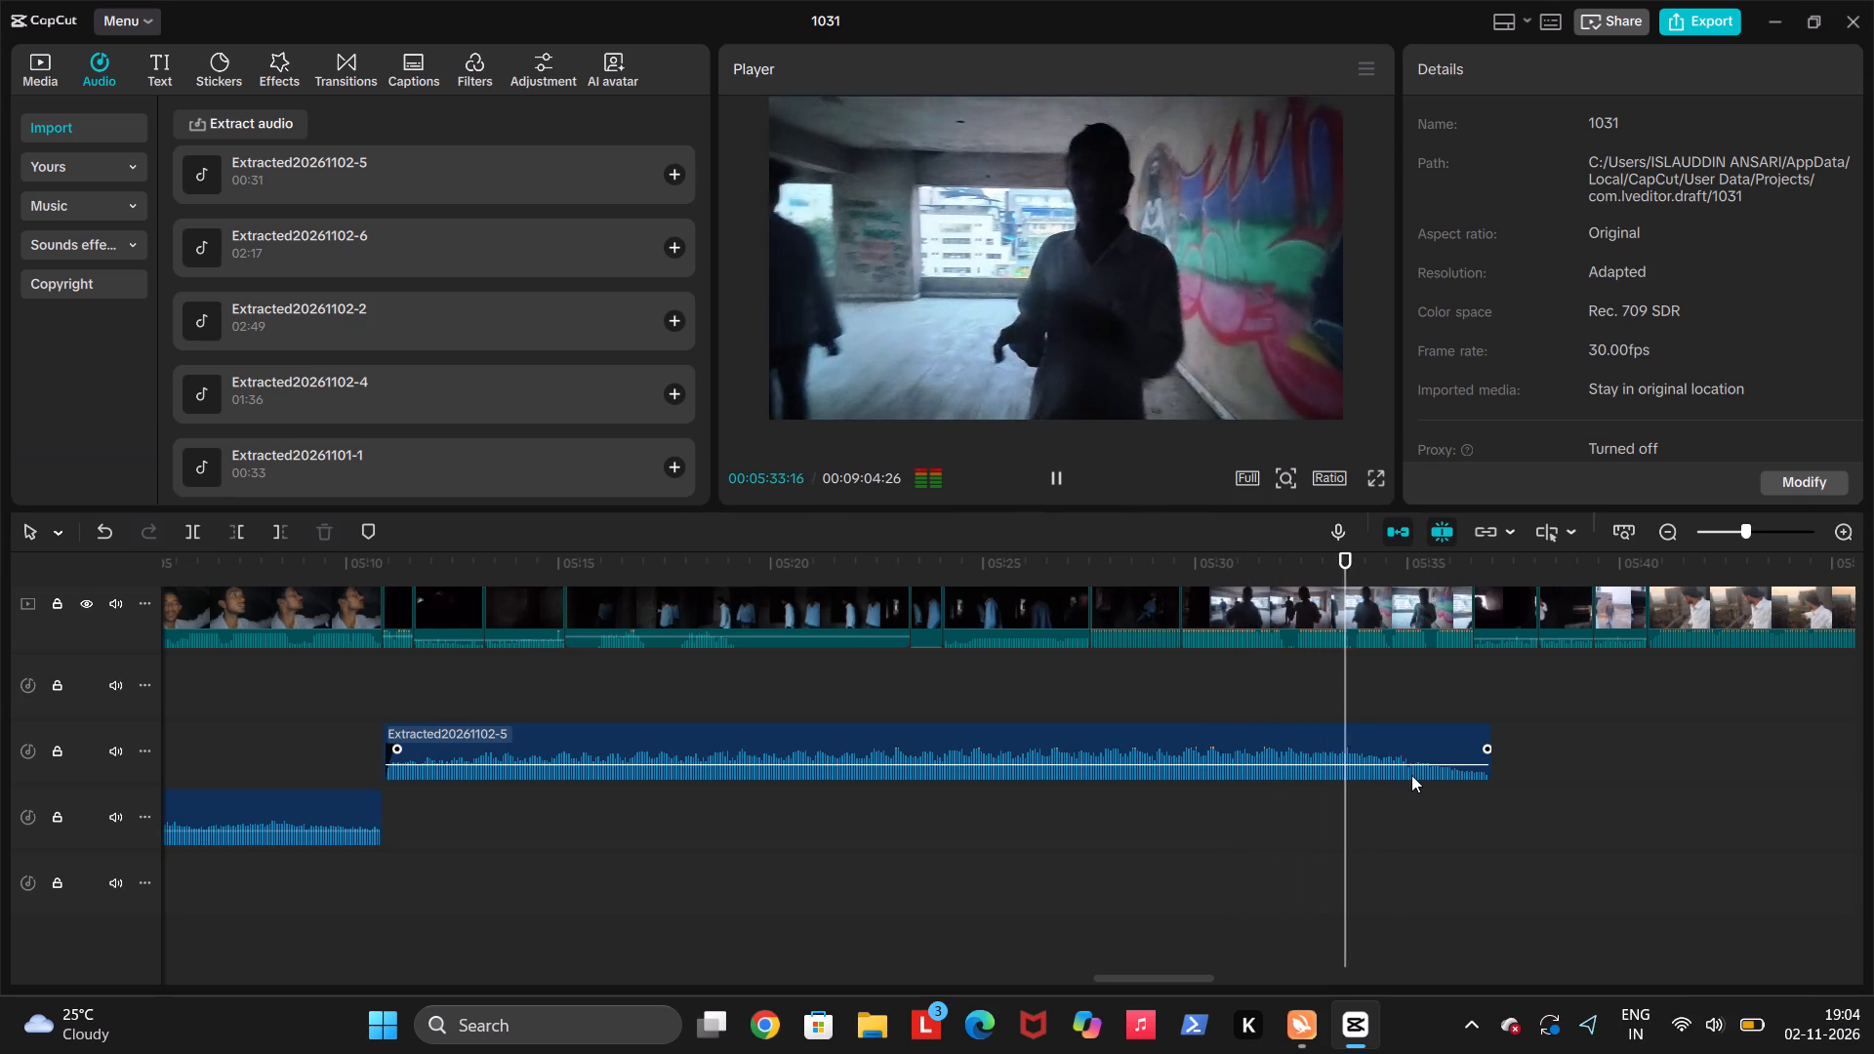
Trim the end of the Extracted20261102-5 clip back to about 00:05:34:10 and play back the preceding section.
click(1365, 748)
drag(1494, 747, 1377, 752)
click(1166, 693)
key(space)
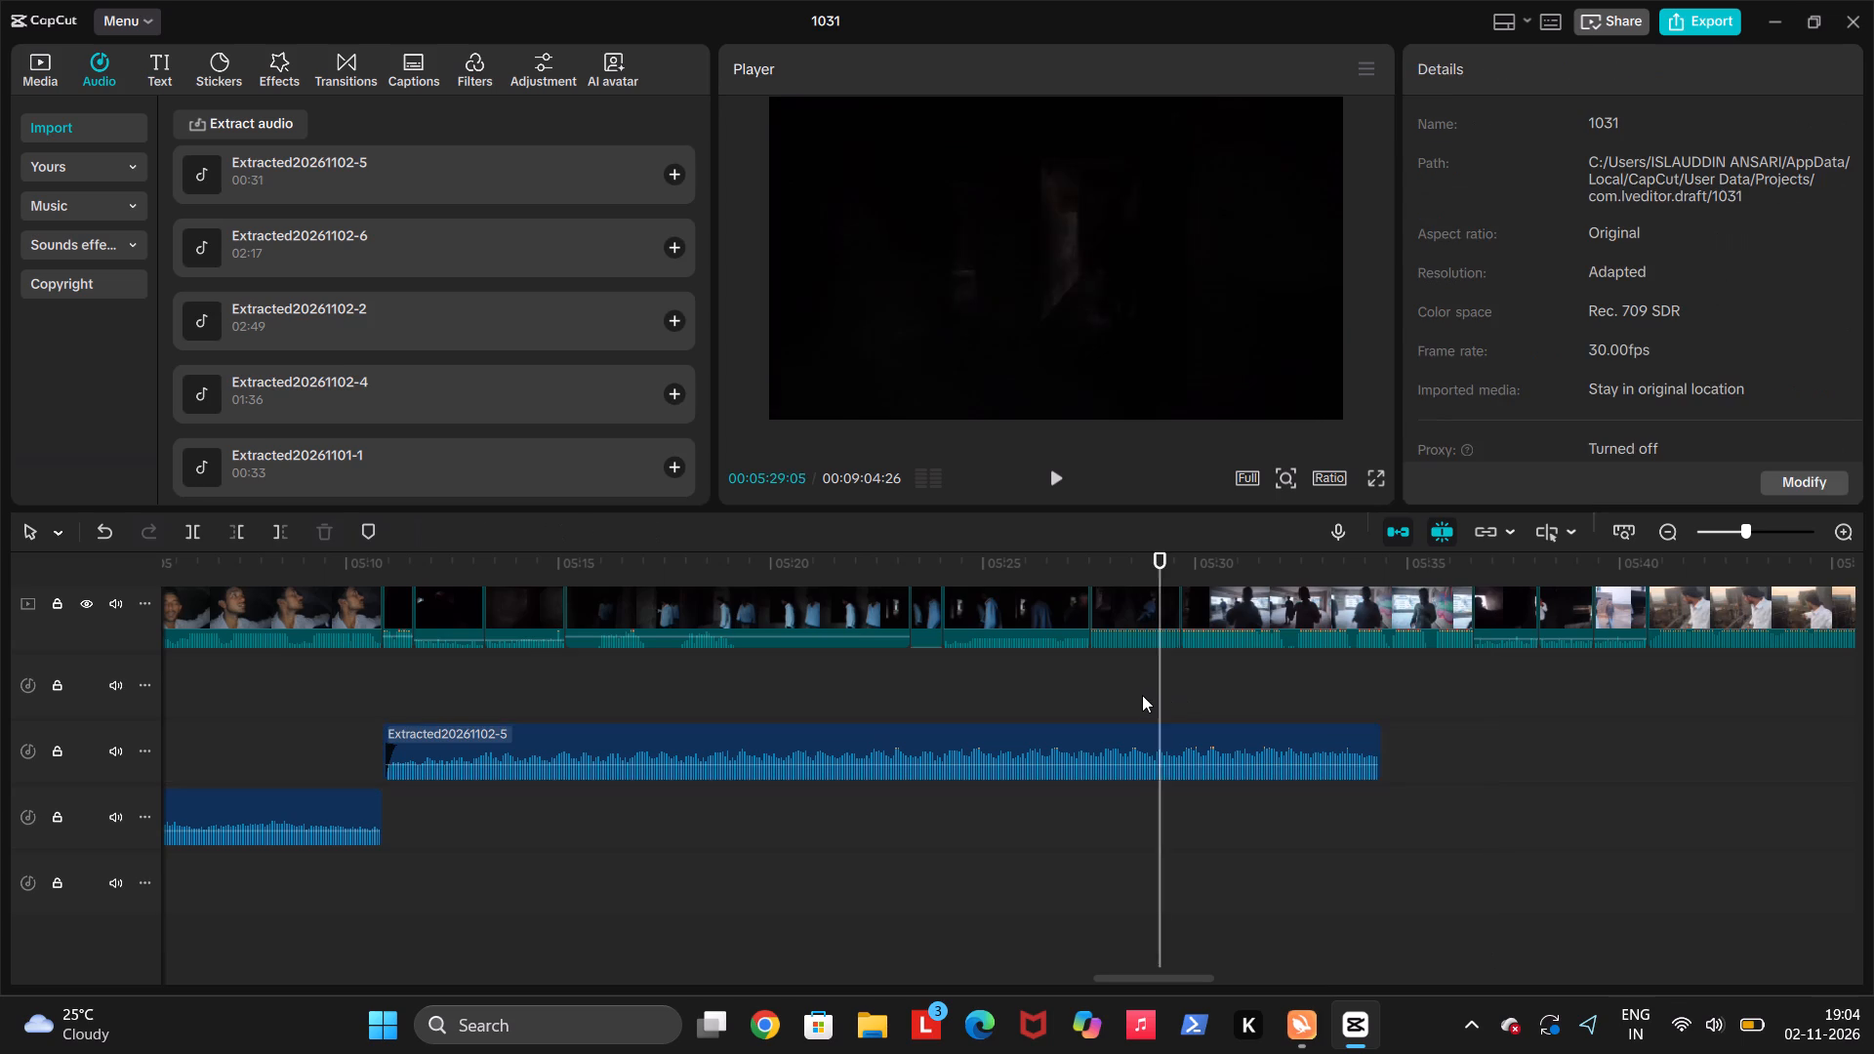
click(1071, 715)
key(space)
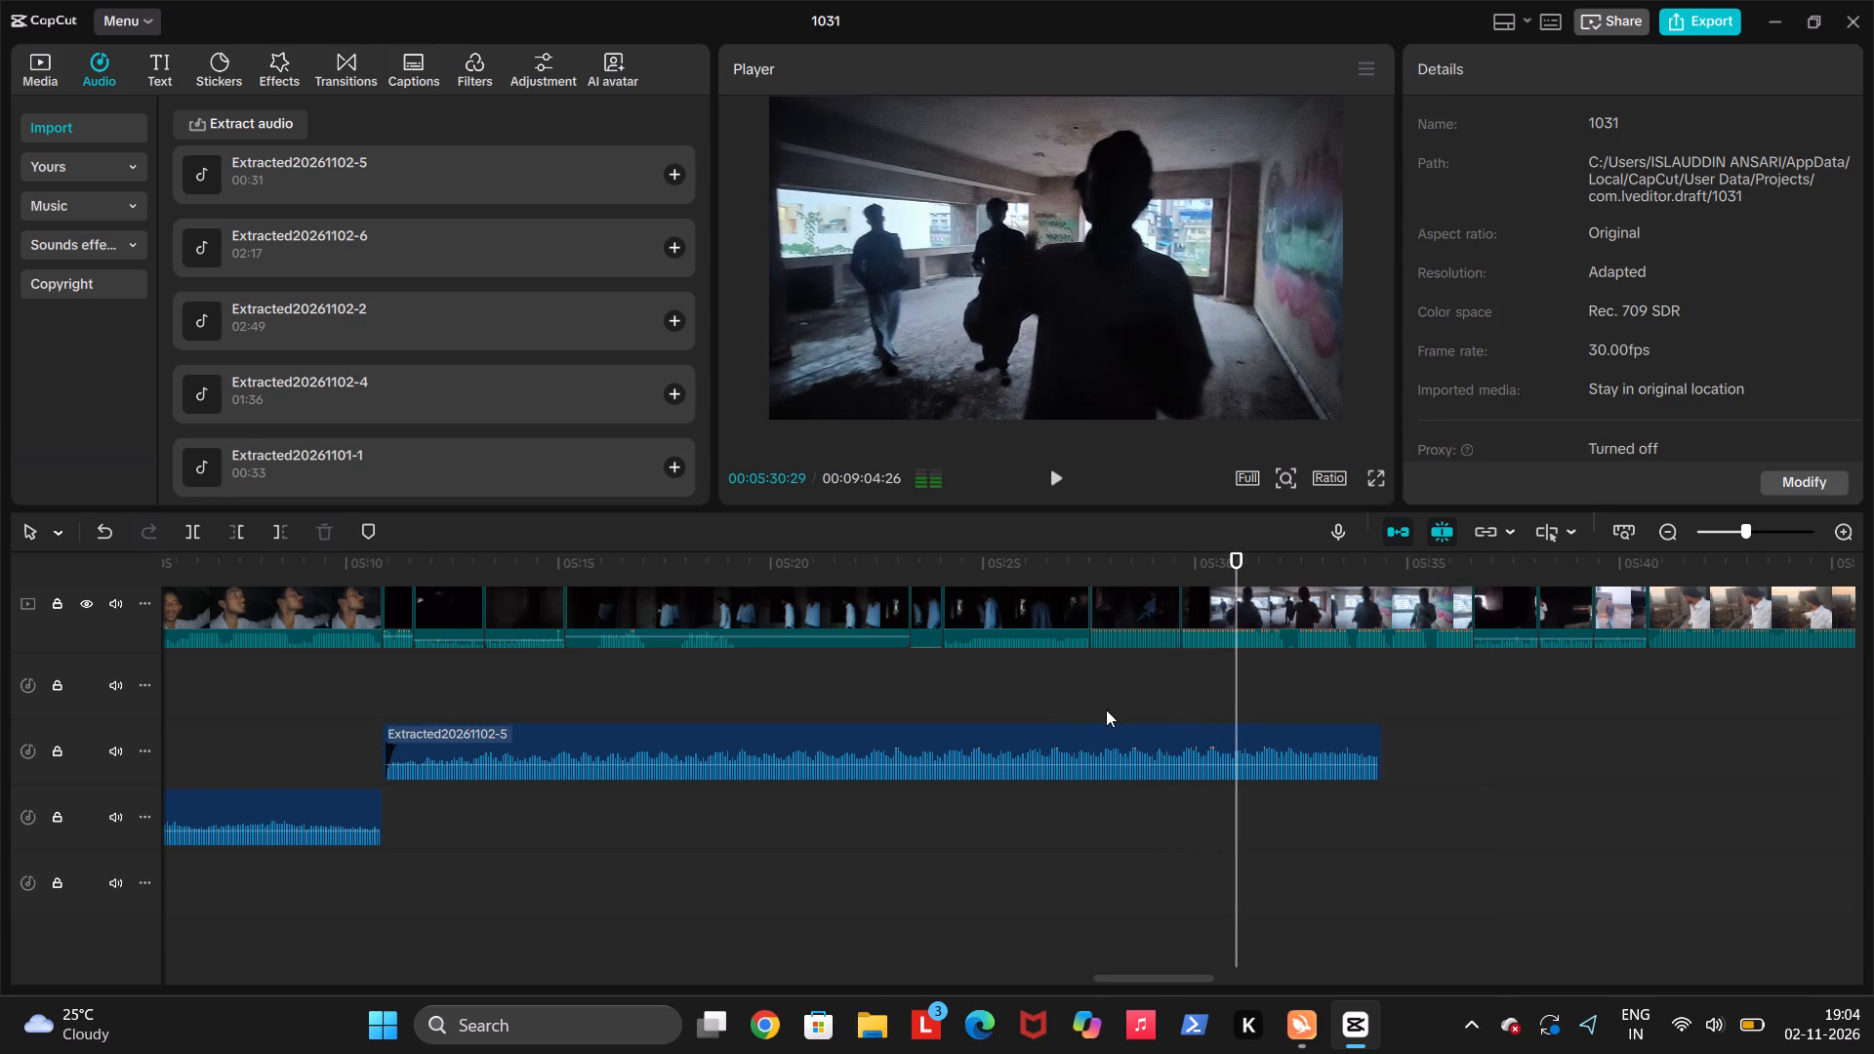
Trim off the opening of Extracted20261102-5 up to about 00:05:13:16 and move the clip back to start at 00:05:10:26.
click(405, 749)
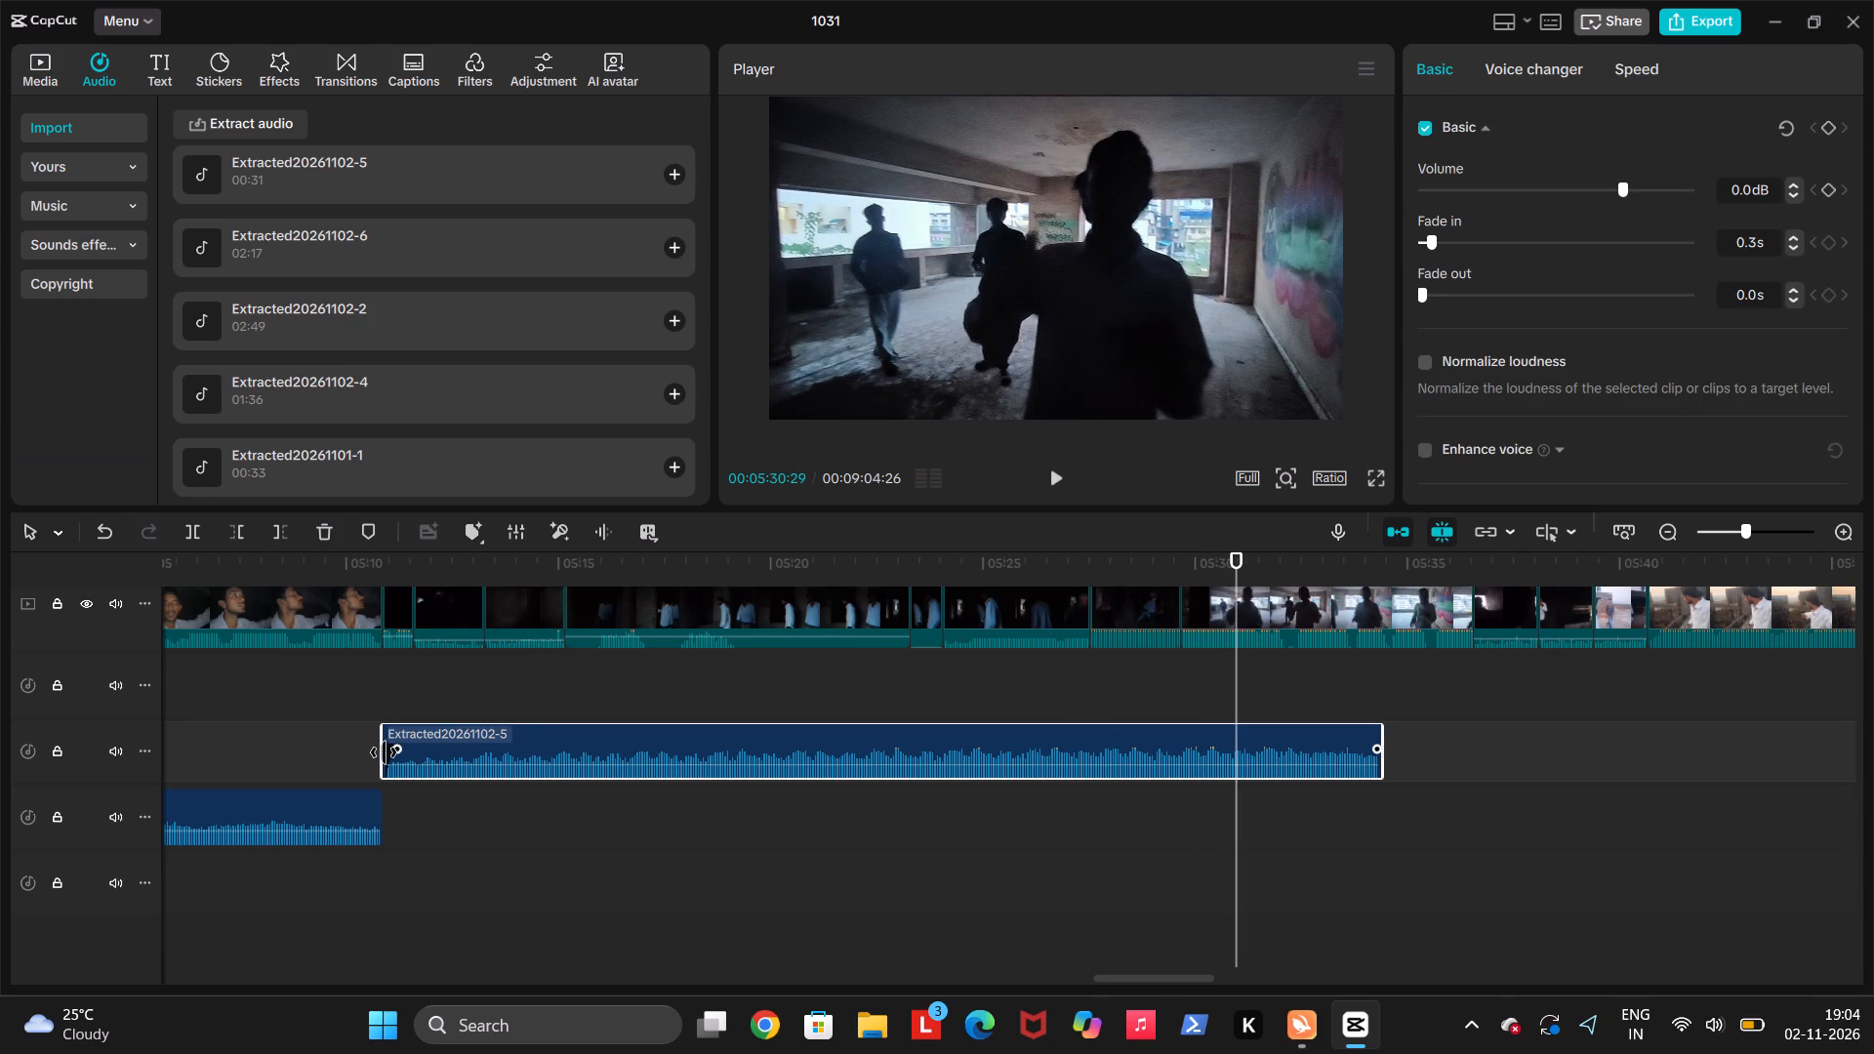
drag(384, 752, 497, 762)
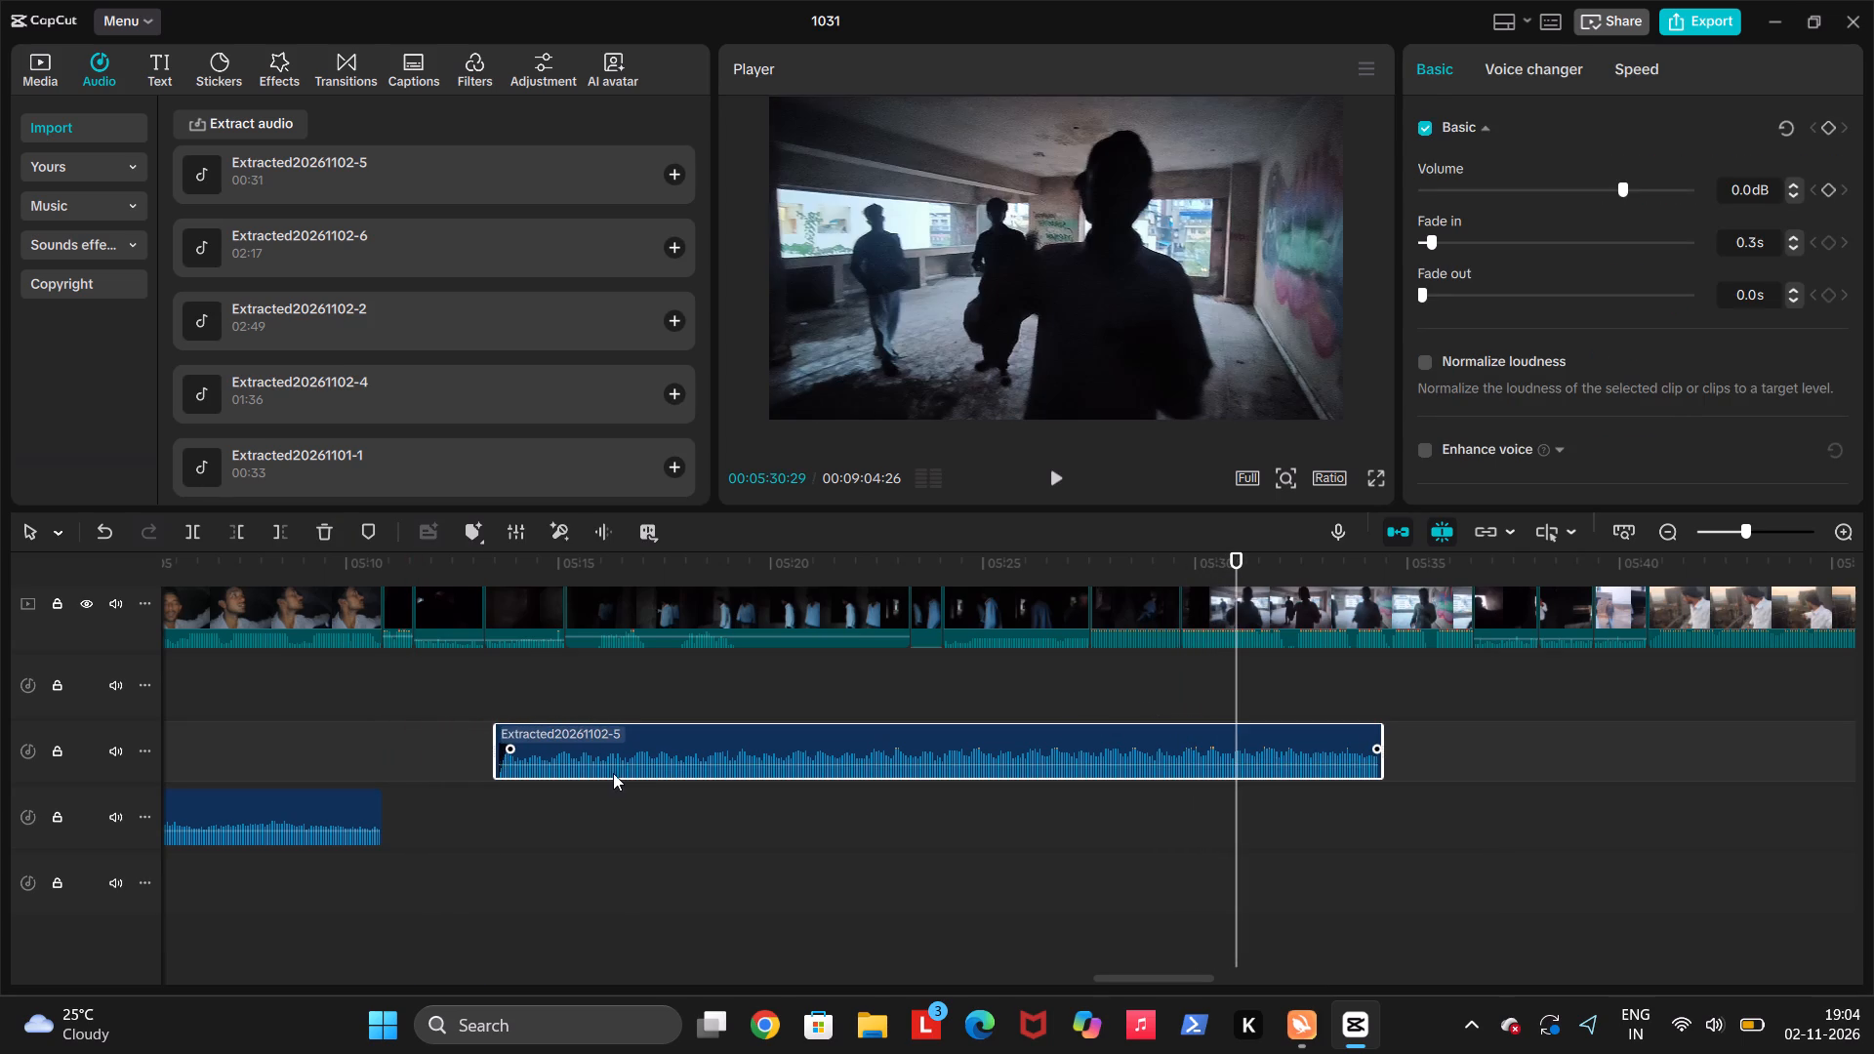
click(615, 773)
drag(668, 756, 561, 763)
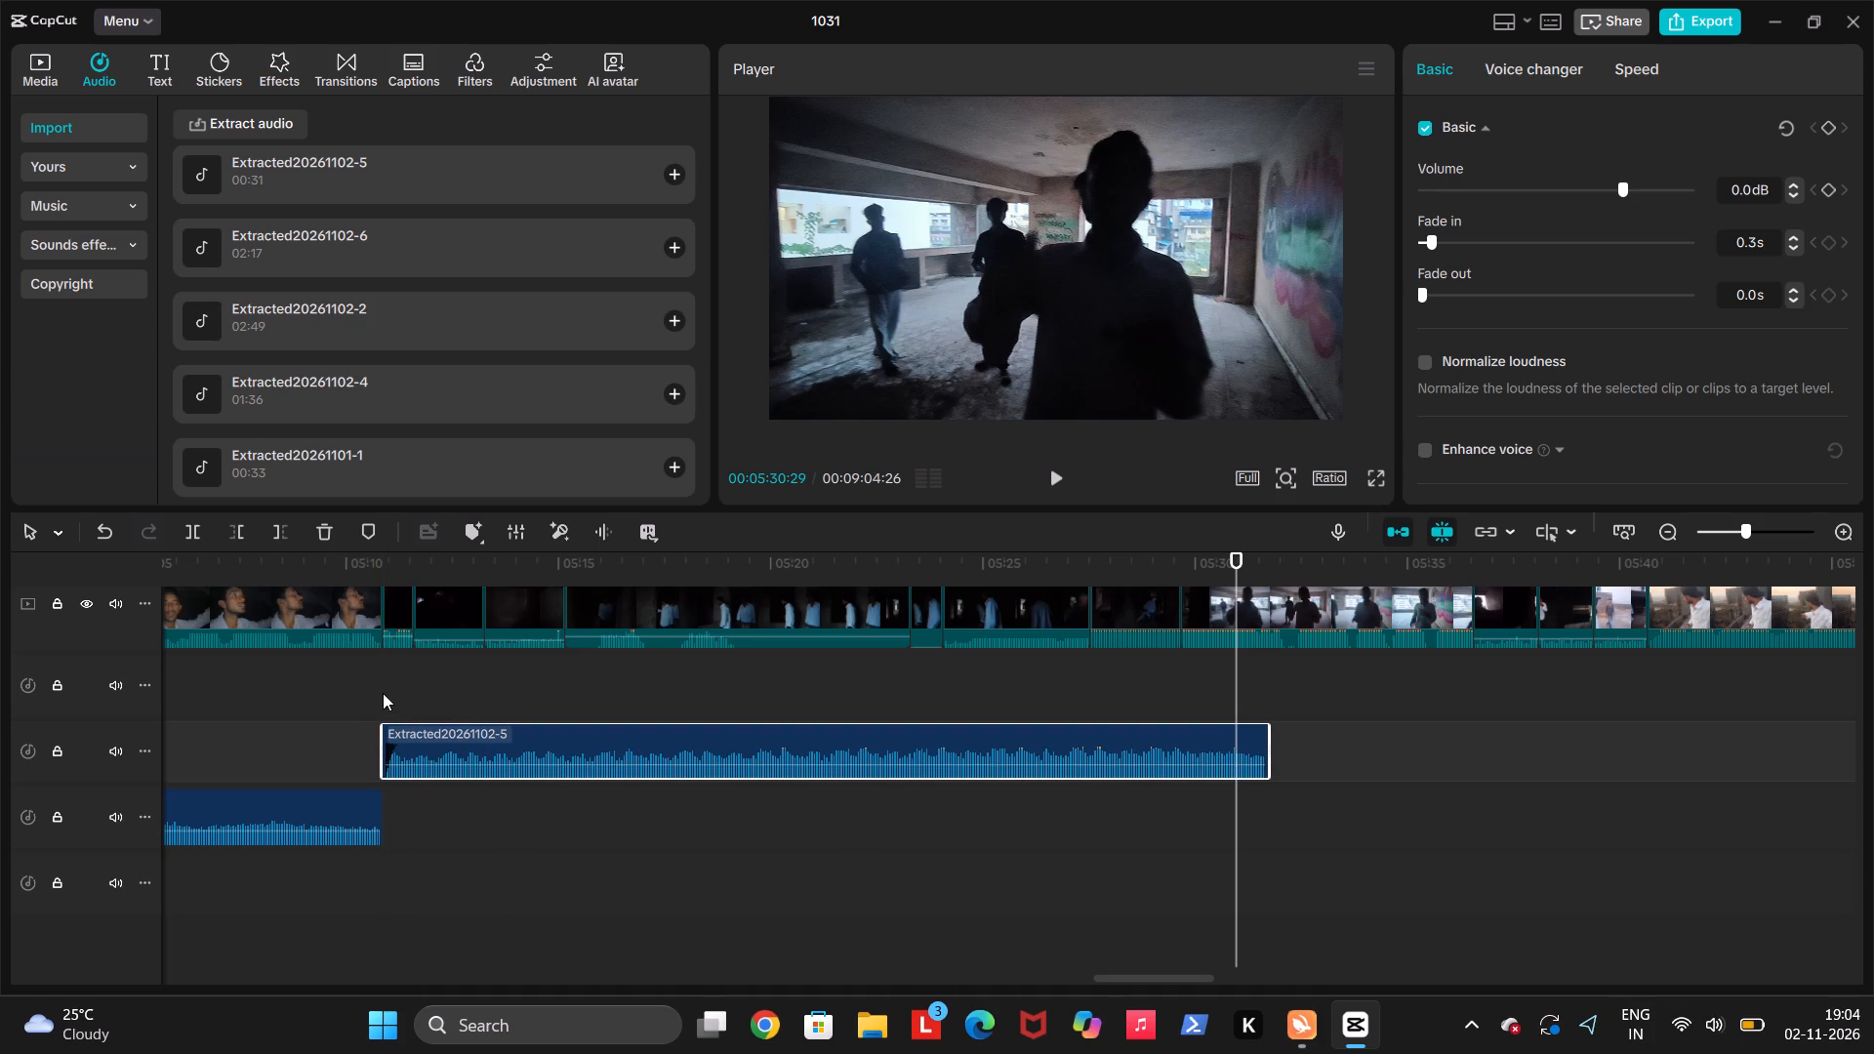
click(383, 693)
key(space)
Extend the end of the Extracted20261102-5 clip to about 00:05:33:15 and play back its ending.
click(1122, 716)
key(space)
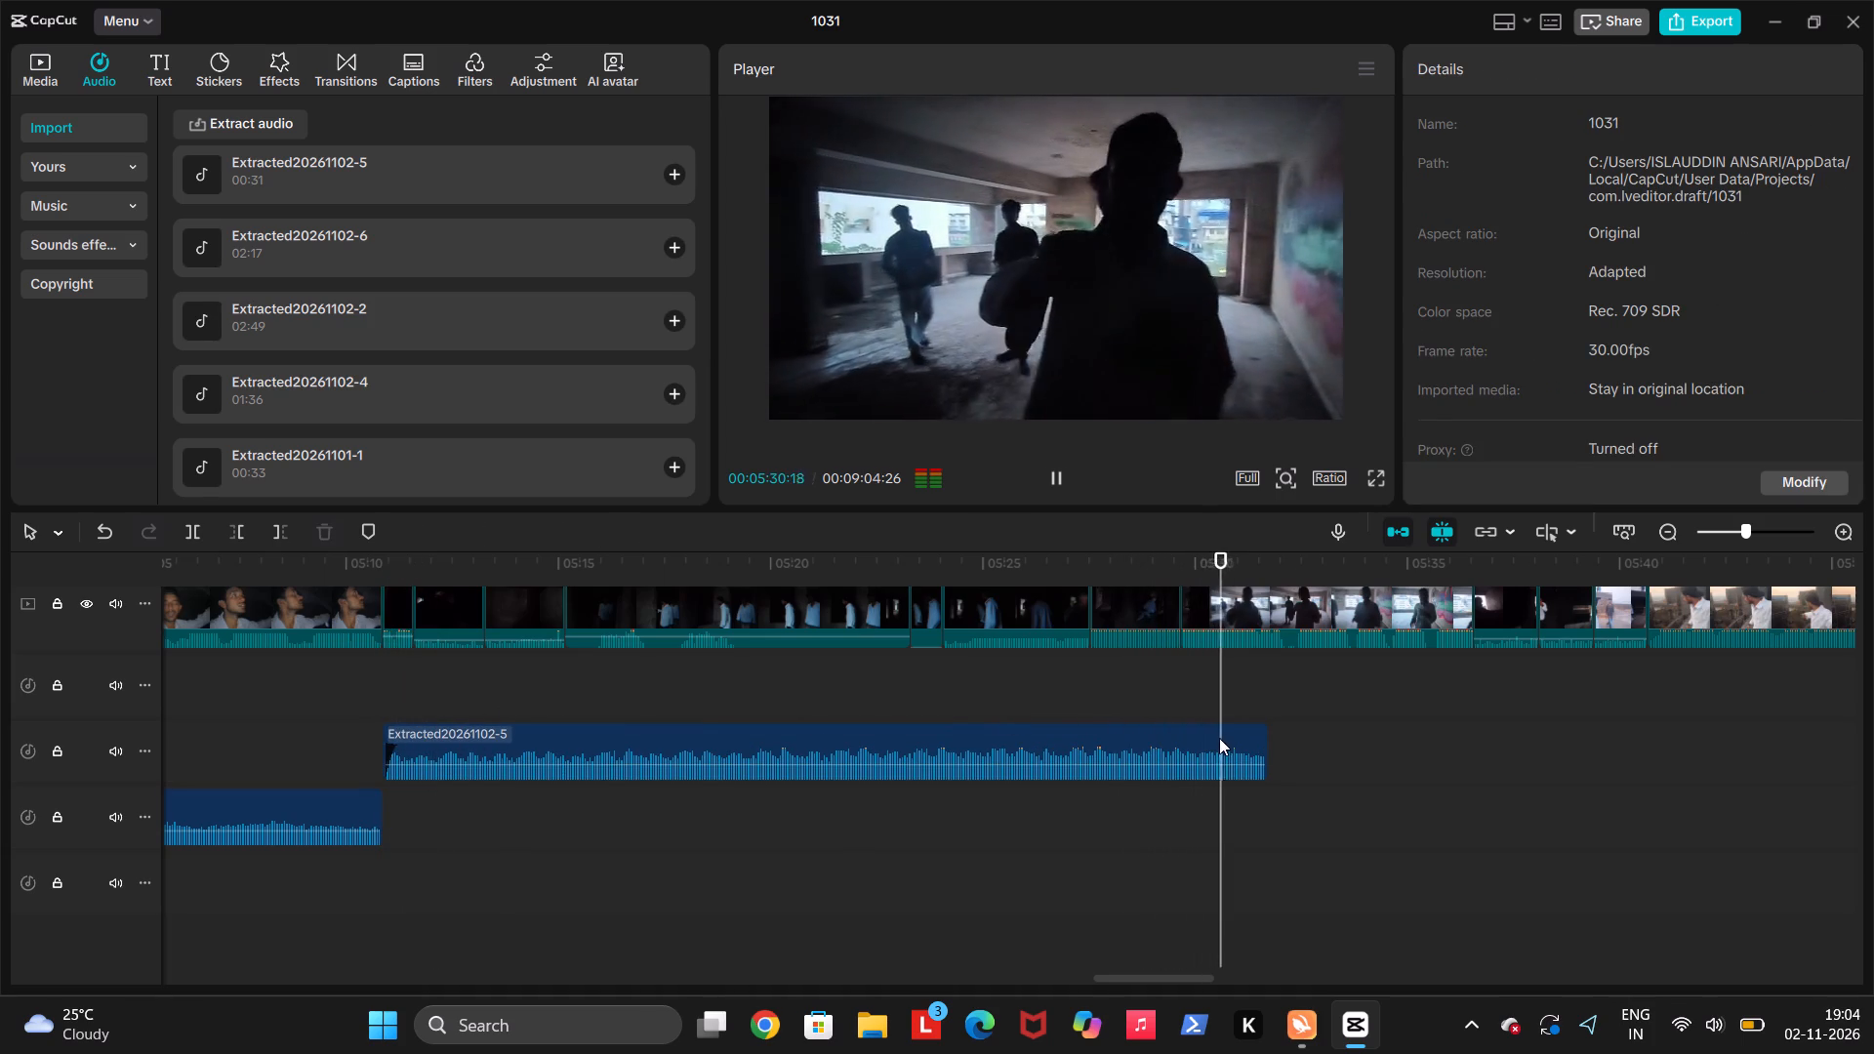
click(1242, 749)
key(space)
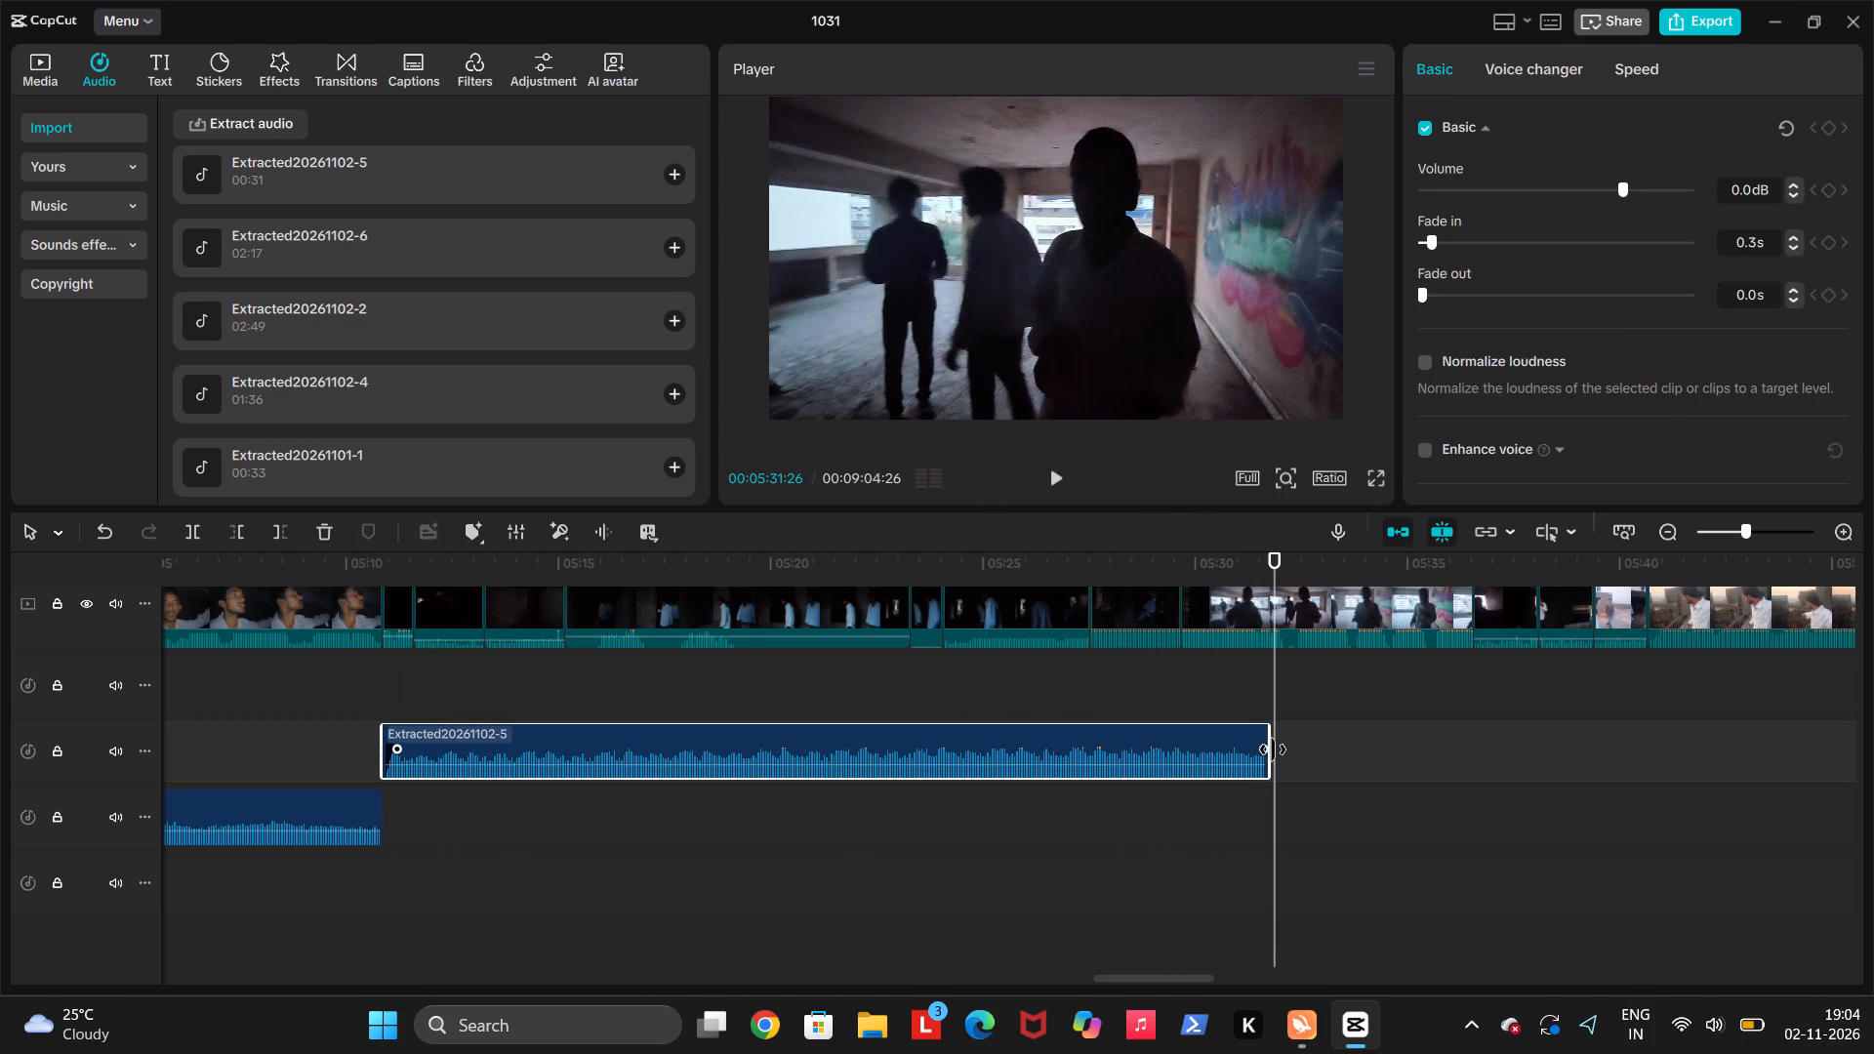
drag(1273, 750, 1345, 750)
key(space)
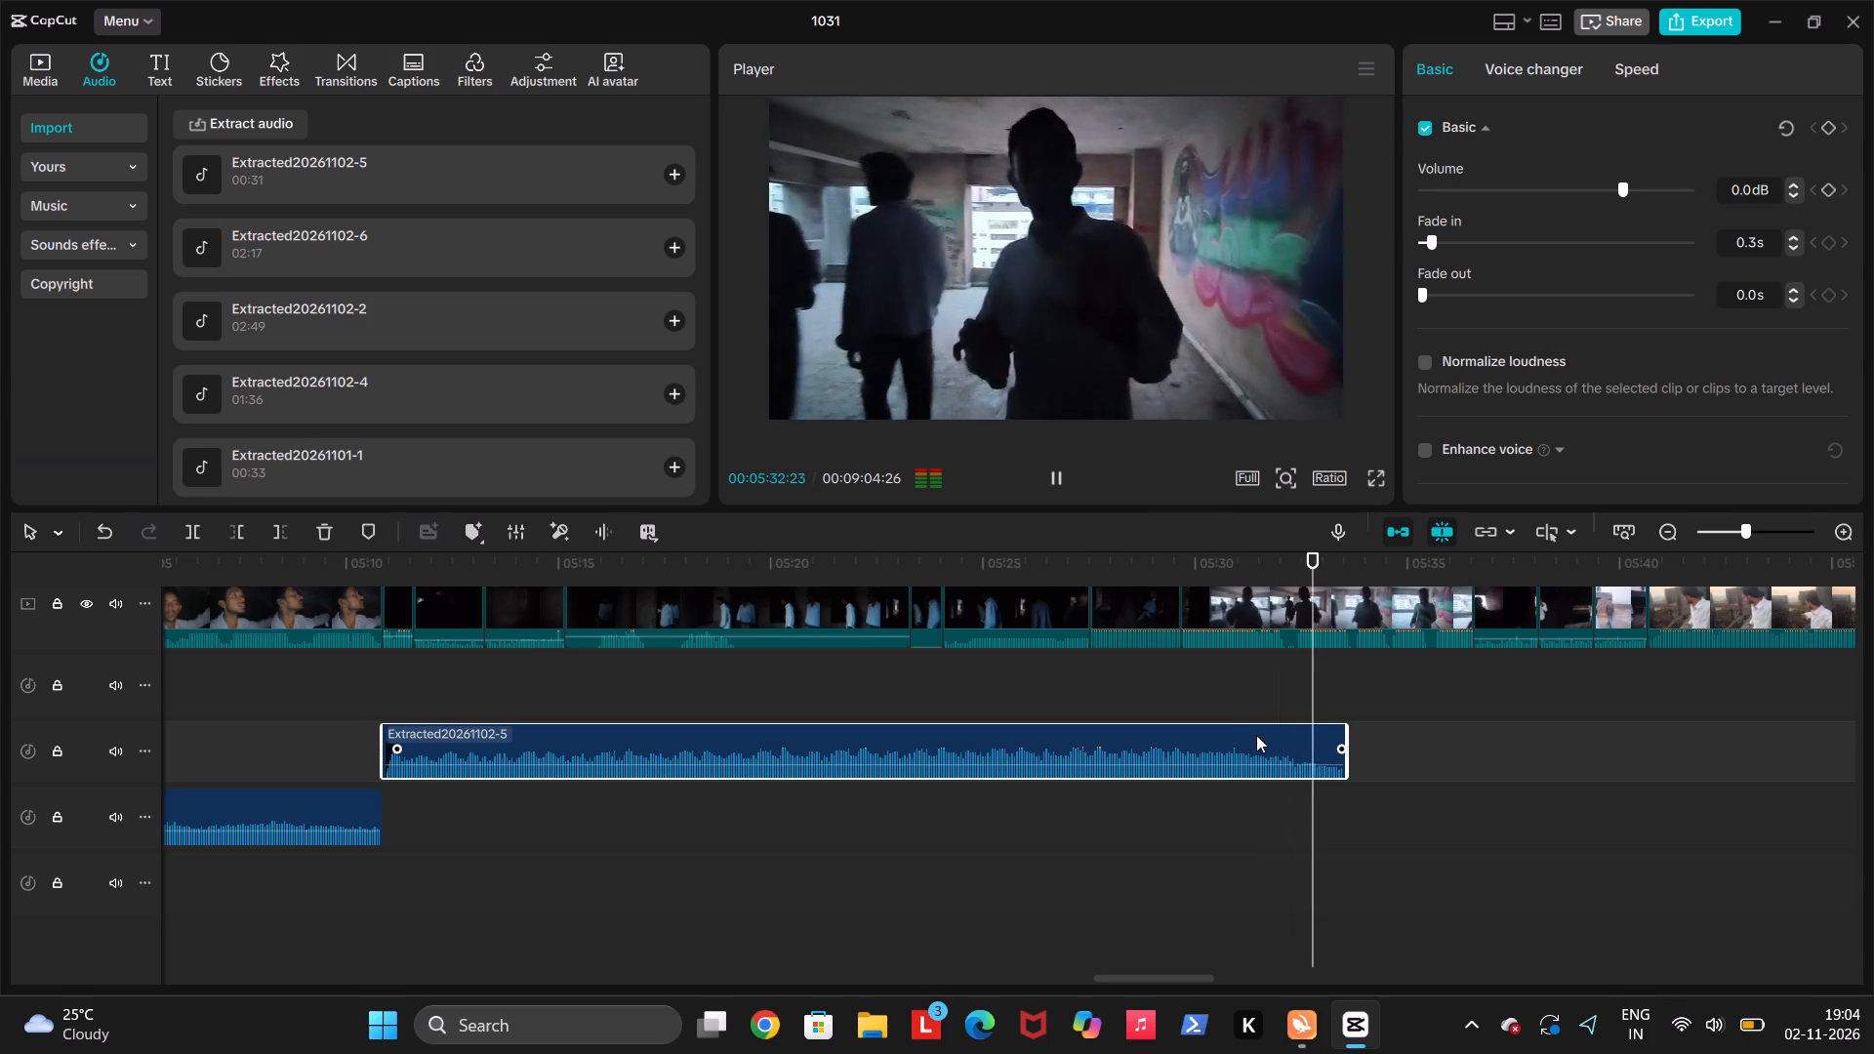
click(1220, 723)
key(space)
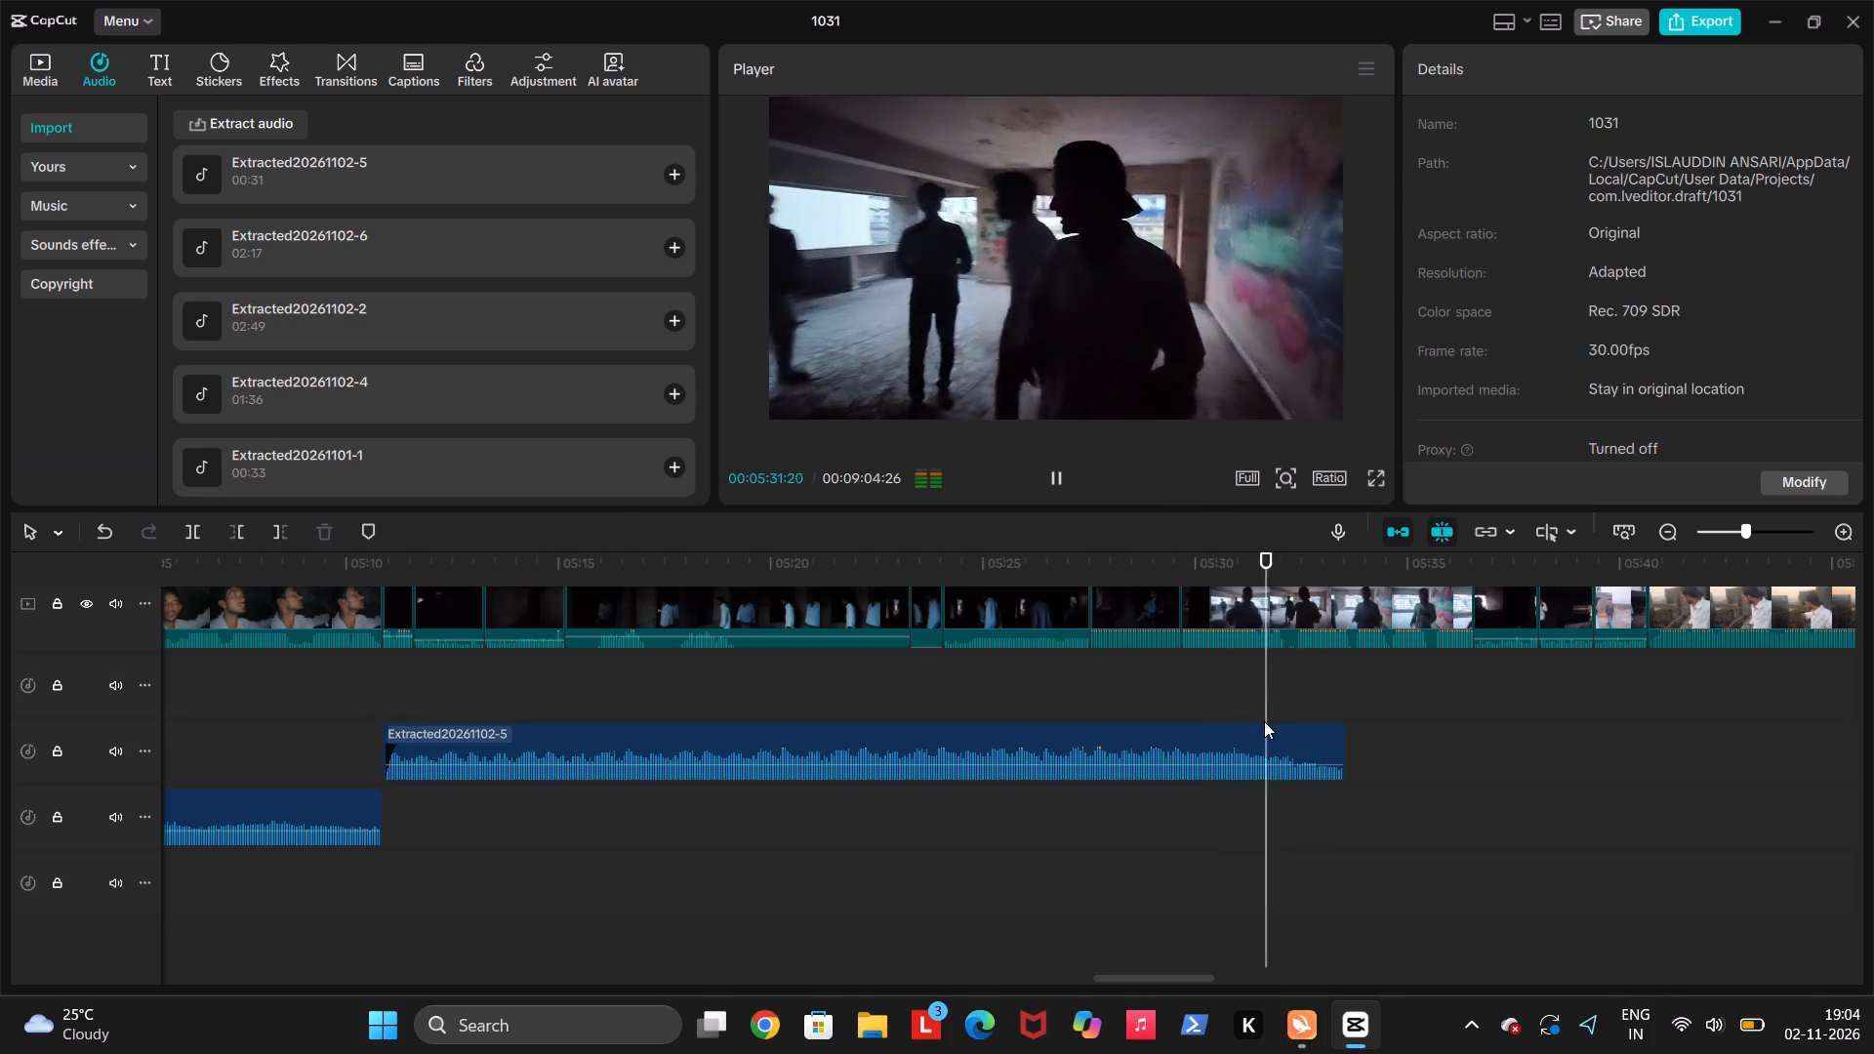
key(space)
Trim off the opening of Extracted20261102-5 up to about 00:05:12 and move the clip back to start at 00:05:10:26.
drag(384, 752, 417, 750)
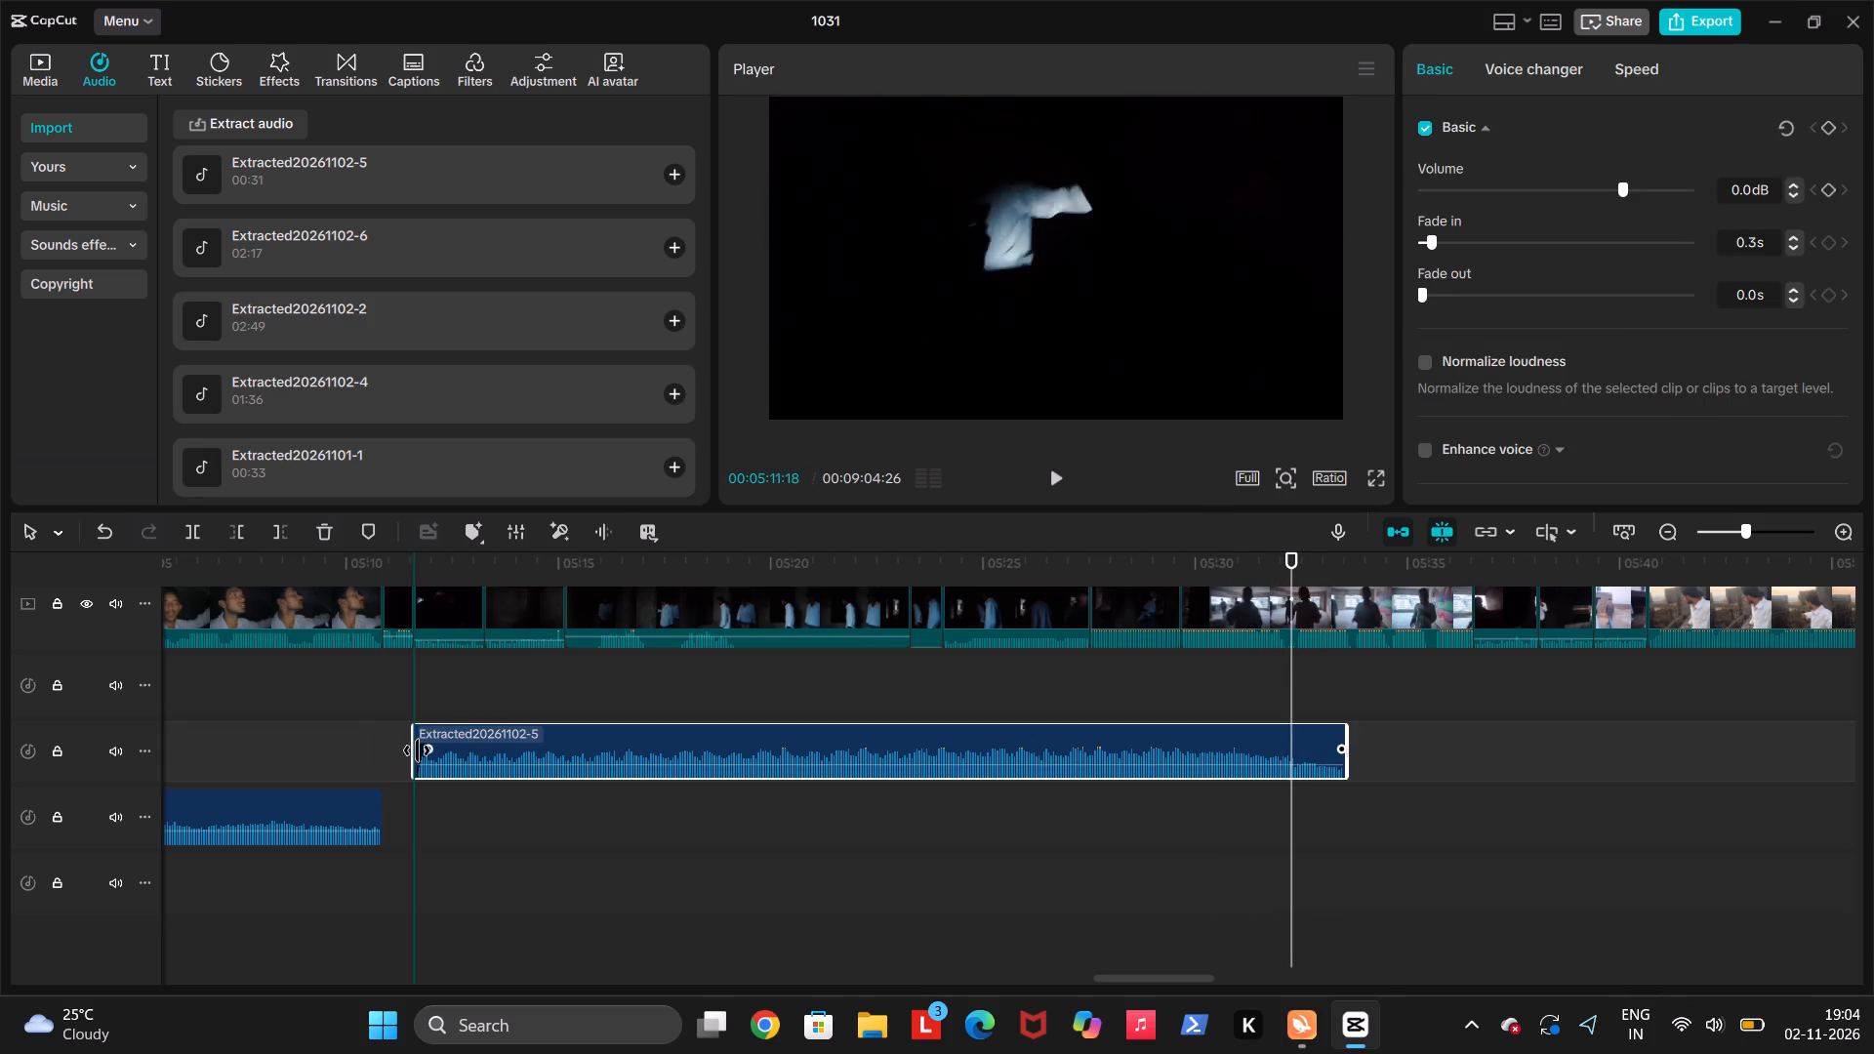
drag(417, 750, 429, 750)
click(547, 750)
drag(547, 750, 502, 752)
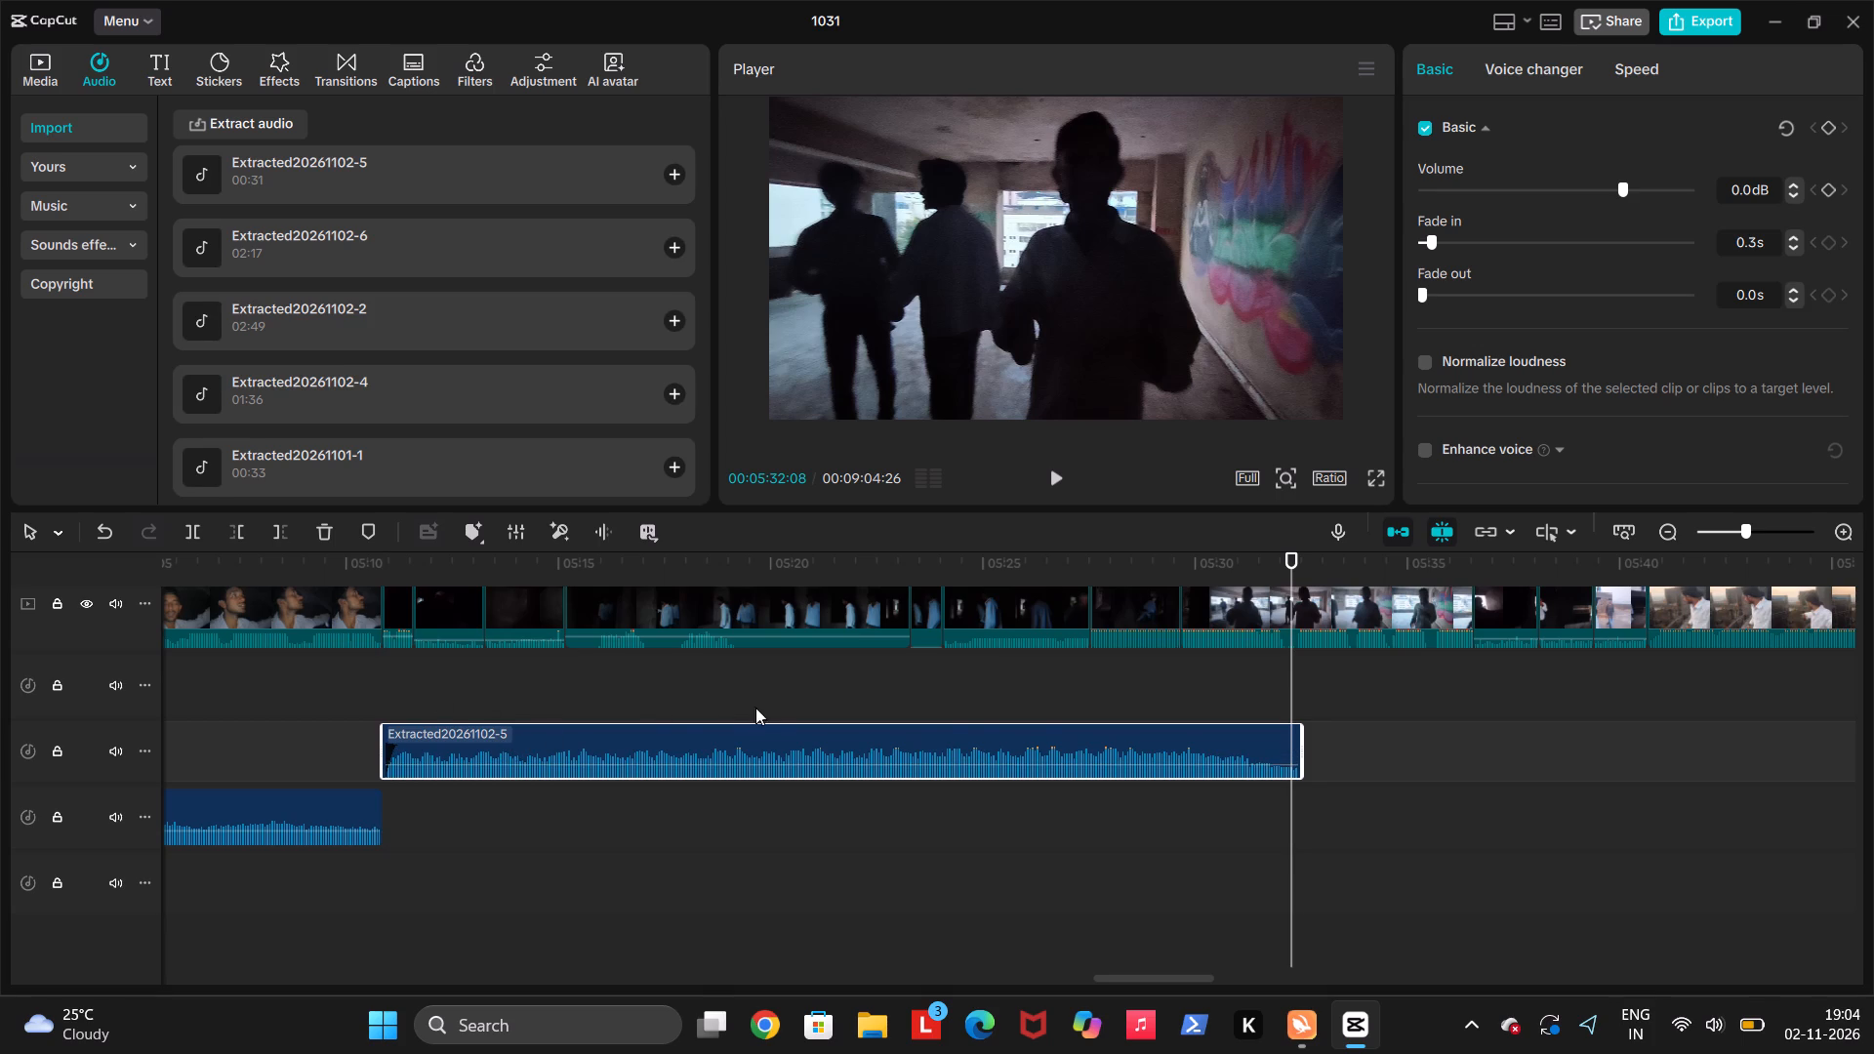
click(366, 697)
key(space)
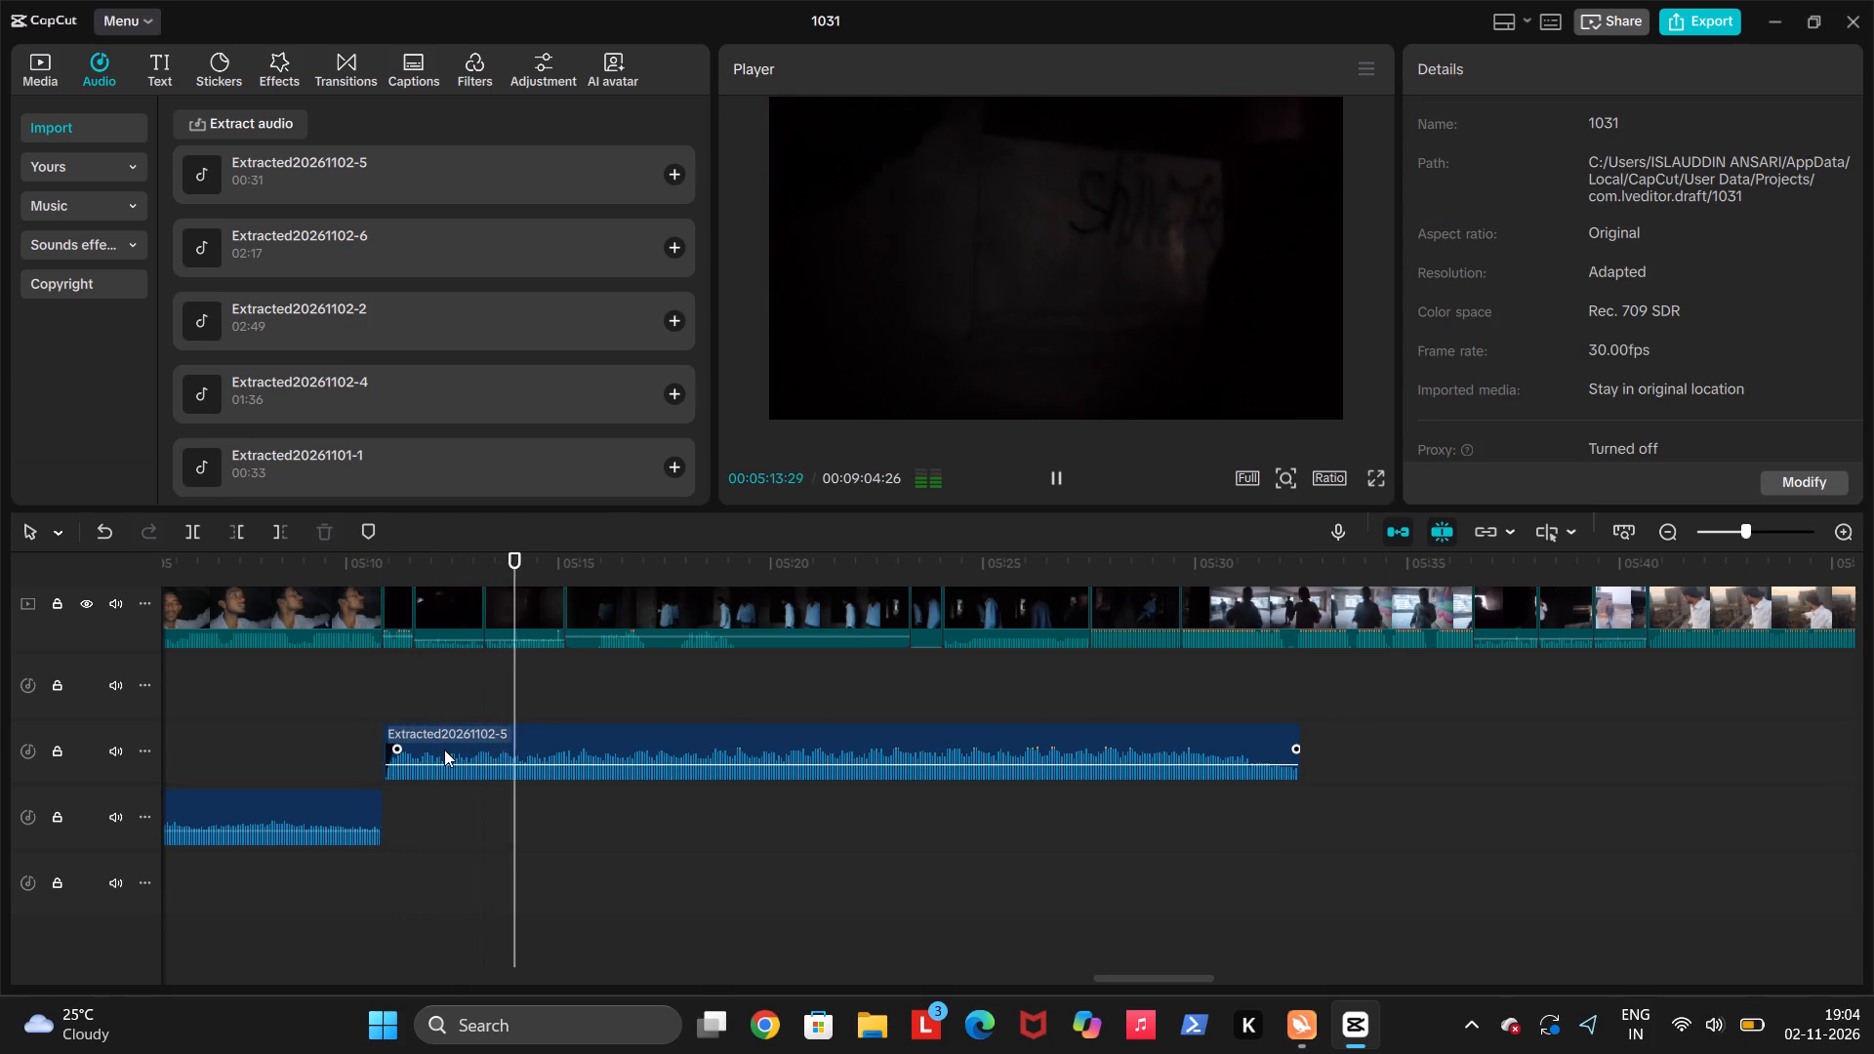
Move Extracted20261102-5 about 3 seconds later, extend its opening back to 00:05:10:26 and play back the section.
drag(444, 750, 575, 753)
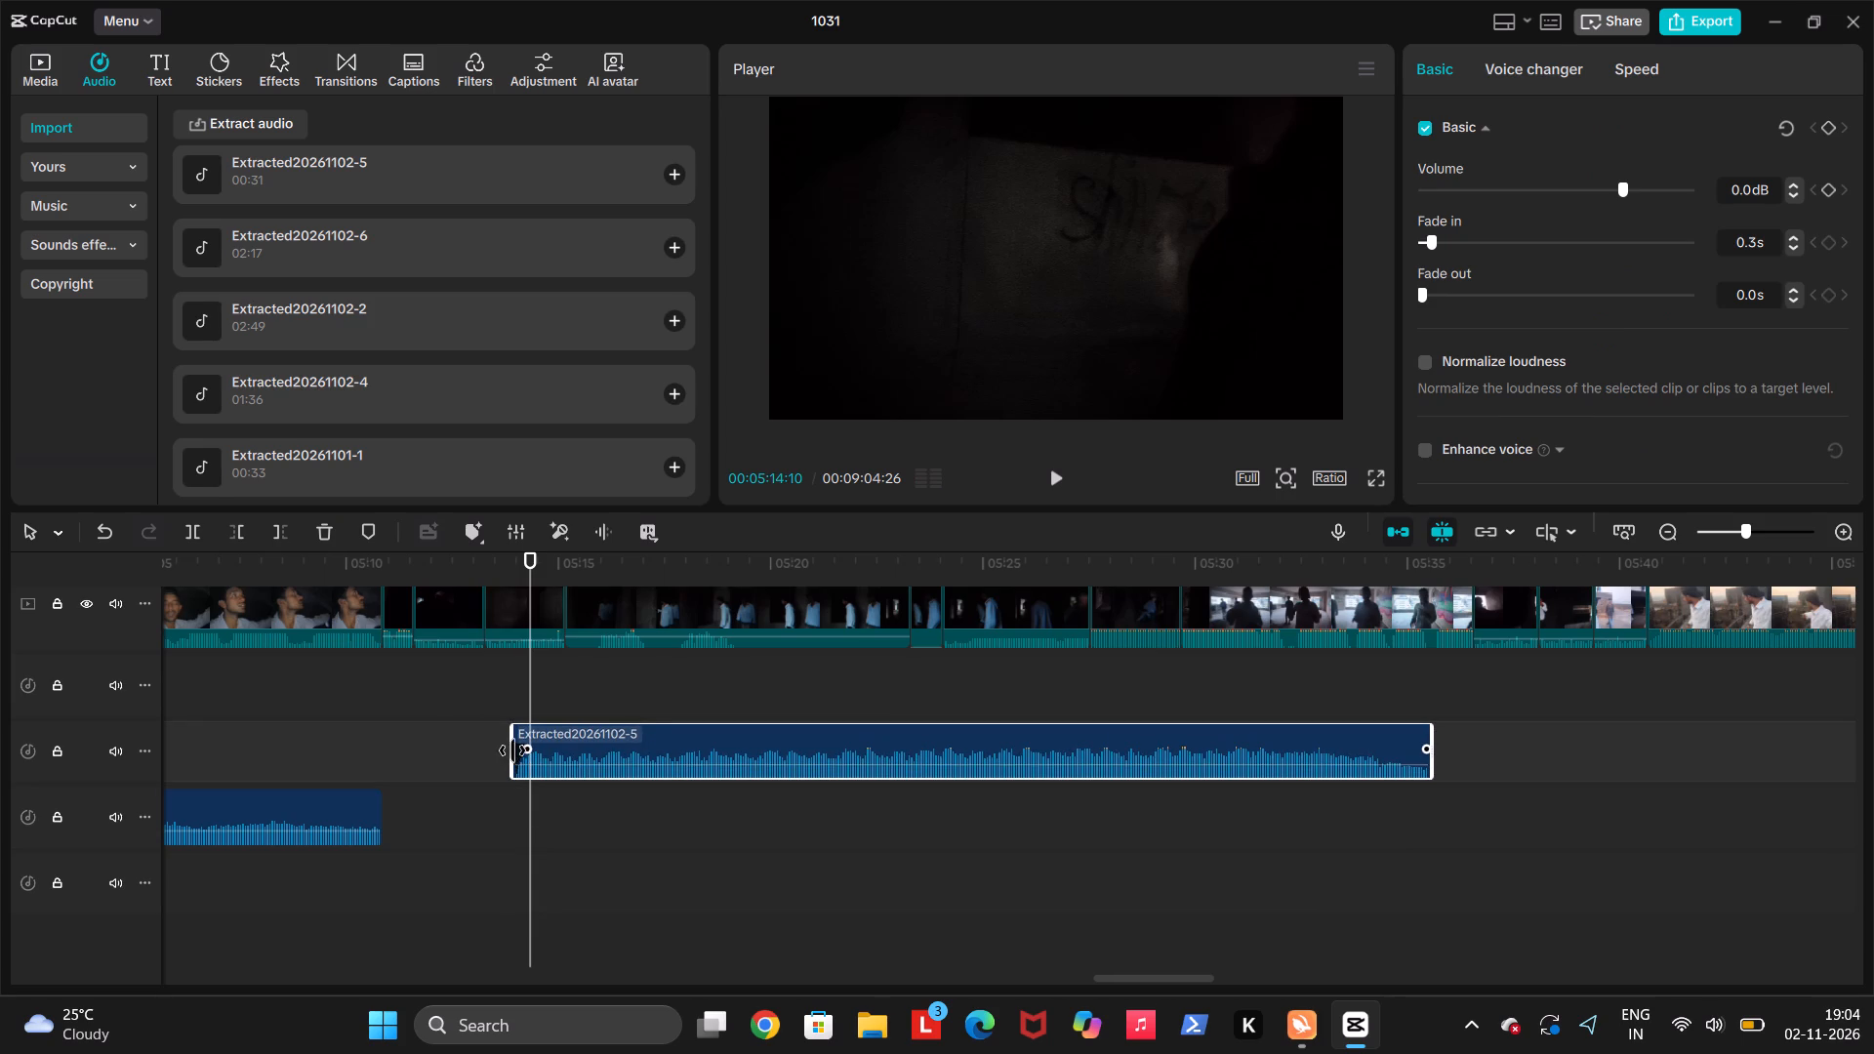
drag(512, 750, 384, 749)
click(357, 717)
key(space)
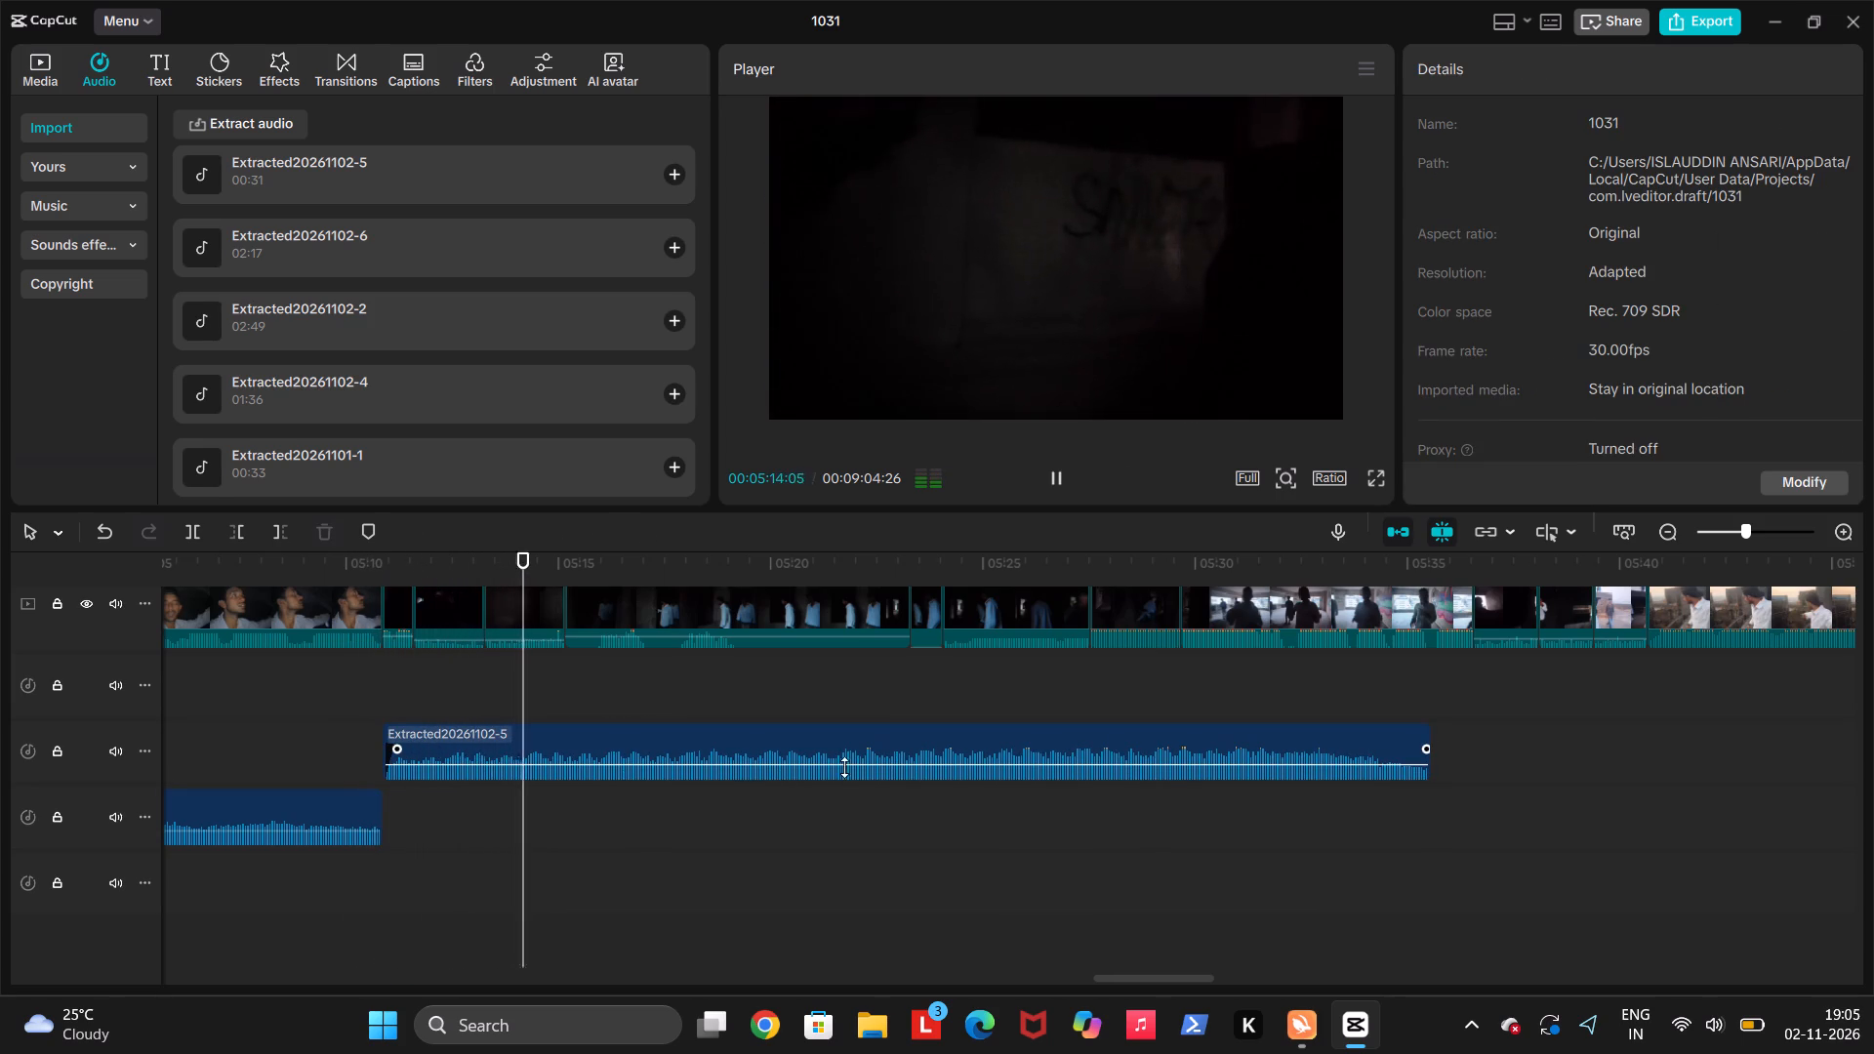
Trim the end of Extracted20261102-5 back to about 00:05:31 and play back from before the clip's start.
click(1248, 751)
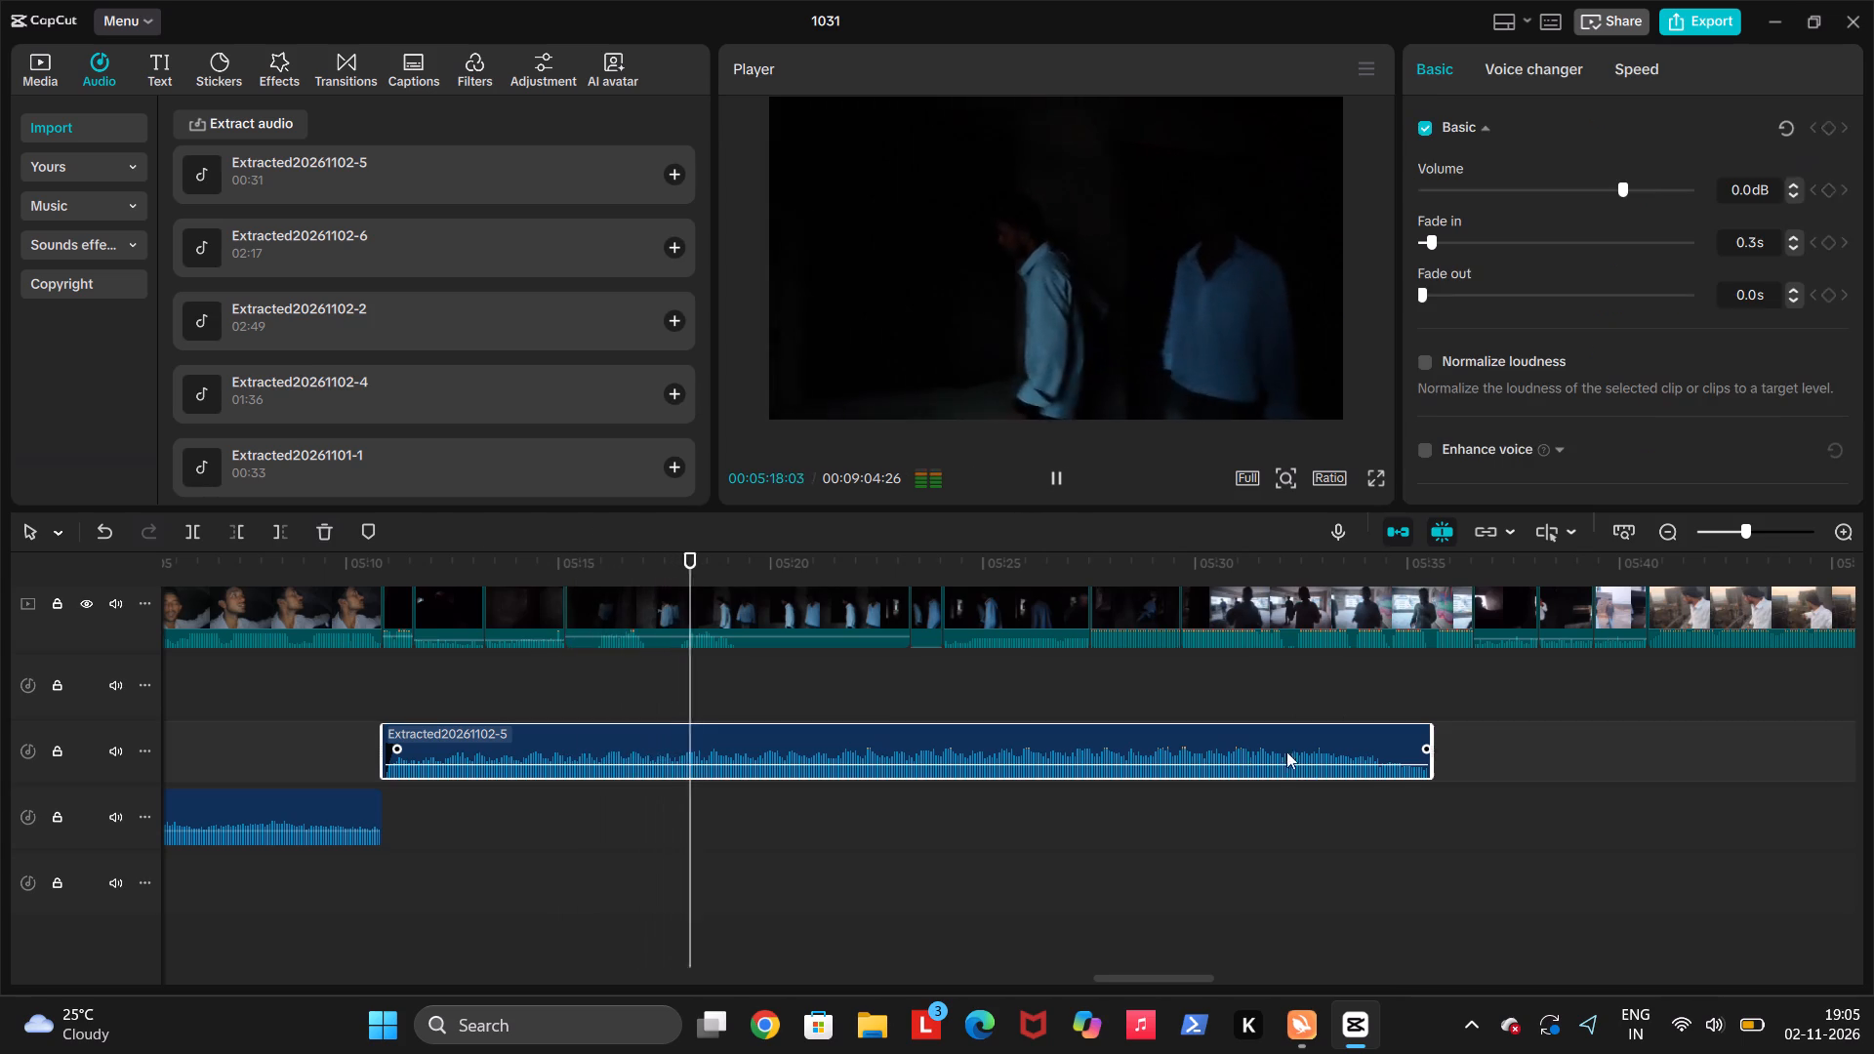
drag(1435, 744, 1269, 746)
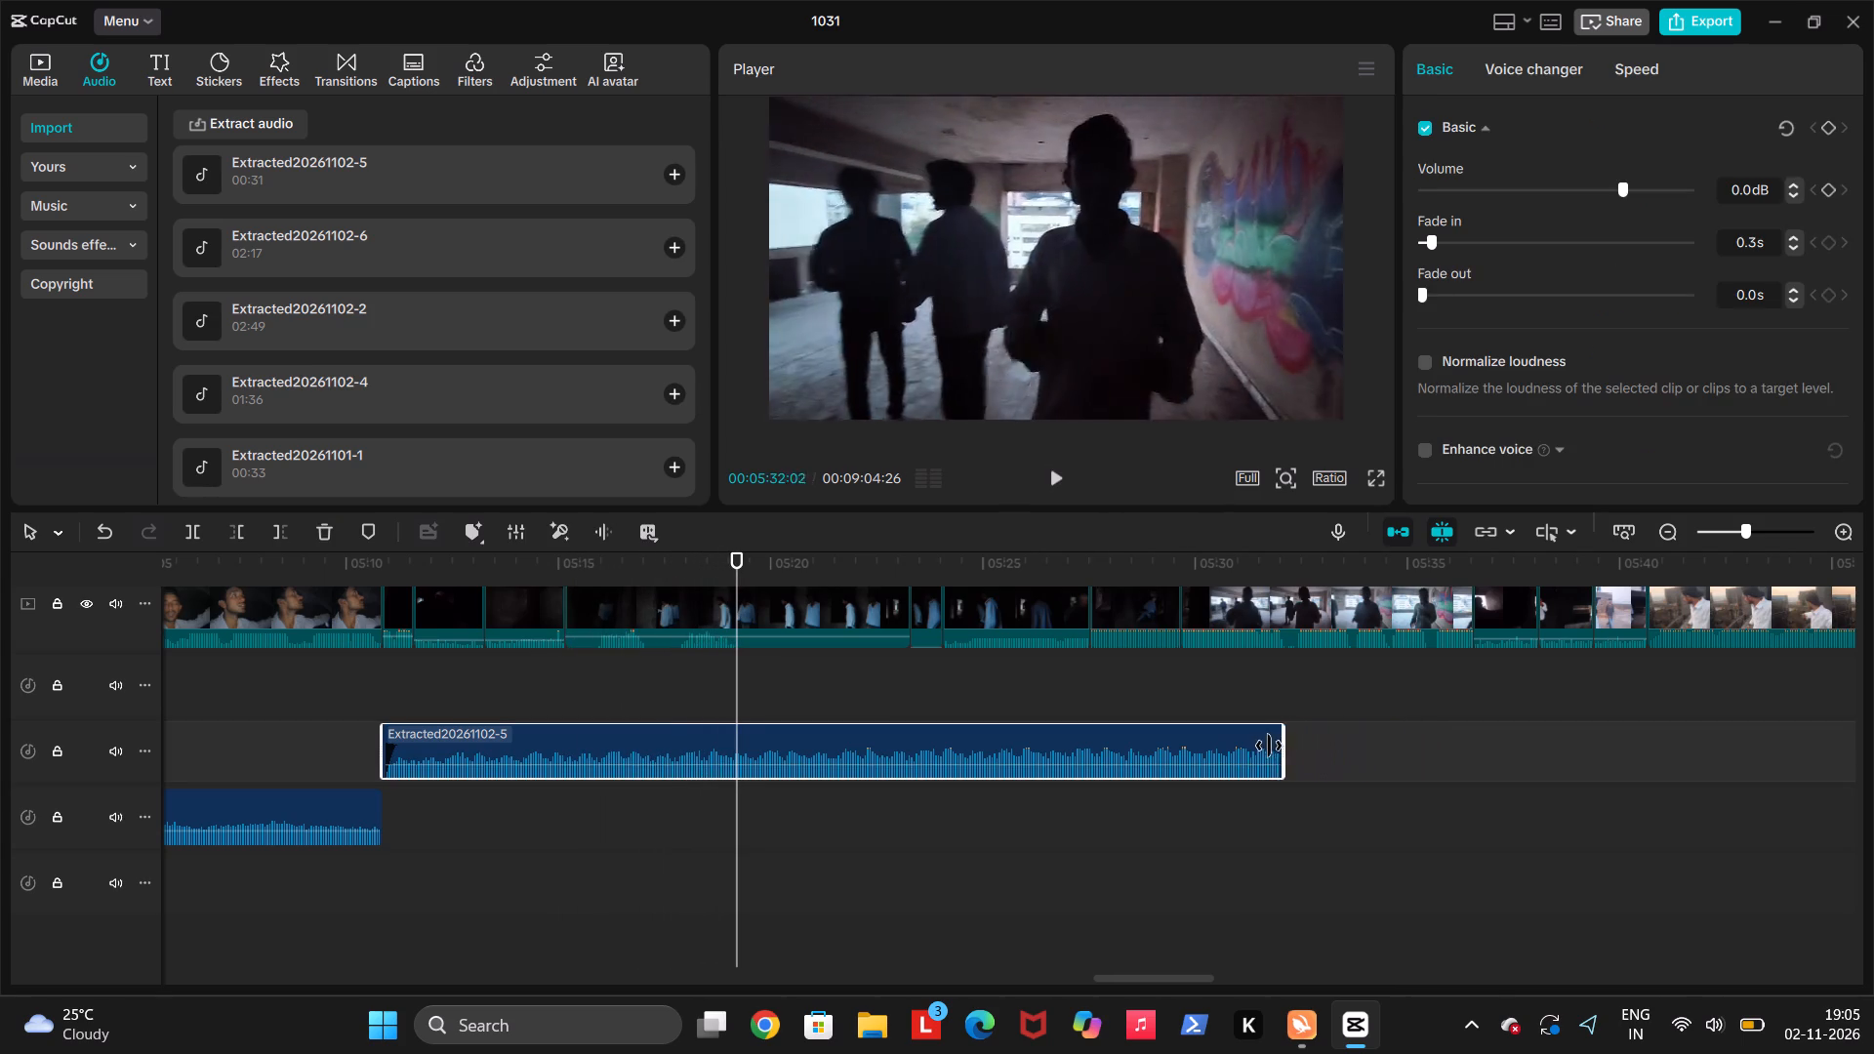
drag(1269, 746, 1233, 750)
key(space)
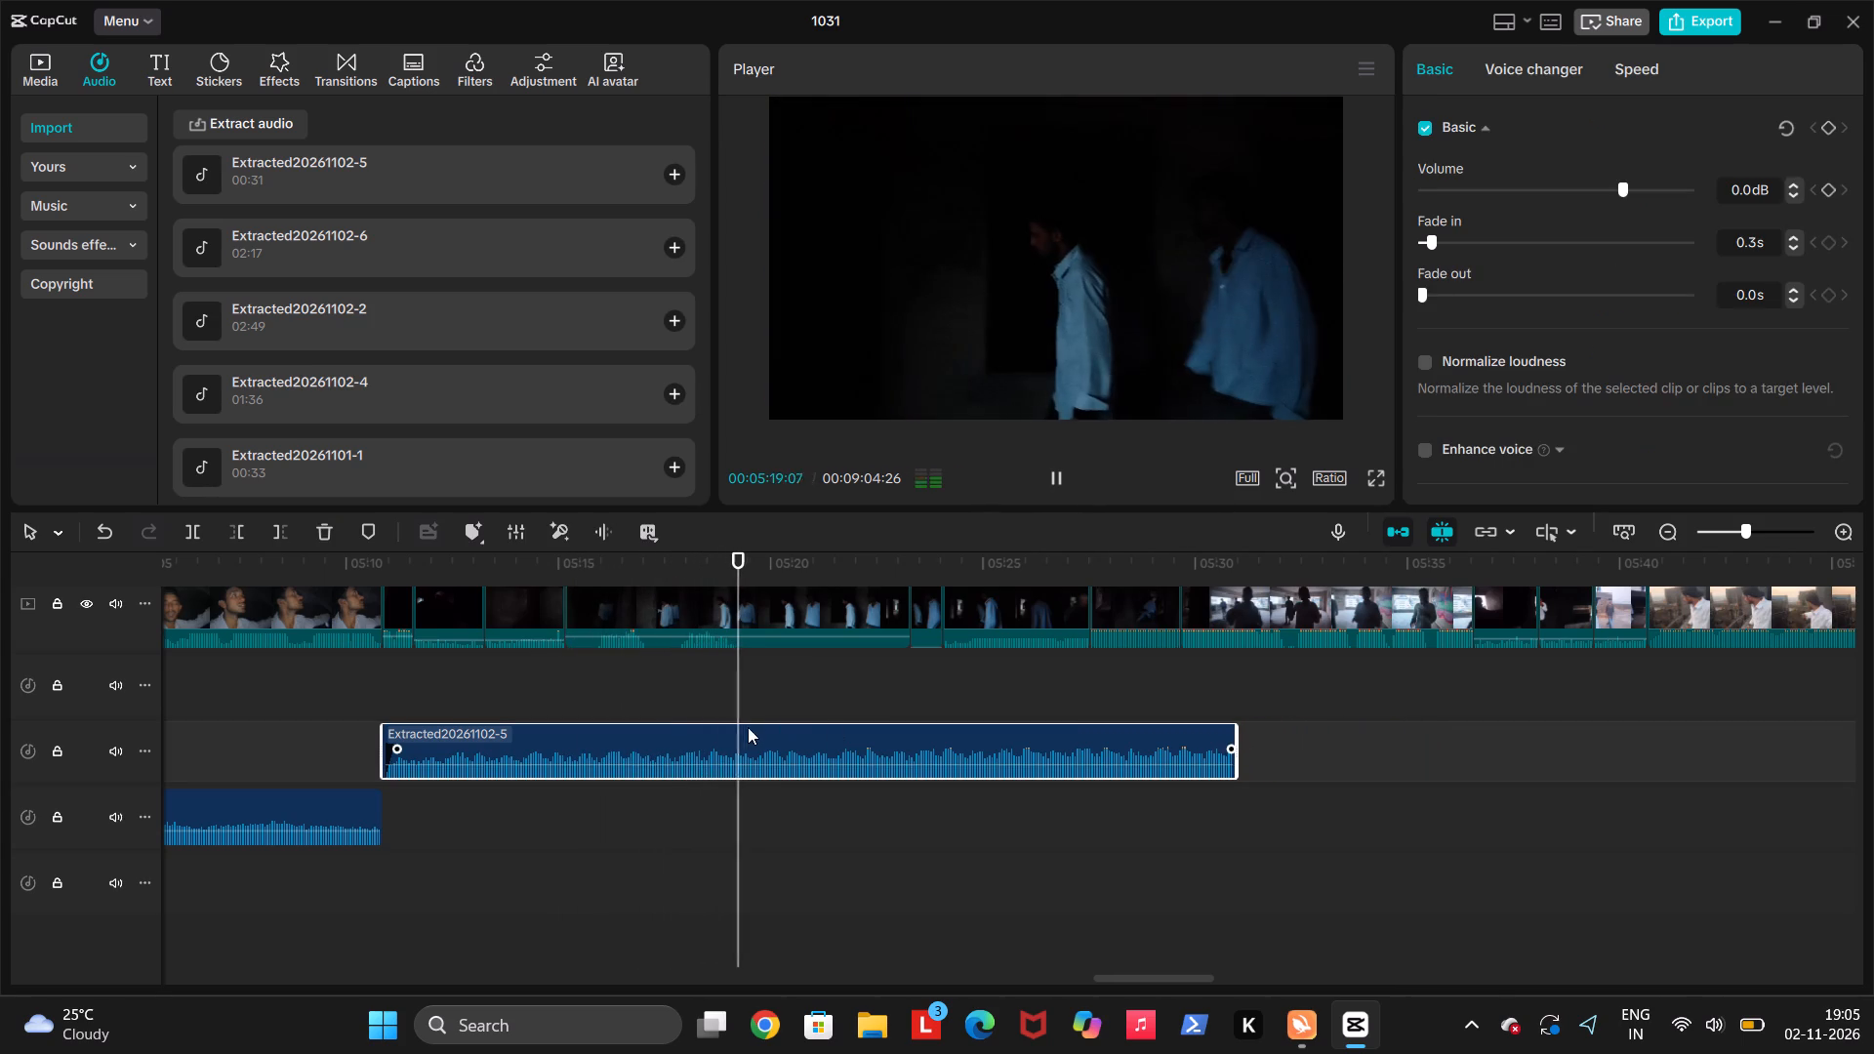
drag(243, 676, 268, 684)
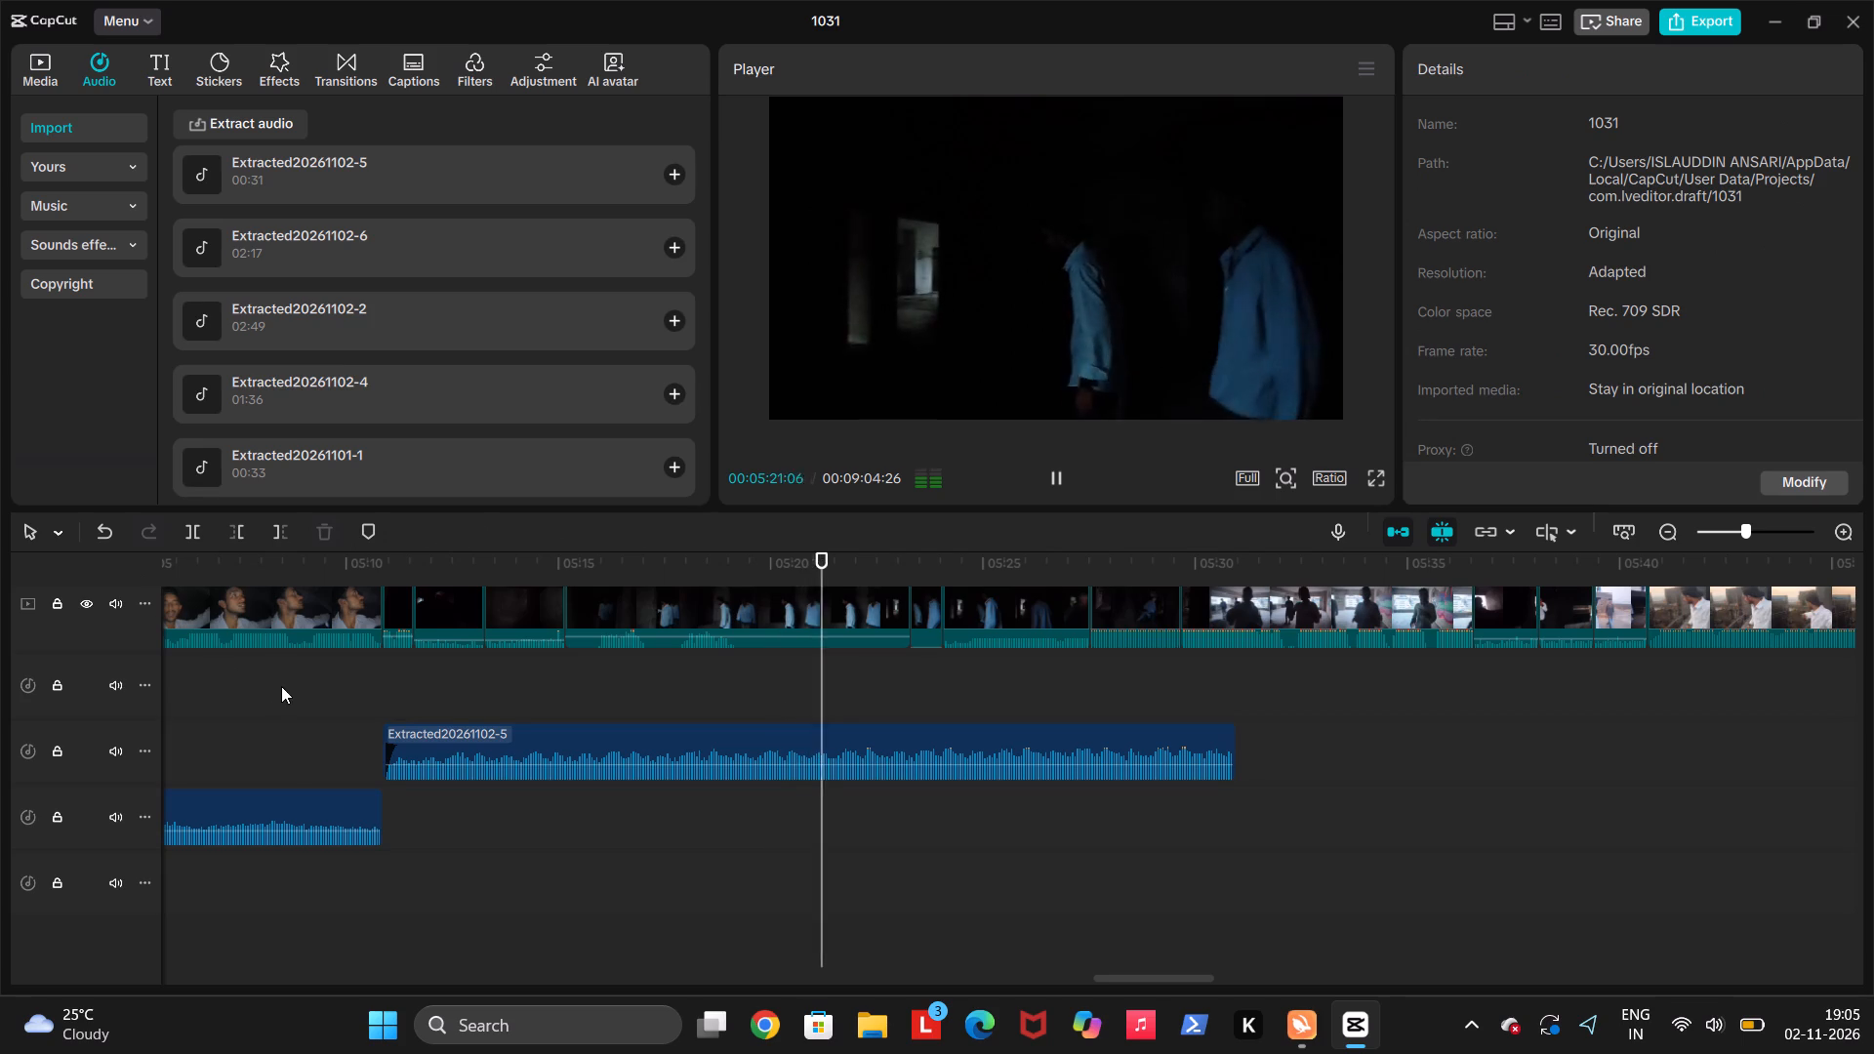
click(281, 686)
key(space)
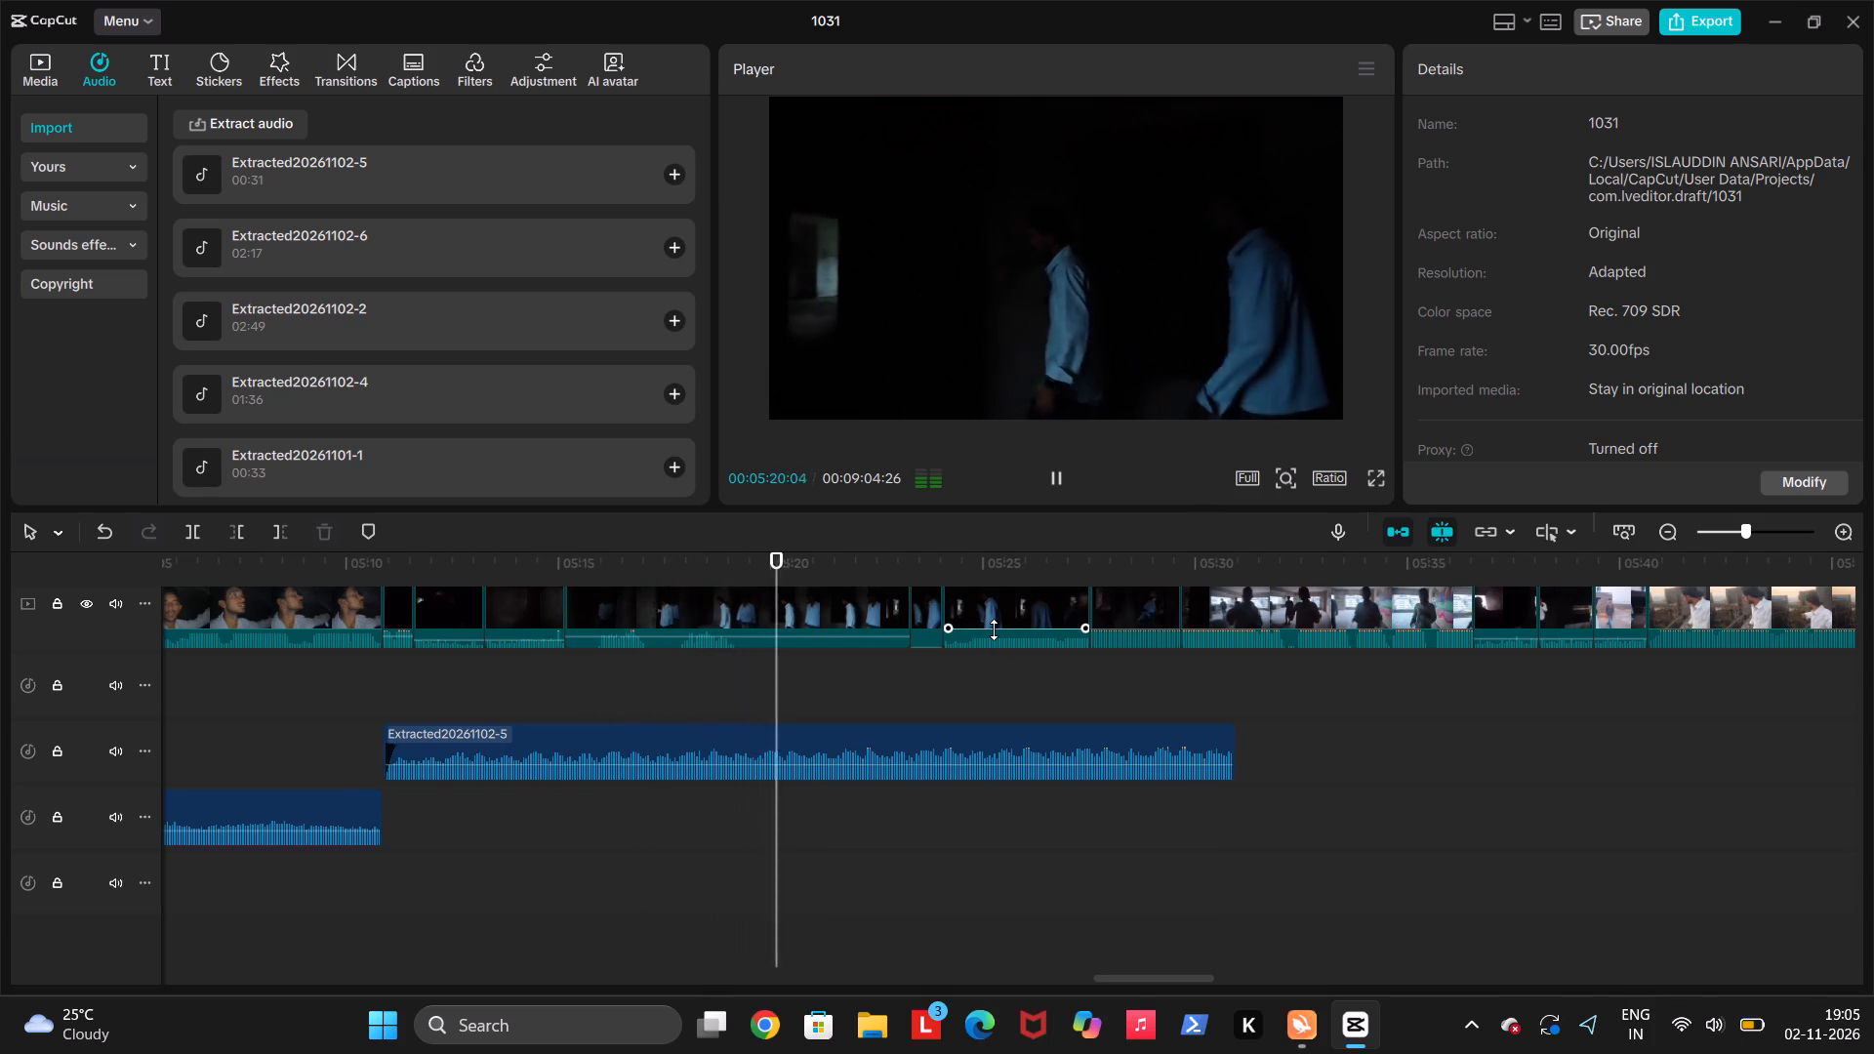
Inspect the audio settings of the dark video clip ending at about 00:05:29:22 while playing back the section.
click(995, 629)
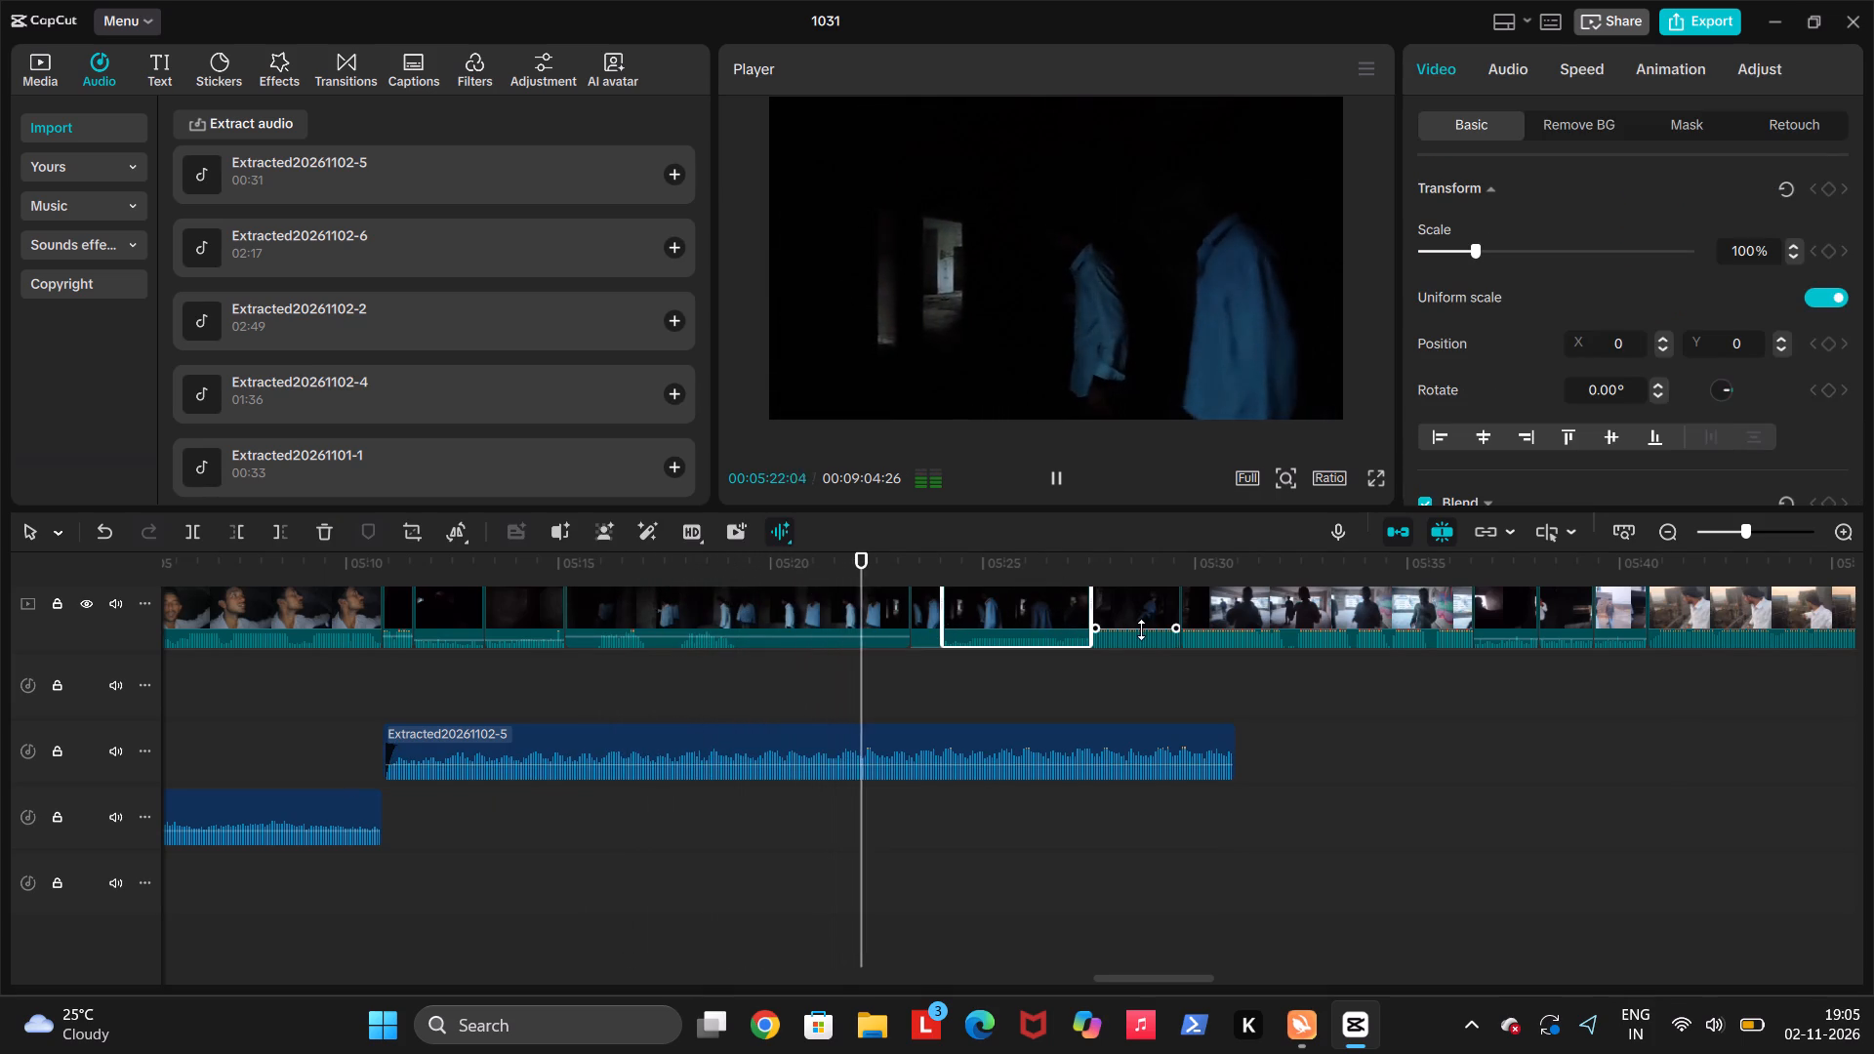
click(1141, 629)
click(1141, 629)
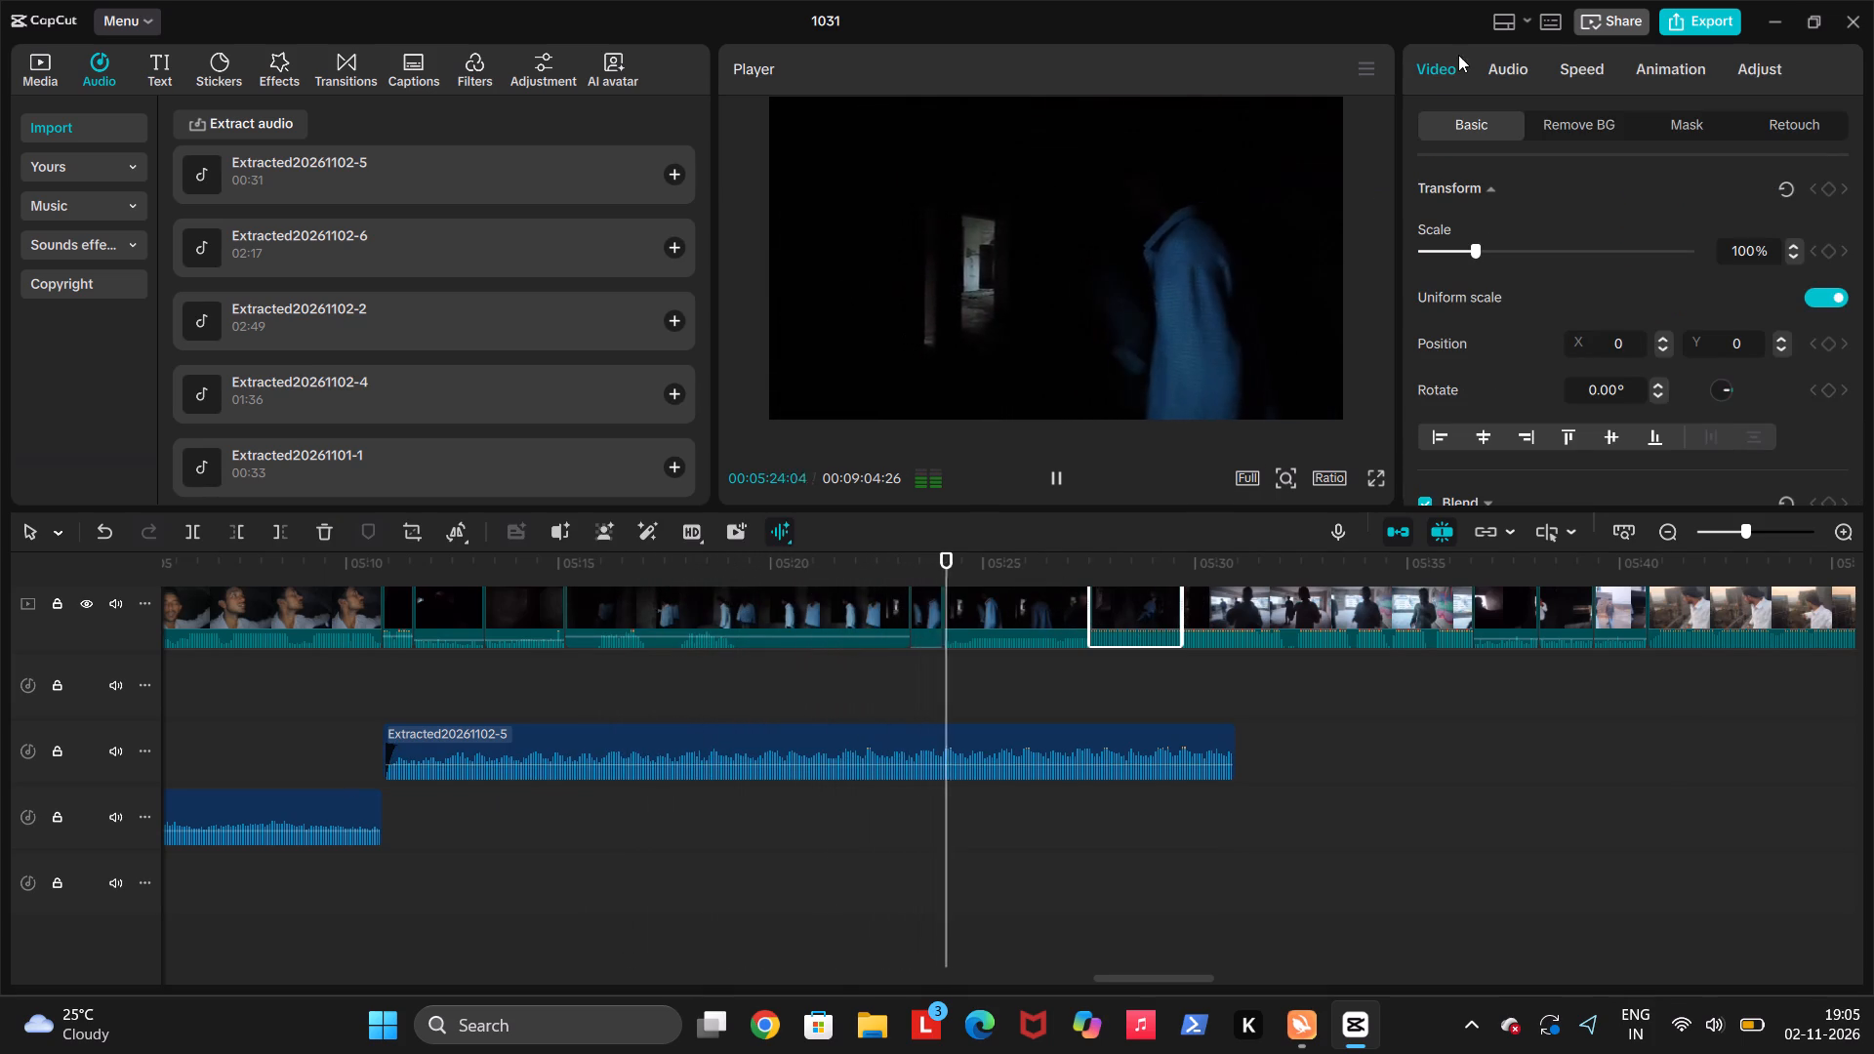
click(1493, 66)
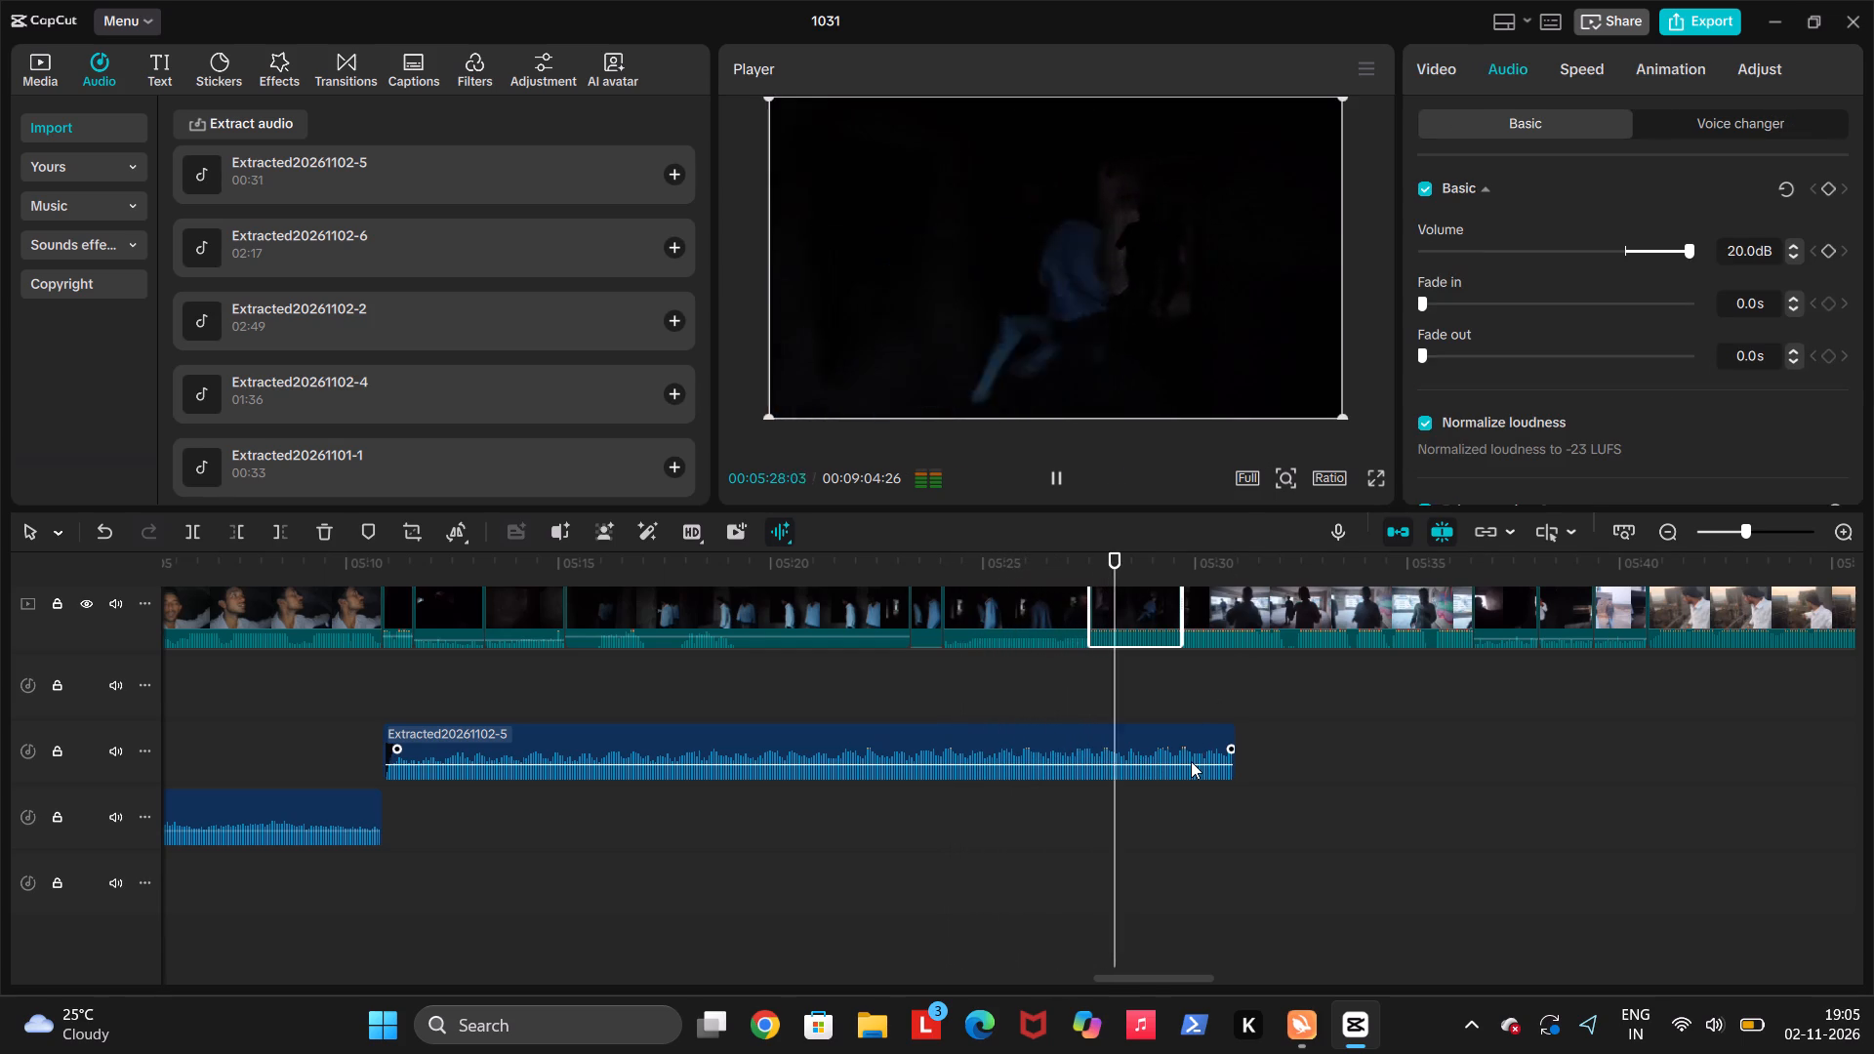
key(space)
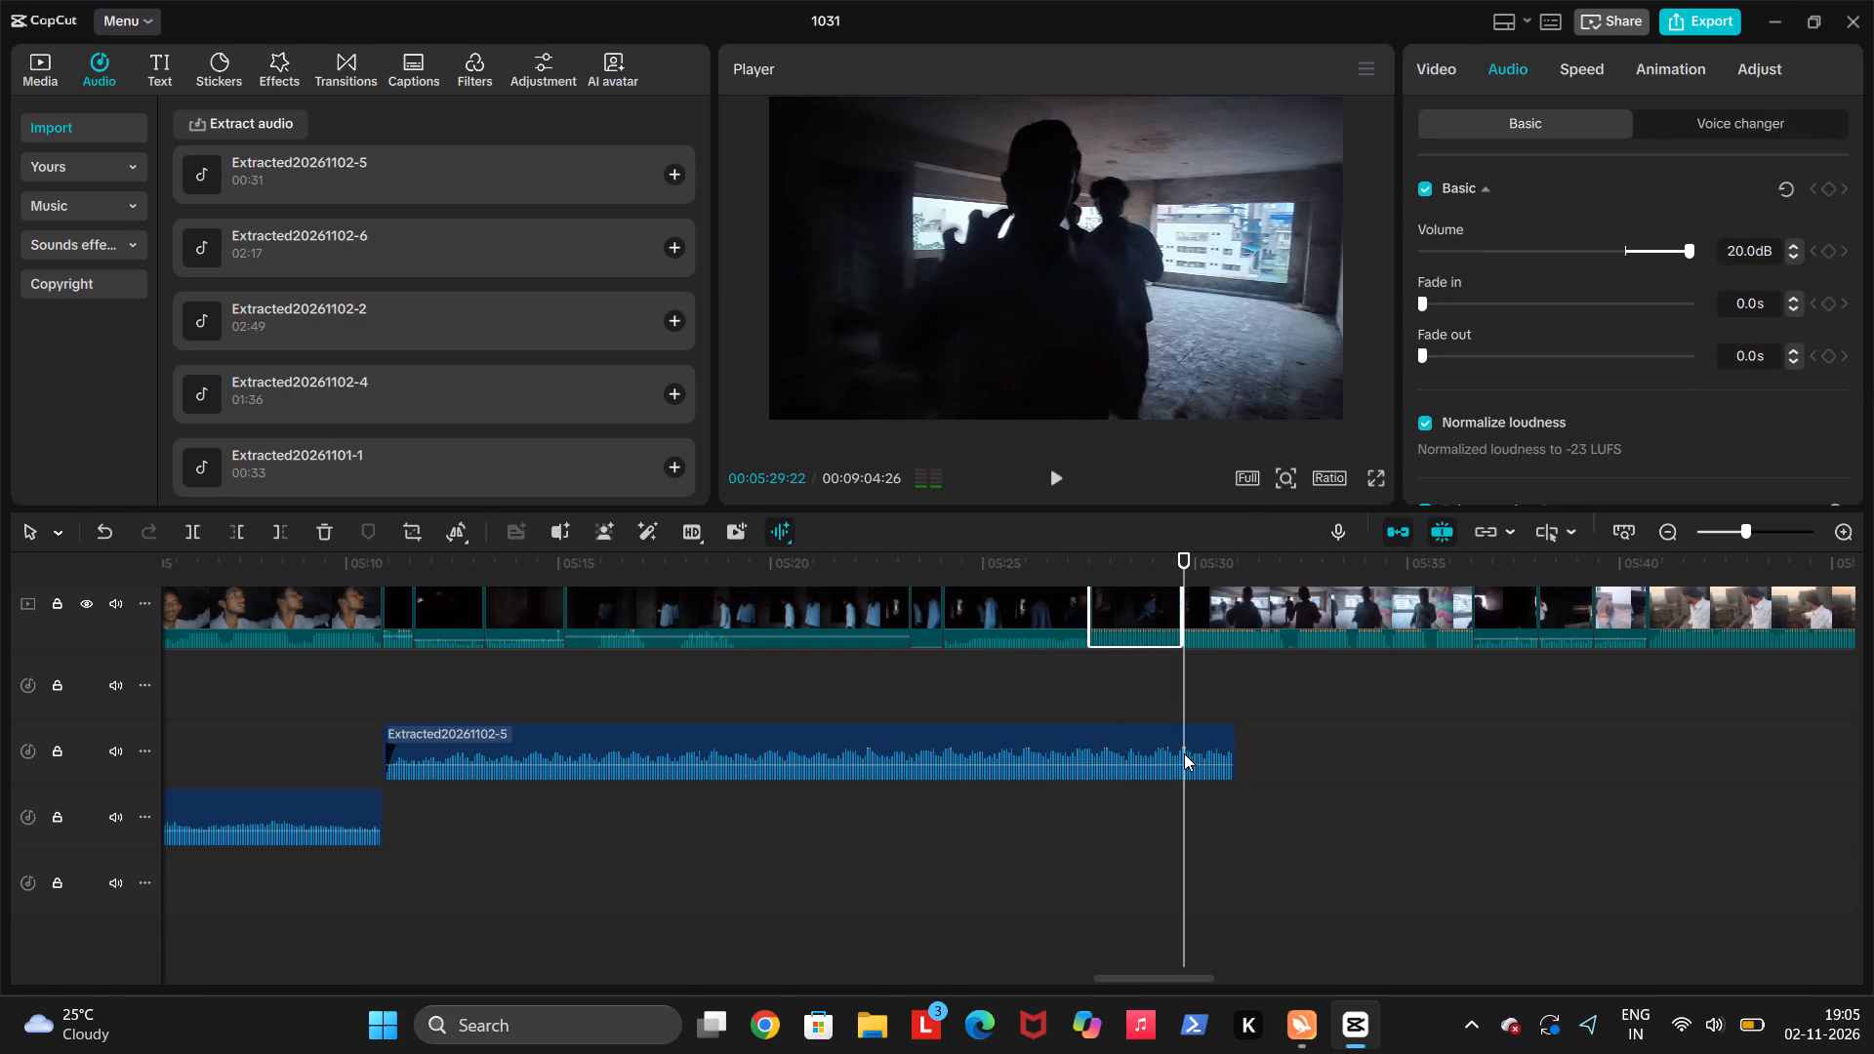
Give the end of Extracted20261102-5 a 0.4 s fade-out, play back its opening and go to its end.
click(1184, 753)
drag(1234, 750, 1215, 747)
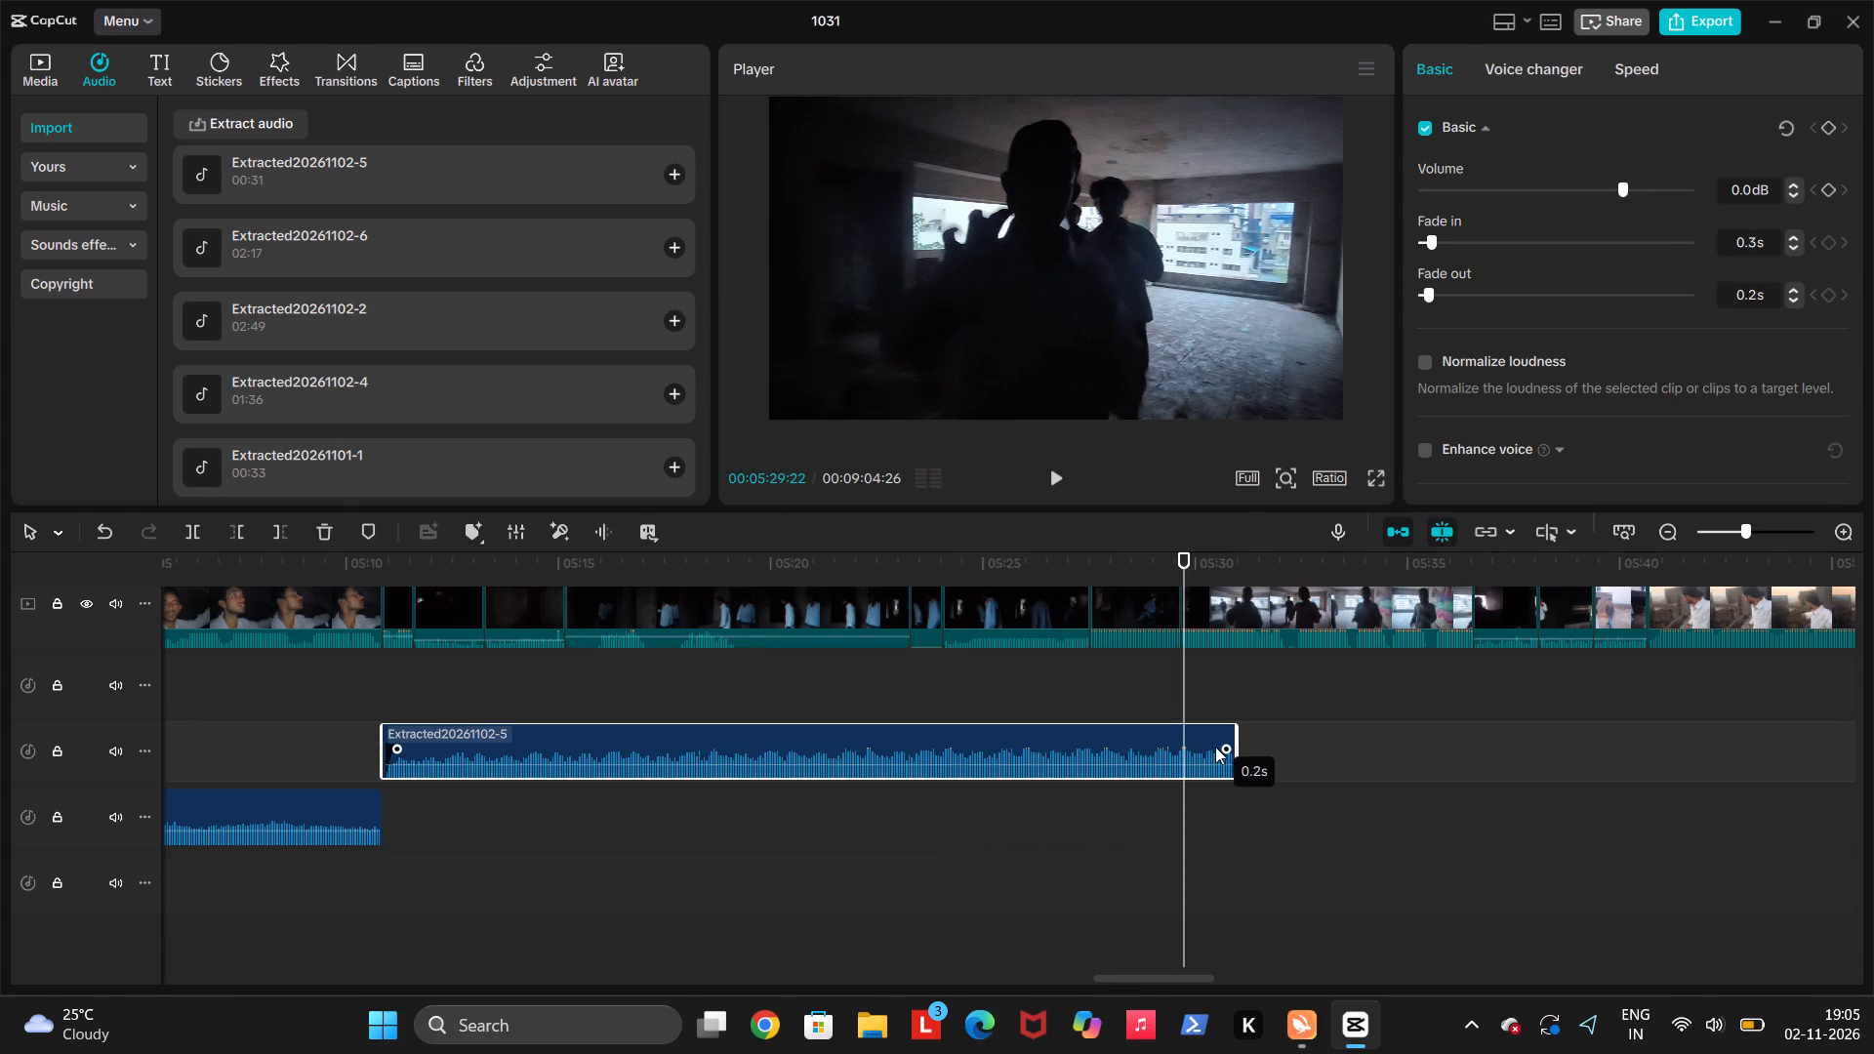
drag(1215, 747, 1204, 746)
key(space)
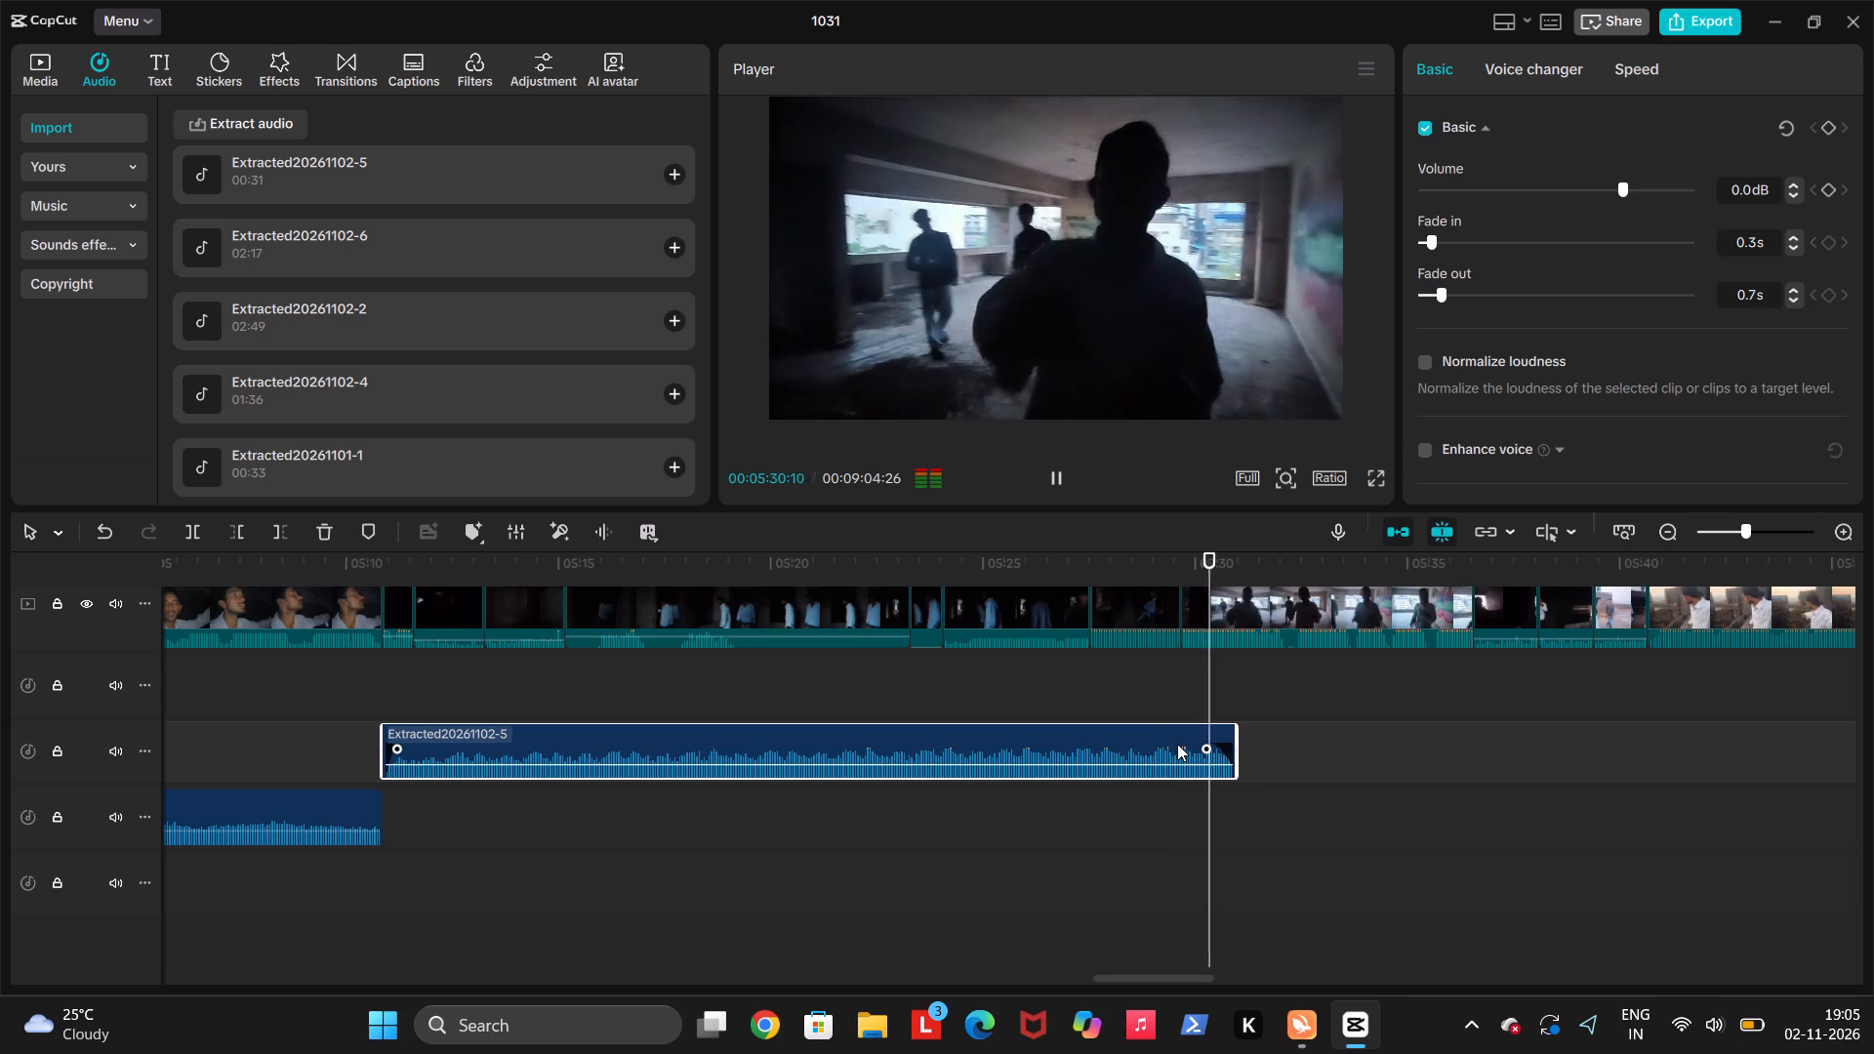
key(space)
click(1214, 707)
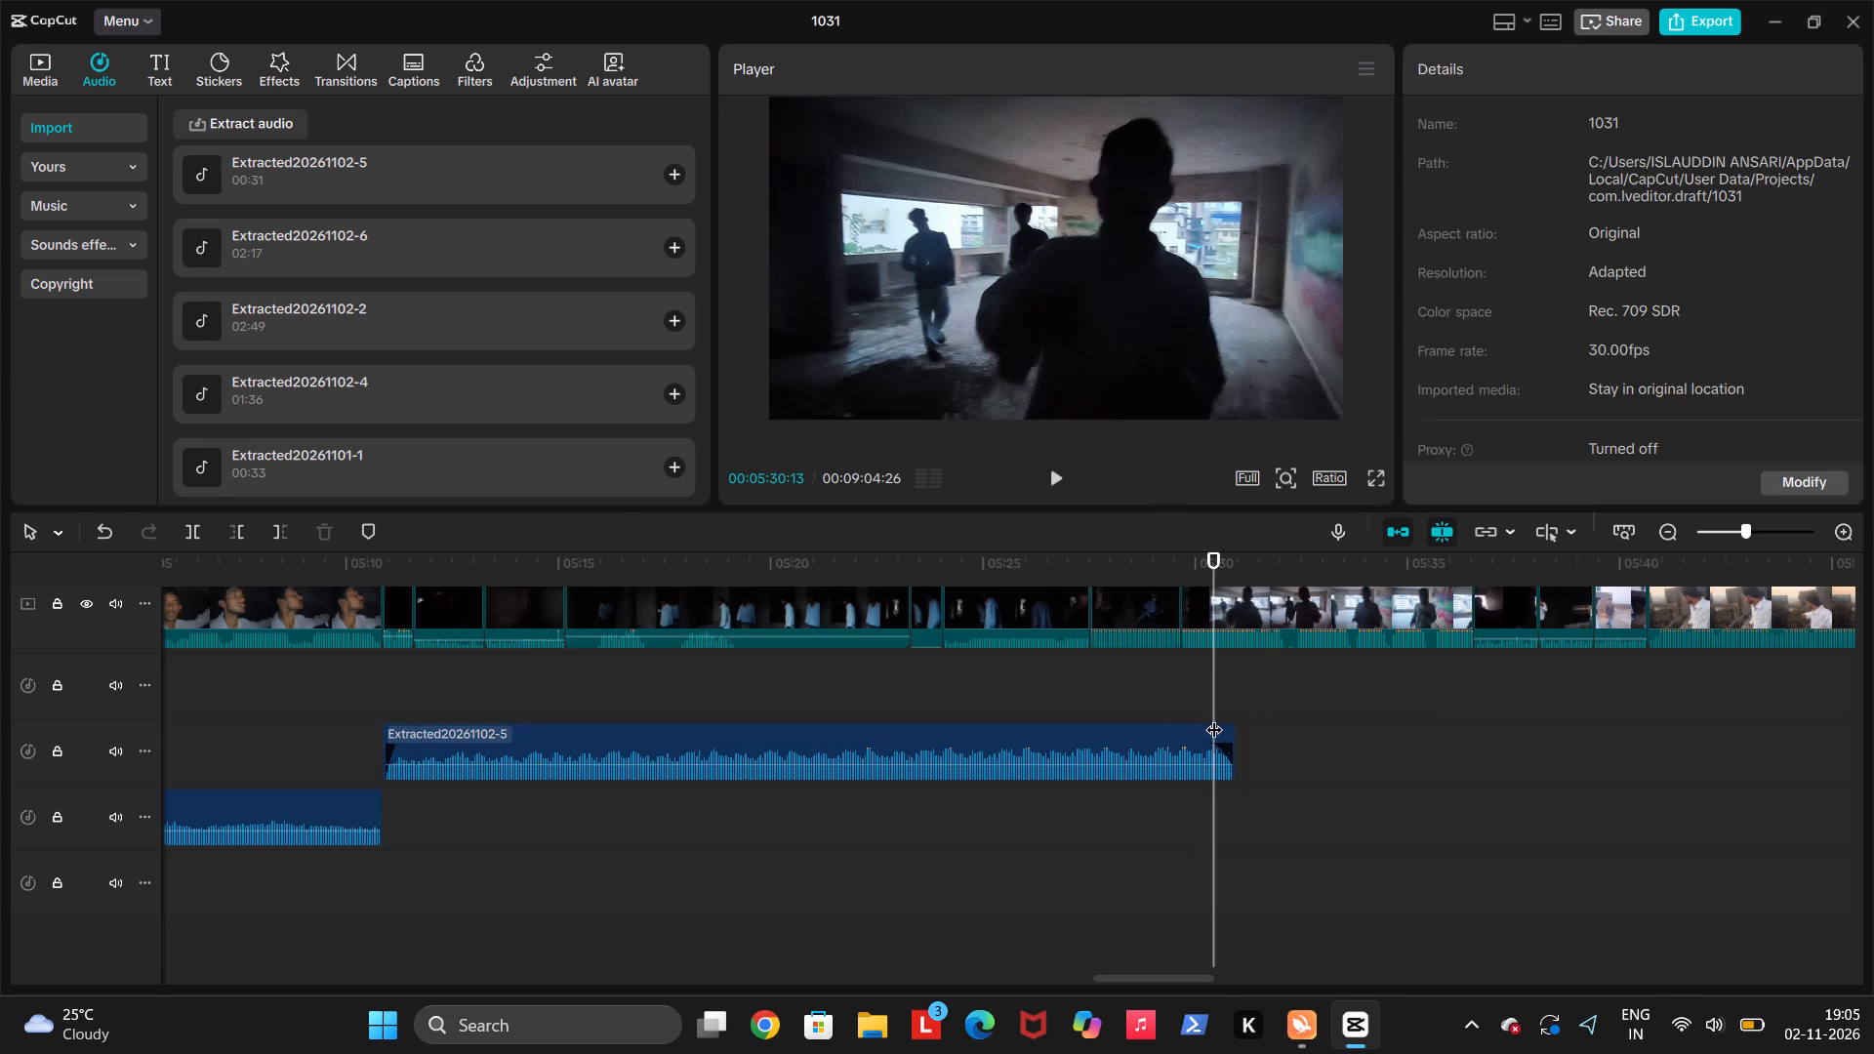
click(1214, 740)
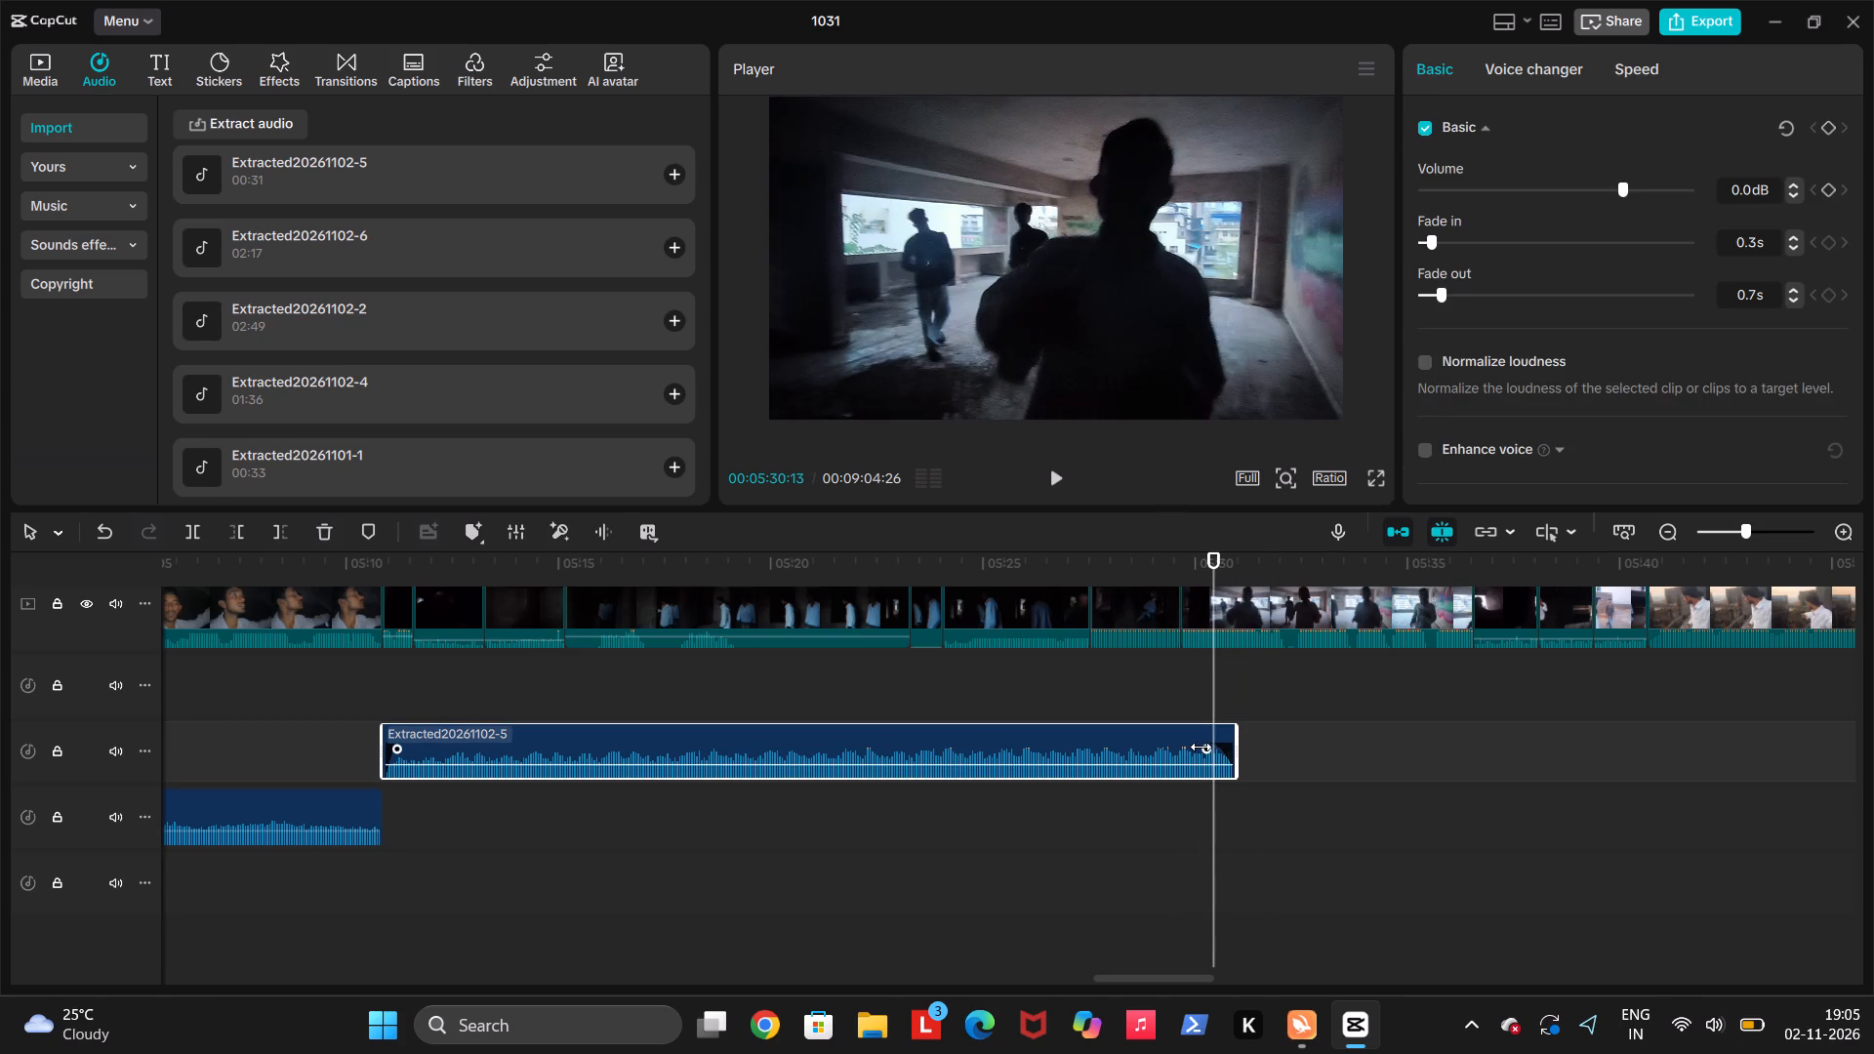
click(1202, 747)
click(358, 688)
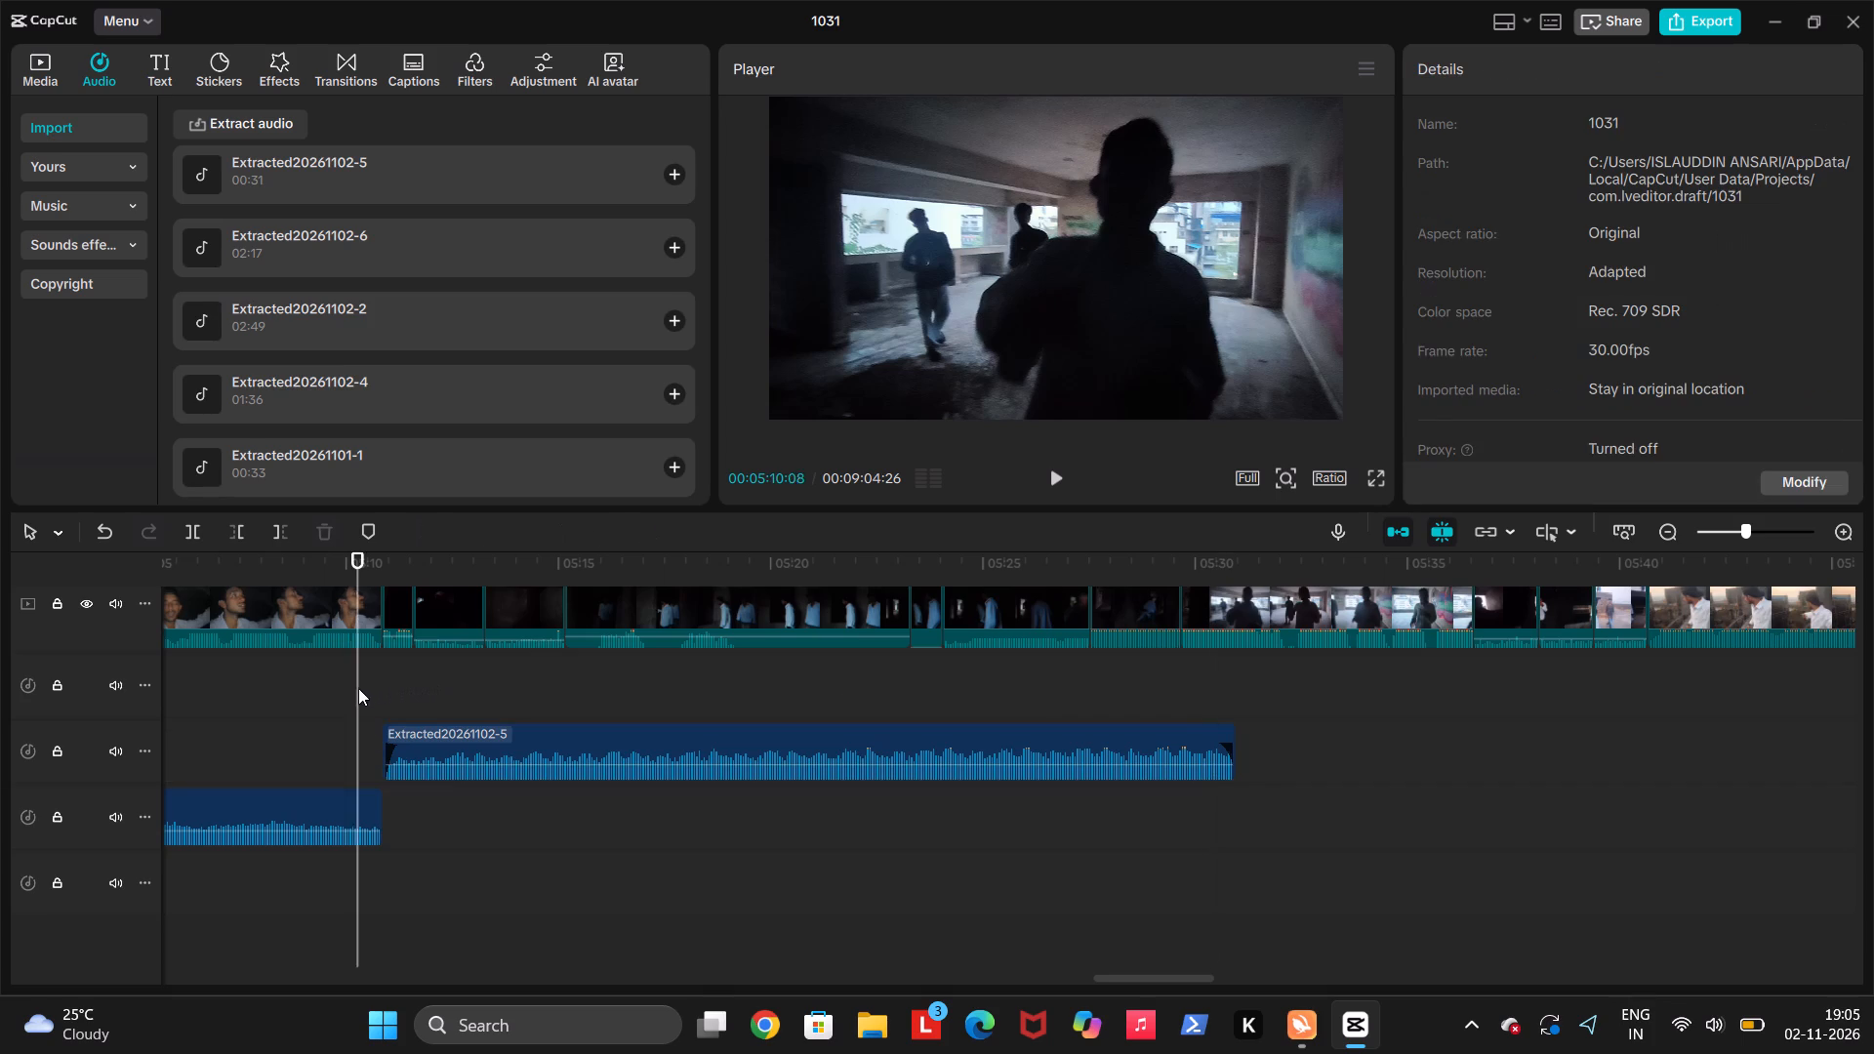
key(space)
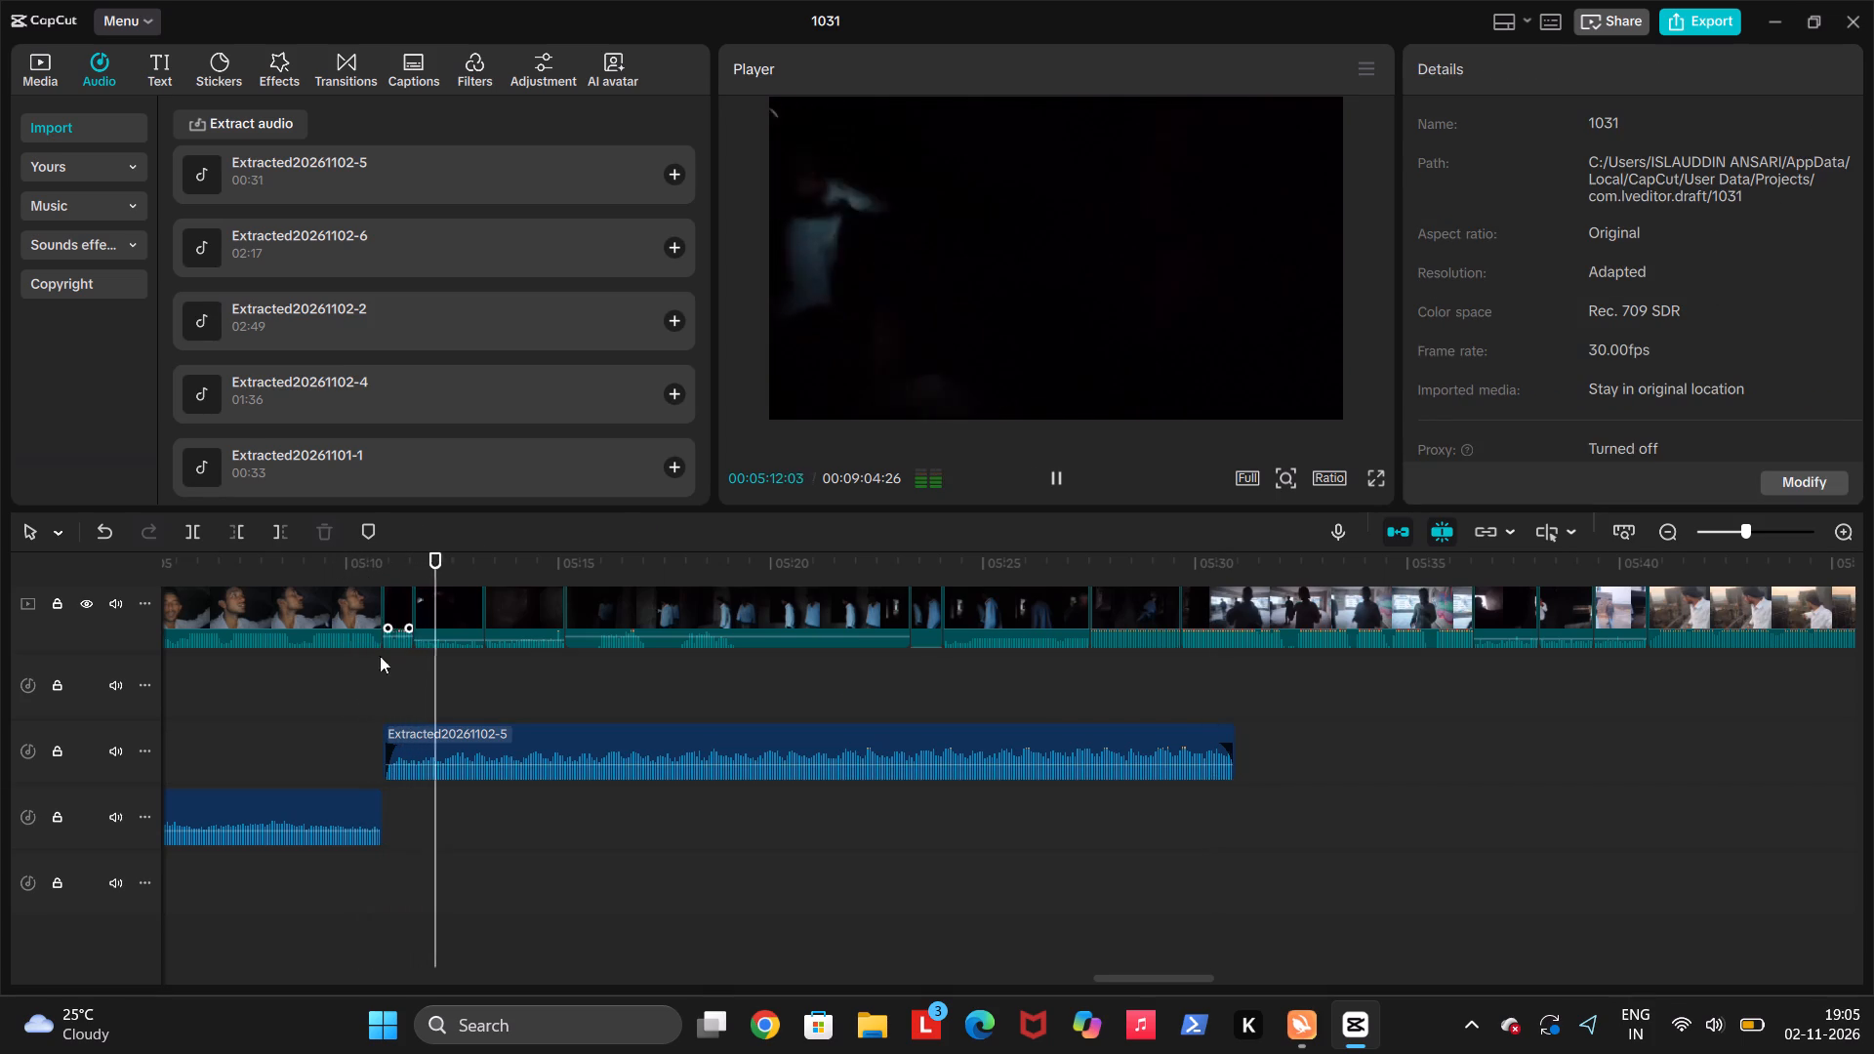
click(1229, 671)
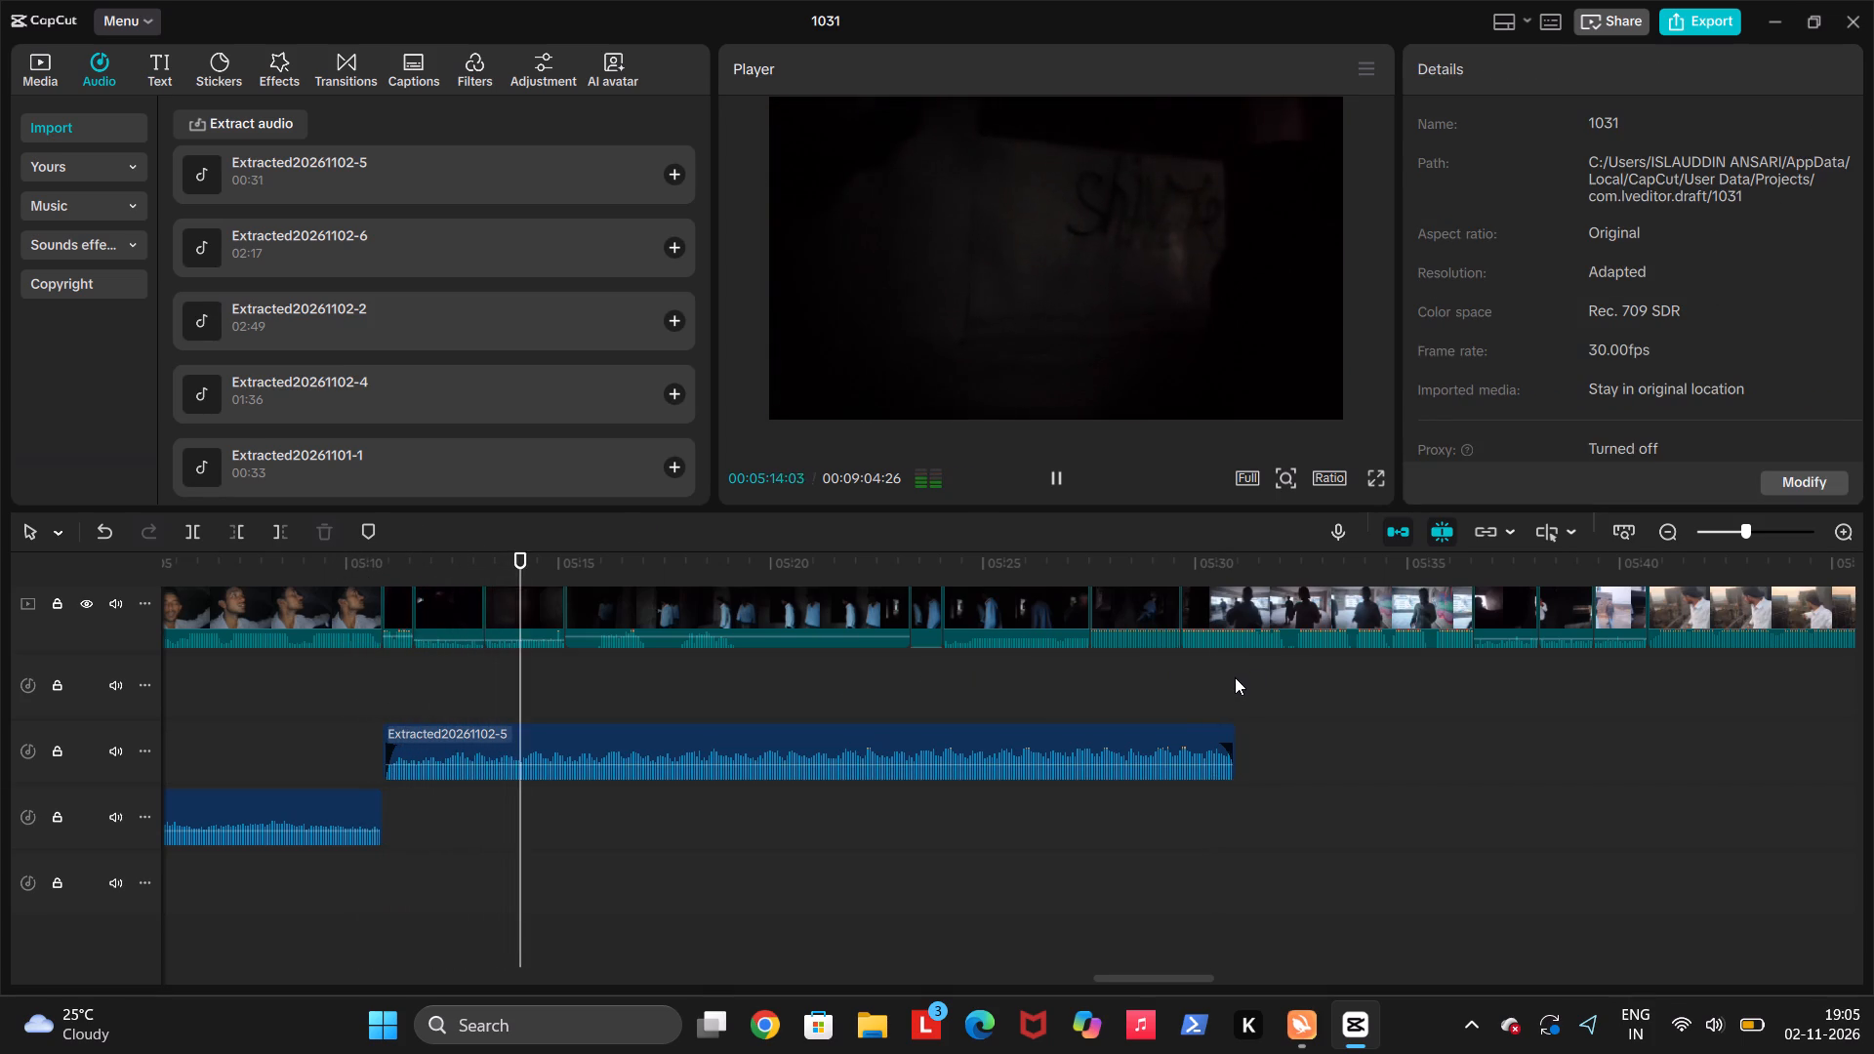
click(1236, 678)
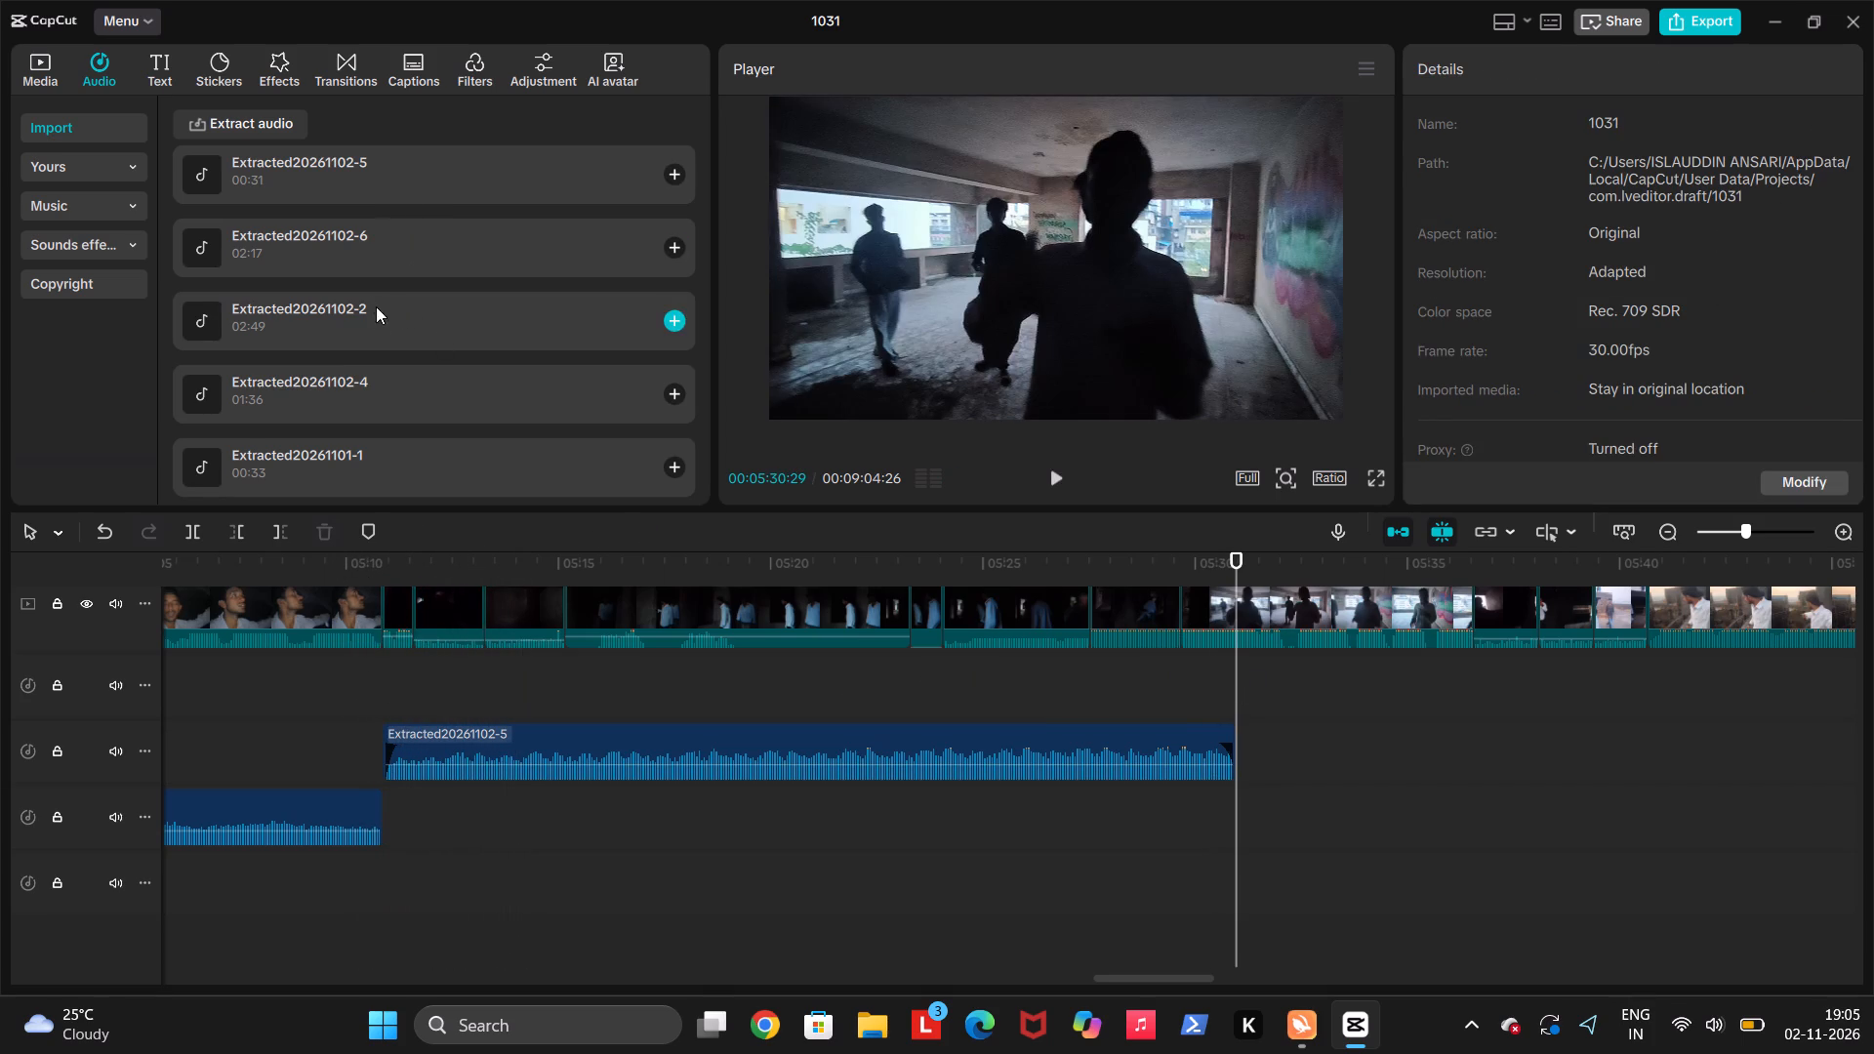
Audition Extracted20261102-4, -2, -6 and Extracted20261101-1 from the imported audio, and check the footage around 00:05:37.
click(396, 398)
click(400, 326)
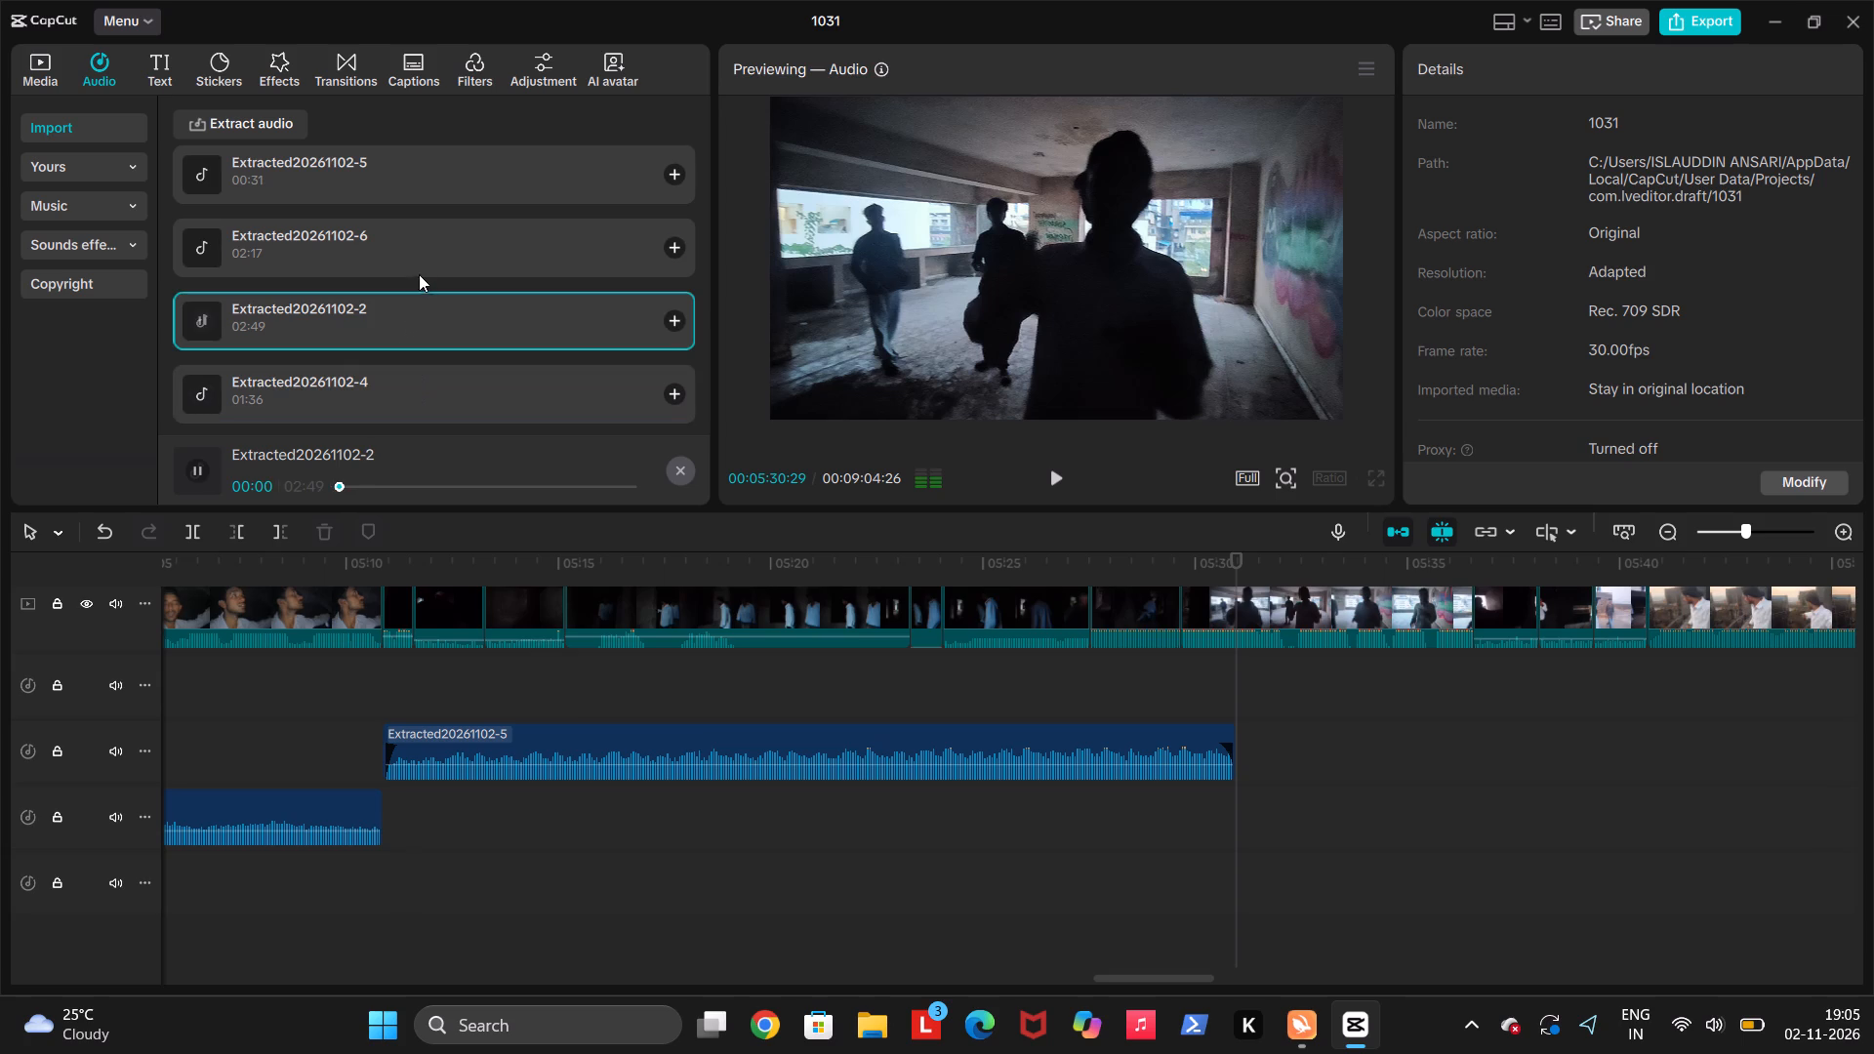
click(429, 243)
scroll(434, 251, down, 1)
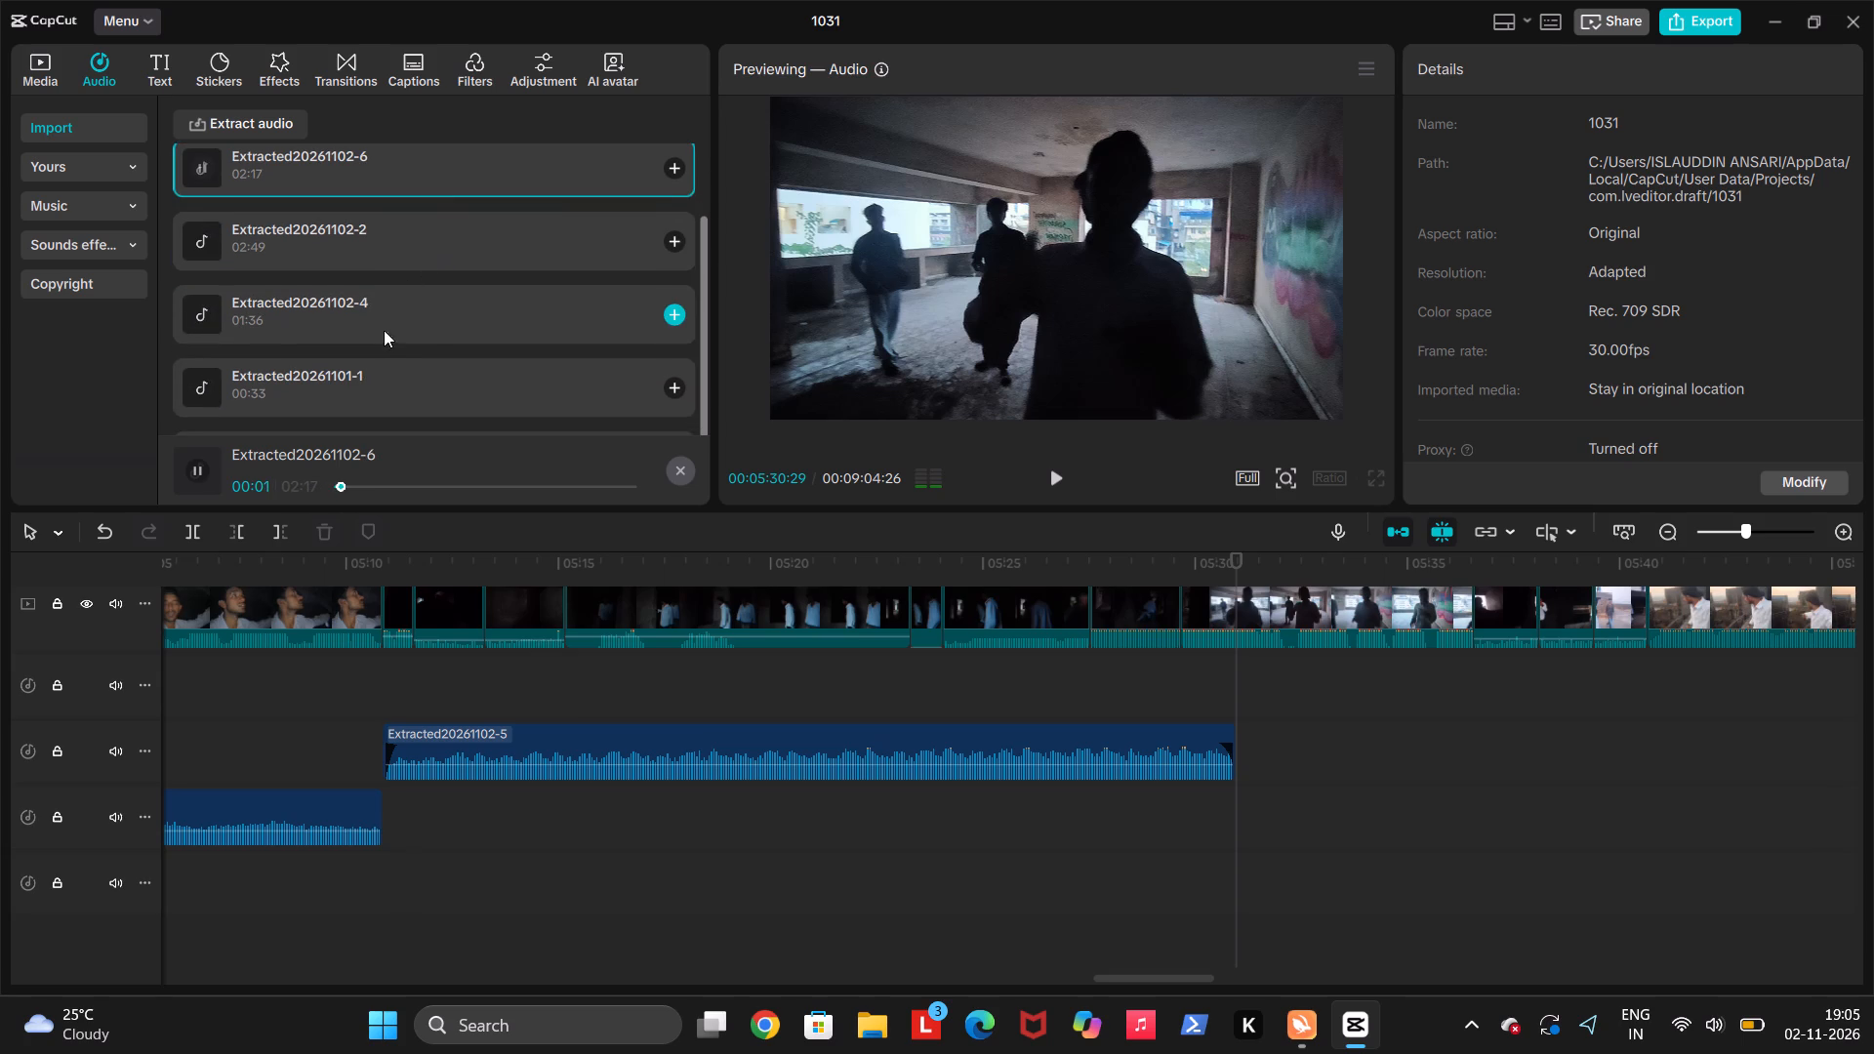
scroll(379, 323, down, 1)
click(407, 496)
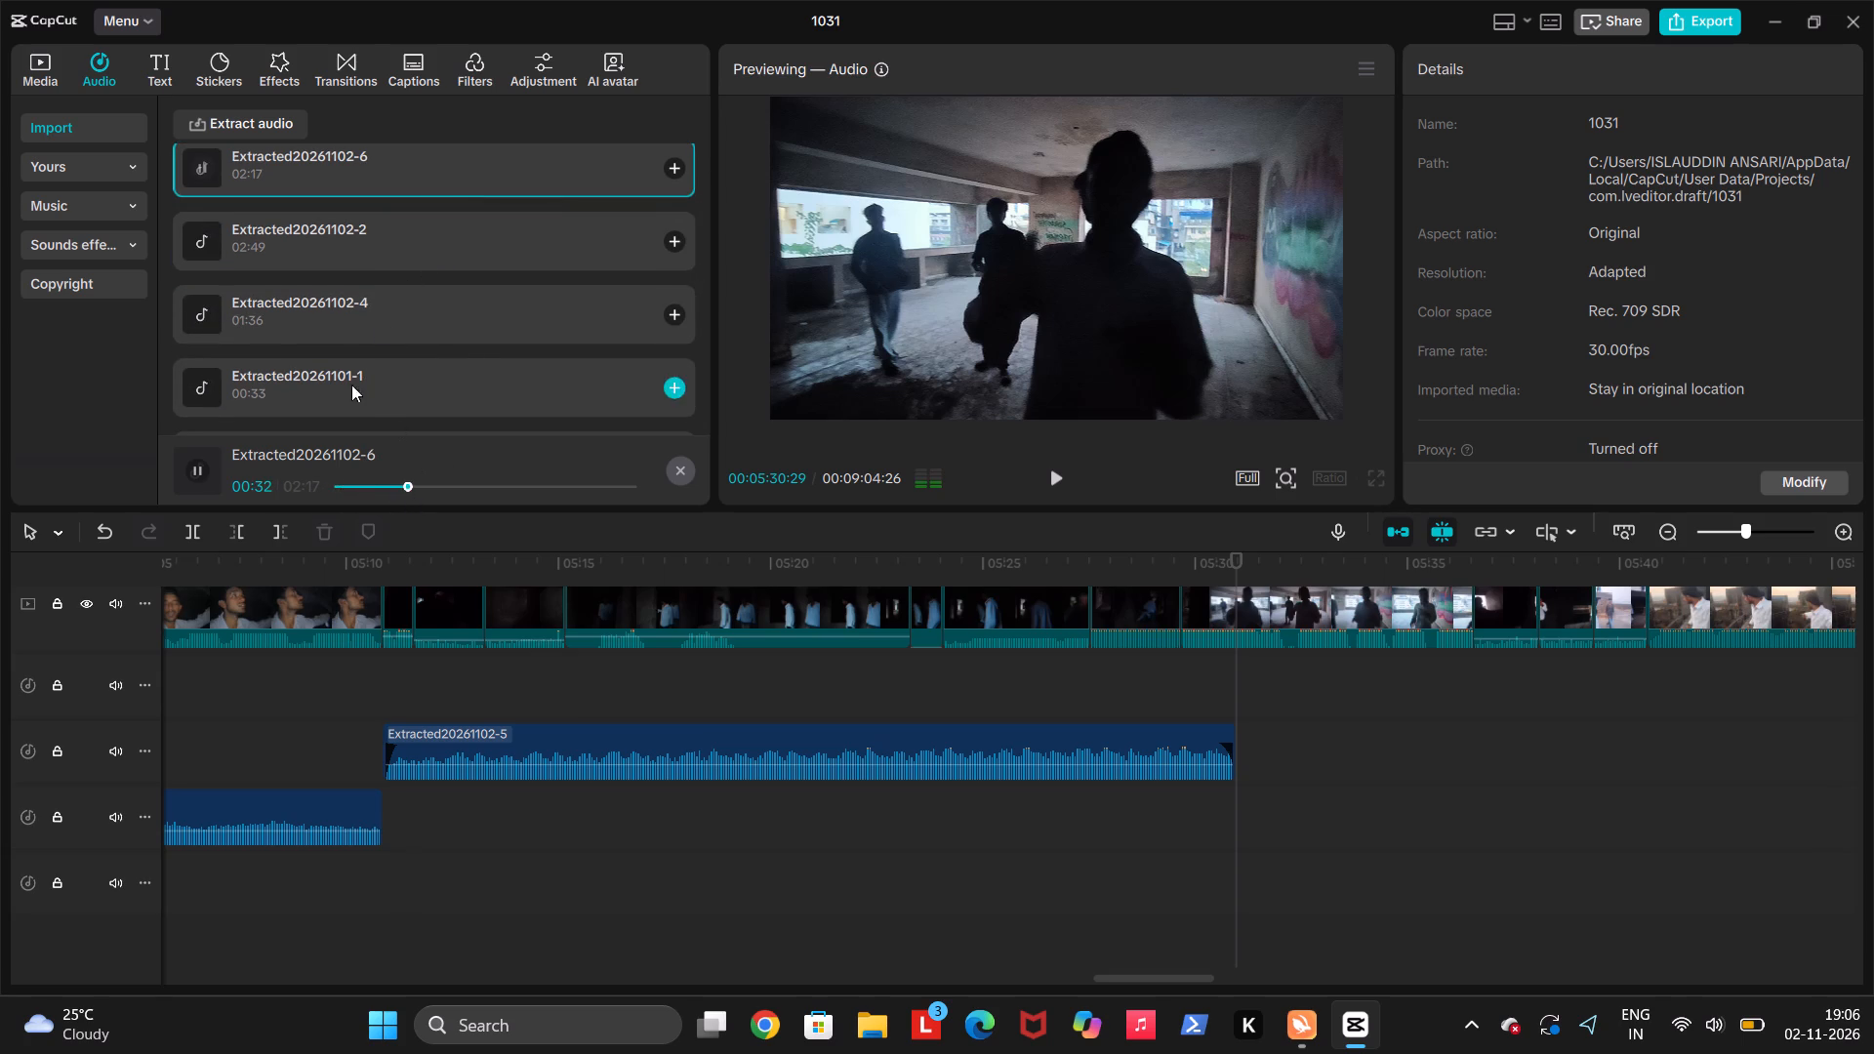
click(331, 314)
click(349, 384)
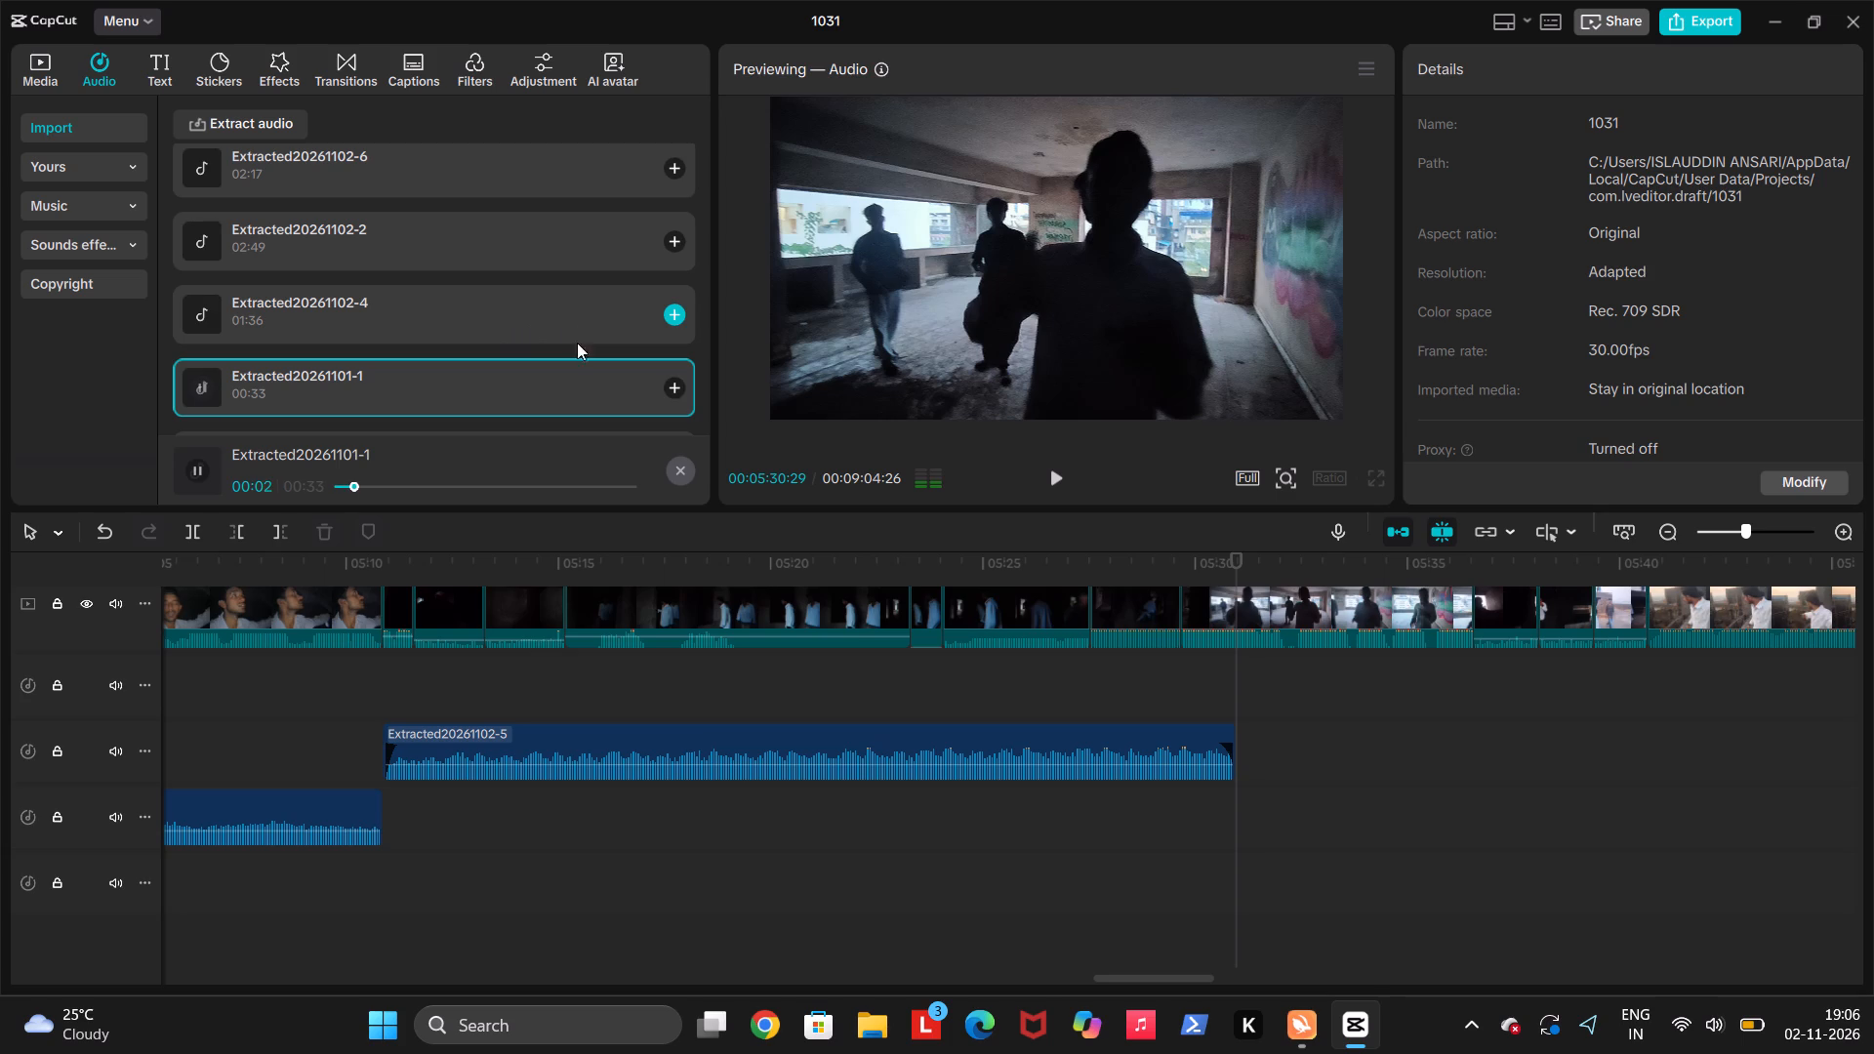
click(444, 476)
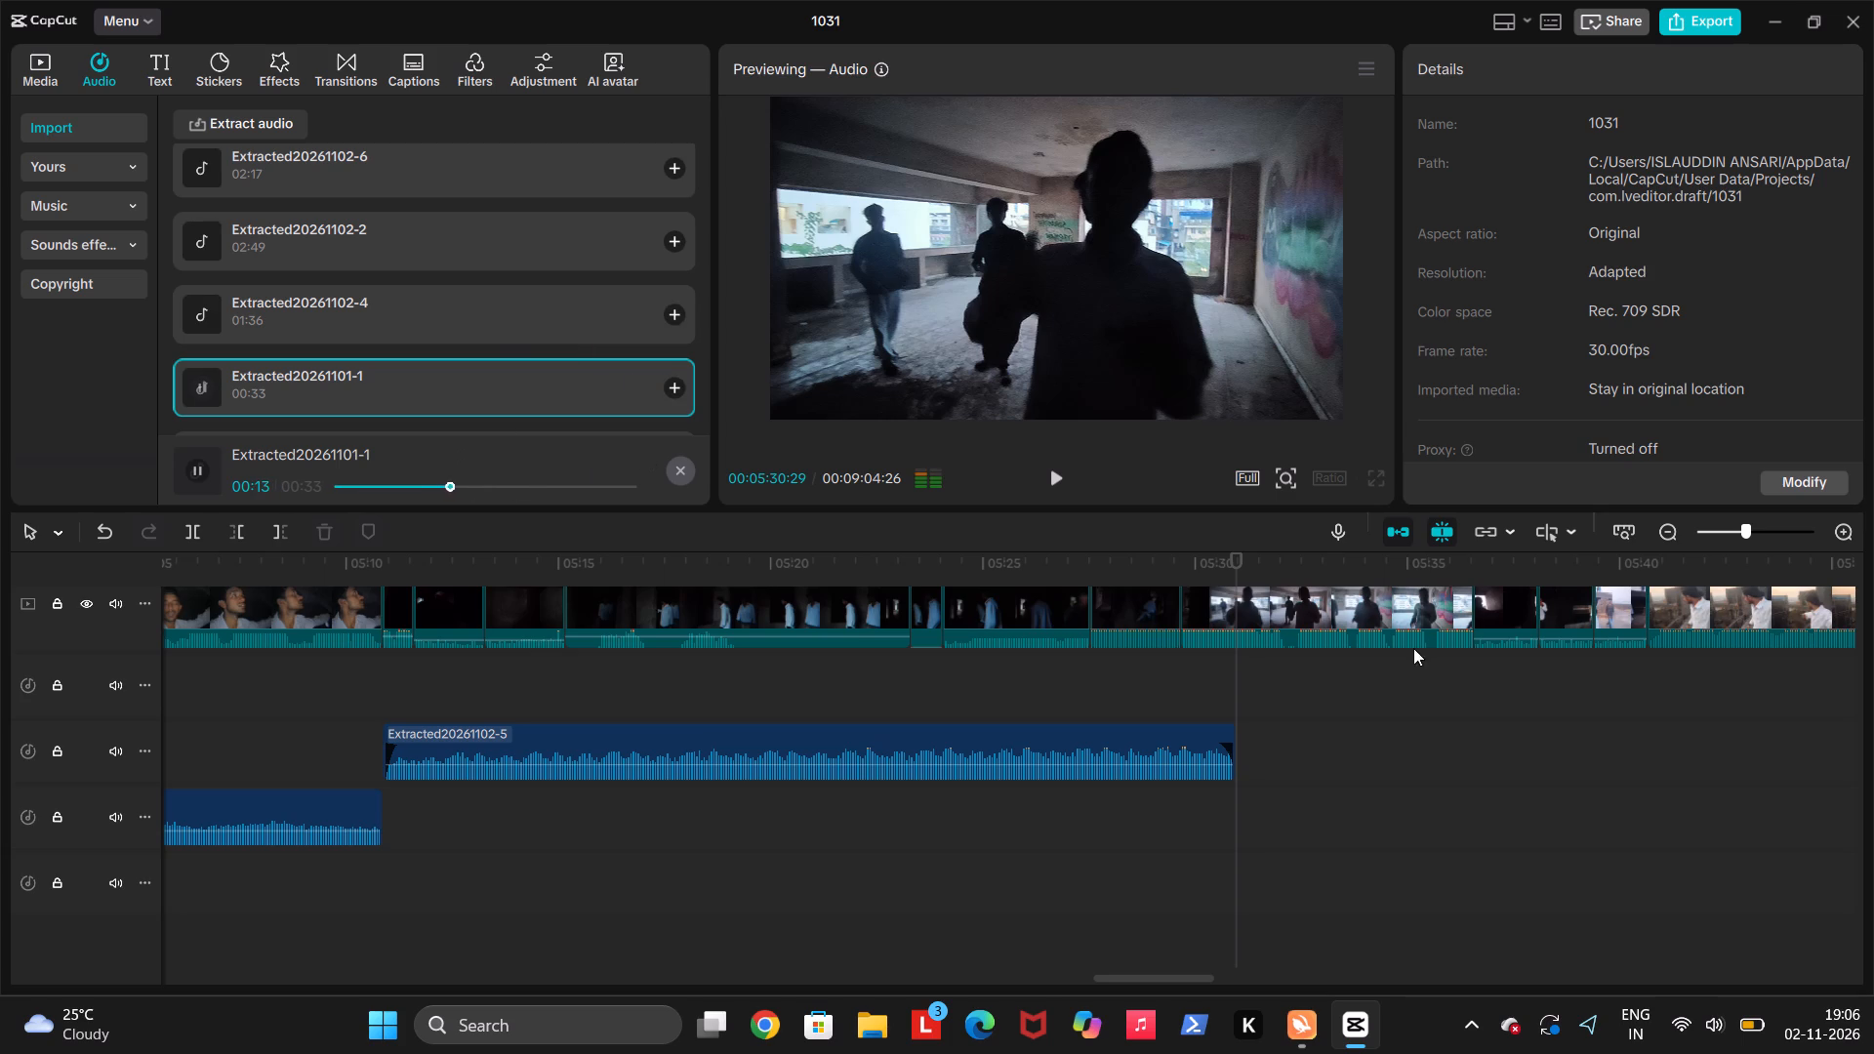
click(1492, 669)
key(space)
key(space)
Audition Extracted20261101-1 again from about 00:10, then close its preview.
click(508, 382)
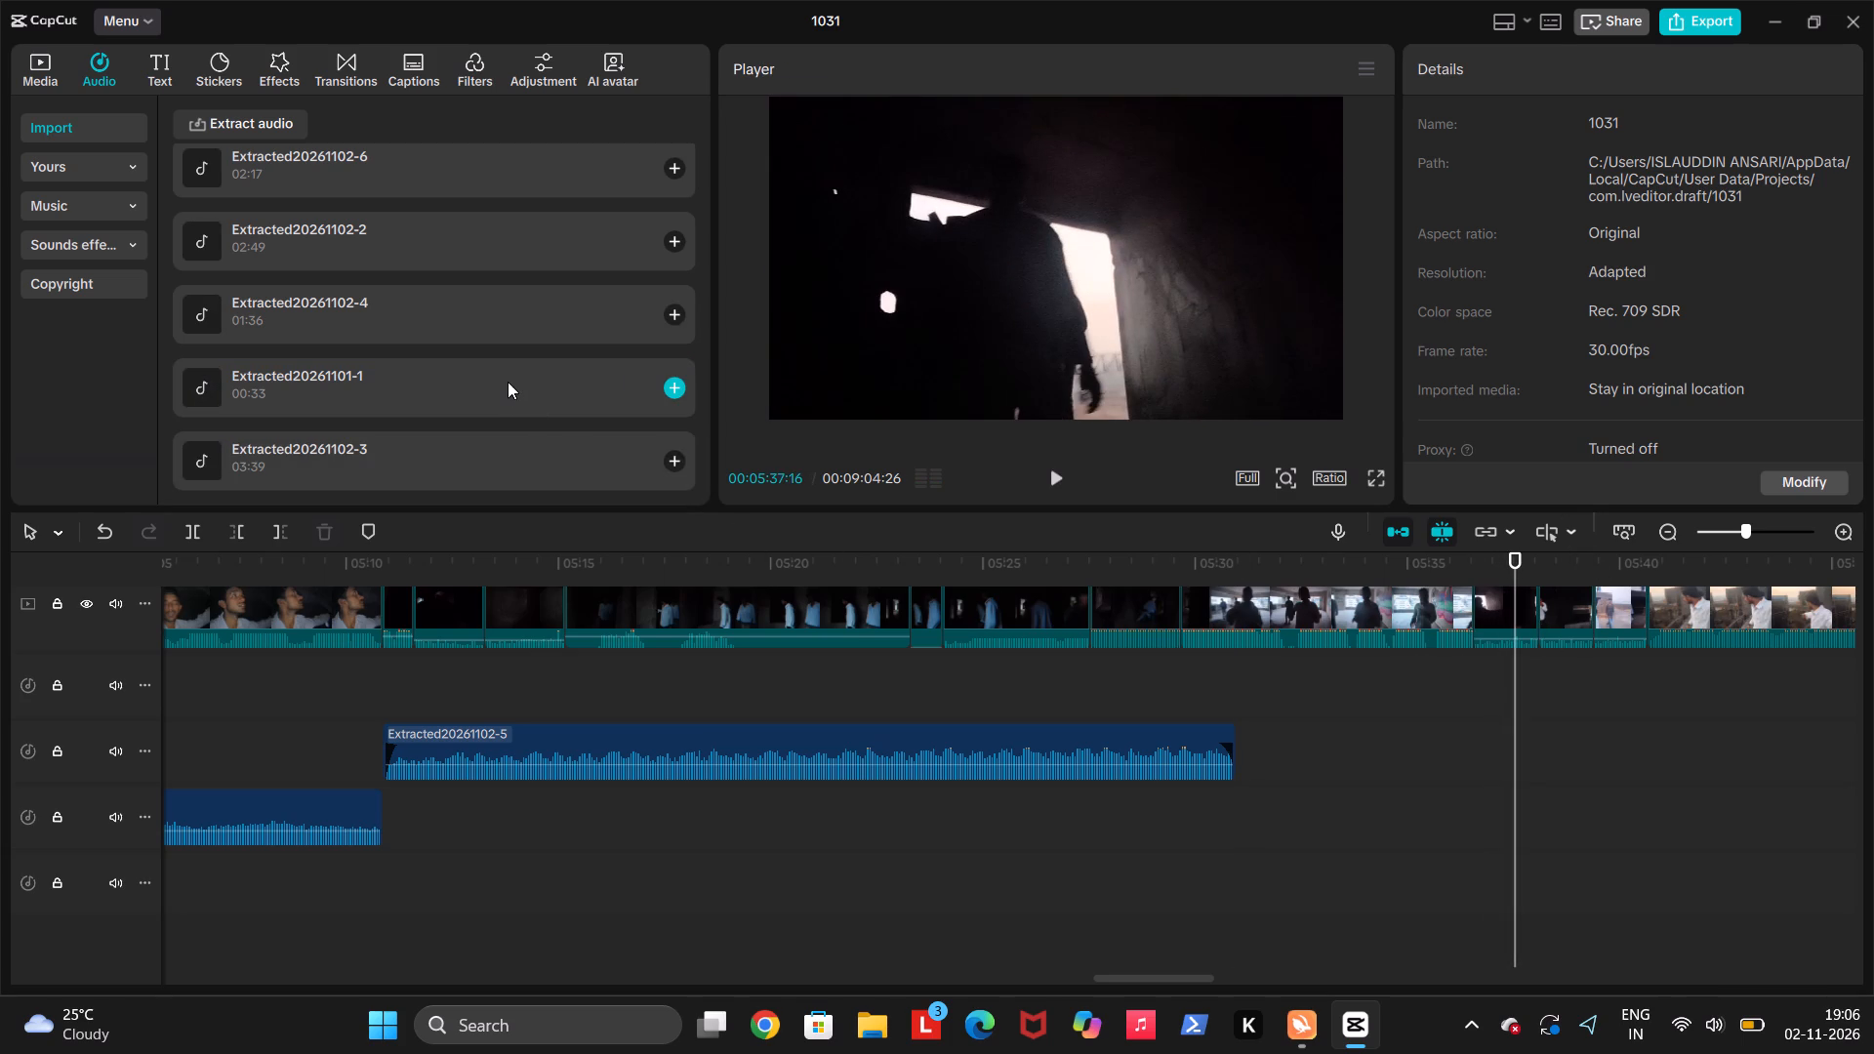
key(space)
click(430, 490)
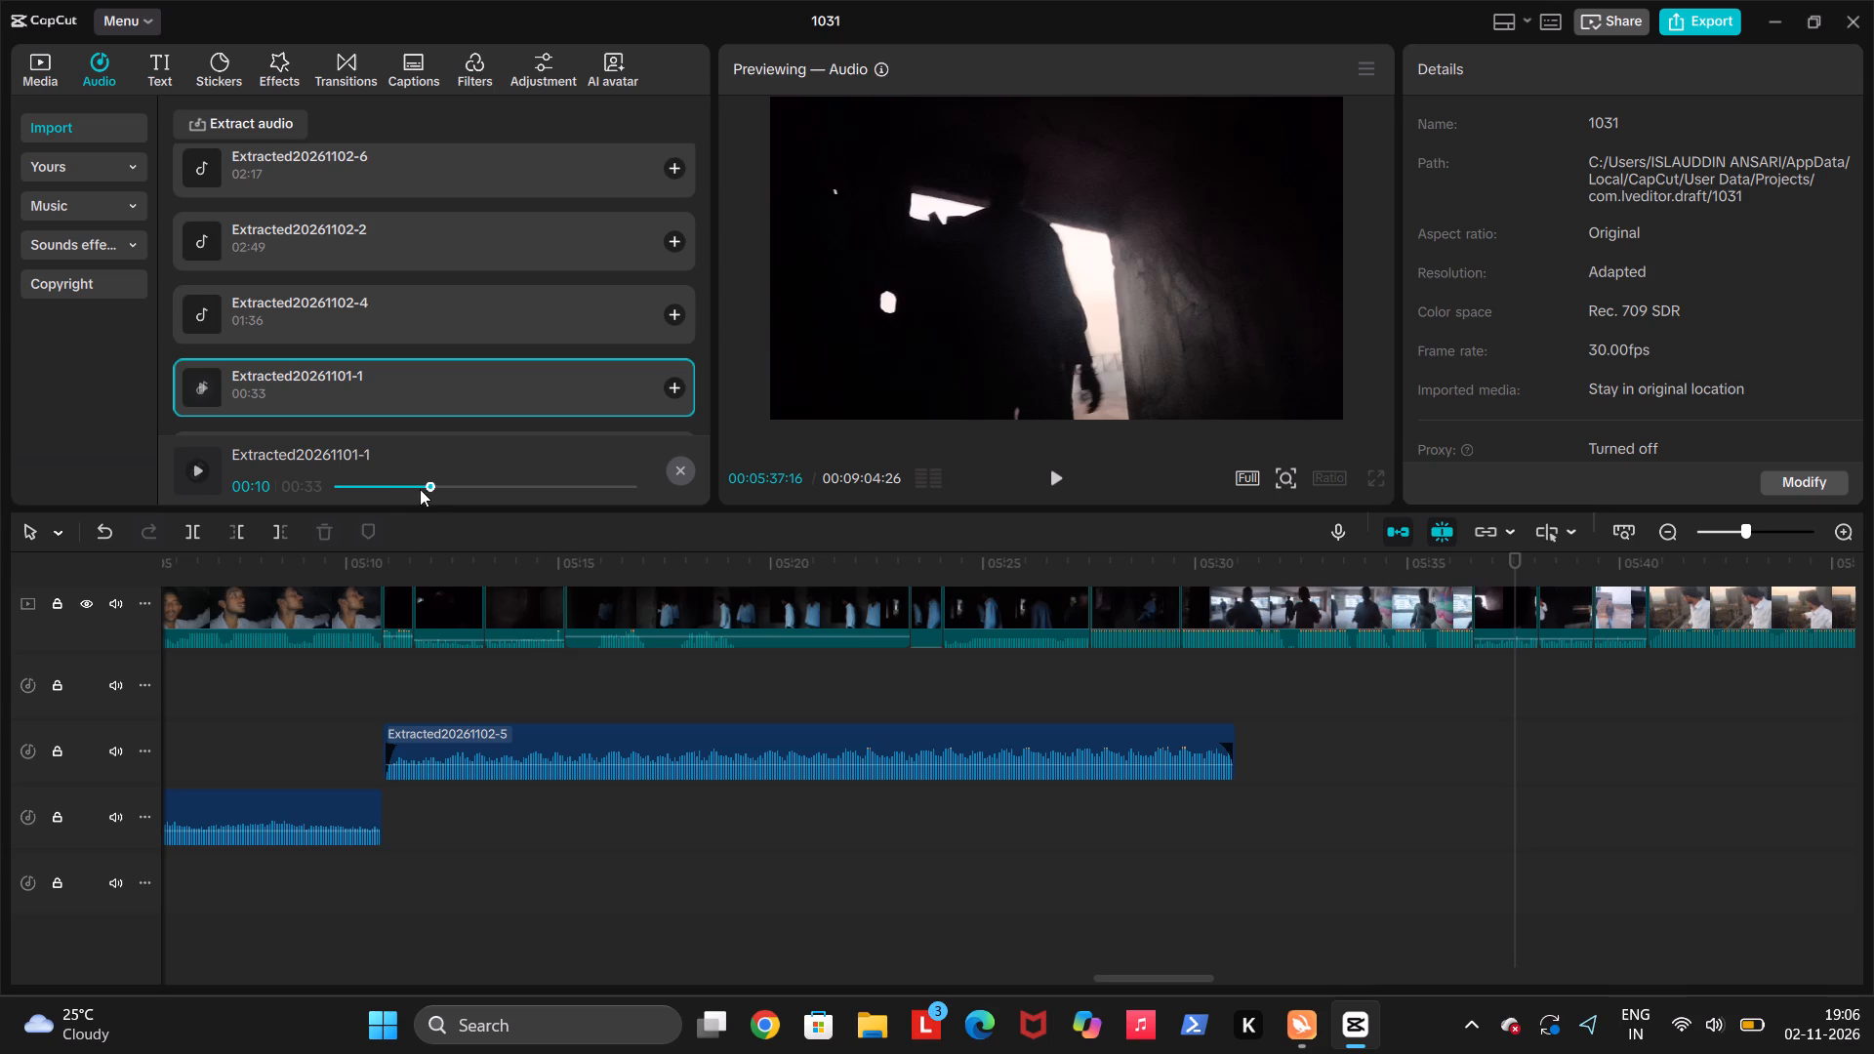
key(space)
scroll(542, 403, down, 2)
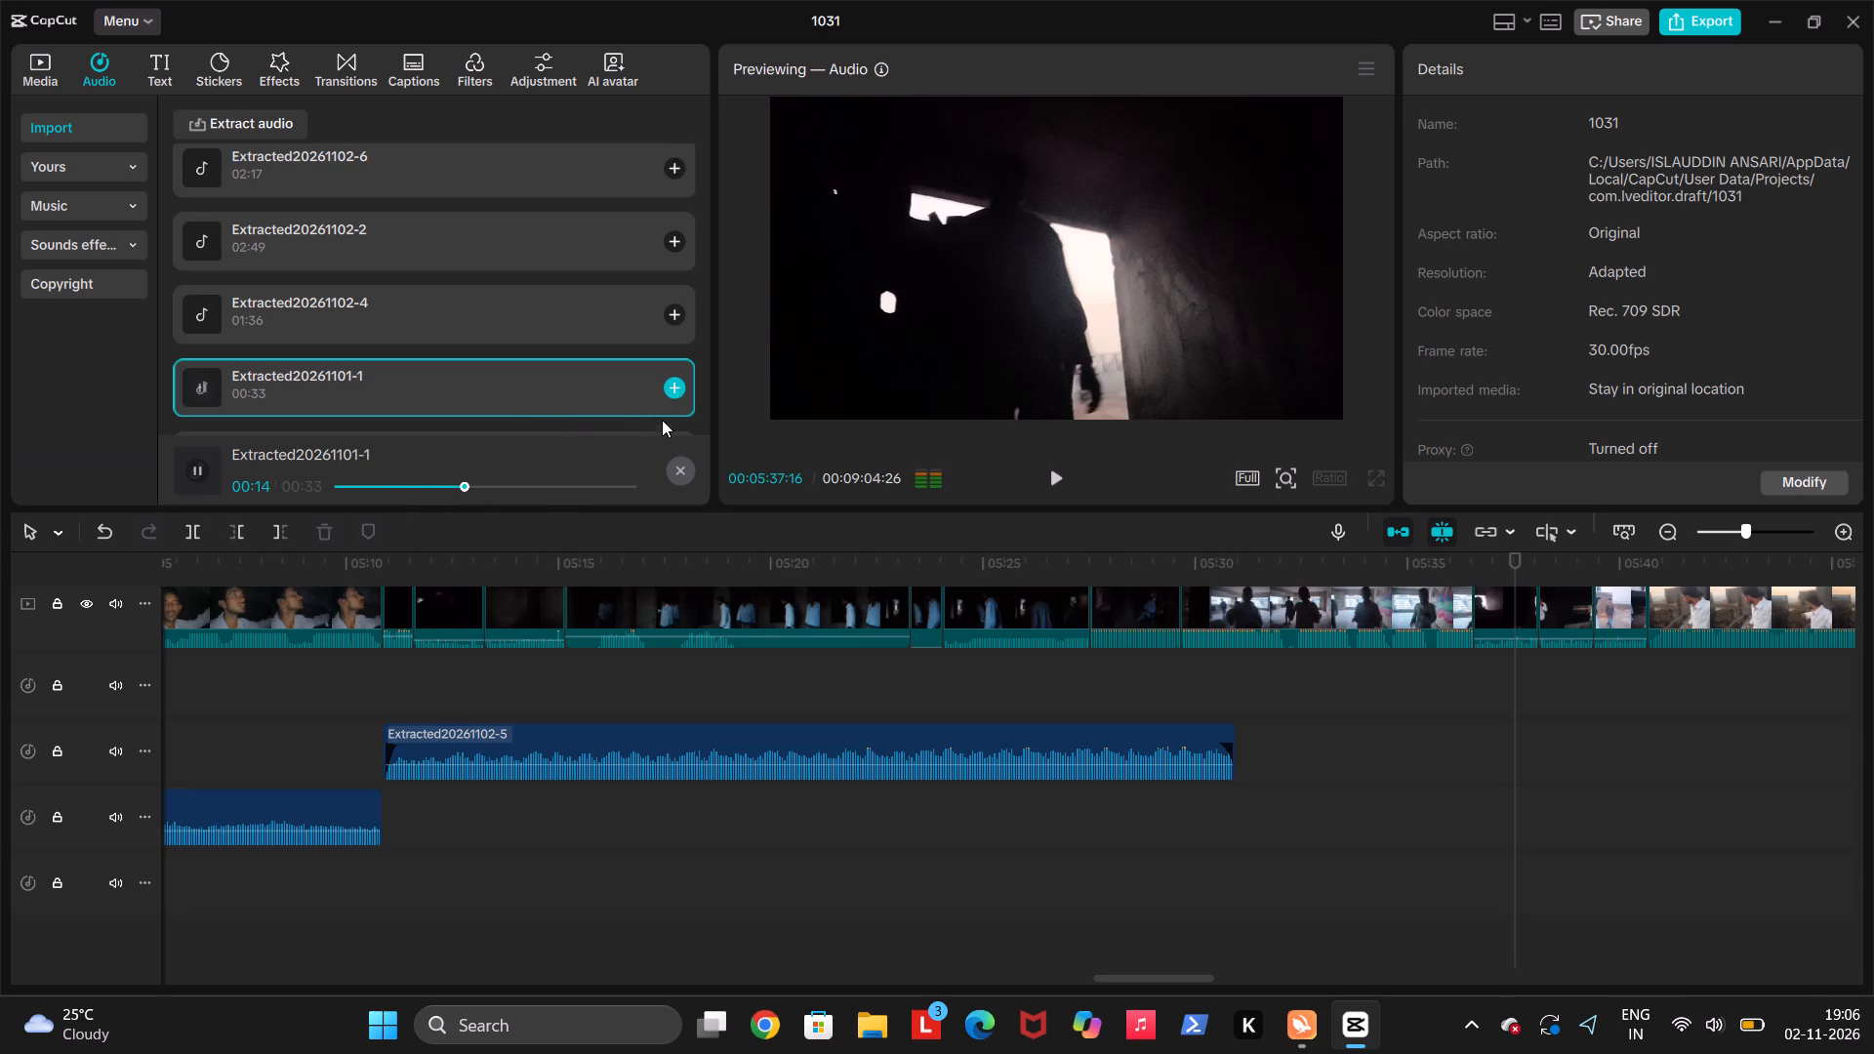
click(682, 468)
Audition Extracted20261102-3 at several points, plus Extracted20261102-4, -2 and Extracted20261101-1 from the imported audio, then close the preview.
scroll(537, 467, down, 1)
click(443, 453)
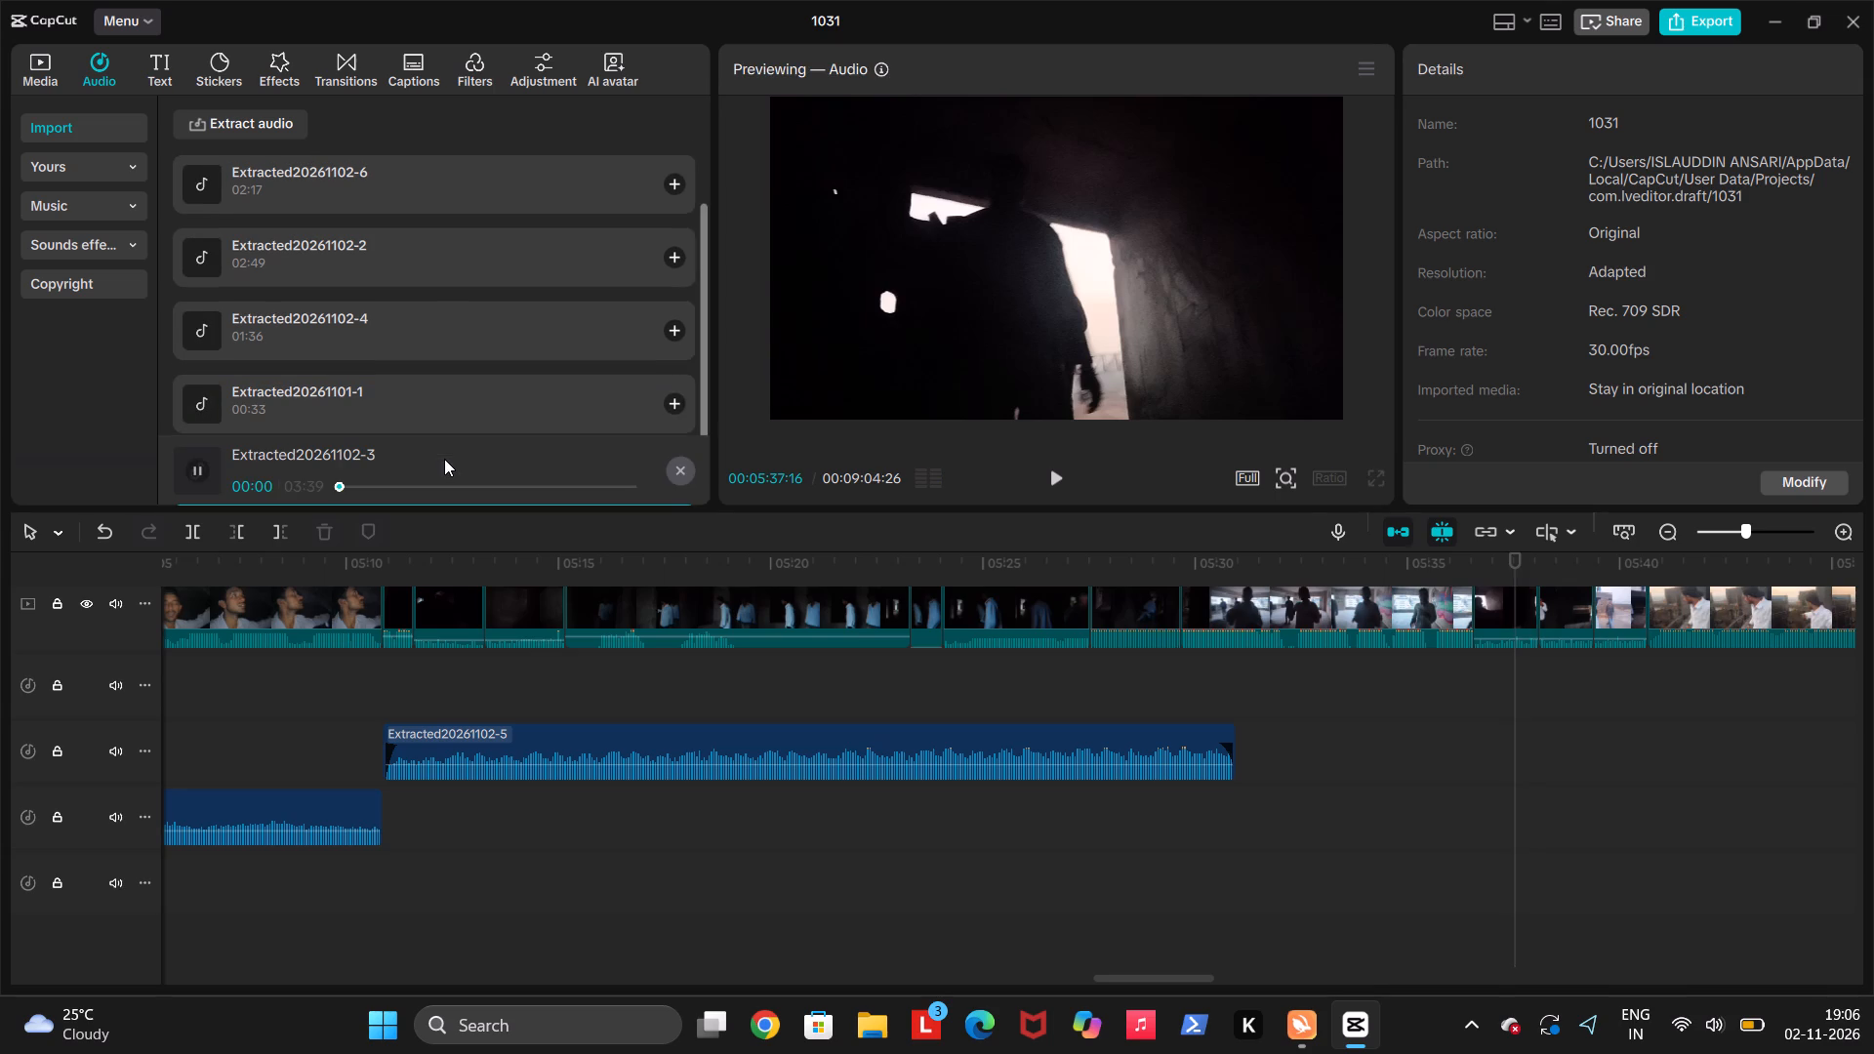
click(420, 480)
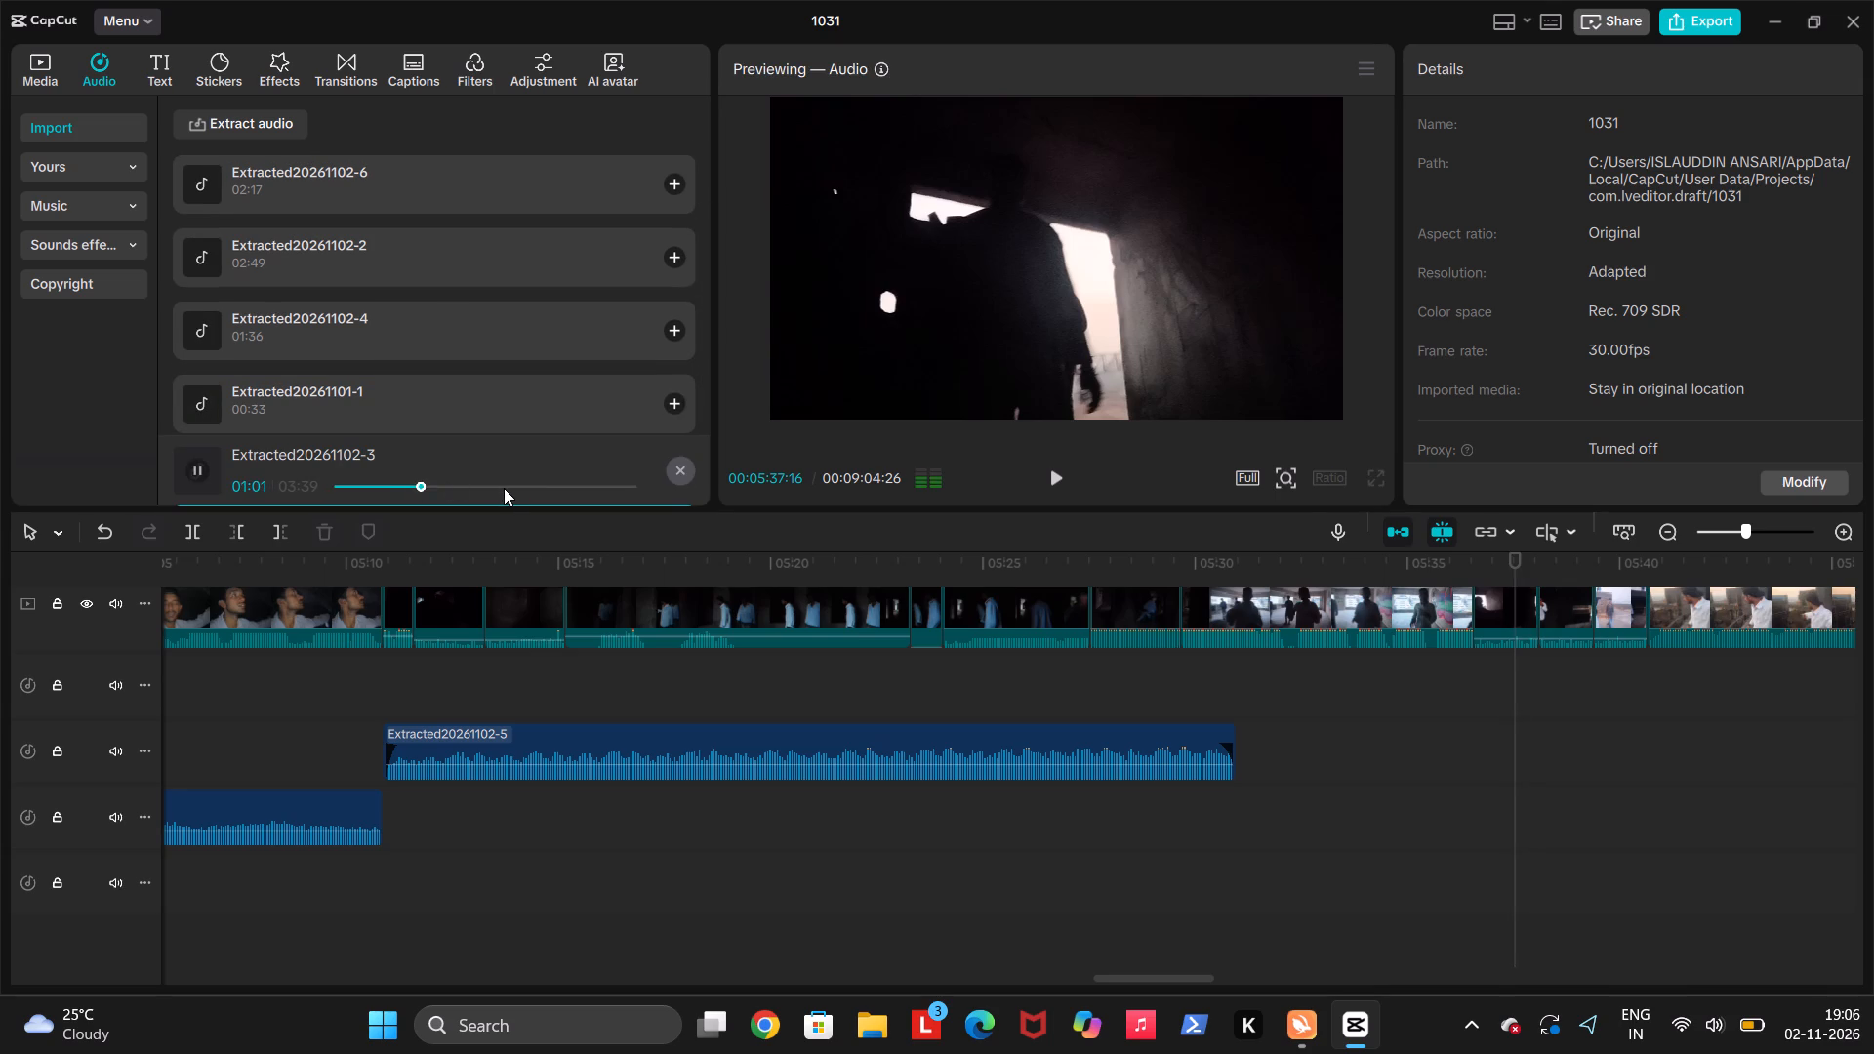
click(504, 488)
click(378, 488)
scroll(381, 413, down, 1)
click(393, 317)
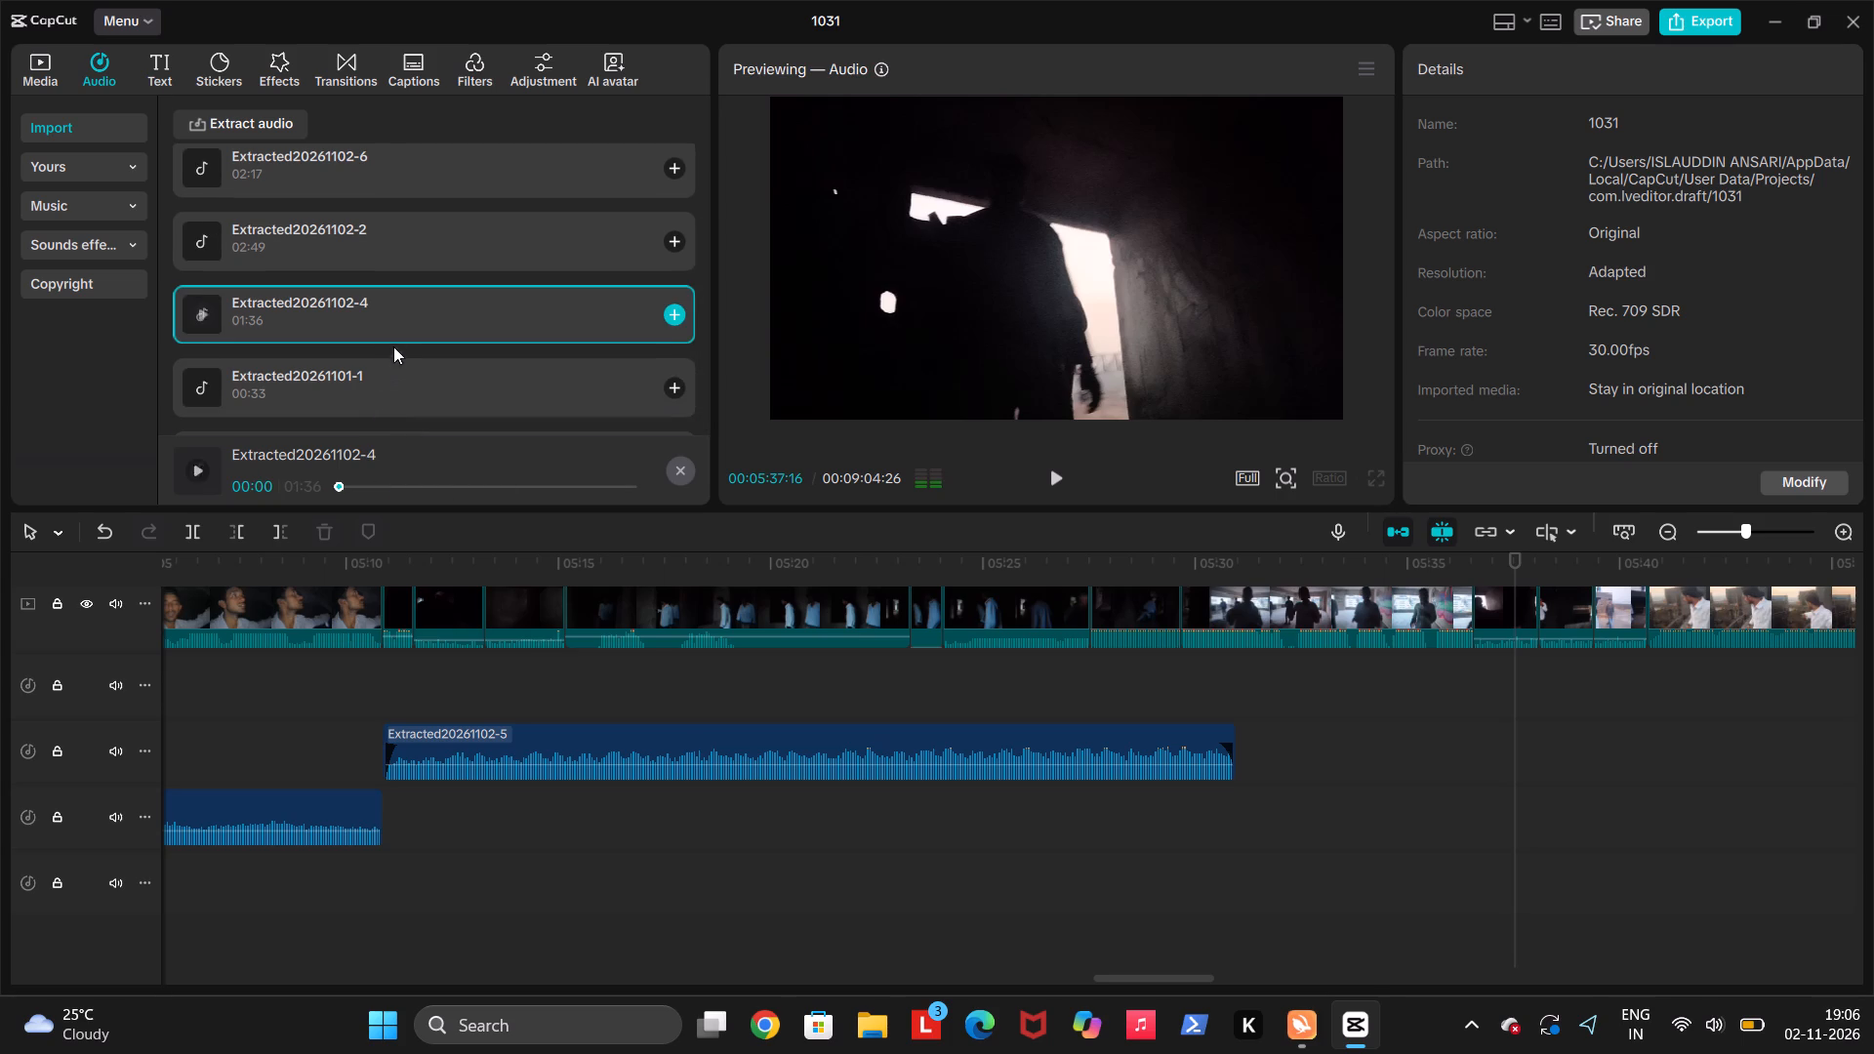
click(409, 480)
click(371, 262)
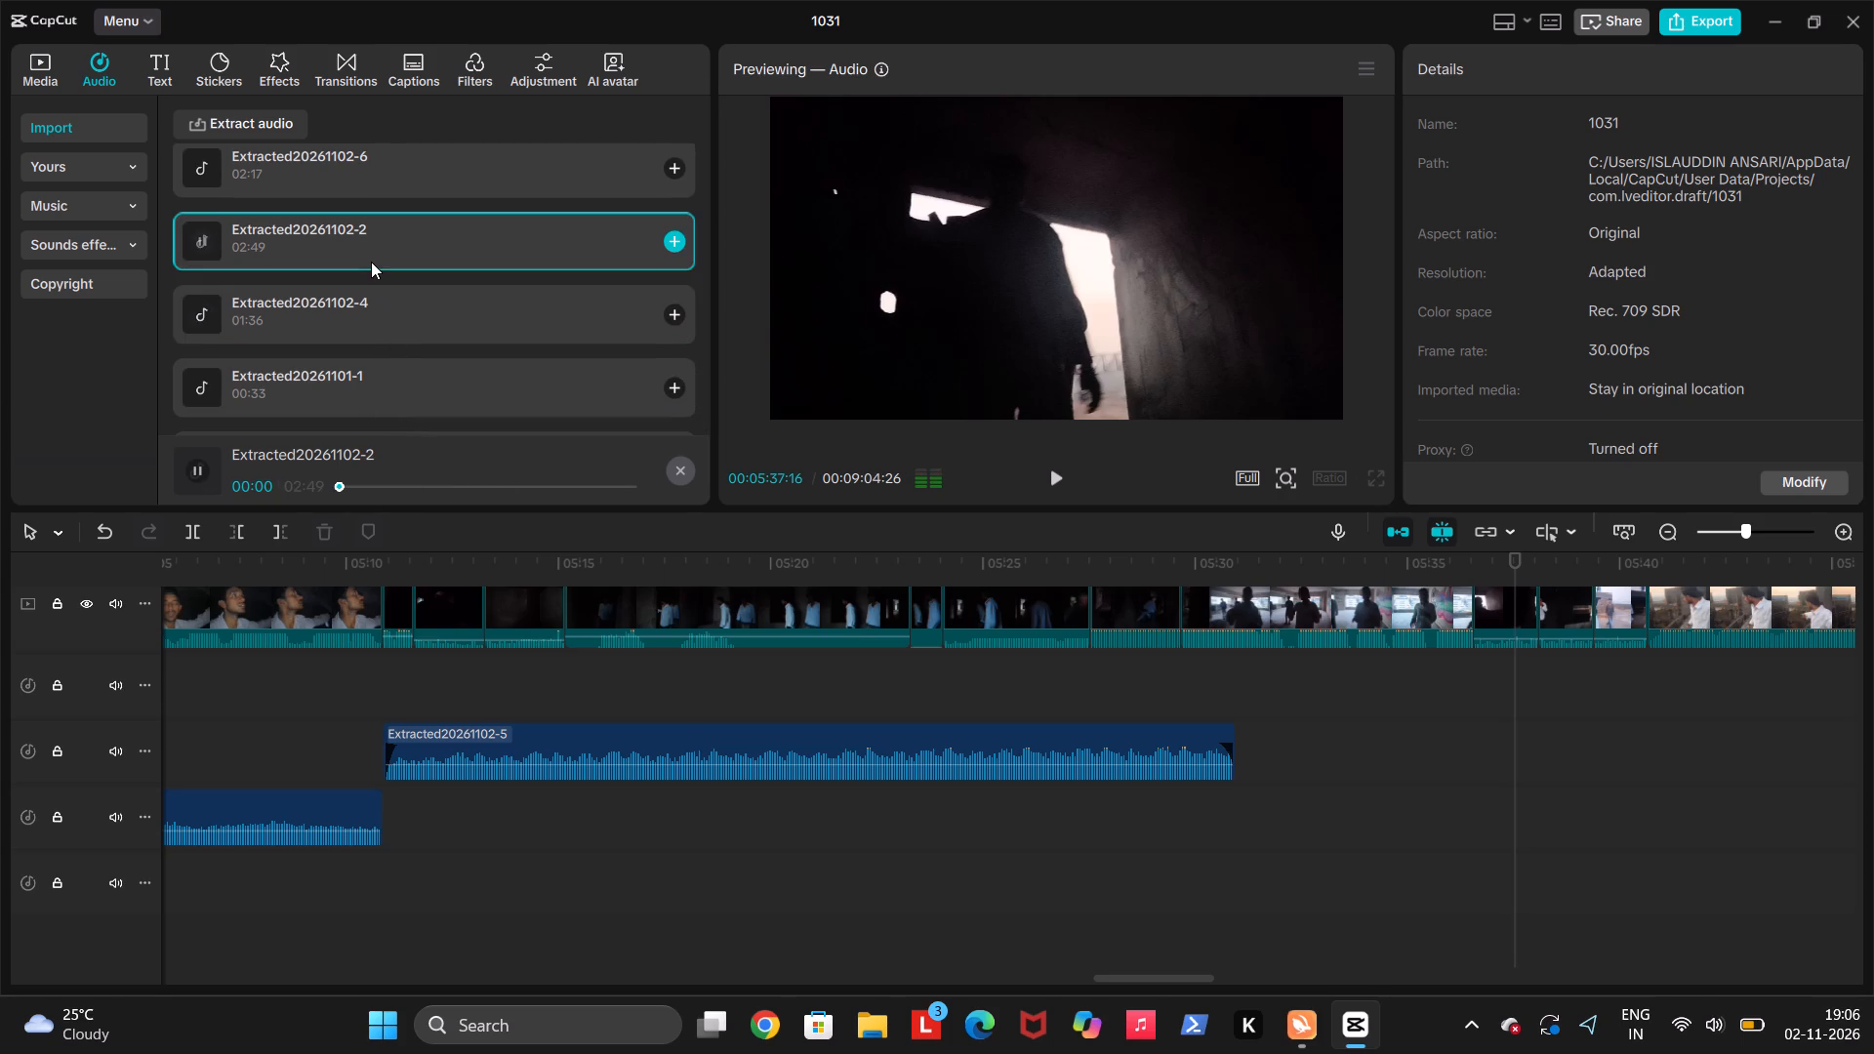
scroll(371, 262, down, 2)
click(366, 187)
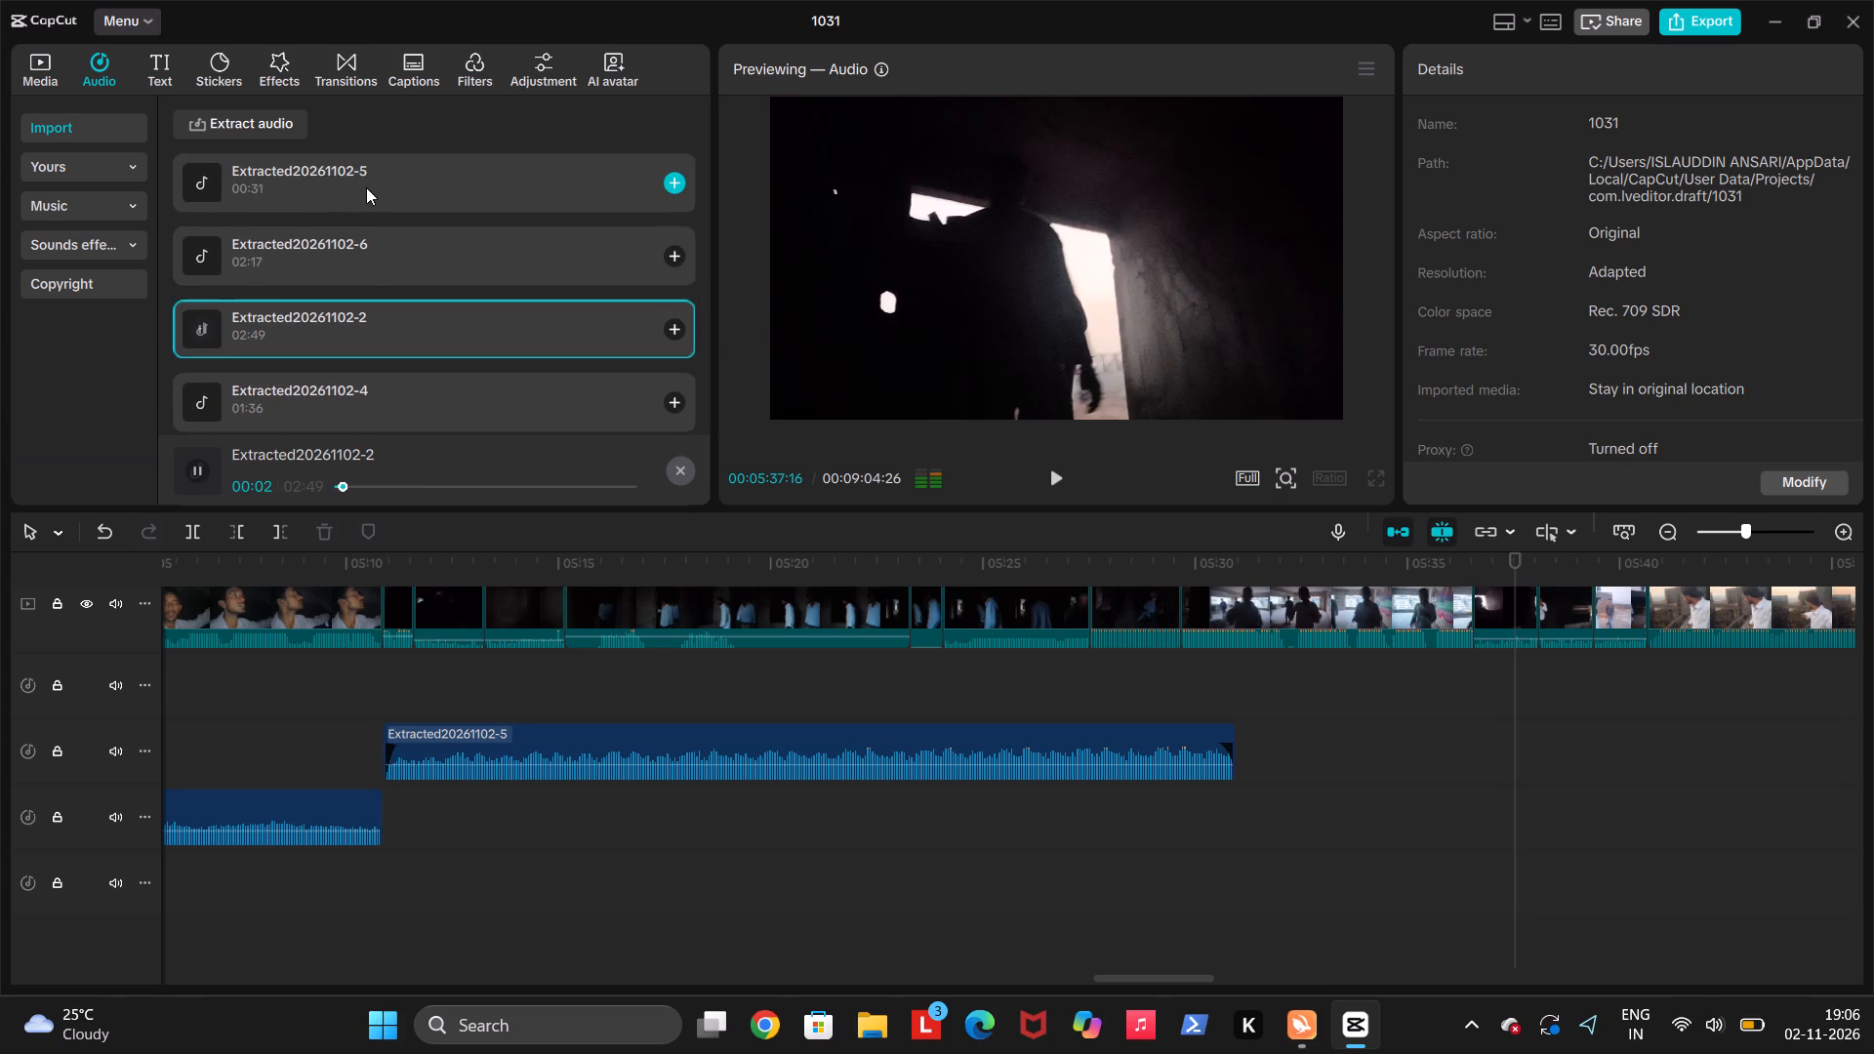
scroll(369, 199, down, 1)
click(376, 380)
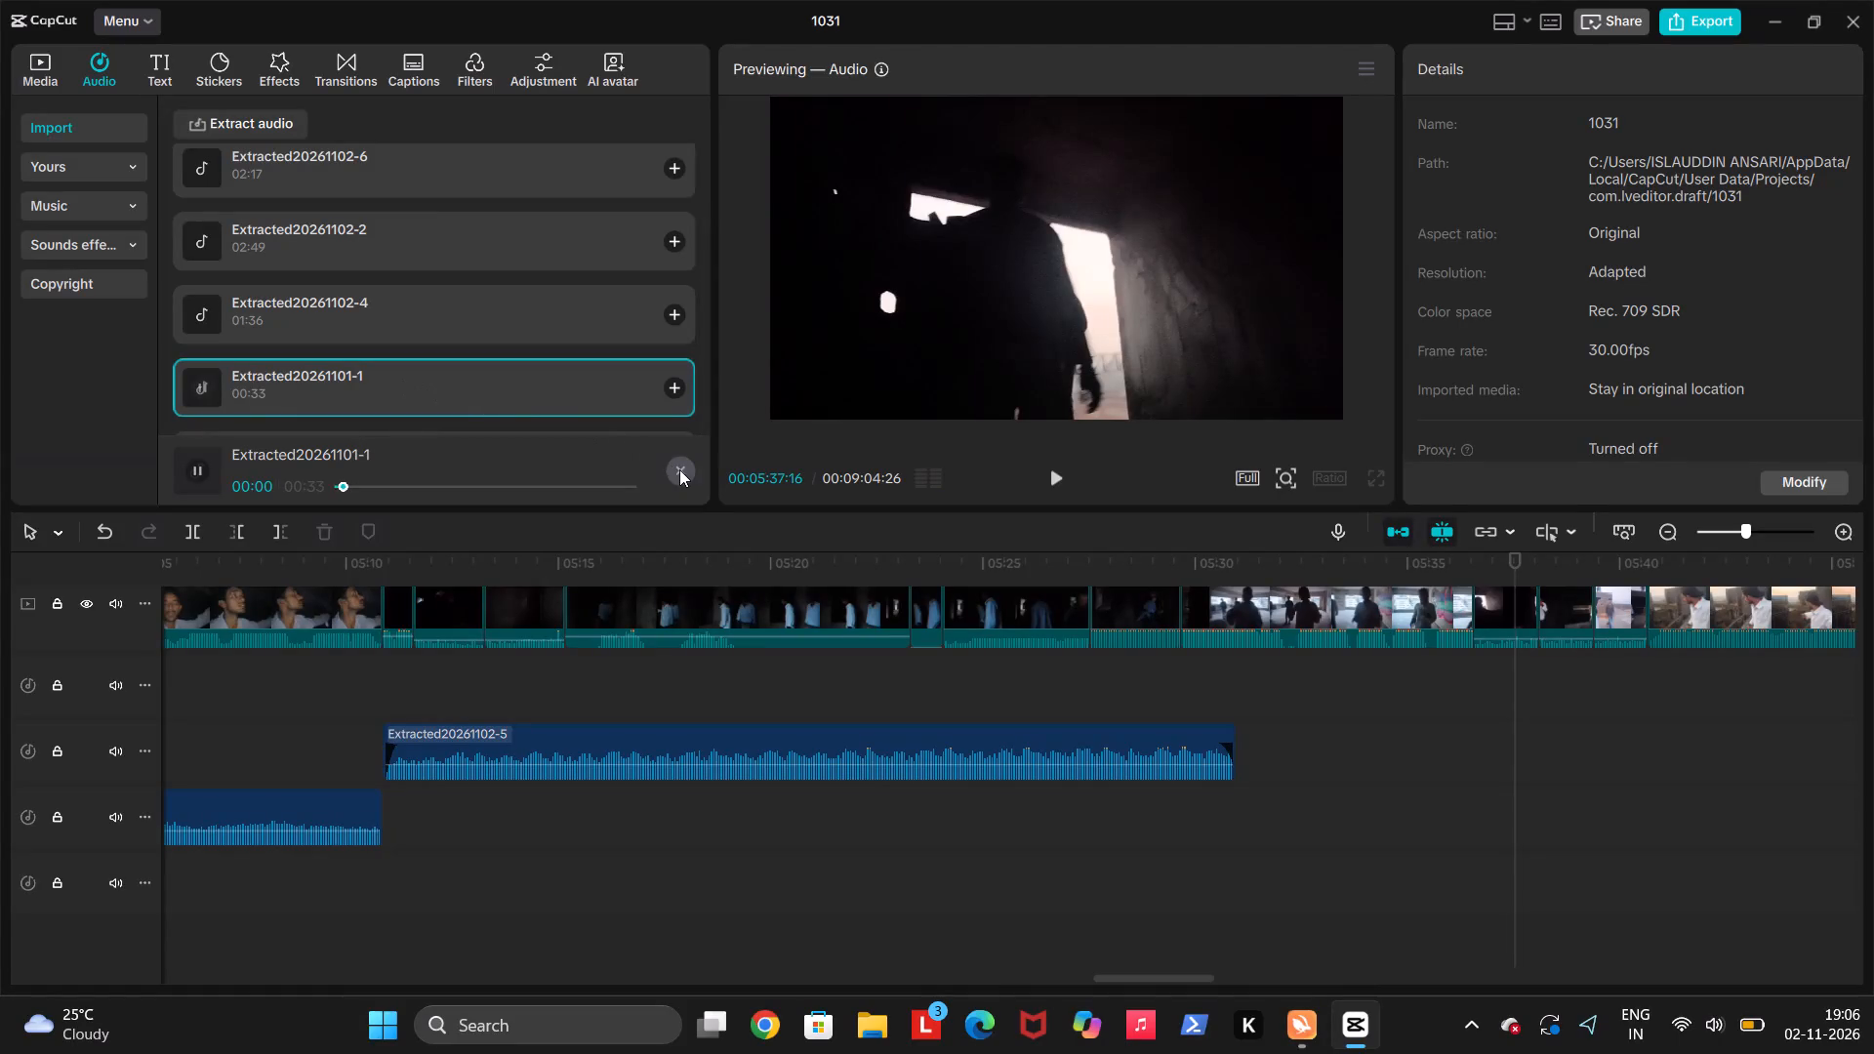
click(680, 472)
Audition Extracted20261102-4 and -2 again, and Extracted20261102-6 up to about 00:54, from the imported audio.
scroll(460, 450, down, 1)
click(393, 329)
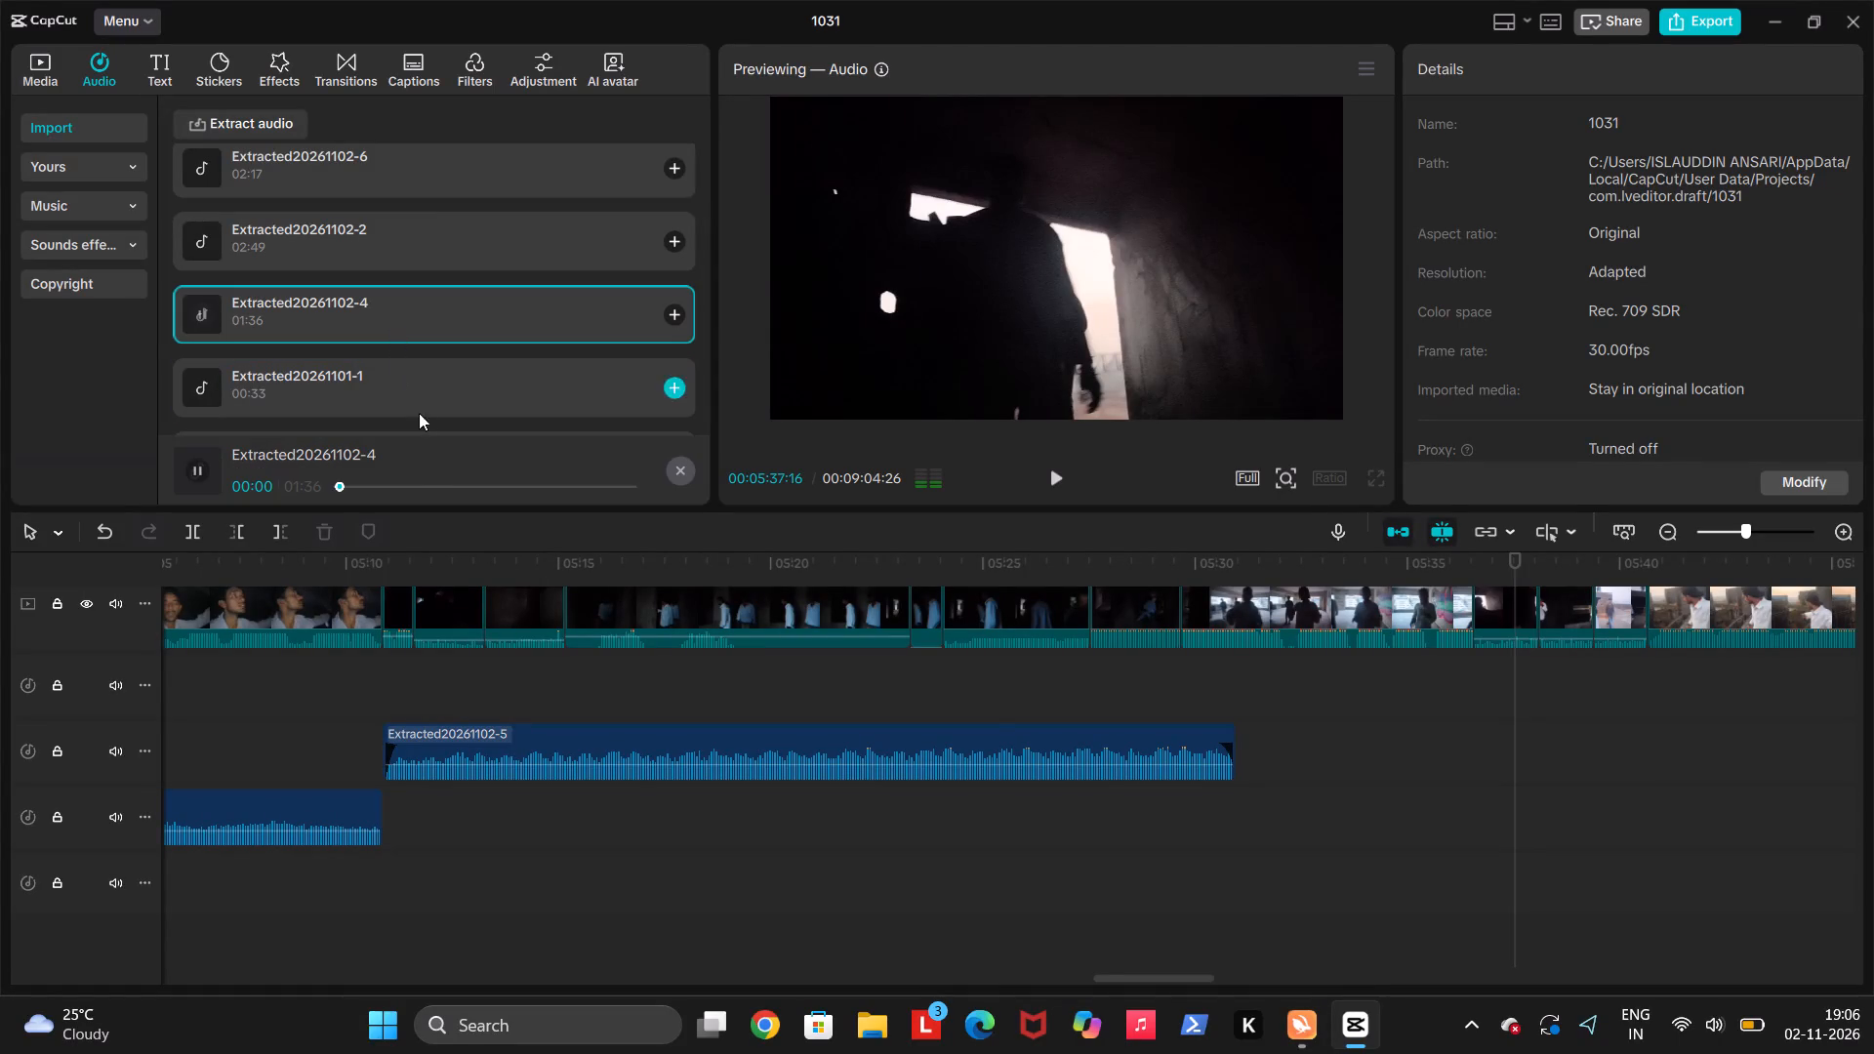
click(413, 480)
click(338, 212)
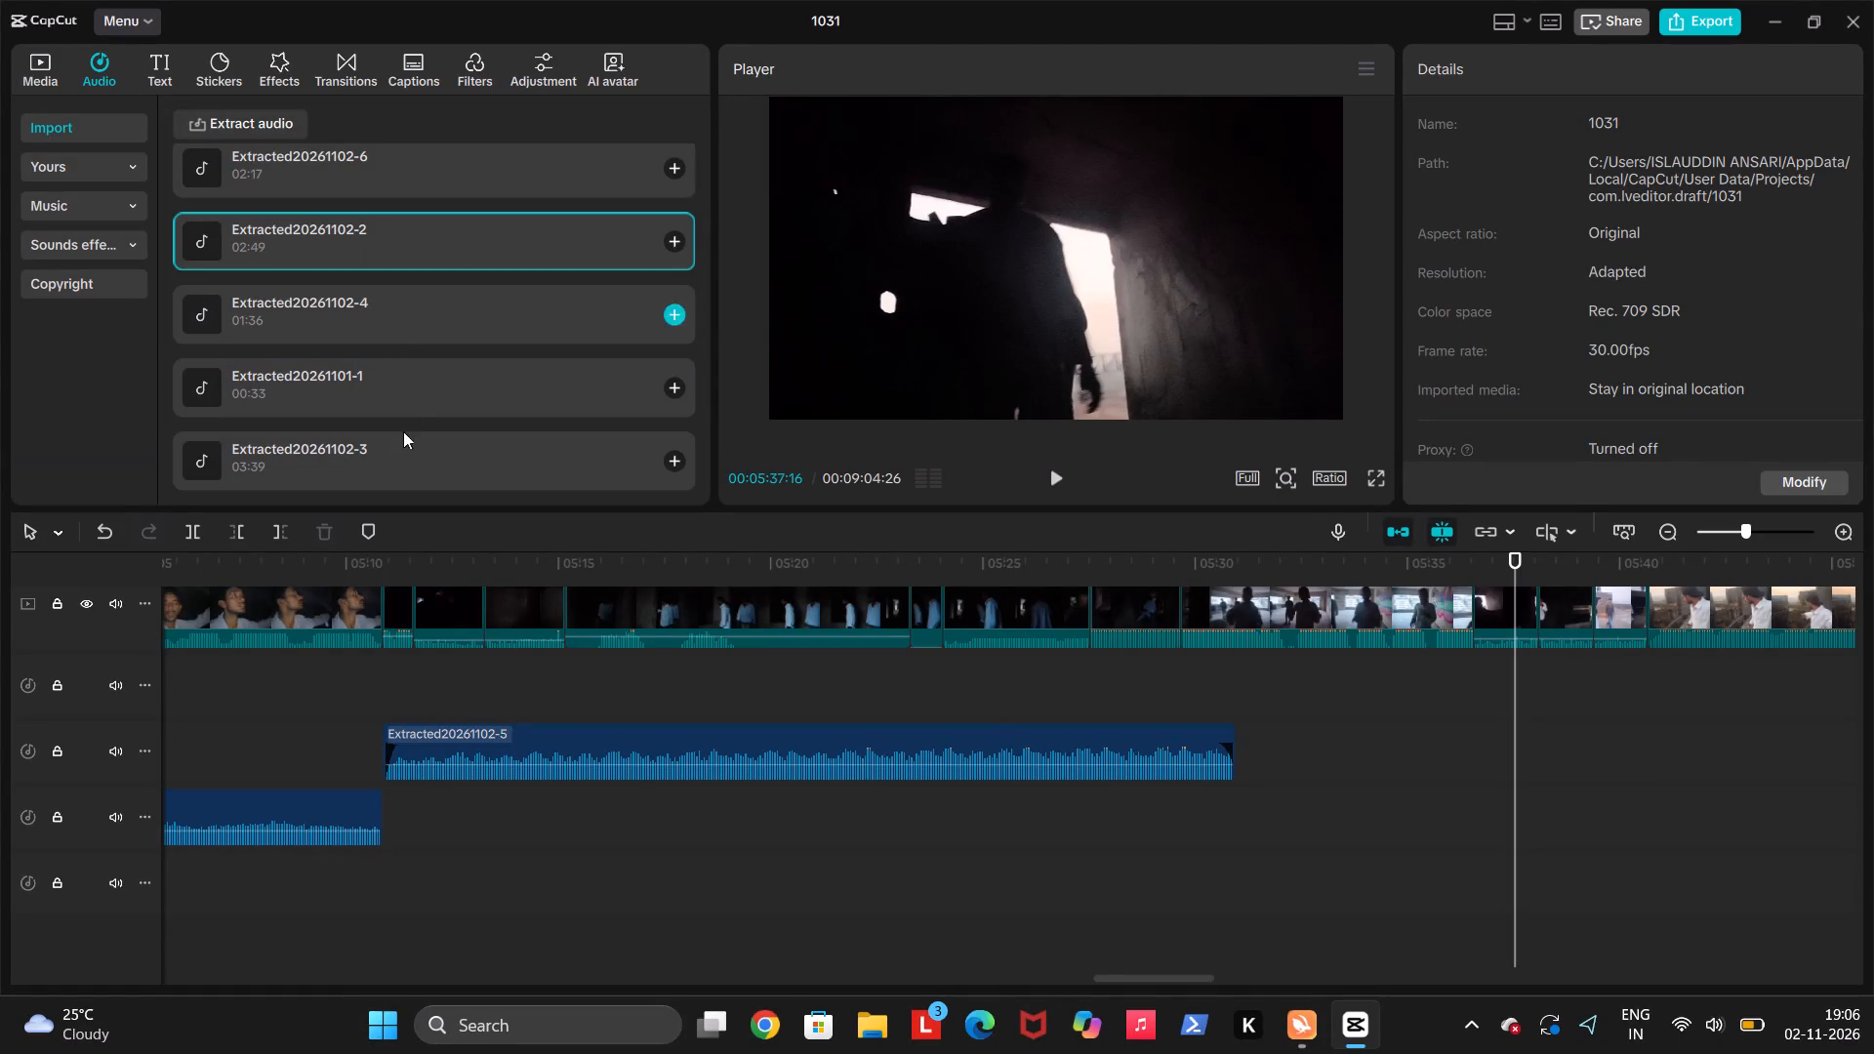
click(356, 242)
click(376, 483)
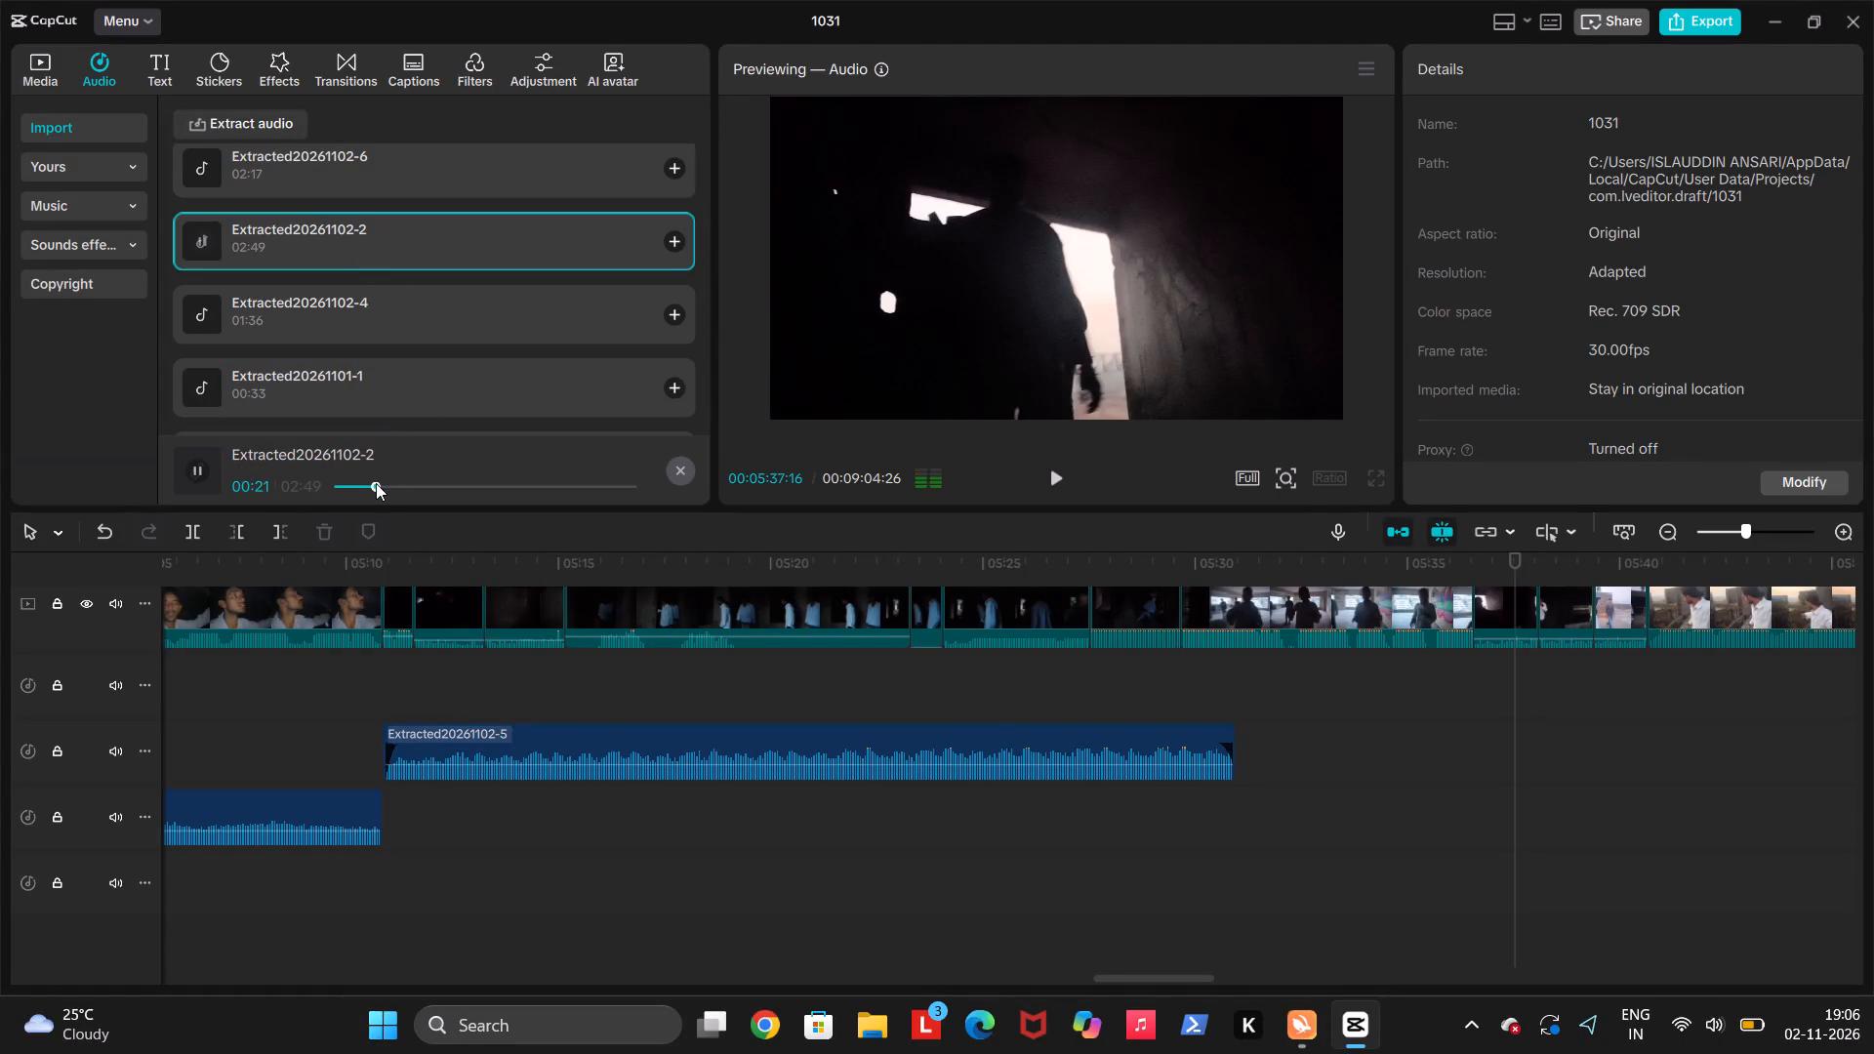
click(359, 313)
scroll(379, 315, up, 1)
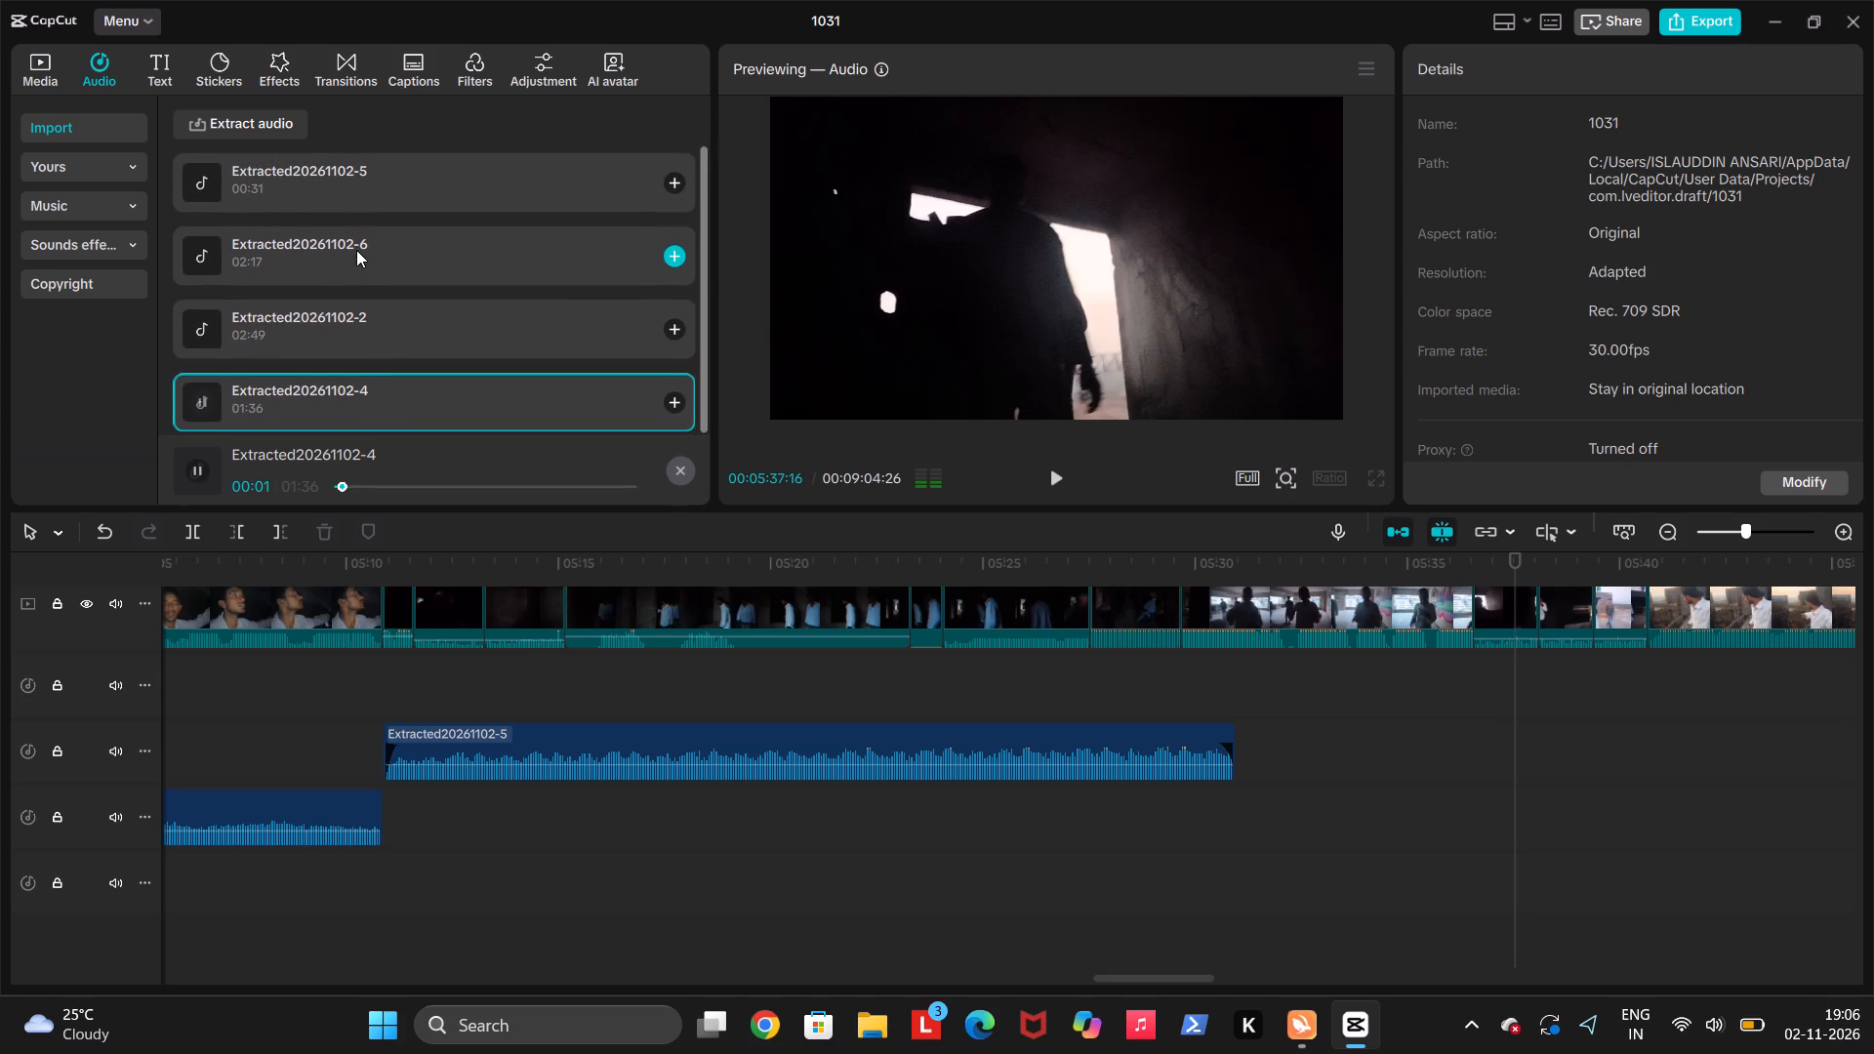
scroll(356, 250, up, 1)
click(356, 250)
click(406, 492)
click(456, 488)
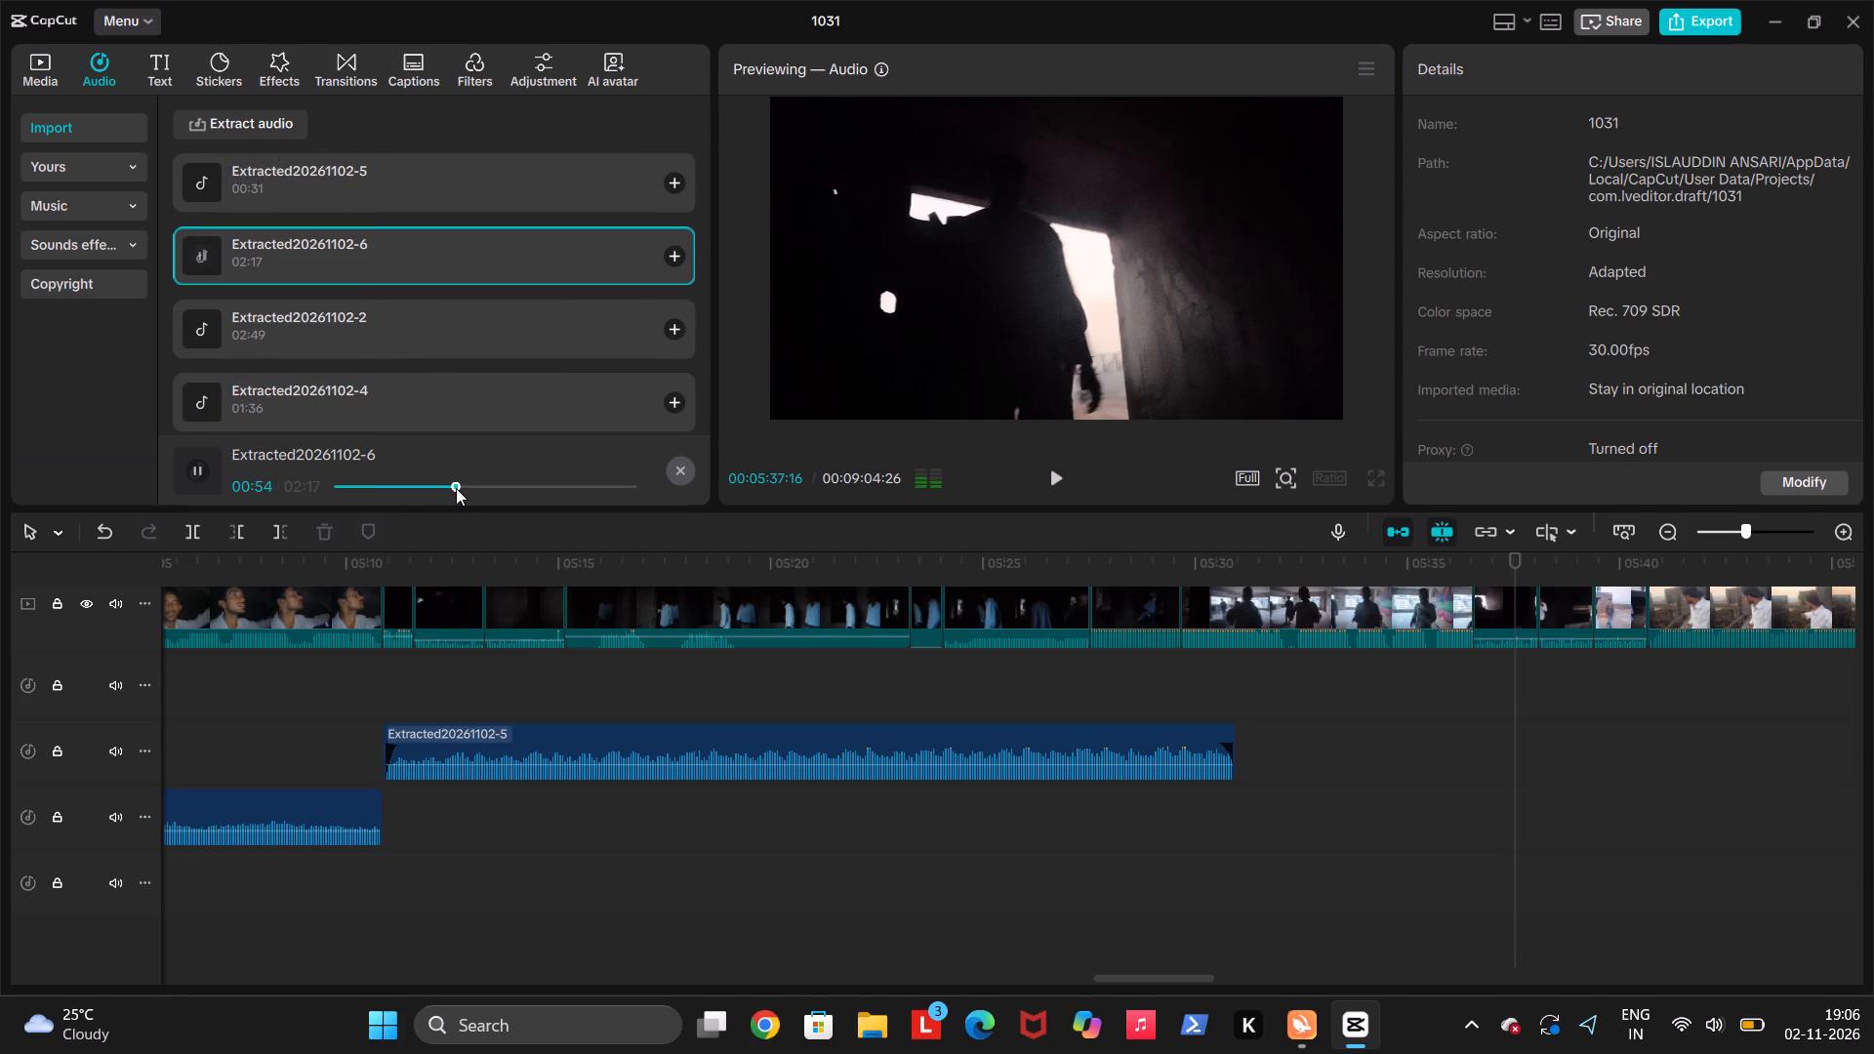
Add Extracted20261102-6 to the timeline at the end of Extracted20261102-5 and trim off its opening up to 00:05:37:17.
click(1231, 697)
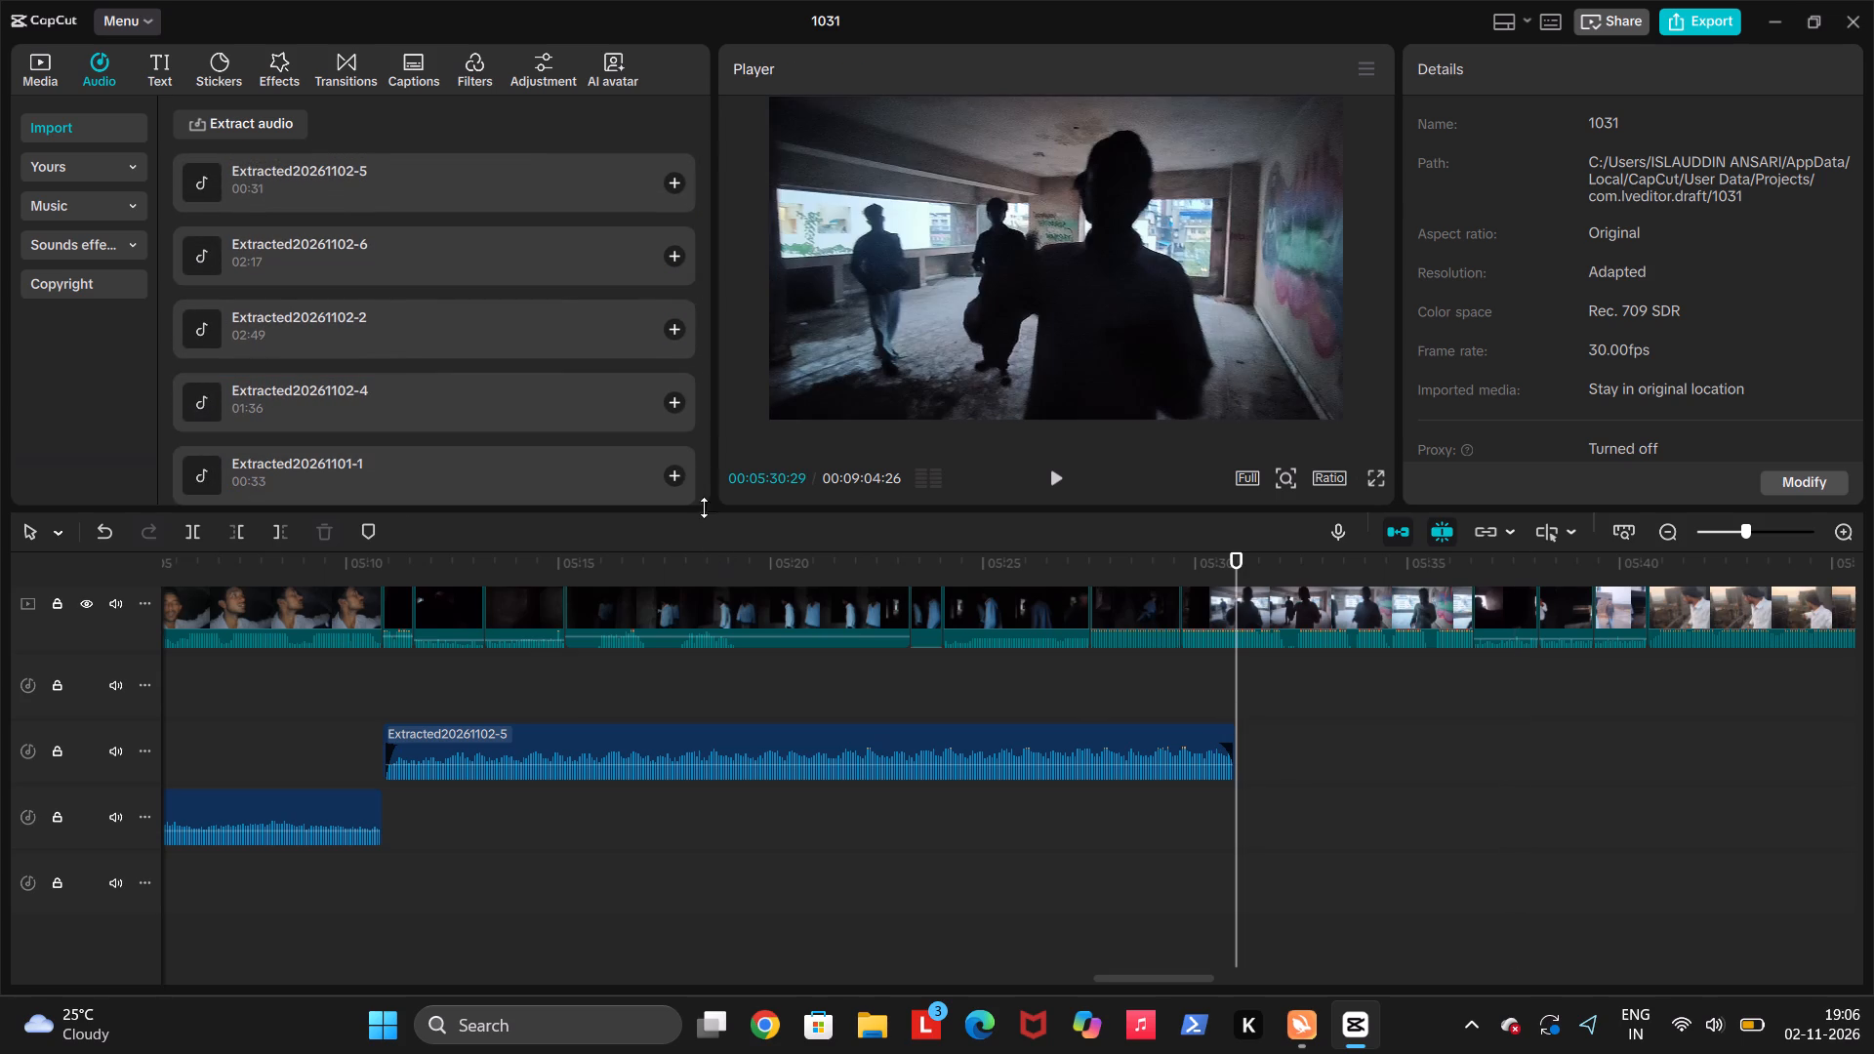
click(673, 255)
click(1373, 801)
click(1400, 766)
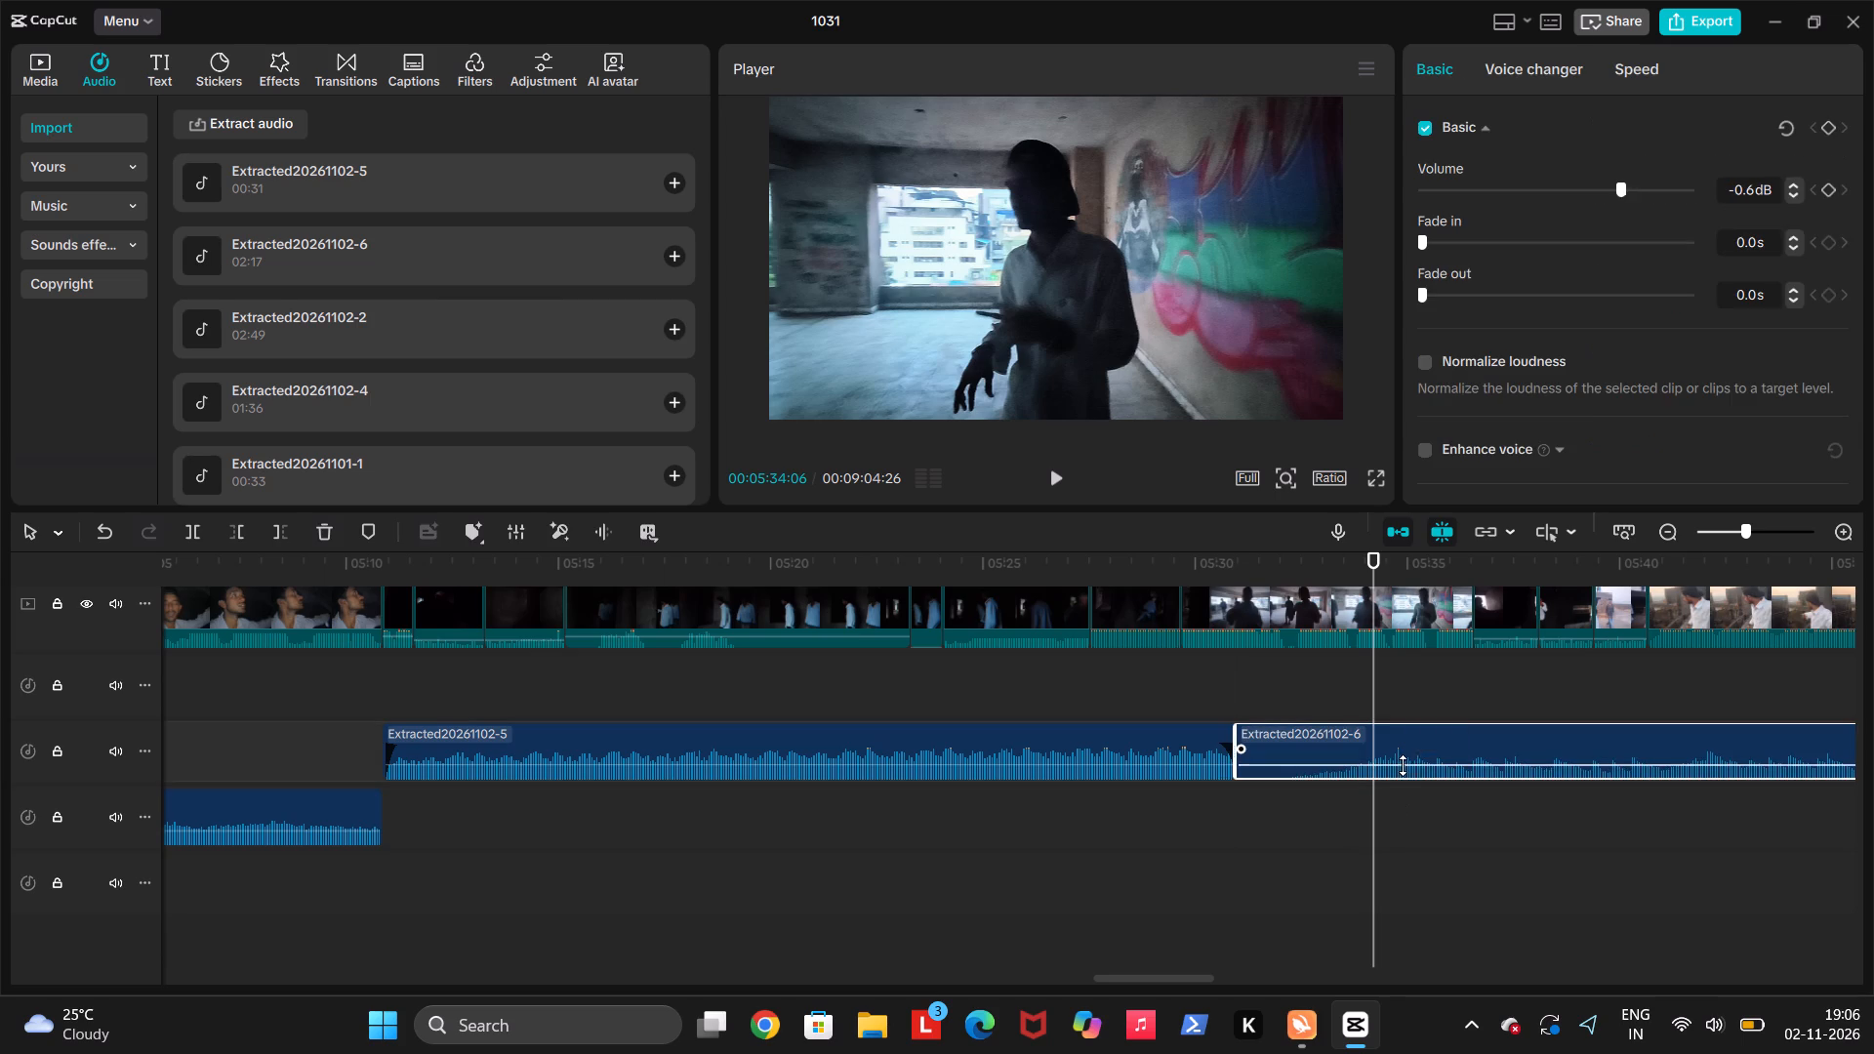
click(1516, 804)
click(1533, 734)
key(q)
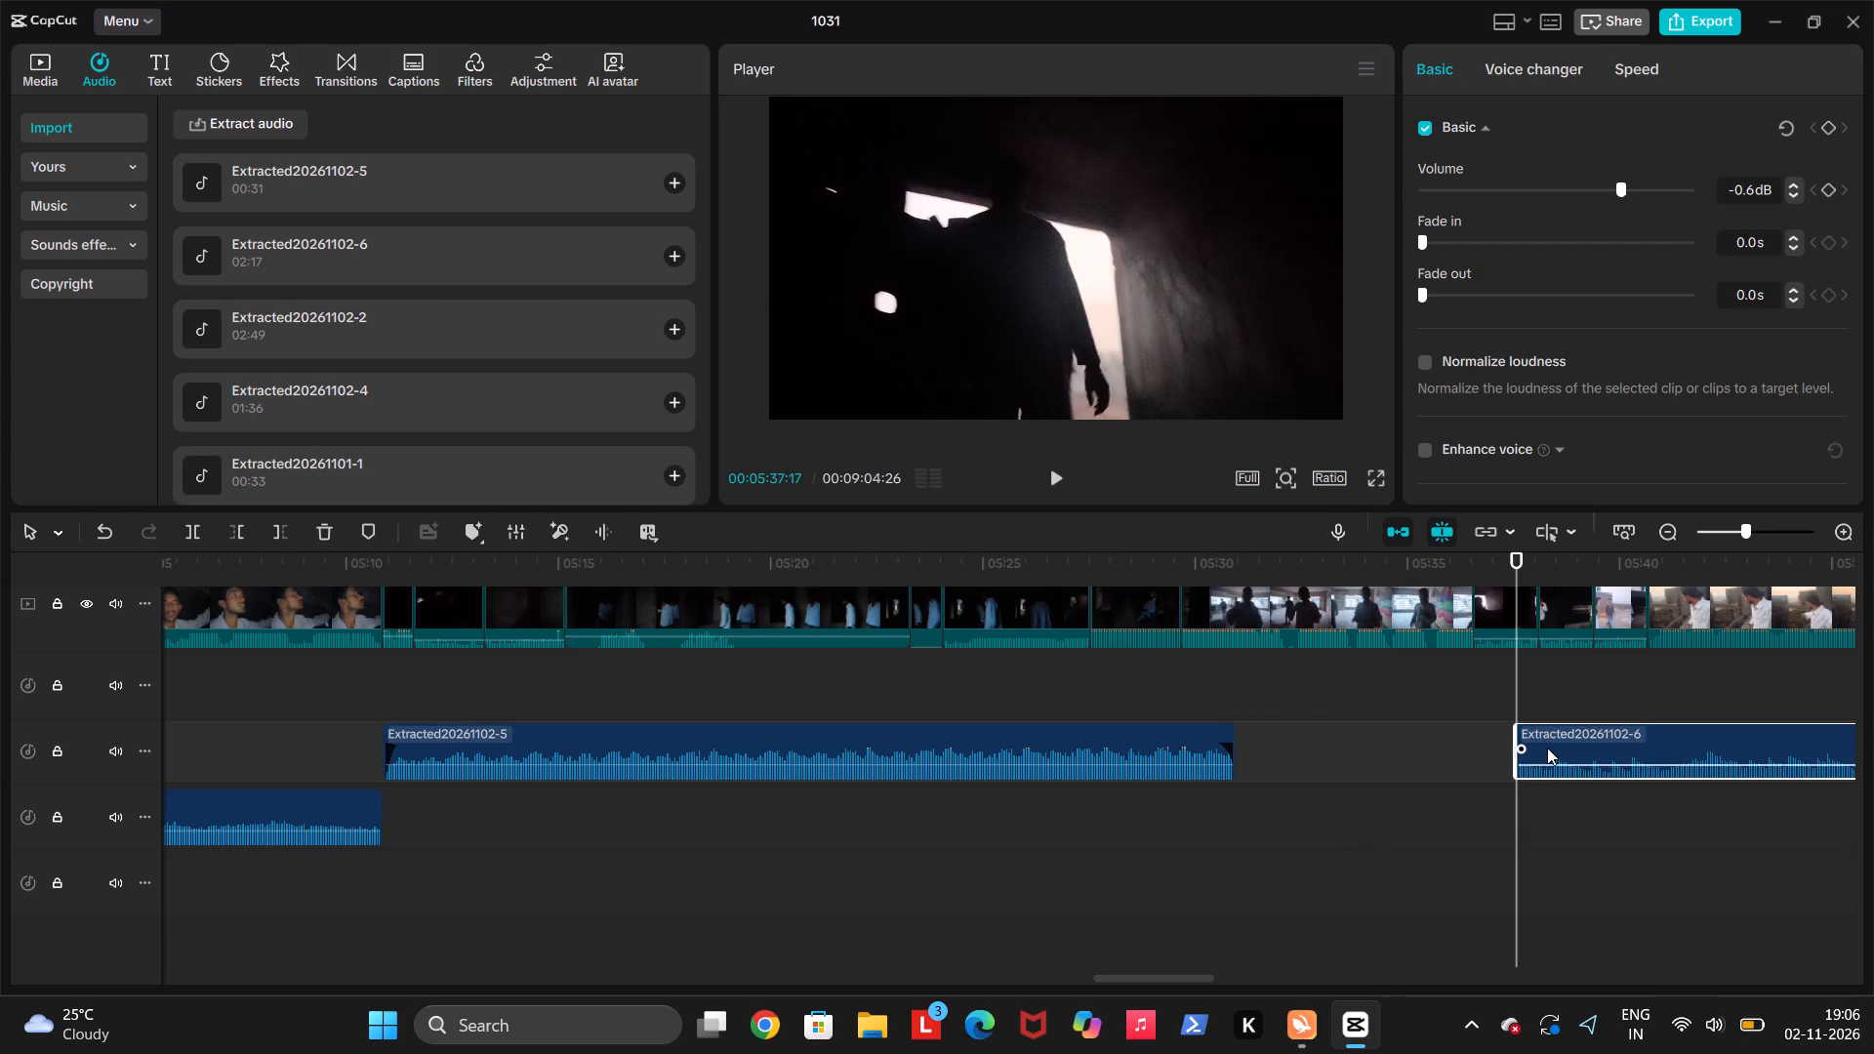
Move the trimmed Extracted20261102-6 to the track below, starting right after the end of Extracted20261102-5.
drag(1594, 743, 1326, 827)
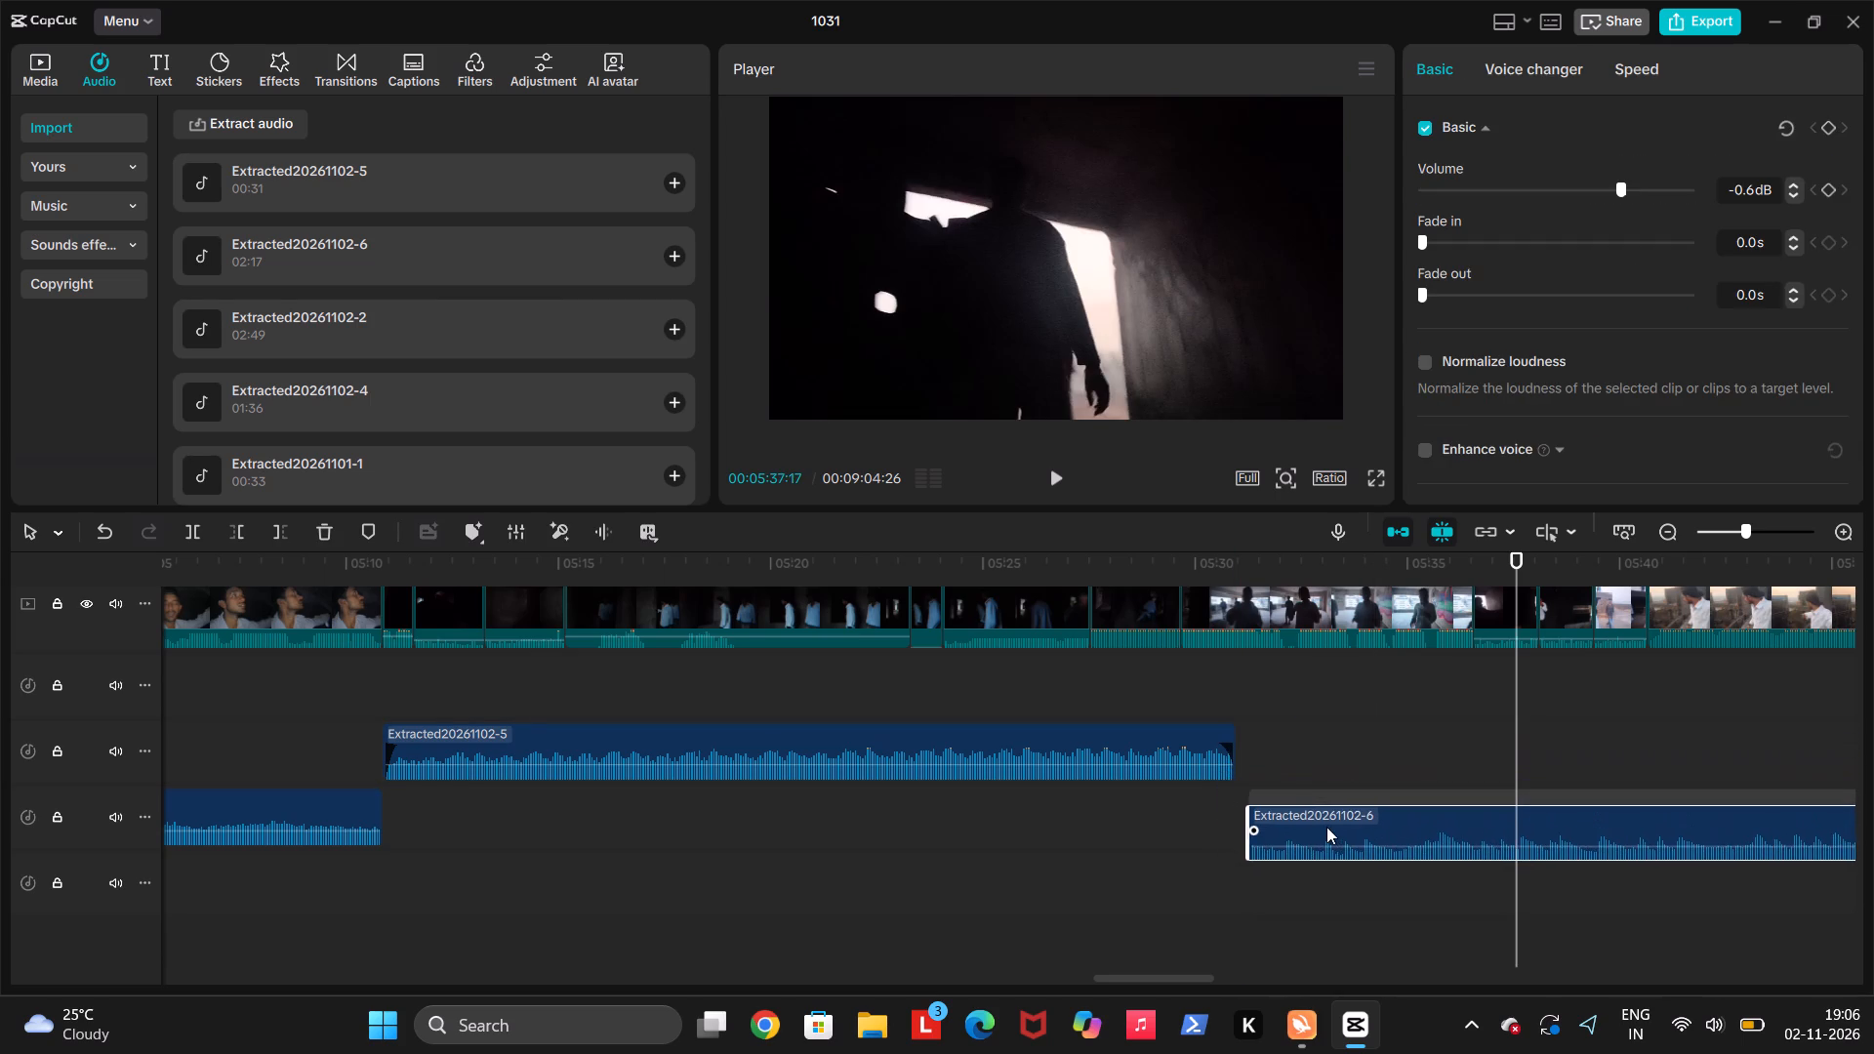
drag(1326, 827, 1316, 827)
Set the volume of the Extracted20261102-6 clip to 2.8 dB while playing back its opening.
click(1201, 691)
key(space)
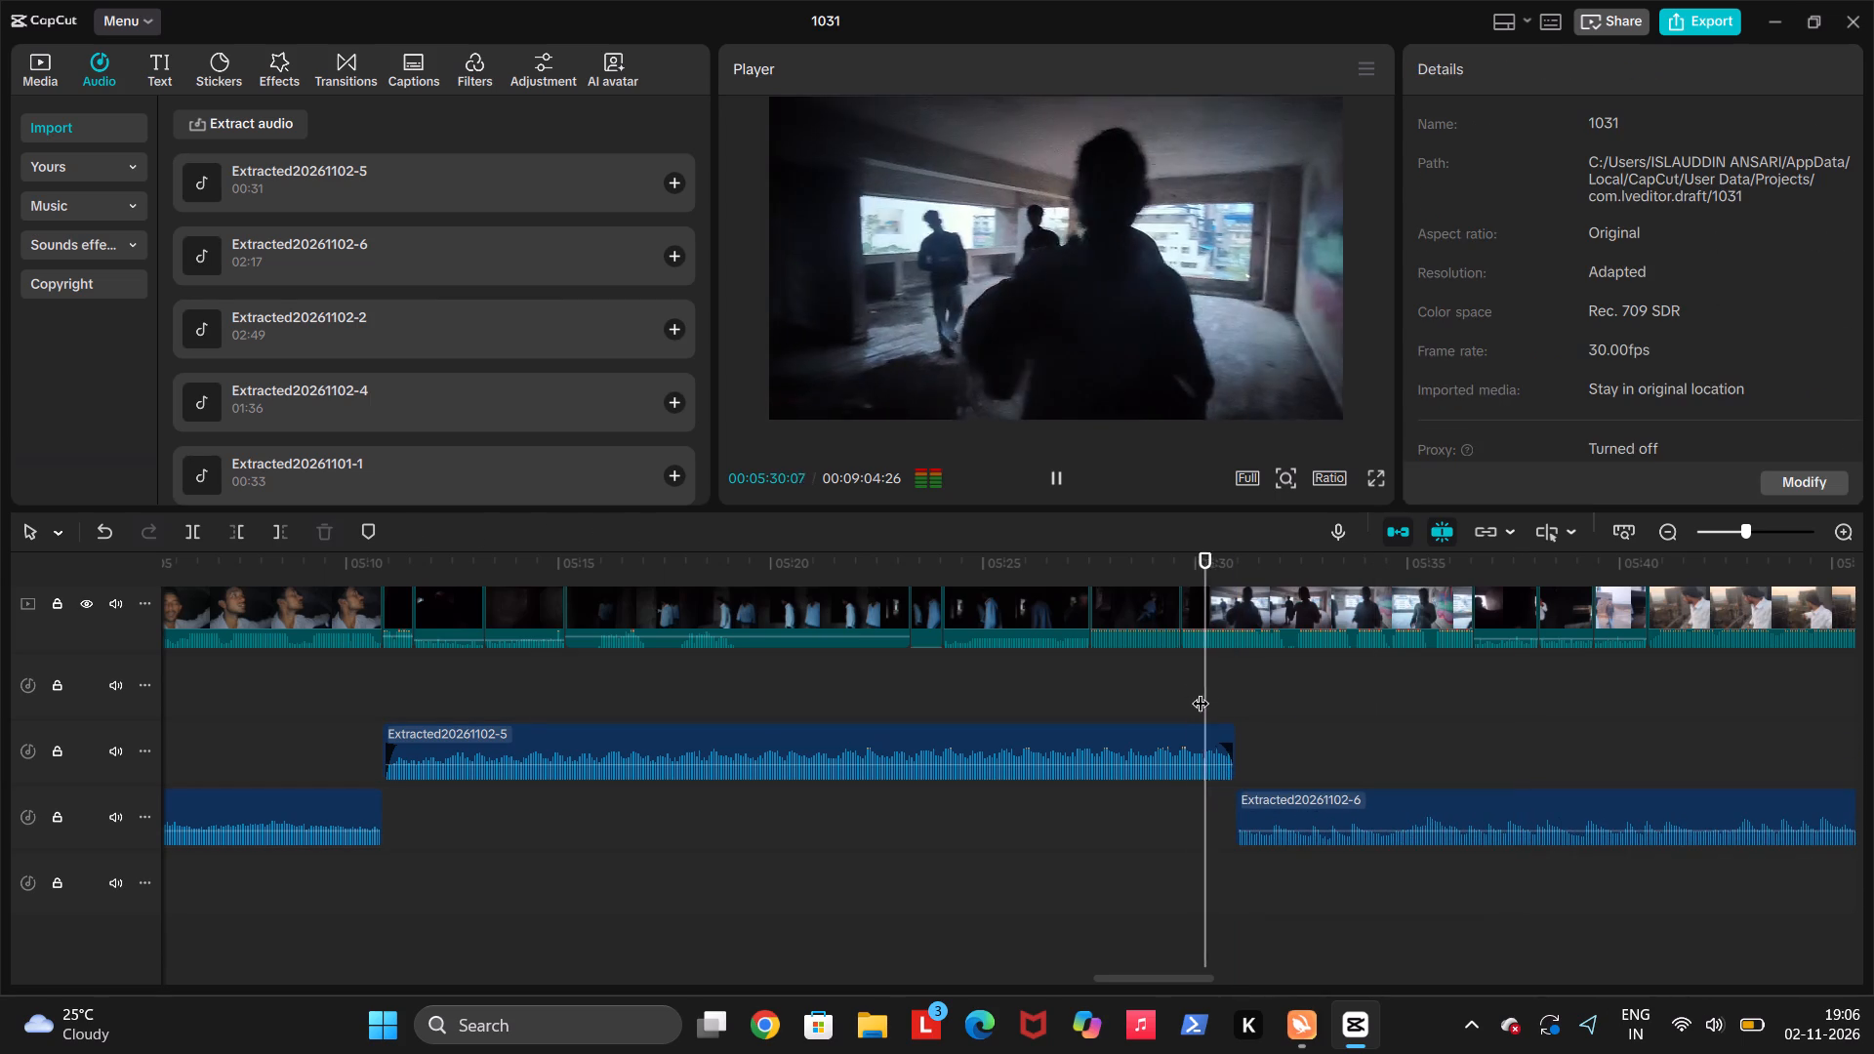
click(1280, 830)
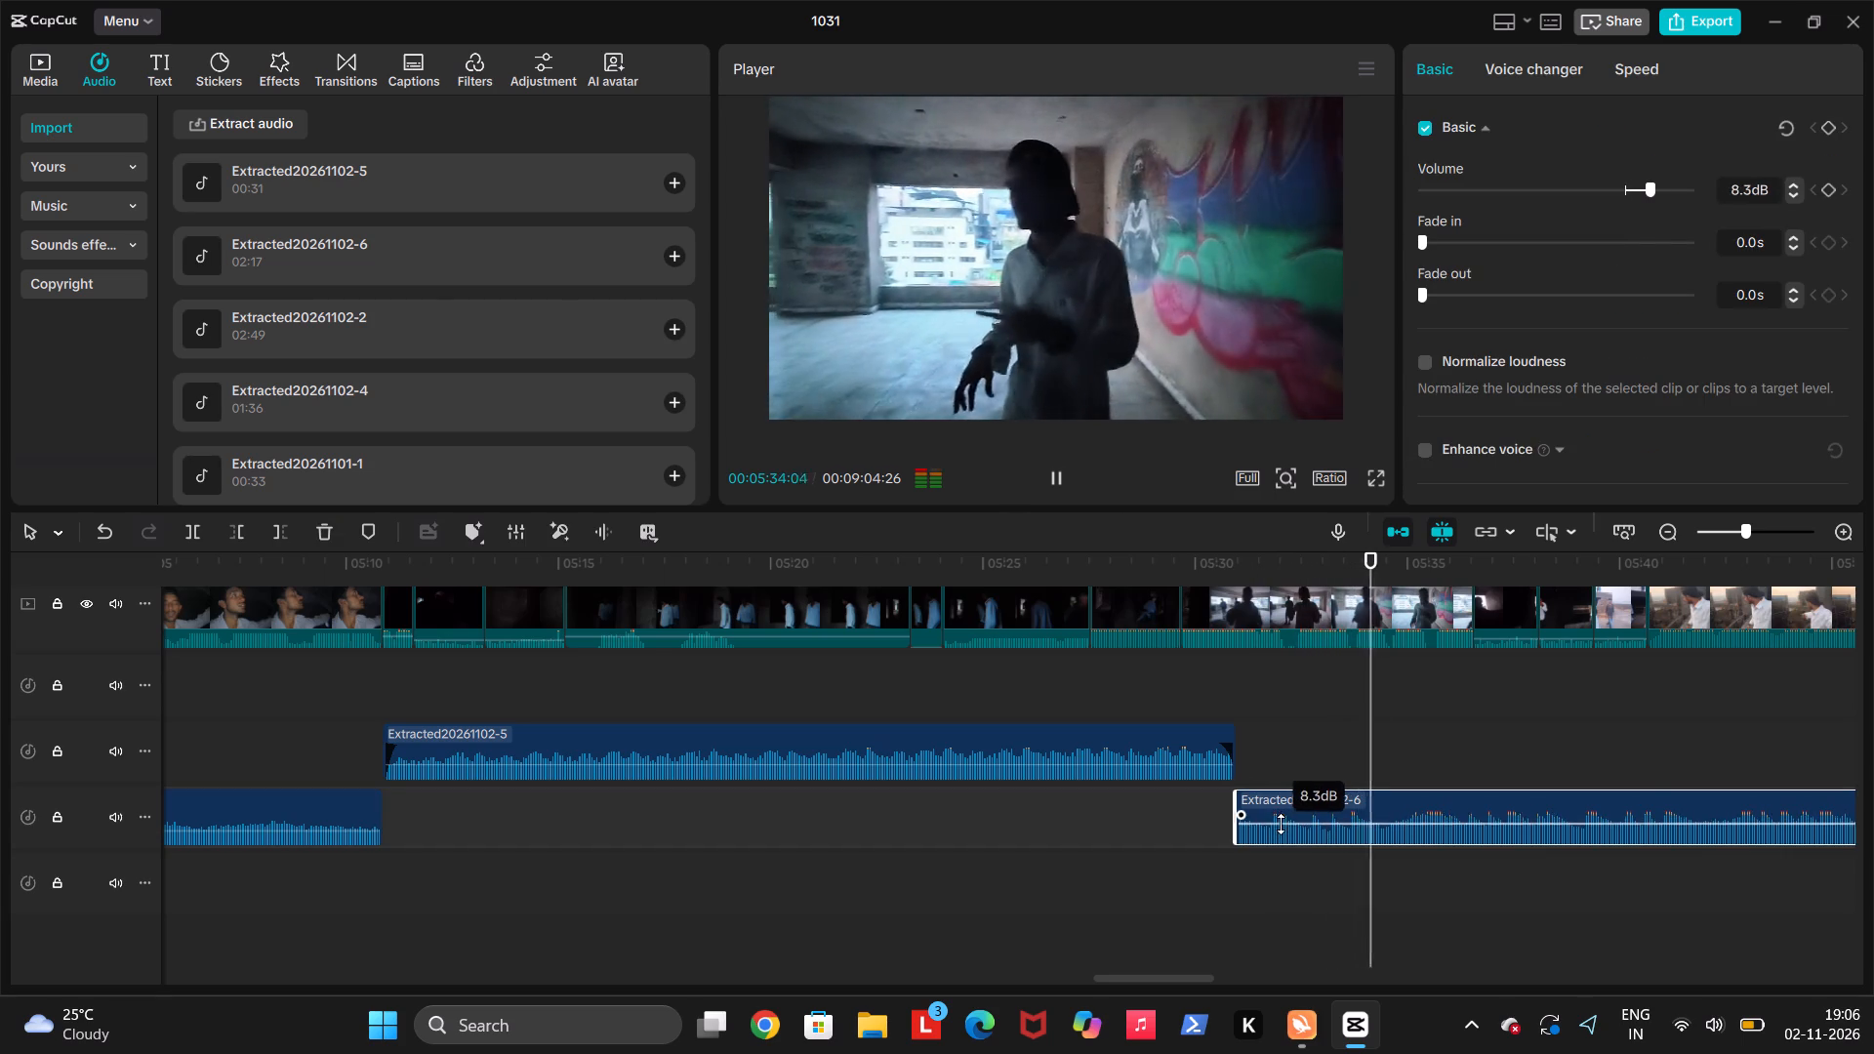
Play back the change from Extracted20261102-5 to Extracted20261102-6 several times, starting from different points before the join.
click(1230, 695)
click(1155, 695)
key(space)
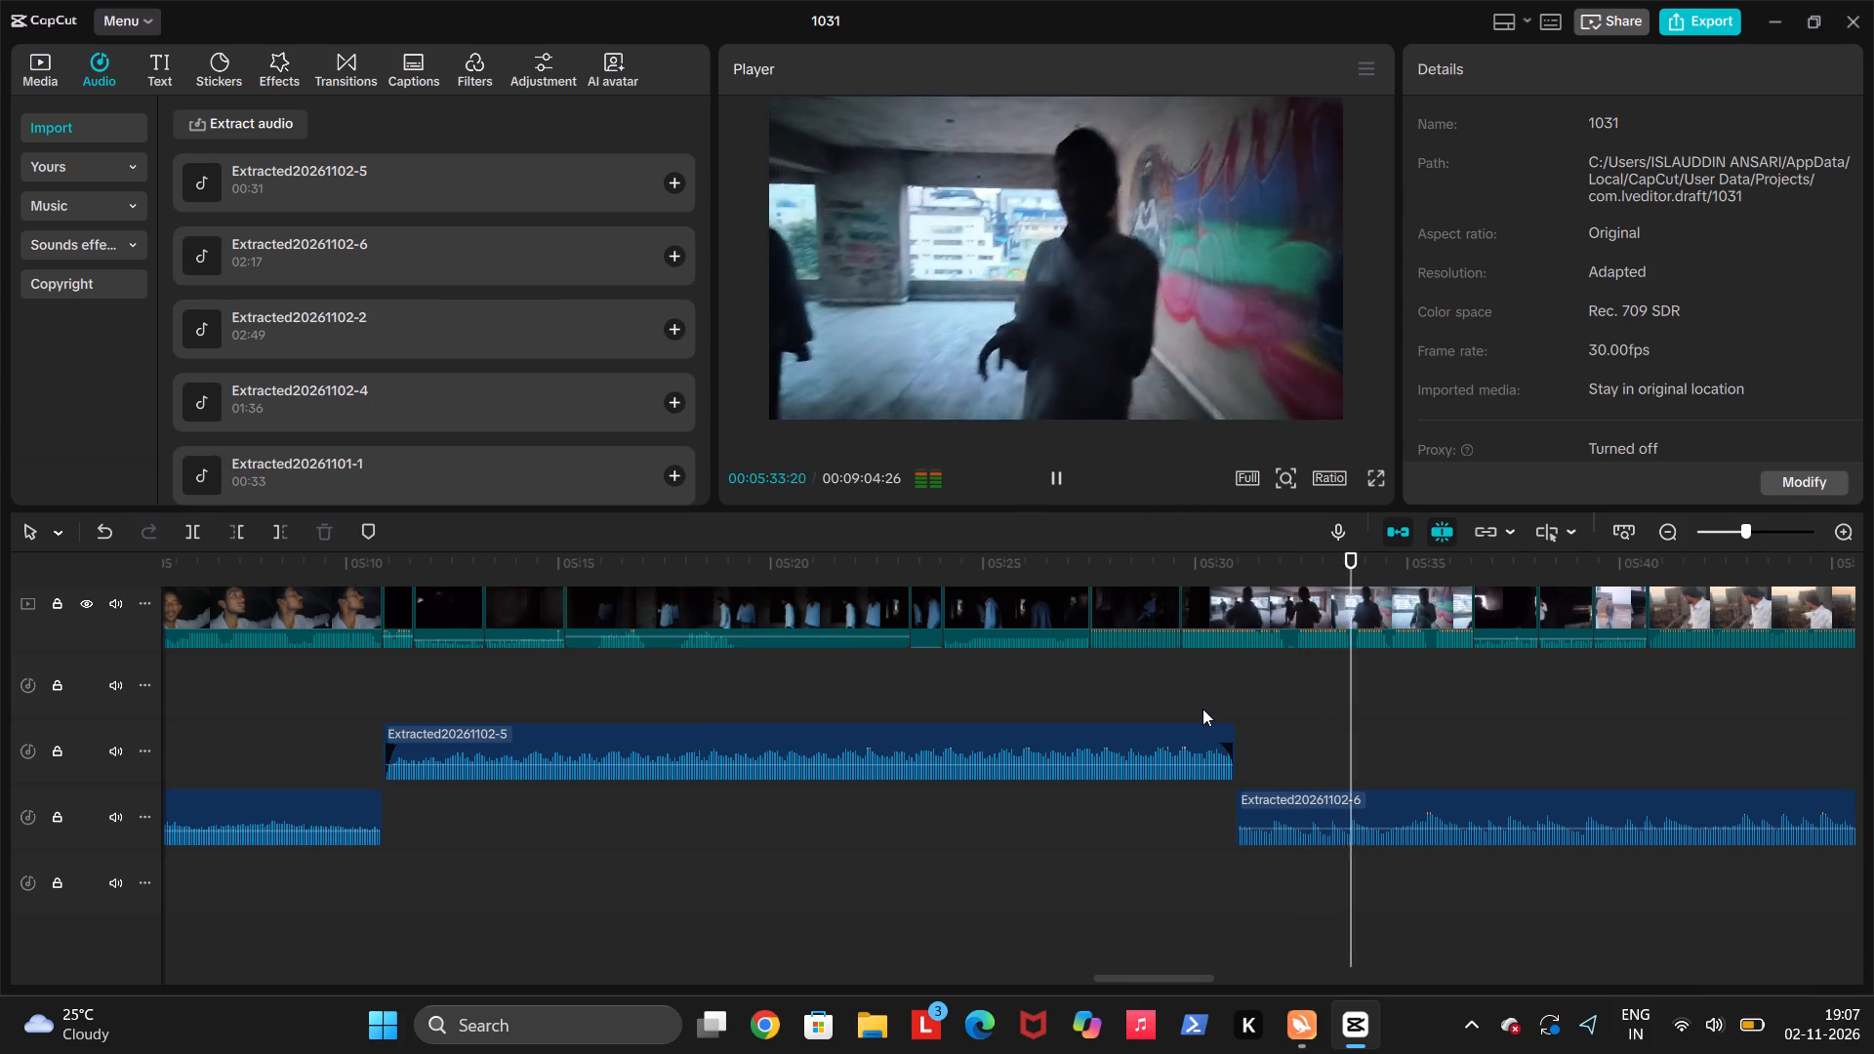
click(1163, 701)
key(space)
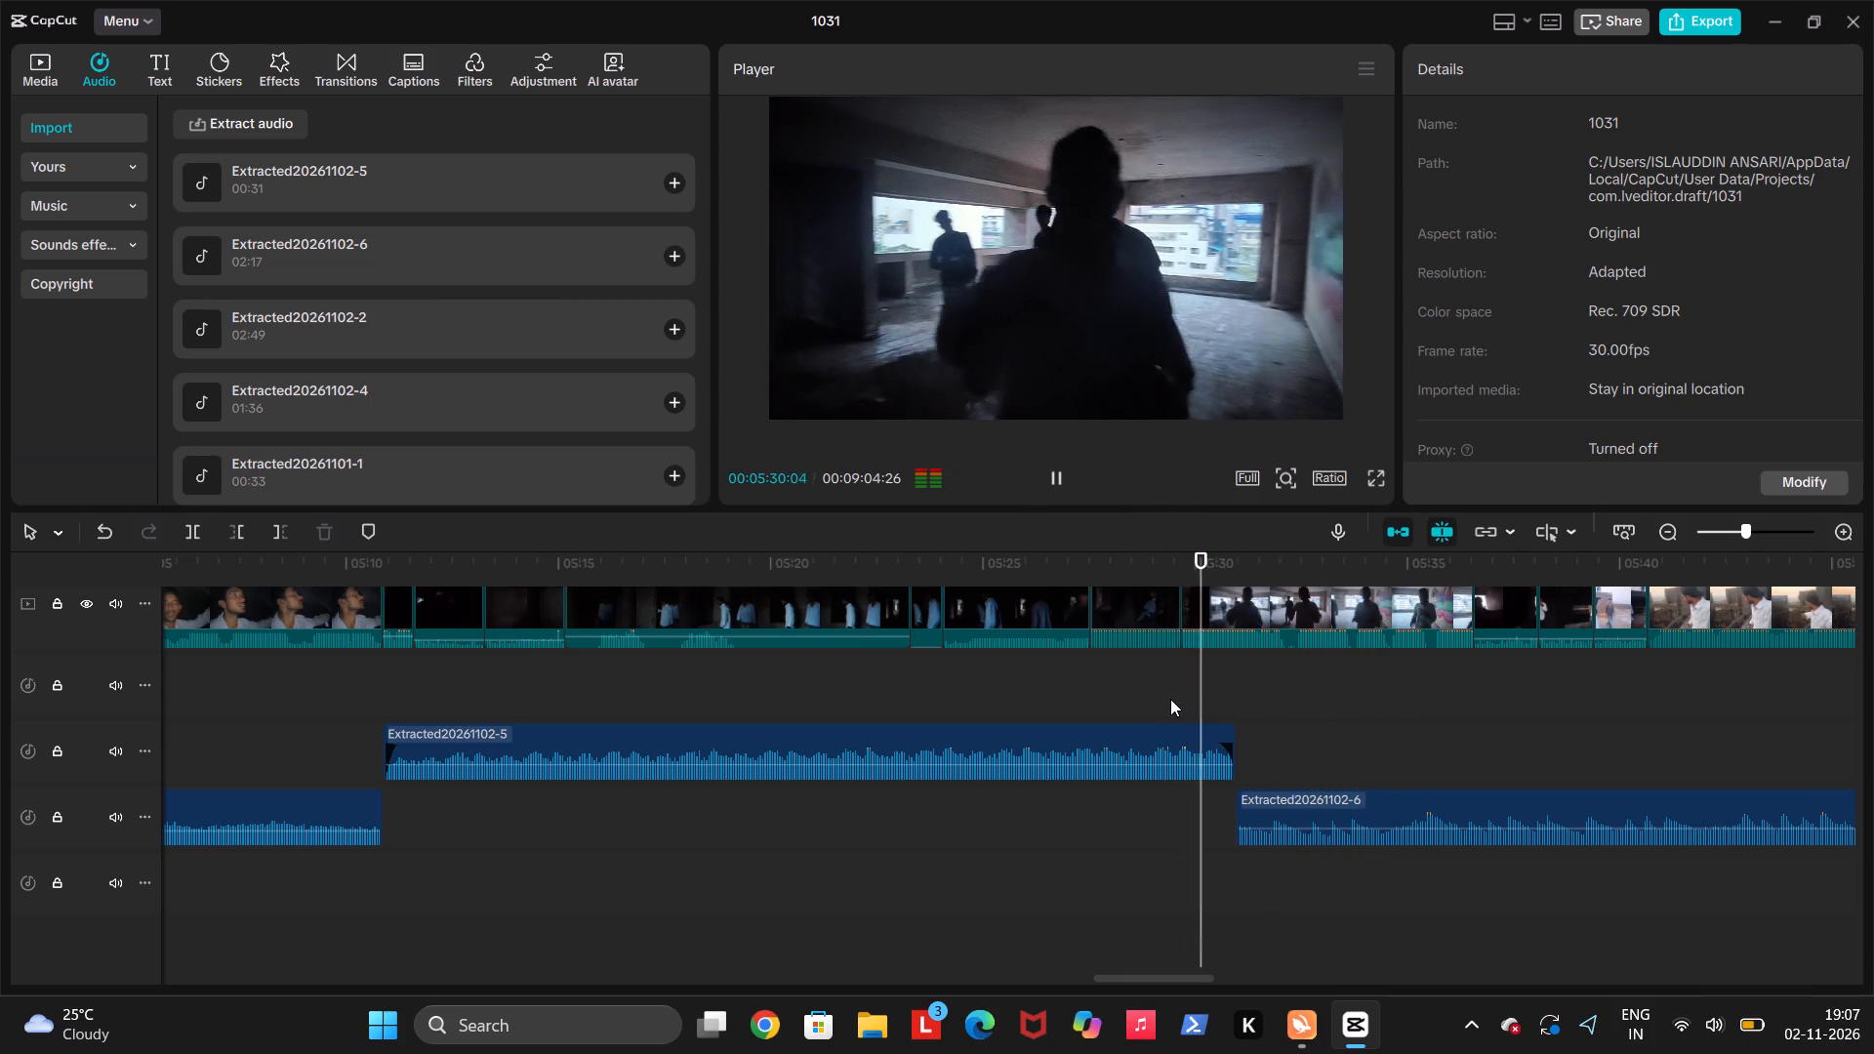
key(space)
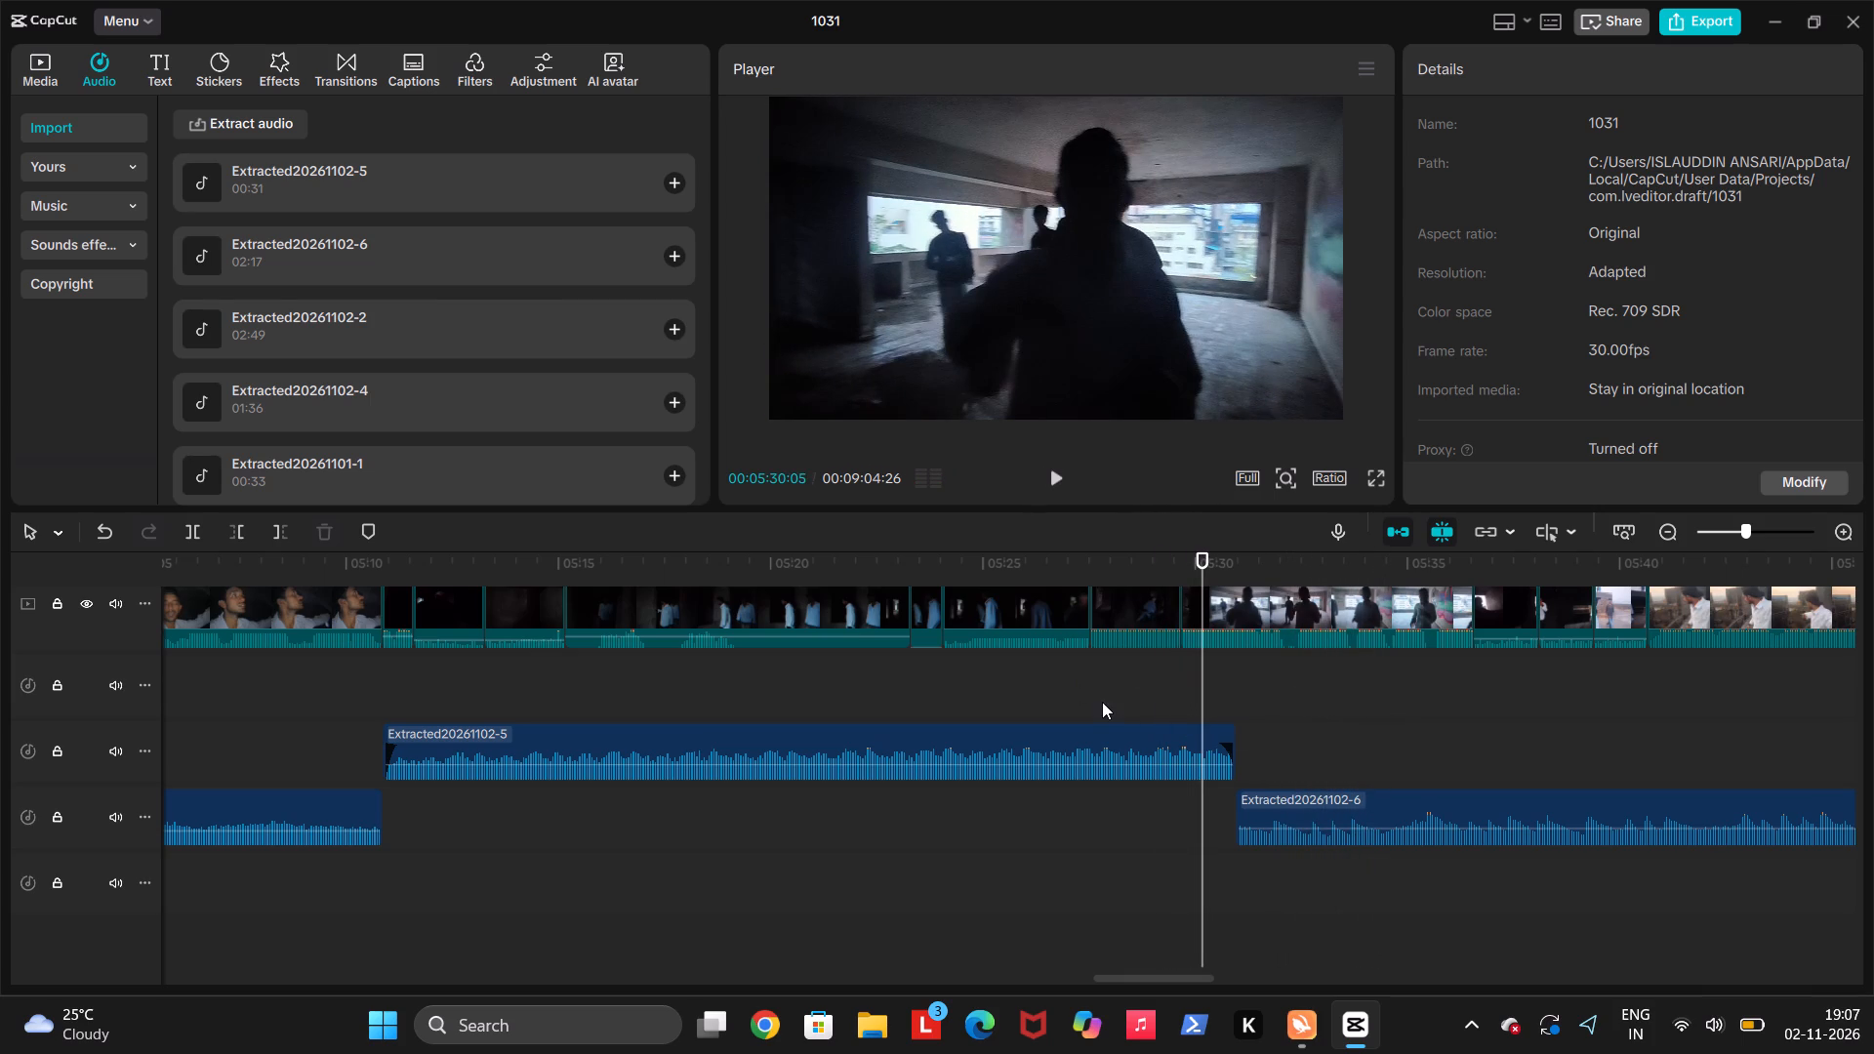
click(1102, 702)
key(space)
key(space)
key(space)
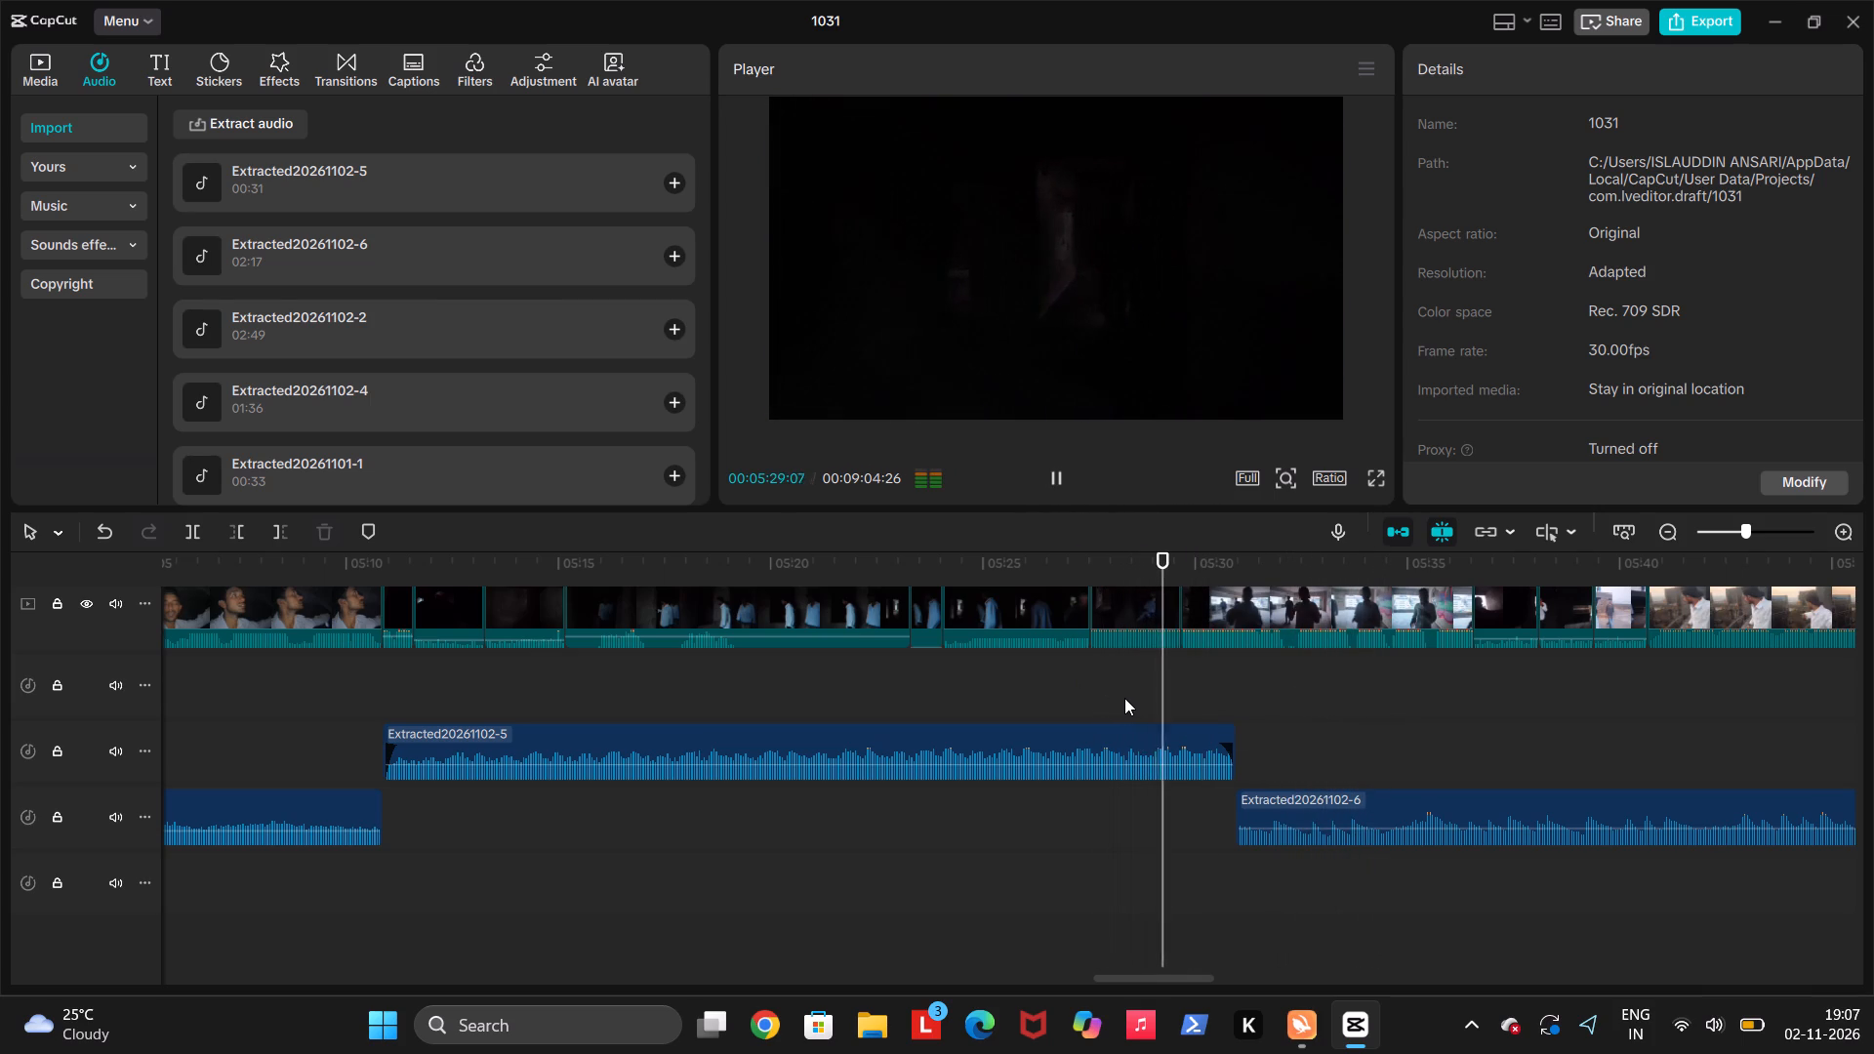
key(space)
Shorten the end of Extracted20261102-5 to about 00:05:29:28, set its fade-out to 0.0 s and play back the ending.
click(1199, 730)
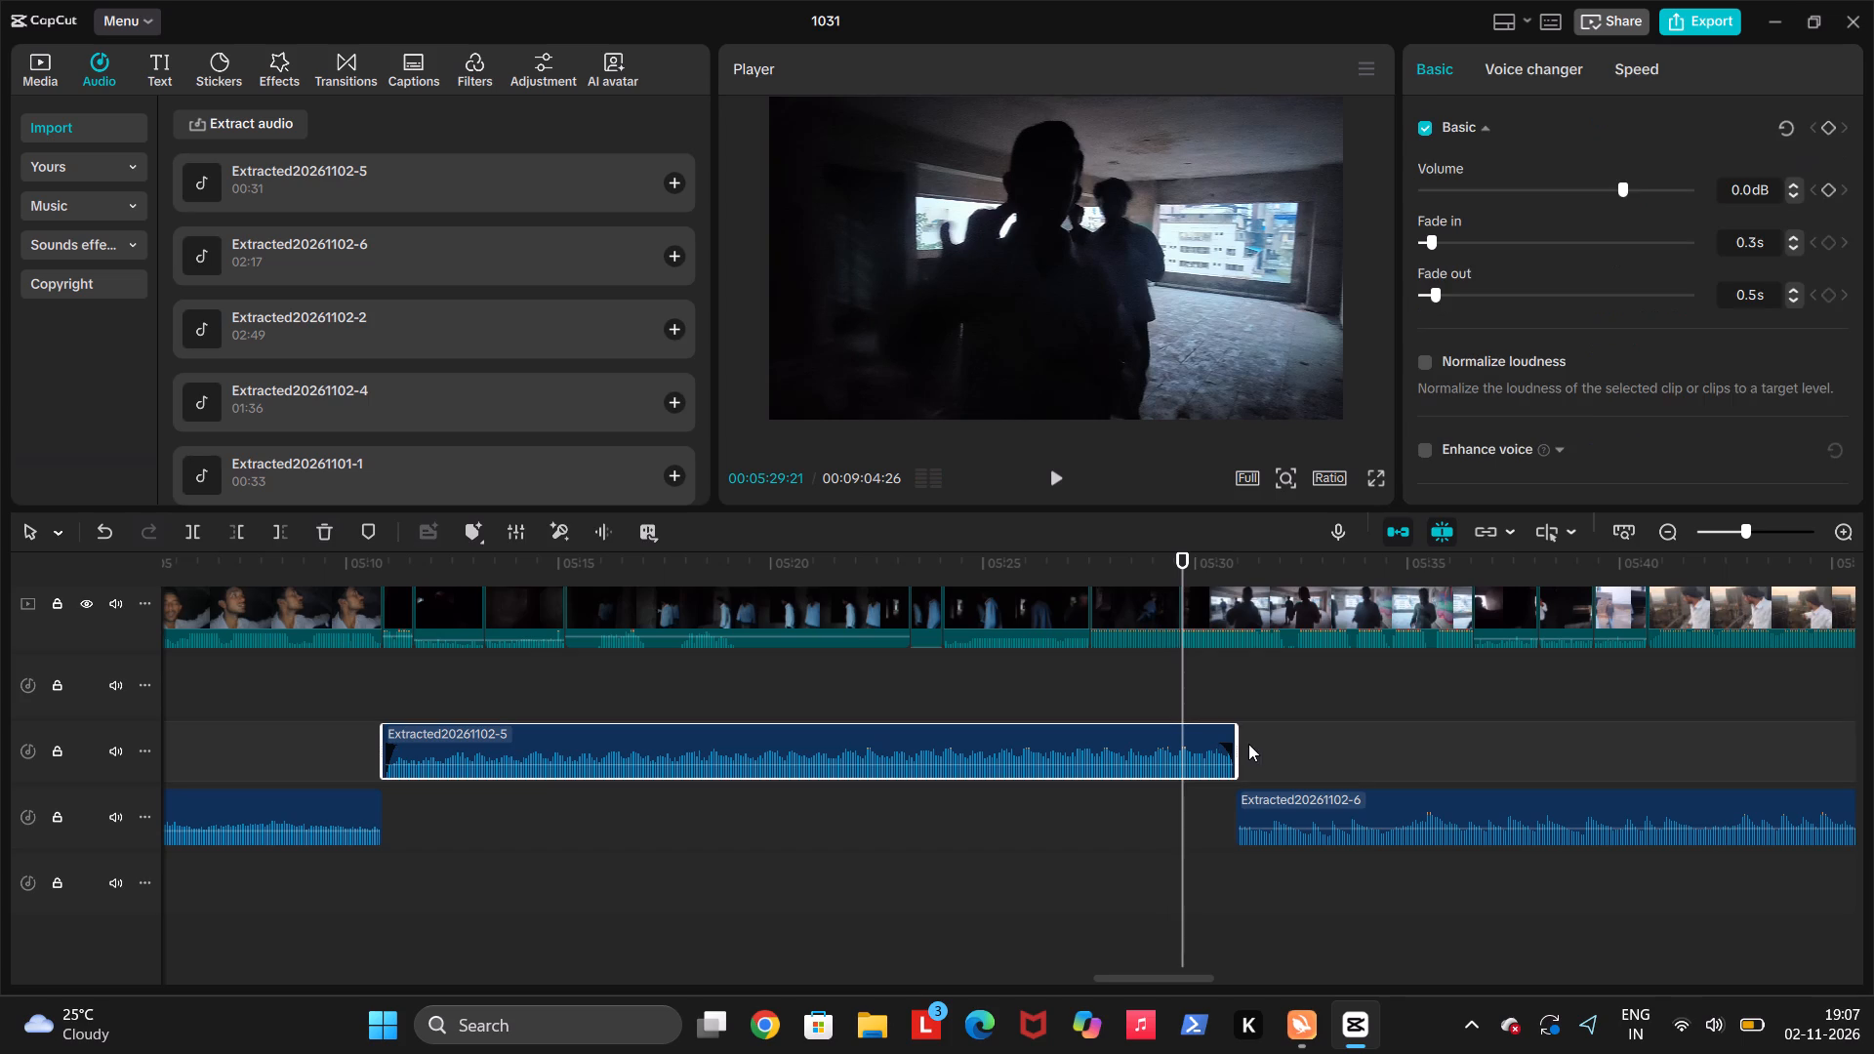
drag(1240, 744, 1196, 747)
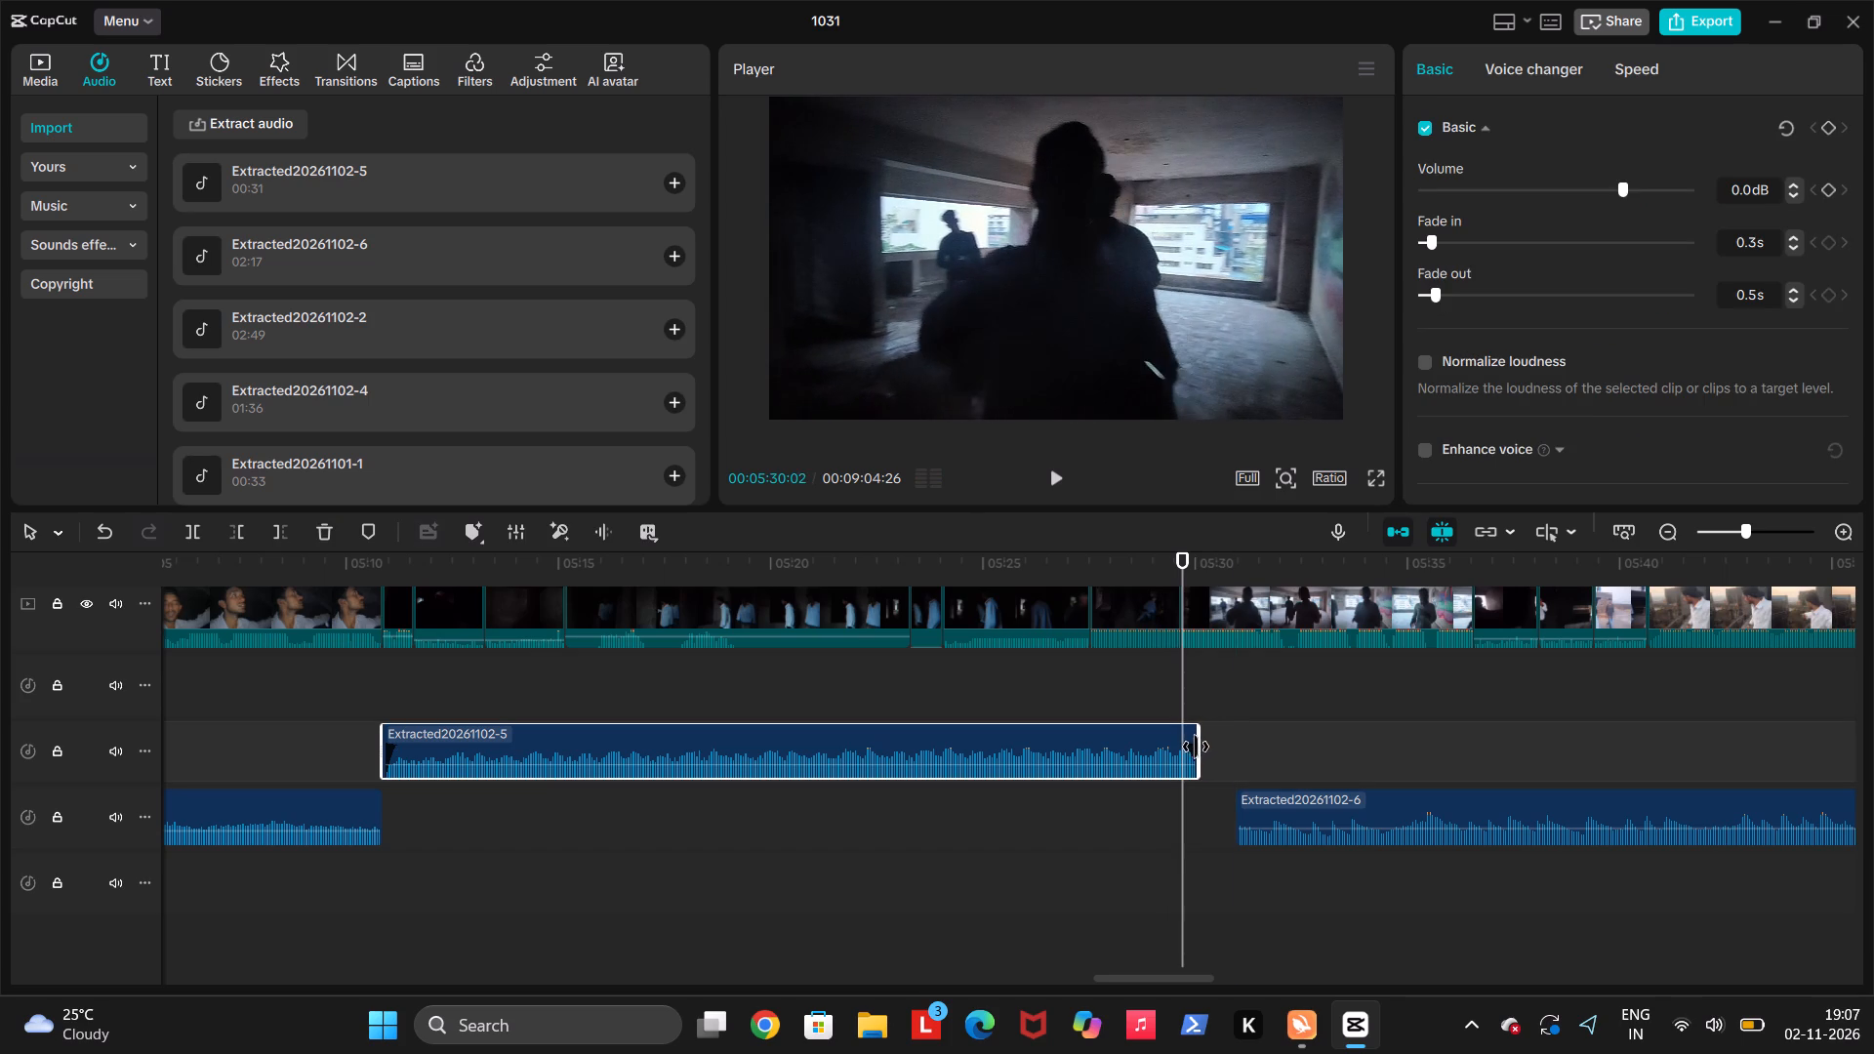
drag(1196, 747, 1190, 753)
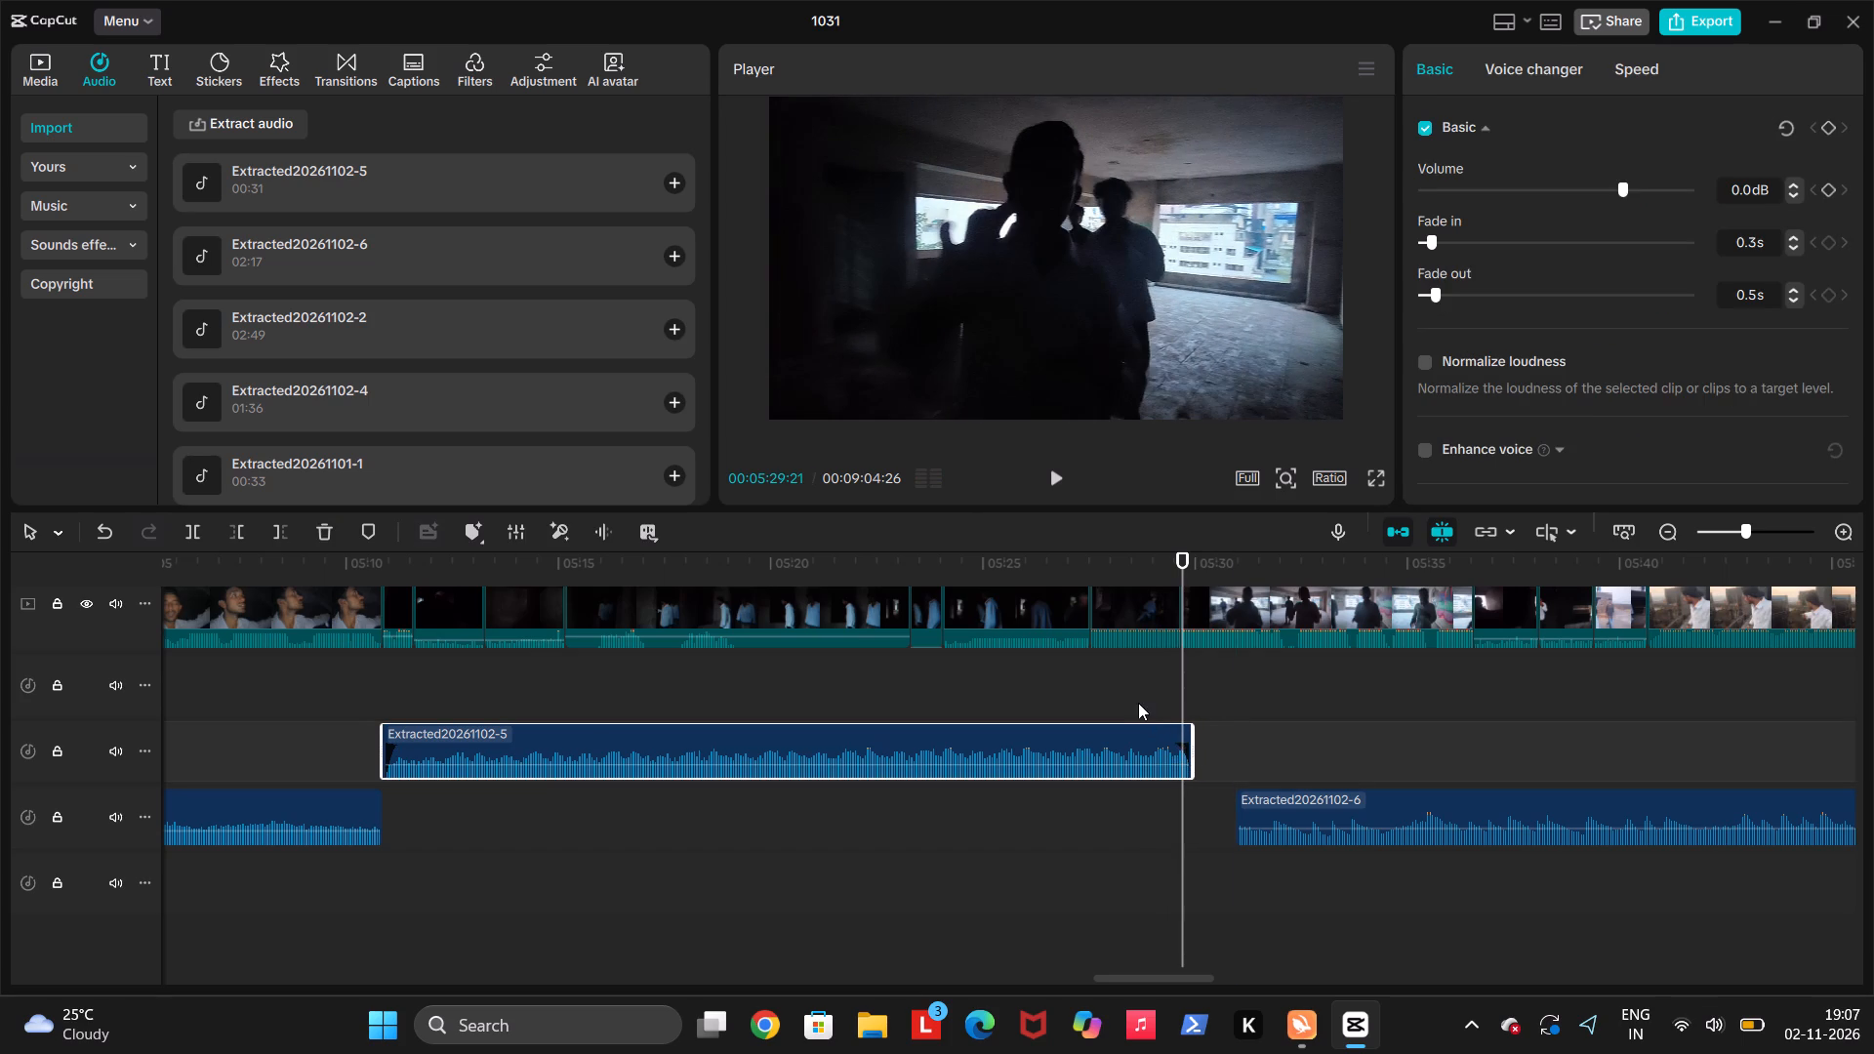
click(1138, 703)
click(1167, 750)
drag(1167, 750, 1187, 750)
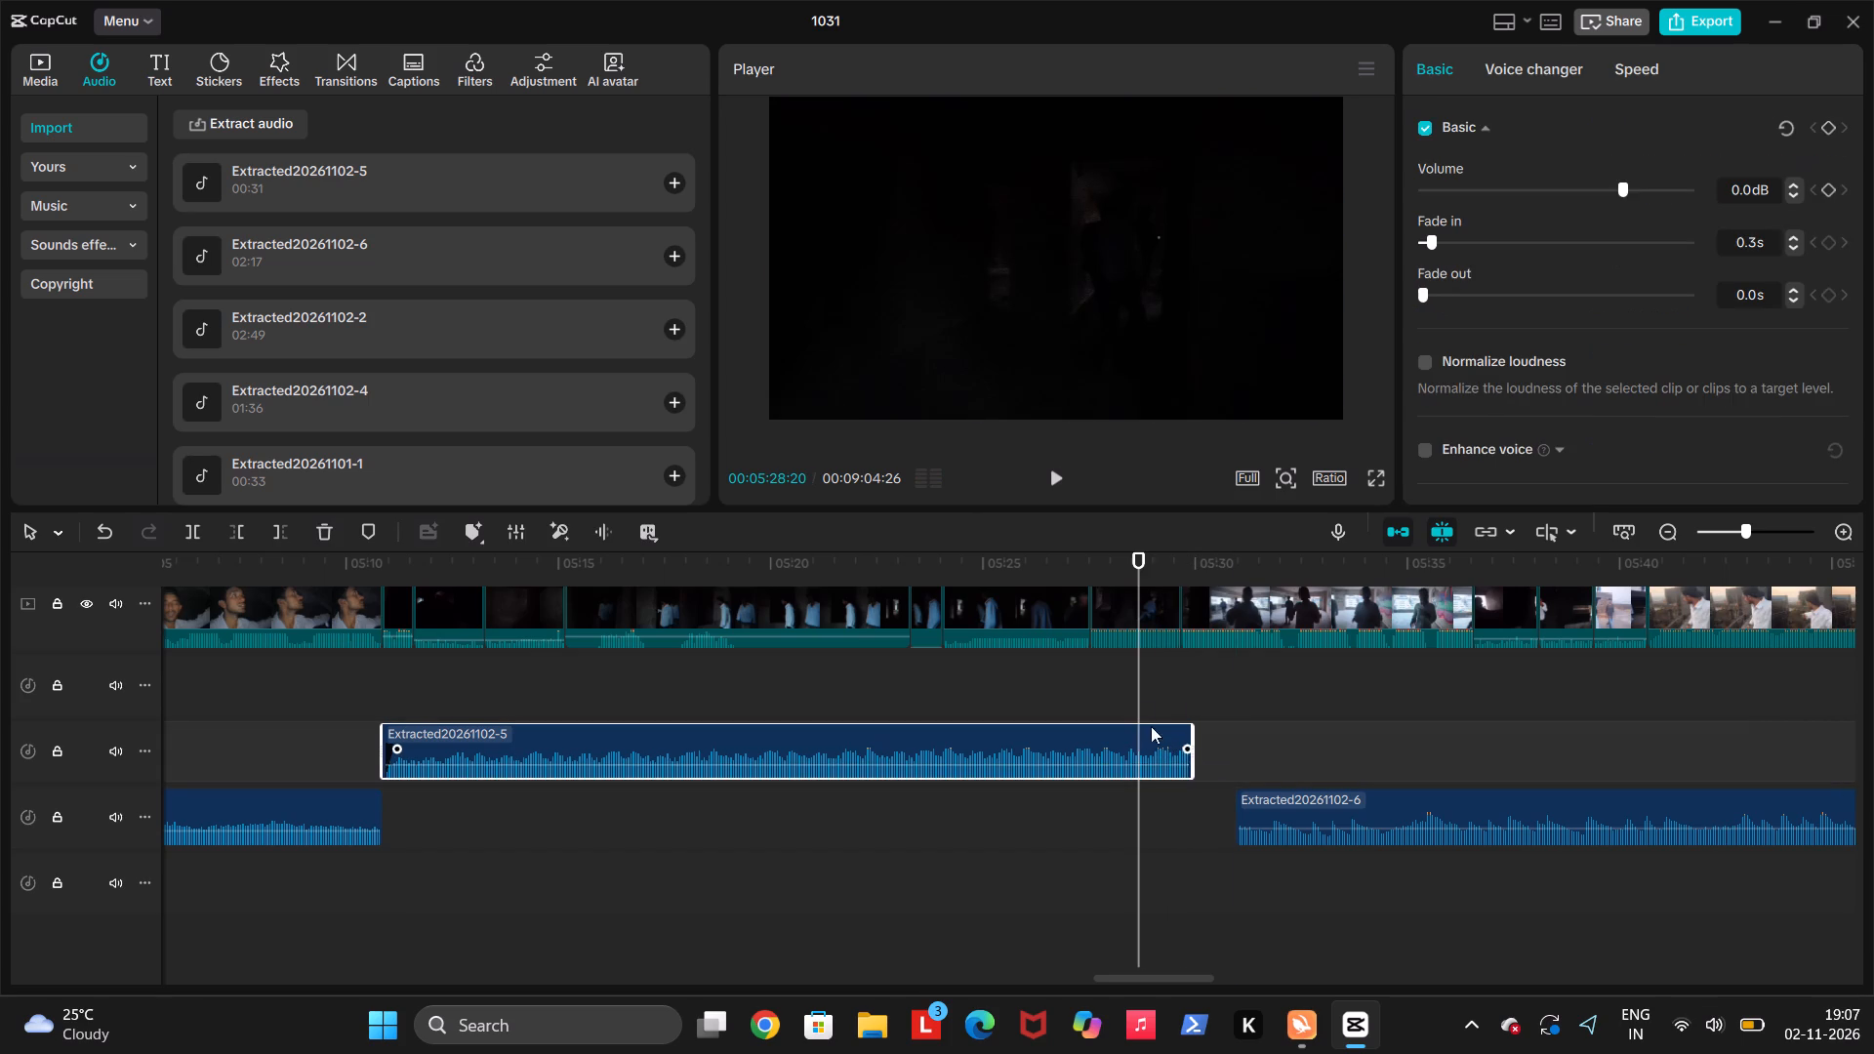
key(space)
key(space)
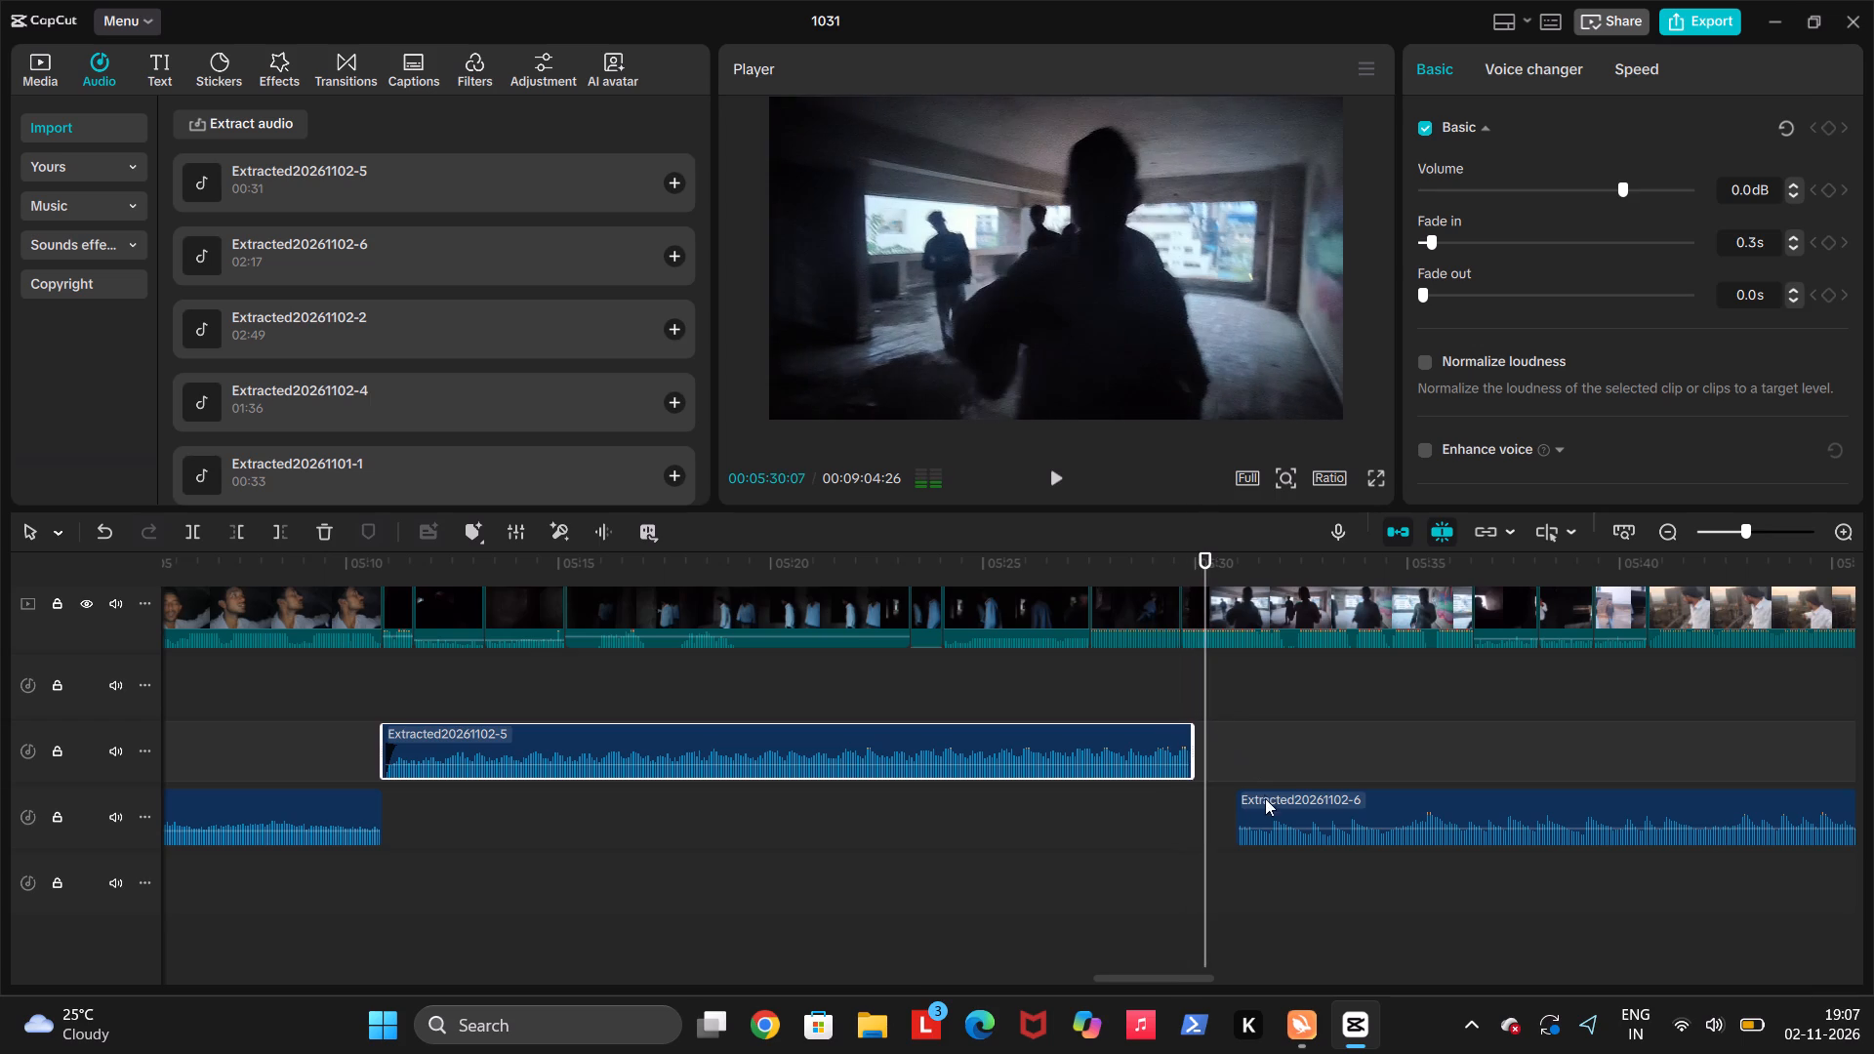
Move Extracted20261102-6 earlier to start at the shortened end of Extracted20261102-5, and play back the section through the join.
click(1269, 806)
drag(1269, 806, 1229, 808)
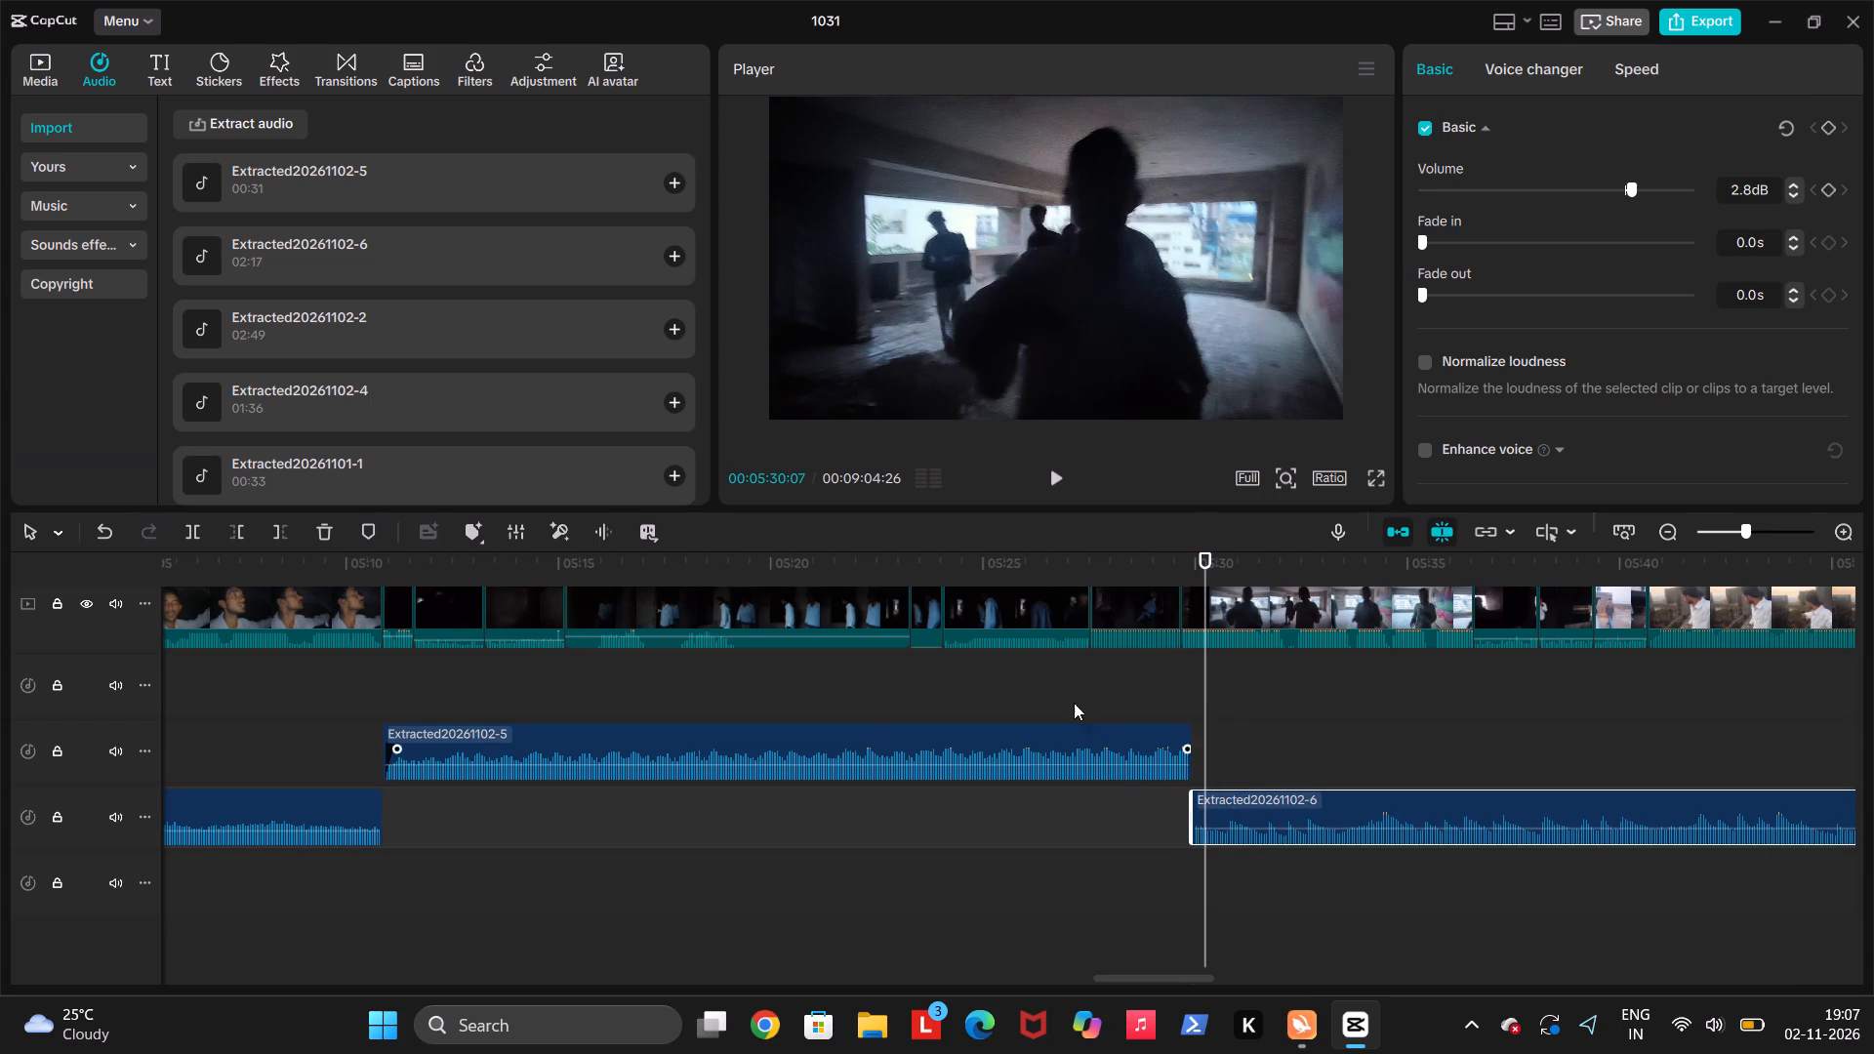
click(368, 677)
key(space)
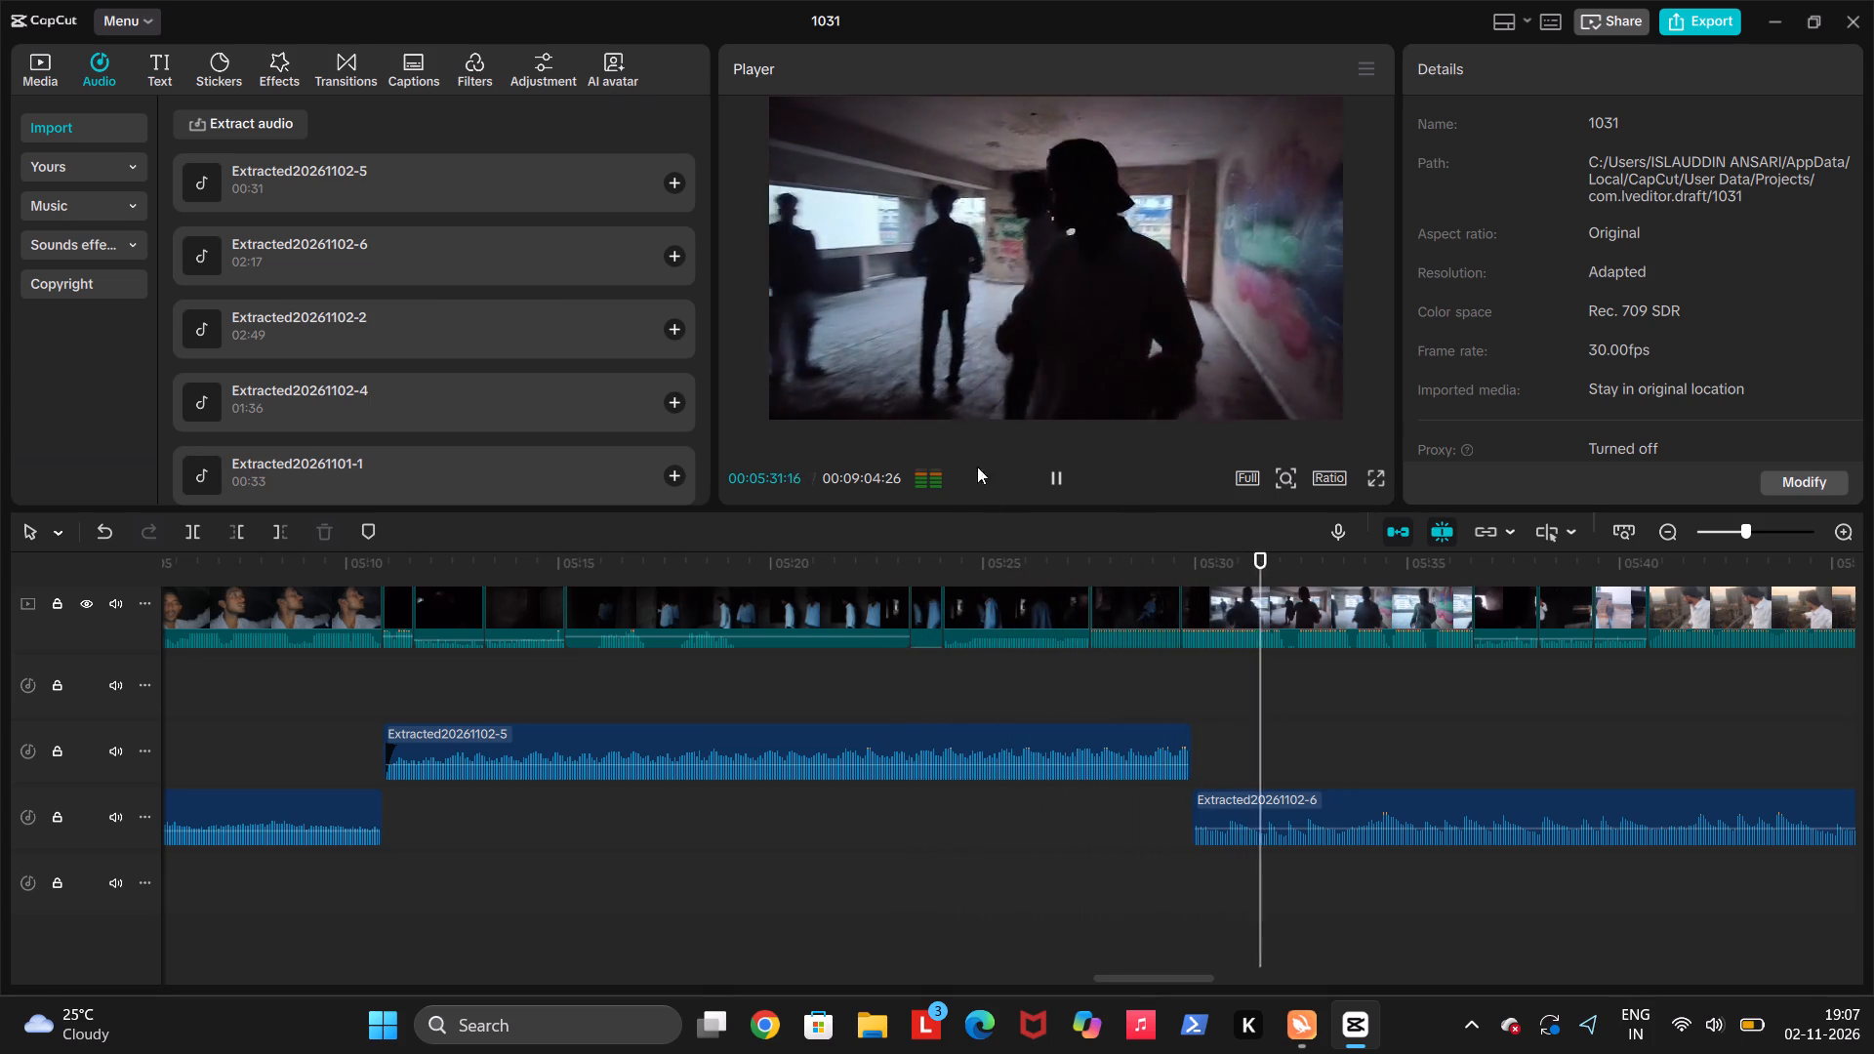
click(1188, 681)
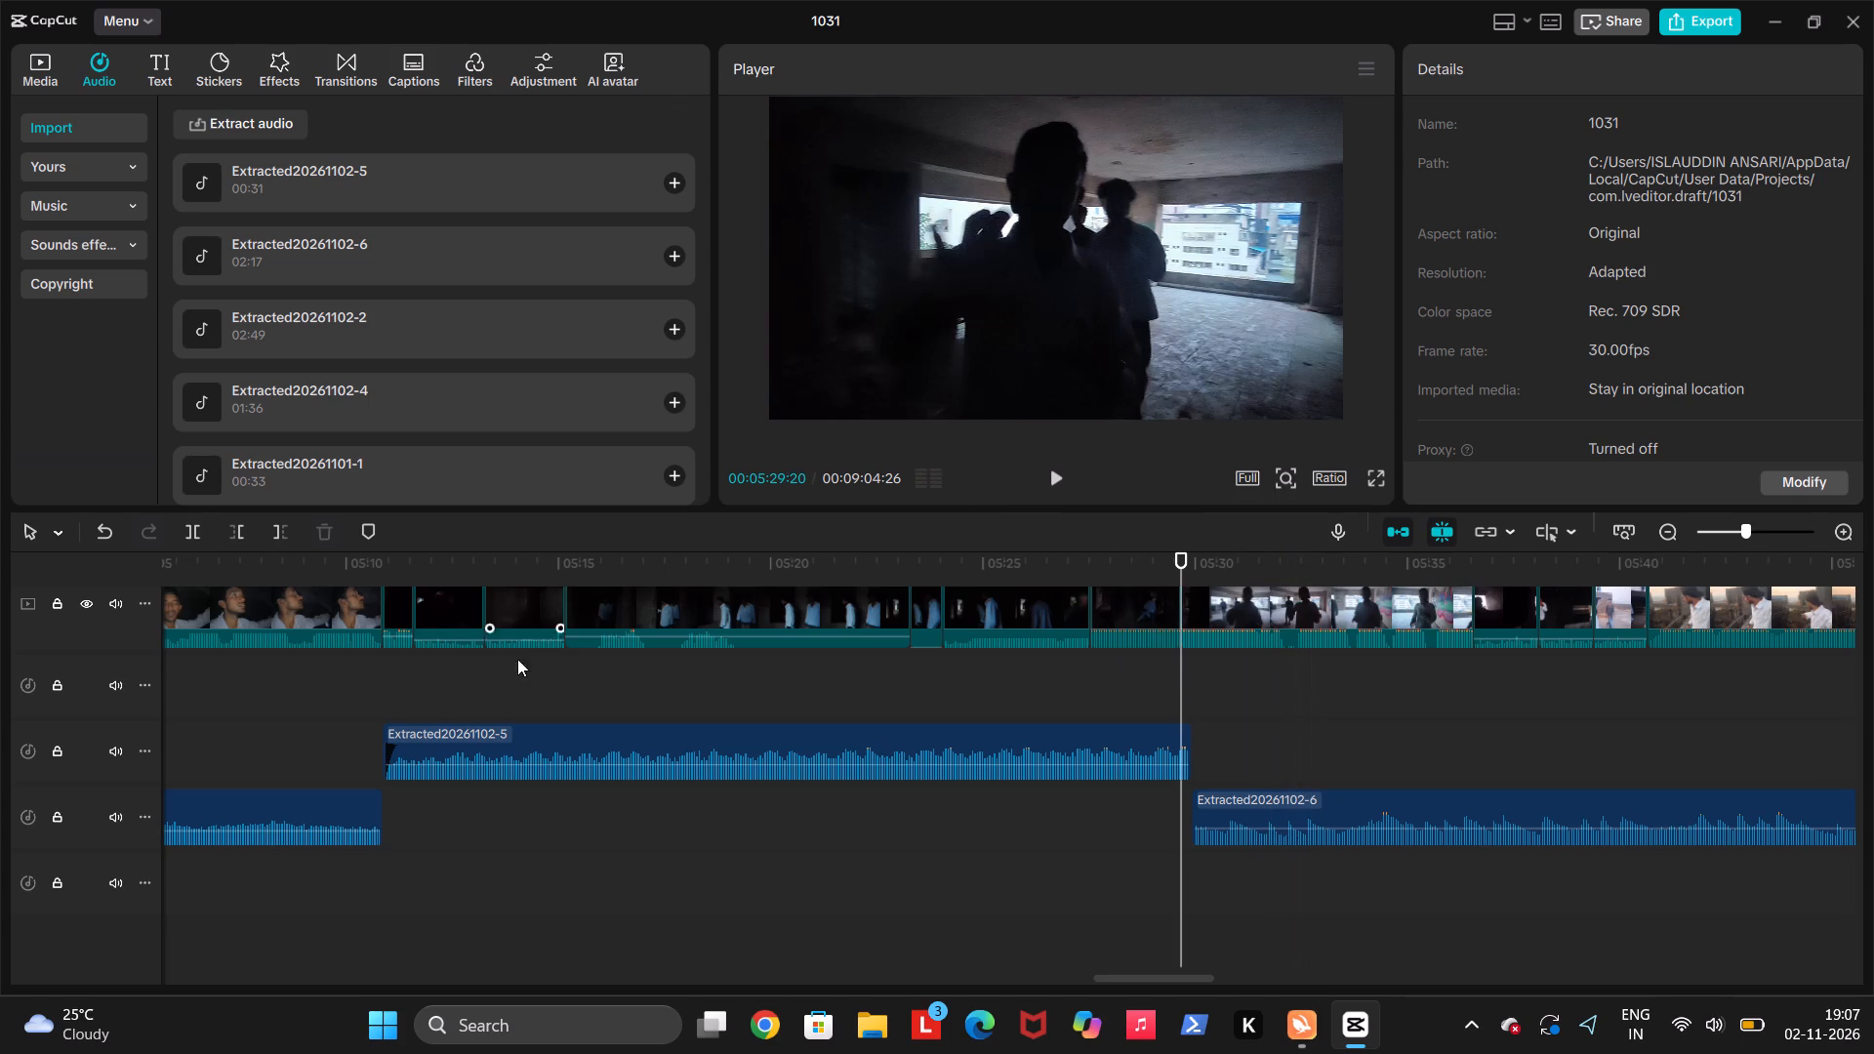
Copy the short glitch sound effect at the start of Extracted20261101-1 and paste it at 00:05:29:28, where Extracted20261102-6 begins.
scroll(536, 682, right, 5)
scroll(622, 740, right, 1)
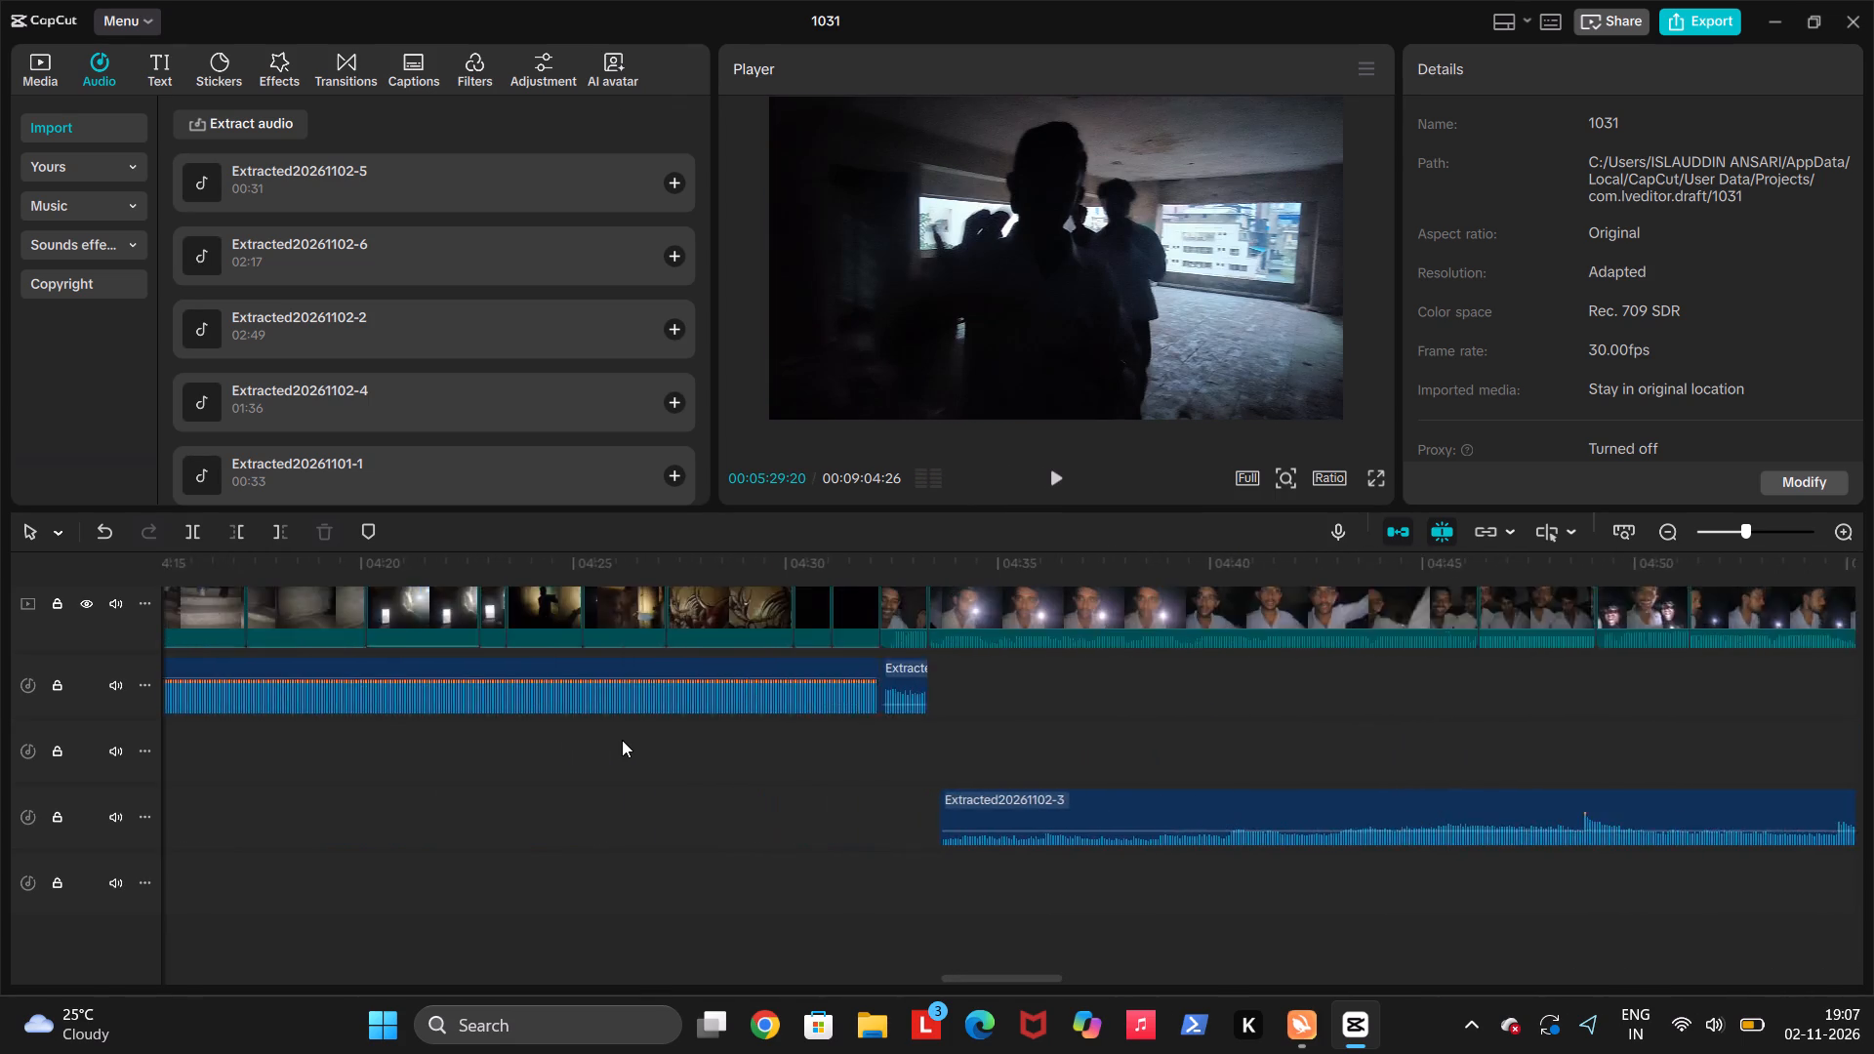
scroll(622, 740, right, 2)
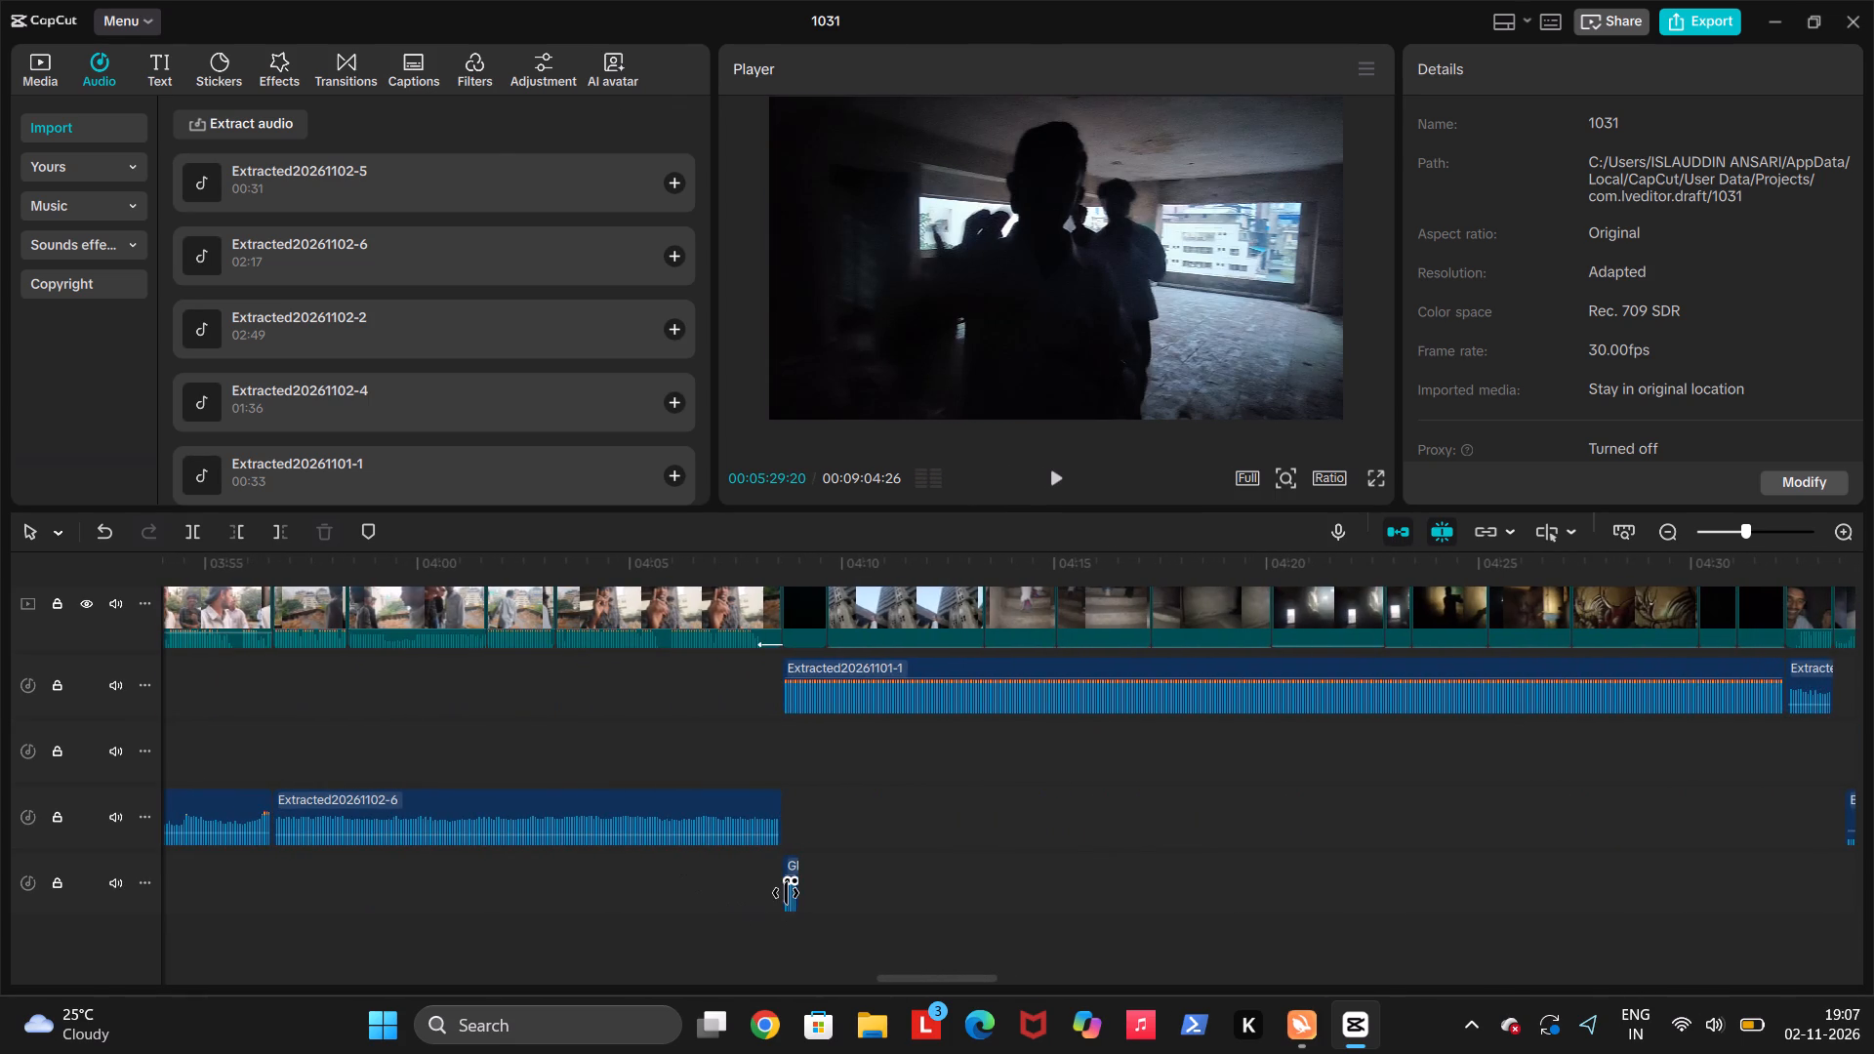
click(787, 893)
key(ctrl+c)
scroll(787, 893, left, 1)
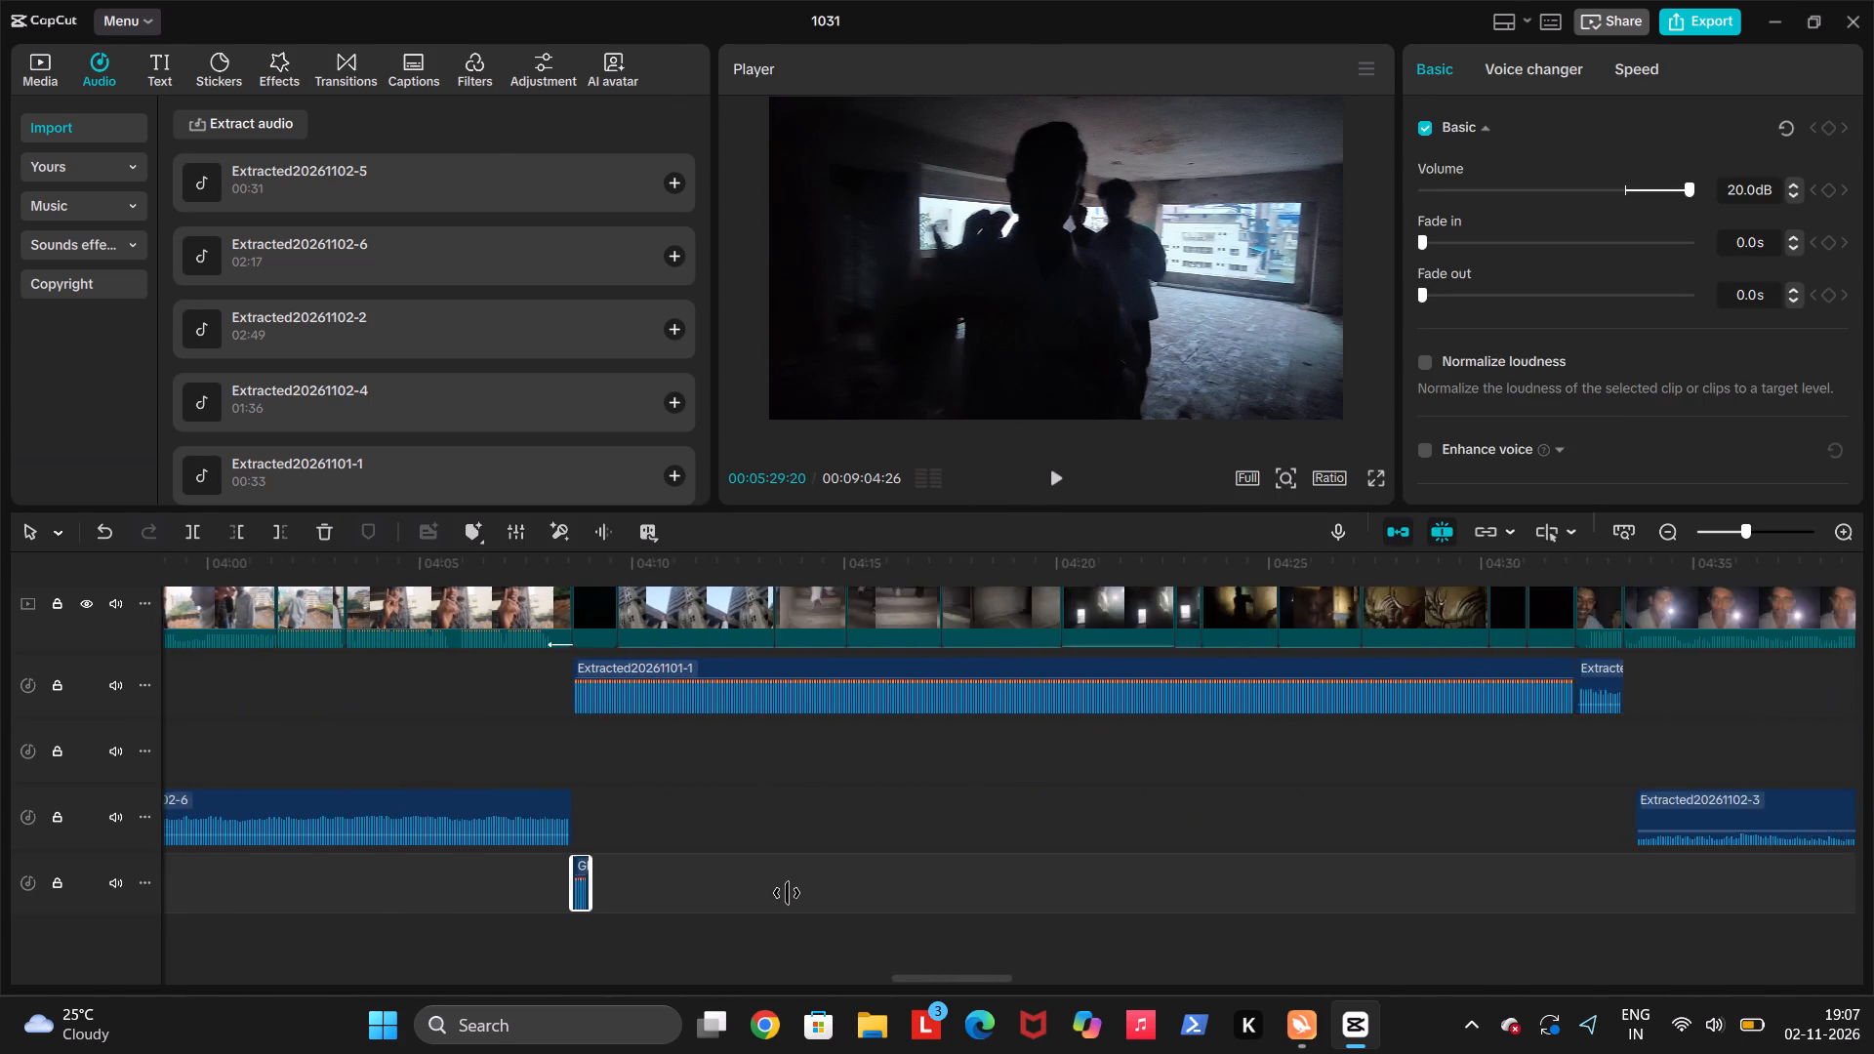
scroll(787, 893, left, 4)
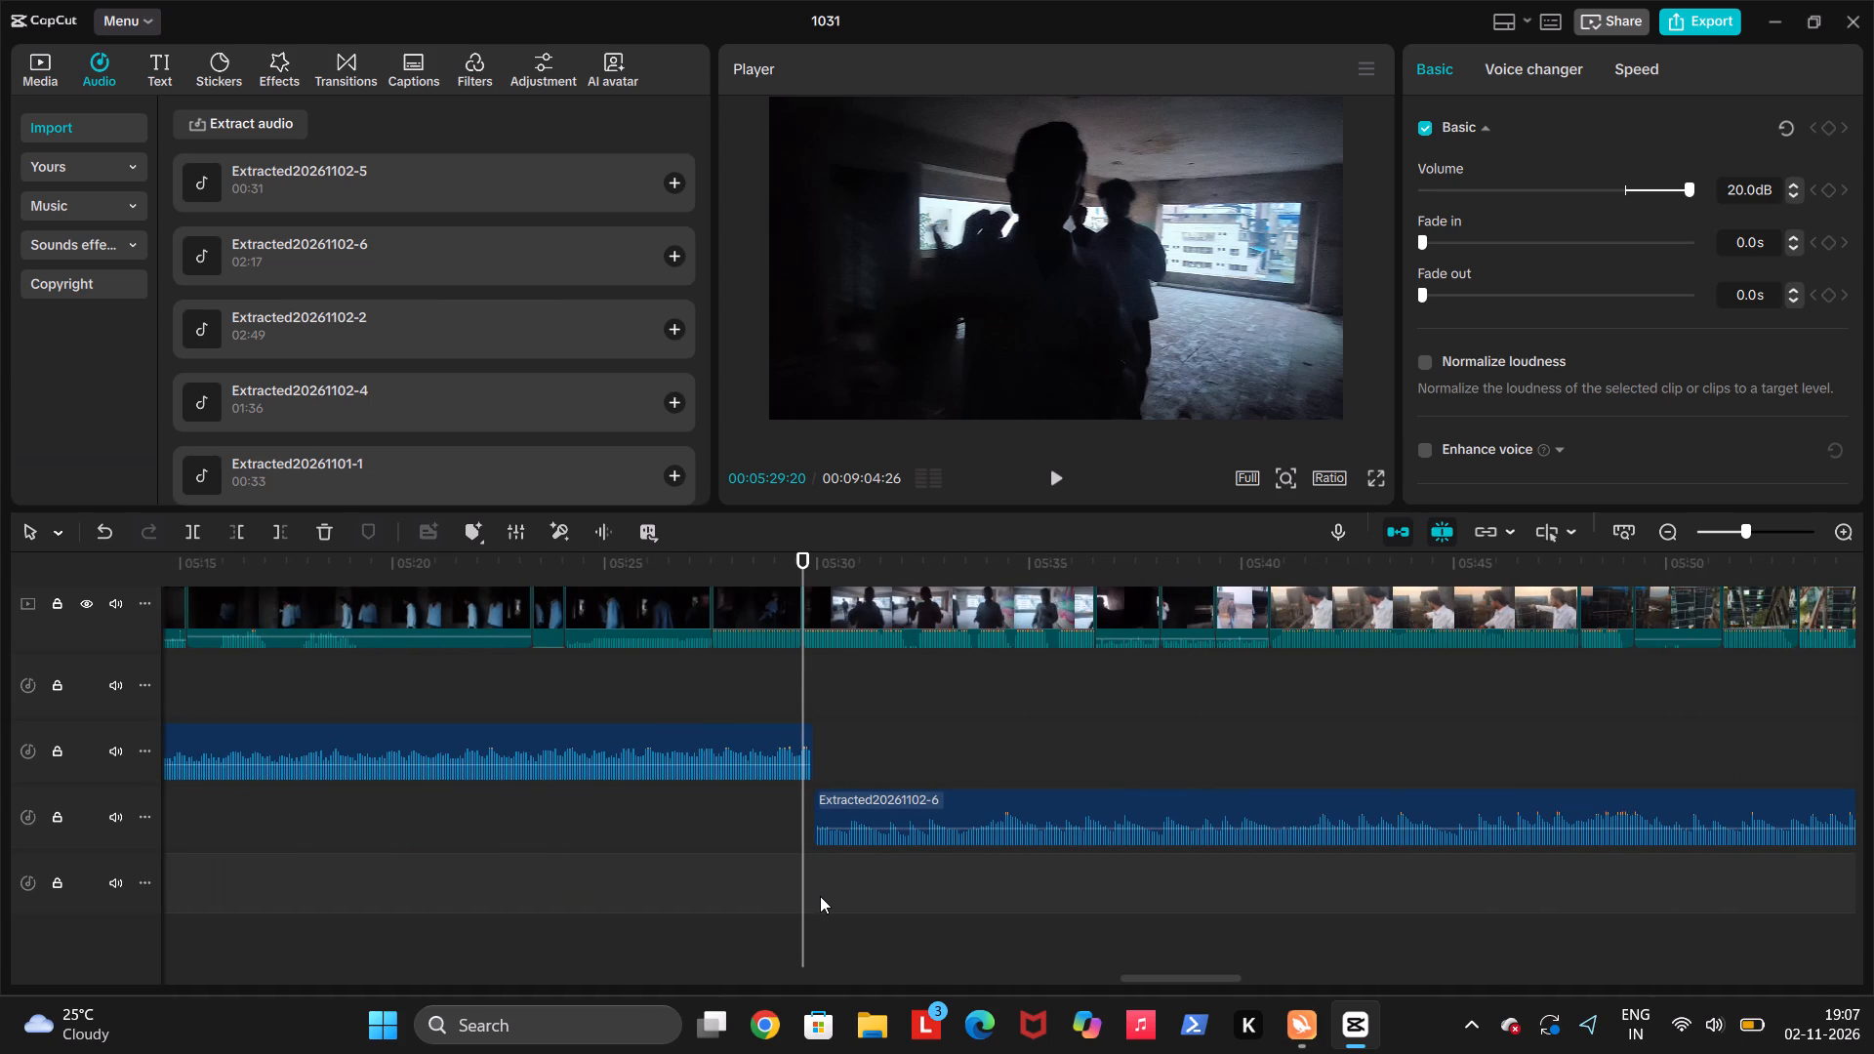
click(820, 896)
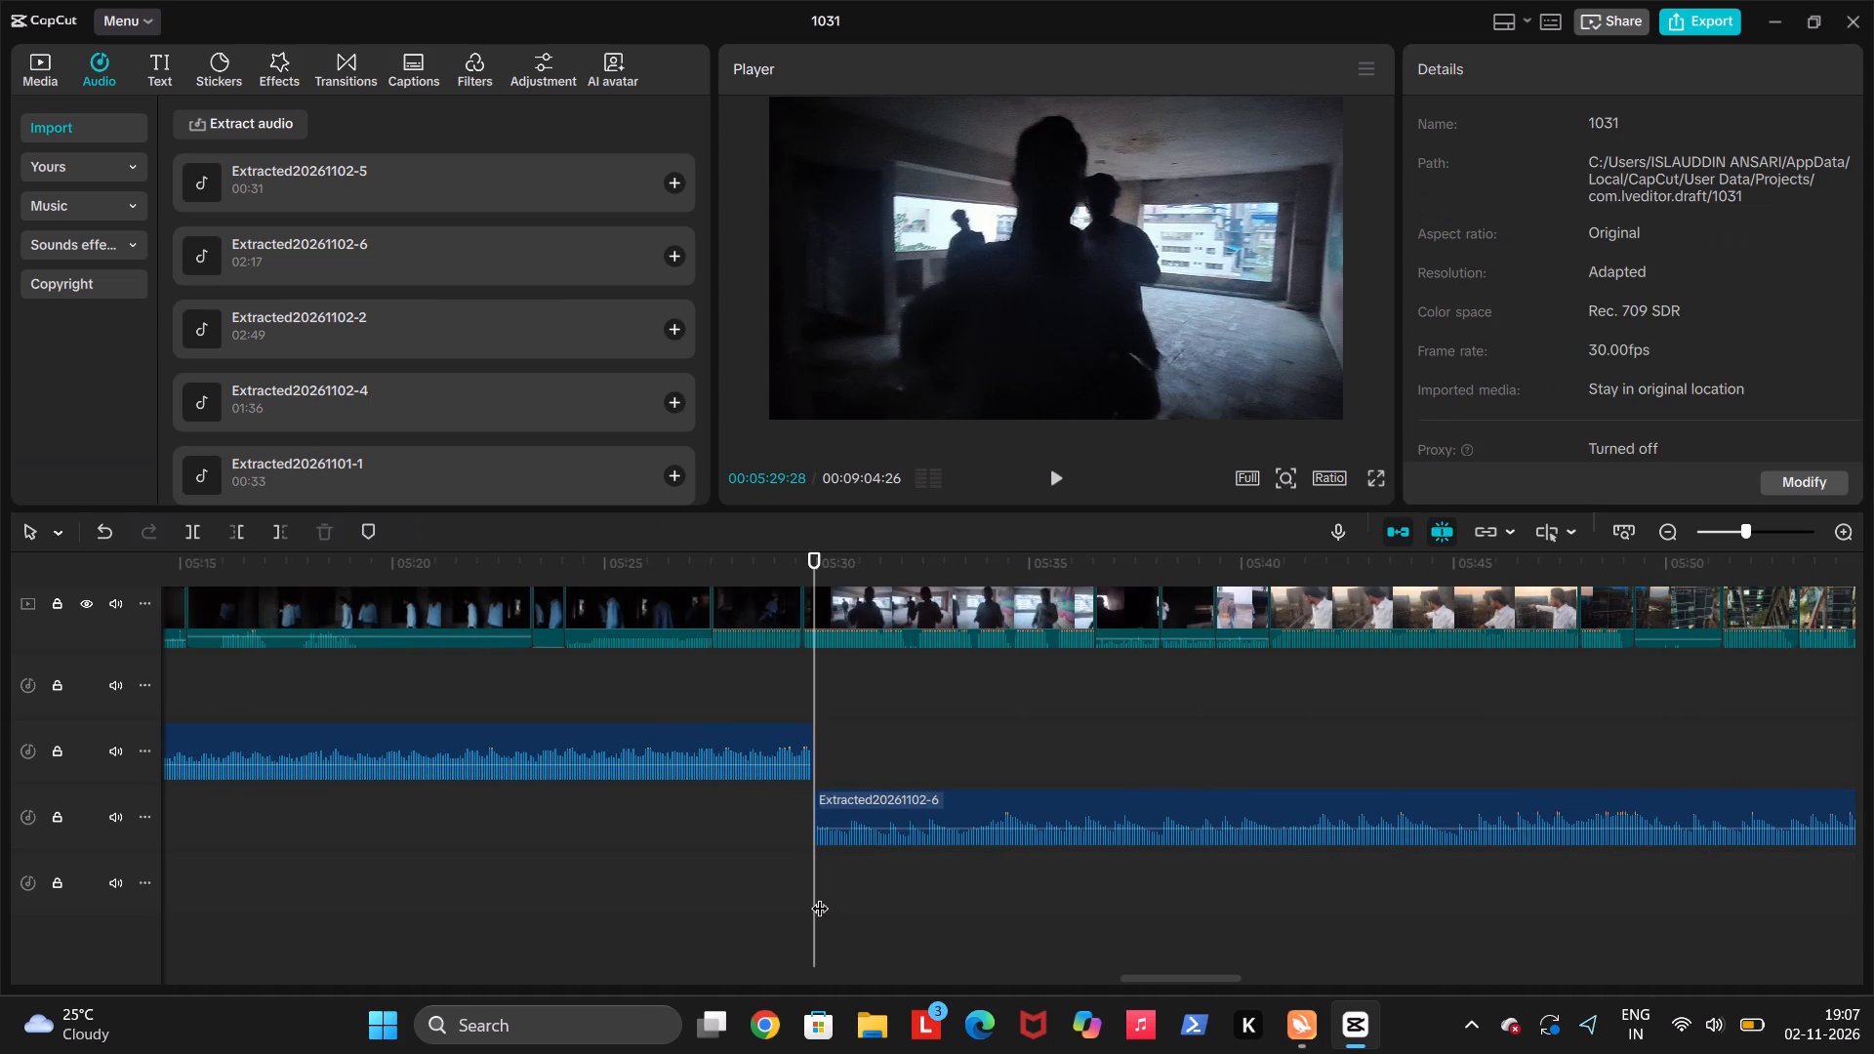
key(ctrl+v)
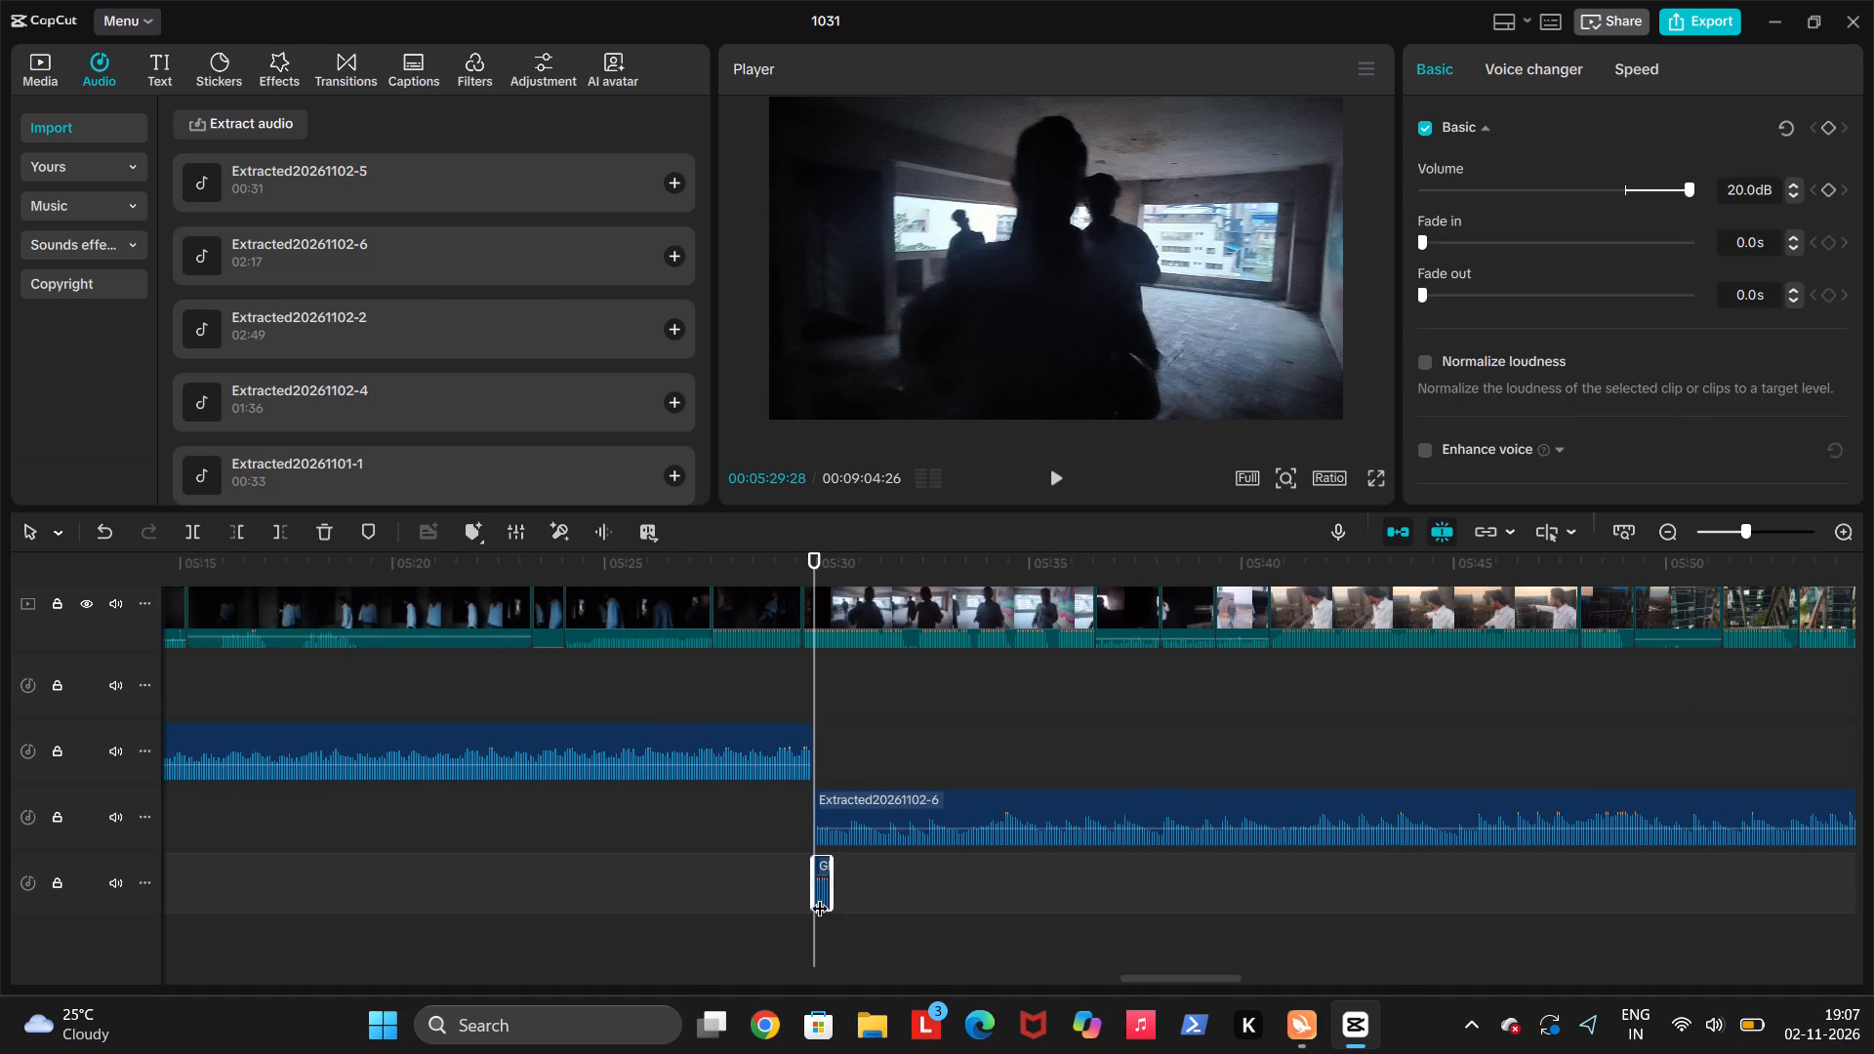
Move the pasted glitch sound slightly earlier so it leads into Extracted20261102-6, and play back the join.
drag(820, 893, 811, 893)
click(821, 881)
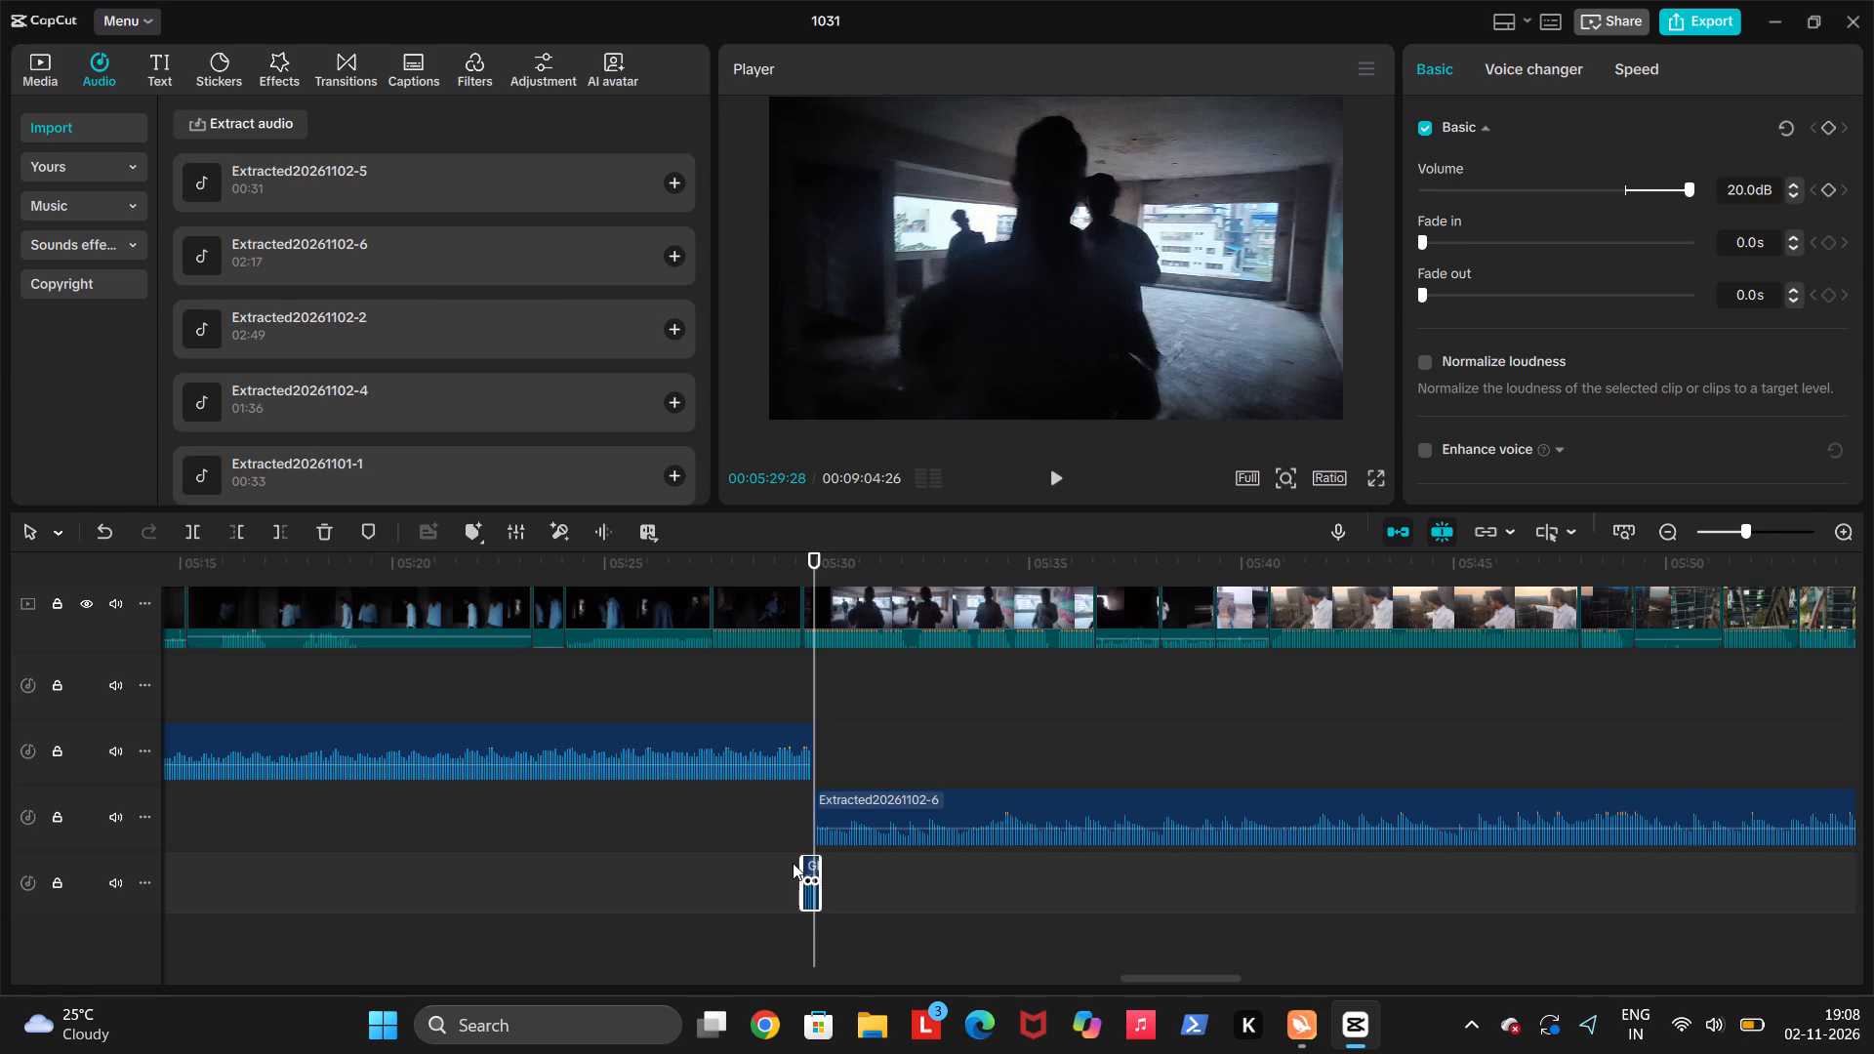
click(793, 863)
key(space)
key(space)
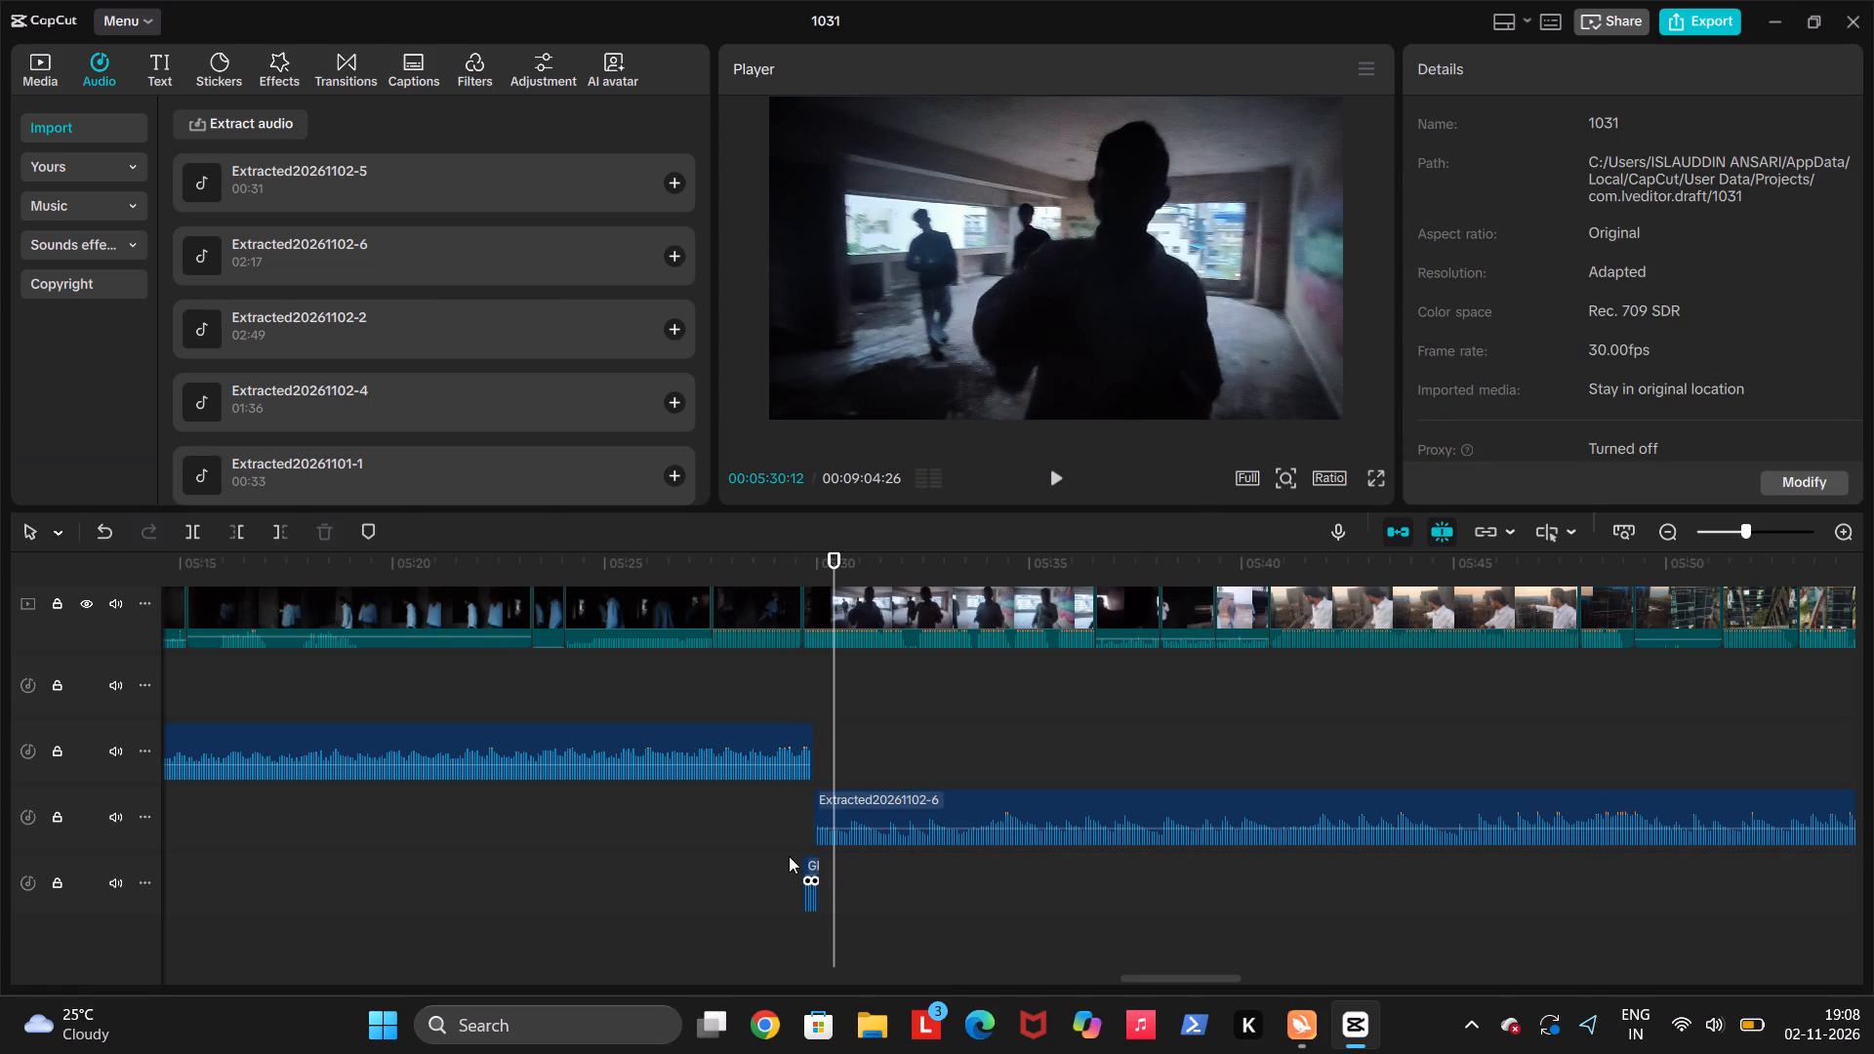
scroll(789, 855, right, 1)
ctrl+scroll(789, 853, up, 5)
click(771, 831)
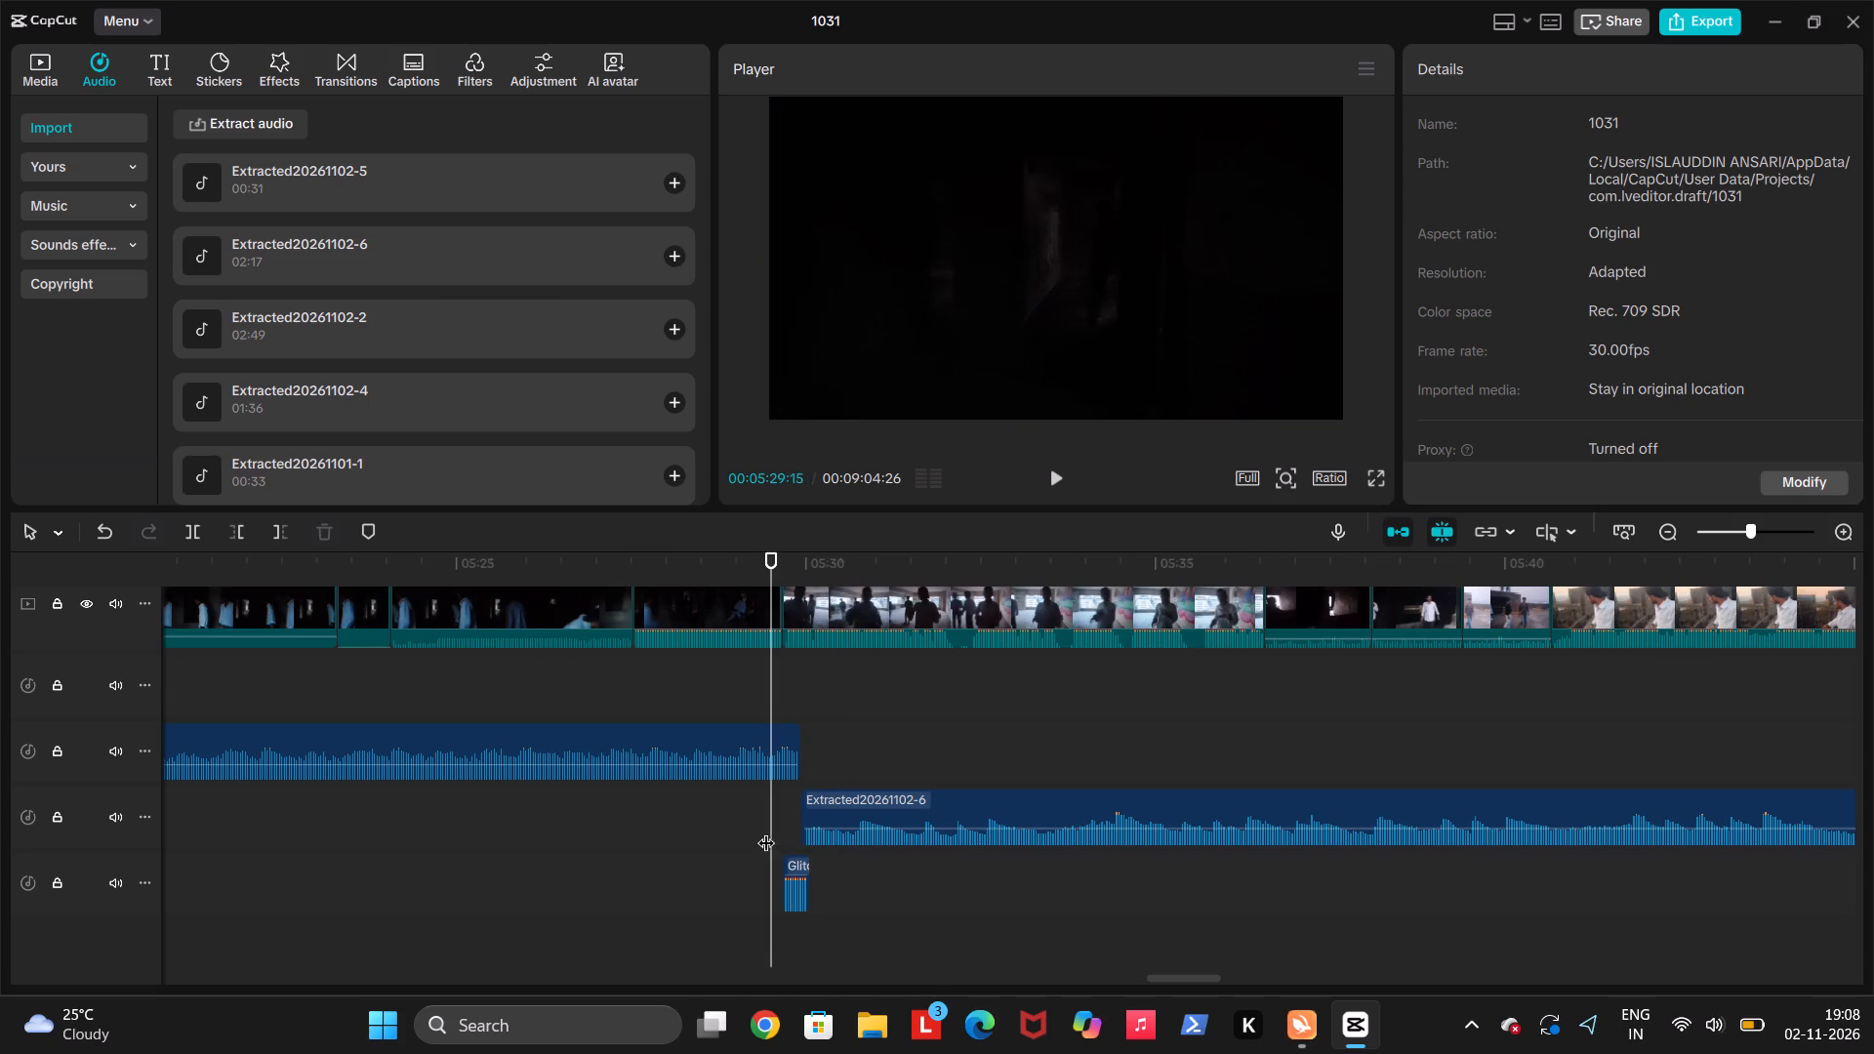
key(space)
key(space)
Extend the end of the dark video clip before the join to about 00:05:29:28 and play back the cut.
click(741, 609)
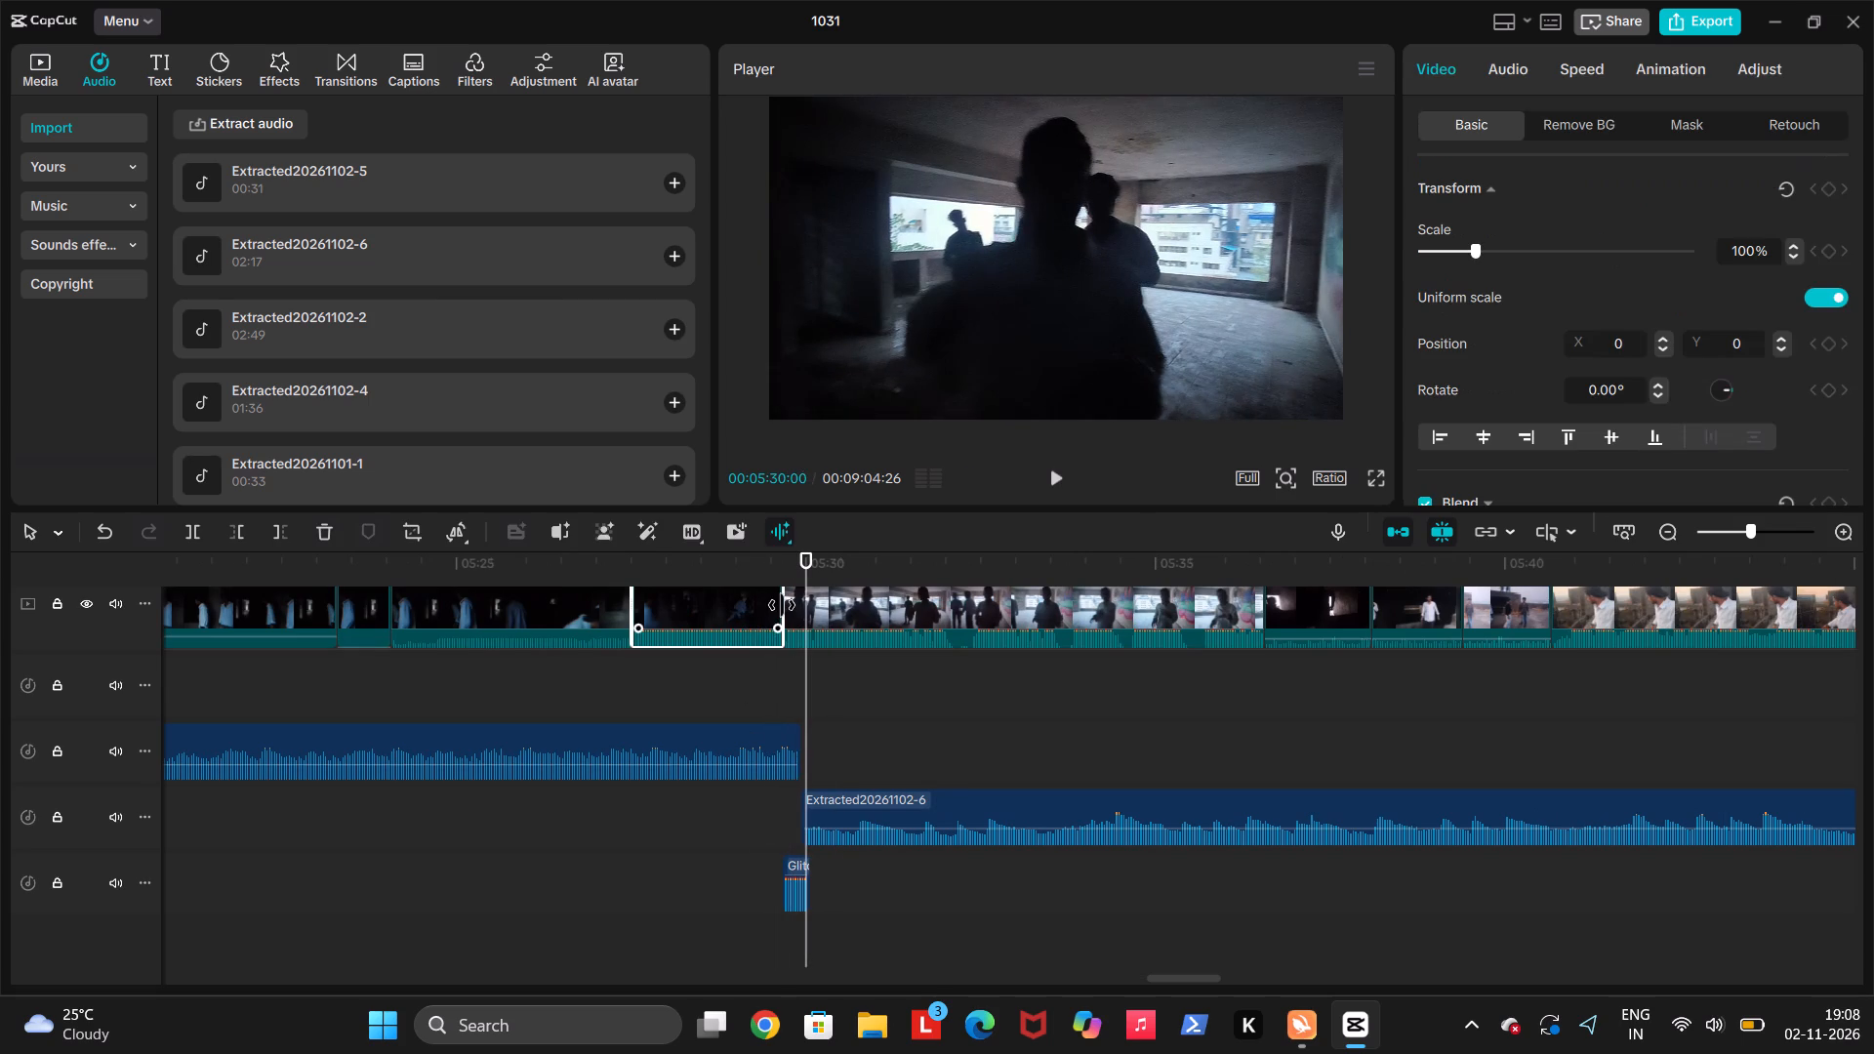
click(782, 605)
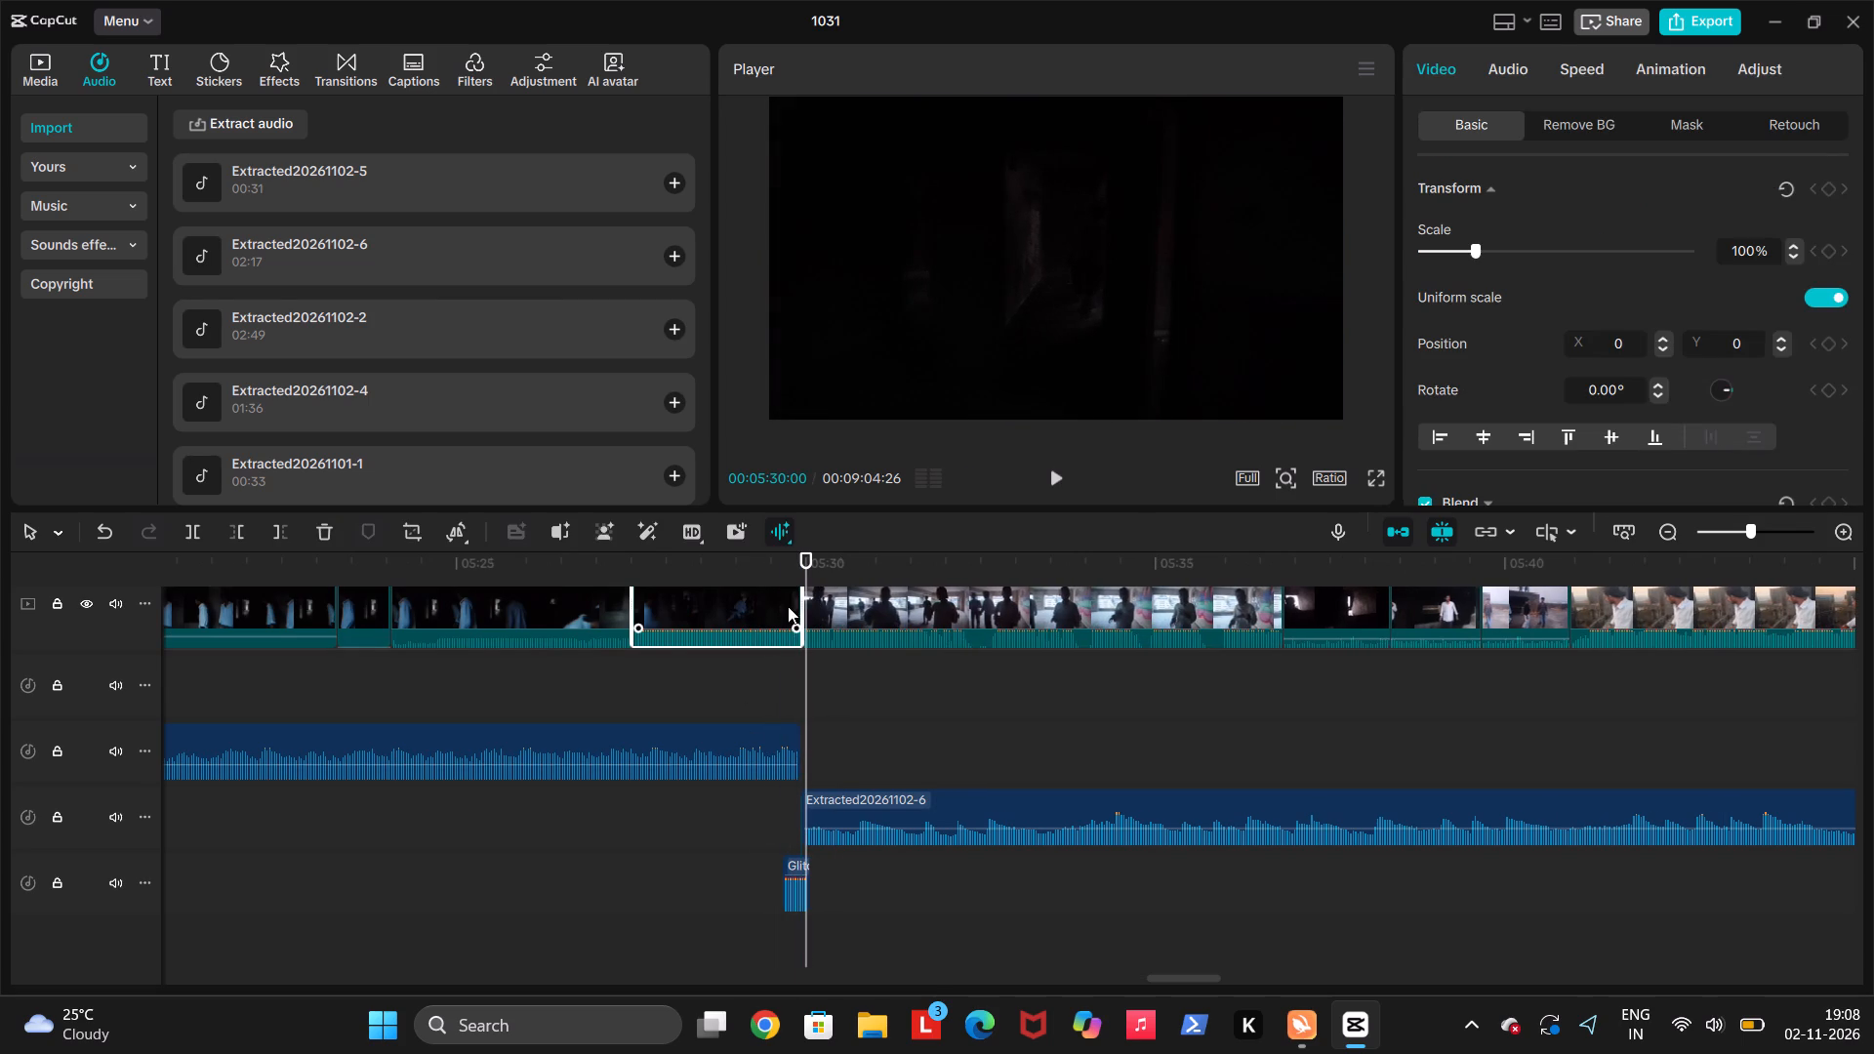
click(732, 680)
key(space)
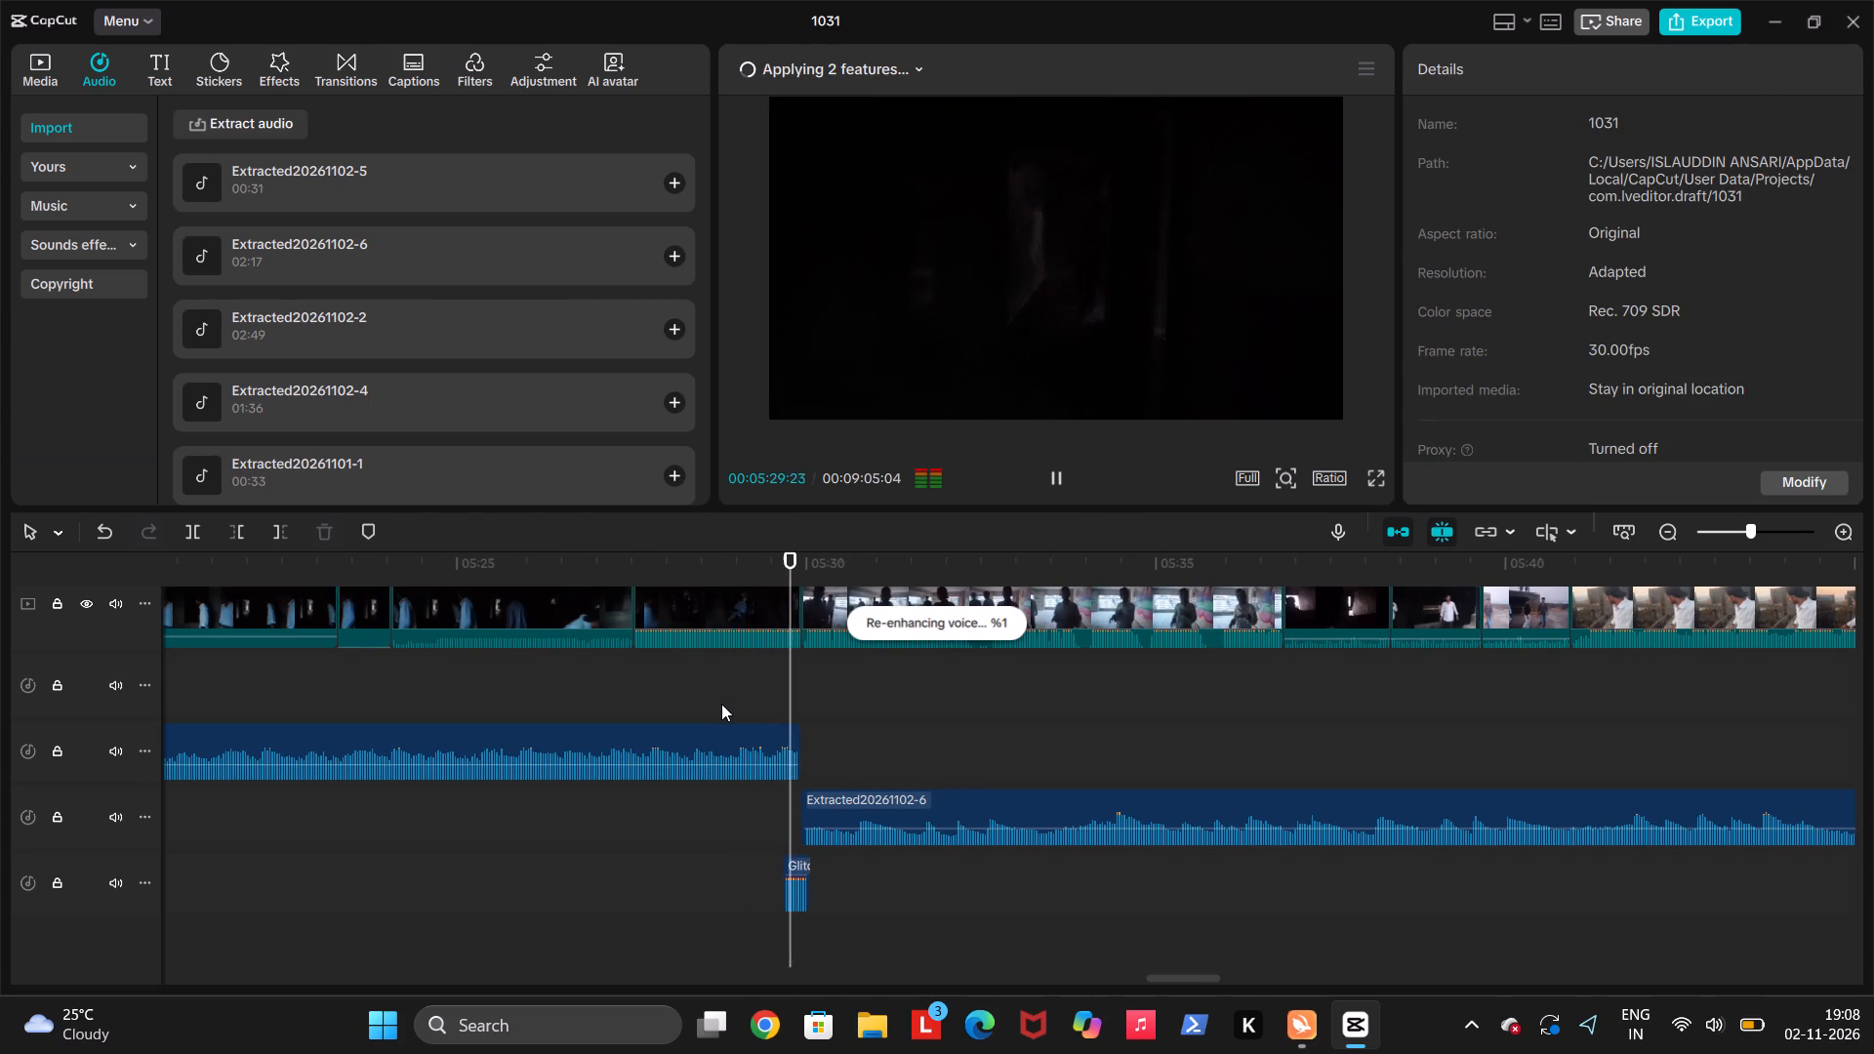
key(space)
Shift the glitch sound slightly later so it straddles the video cut, and play back the join.
click(798, 889)
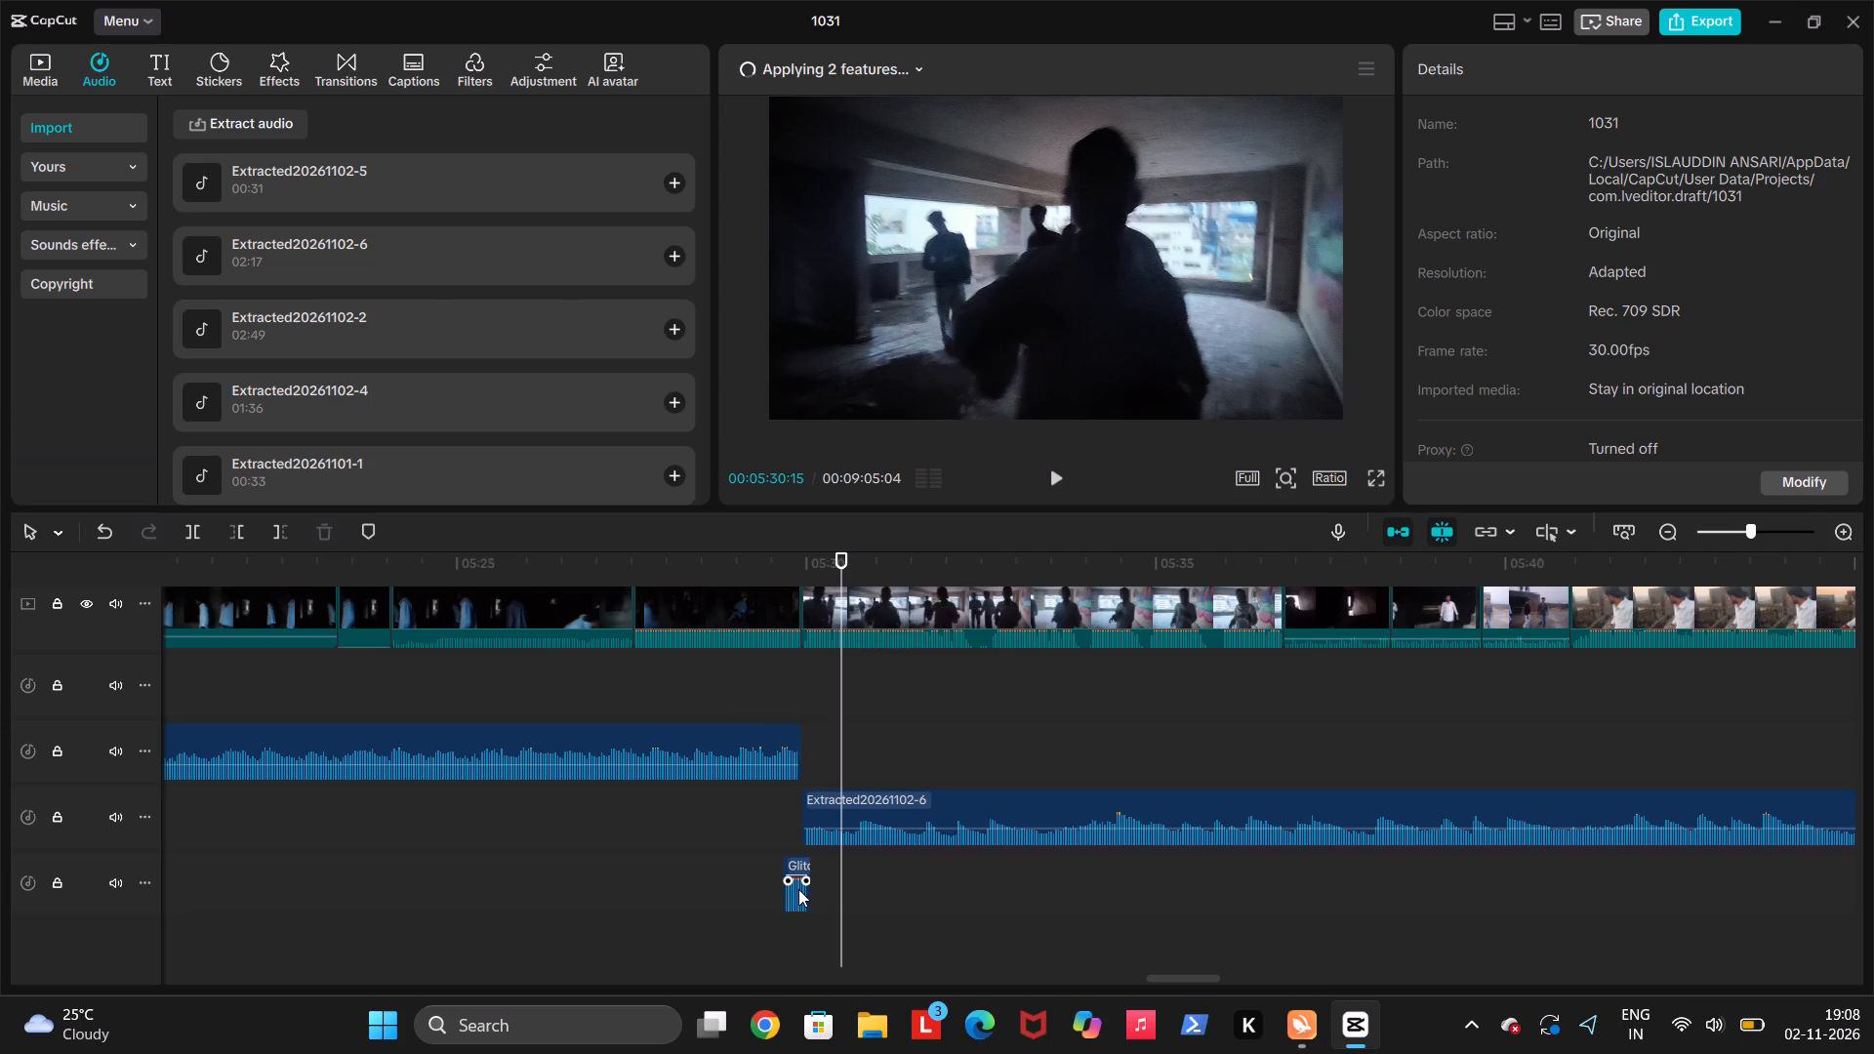
drag(794, 885, 801, 897)
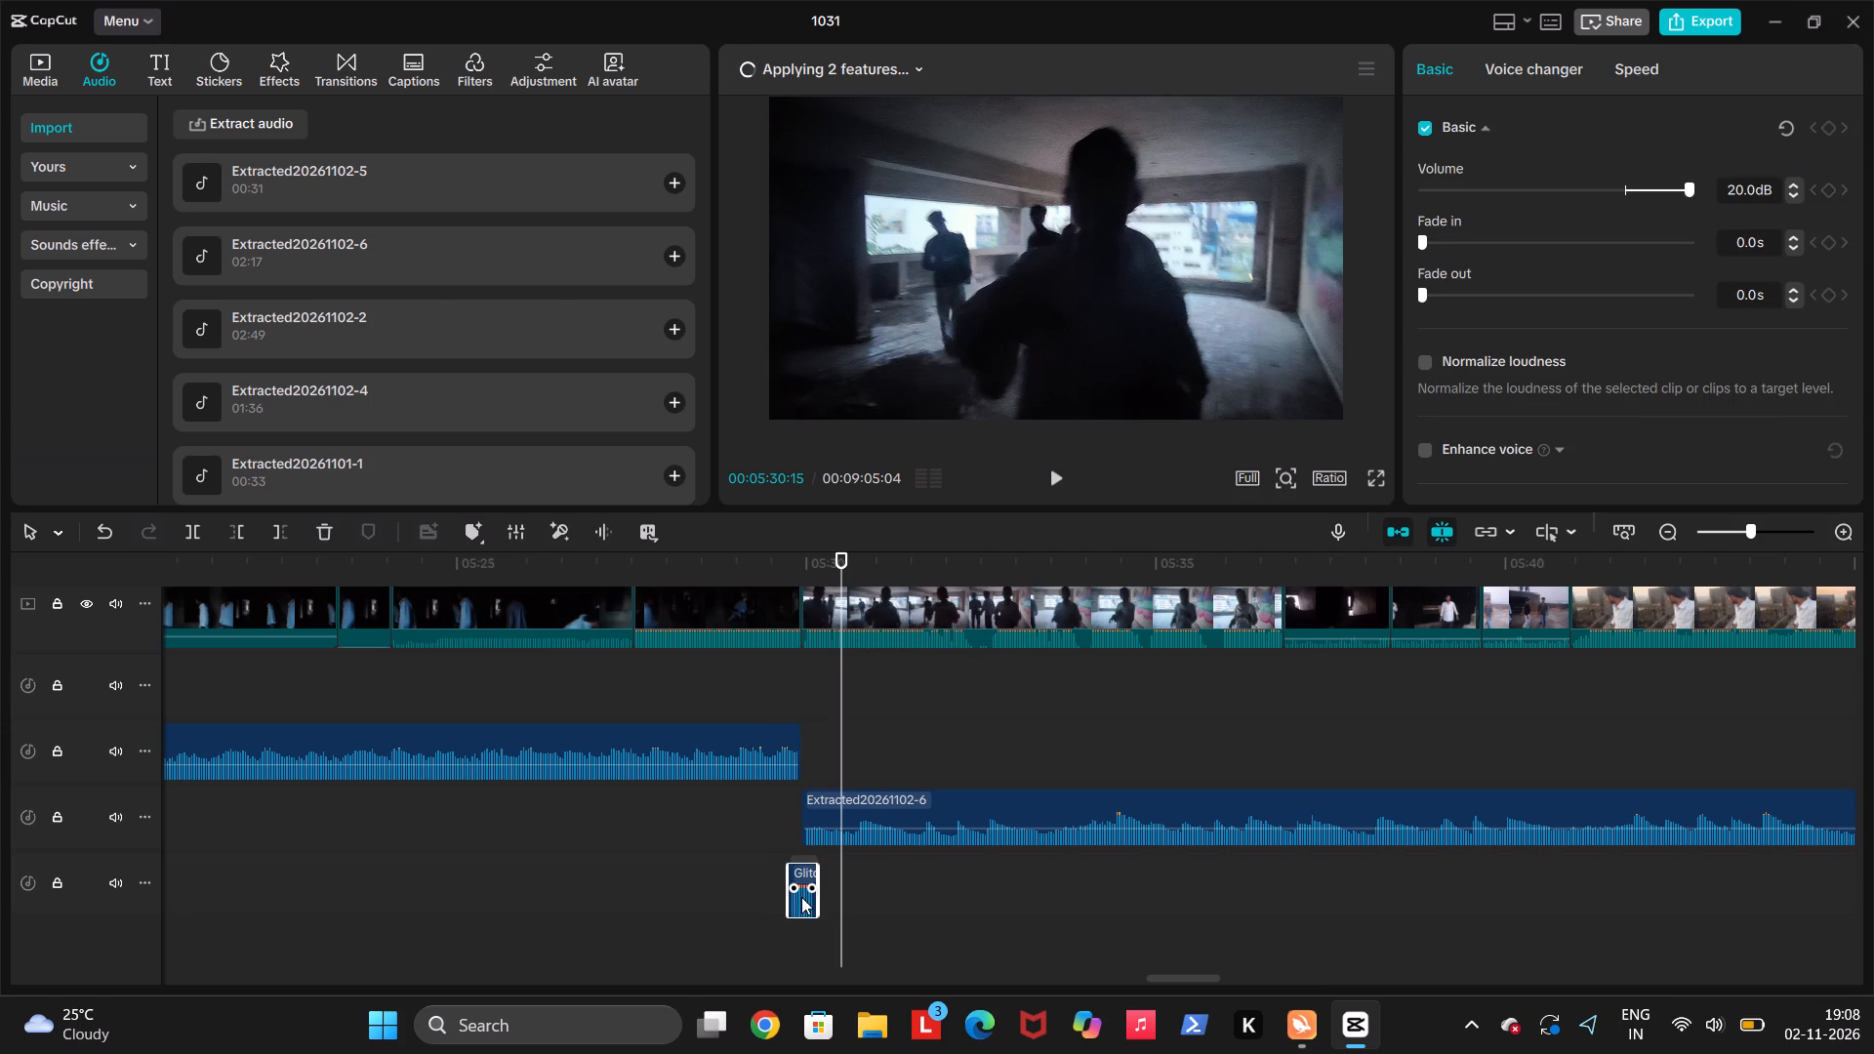
drag(801, 897, 803, 886)
click(774, 840)
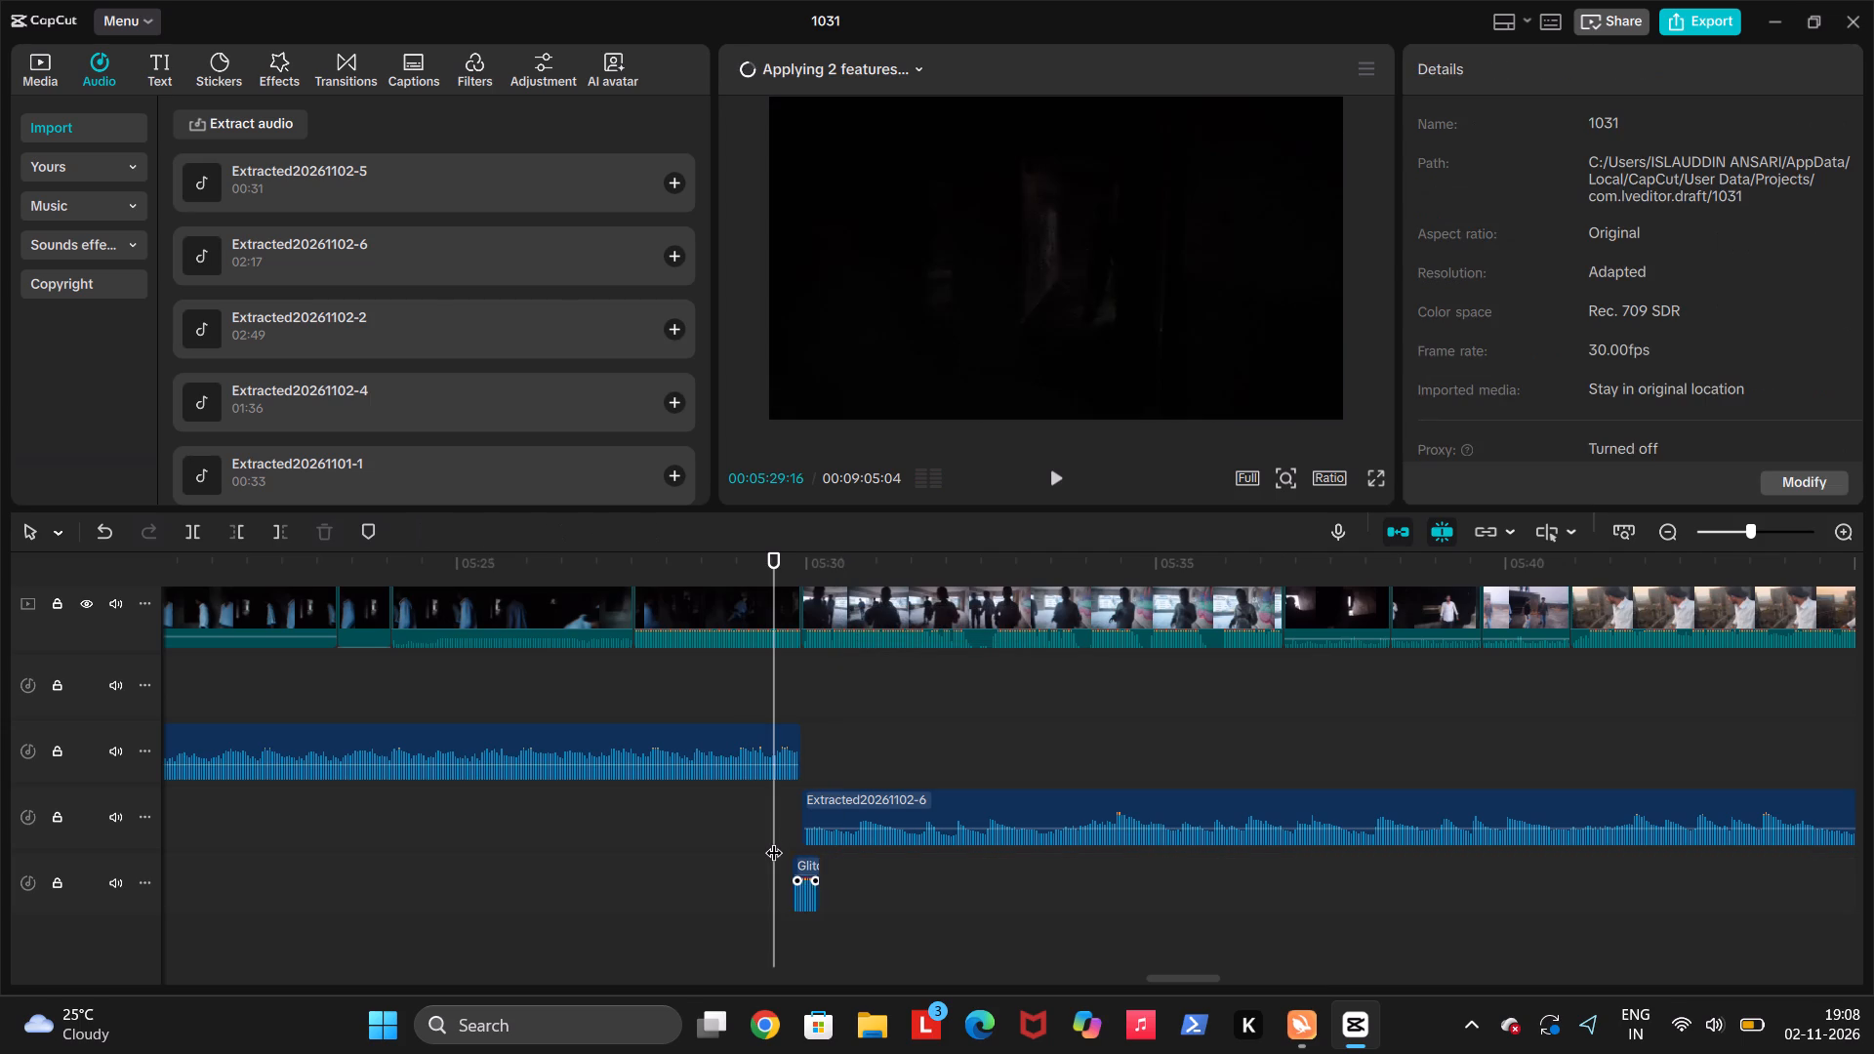
key(space)
key(space)
Go to the video cut at 00:05:29:28 and try the Overlay RGB and Glaze Smear transitions from the Glitch category.
click(811, 669)
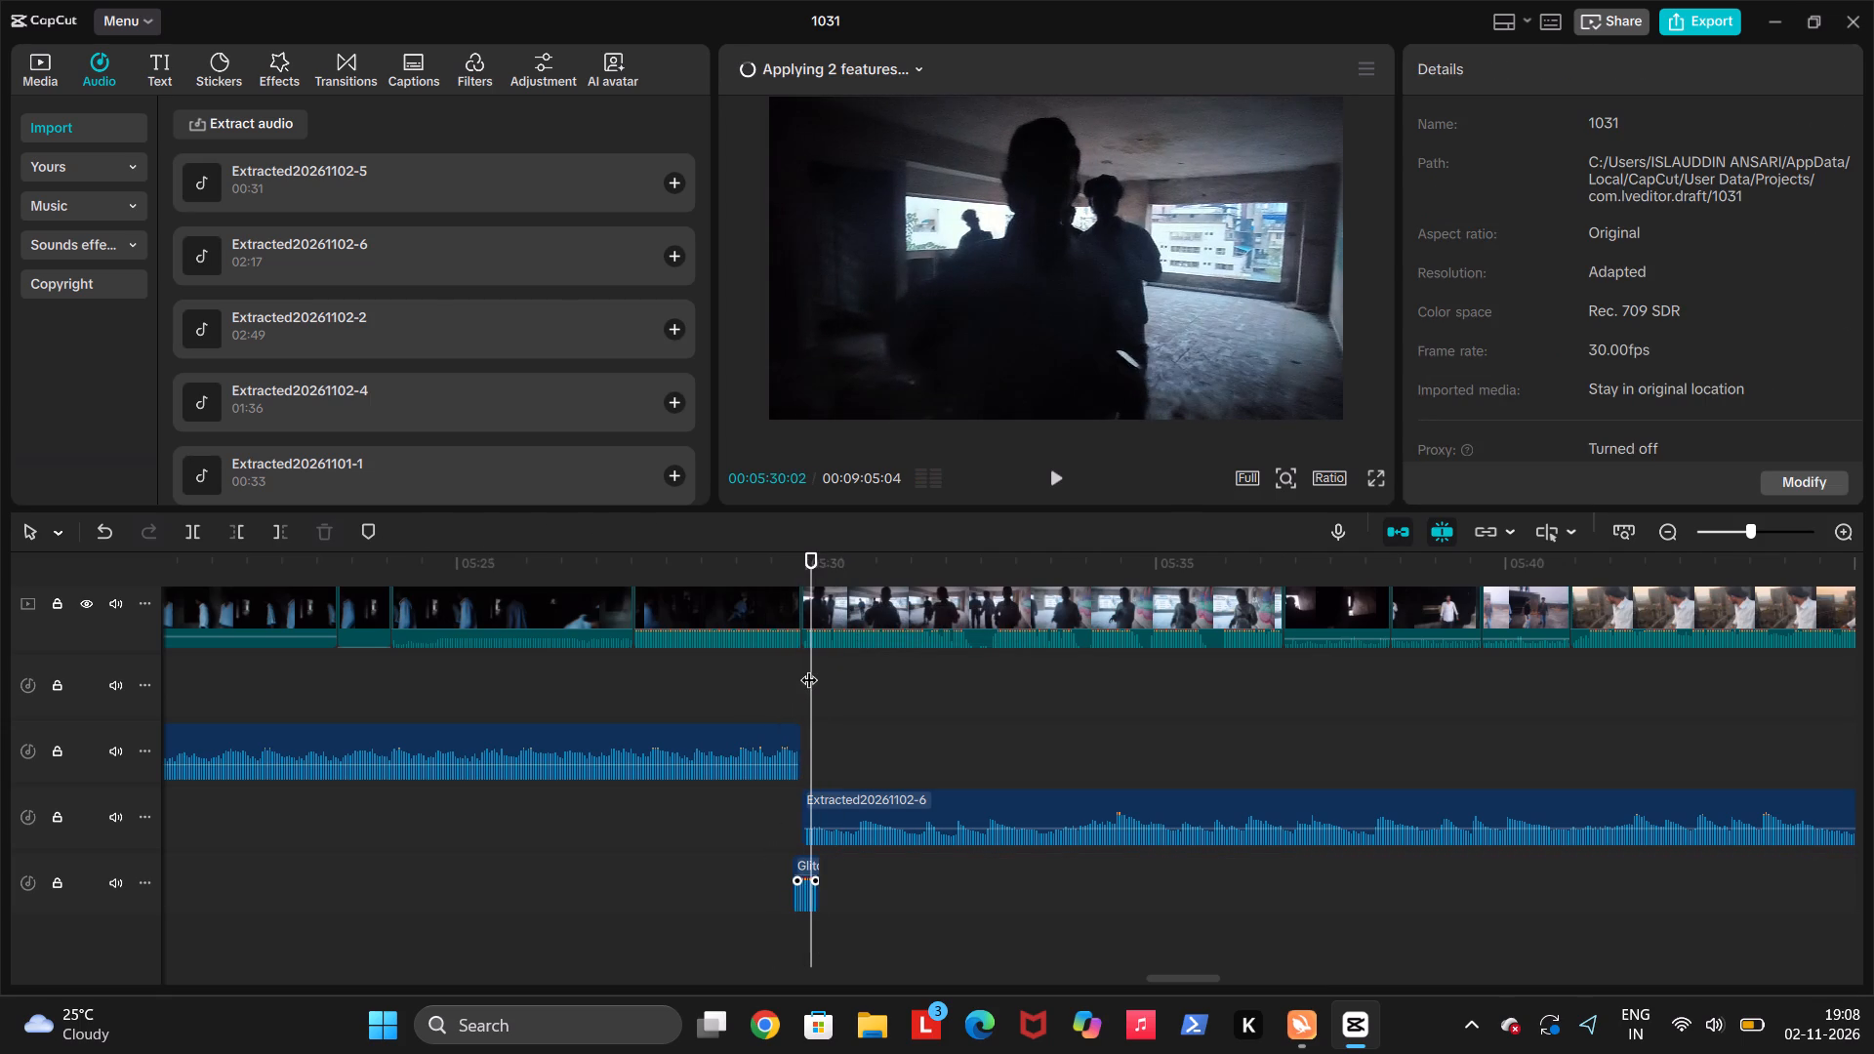
click(808, 667)
key(Up)
key(Down)
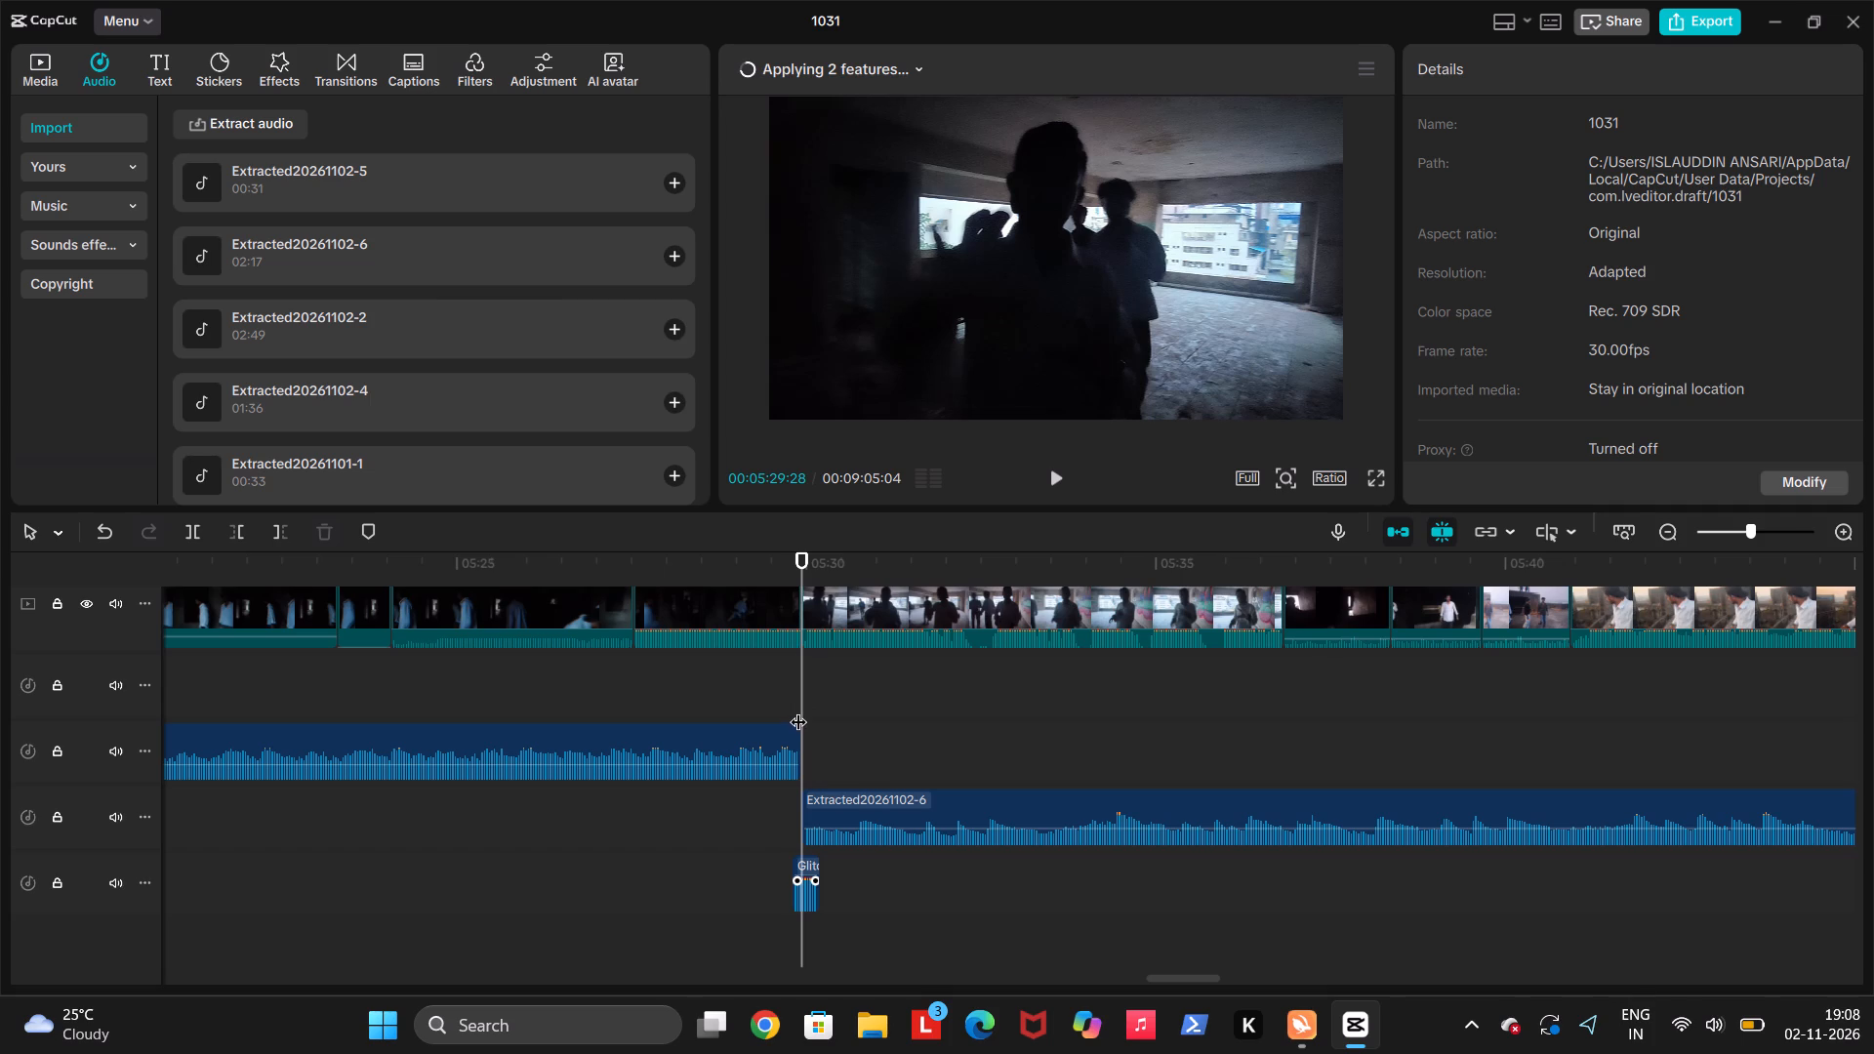
key(Down)
key(Up)
click(351, 70)
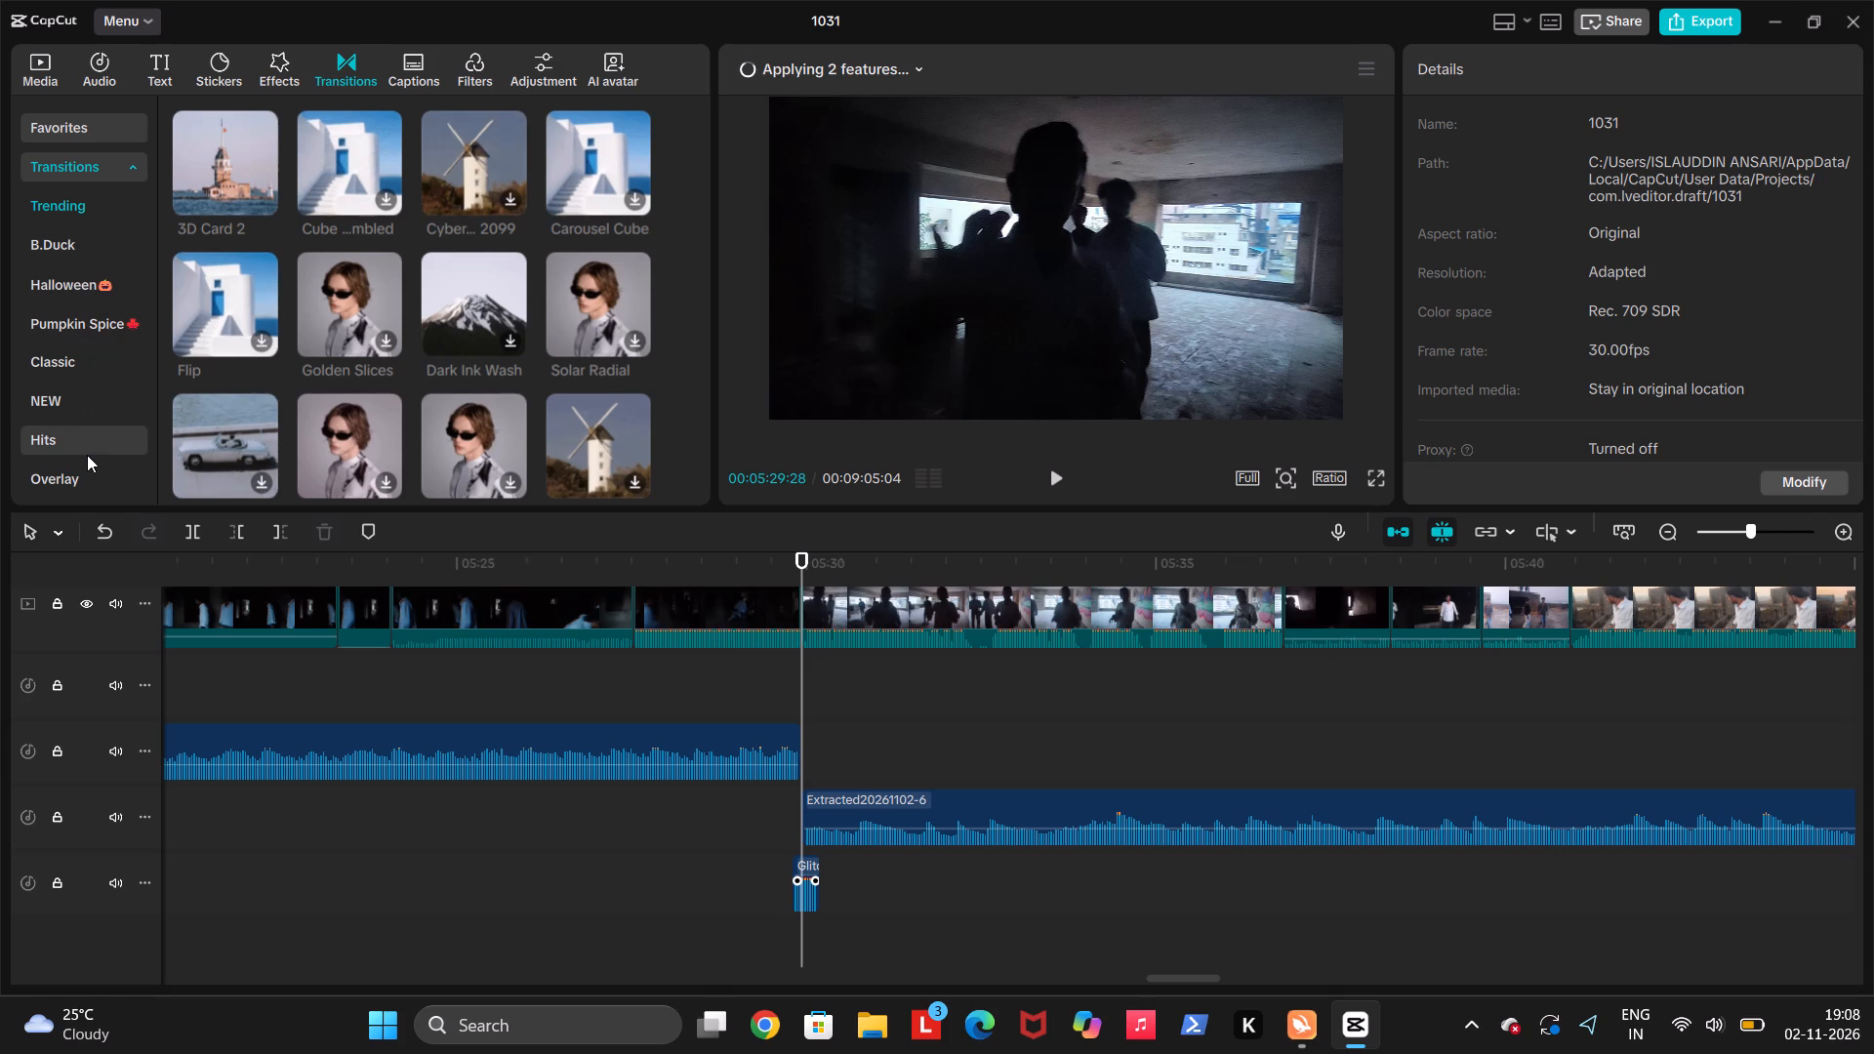
scroll(89, 456, down, 1)
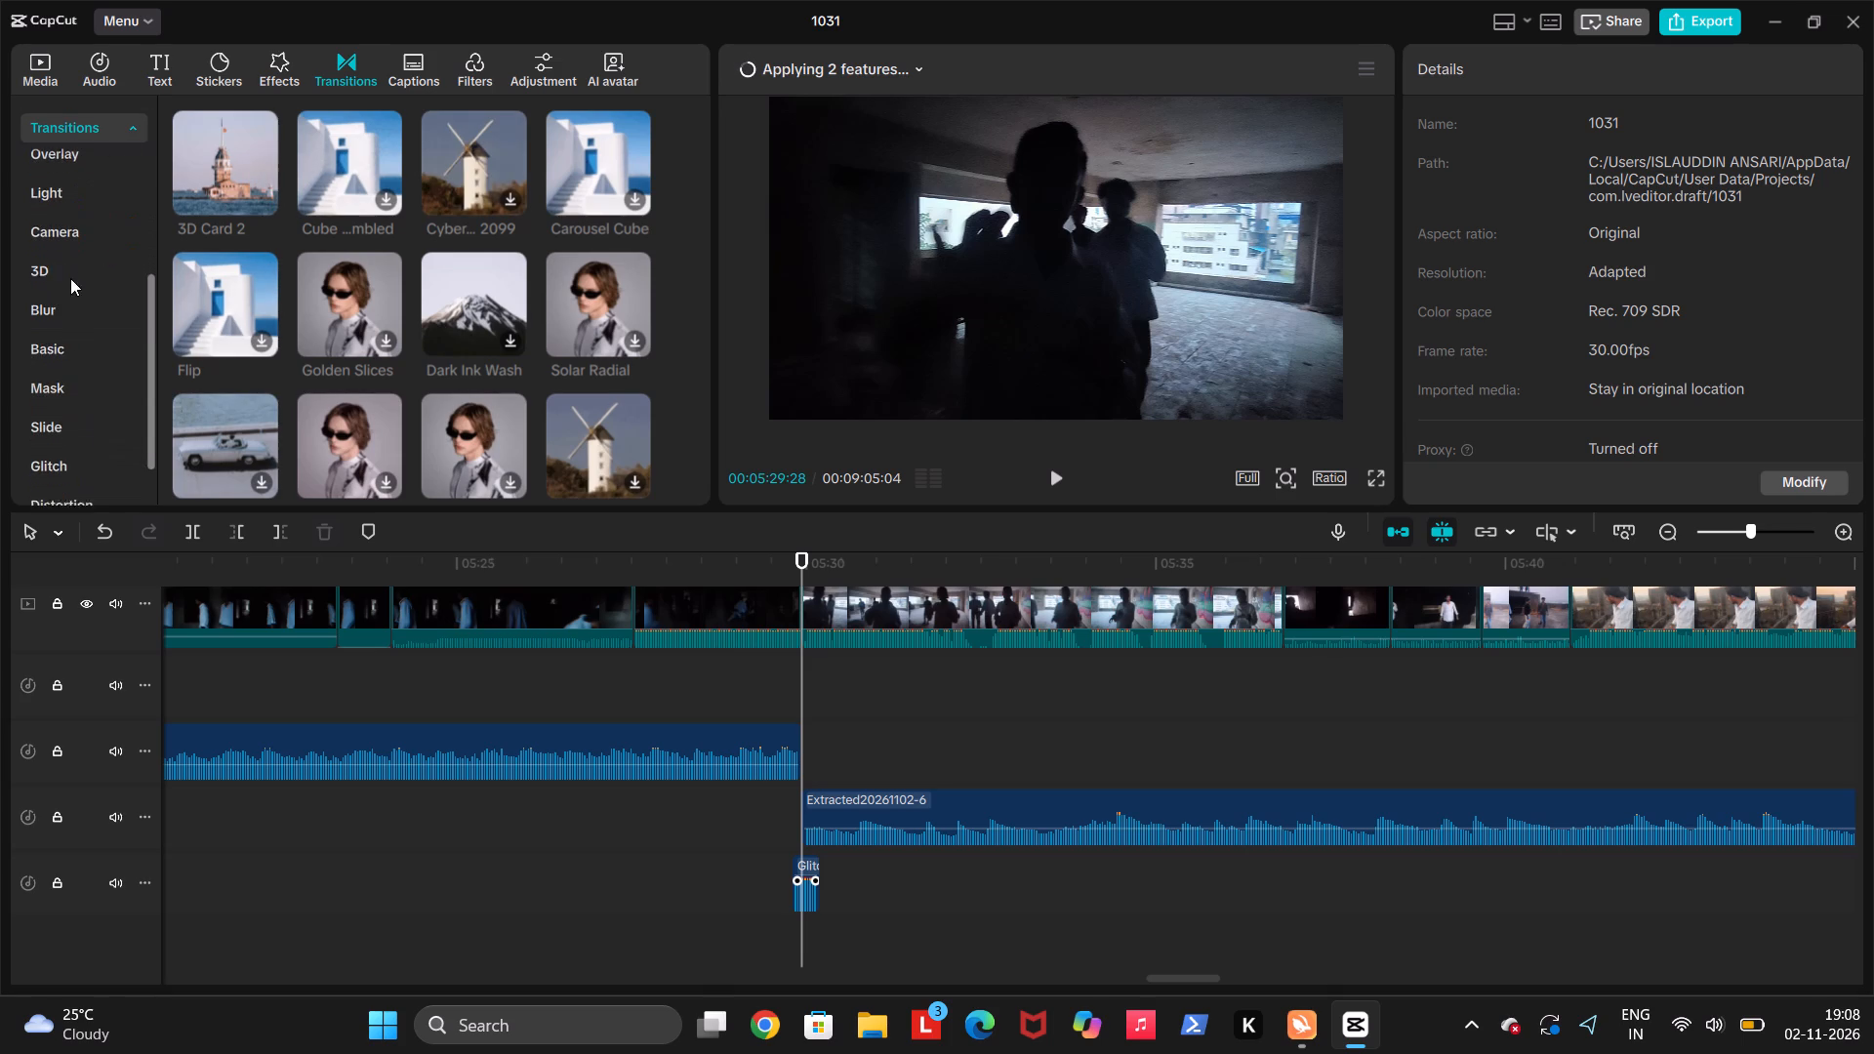
scroll(70, 278, down, 1)
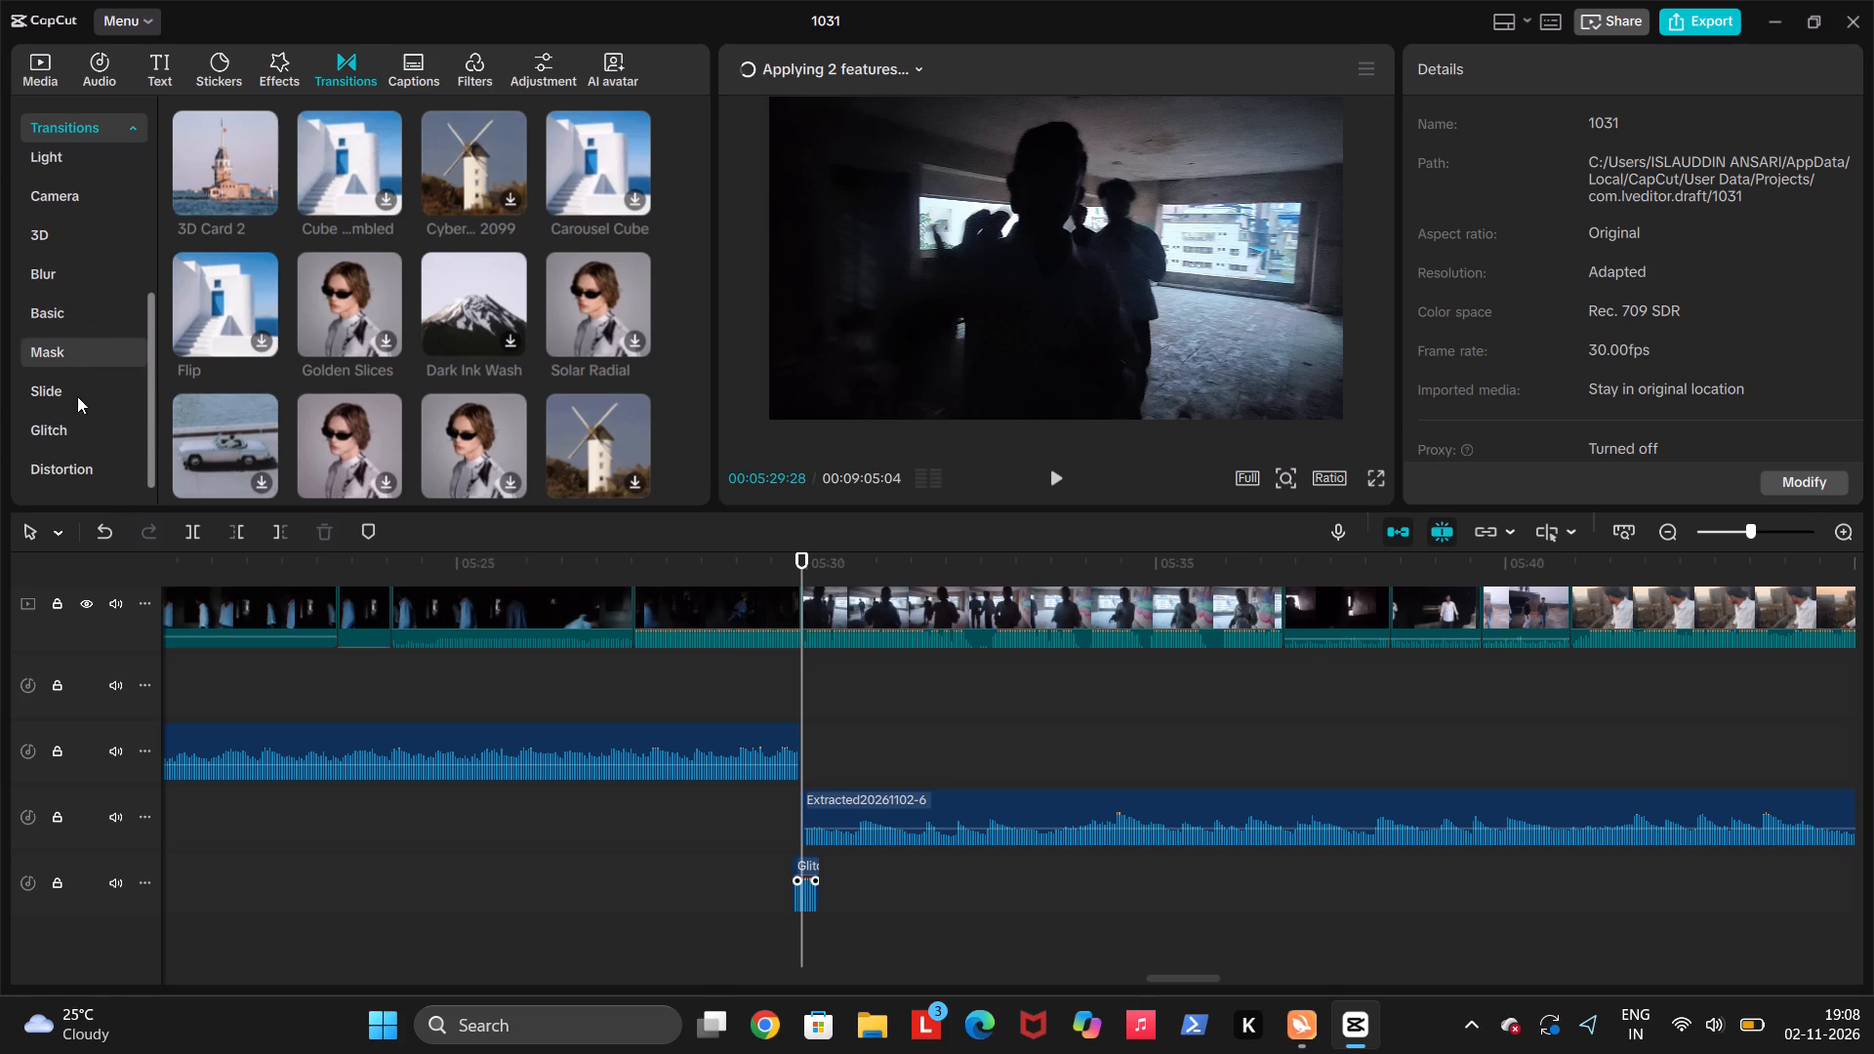
scroll(77, 396, down, 1)
click(81, 425)
scroll(81, 425, down, 1)
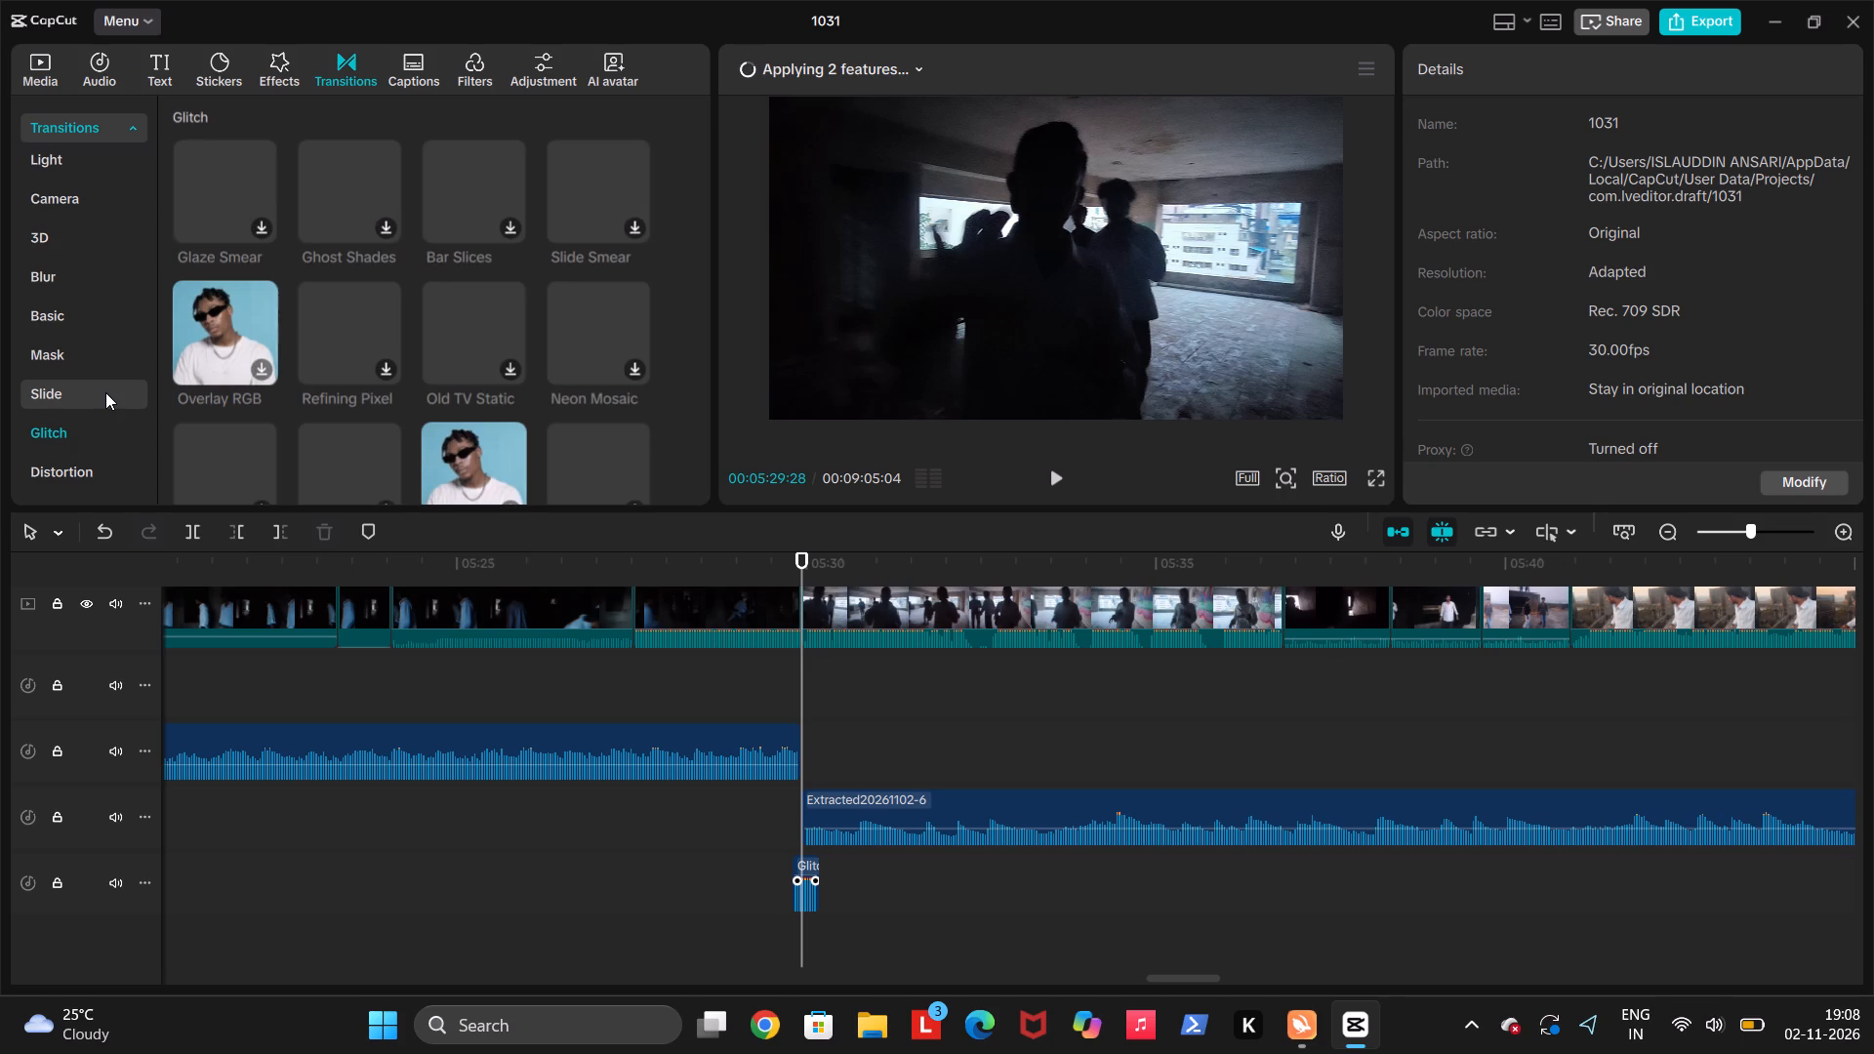
click(235, 317)
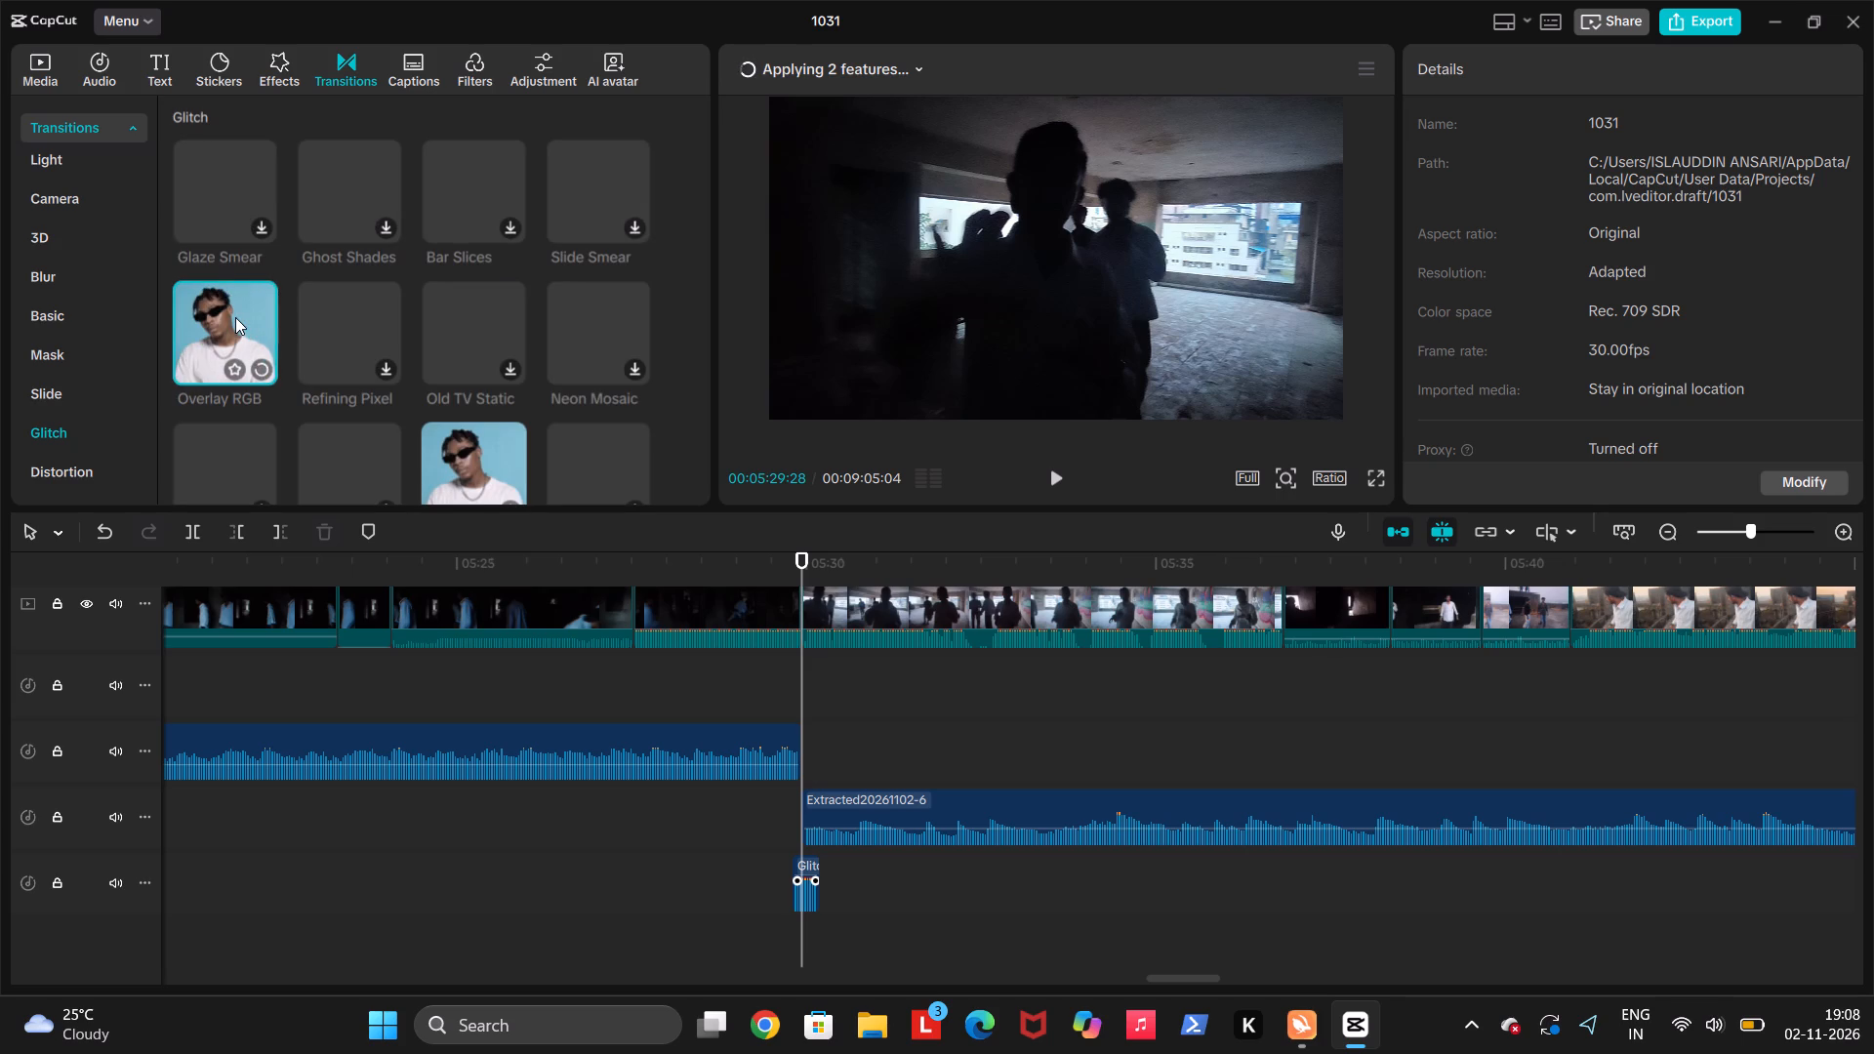
click(232, 197)
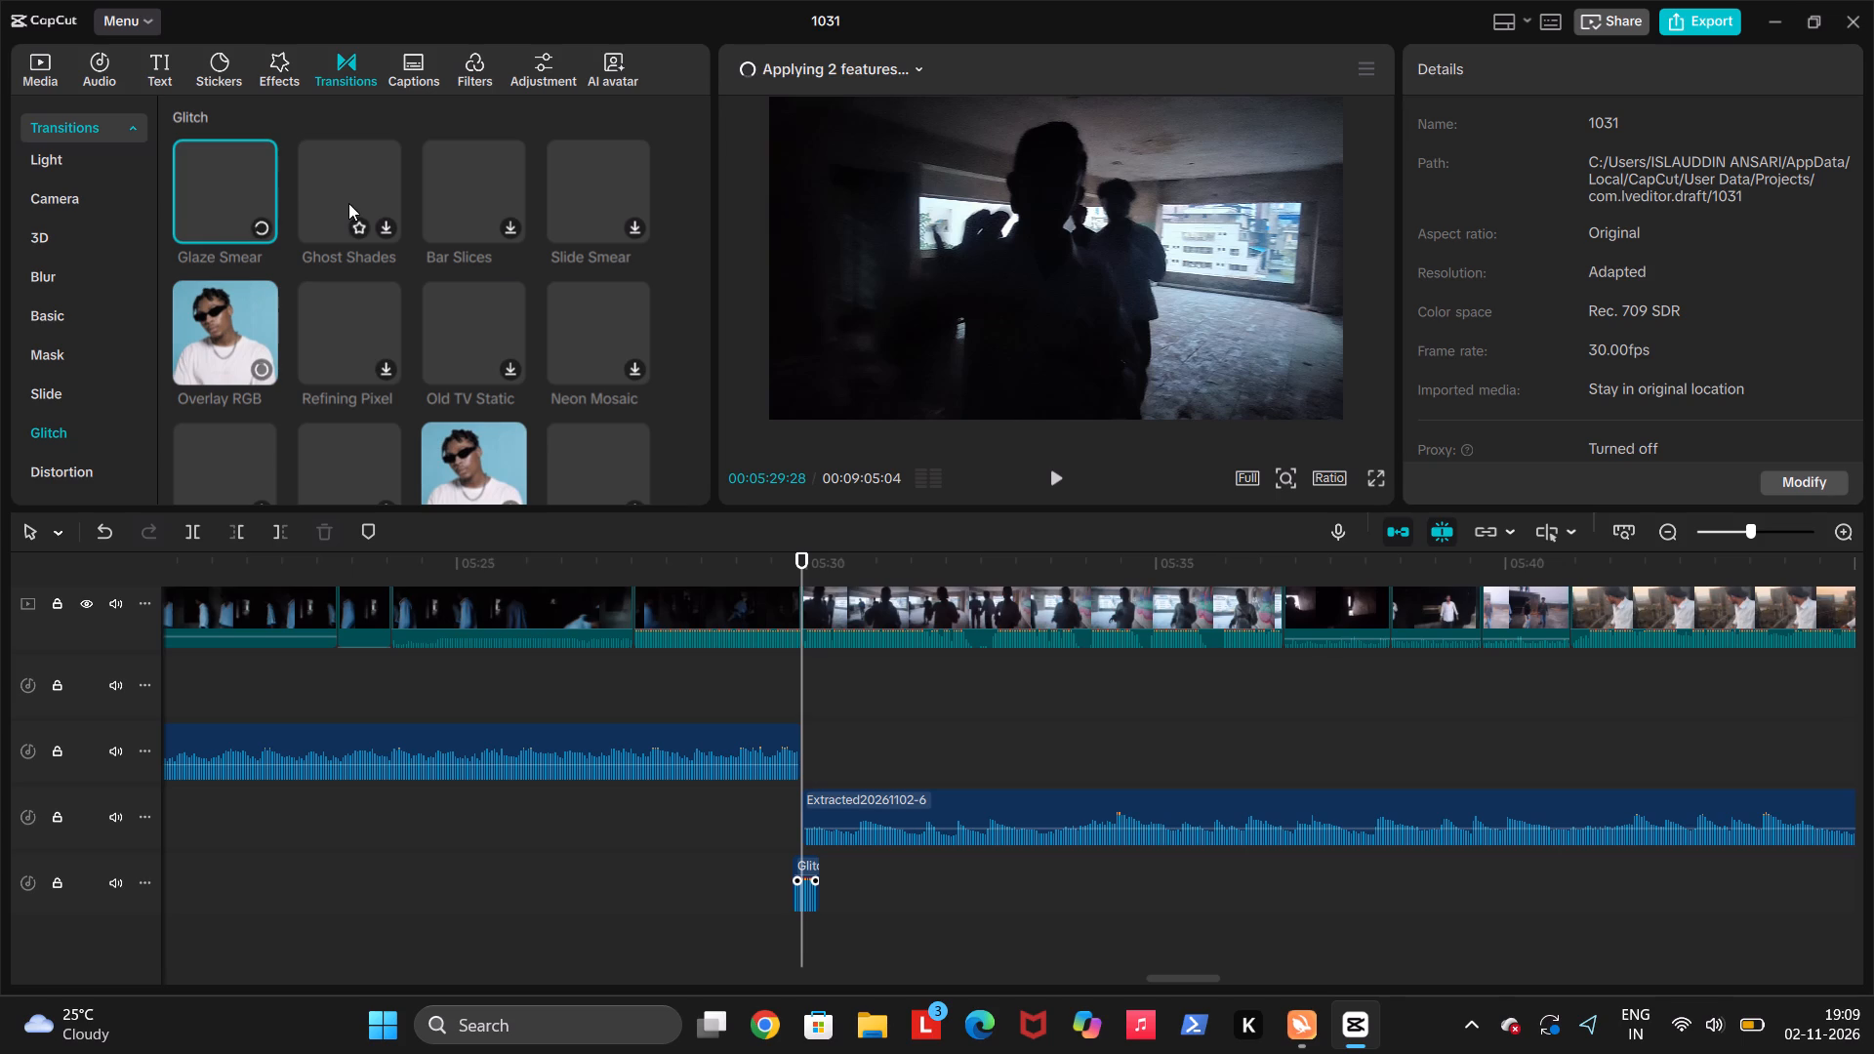
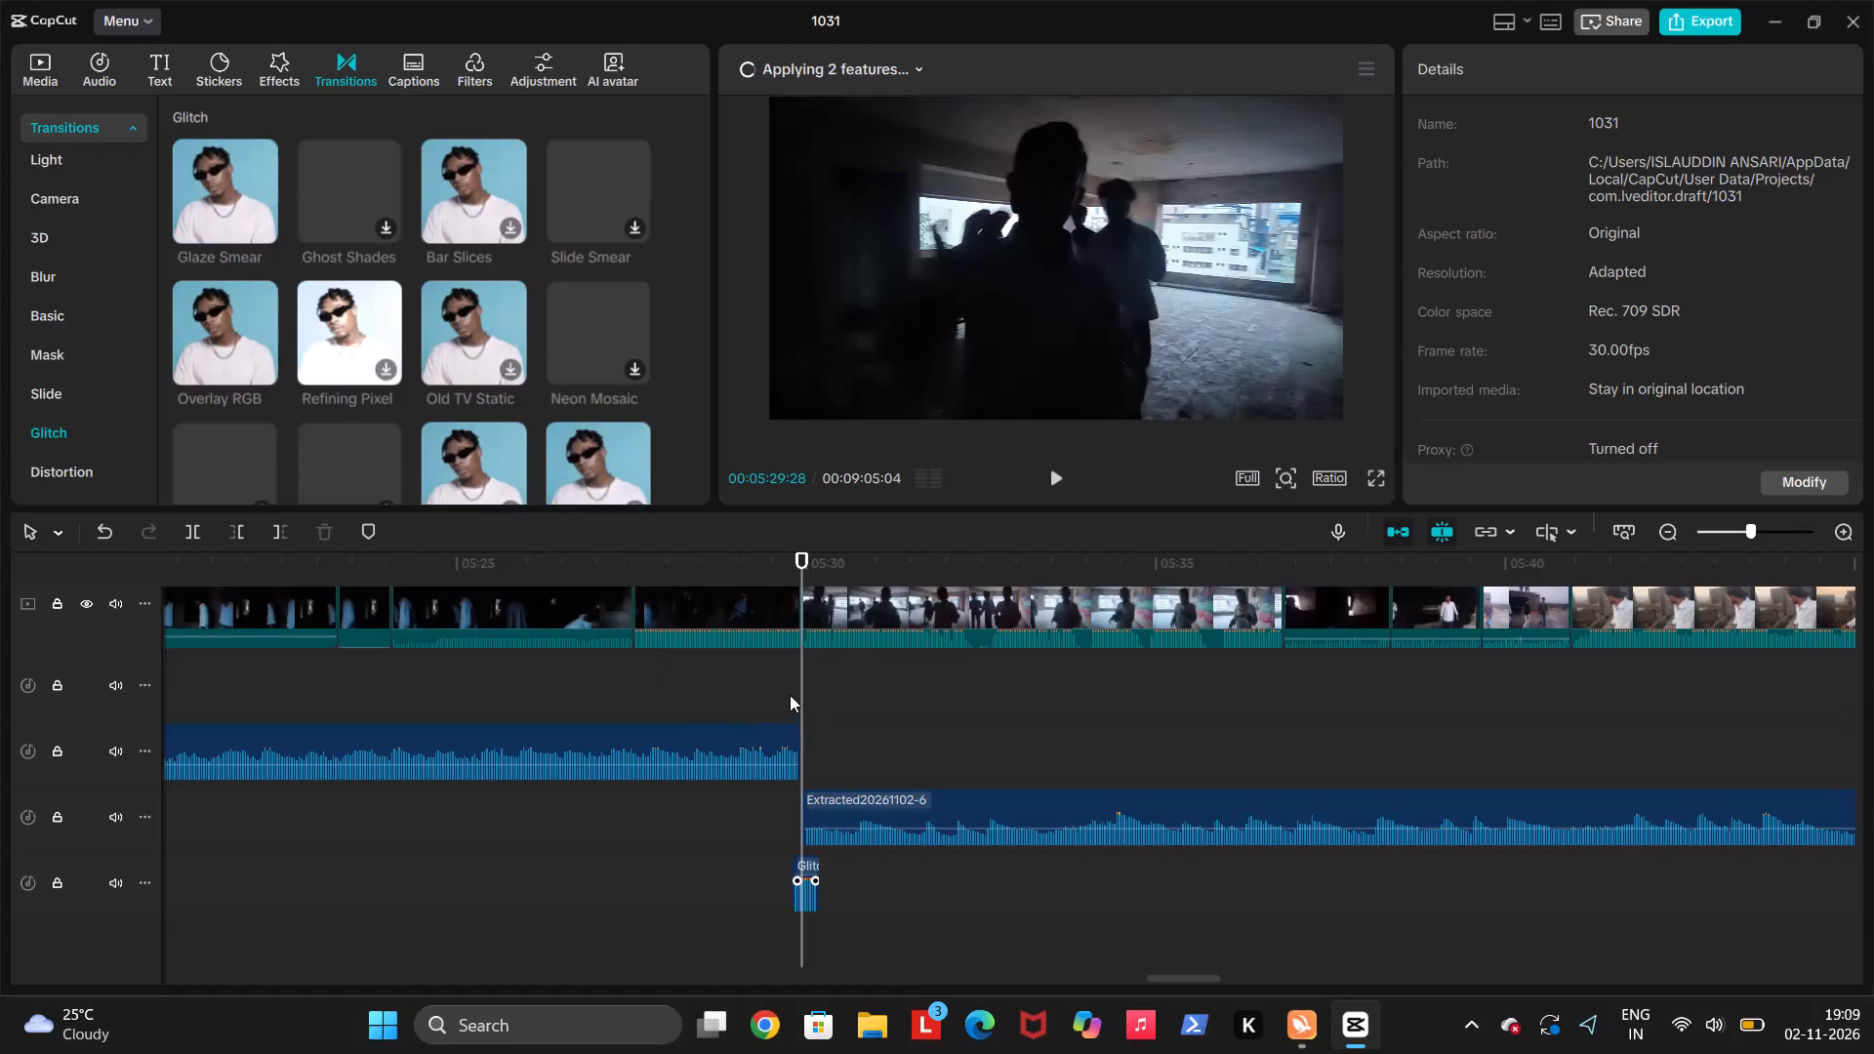
Play back the video cut around 00:05:29:28 without a transition.
click(790, 695)
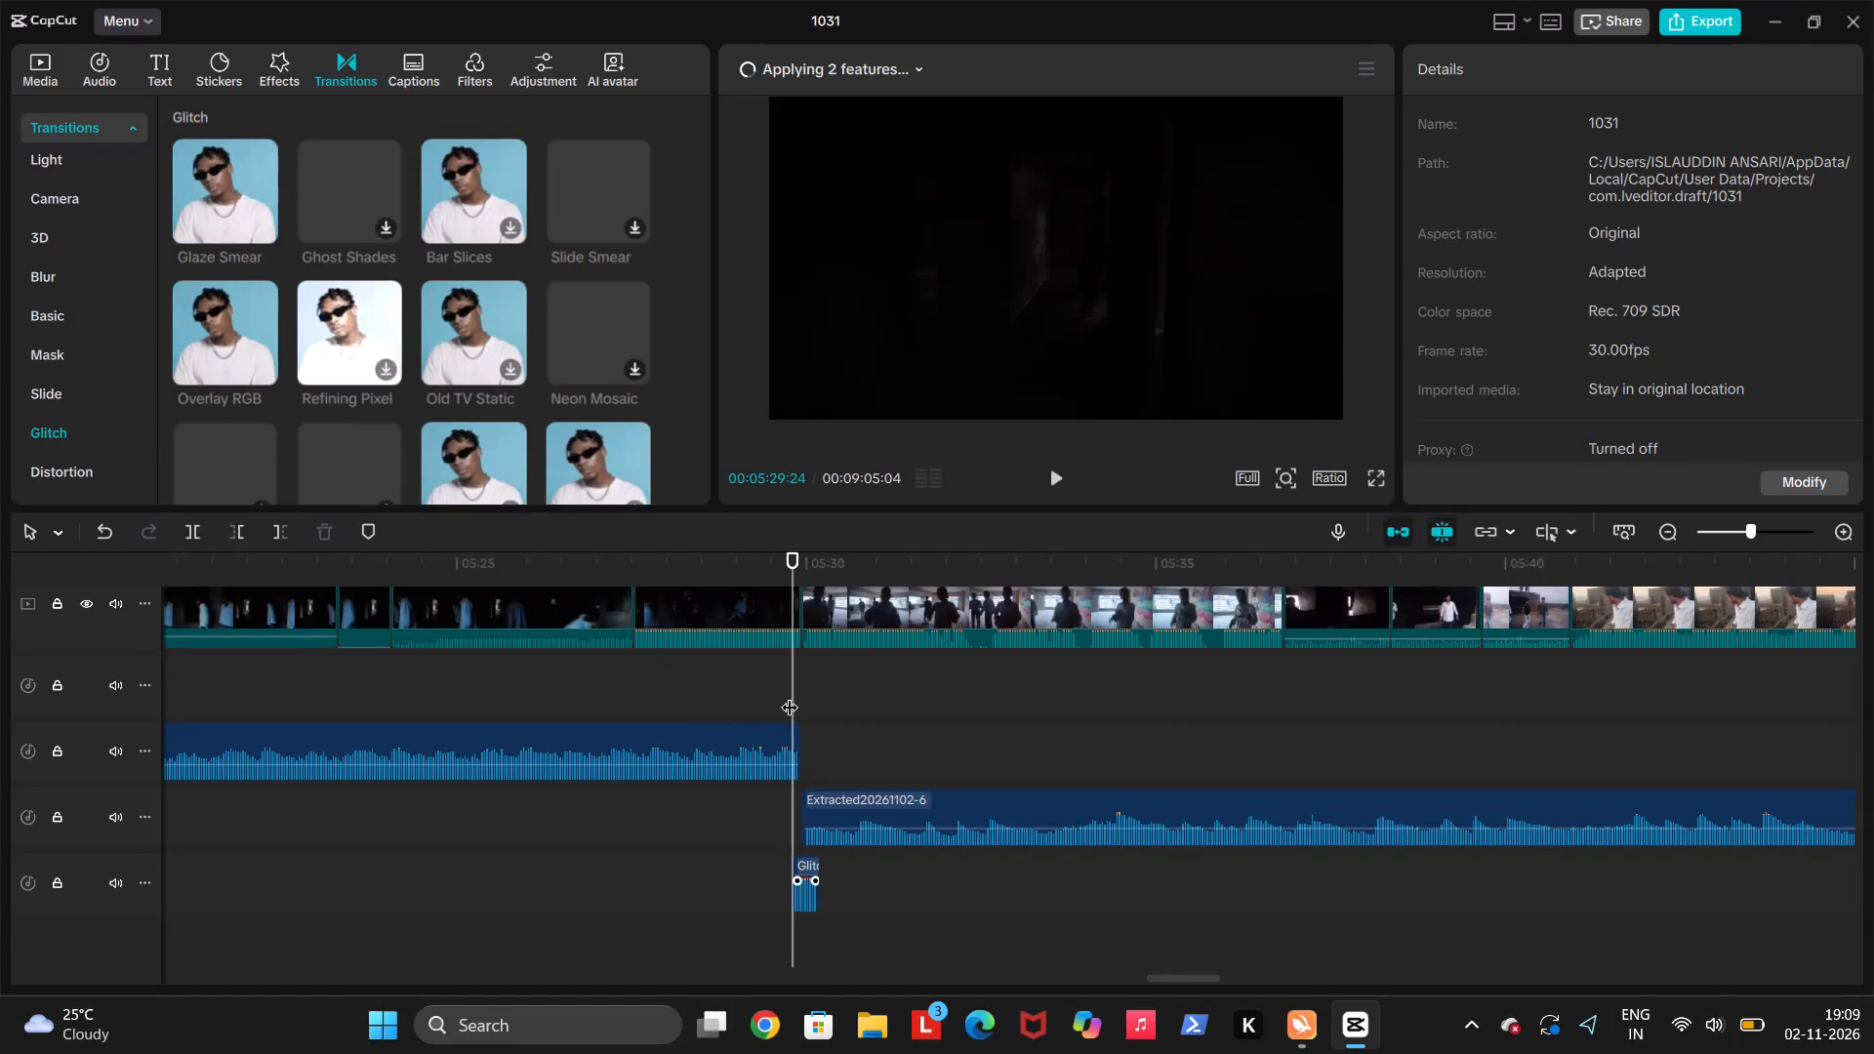
key(space)
key(space)
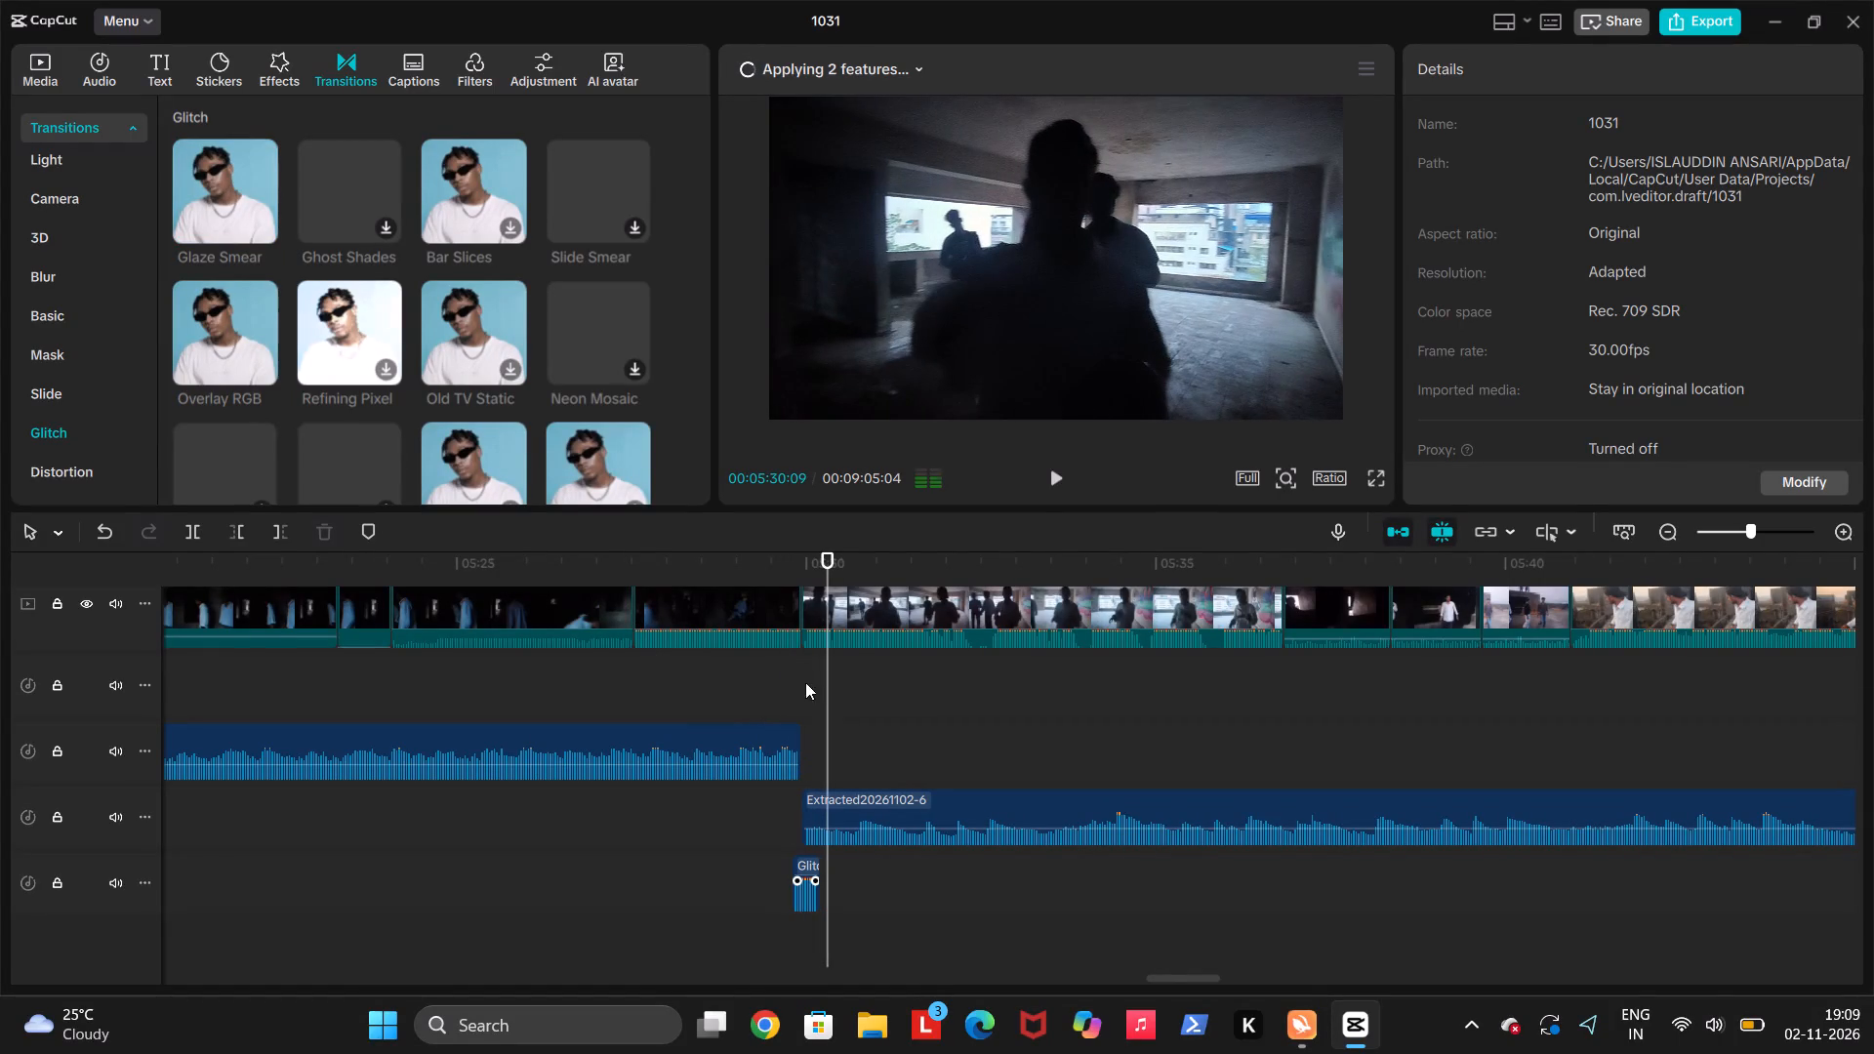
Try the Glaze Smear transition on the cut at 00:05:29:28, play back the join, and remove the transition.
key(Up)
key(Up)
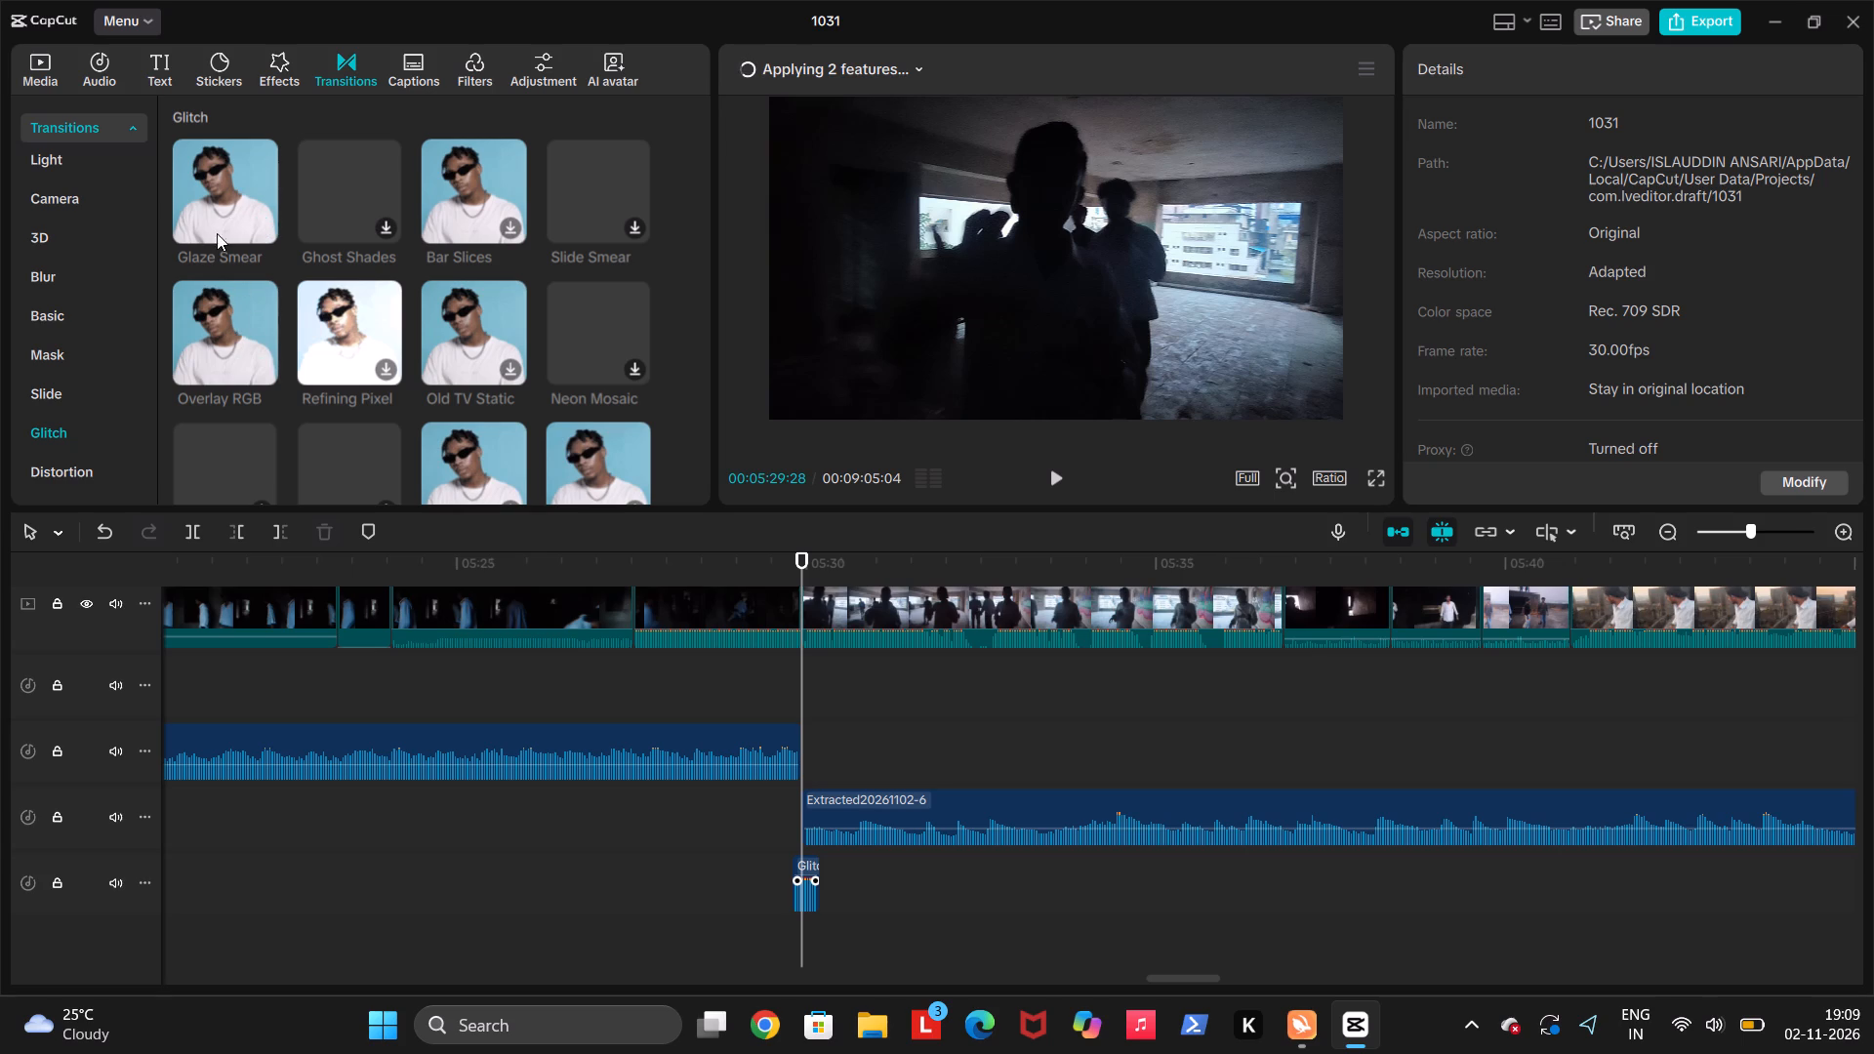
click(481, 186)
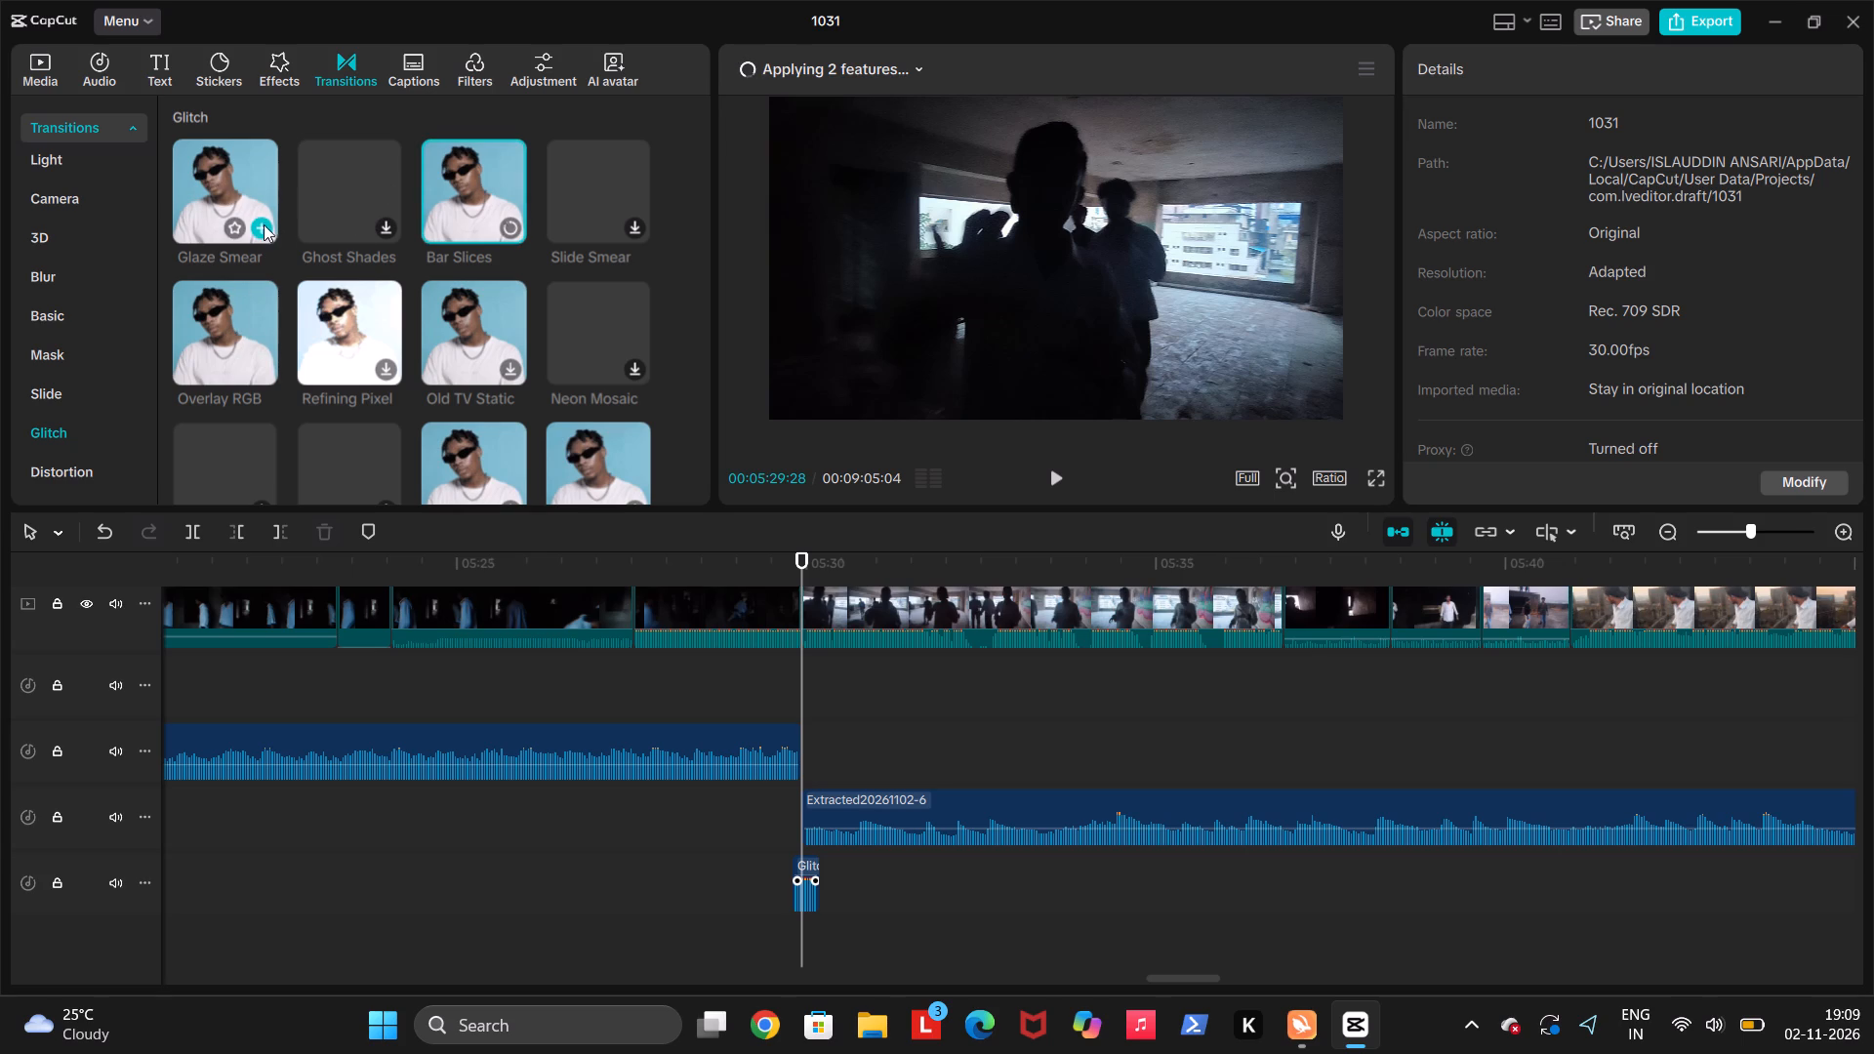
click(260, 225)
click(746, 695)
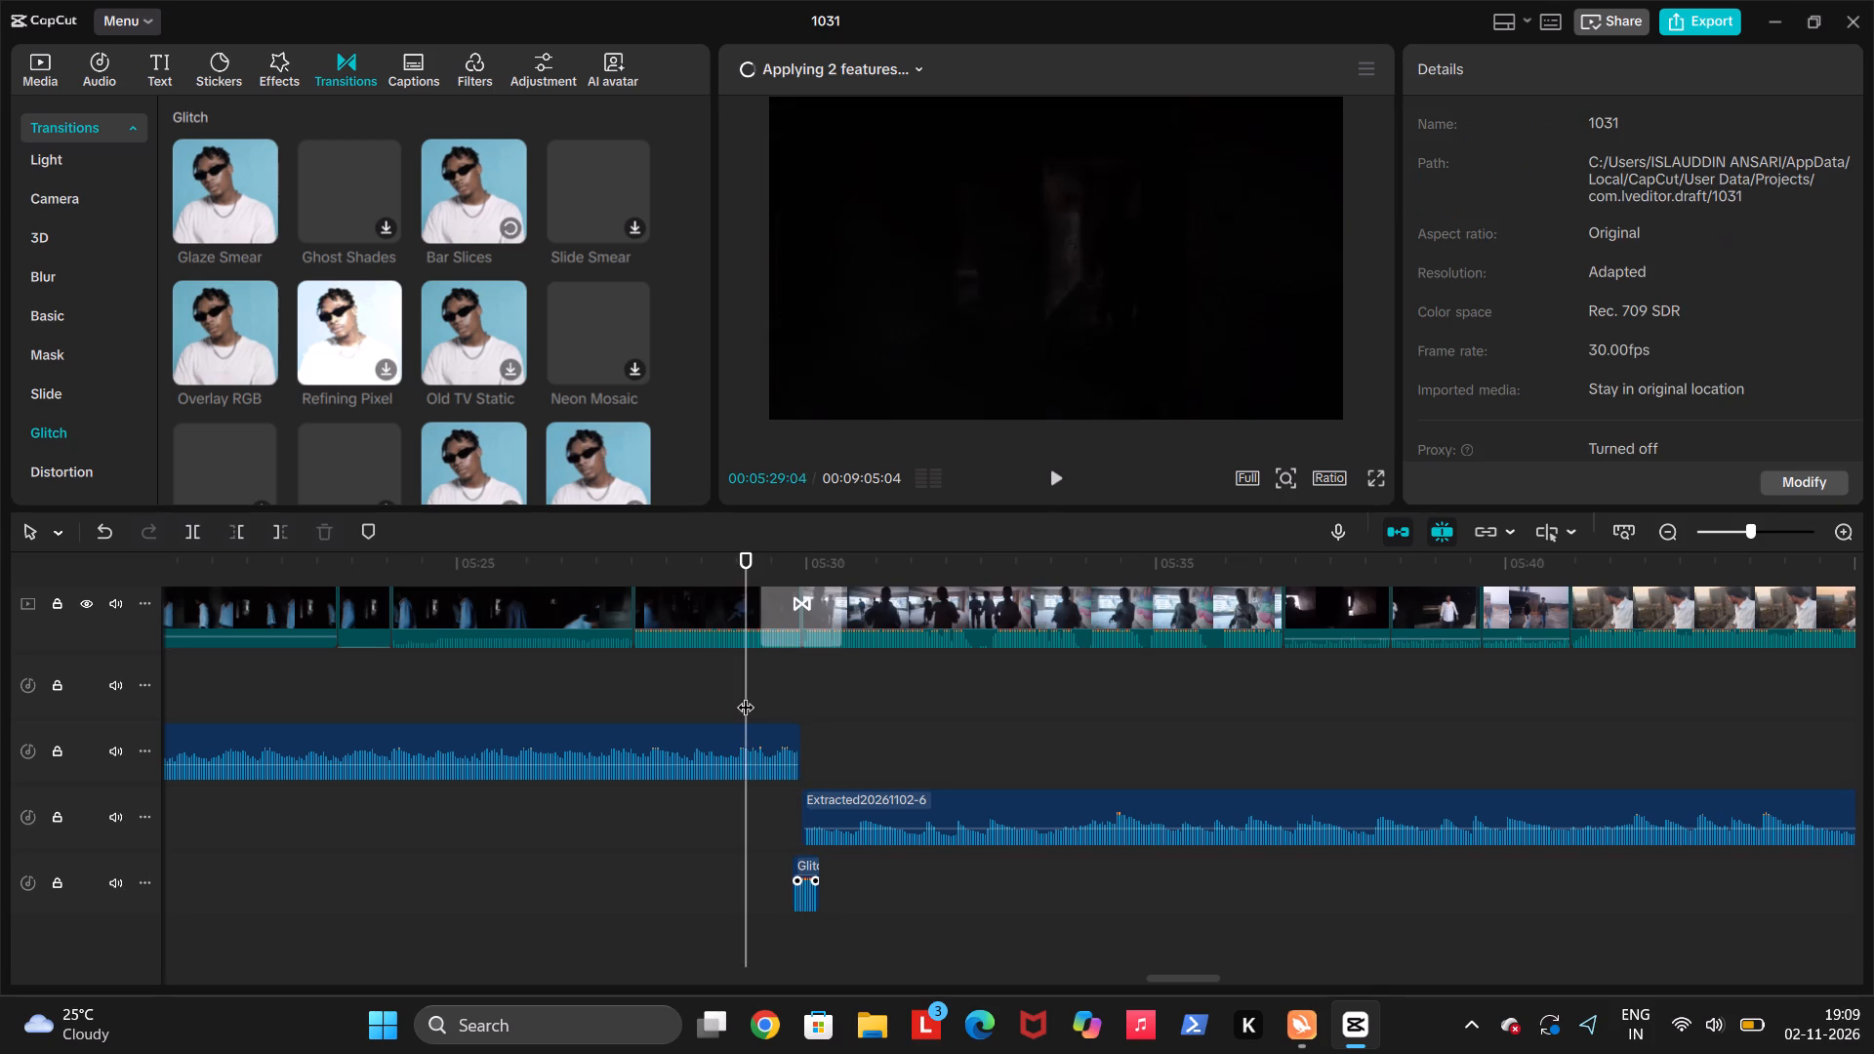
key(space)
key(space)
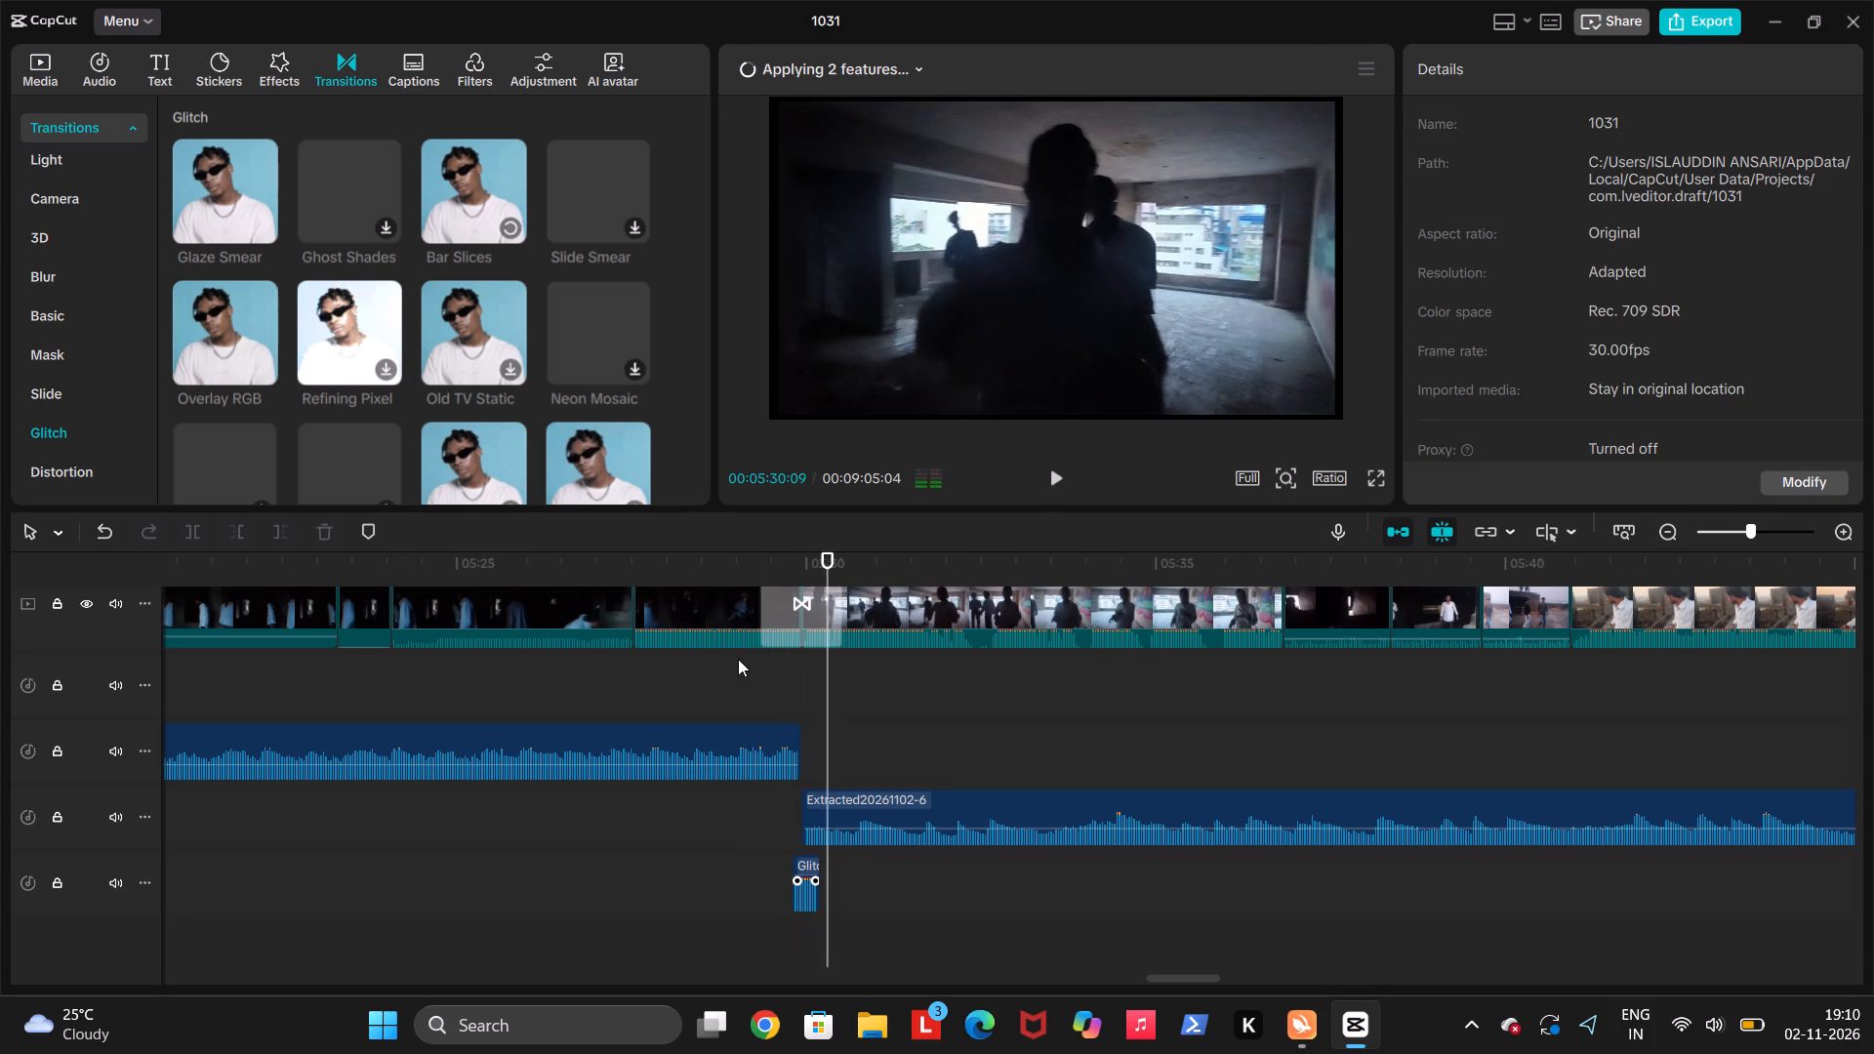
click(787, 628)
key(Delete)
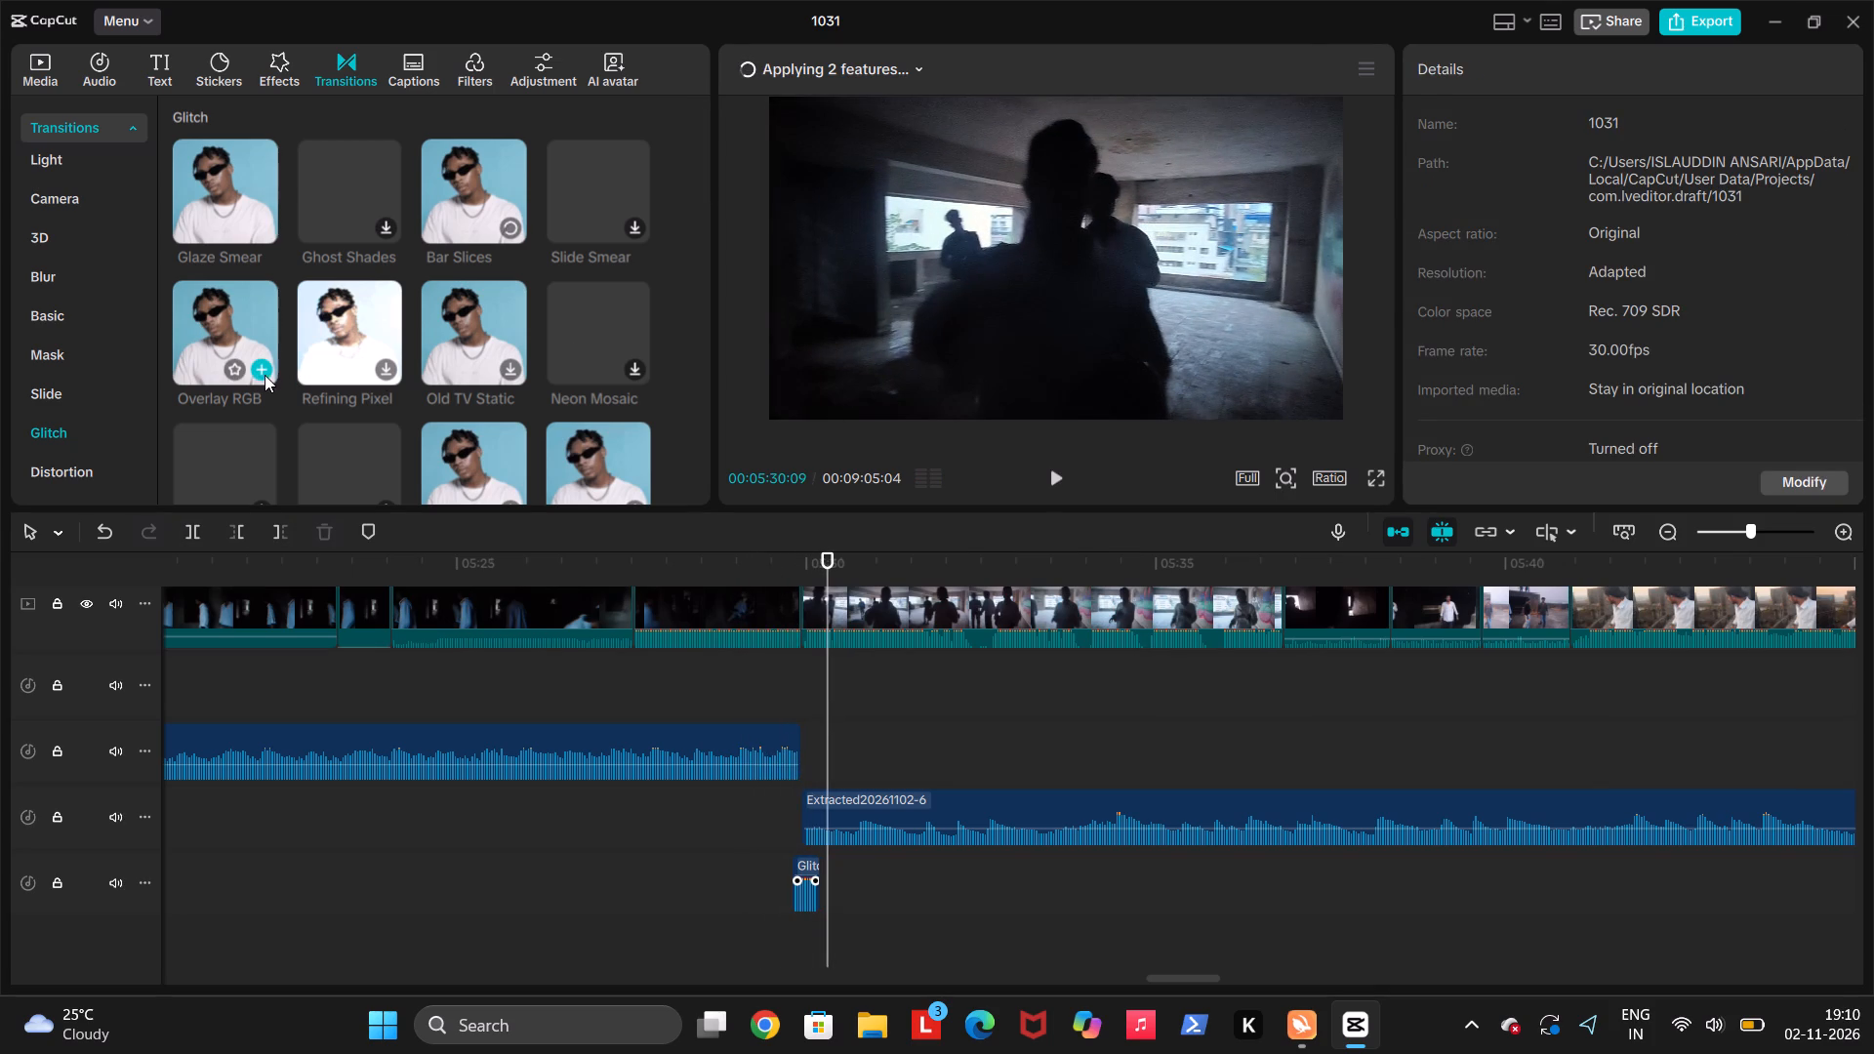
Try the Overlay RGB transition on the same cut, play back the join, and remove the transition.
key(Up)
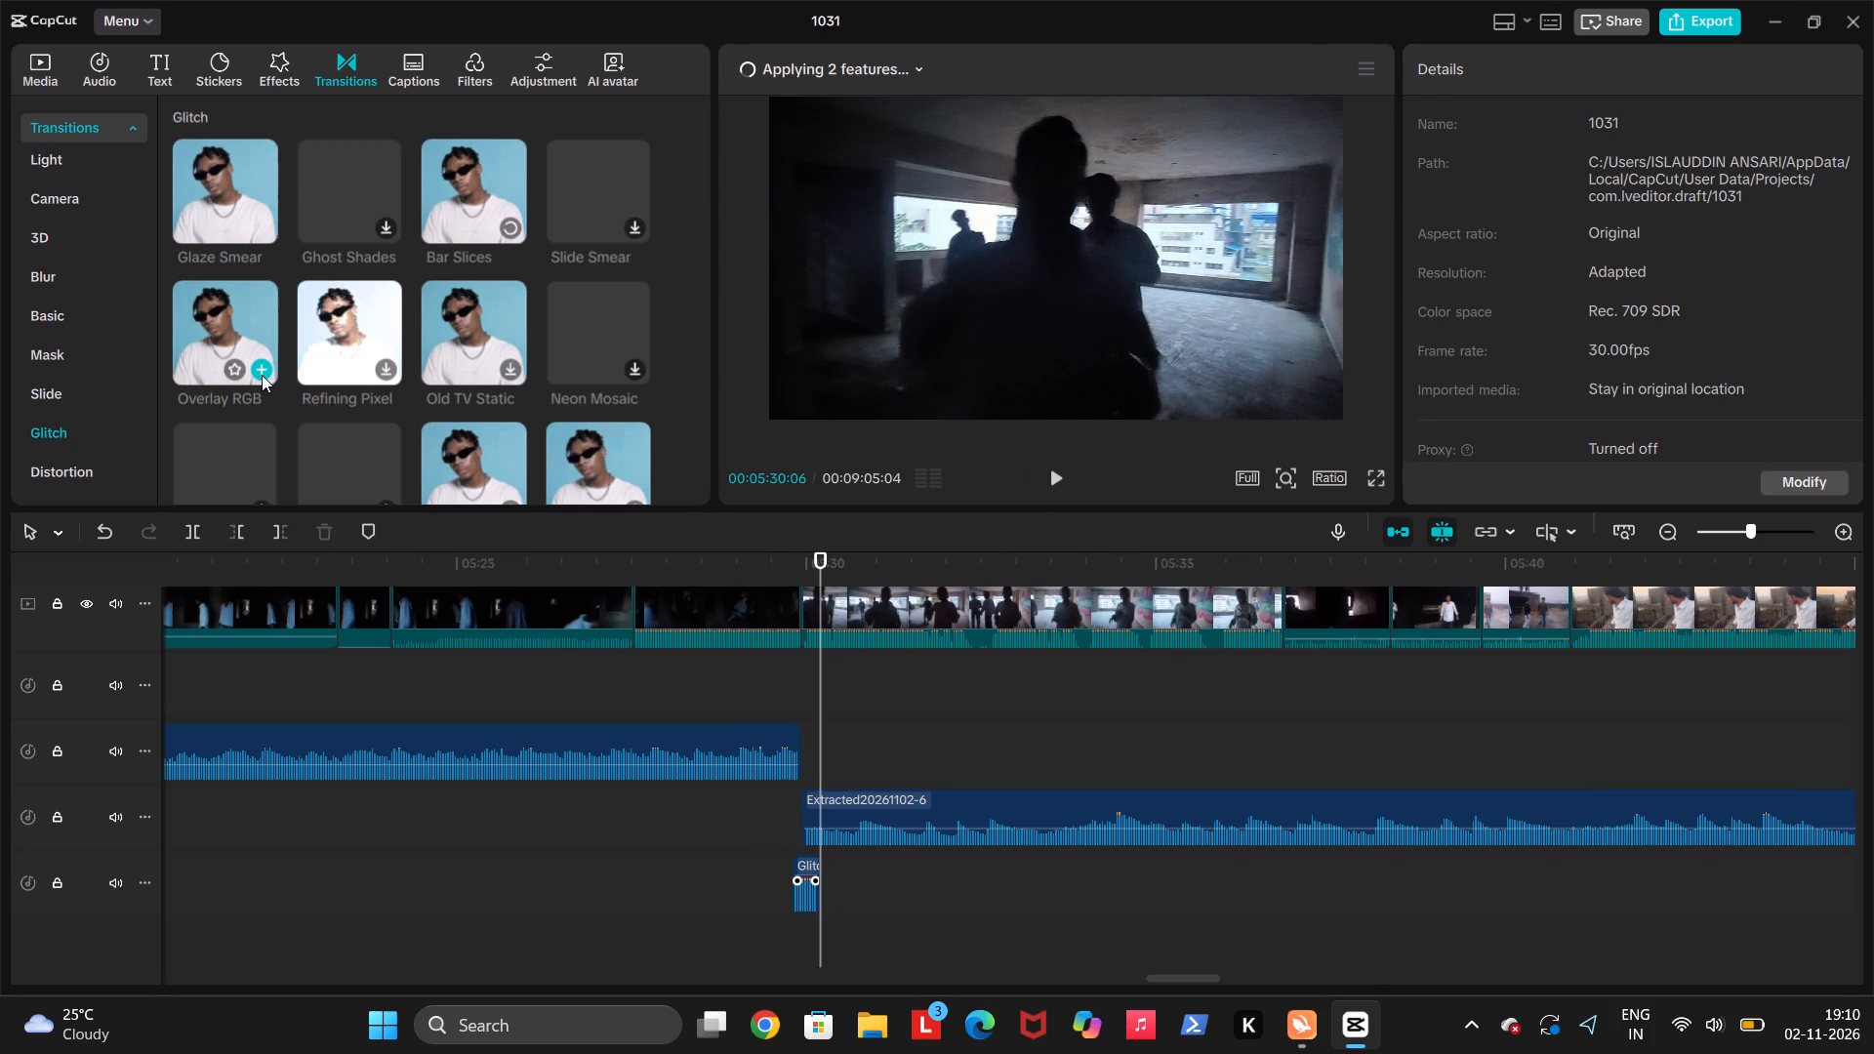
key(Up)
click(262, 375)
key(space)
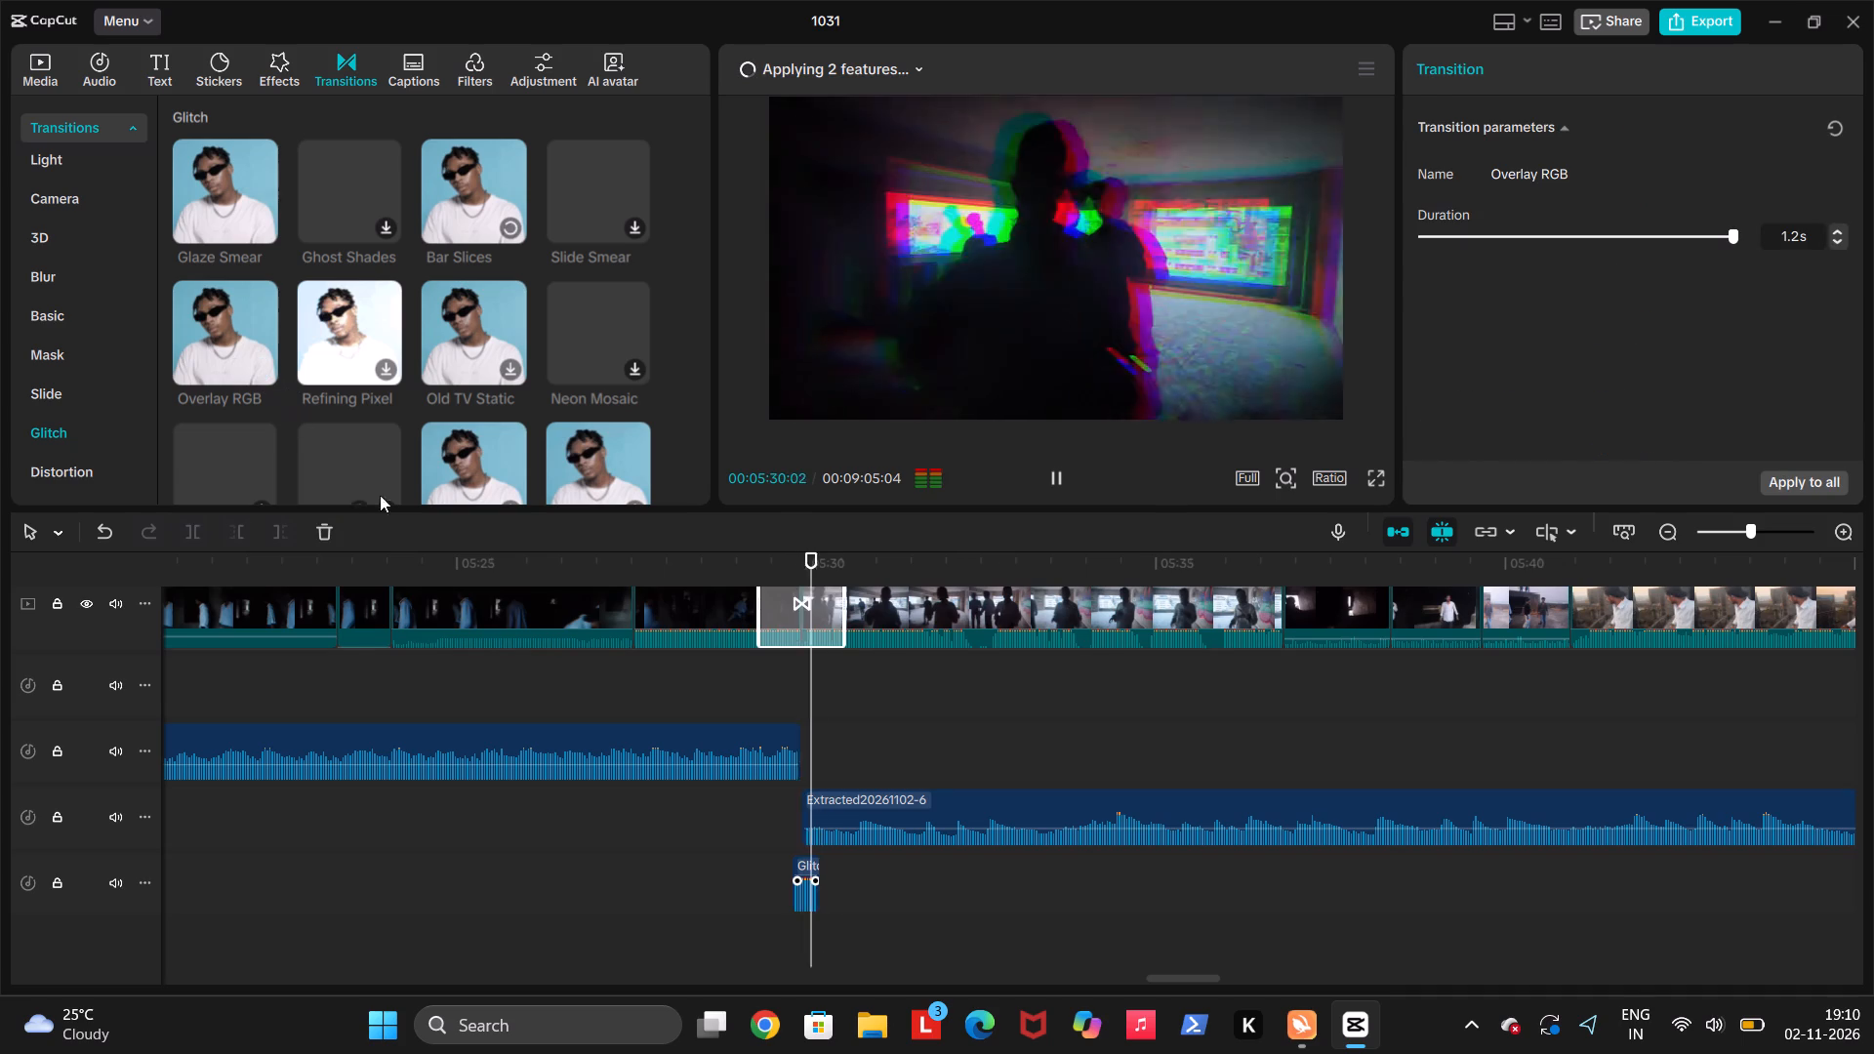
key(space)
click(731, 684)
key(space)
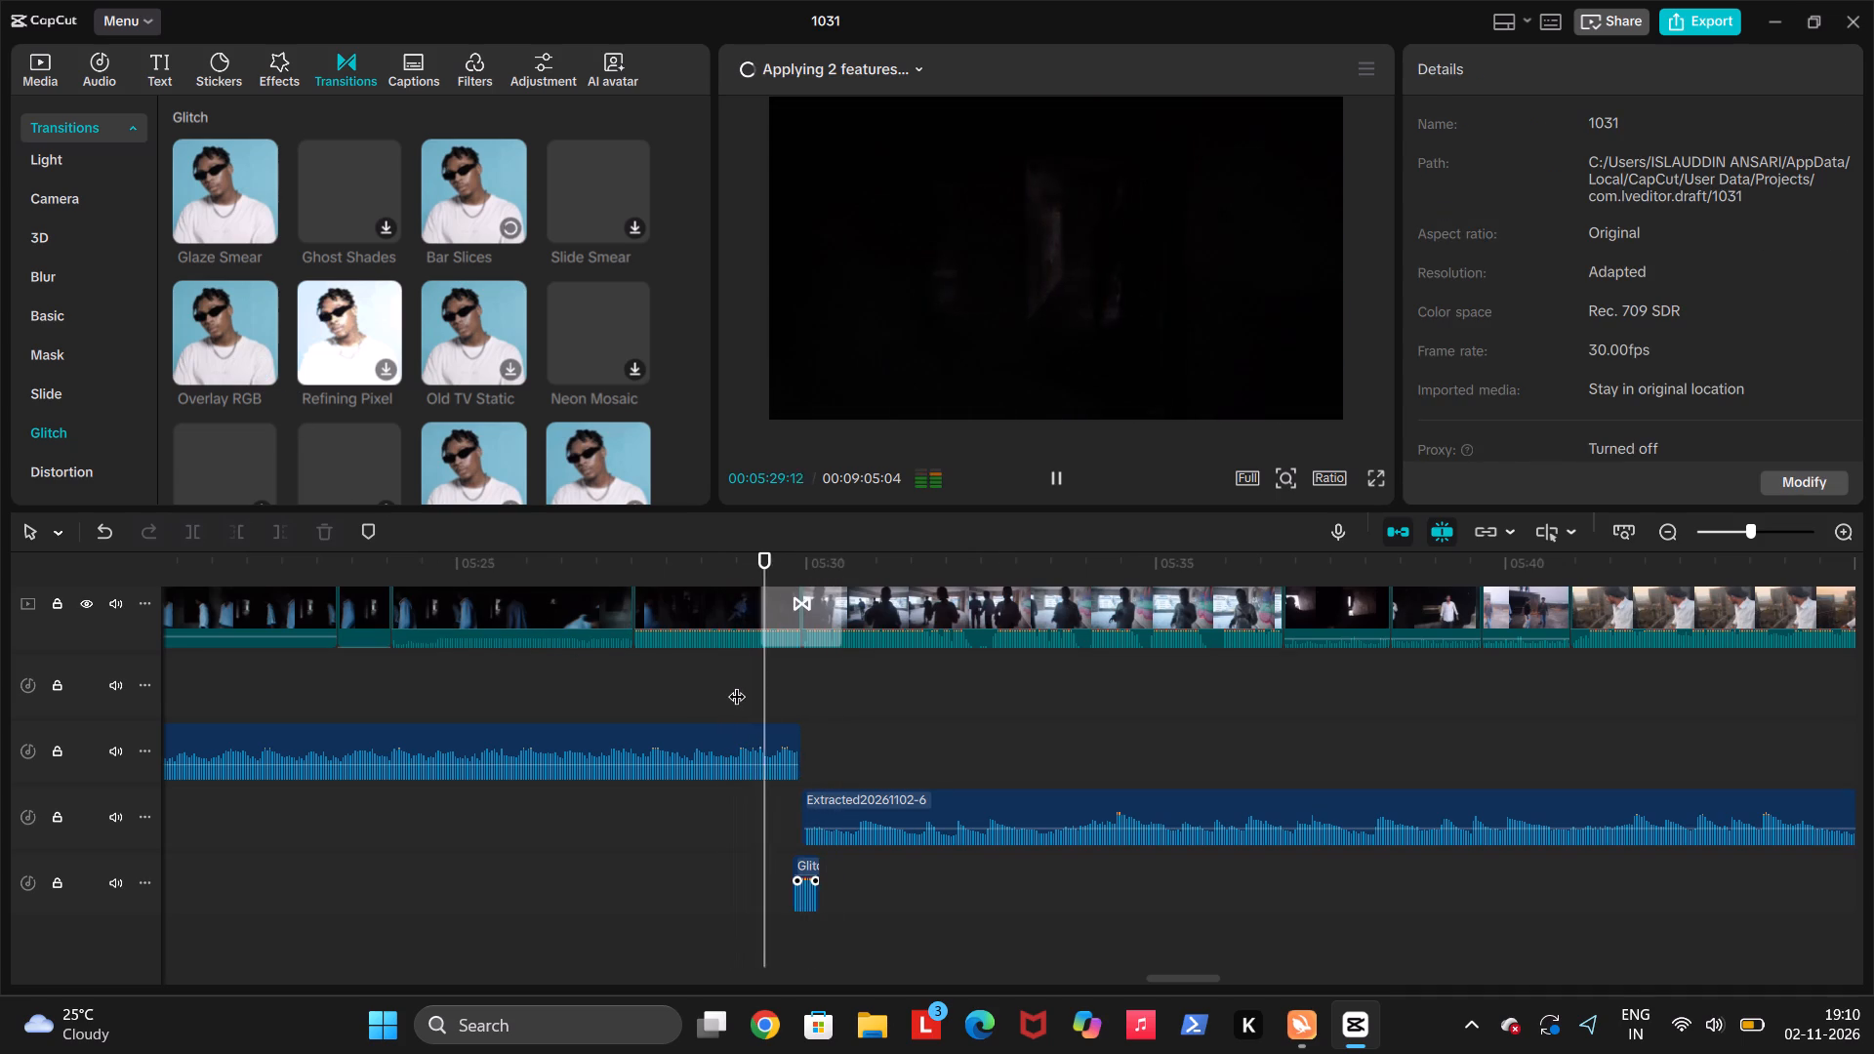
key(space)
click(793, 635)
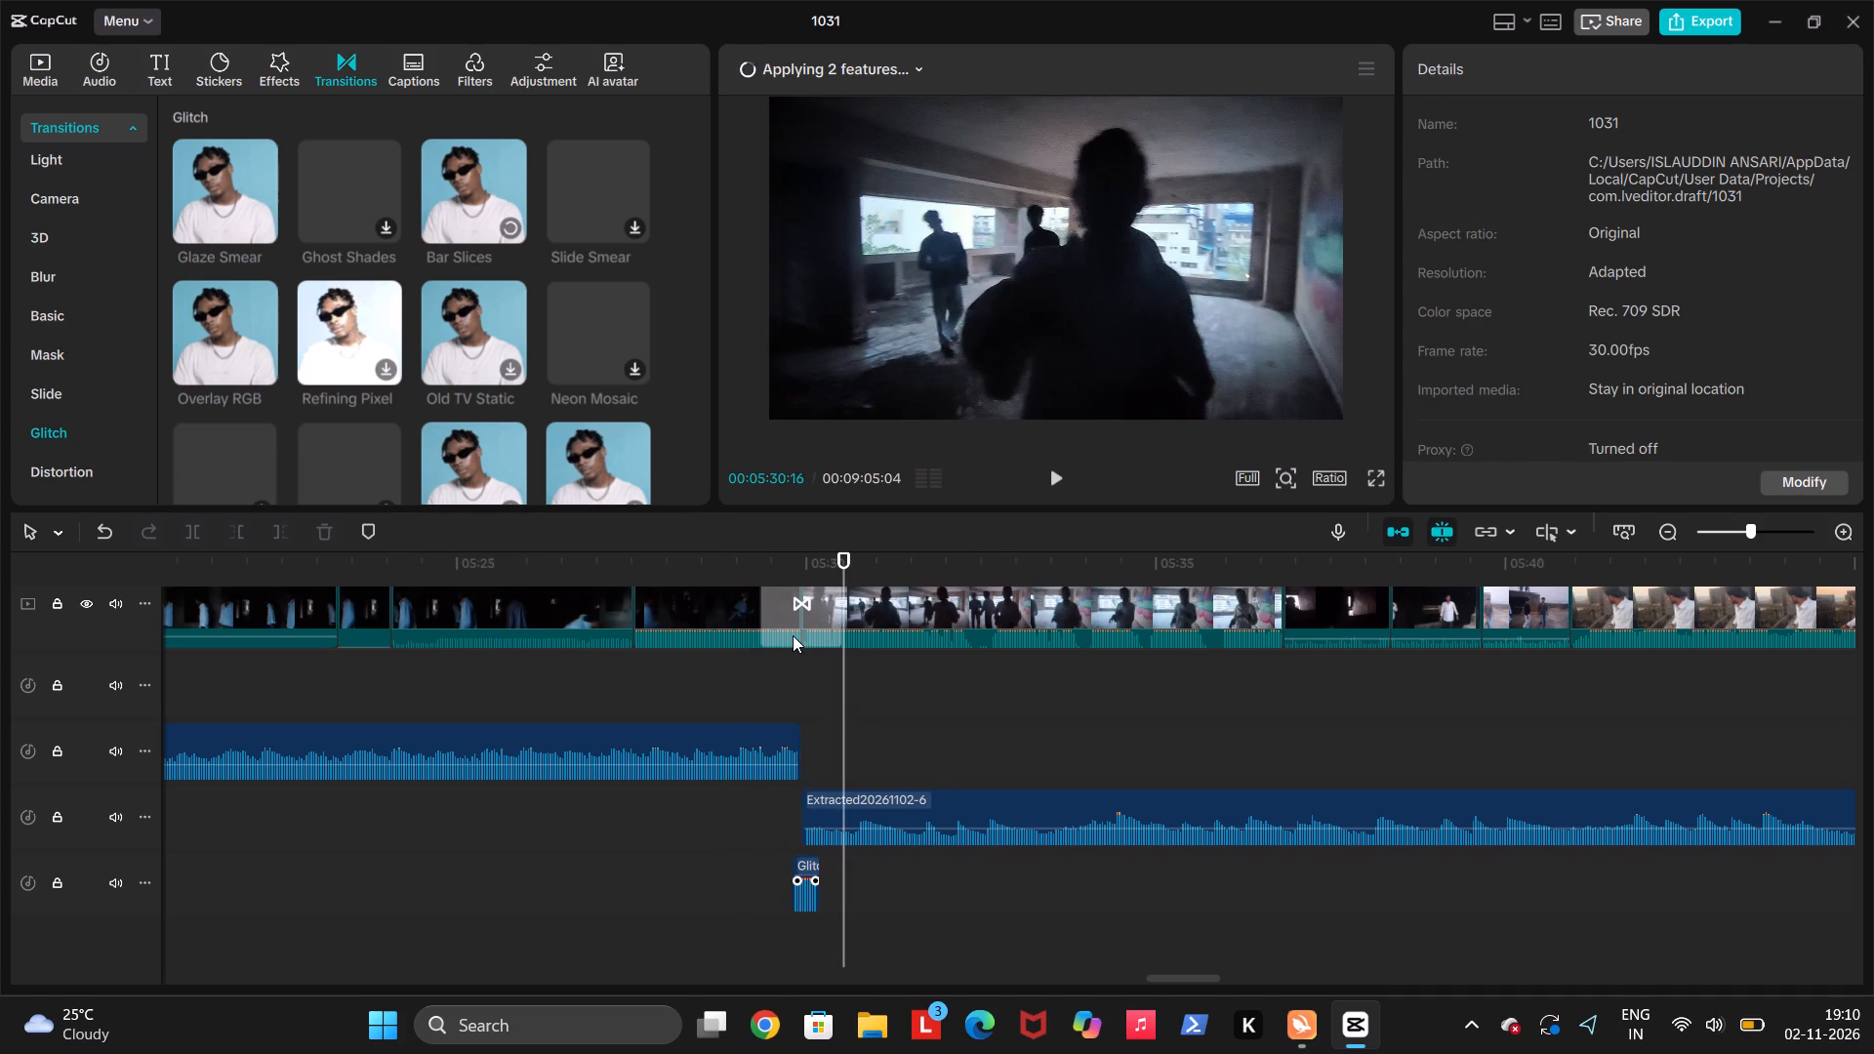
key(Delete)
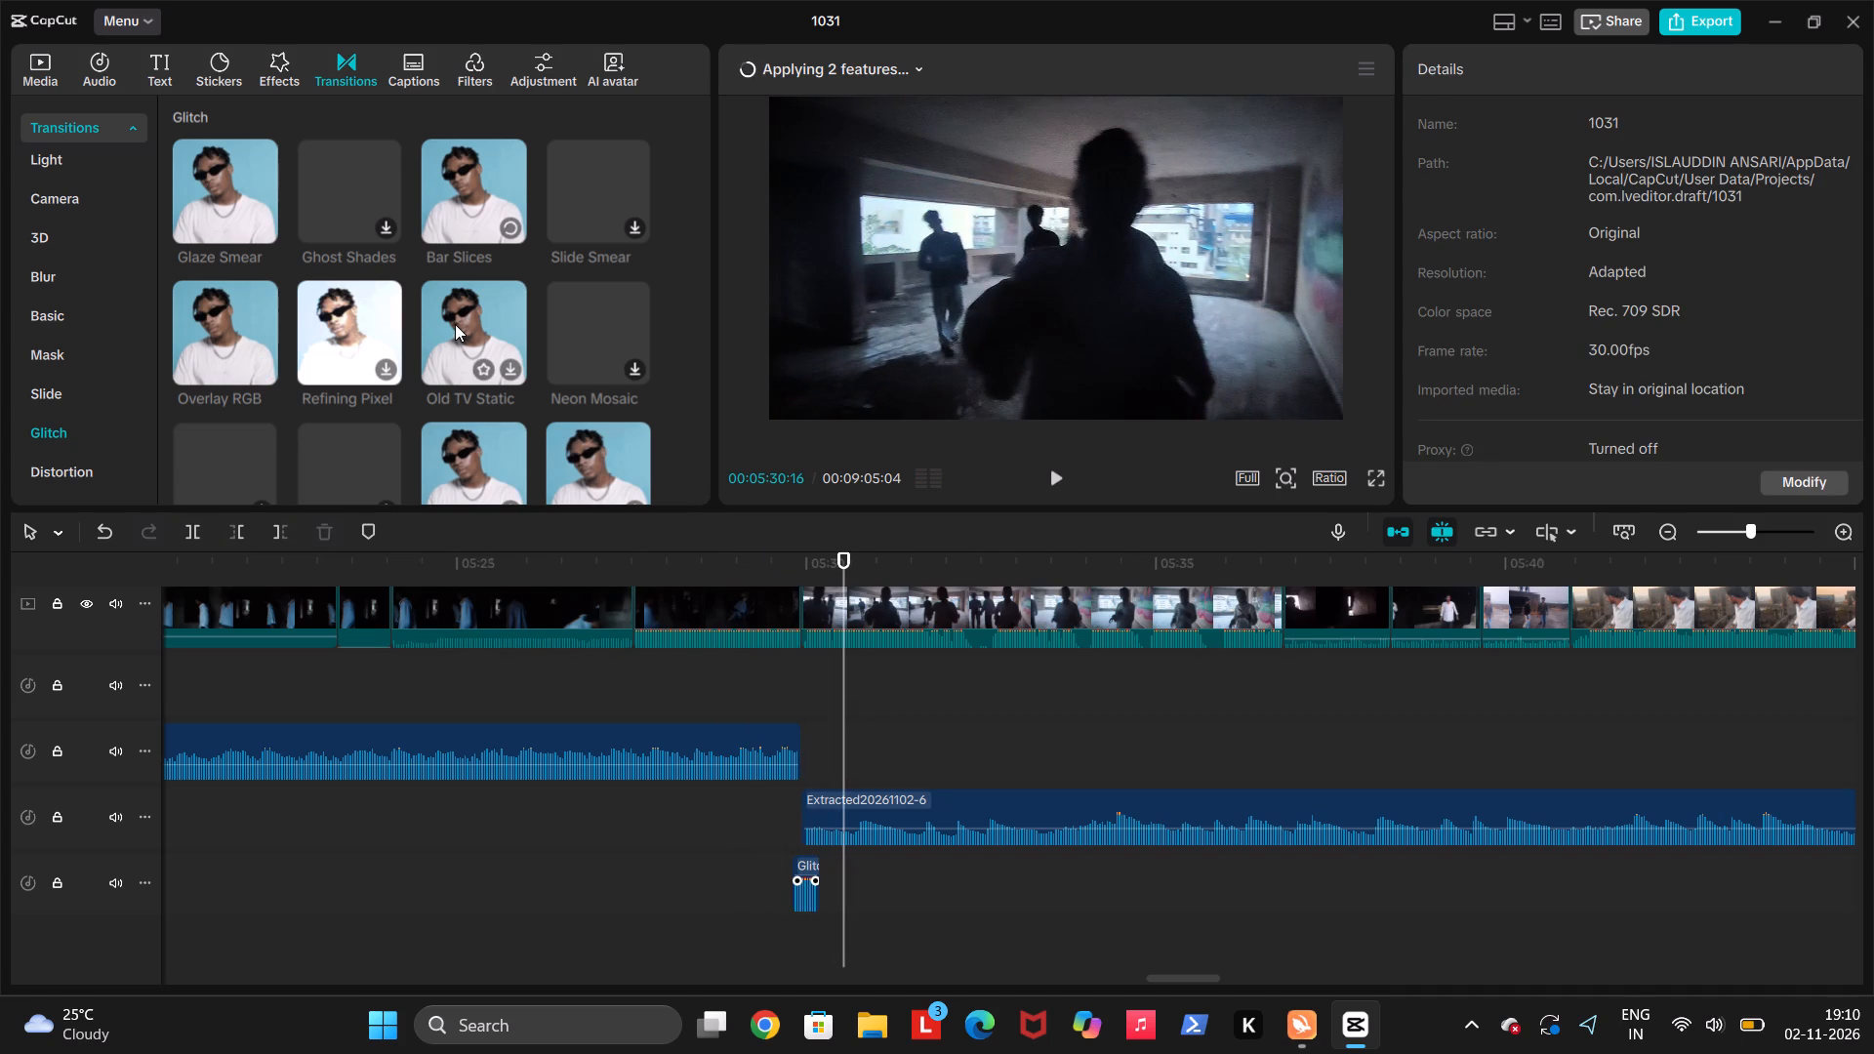
Browse the Glitch transitions for an alternative, selecting Lost Signal to preview it.
scroll(455, 324, down, 1)
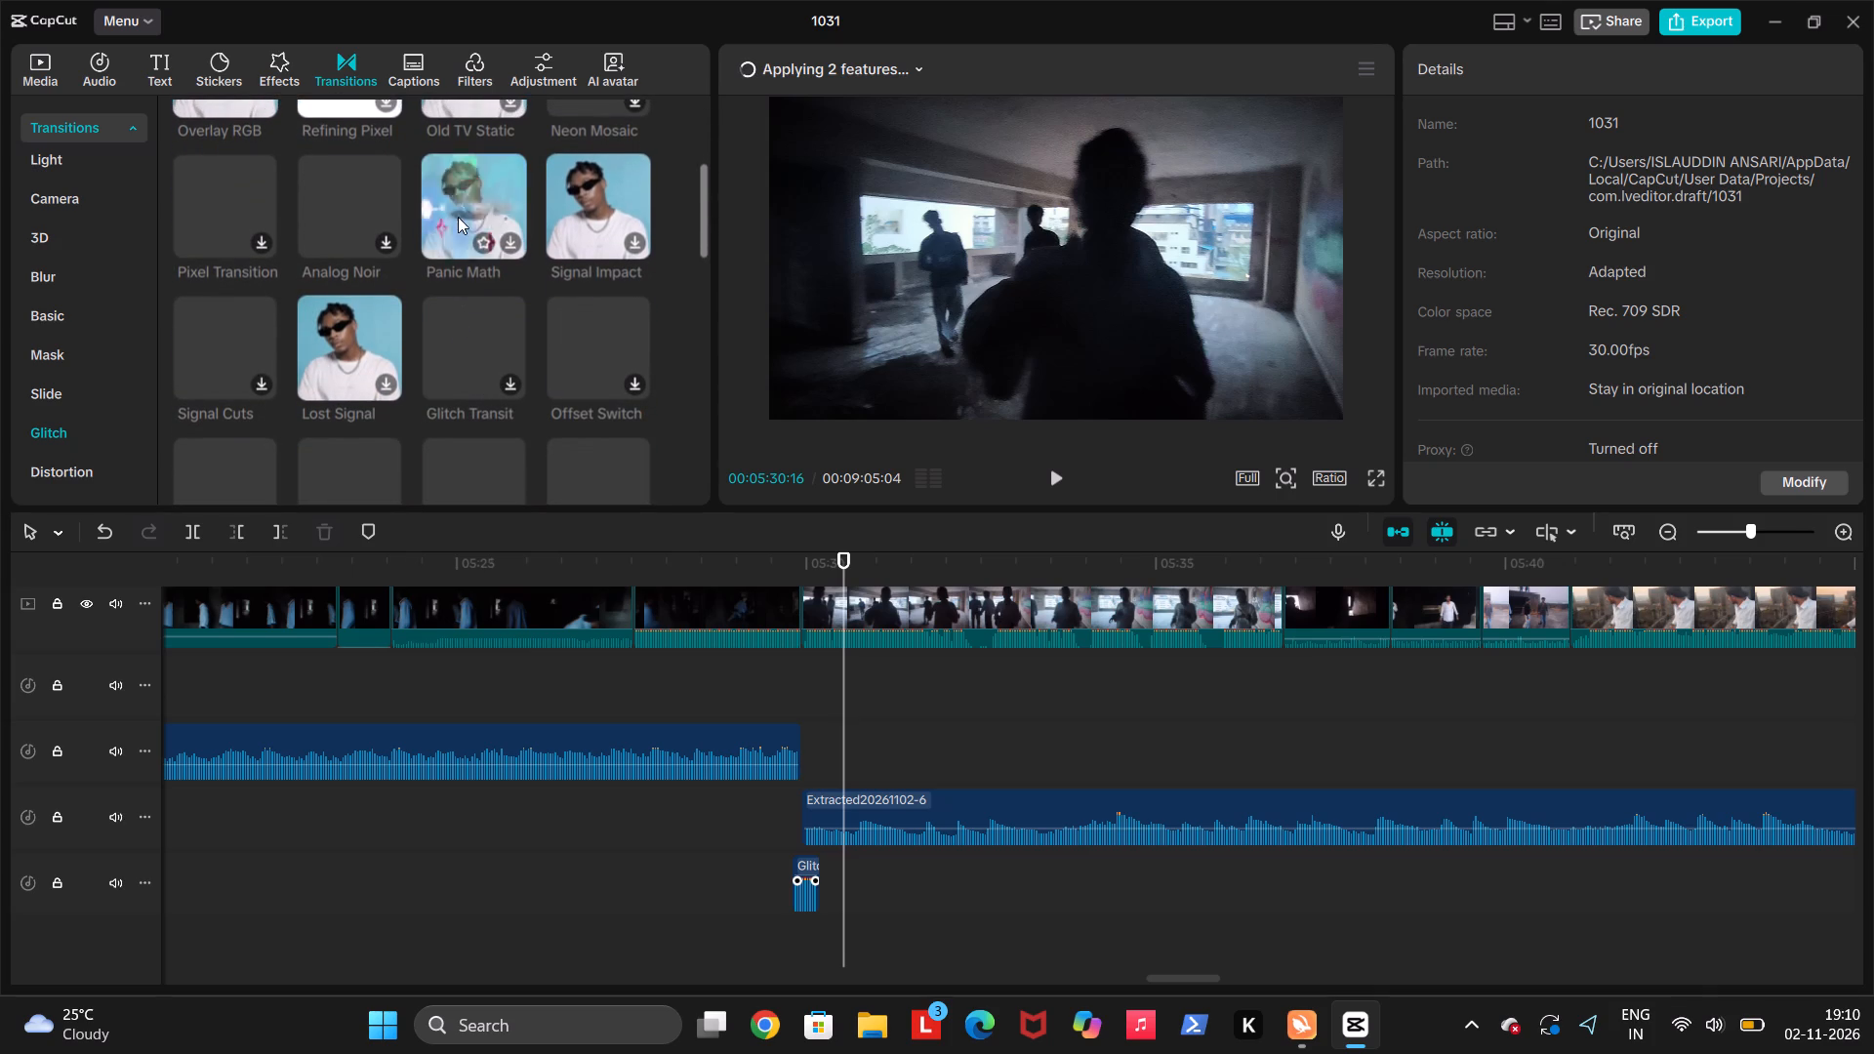
scroll(379, 339, down, 4)
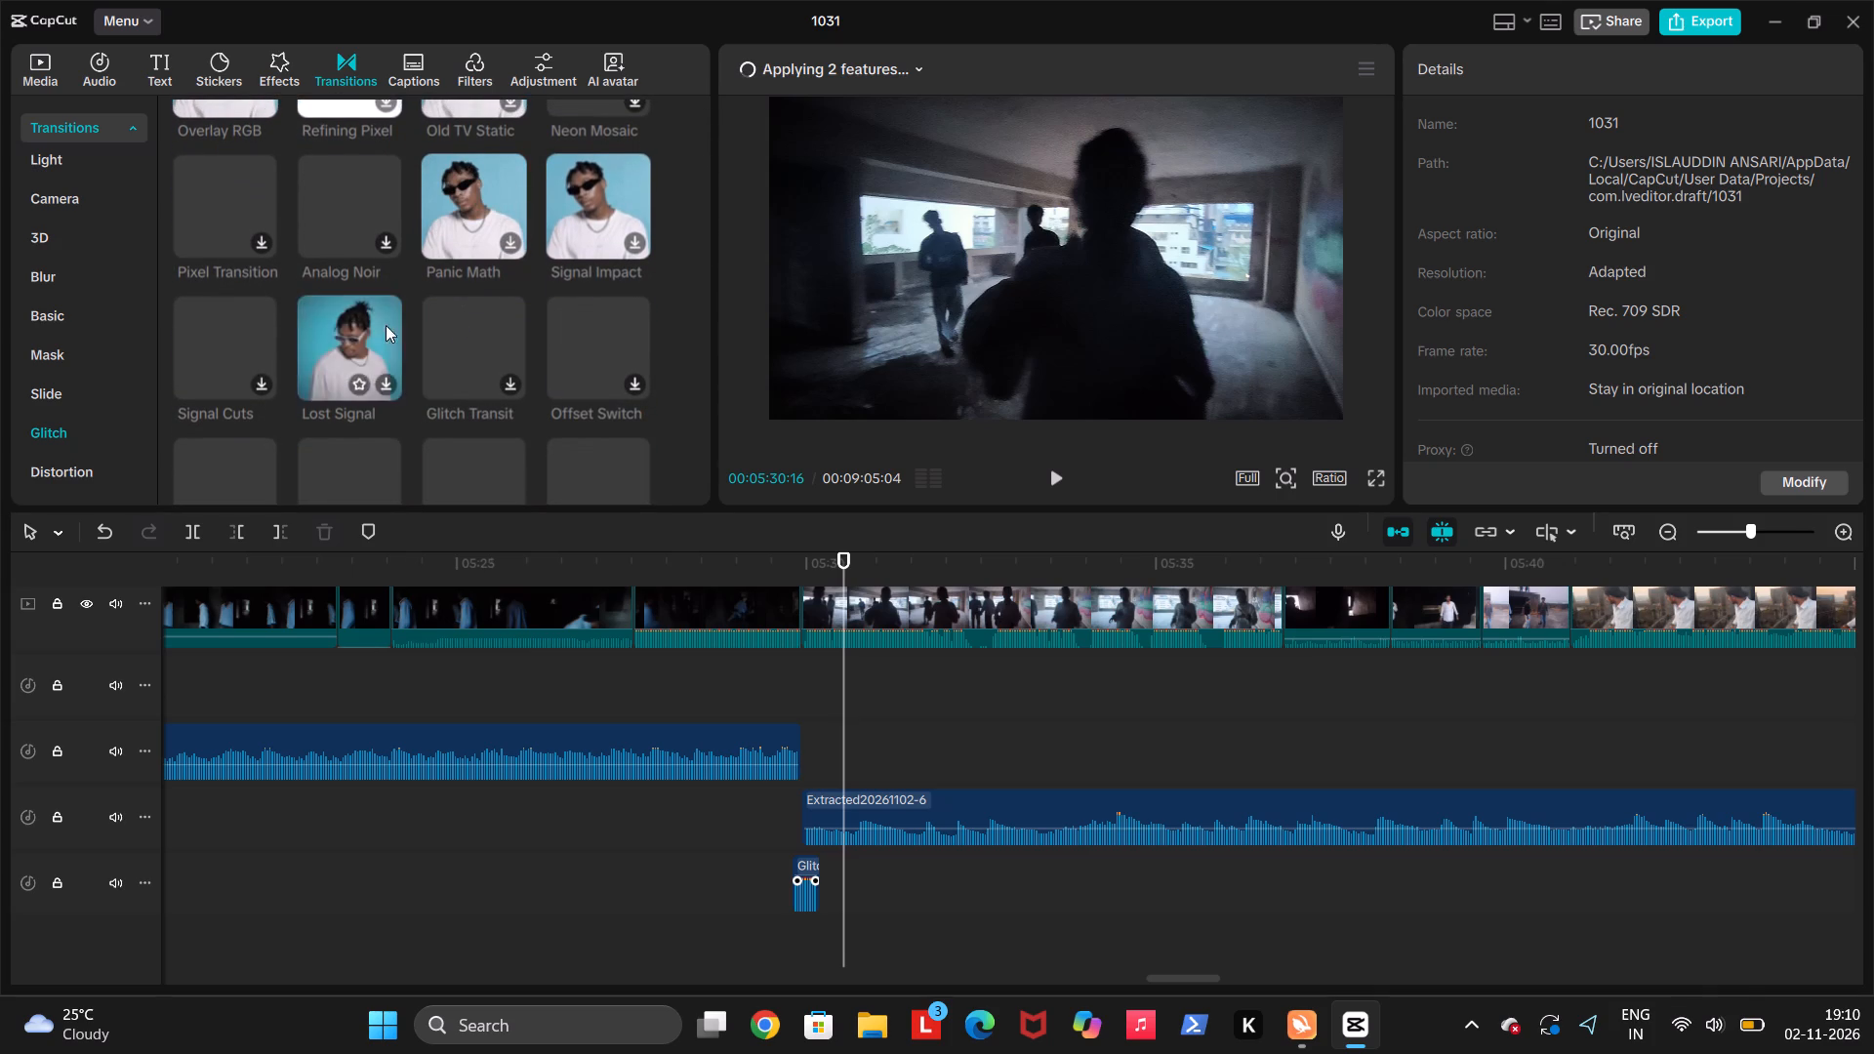
scroll(386, 325, down, 2)
click(340, 355)
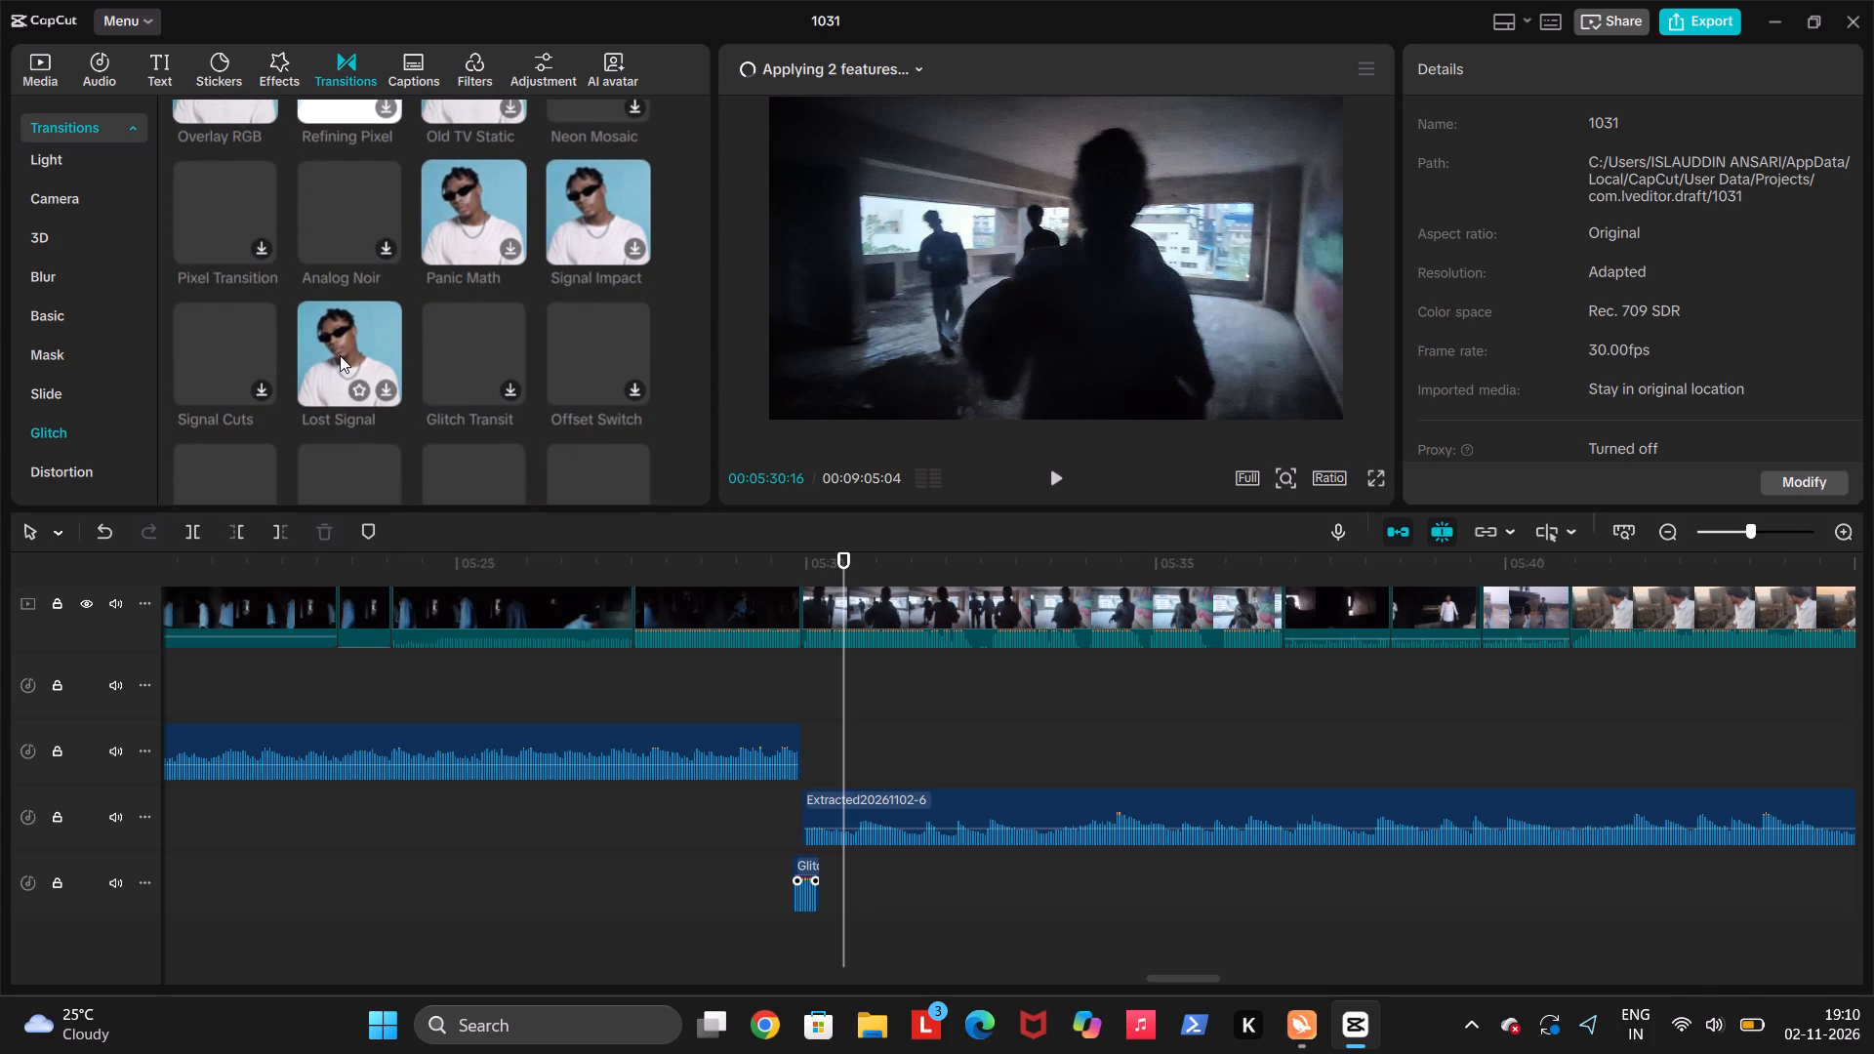
scroll(580, 224, down, 1)
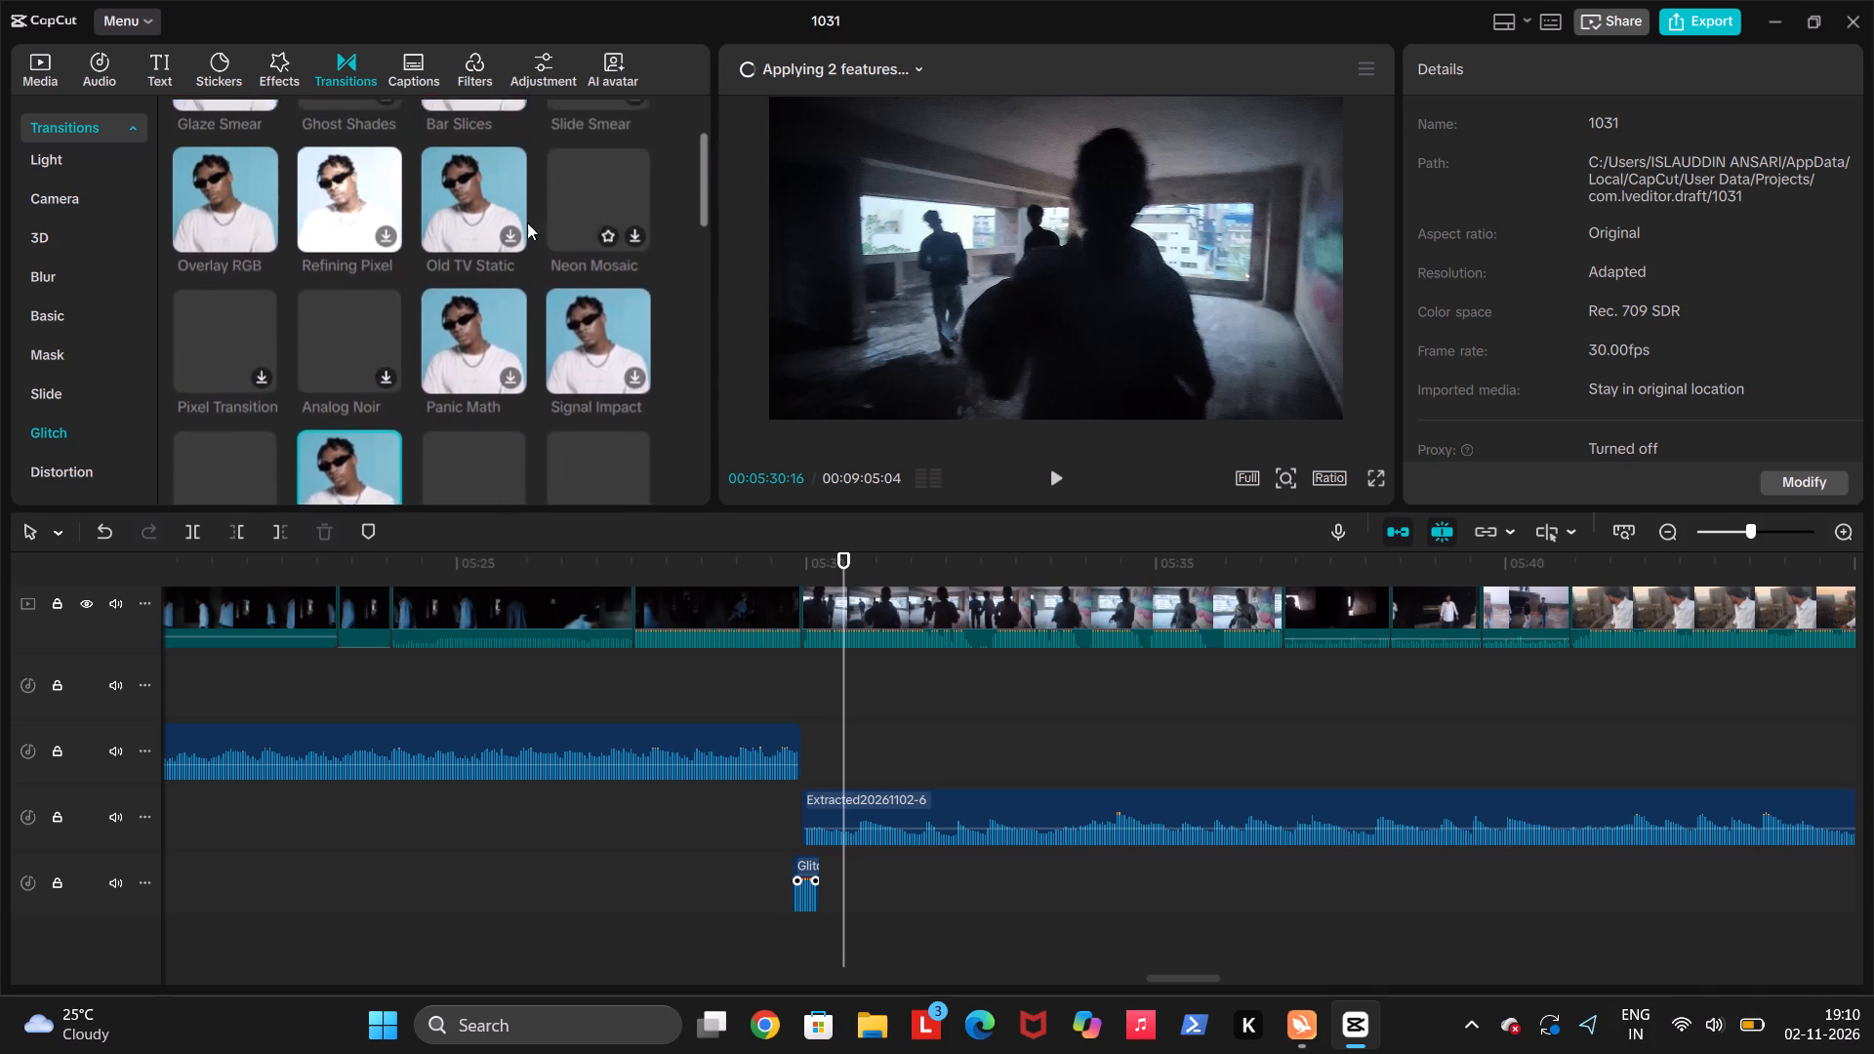
scroll(527, 223, down, 2)
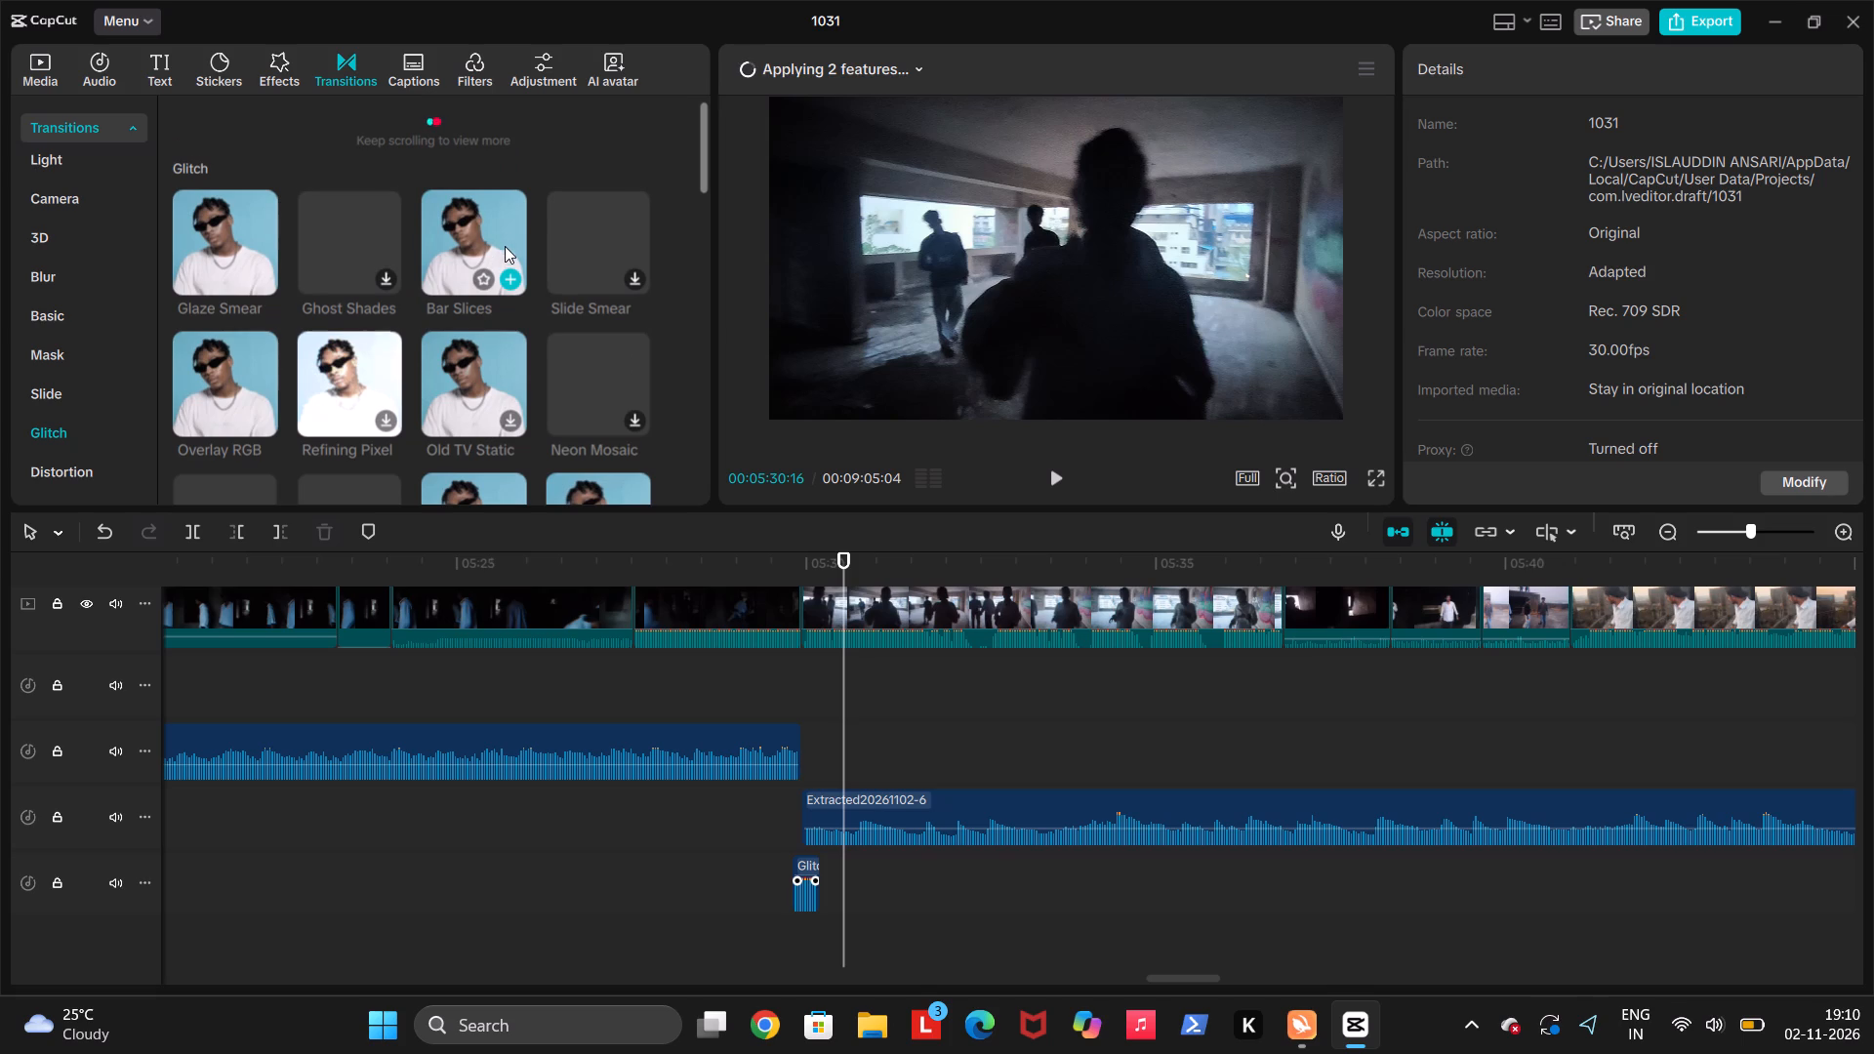
scroll(505, 246, down, 2)
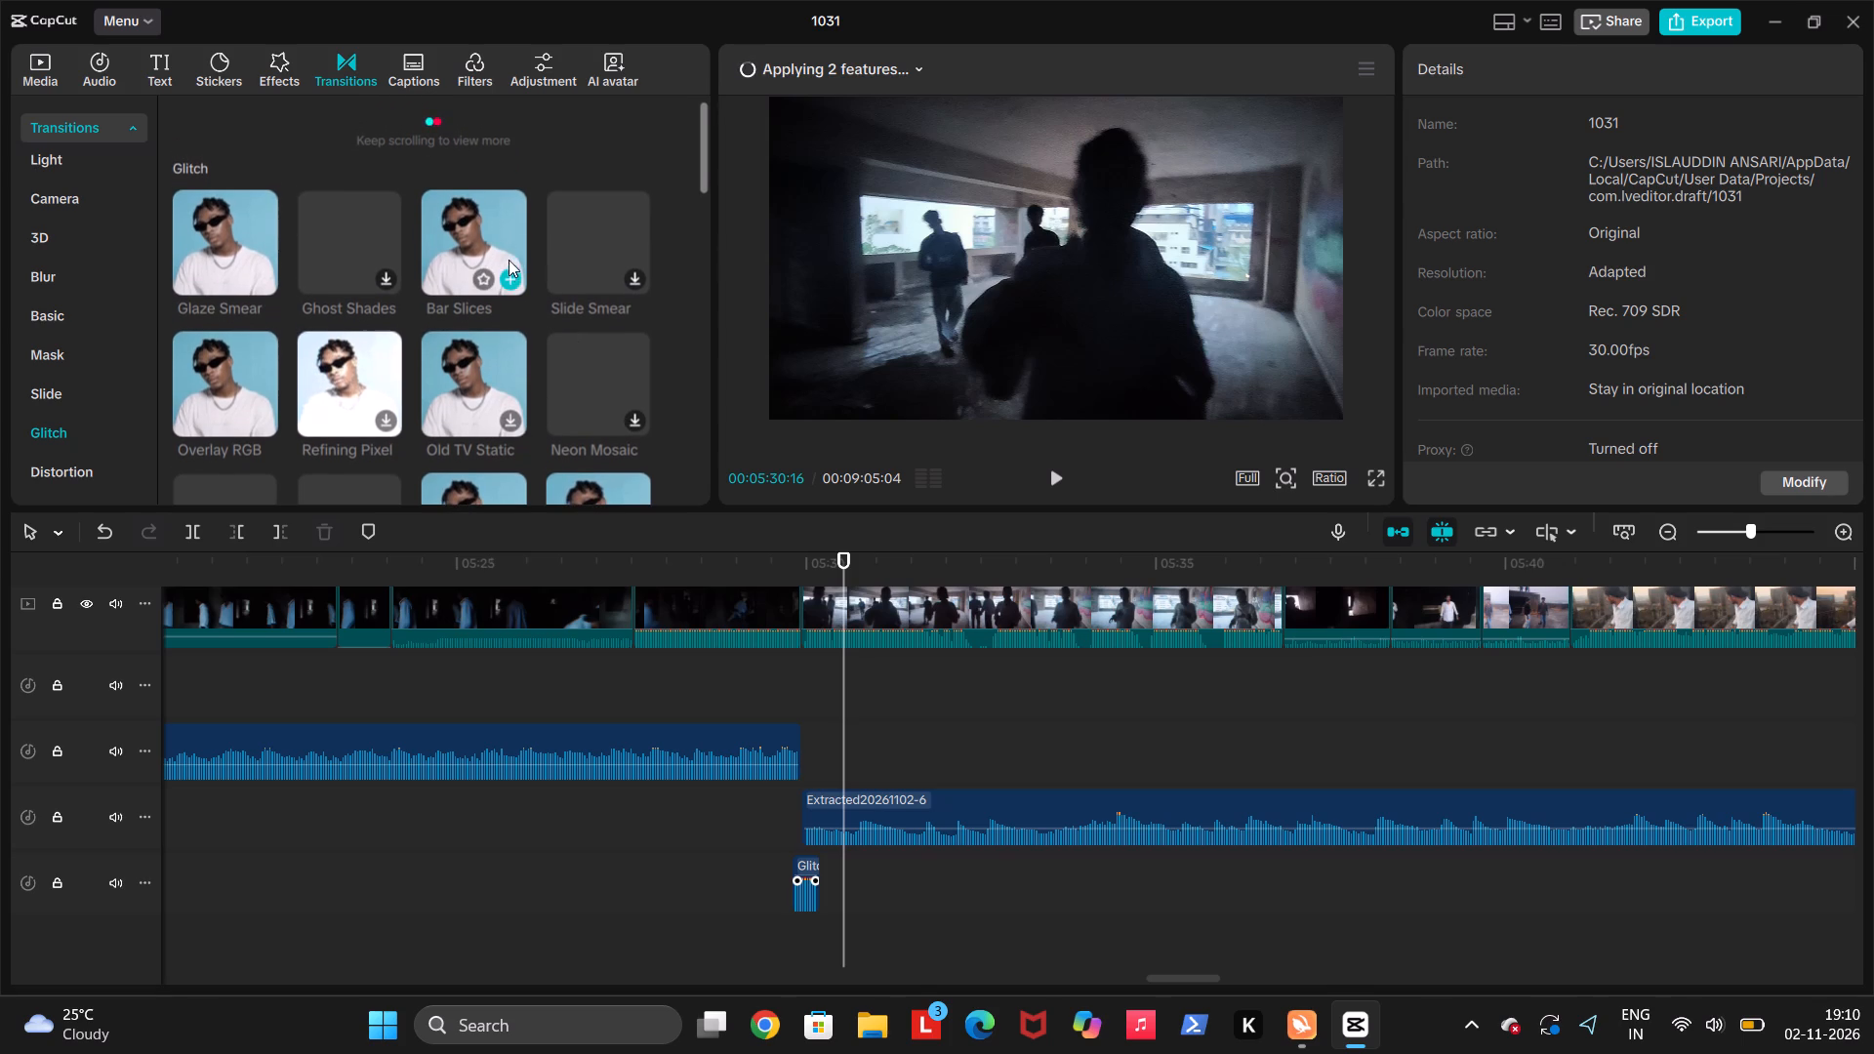
scroll(509, 260, down, 1)
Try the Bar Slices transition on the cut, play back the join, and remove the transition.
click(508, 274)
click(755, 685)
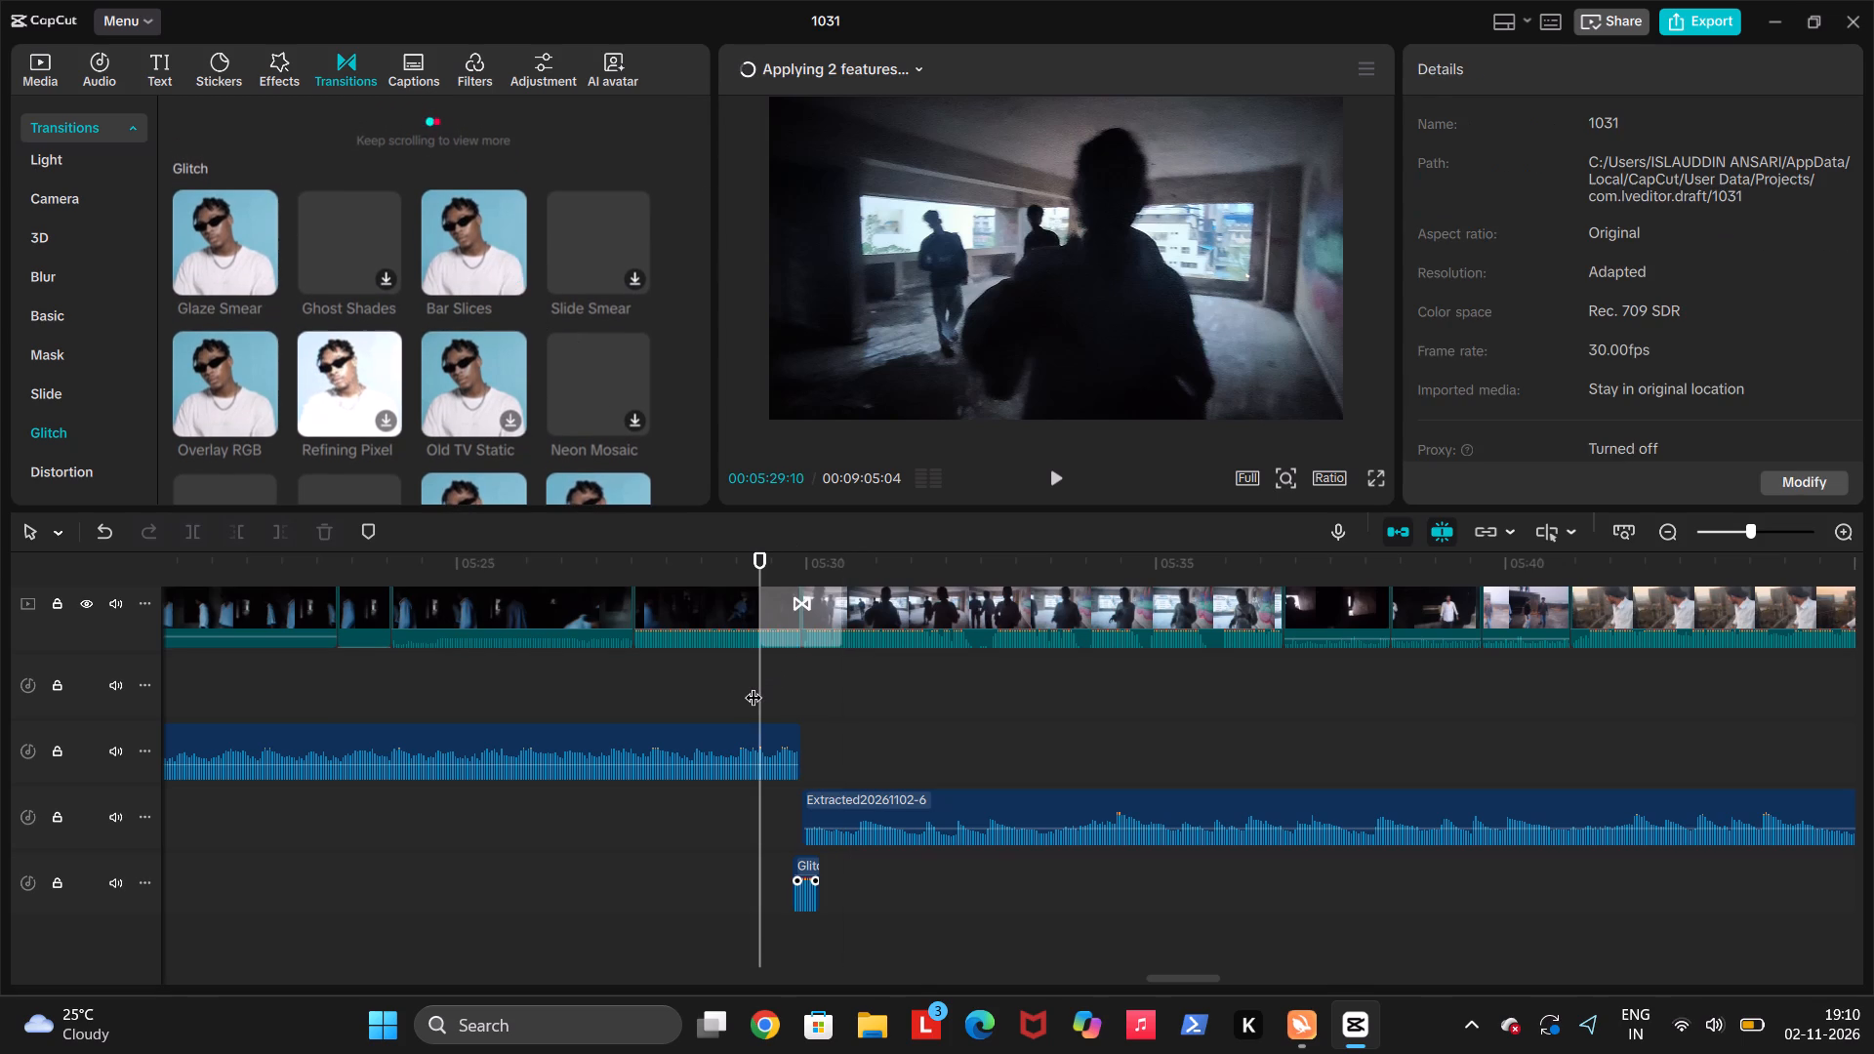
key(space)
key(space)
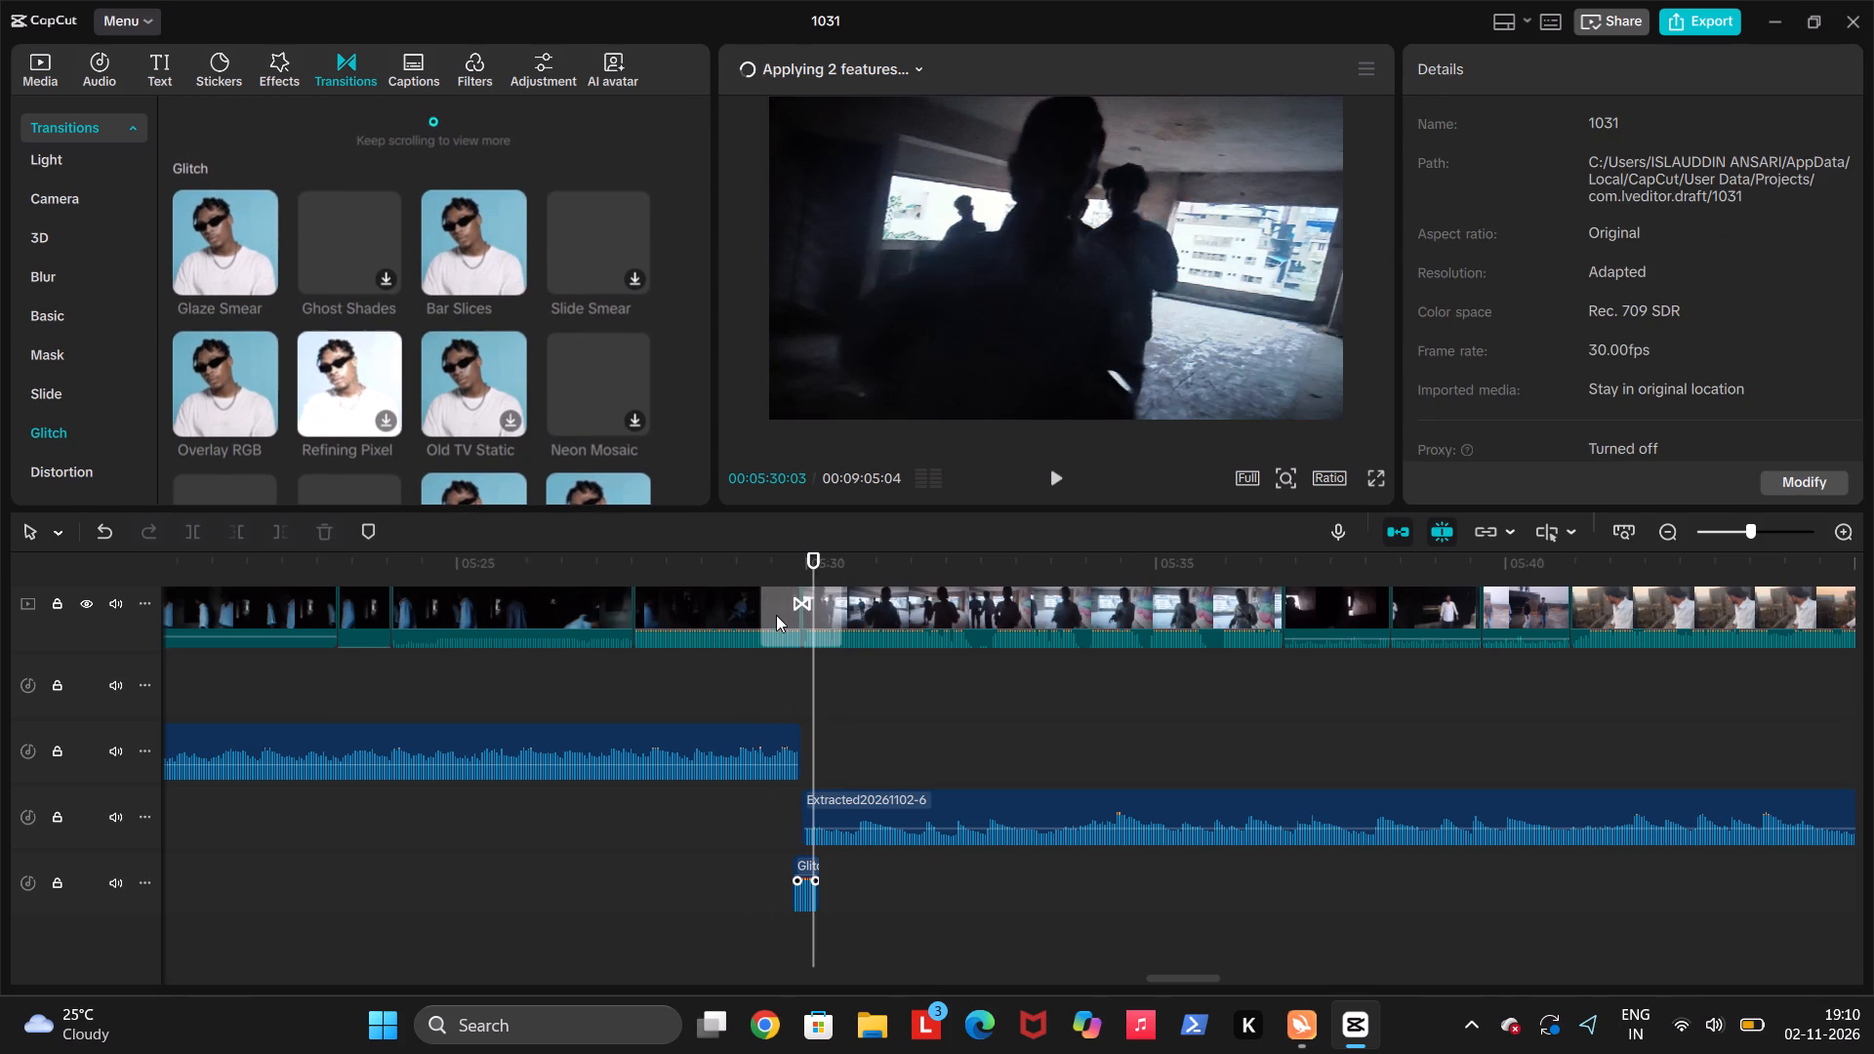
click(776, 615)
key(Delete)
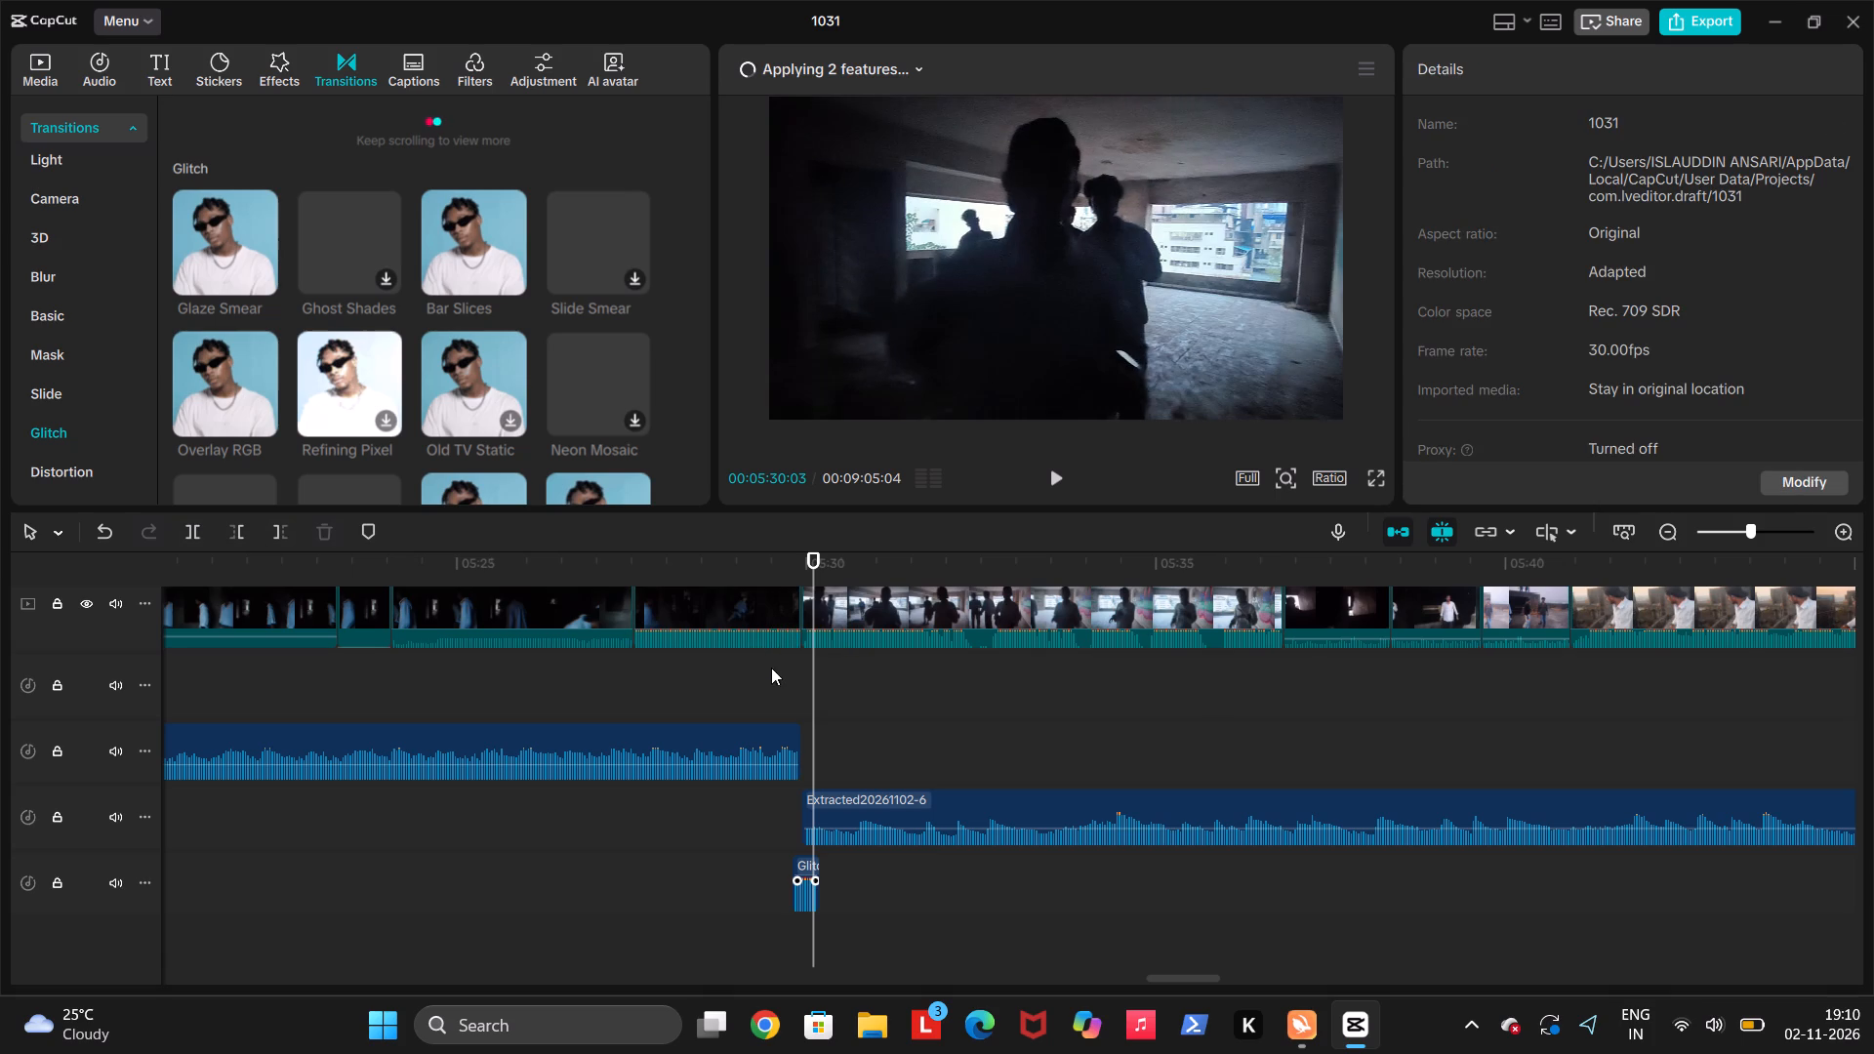
Return to the cut at 00:05:29:28 and look through the Glitch transitions again.
click(772, 668)
click(794, 668)
click(798, 670)
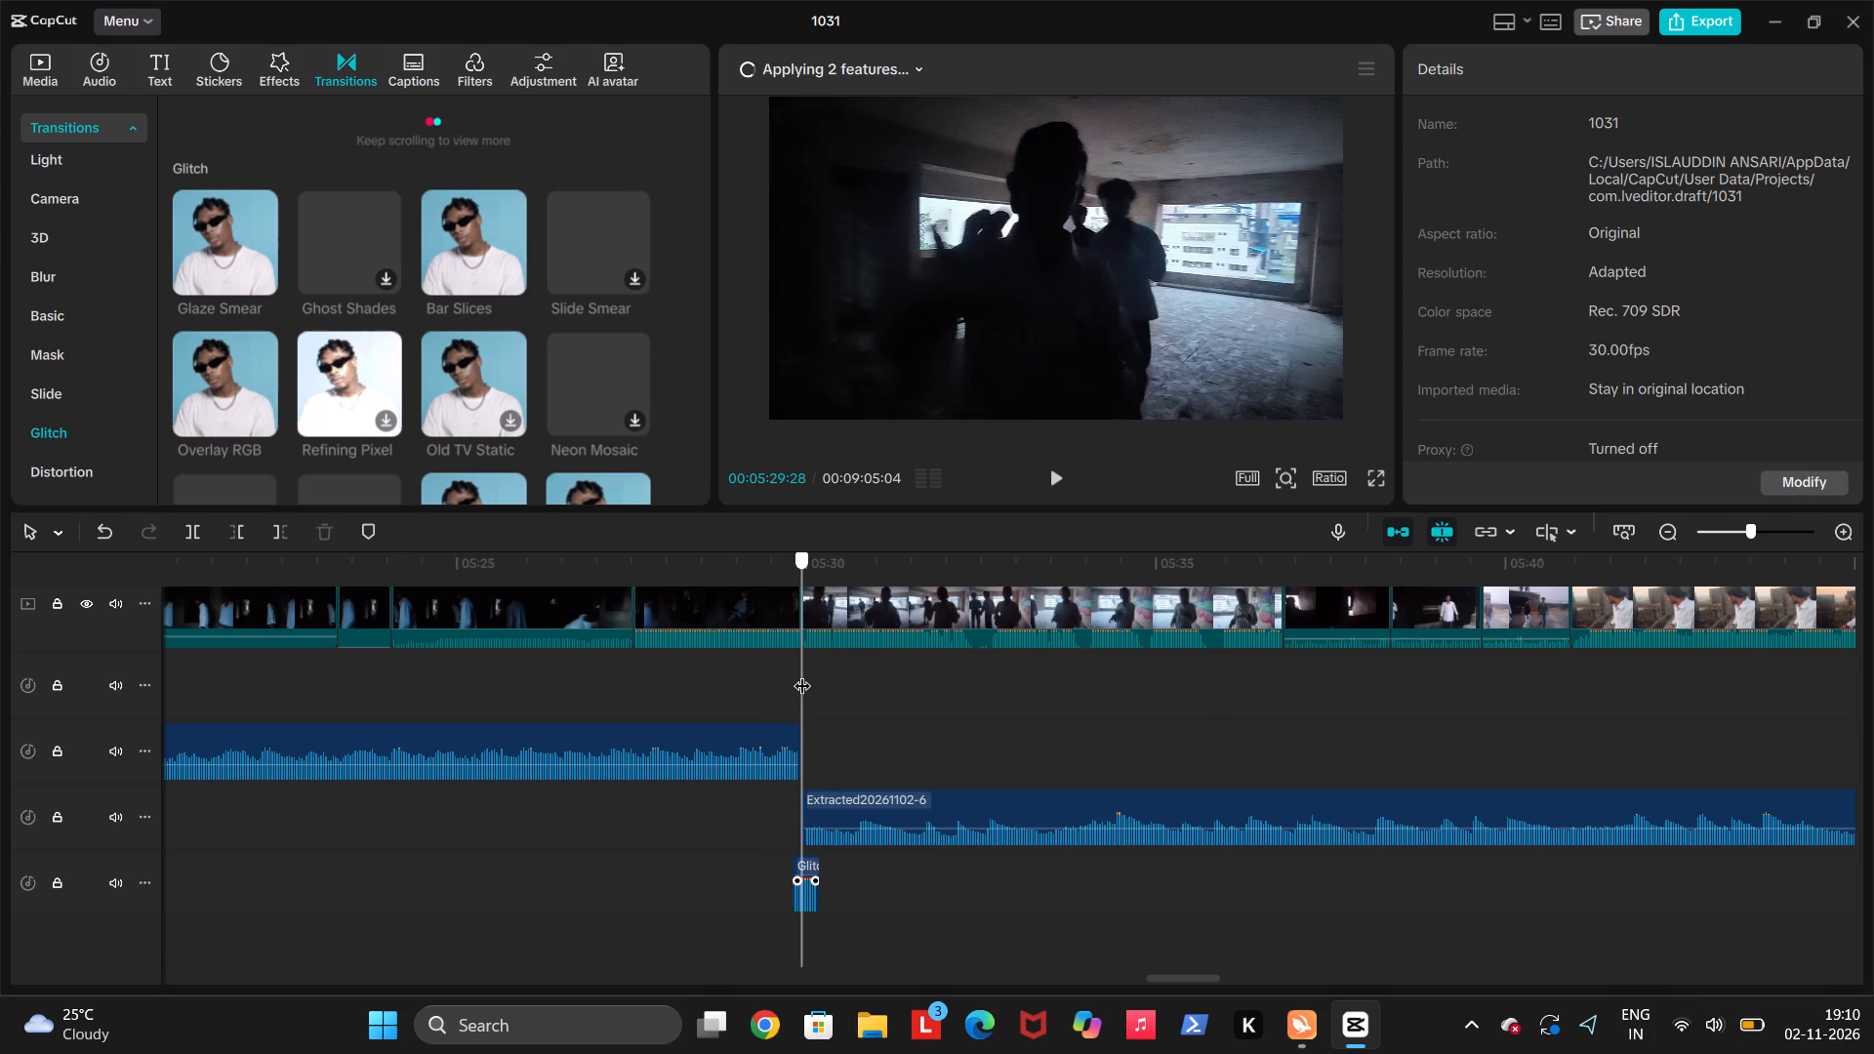
click(62, 425)
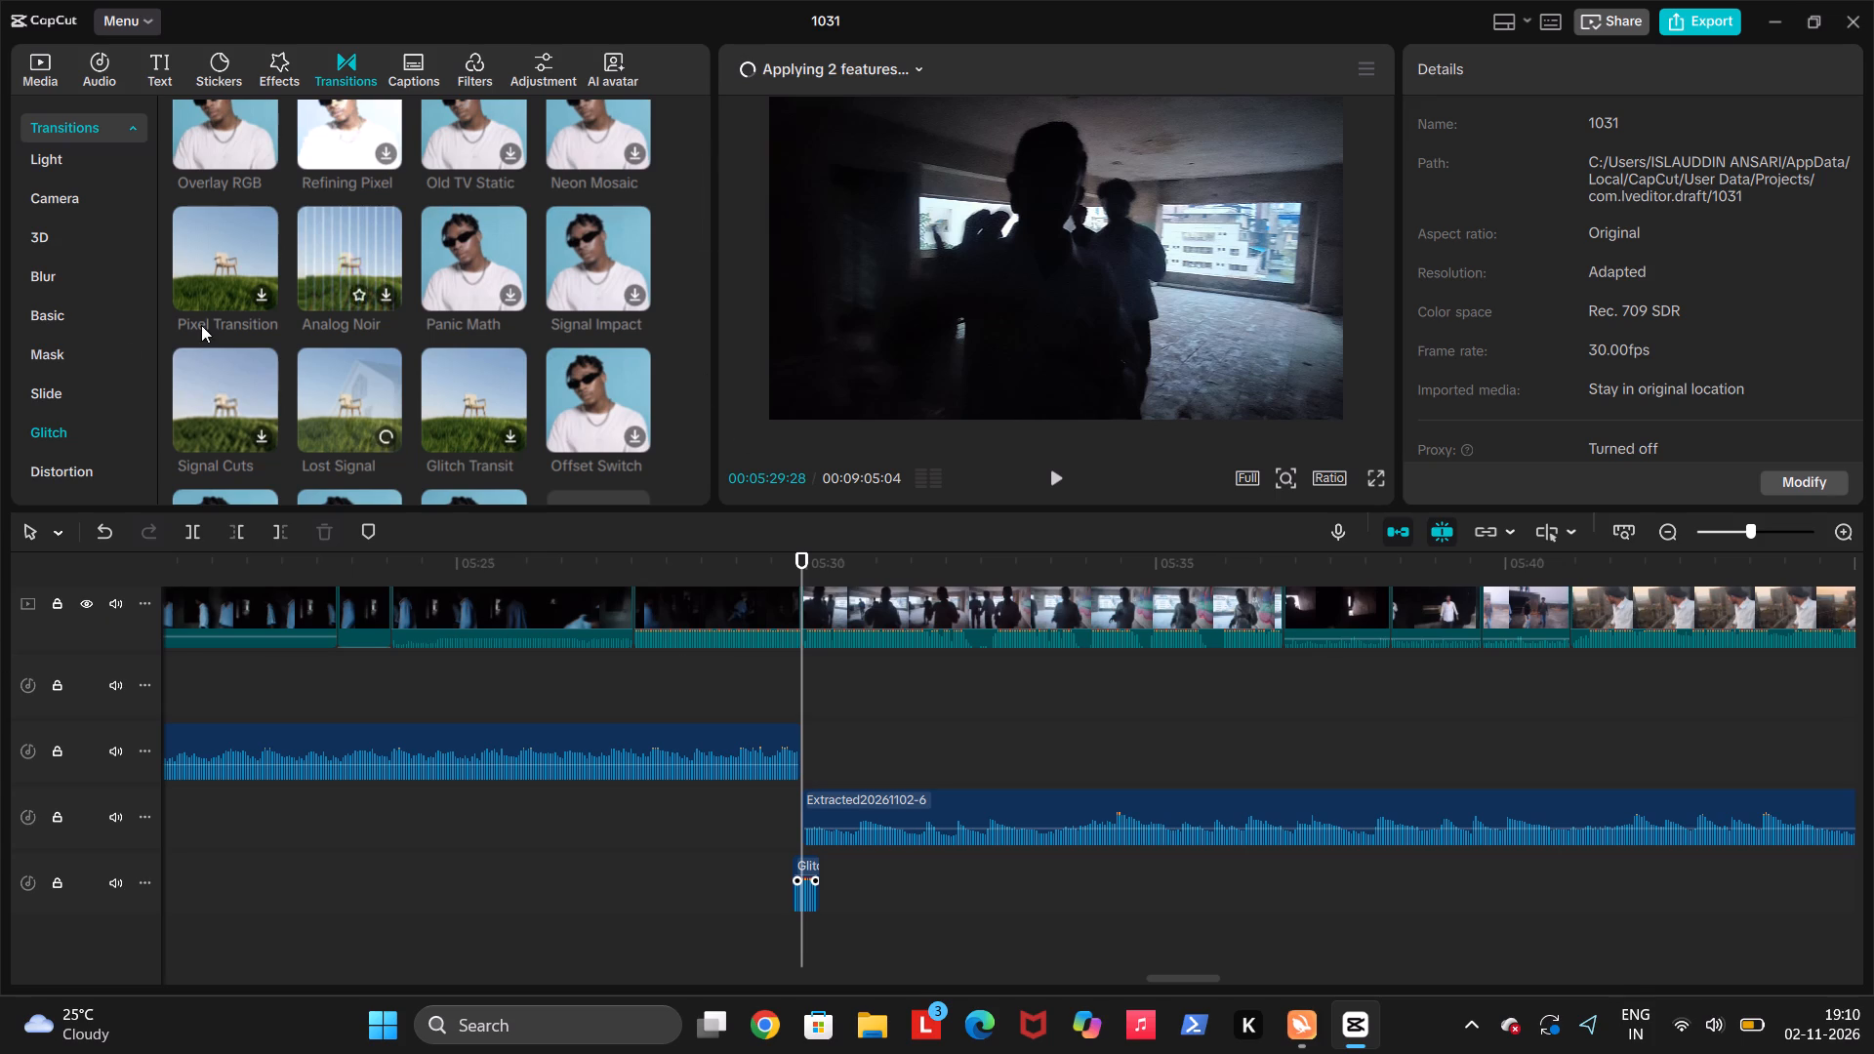
click(74, 441)
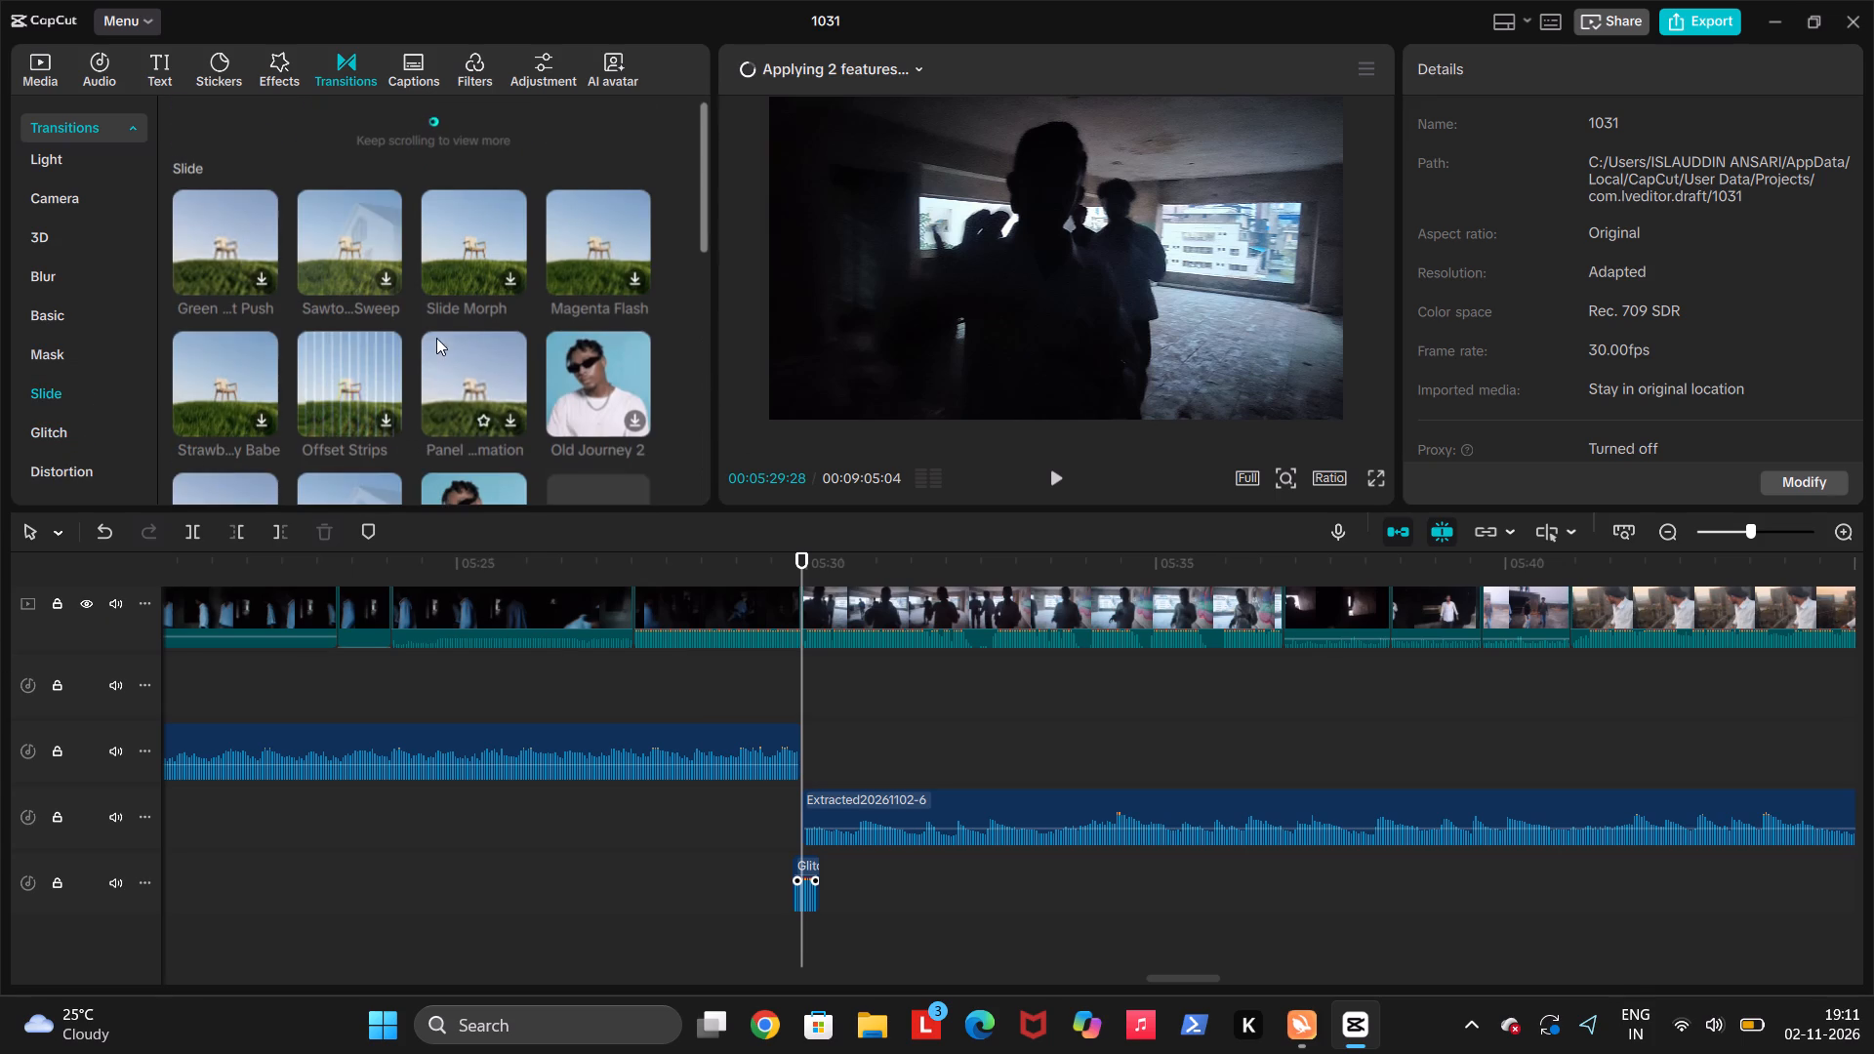
click(77, 428)
scroll(413, 391, down, 1)
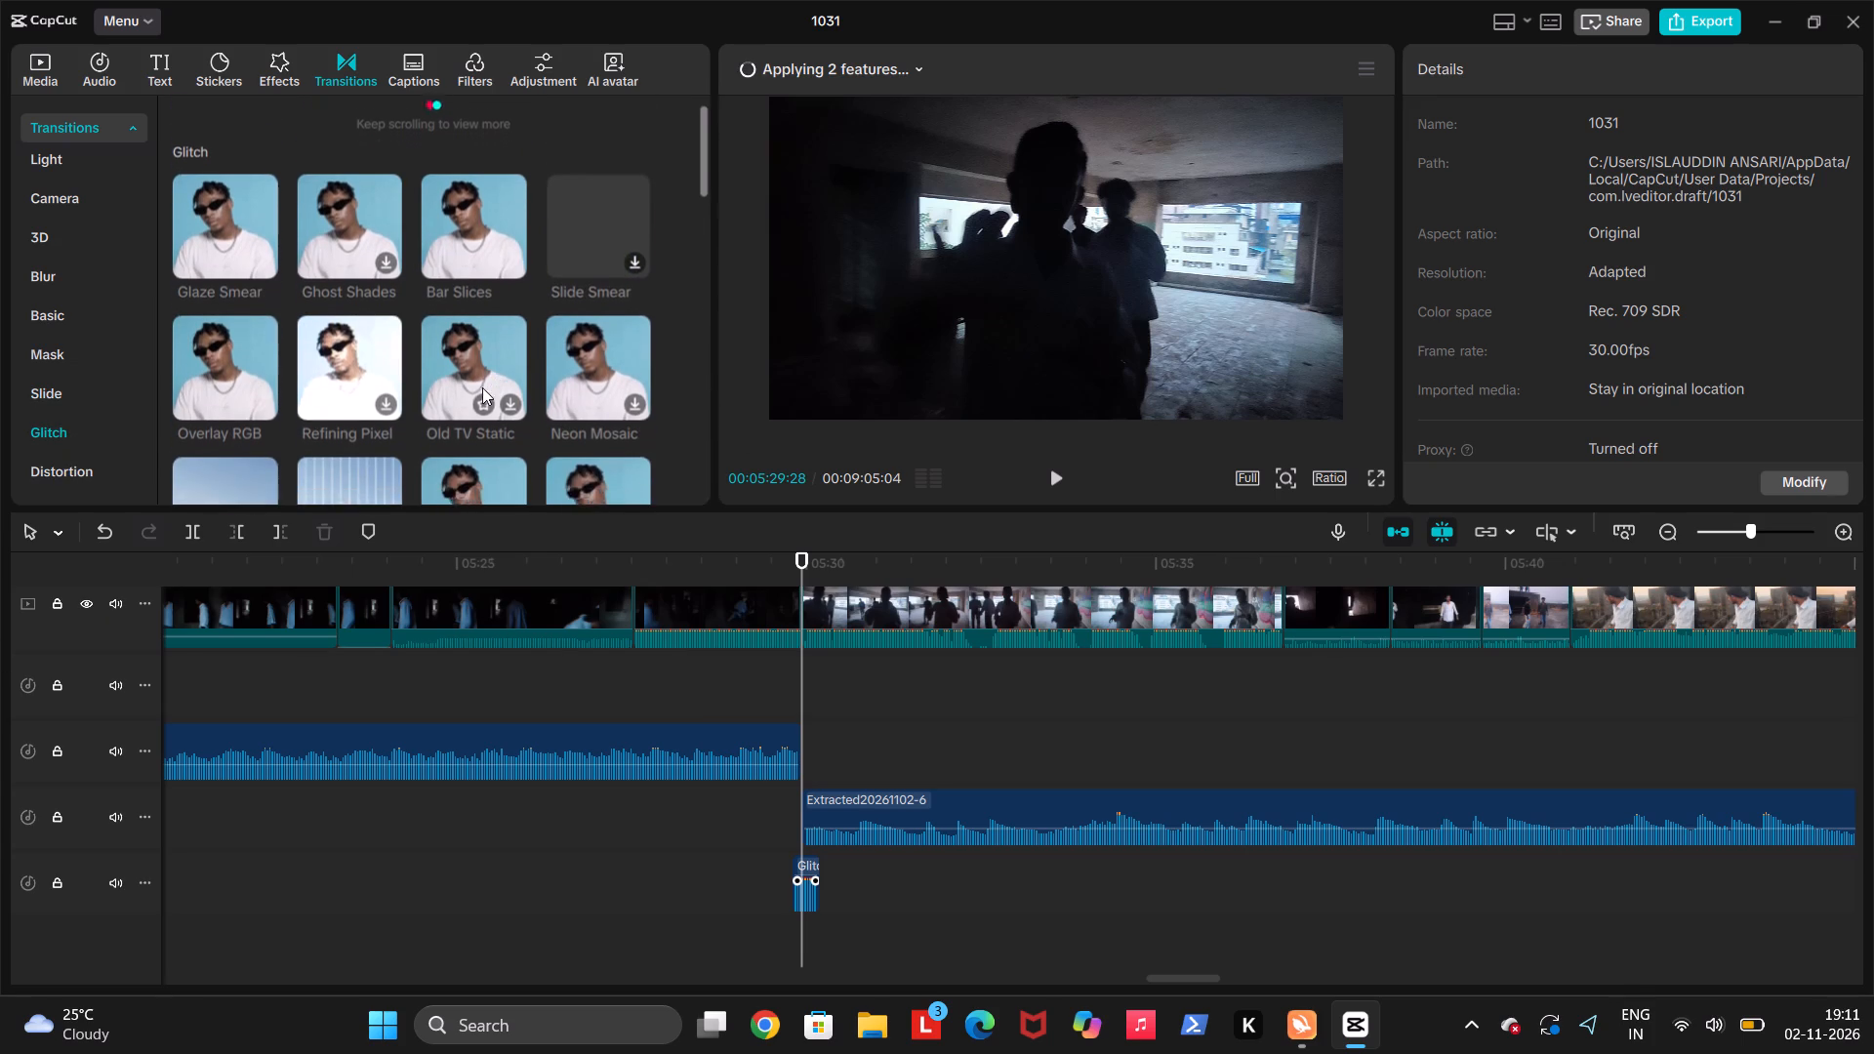
scroll(482, 387, down, 3)
click(76, 437)
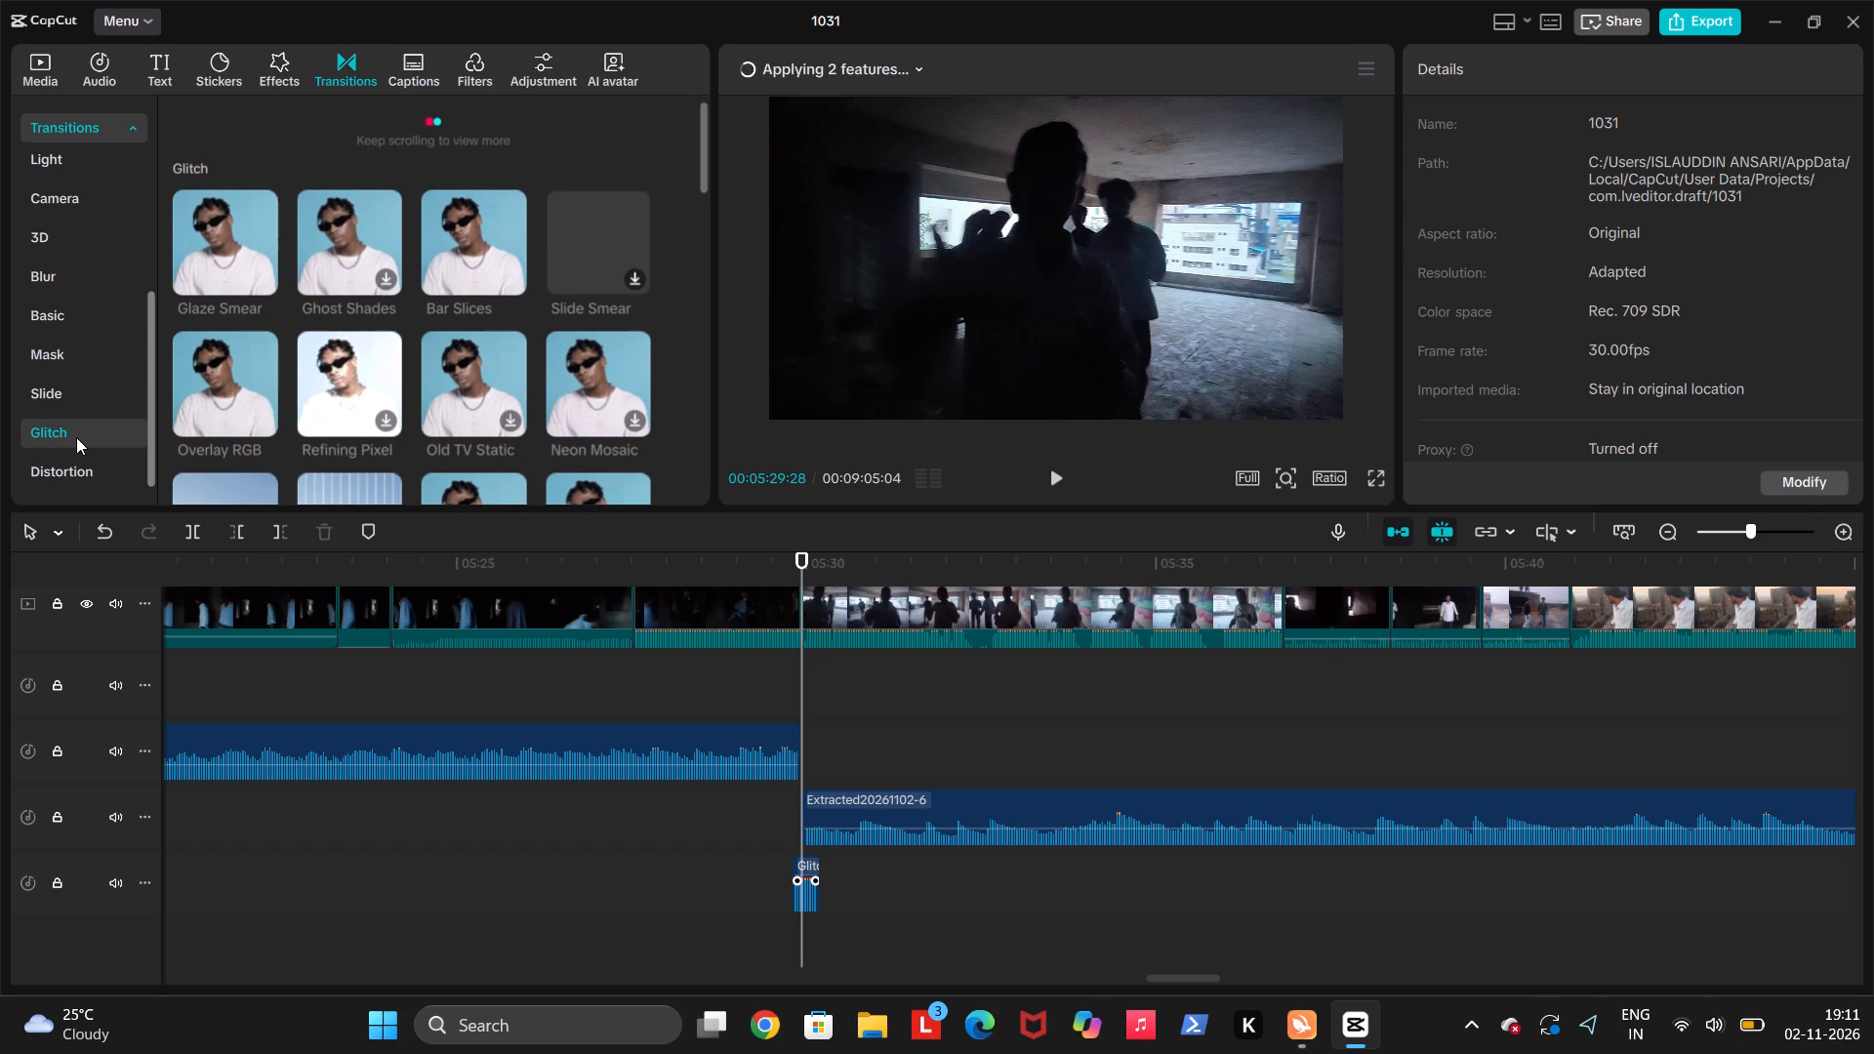
scroll(369, 360, down, 2)
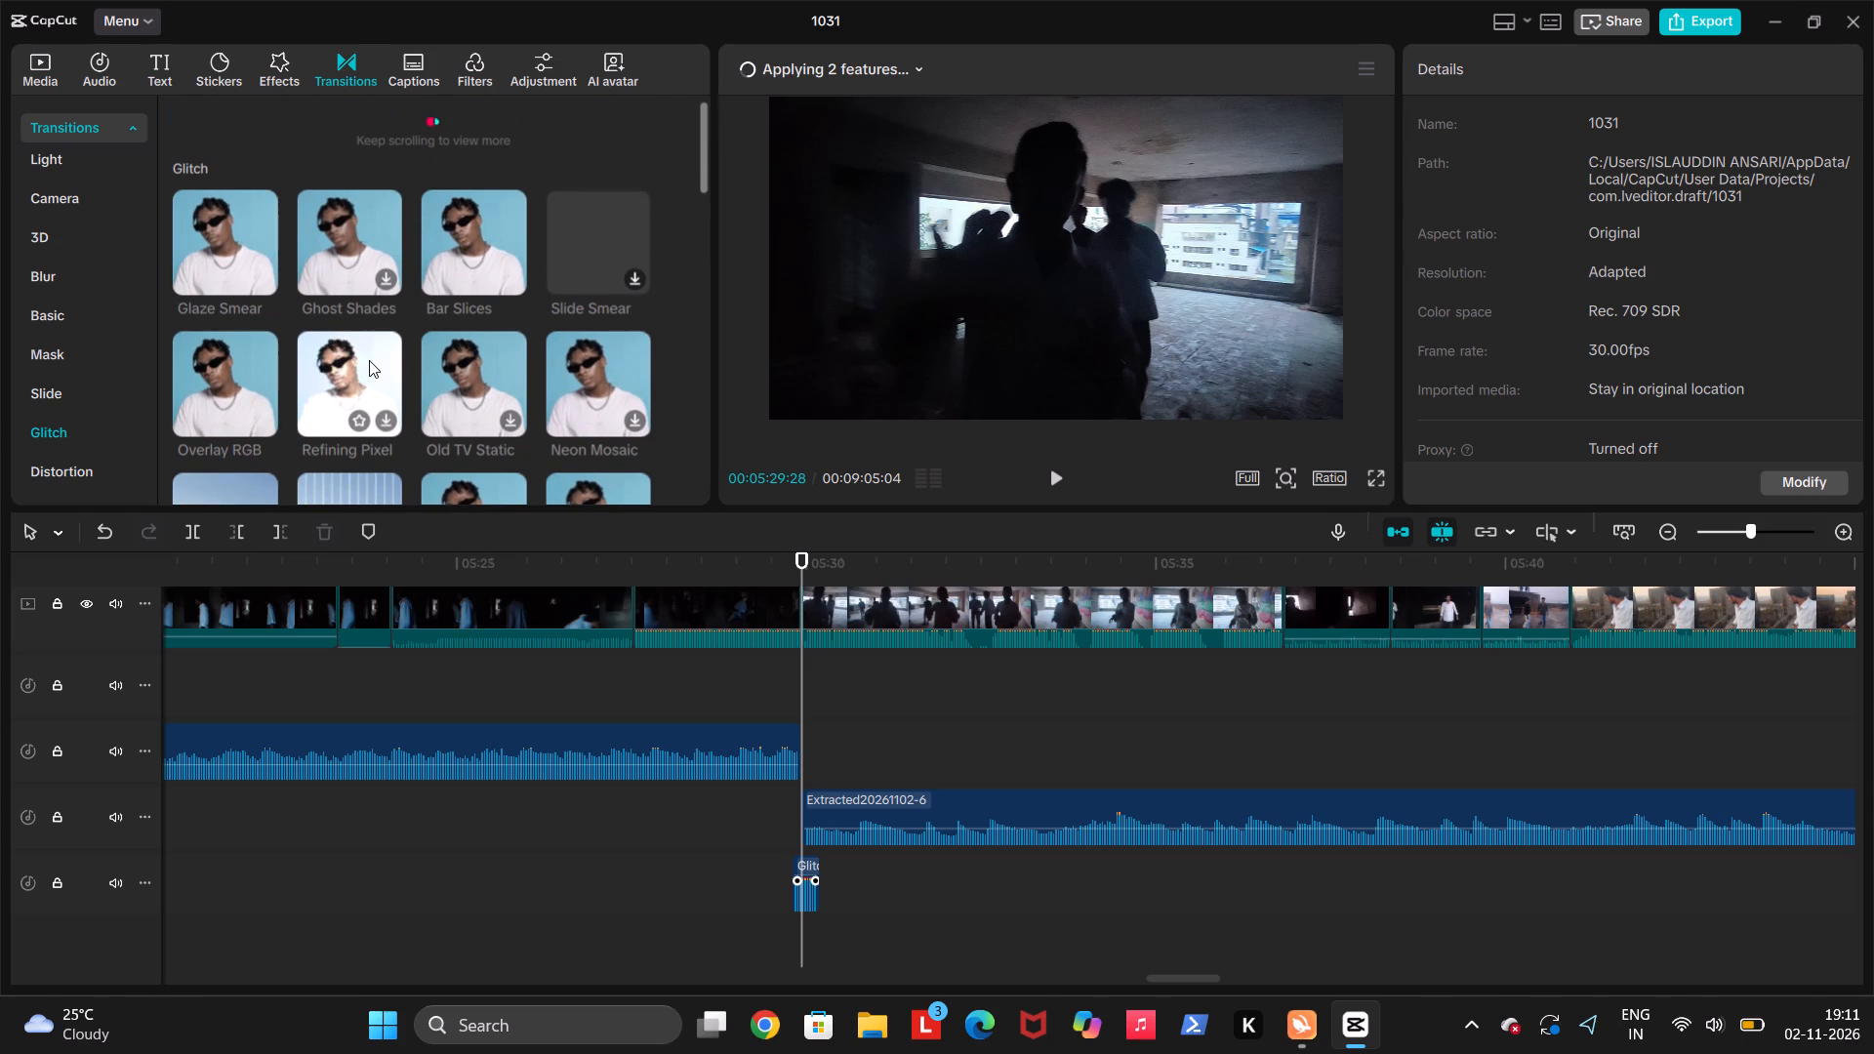
scroll(369, 360, down, 8)
Preview the Overlay RGB transition and apply it to the cut at 00:05:29:28.
click(248, 381)
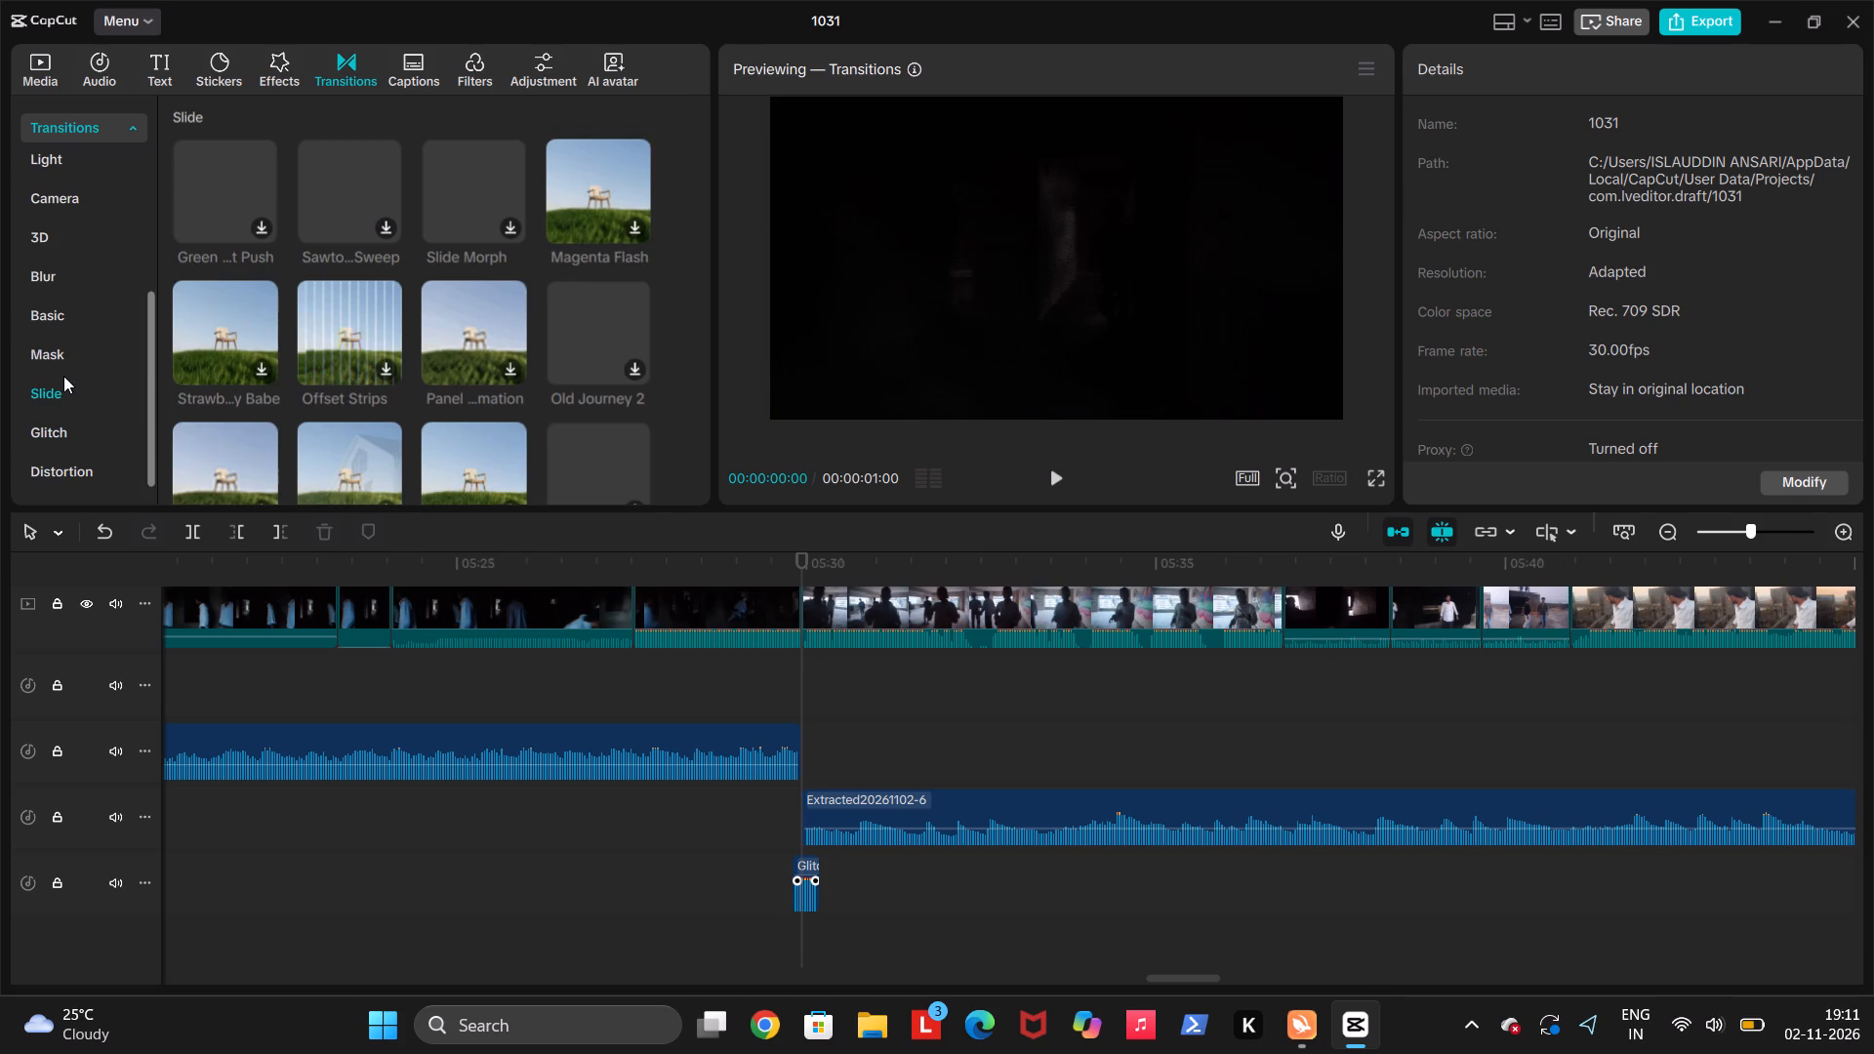
click(70, 423)
scroll(369, 407, down, 1)
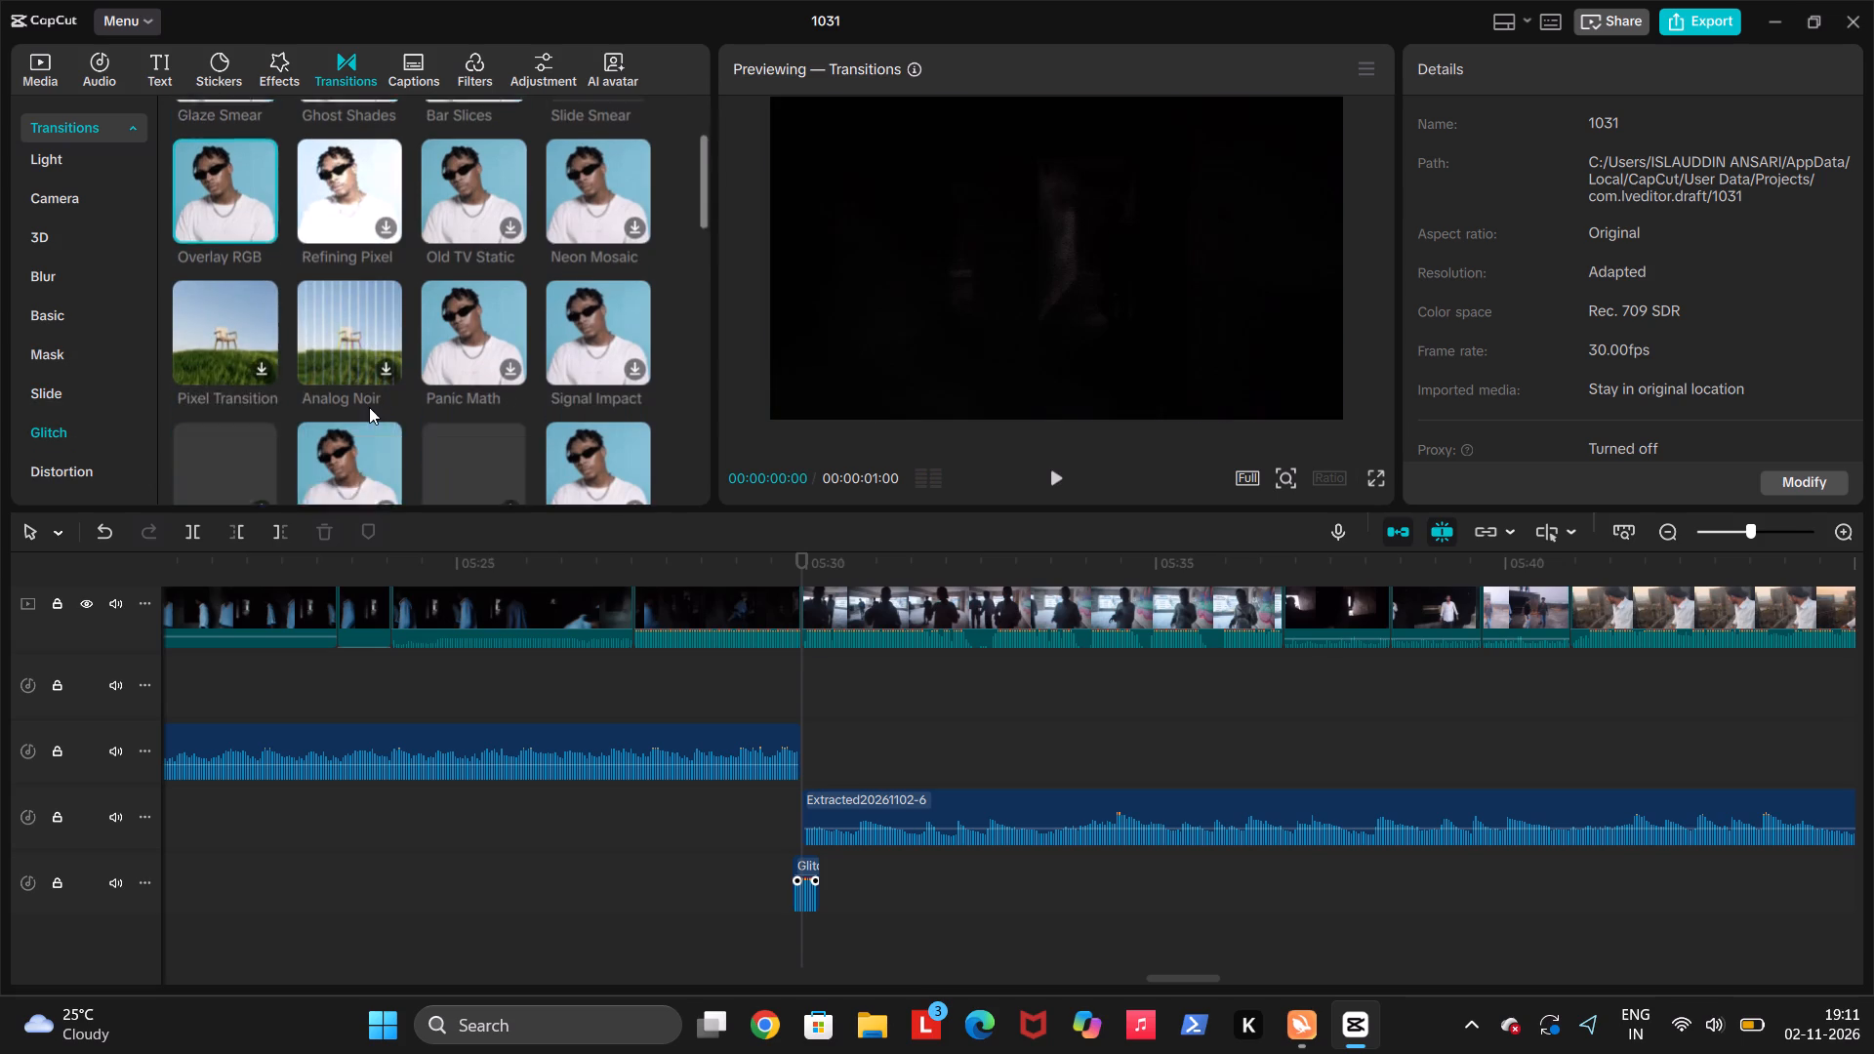
click(261, 246)
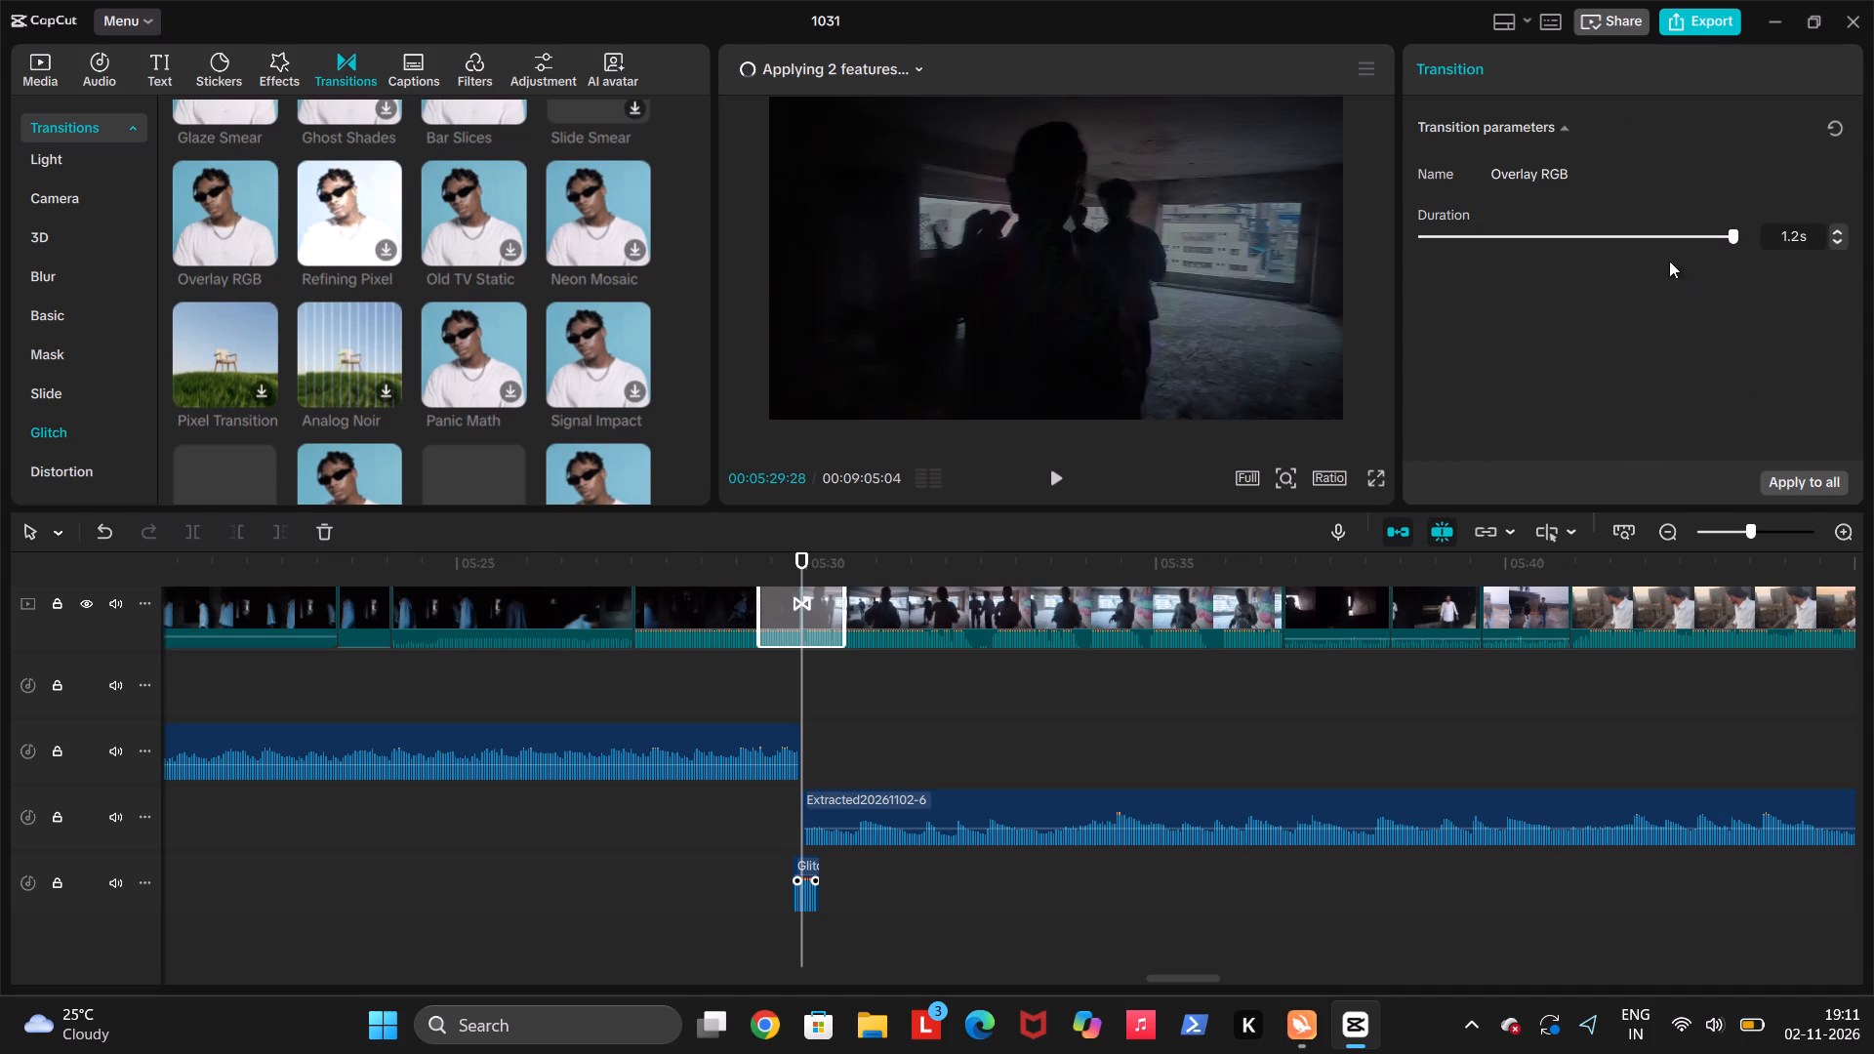
Shorten the Overlay RGB transition's duration to less than 0.6 s and play back the join.
click(1609, 241)
click(1571, 236)
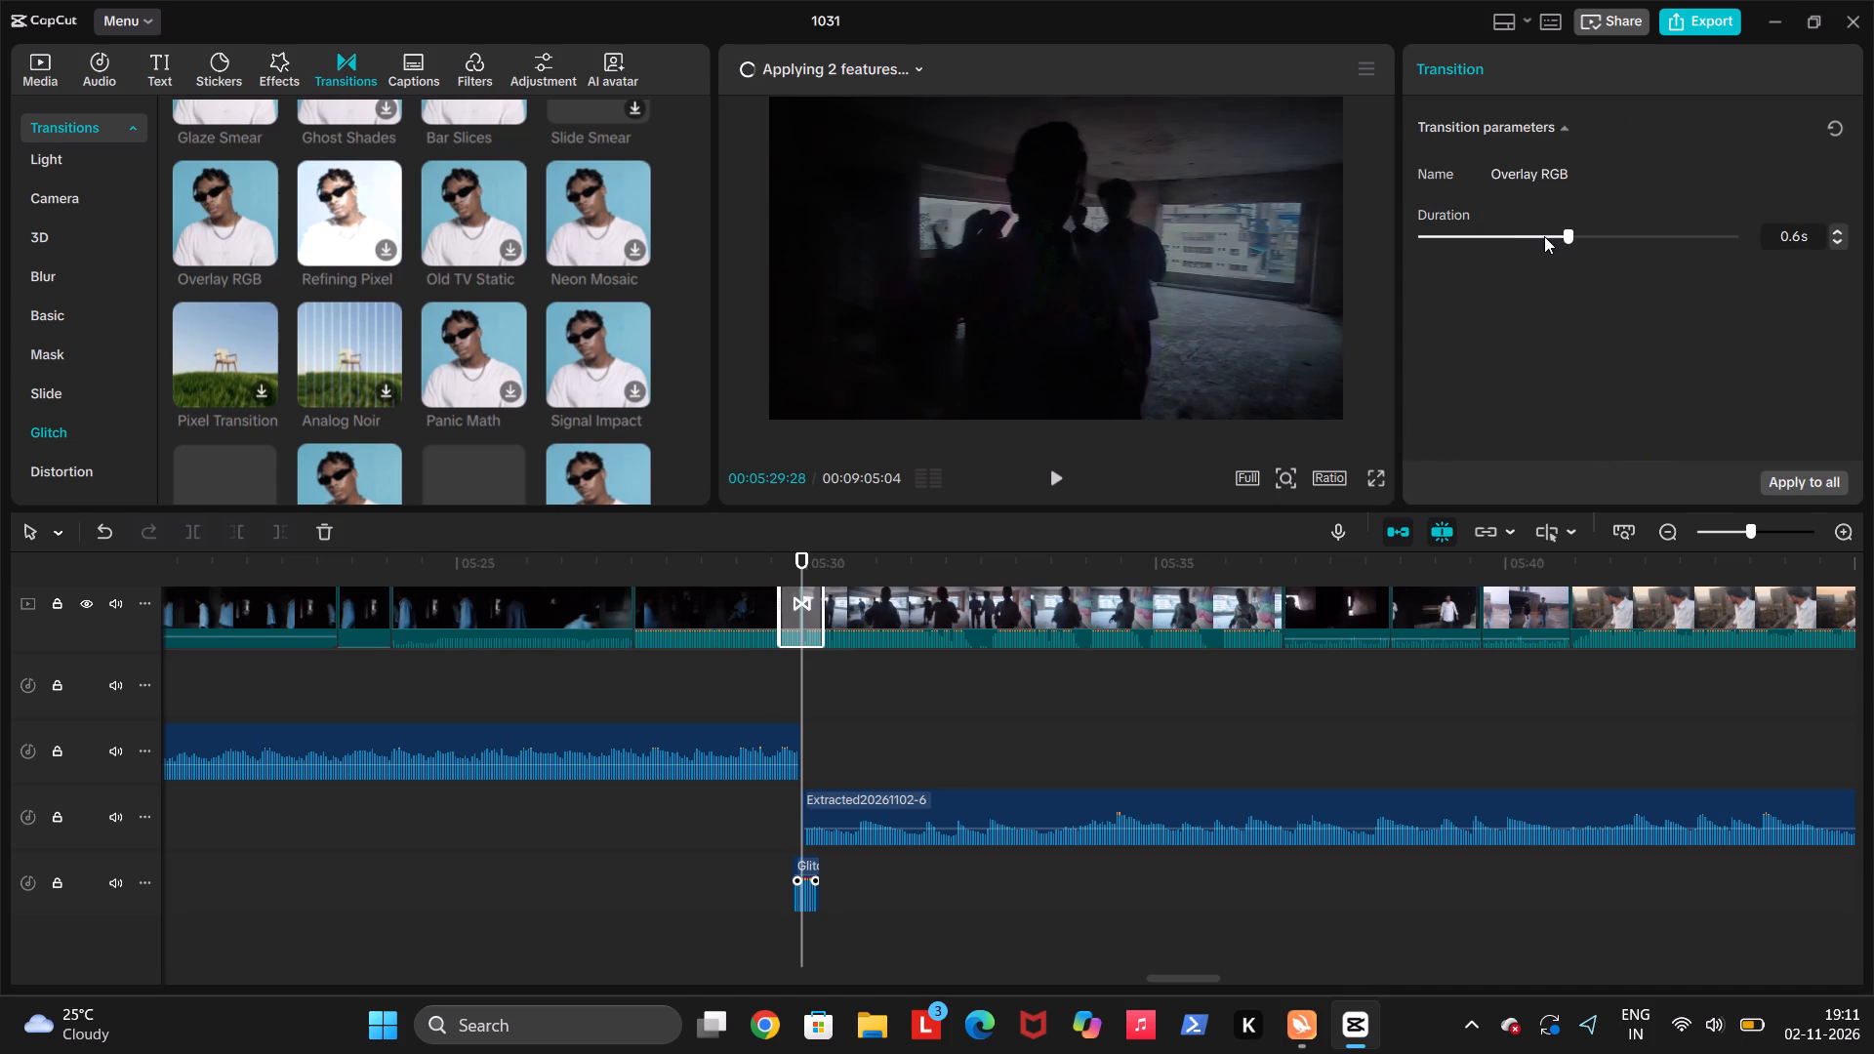
click(1535, 236)
click(720, 703)
key(space)
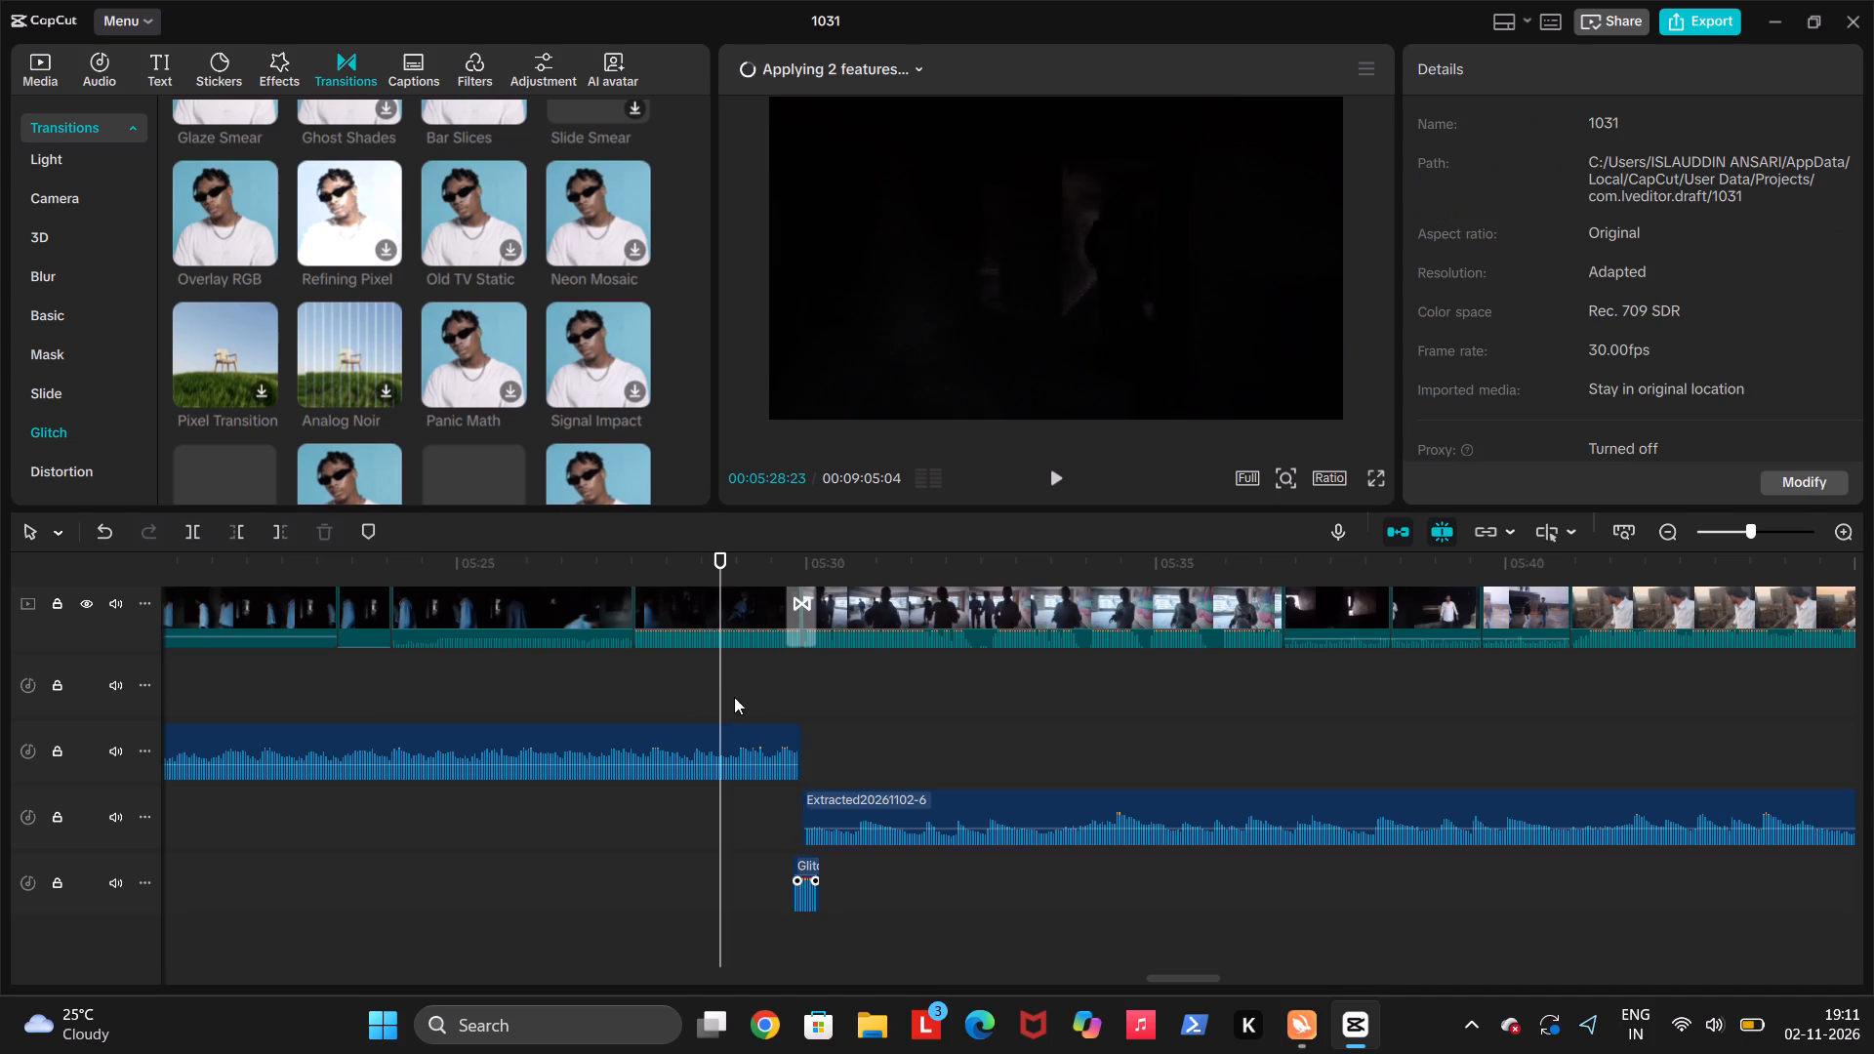
key(space)
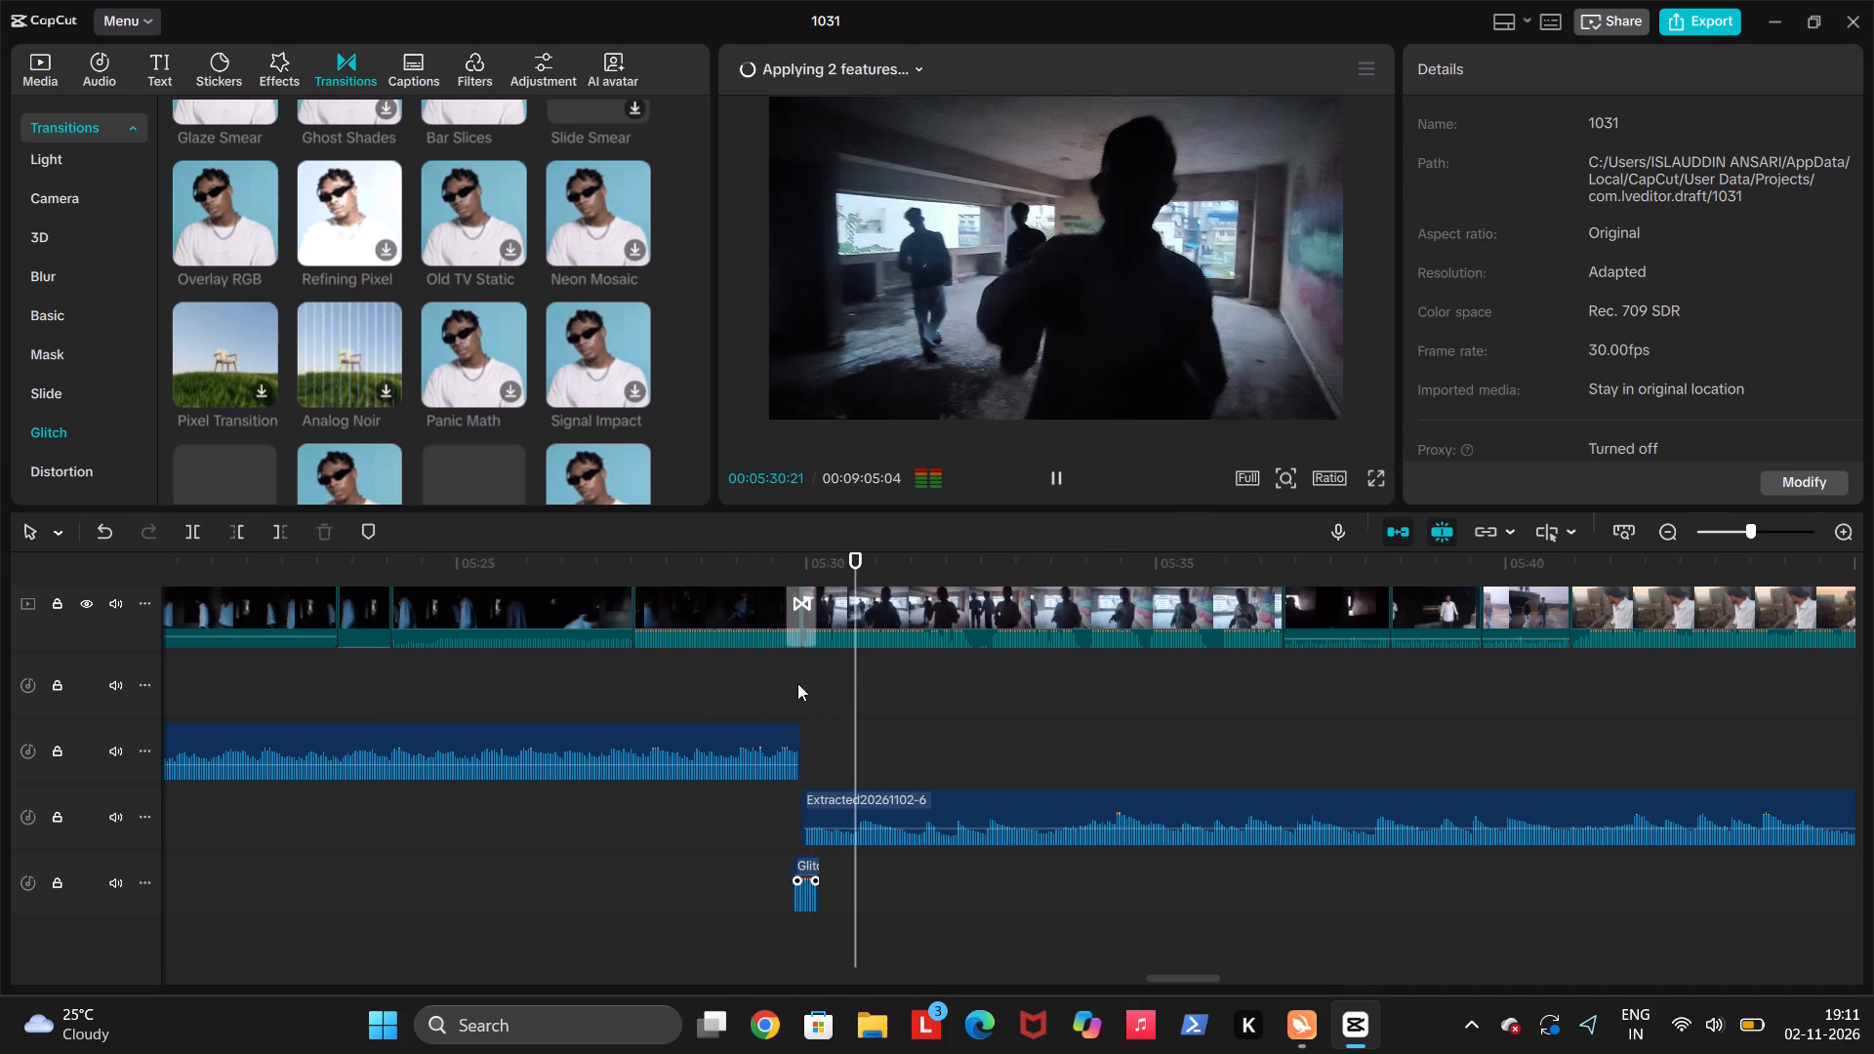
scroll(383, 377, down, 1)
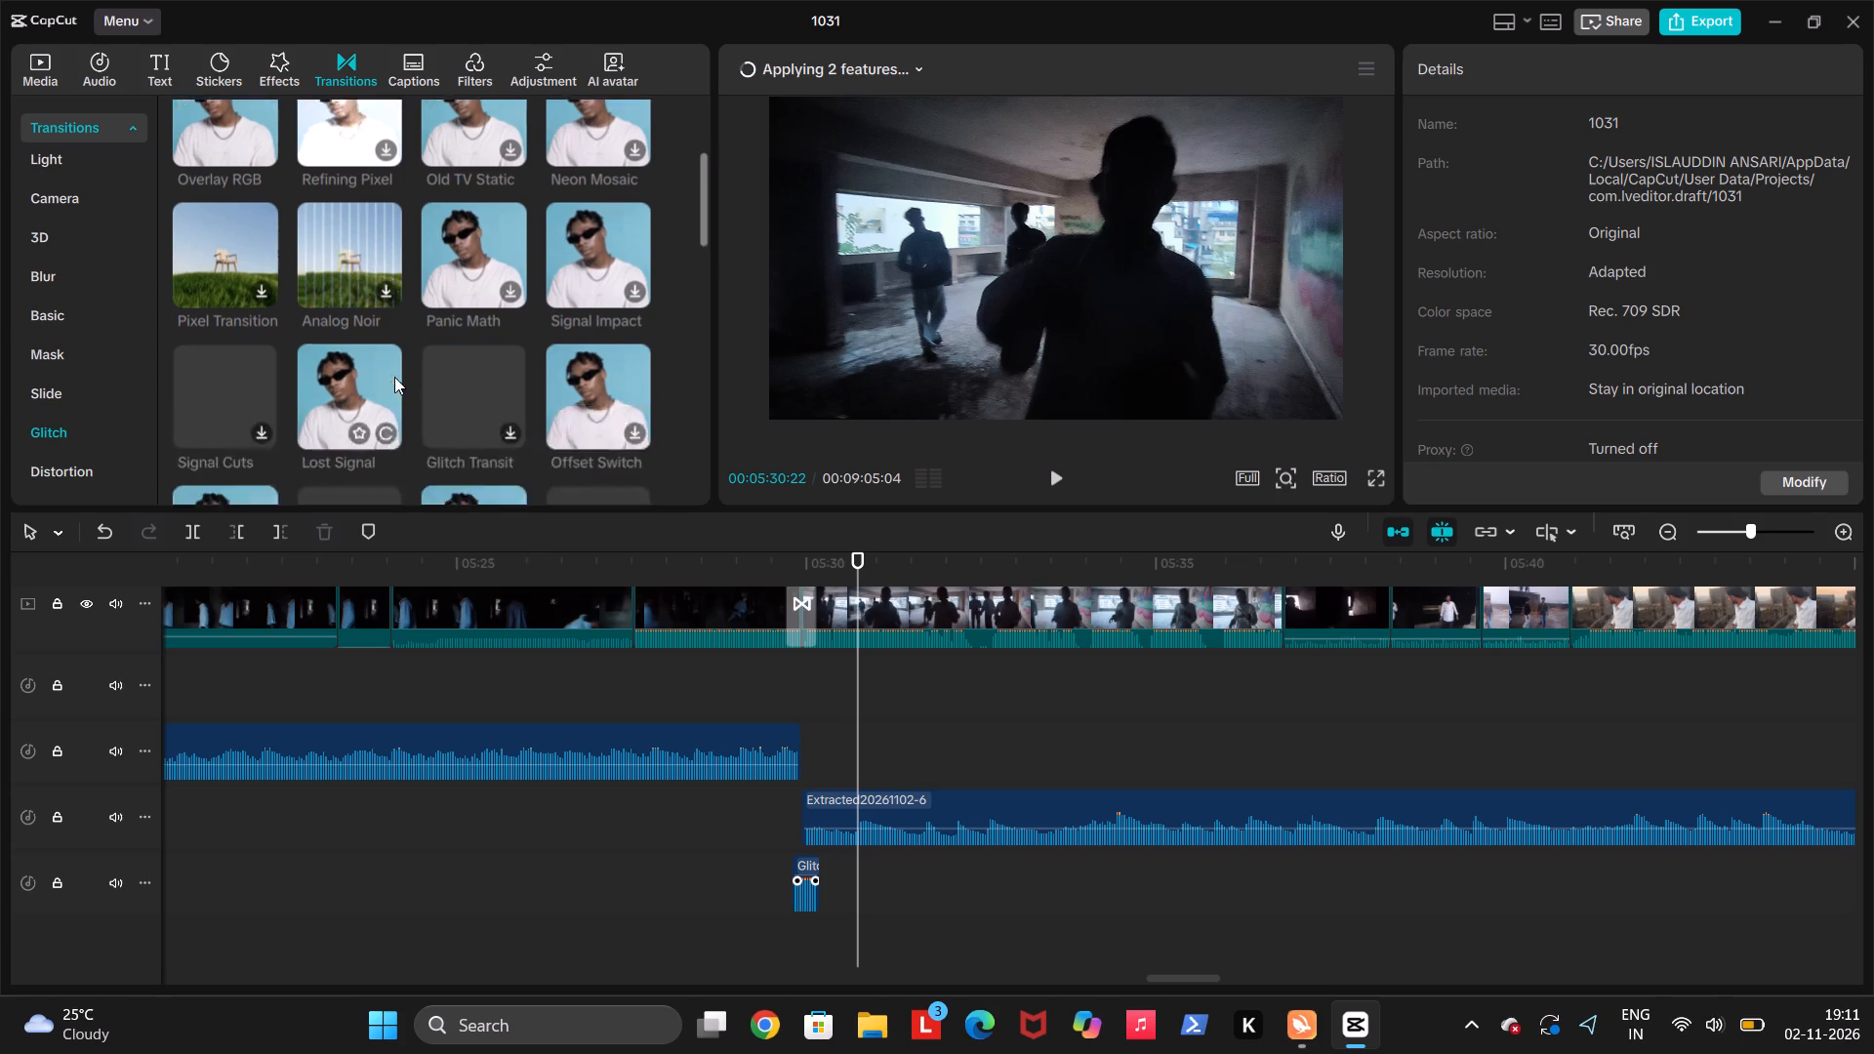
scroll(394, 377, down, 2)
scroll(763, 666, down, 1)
Play back from 00:05:29:00 across the Overlay RGB transition and glitch sound, and review the clips up to about 00:05:43.
click(736, 673)
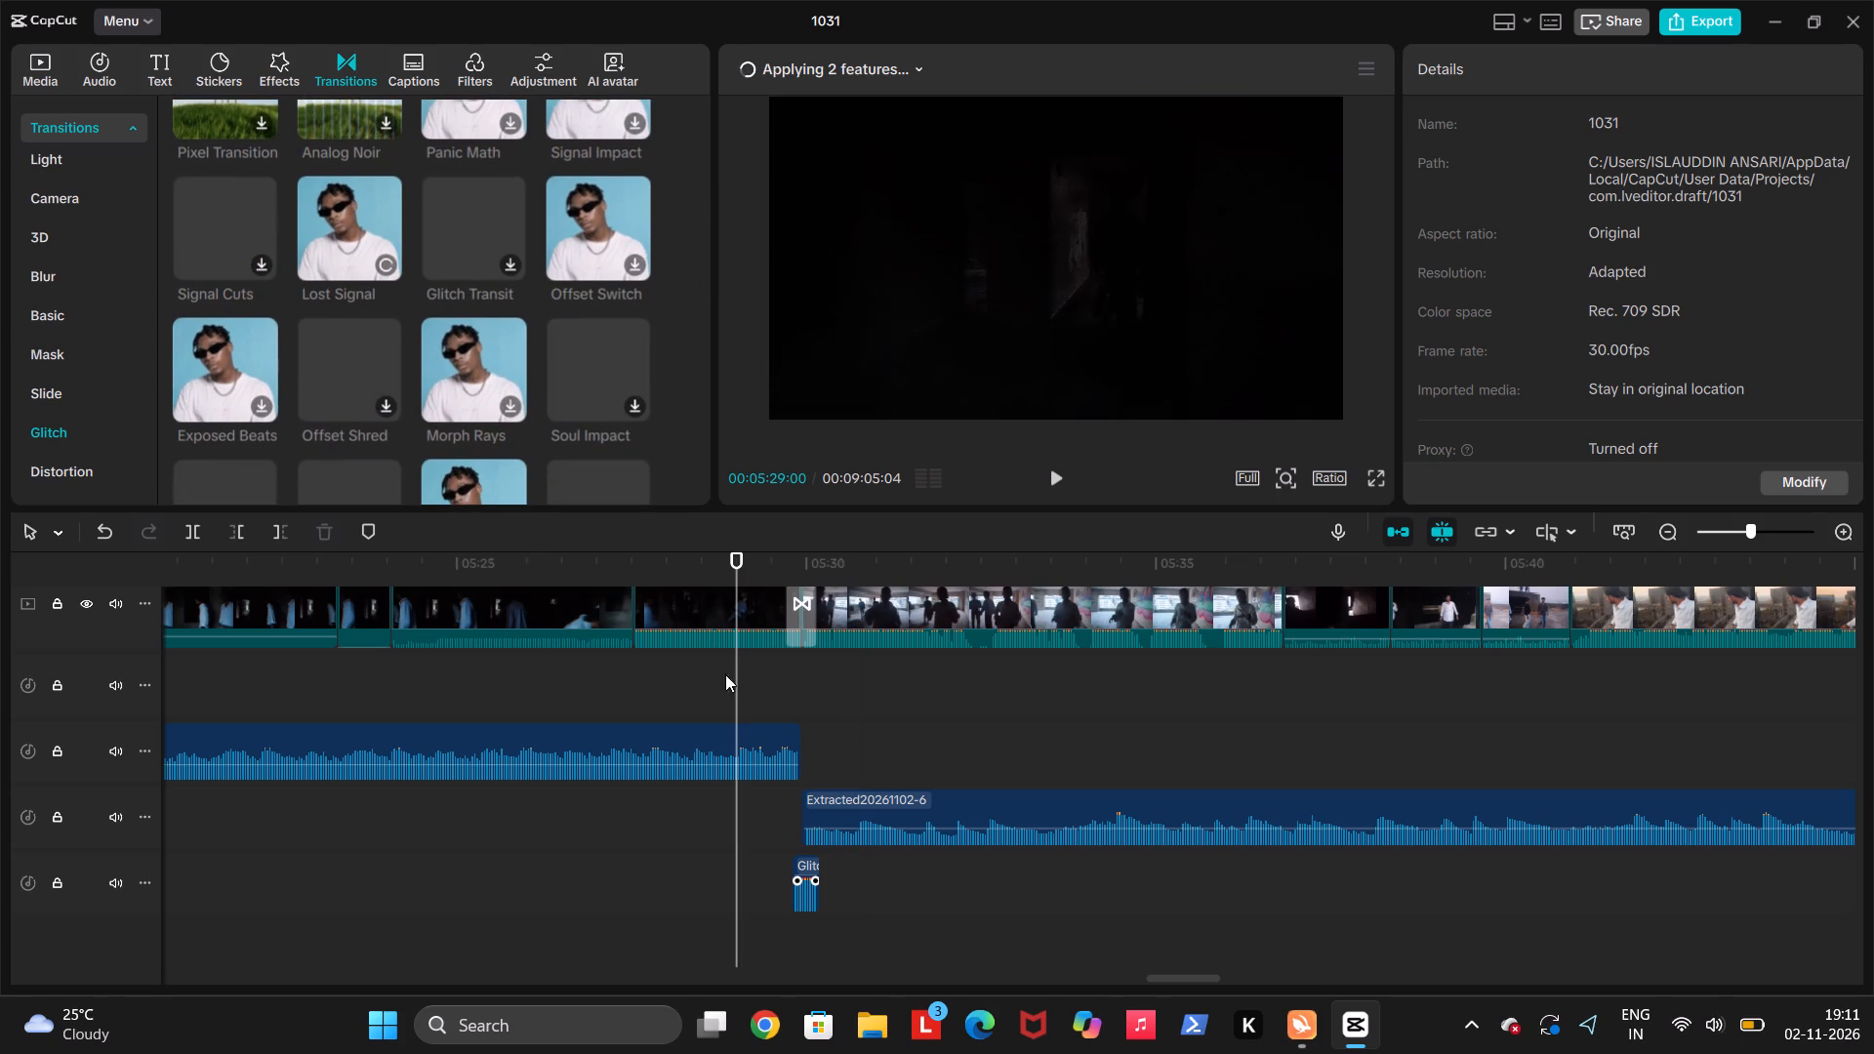
click(806, 898)
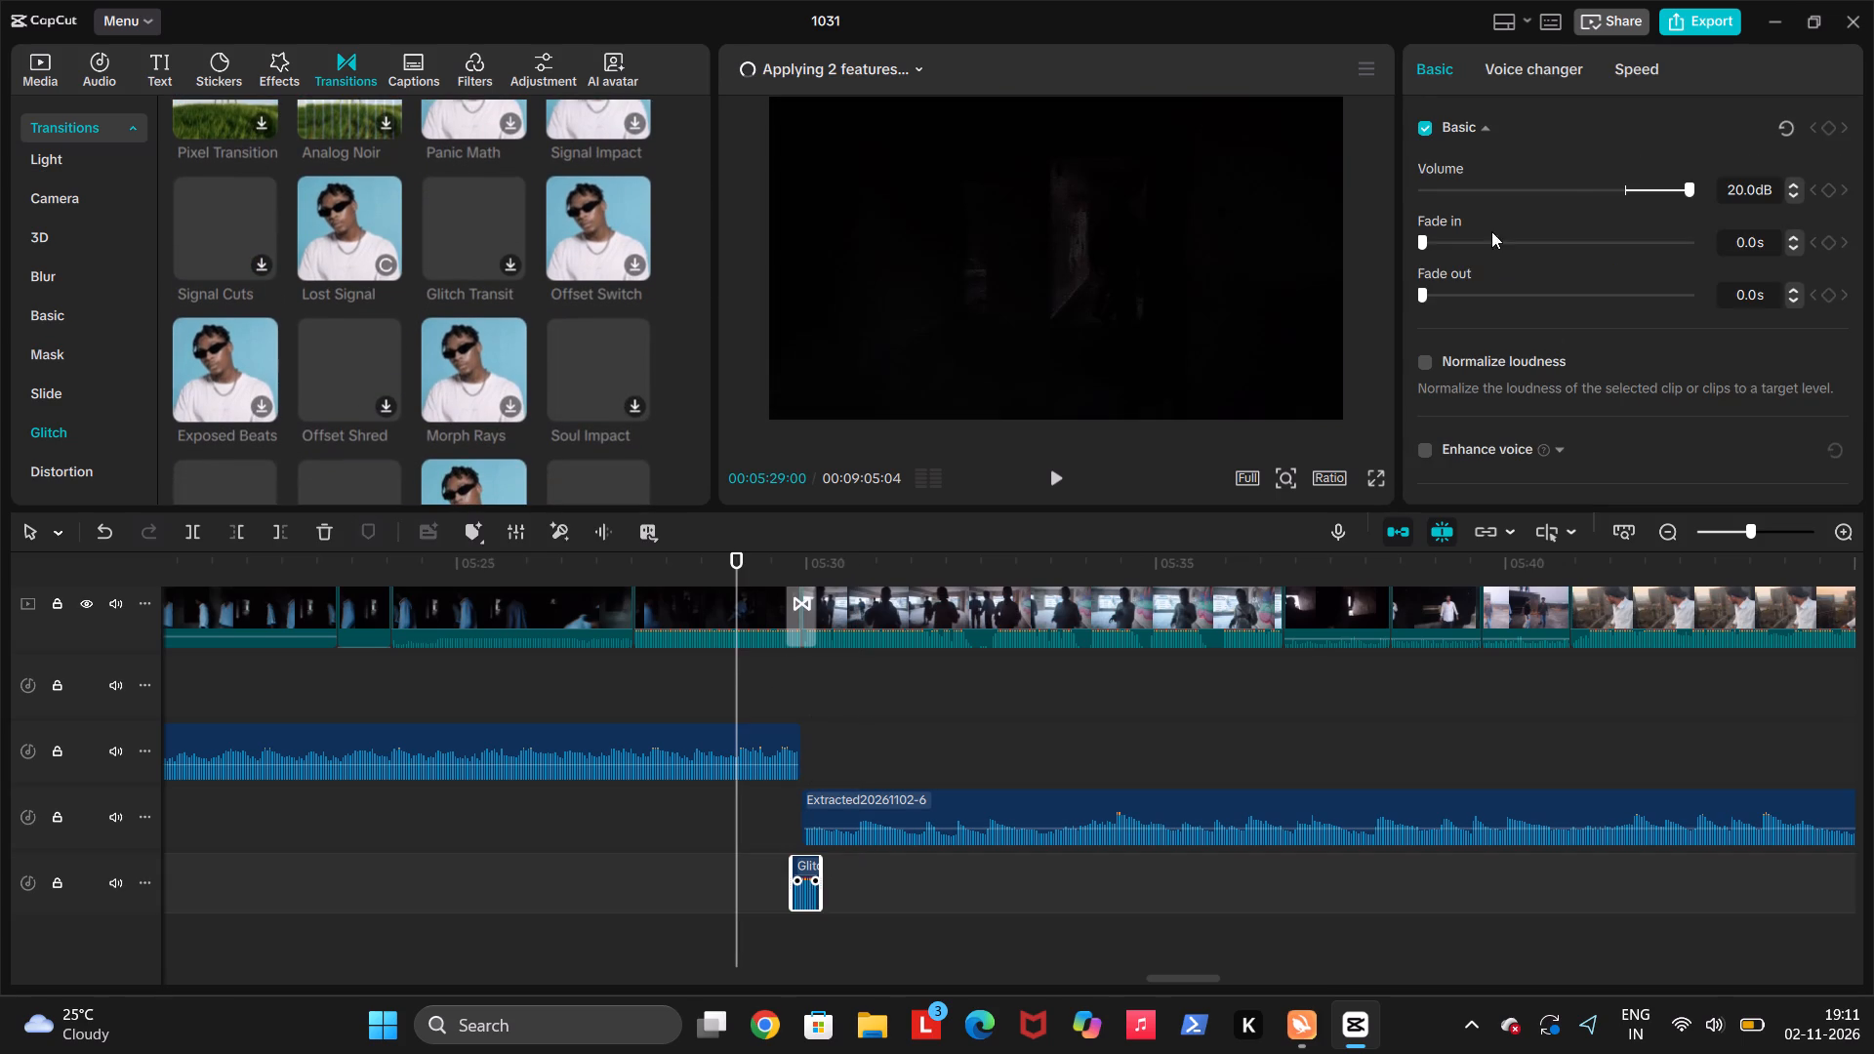
key(space)
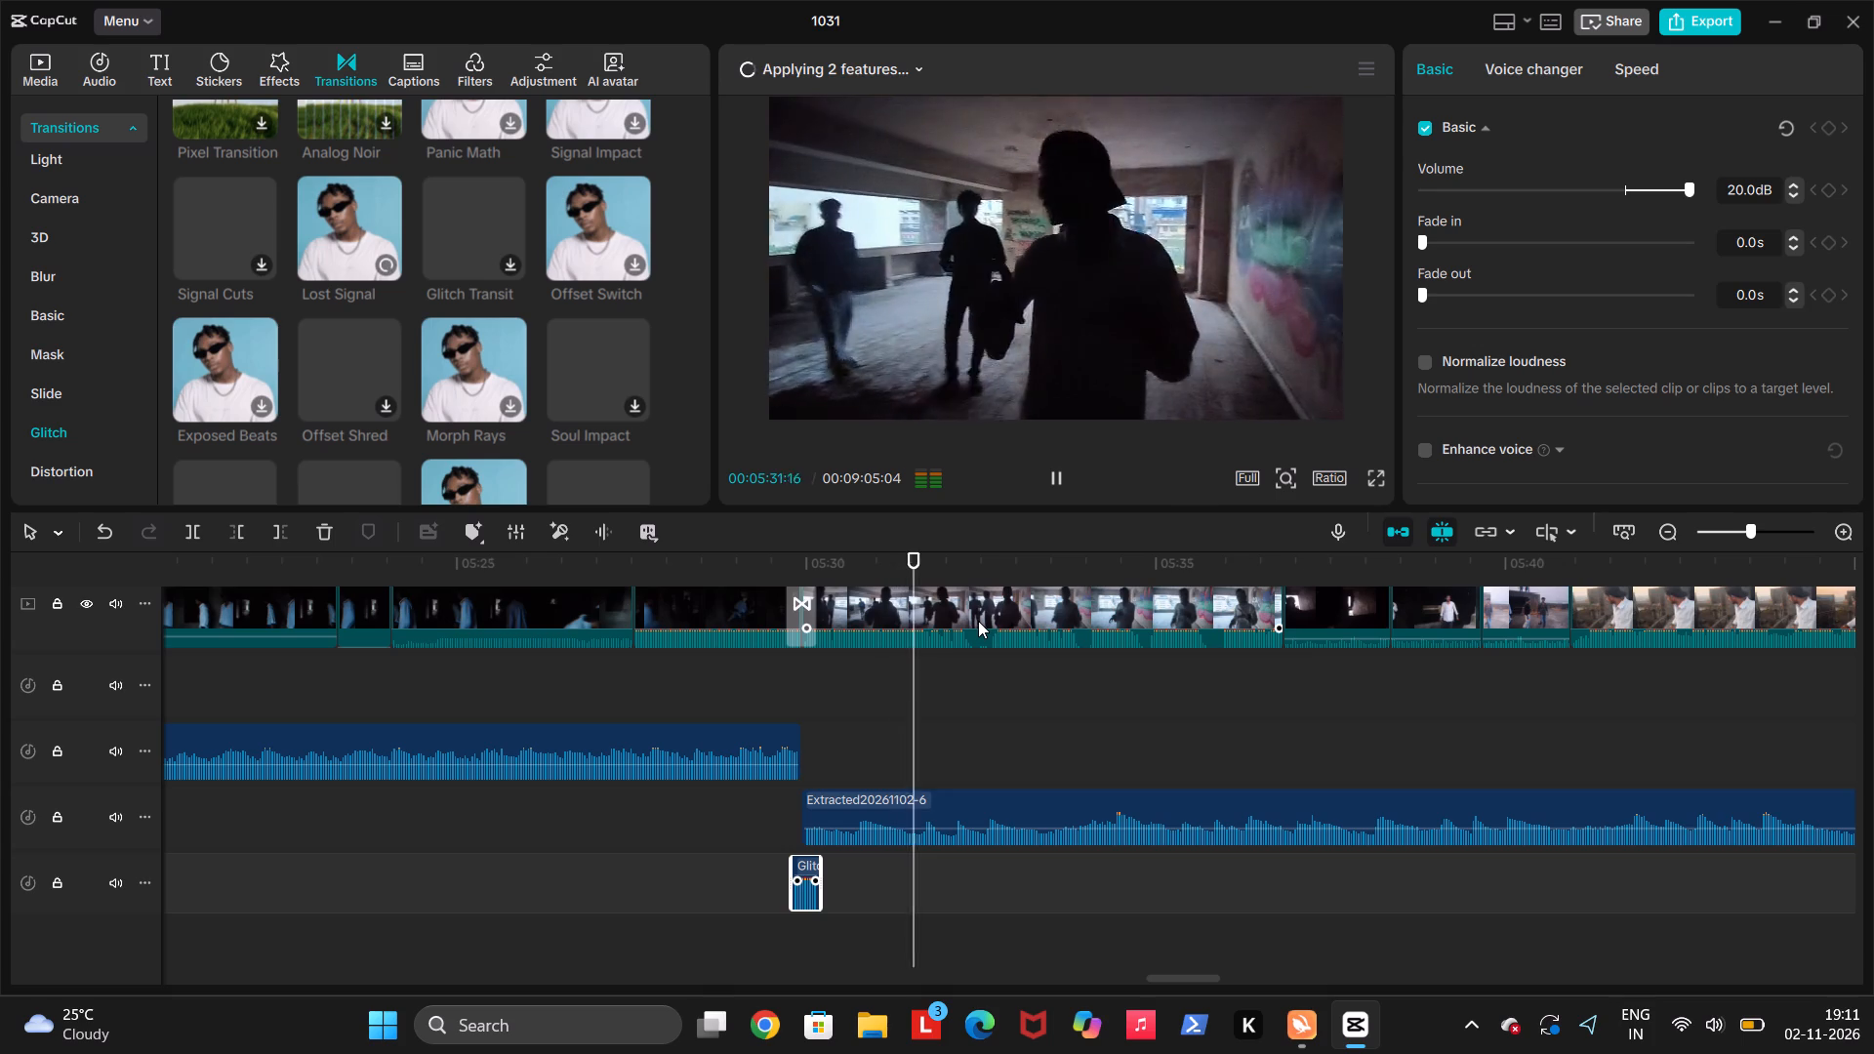
scroll(1163, 681, left, 1)
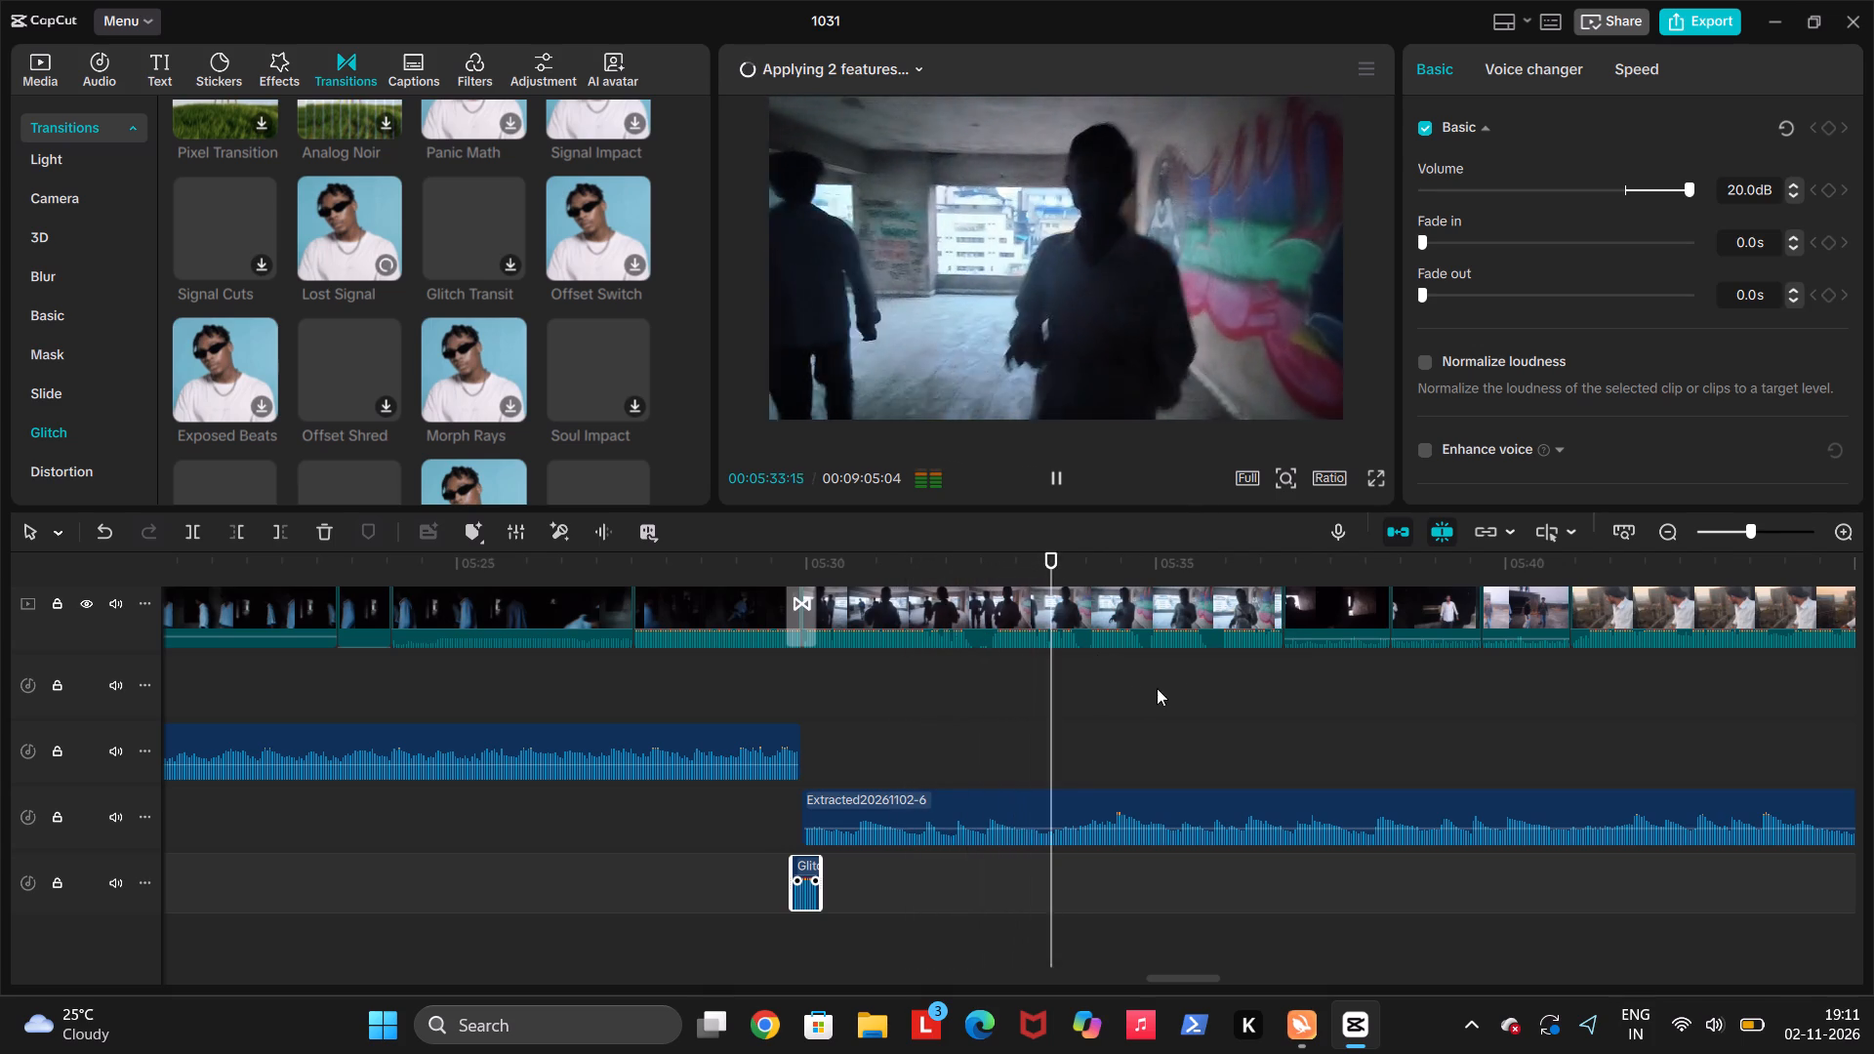
scroll(1157, 688, left, 1)
ctrl+scroll(1148, 688, down, 1)
ctrl+scroll(1143, 688, left, 1)
scroll(1134, 694, left, 1)
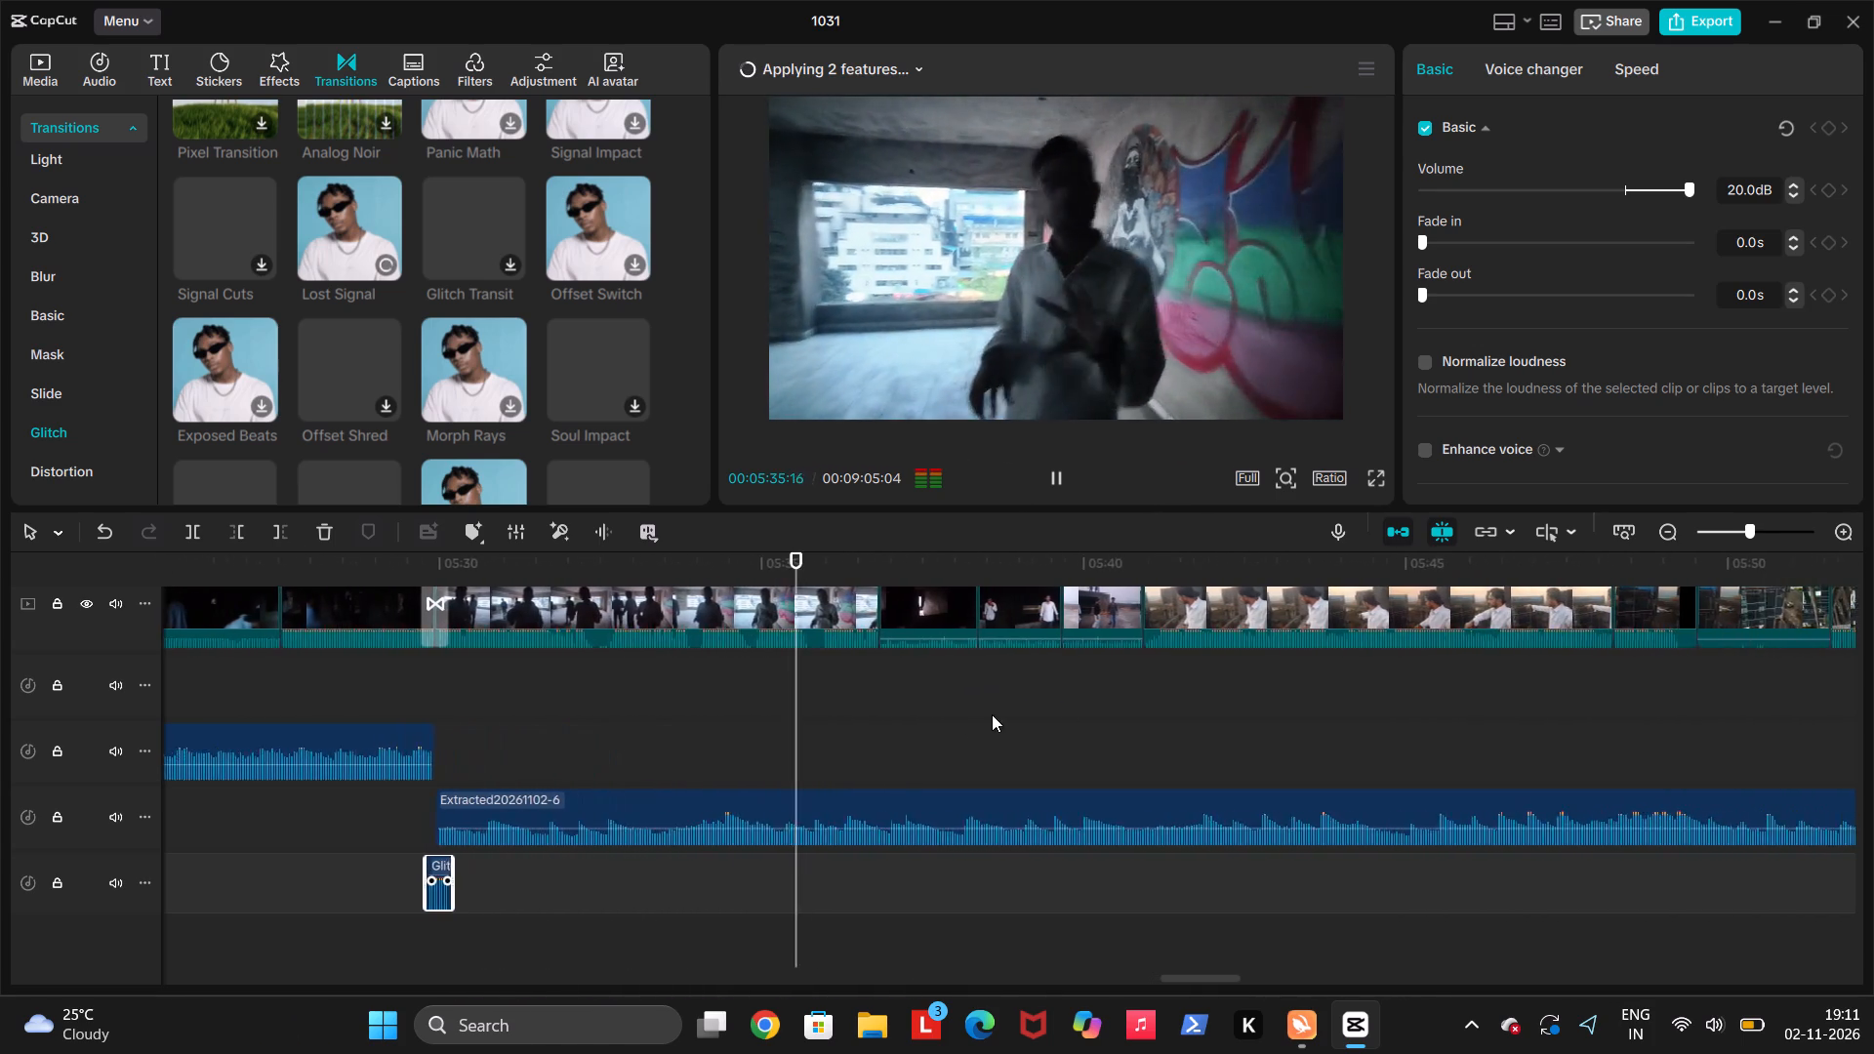
scroll(992, 714, left, 1)
scroll(845, 695, left, 1)
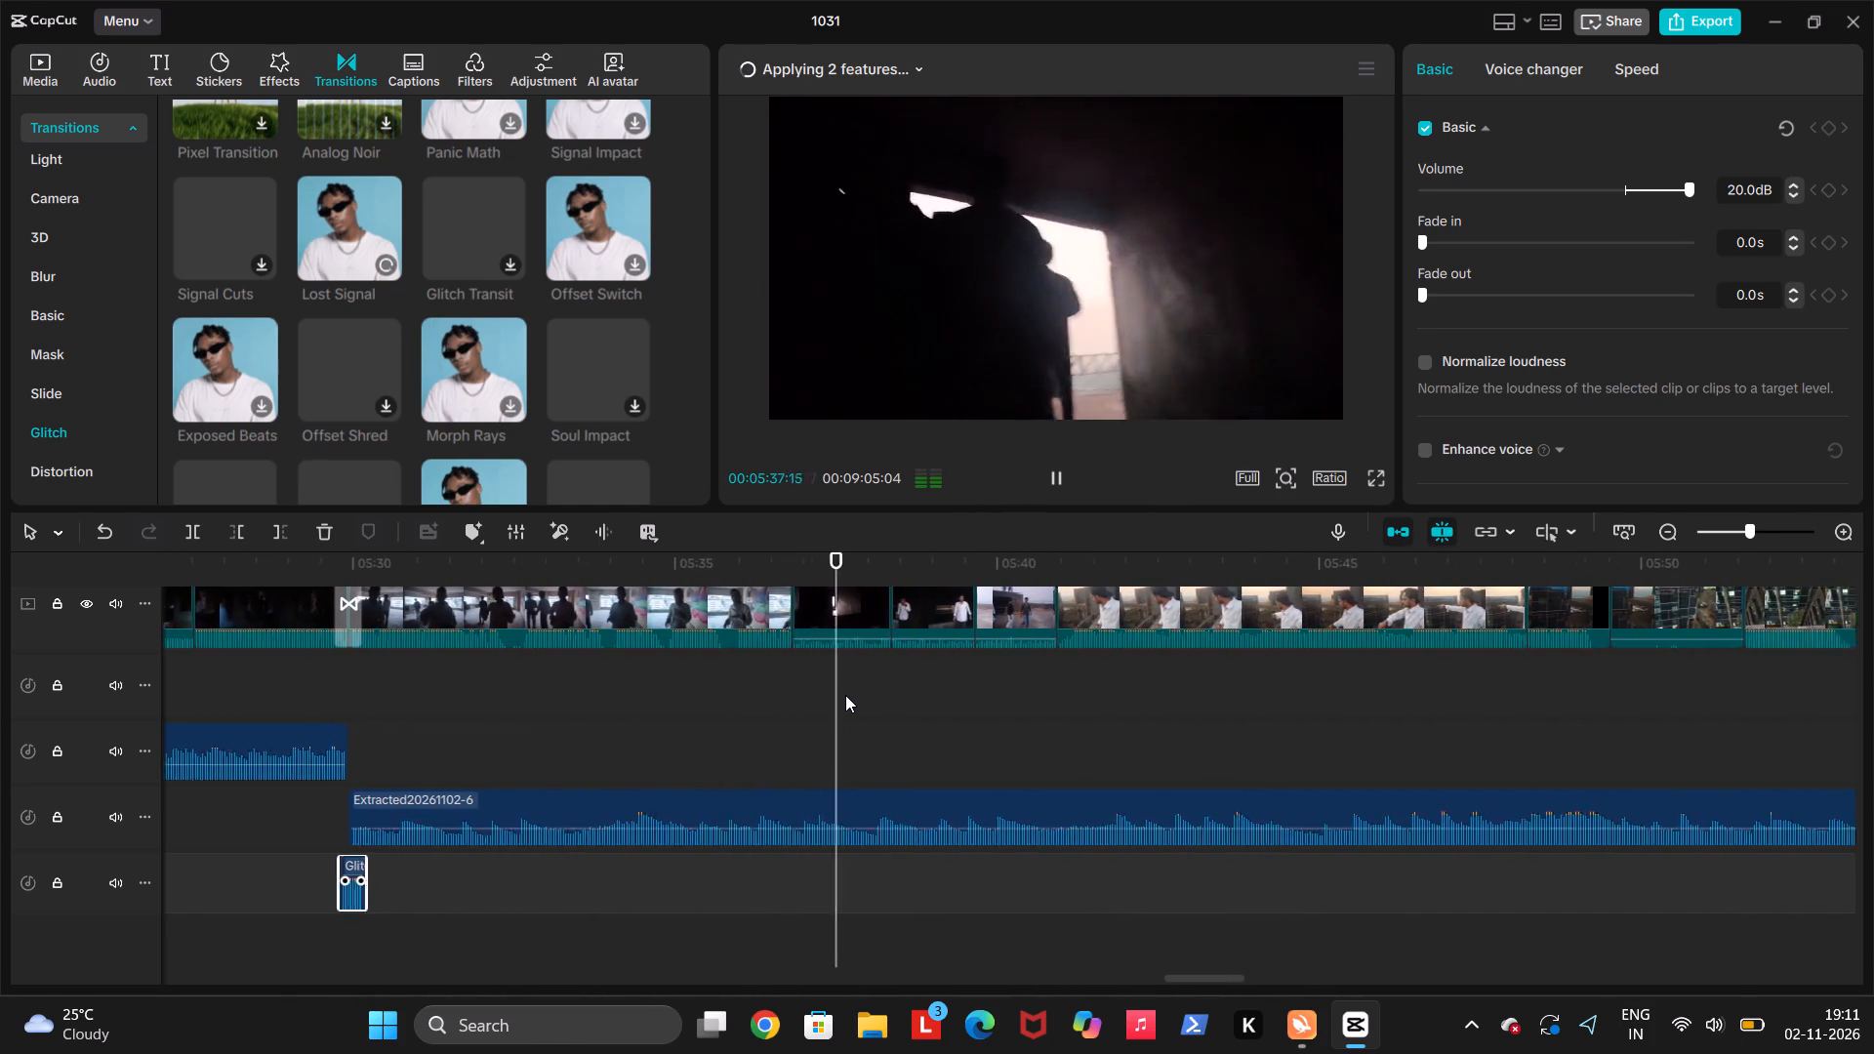
scroll(845, 695, left, 2)
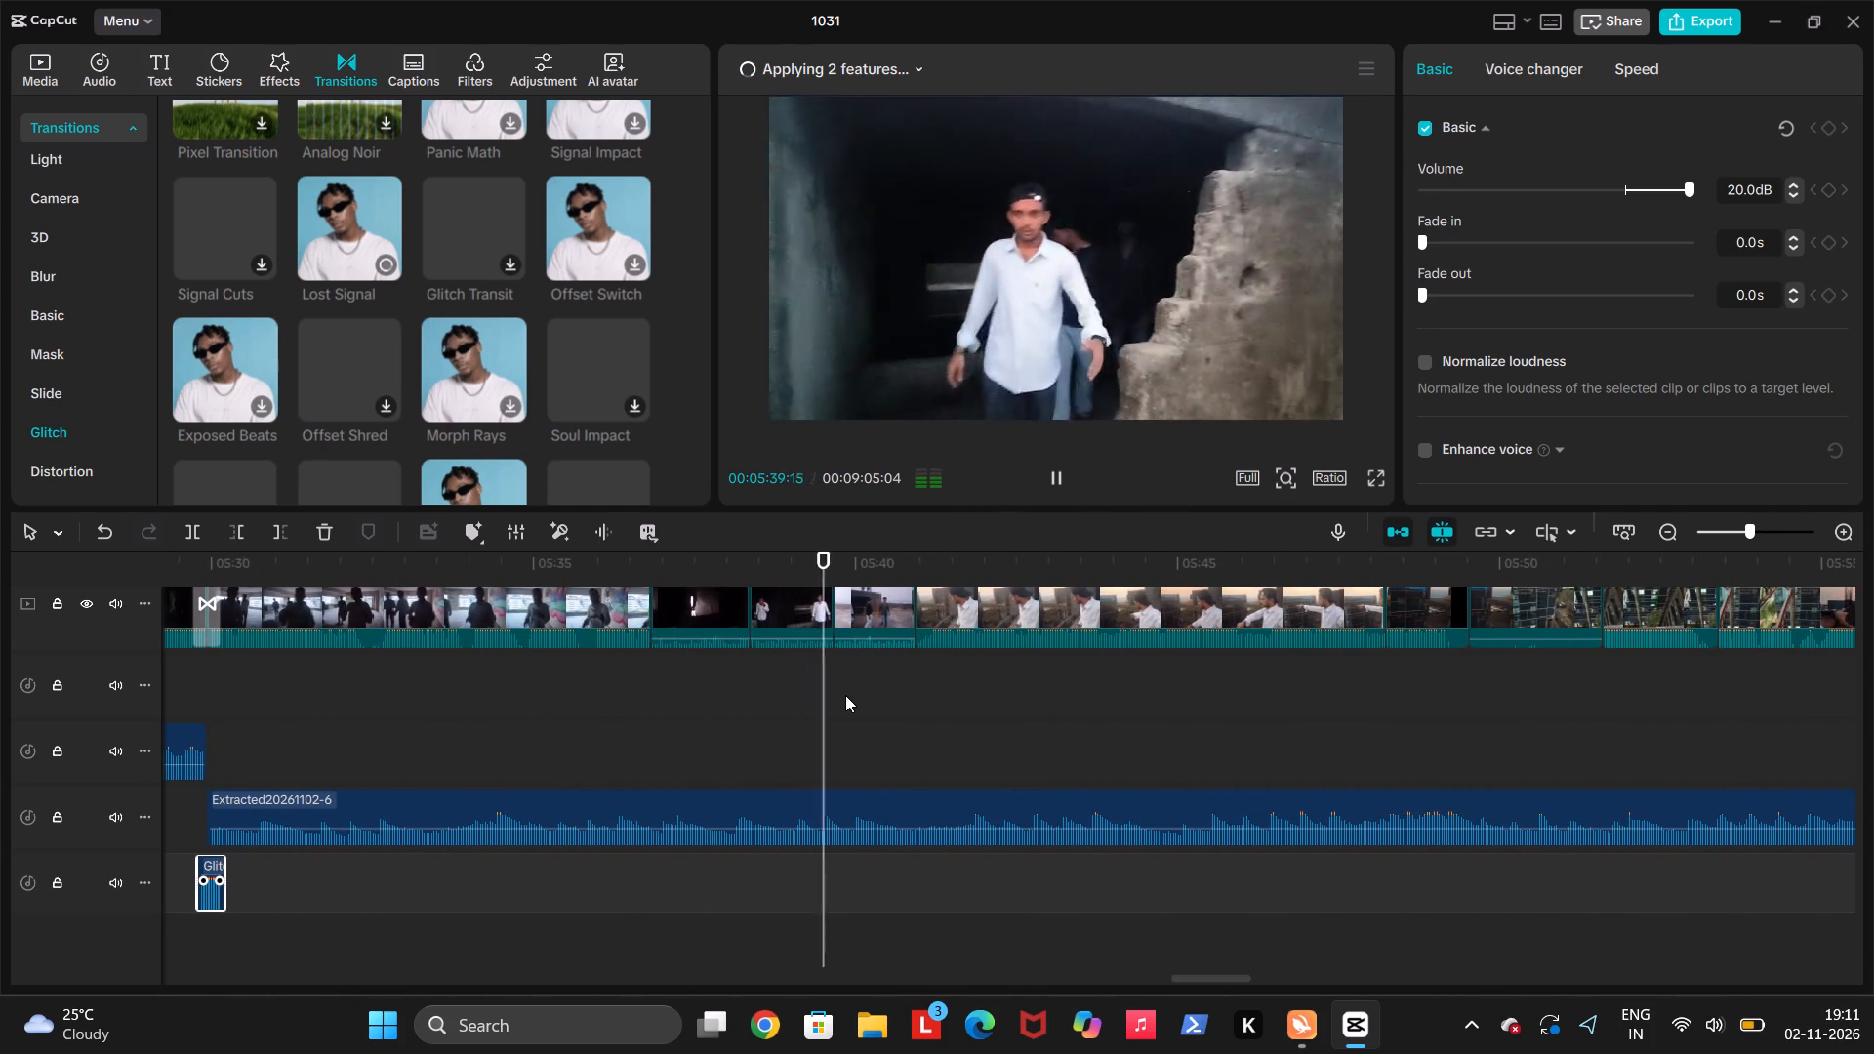
scroll(845, 695, left, 2)
scroll(910, 793, left, 1)
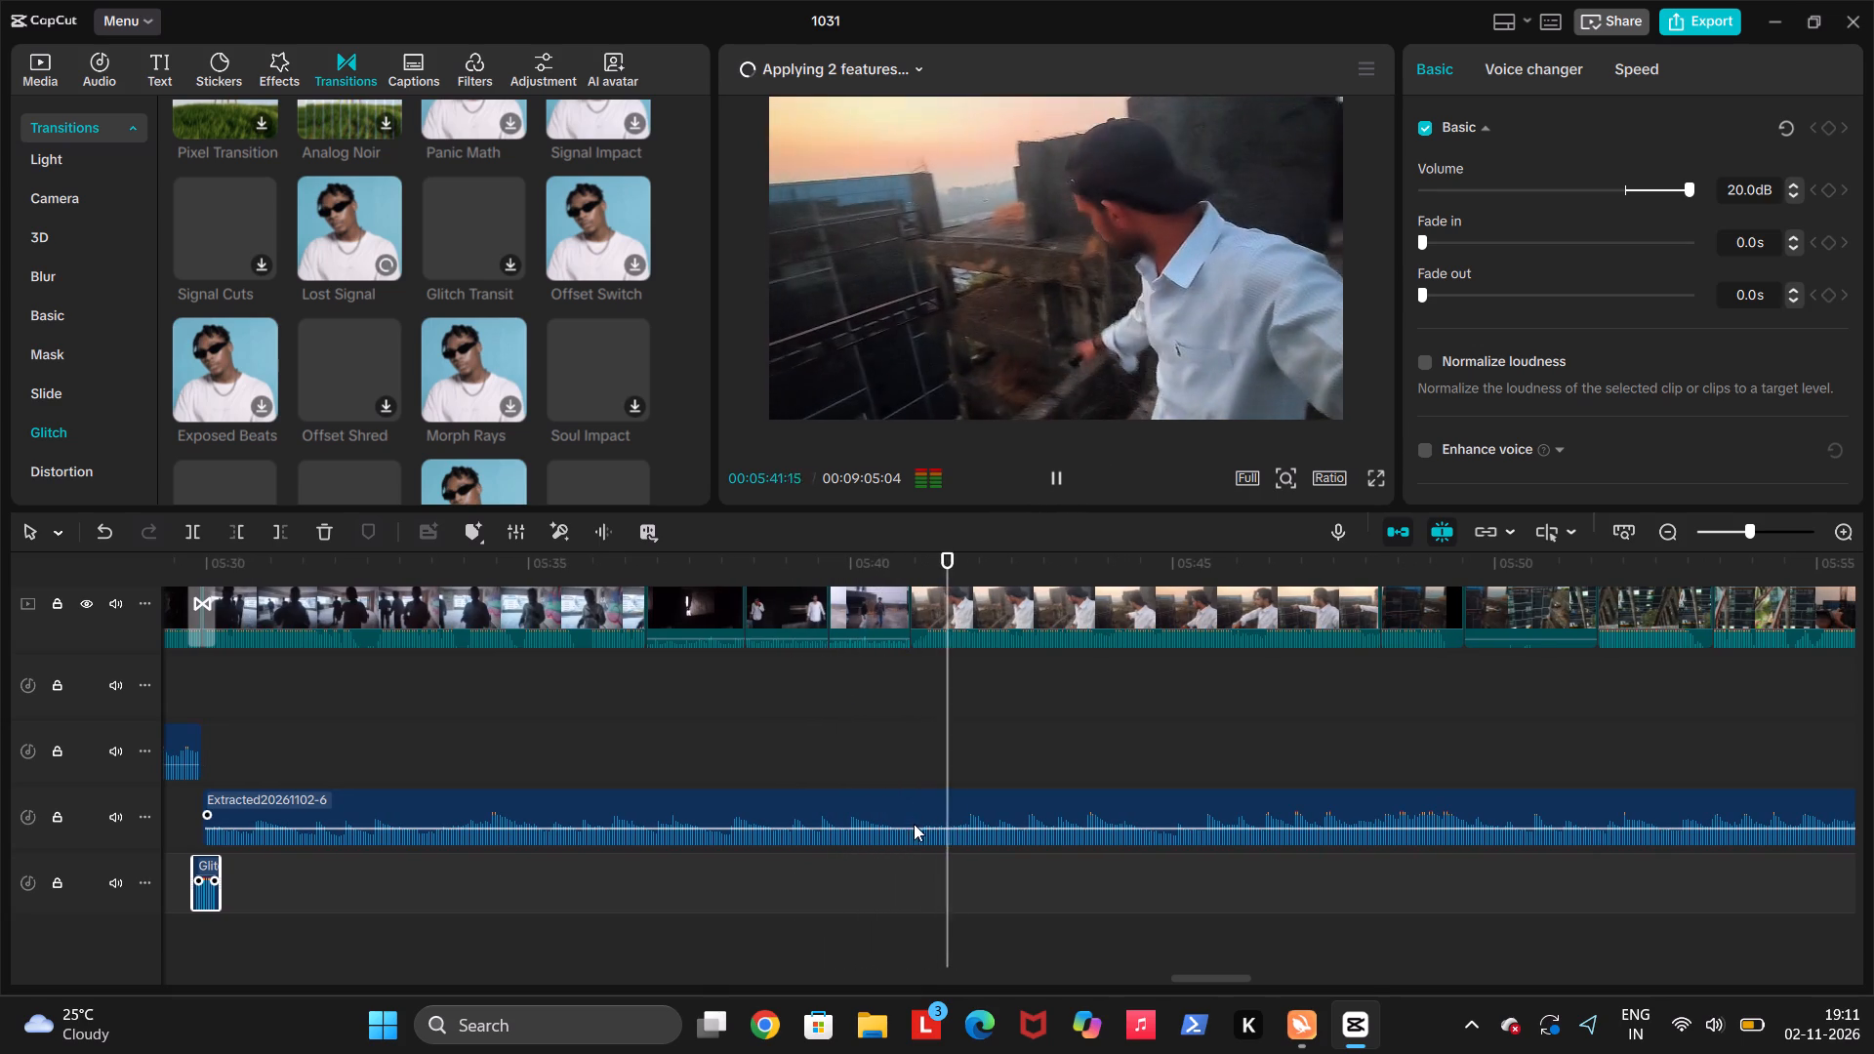
scroll(914, 824, left, 3)
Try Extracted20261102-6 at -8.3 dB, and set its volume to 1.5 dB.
drag(917, 831, 918, 835)
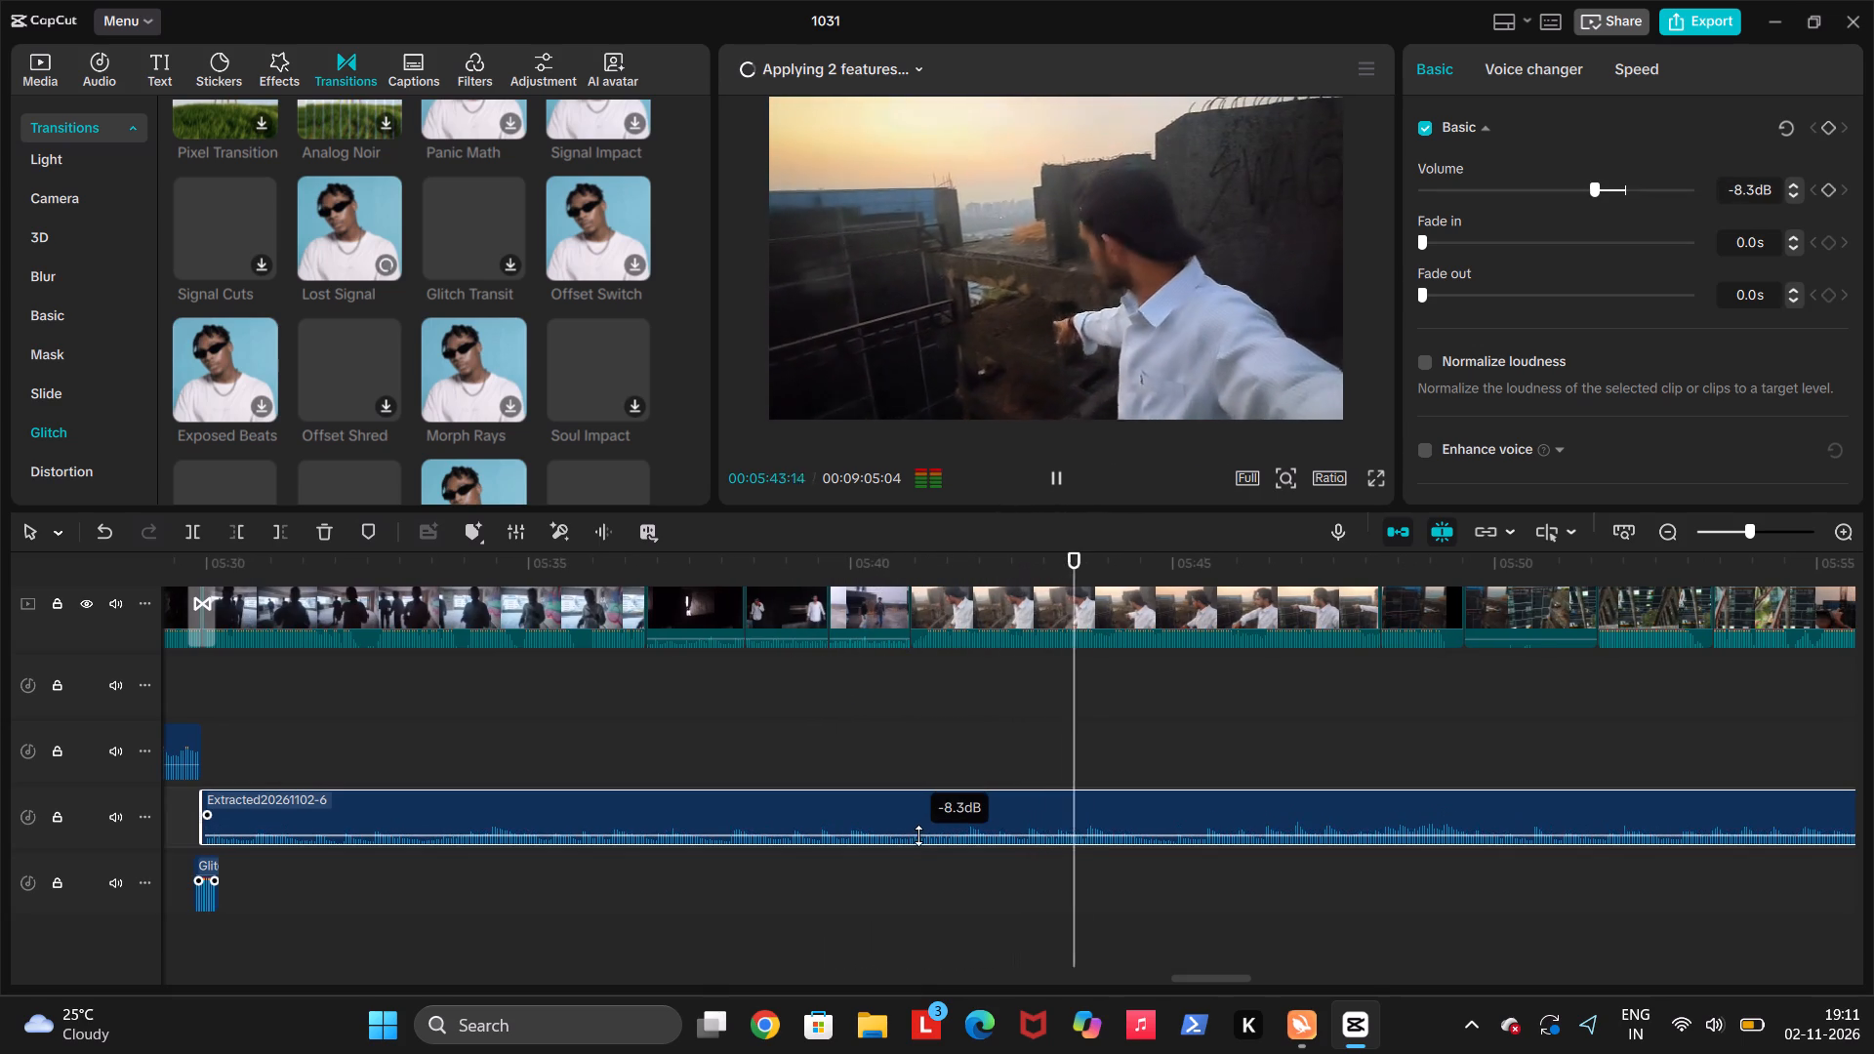
scroll(918, 835, left, 1)
drag(918, 835, 928, 830)
scroll(921, 831, left, 2)
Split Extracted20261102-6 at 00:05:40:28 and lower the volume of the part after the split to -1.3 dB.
key(Up)
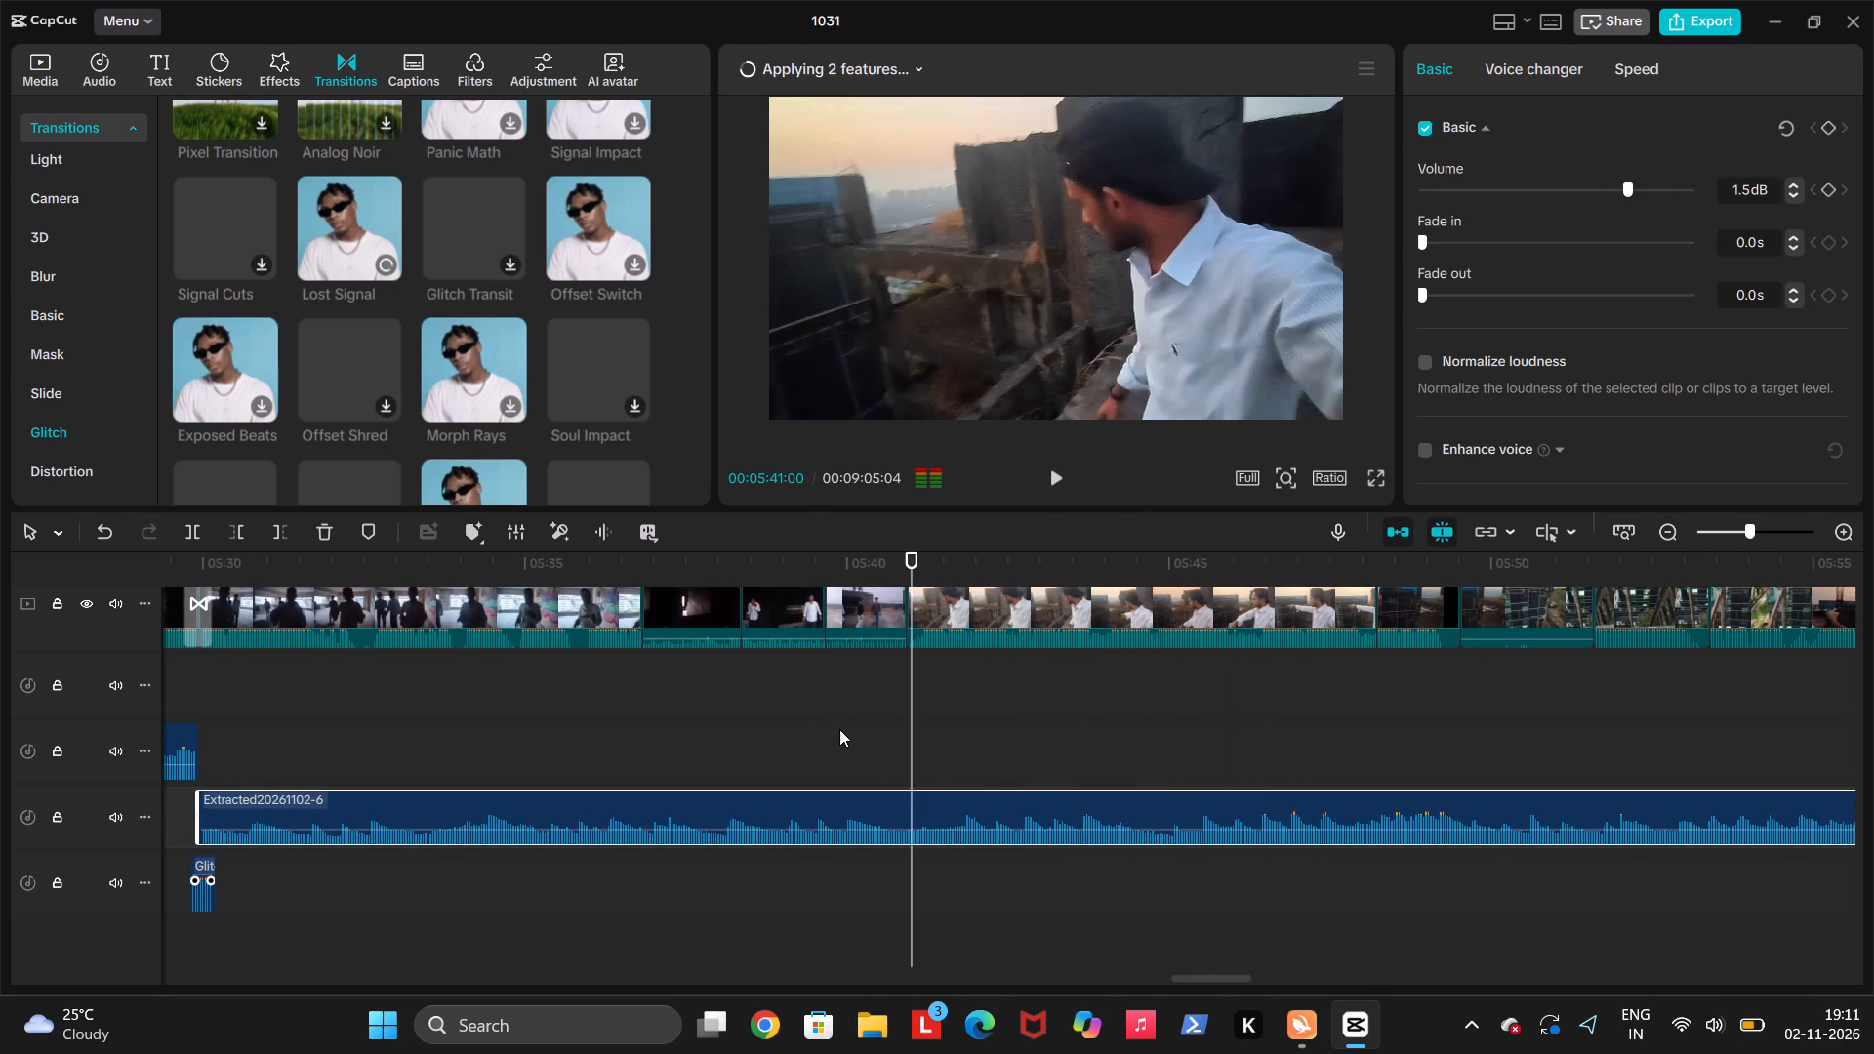
key(Up)
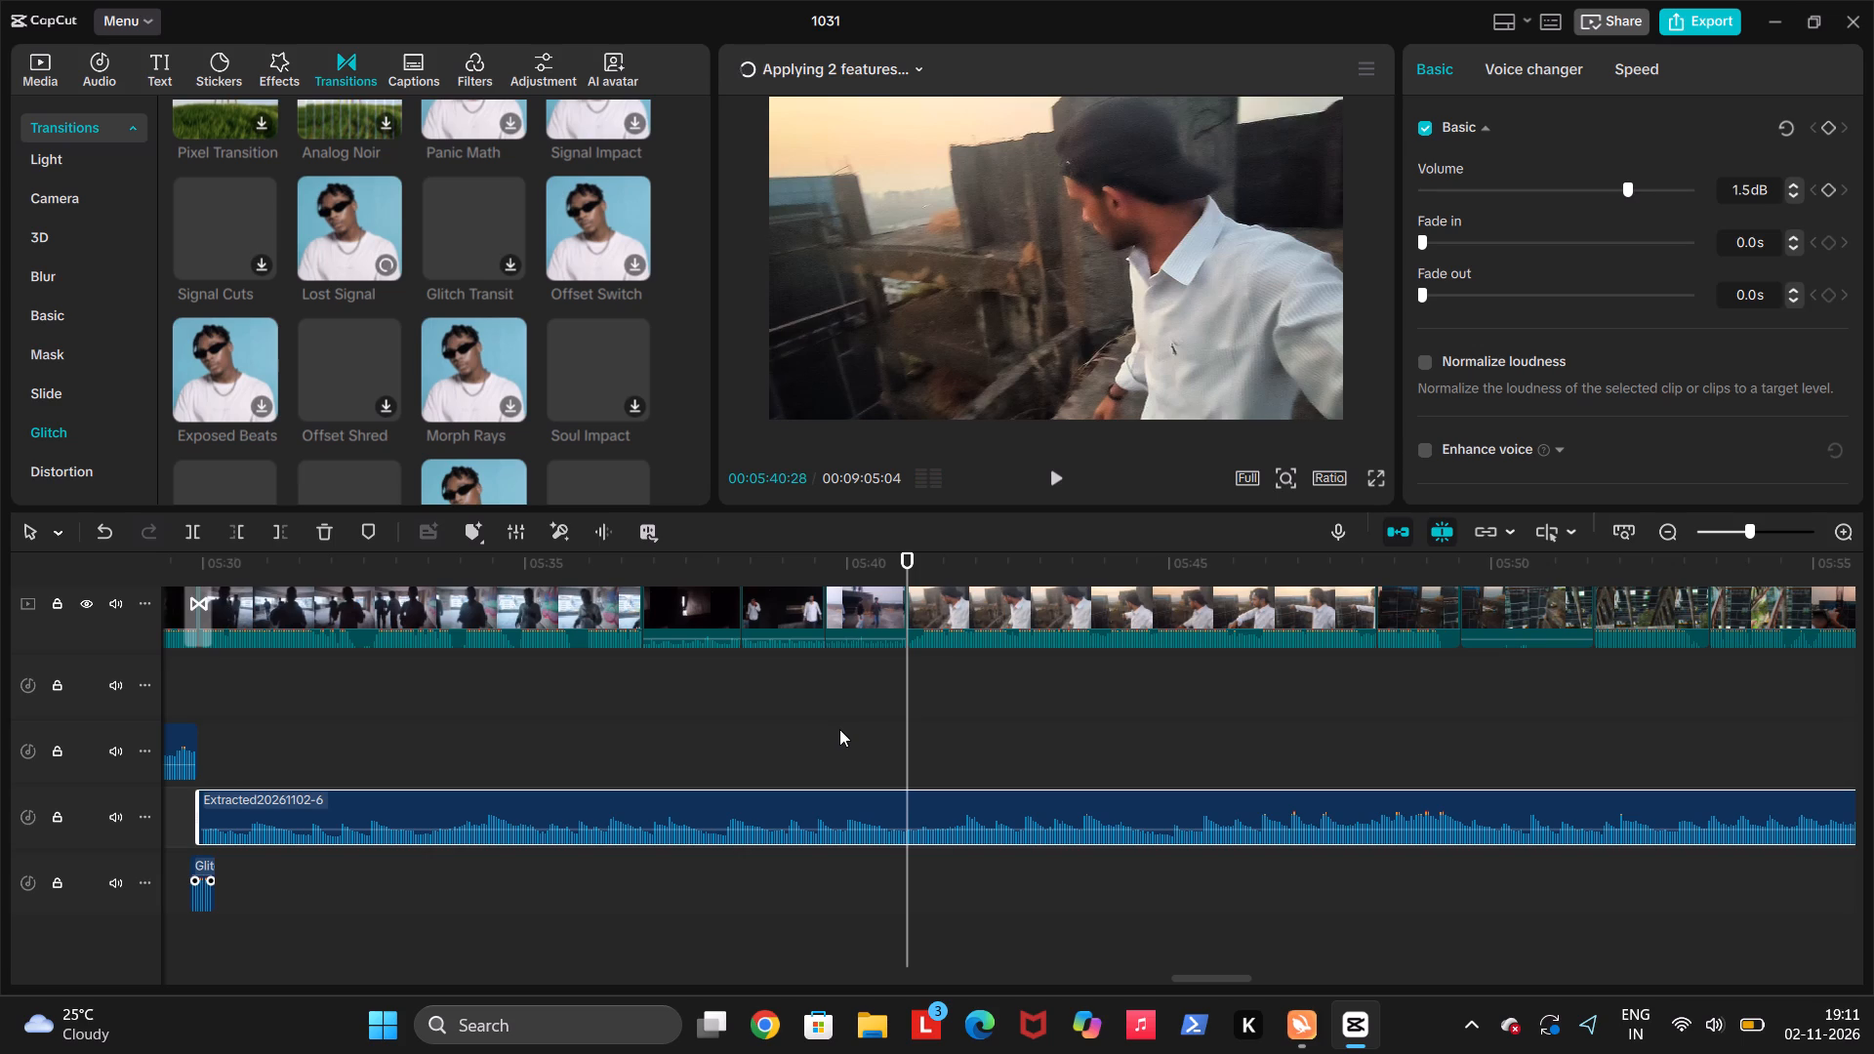
key(ctrl+b)
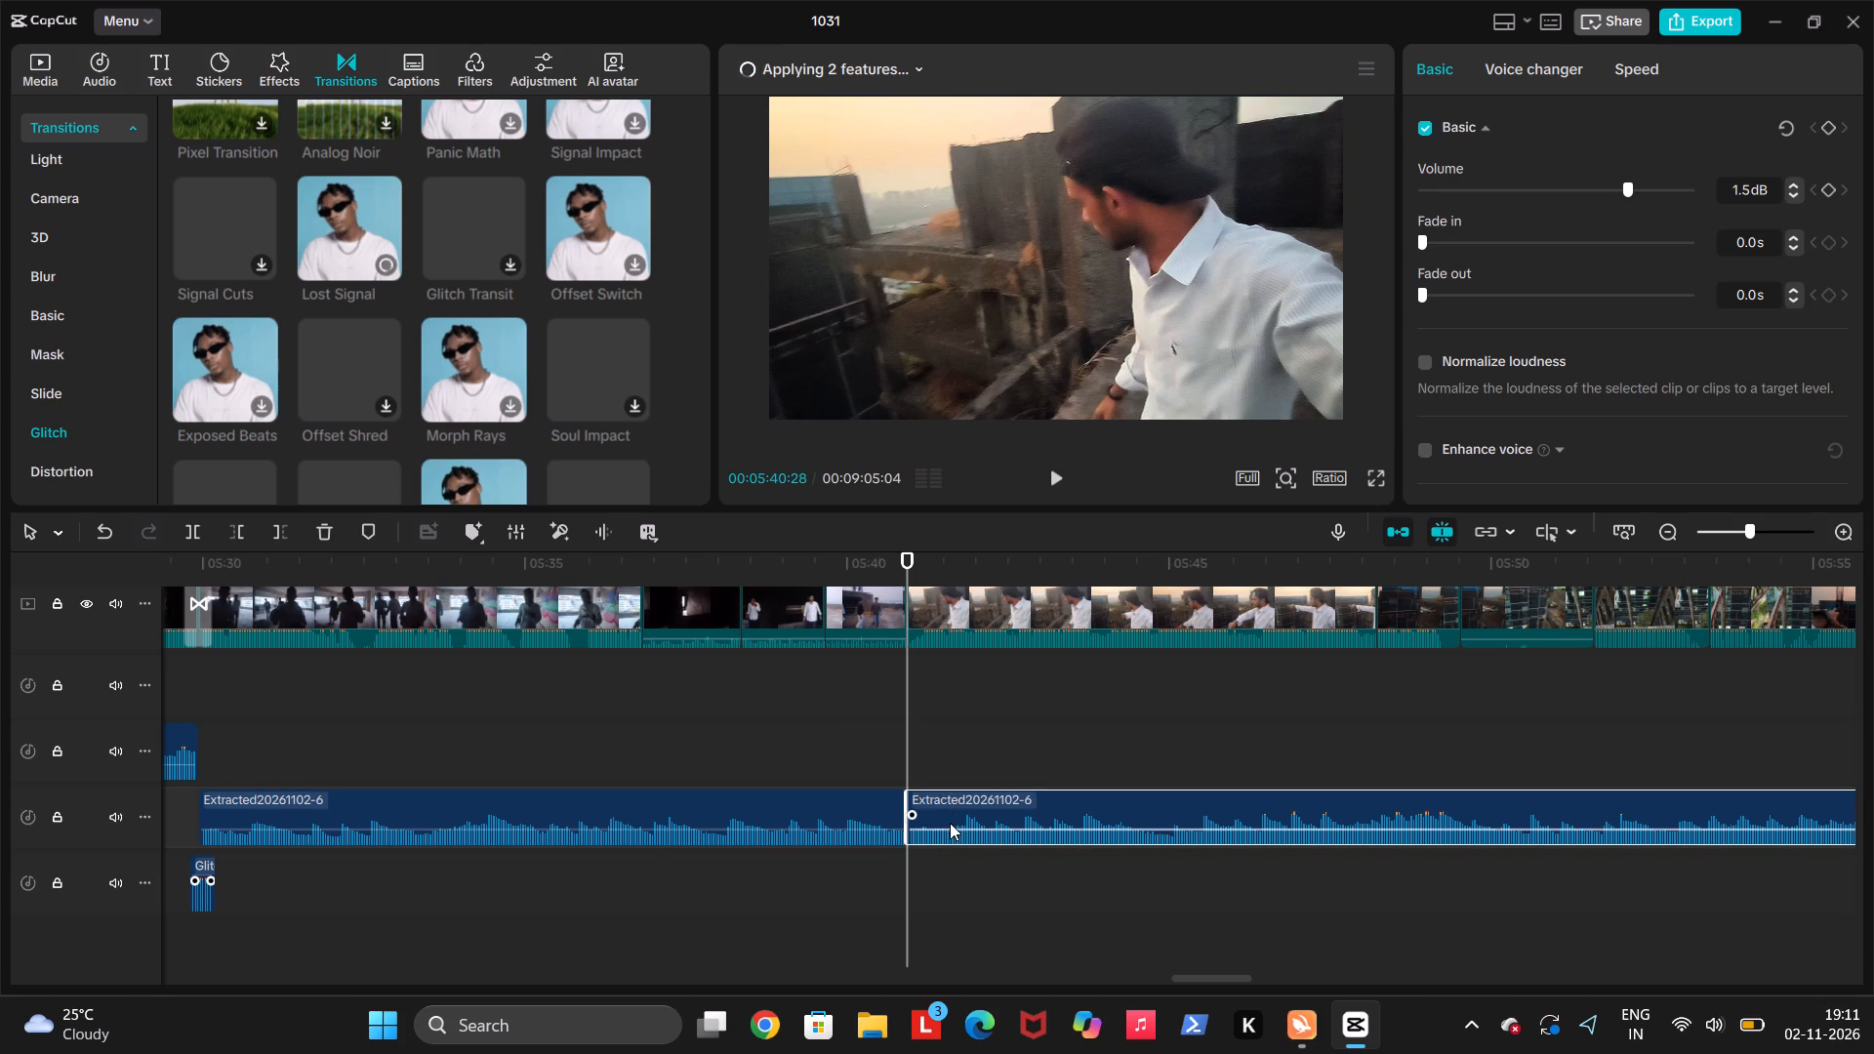
click(952, 828)
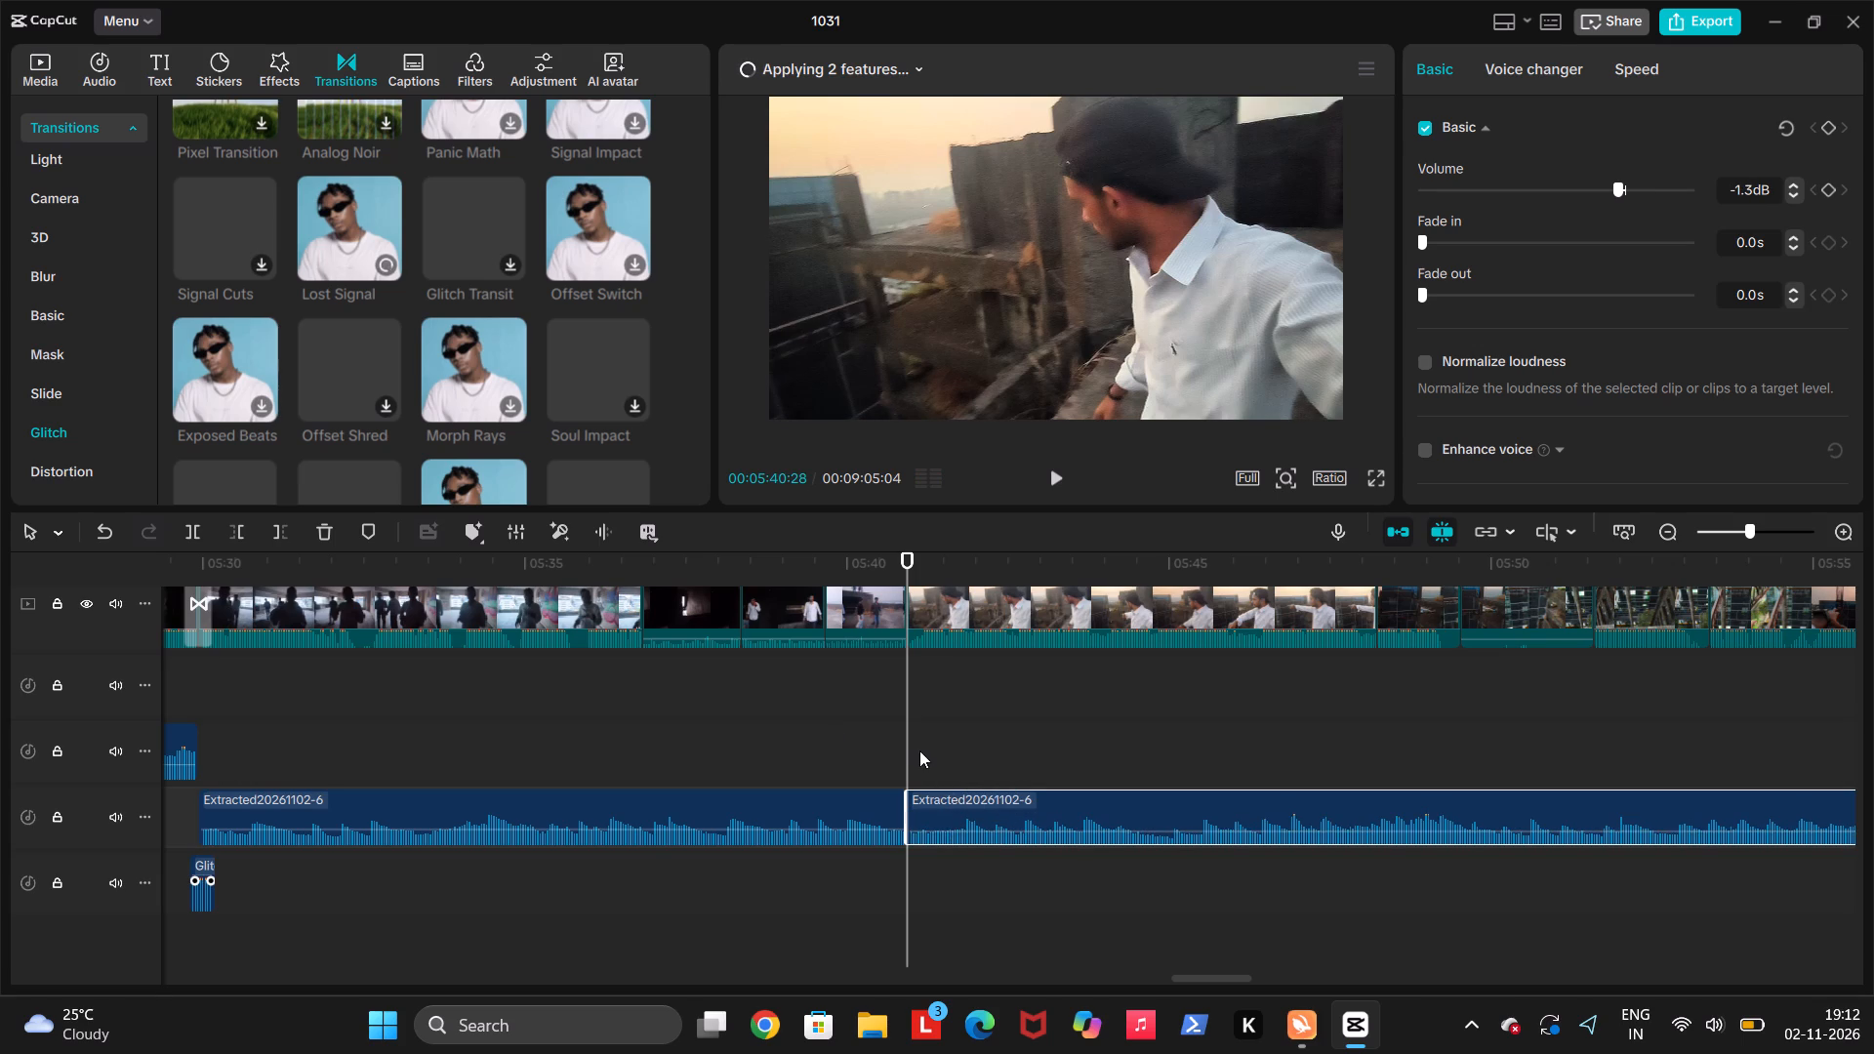
Play back from the audio split at 00:05:40:28 and examine the building shots around the Speed 1.6X clip.
key(space)
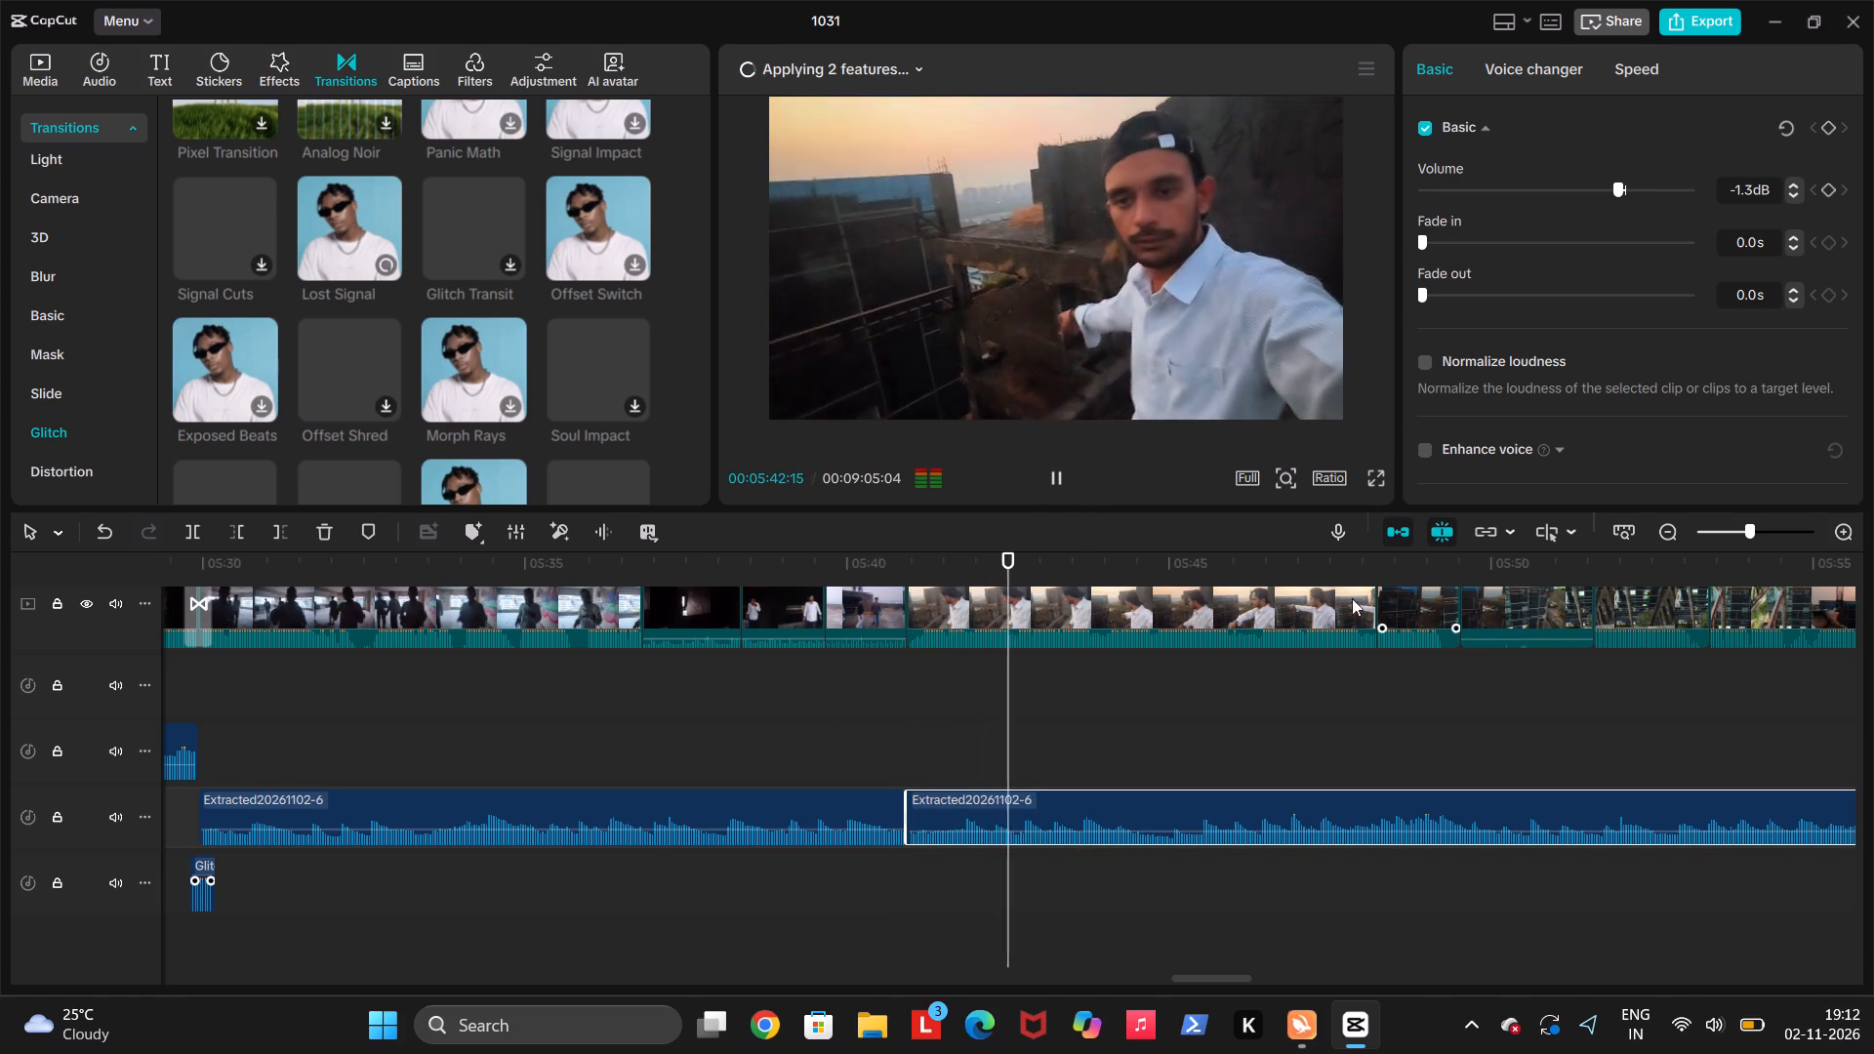
scroll(1110, 717, up, 1)
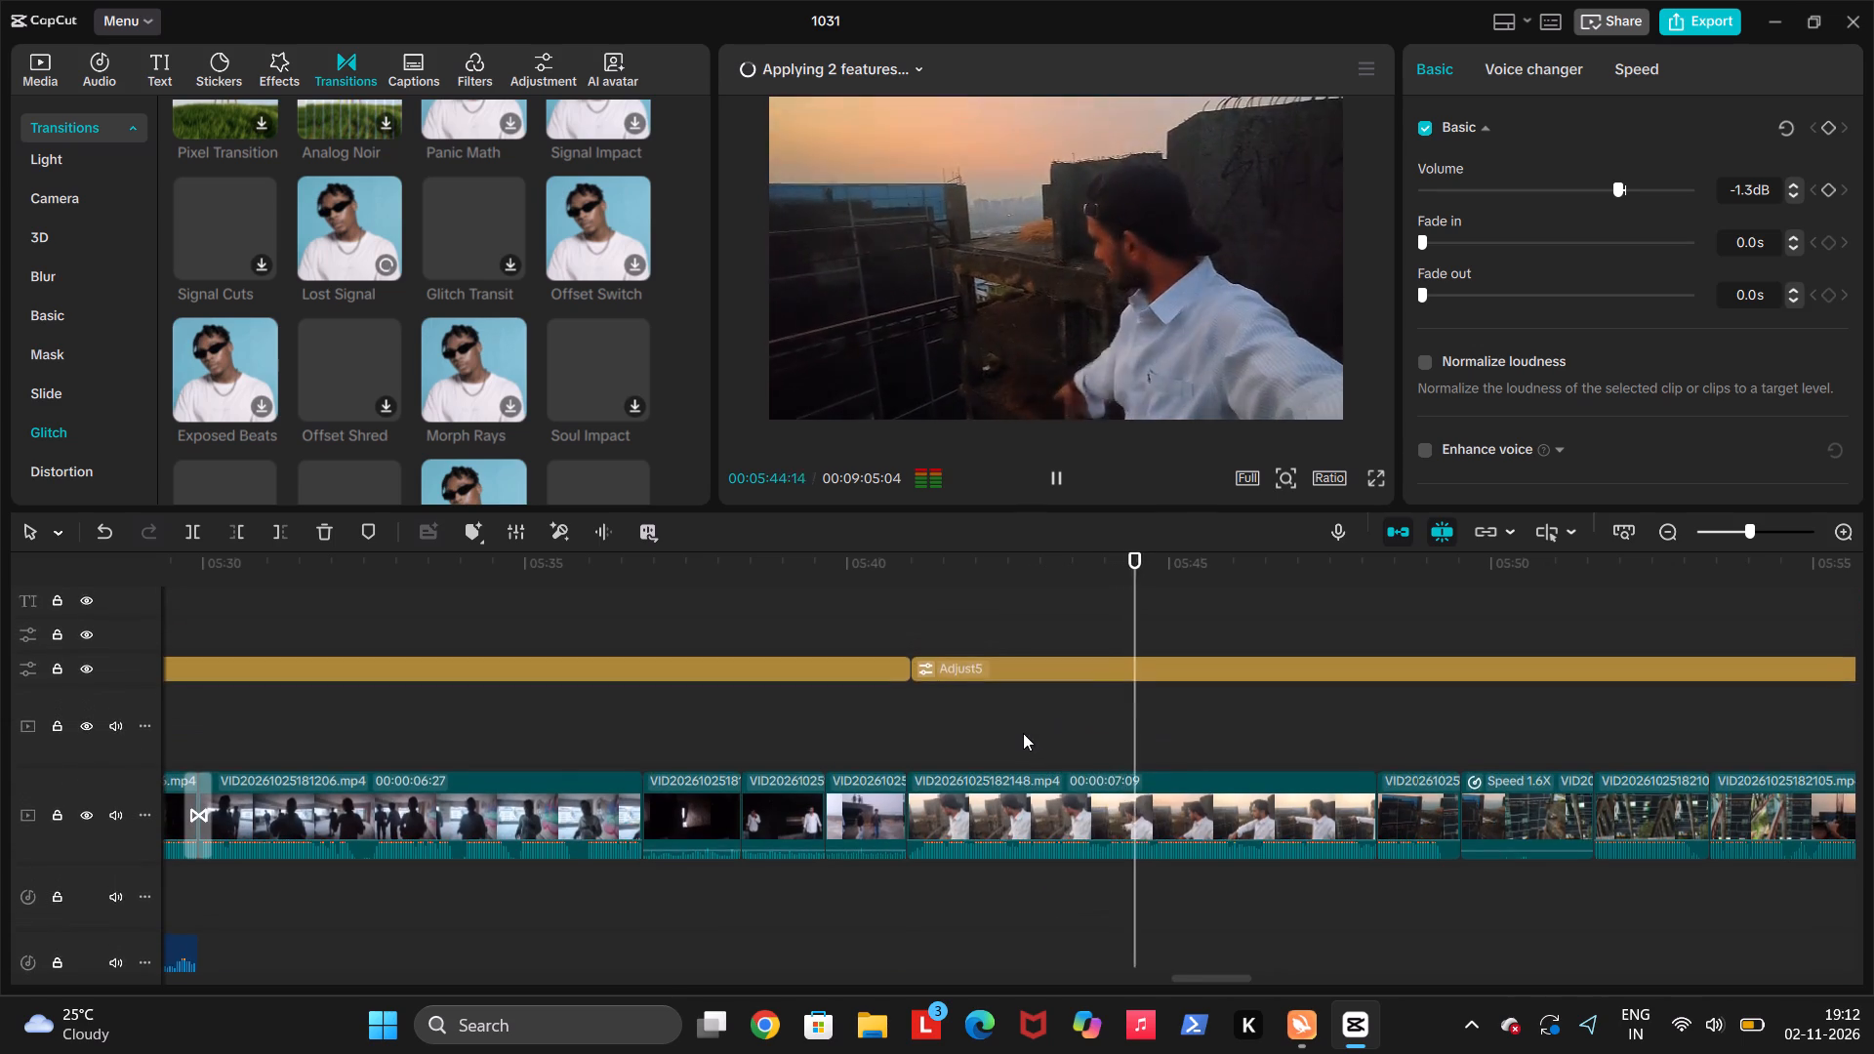
scroll(1023, 733, up, 1)
scroll(986, 716, left, 1)
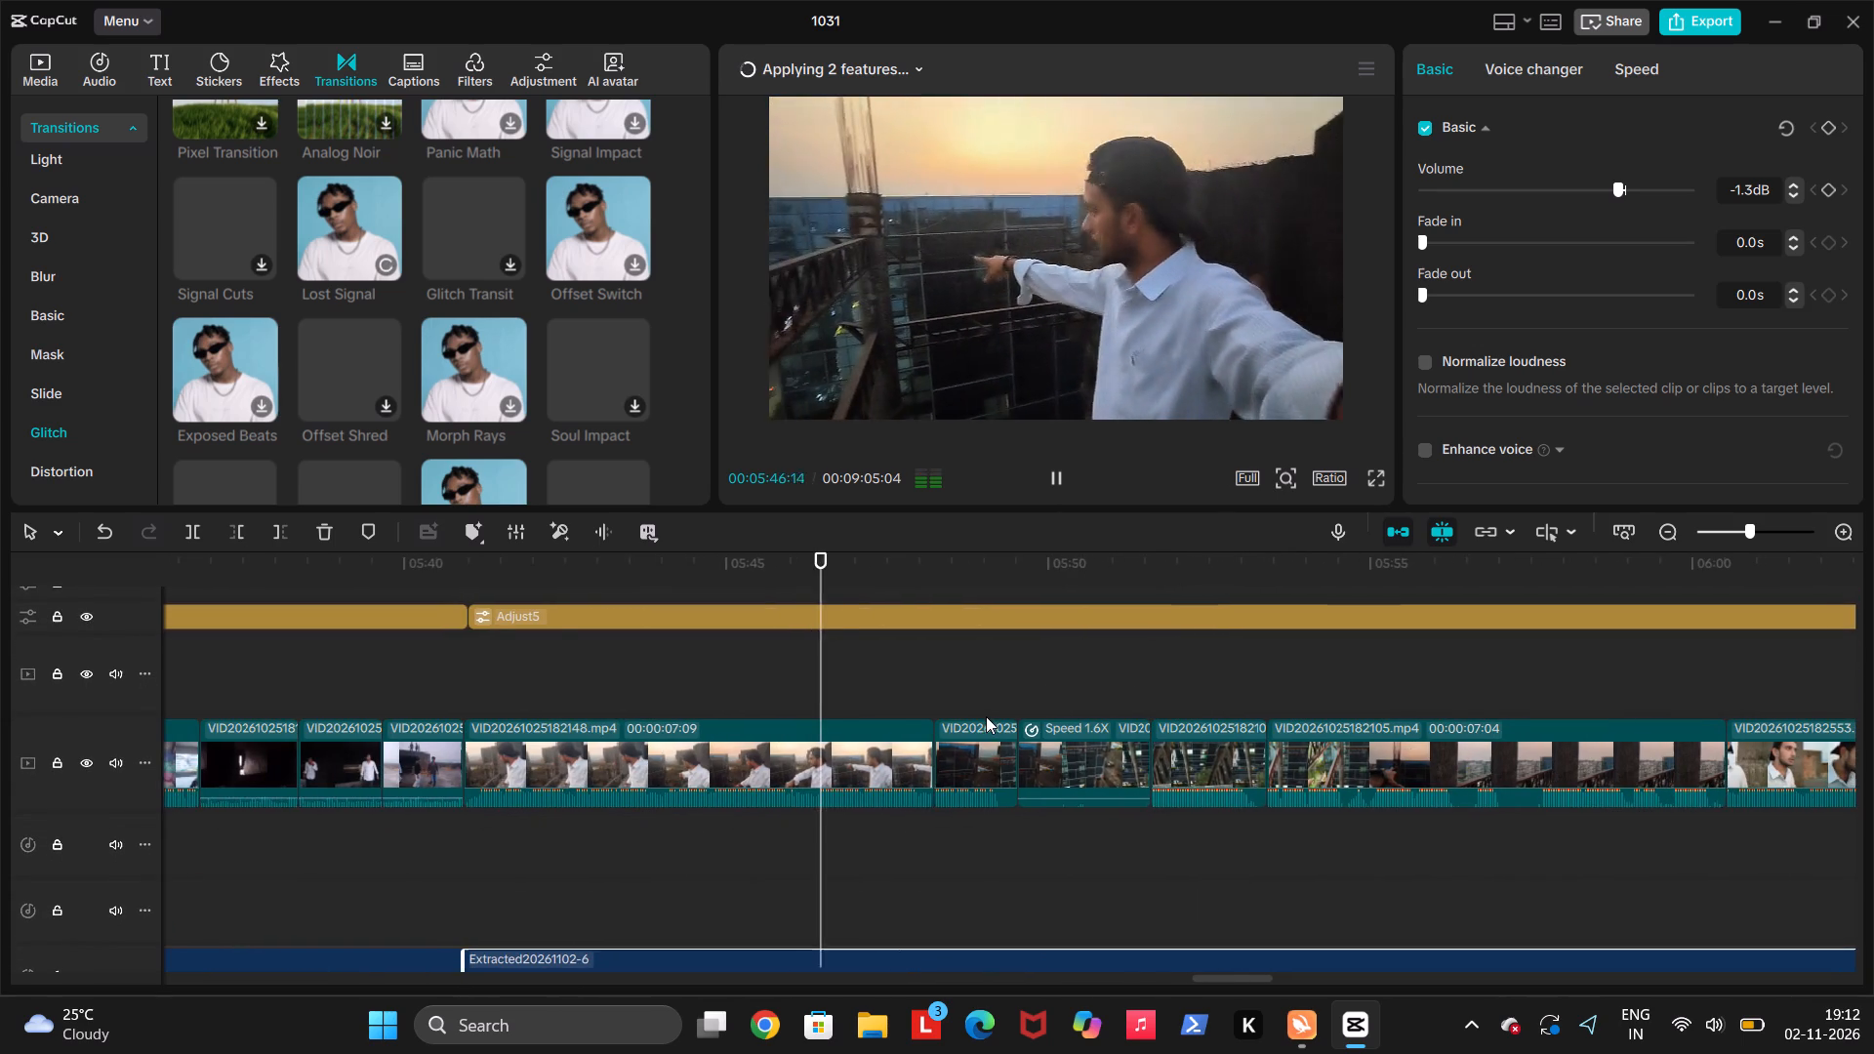
scroll(986, 716, left, 1)
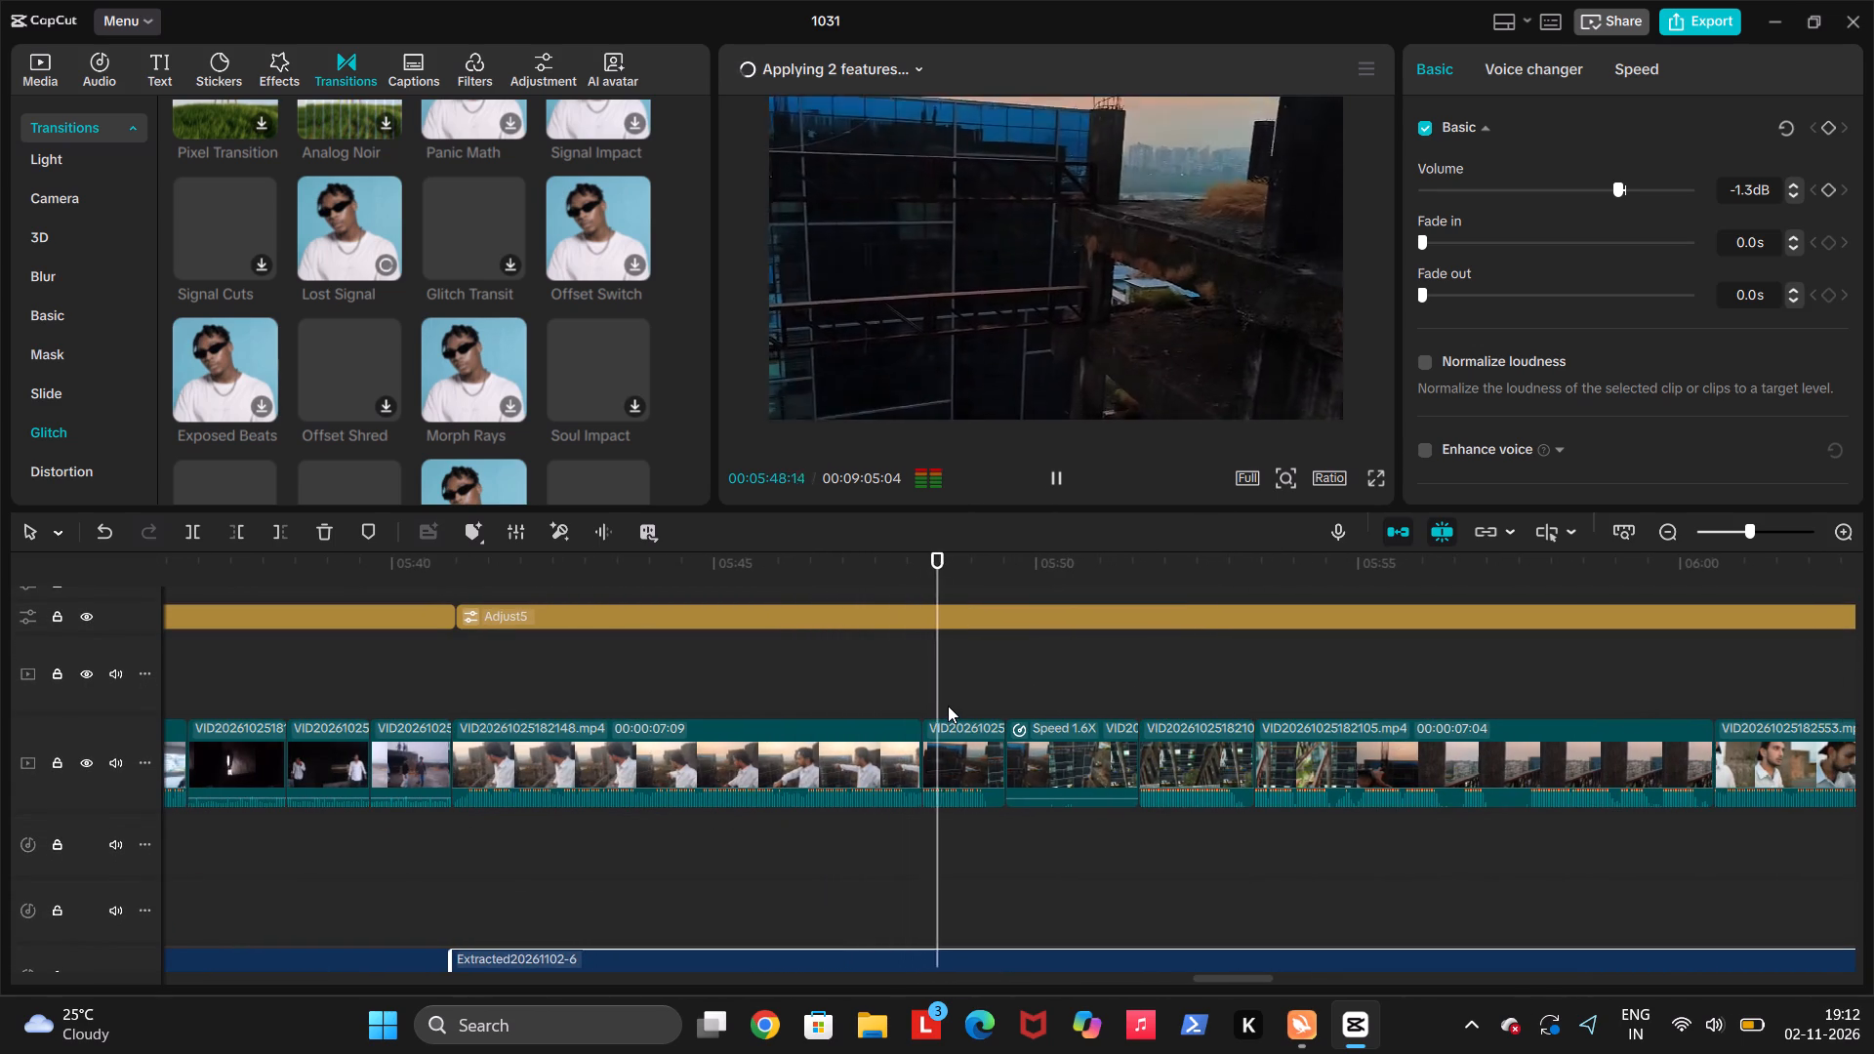
click(1074, 771)
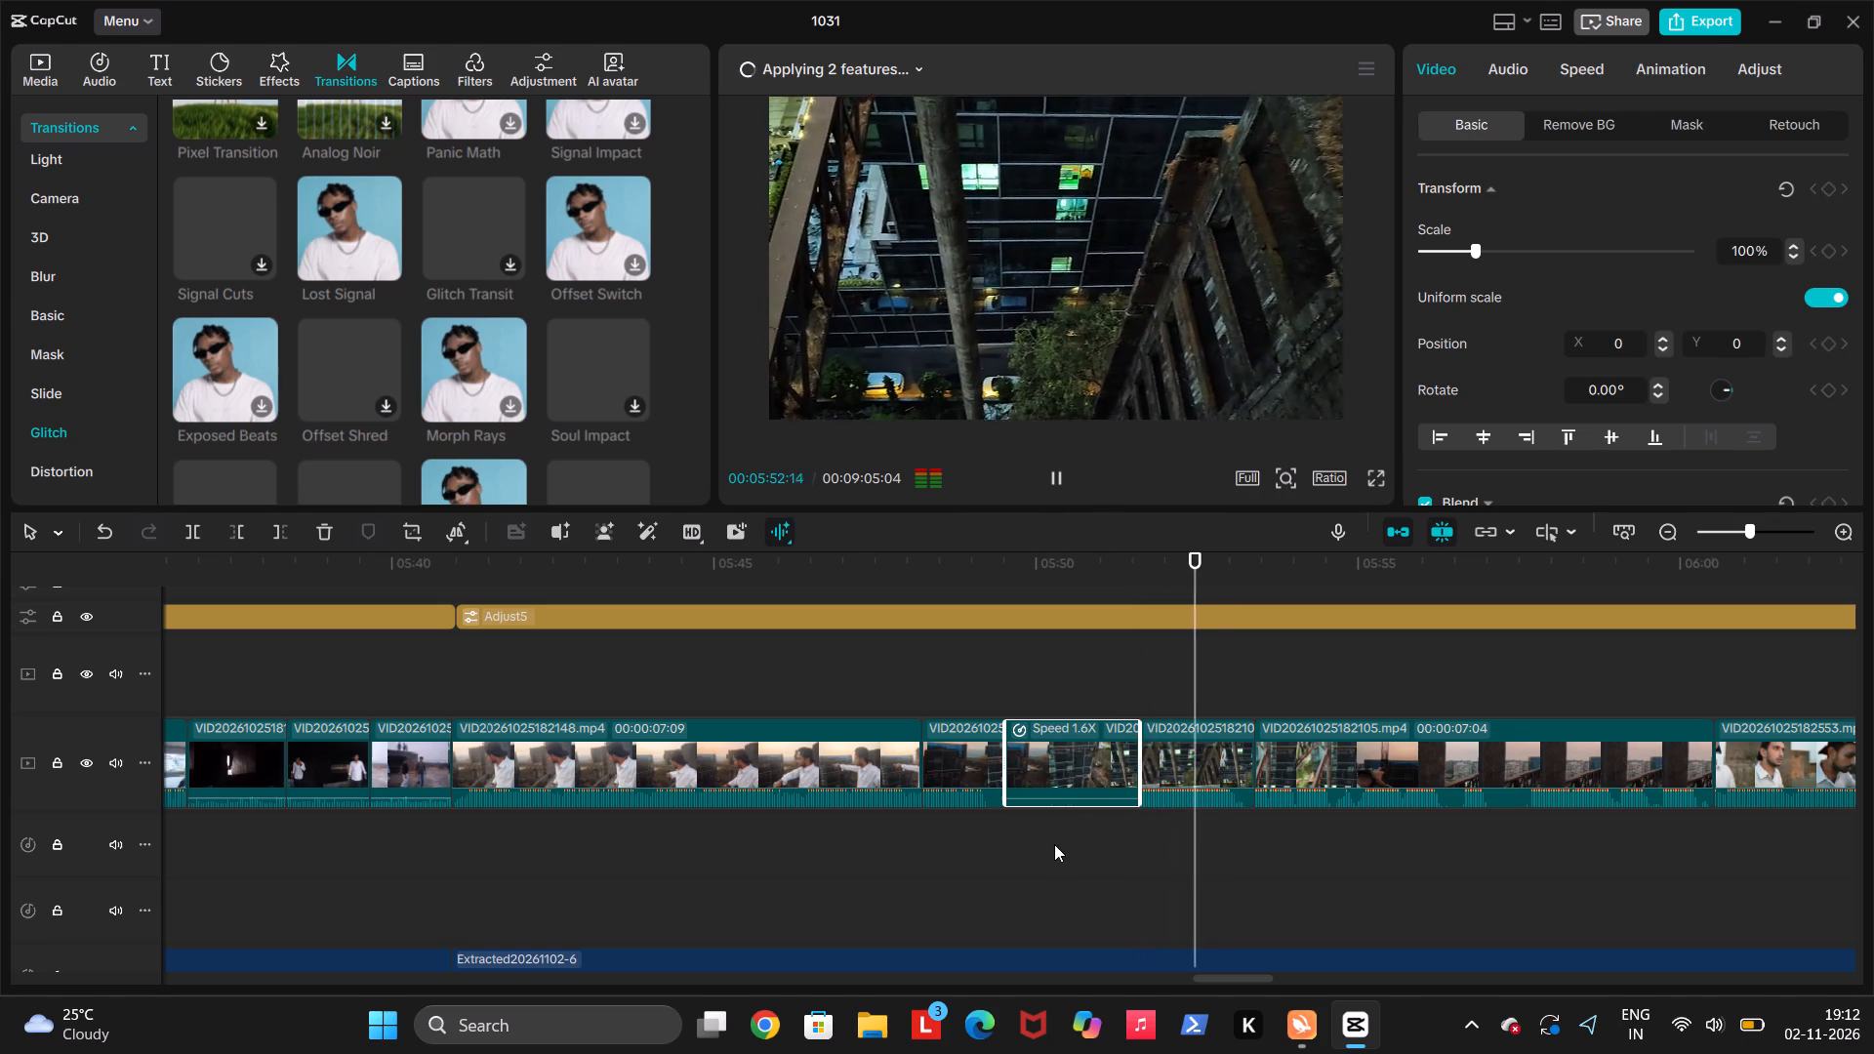
click(1048, 845)
key(space)
key(space)
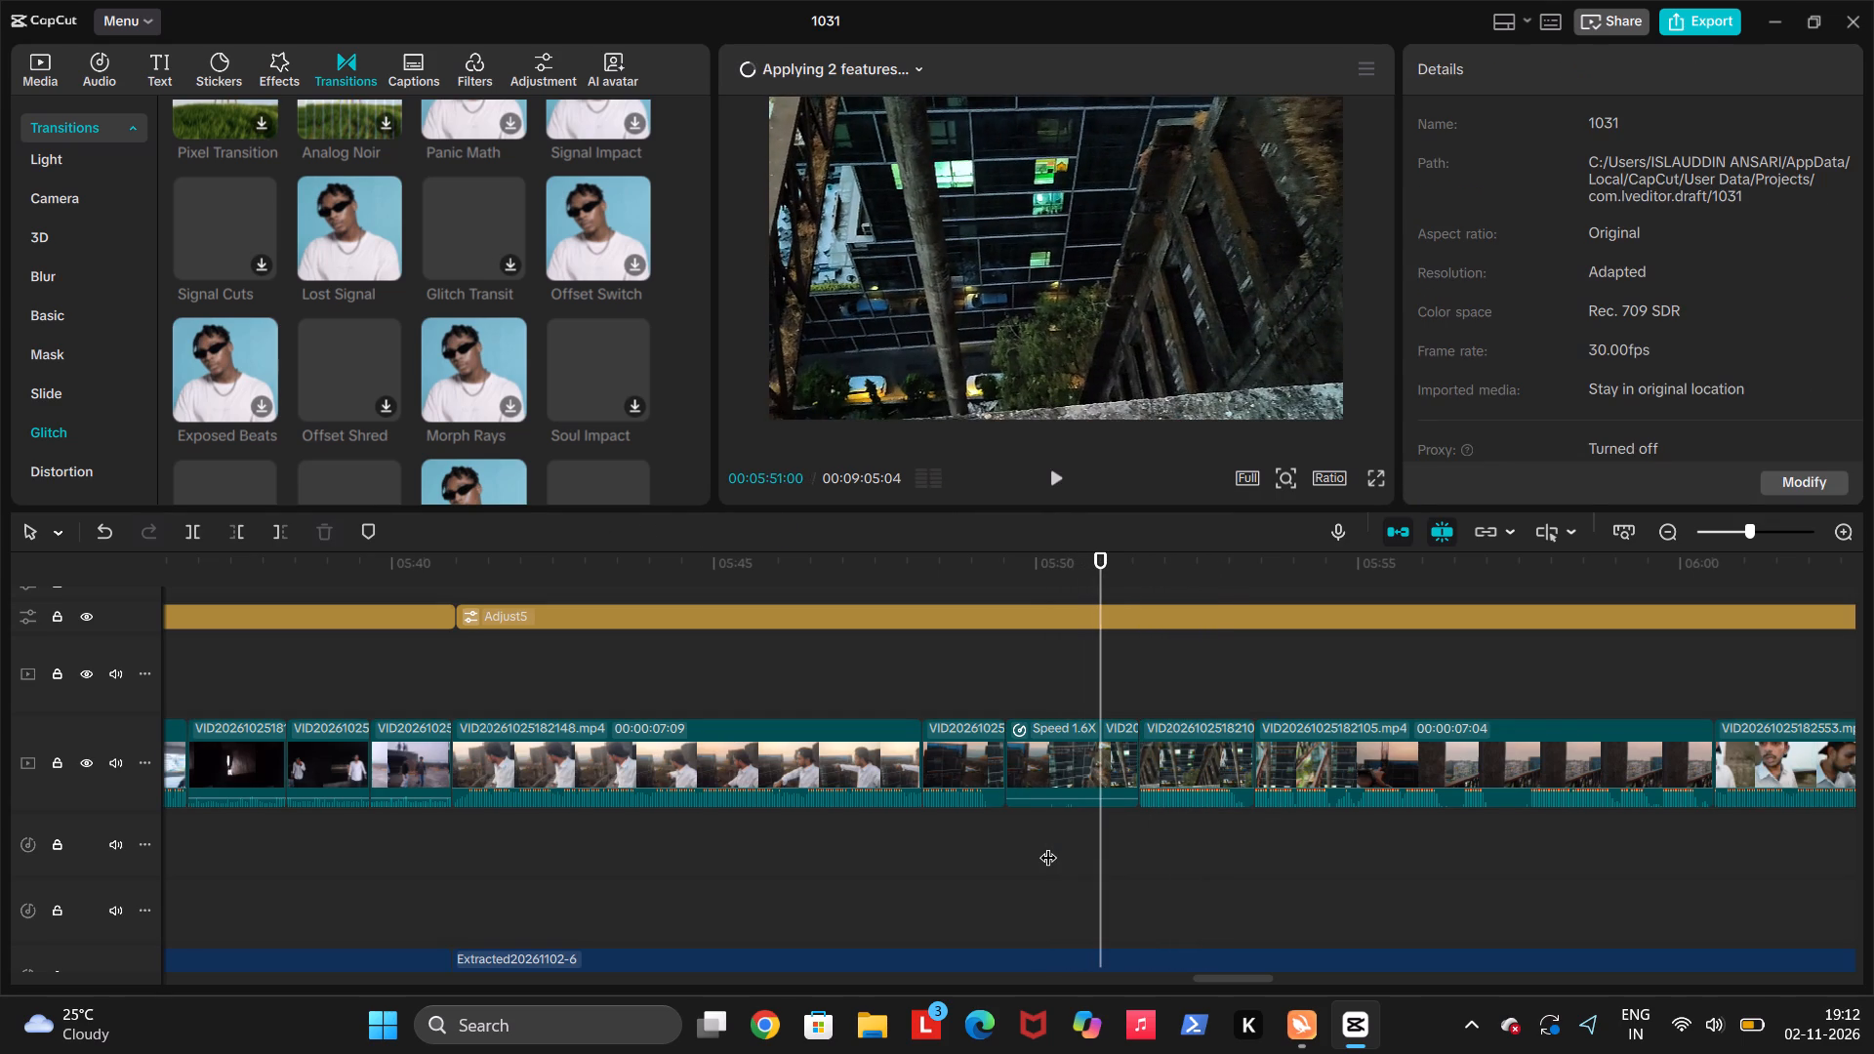
key(space)
key(space)
click(1039, 845)
Trim the end of the short clip before the Speed 1.6X clip so it ends at 00:05:49:09.
click(977, 845)
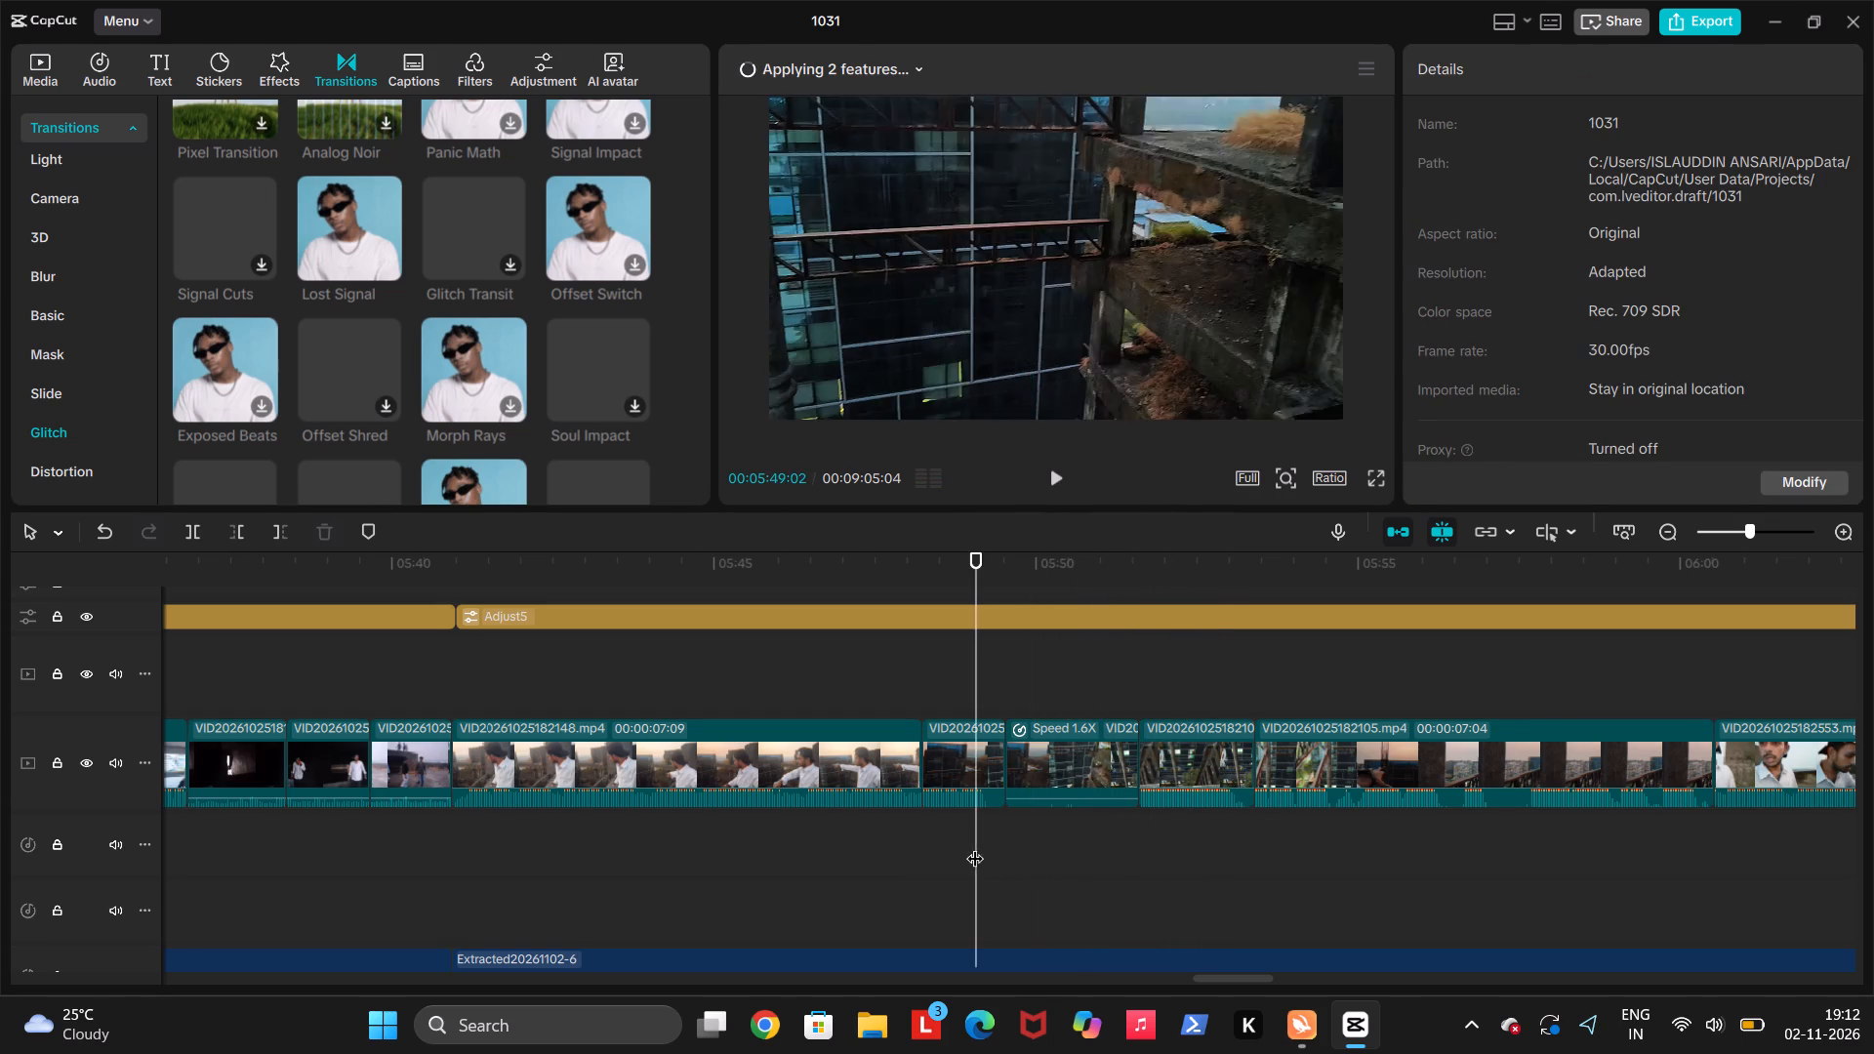
key(space)
key(space)
click(937, 847)
key(space)
key(space)
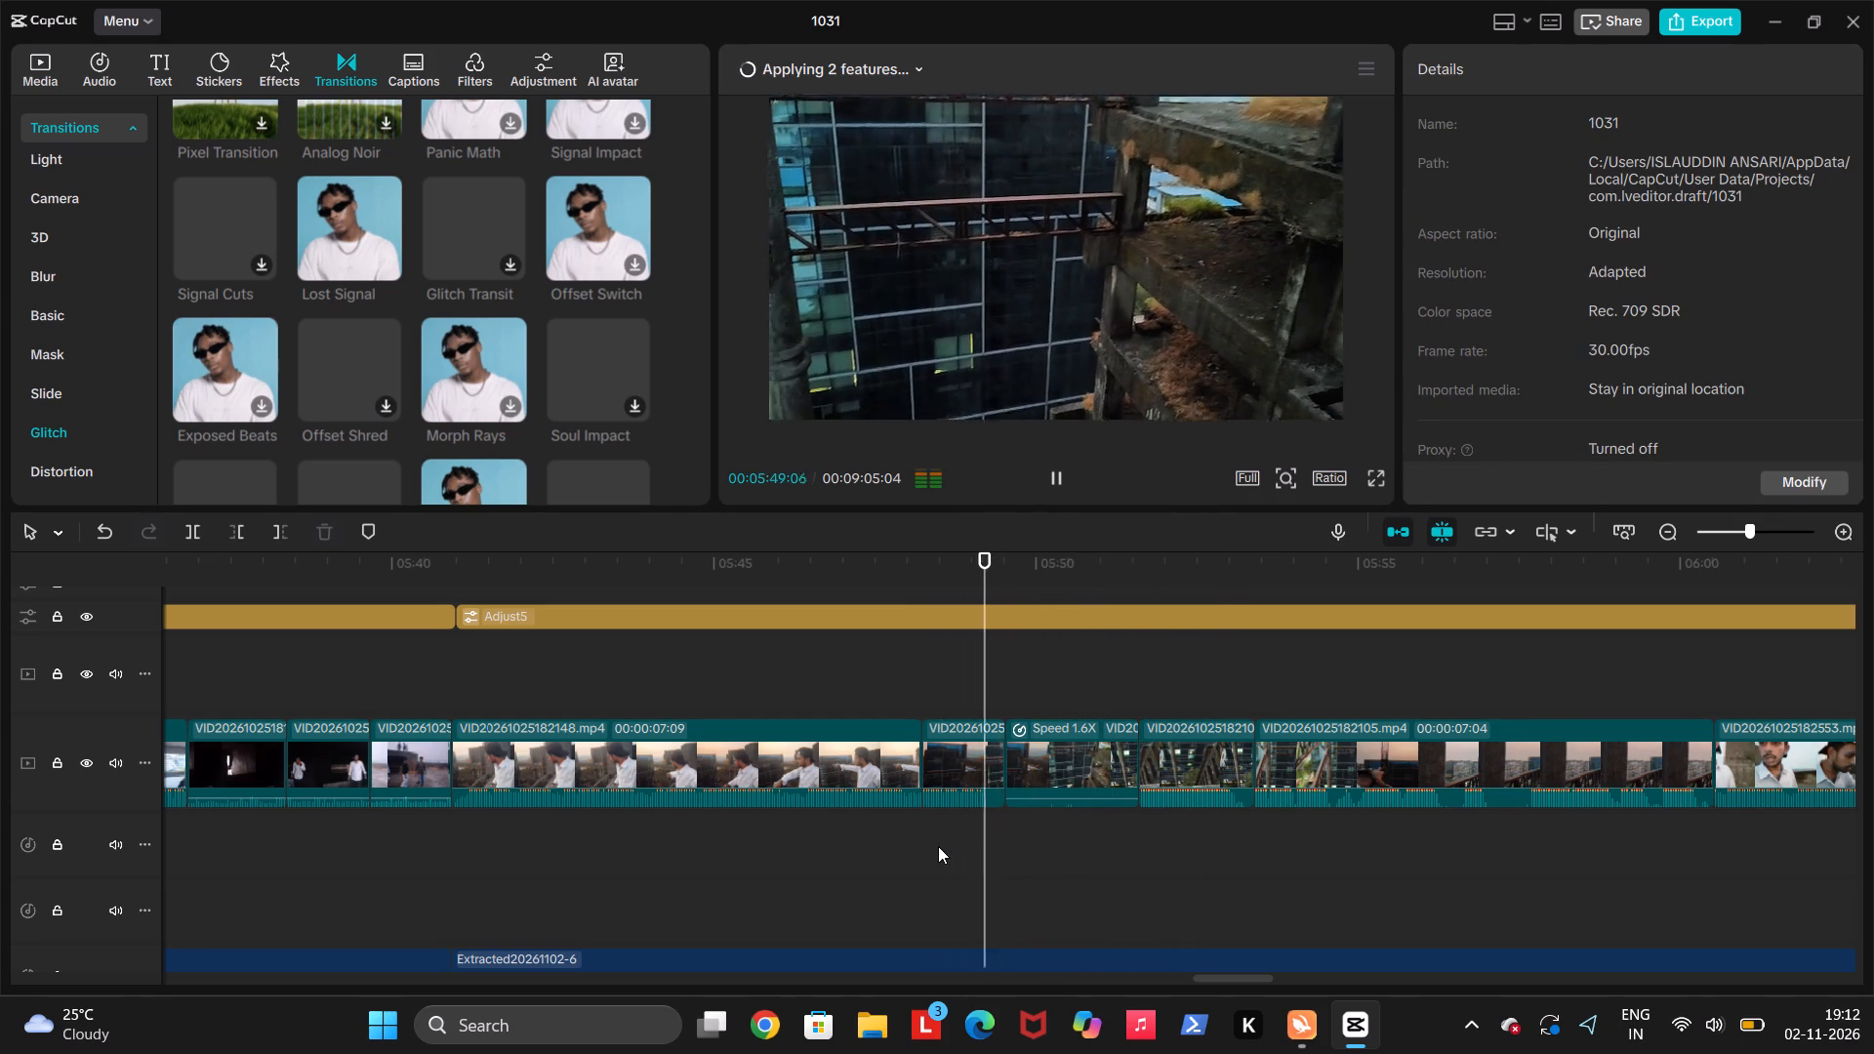
click(963, 797)
key(w)
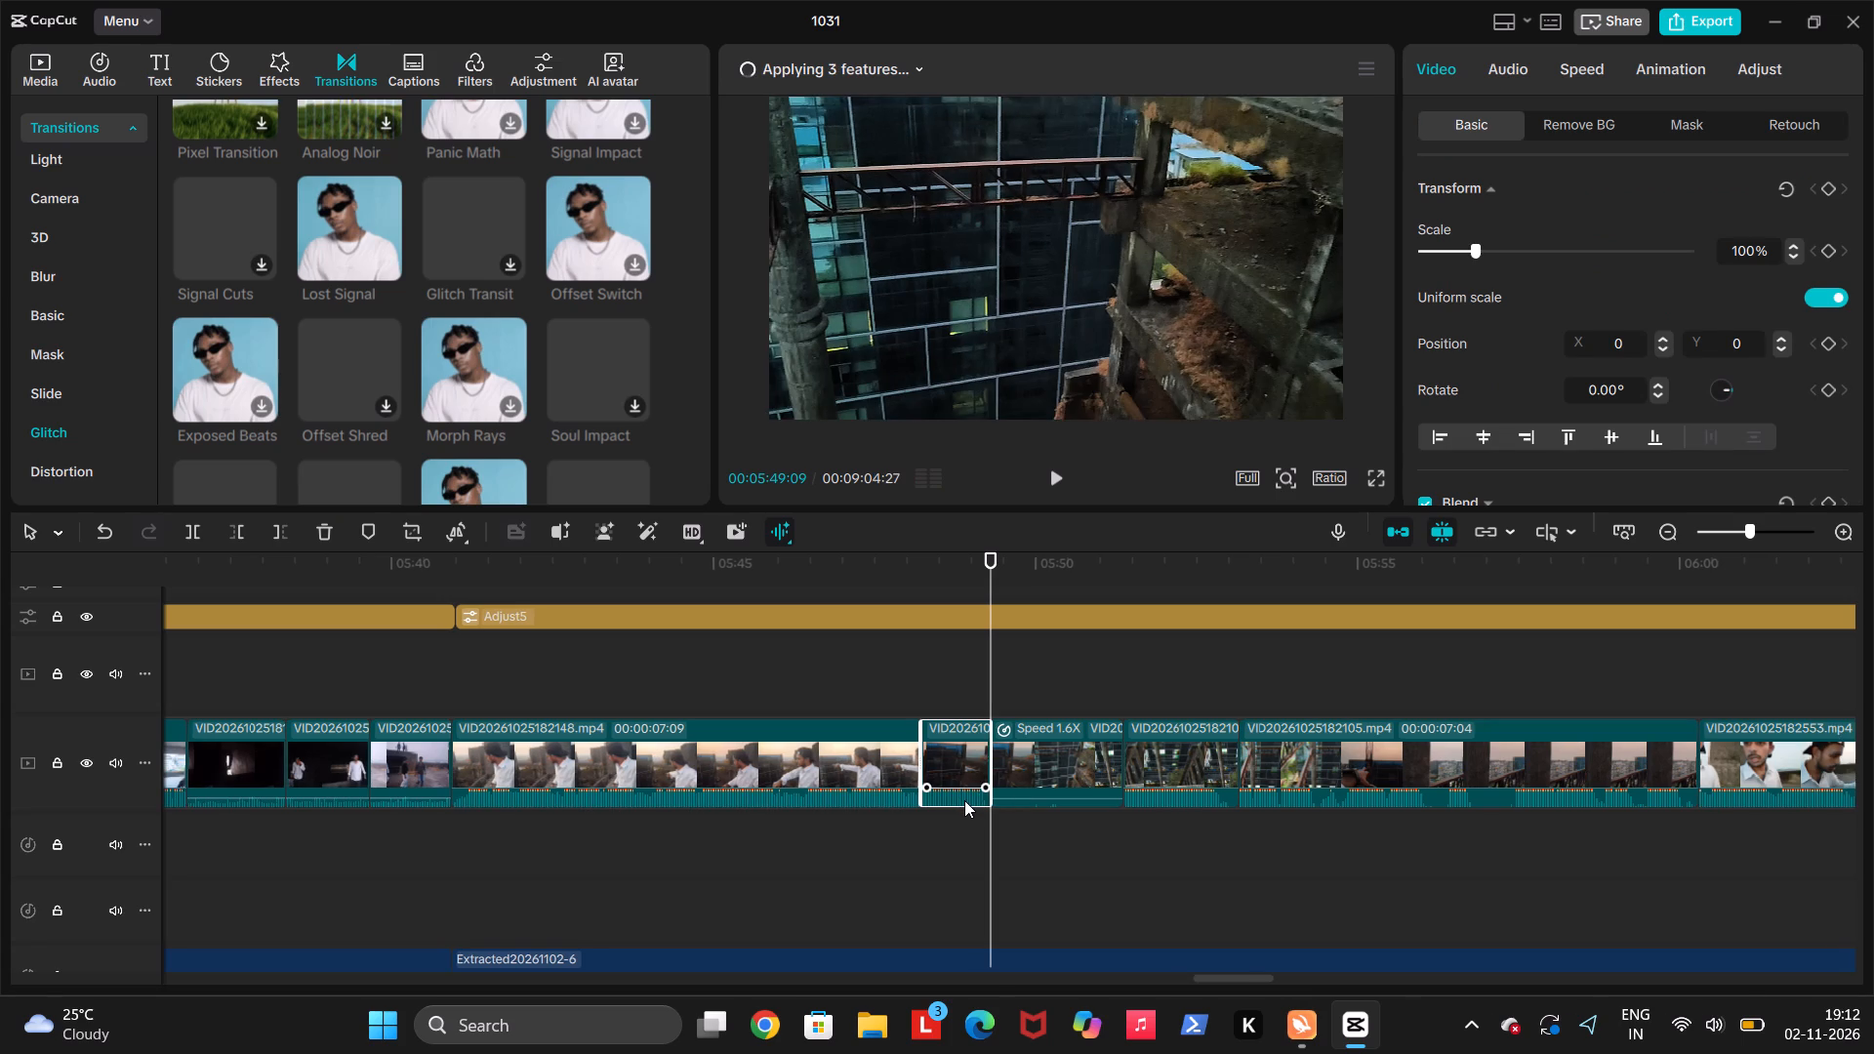
Play back the trimmed join and set the speed of the Speed 1.6X clip to 1.80x.
key(space)
key(space)
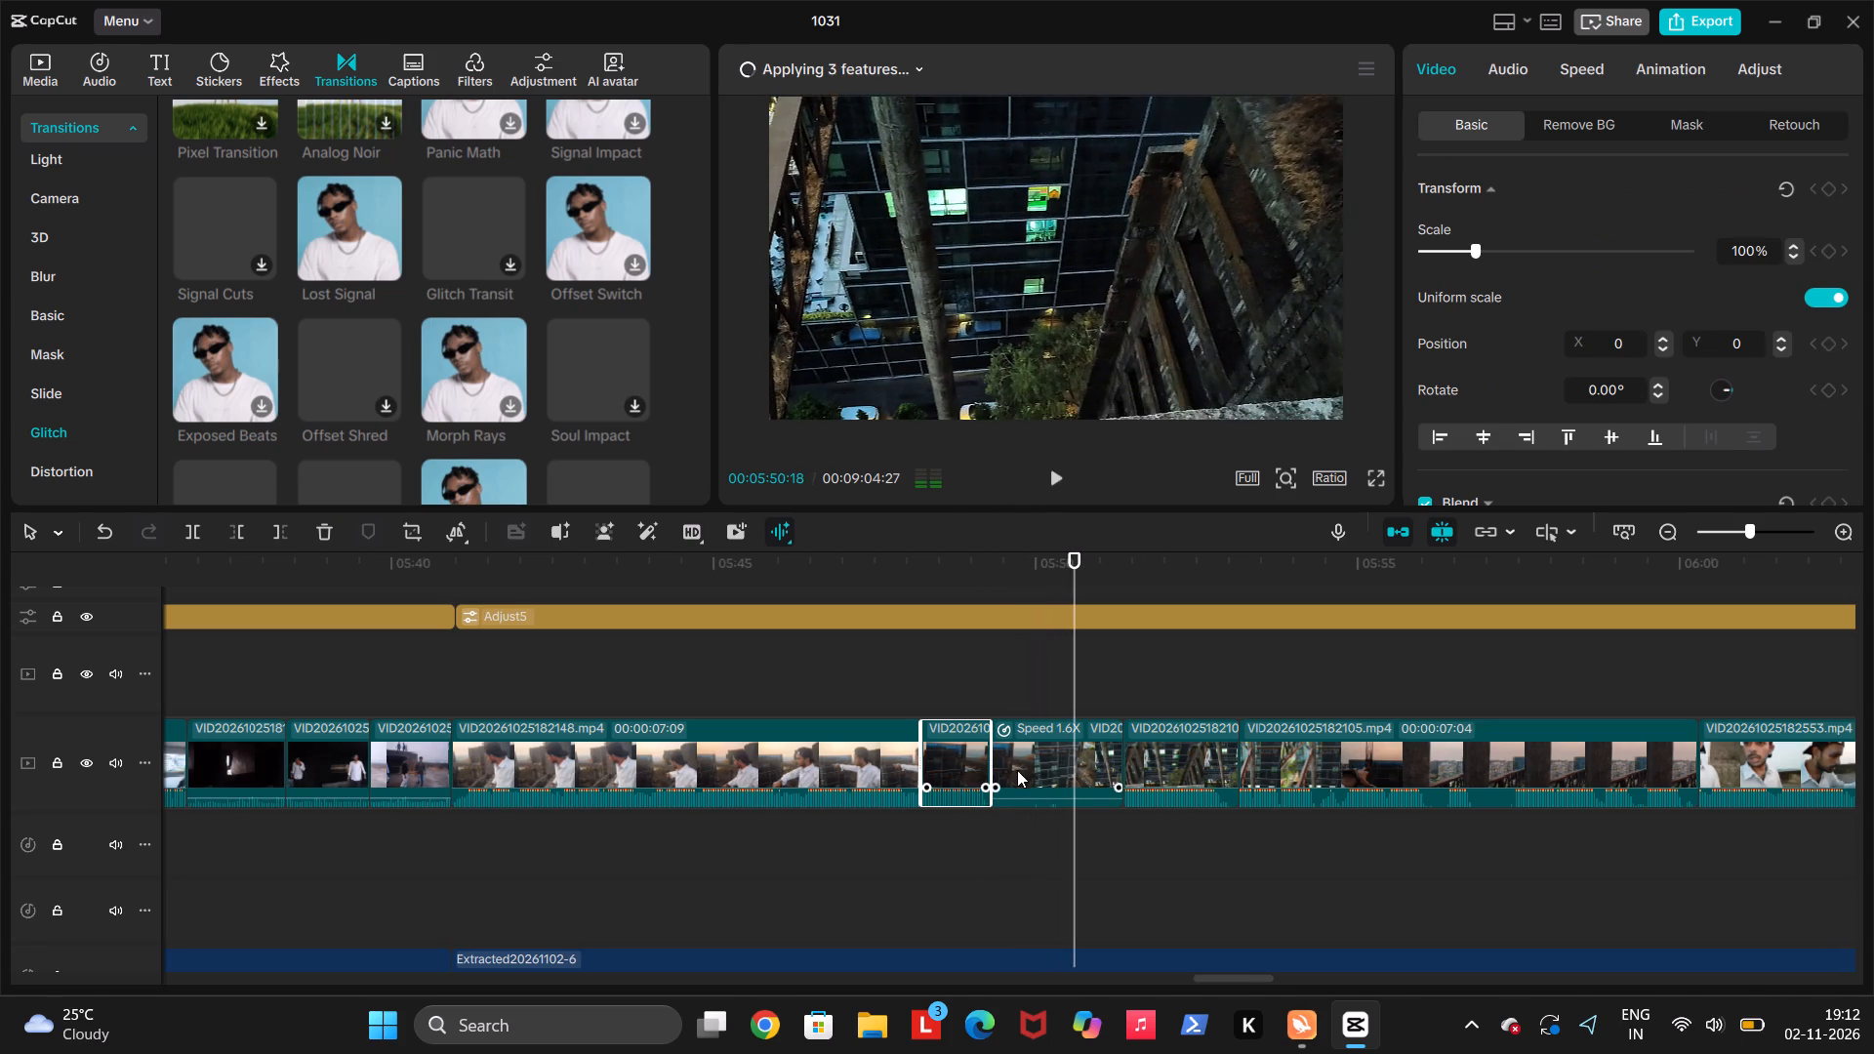
click(1022, 767)
click(1593, 78)
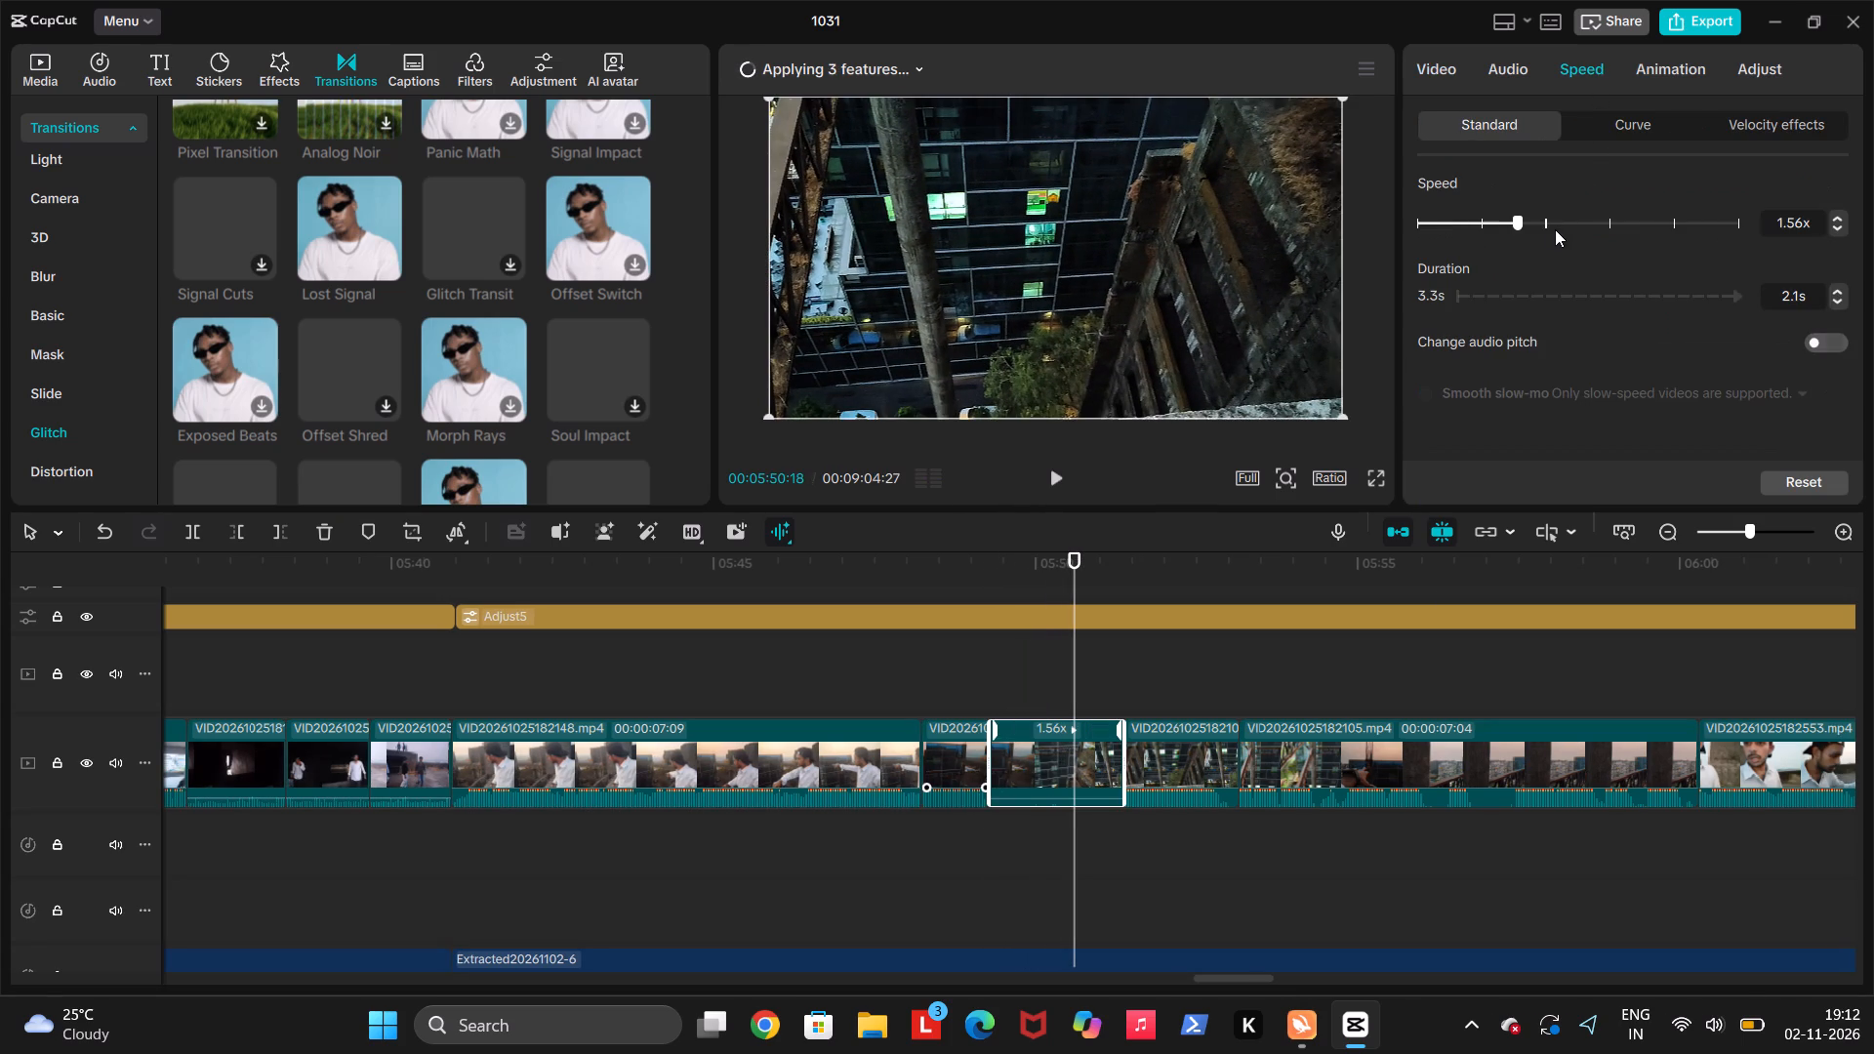
click(1529, 227)
click(1532, 227)
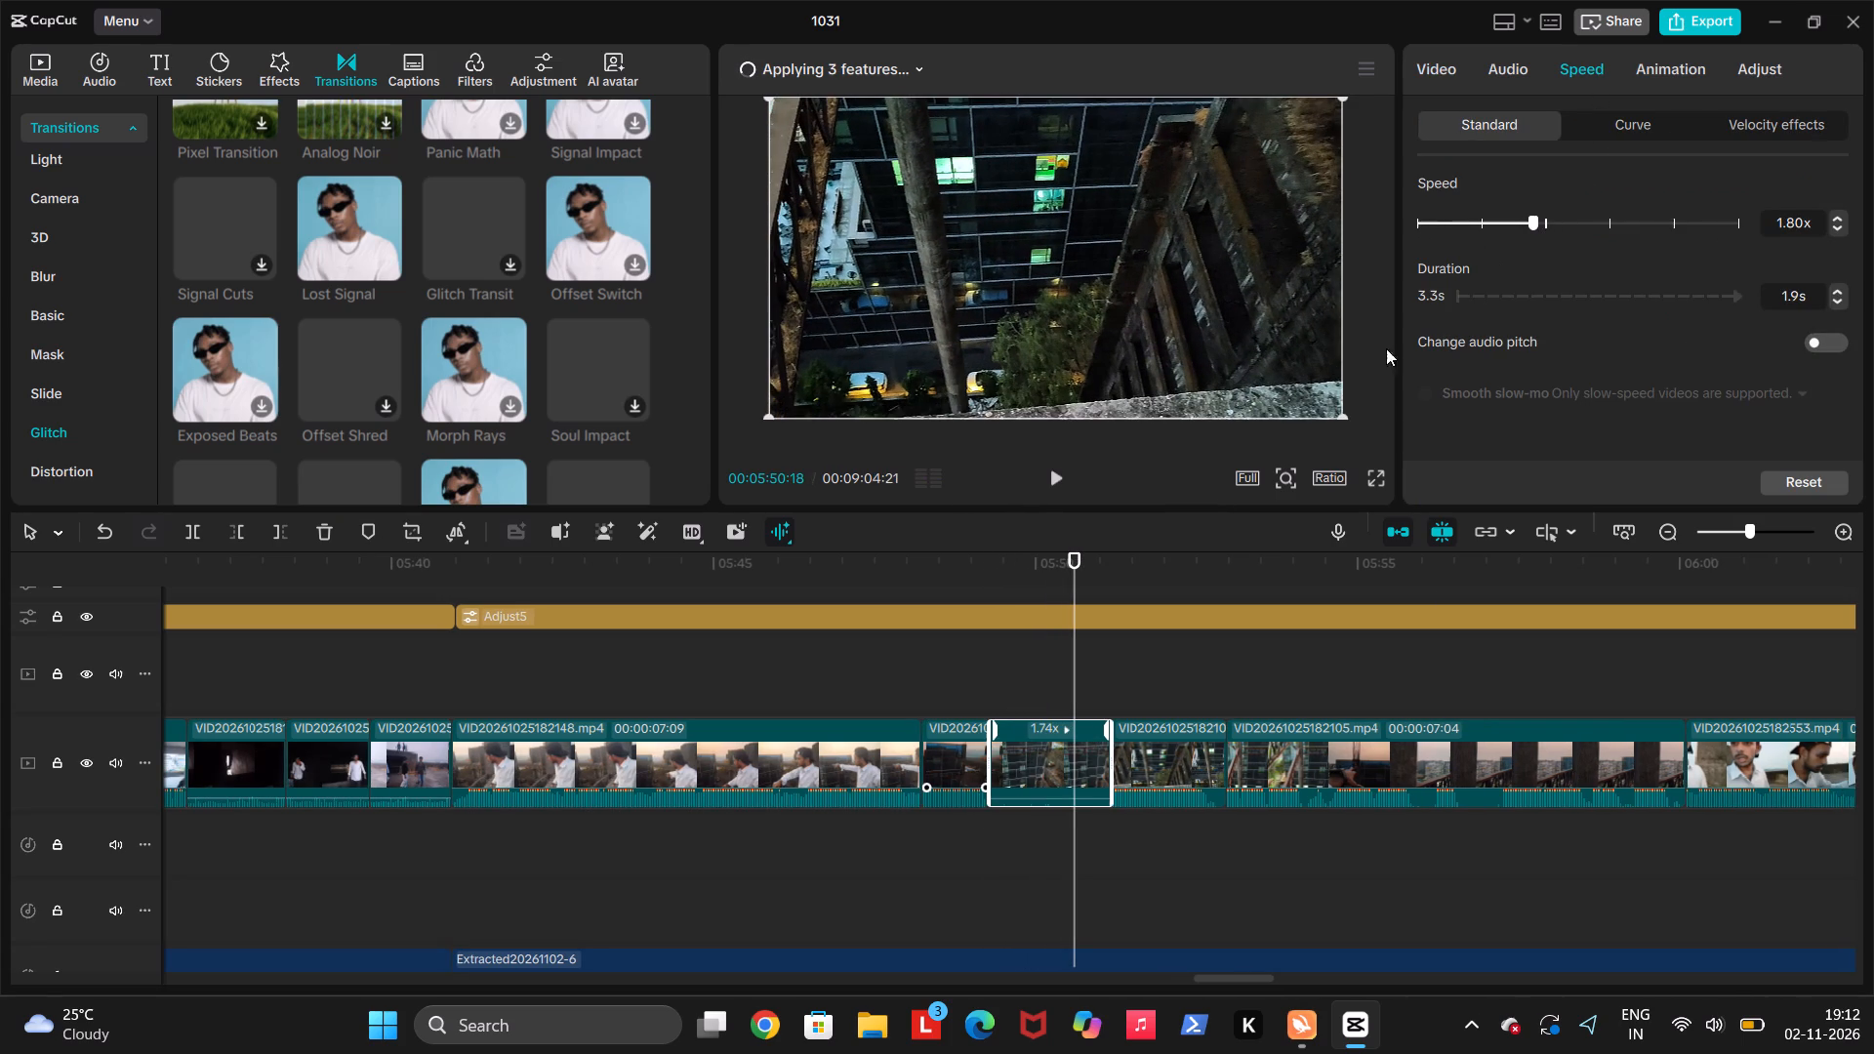
Play back from about 00:05:49 to check the trimmed and sped-up clips, and review the following footage to about 00:06:17.
click(976, 668)
key(space)
click(969, 673)
key(space)
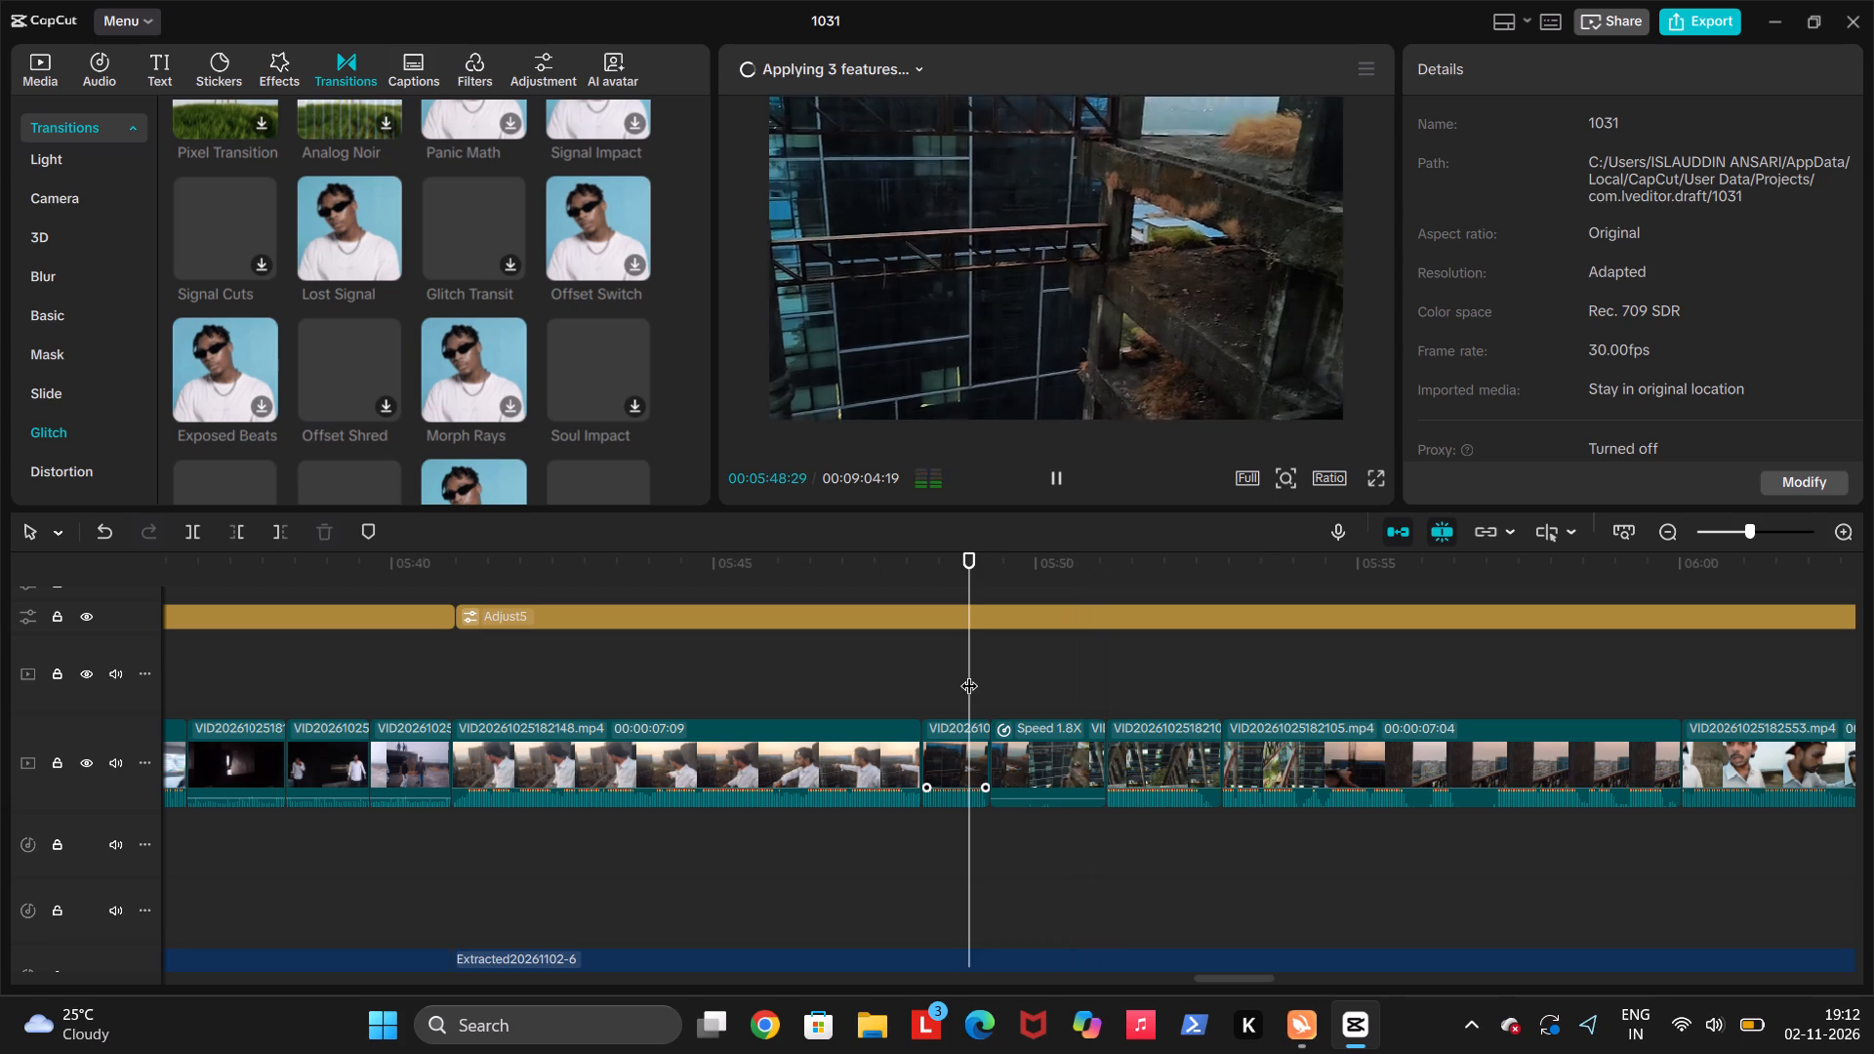
key(space)
key(space)
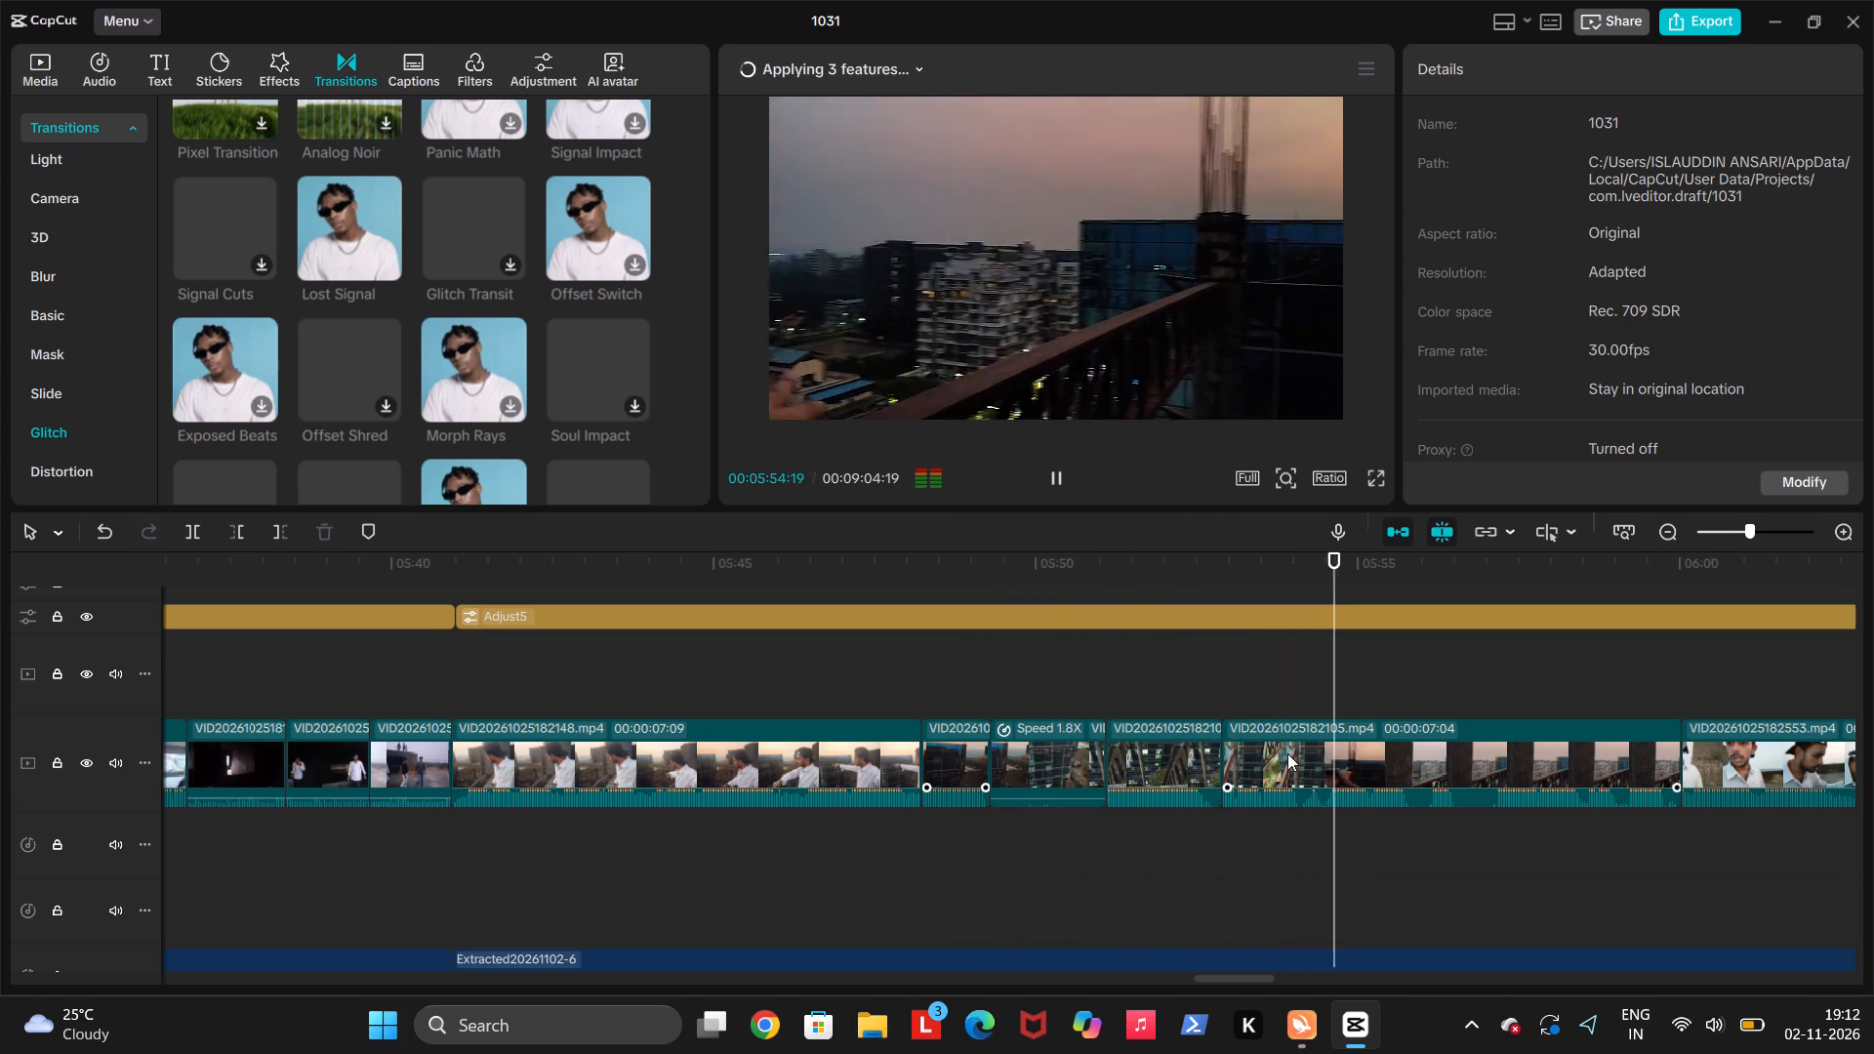
scroll(1287, 753, down, 1)
scroll(1288, 754, left, 1)
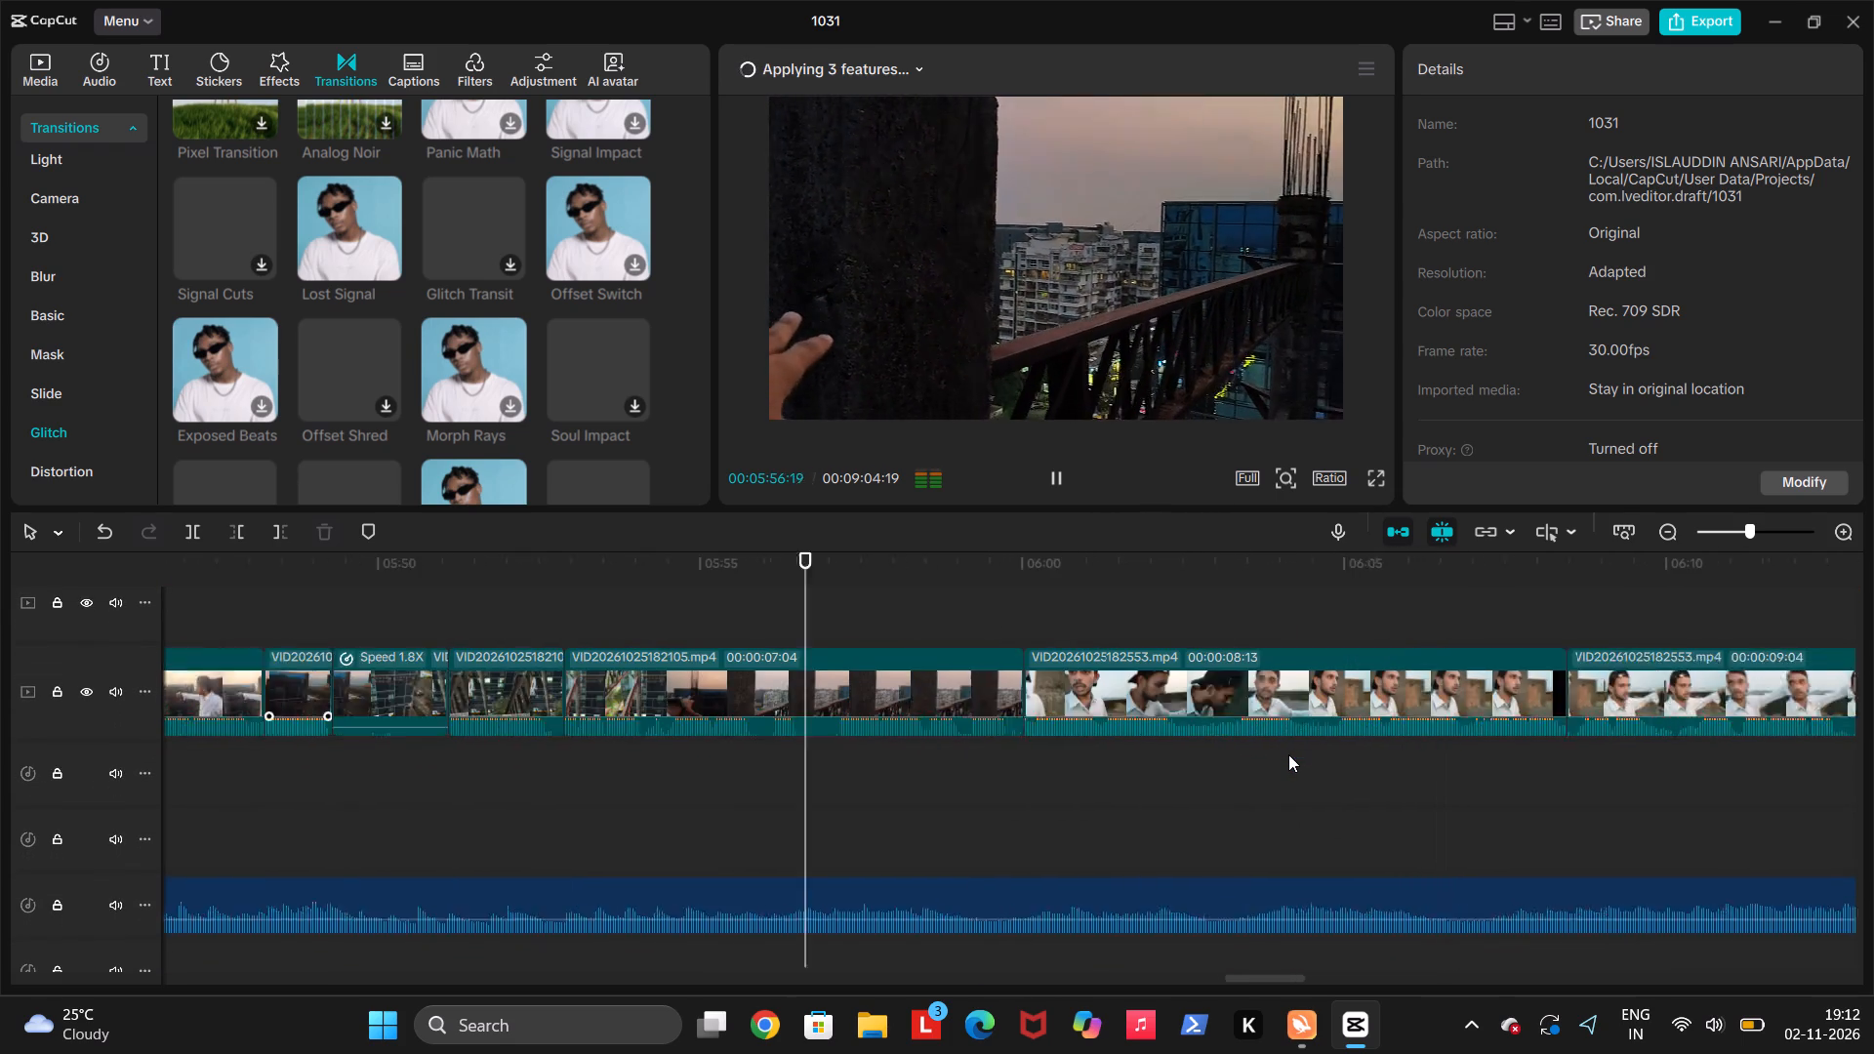
scroll(1288, 754, left, 1)
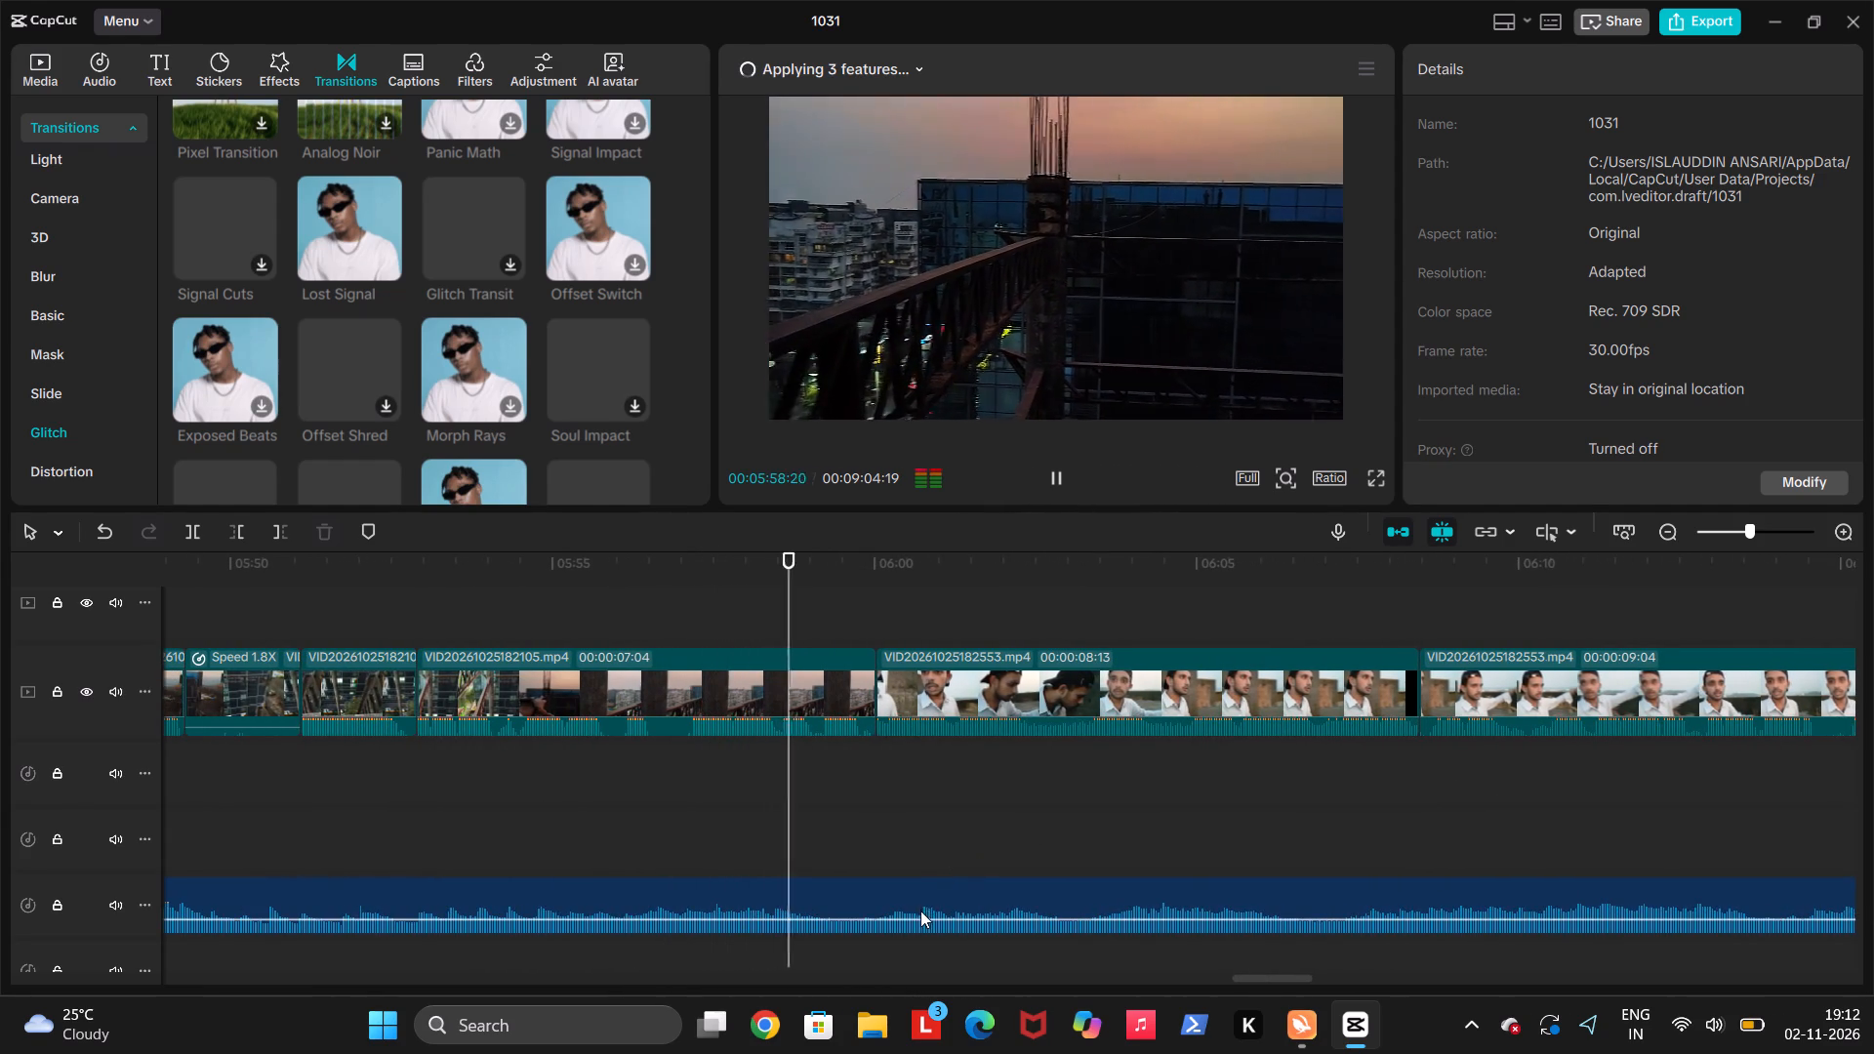
scroll(920, 912, left, 3)
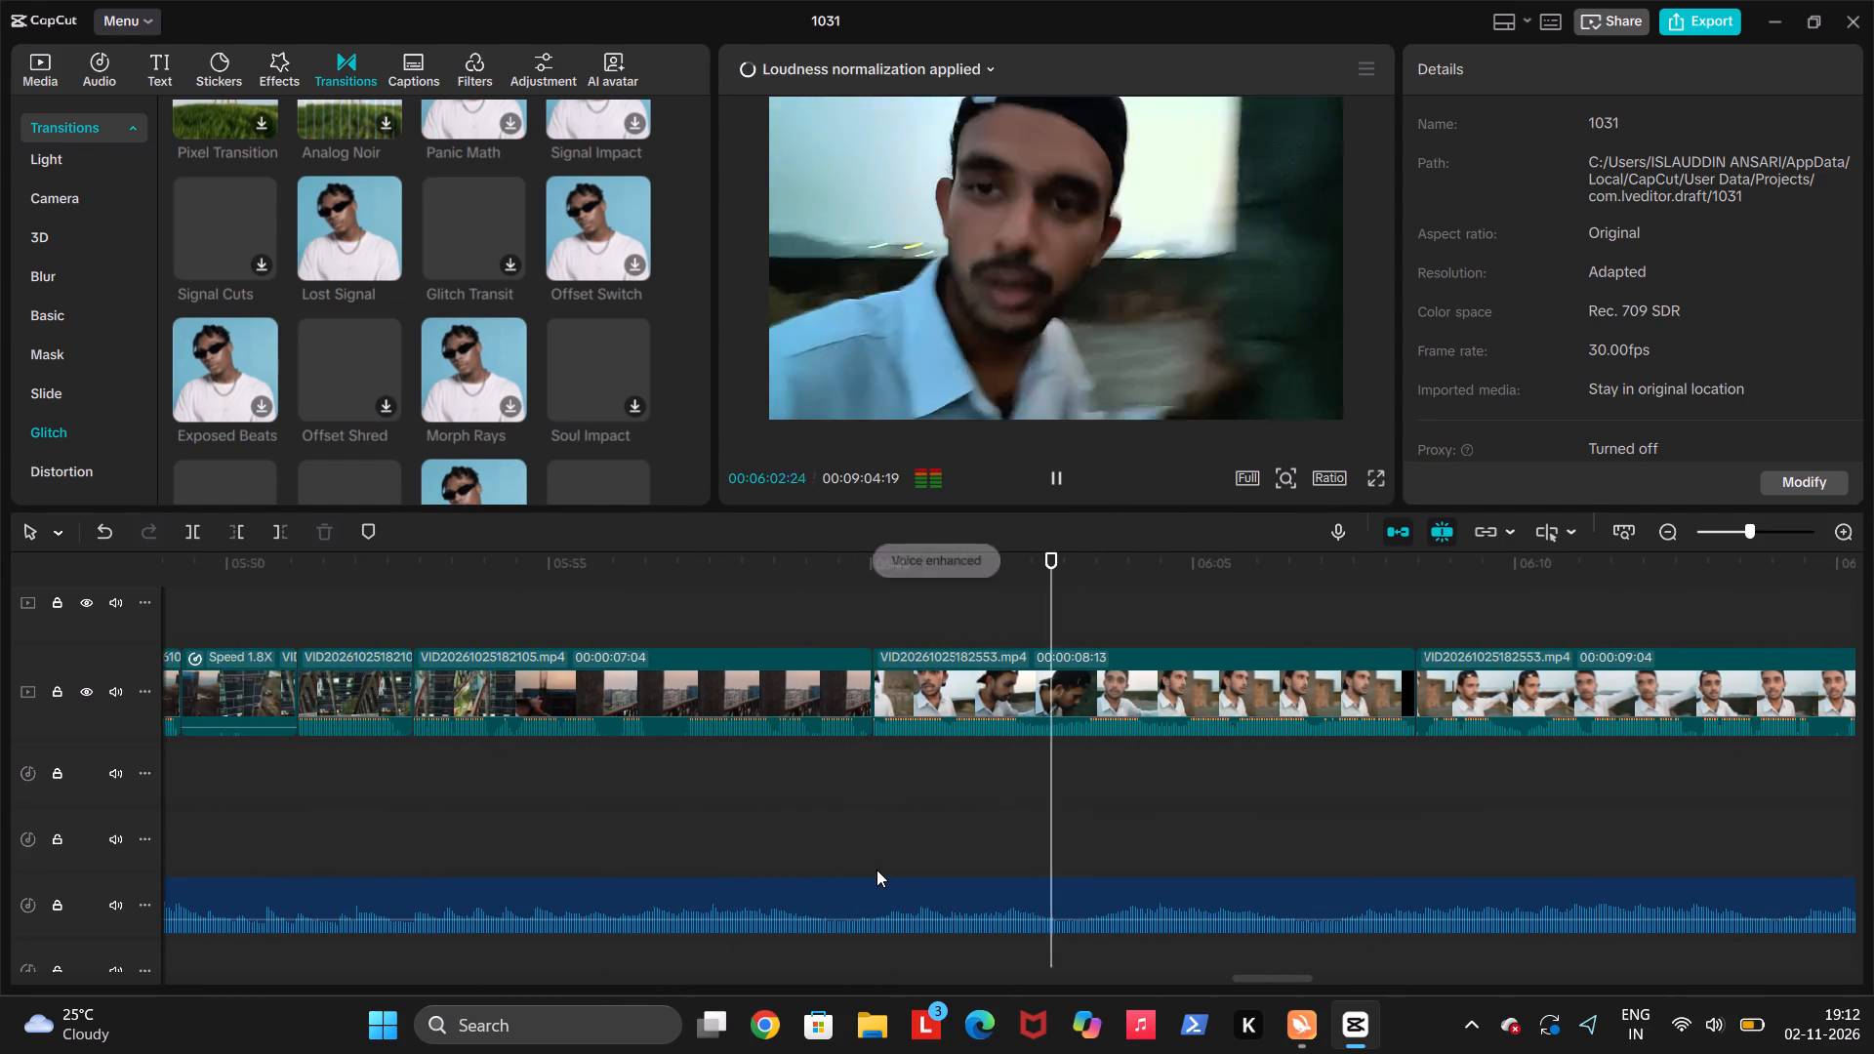
scroll(876, 870, left, 1)
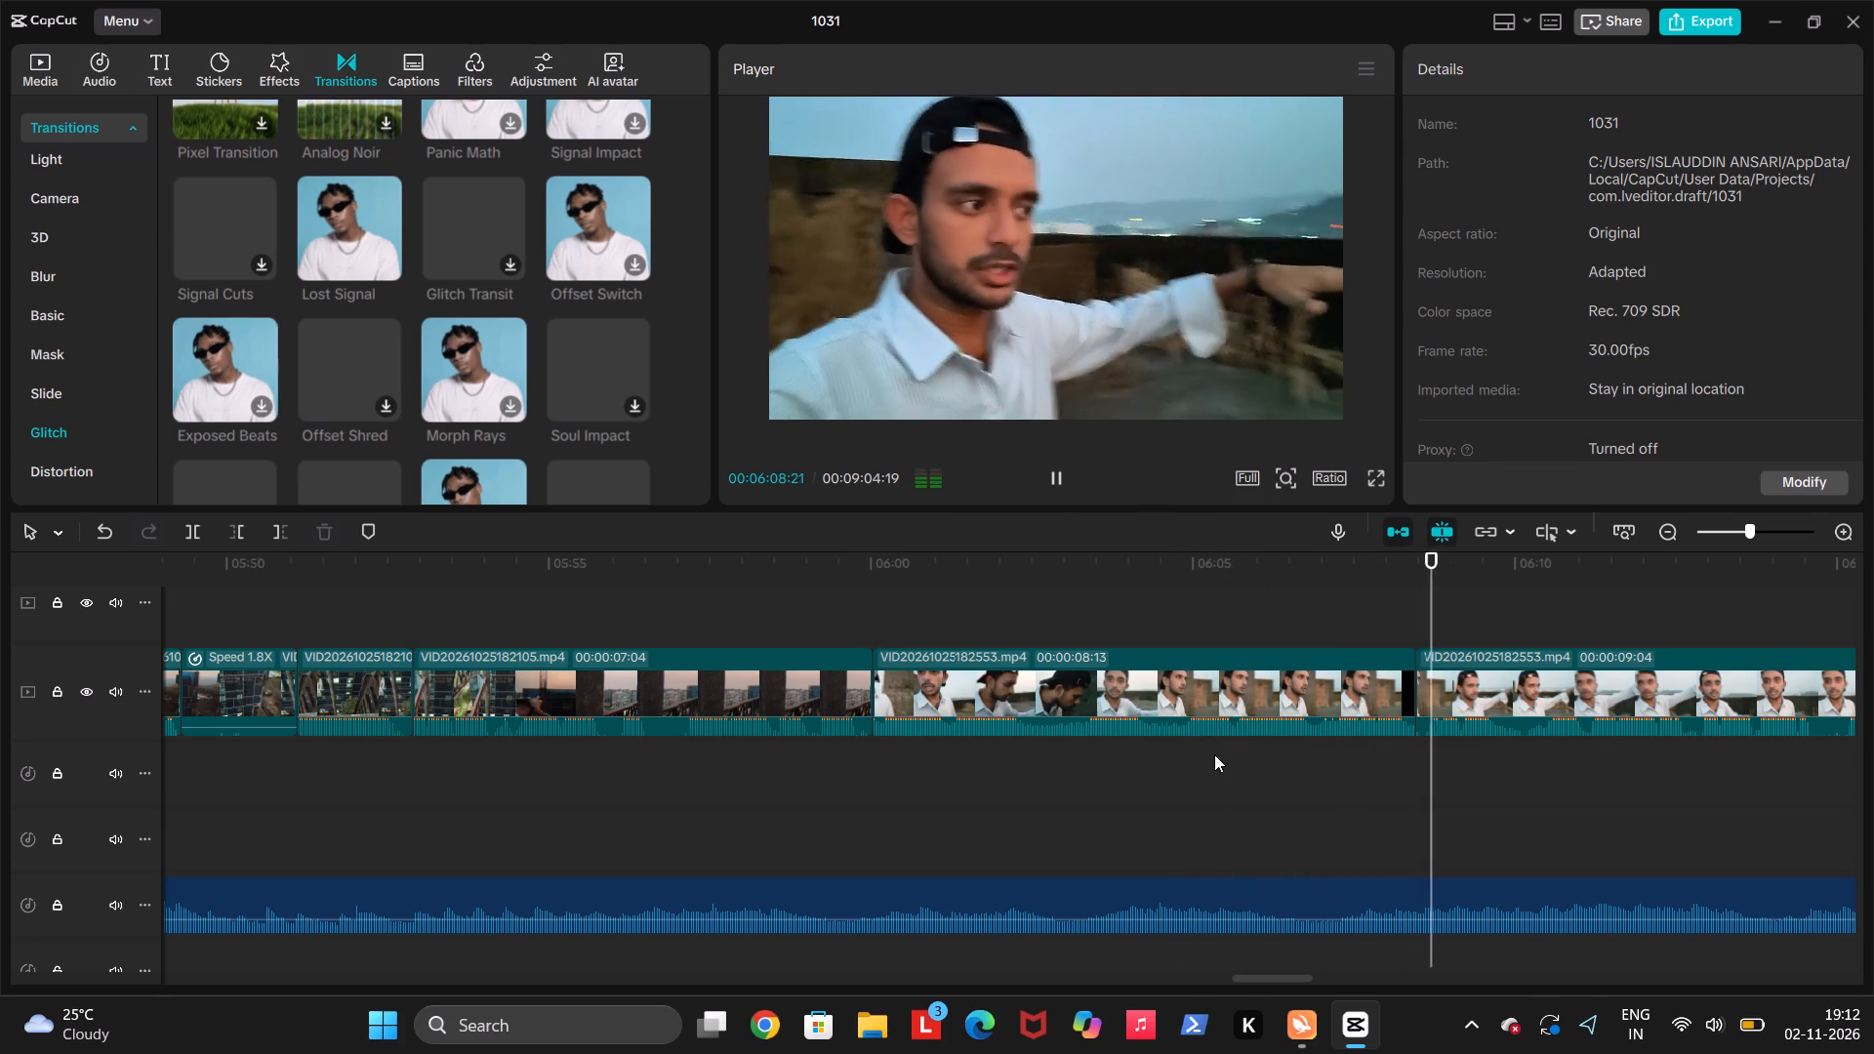
scroll(1214, 754, left, 1)
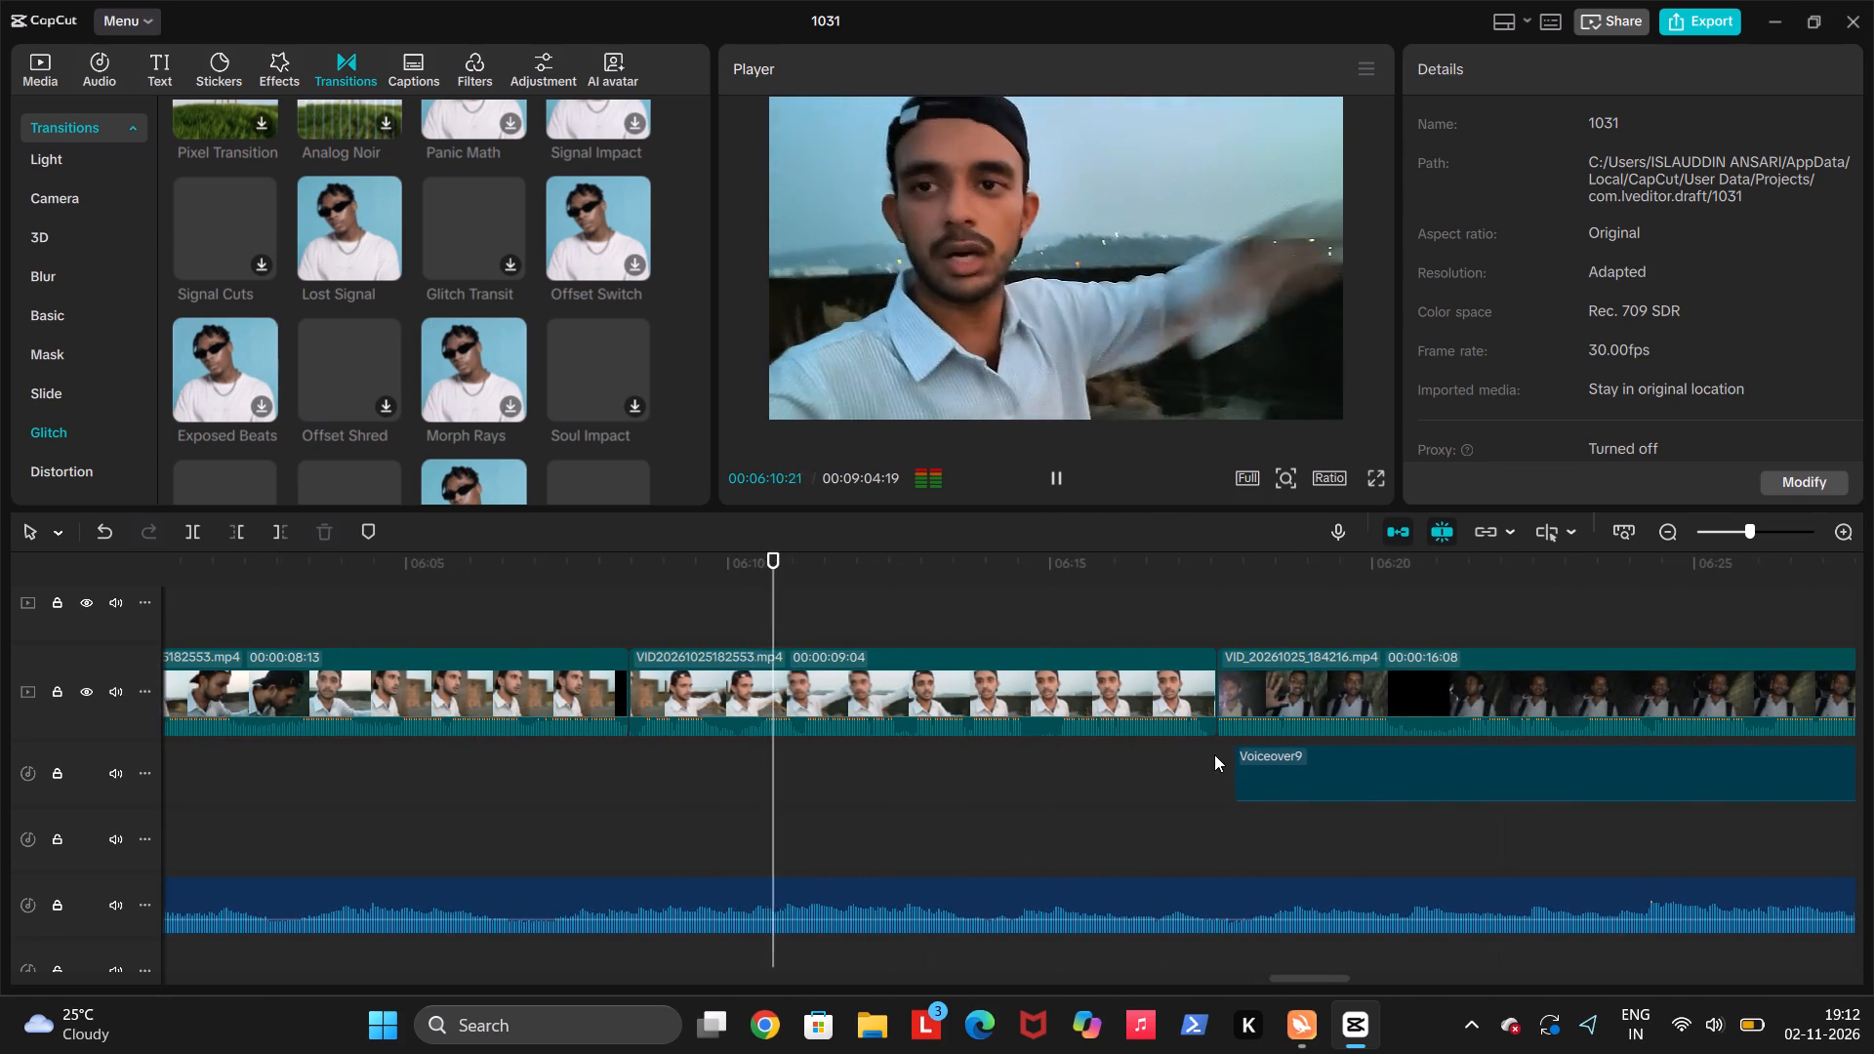
scroll(1214, 754, left, 1)
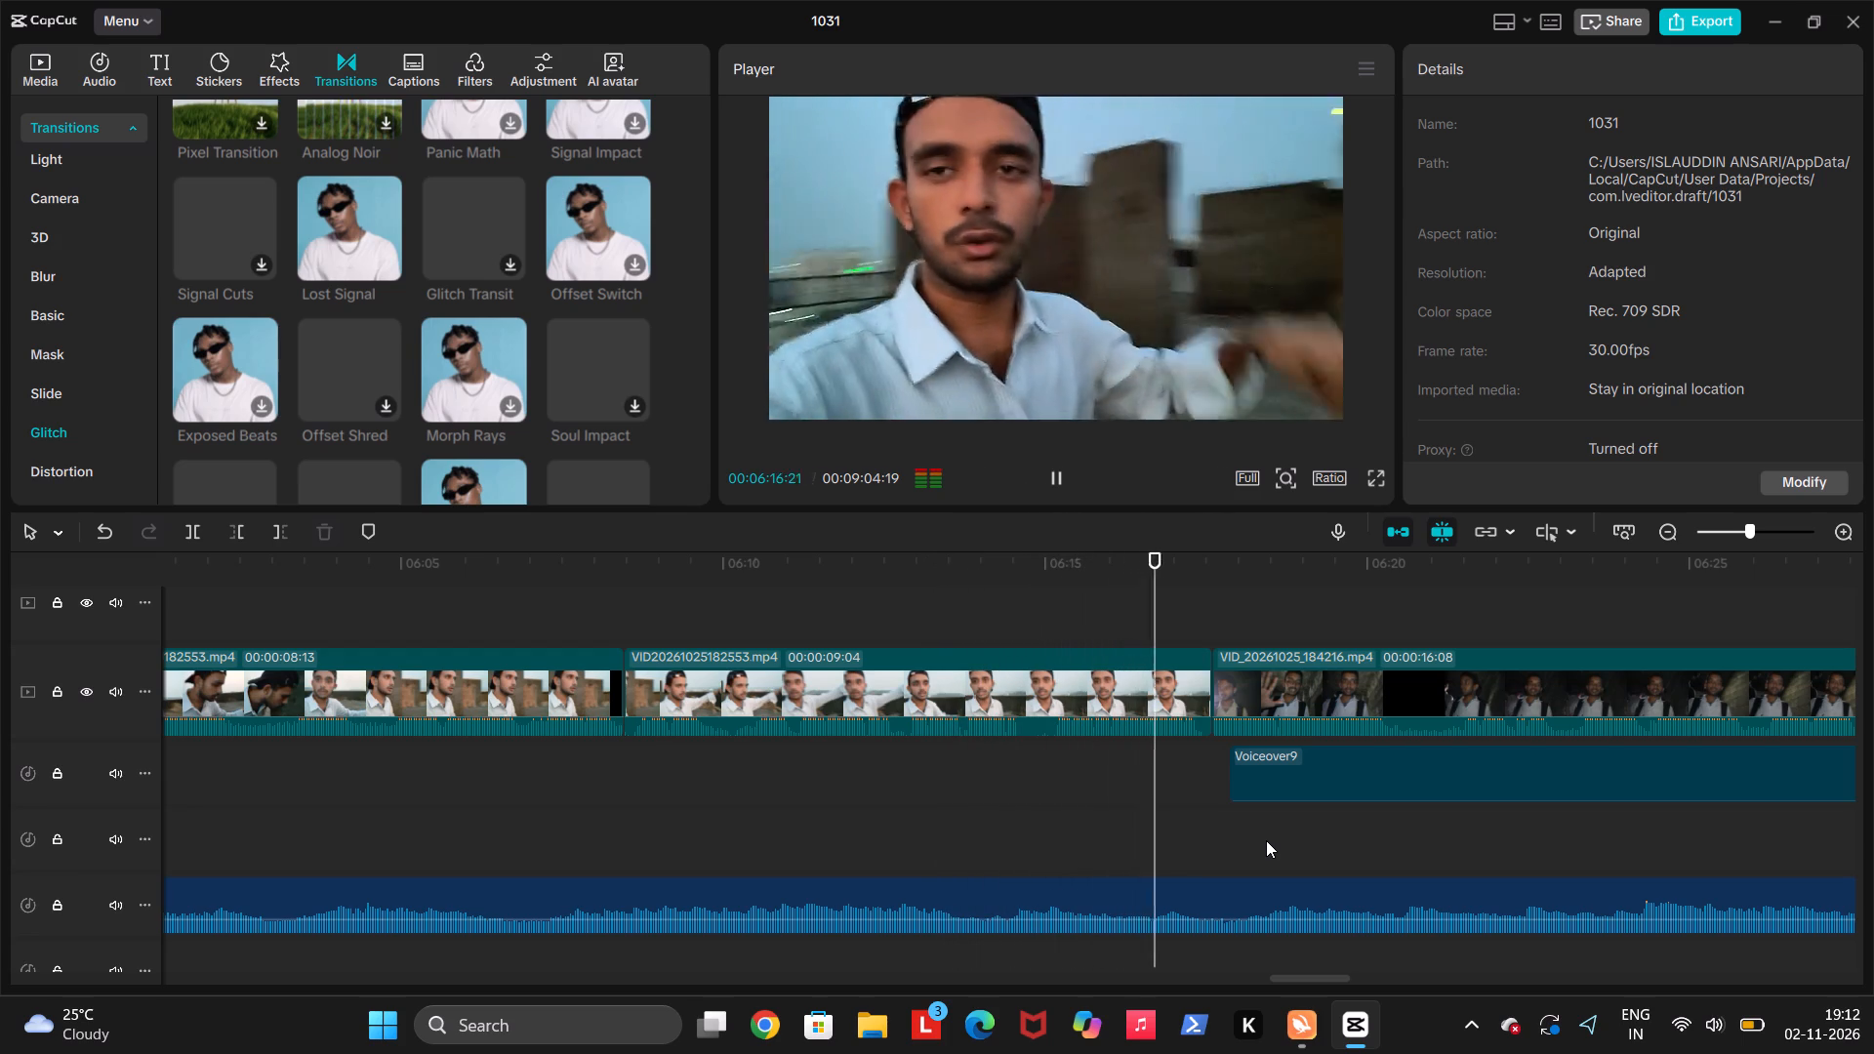
Trim the end of the music track to the cut before the VID_20261025_184216.mp4 clip, at 00:06:17:18.
key(Down)
key(Up)
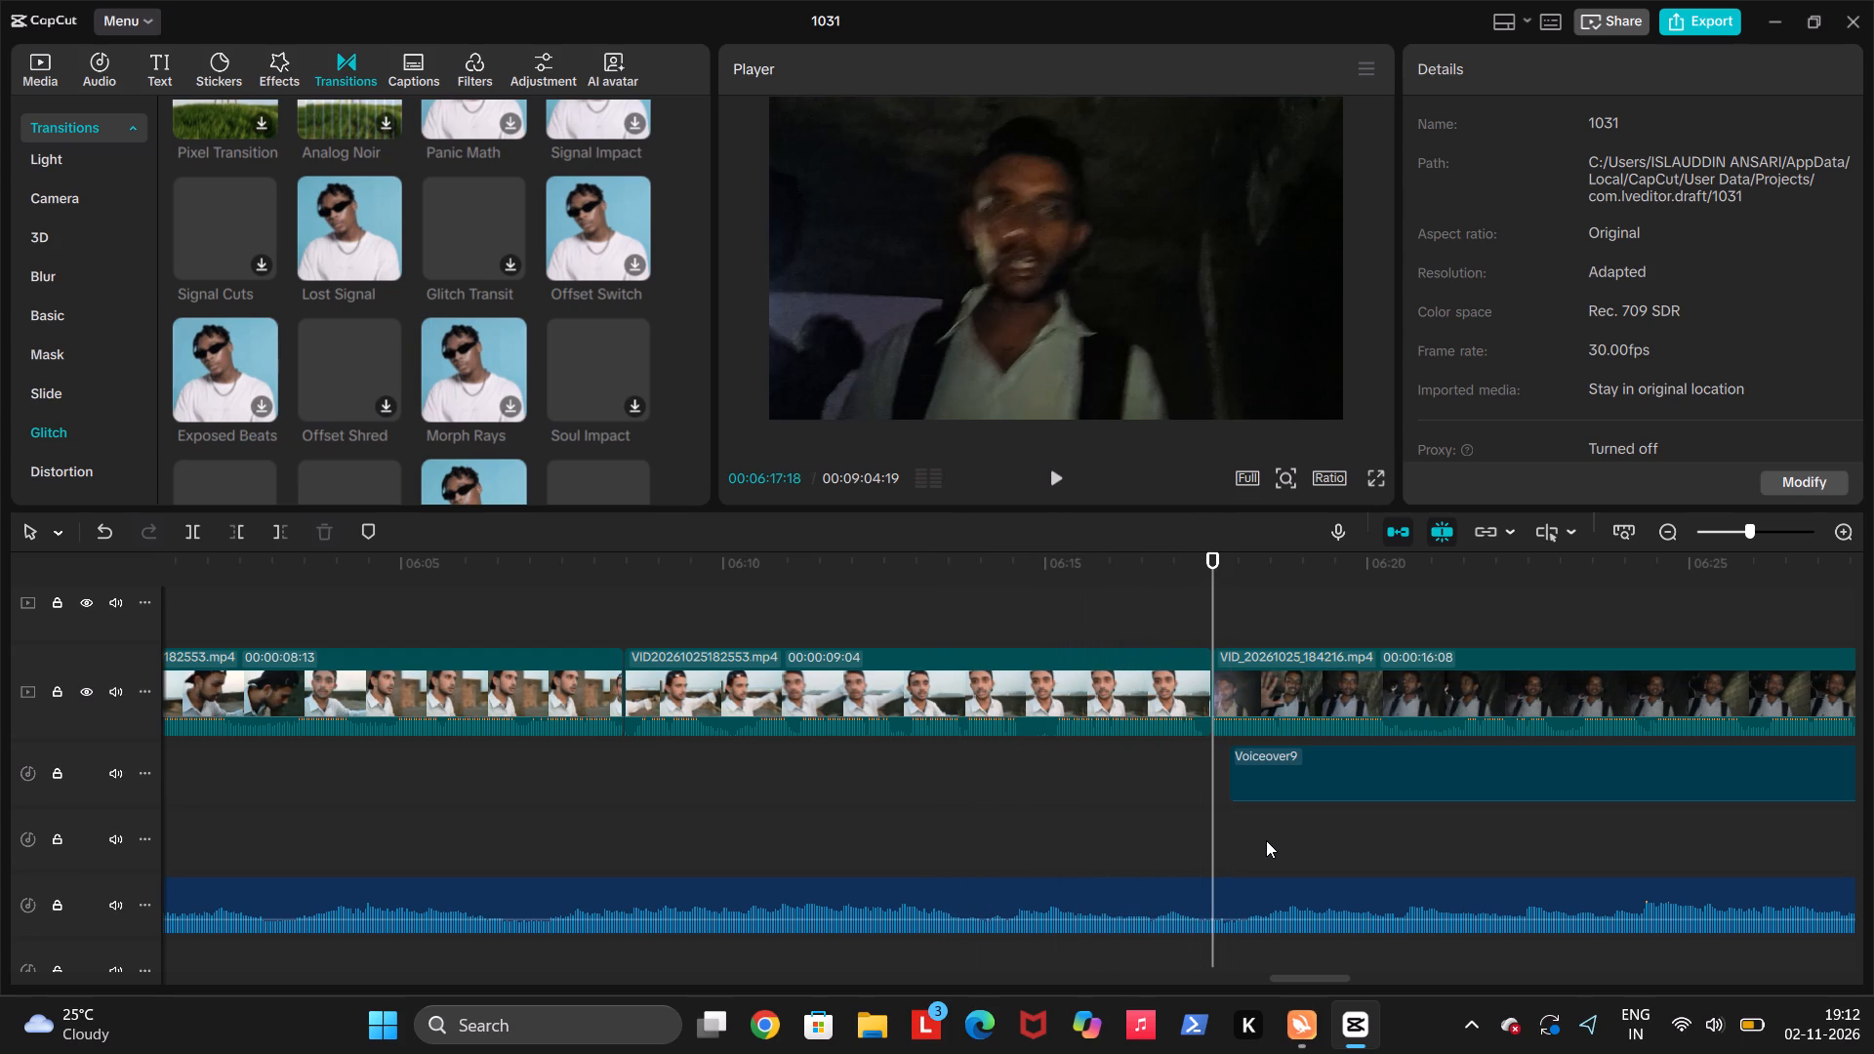
click(1283, 888)
key(w)
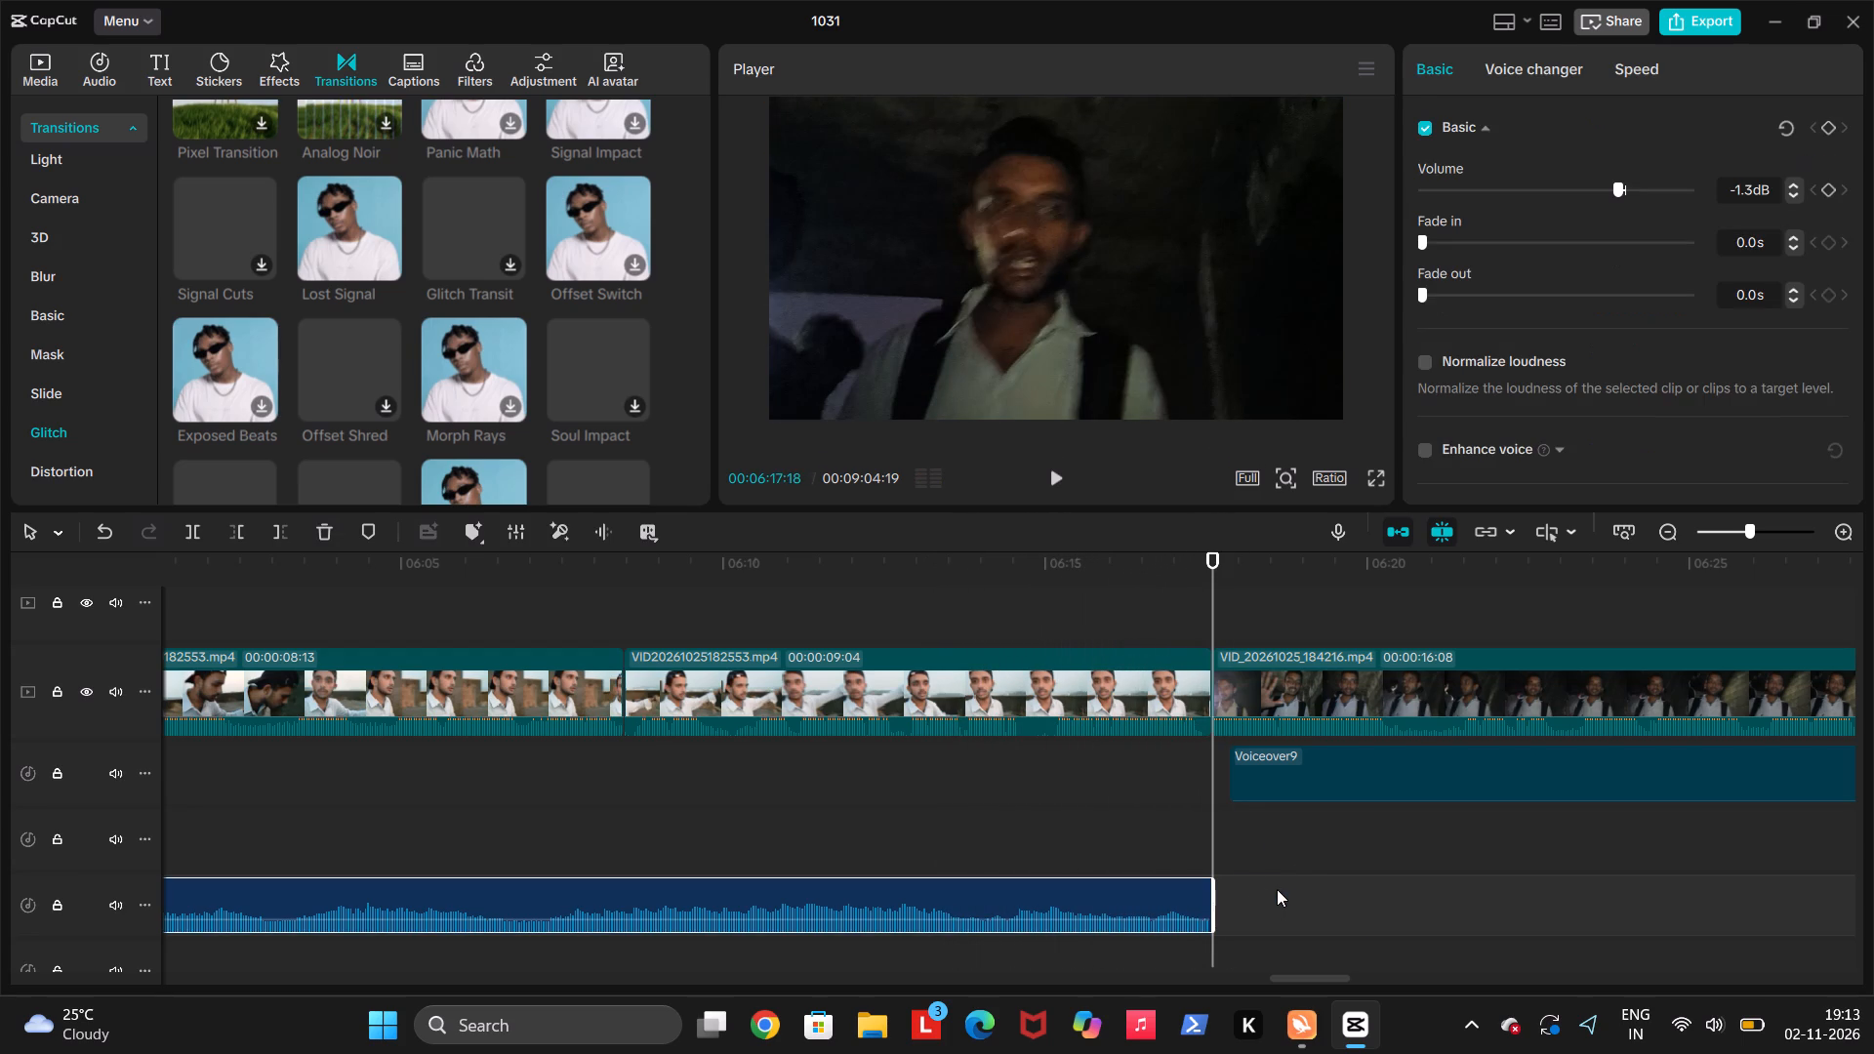
Delete the Voiceover9 audio clip beneath the VID_20261025_184216.mp4 clip.
click(1267, 776)
key(BackSpace)
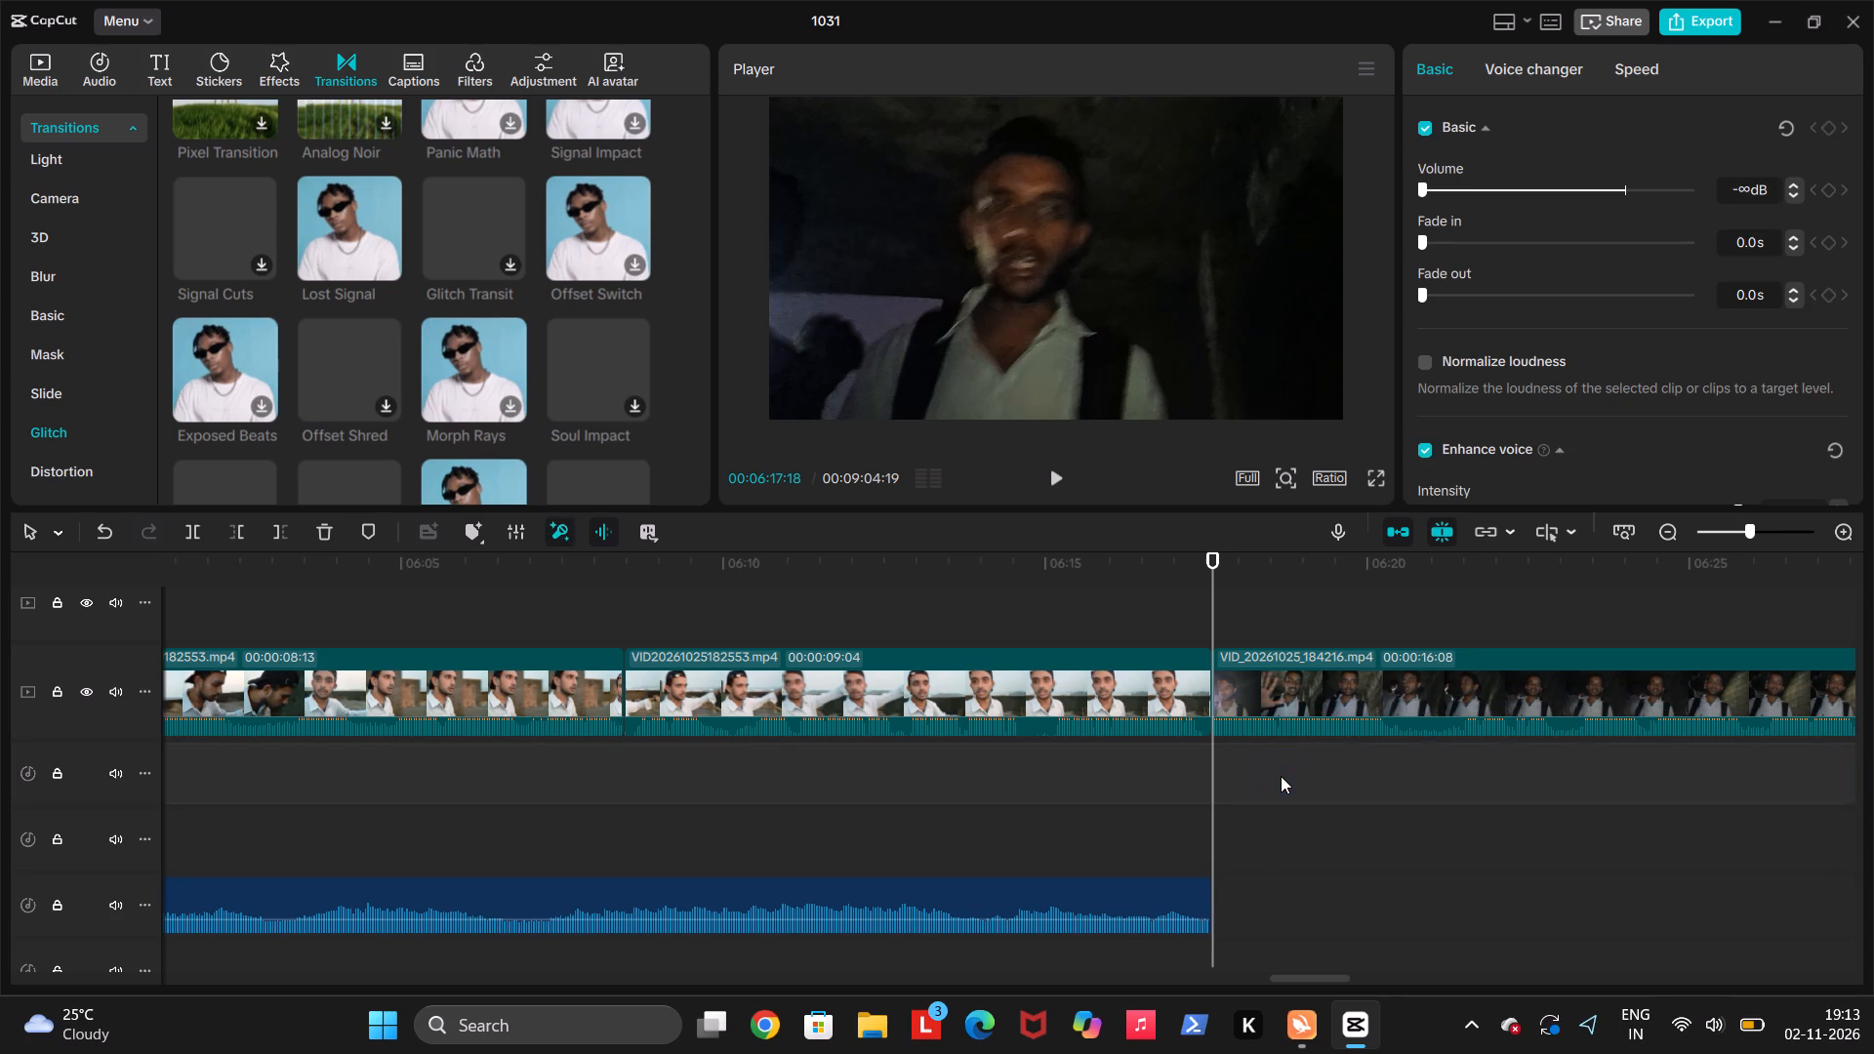
Play back from 00:05:26:07 through the glitch transition and examine the change between the two music tracks.
click(870, 792)
drag(870, 792, 659, 806)
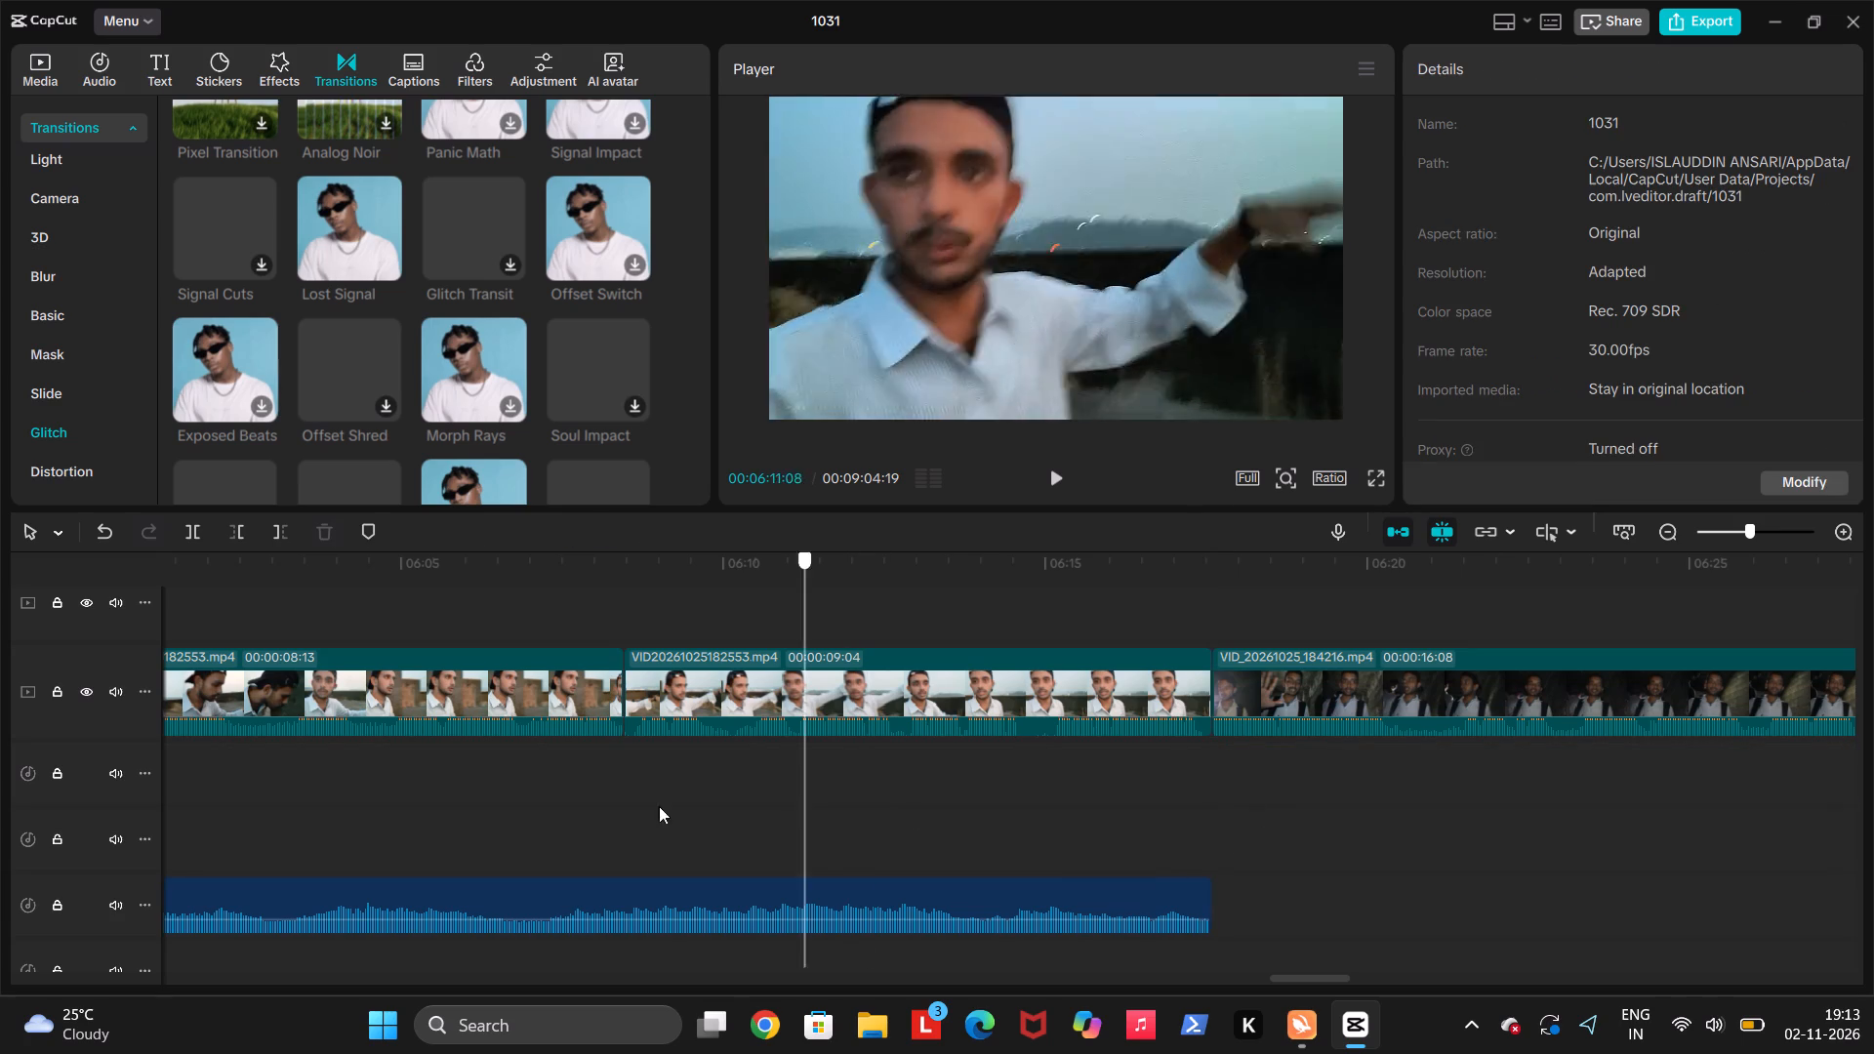
drag(659, 806, 1337, 874)
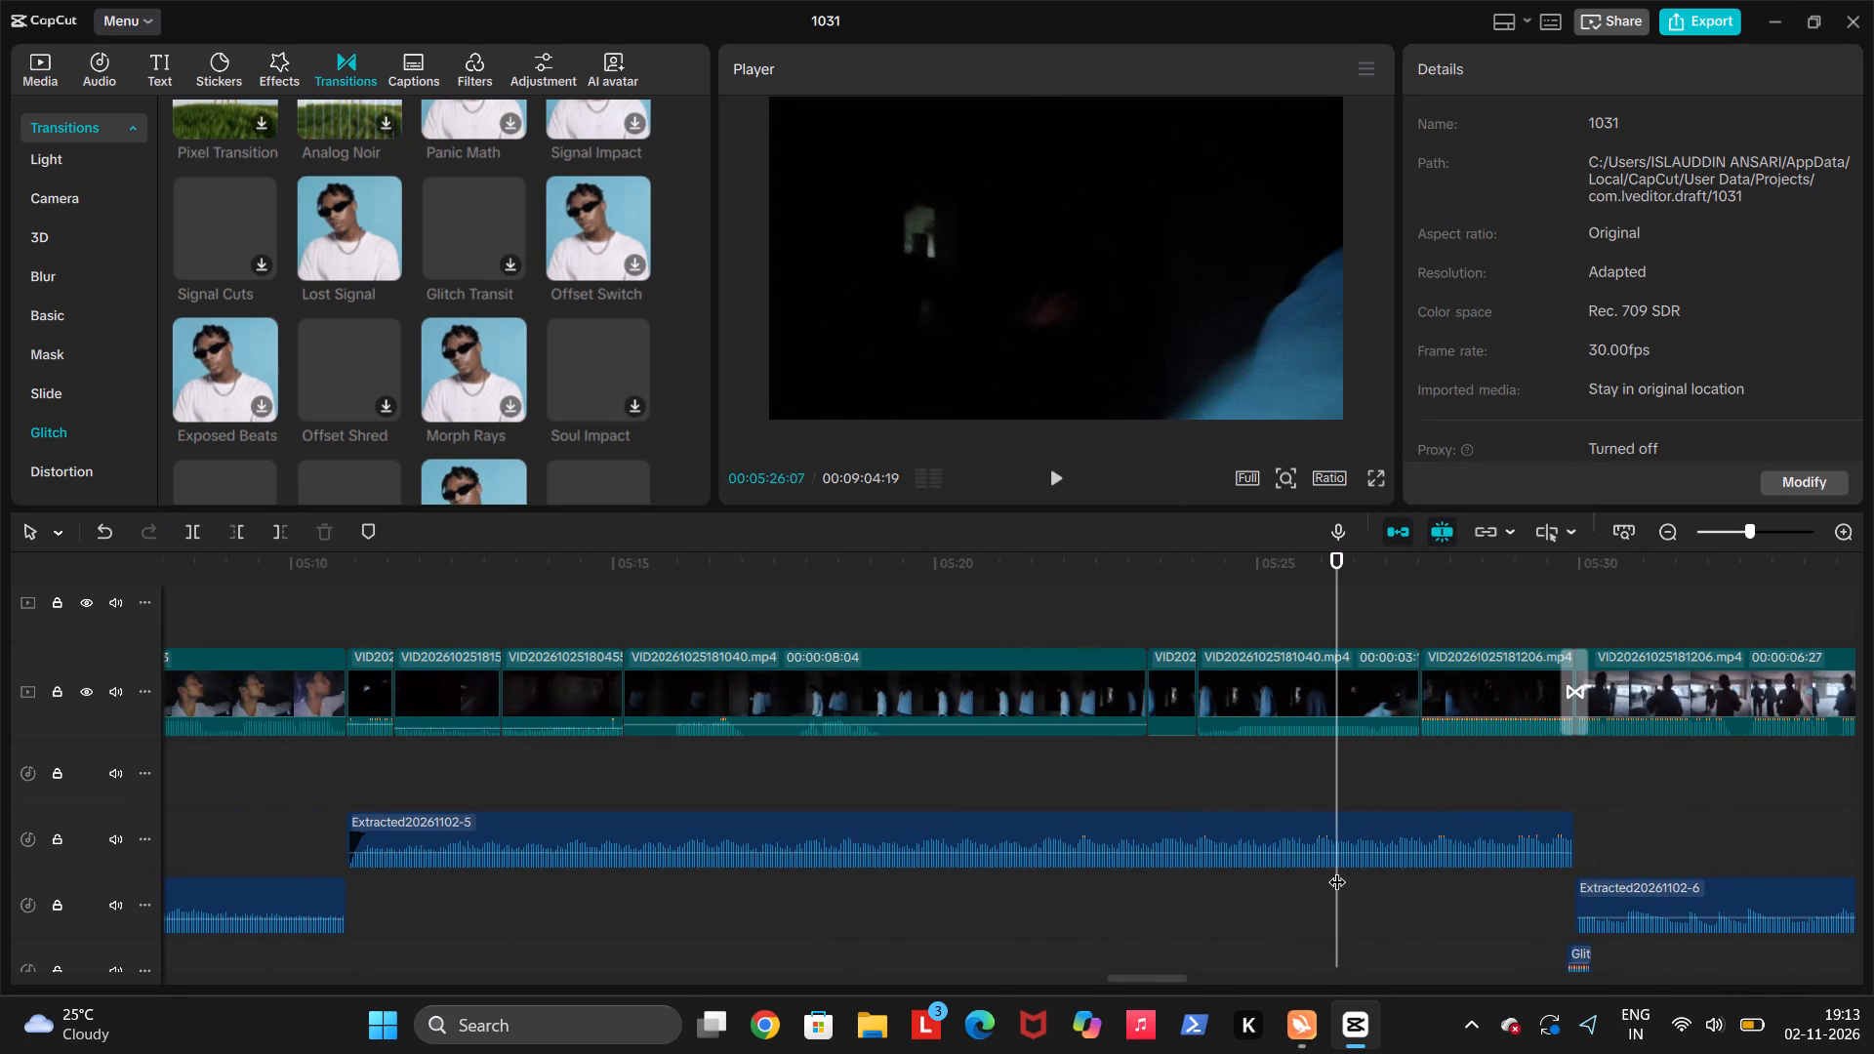
key(space)
scroll(1341, 864, left, 1)
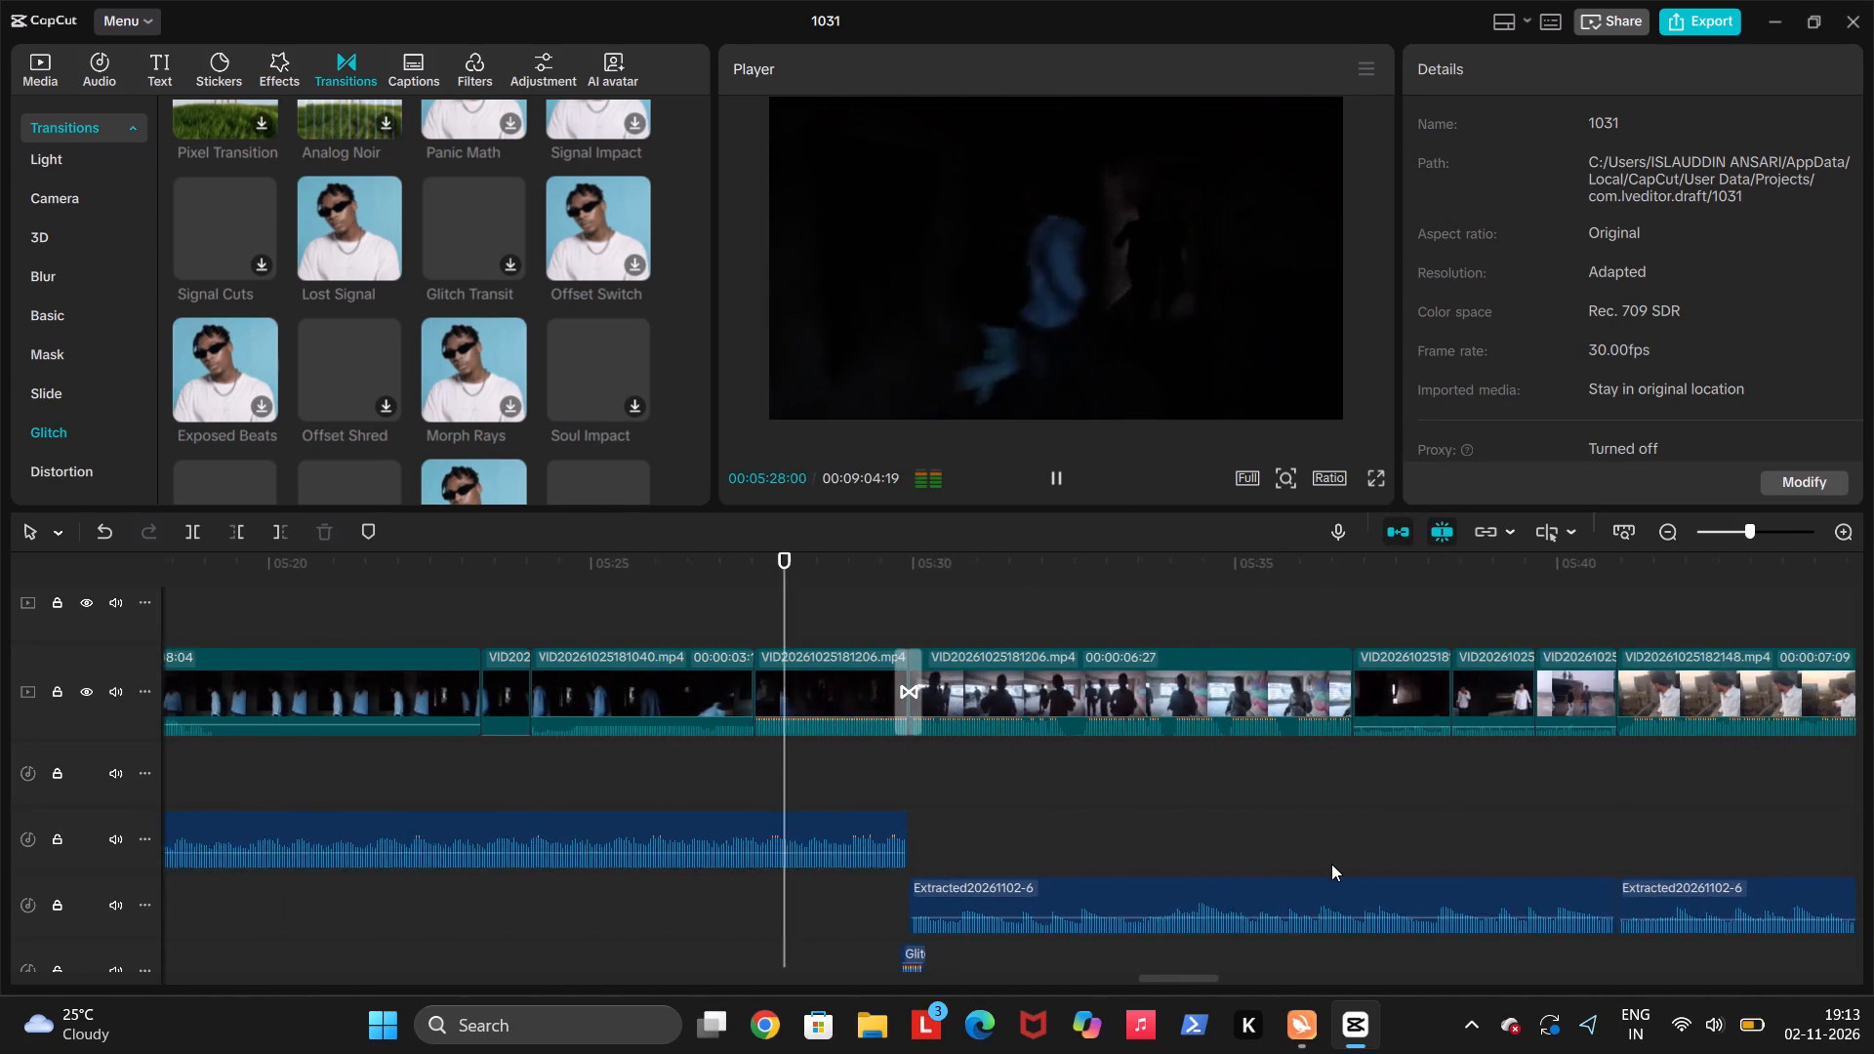
scroll(1331, 864, left, 1)
scroll(1155, 834, left, 1)
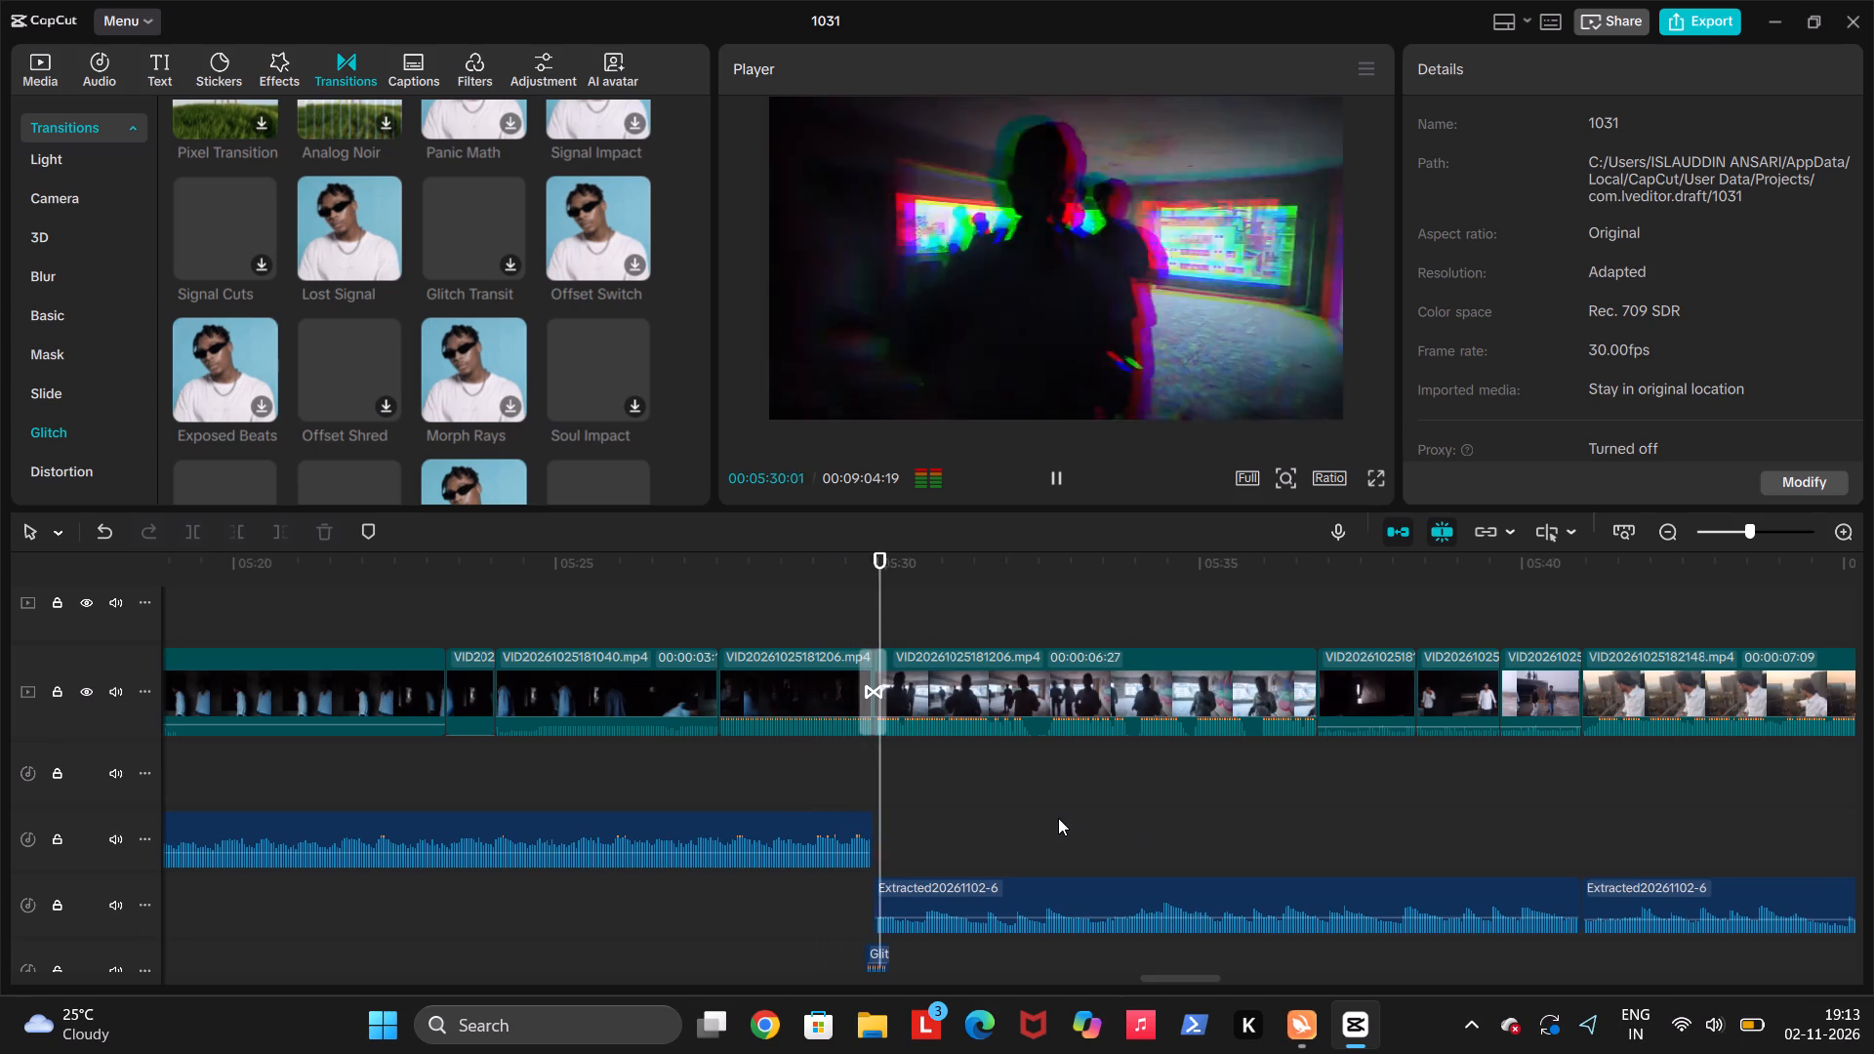
scroll(1060, 819, left, 2)
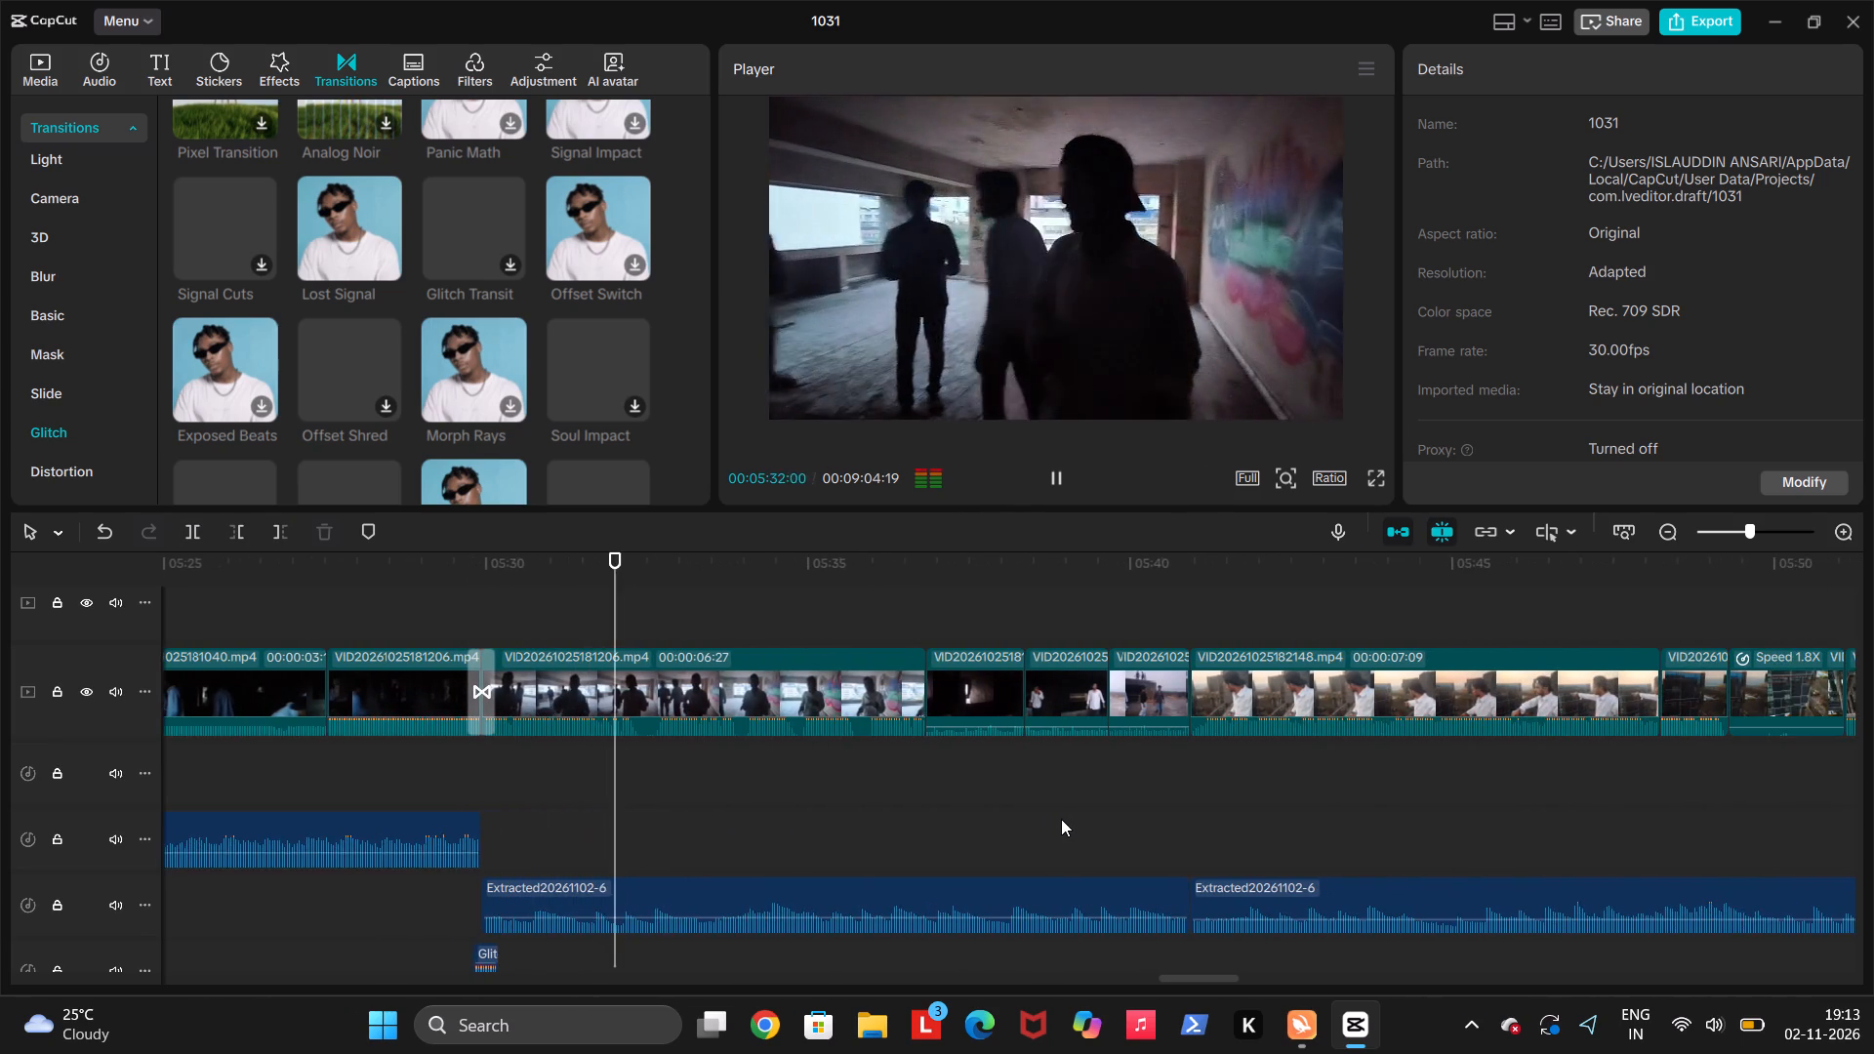
scroll(1061, 819, left, 1)
scroll(1030, 921, left, 2)
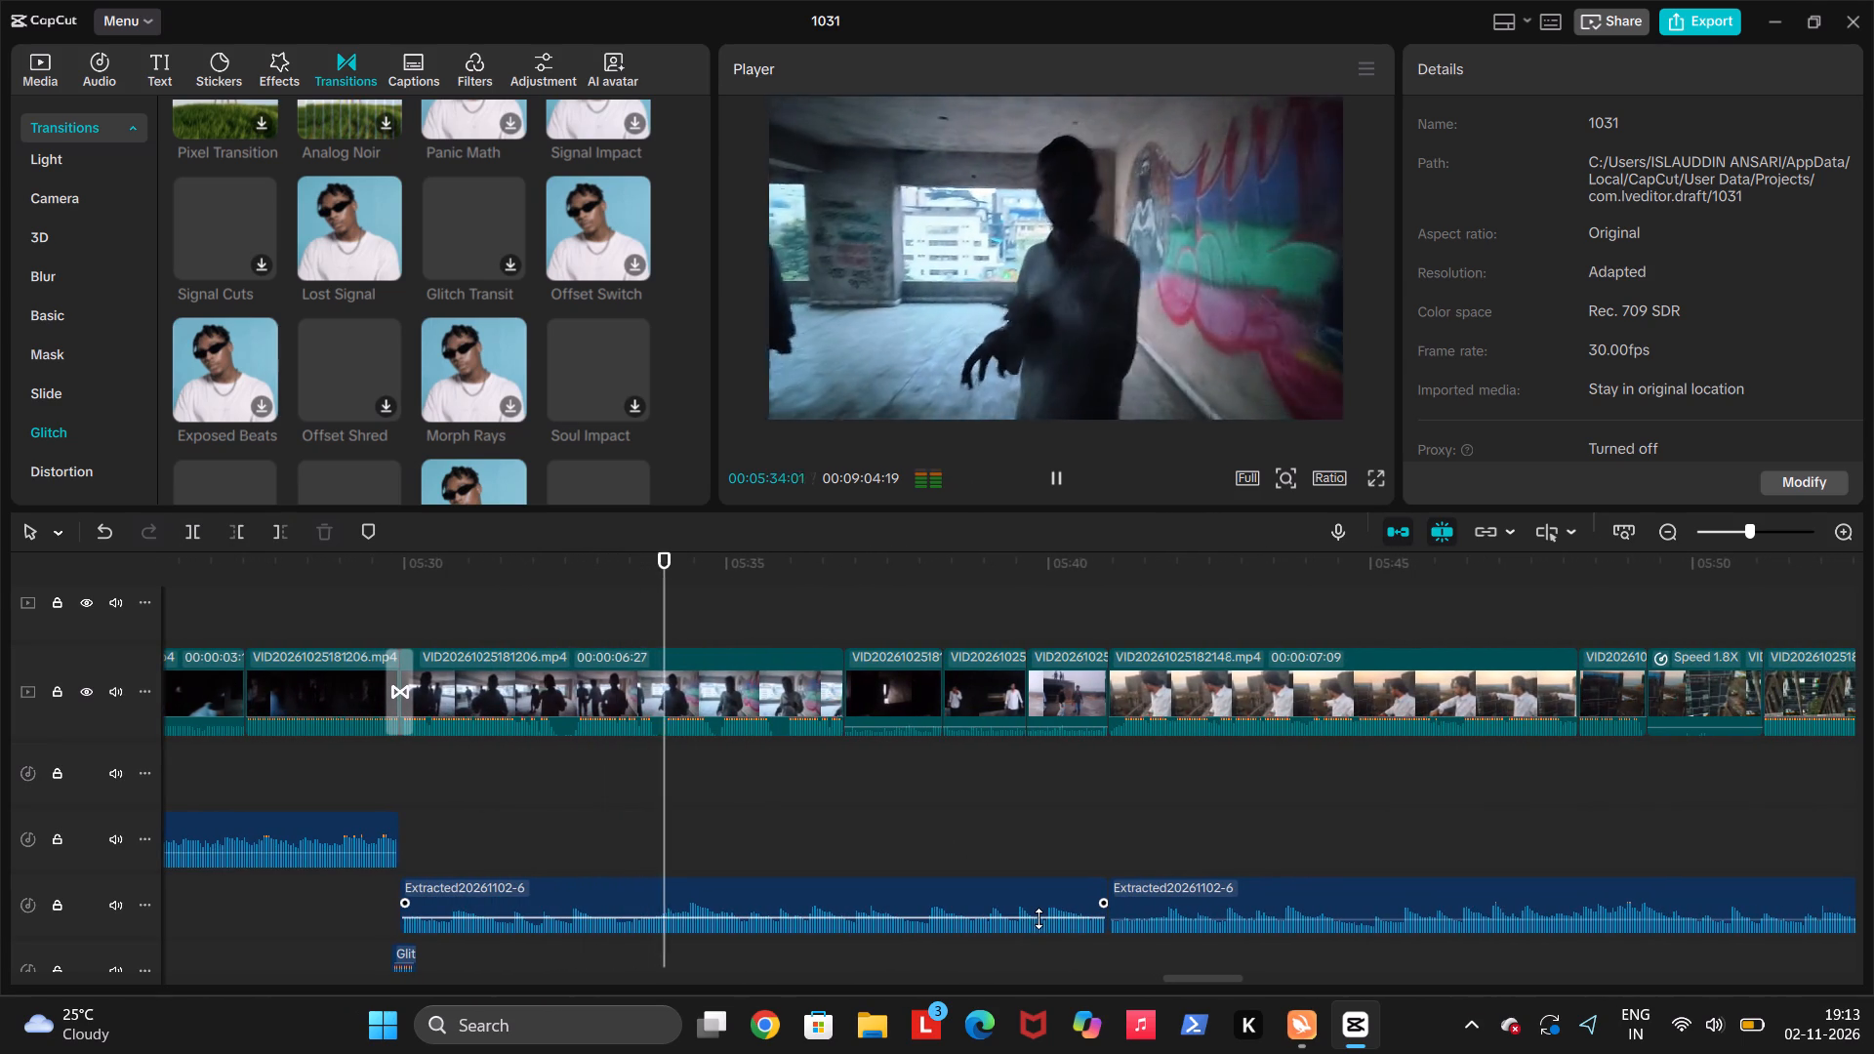
scroll(1039, 918, left, 2)
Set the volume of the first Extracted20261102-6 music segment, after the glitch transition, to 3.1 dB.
click(1039, 918)
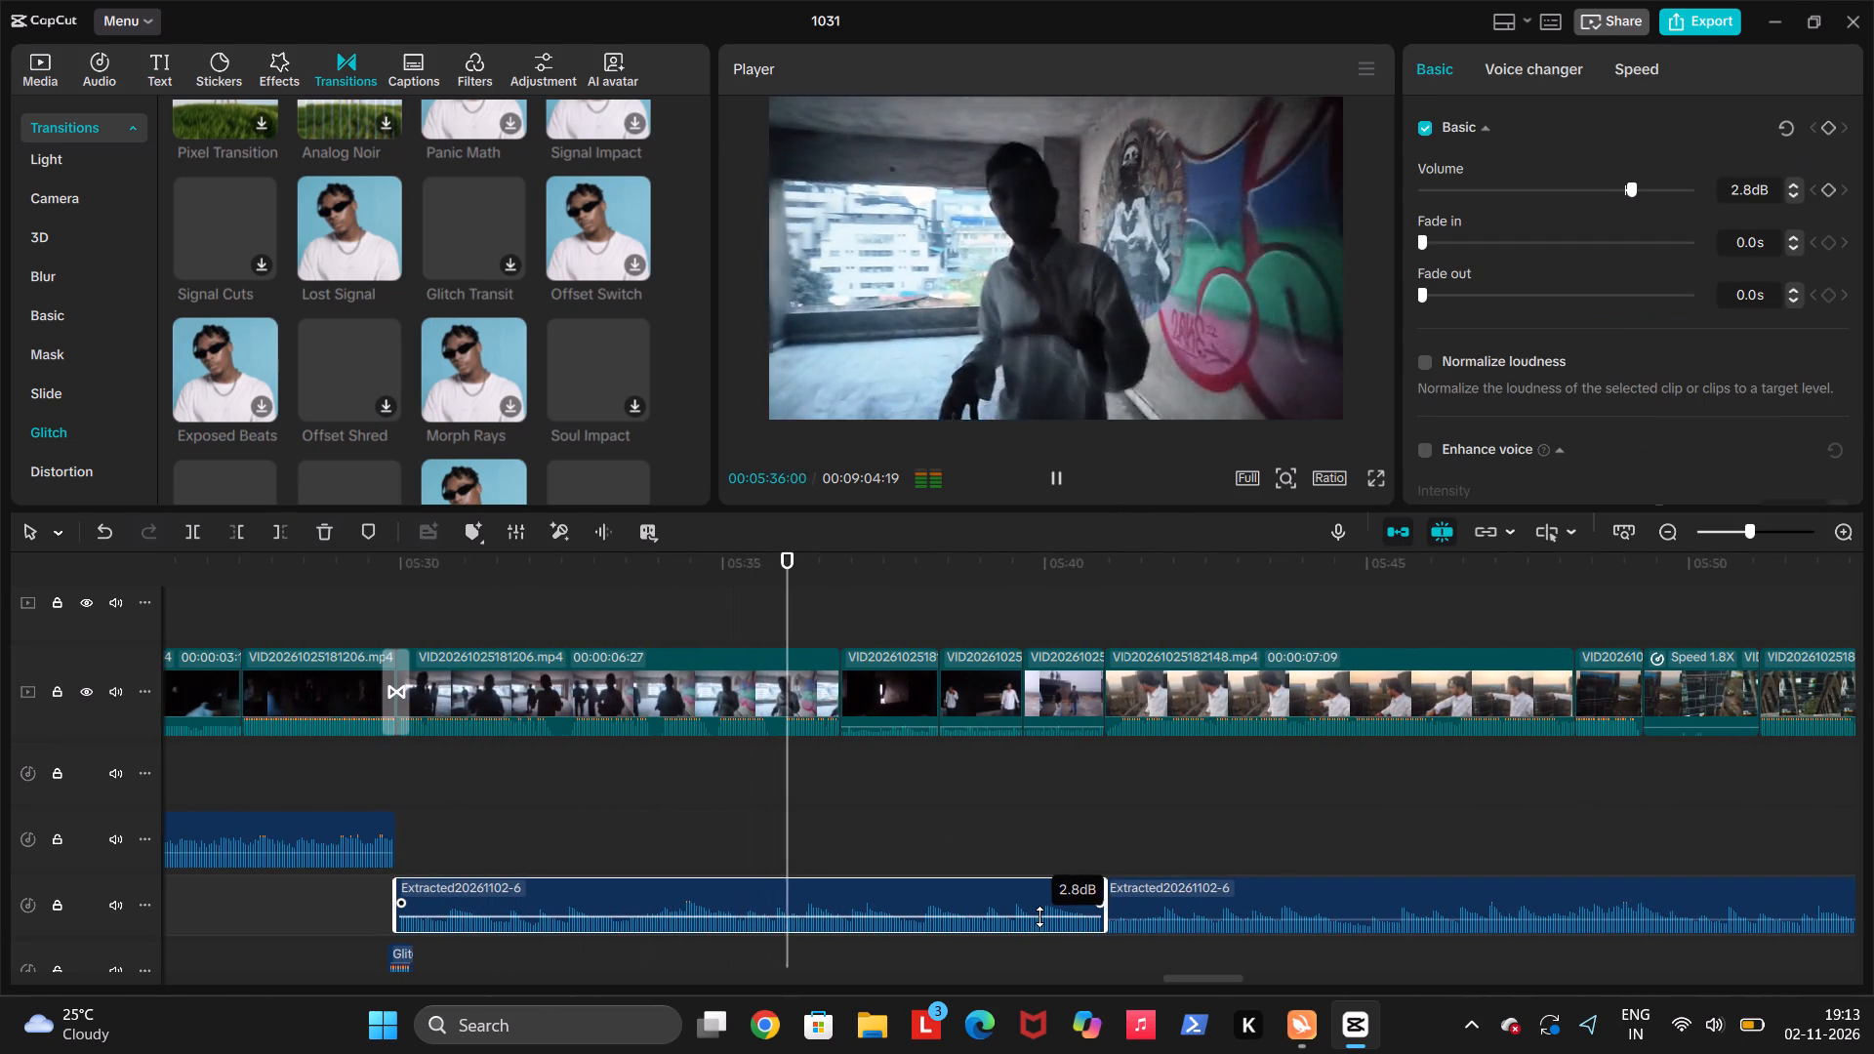
scroll(1039, 916, left, 2)
scroll(1118, 875, left, 1)
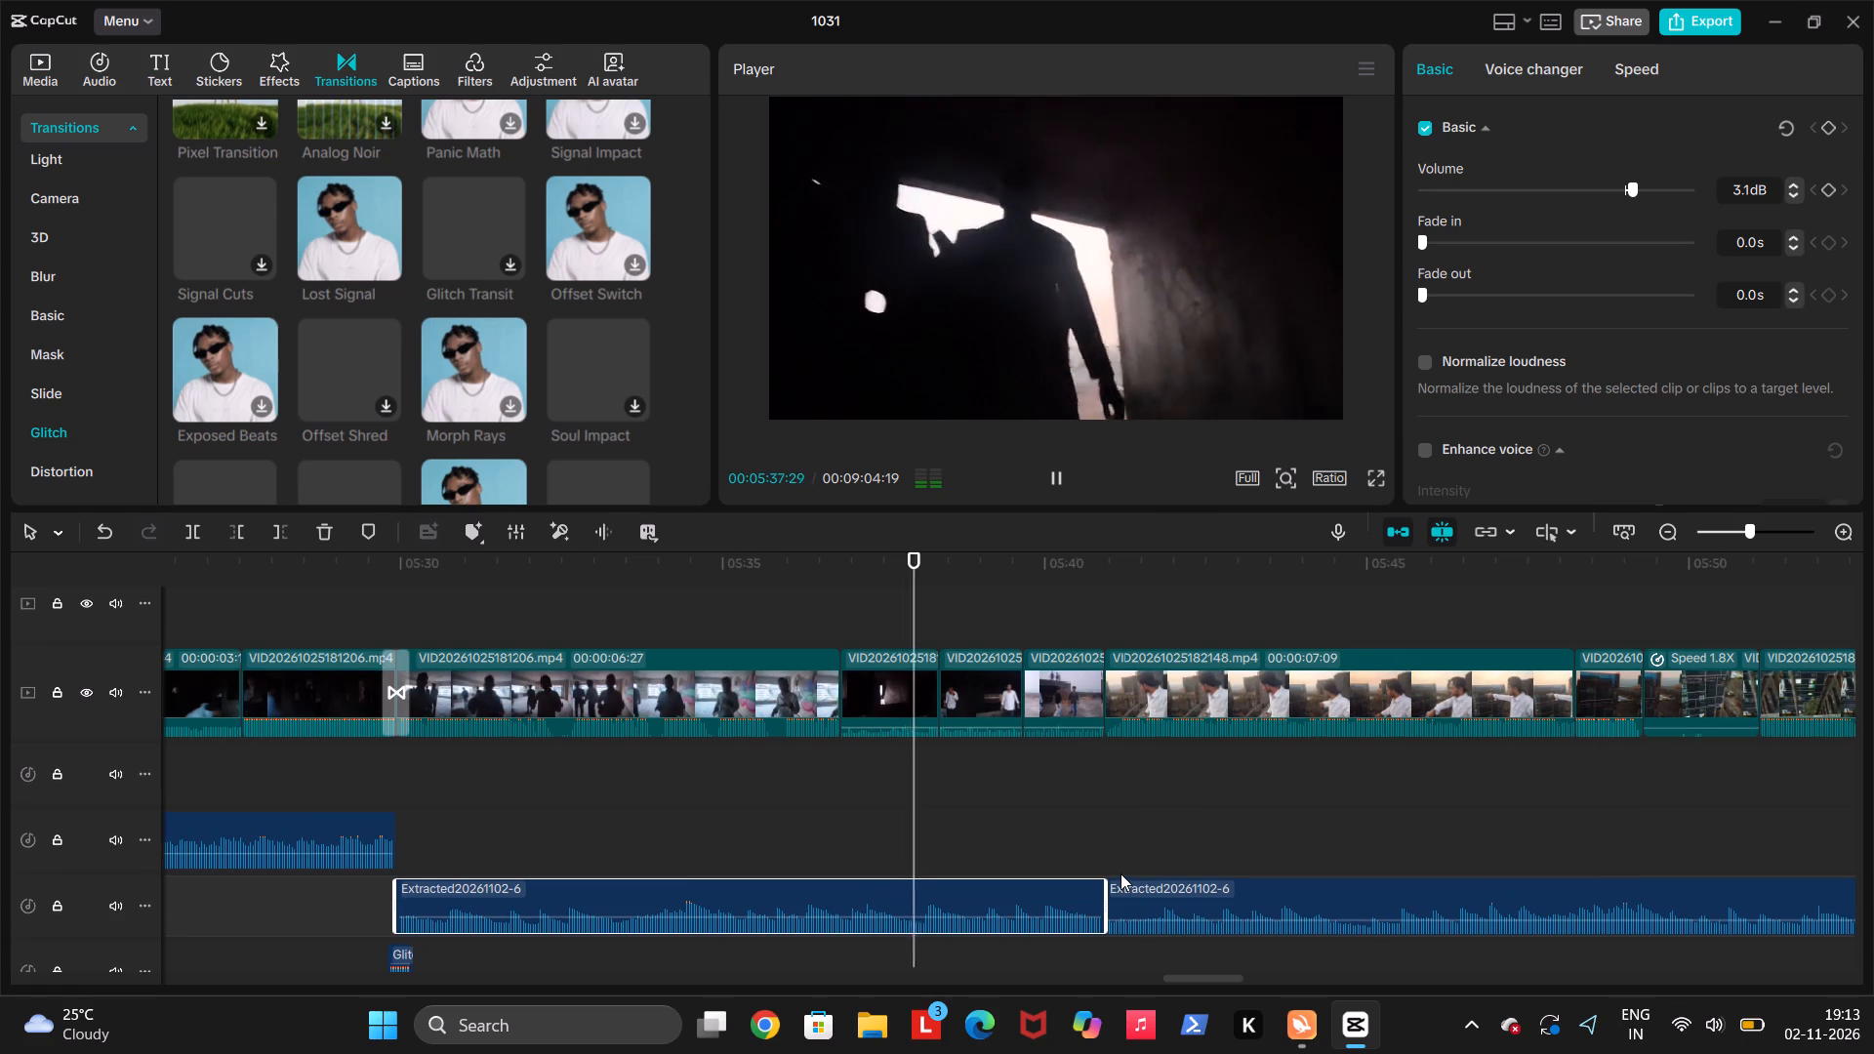
Continue playback to about 00:05:52 to check the music level across the rooftop and building shots, and look over the timeline ahead.
scroll(1120, 873, left, 1)
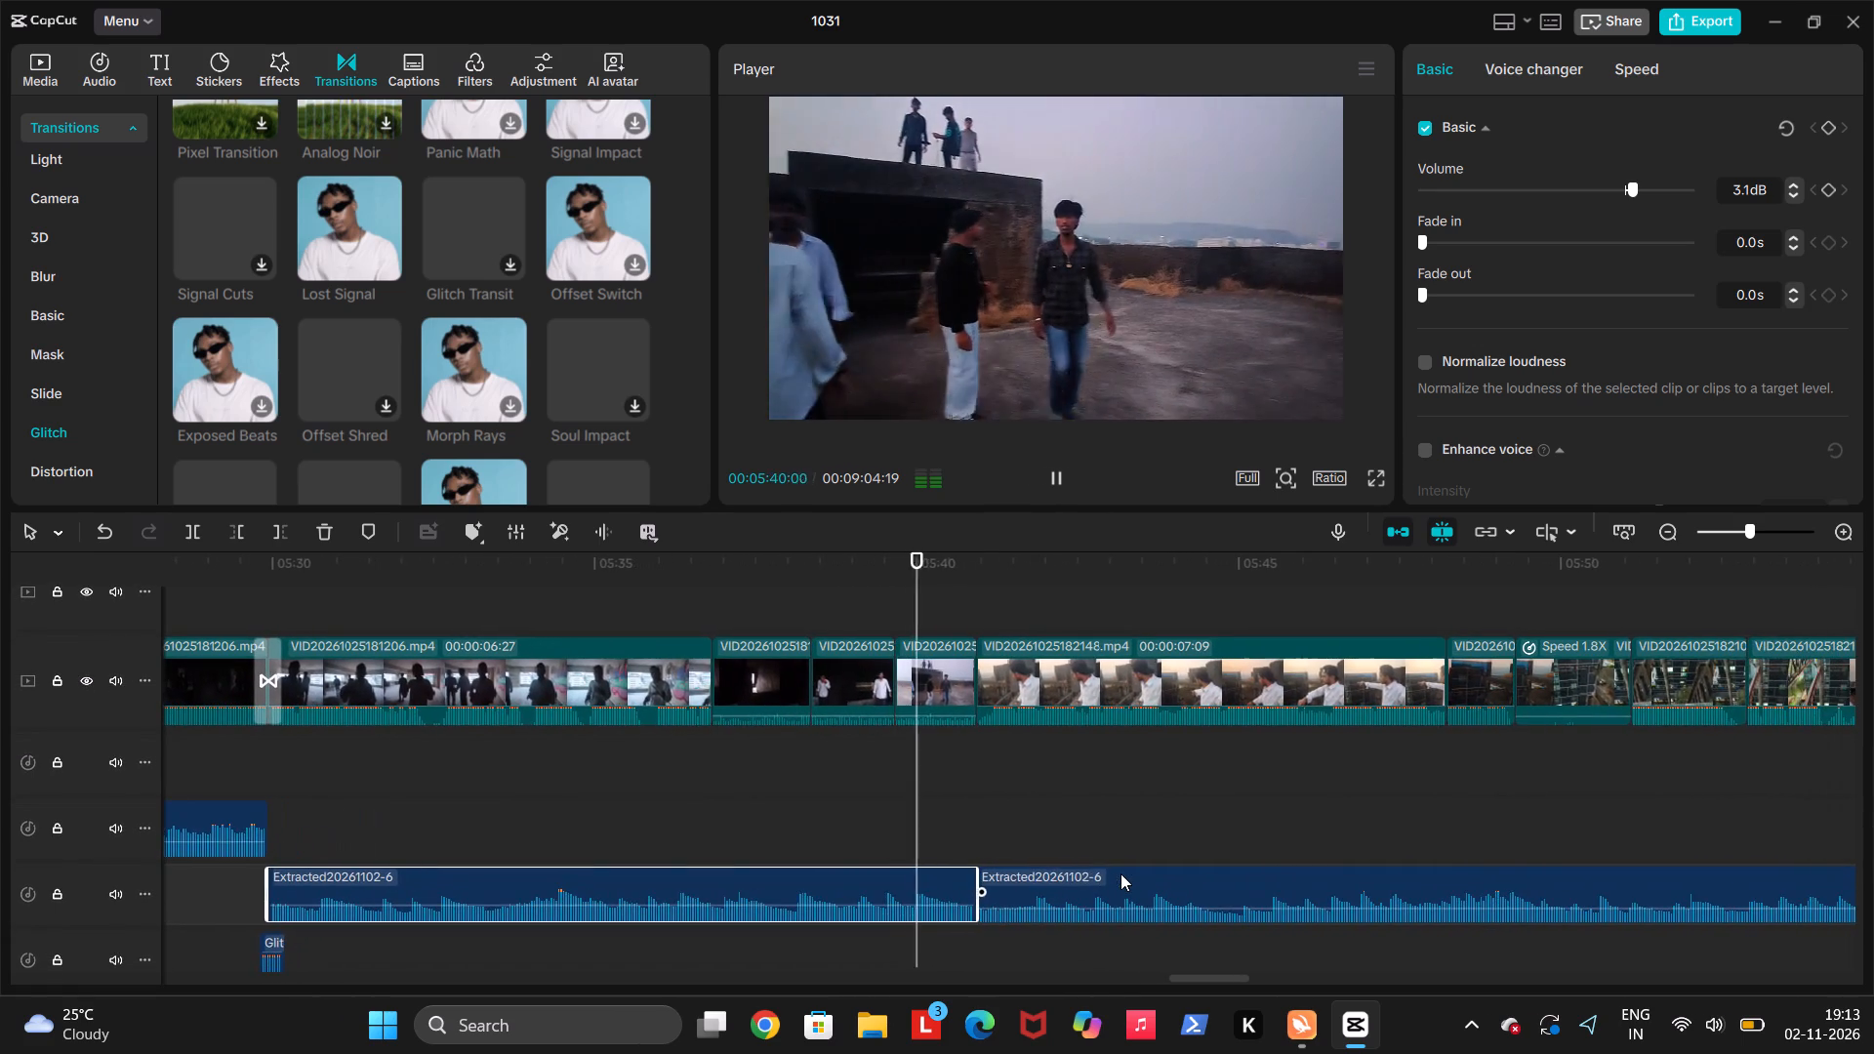
scroll(1120, 873, left, 1)
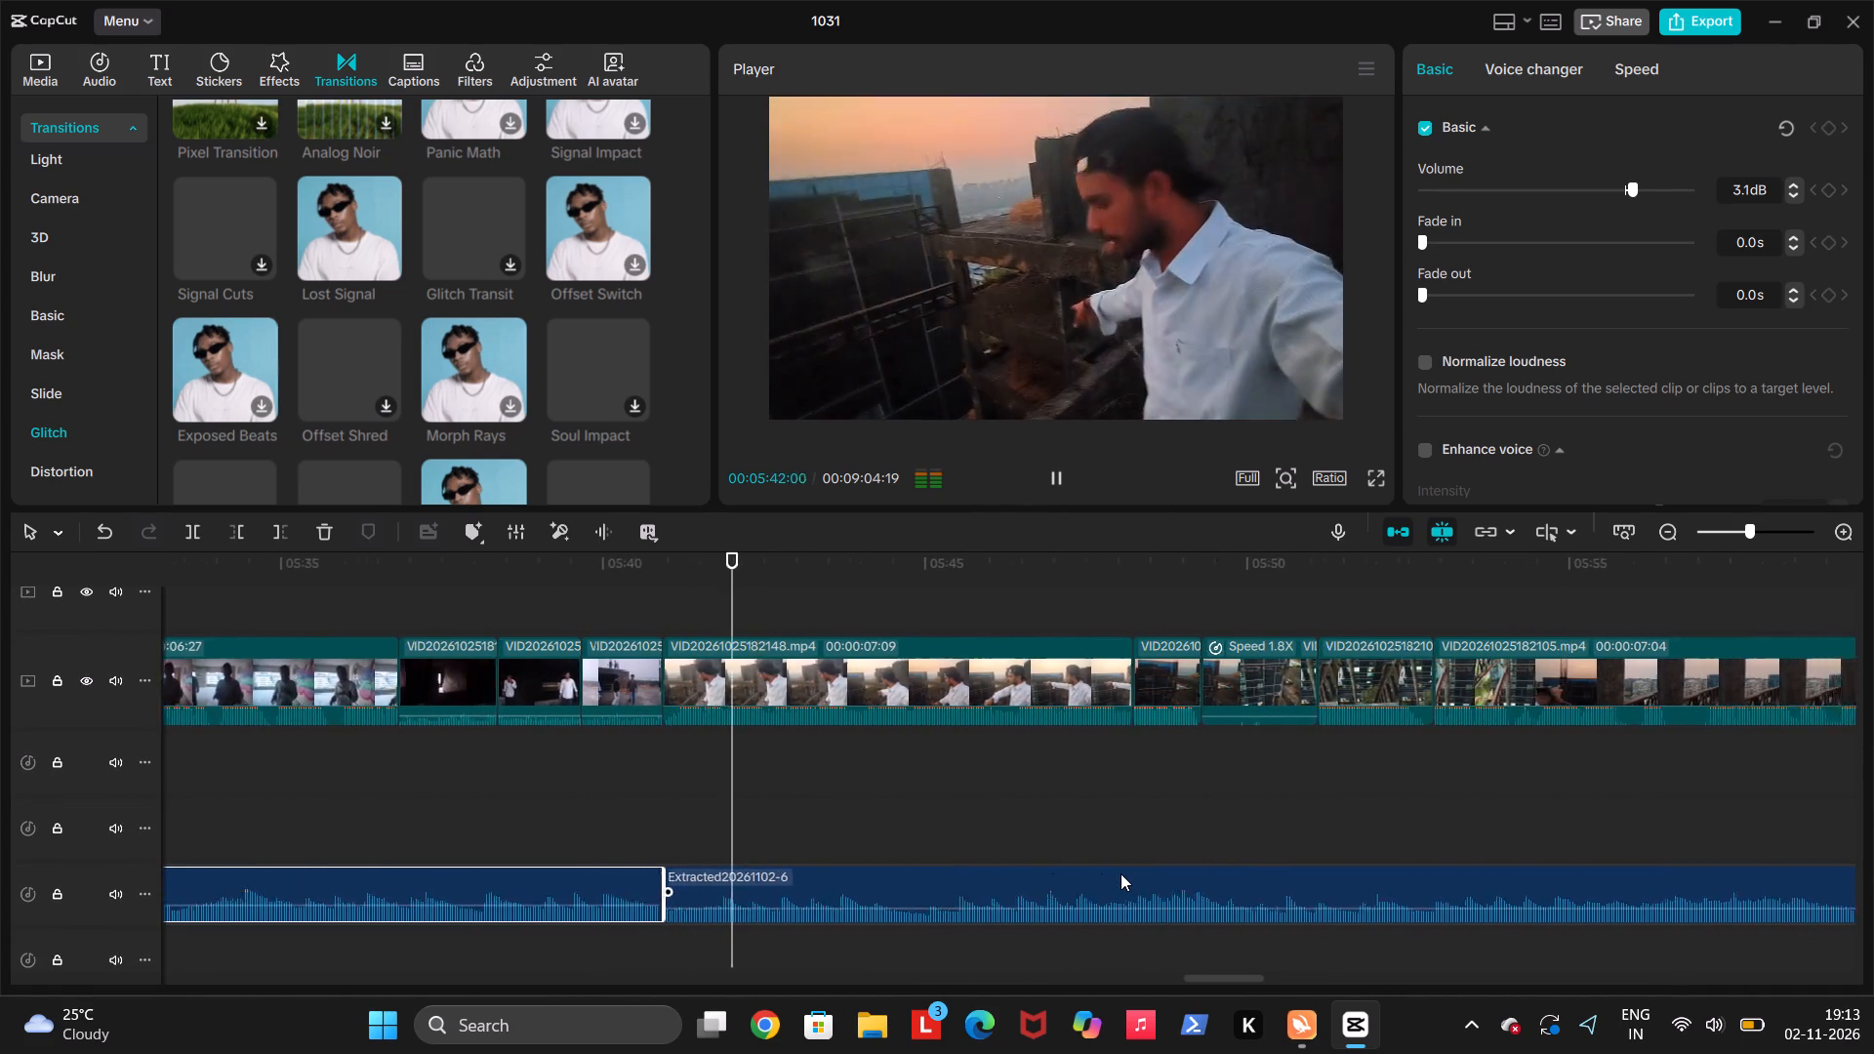
scroll(1120, 873, left, 3)
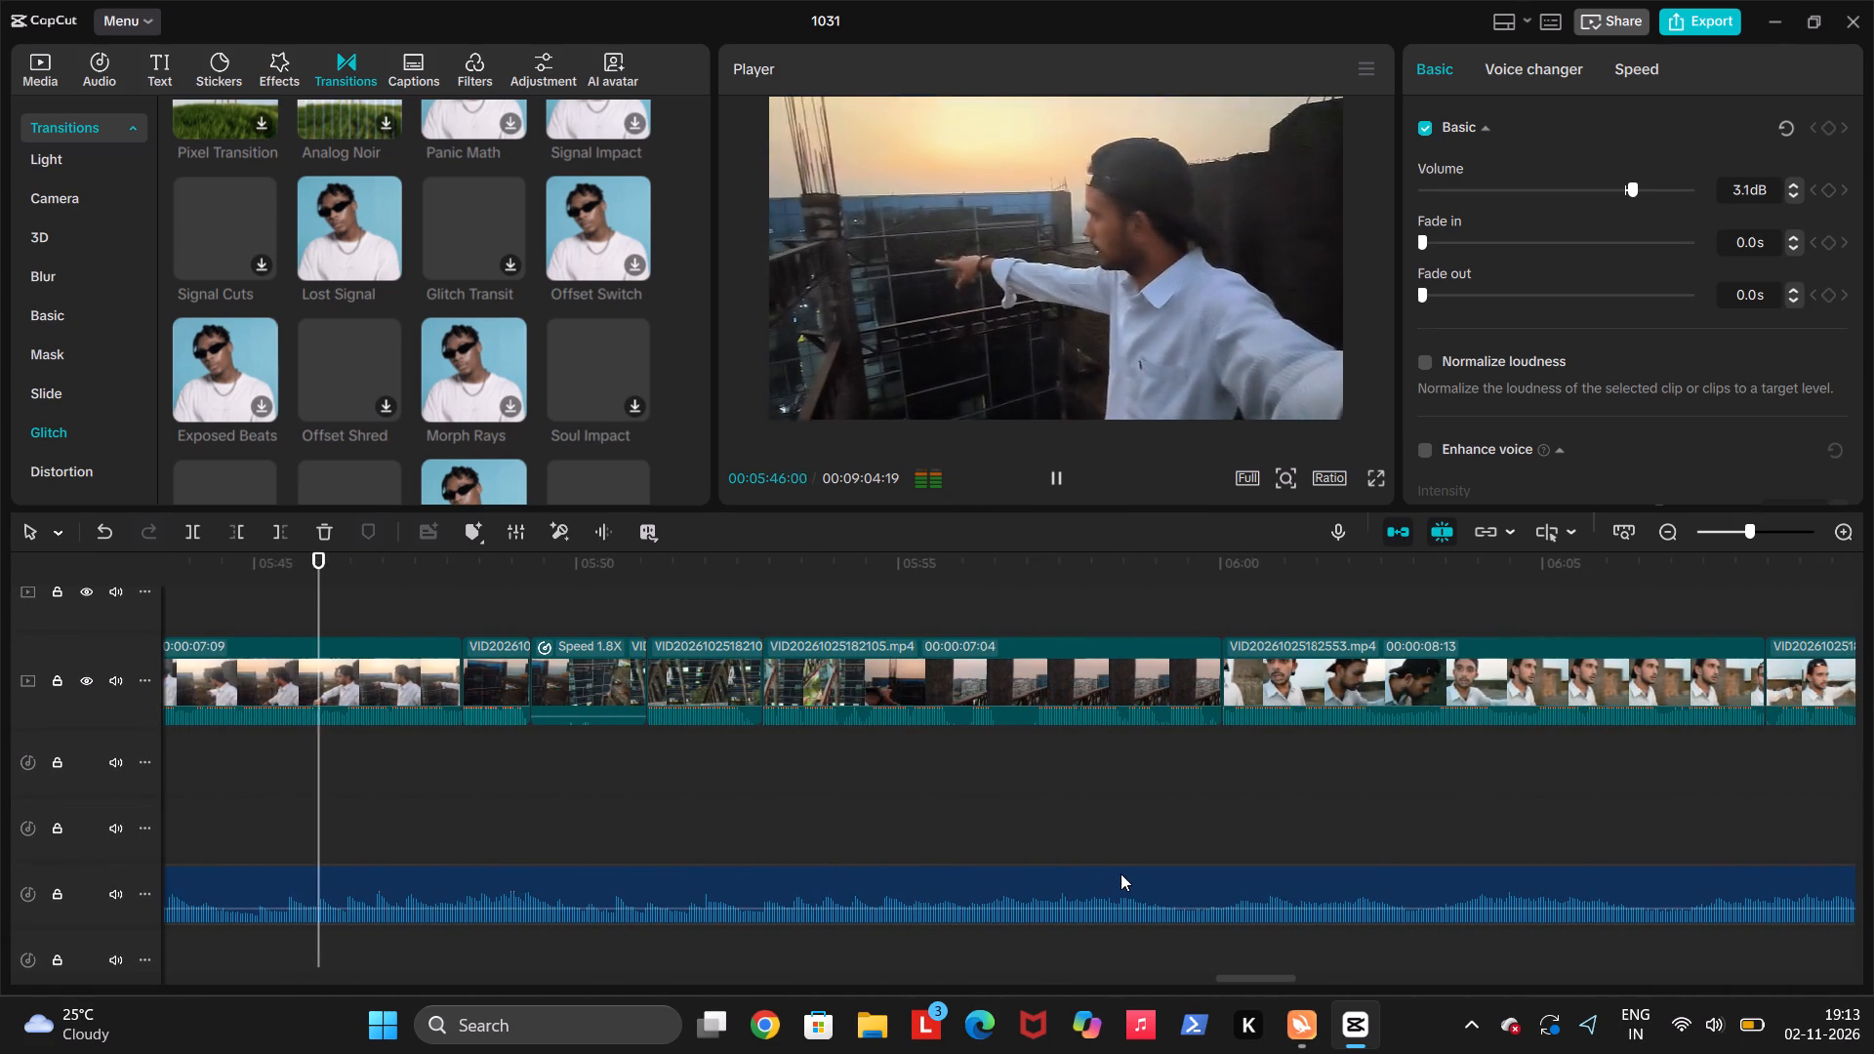
click(1111, 747)
scroll(1113, 740, left, 1)
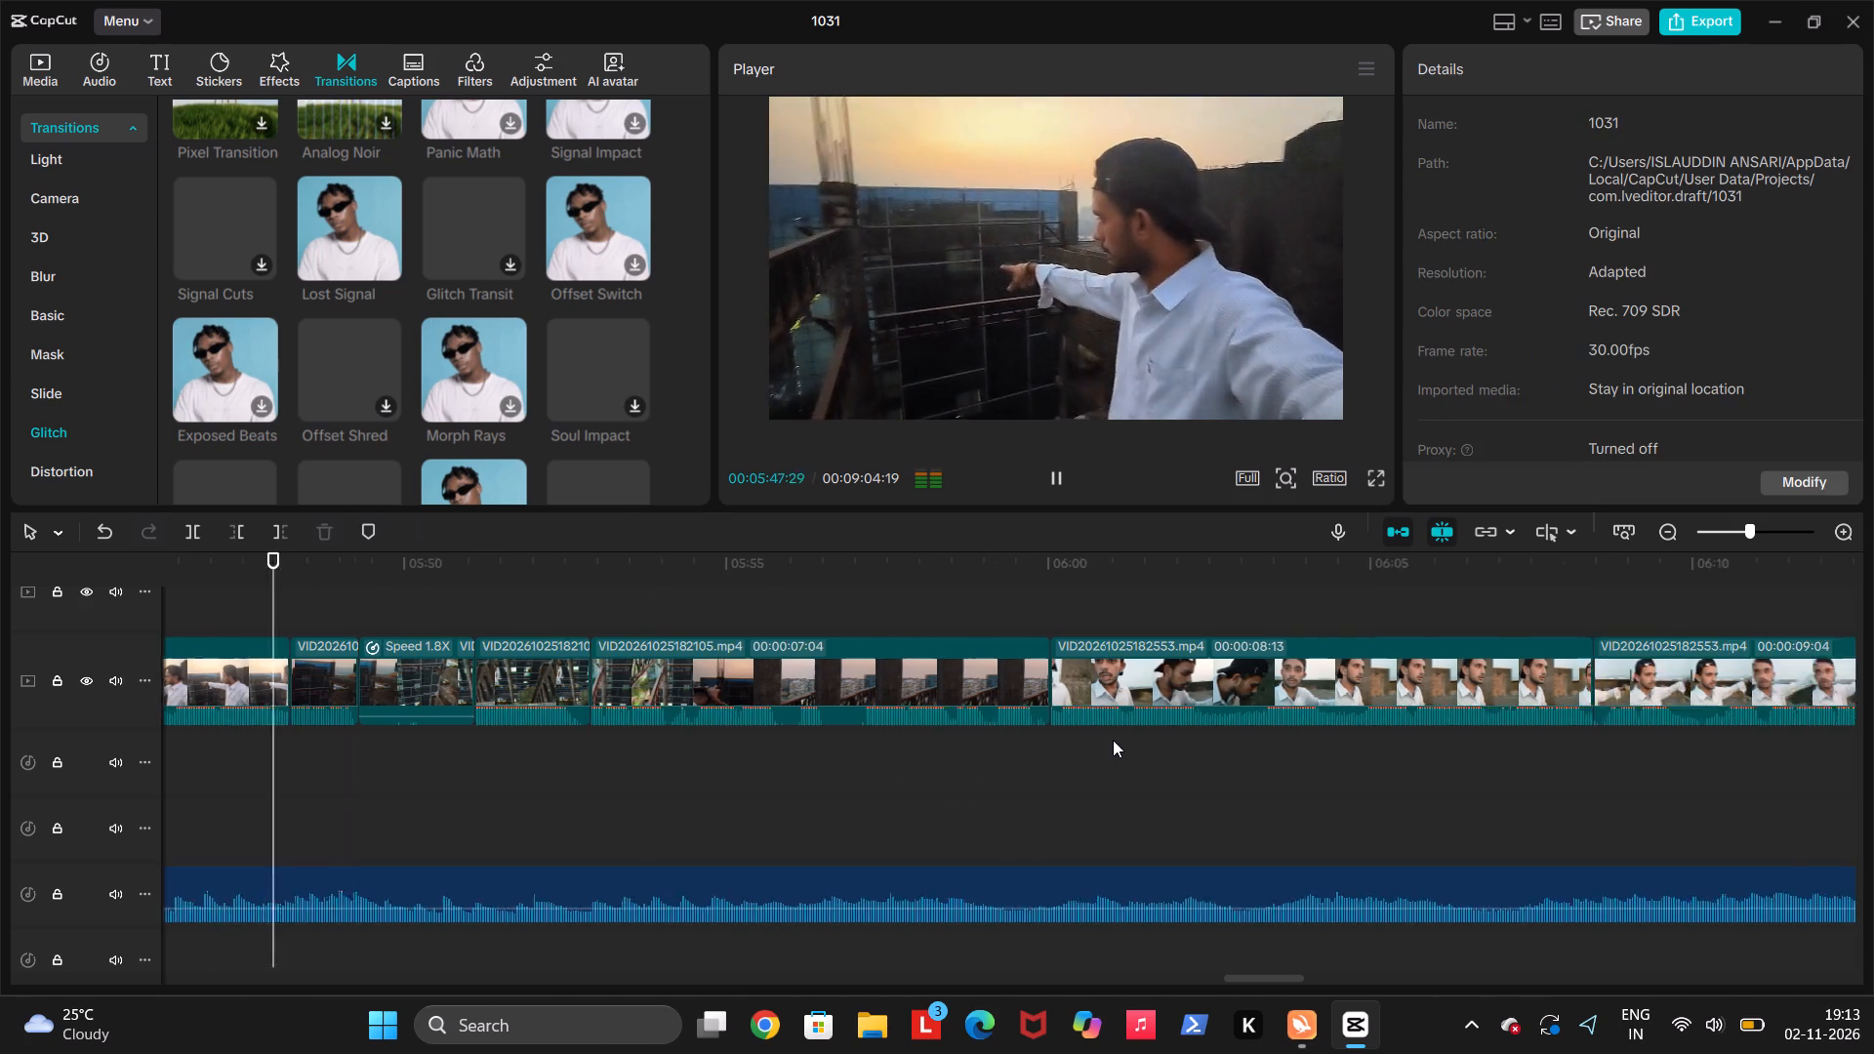
scroll(1113, 740, left, 3)
scroll(1165, 804, left, 1)
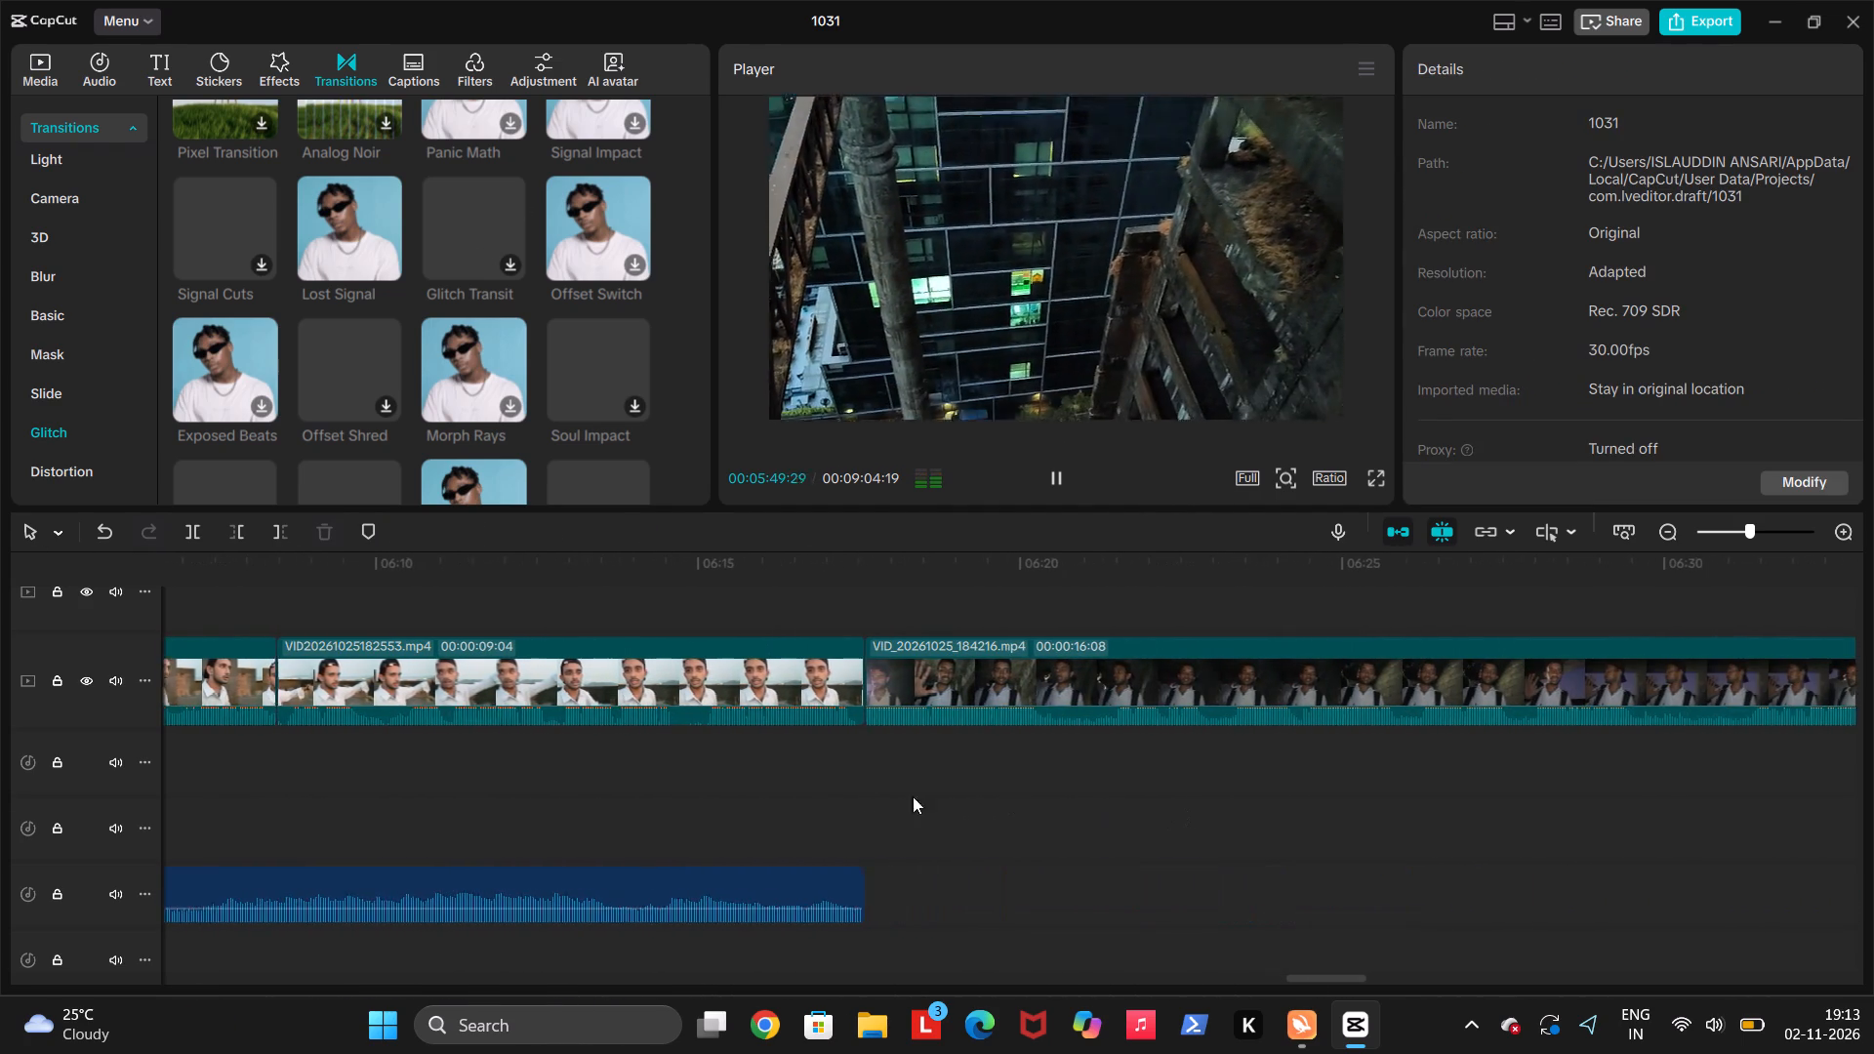
scroll(913, 796, left, 1)
scroll(831, 792, left, 1)
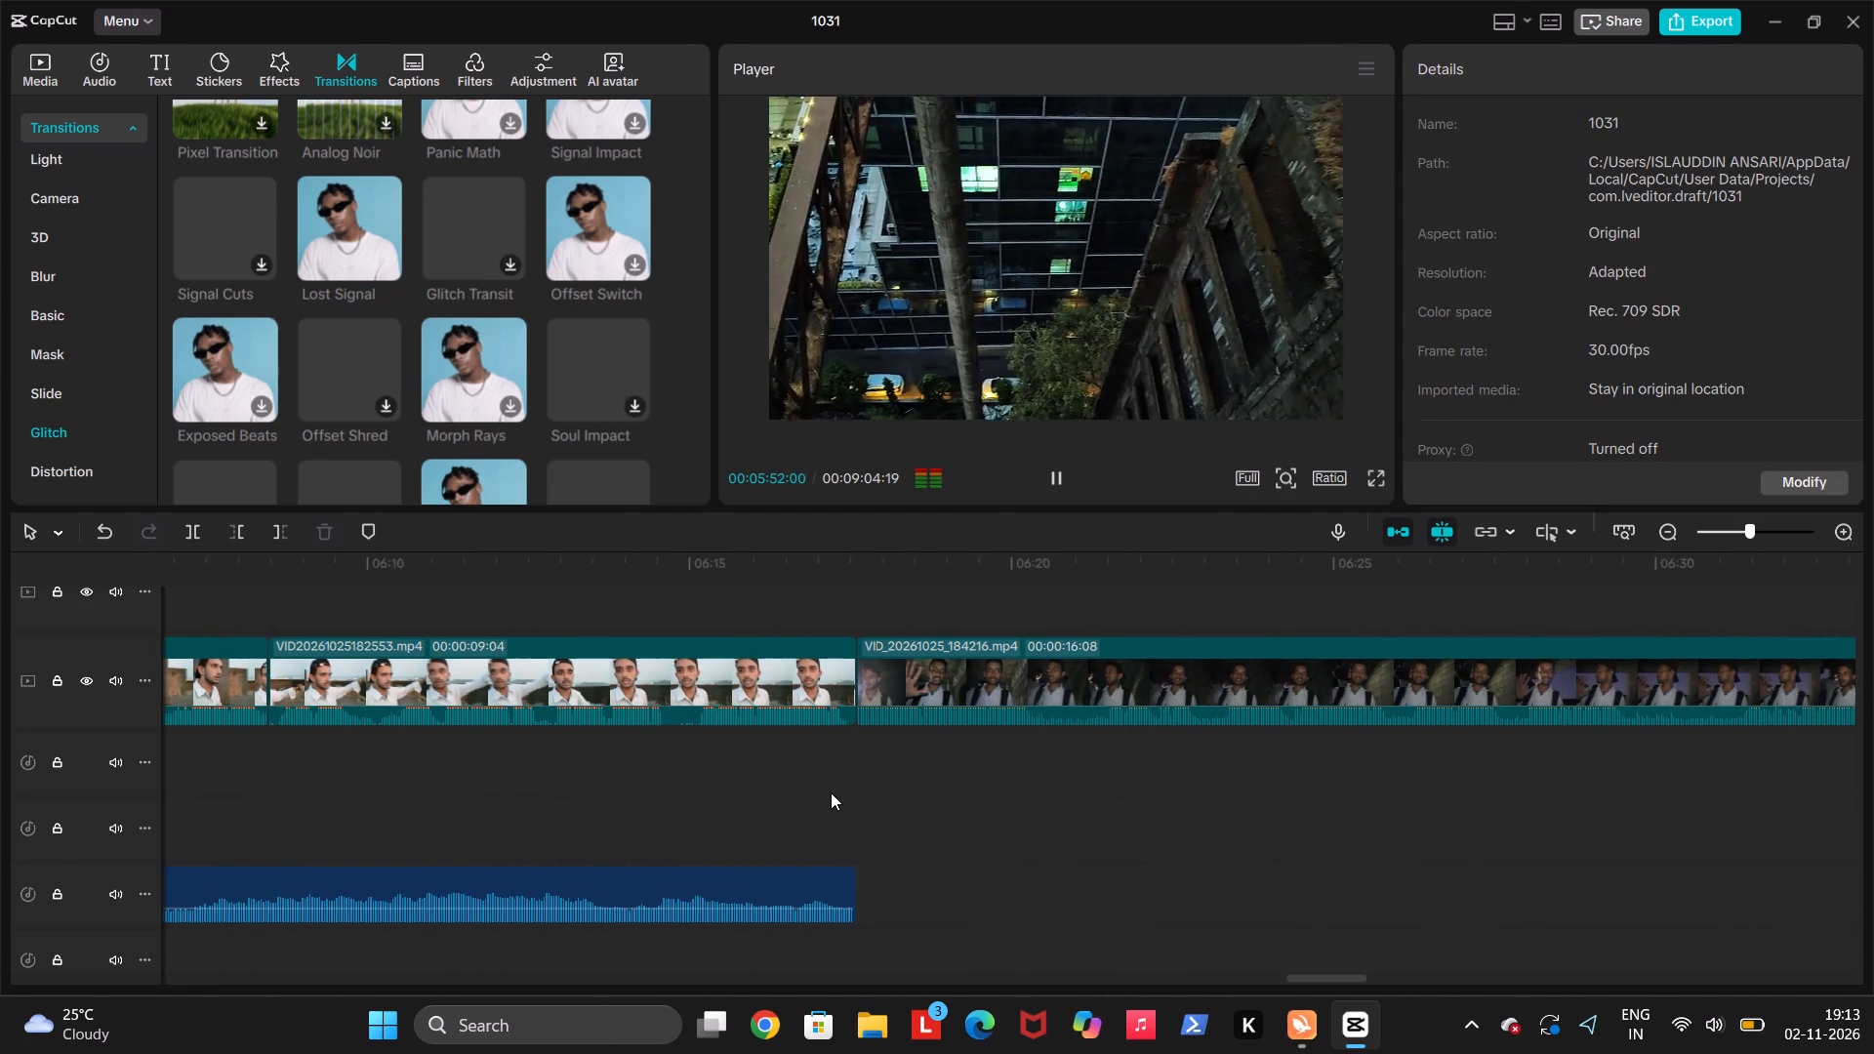
Trim the end of the VID20261025182553.mp4 clip before the dark footage so it ends at 00:06:17:12.
click(831, 792)
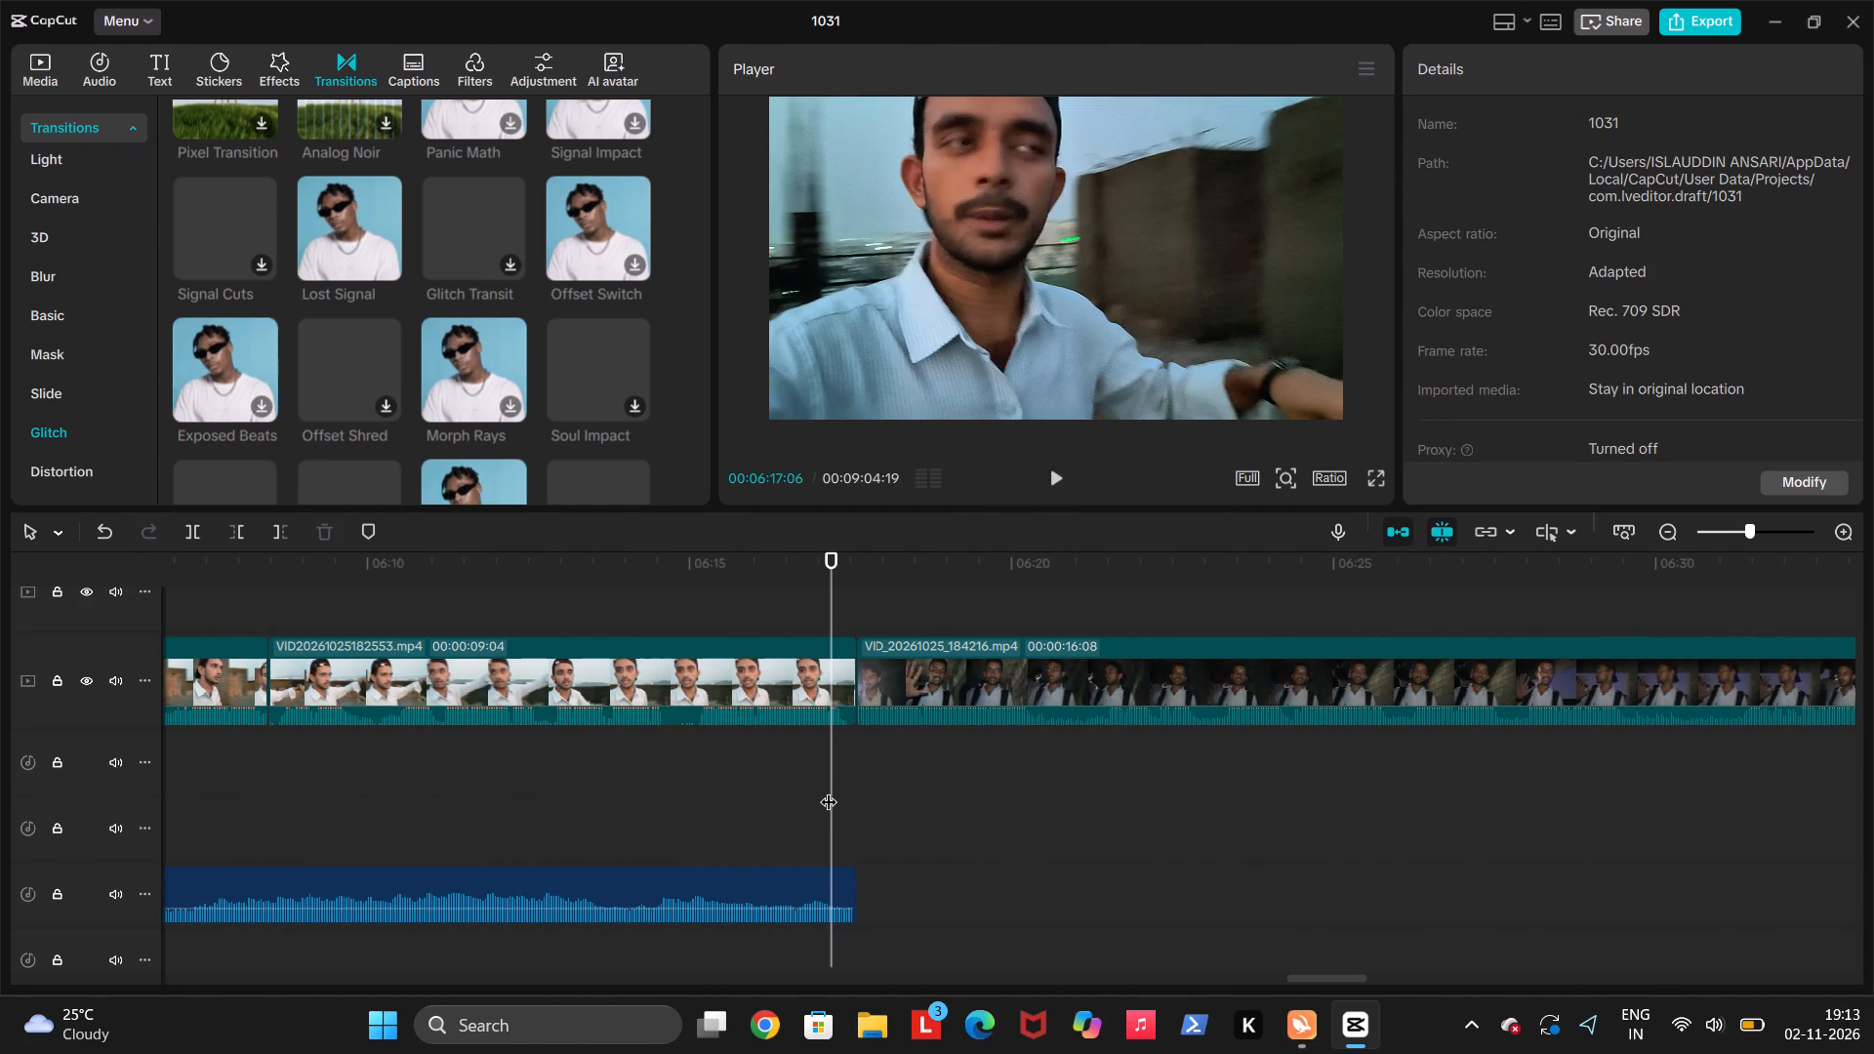
key(space)
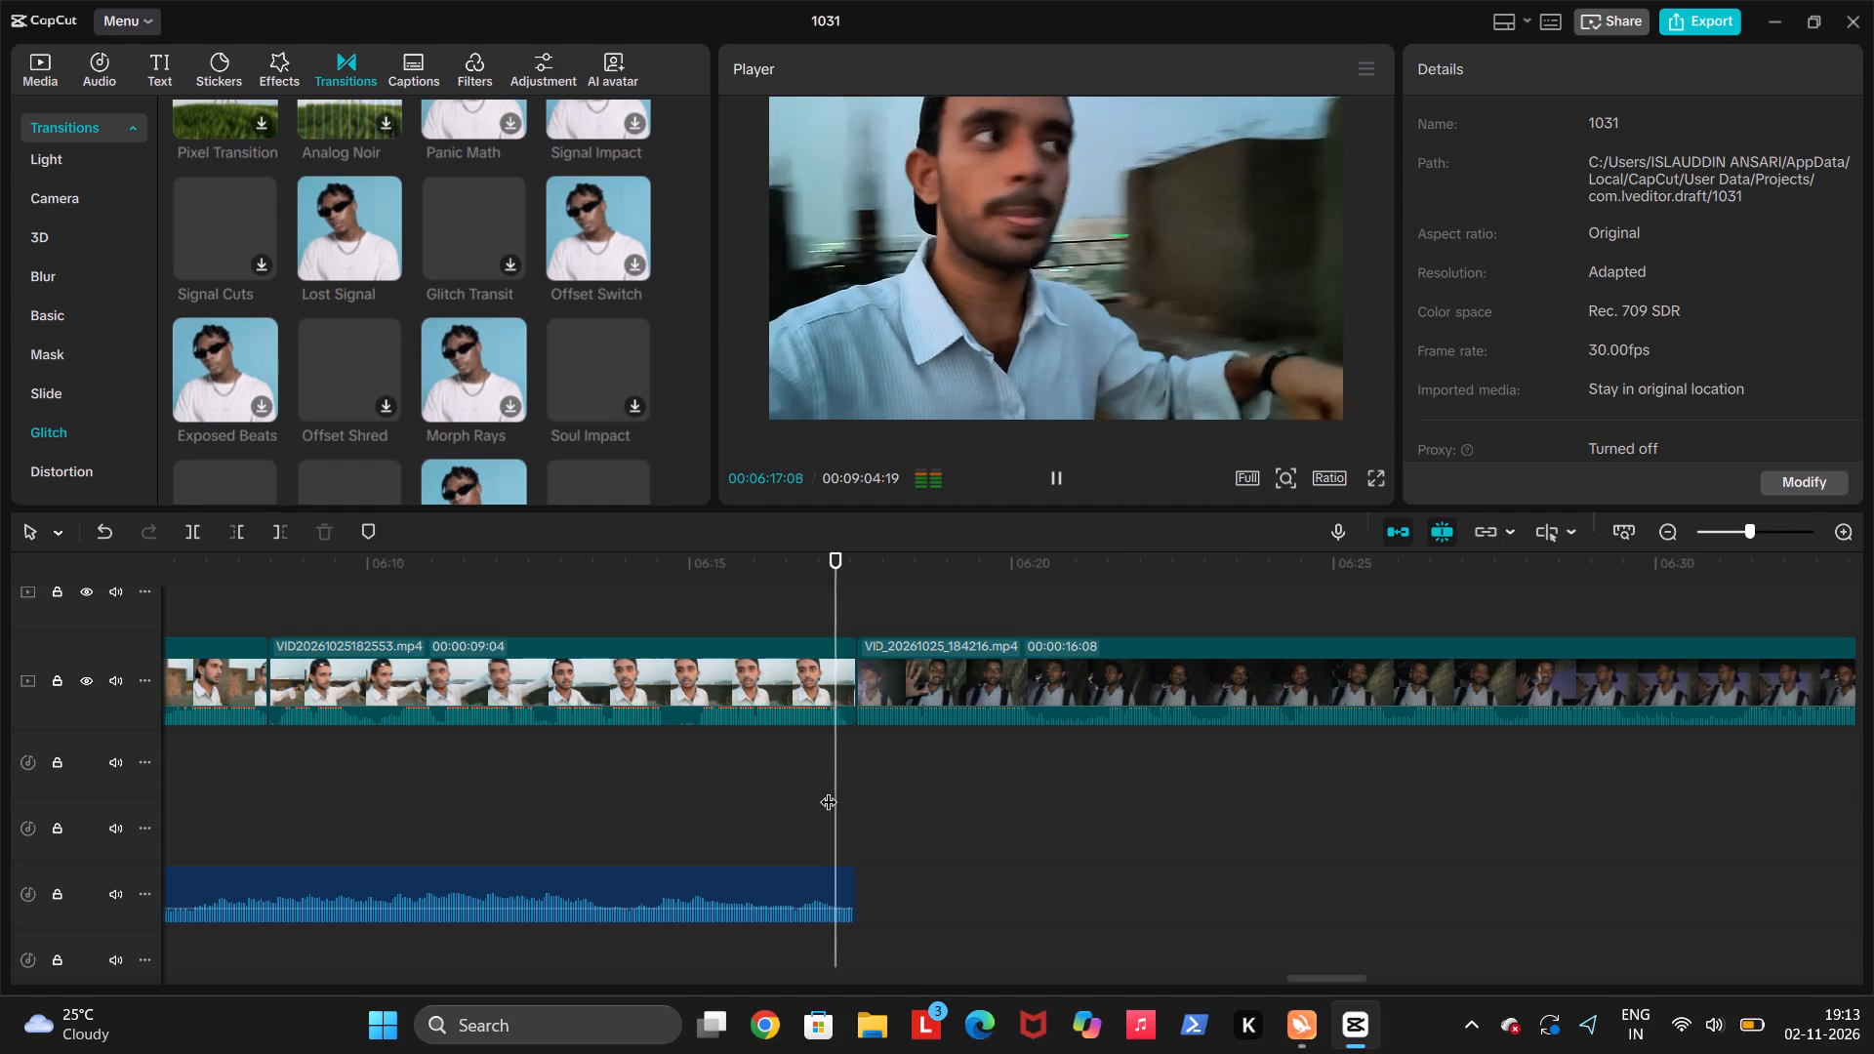
key(space)
key(w)
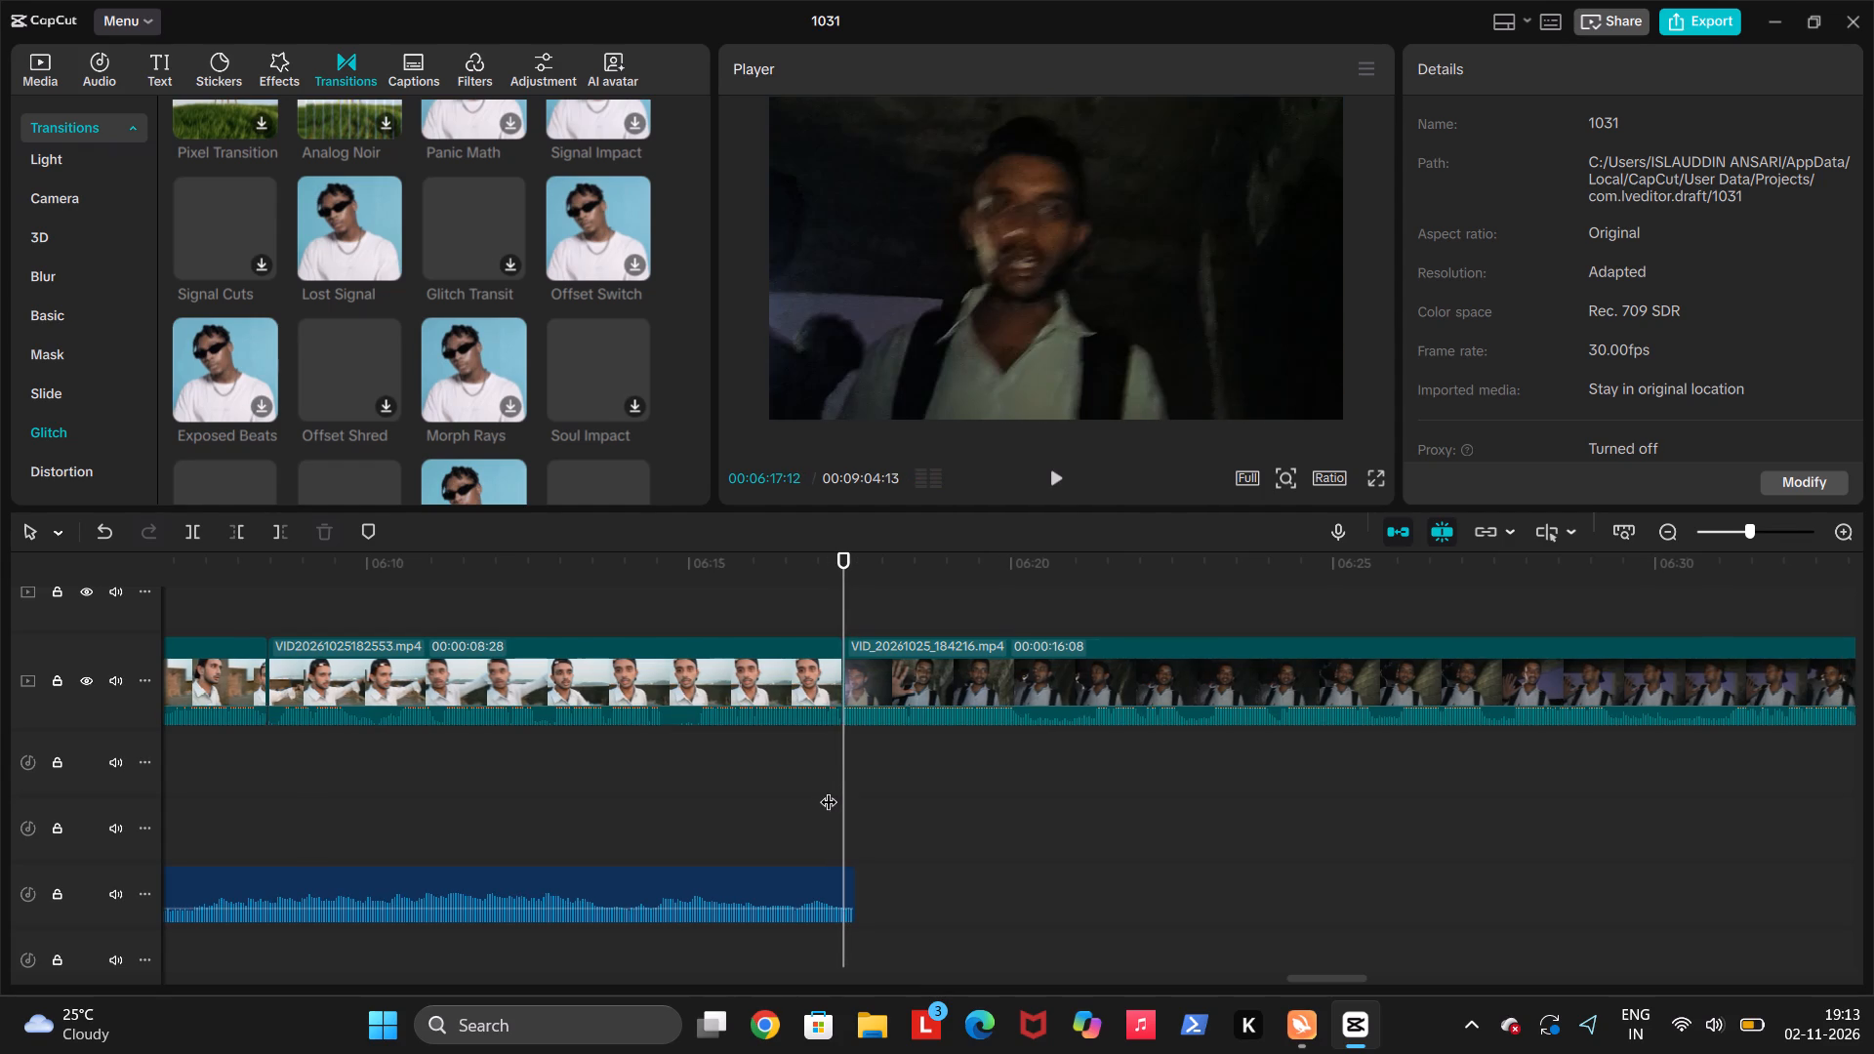
Play back from the trimmed join at 00:06:17:12 into the dark VID_20261025_184216.mp4 clip, stopping at 00:06:23:27.
key(space)
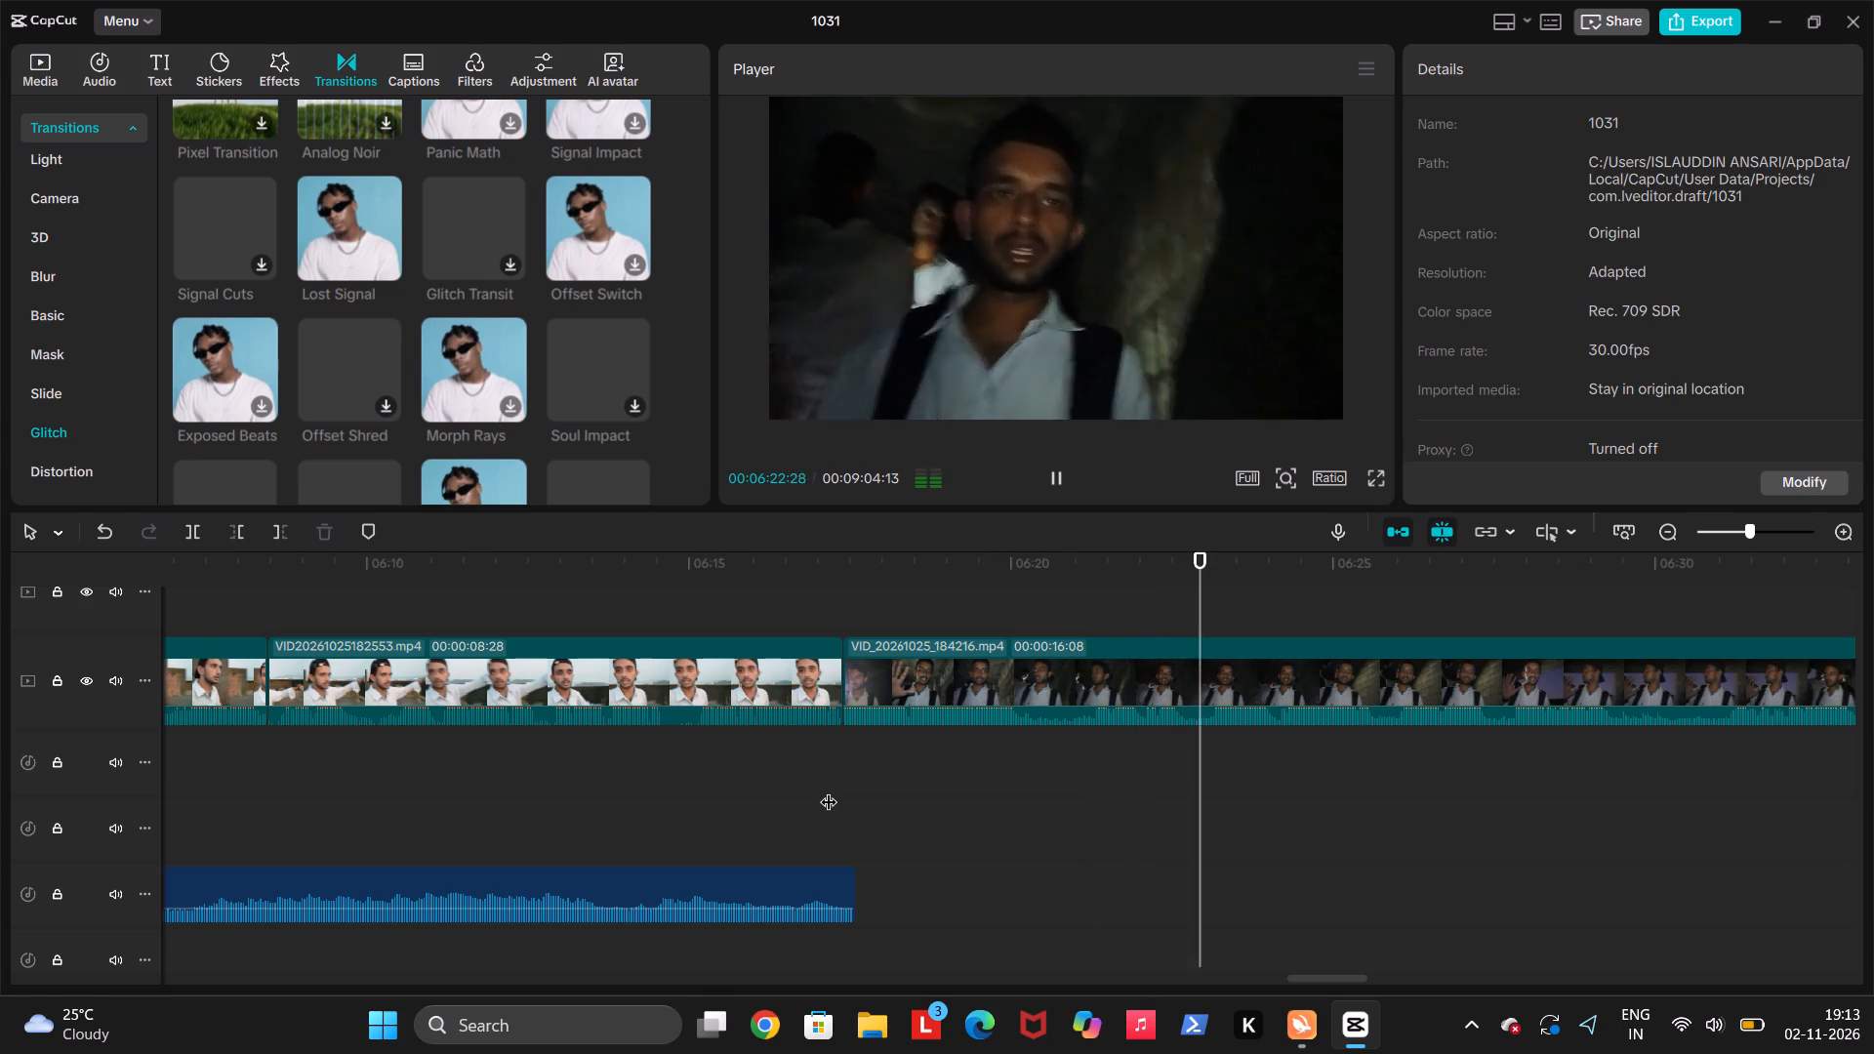
key(space)
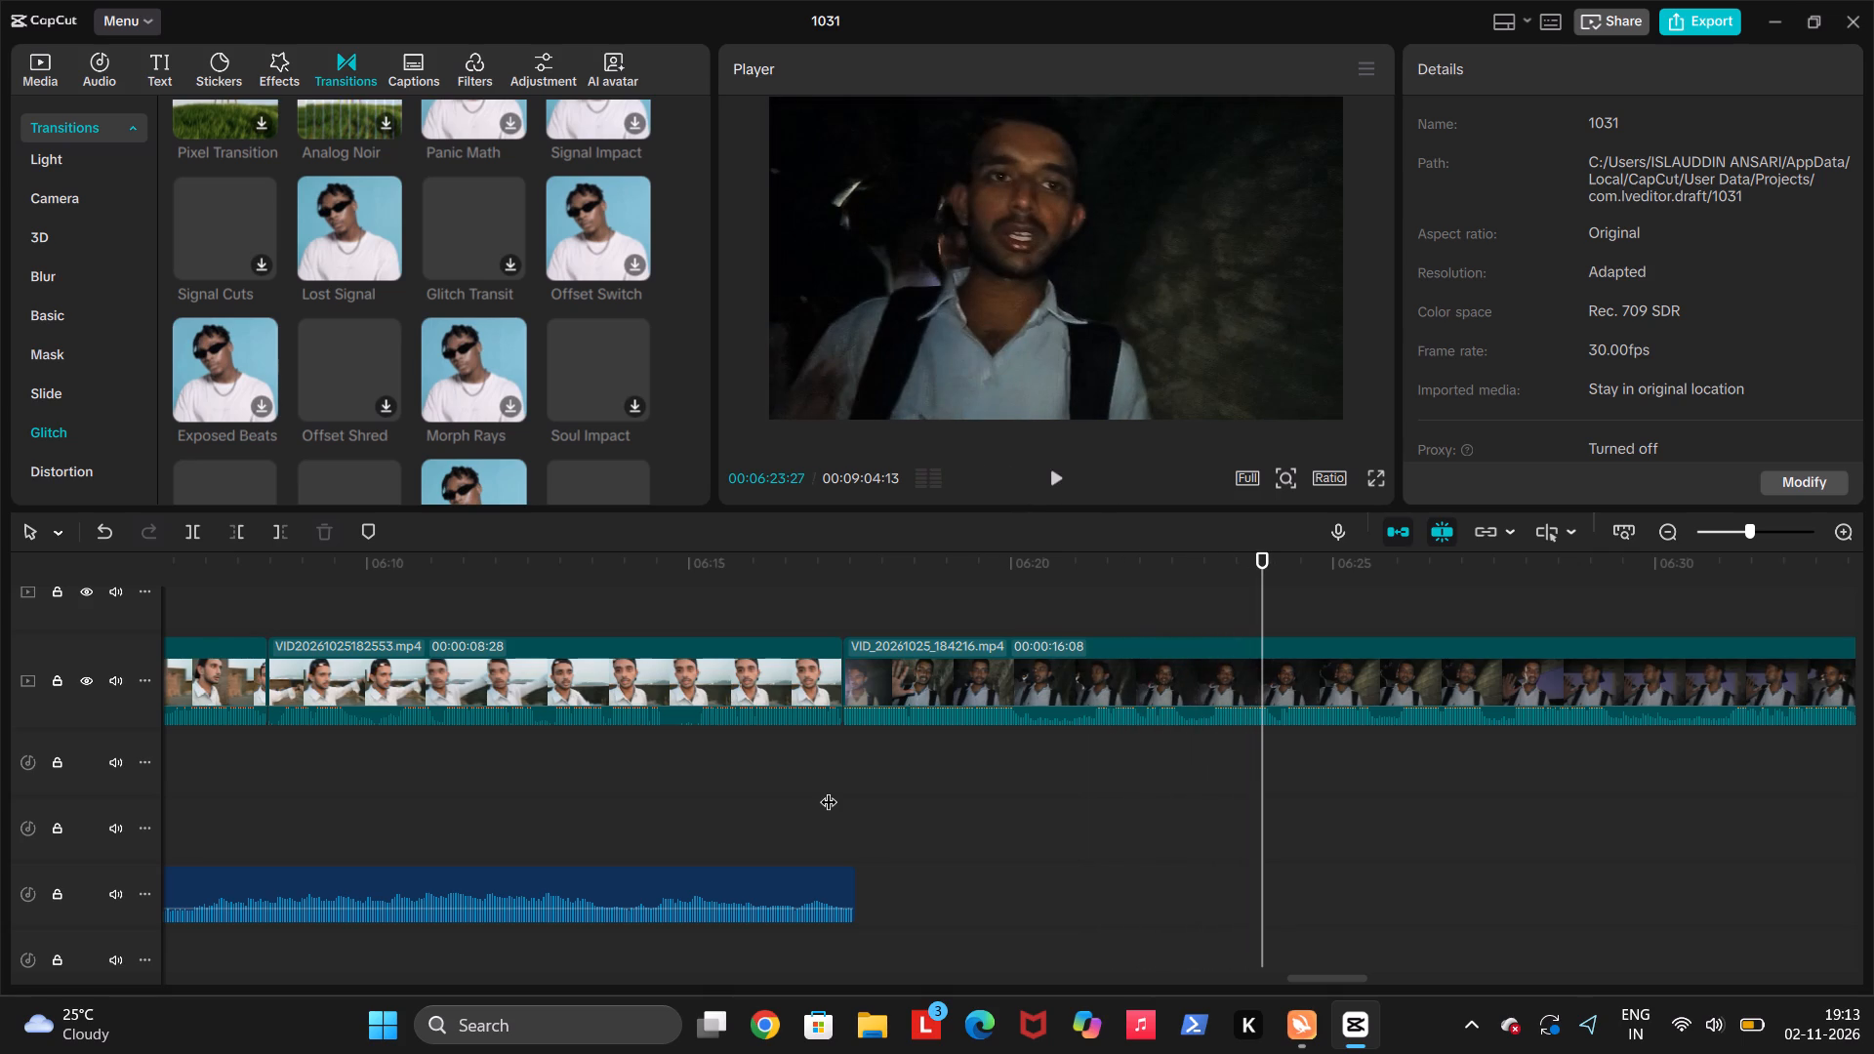
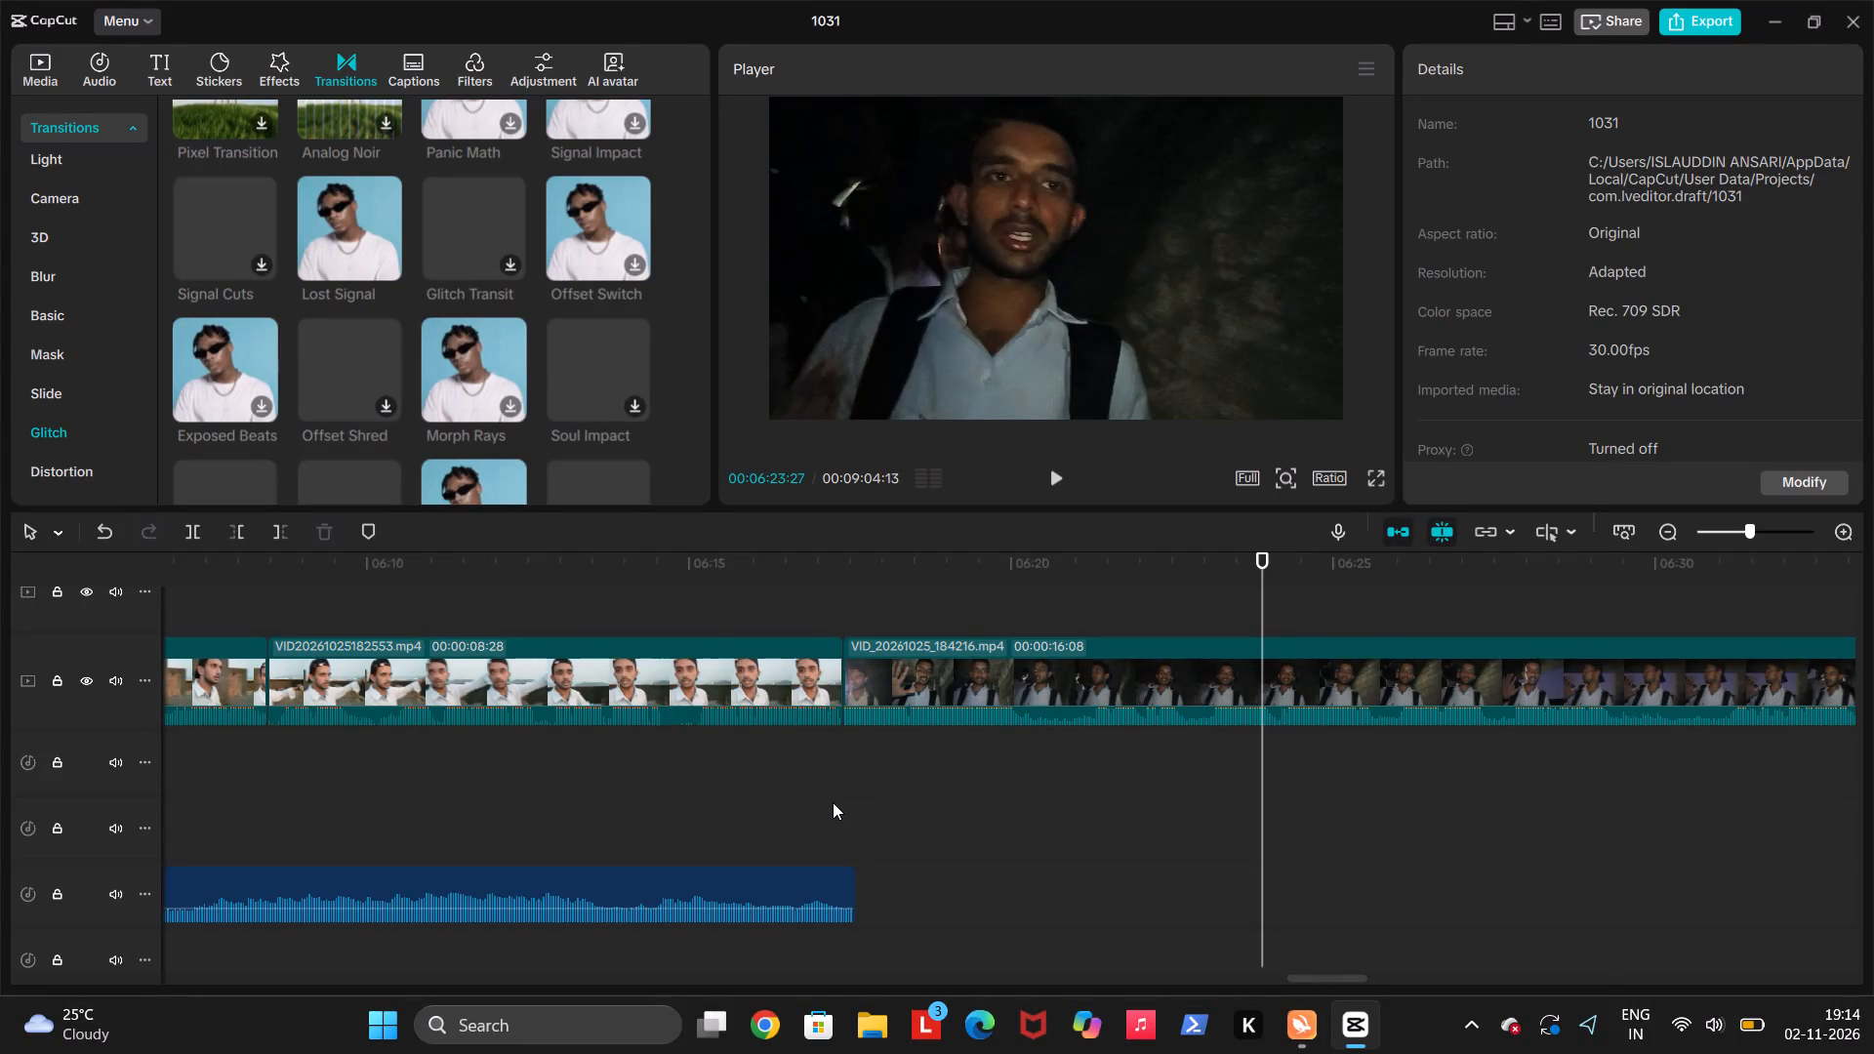
Move the boundary between the two adjustment layers, with Adjust5 second, to line up with the video cut at 00:06:17:12.
click(830, 802)
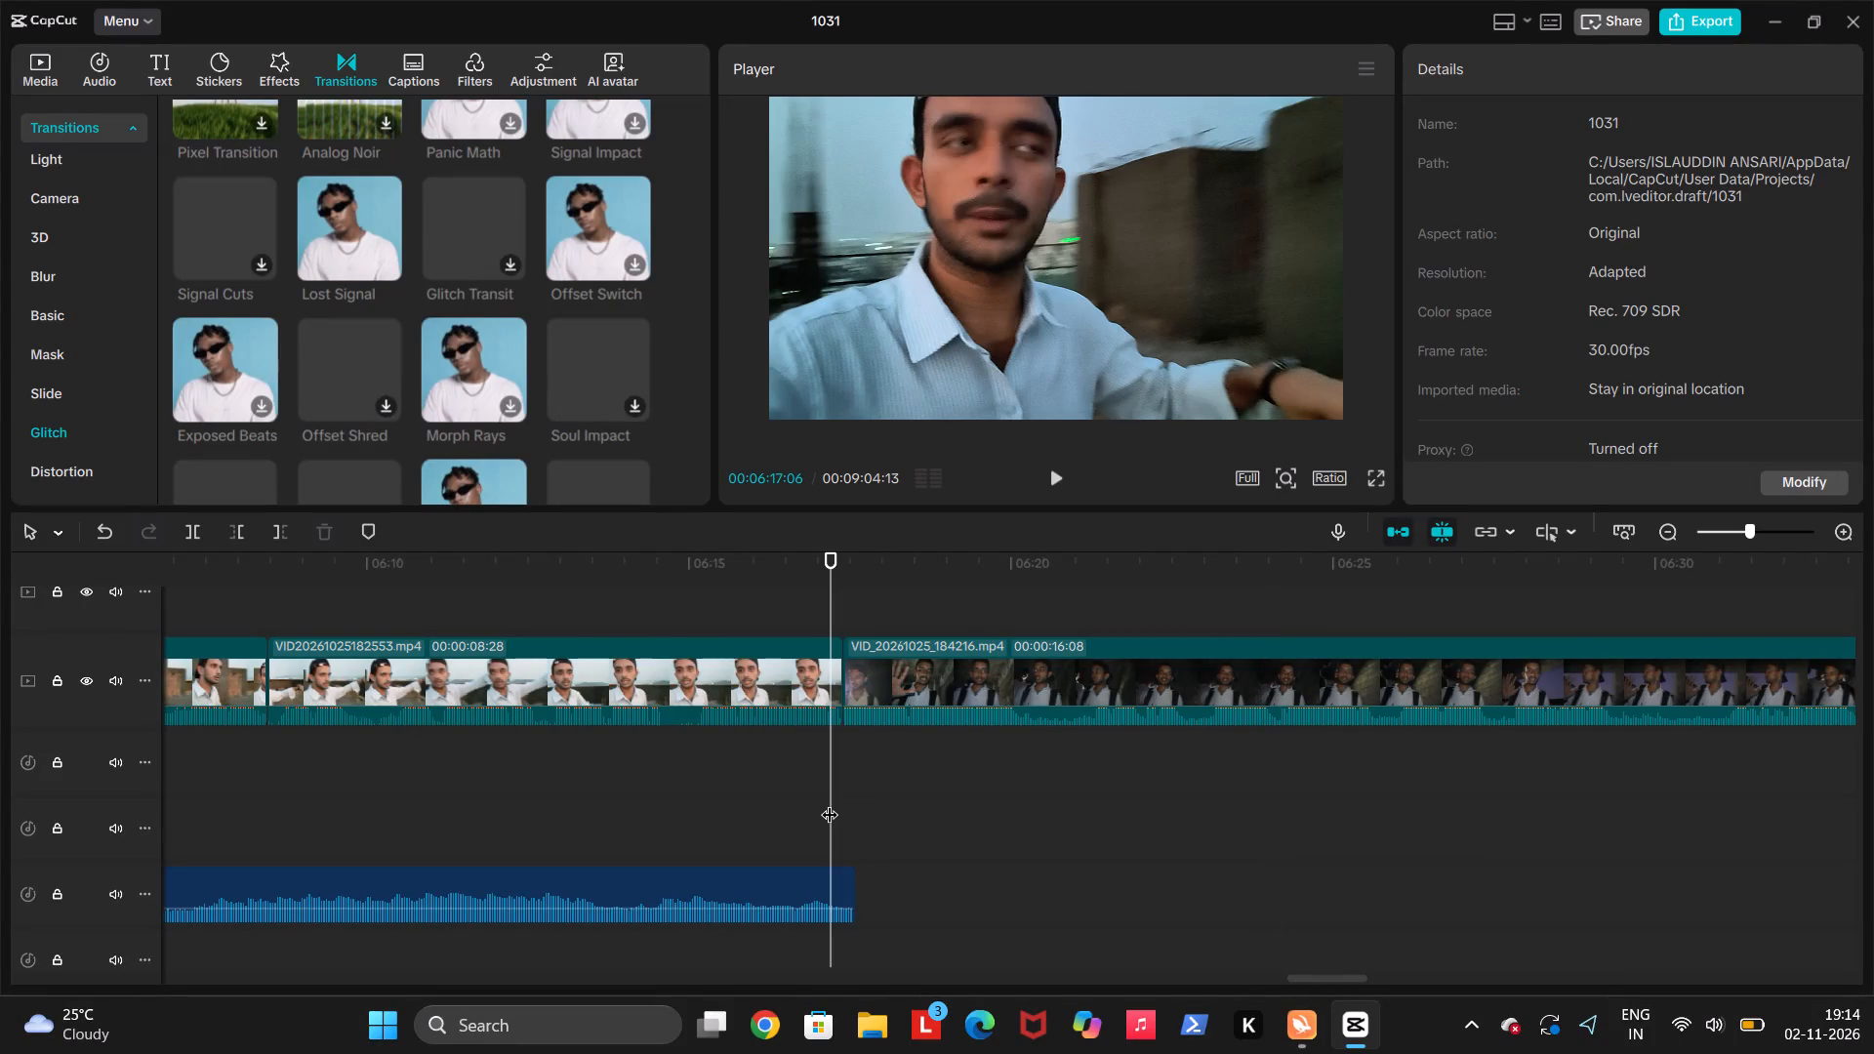
click(778, 826)
key(space)
scroll(784, 849, down, 1)
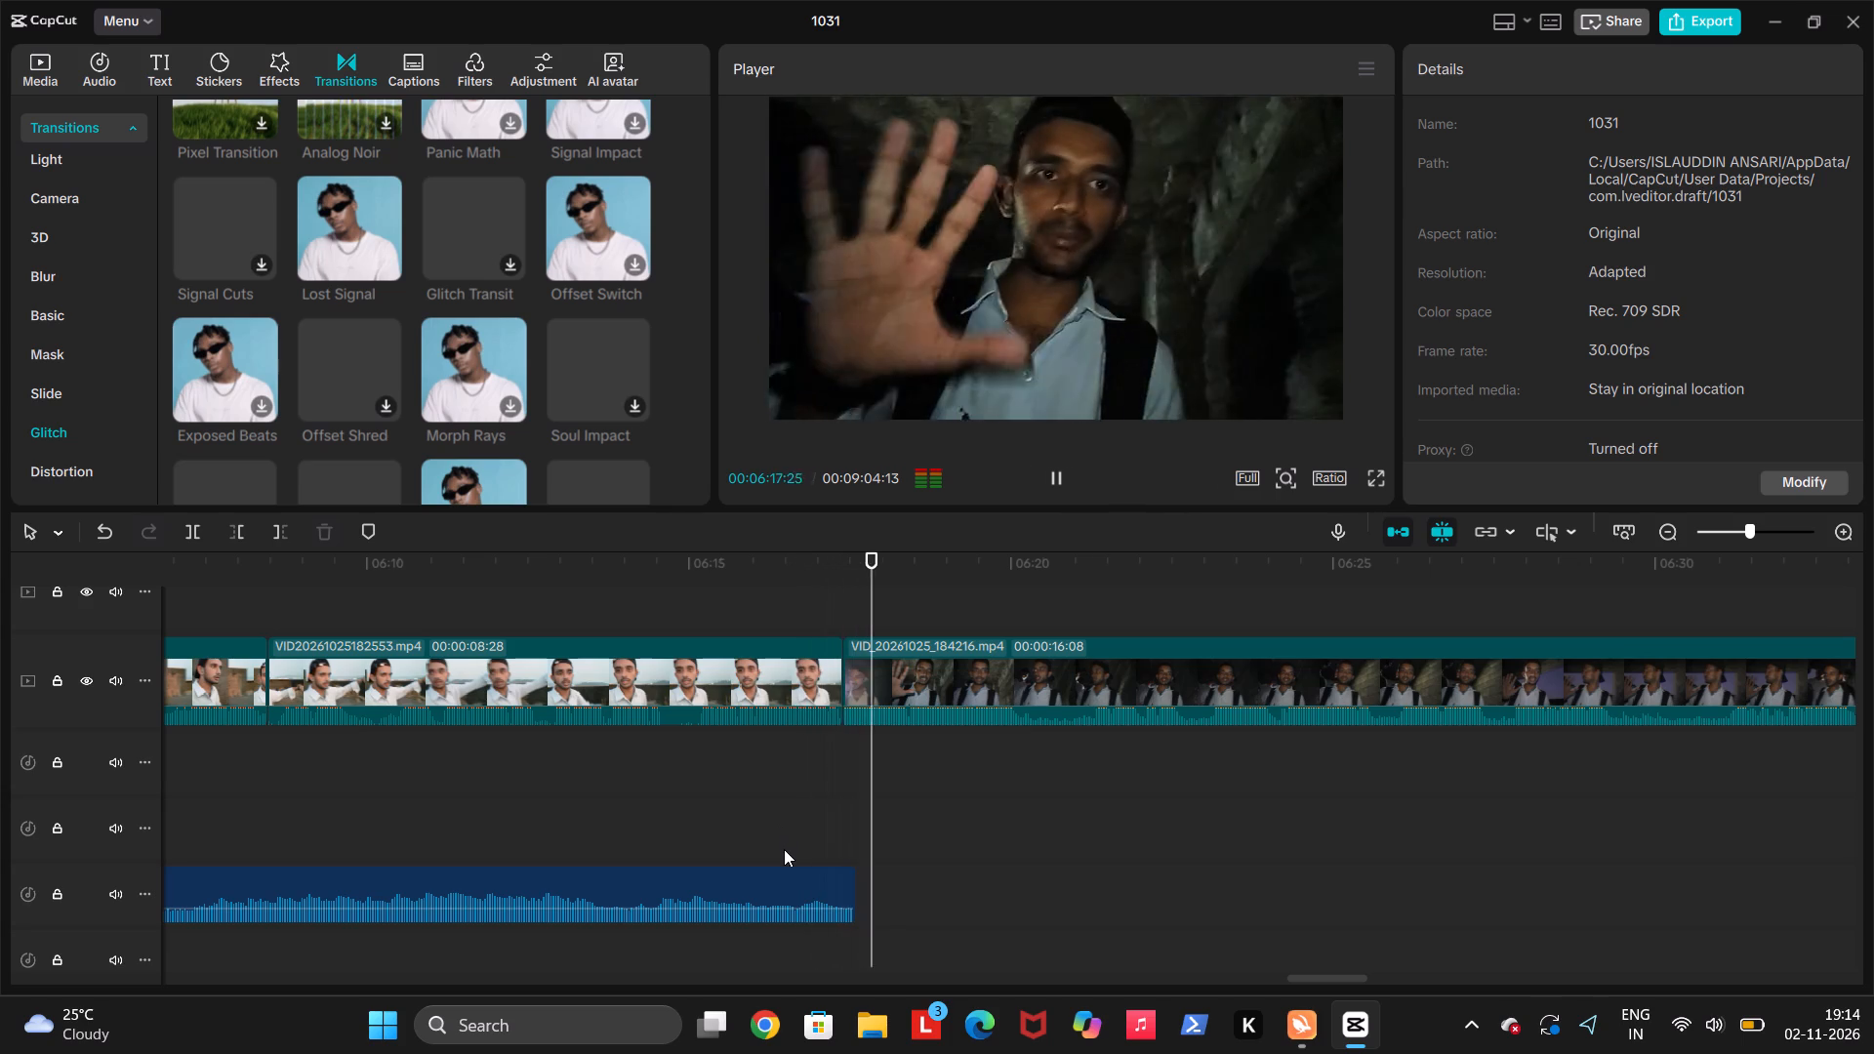
scroll(784, 849, down, 1)
scroll(732, 799, up, 1)
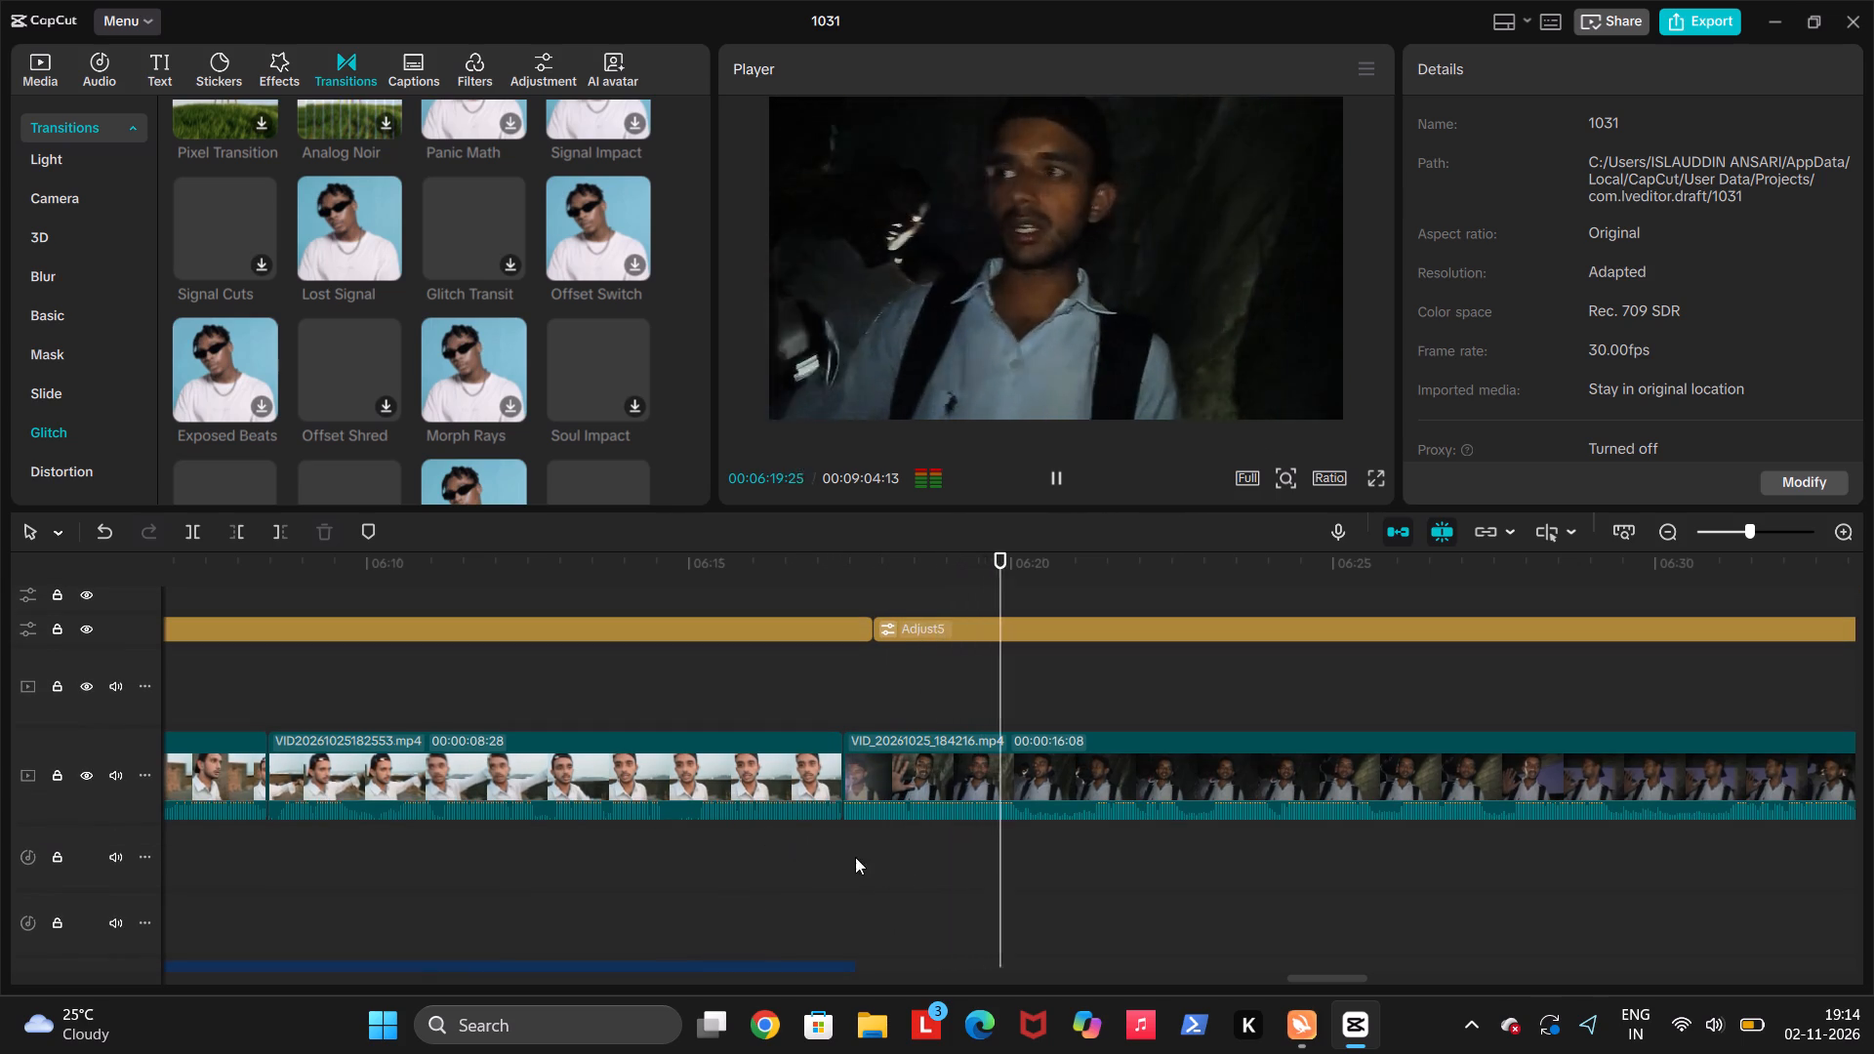
click(855, 857)
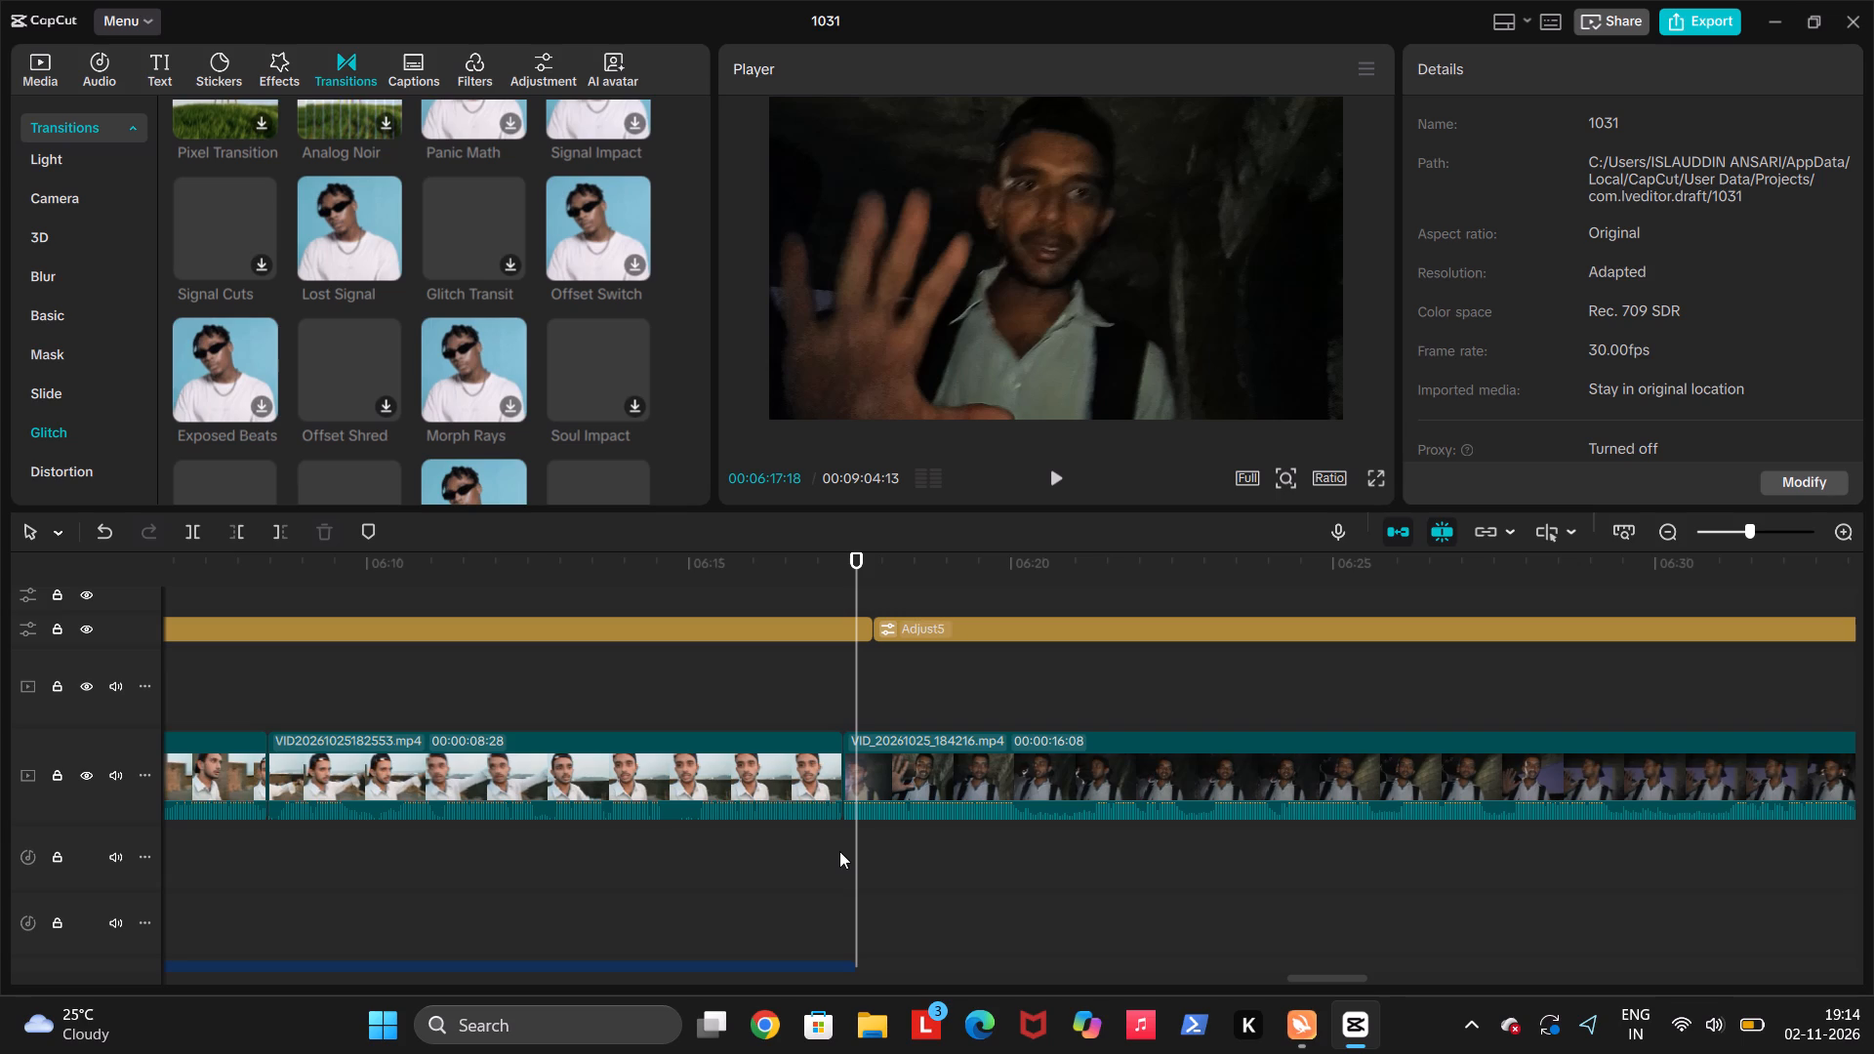
click(831, 639)
click(842, 630)
drag(872, 627, 835, 631)
drag(898, 628, 865, 630)
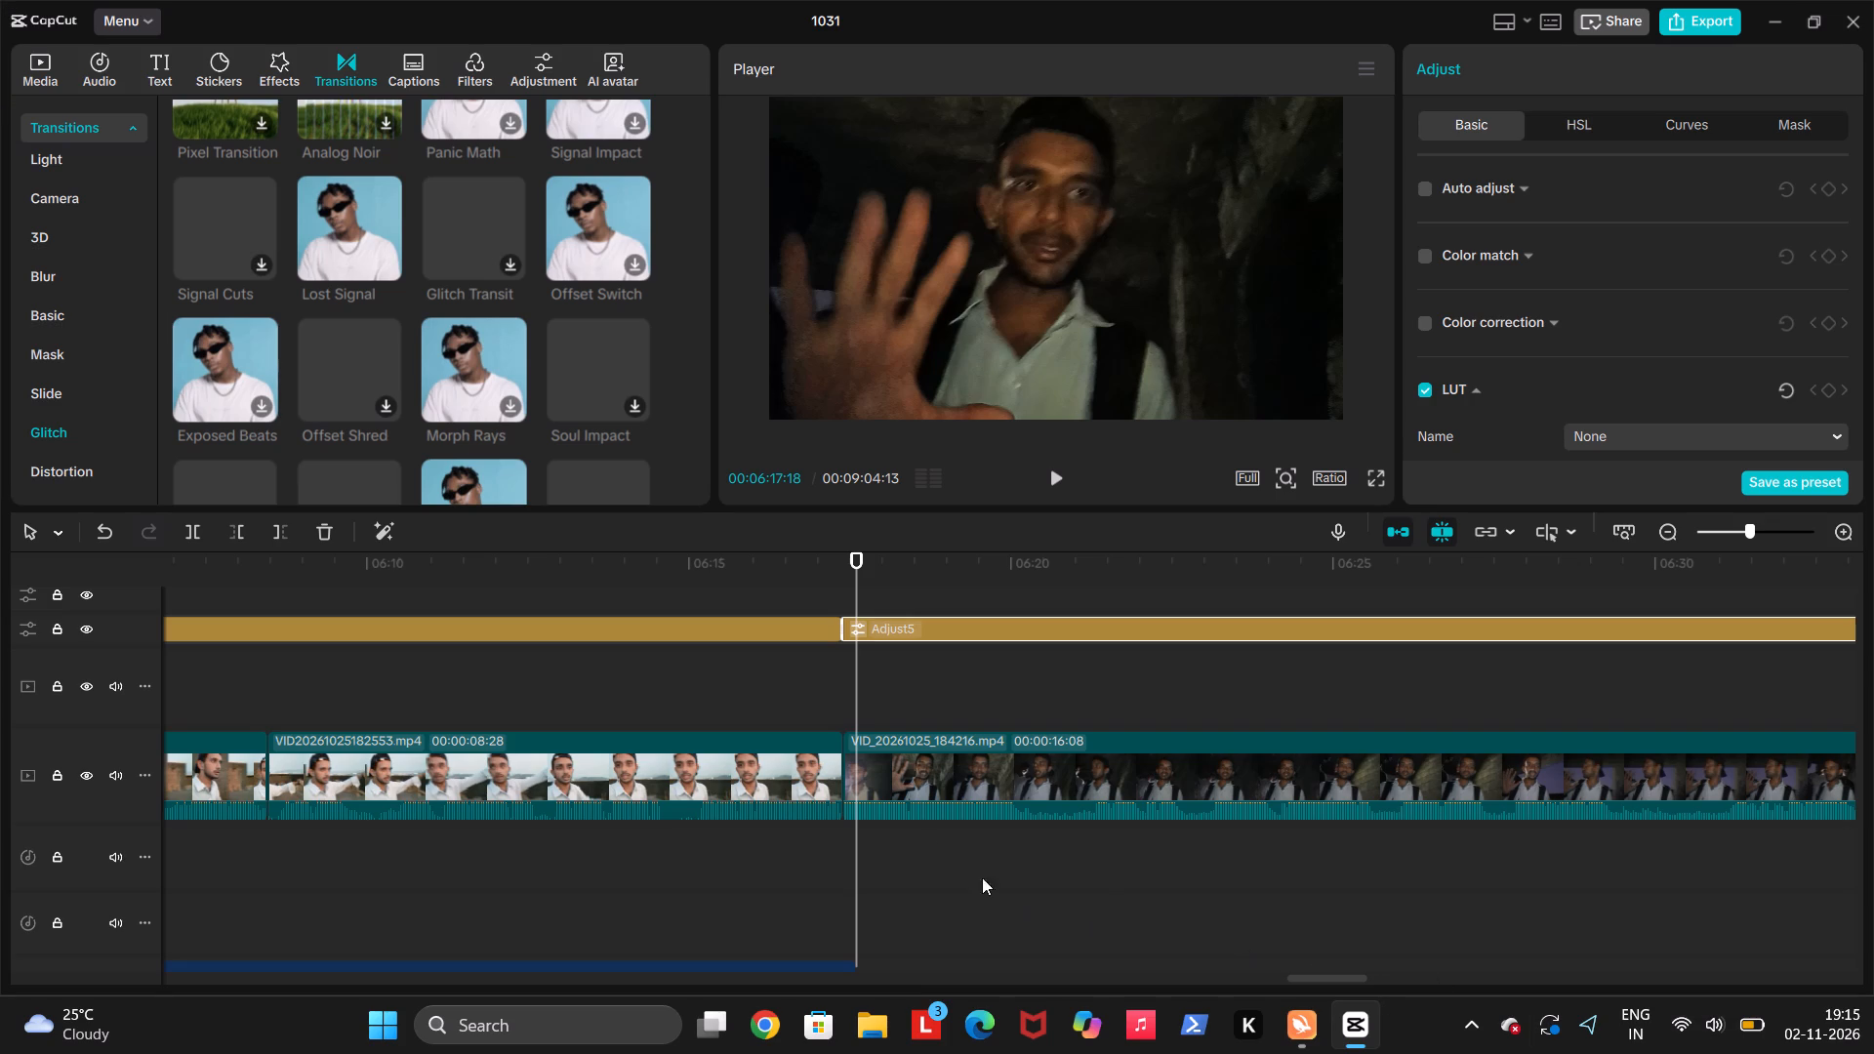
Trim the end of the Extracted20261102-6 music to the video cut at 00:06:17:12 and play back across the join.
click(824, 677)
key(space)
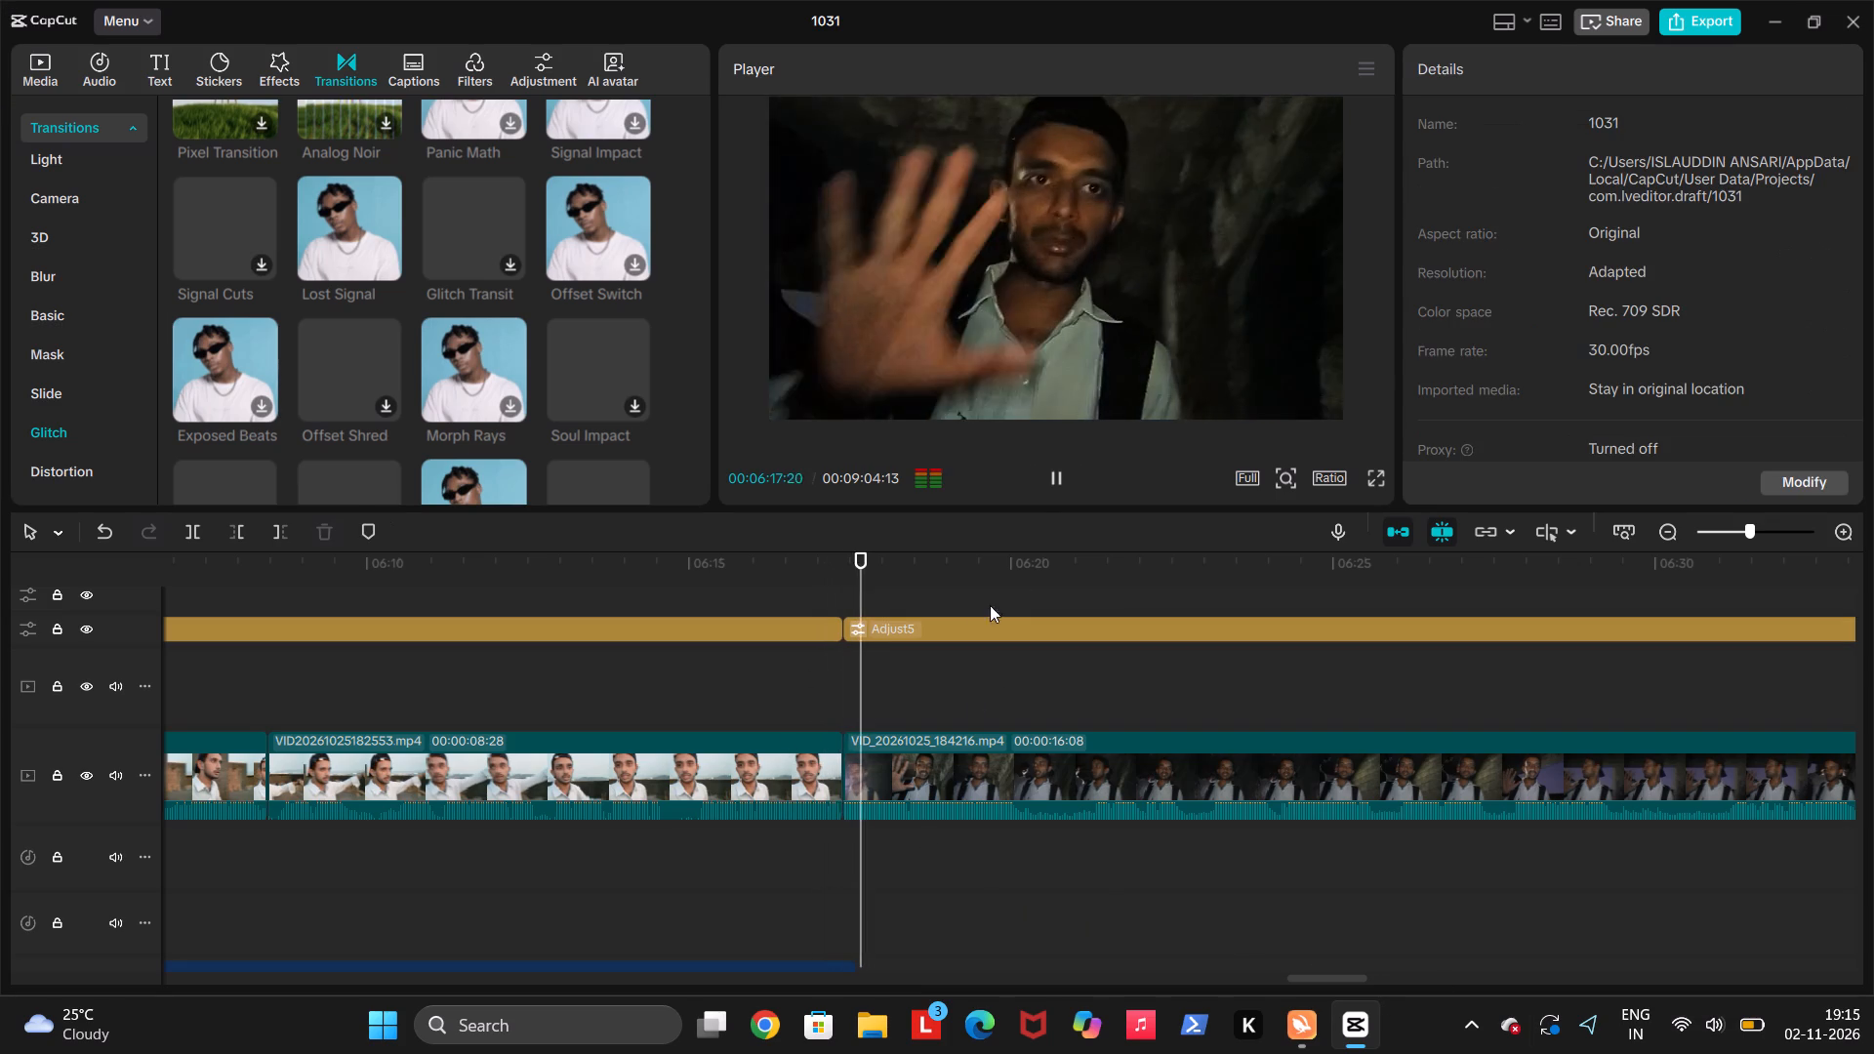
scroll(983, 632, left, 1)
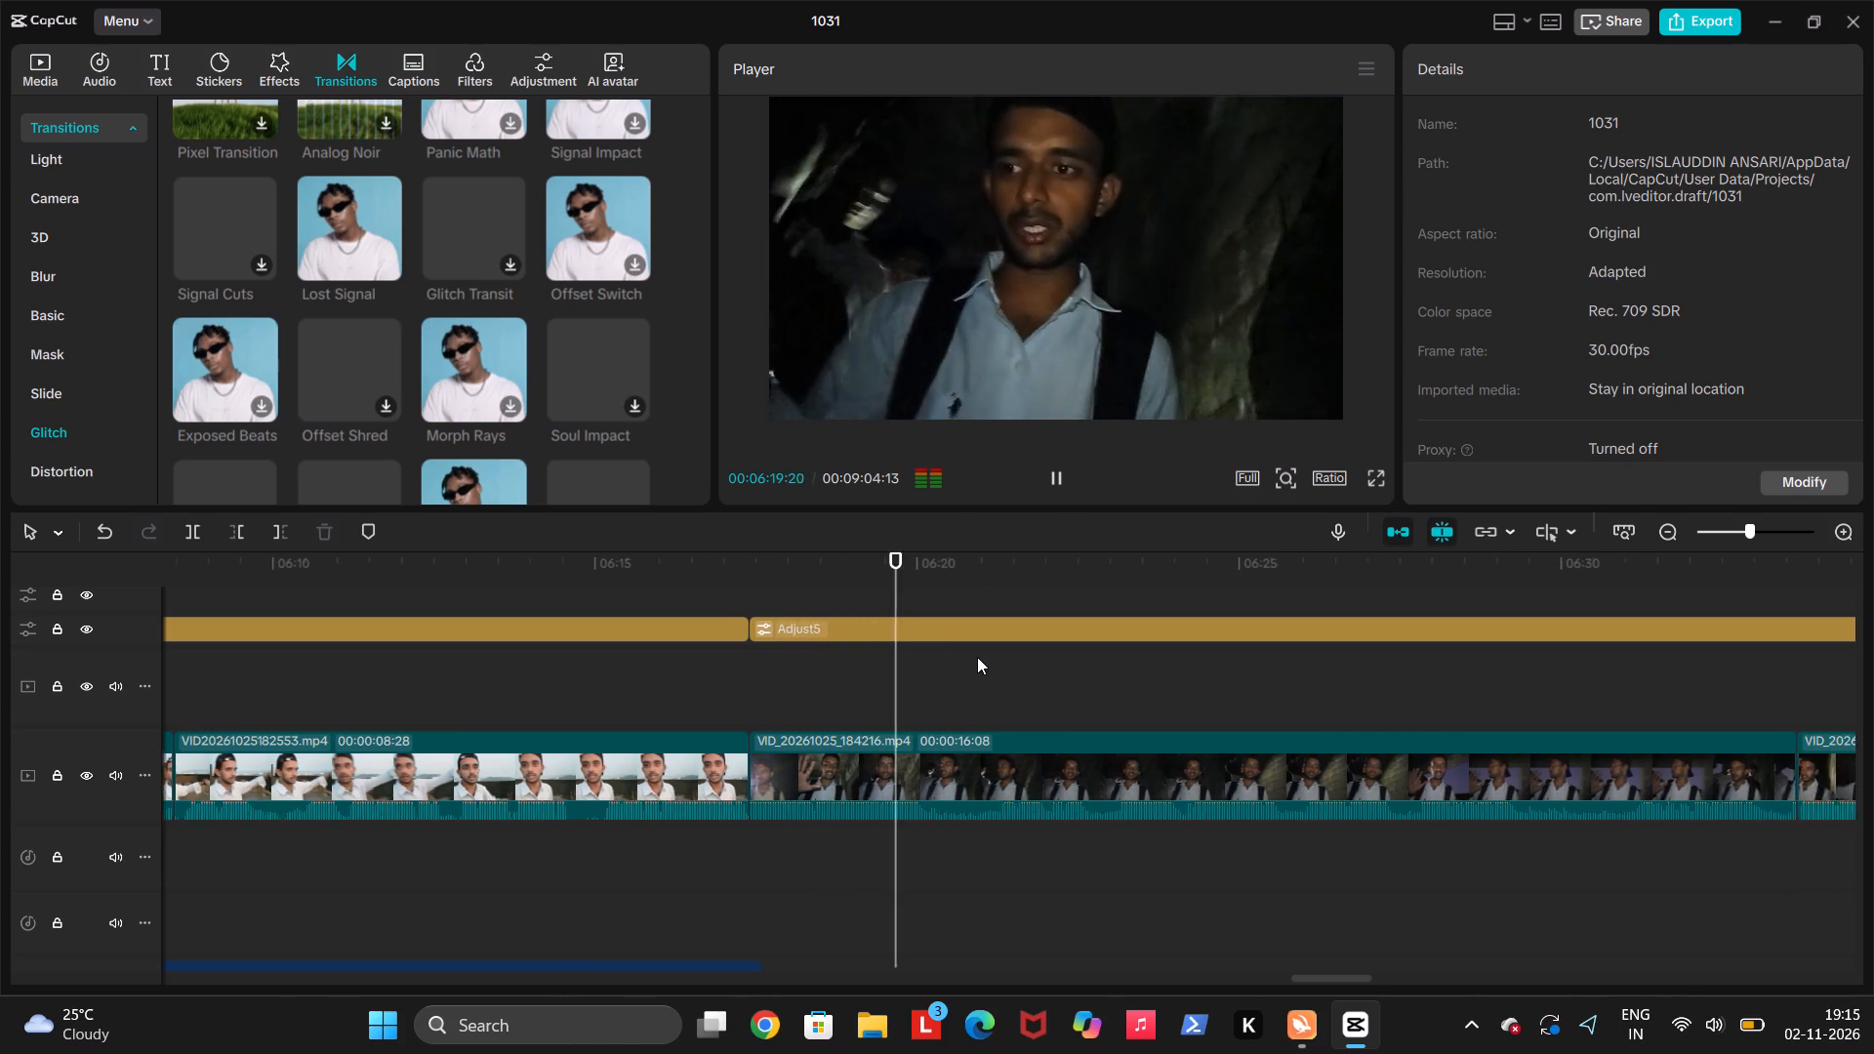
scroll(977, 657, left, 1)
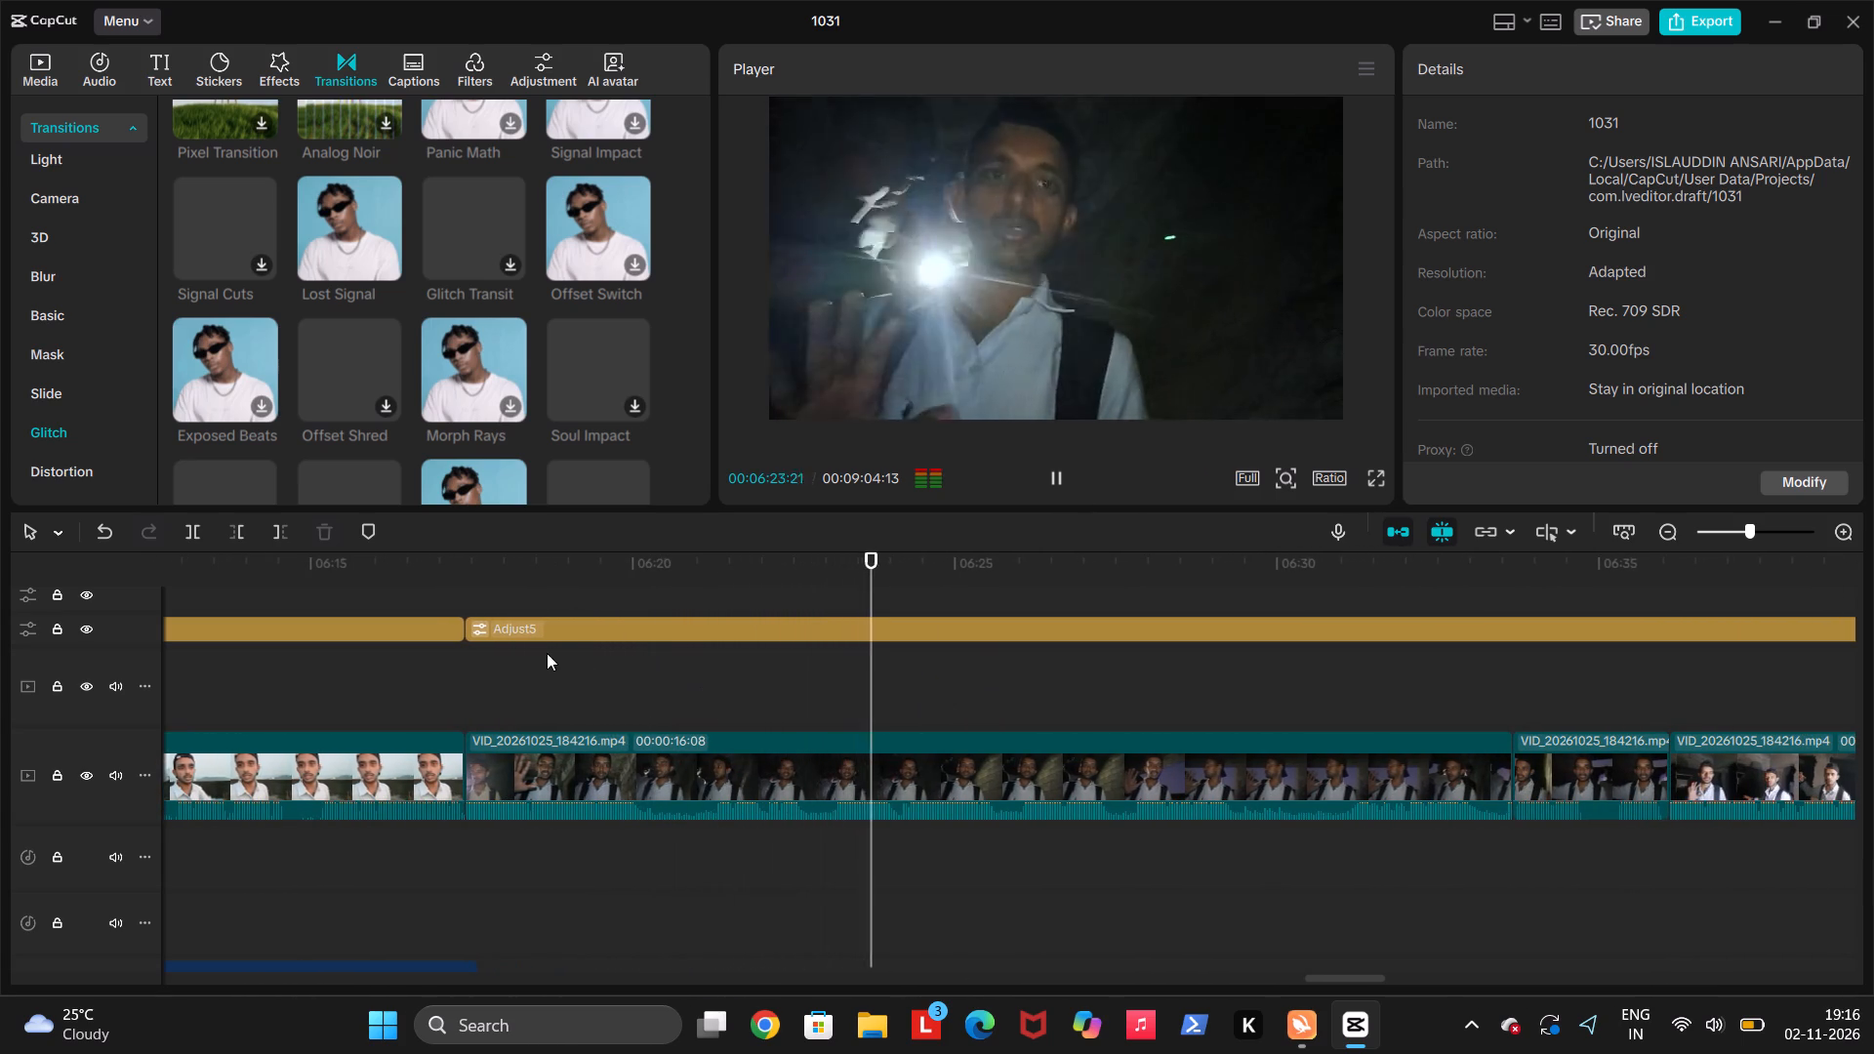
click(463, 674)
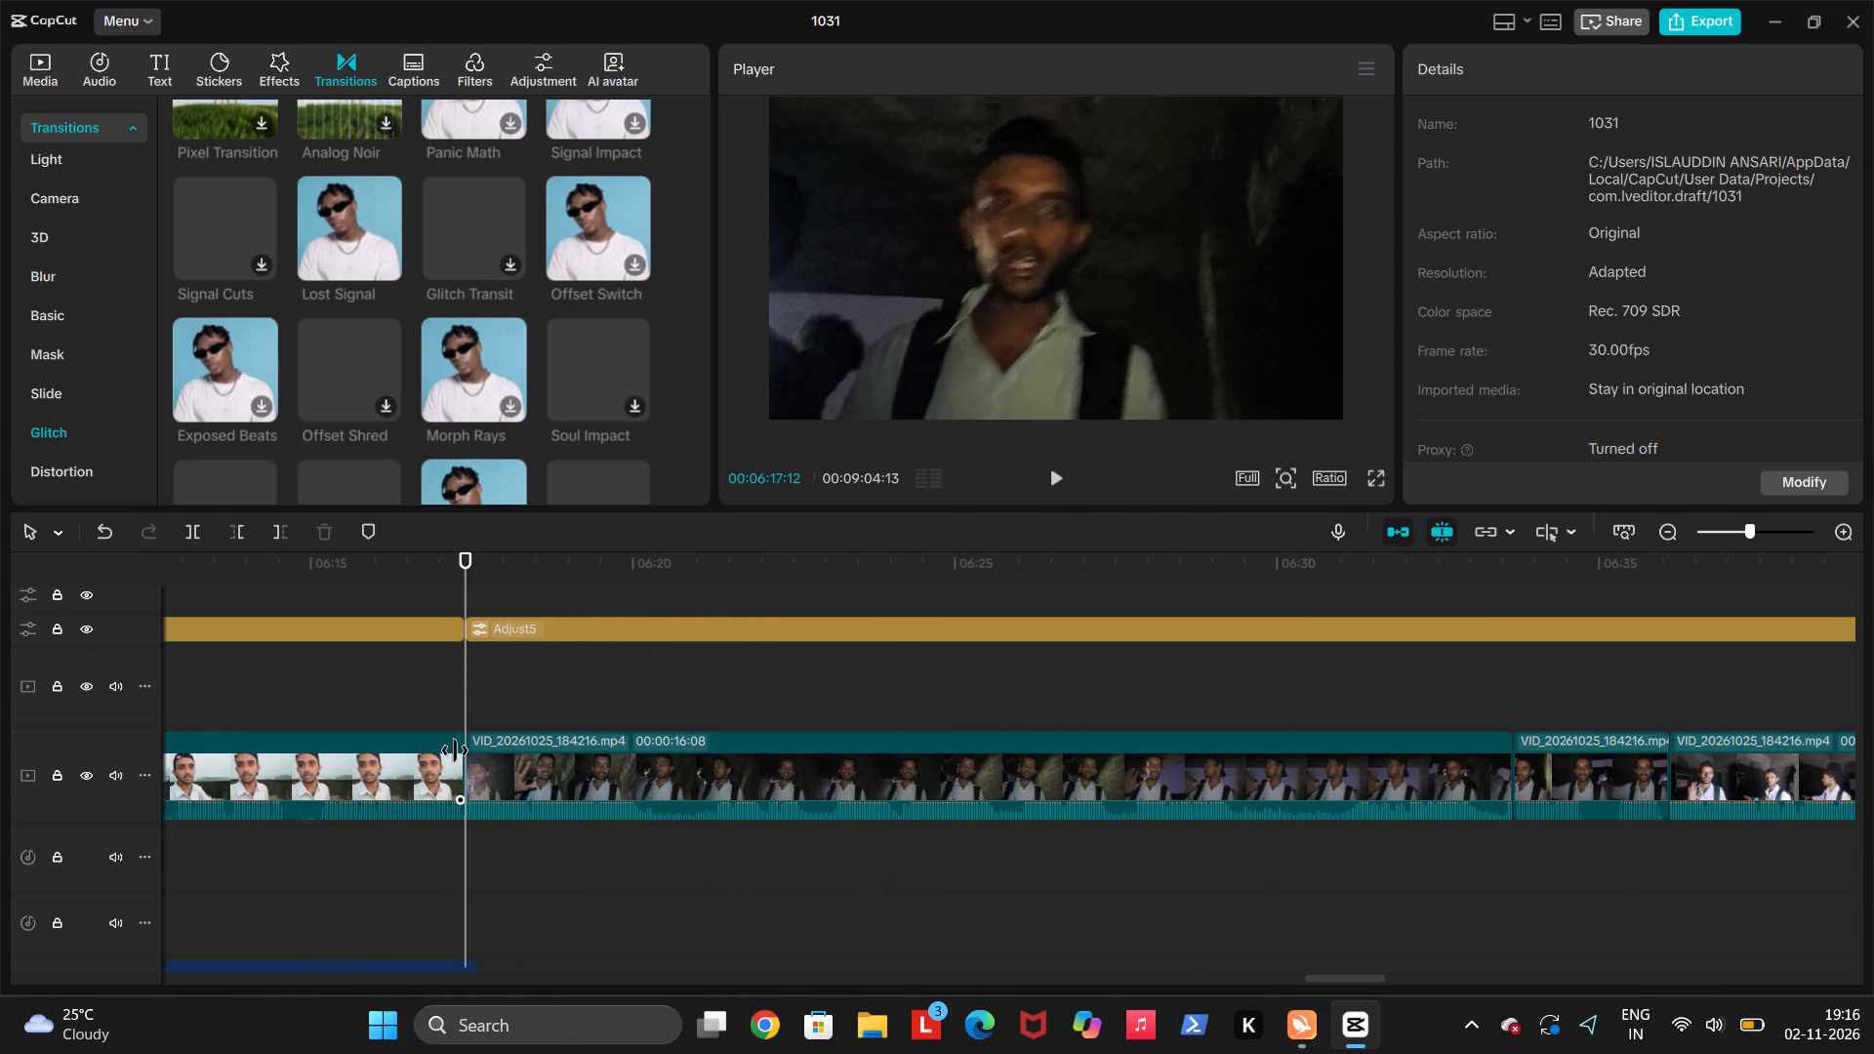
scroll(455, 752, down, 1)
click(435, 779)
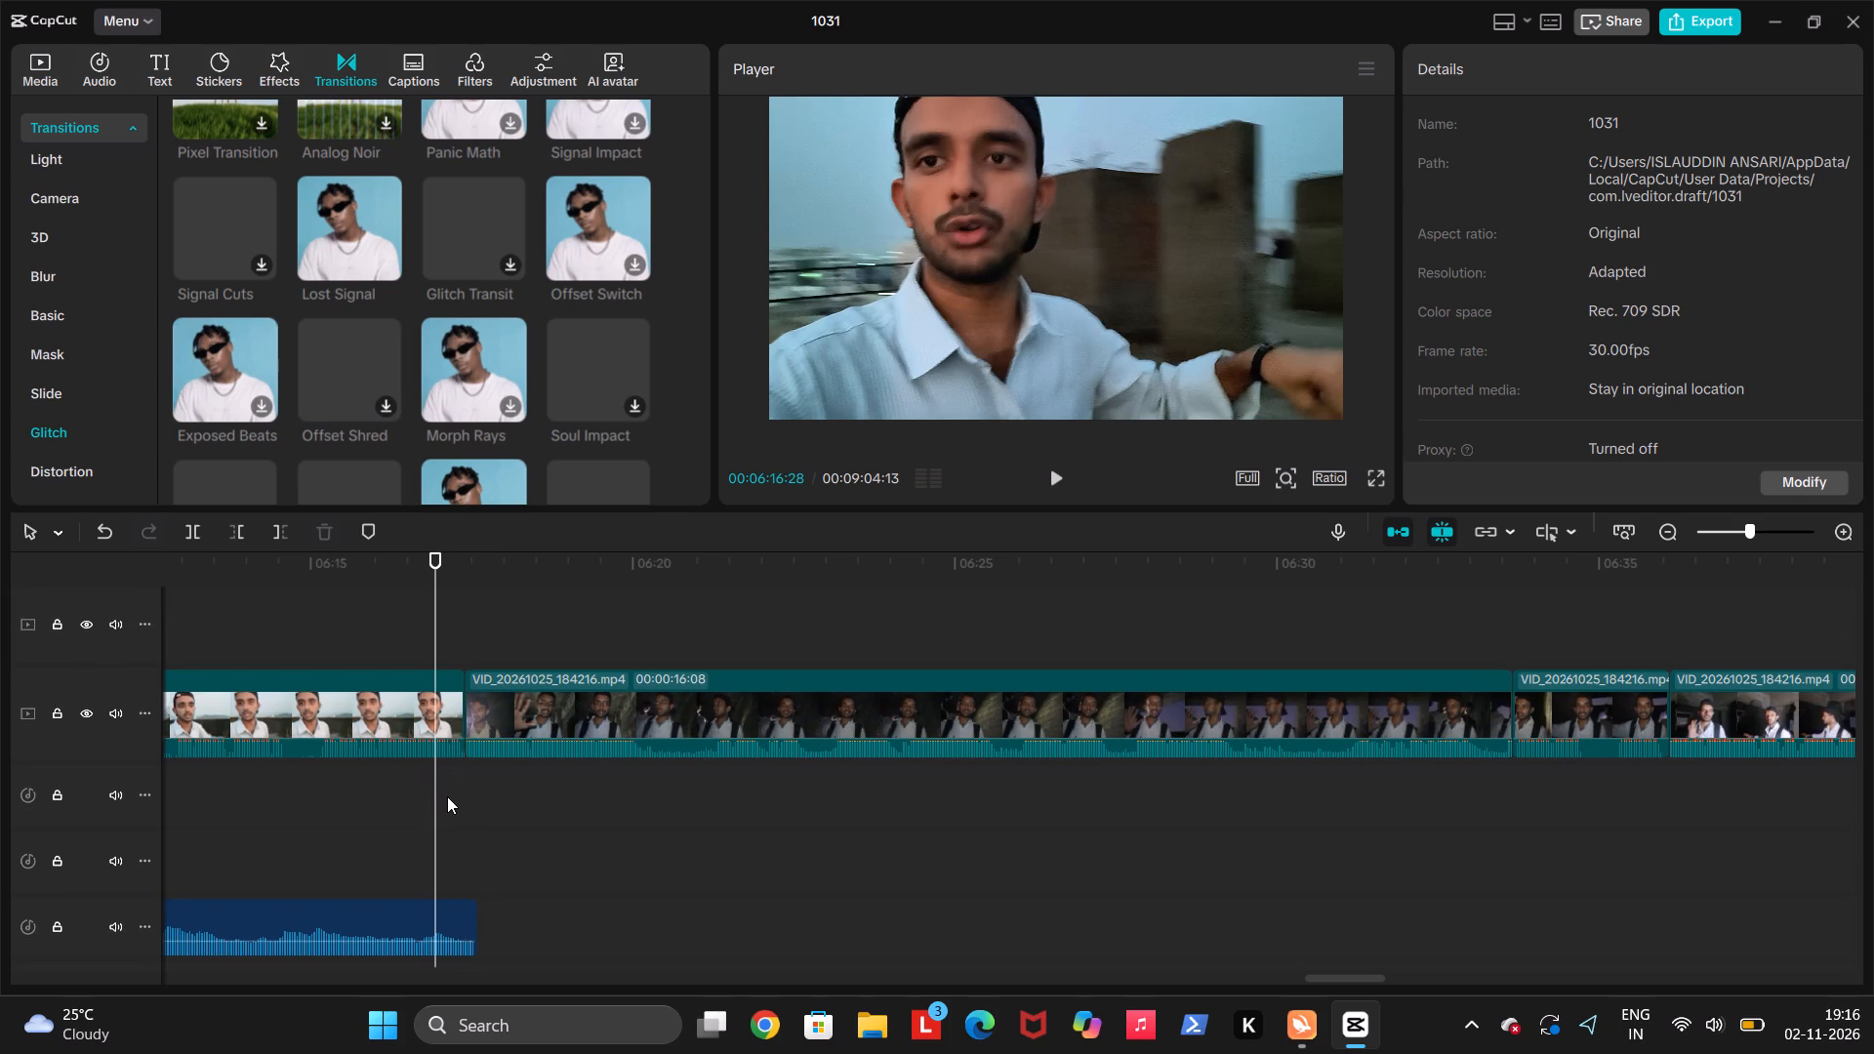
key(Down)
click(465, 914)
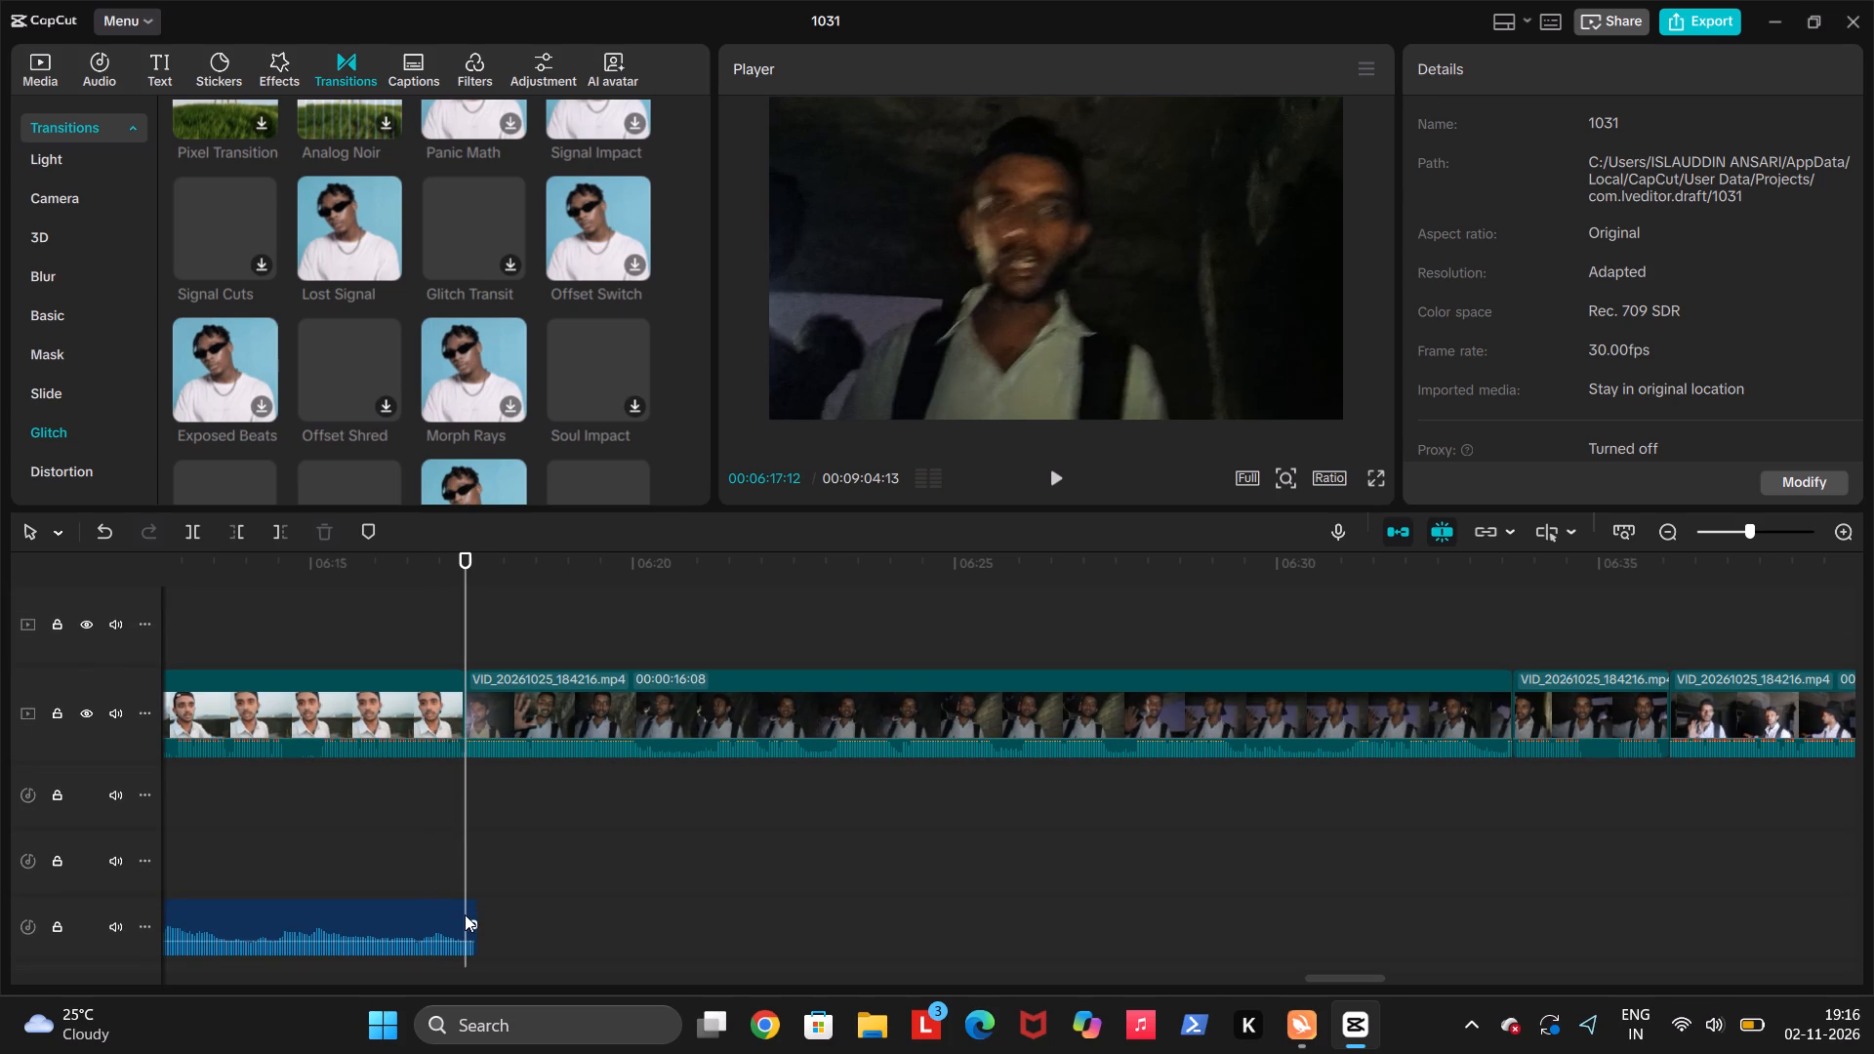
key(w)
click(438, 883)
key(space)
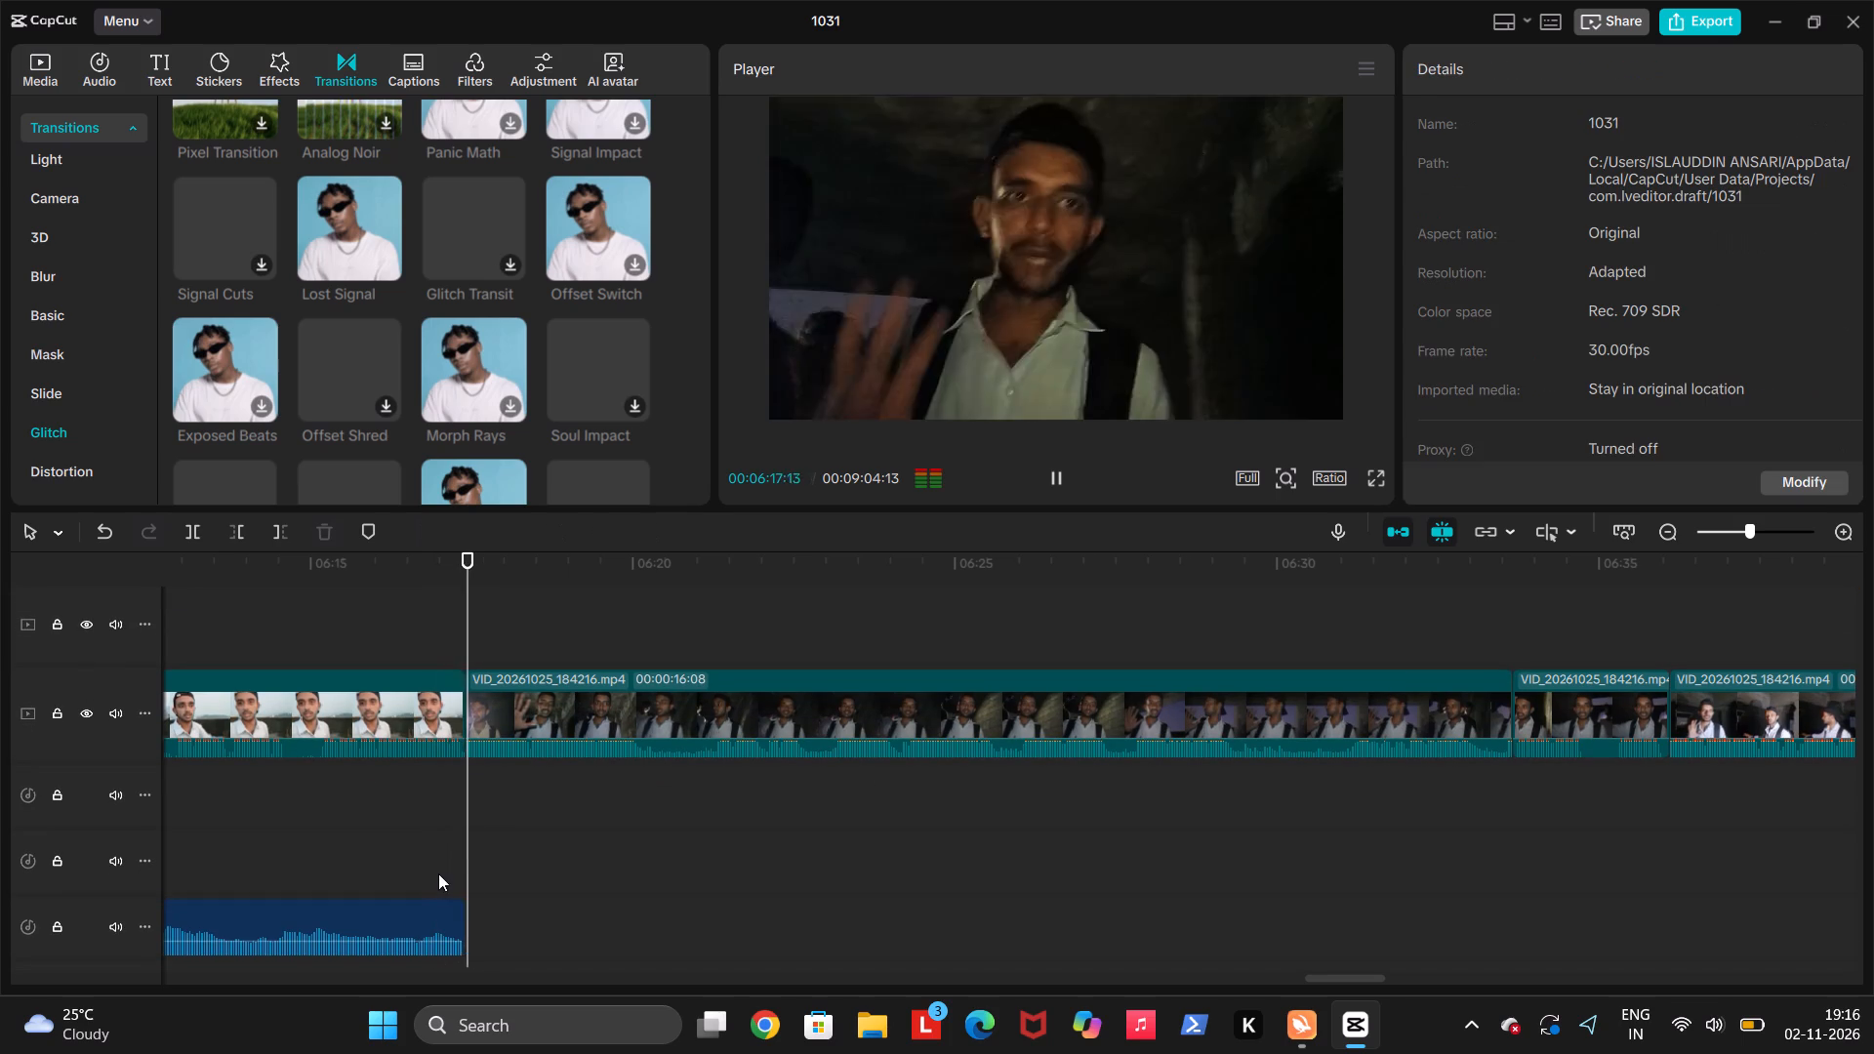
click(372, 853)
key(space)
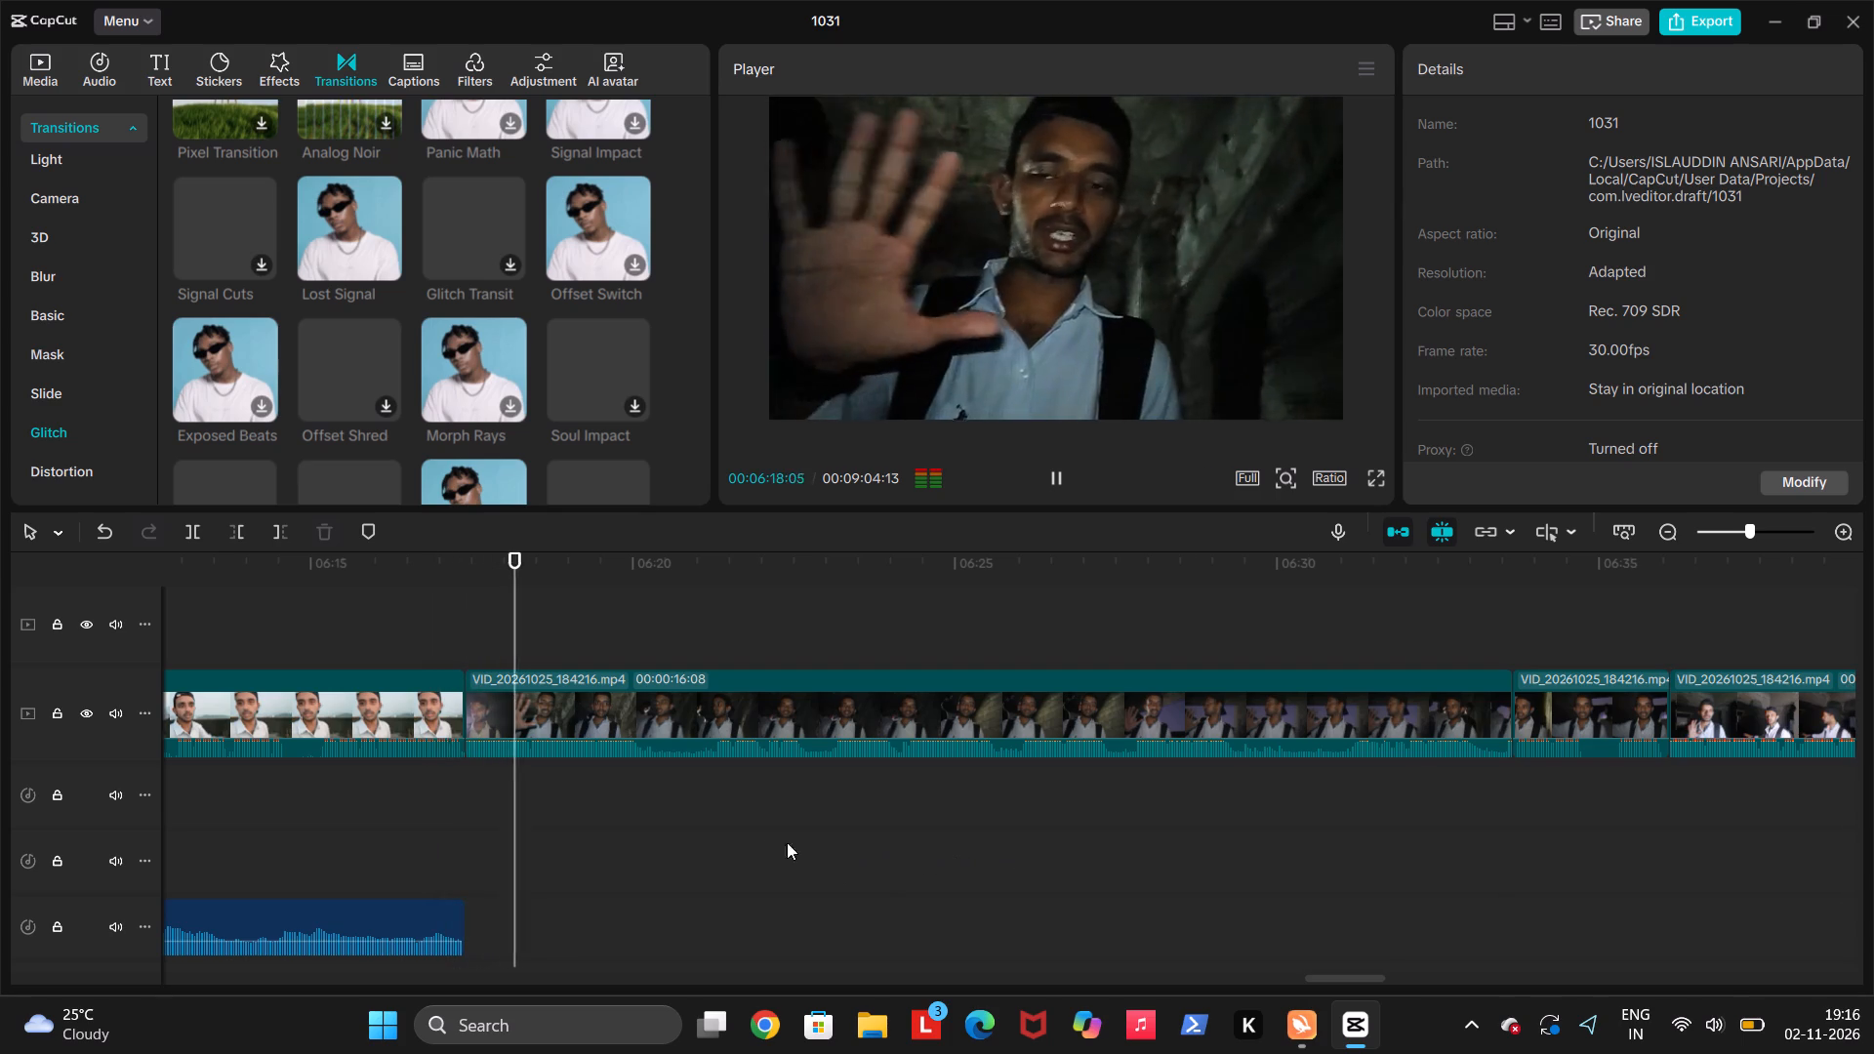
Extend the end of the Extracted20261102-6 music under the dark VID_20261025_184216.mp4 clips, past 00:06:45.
click(459, 920)
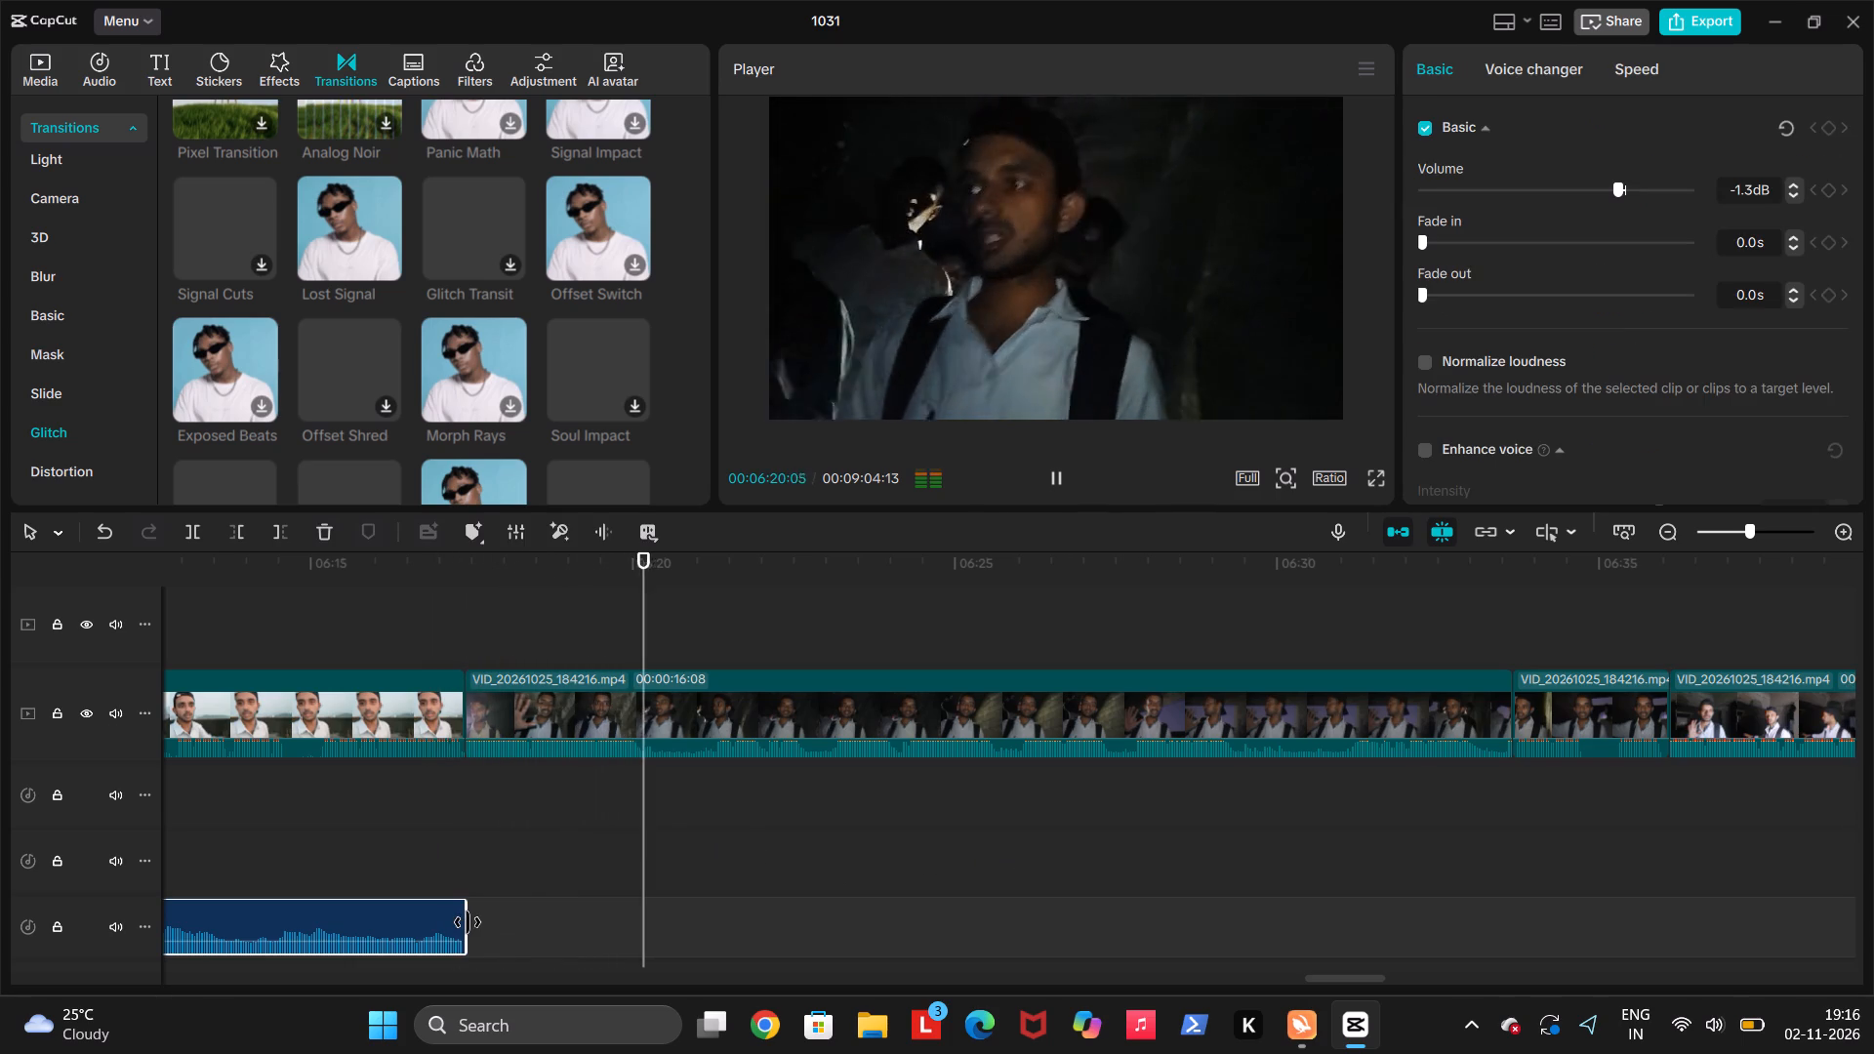
drag(468, 922, 1872, 678)
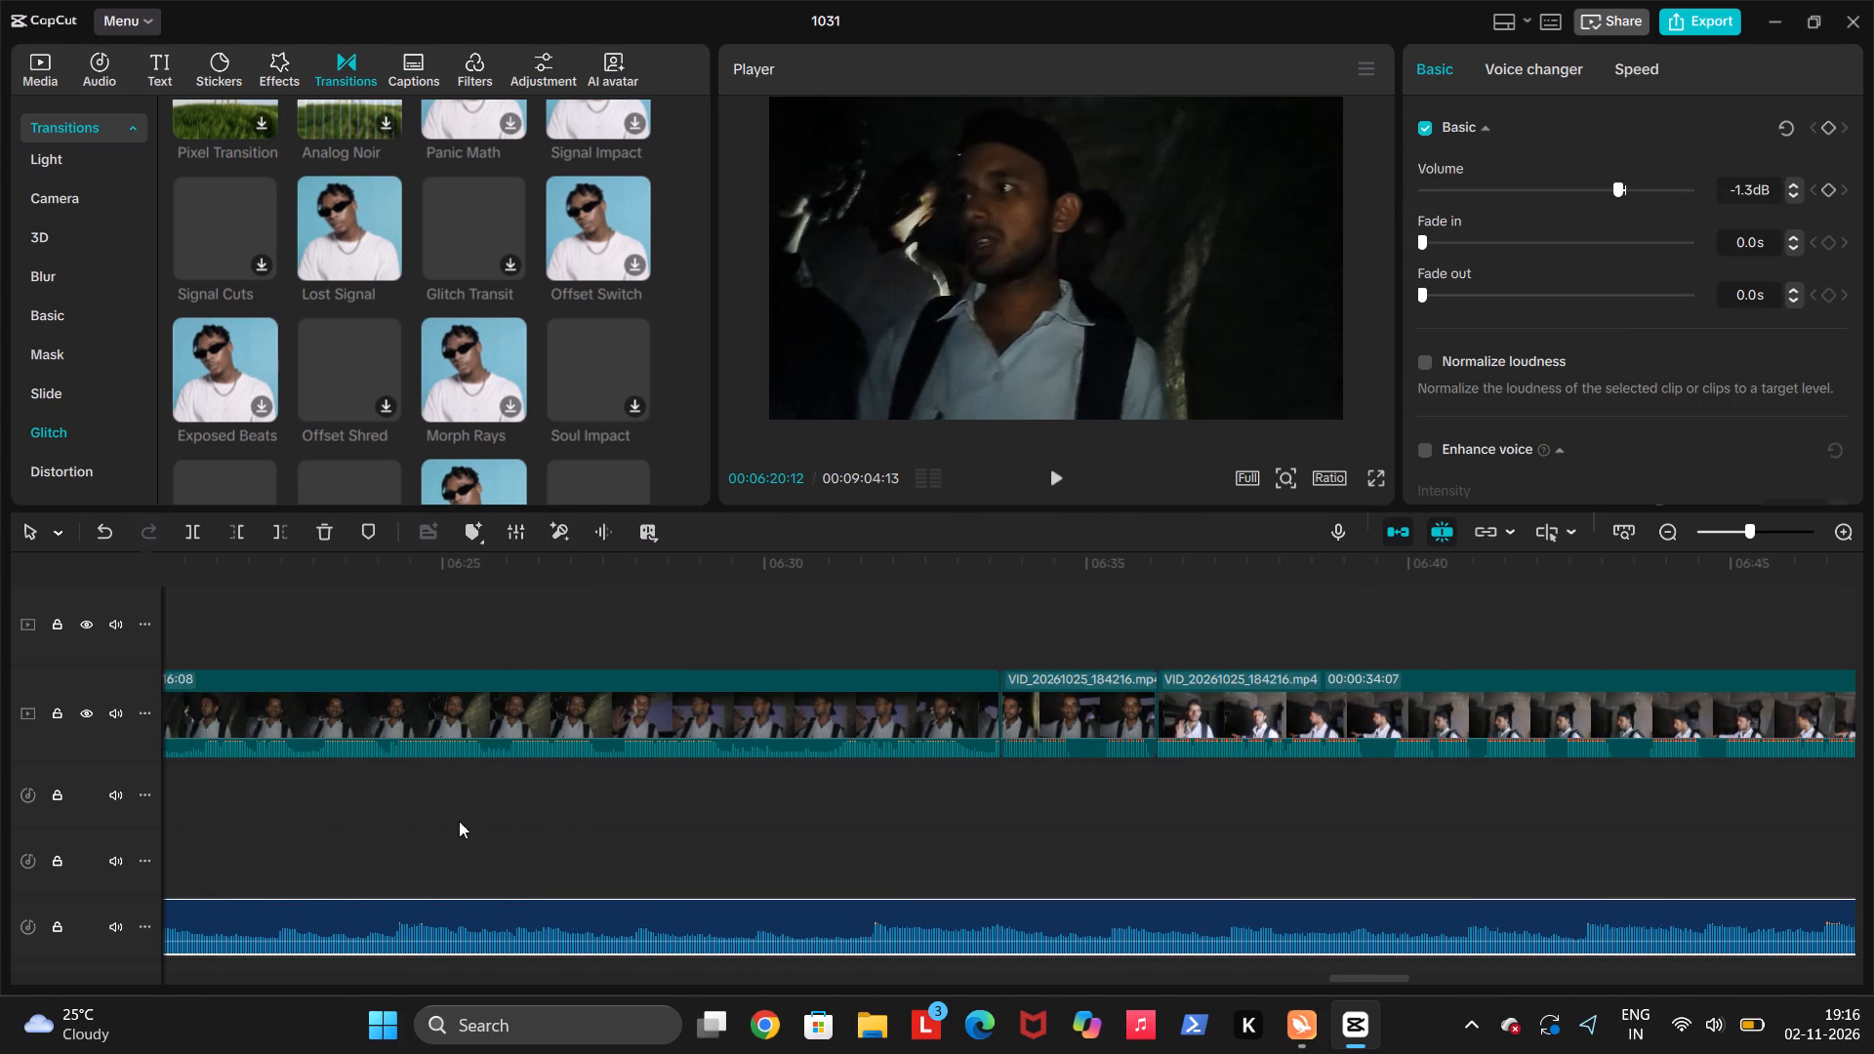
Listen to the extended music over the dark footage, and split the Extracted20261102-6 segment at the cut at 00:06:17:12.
scroll(485, 821, down, 1)
key(space)
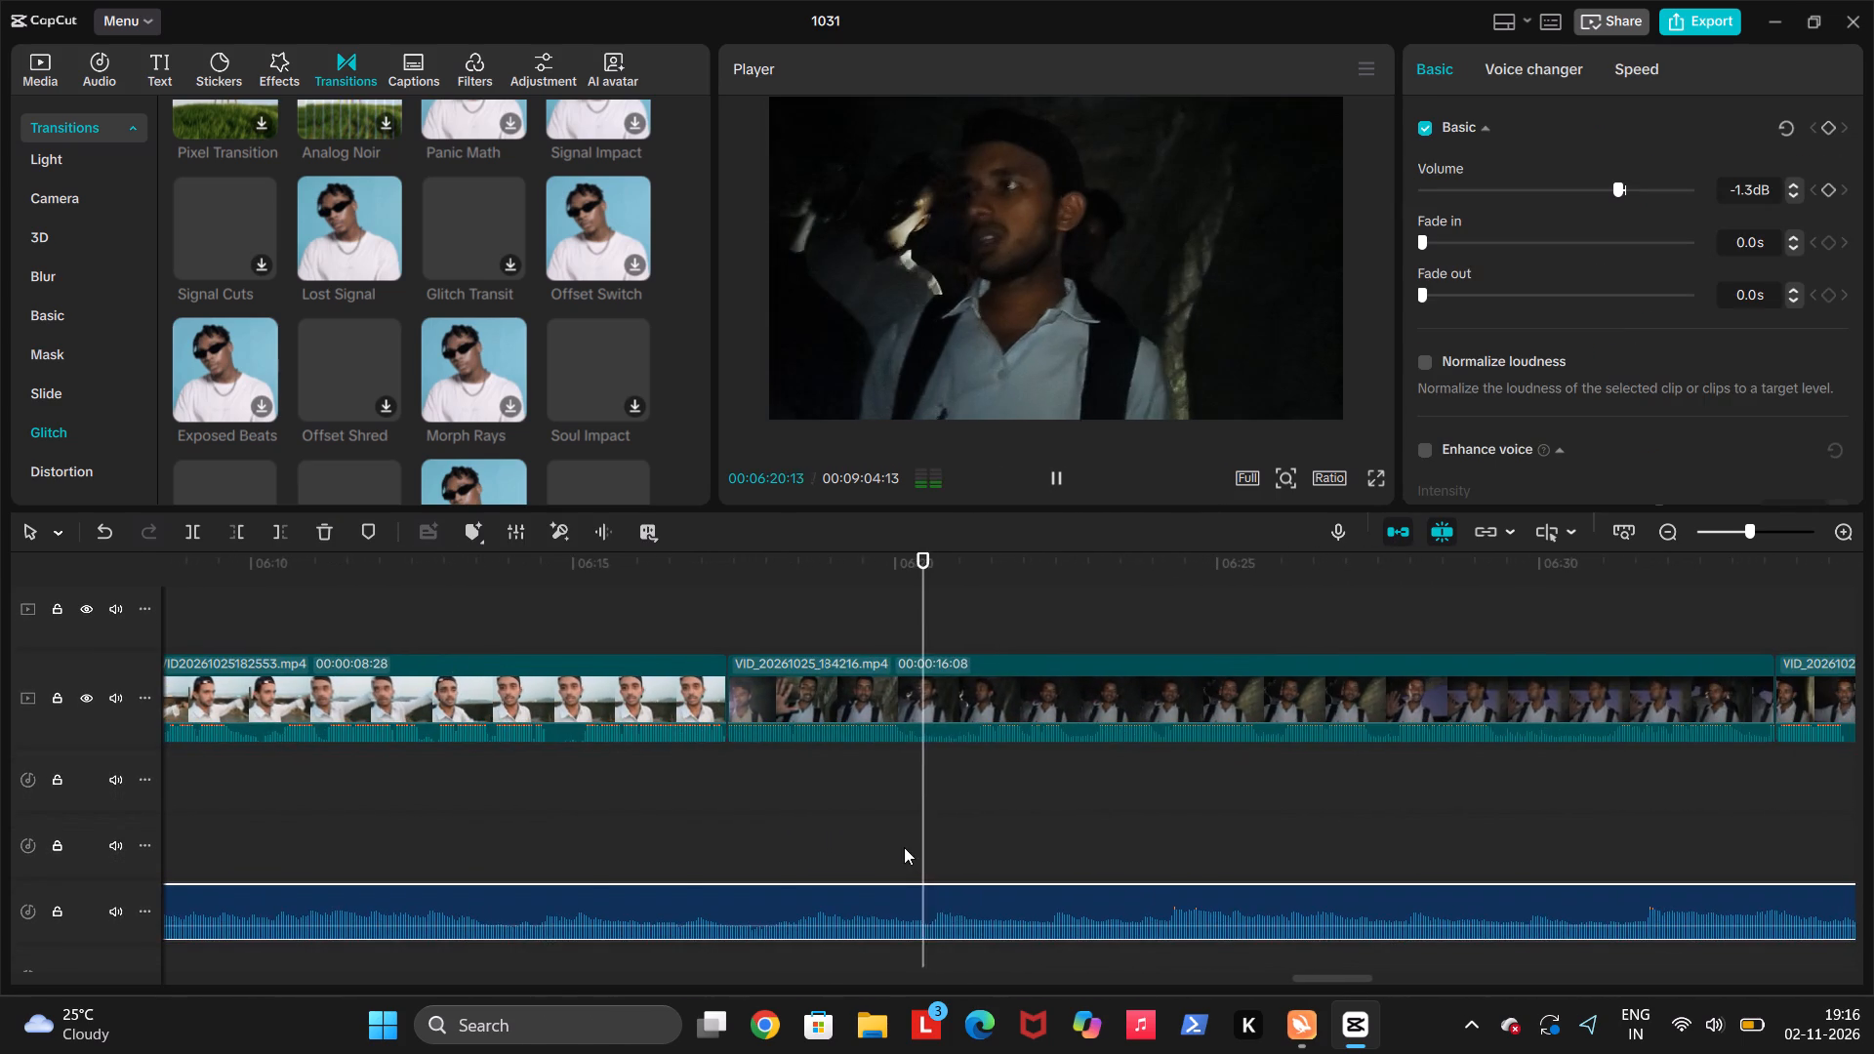
scroll(951, 843, left, 1)
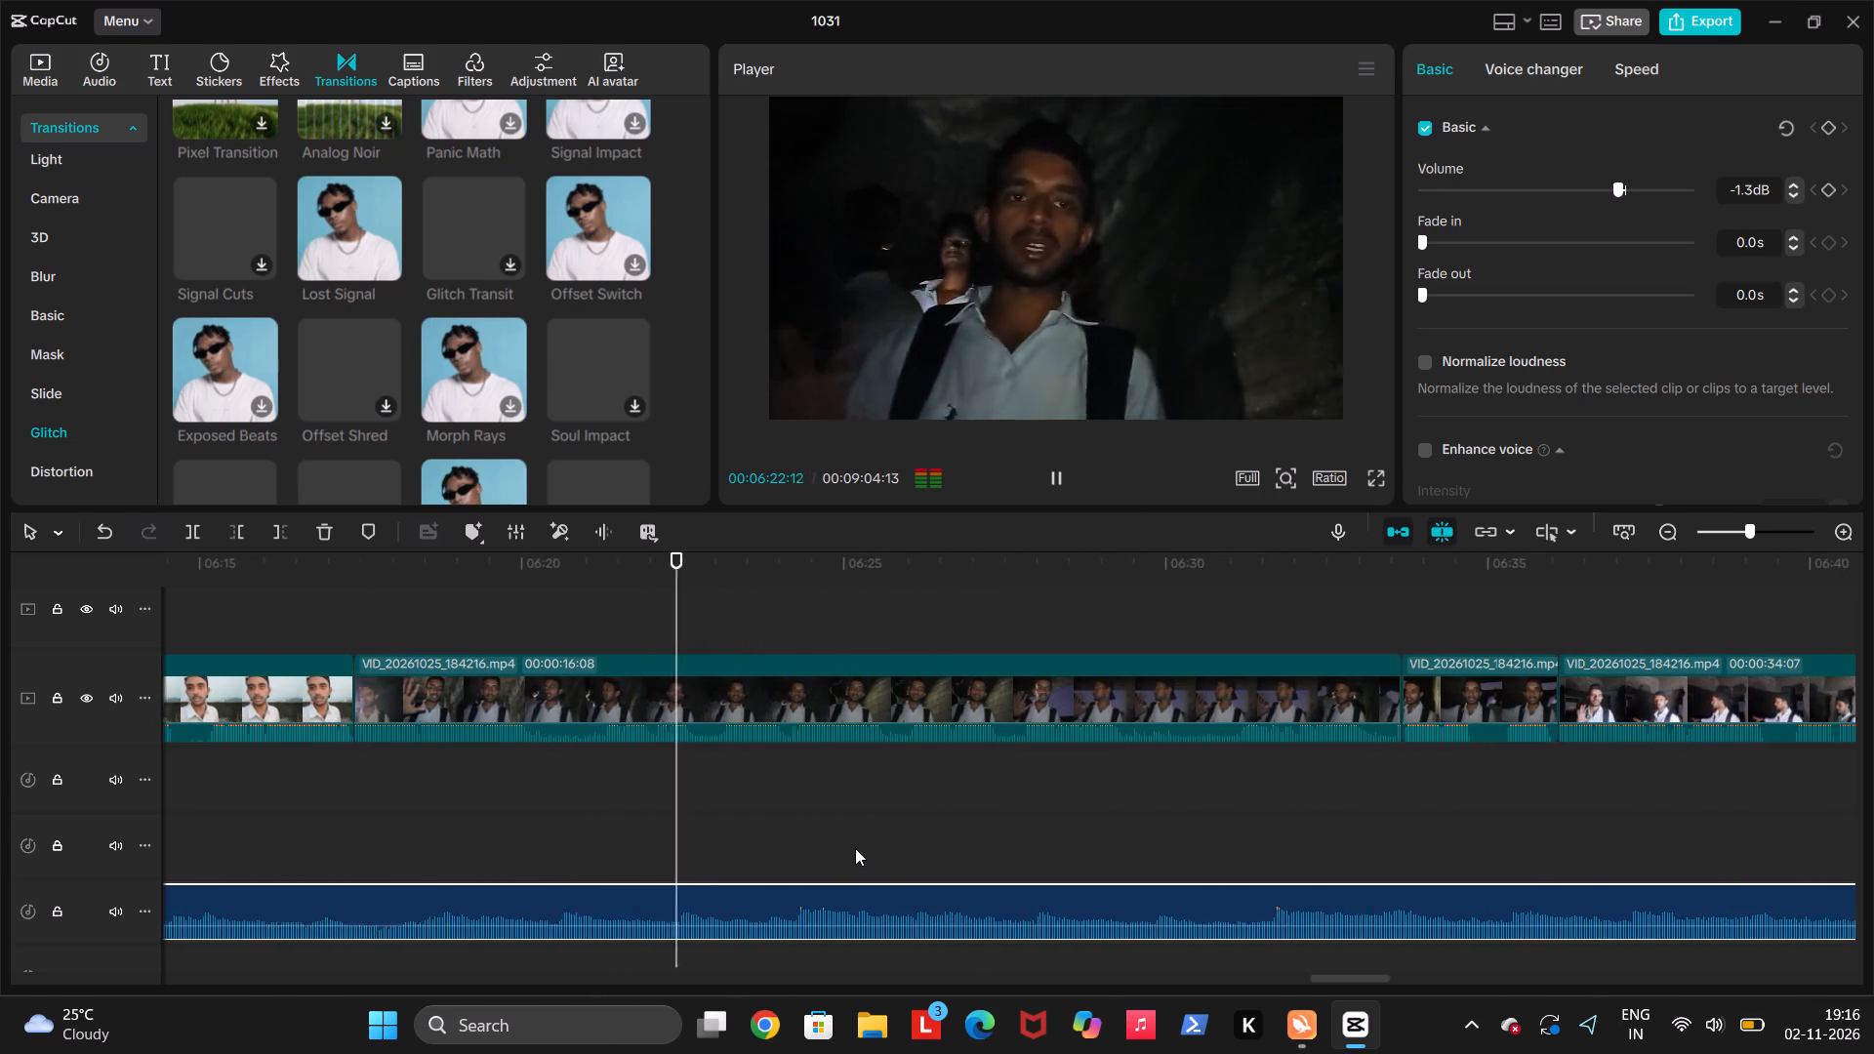
scroll(855, 848, left, 1)
key(Up)
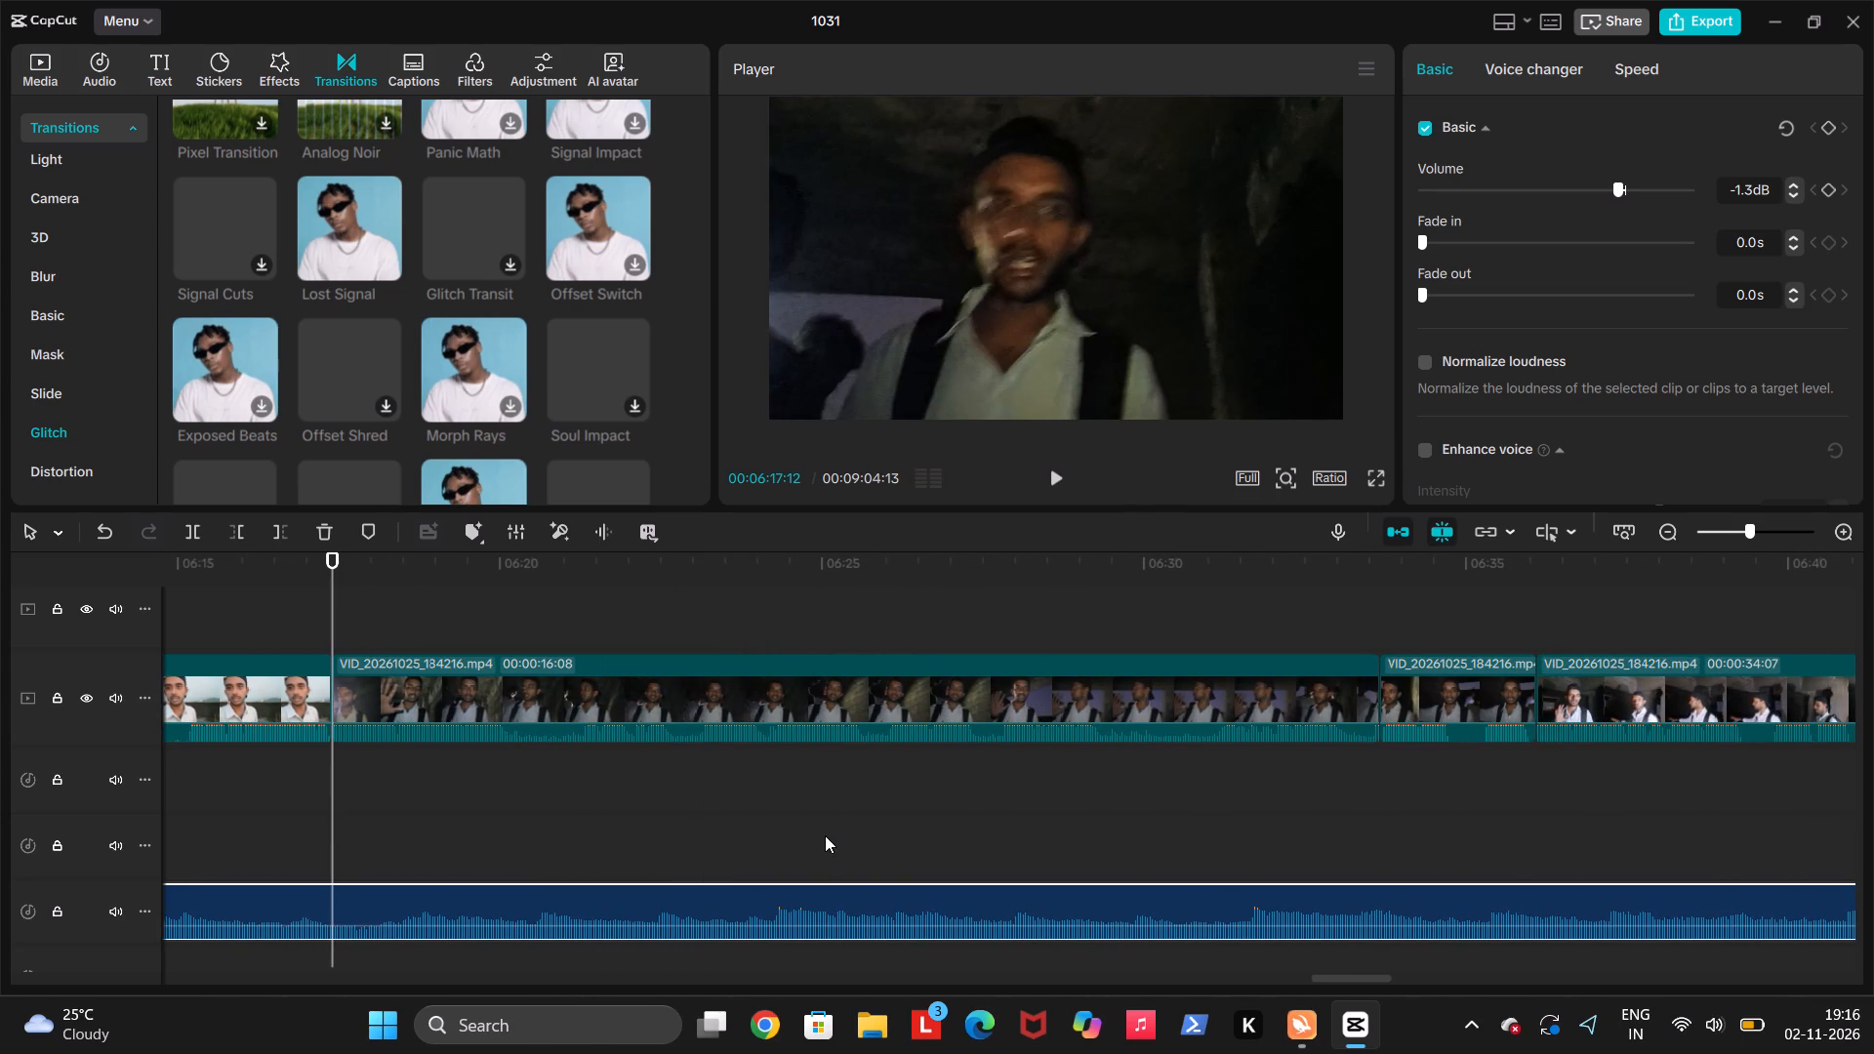
key(ctrl+b)
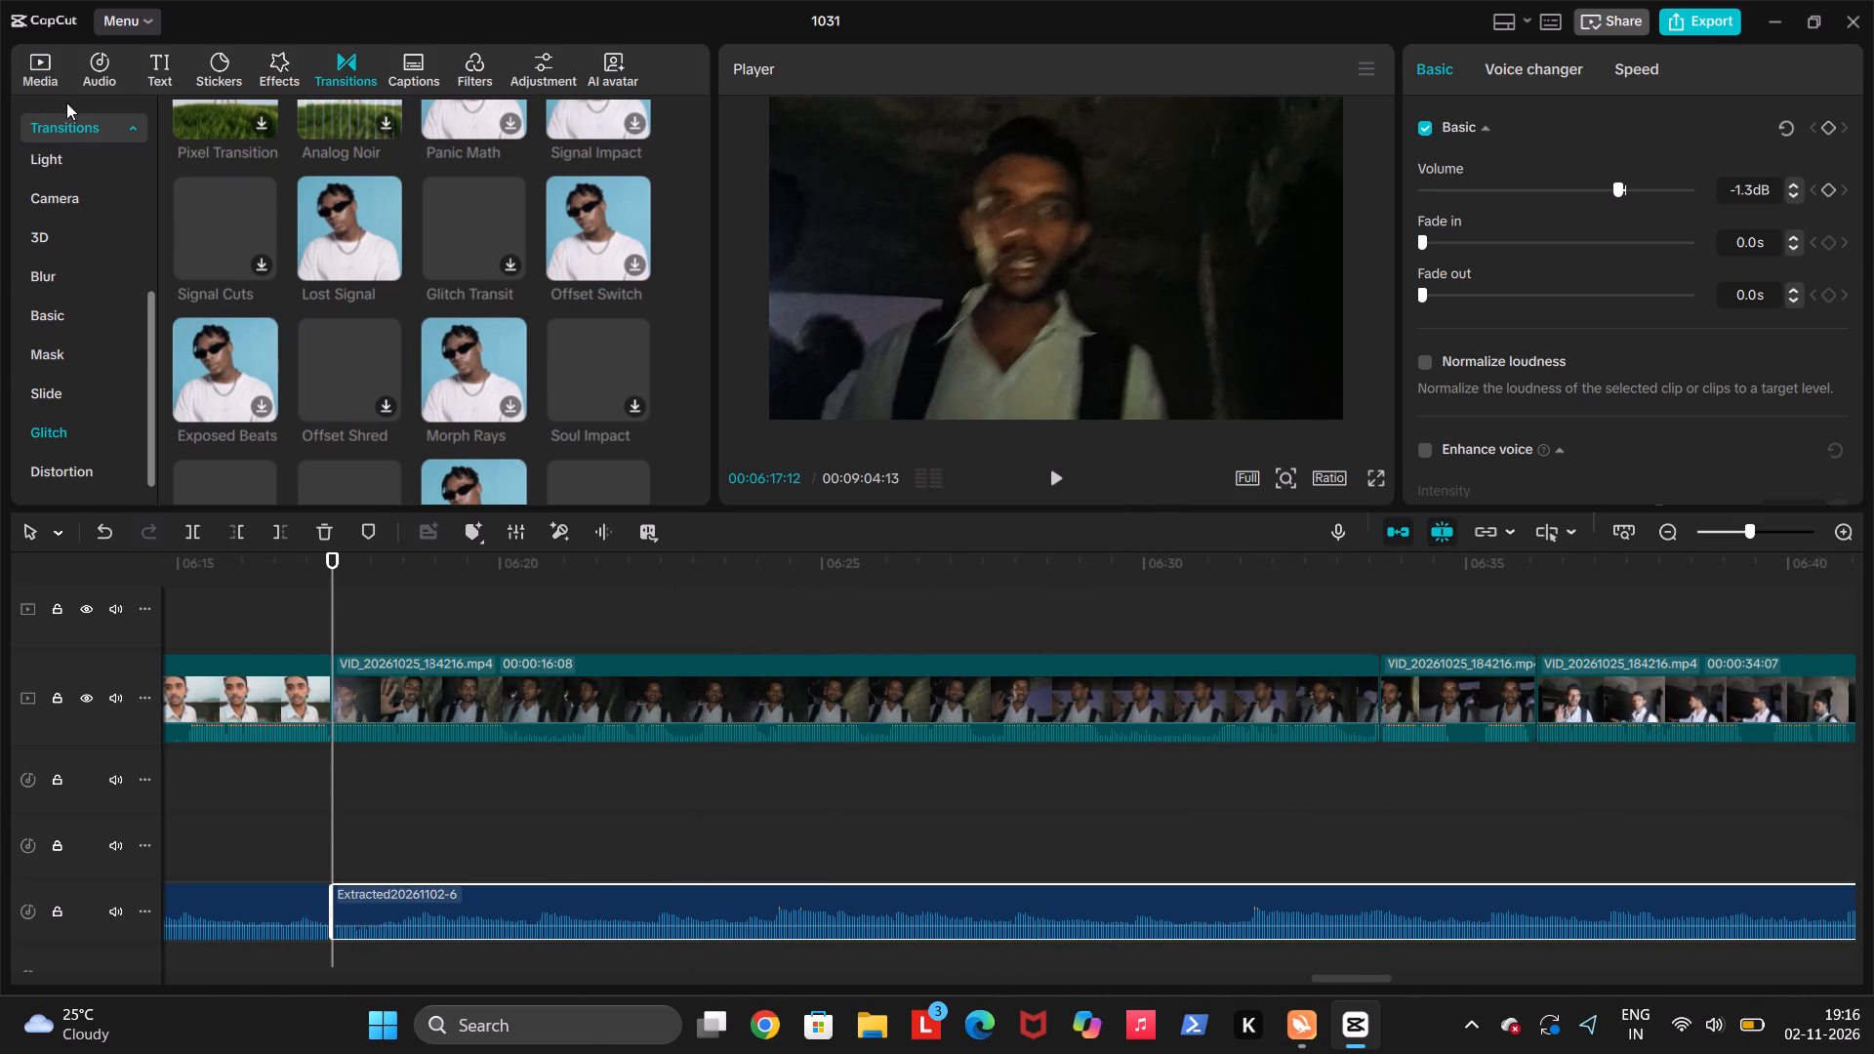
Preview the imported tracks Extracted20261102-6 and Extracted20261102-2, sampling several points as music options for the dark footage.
click(95, 79)
click(369, 260)
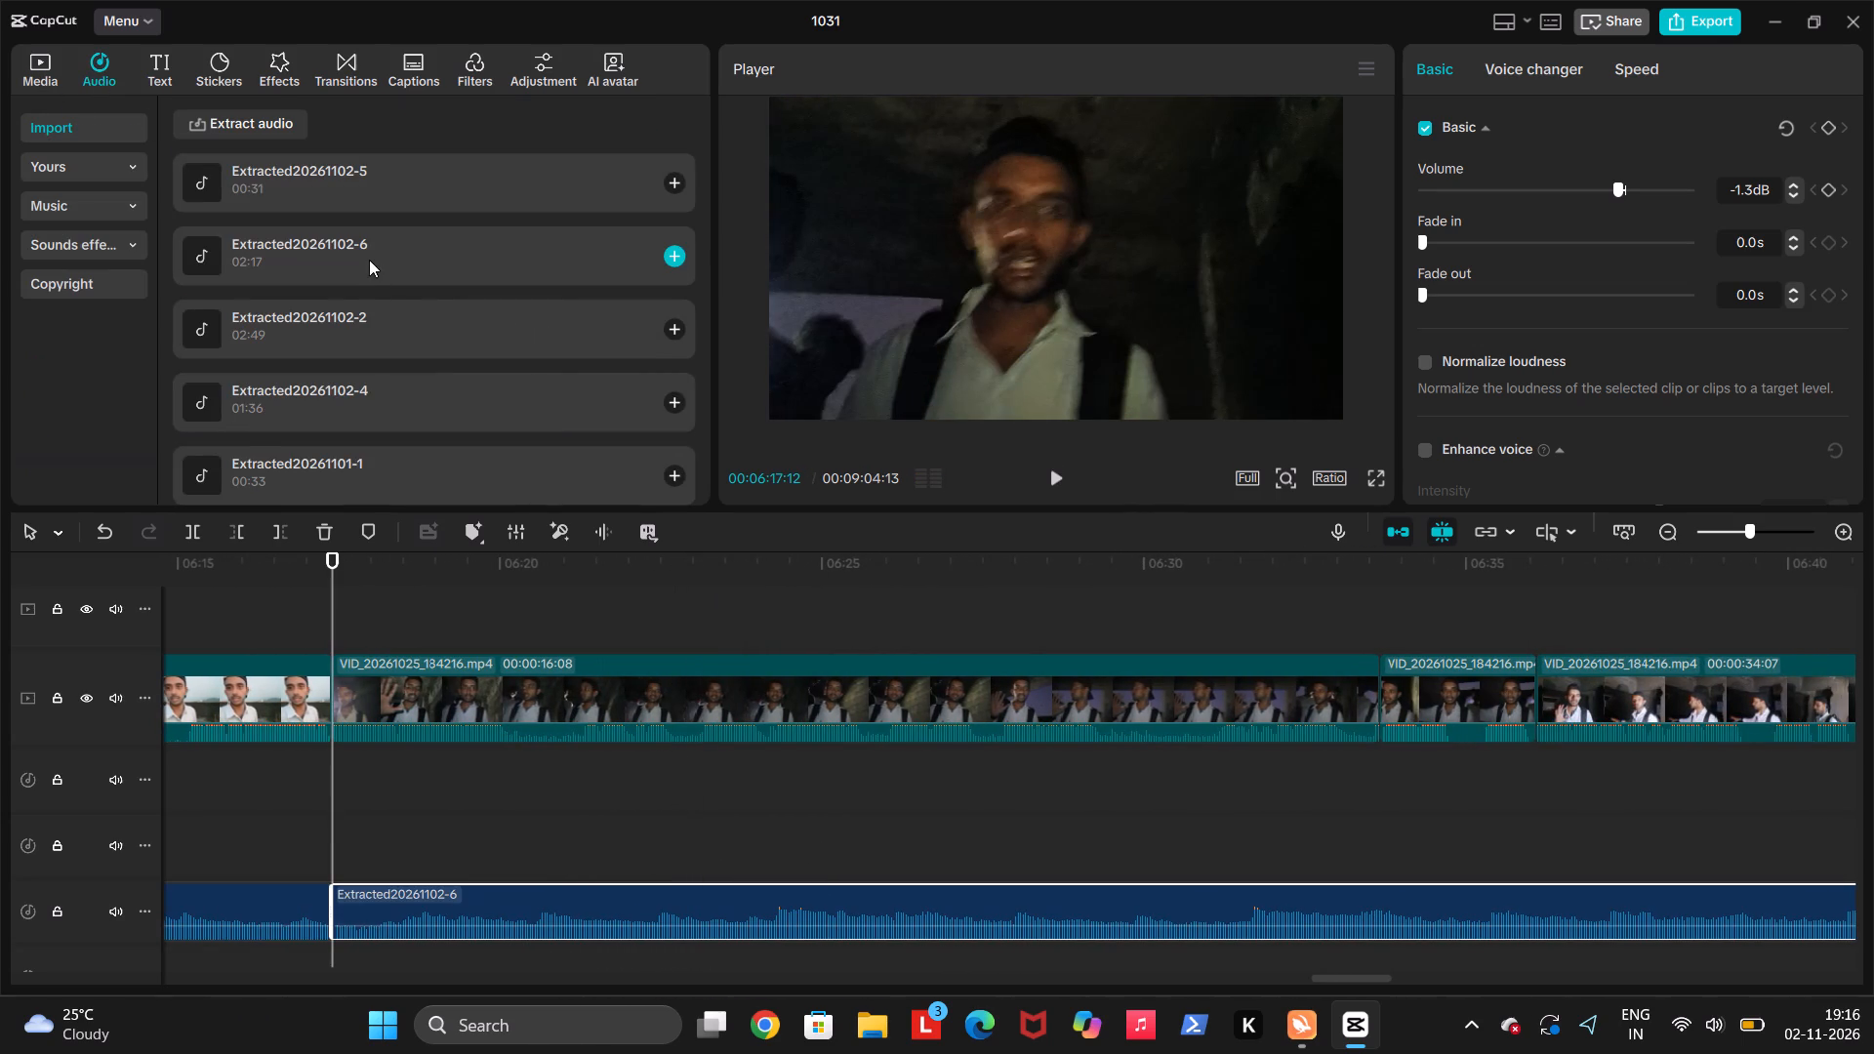
click(361, 484)
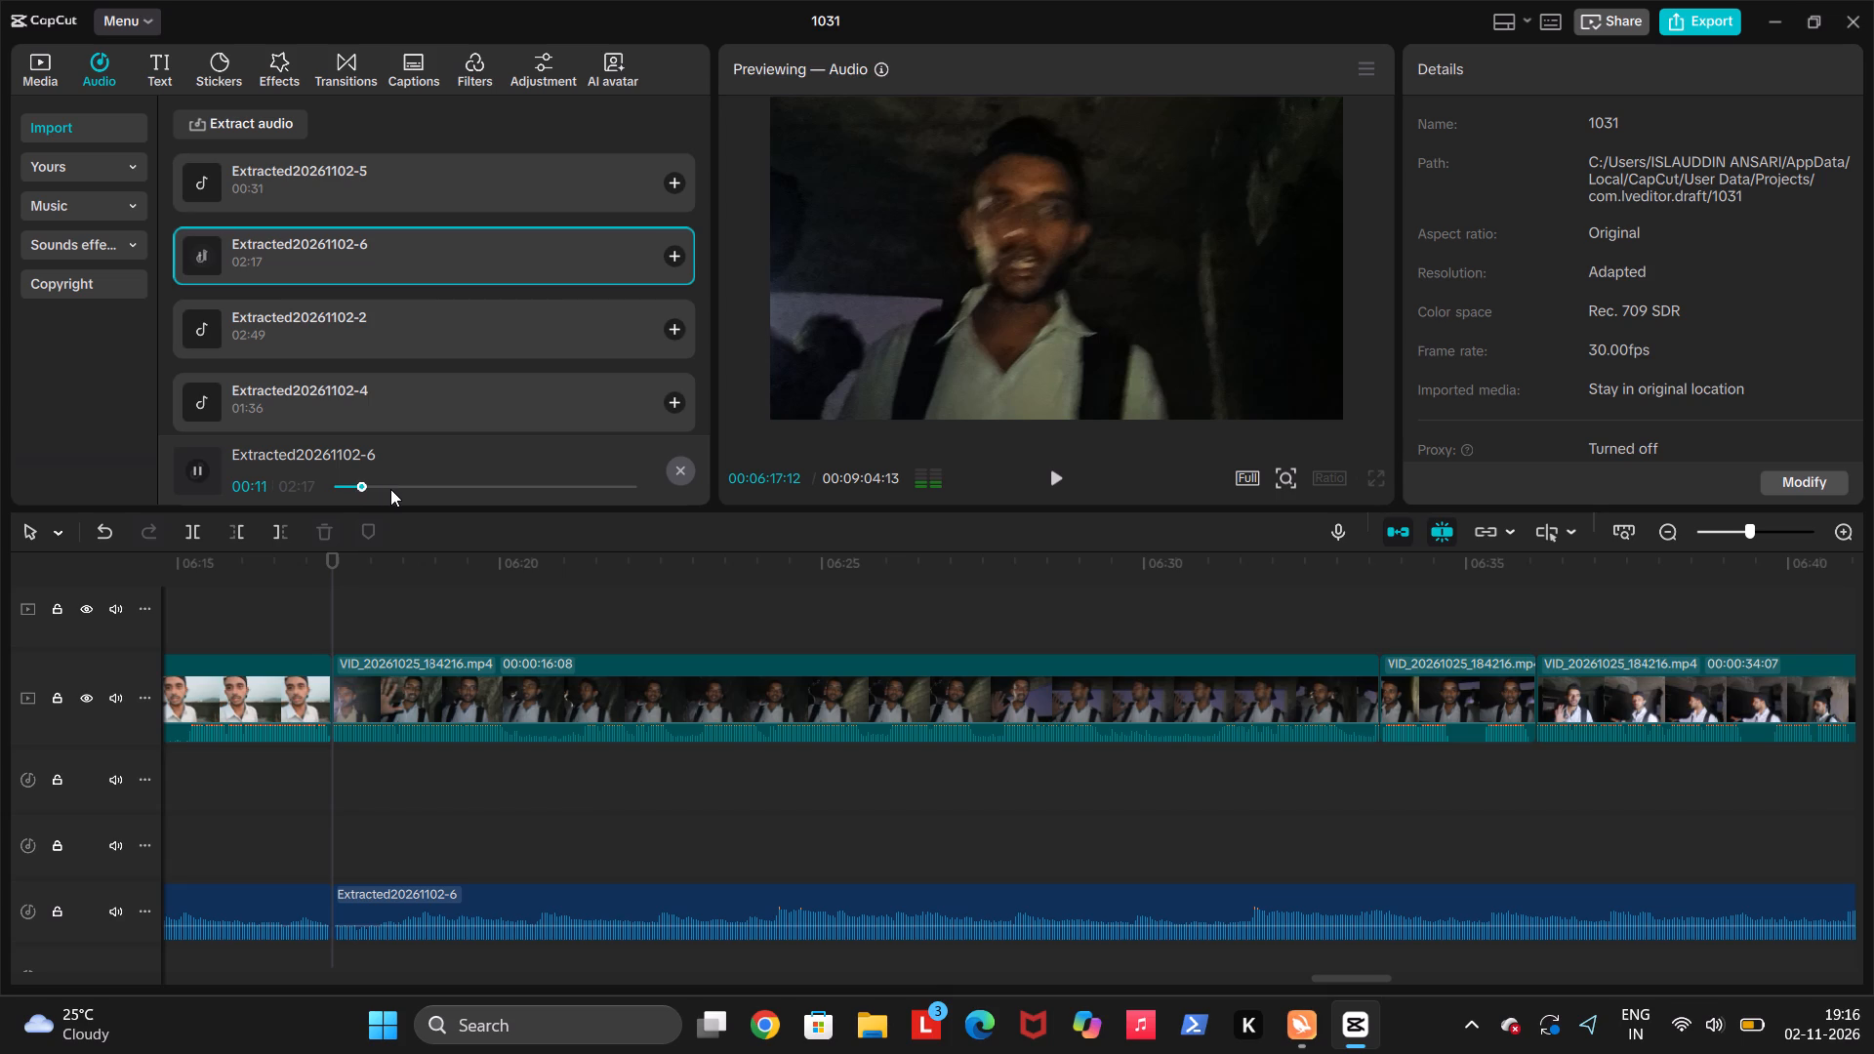
click(358, 328)
click(354, 476)
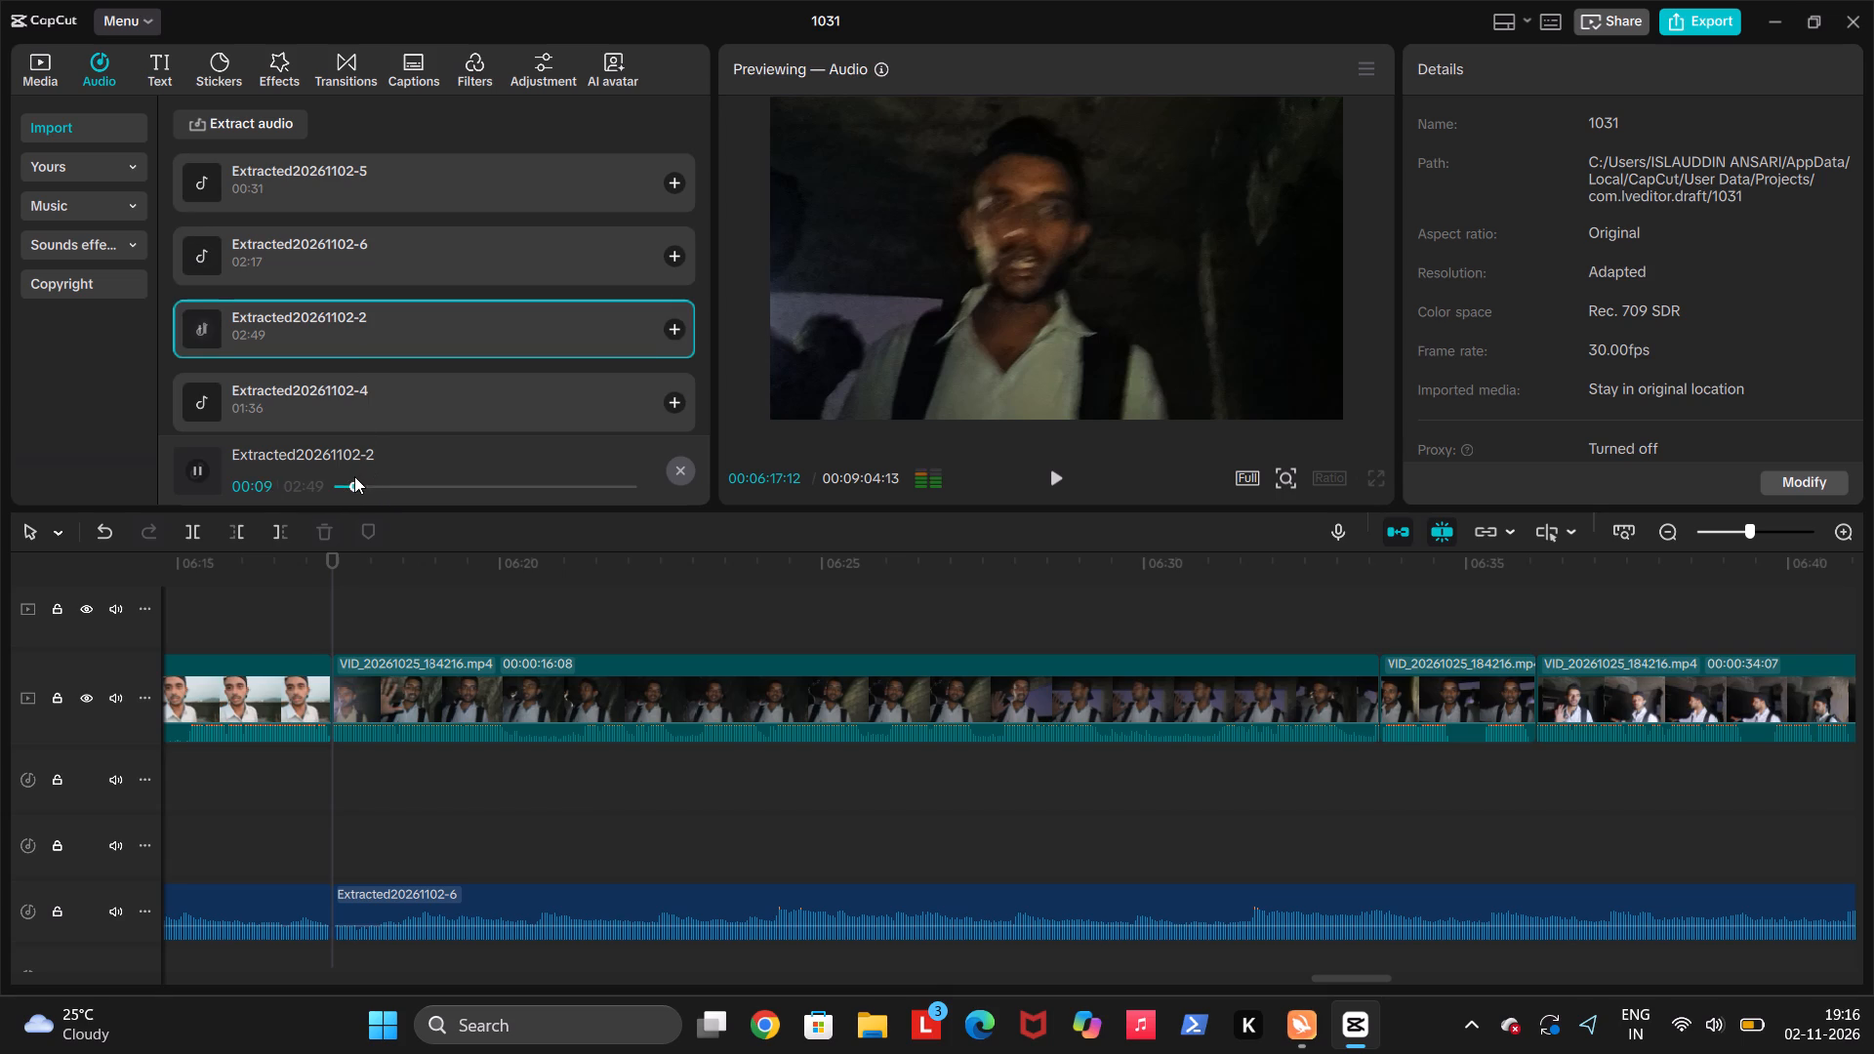
click(377, 485)
click(420, 487)
click(458, 487)
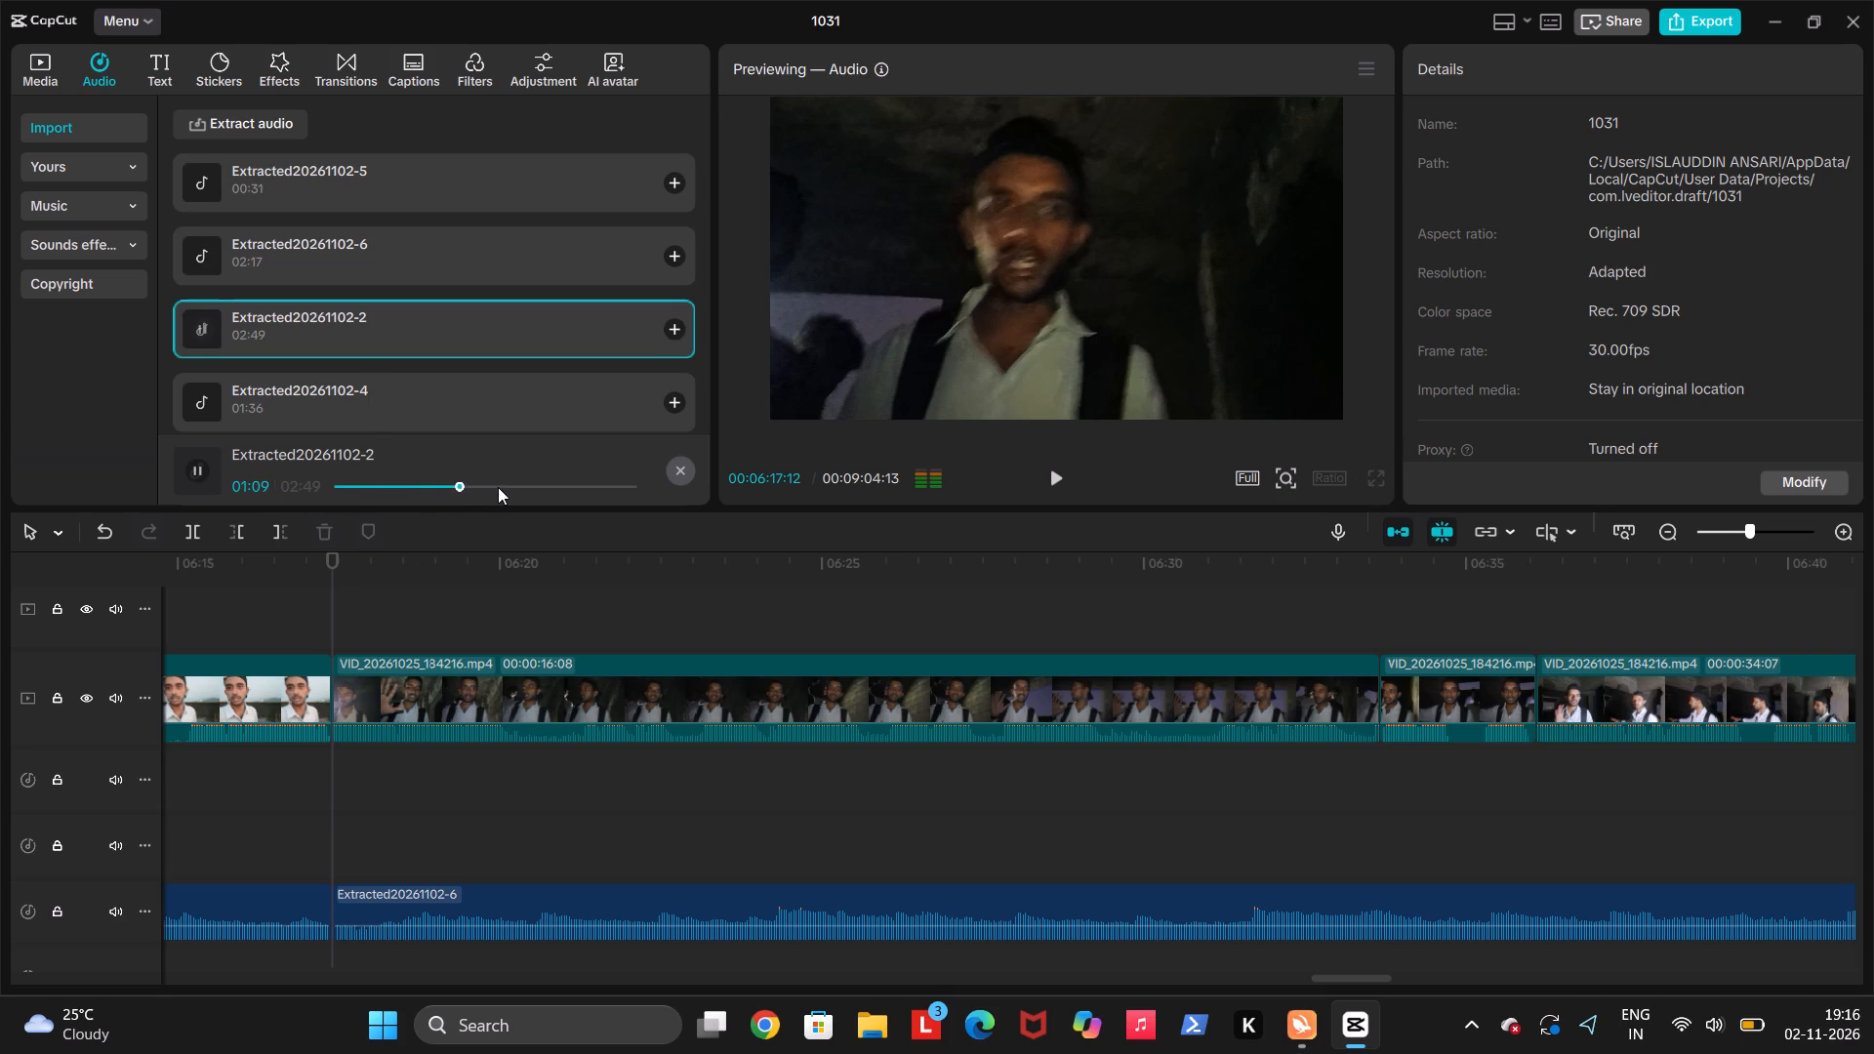
click(498, 487)
click(534, 486)
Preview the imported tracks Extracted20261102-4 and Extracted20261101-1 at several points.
click(411, 398)
click(391, 475)
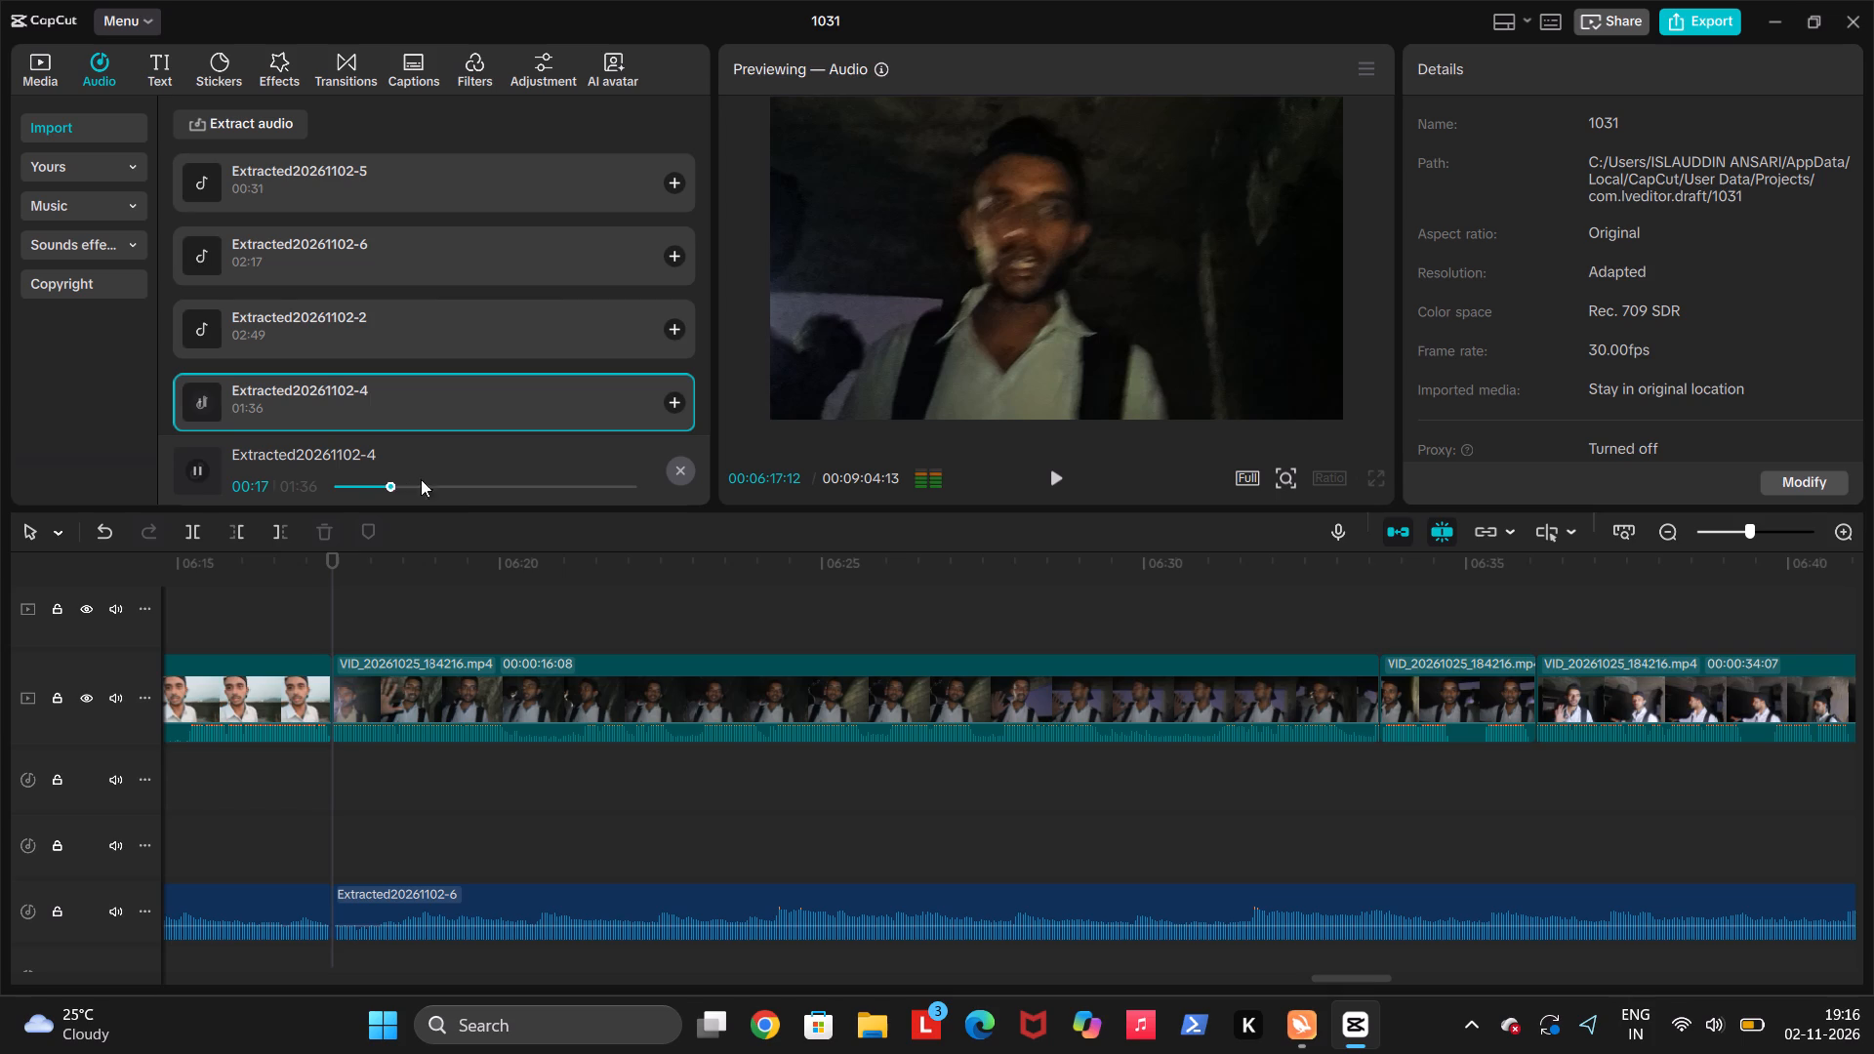
click(466, 487)
scroll(483, 479, down, 1)
click(431, 385)
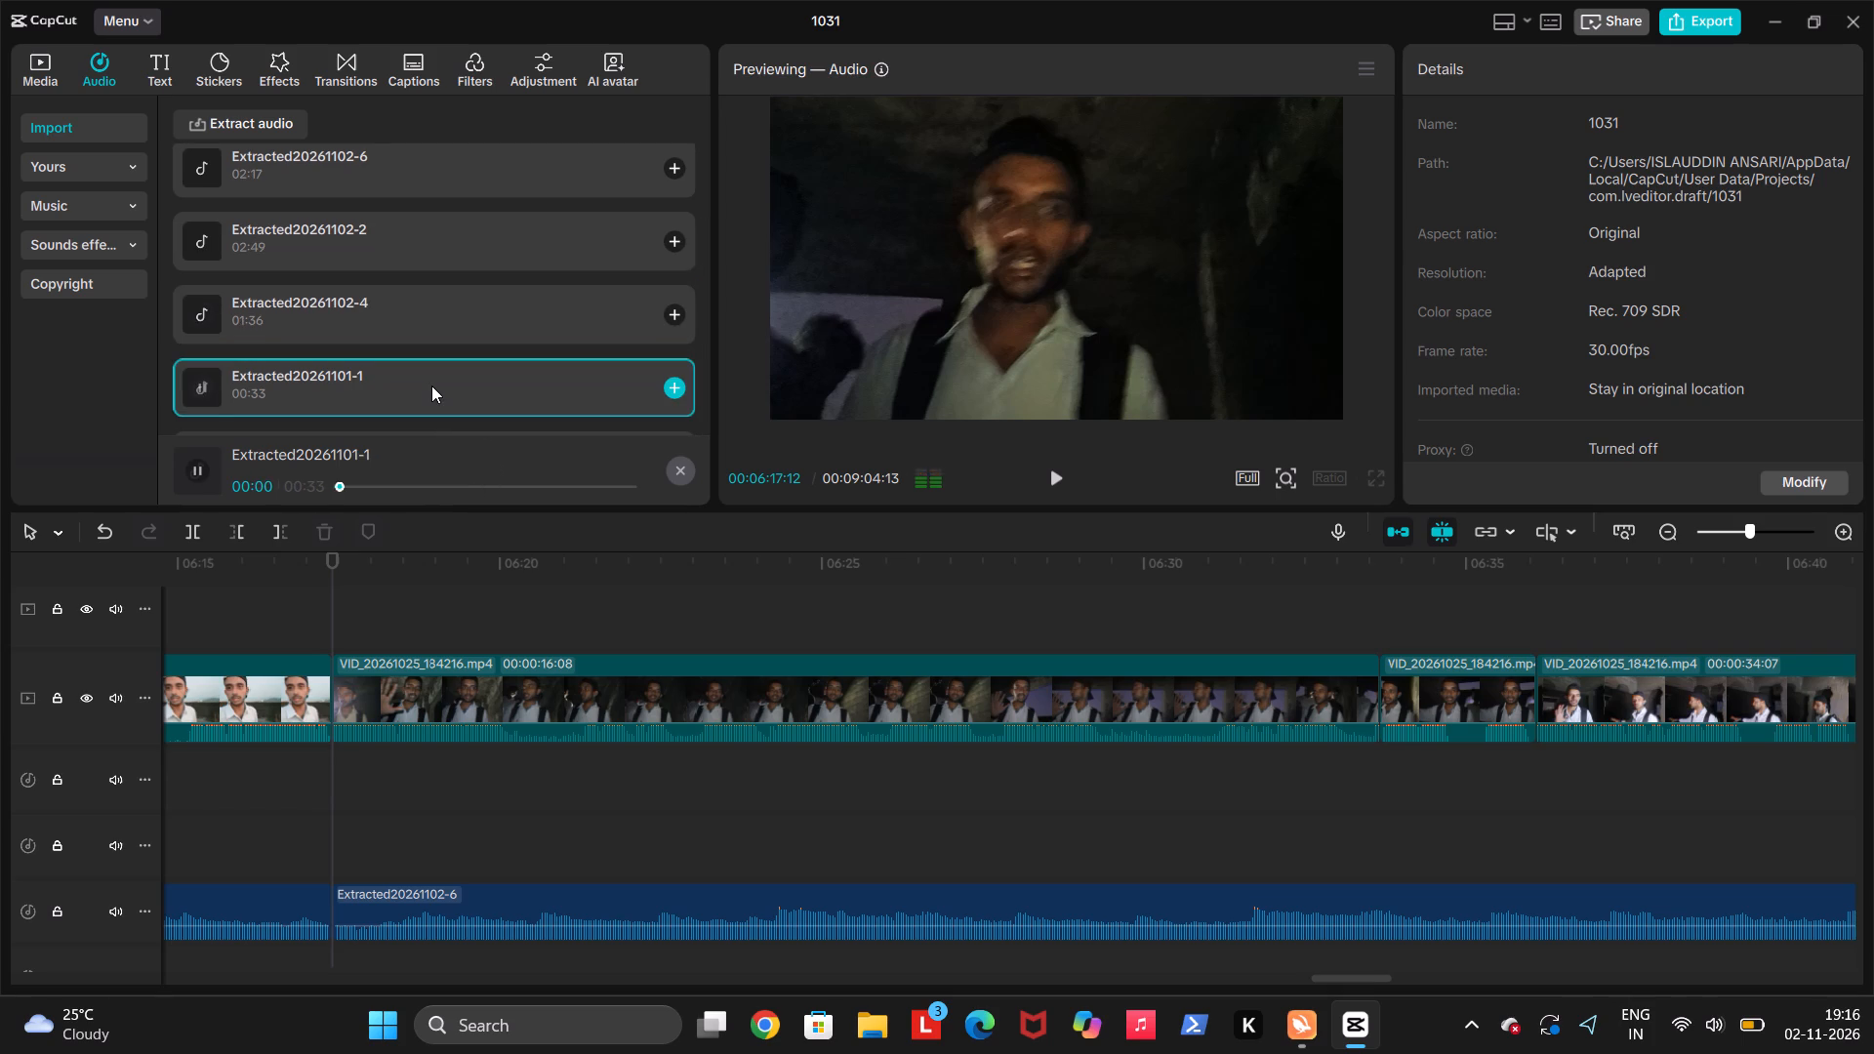
click(391, 475)
click(441, 482)
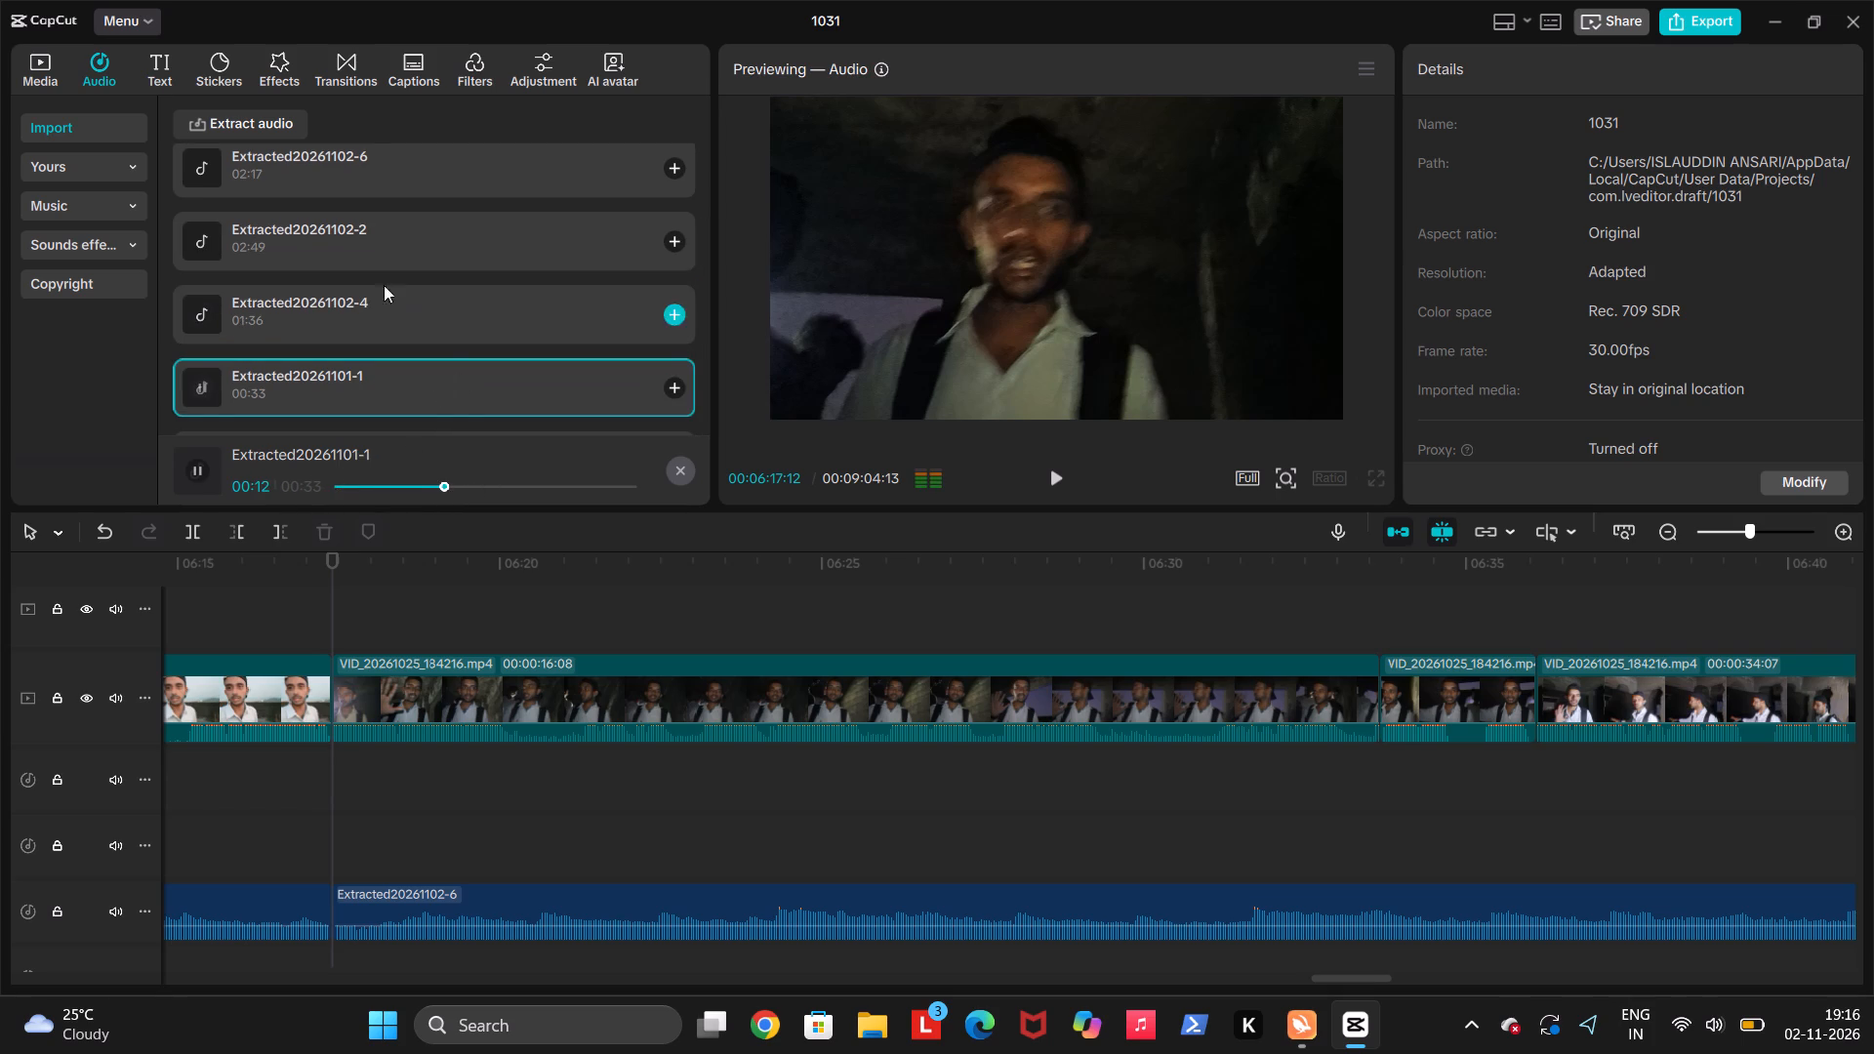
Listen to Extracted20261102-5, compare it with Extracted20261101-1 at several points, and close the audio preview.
click(360, 180)
scroll(365, 182, up, 1)
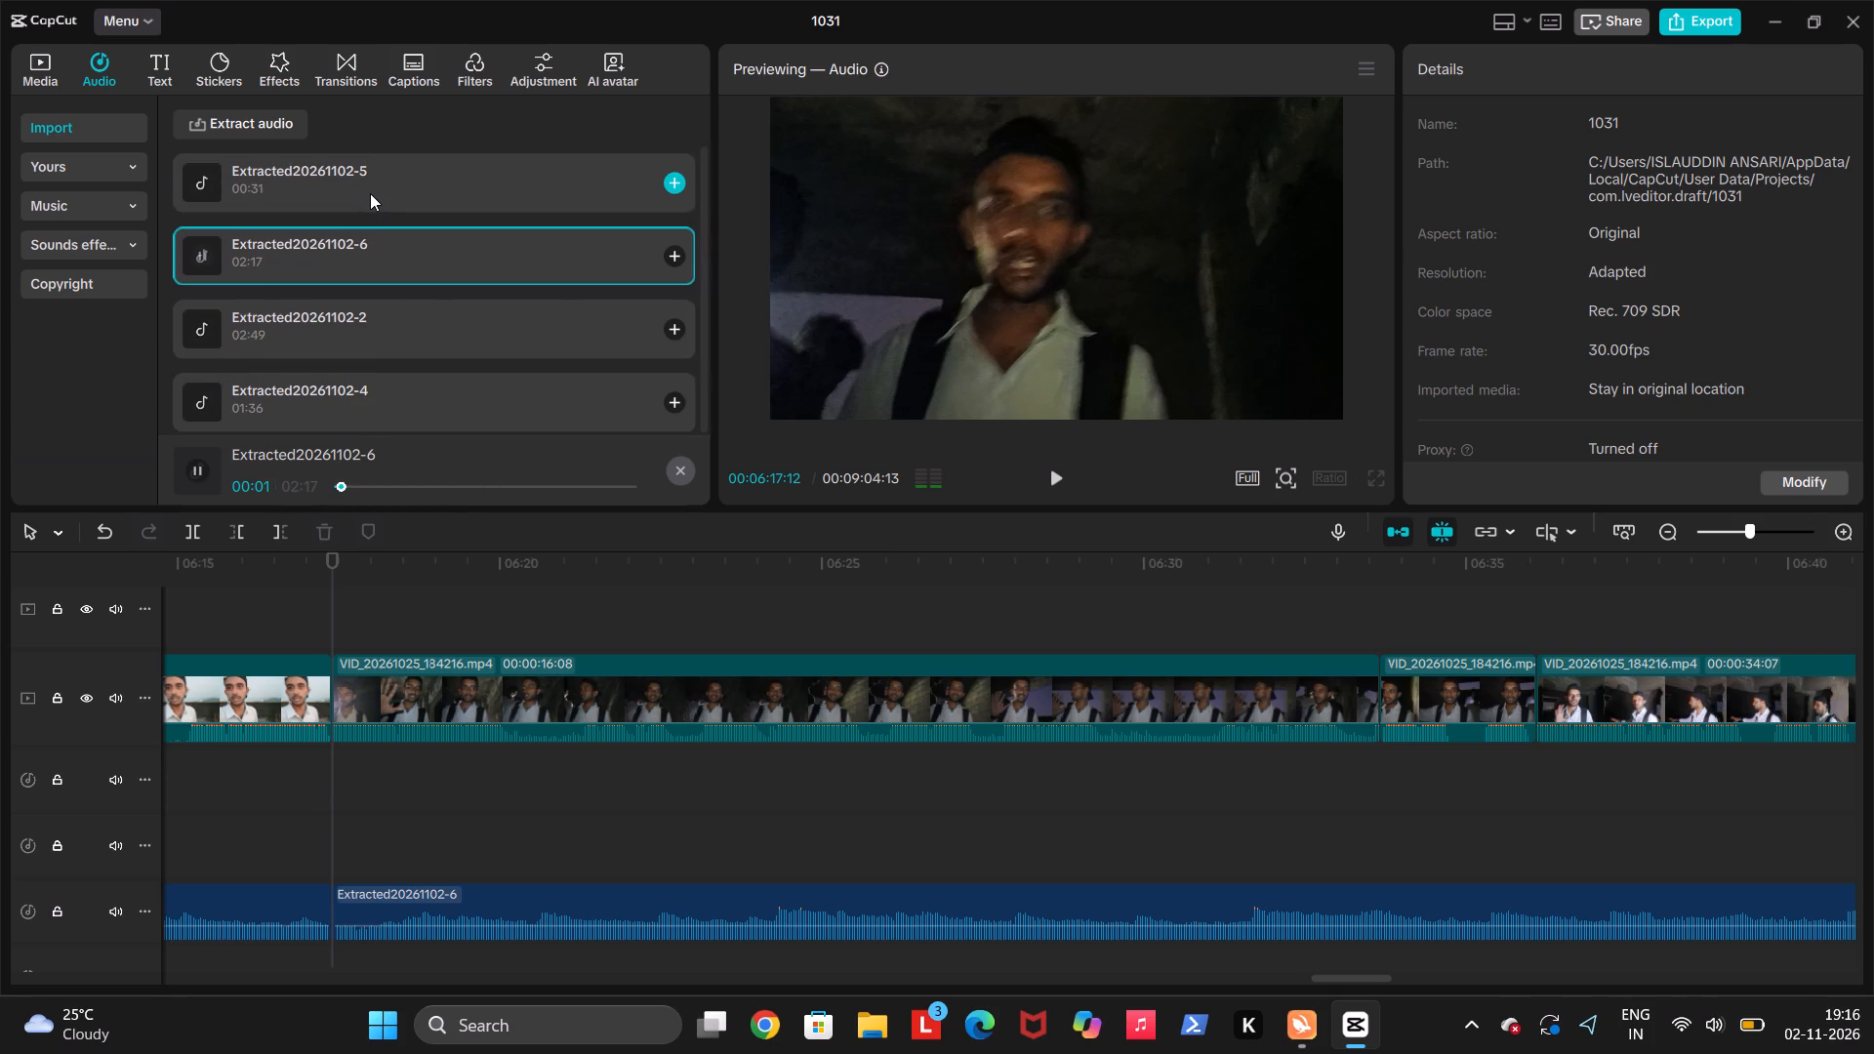
click(370, 193)
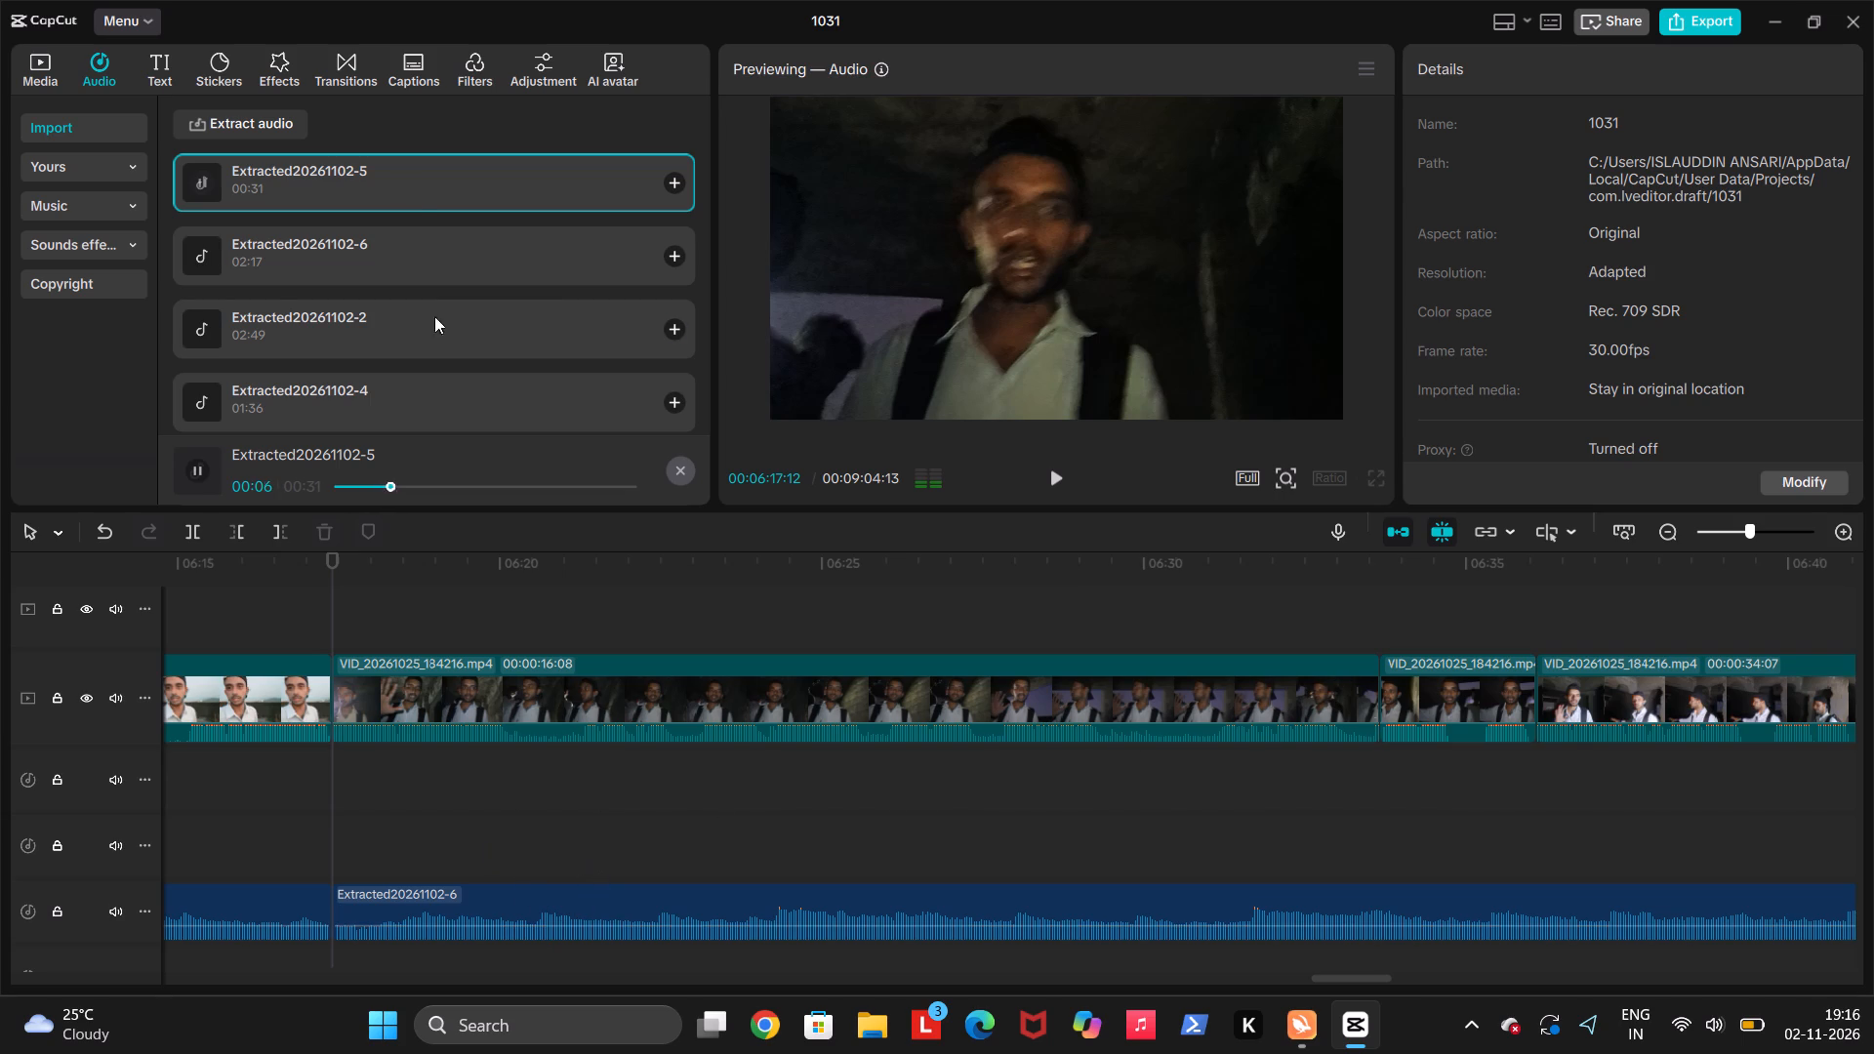
click(485, 488)
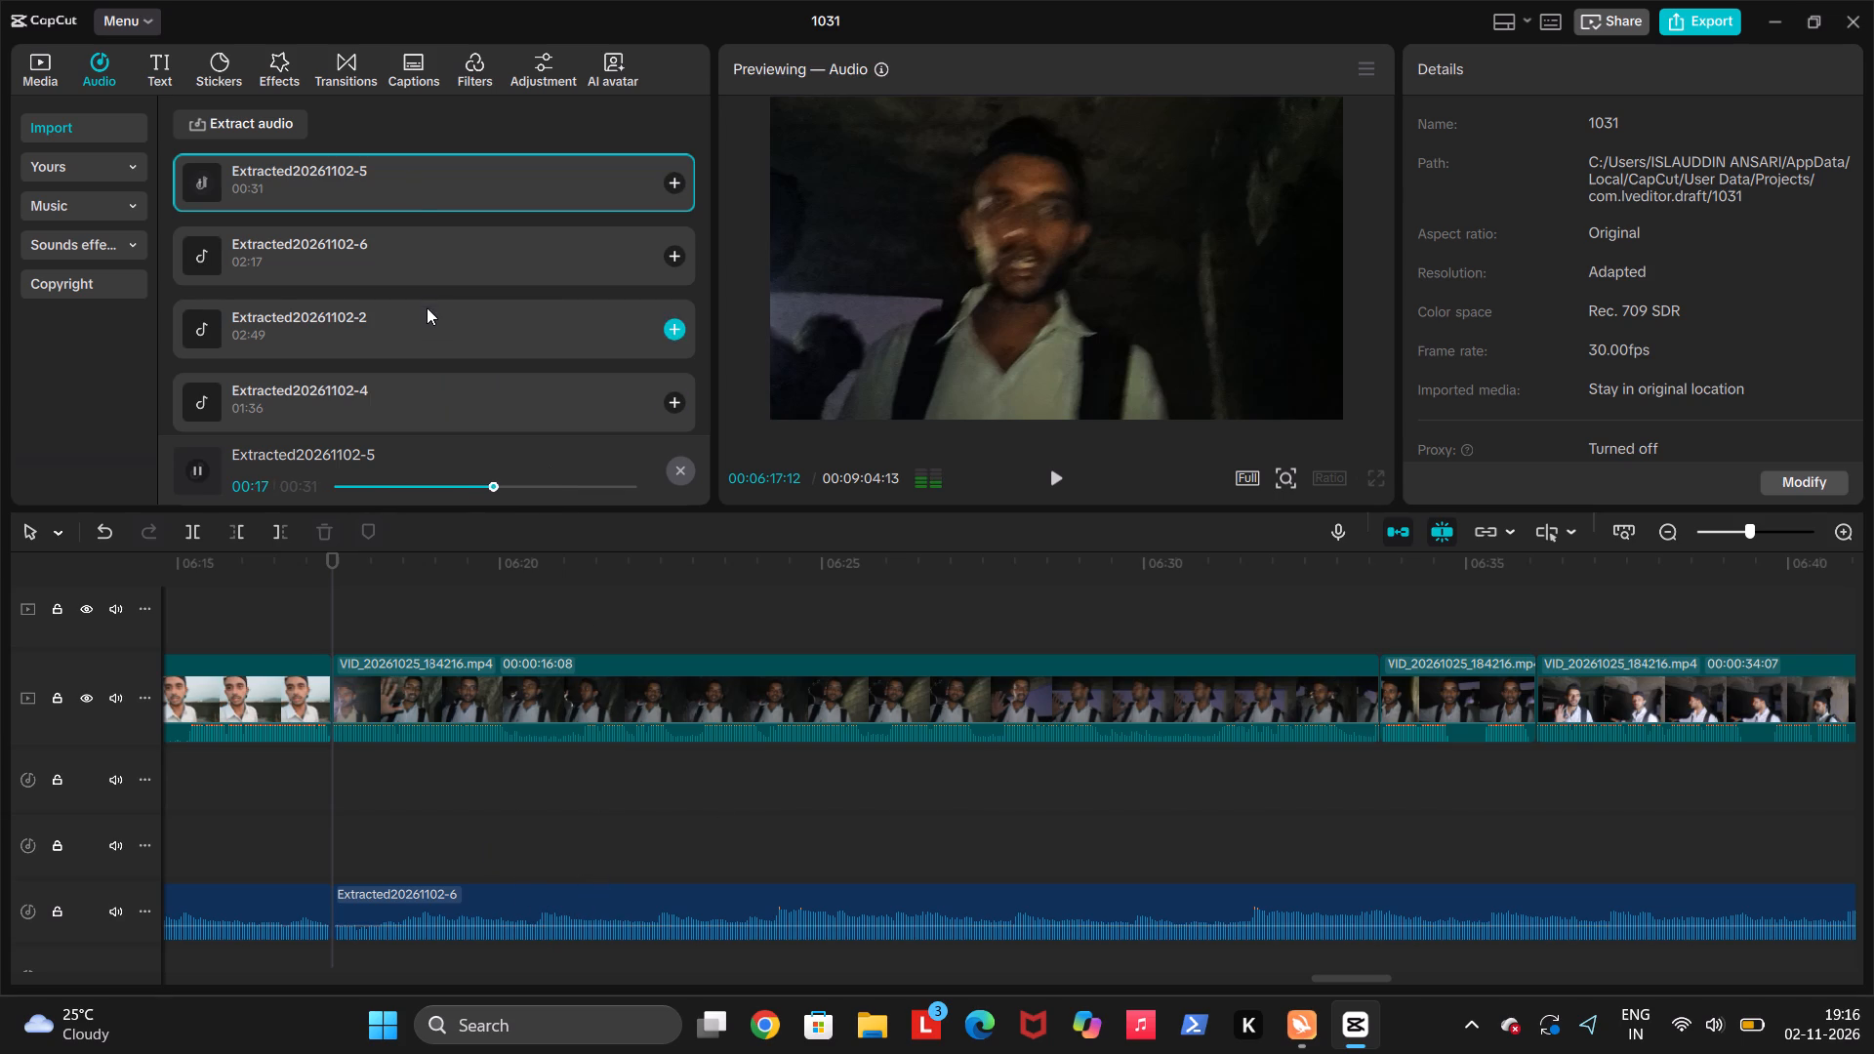
scroll(422, 277, down, 2)
click(391, 381)
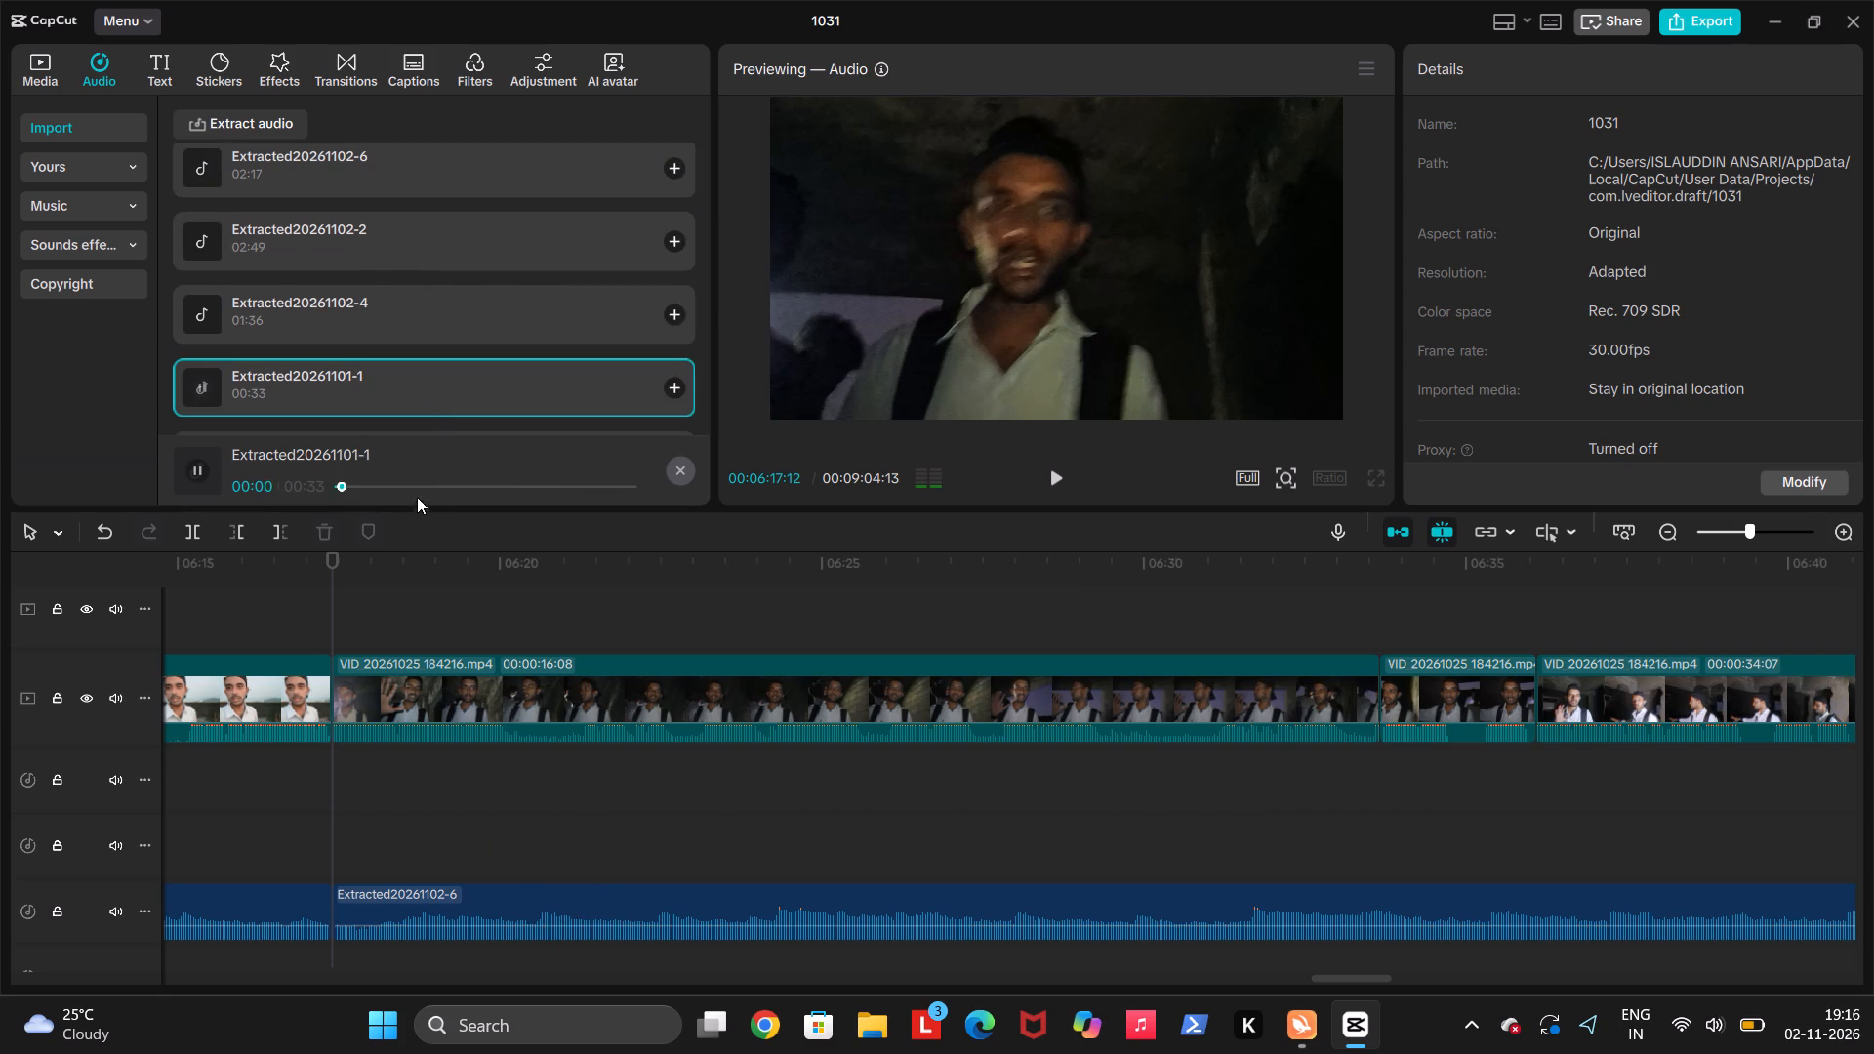
click(404, 481)
click(462, 485)
click(550, 488)
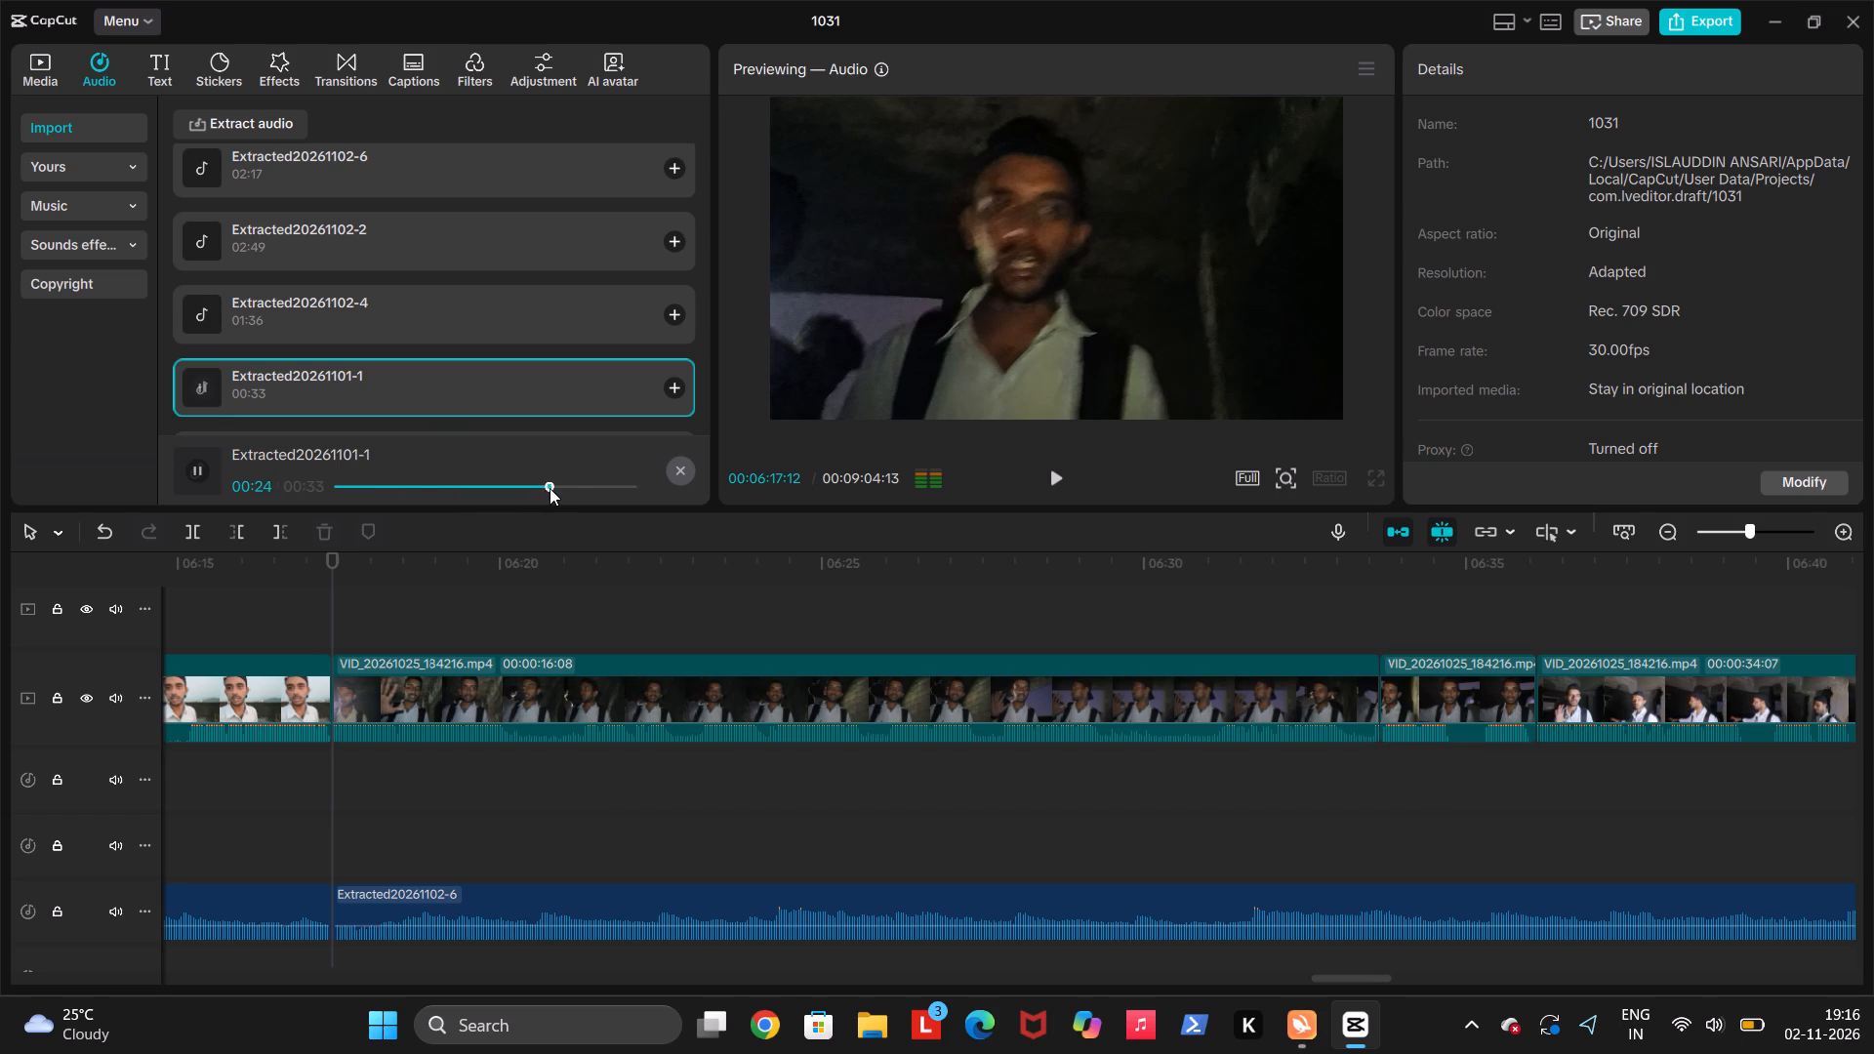
click(691, 475)
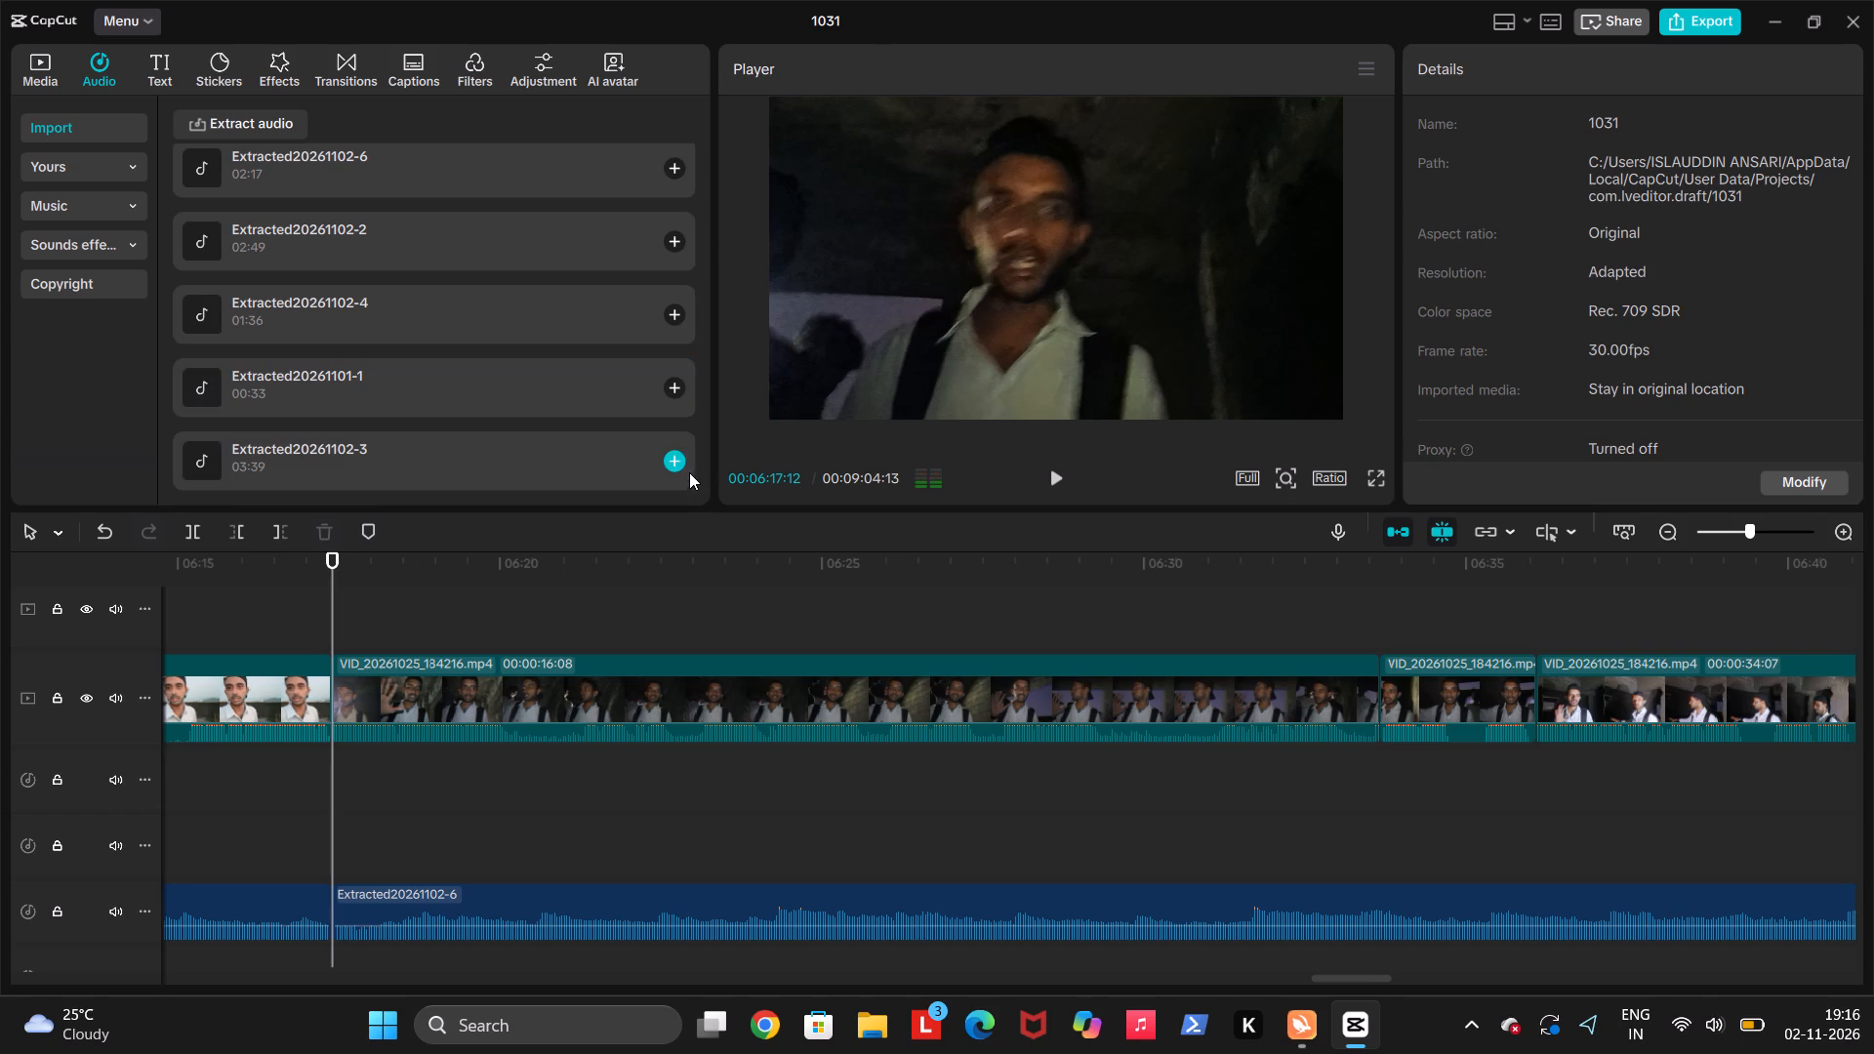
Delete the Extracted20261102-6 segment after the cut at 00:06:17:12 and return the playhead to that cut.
key(space)
click(401, 905)
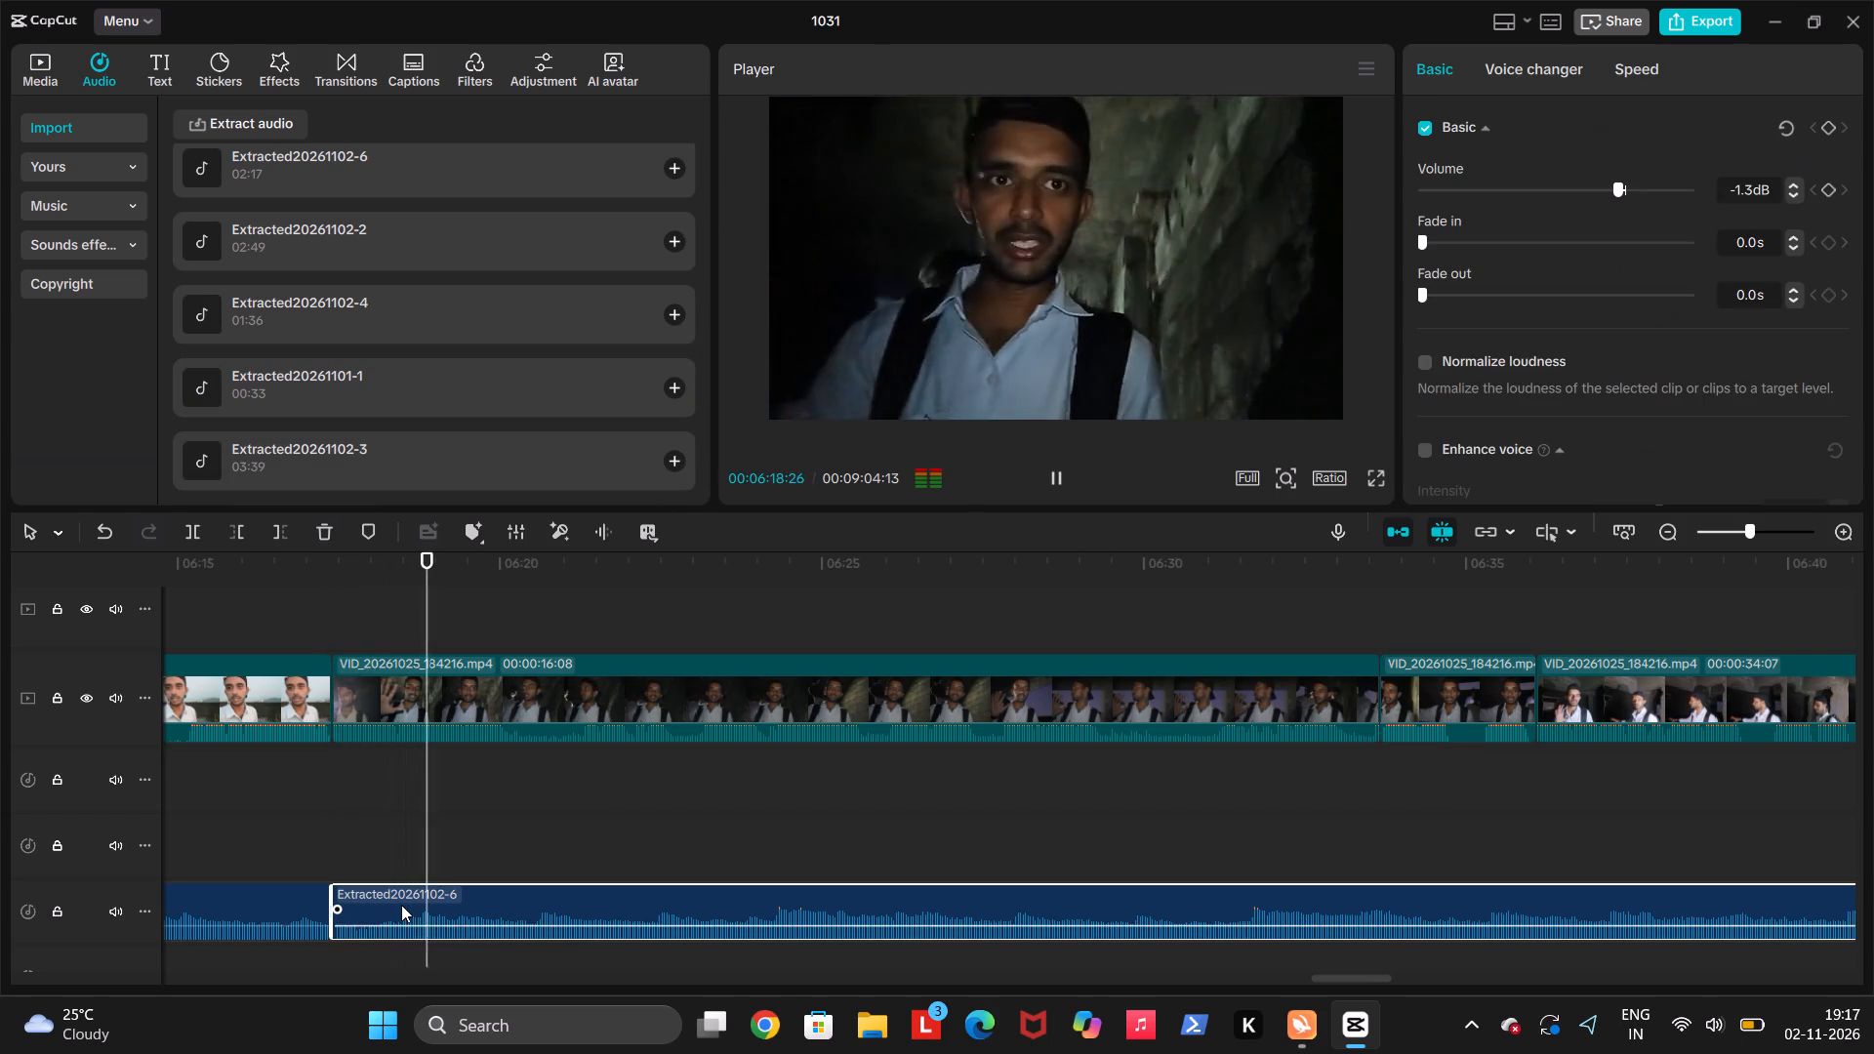
key(BackSpace)
double_click(343, 764)
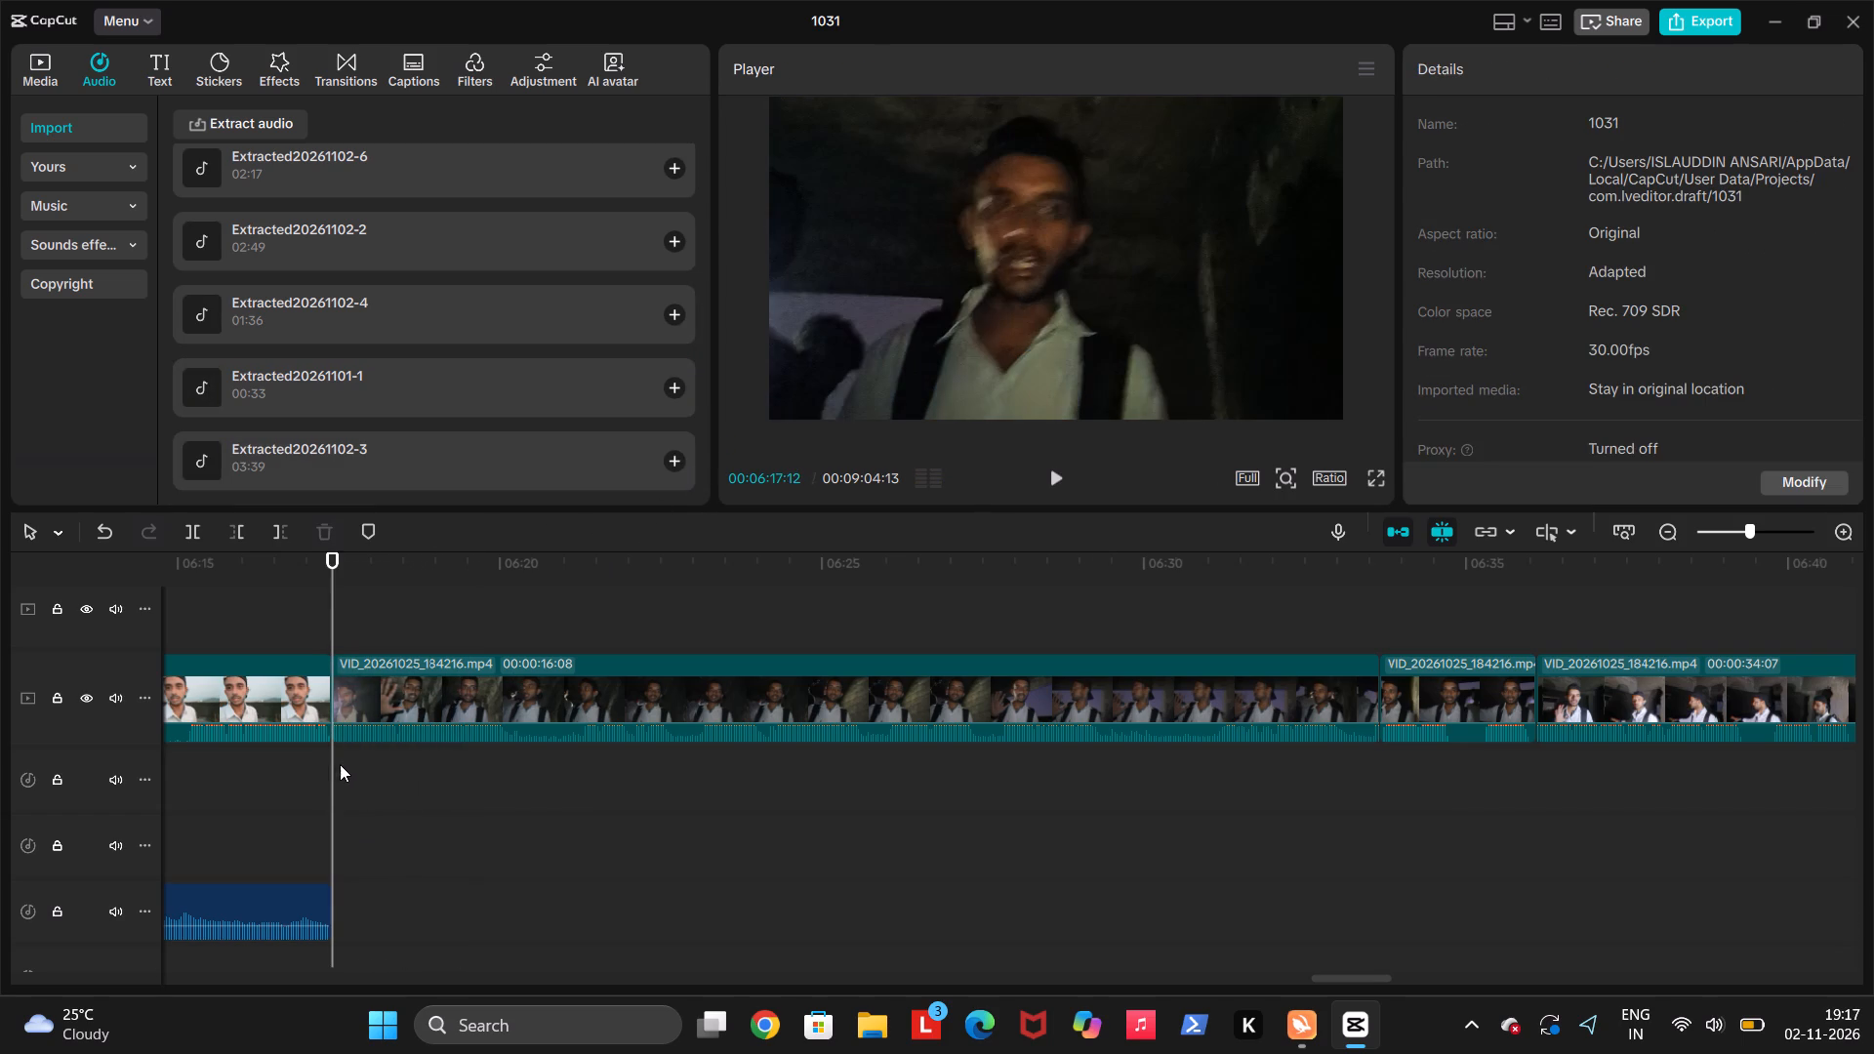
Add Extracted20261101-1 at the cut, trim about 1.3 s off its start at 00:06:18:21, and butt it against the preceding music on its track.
click(356, 404)
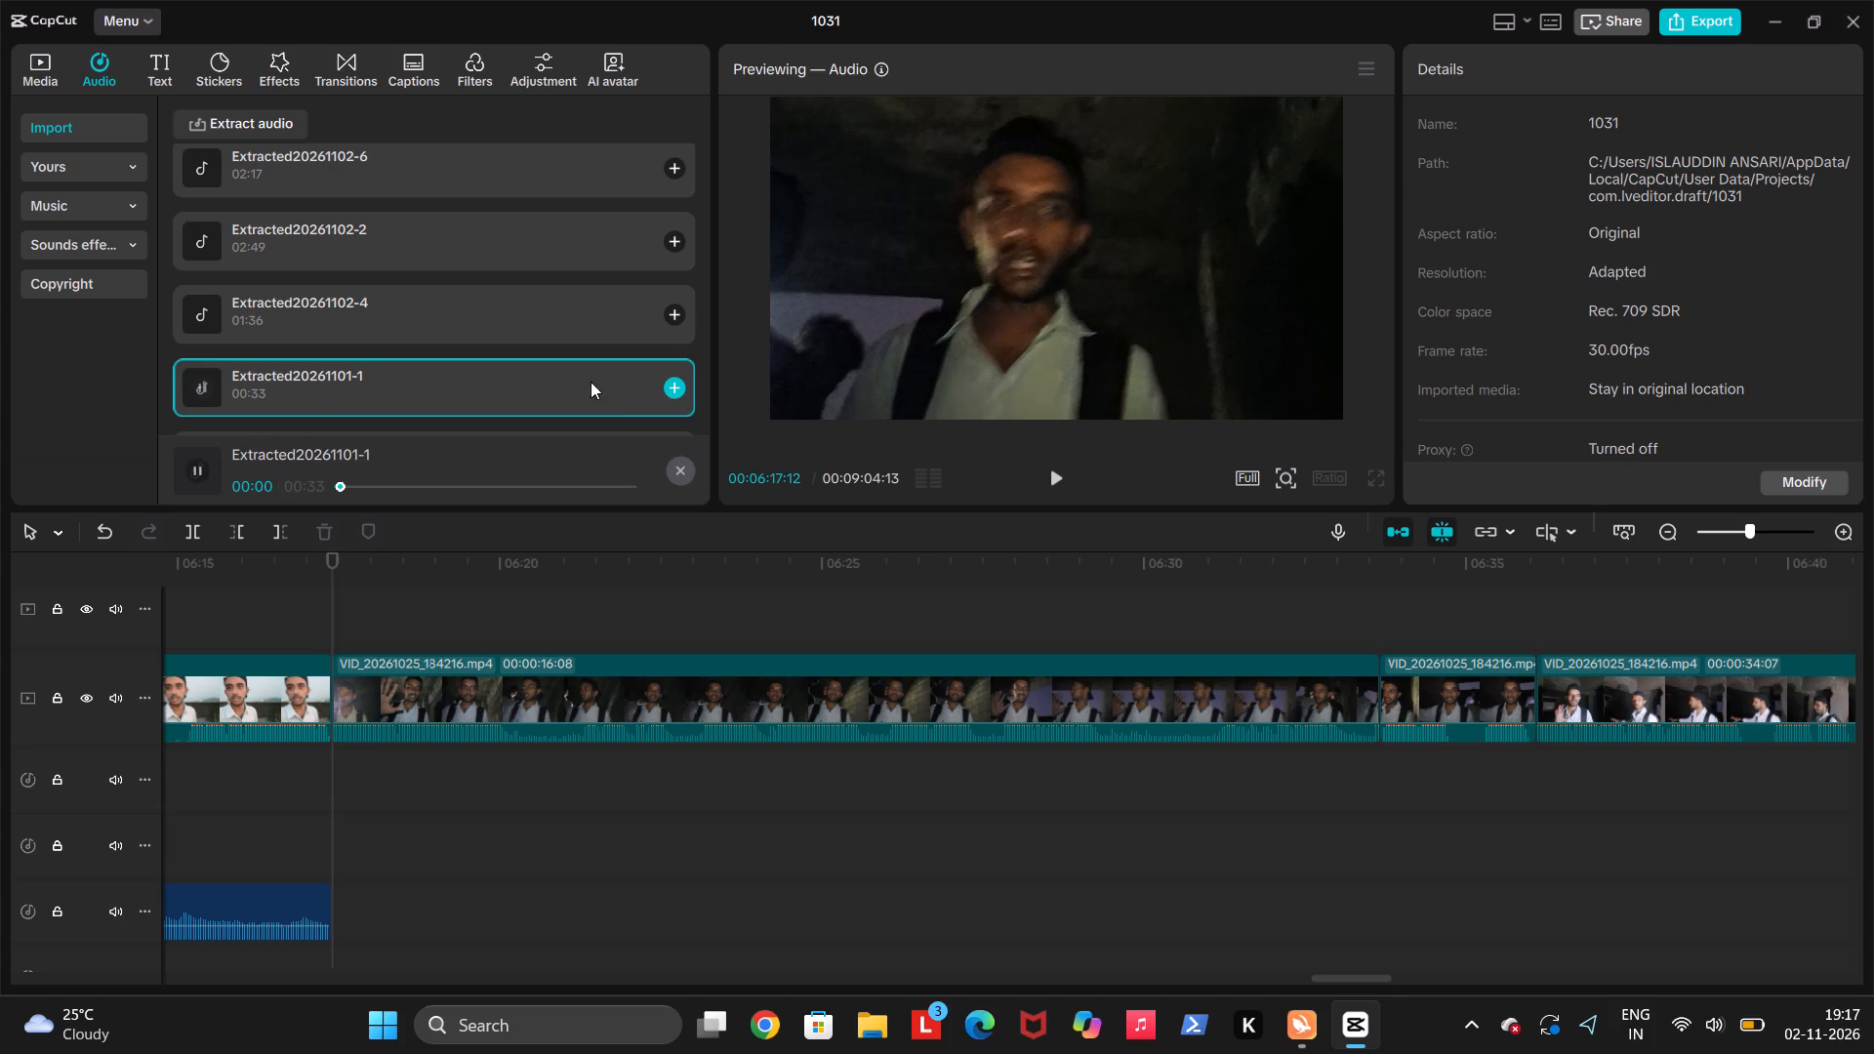
click(675, 387)
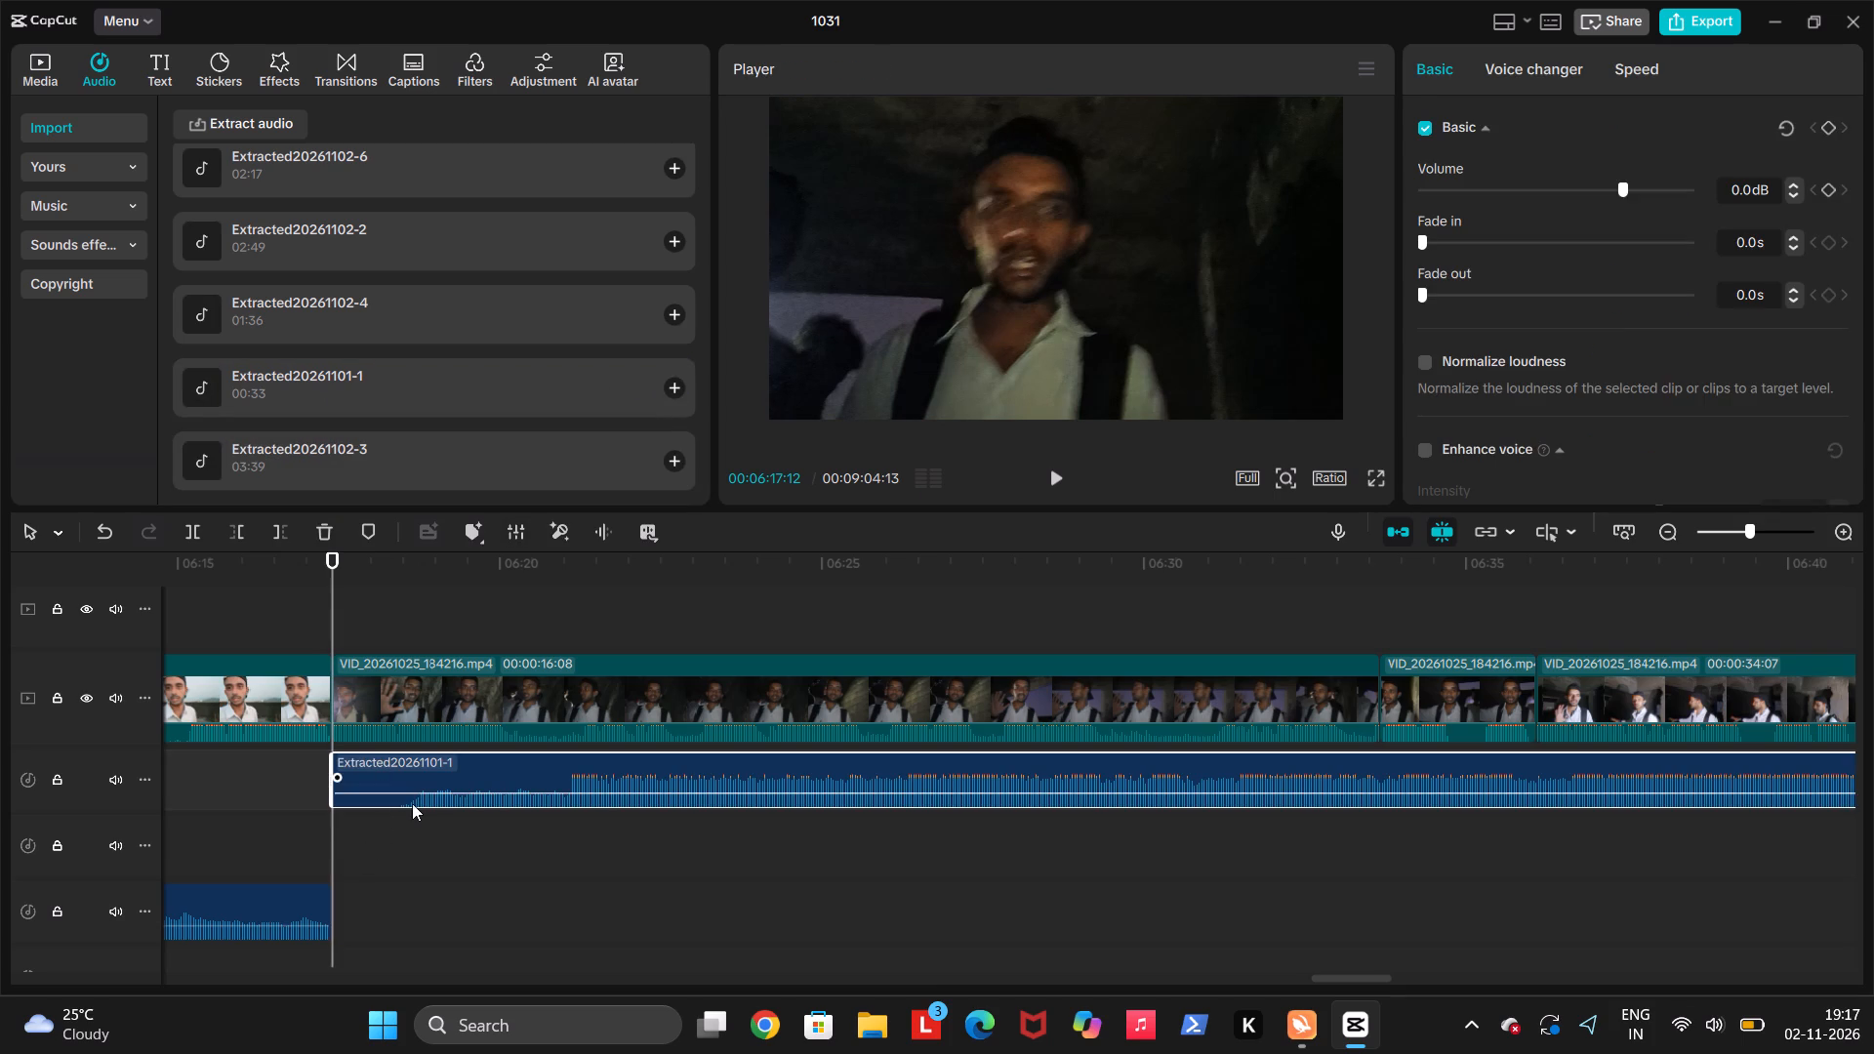
click(417, 818)
click(444, 789)
key(q)
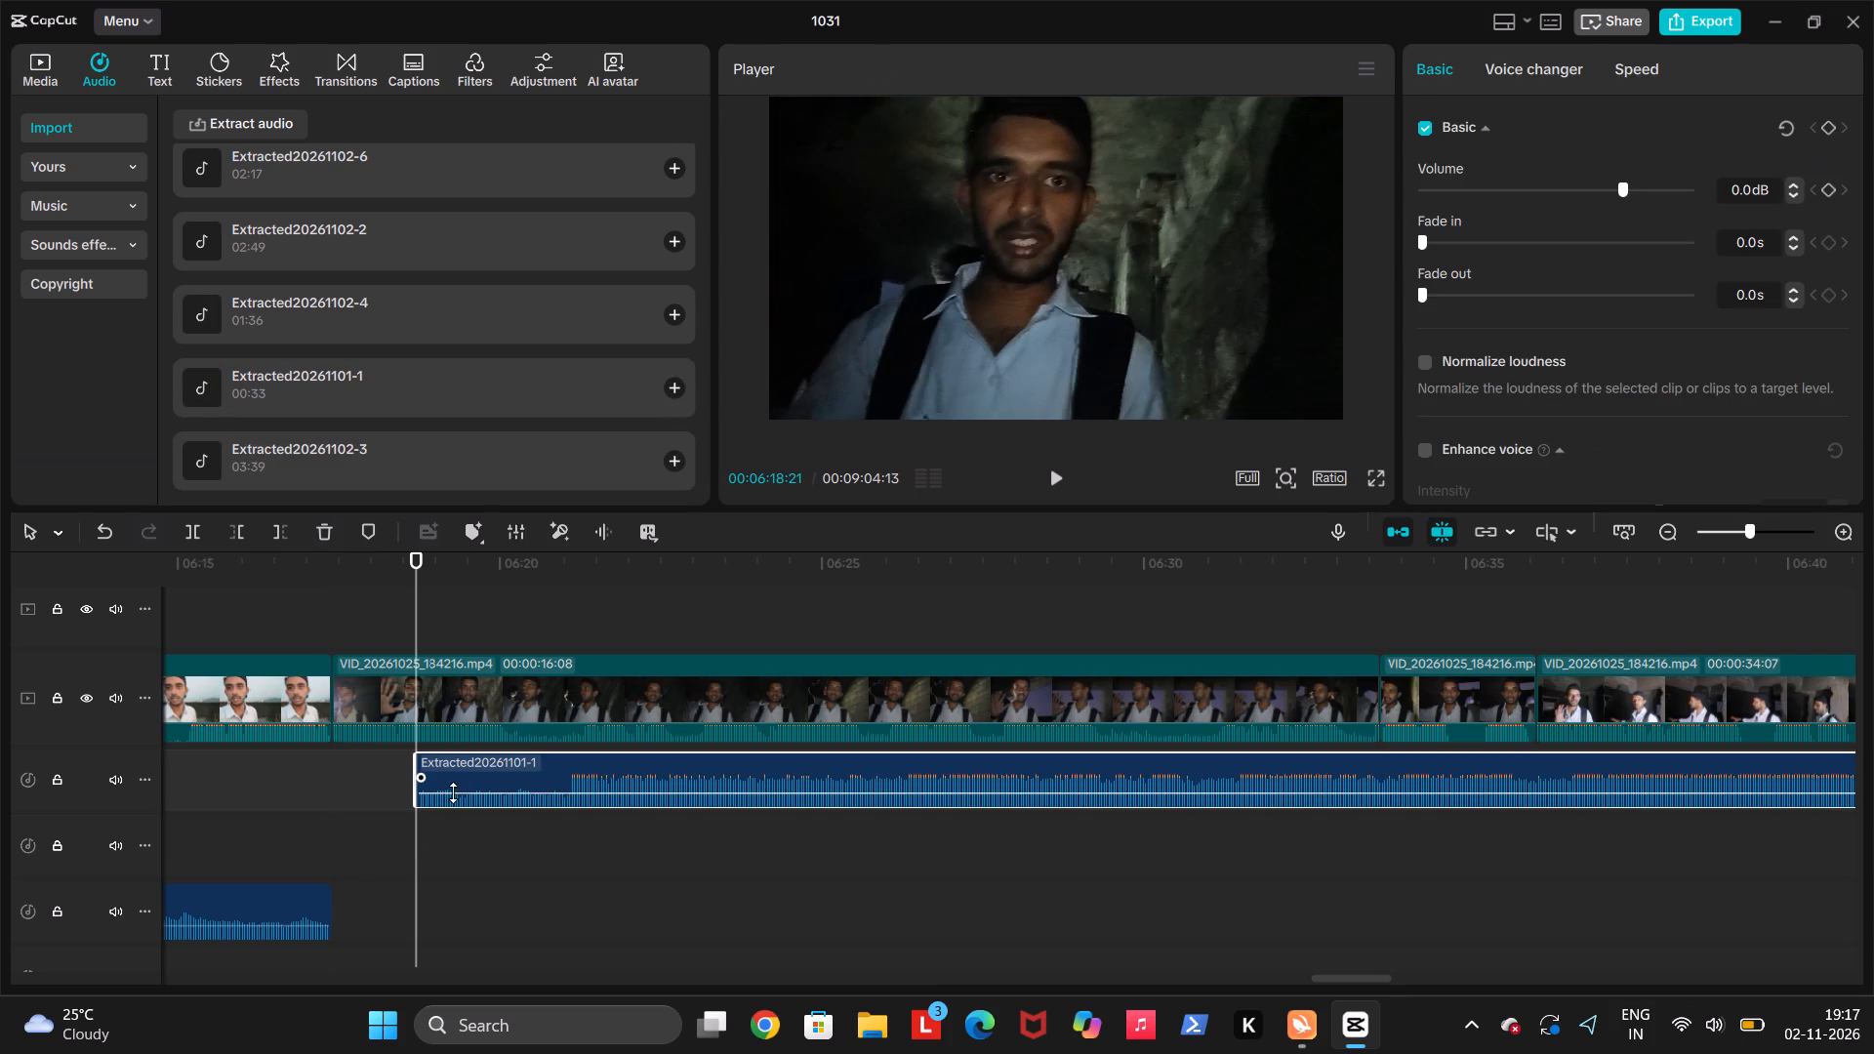
drag(479, 786, 392, 916)
click(330, 840)
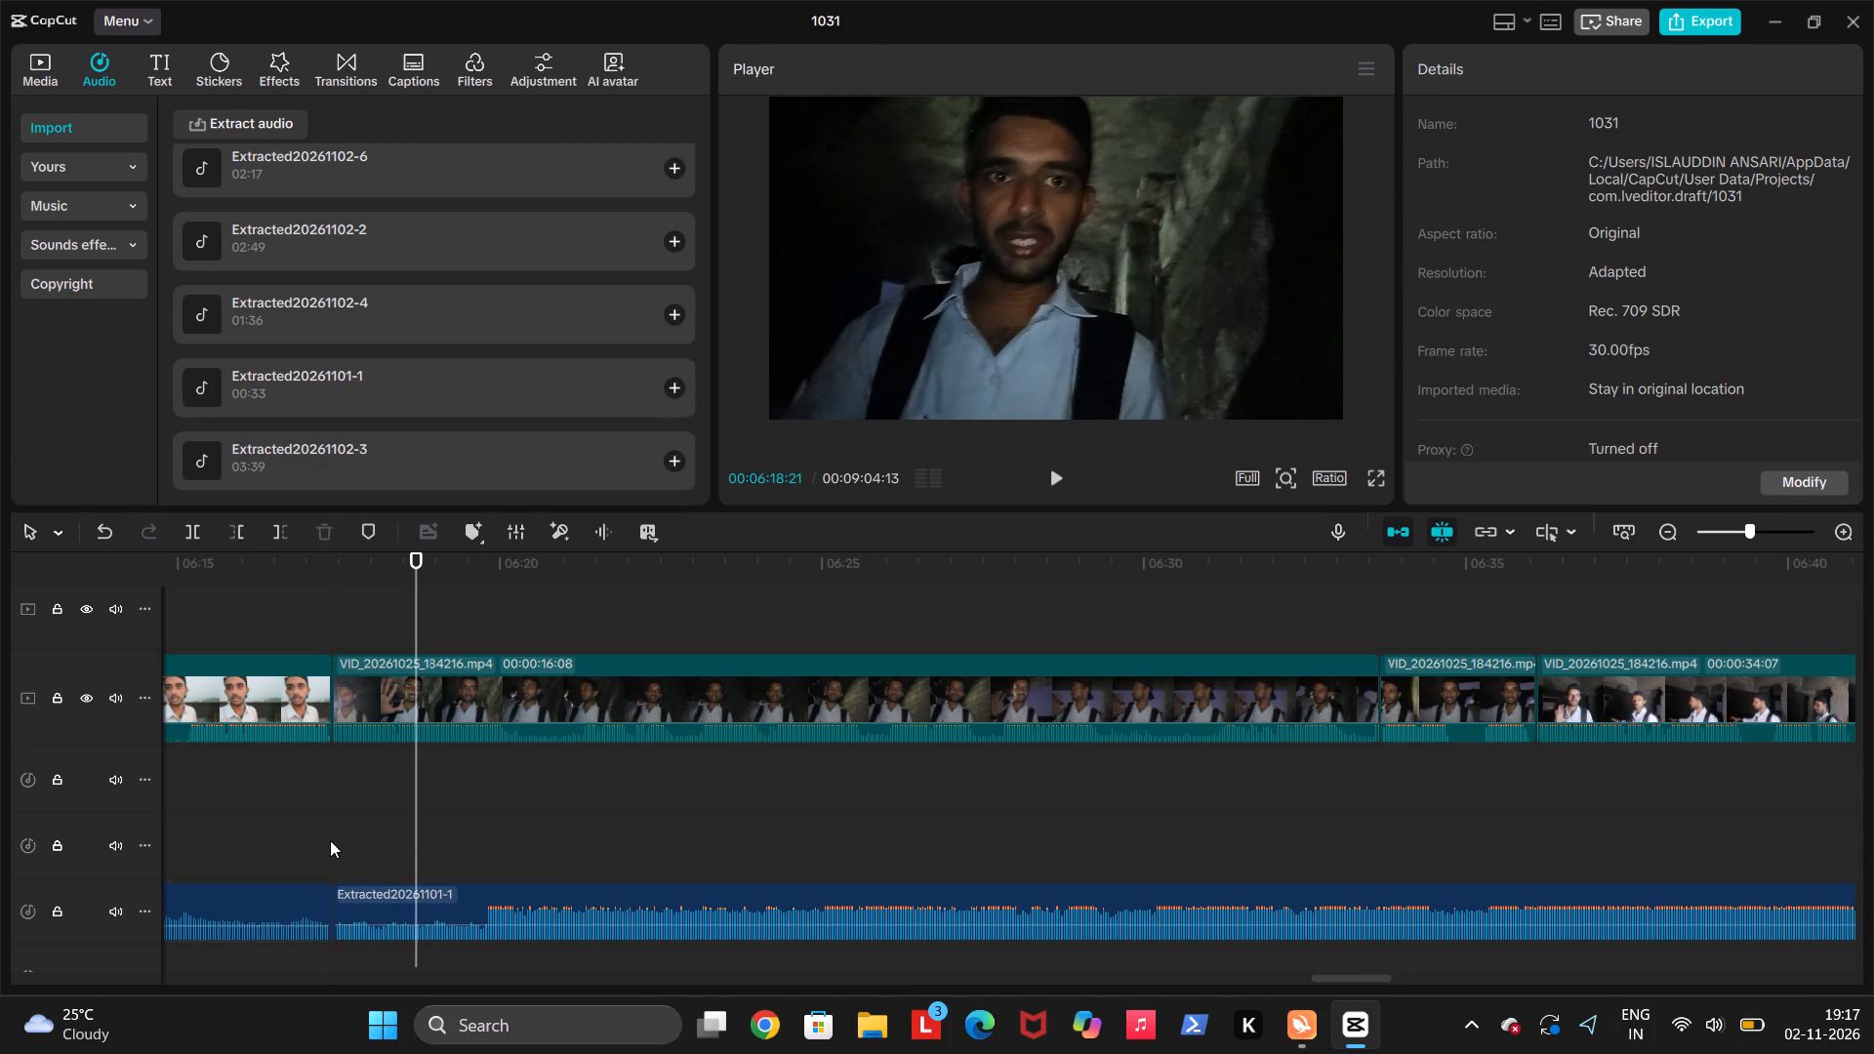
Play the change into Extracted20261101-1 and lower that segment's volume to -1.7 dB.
click(327, 840)
click(312, 840)
key(space)
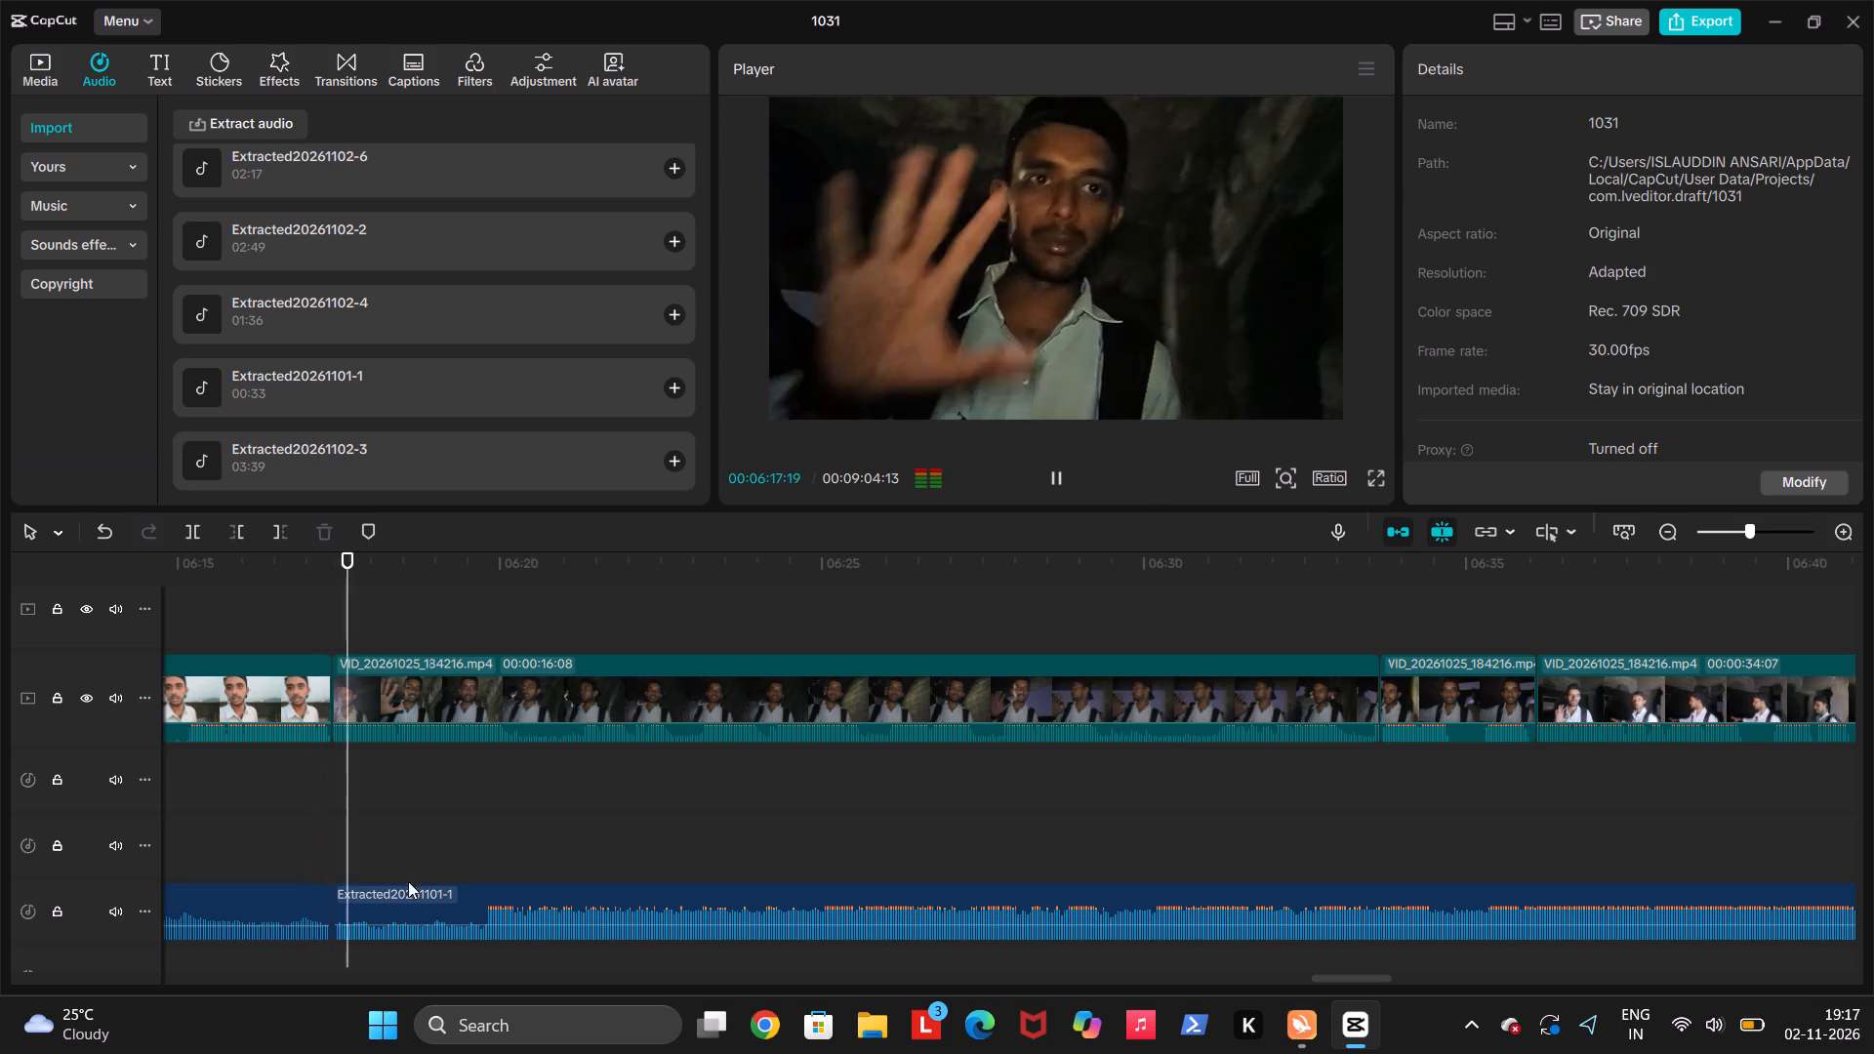
click(484, 924)
click(484, 924)
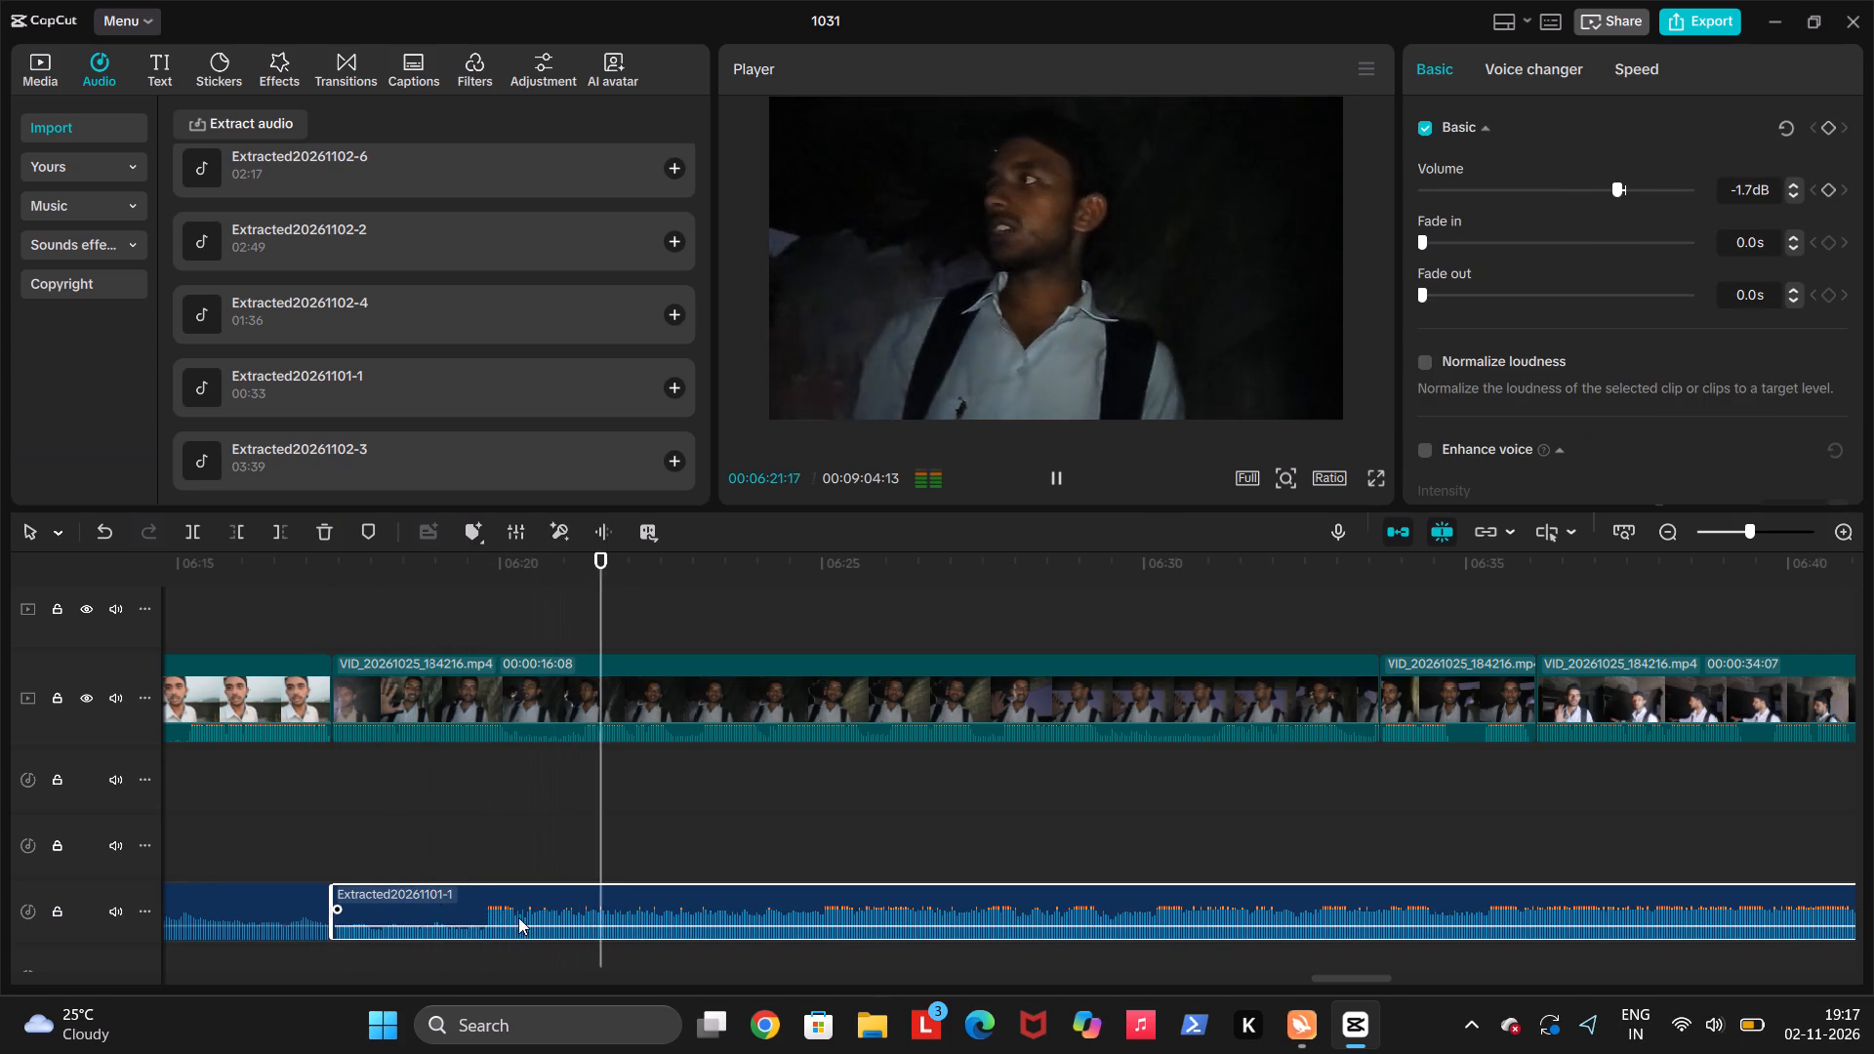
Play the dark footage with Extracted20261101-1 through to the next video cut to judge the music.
click(238, 813)
key(space)
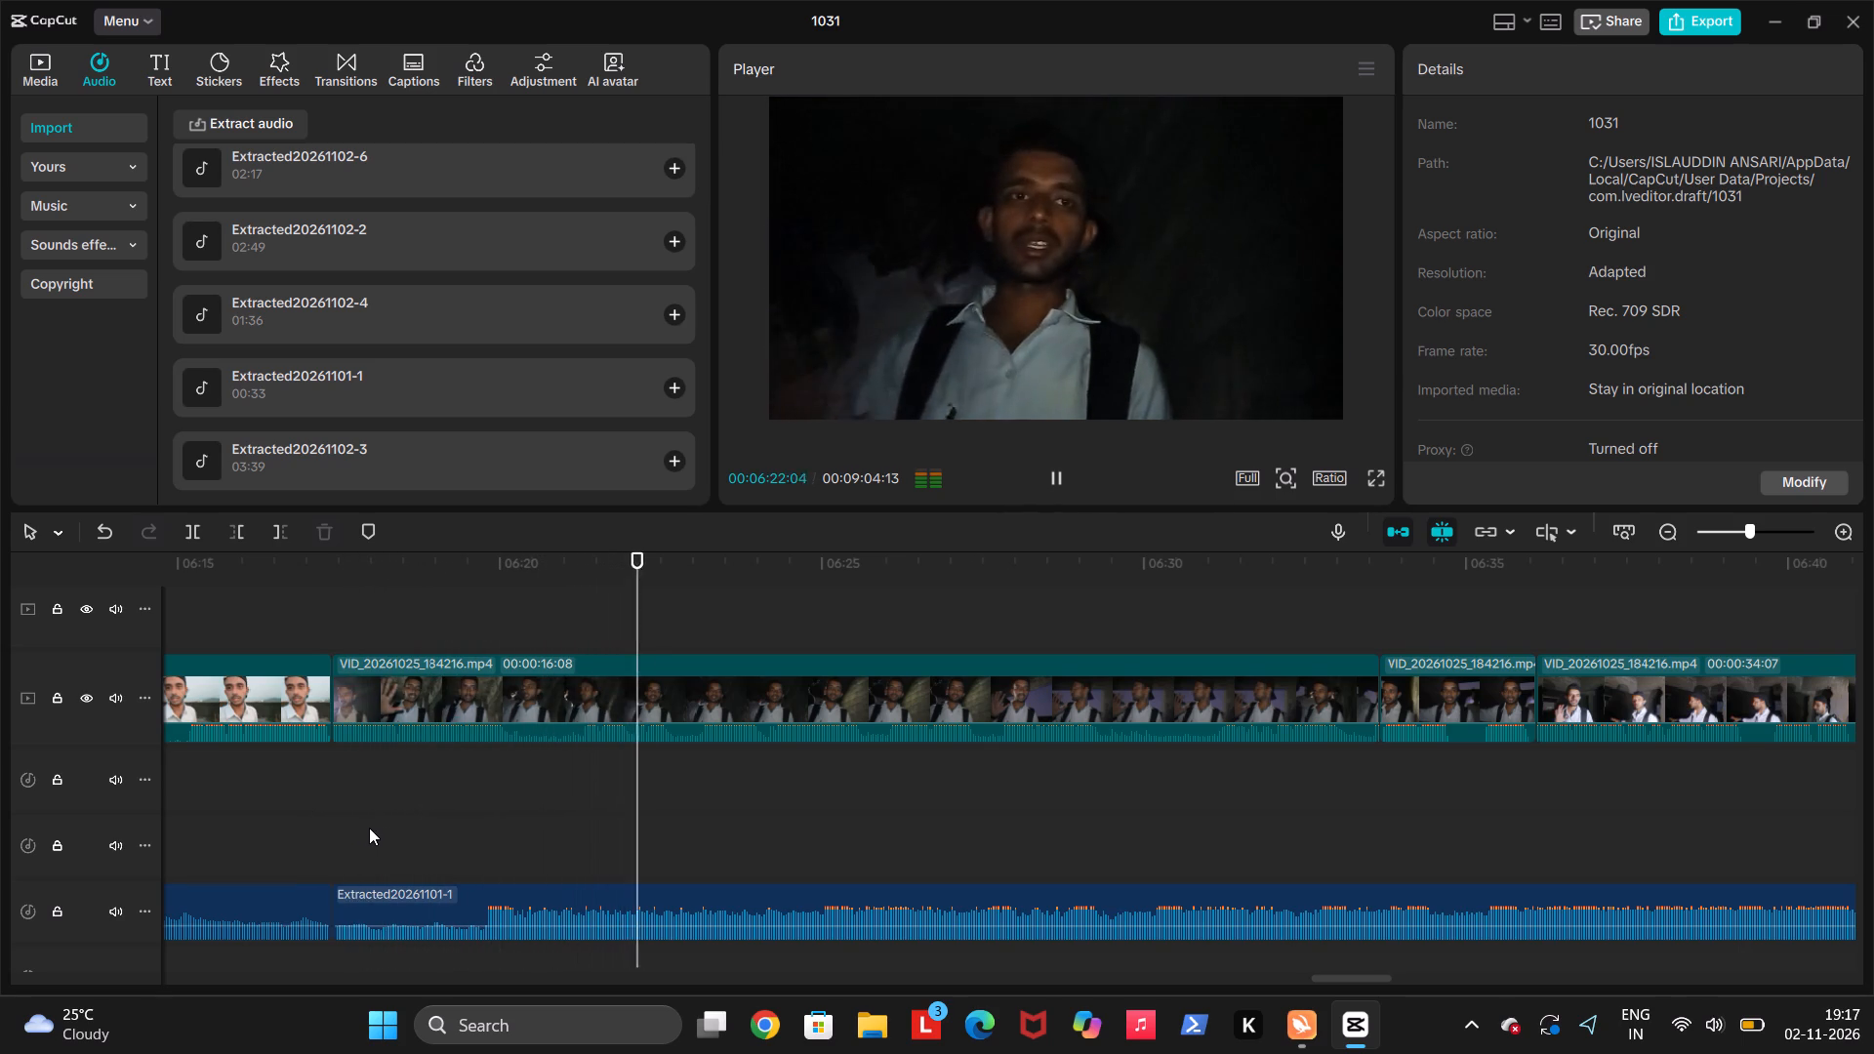
scroll(369, 828, left, 1)
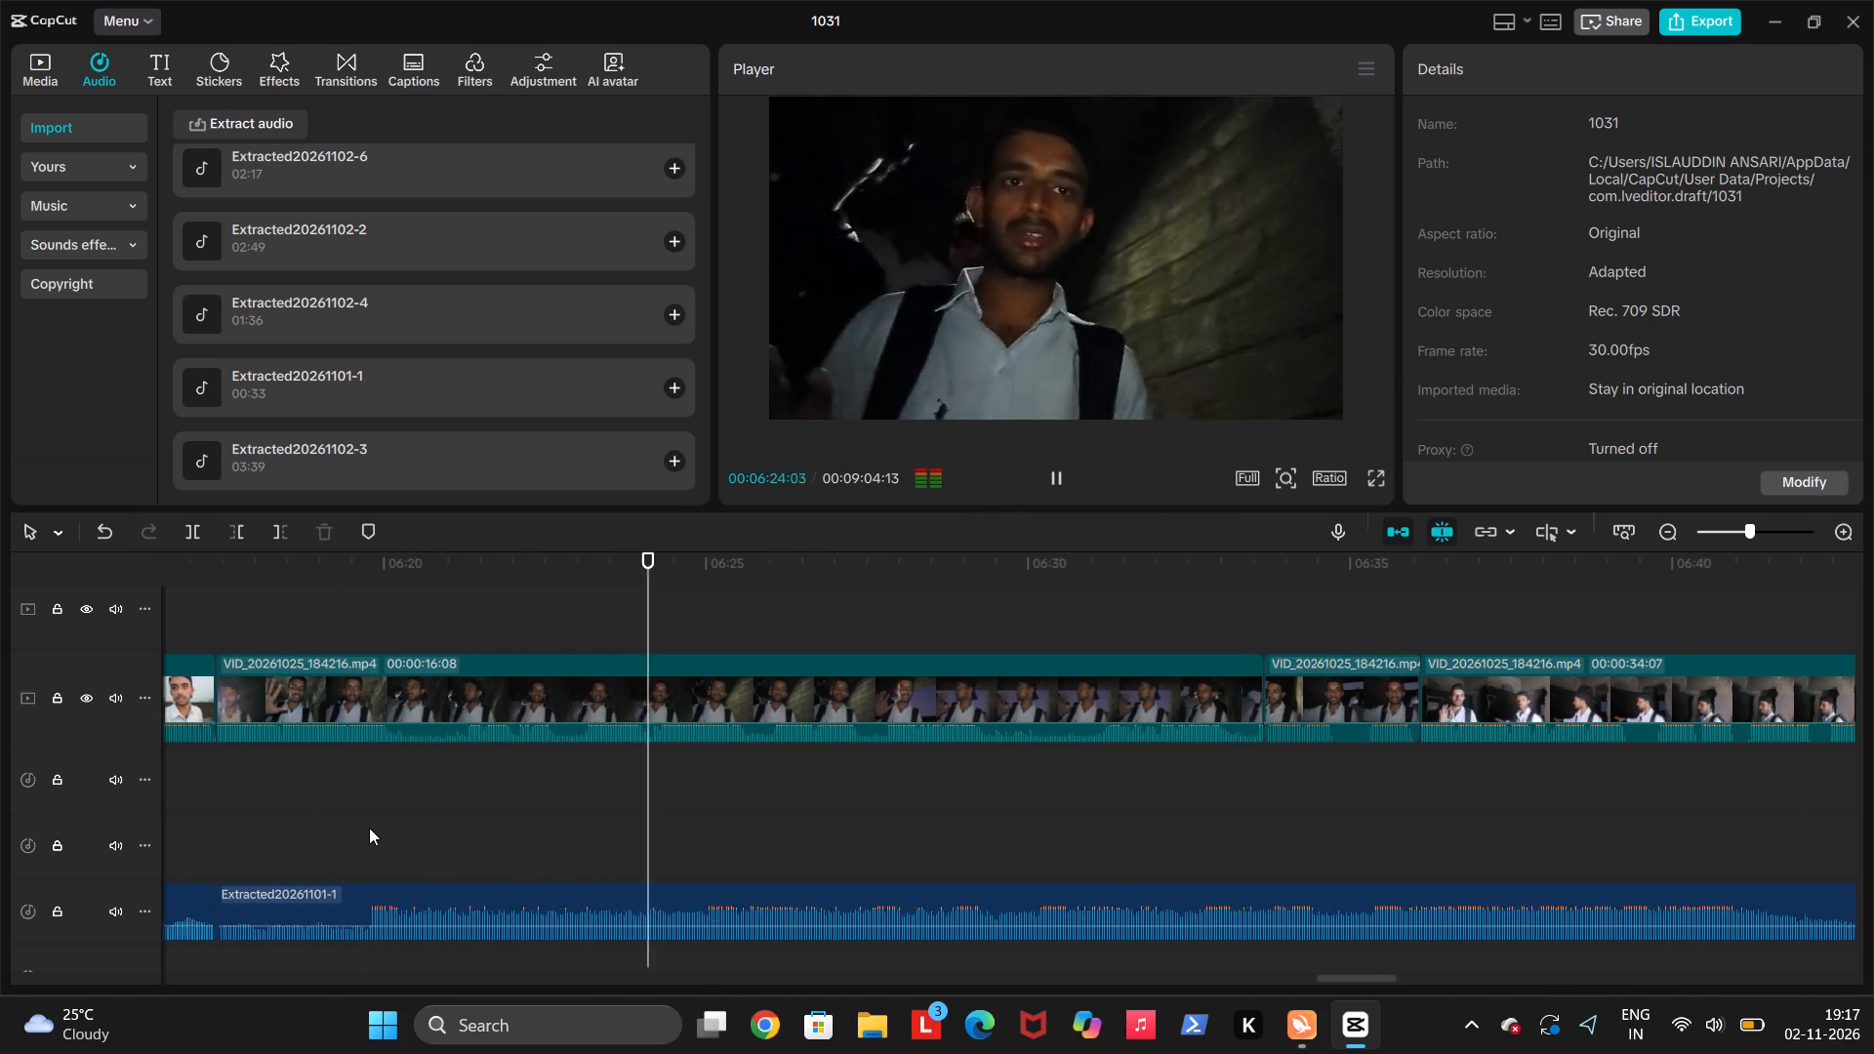
scroll(369, 828, left, 1)
scroll(884, 875, left, 1)
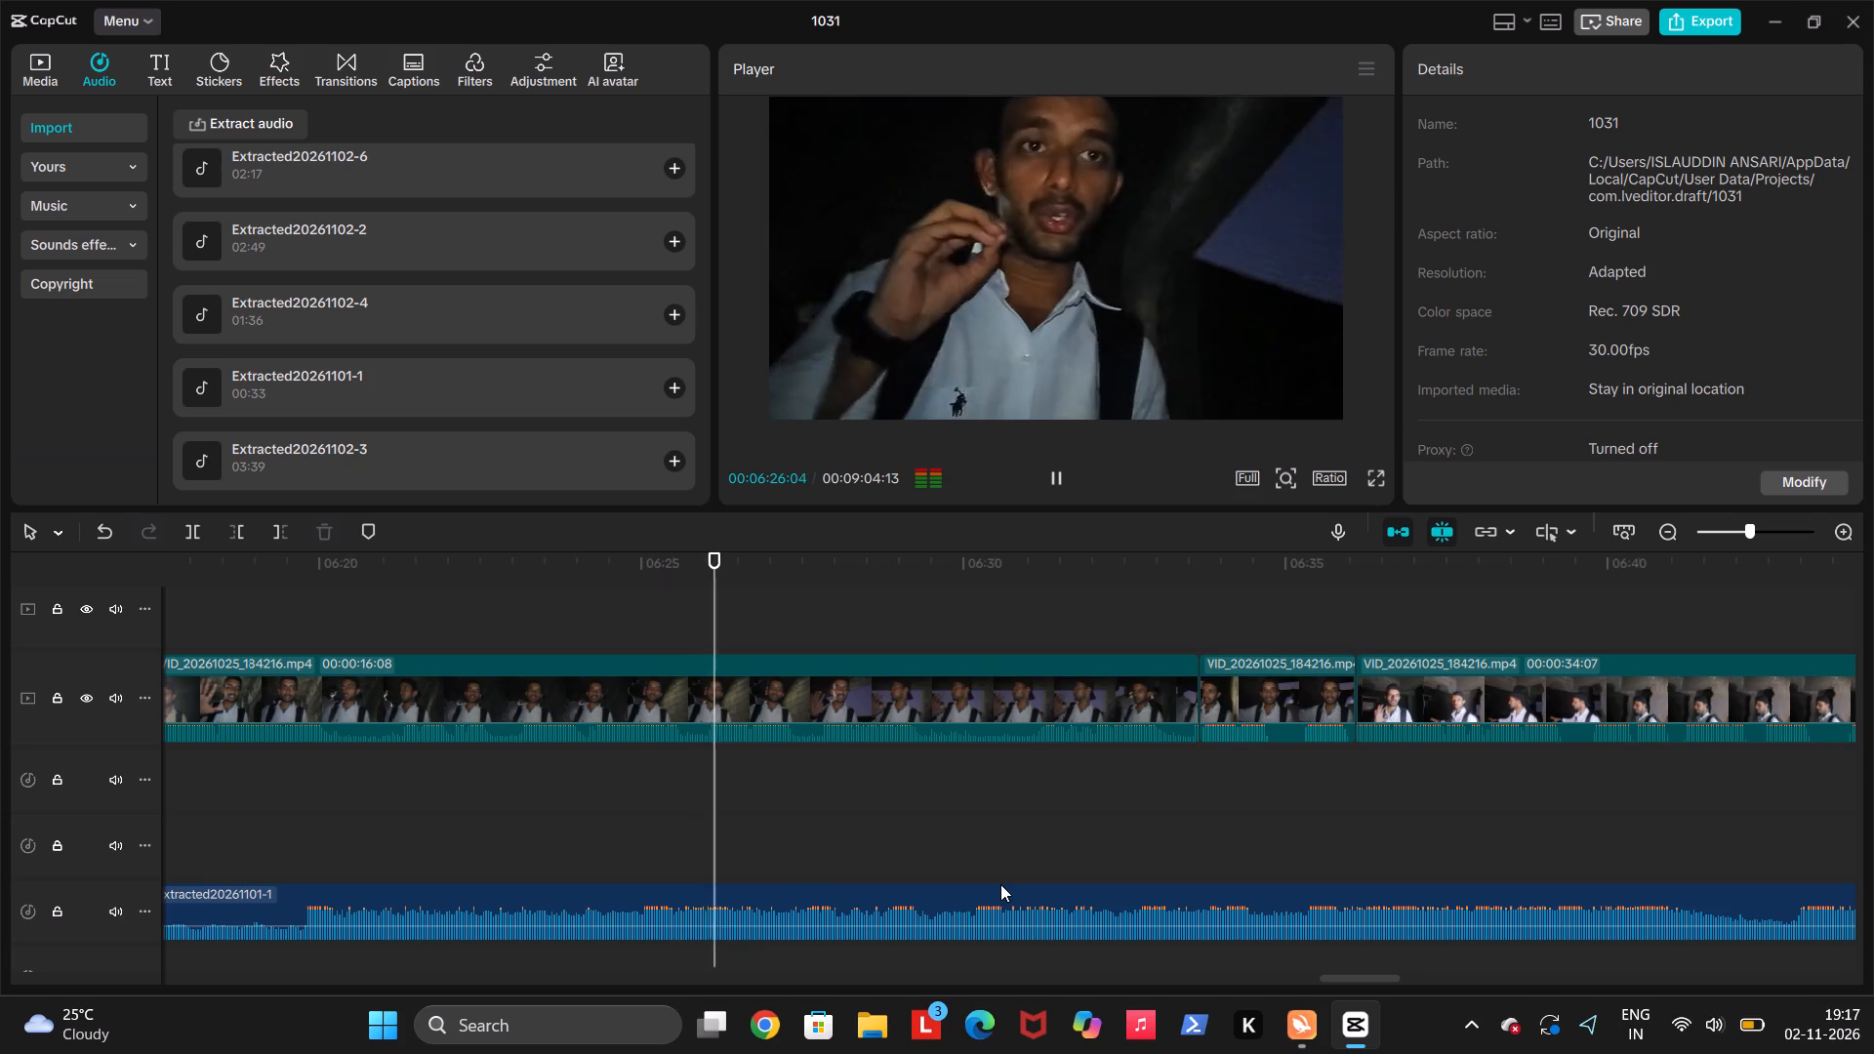
scroll(1000, 884, left, 2)
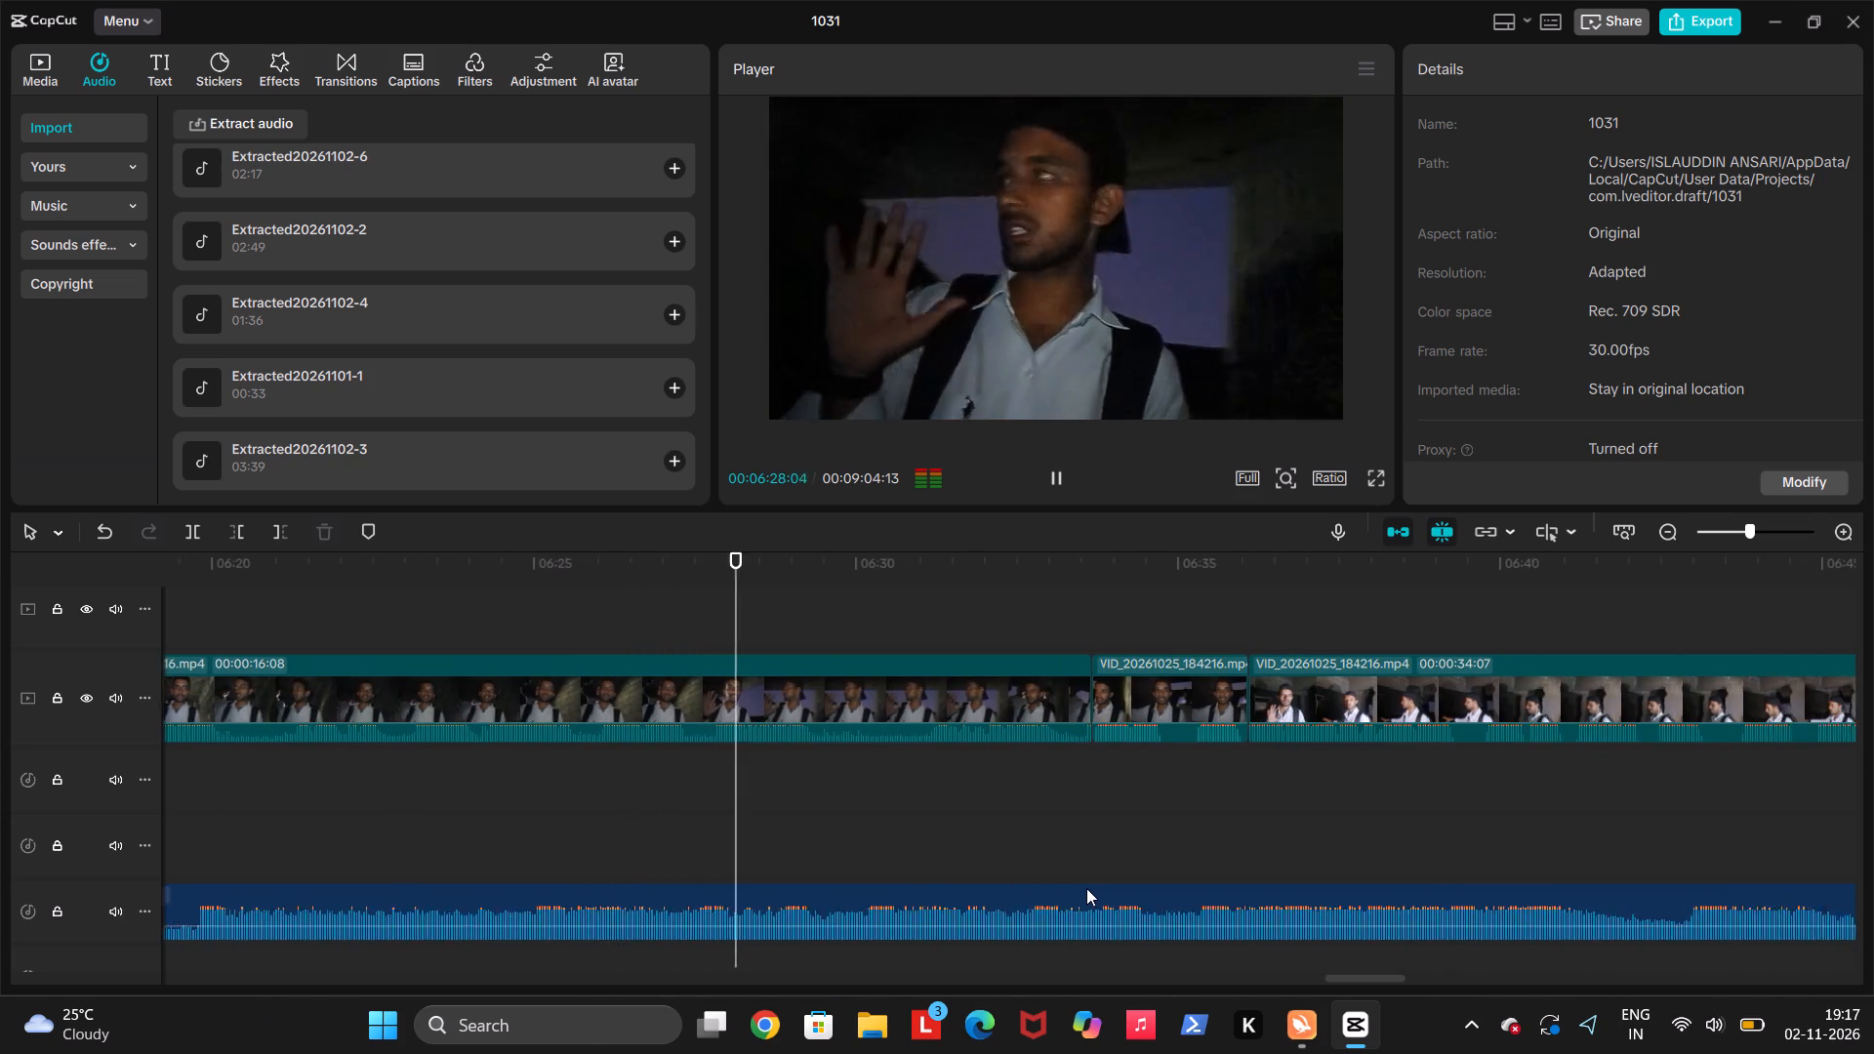
scroll(1086, 888, left, 3)
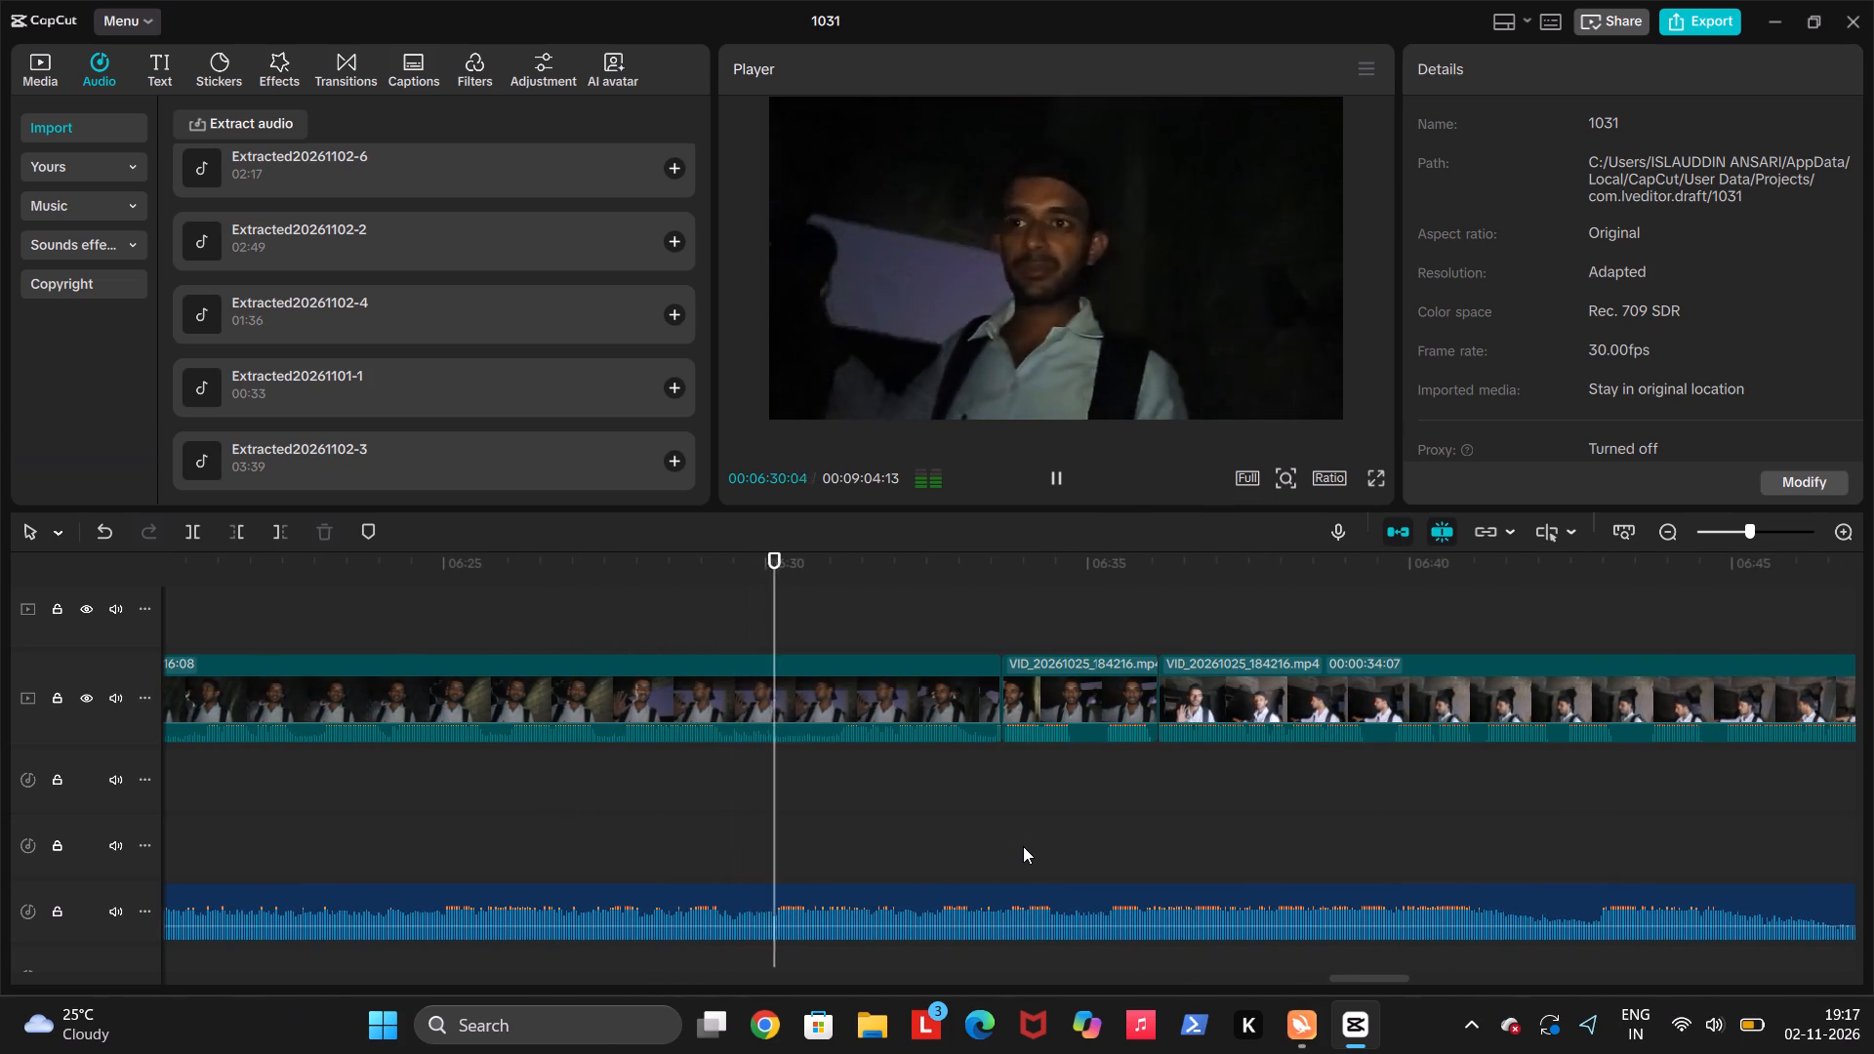
scroll(1023, 846, left, 1)
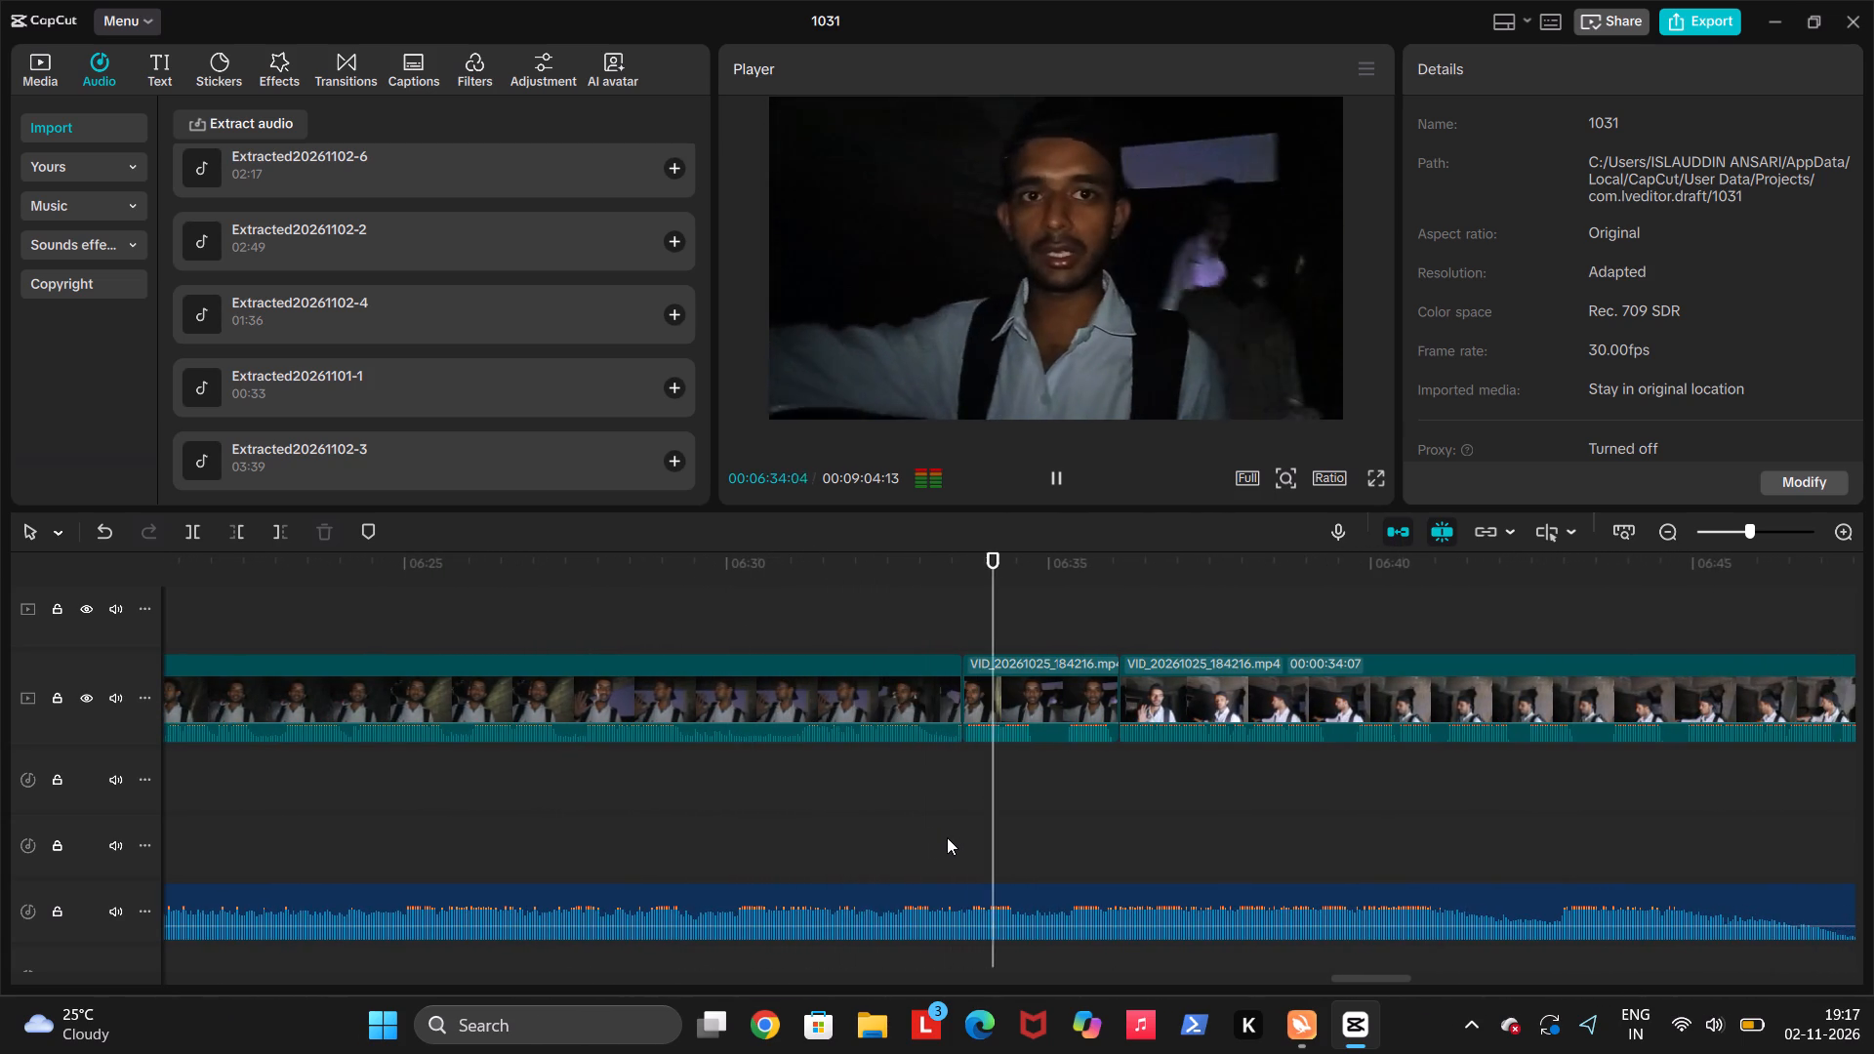
scroll(947, 837, left, 1)
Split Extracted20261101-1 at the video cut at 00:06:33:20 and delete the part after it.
key(Up)
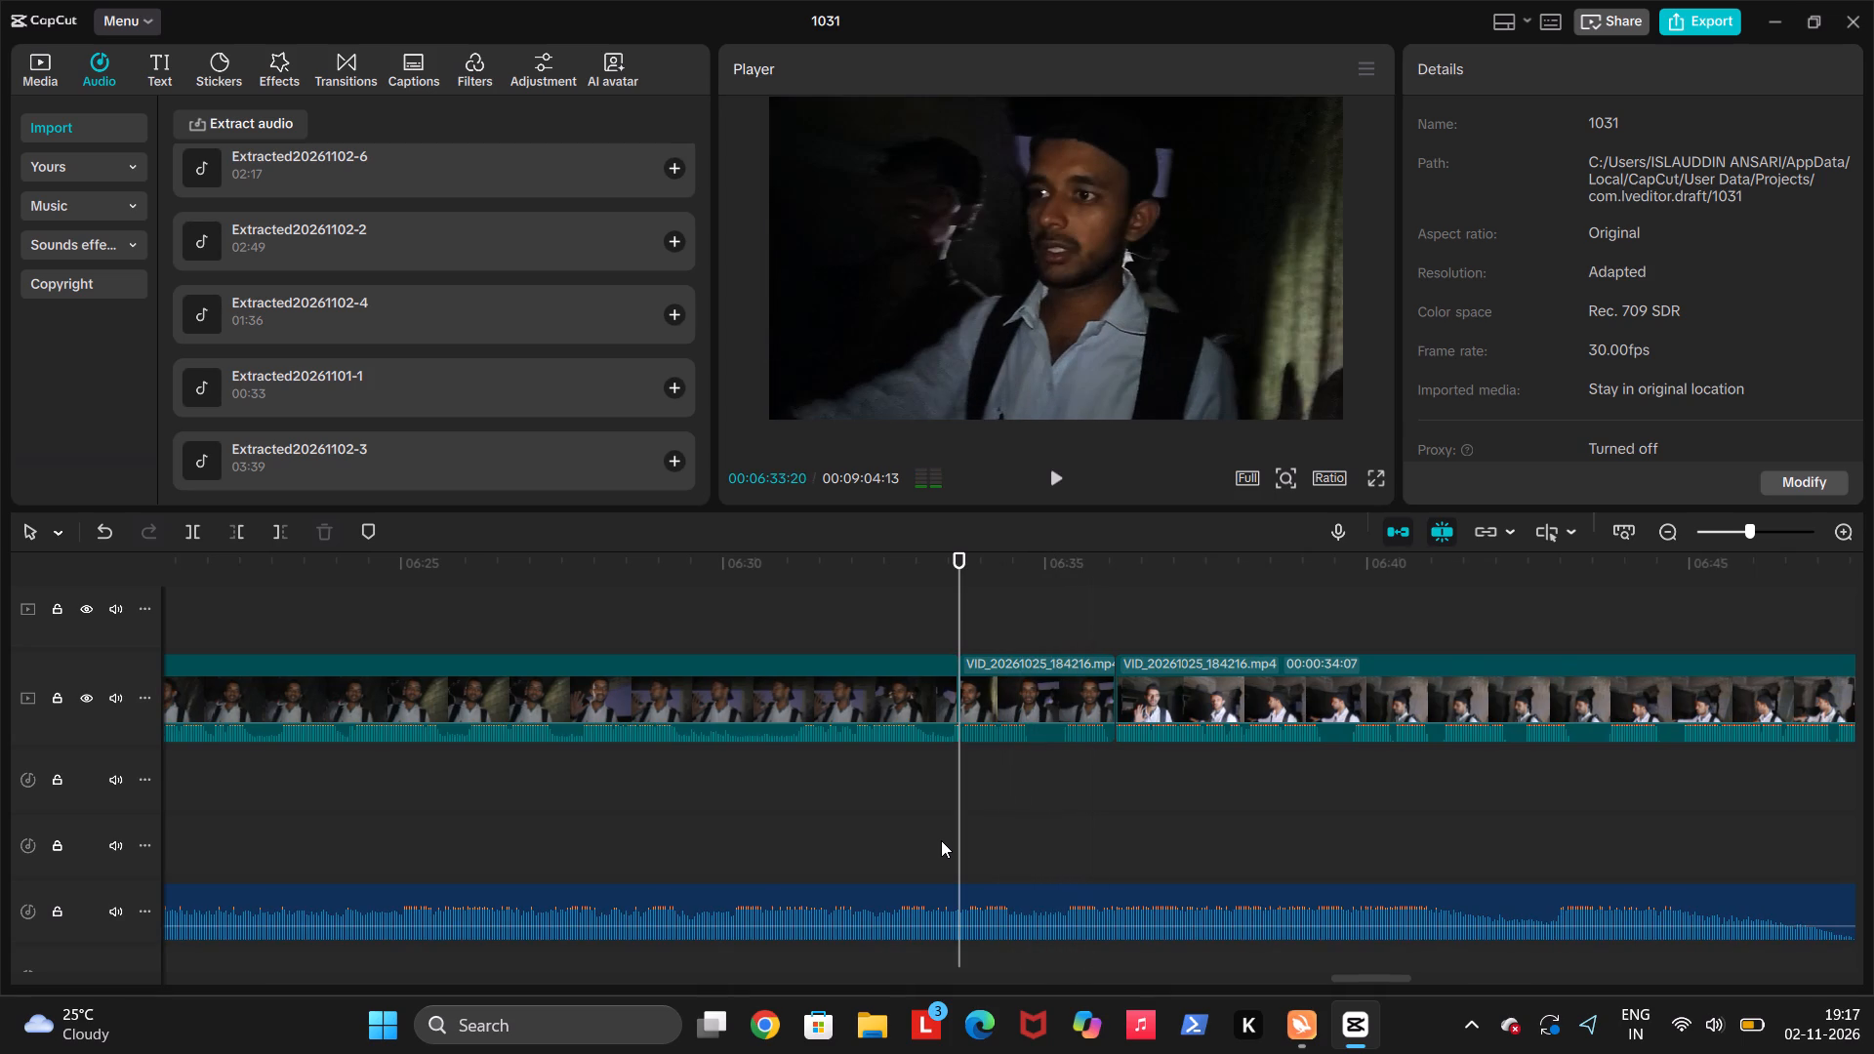
click(913, 894)
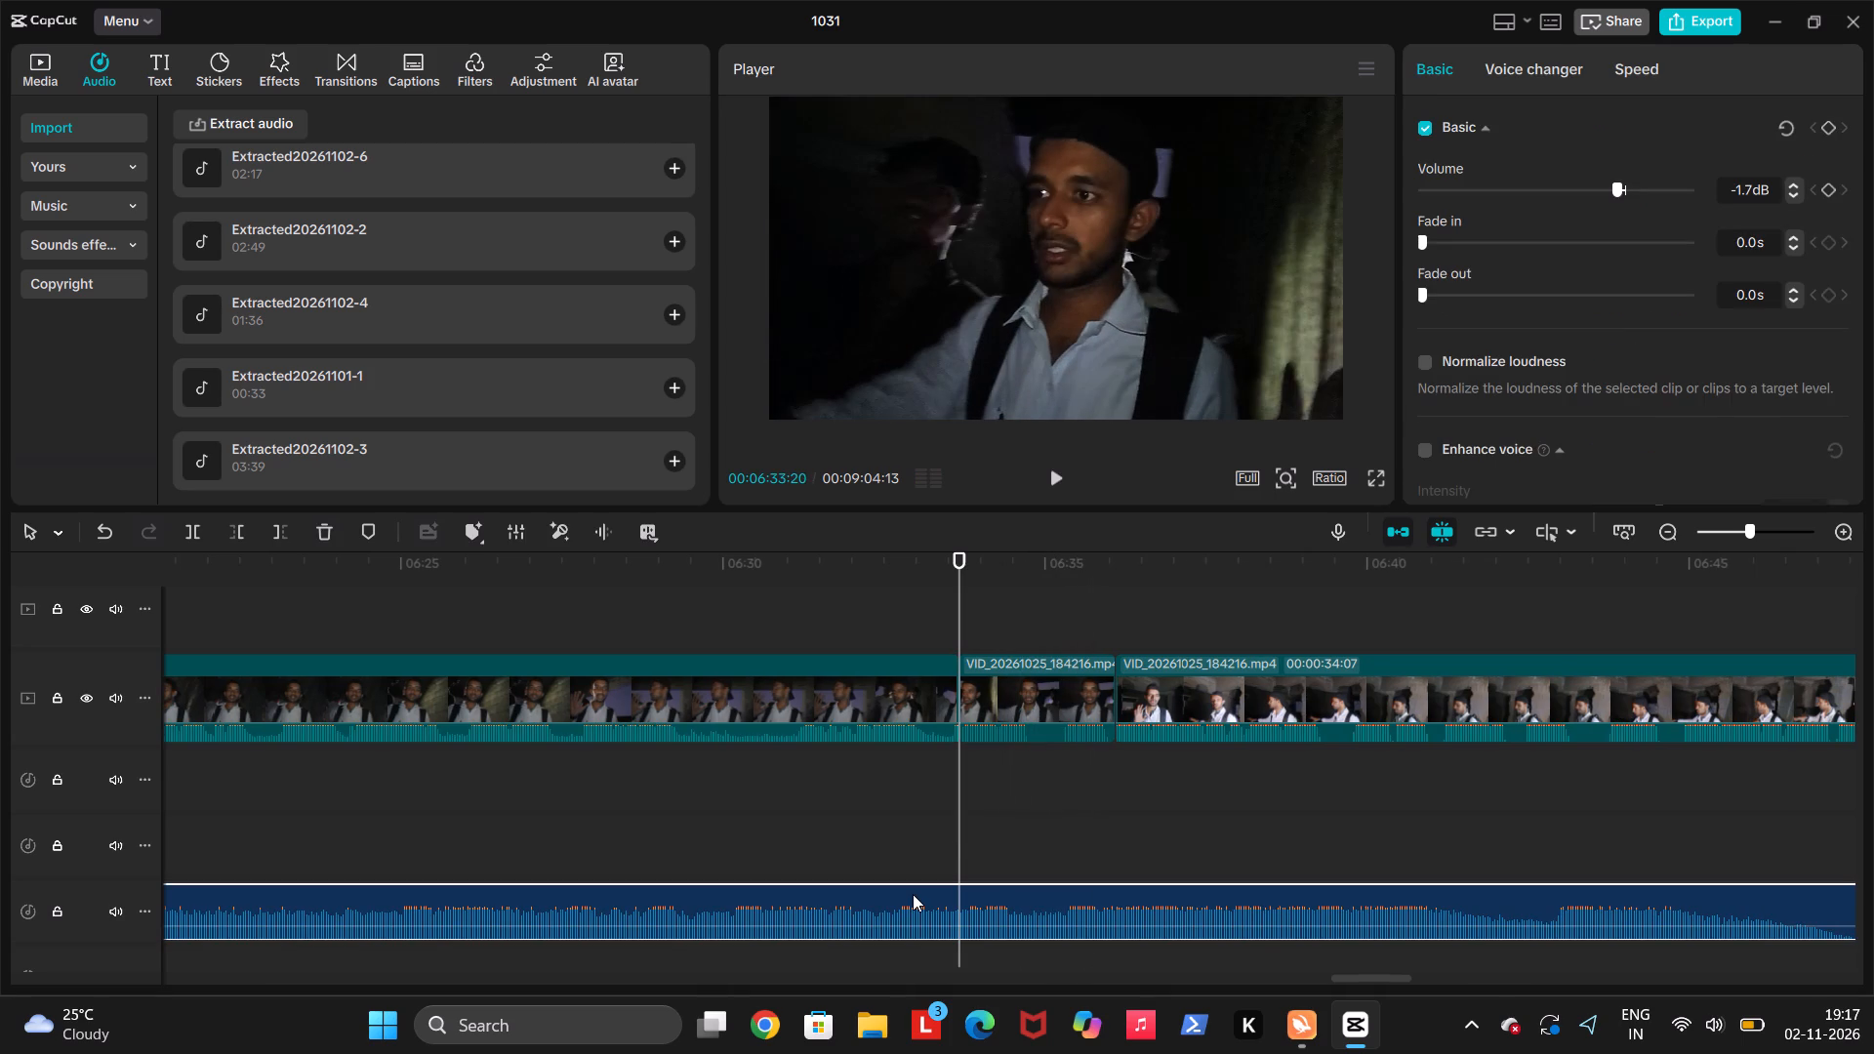
key(ctrl+b)
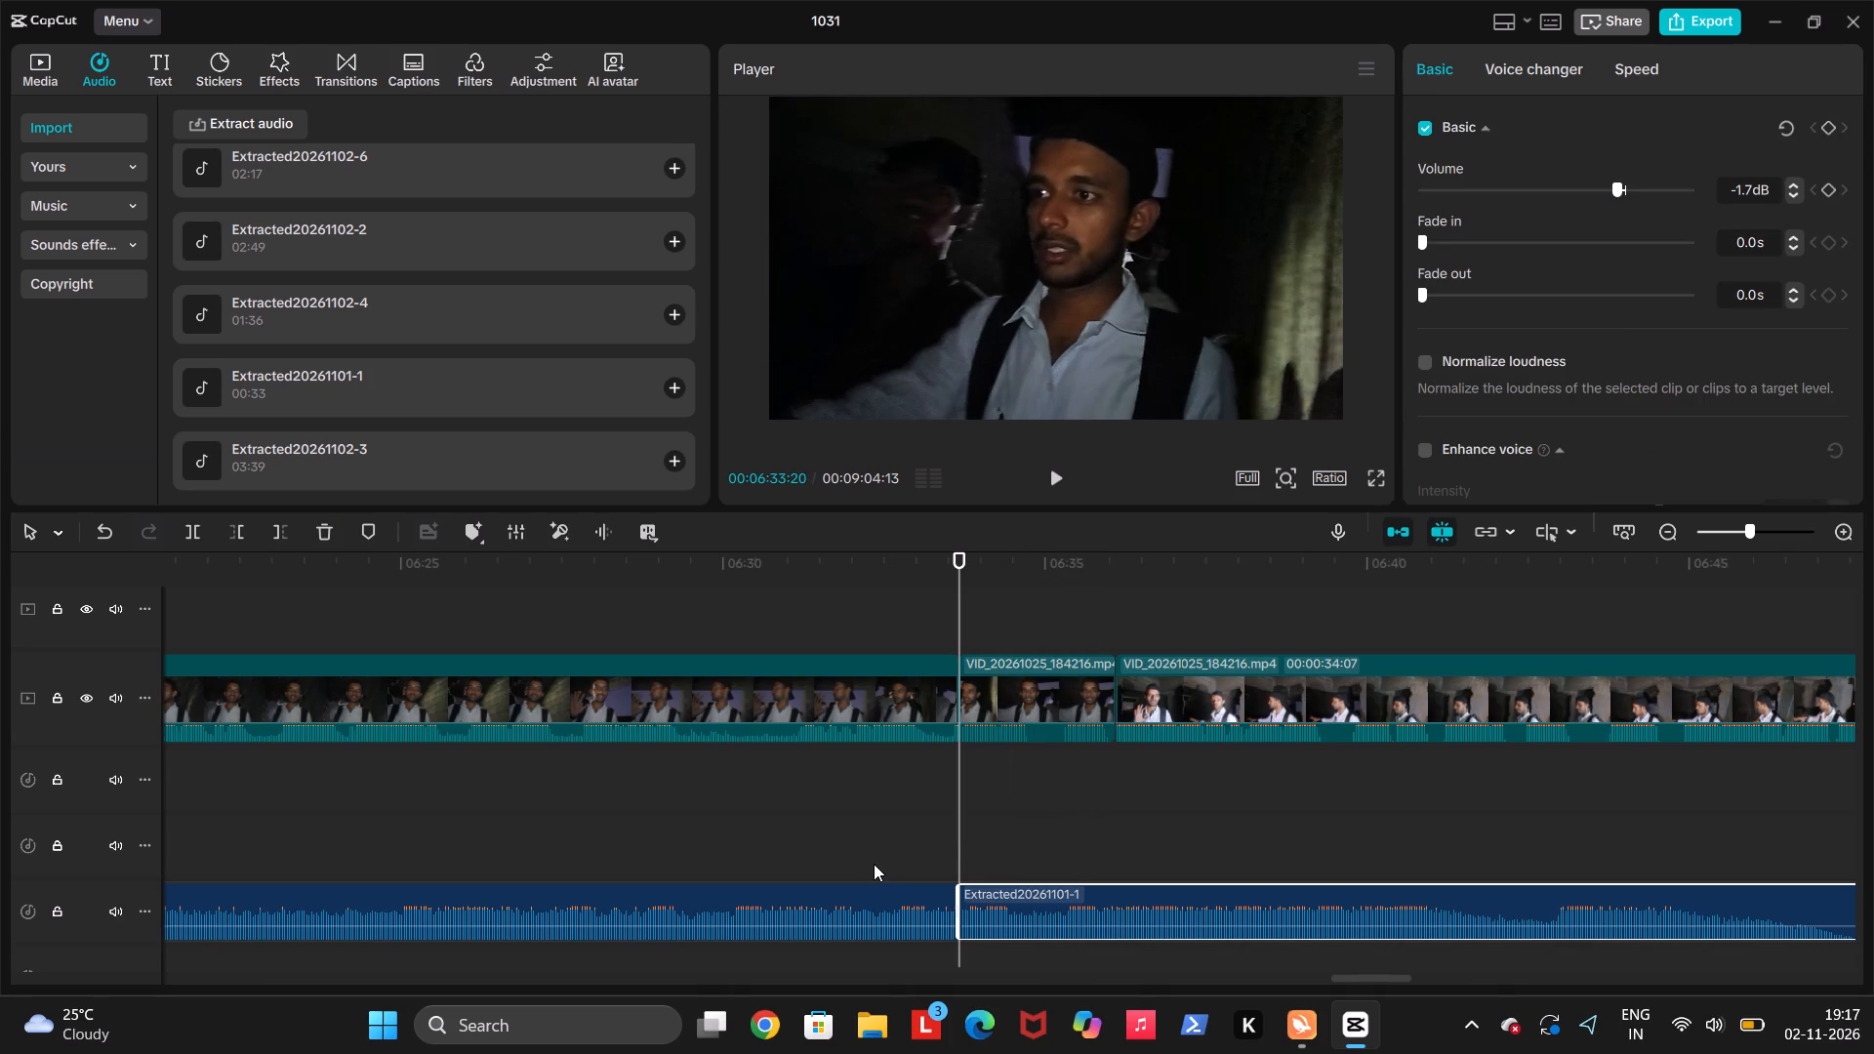
key(space)
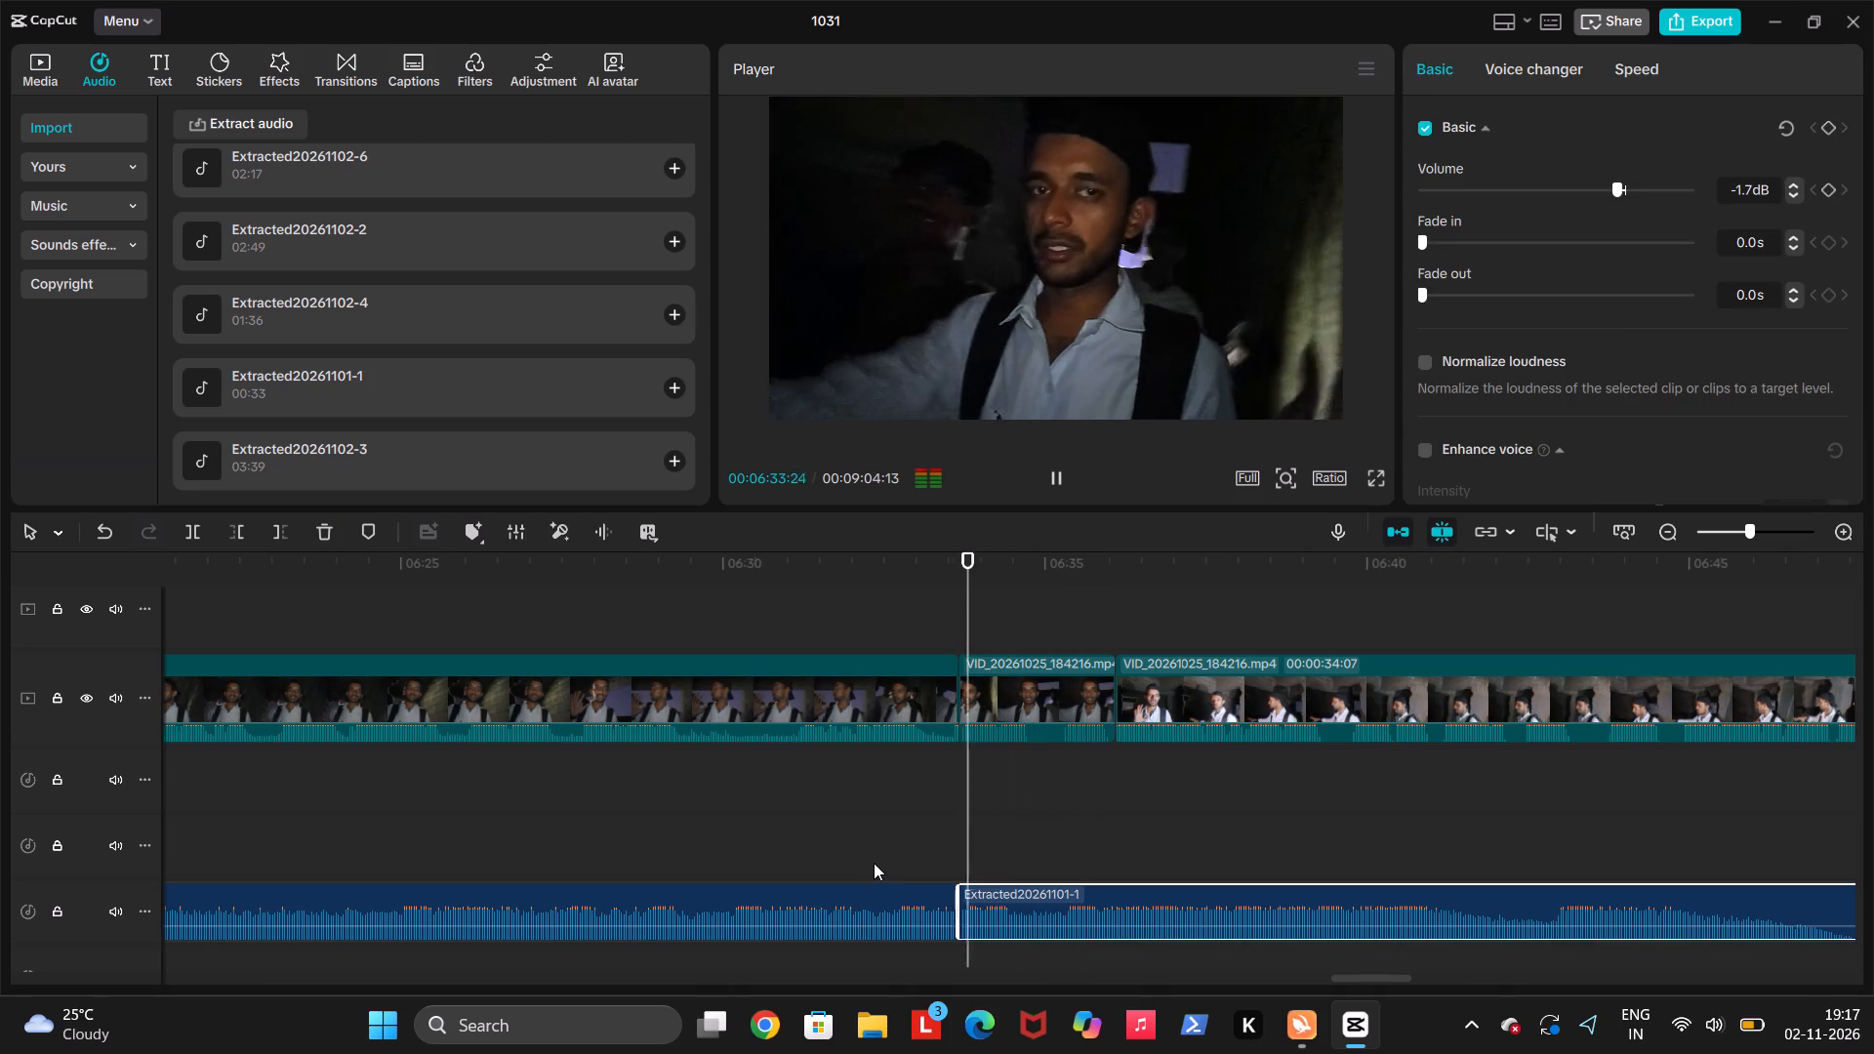
scroll(1147, 924, left, 1)
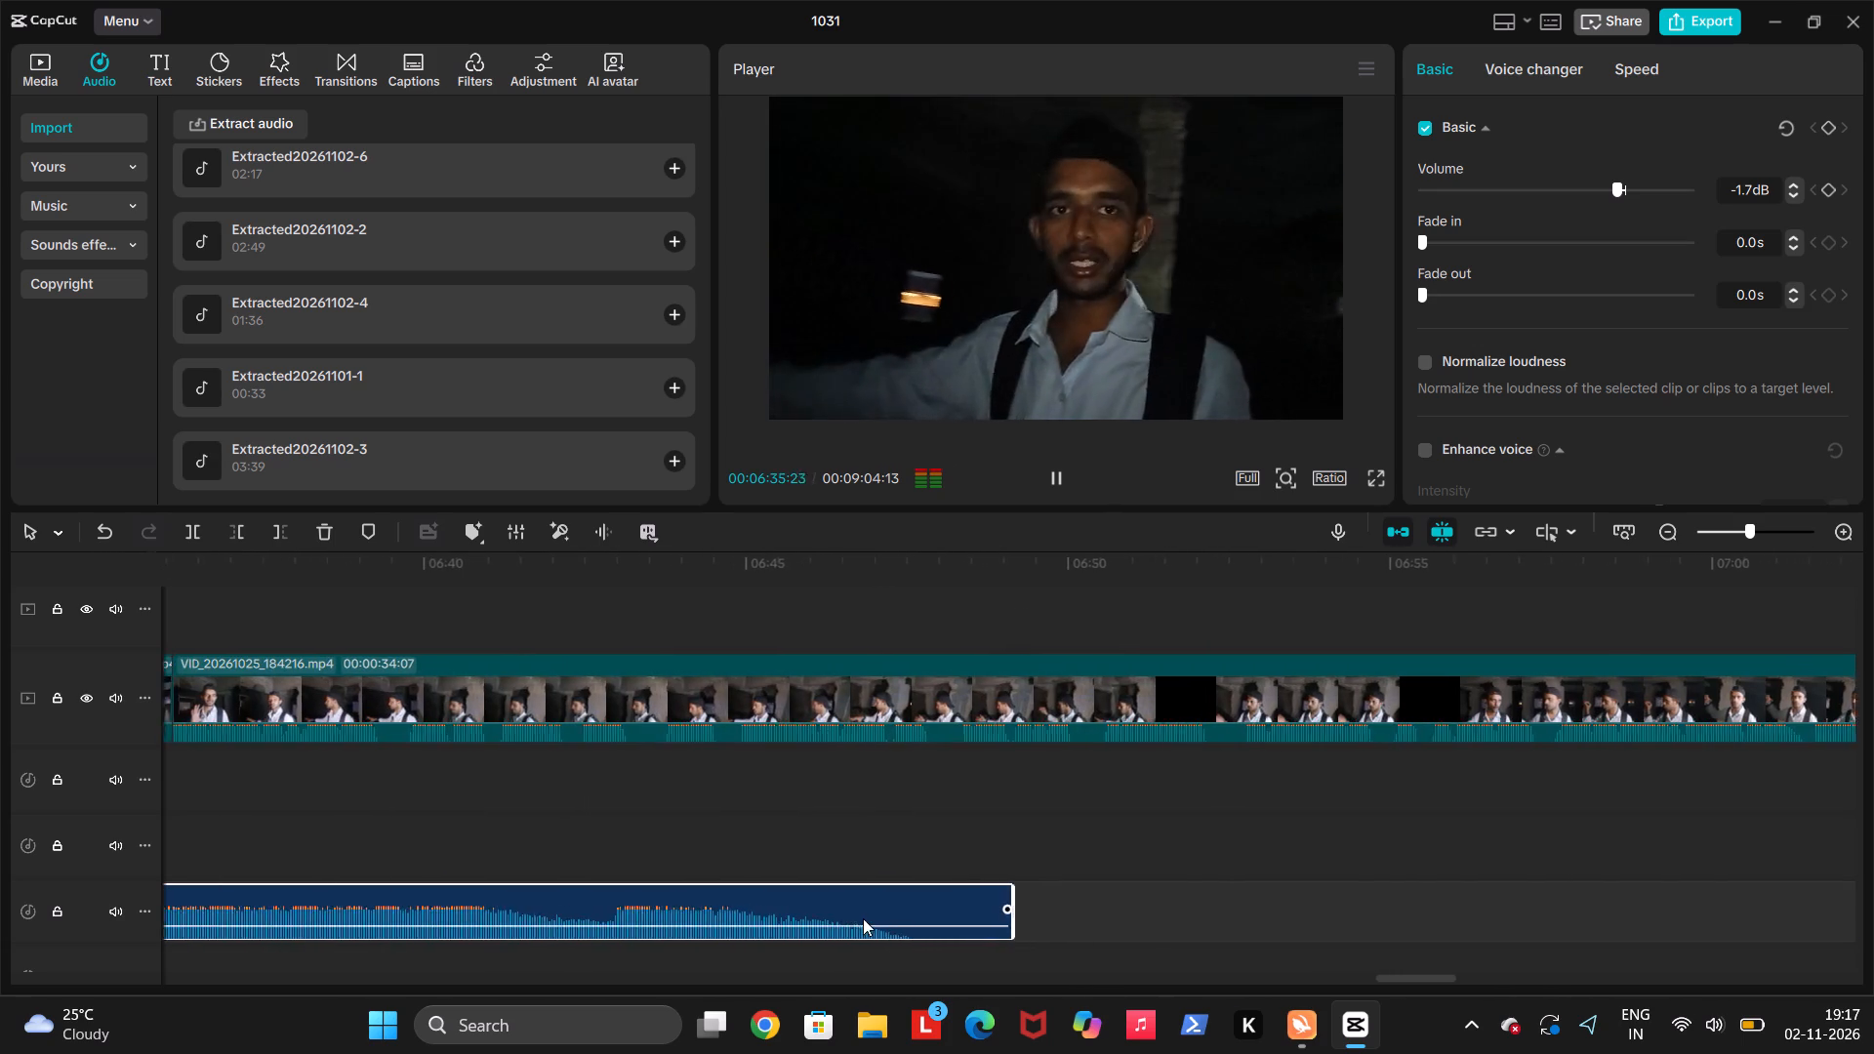
scroll(863, 918, left, 1)
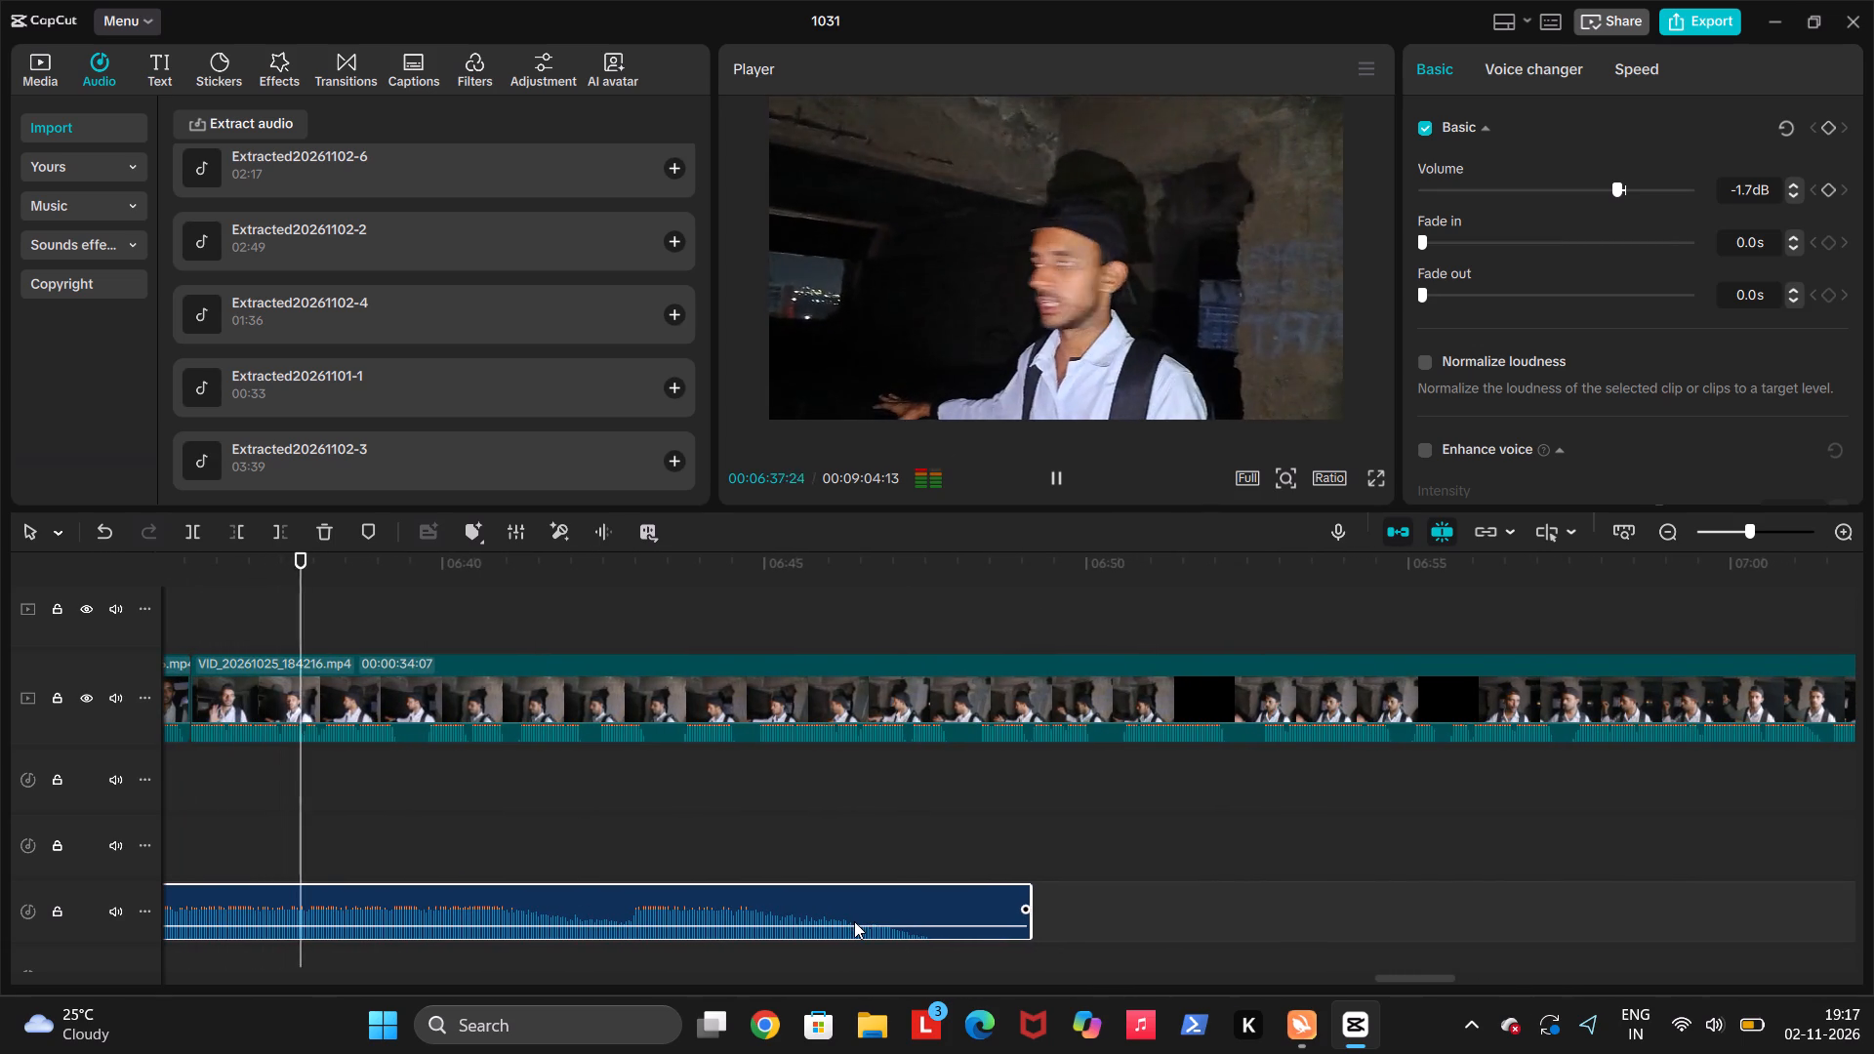
key(BackSpace)
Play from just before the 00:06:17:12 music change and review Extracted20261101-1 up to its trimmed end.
scroll(774, 916, right, 2)
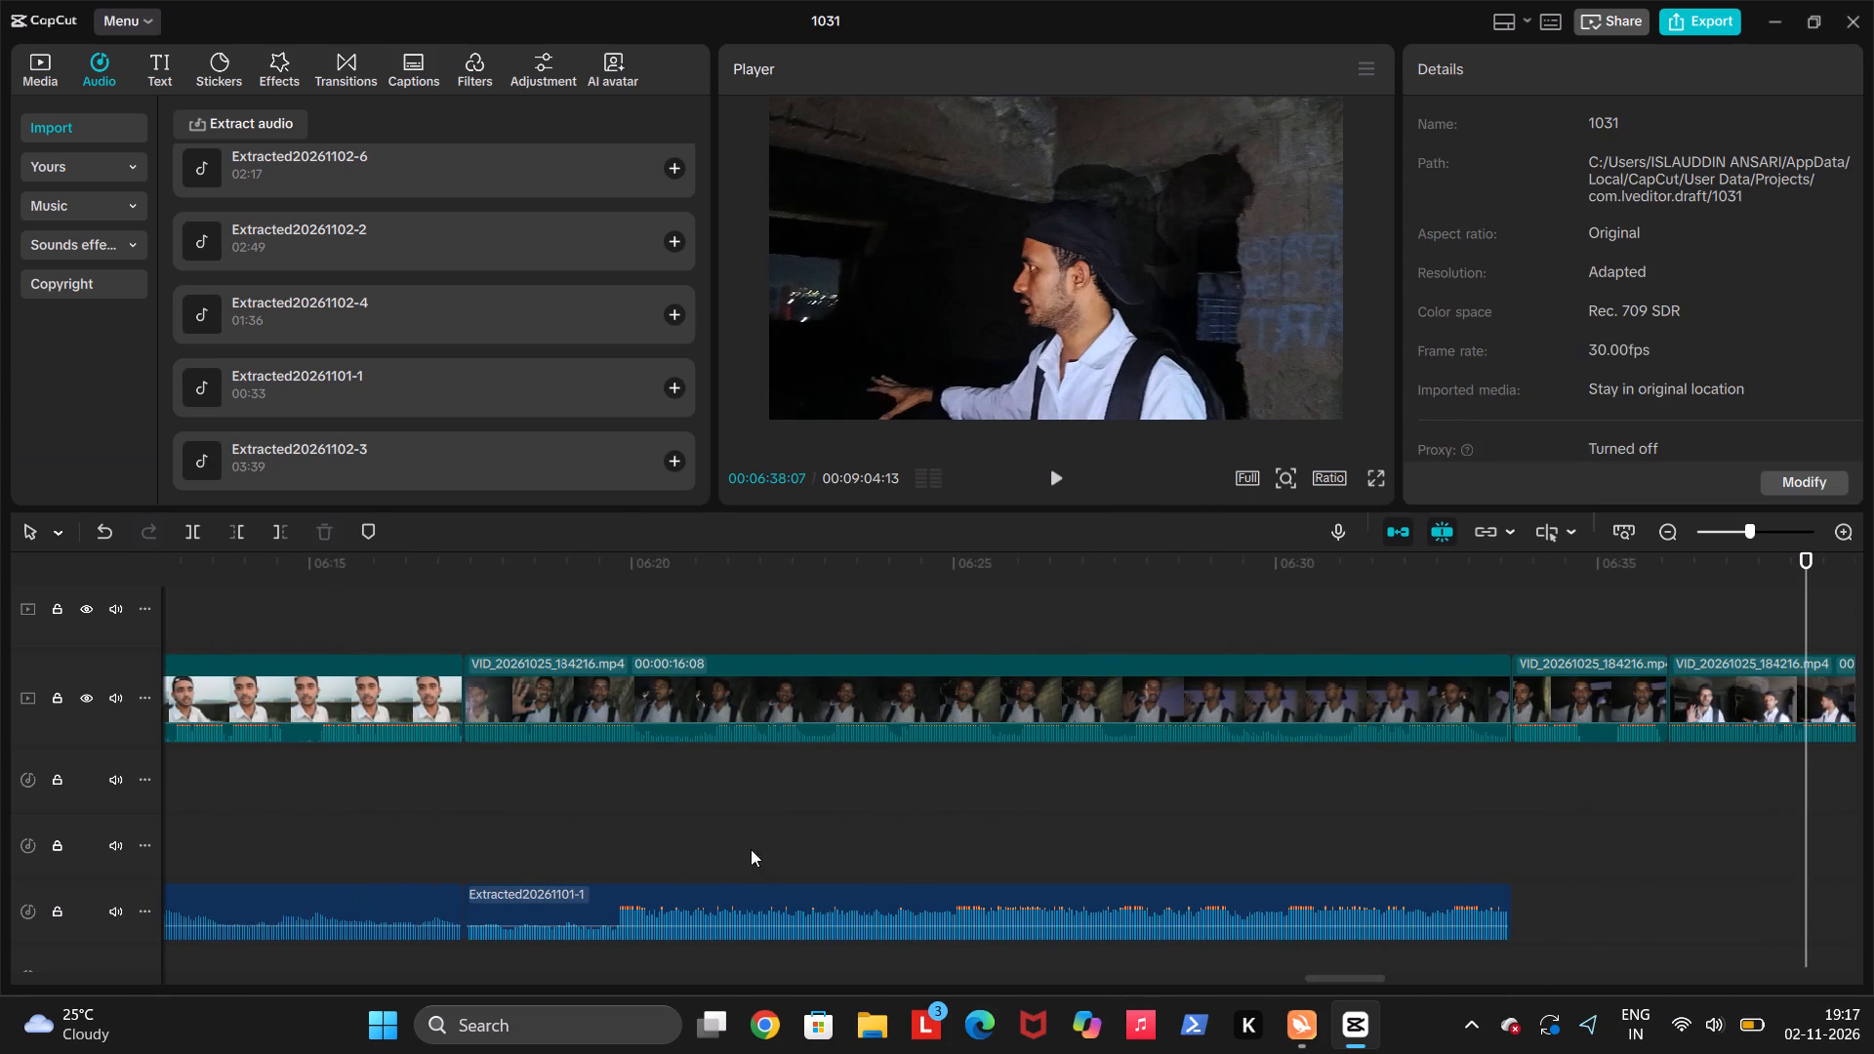
drag(686, 849, 401, 819)
click(397, 817)
key(space)
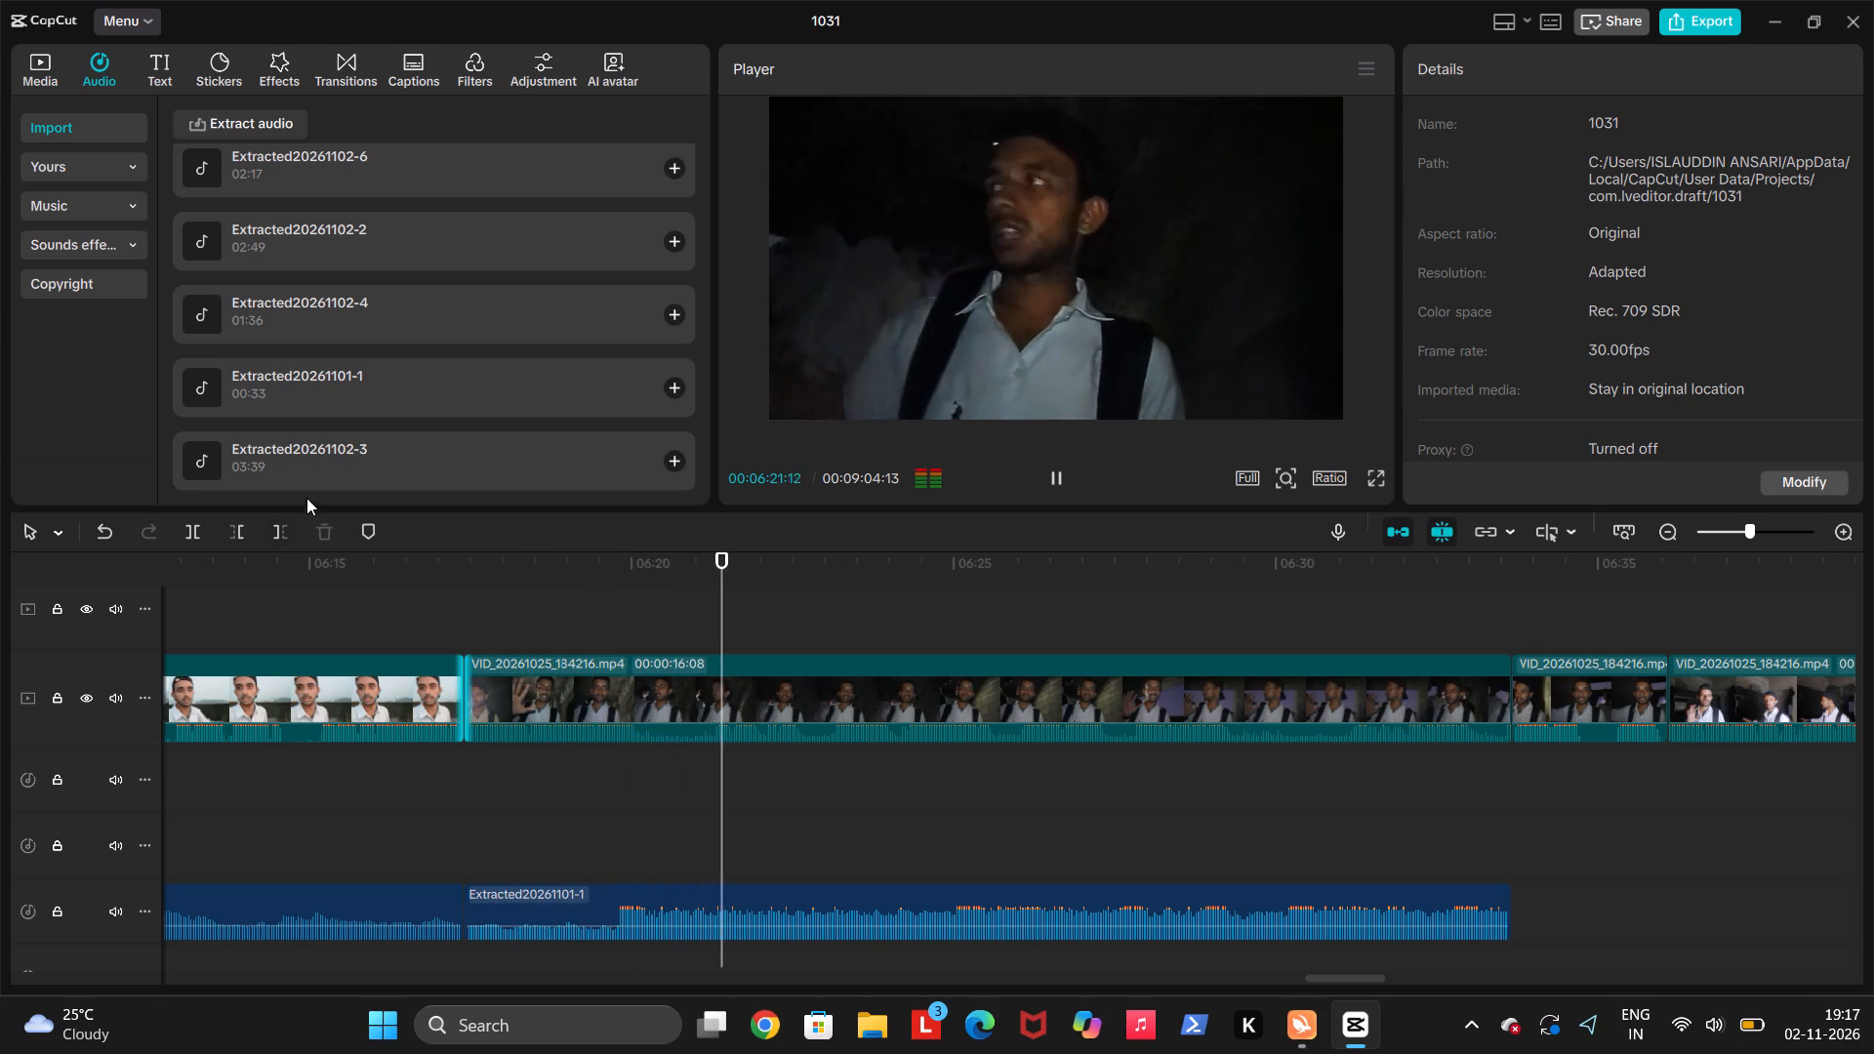
scroll(585, 557, left, 6)
scroll(757, 654, right, 1)
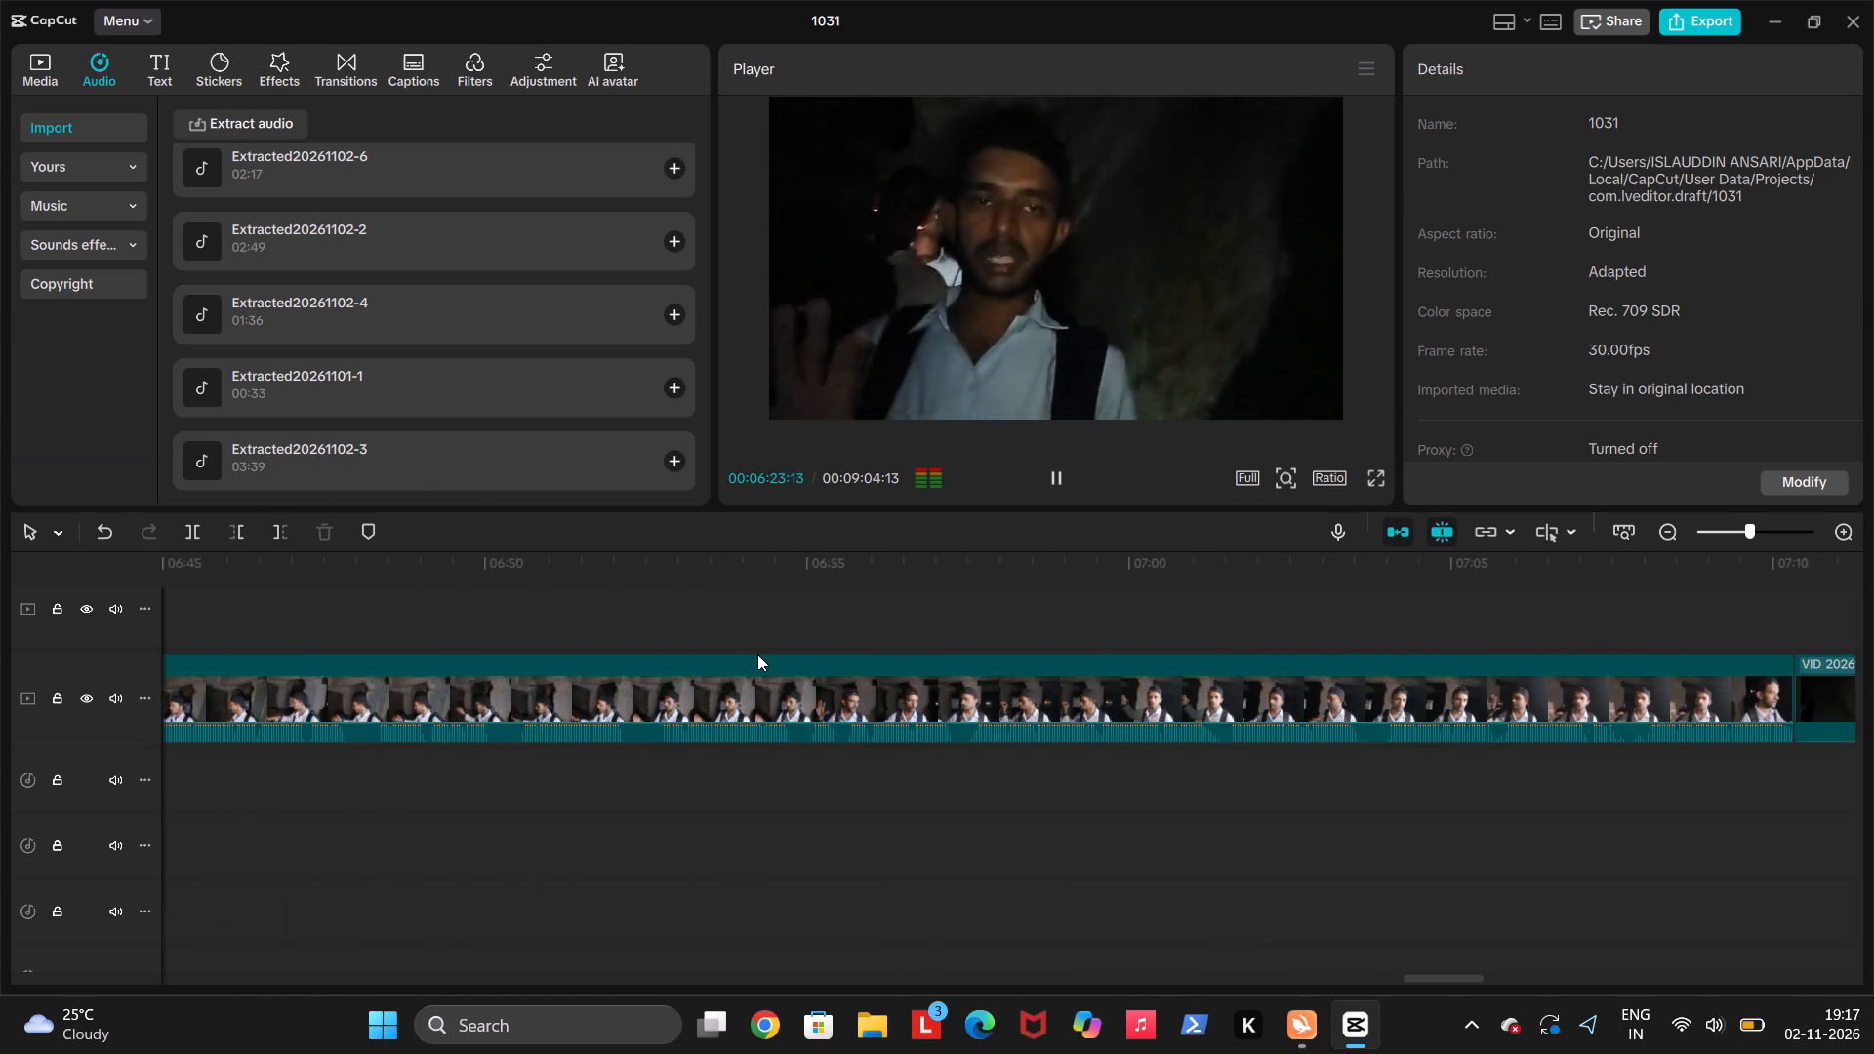
scroll(757, 654, right, 1)
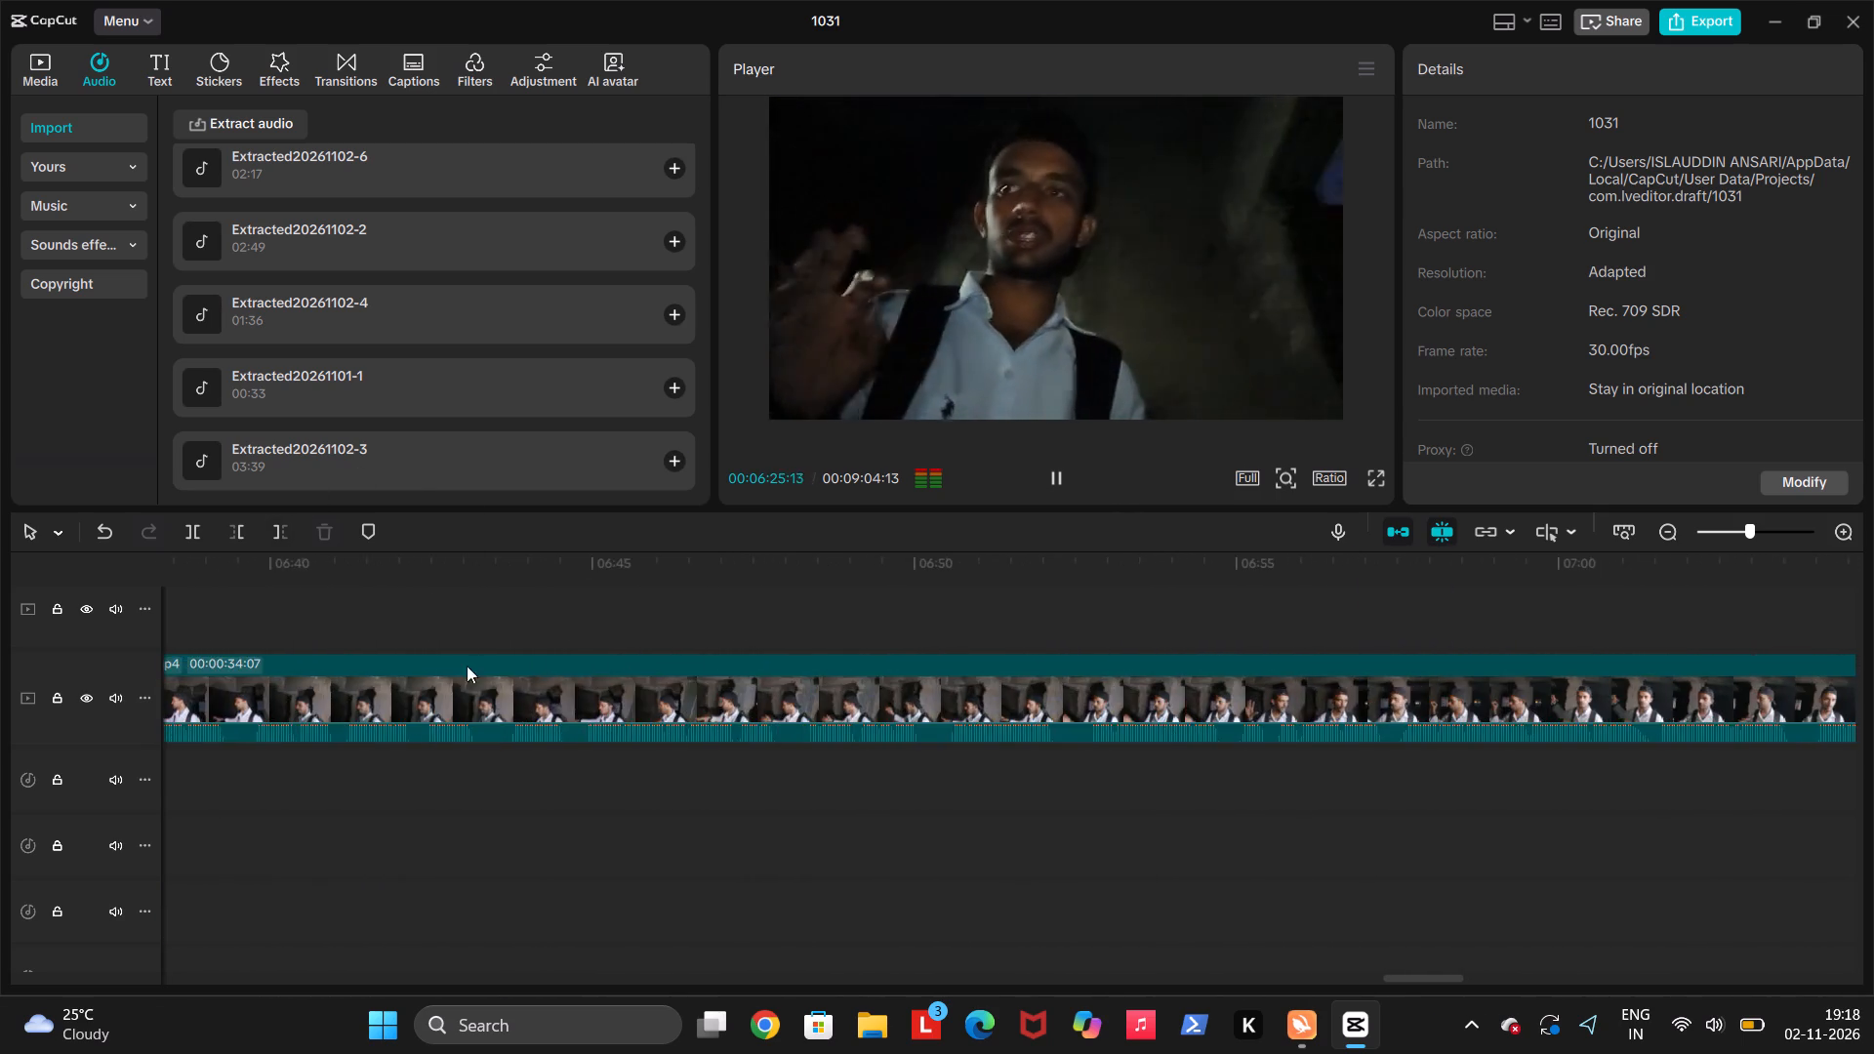
scroll(447, 669, right, 1)
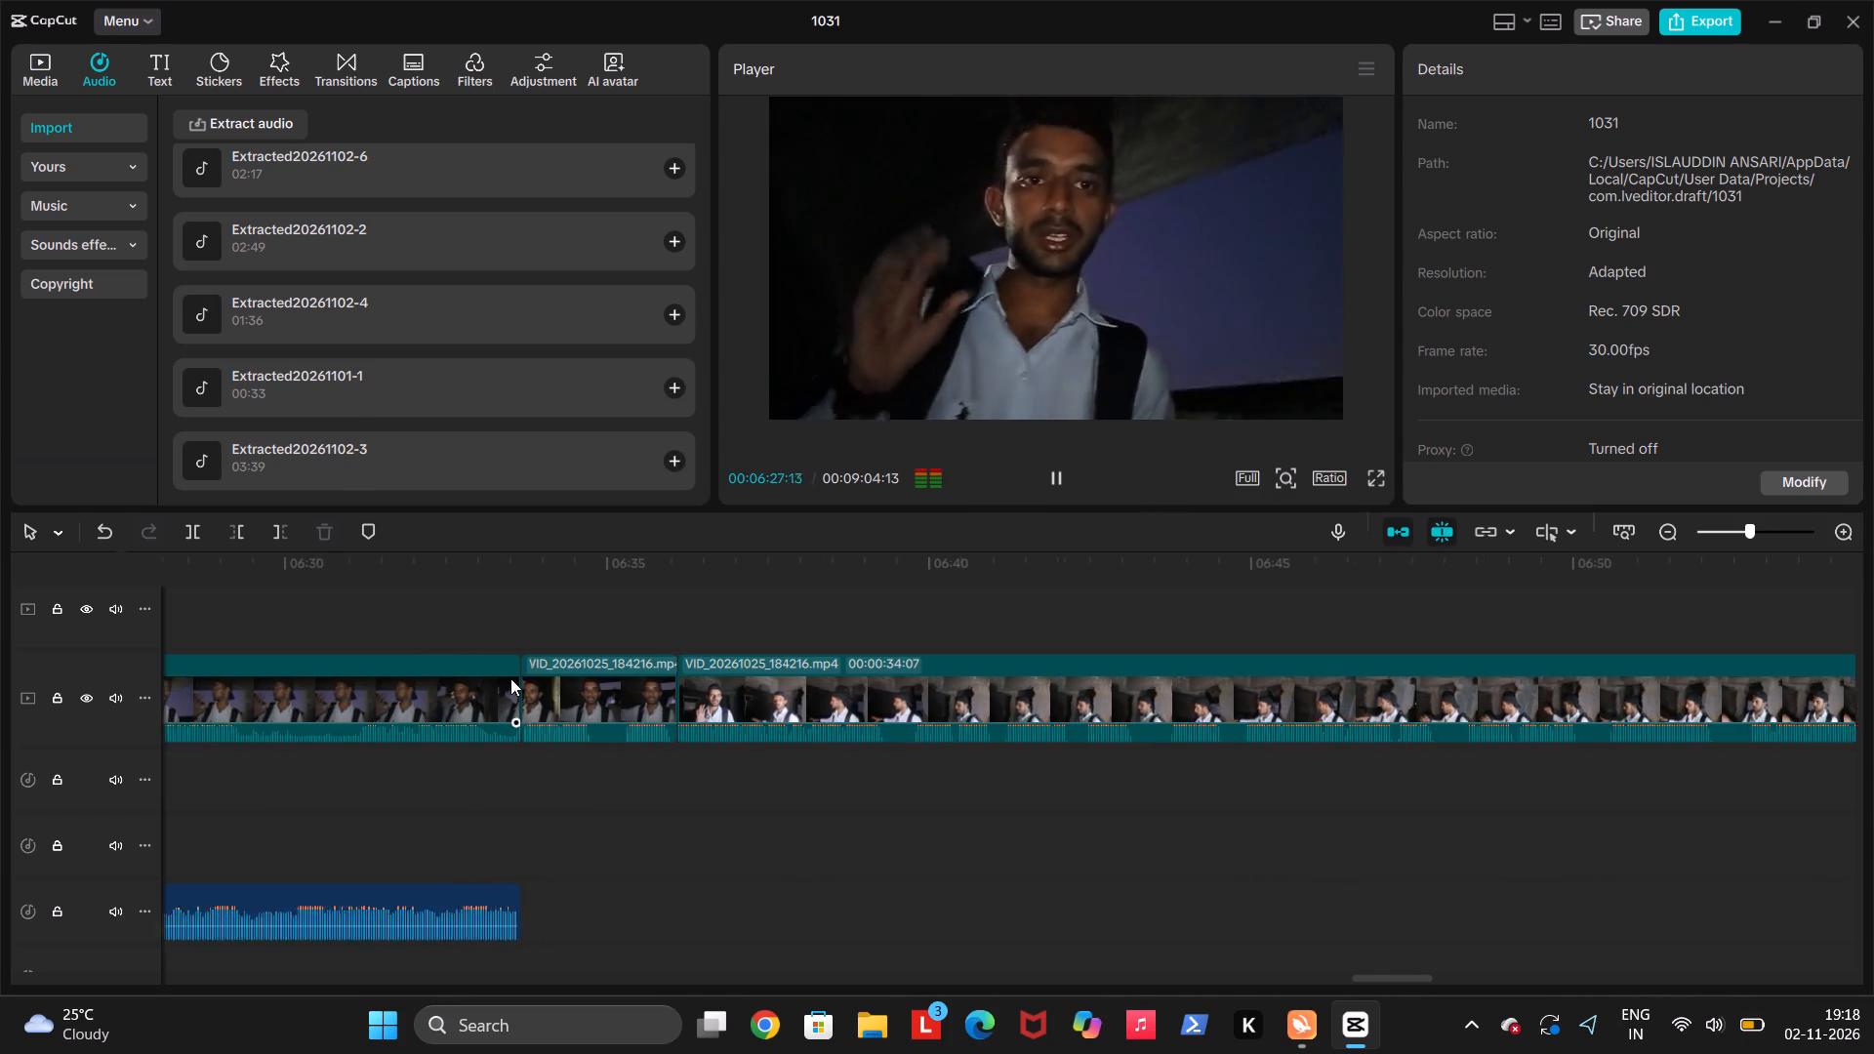
scroll(510, 678, right, 1)
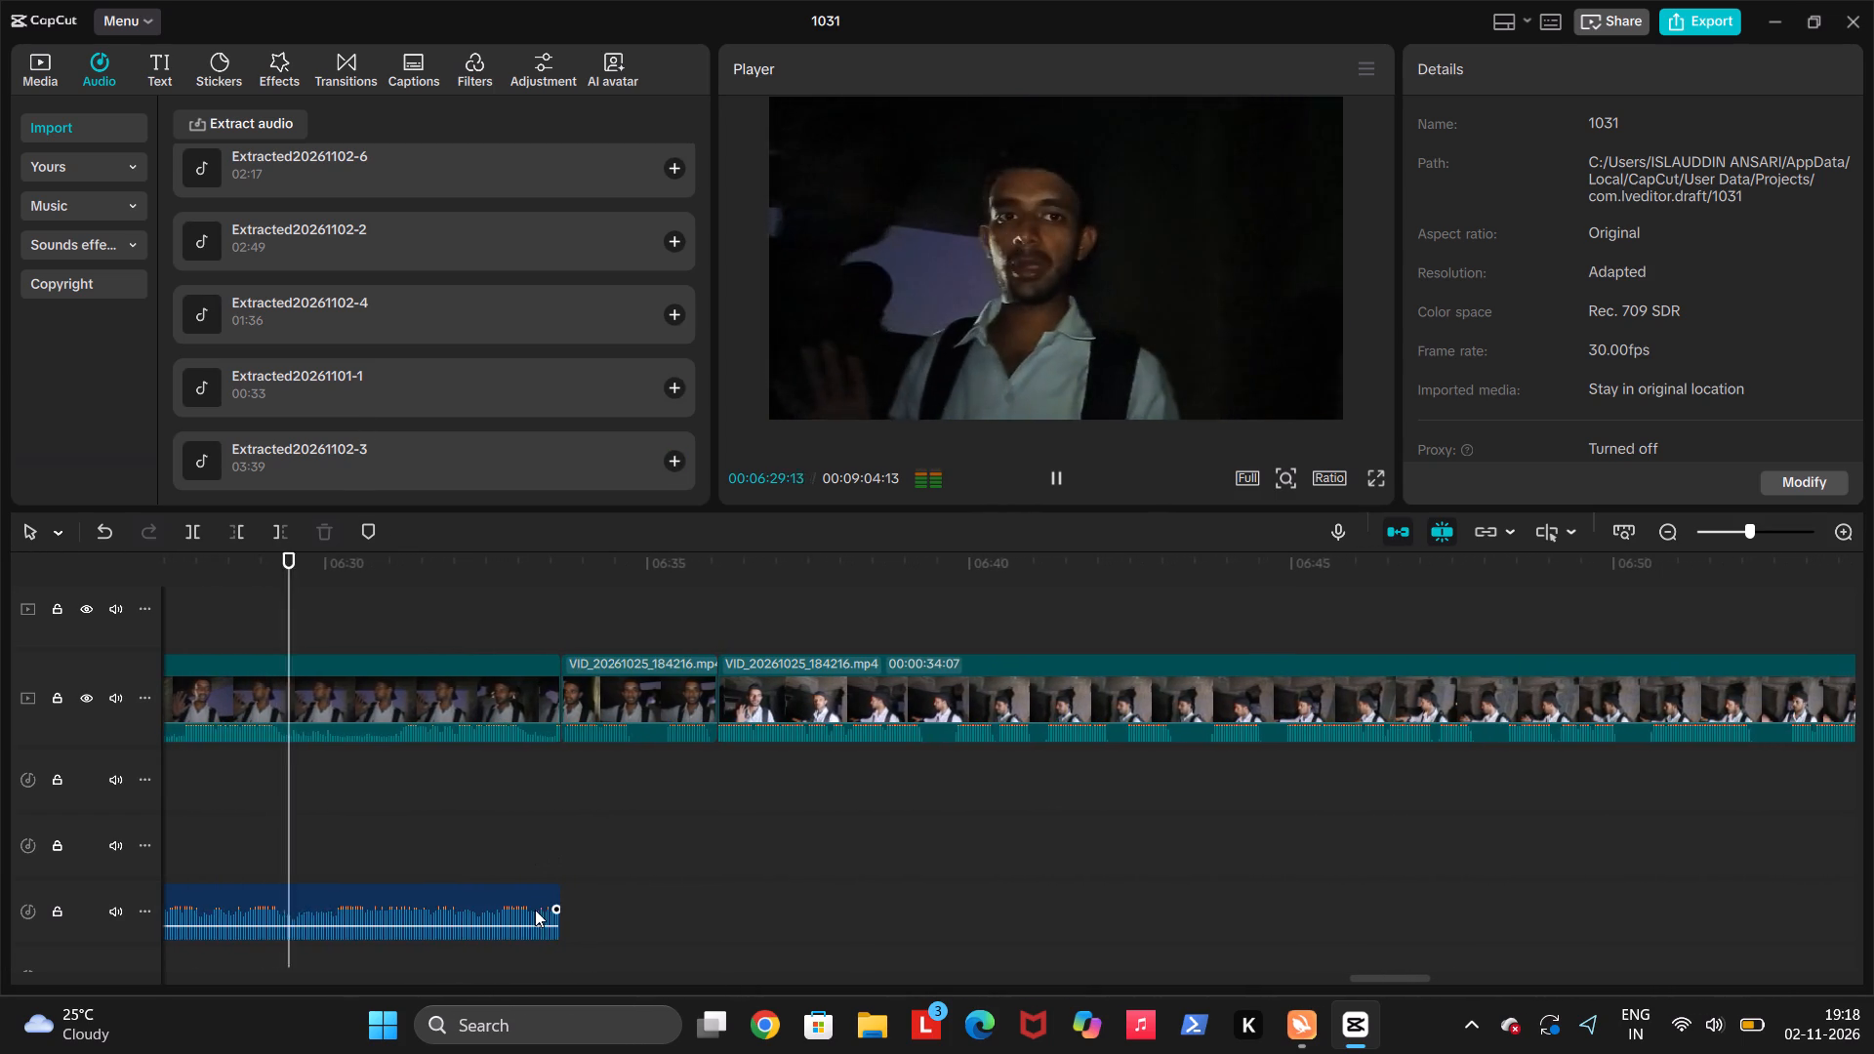
scroll(535, 910, right, 1)
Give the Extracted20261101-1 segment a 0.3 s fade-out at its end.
click(530, 916)
scroll(530, 916, right, 2)
drag(549, 911, 531, 905)
scroll(536, 908, right, 1)
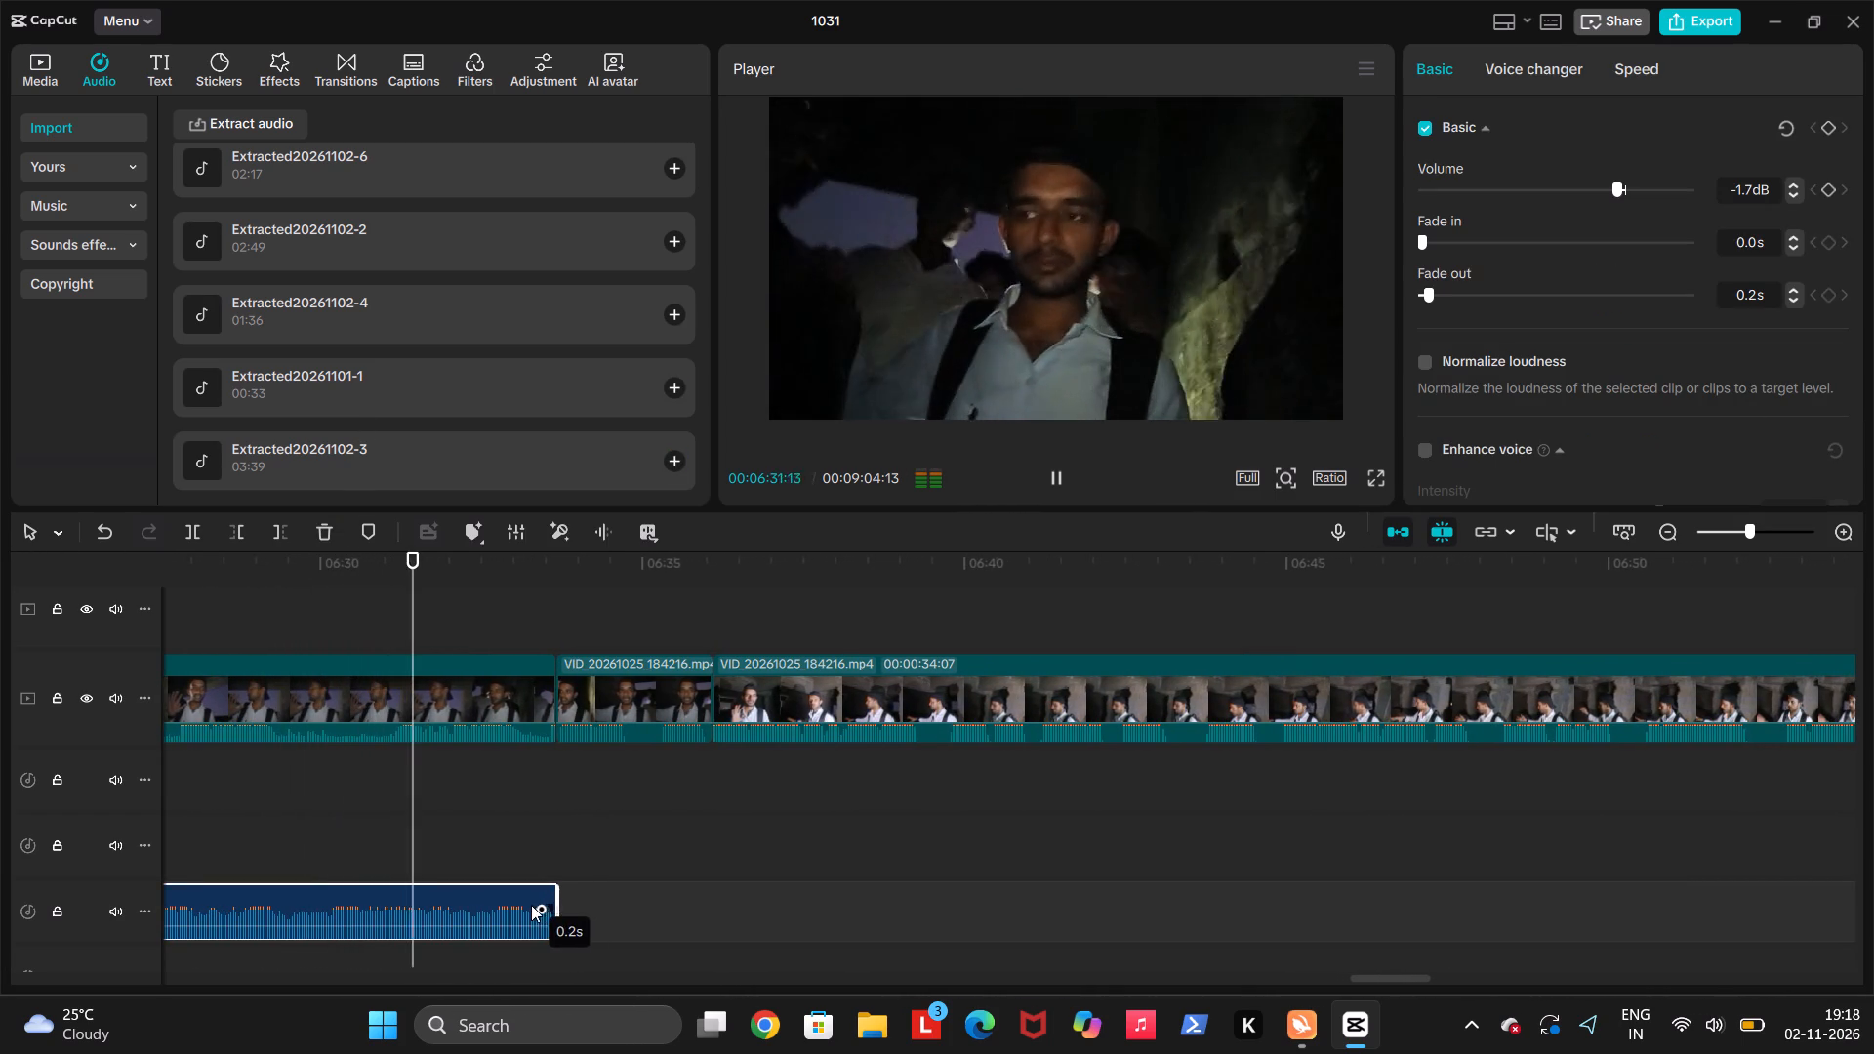
scroll(531, 905, right, 1)
drag(531, 905, 525, 904)
scroll(542, 866, right, 1)
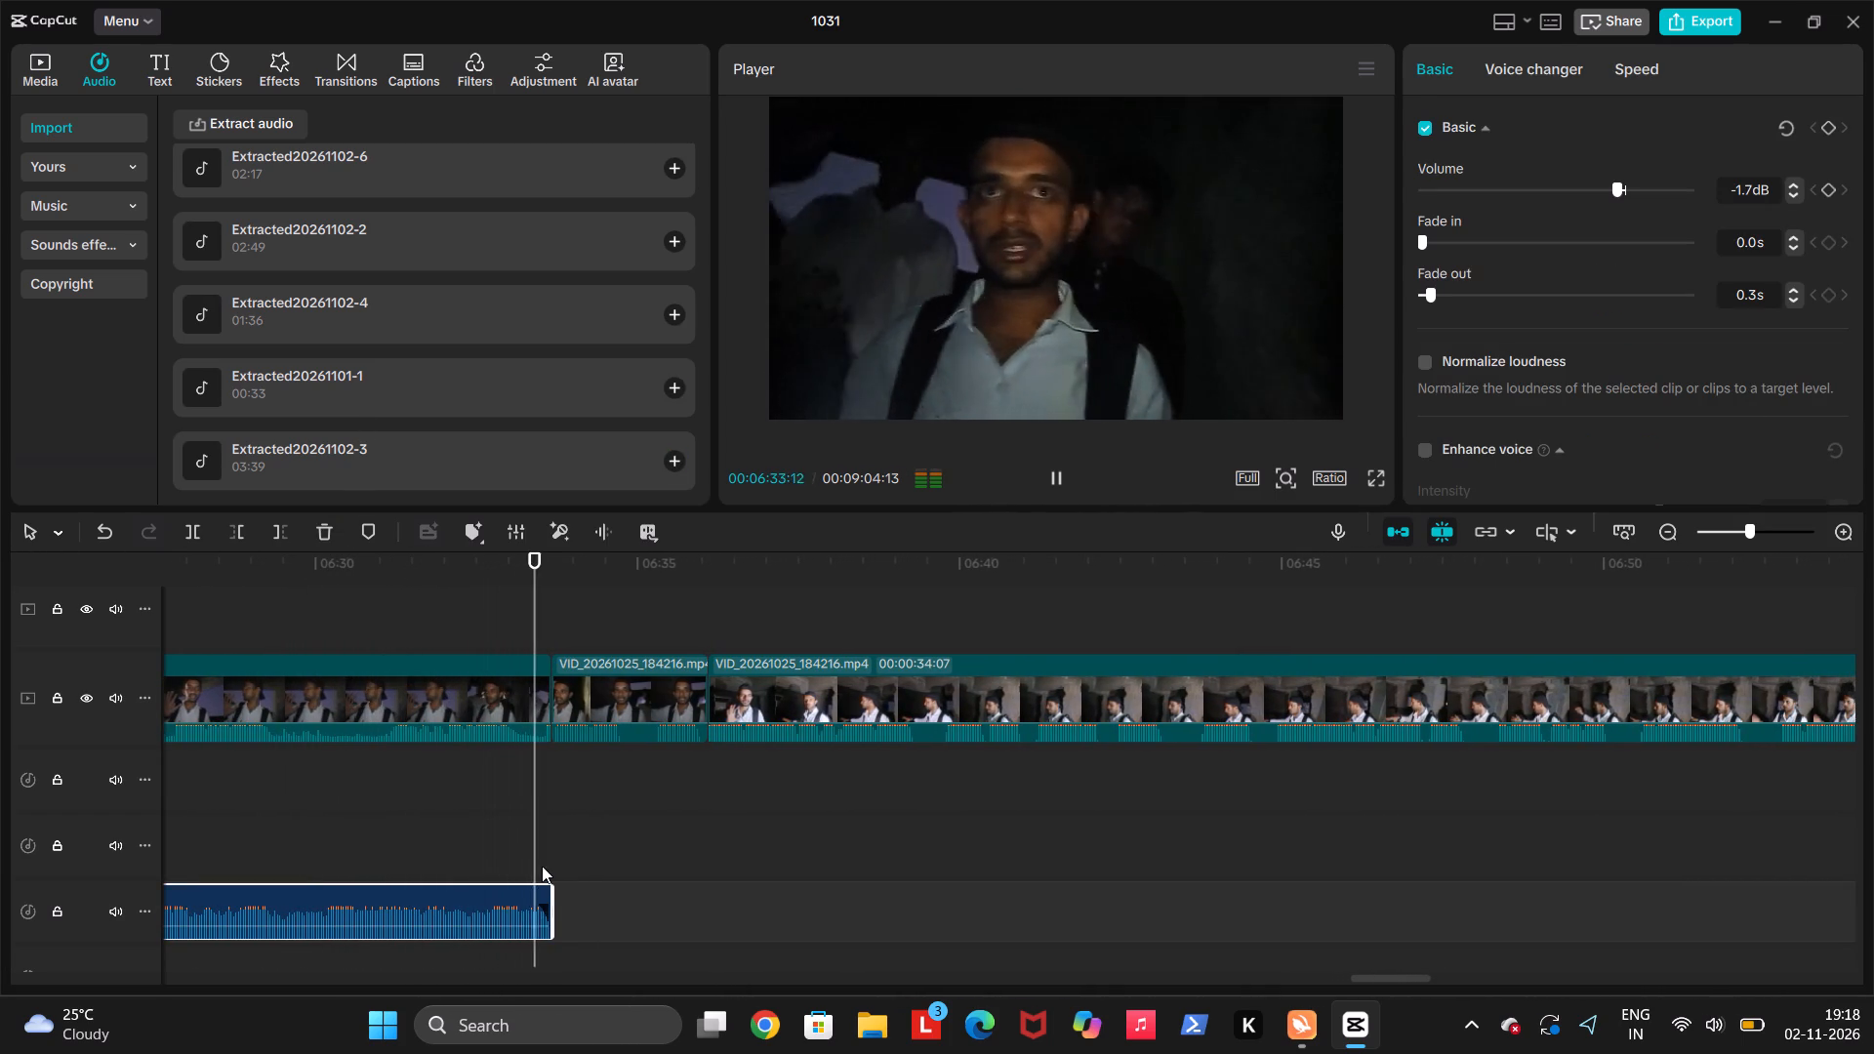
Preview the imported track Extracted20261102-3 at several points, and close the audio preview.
scroll(542, 866, right, 1)
click(349, 473)
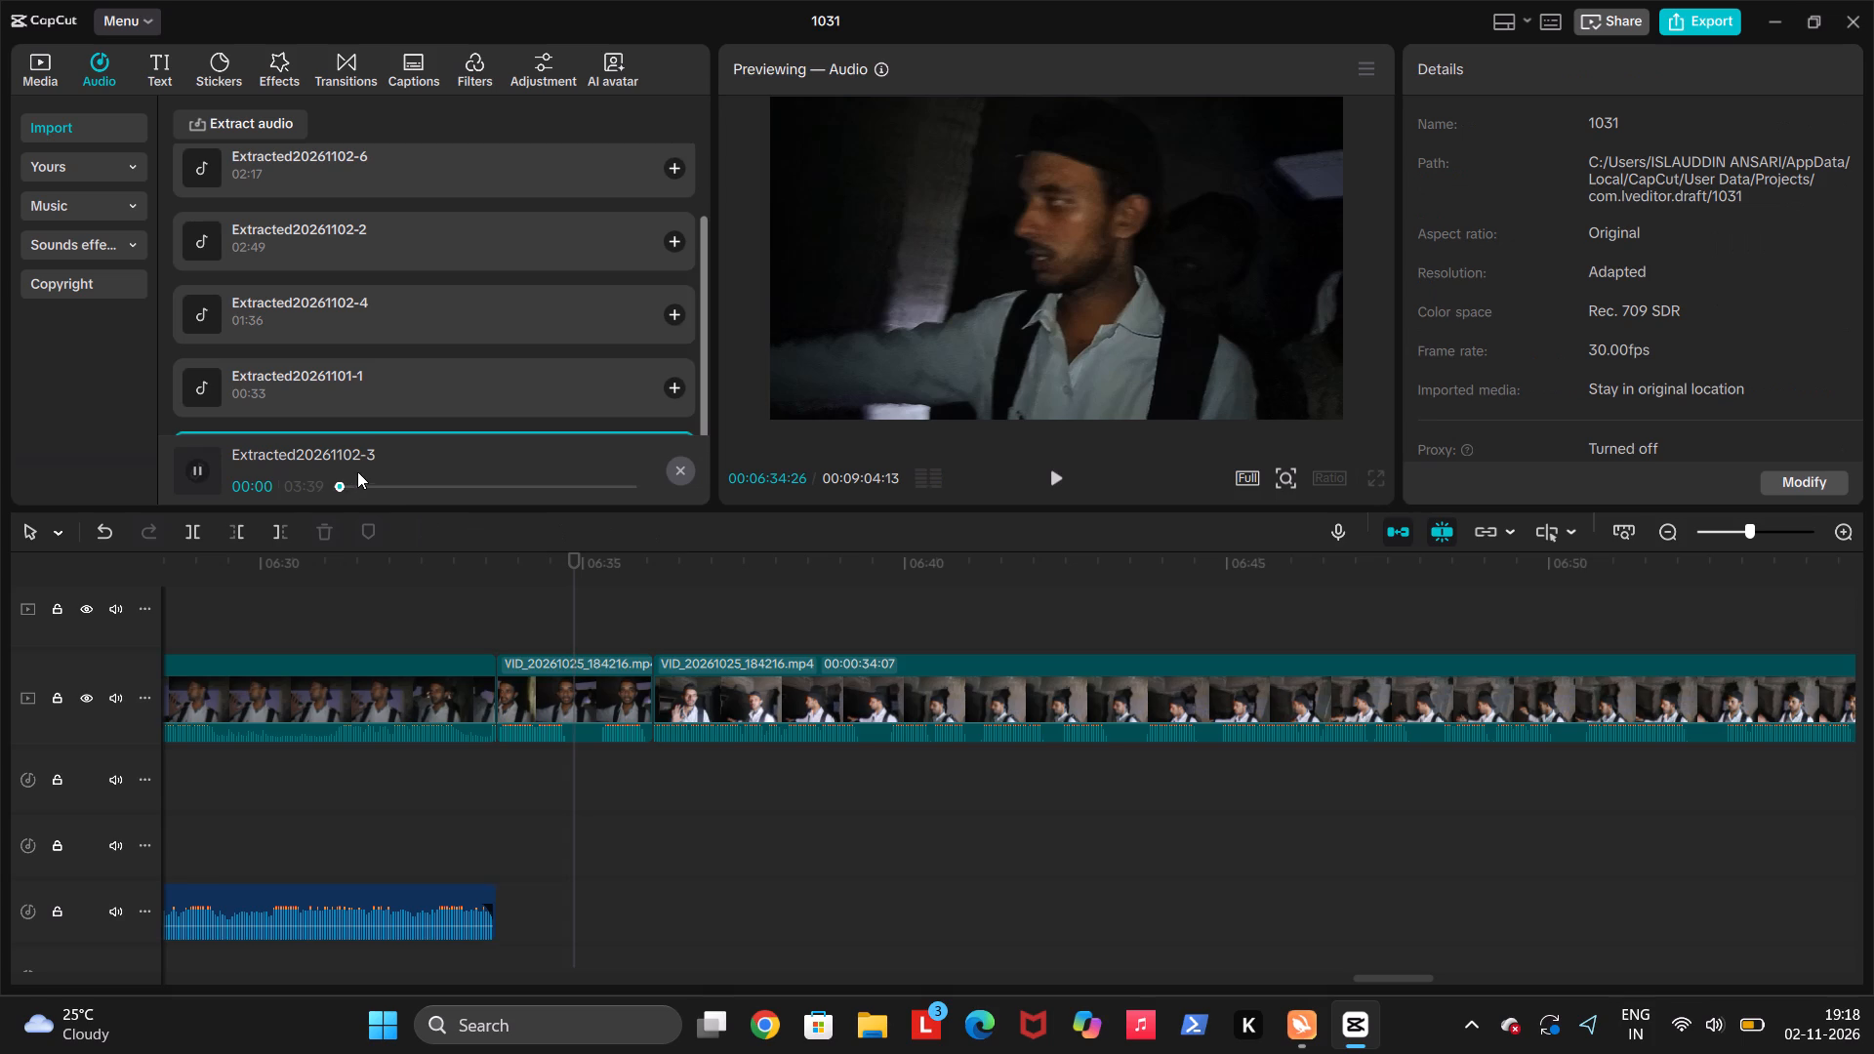
scroll(357, 471, right, 1)
click(378, 485)
scroll(385, 485, right, 2)
click(412, 485)
click(458, 485)
click(508, 485)
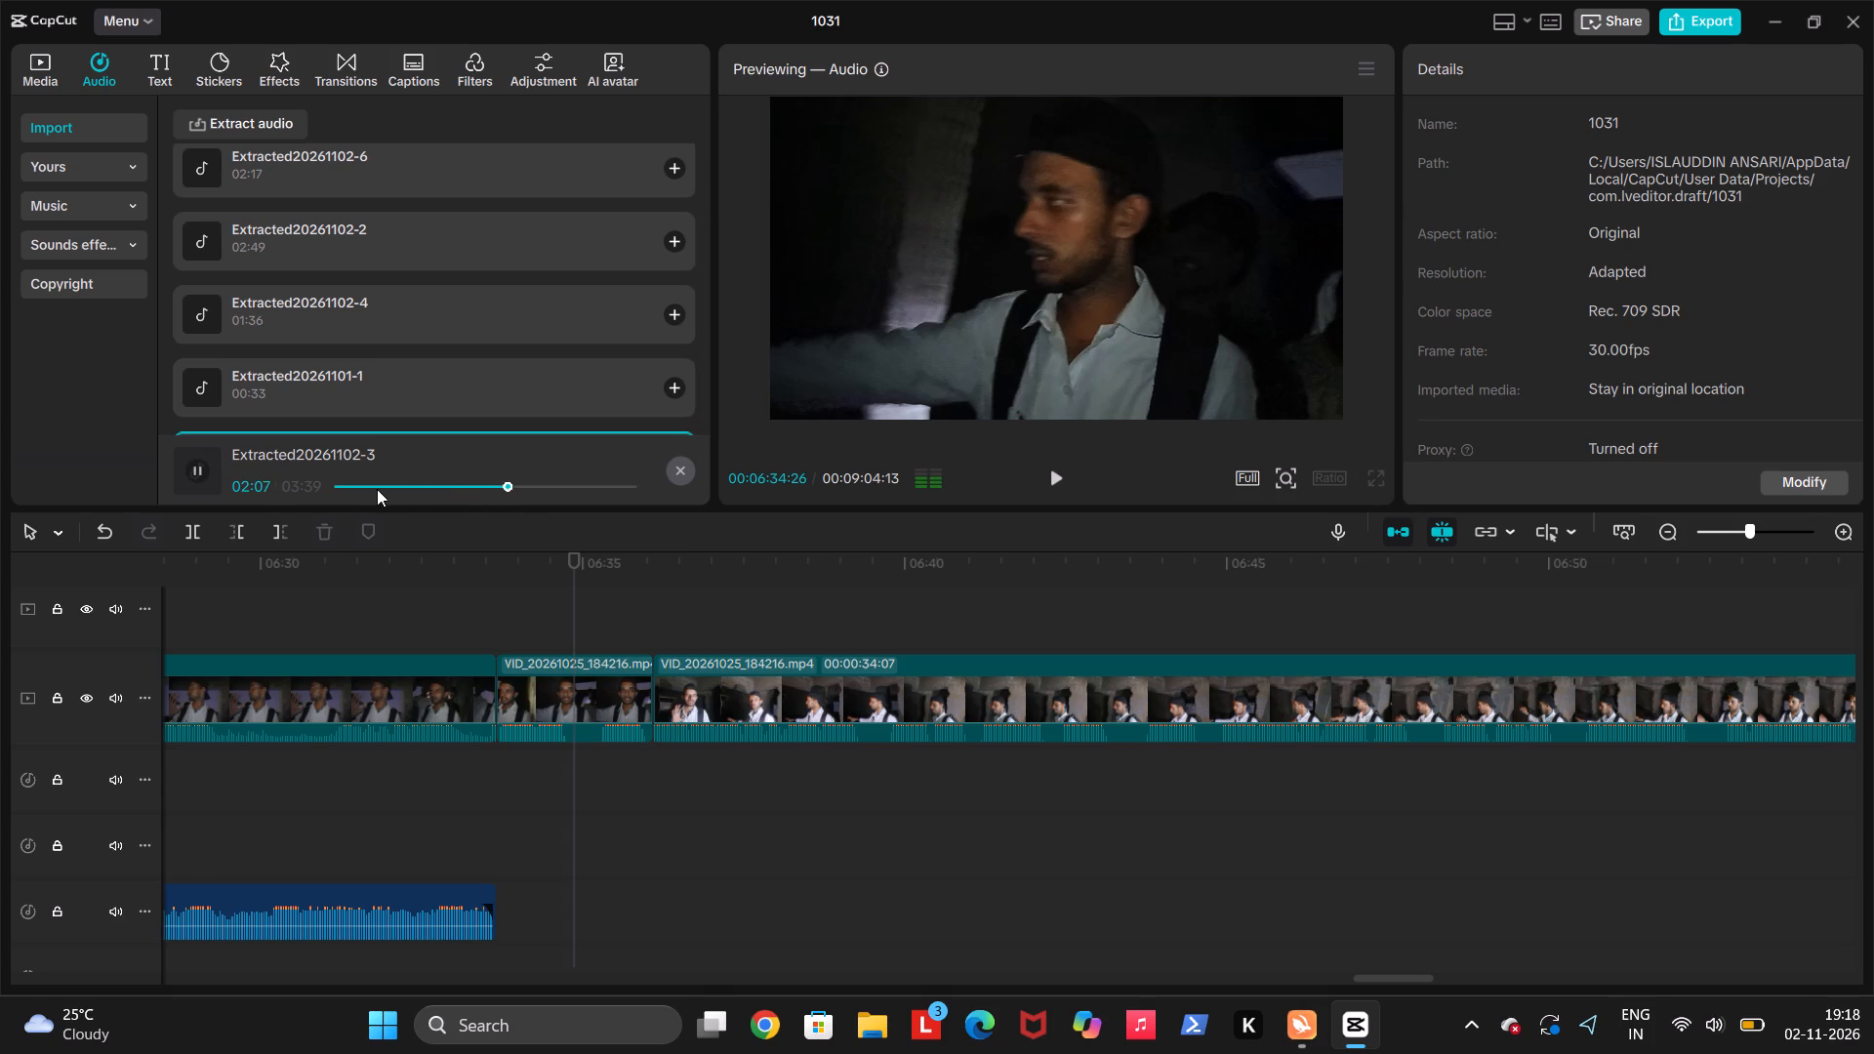
scroll(348, 492, right, 1)
click(348, 492)
click(679, 470)
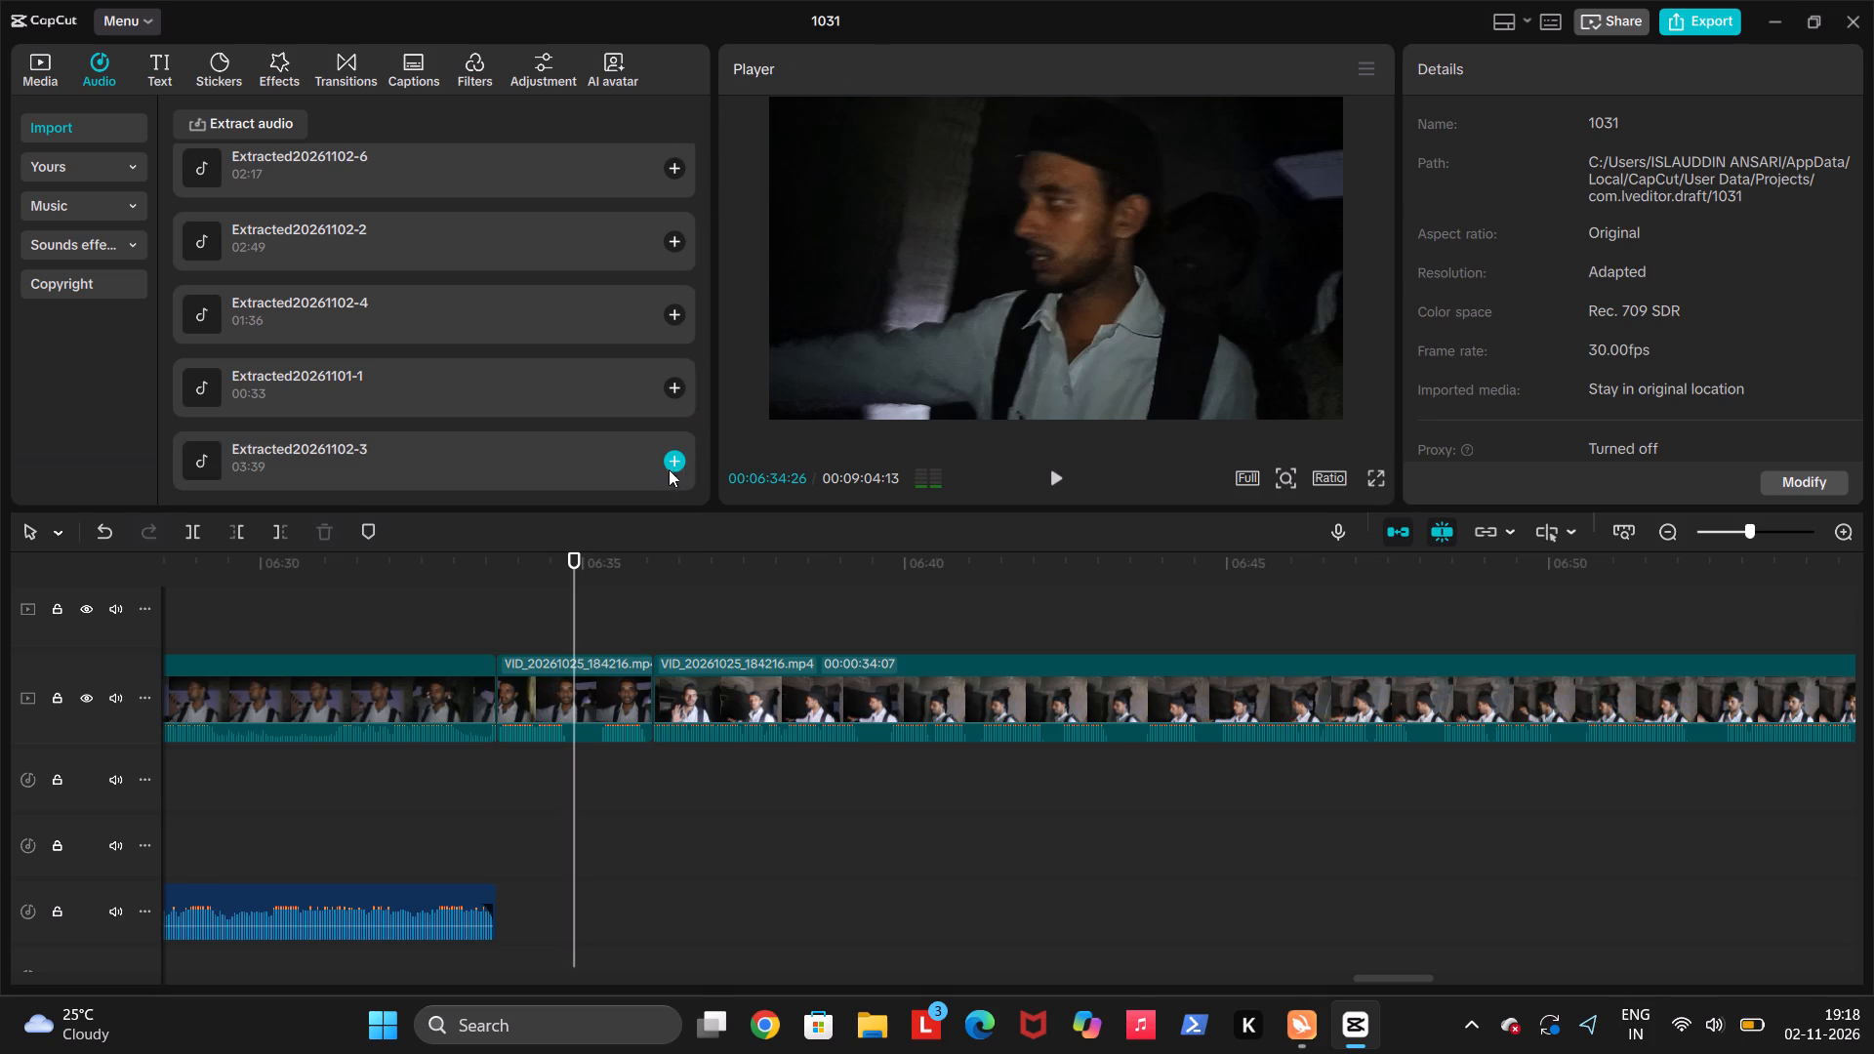
Add Extracted20261102-3, trim about 0.9 s off its start, and place it on the audio track above the previous music, starting at 00:06:33:20.
click(670, 461)
scroll(705, 654, right, 1)
click(756, 768)
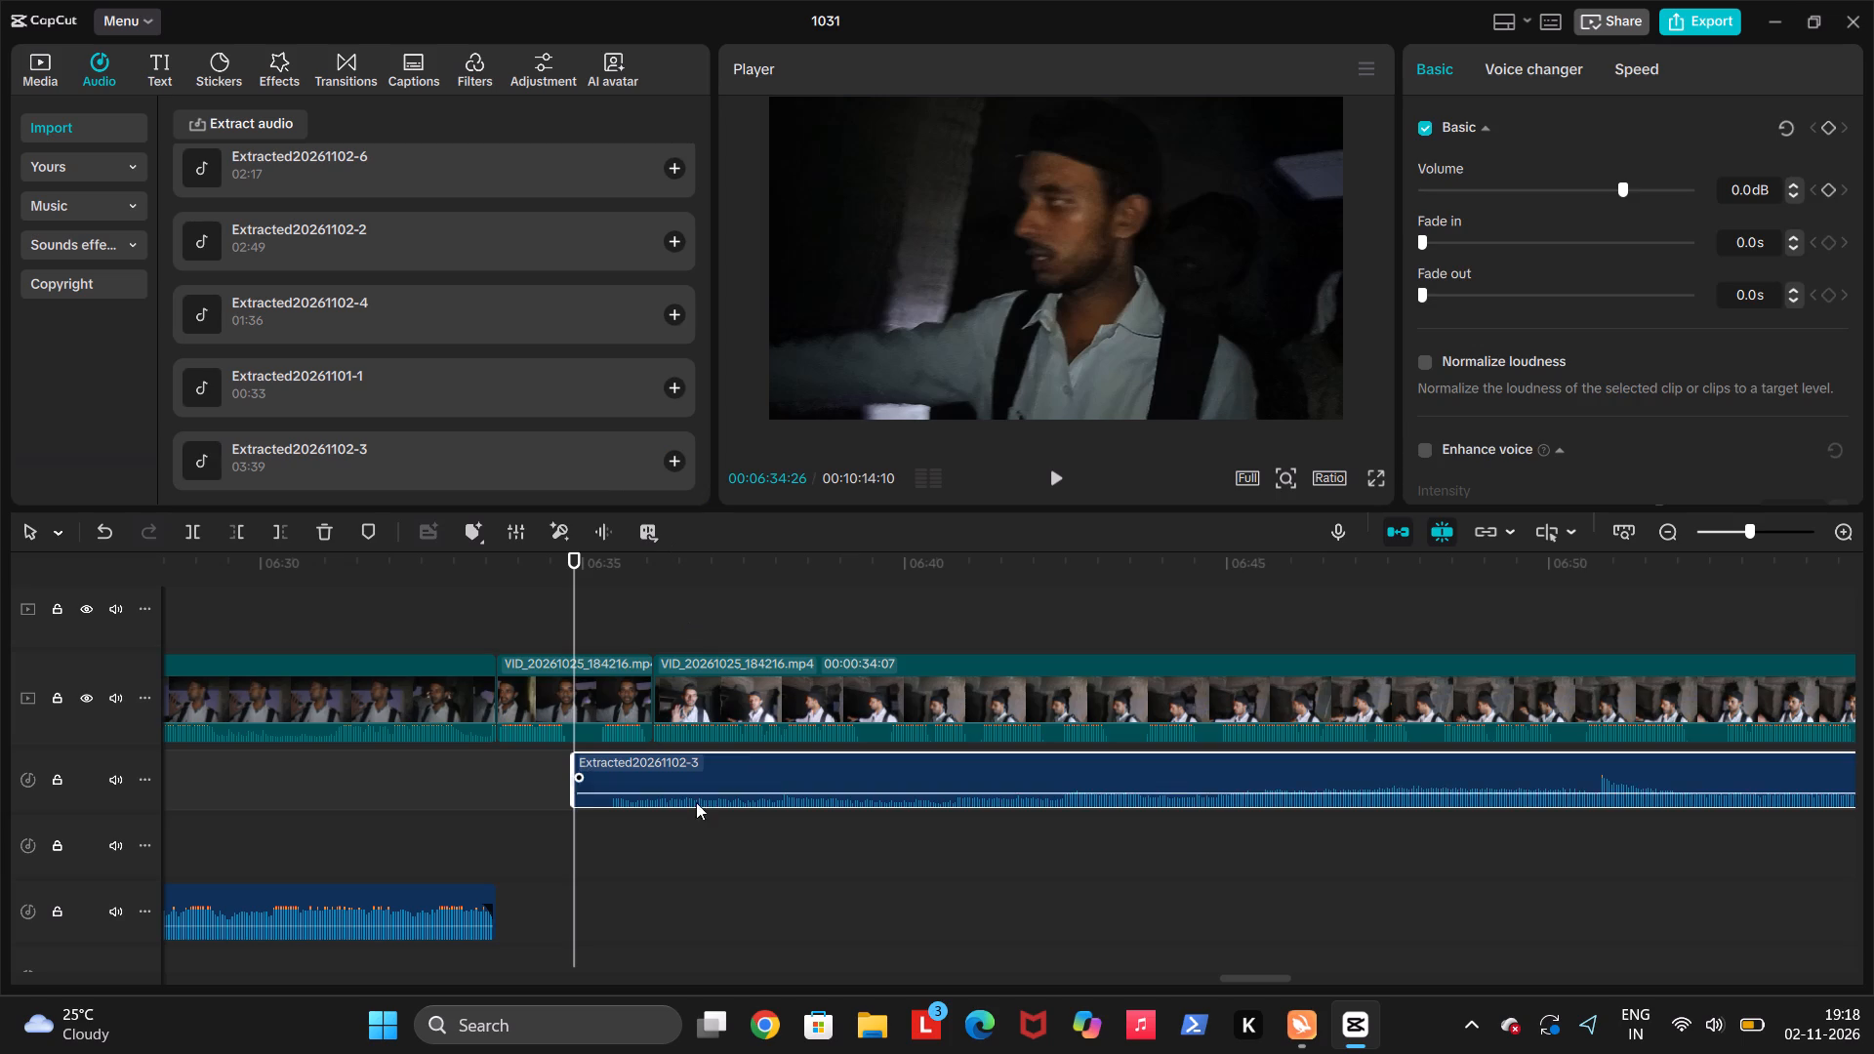
click(631, 828)
scroll(630, 828, right, 1)
click(643, 782)
key(q)
drag(686, 777, 550, 918)
drag(546, 917, 549, 887)
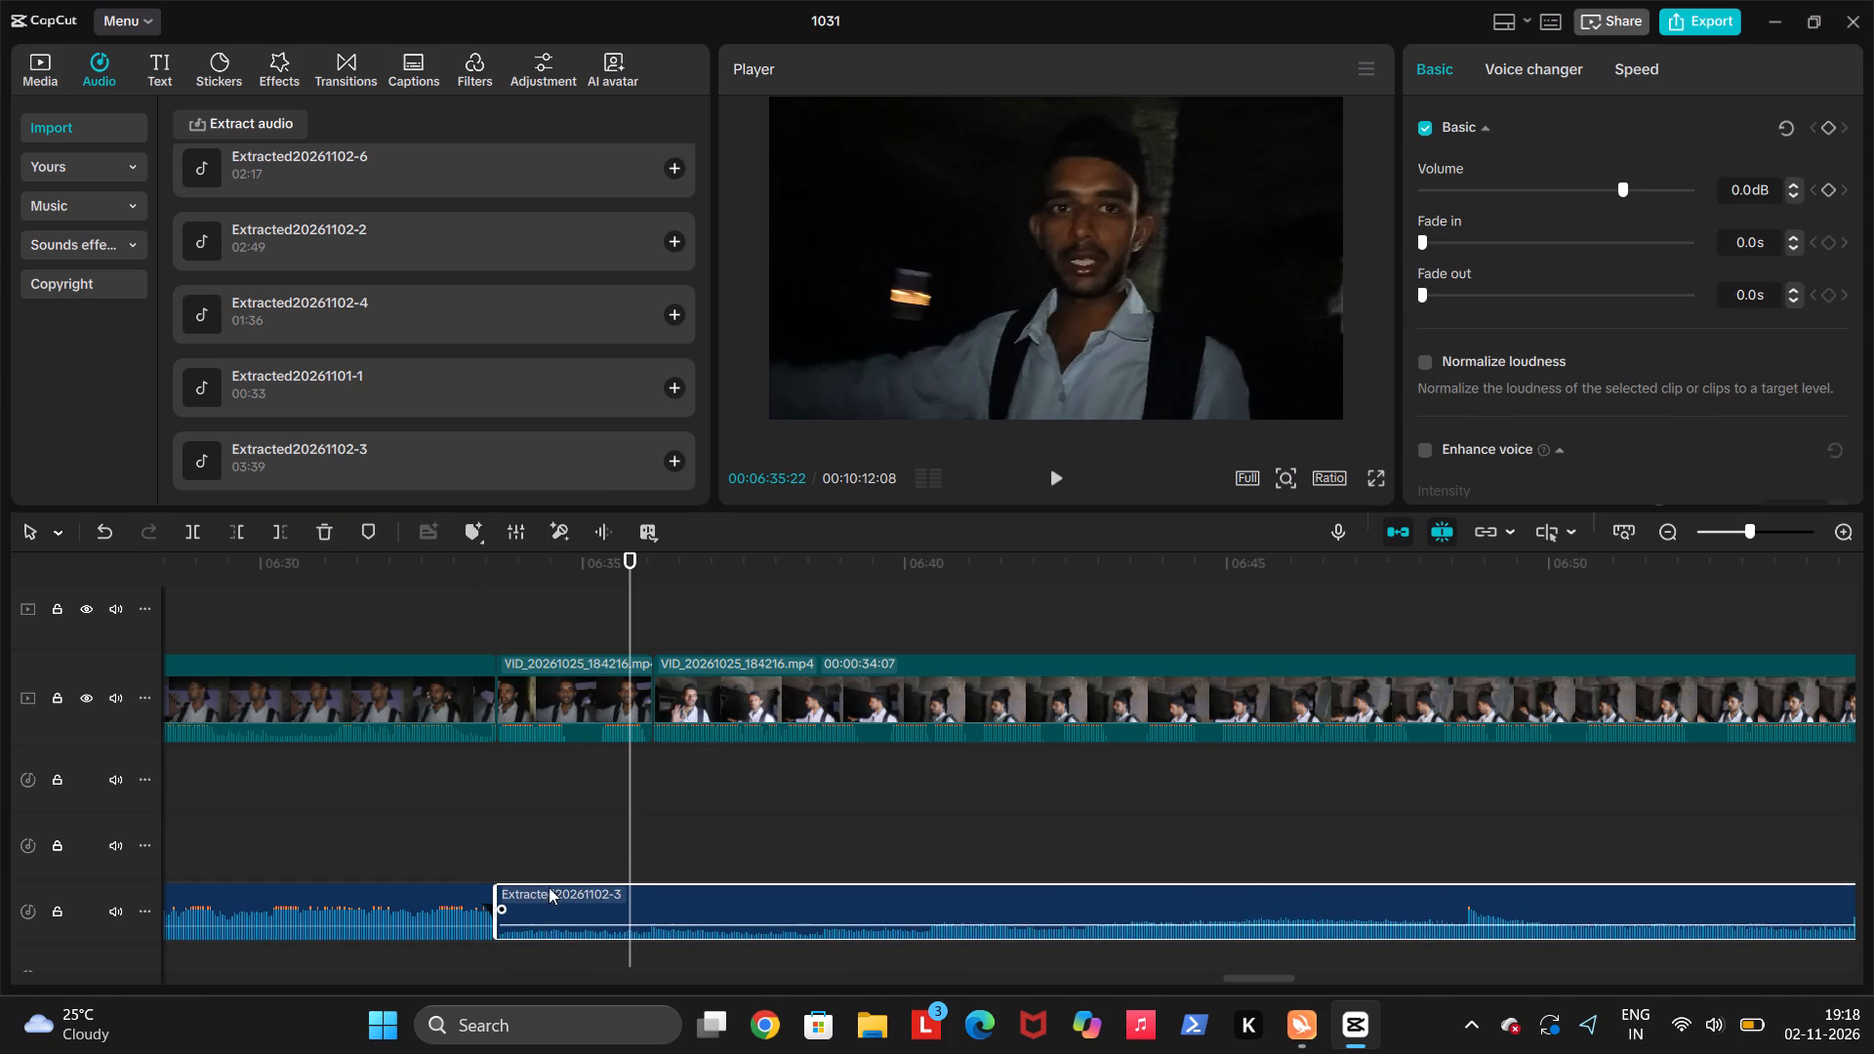
drag(549, 887, 546, 858)
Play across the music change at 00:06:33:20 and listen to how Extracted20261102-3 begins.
click(476, 828)
key(space)
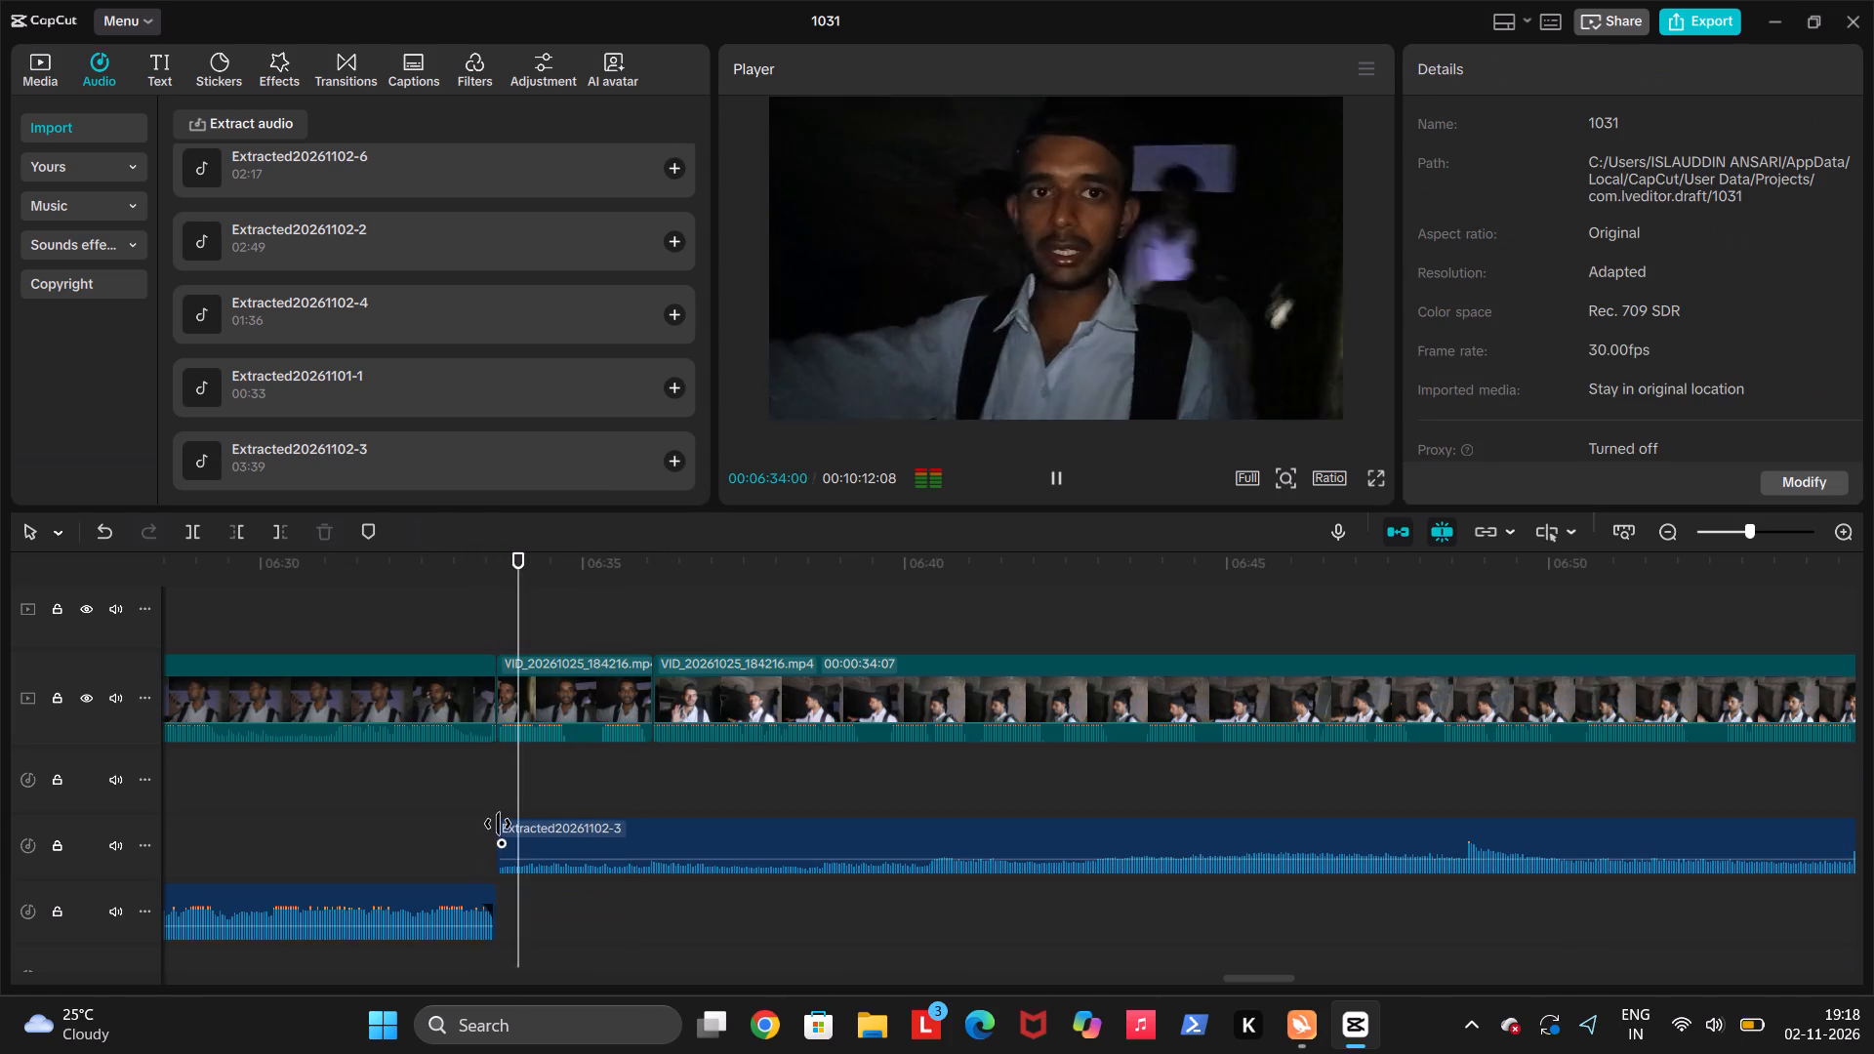
click(428, 826)
key(space)
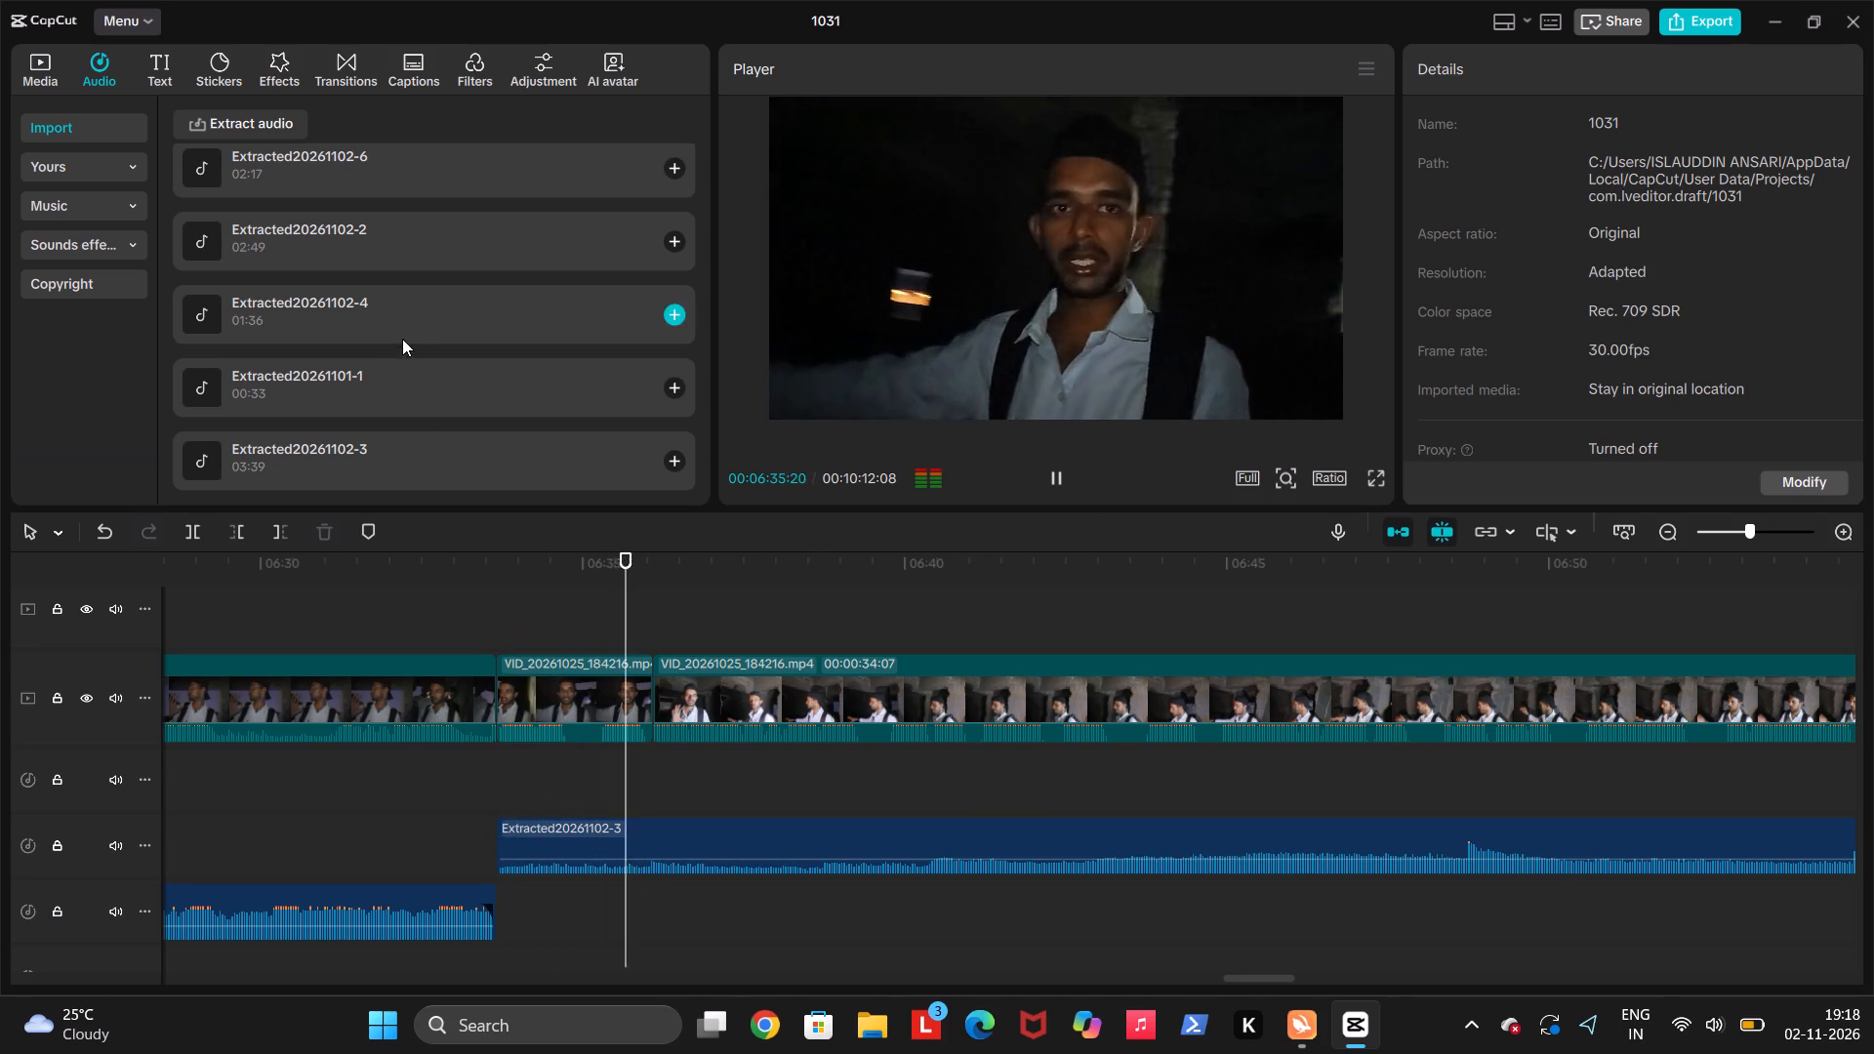
Preview the imported tracks Extracted20261102-6, at several points, and Extracted20261101-1, and close the audio preview.
click(380, 182)
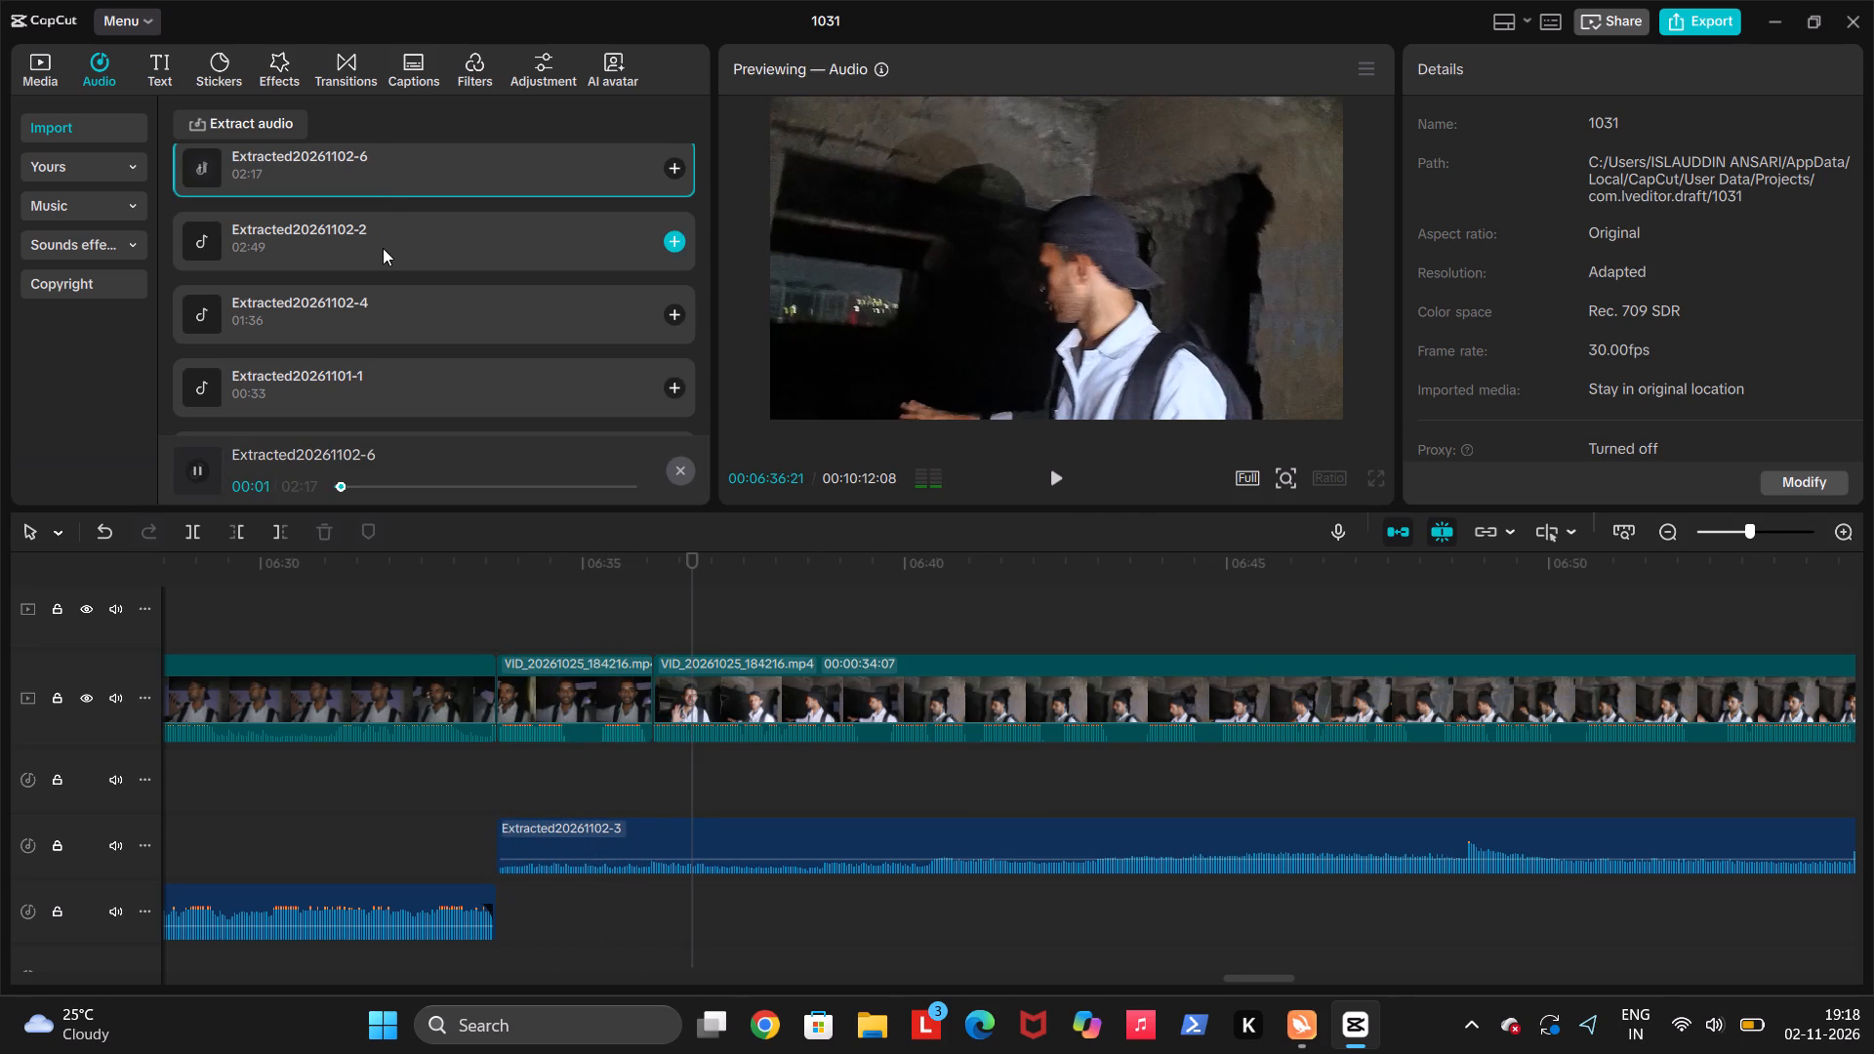
click(392, 501)
click(397, 490)
click(452, 479)
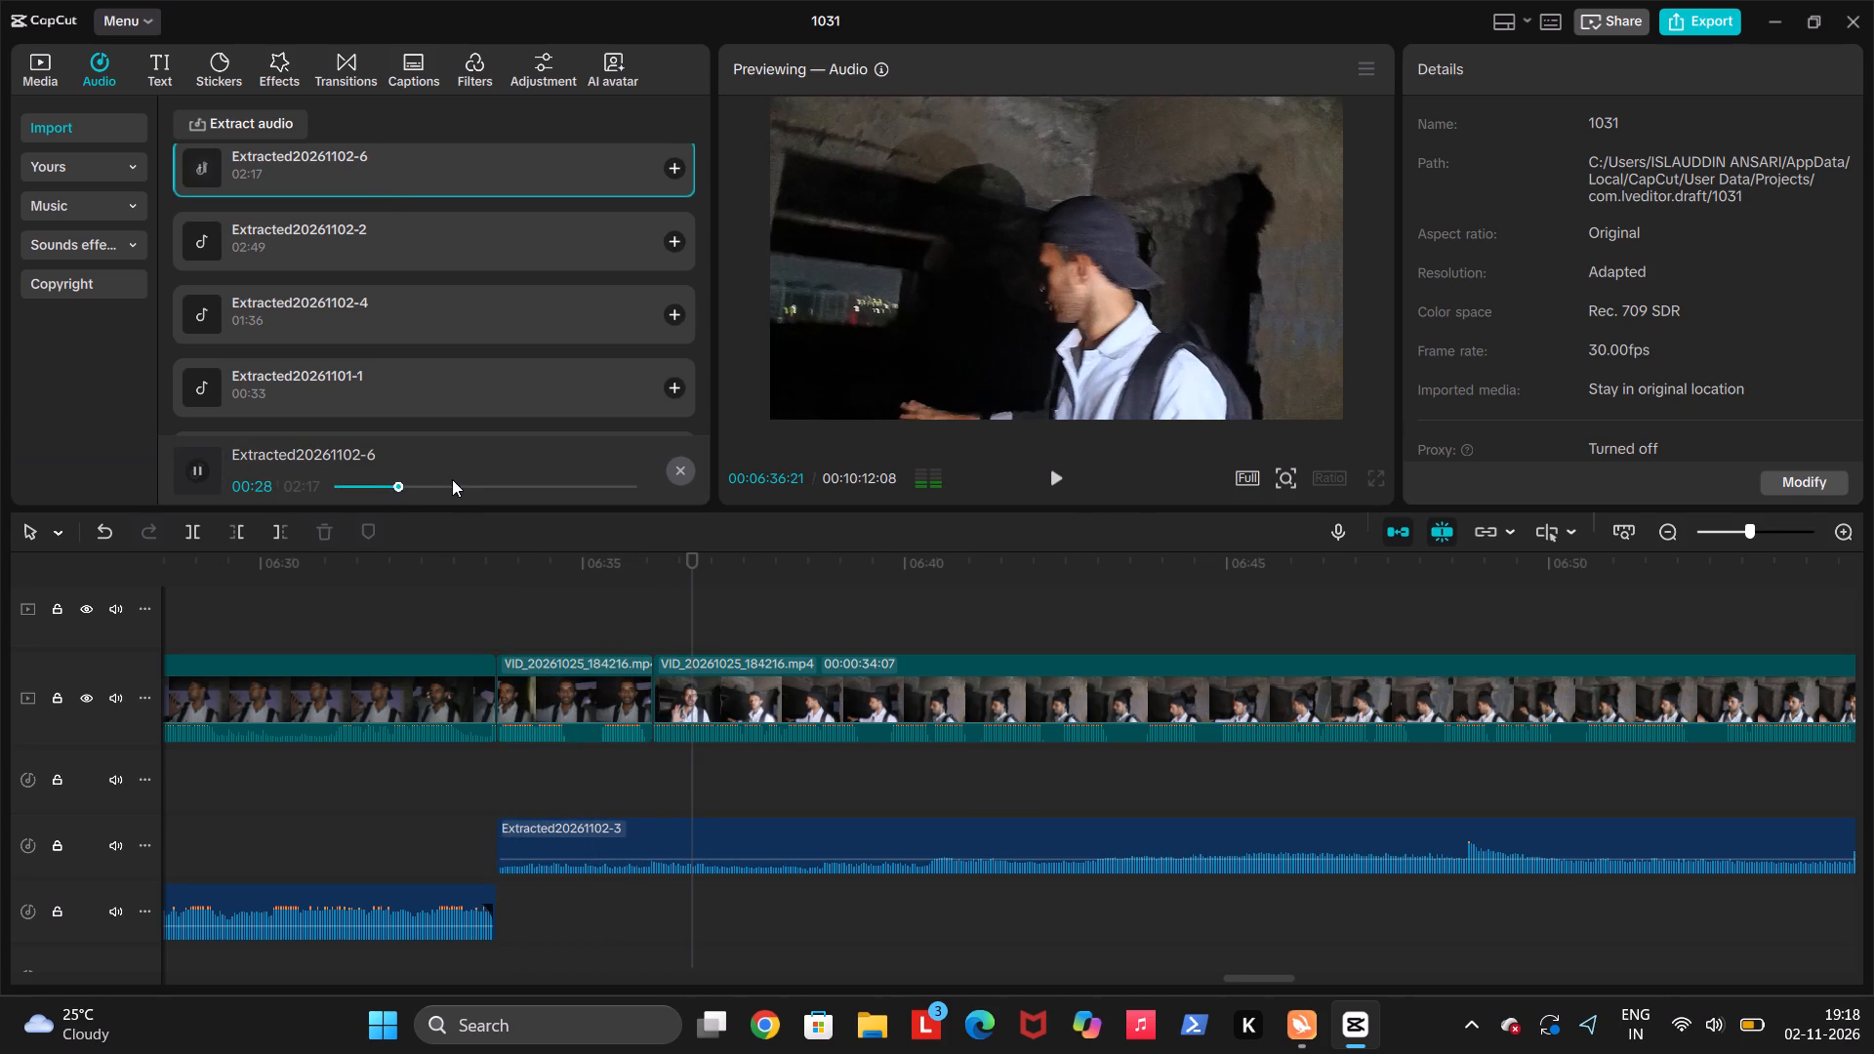
click(439, 397)
click(441, 316)
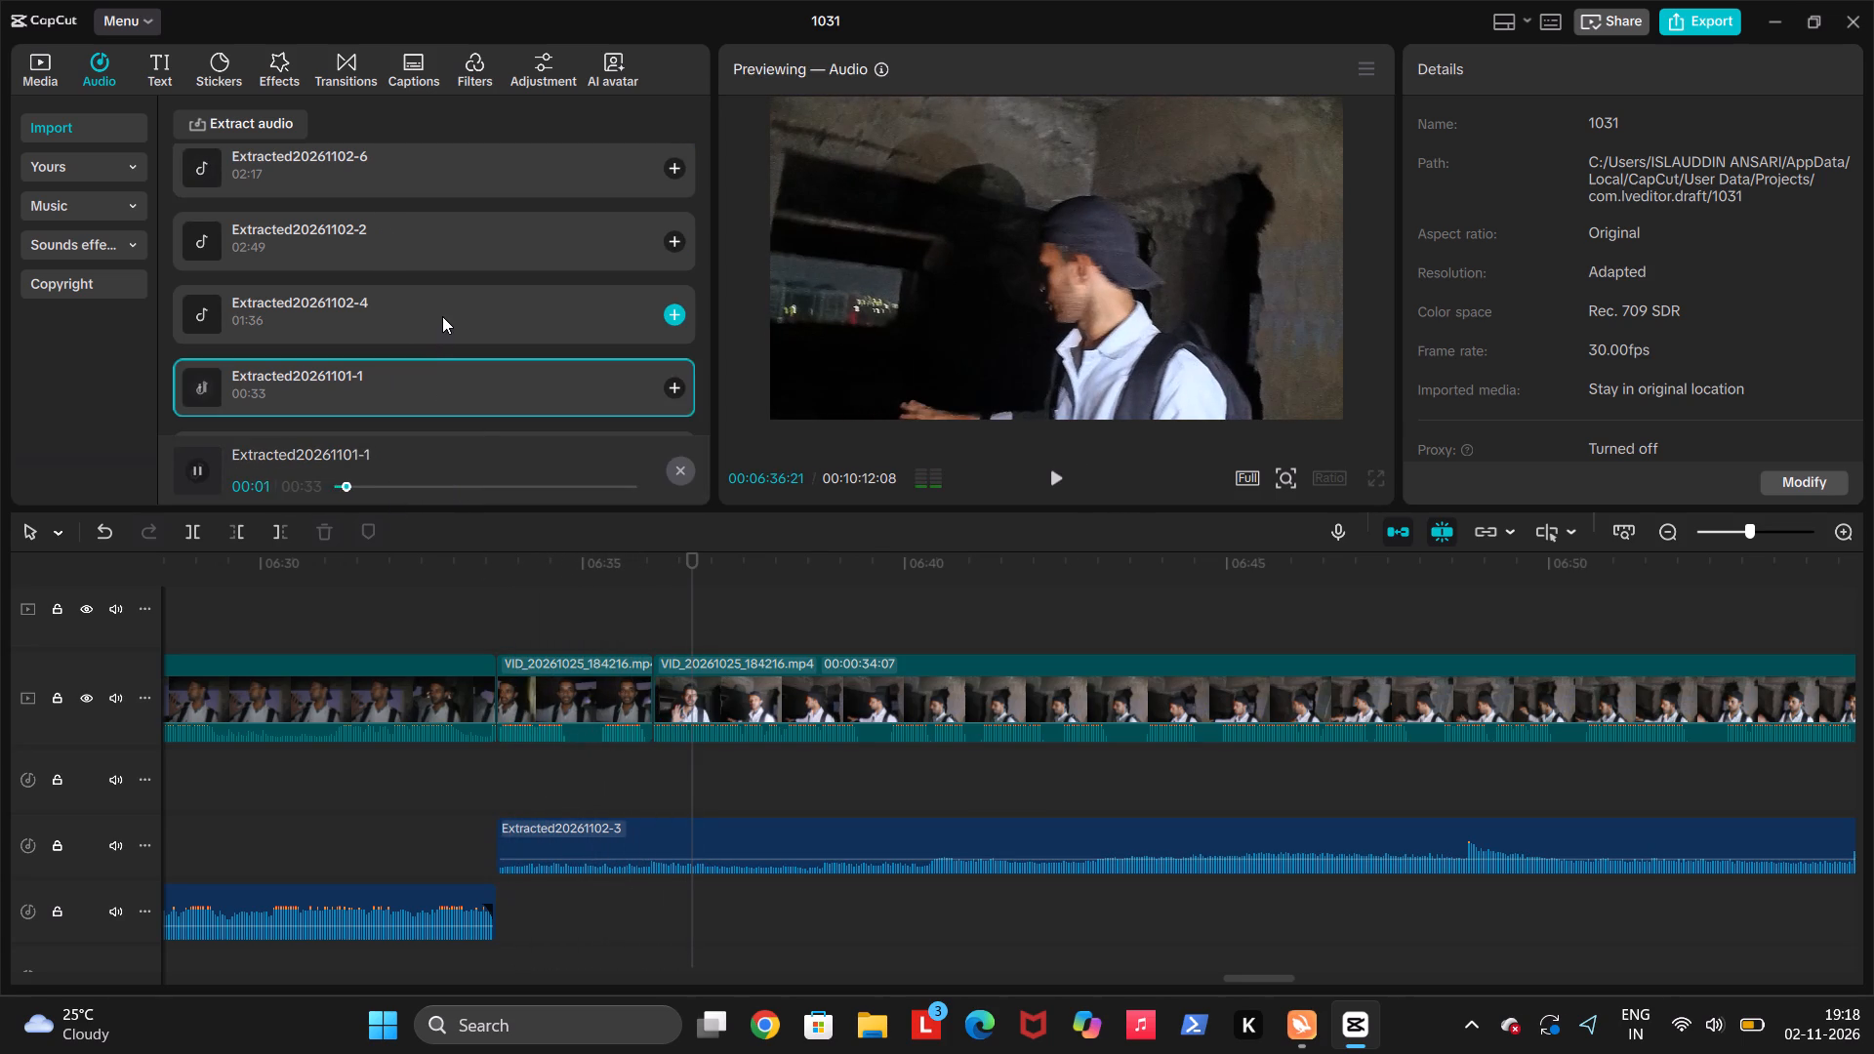
scroll(446, 361, down, 1)
click(677, 472)
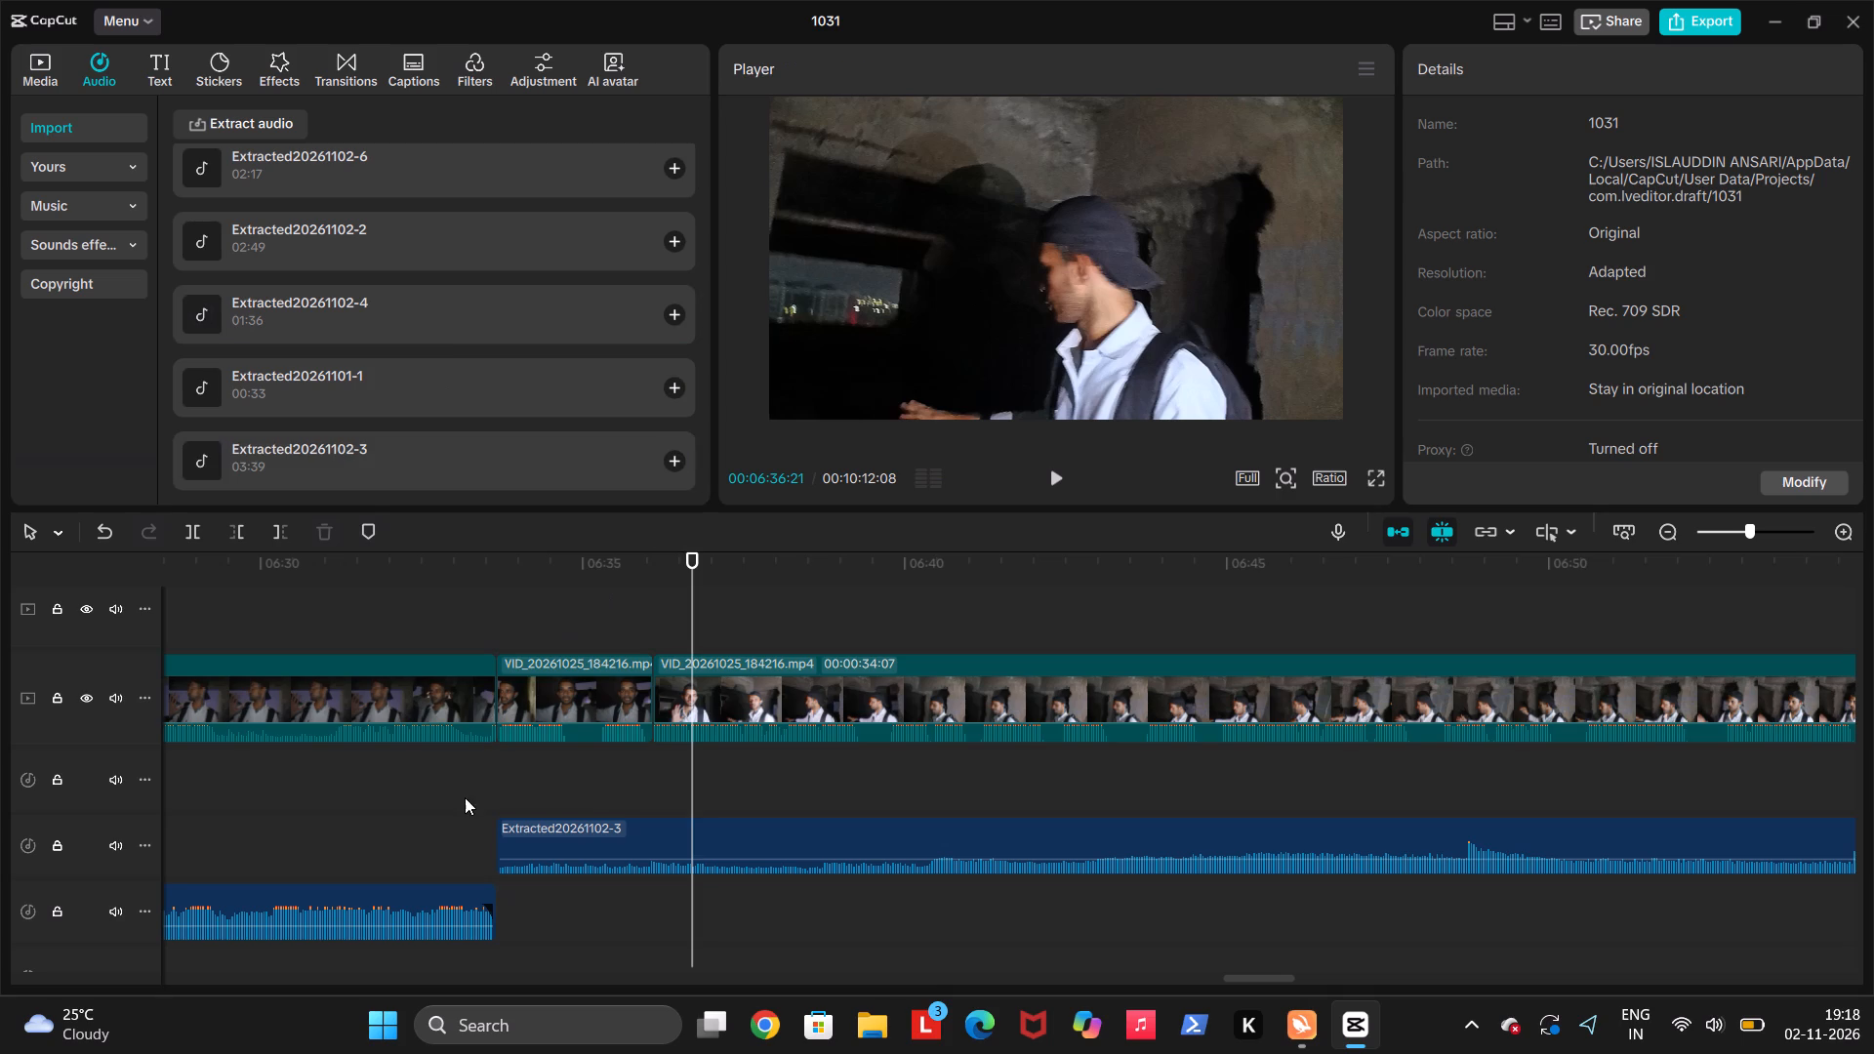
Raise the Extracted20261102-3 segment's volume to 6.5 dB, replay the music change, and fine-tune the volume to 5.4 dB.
click(468, 802)
key(space)
click(473, 827)
key(space)
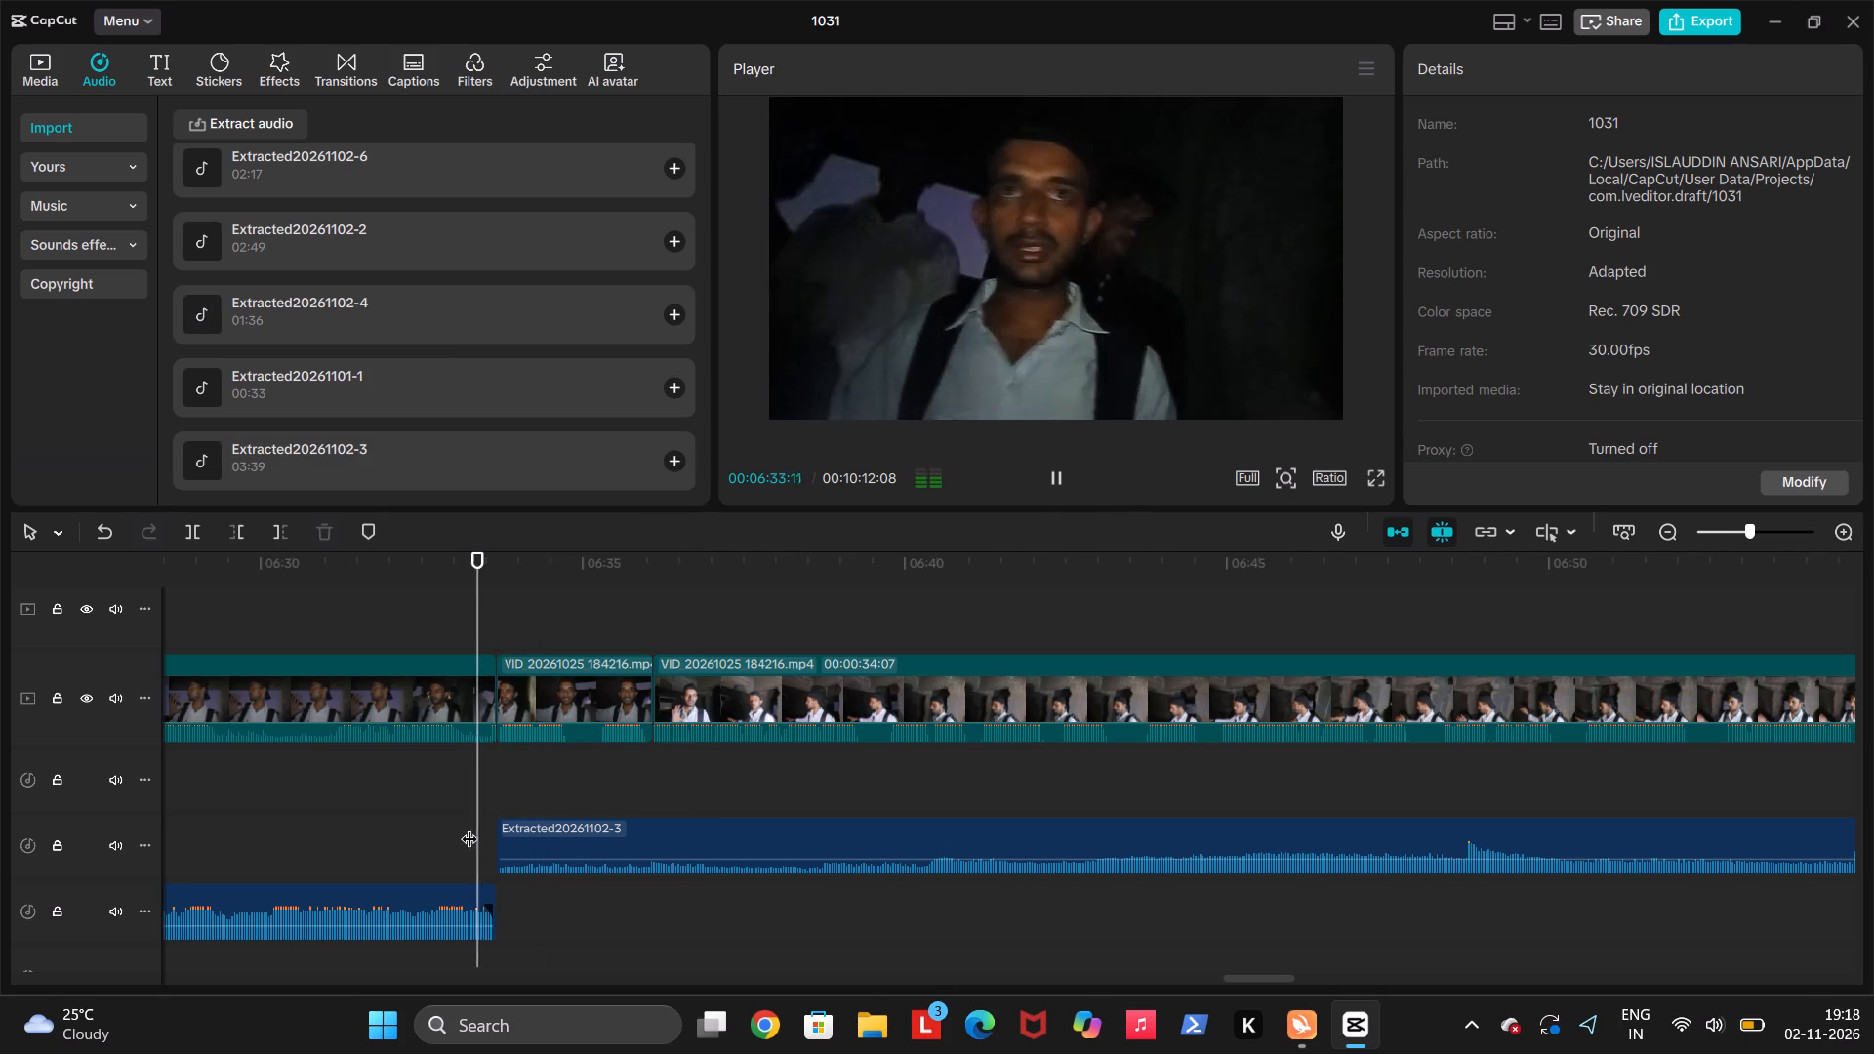
click(613, 859)
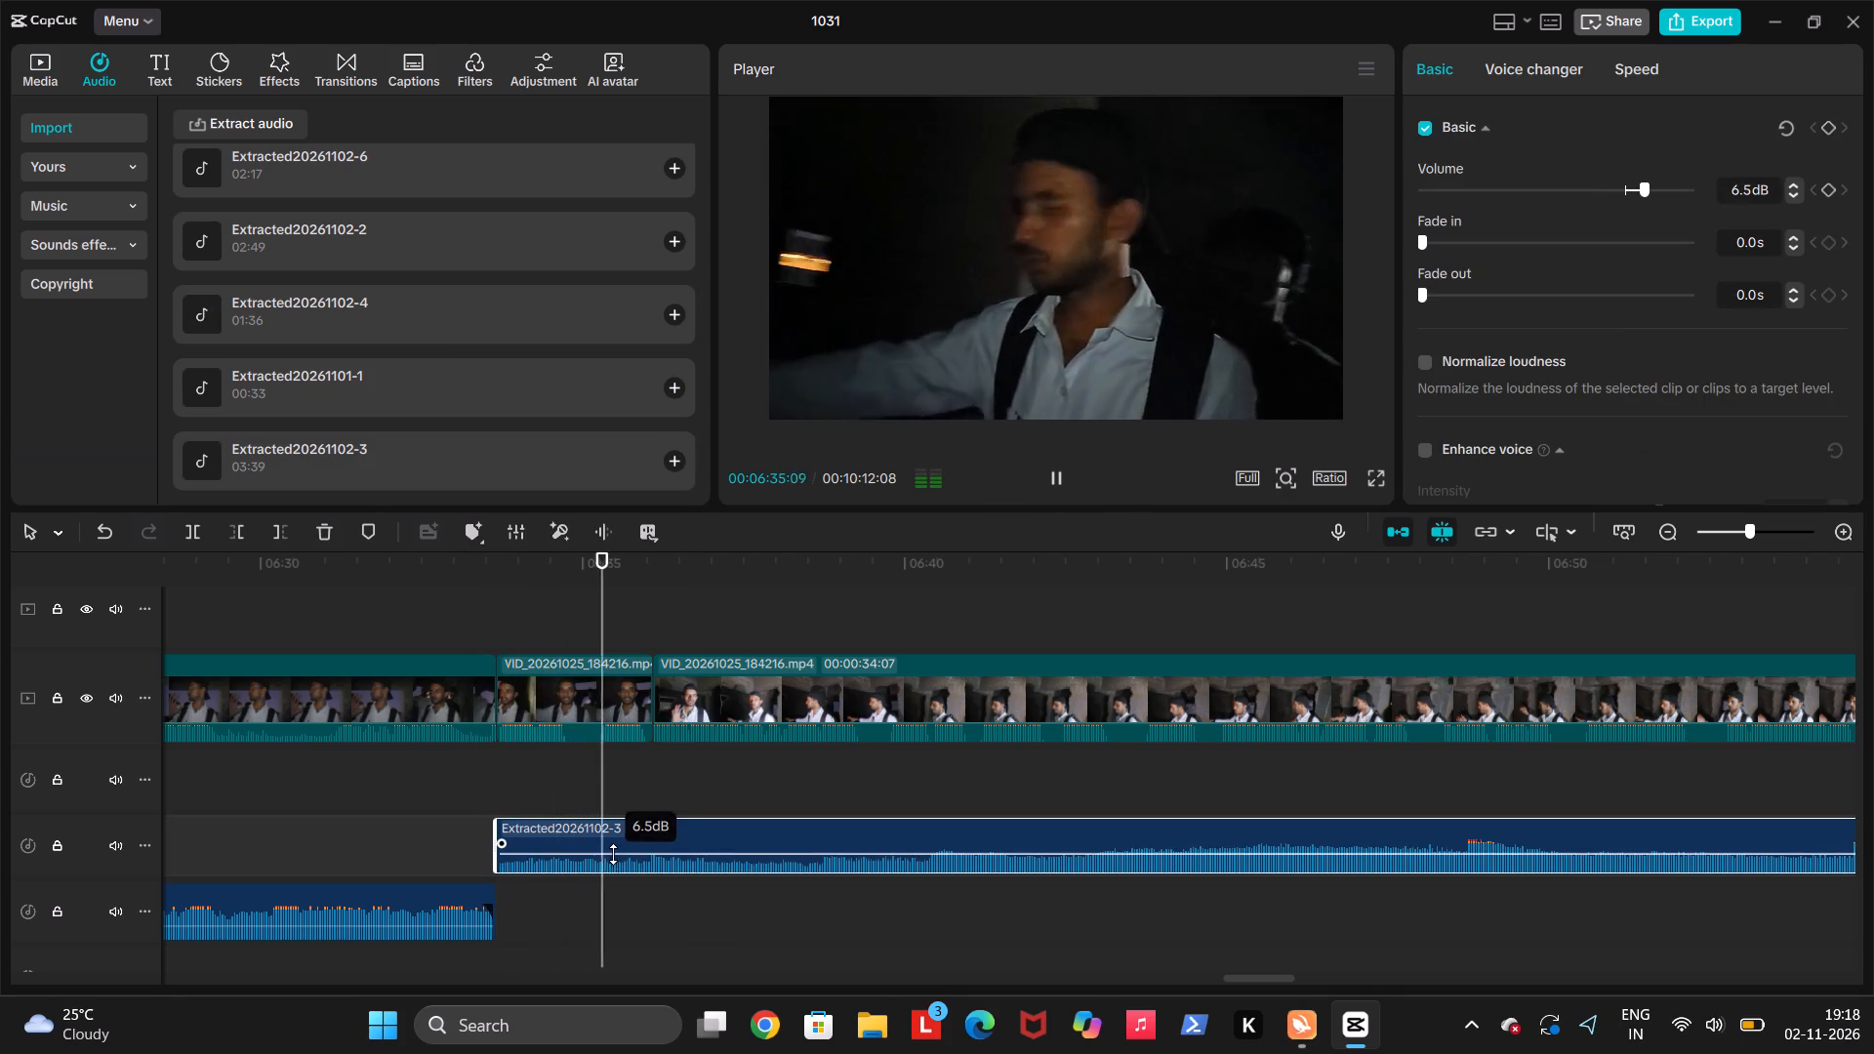
click(468, 855)
key(space)
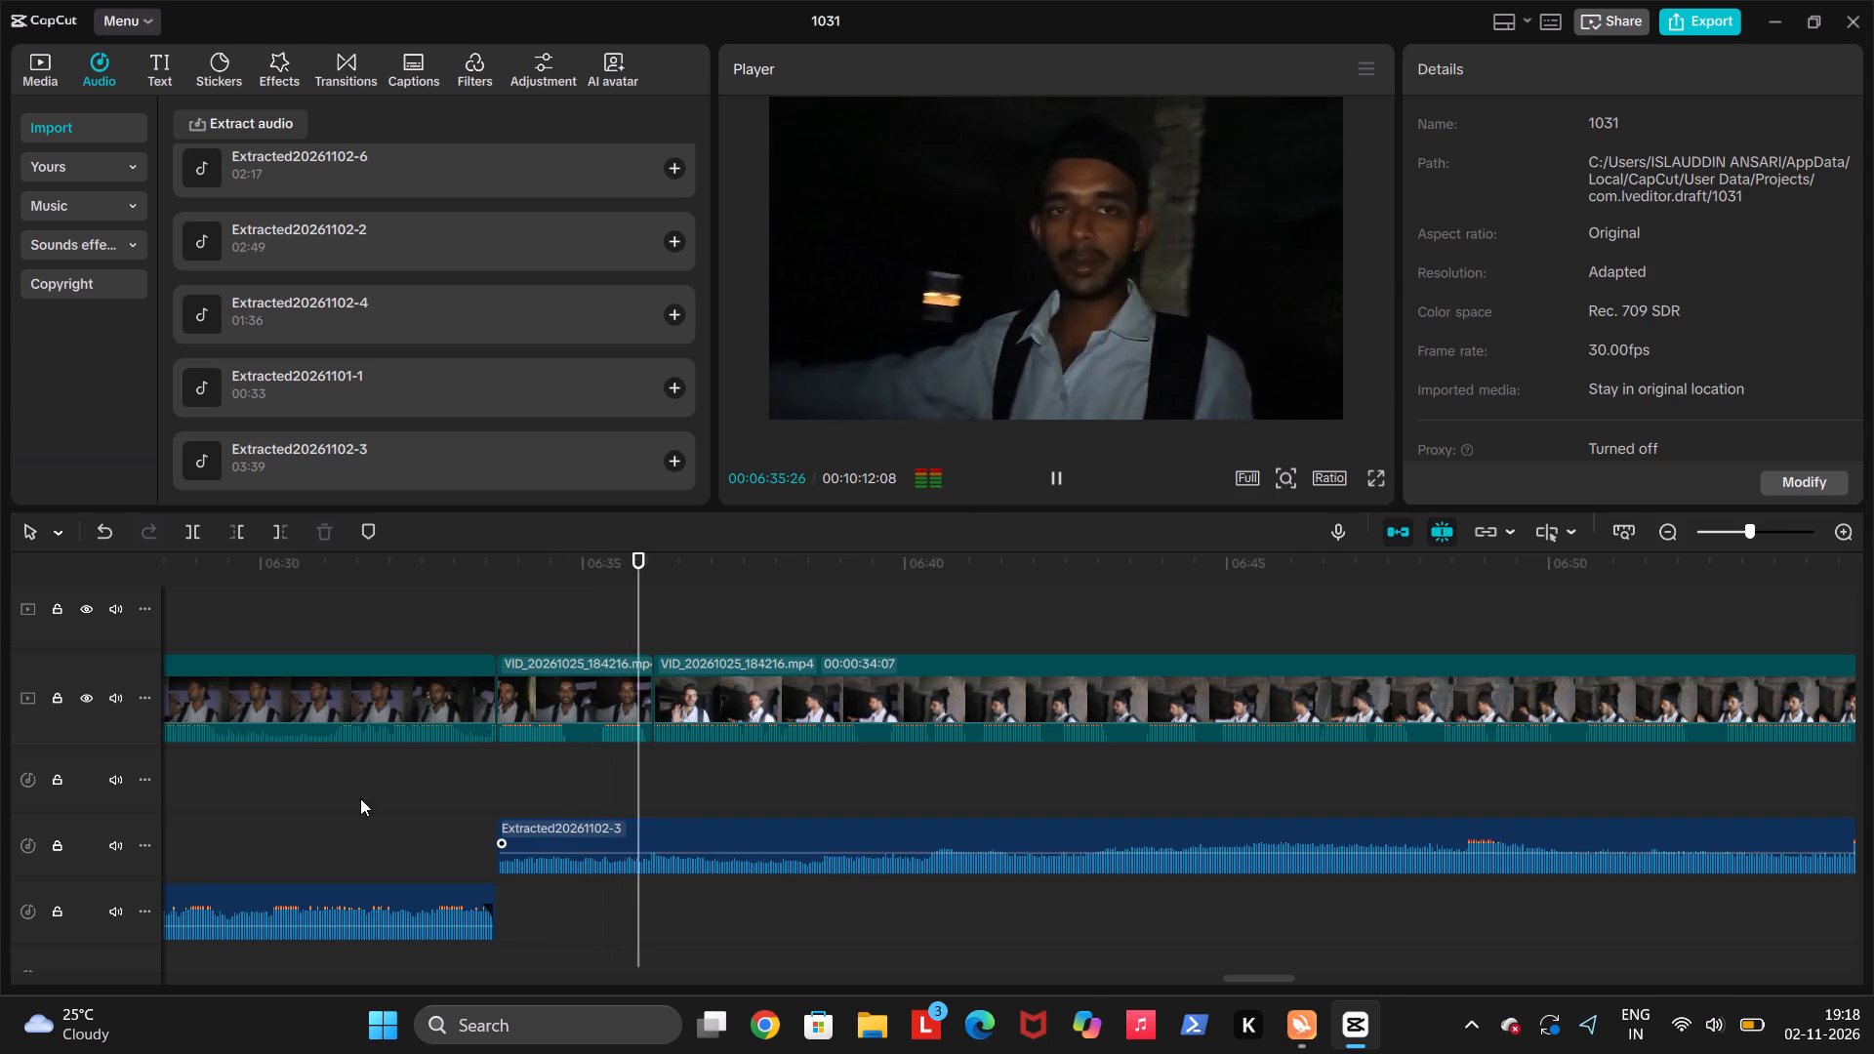
click(655, 856)
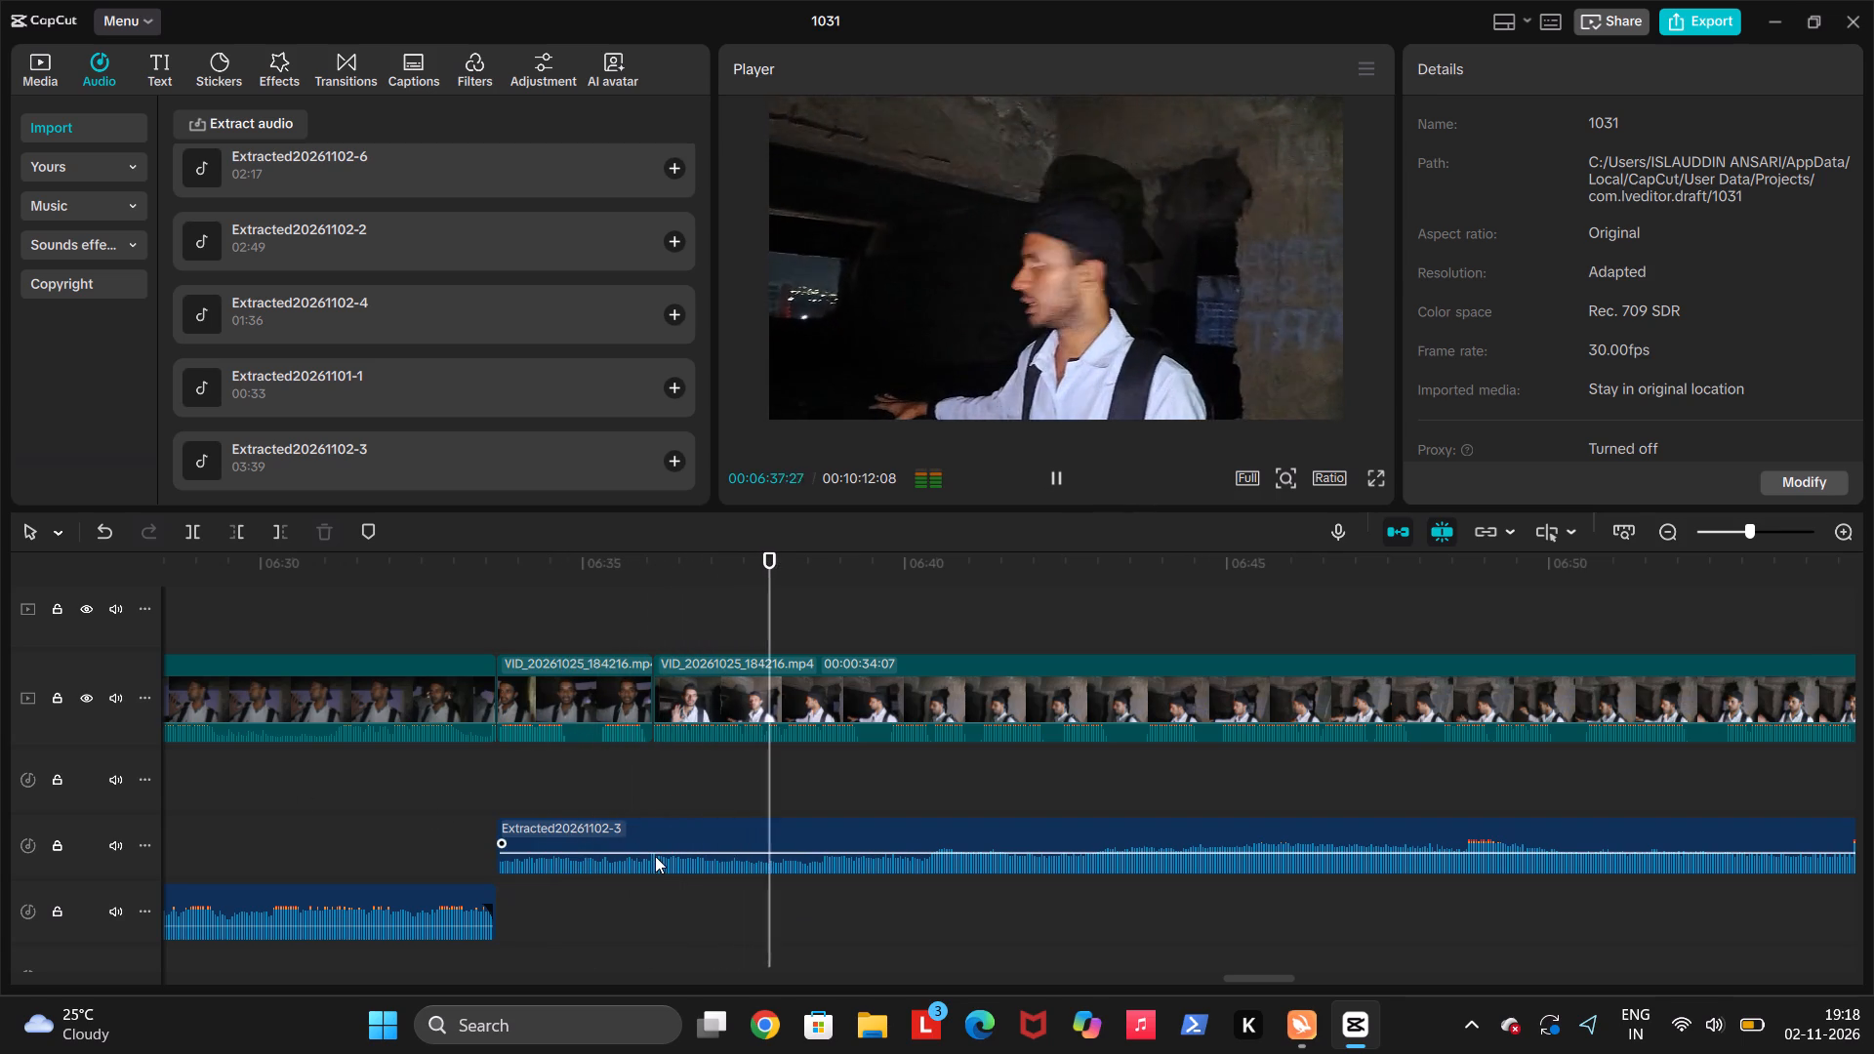
click(659, 855)
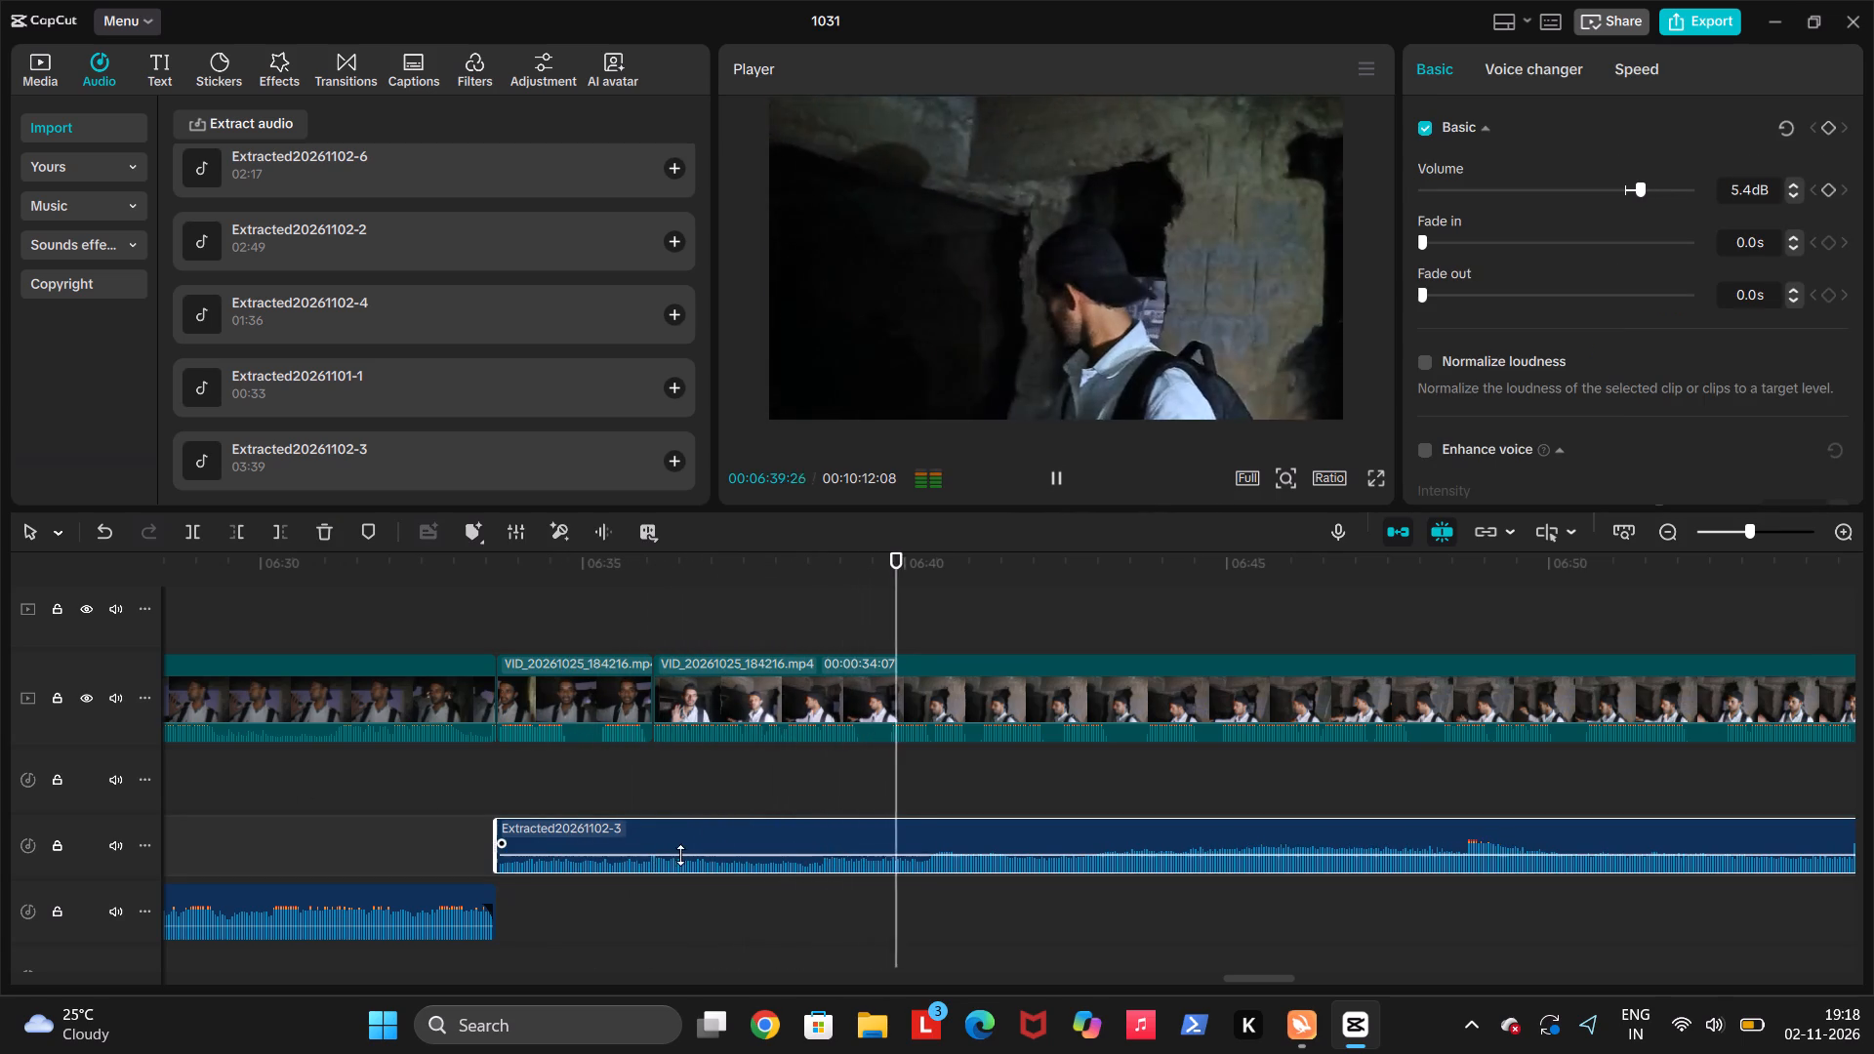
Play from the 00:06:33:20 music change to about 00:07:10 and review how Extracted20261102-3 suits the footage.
scroll(726, 813, left, 1)
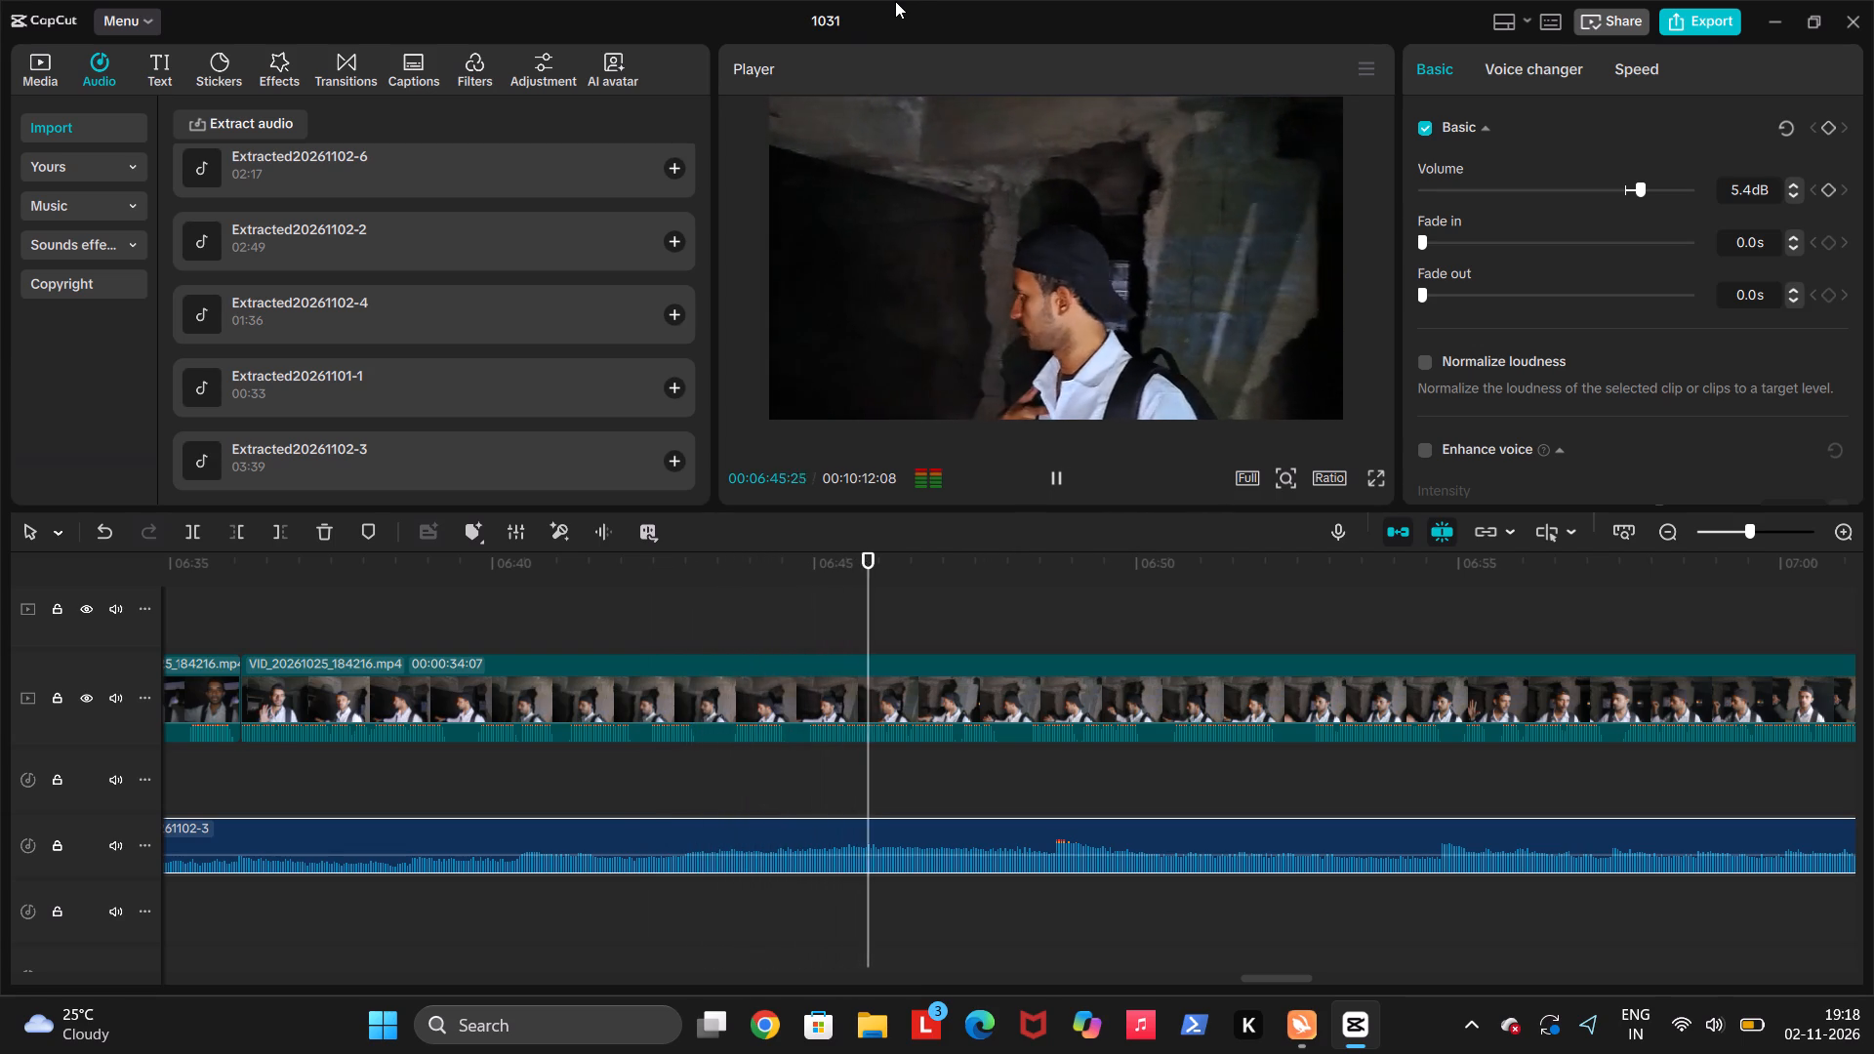
scroll(896, 29, right, 1)
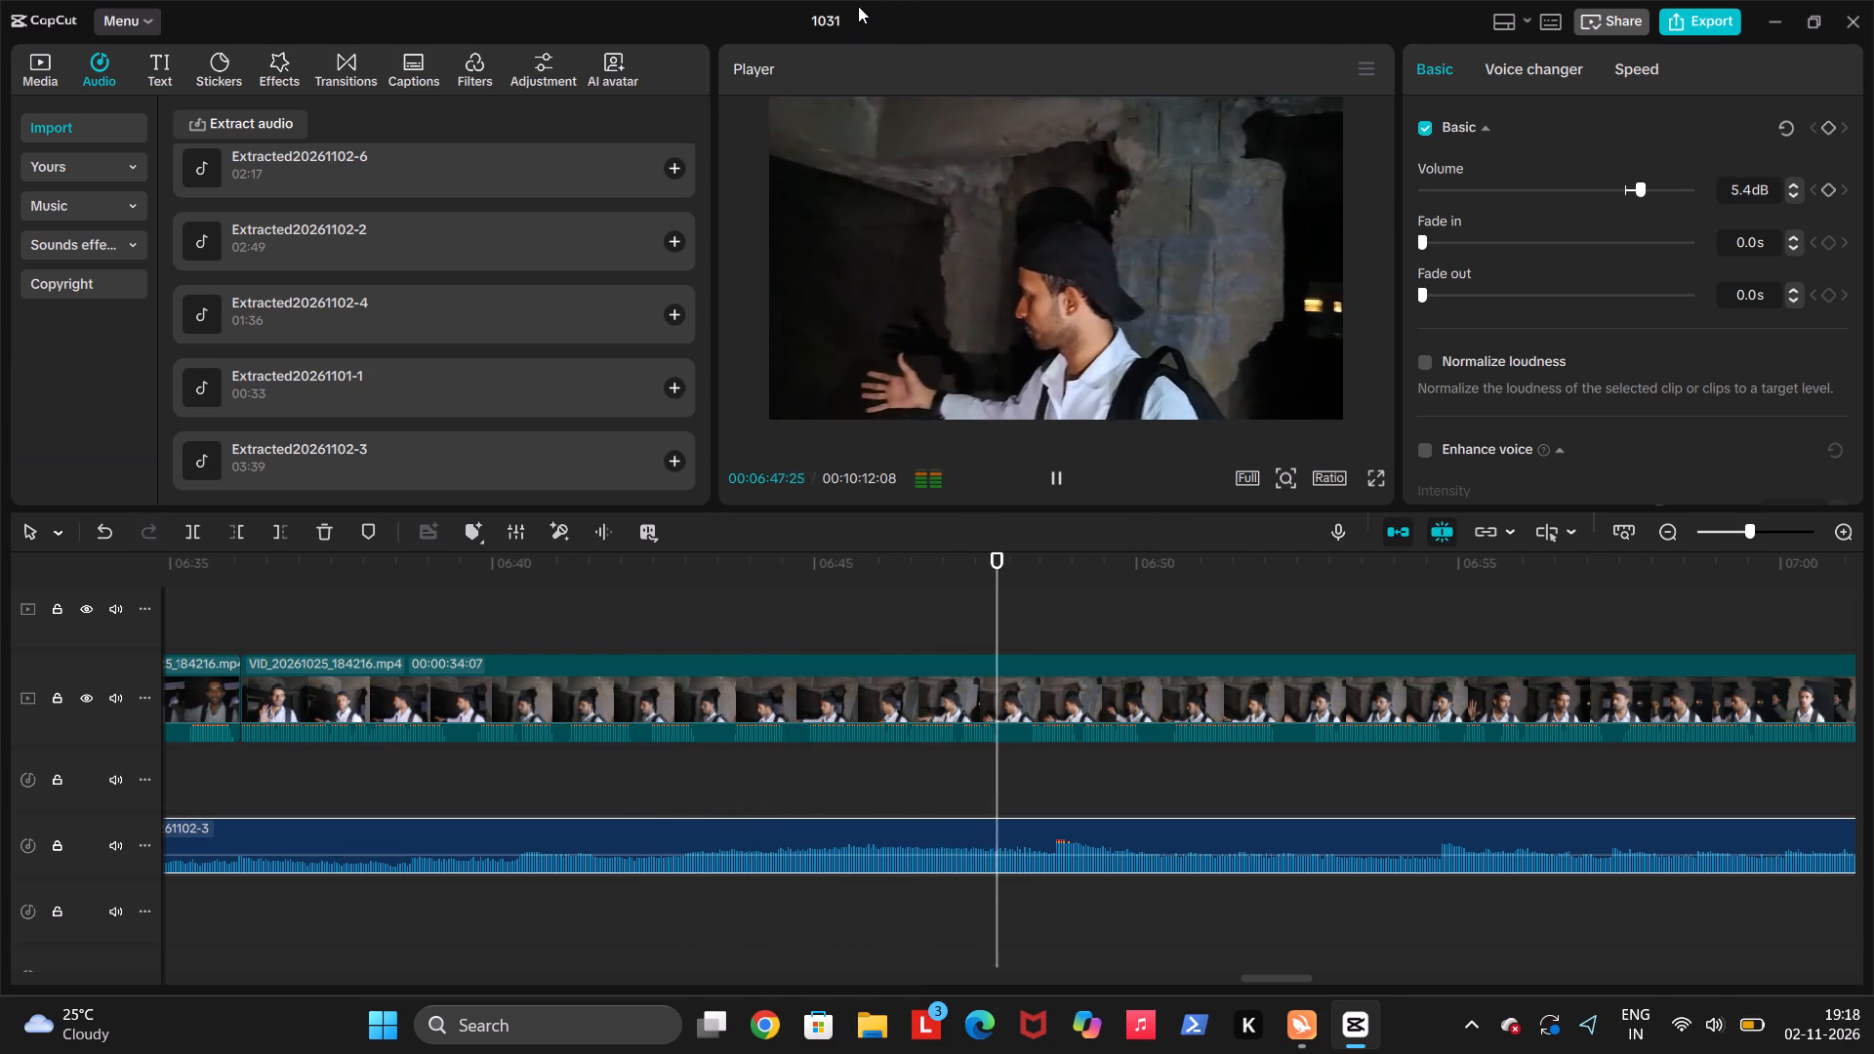
scroll(858, 6, right, 1)
scroll(717, 672, right, 1)
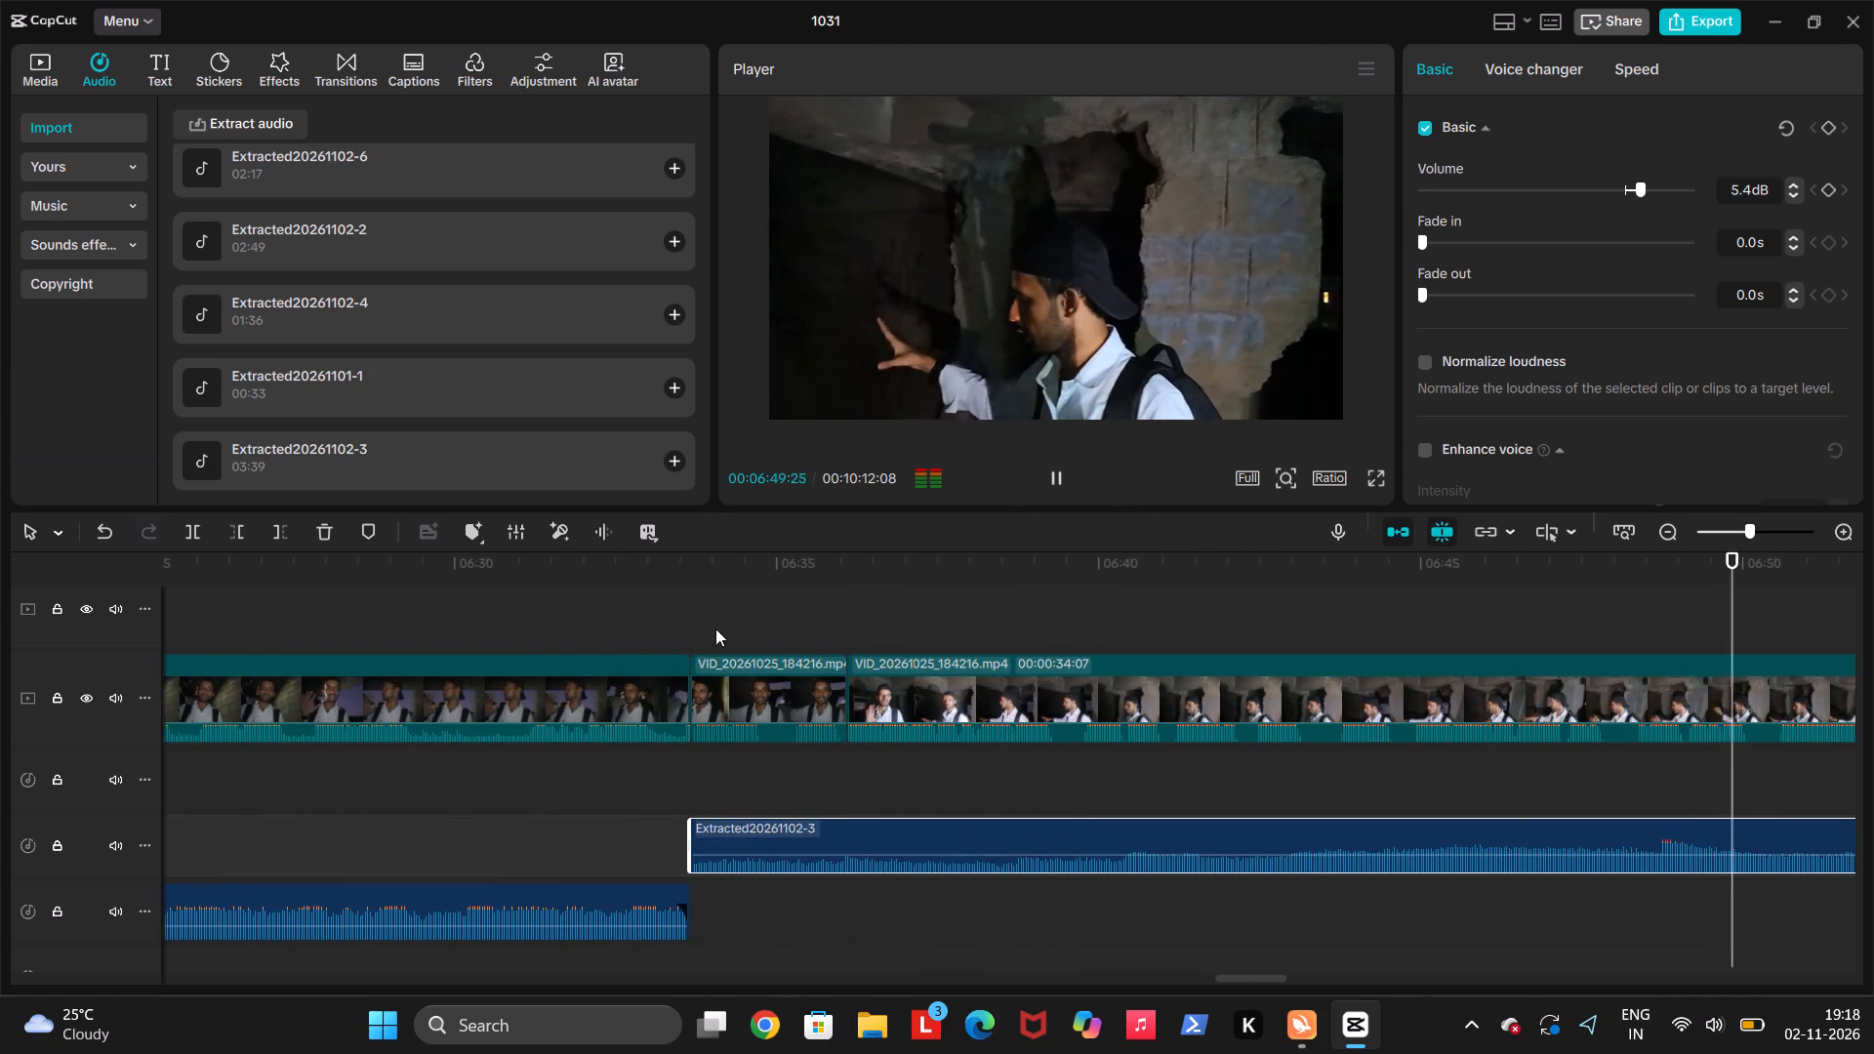
scroll(736, 628, right, 1)
click(641, 607)
key(space)
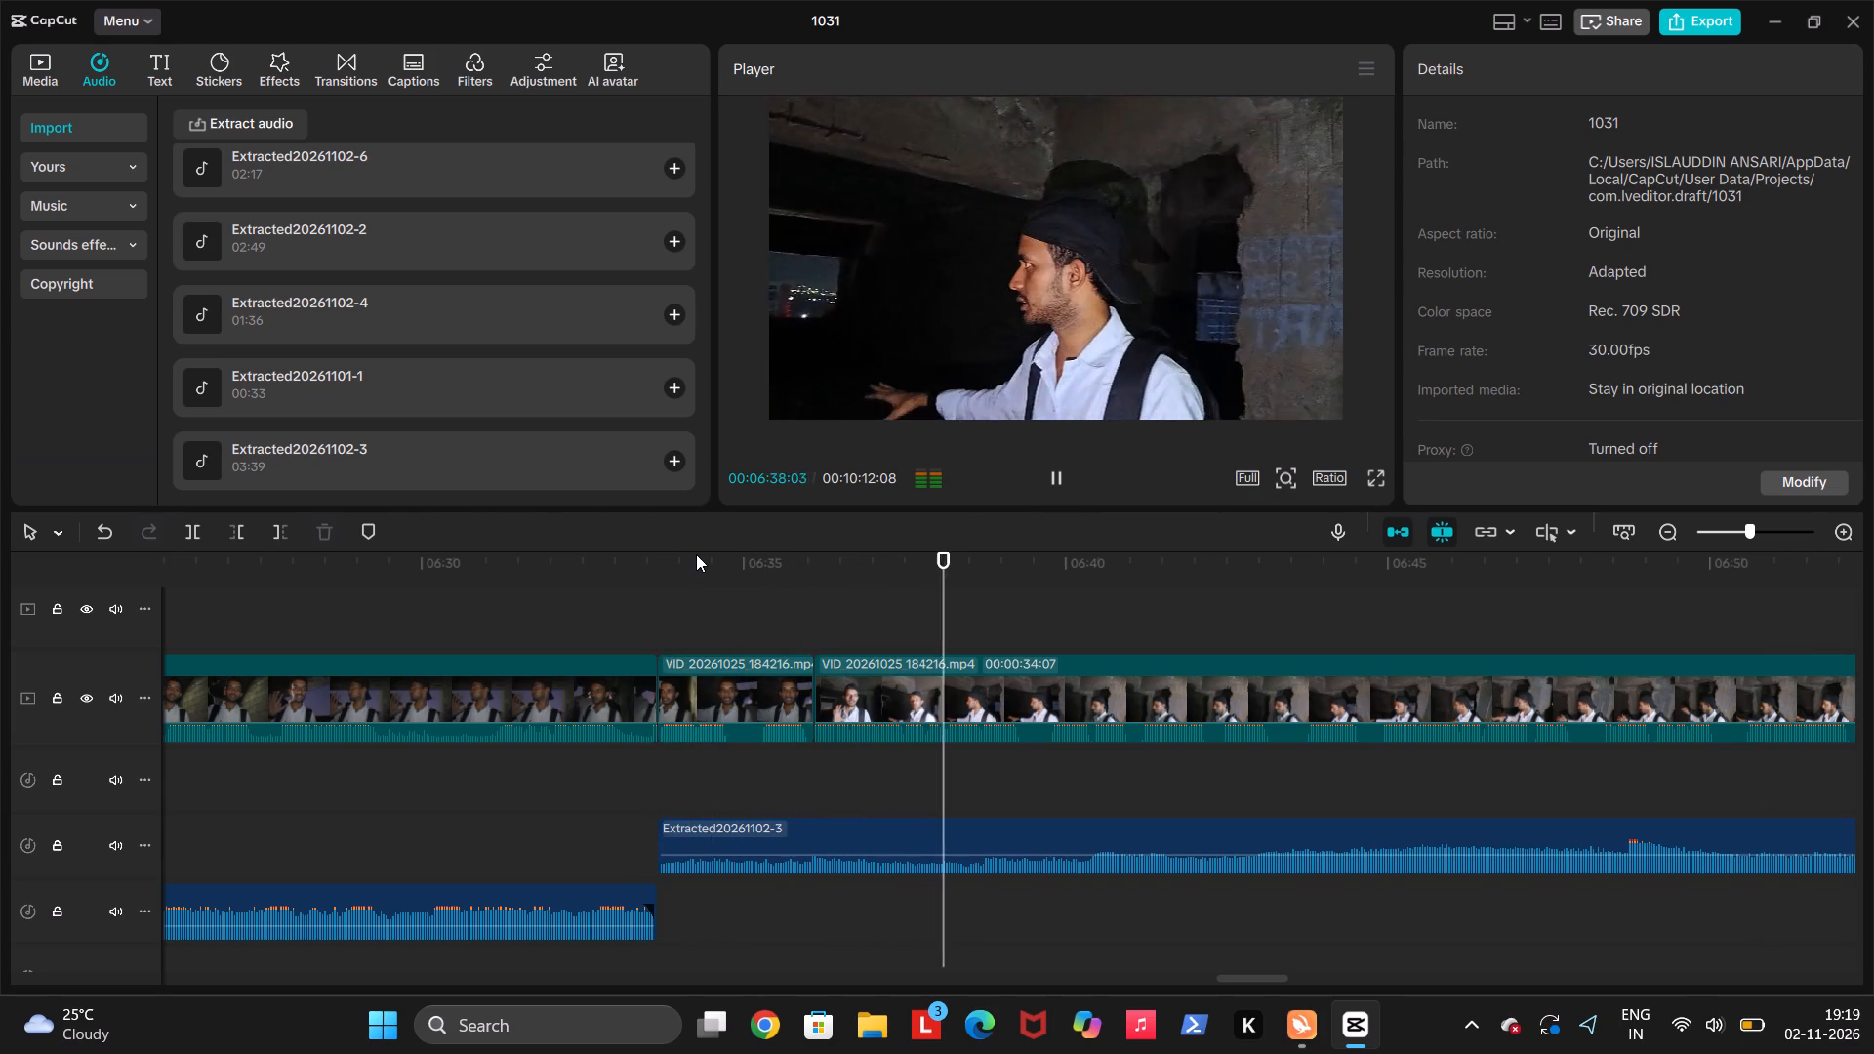
scroll(696, 554, left, 1)
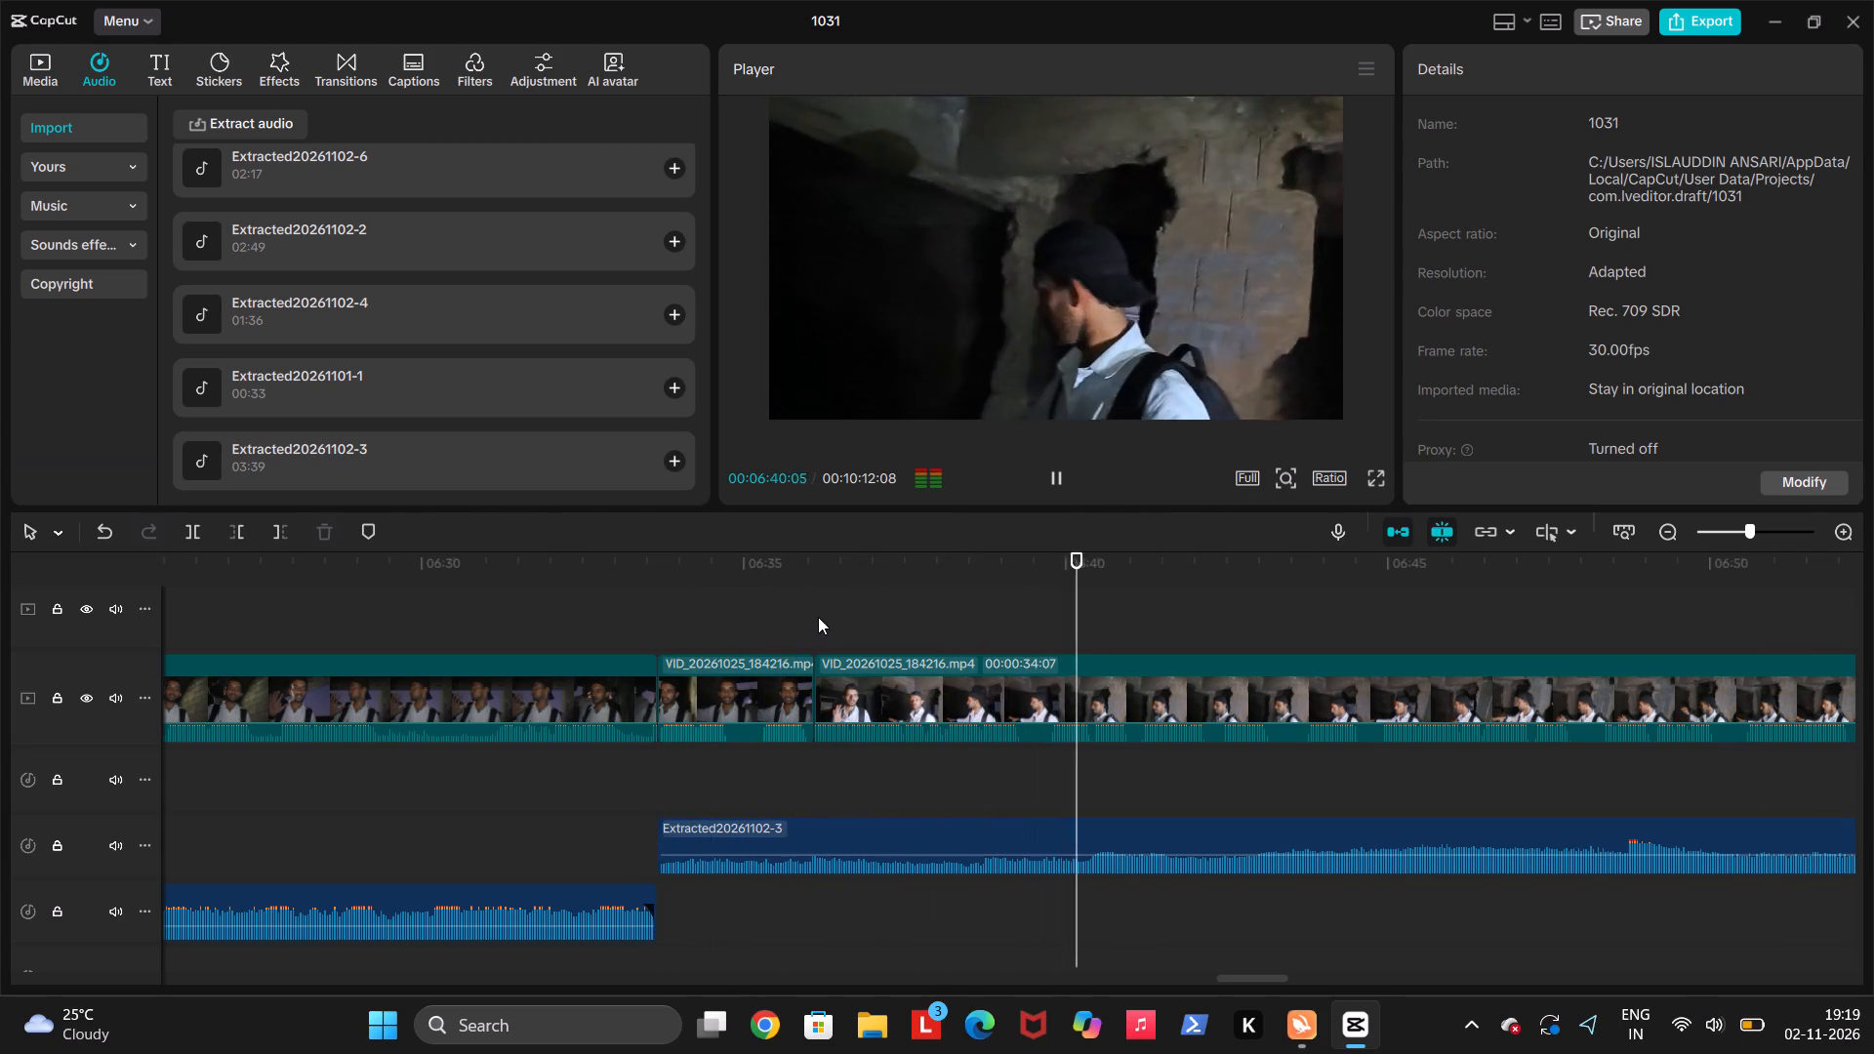
scroll(818, 617, left, 1)
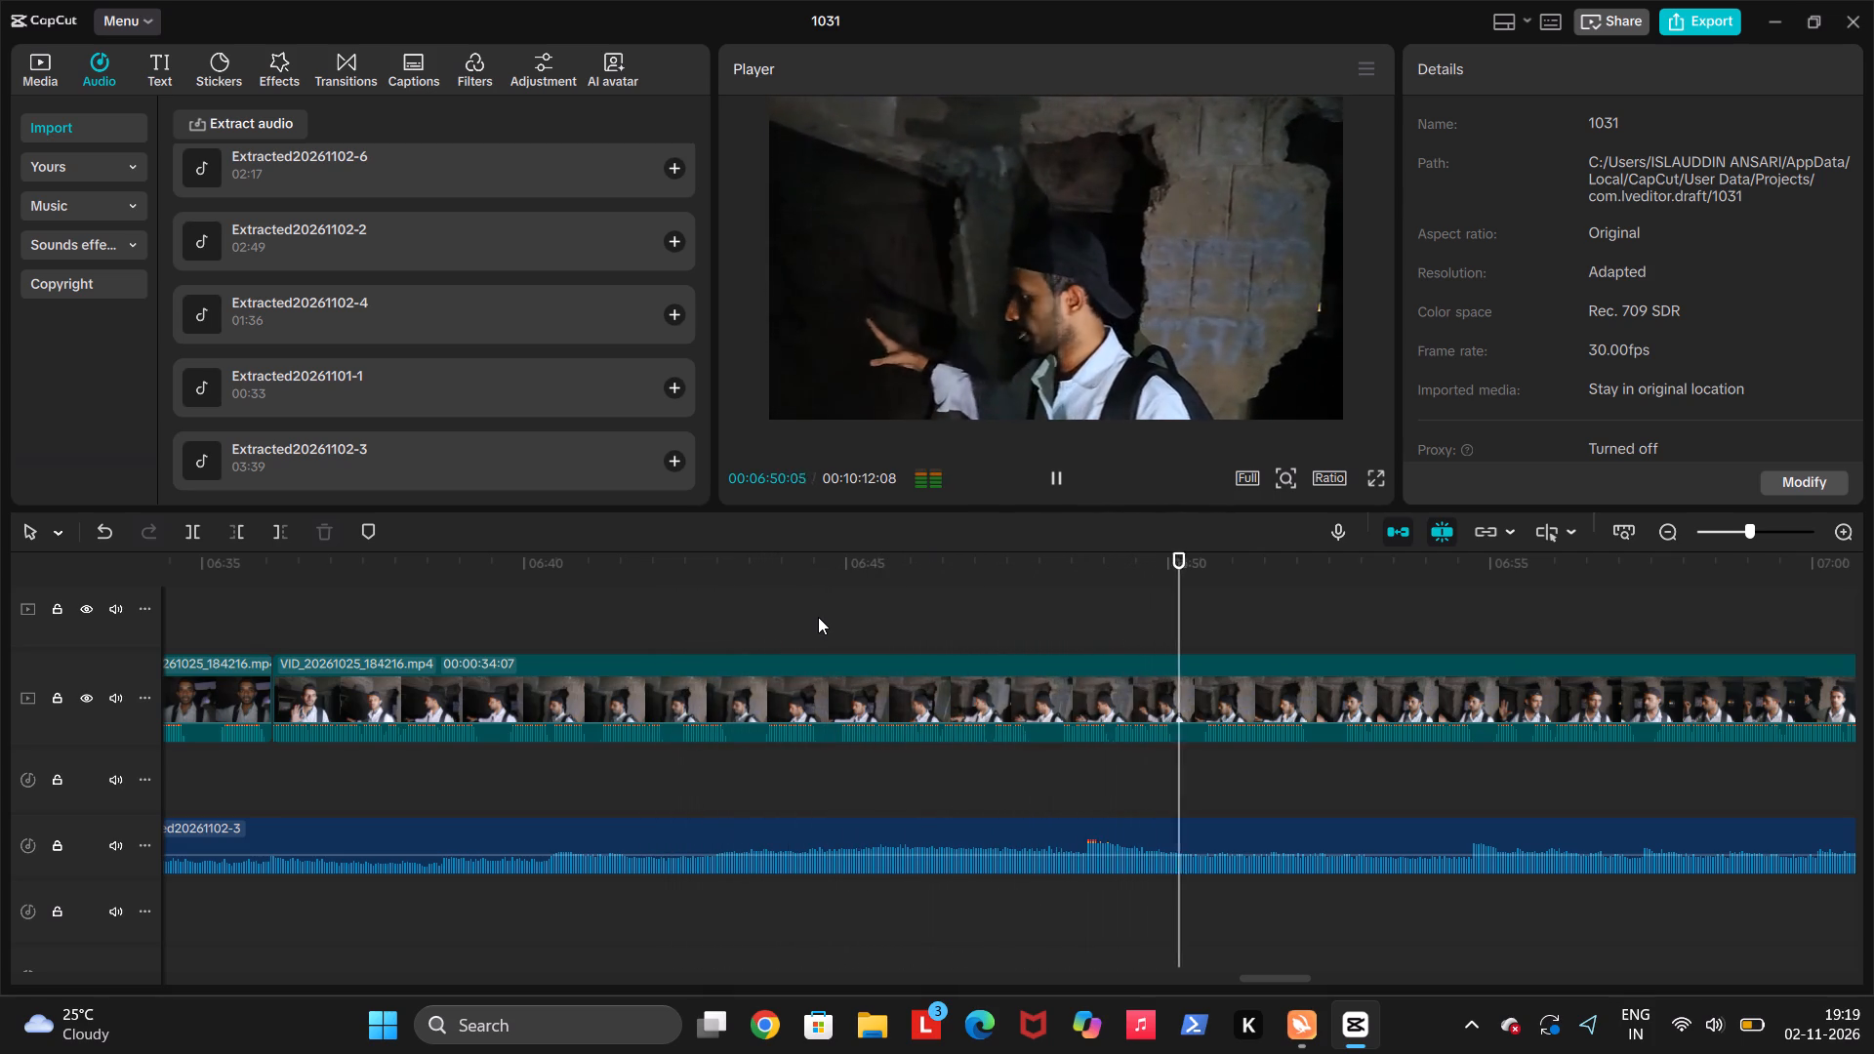
scroll(818, 617, left, 1)
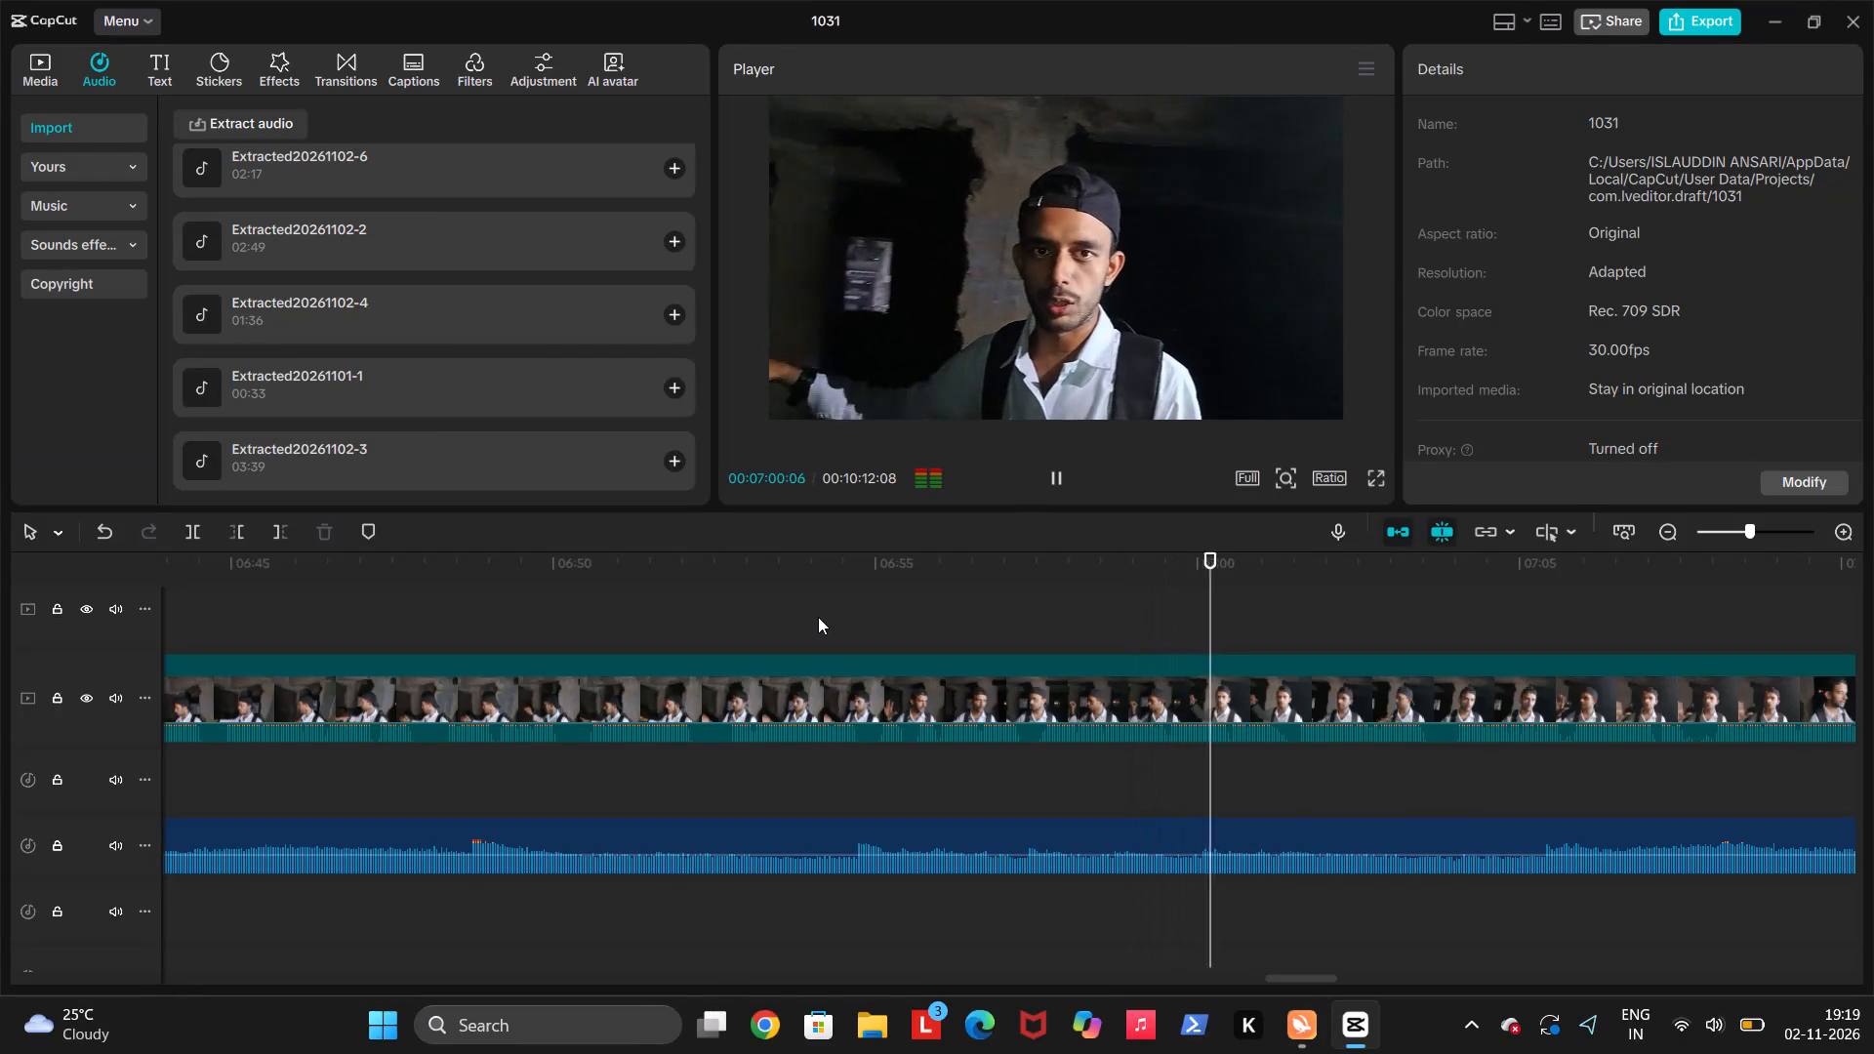
scroll(818, 617, left, 1)
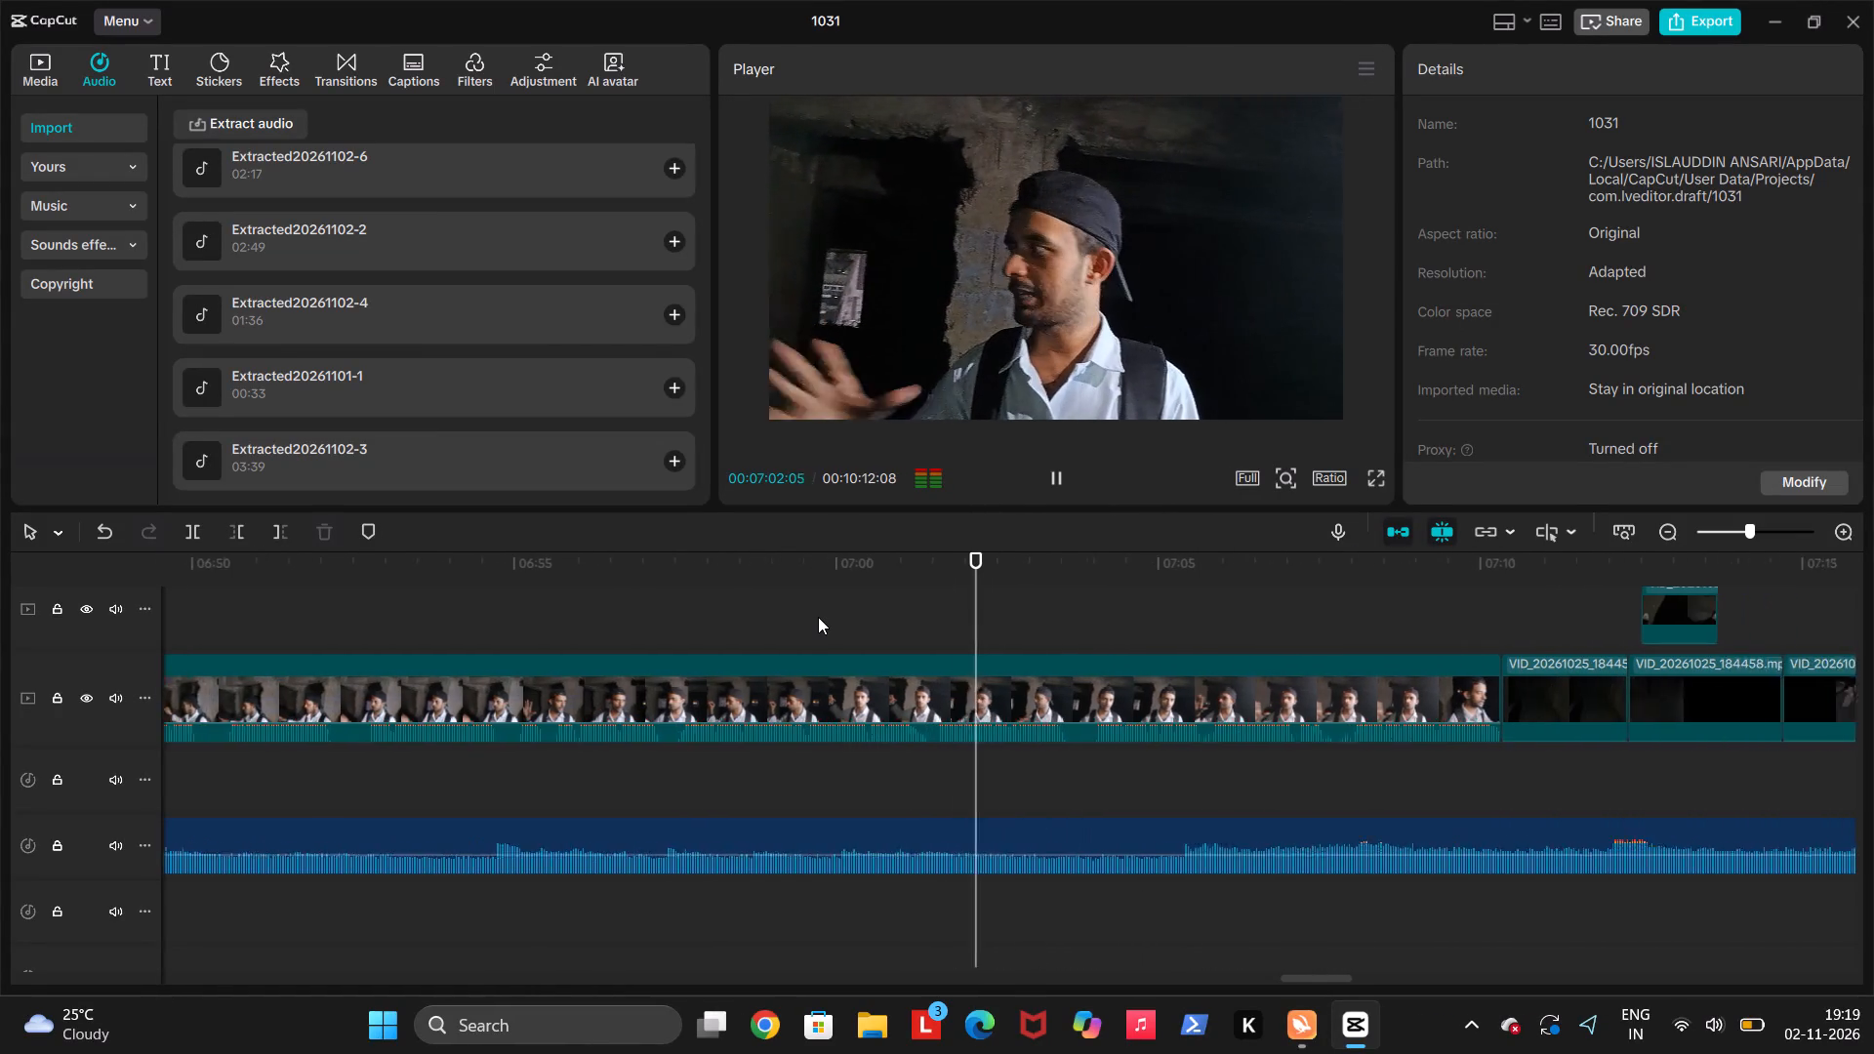
scroll(818, 617, left, 1)
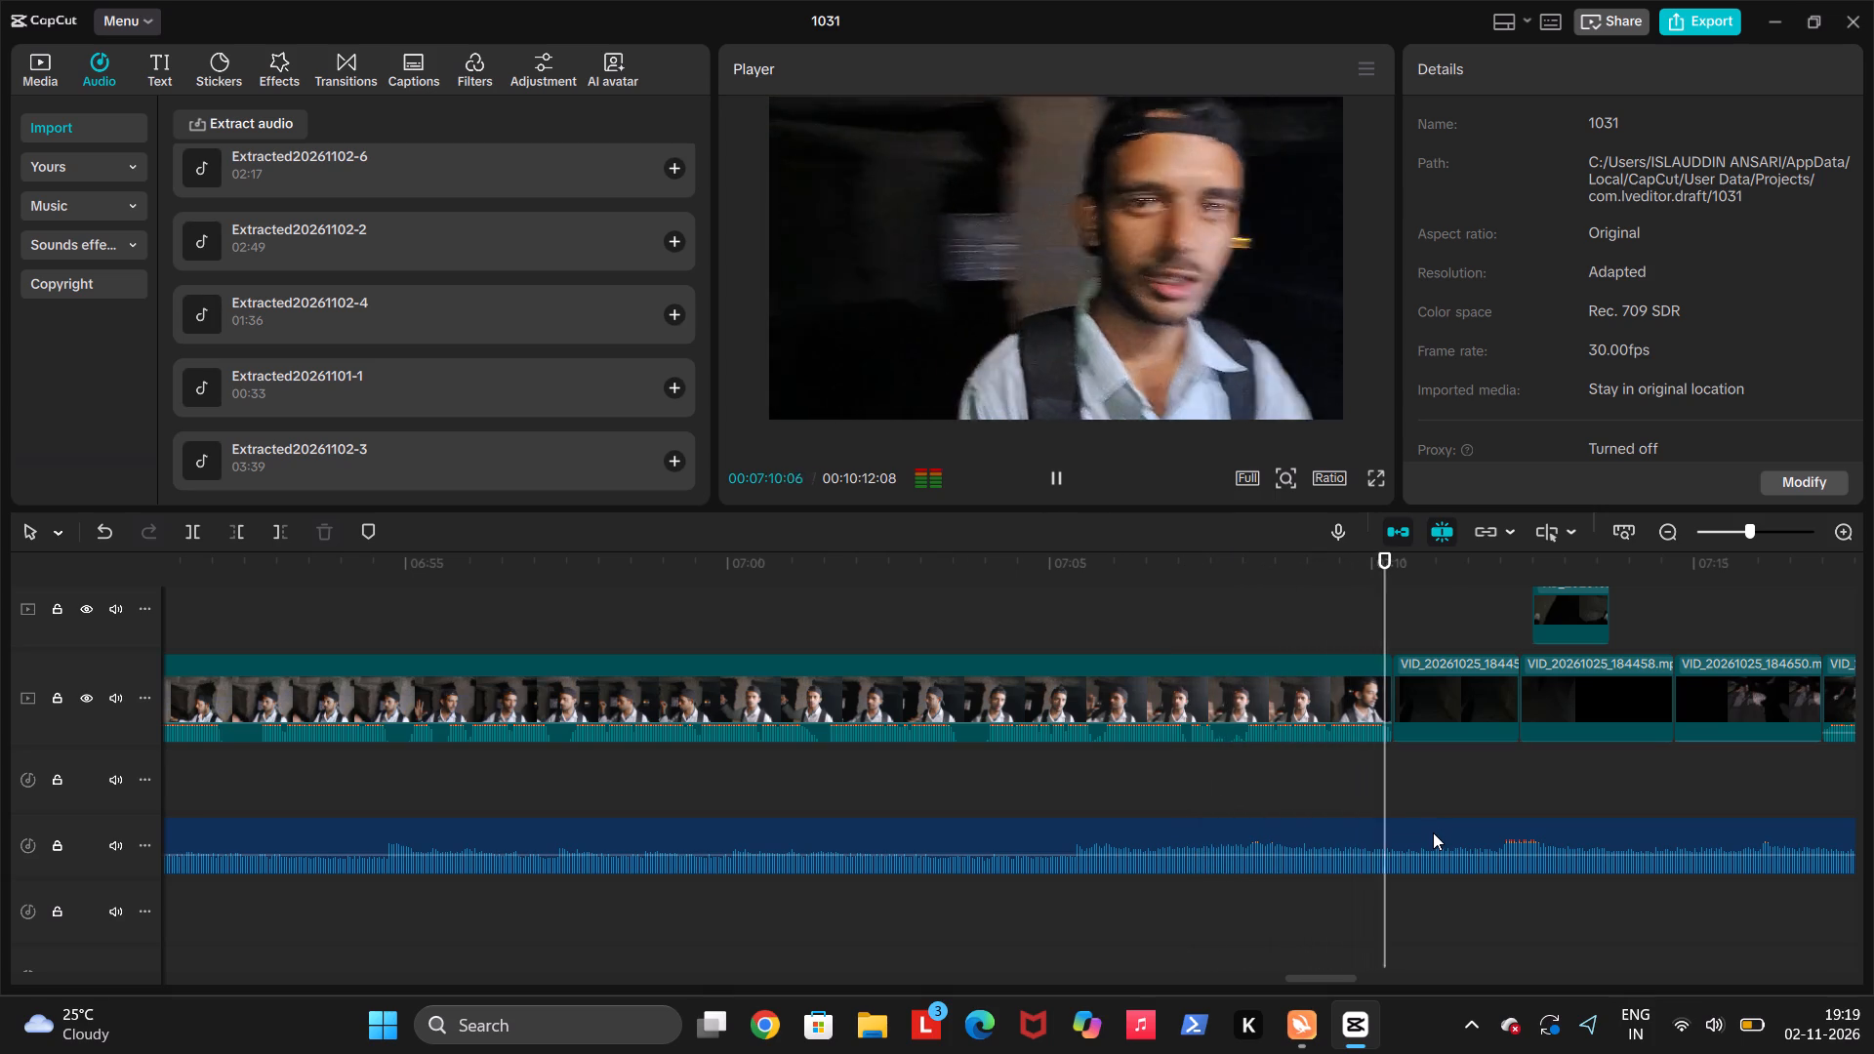
Play on from the 00:07:10:10 cut and review the dark clips and the overlay clip against the music.
key(Up)
key(Up)
key(Up)
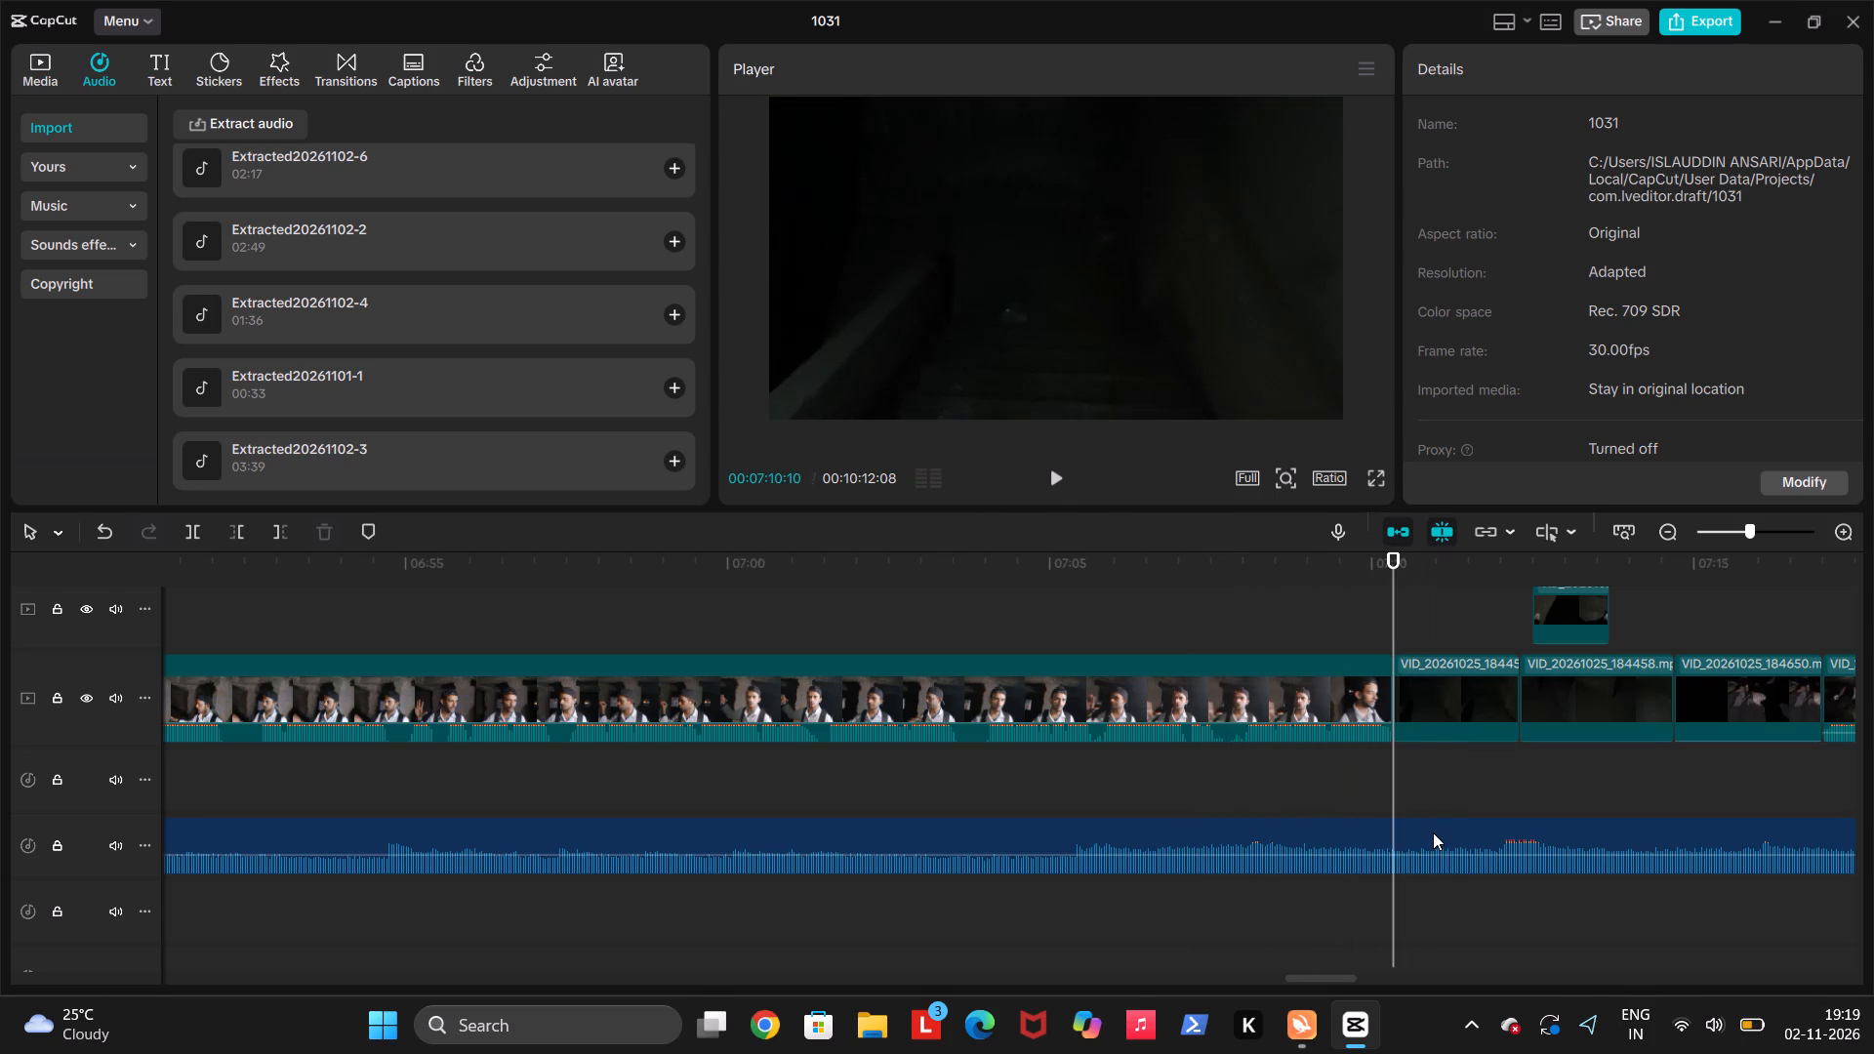
key(space)
scroll(1433, 833, left, 1)
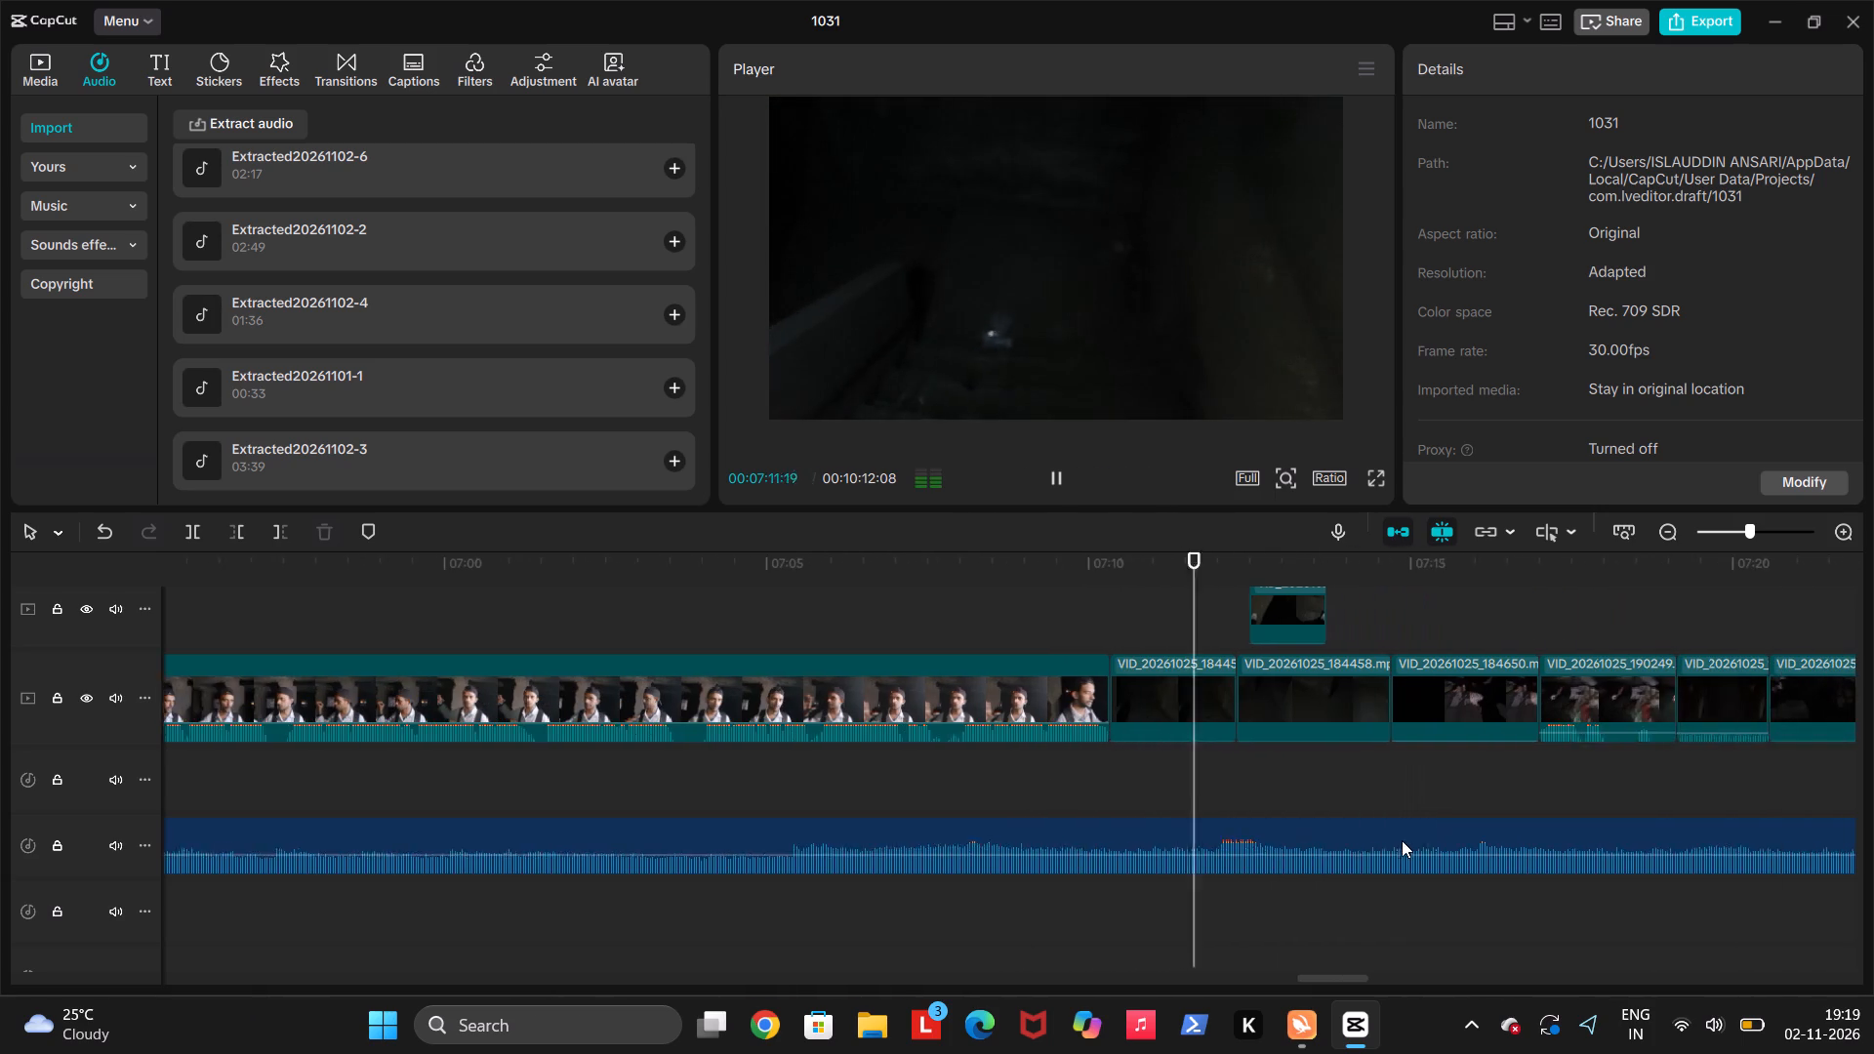
scroll(1402, 840, left, 1)
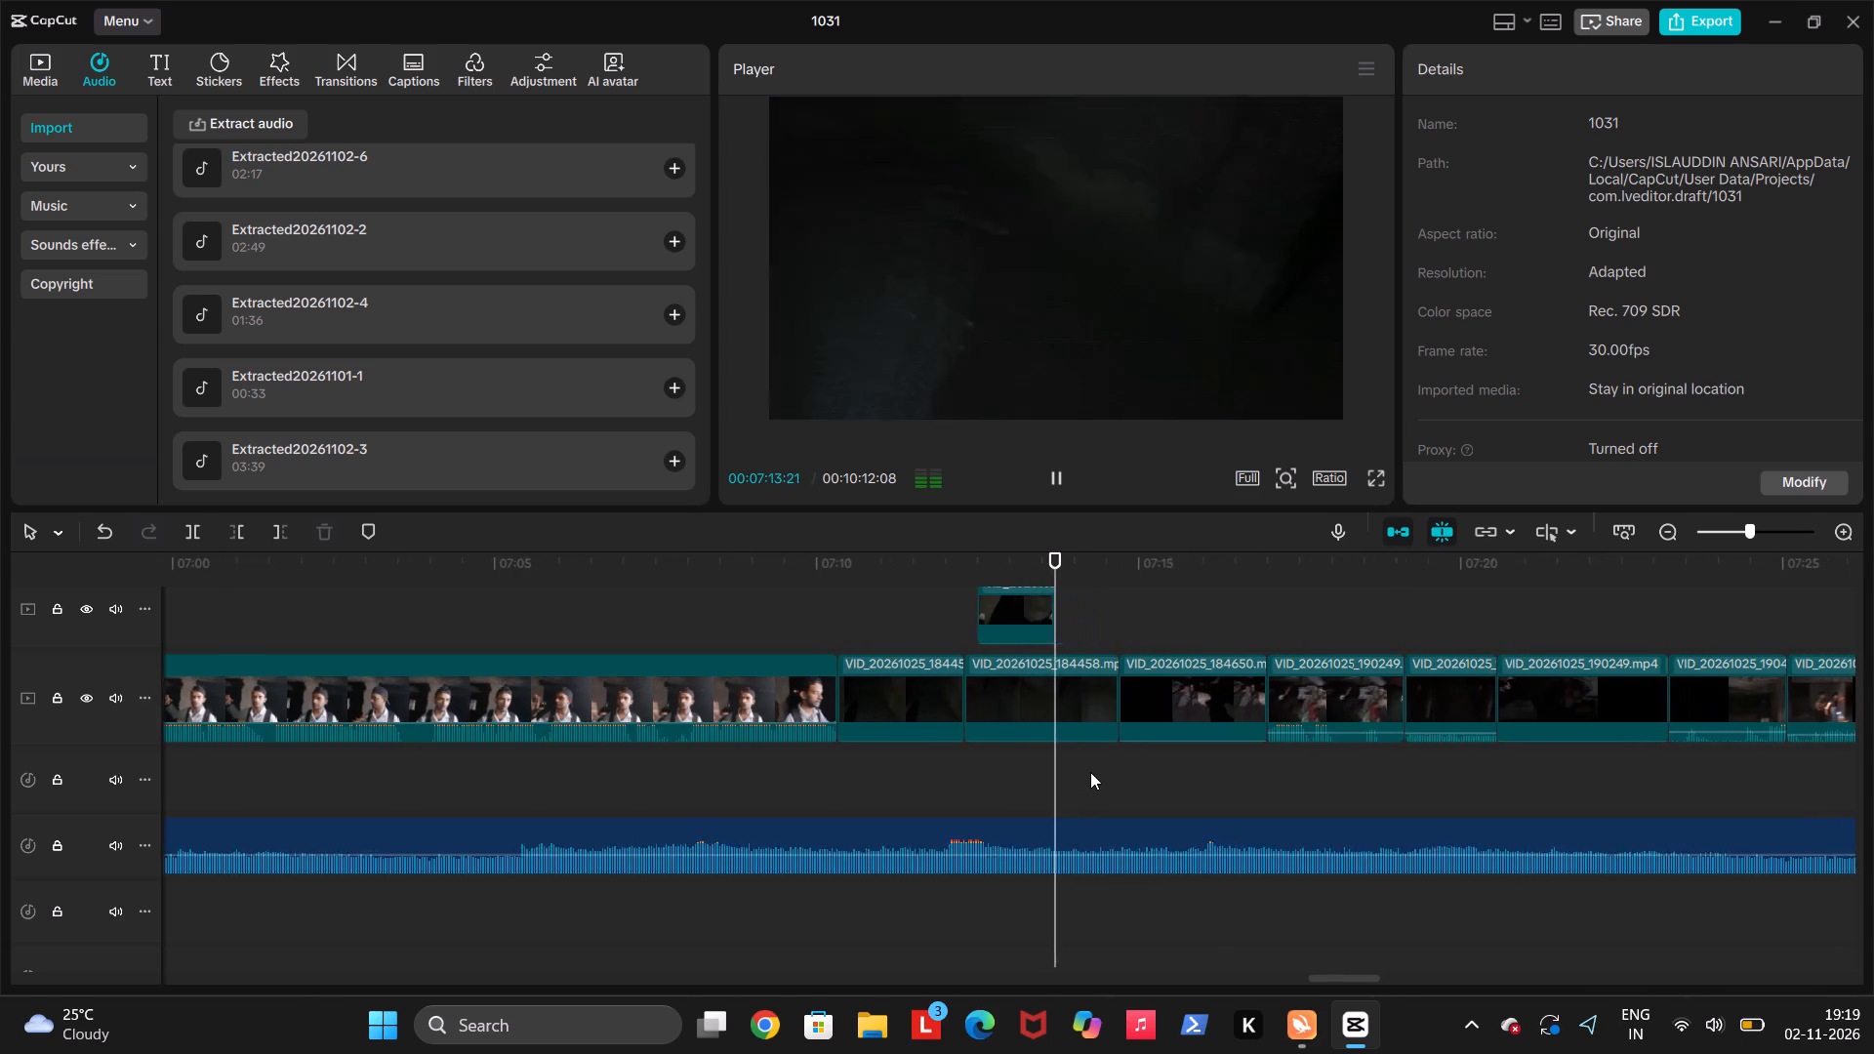
scroll(1090, 772, left, 1)
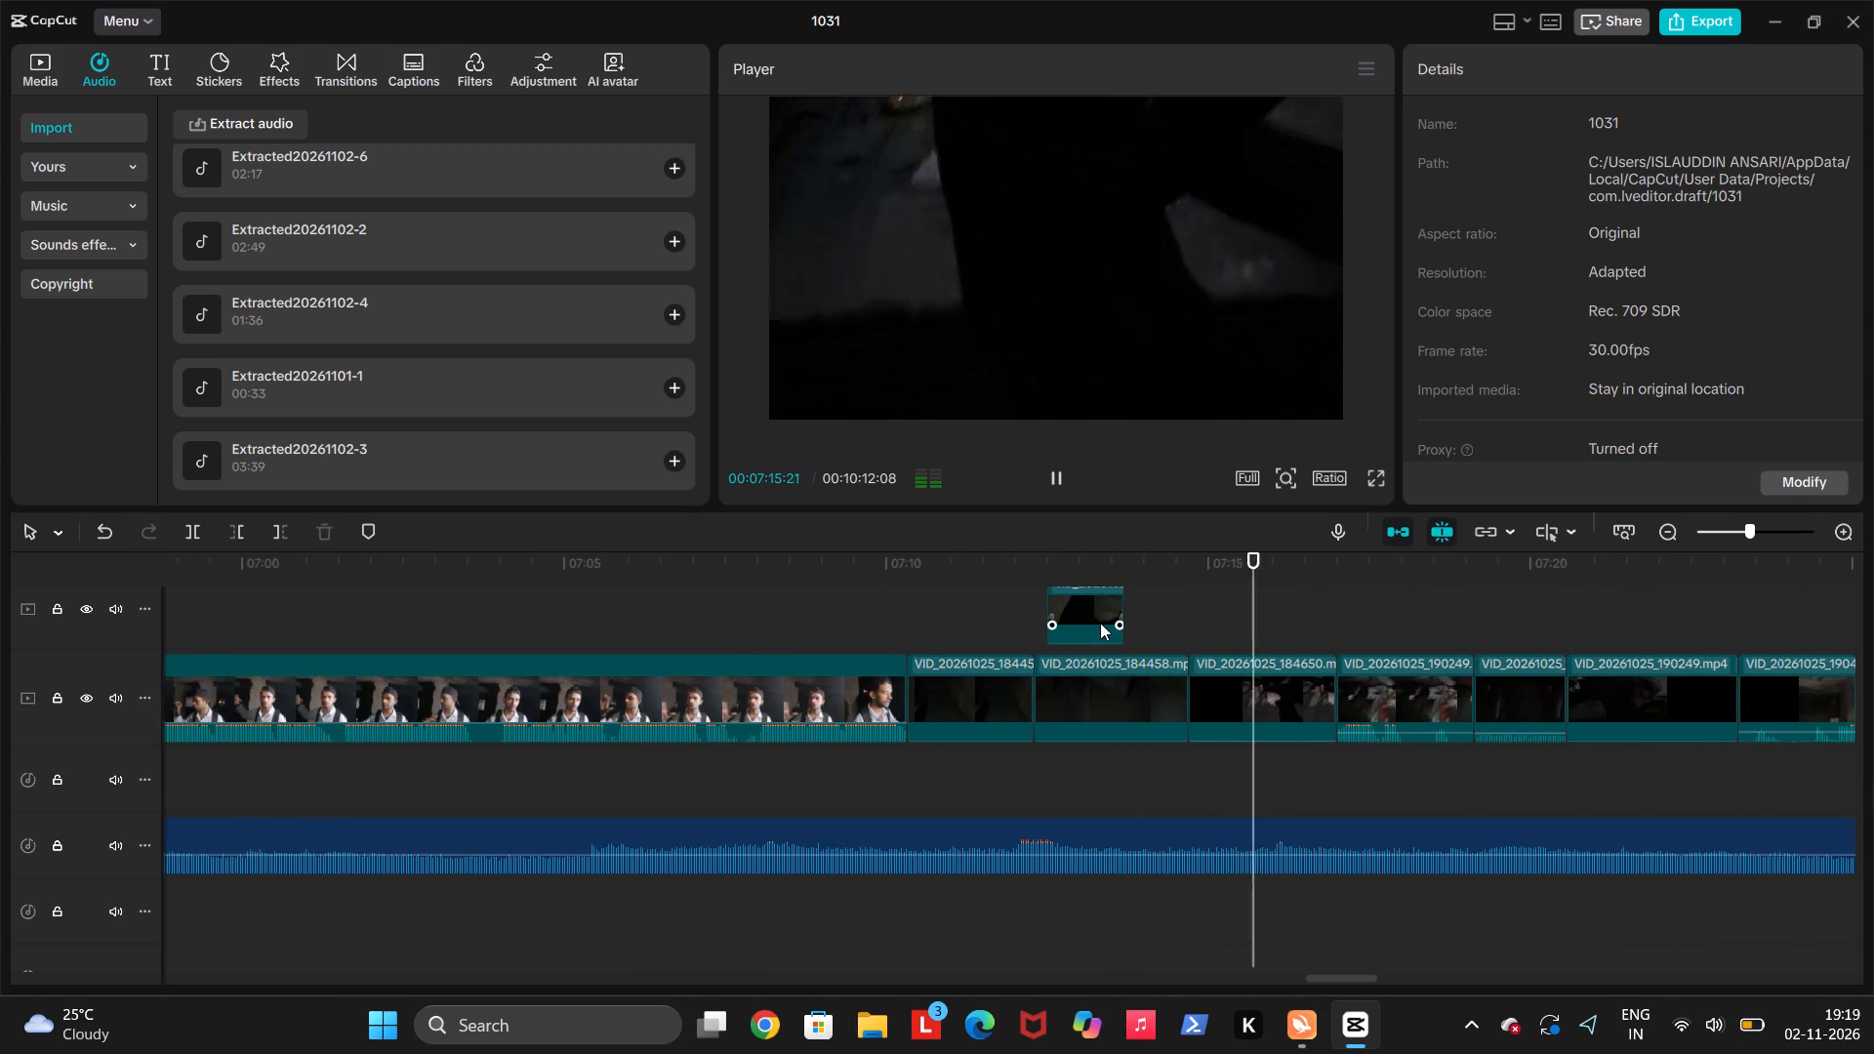
Move the short overlay clip above the dark footage about 0.7 s earlier, starting at about 00:07:11:23.
click(1086, 616)
key(space)
click(983, 620)
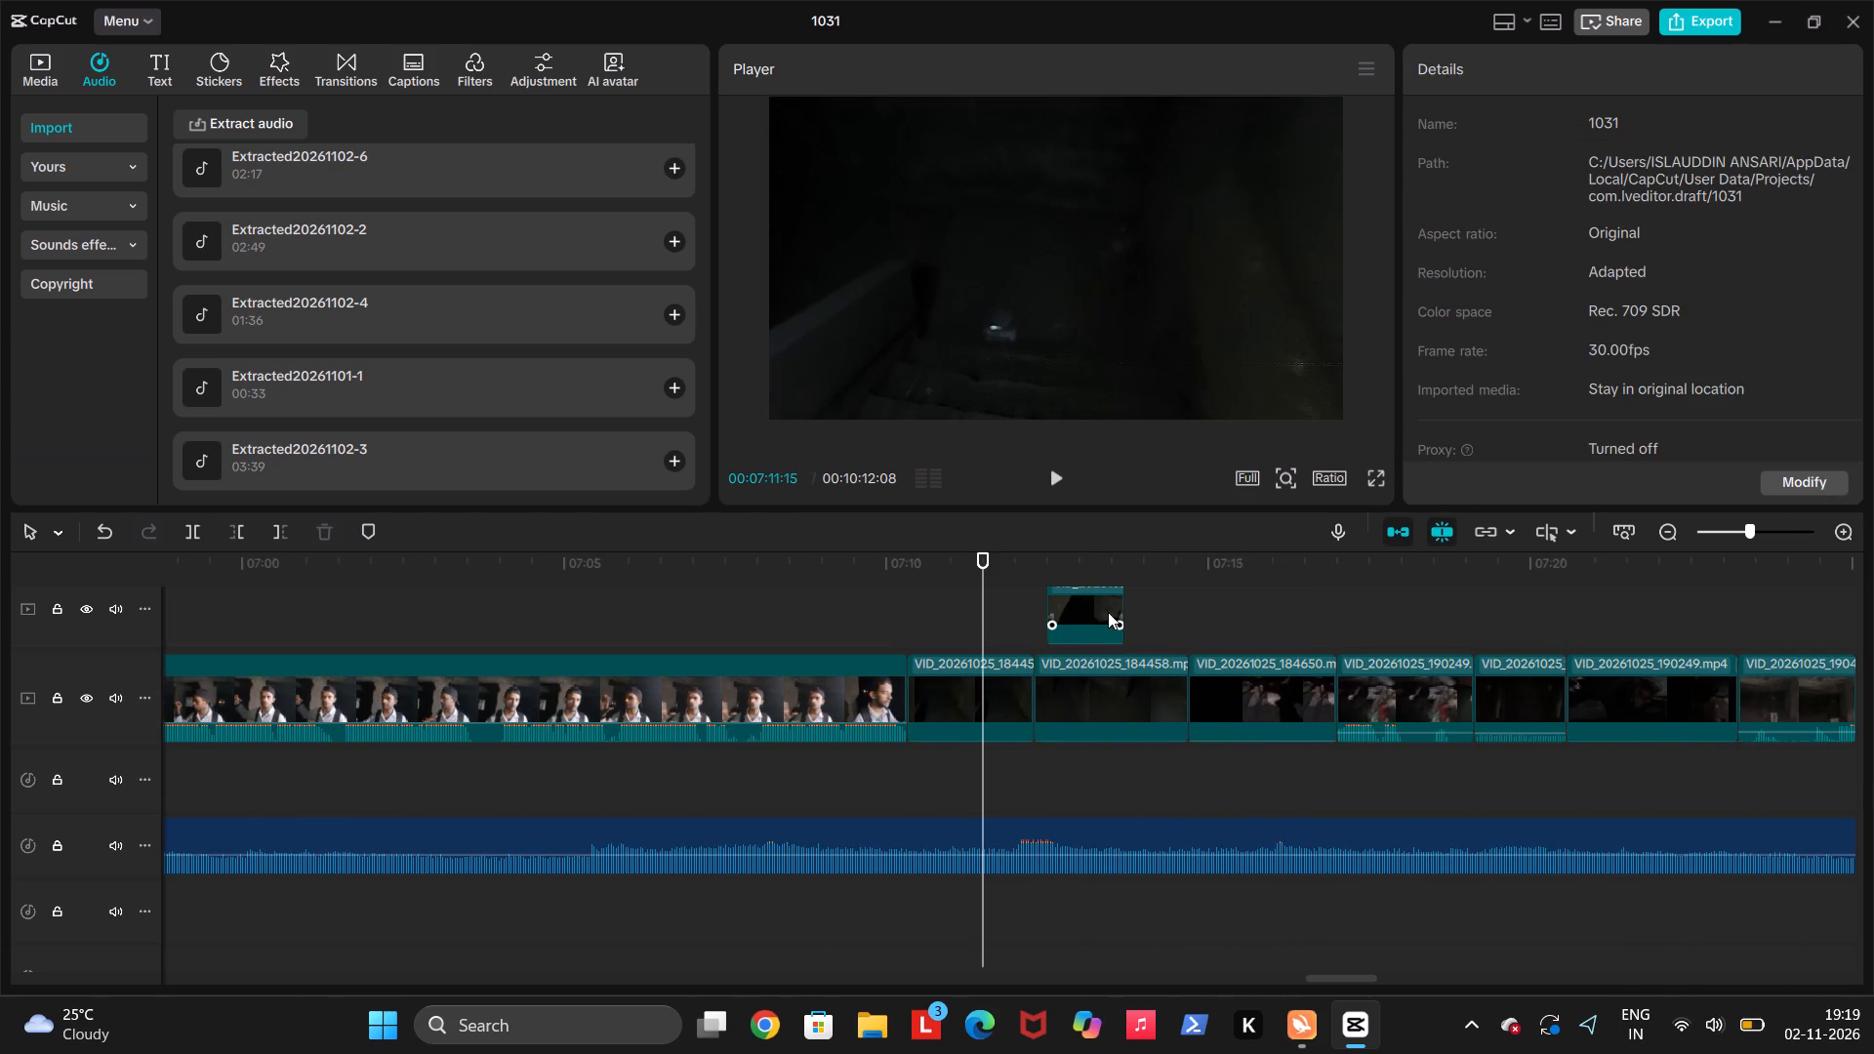
click(1096, 612)
drag(1096, 612, 1049, 619)
Trim the earlier adjustment layer's end to the 00:07:10:10 cut and move Adjust5 to start directly after it.
scroll(992, 699, up, 1)
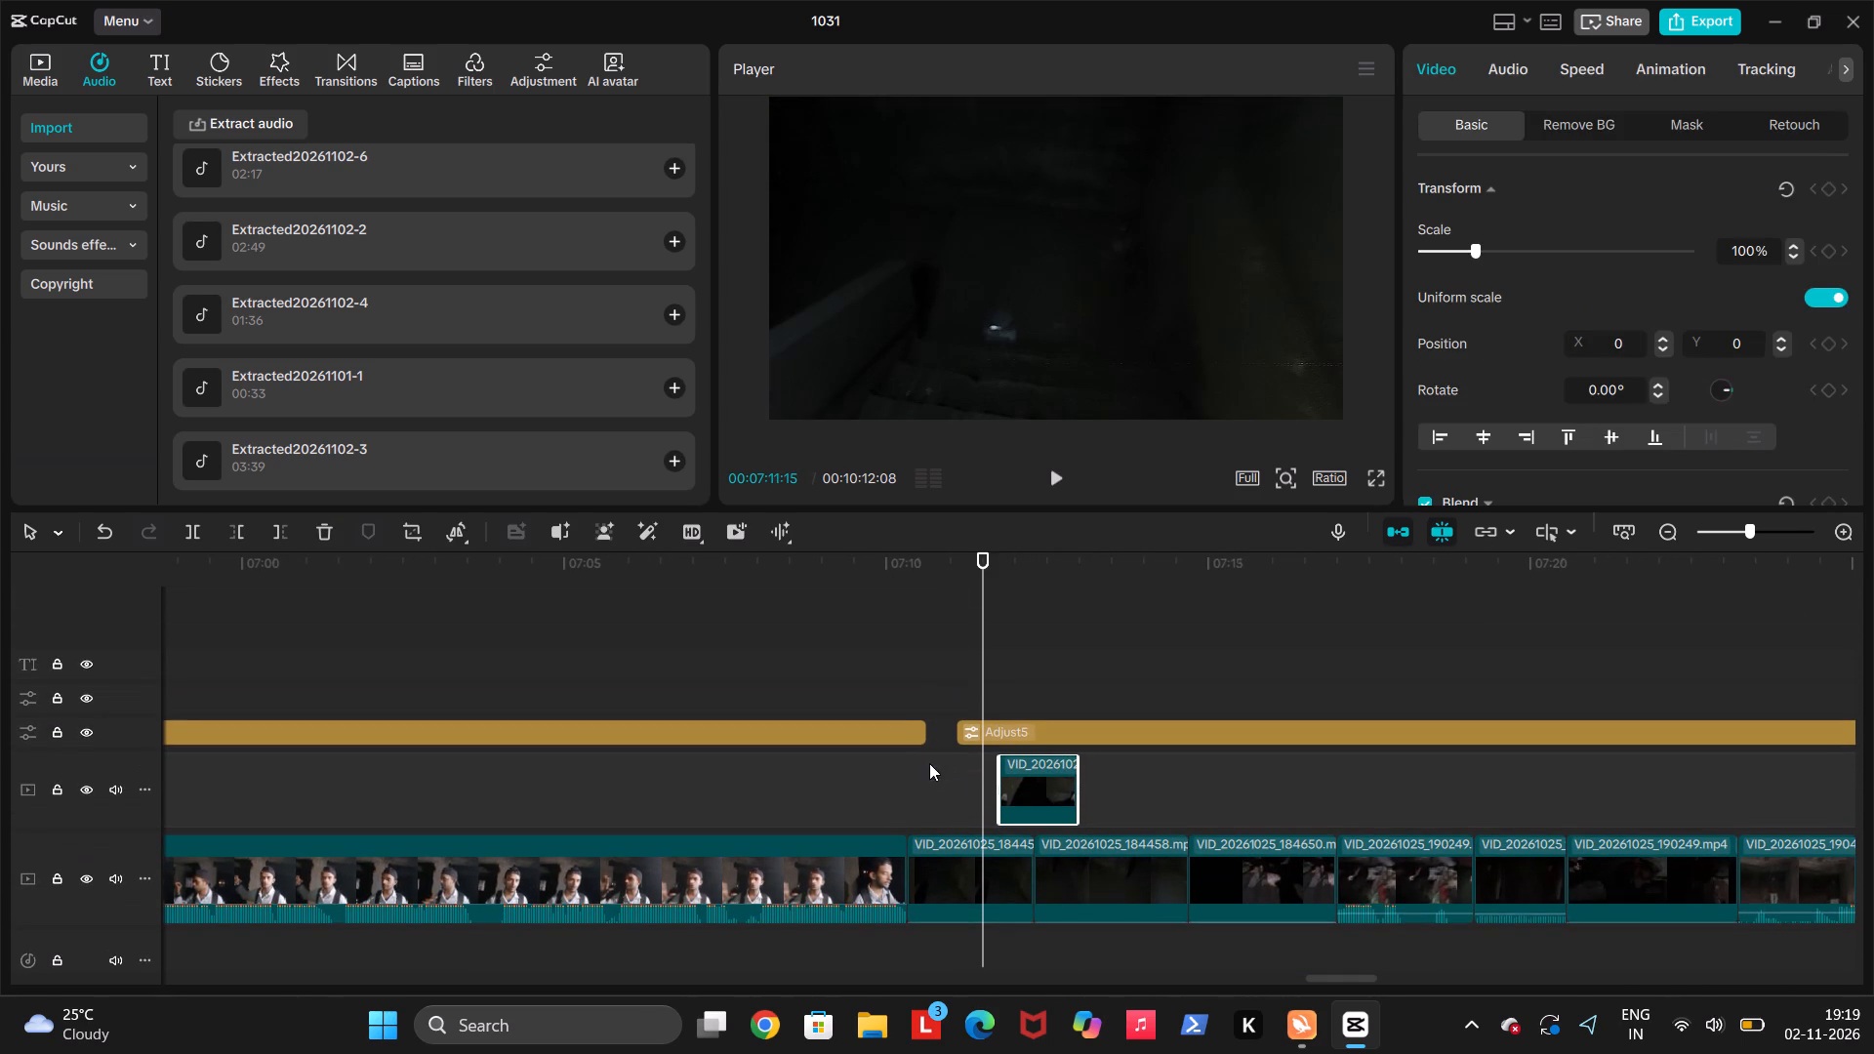
scroll(929, 763, up, 1)
click(902, 727)
drag(924, 730, 905, 730)
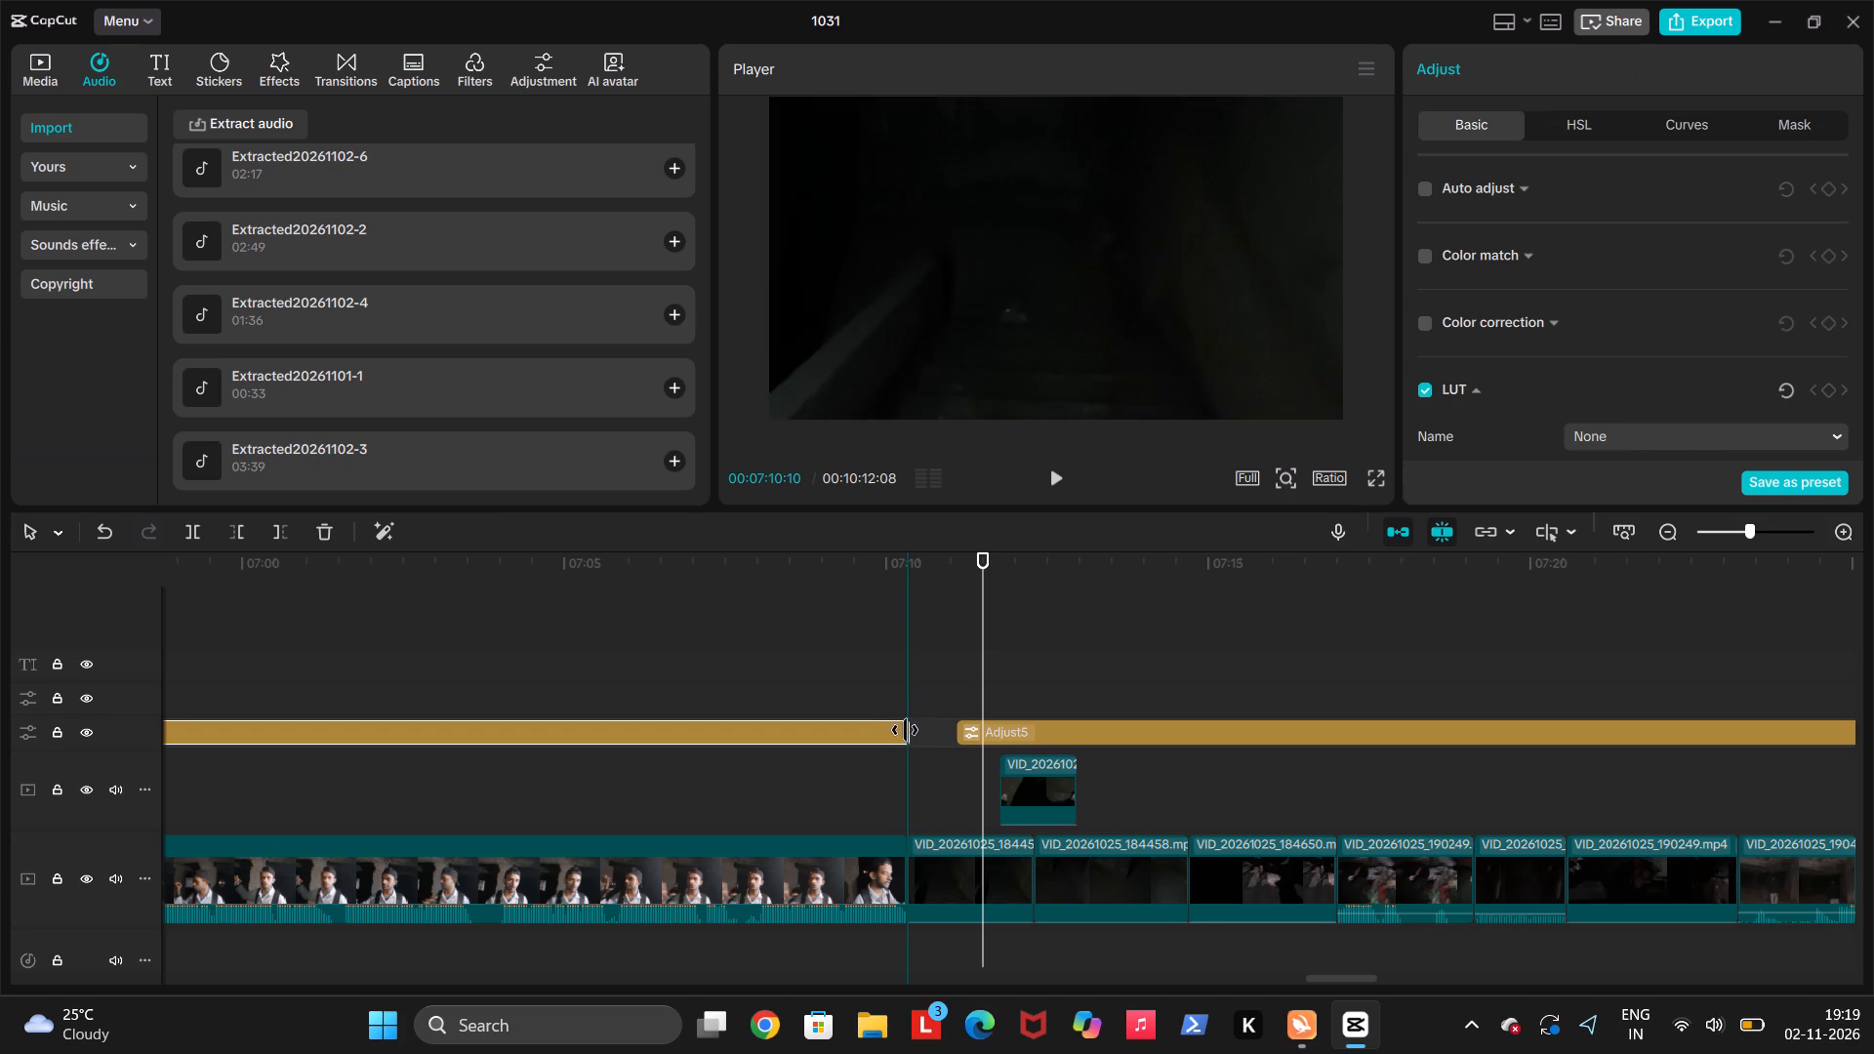
drag(905, 730, 904, 730)
drag(1018, 727, 969, 729)
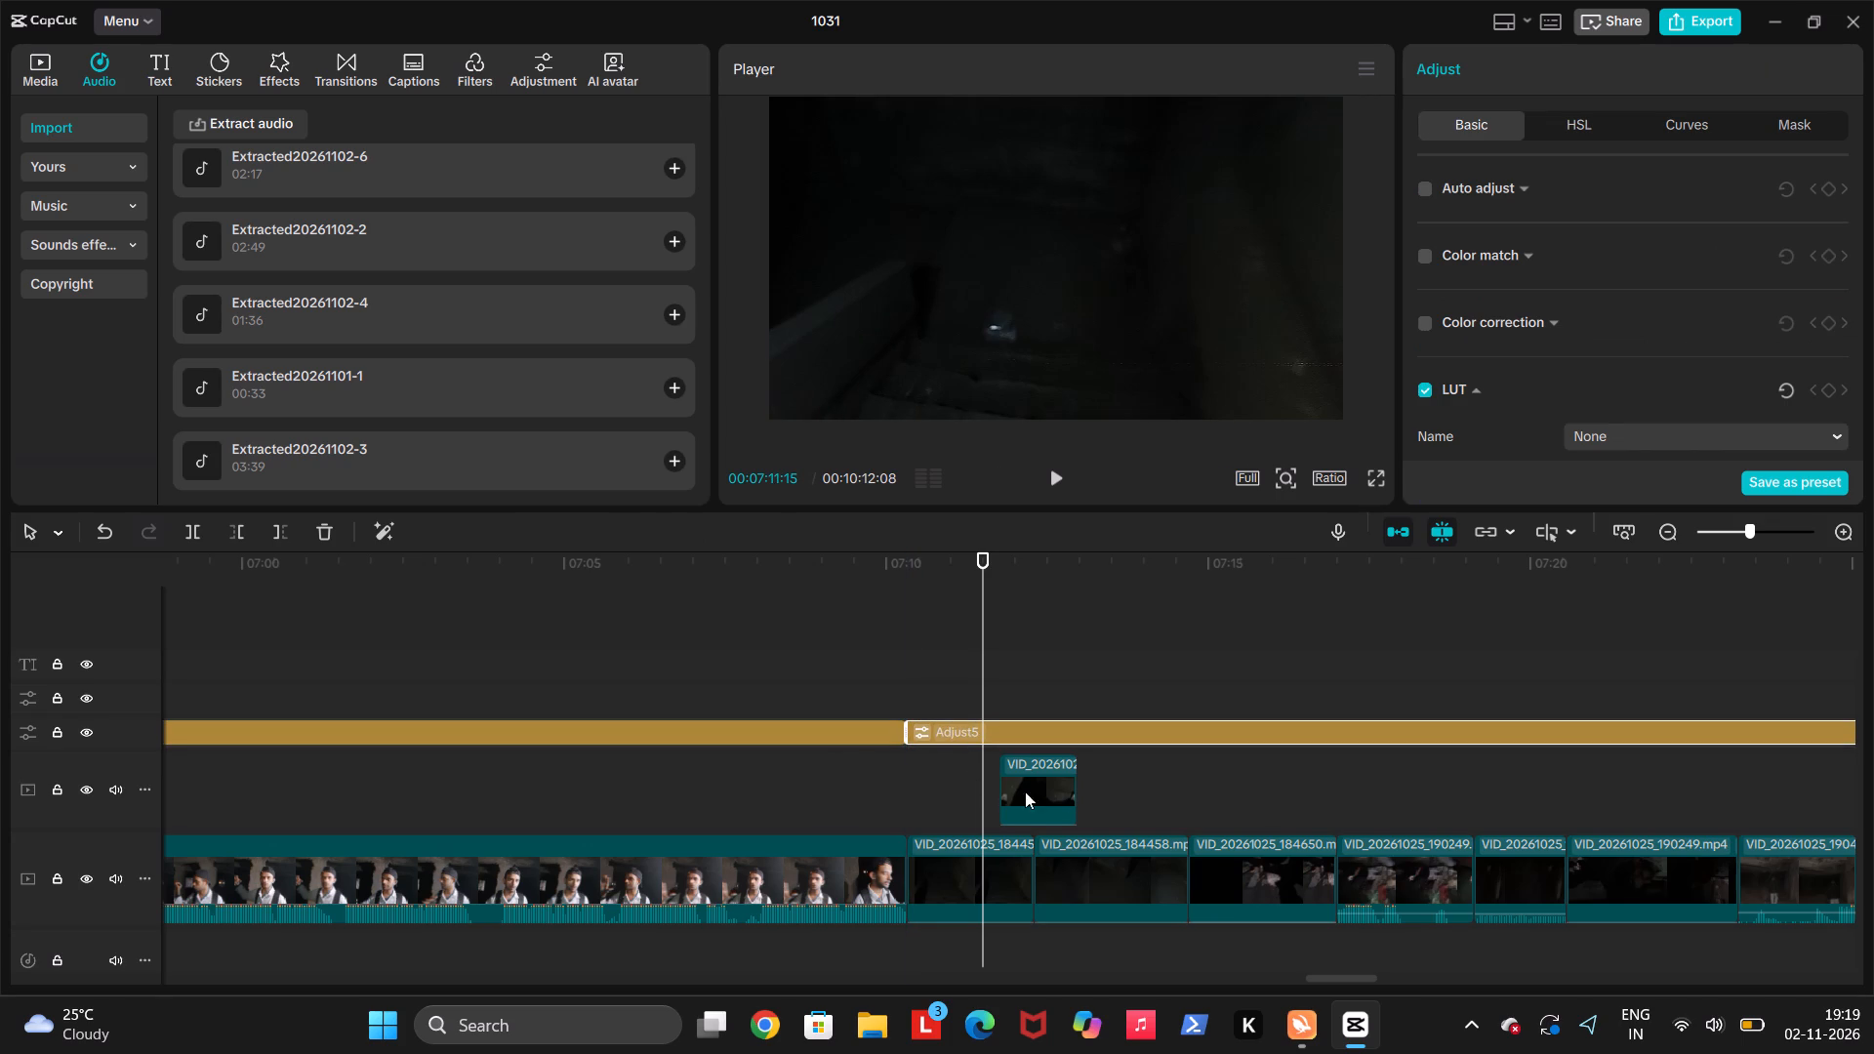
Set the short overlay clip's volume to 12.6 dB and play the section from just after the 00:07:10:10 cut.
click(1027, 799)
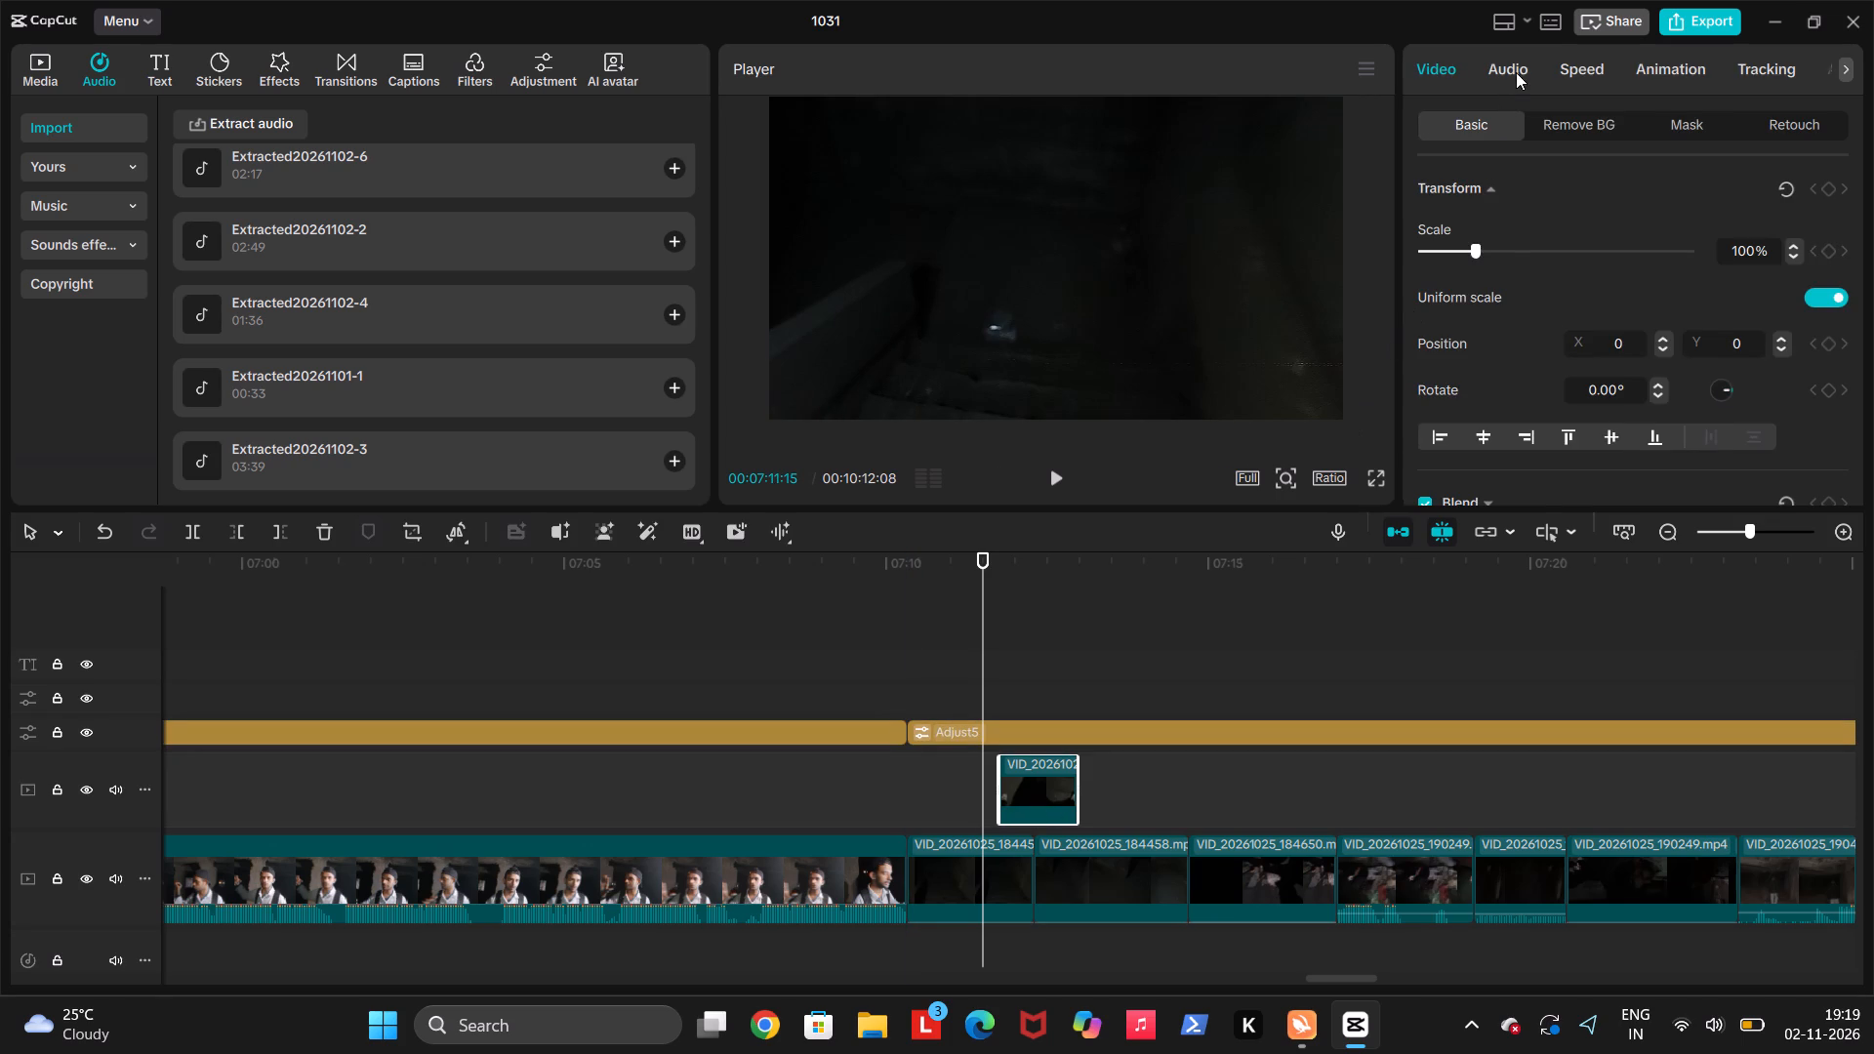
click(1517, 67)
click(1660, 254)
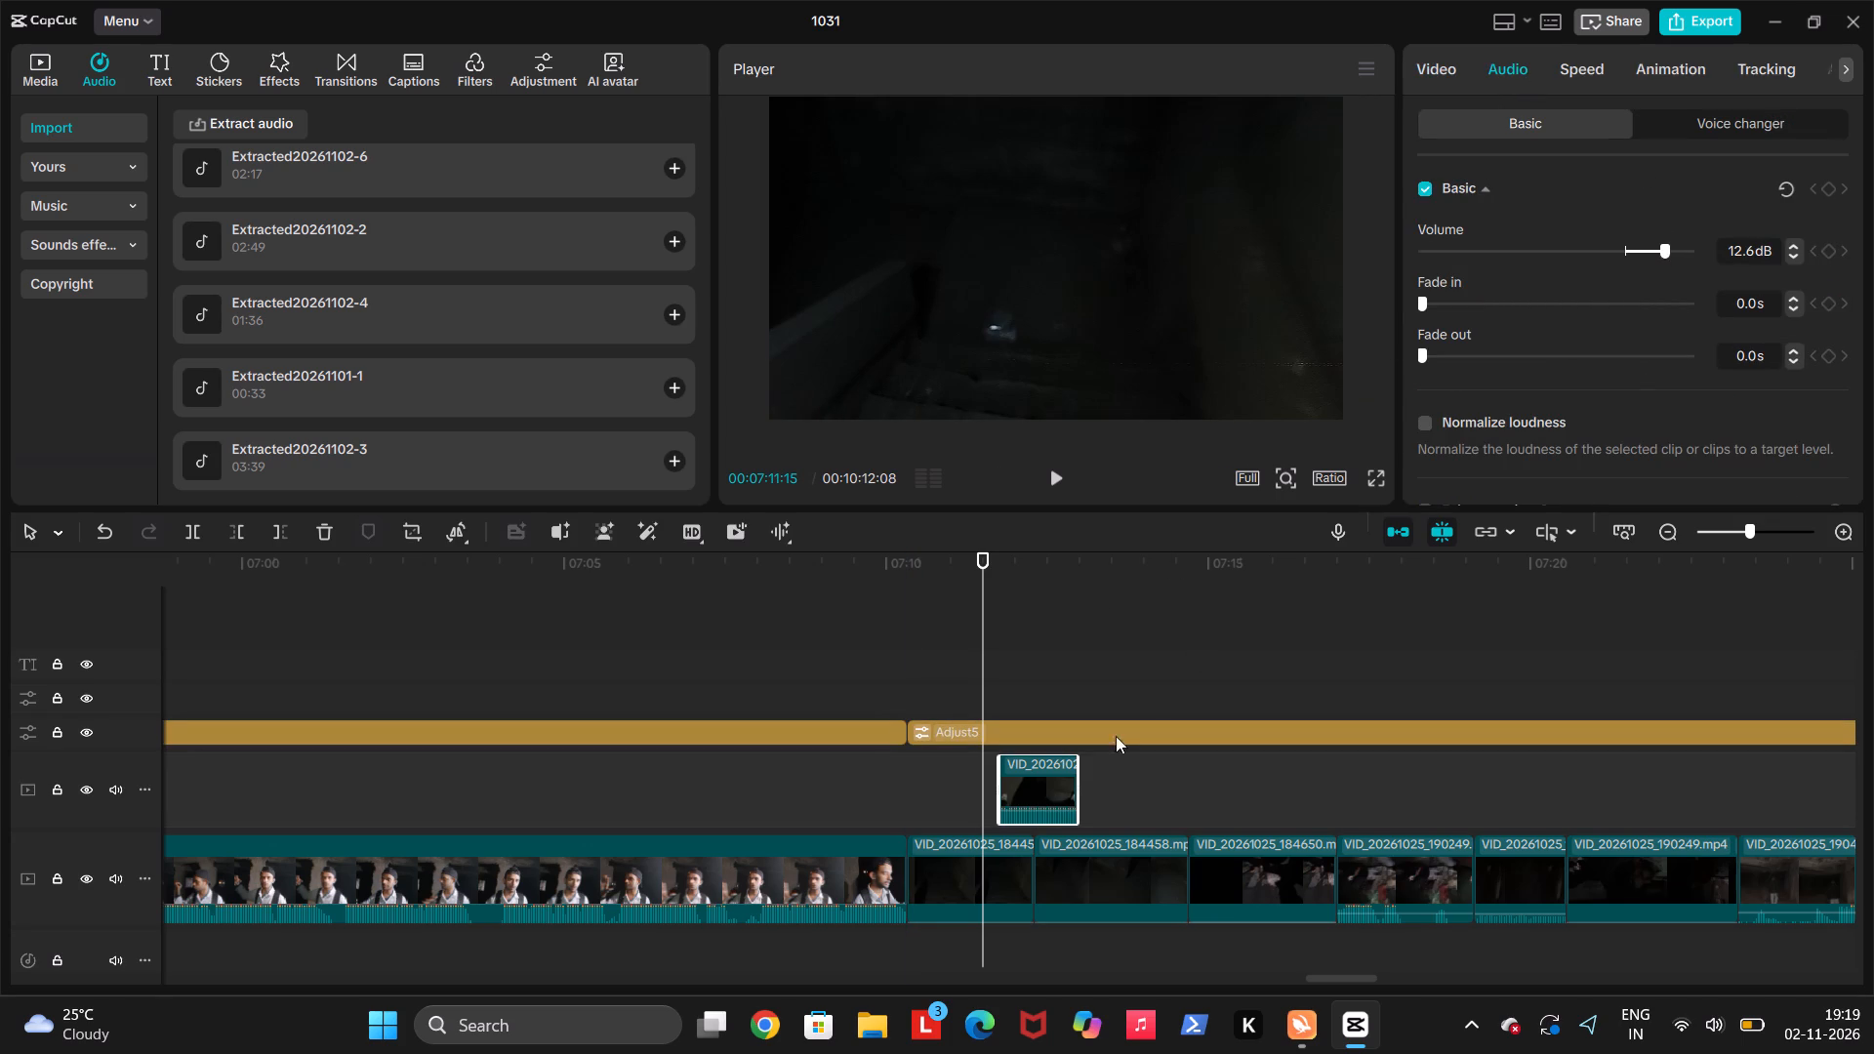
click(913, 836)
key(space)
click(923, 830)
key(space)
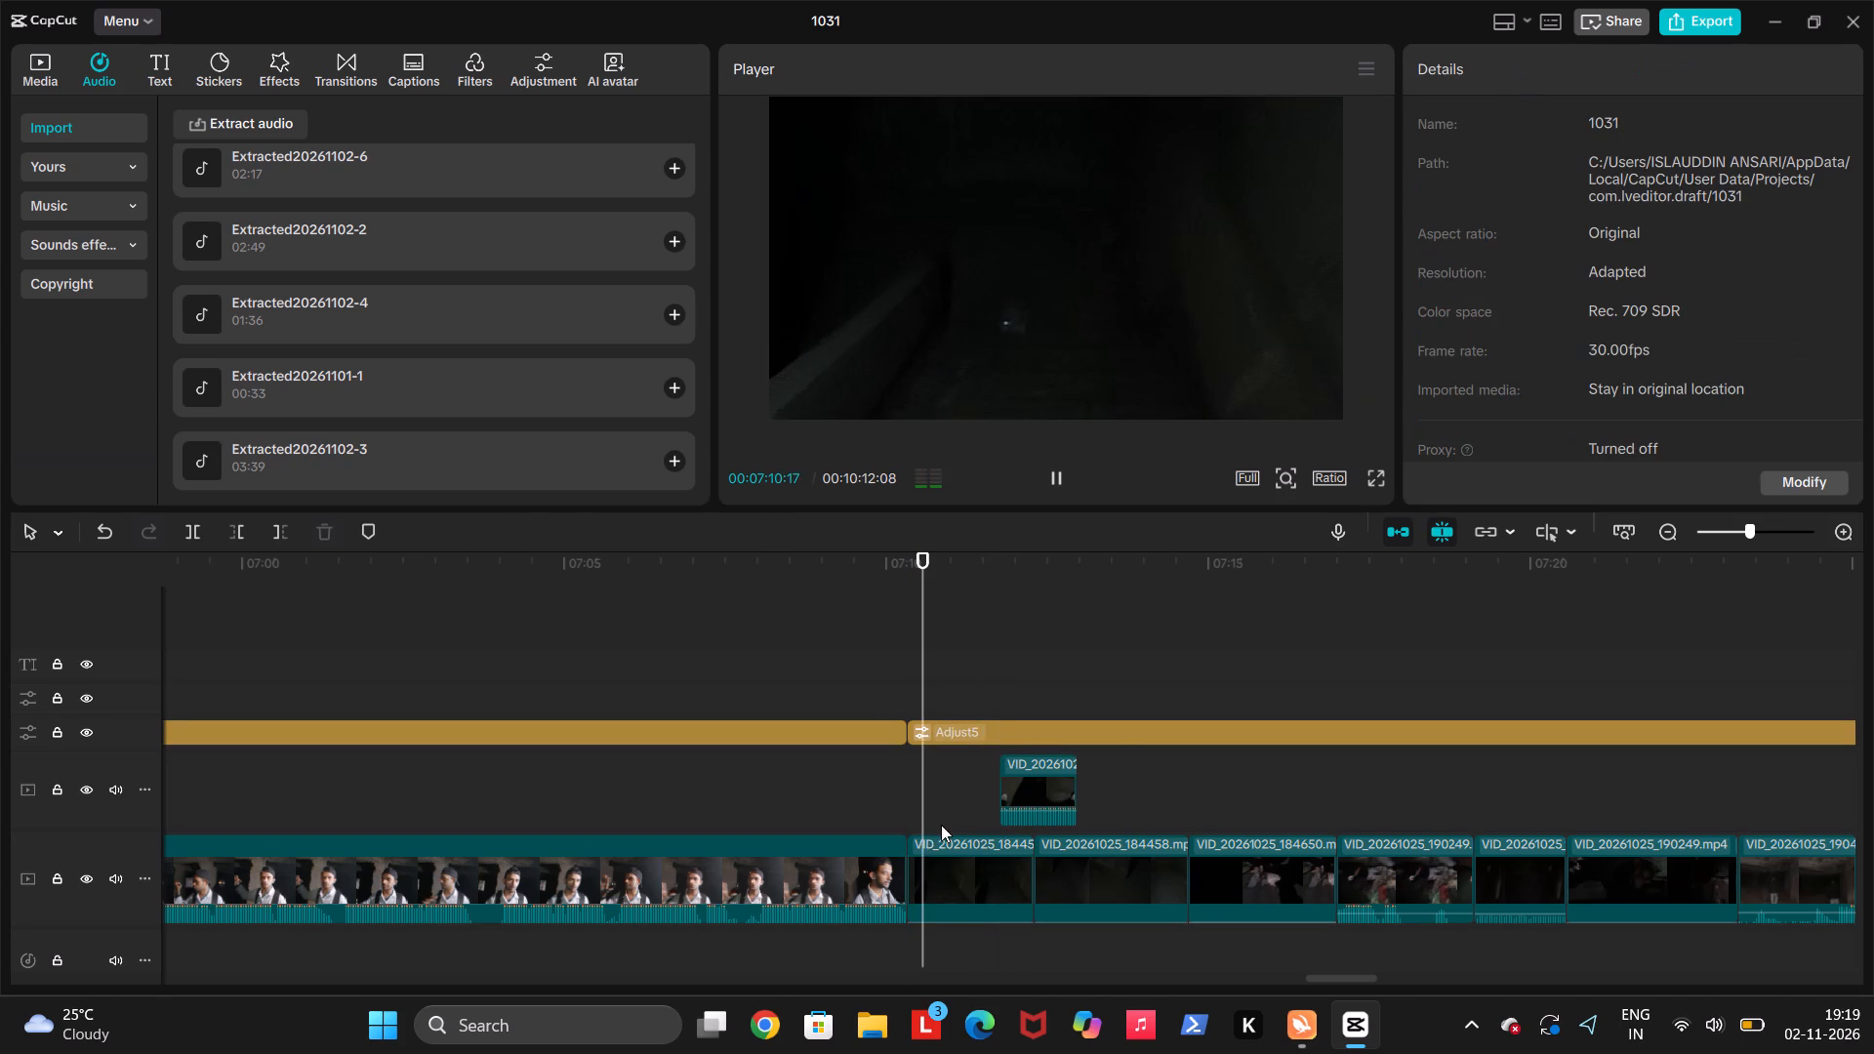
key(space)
Lower the short overlay clip's volume to 5.0 dB, listen to it, reduce the volume further and replay the section.
click(1032, 808)
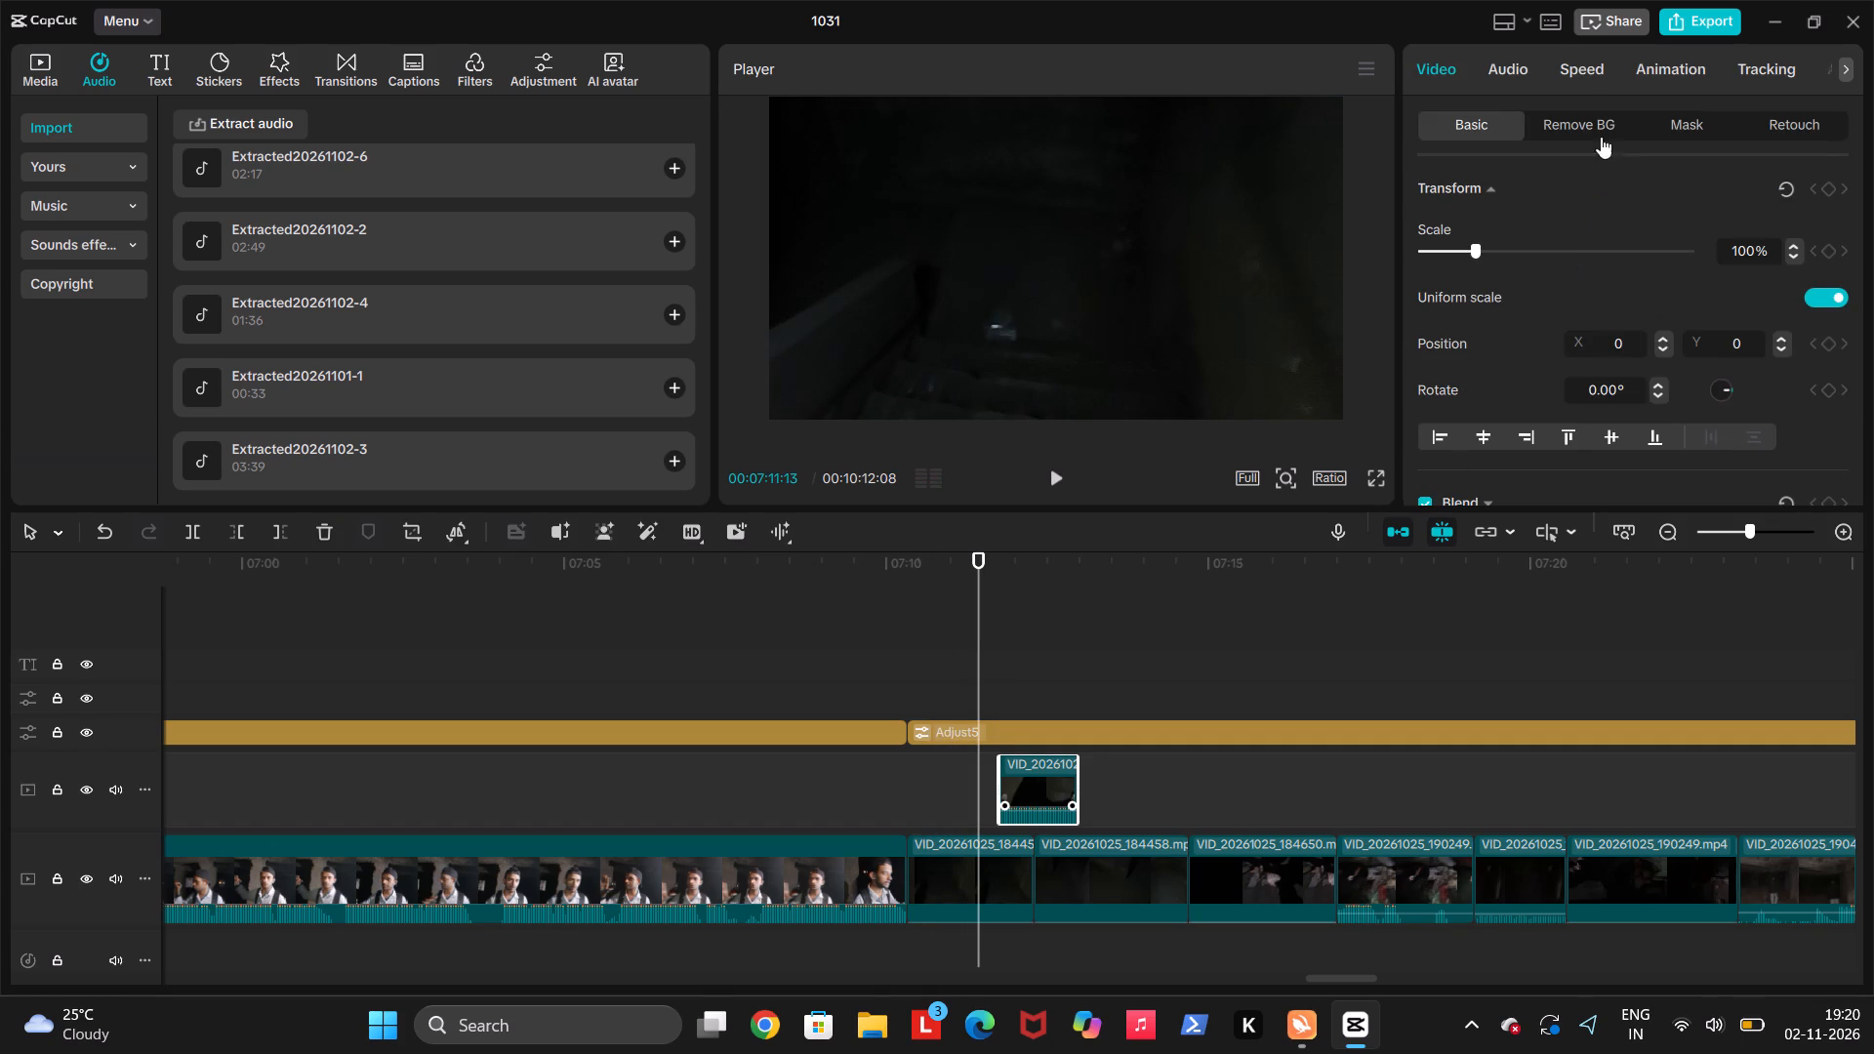
click(1514, 69)
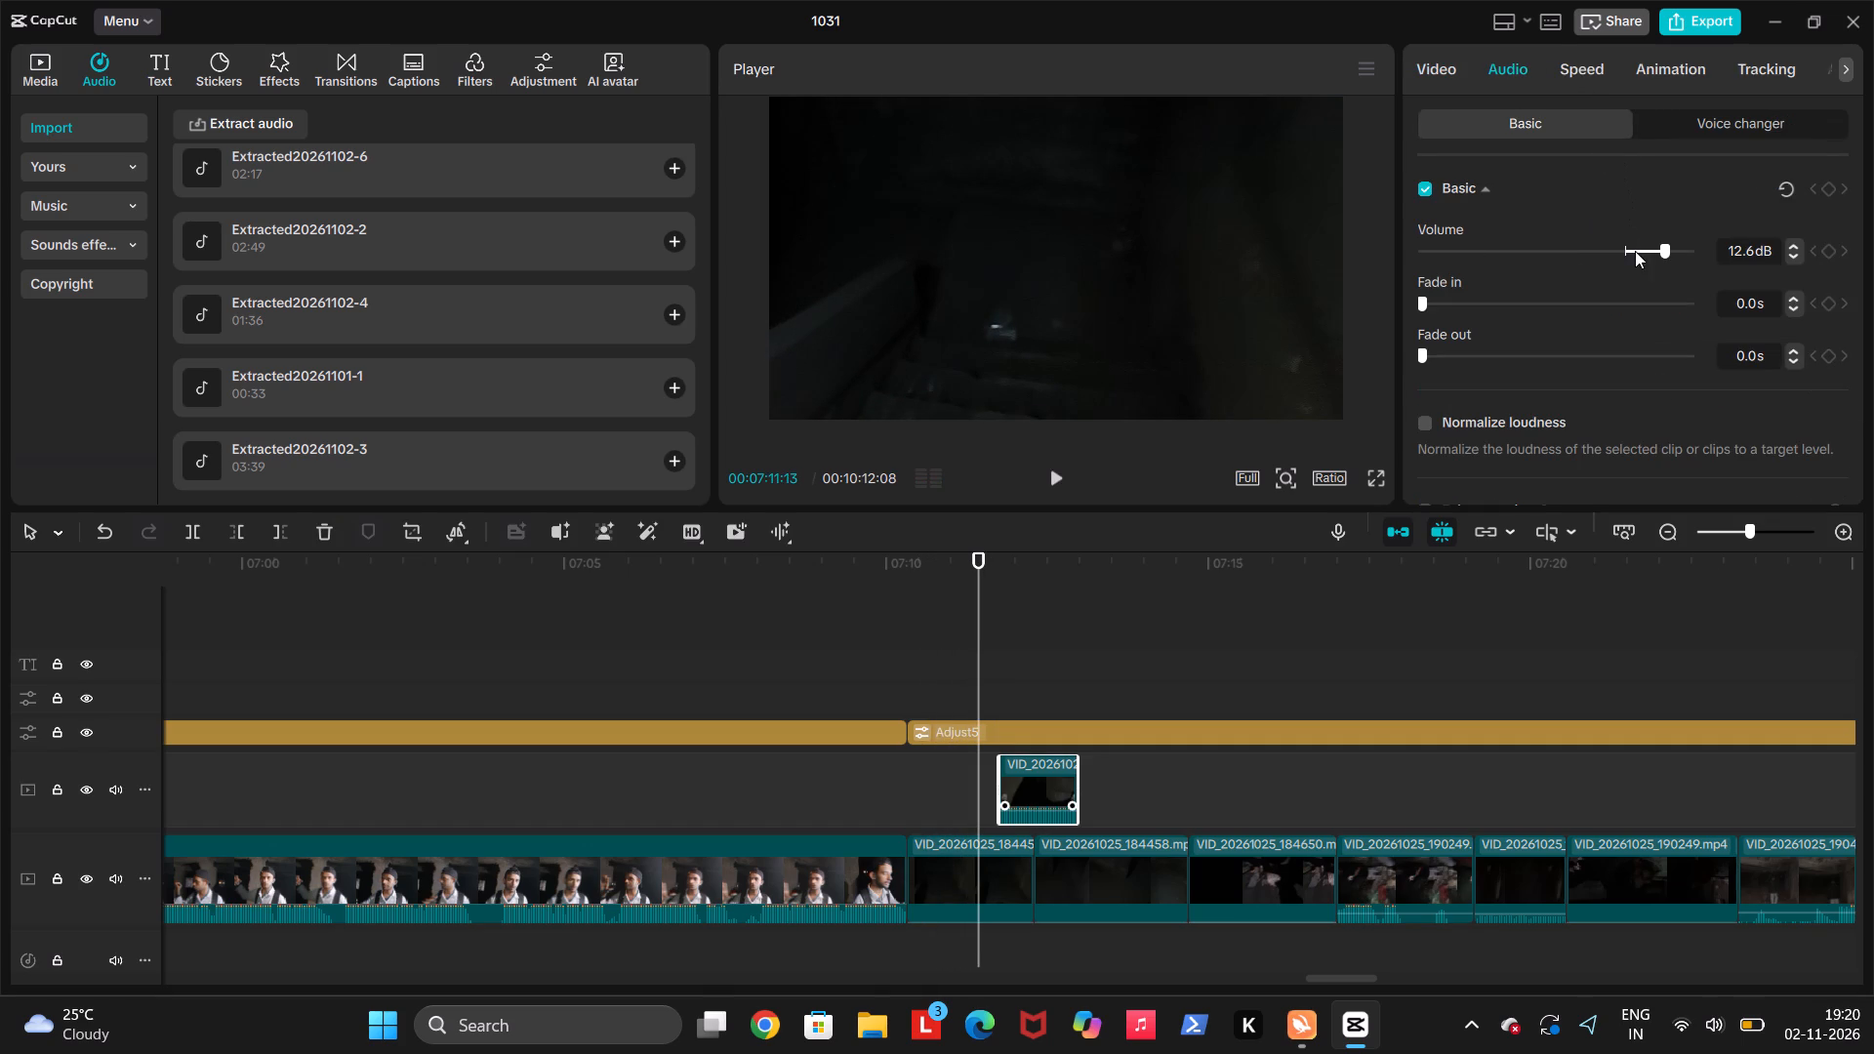
click(1635, 251)
key(space)
key(space)
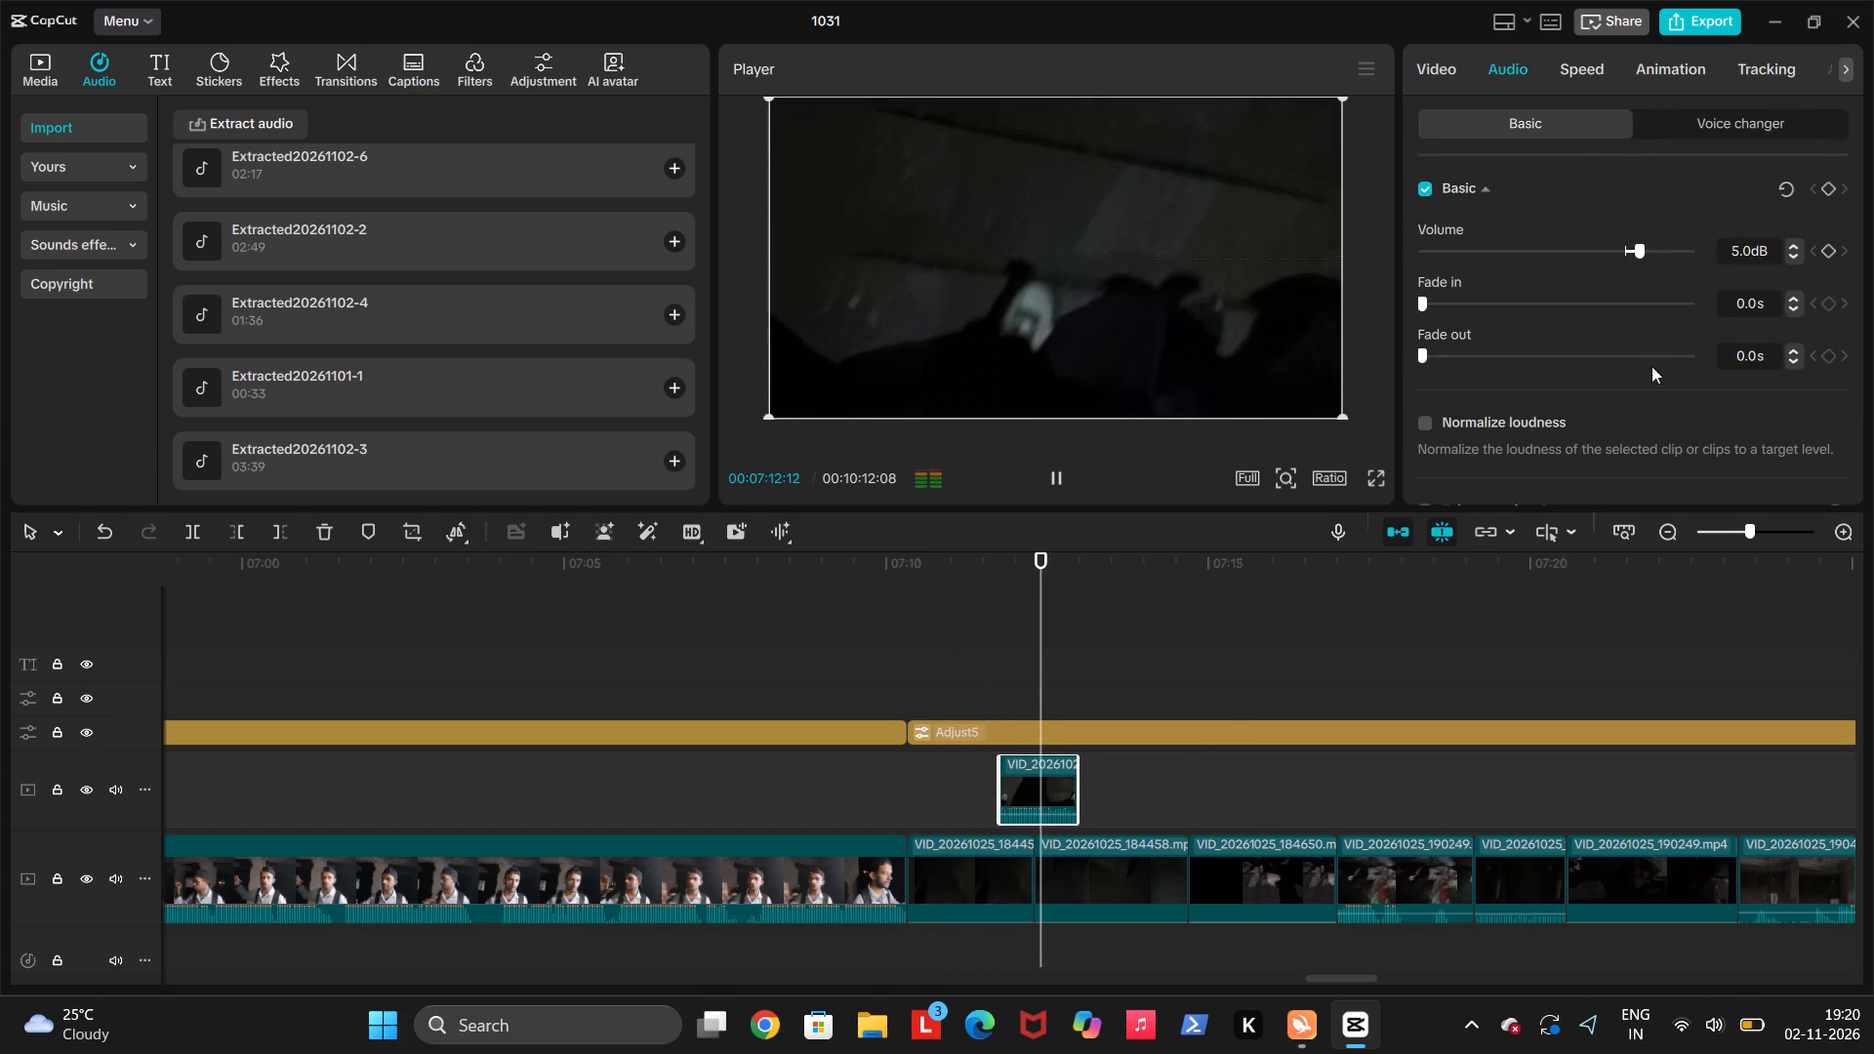
click(1603, 248)
key(space)
click(939, 800)
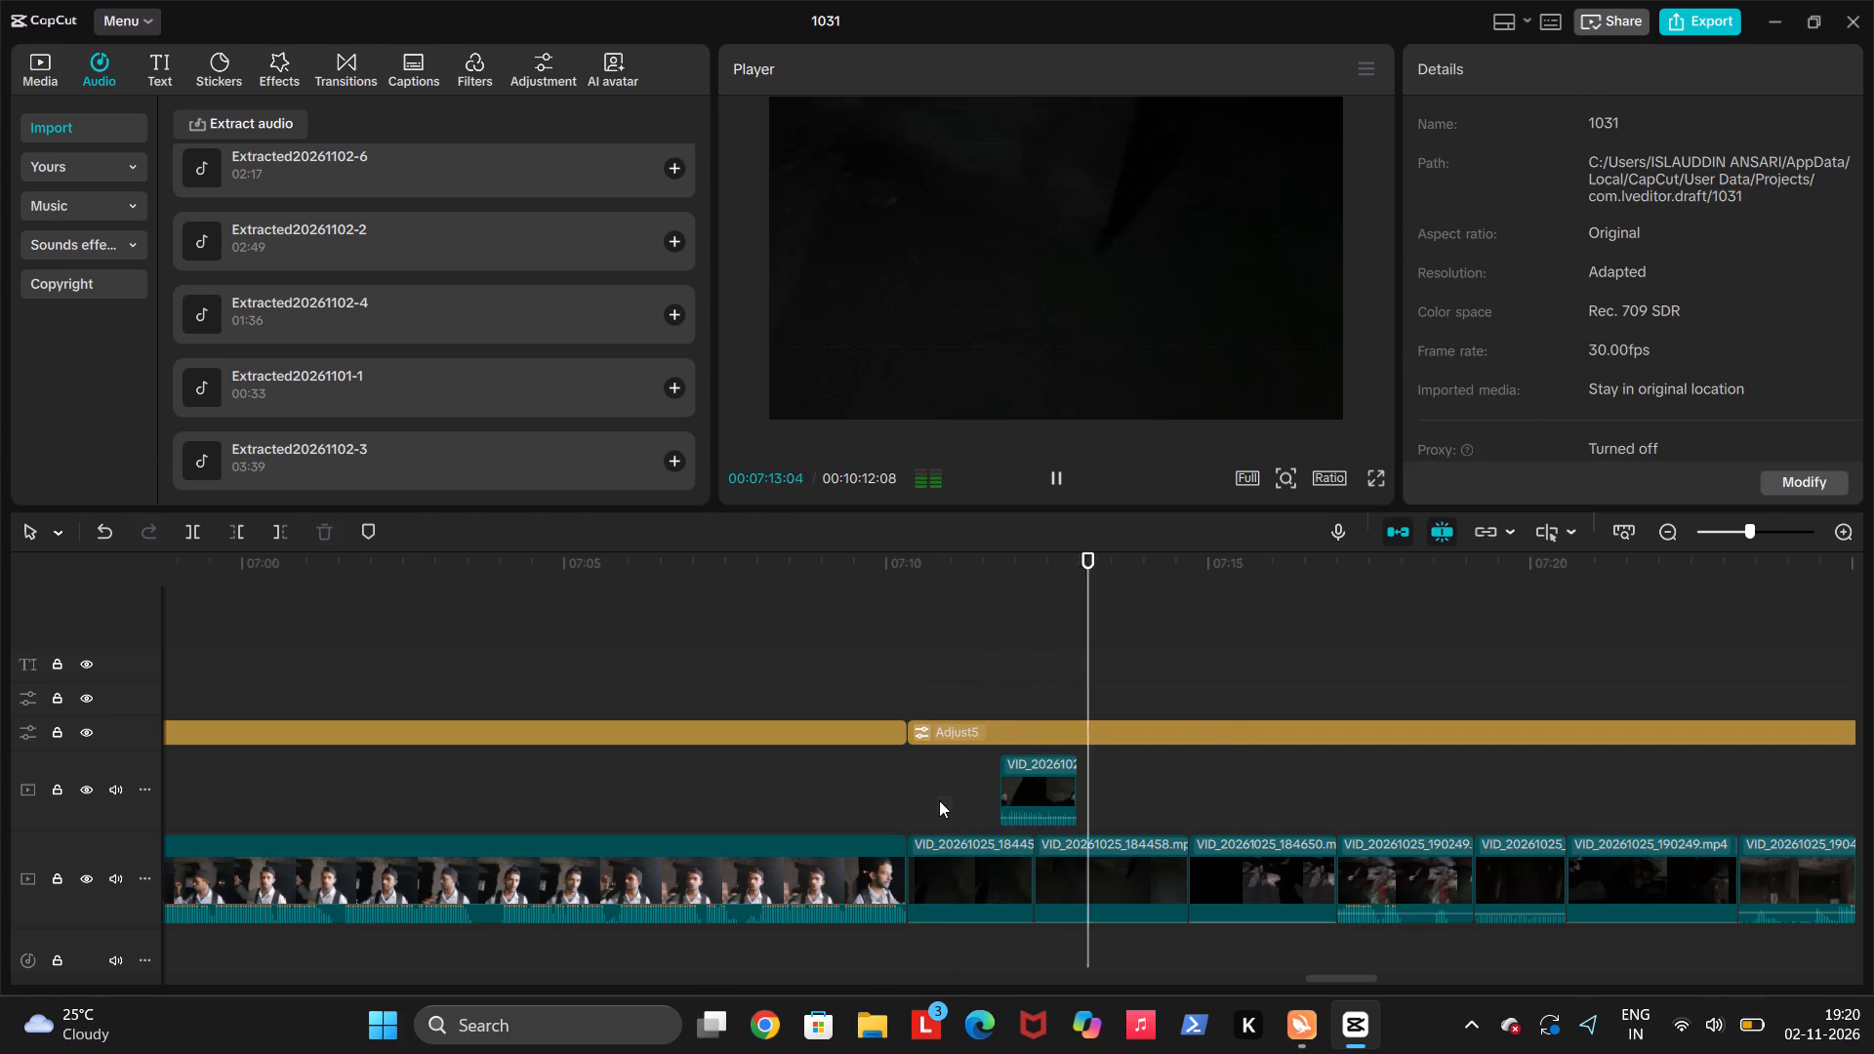
Set the volume of the first dark clip after the 00:07:10:10 cut to -13.7 dB and play the section back.
key(space)
key(space)
scroll(963, 866, down, 1)
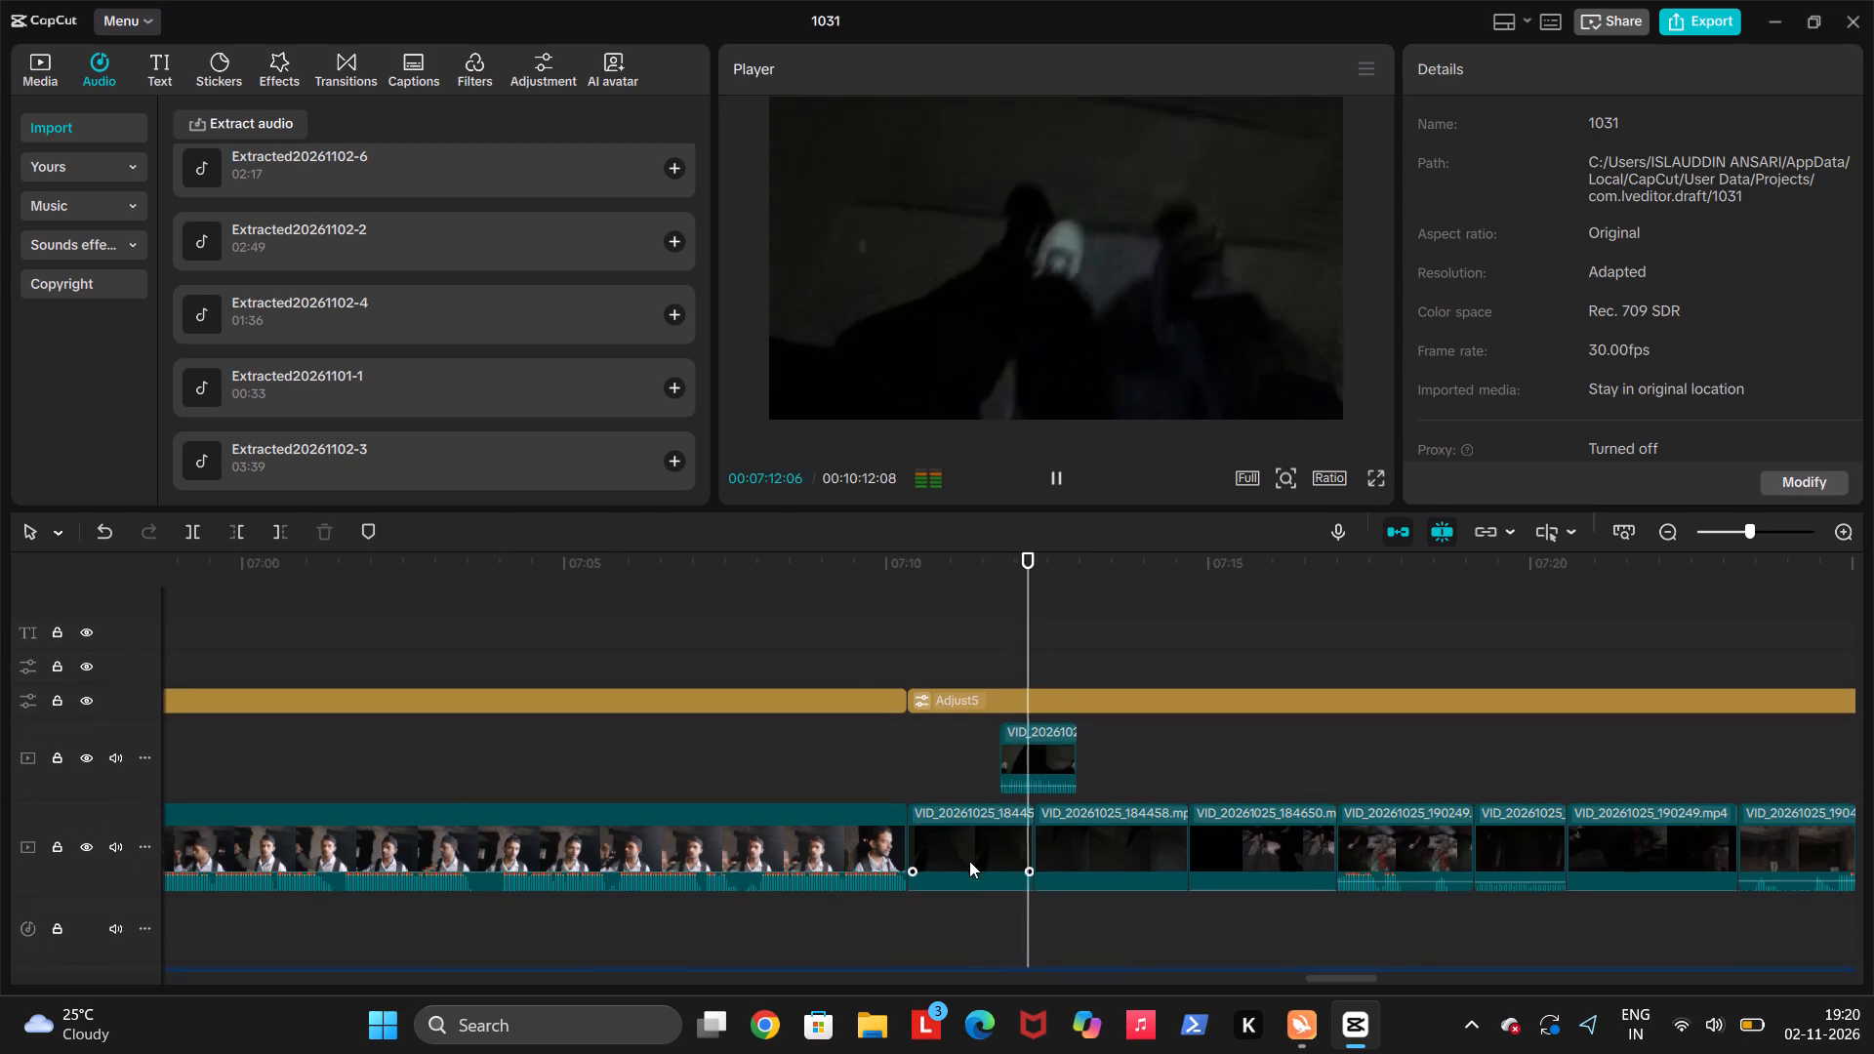
click(969, 861)
key(space)
click(1519, 62)
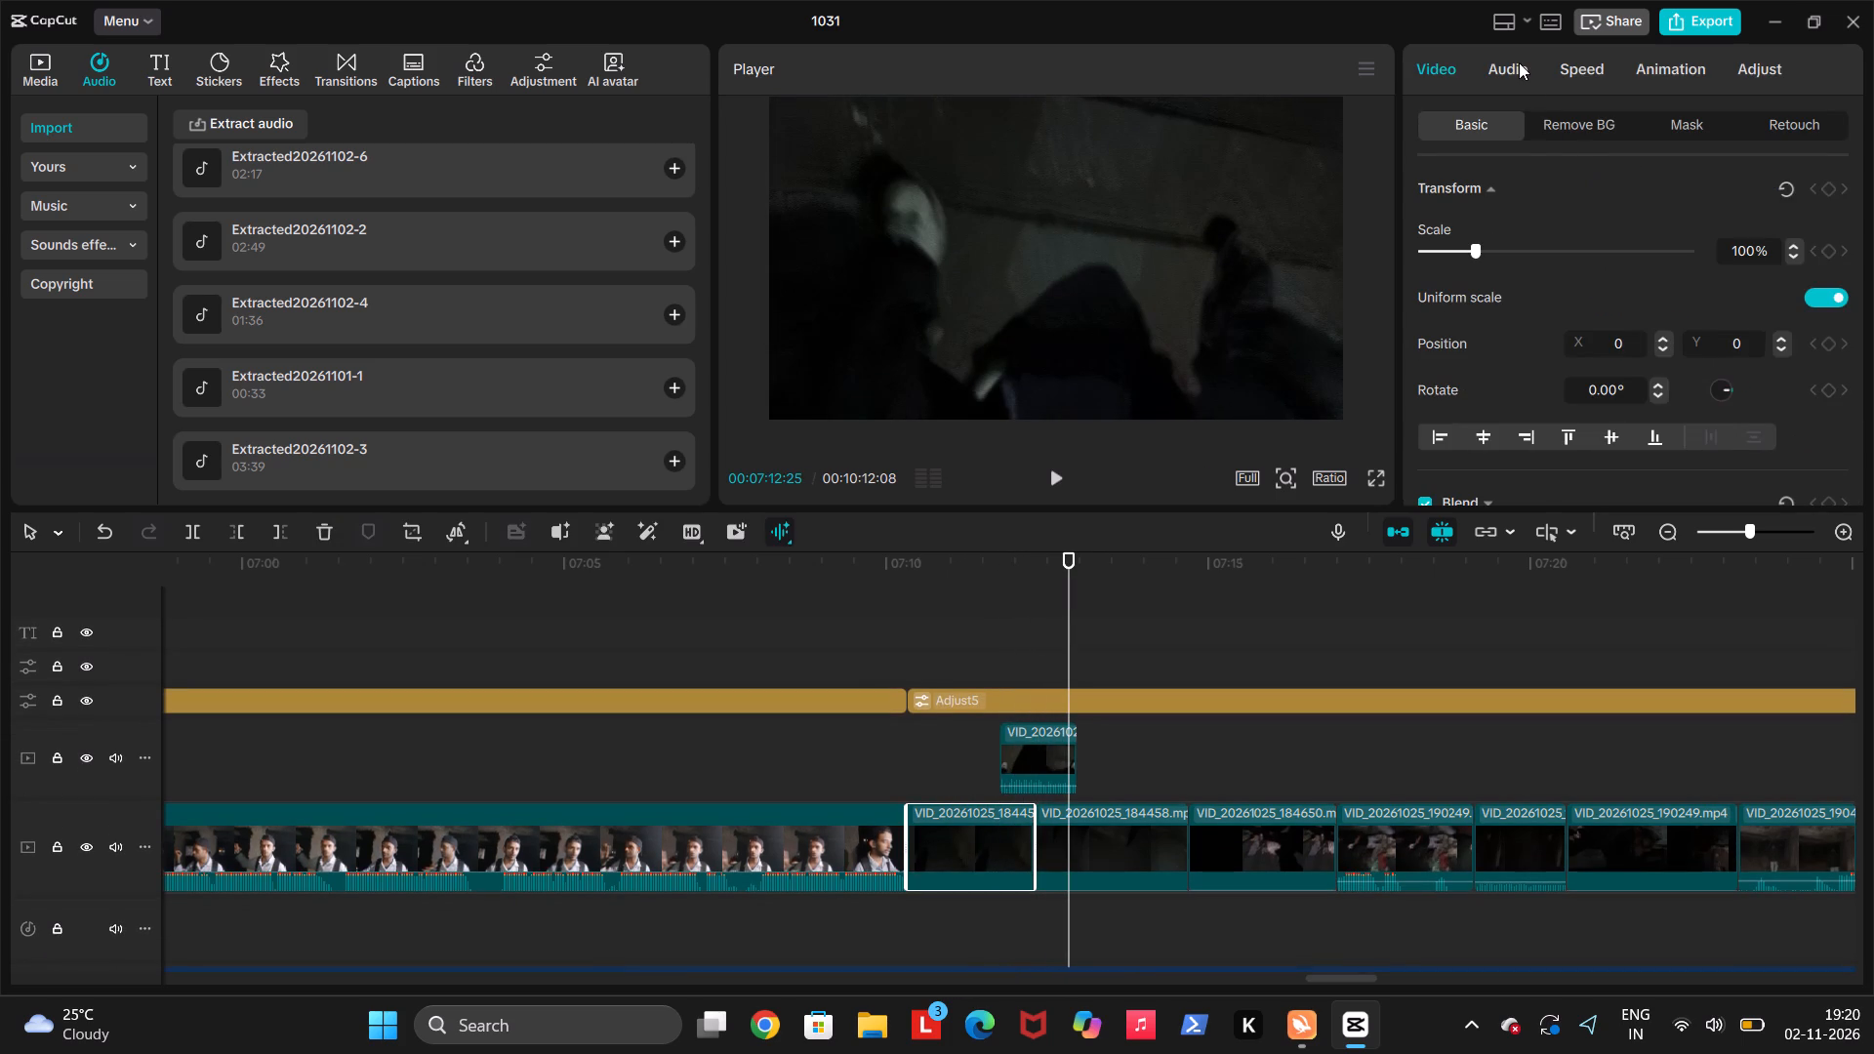
click(1571, 252)
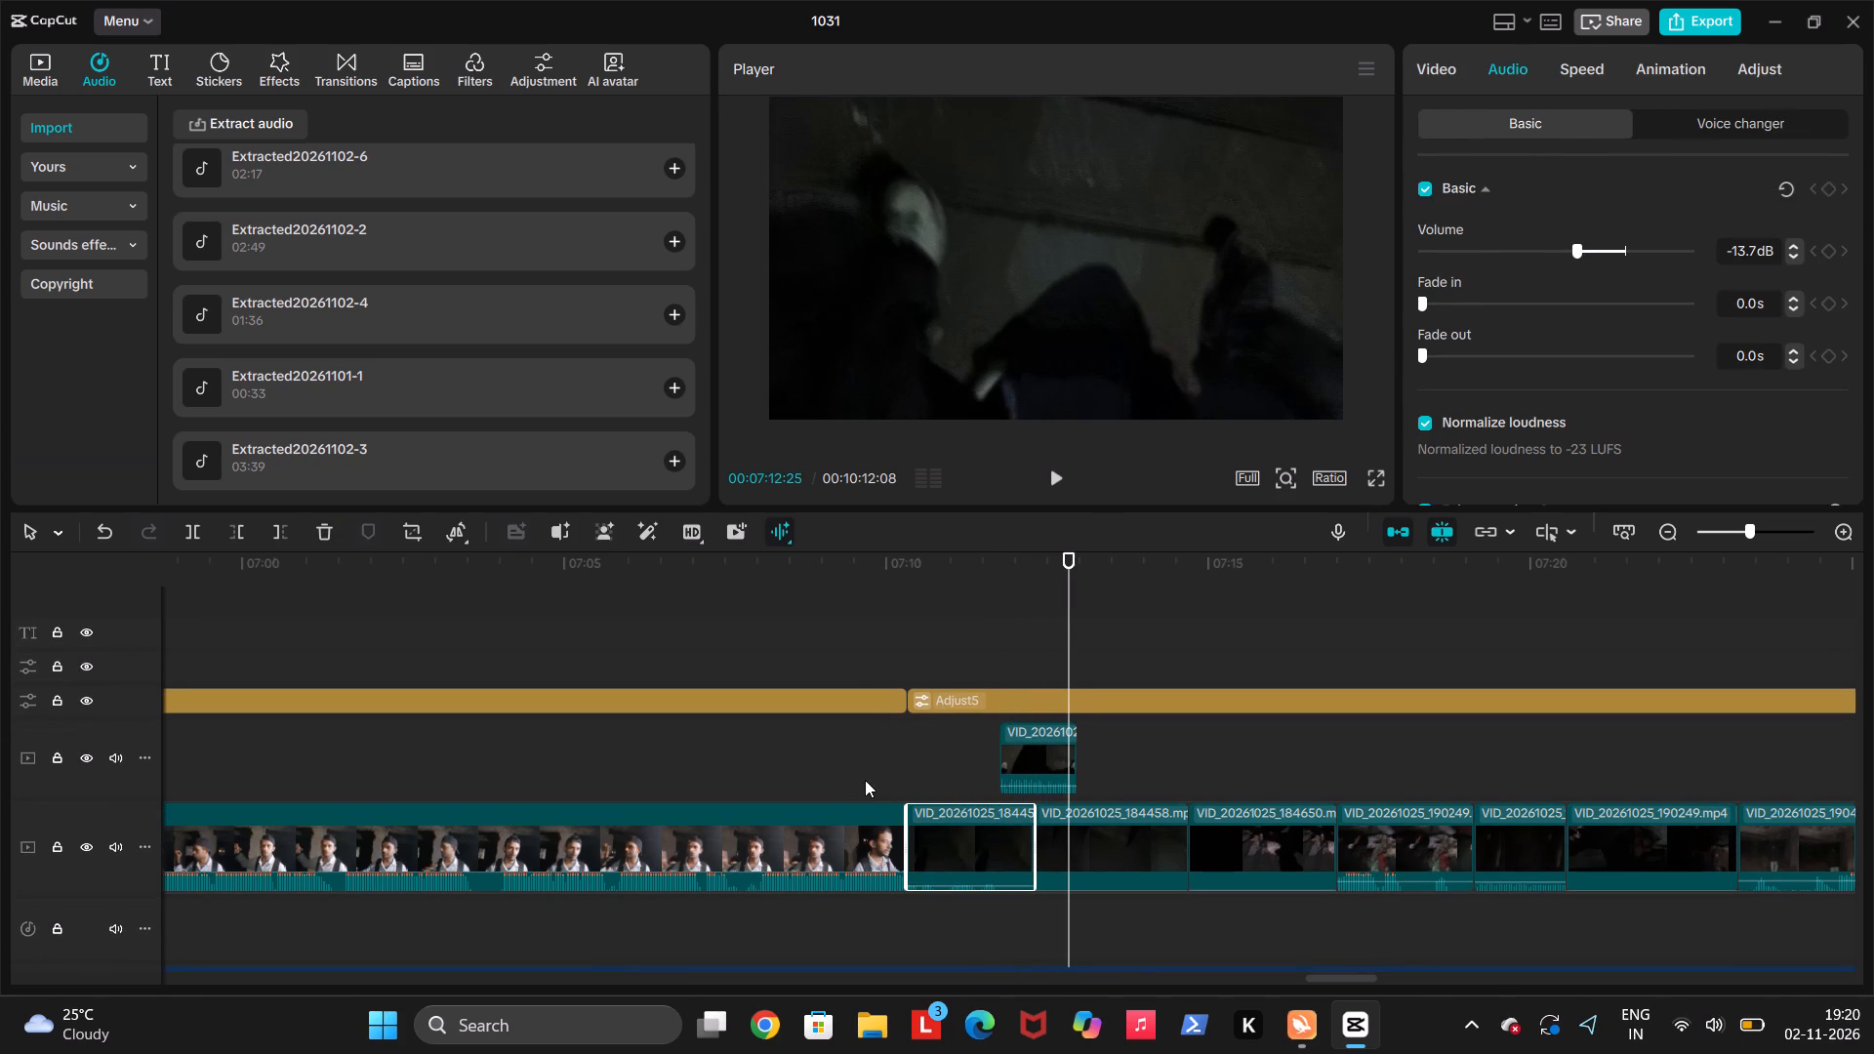
click(865, 780)
key(space)
click(886, 779)
key(space)
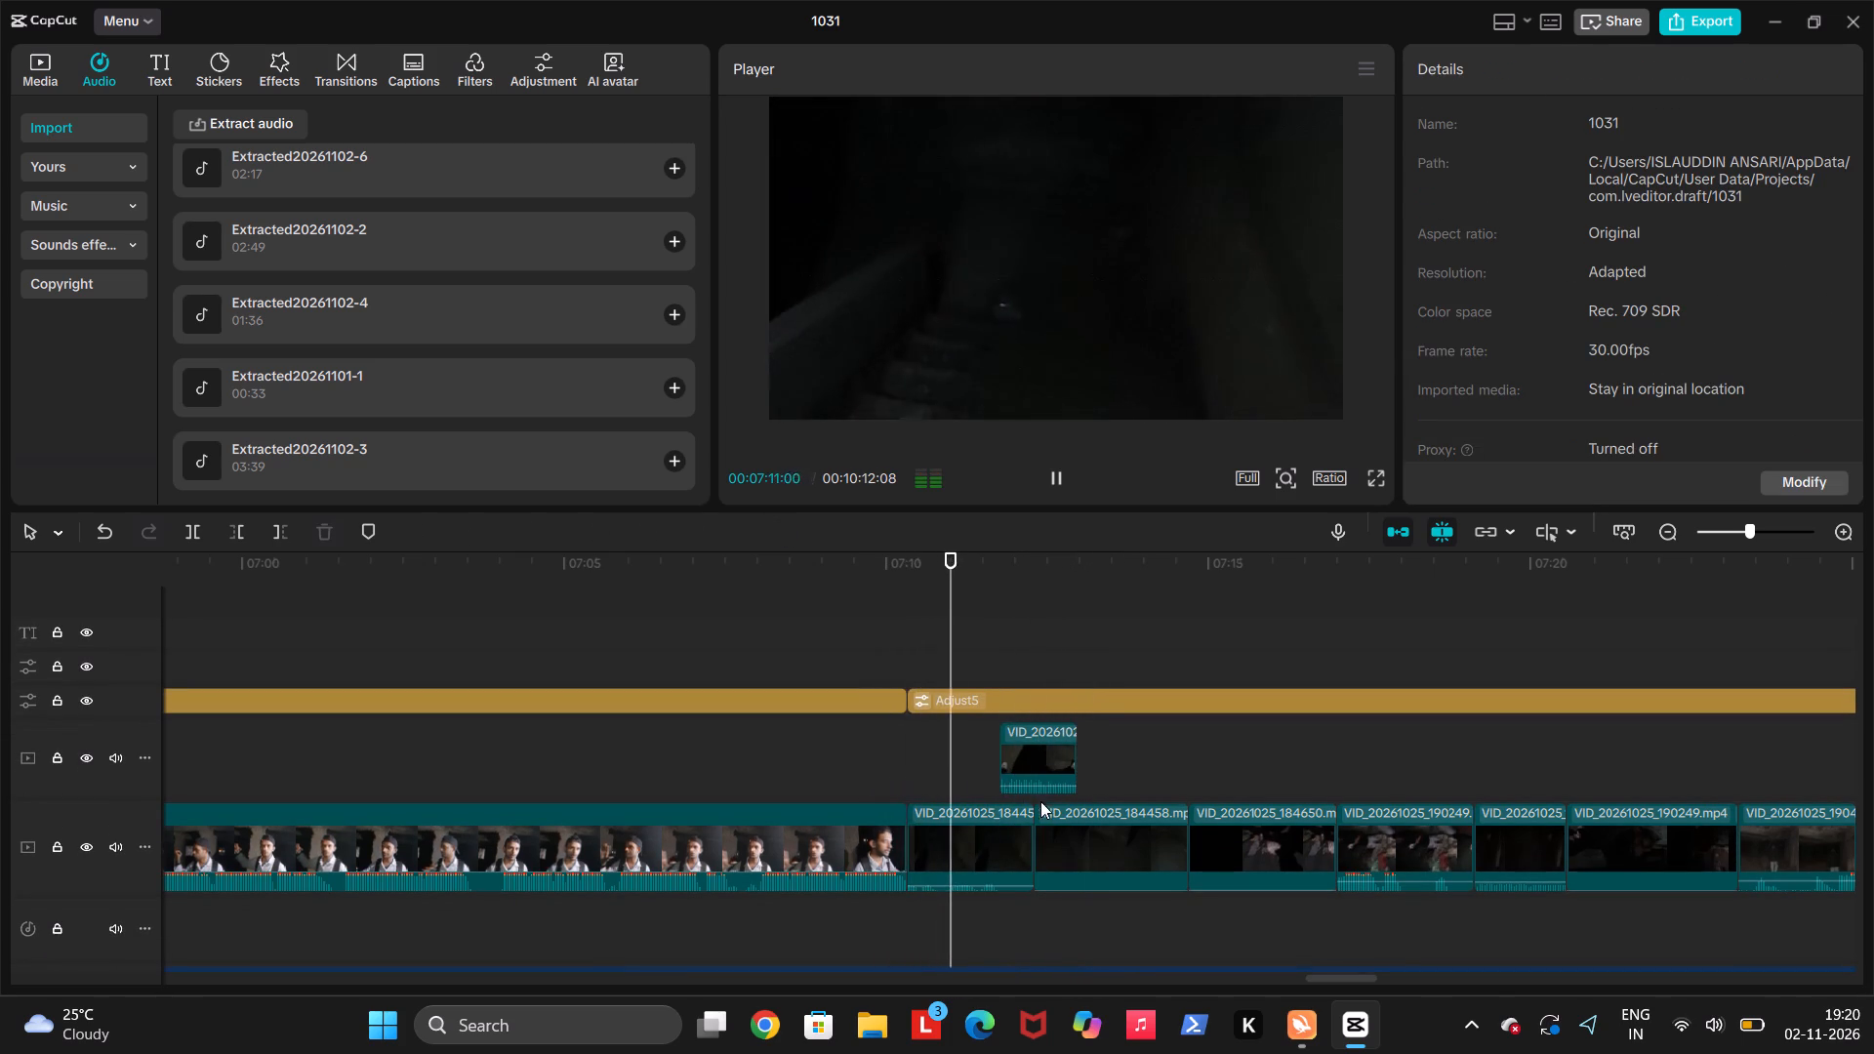
Set the volume of the second dark clip, VID_20261025_184458.mp4, to -6.4 dB and replay the section leading into it.
click(1101, 816)
key(space)
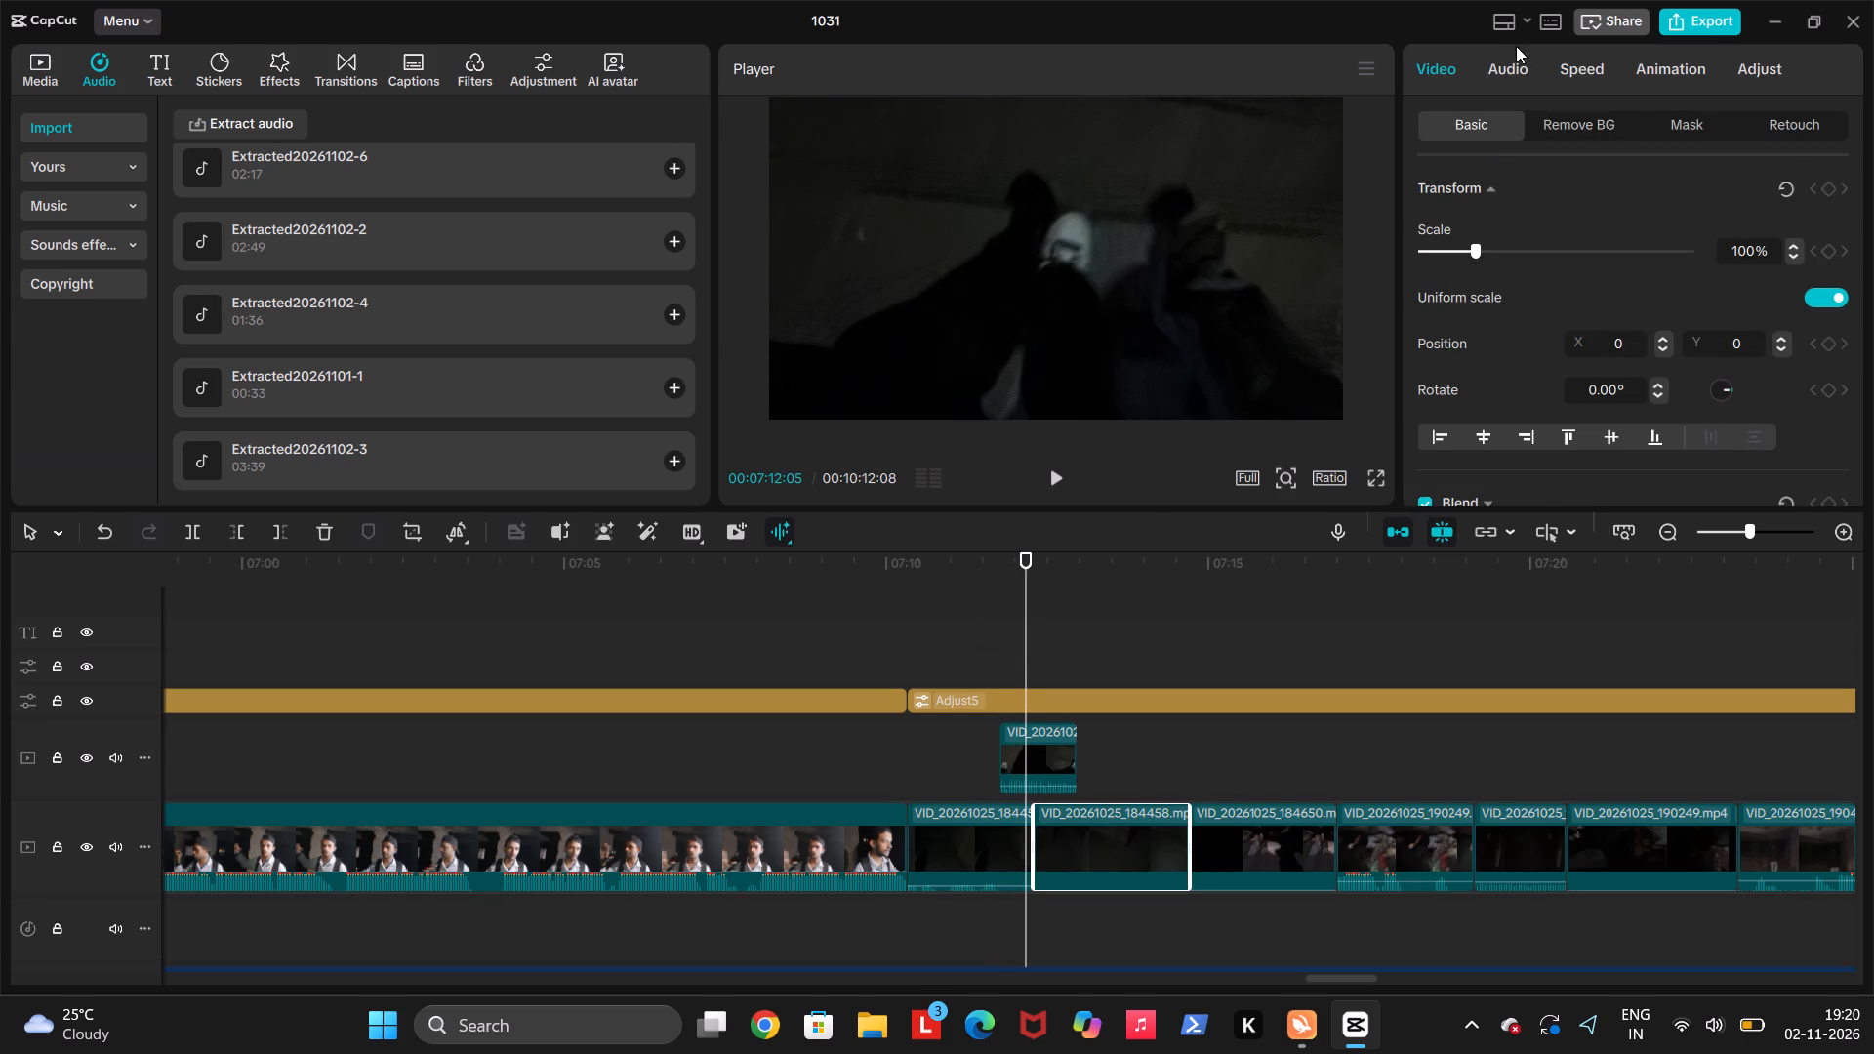
click(1516, 63)
click(1597, 251)
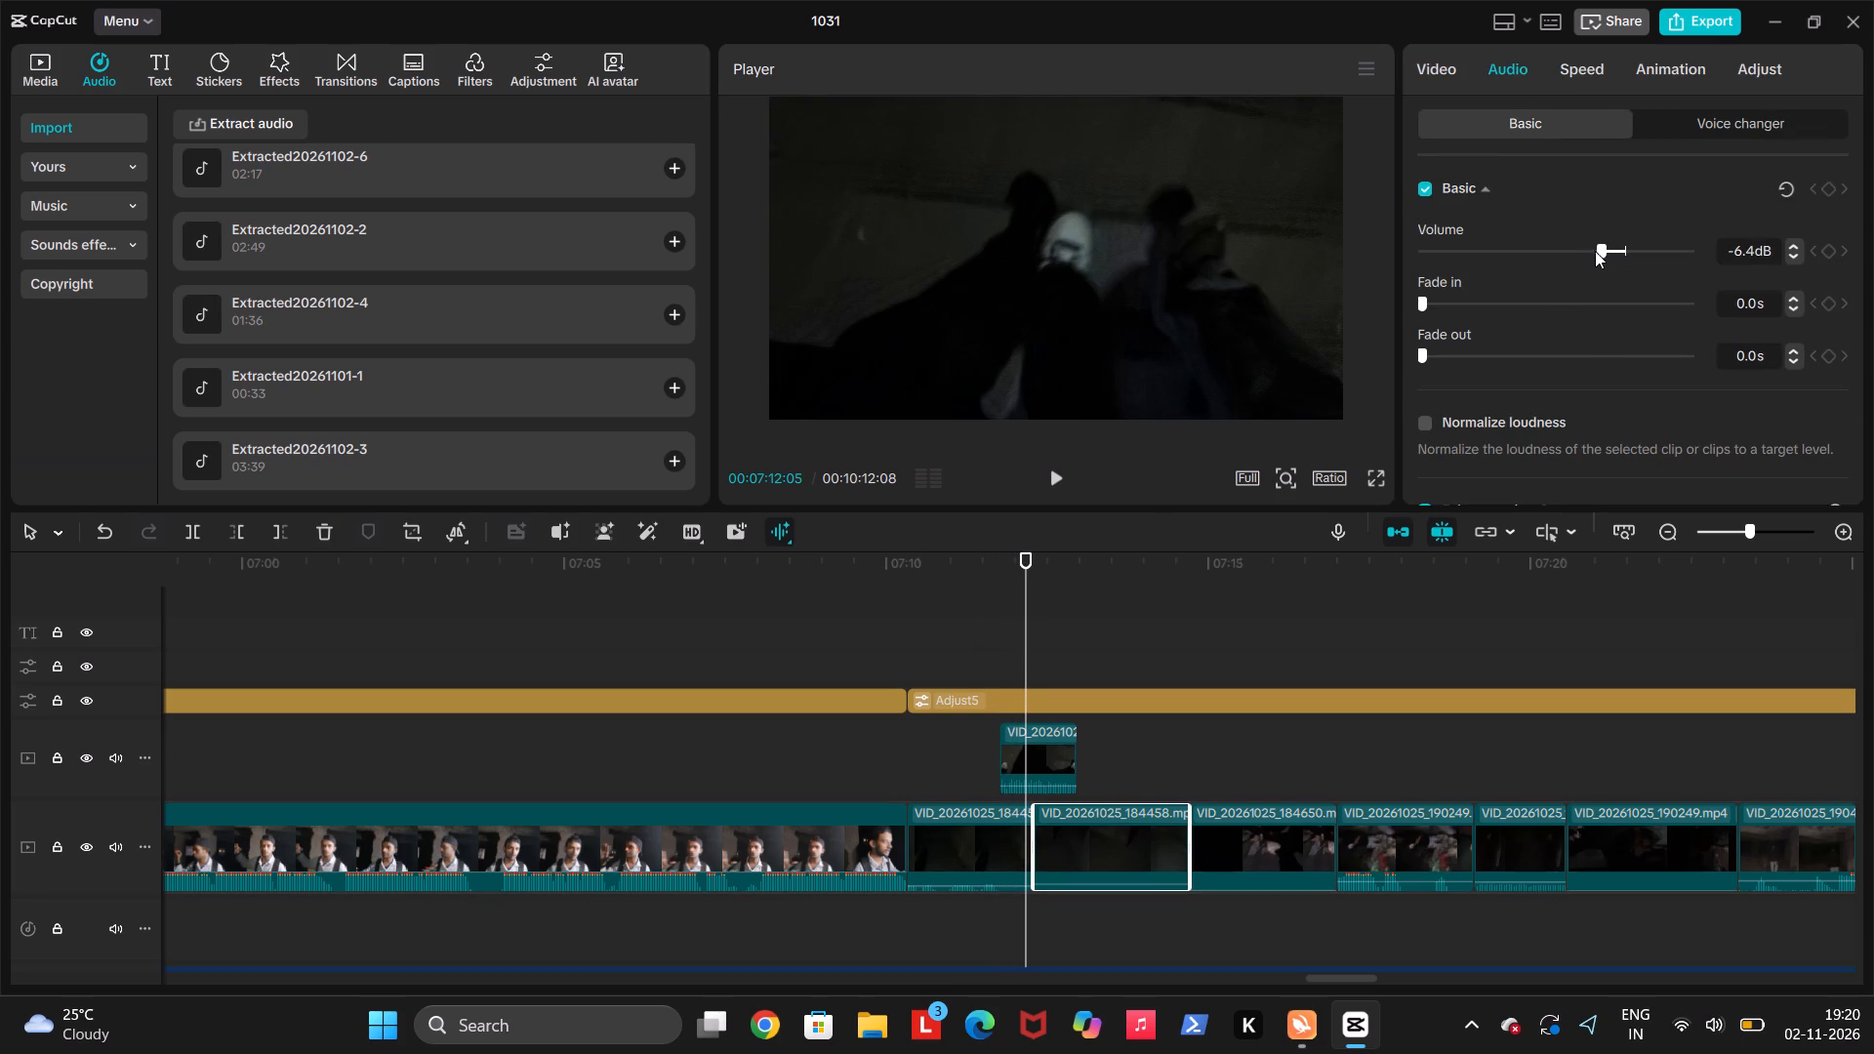
click(949, 736)
key(space)
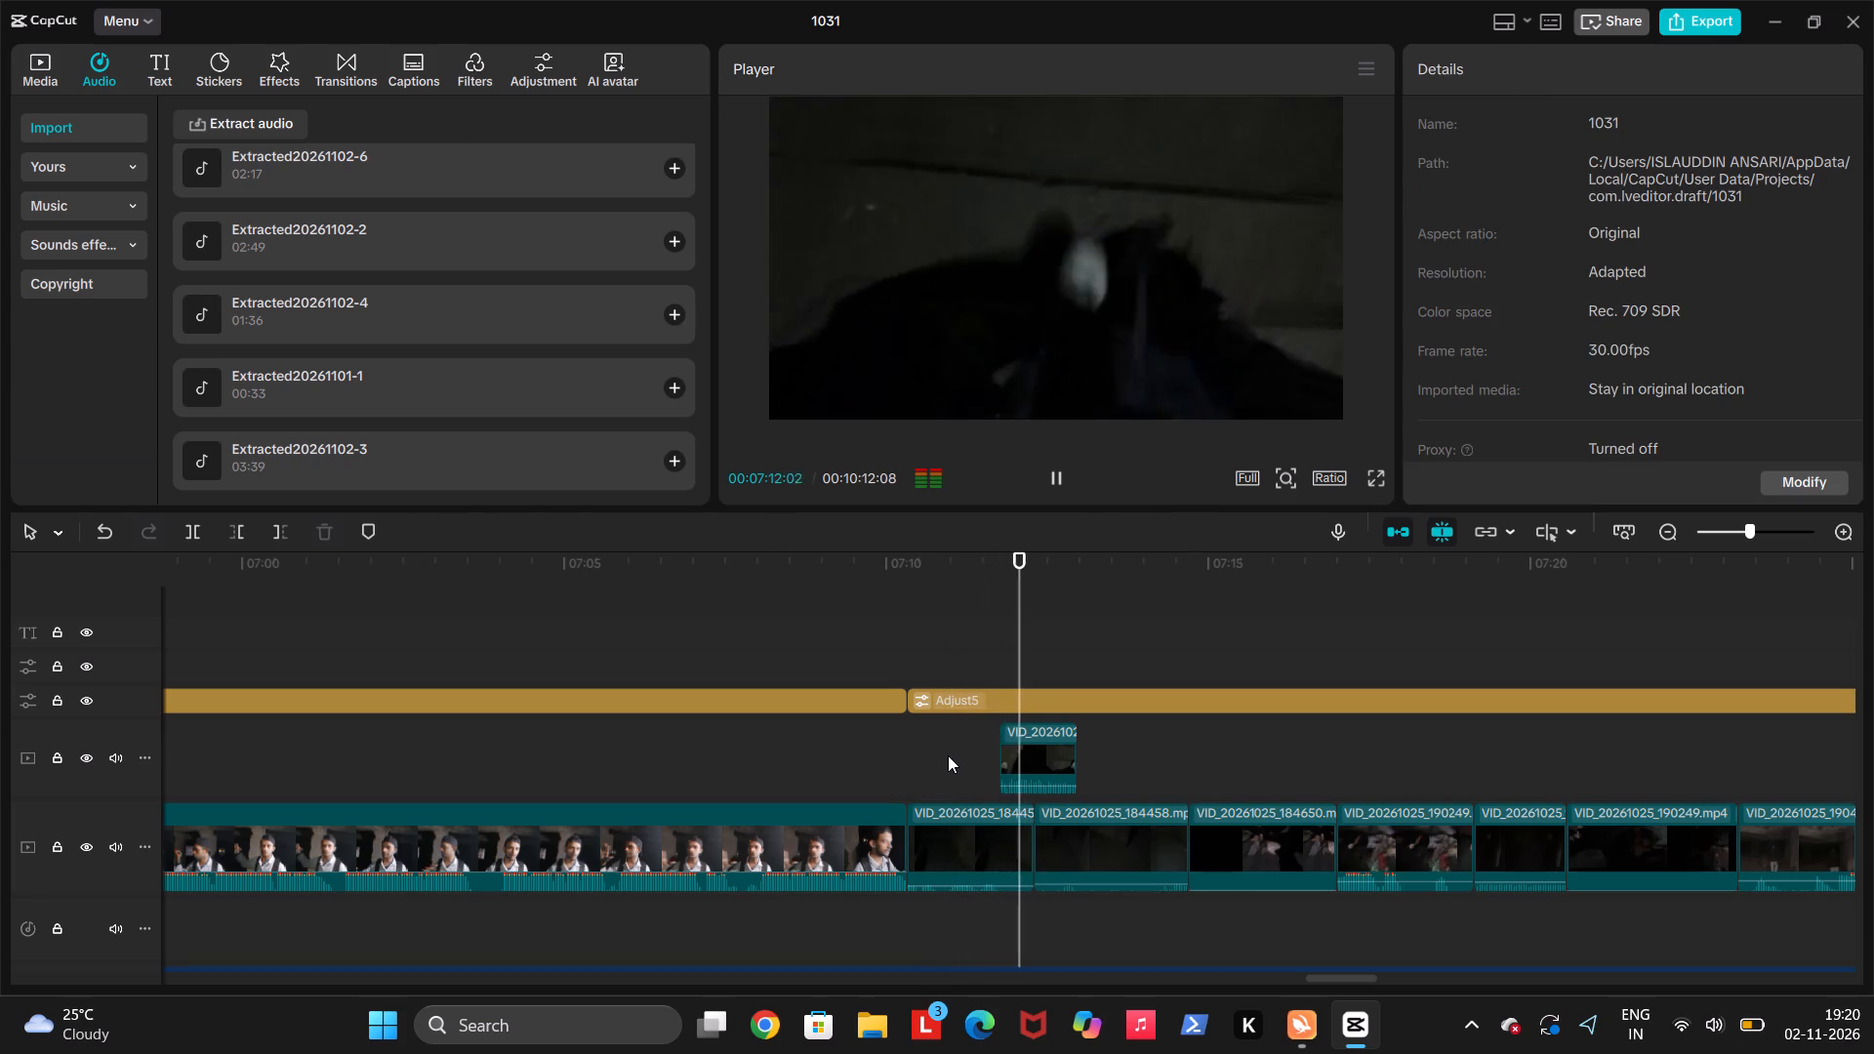
Set the volume of the VID_20261025_184650 clip following it to -4.3 dB and play it back.
scroll(950, 756, down, 1)
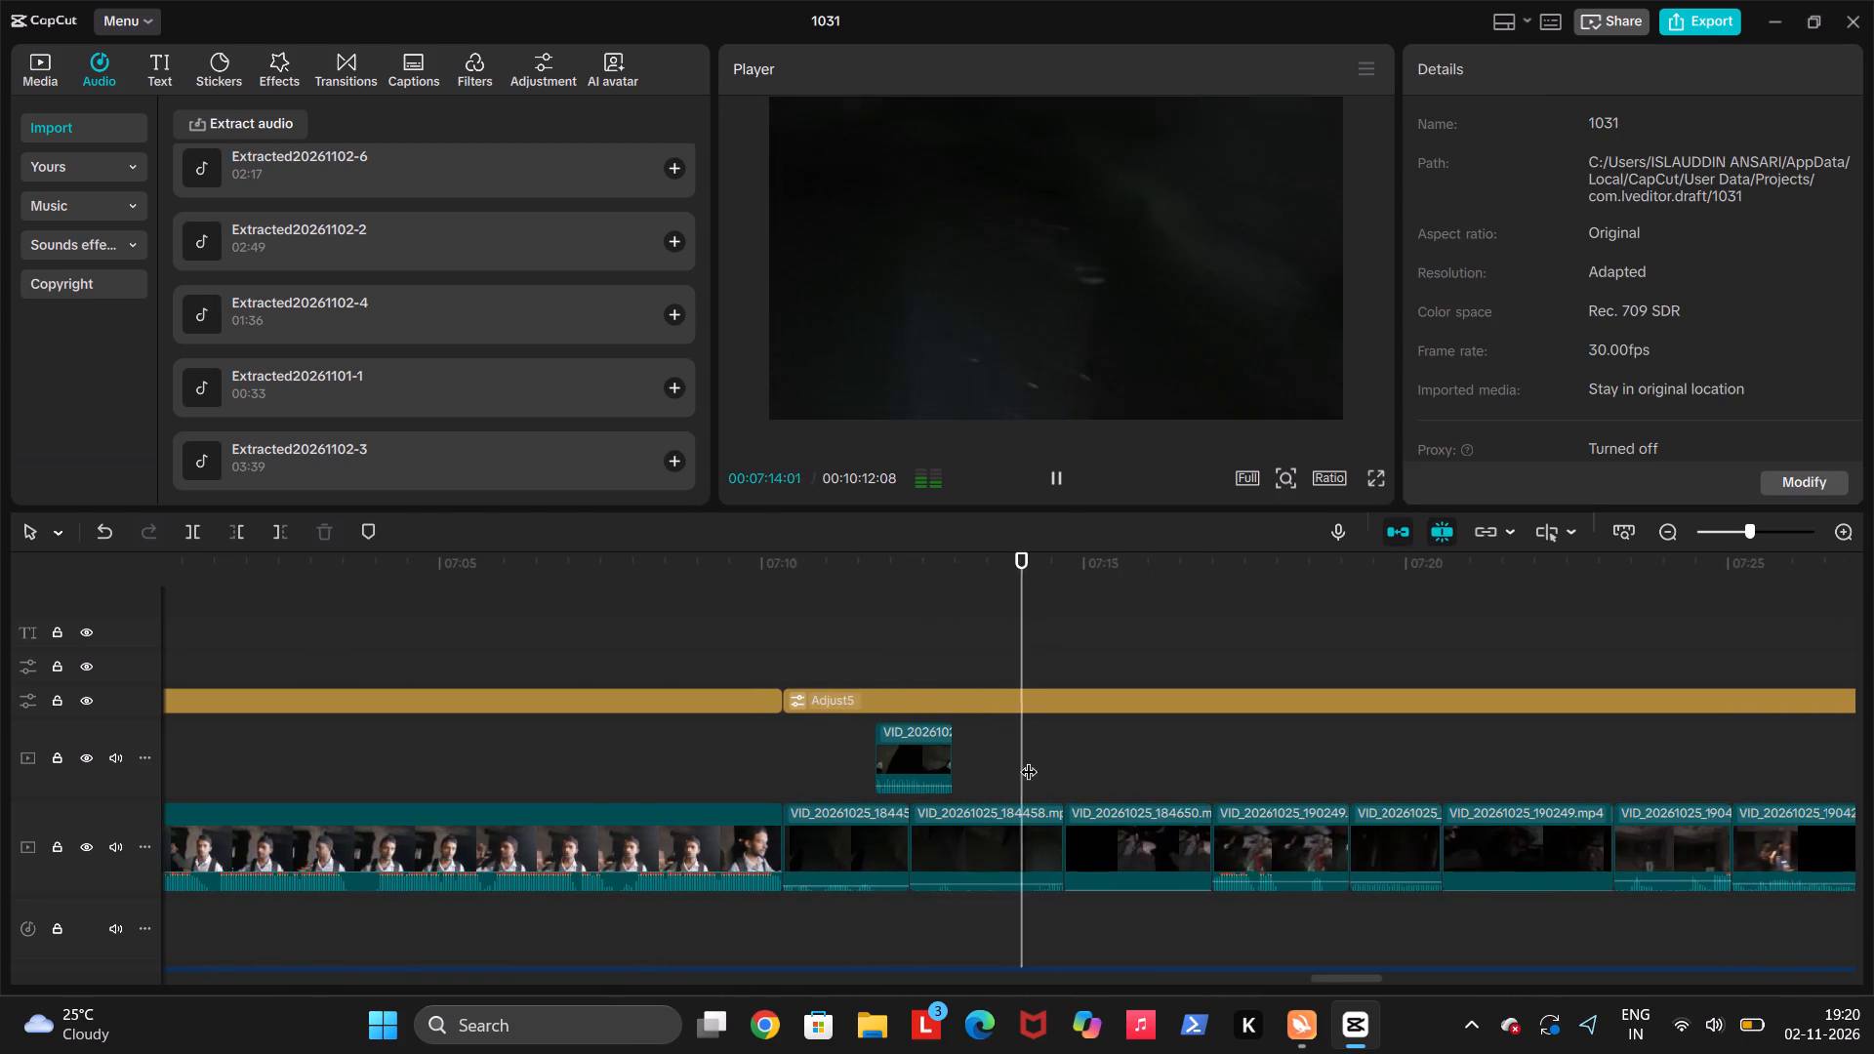
scroll(1031, 760, left, 1)
click(1135, 795)
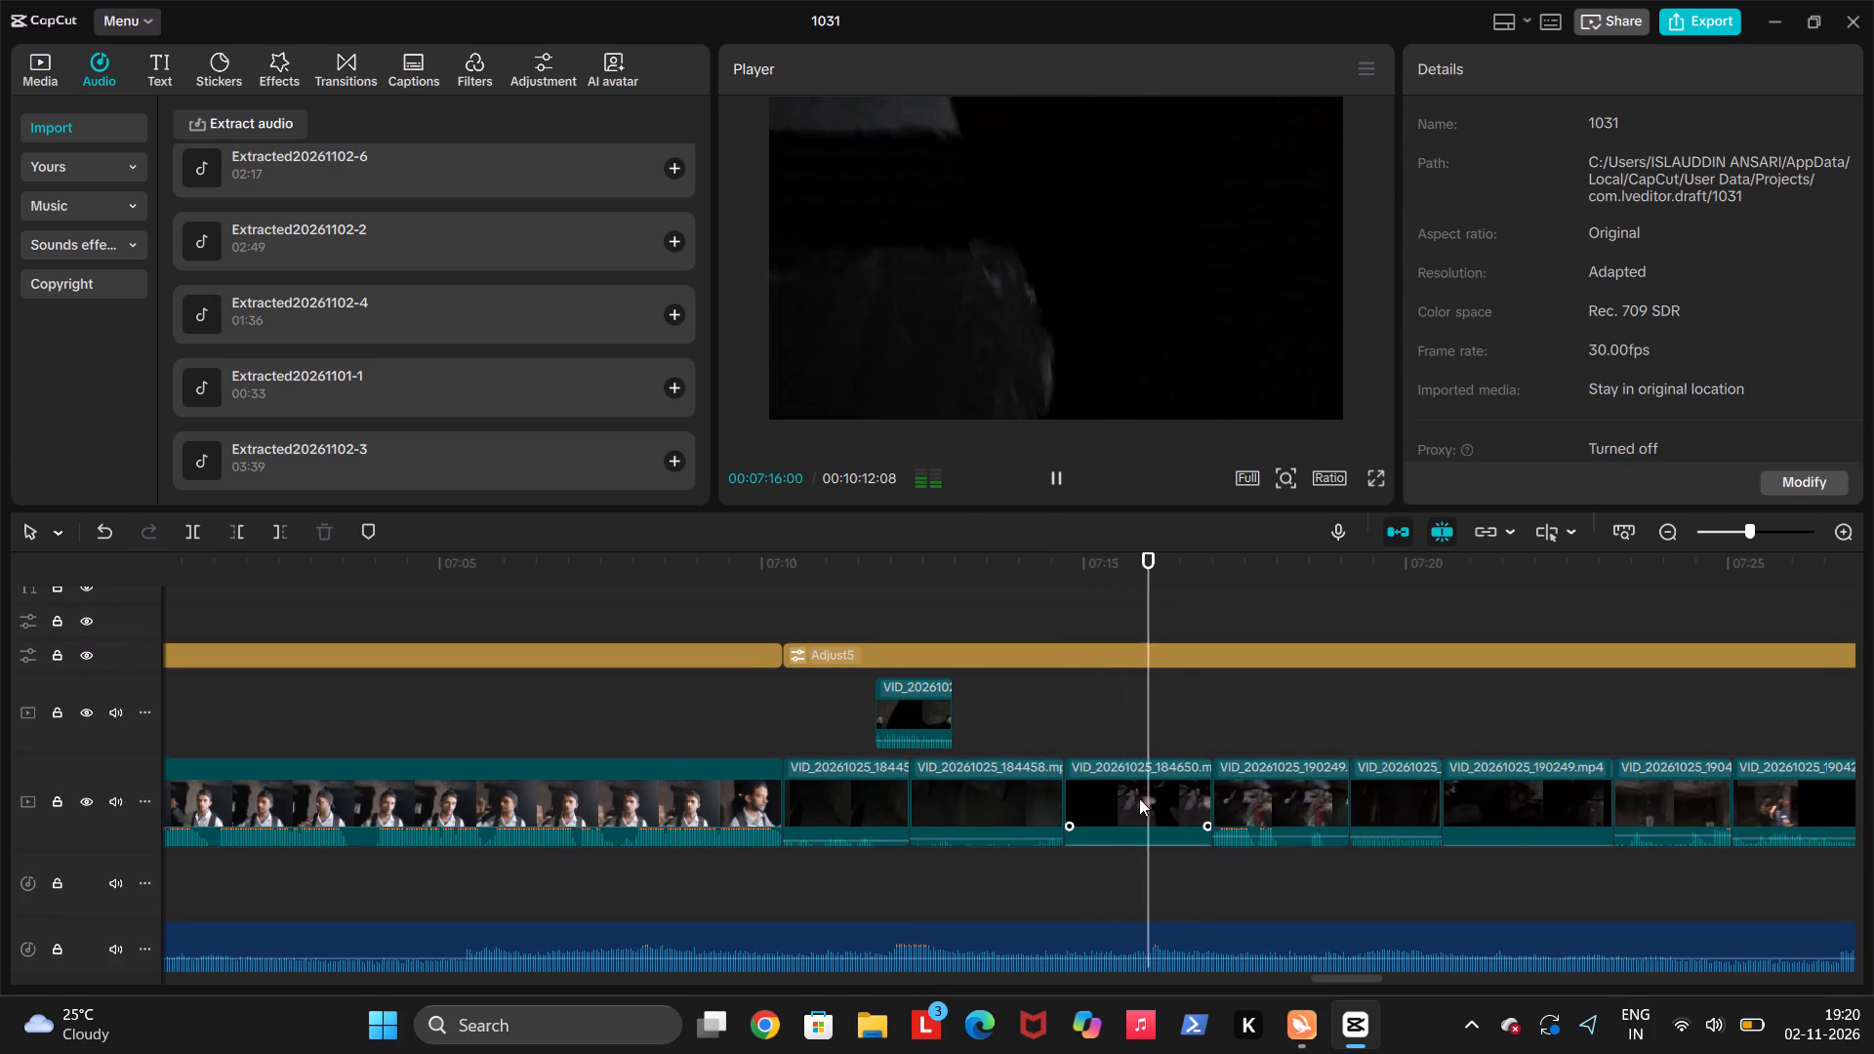
key(space)
click(1520, 68)
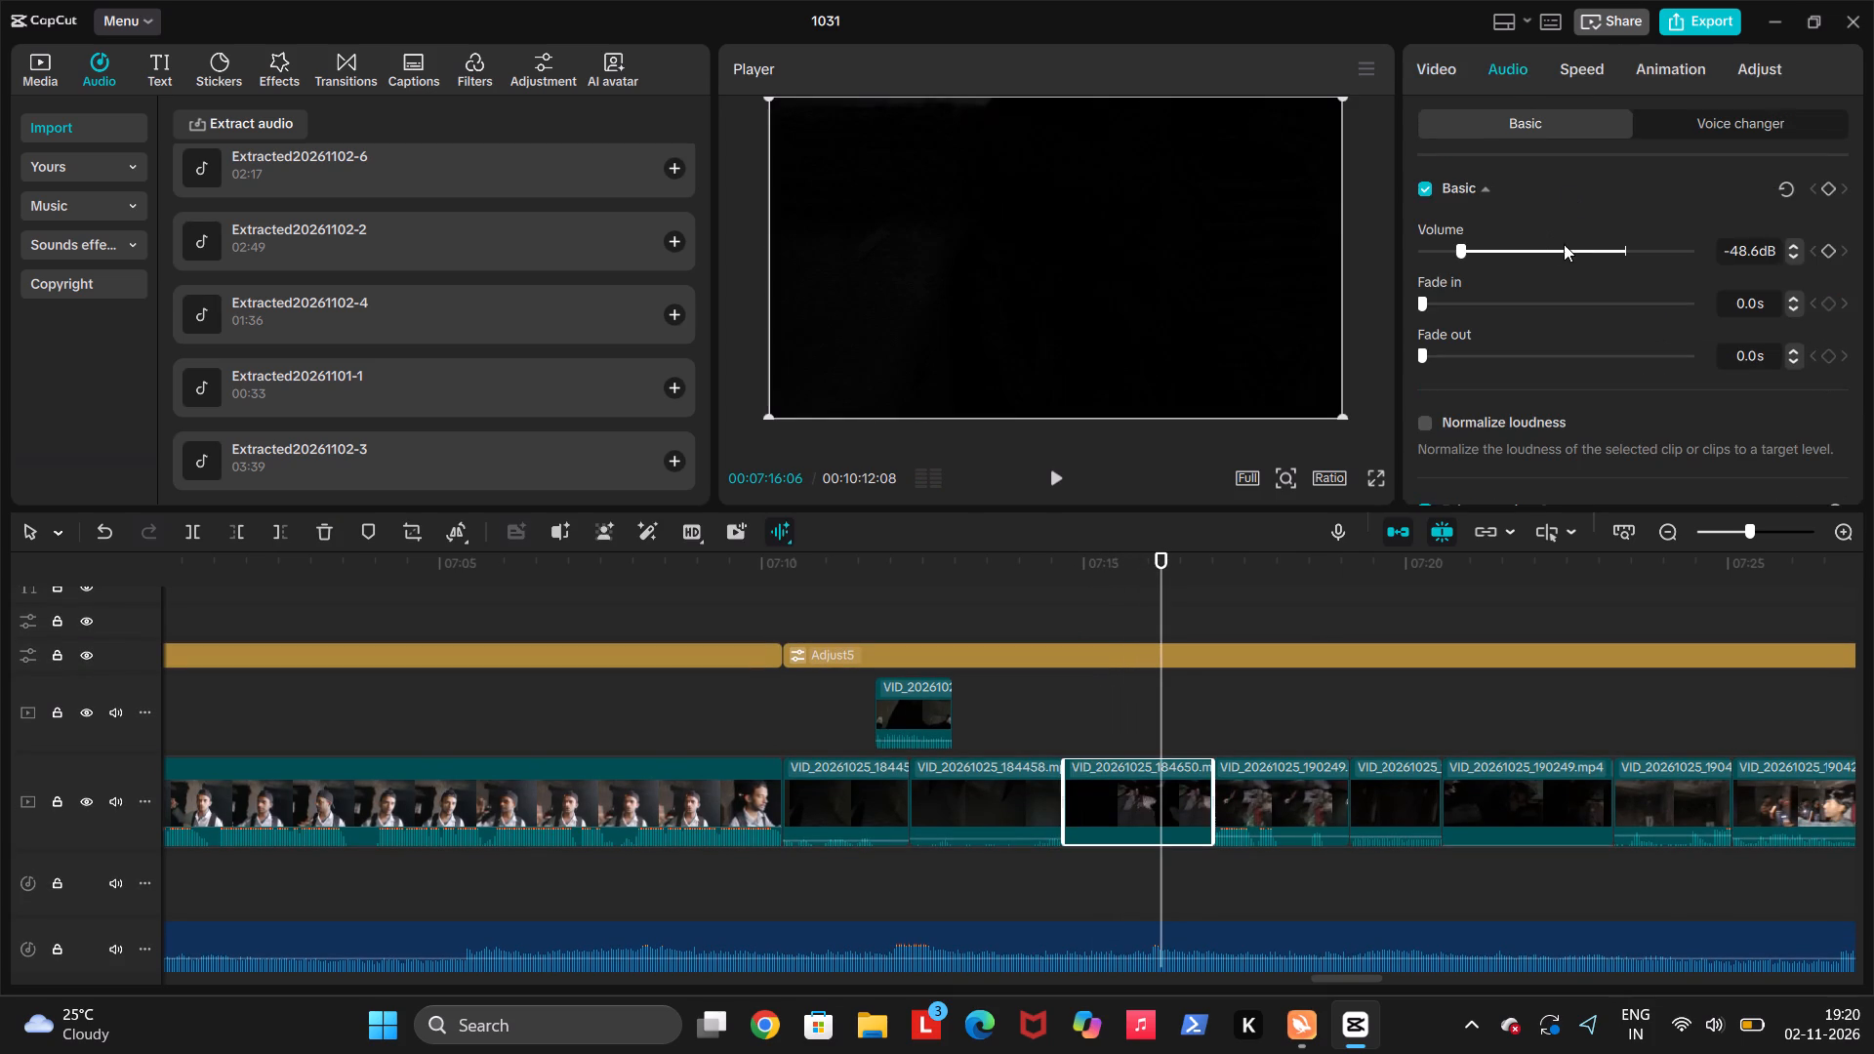
click(1579, 245)
click(1603, 249)
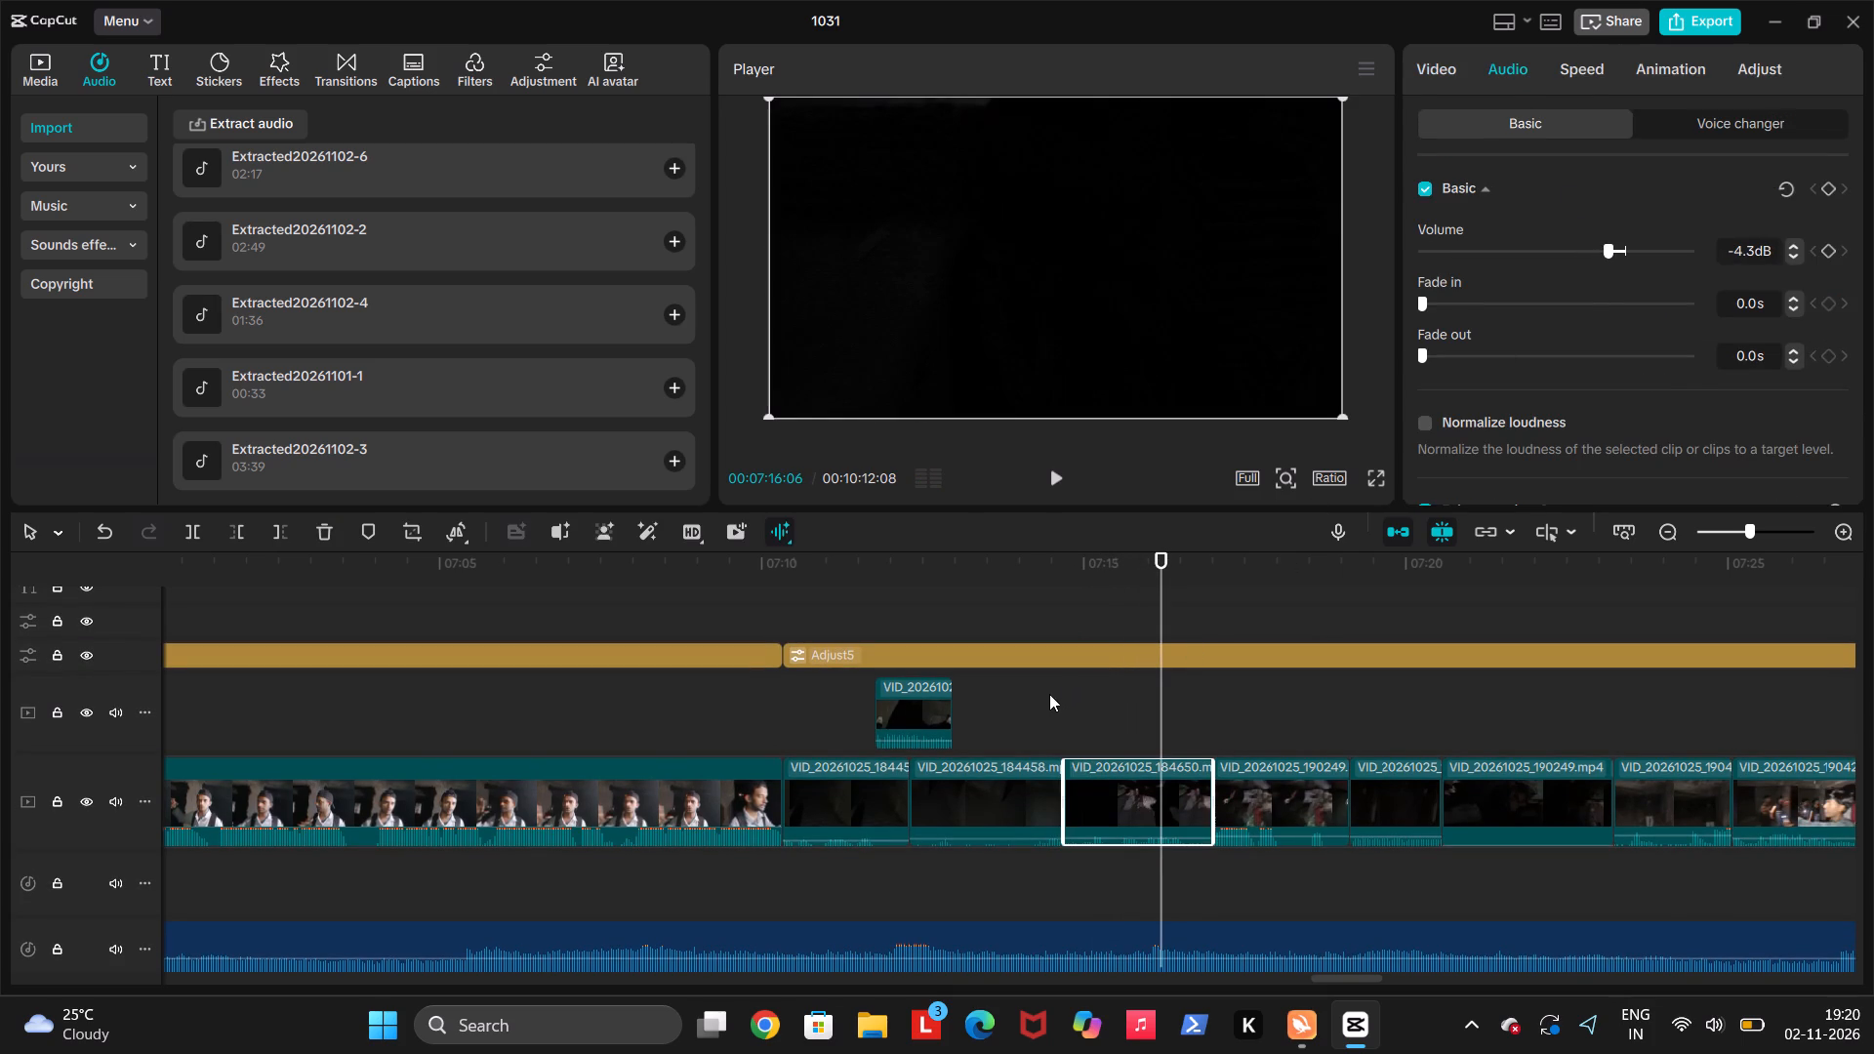
click(1048, 694)
key(space)
click(1046, 701)
key(space)
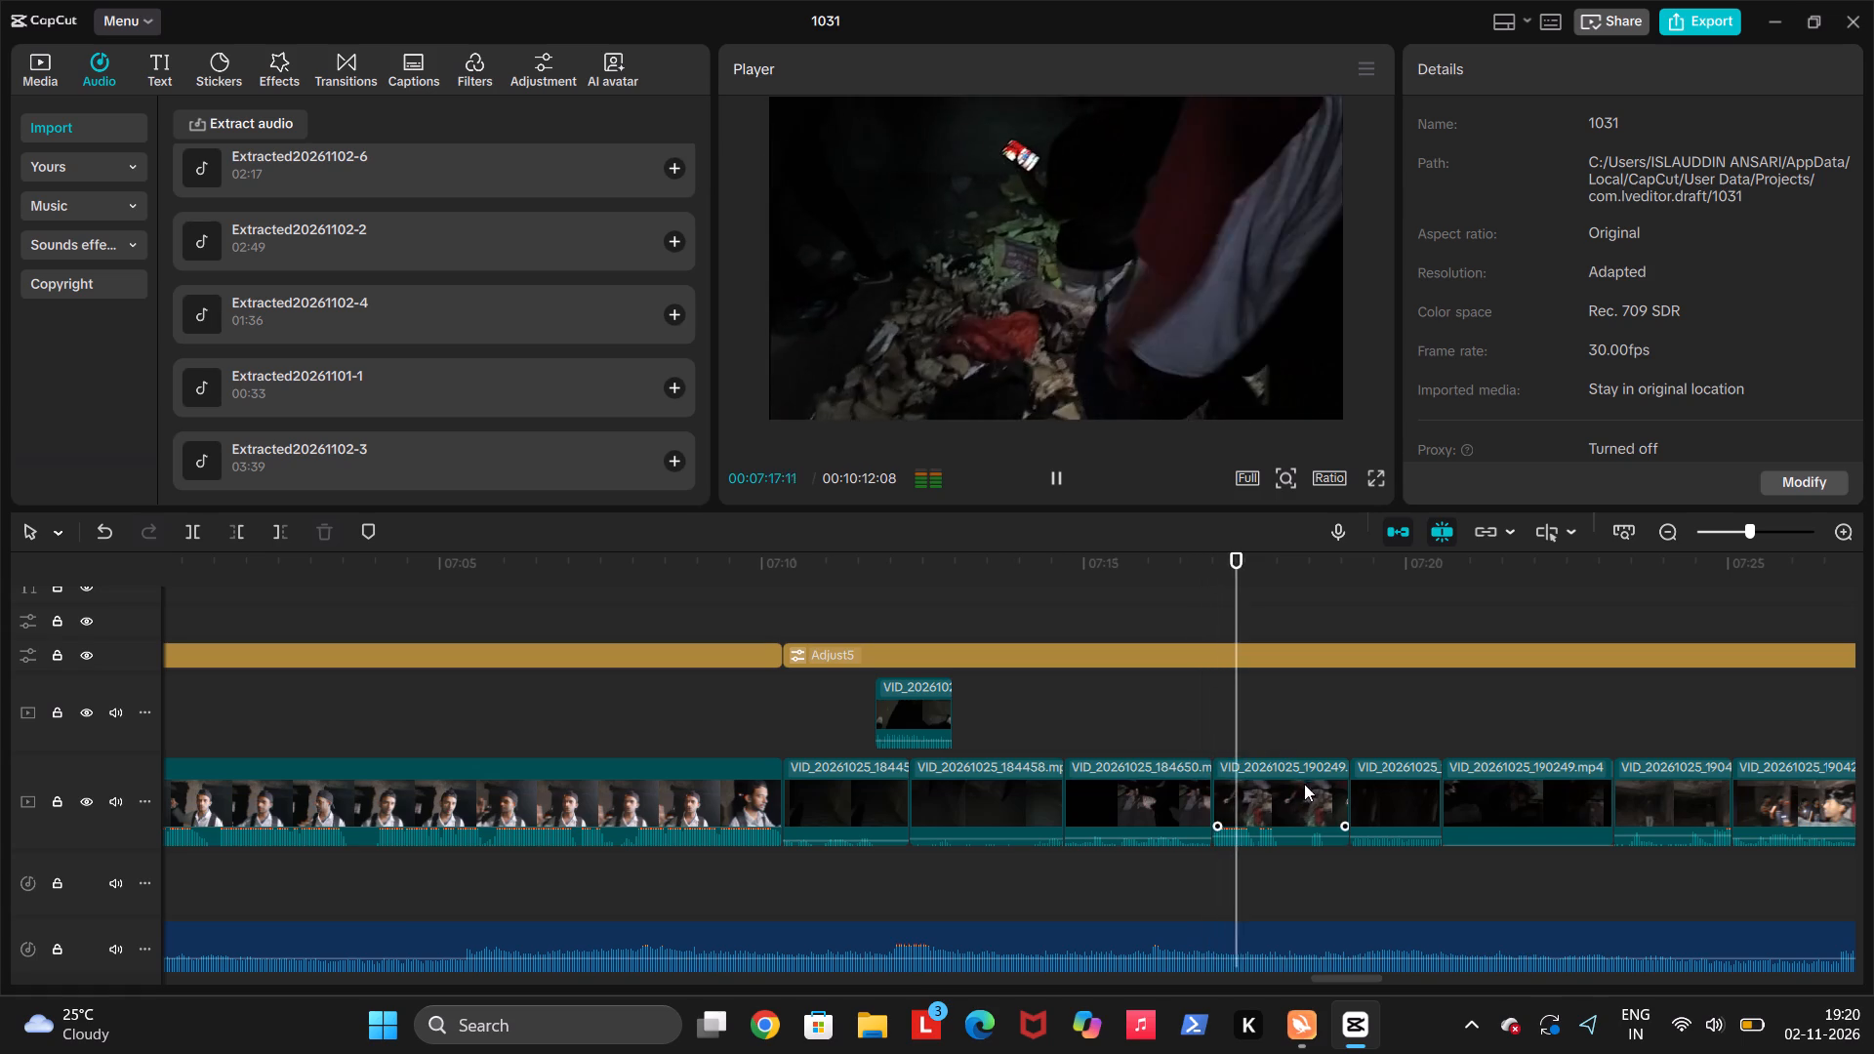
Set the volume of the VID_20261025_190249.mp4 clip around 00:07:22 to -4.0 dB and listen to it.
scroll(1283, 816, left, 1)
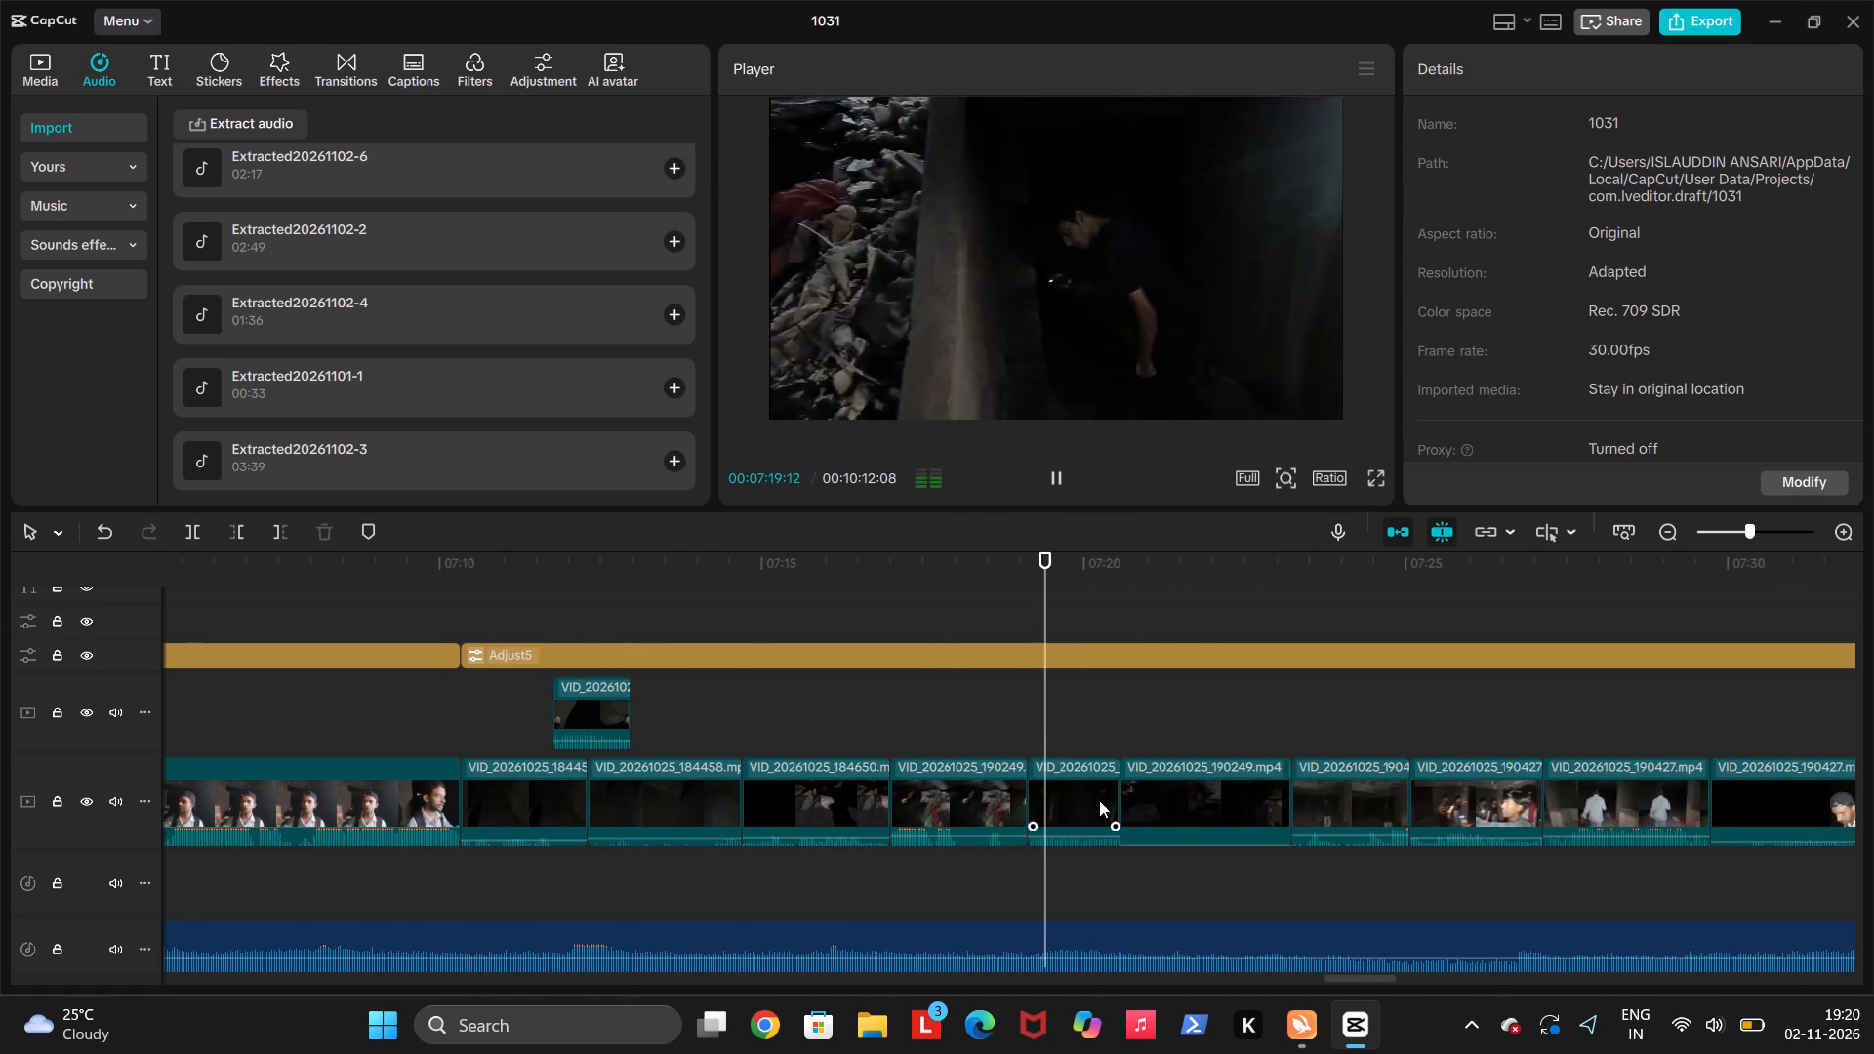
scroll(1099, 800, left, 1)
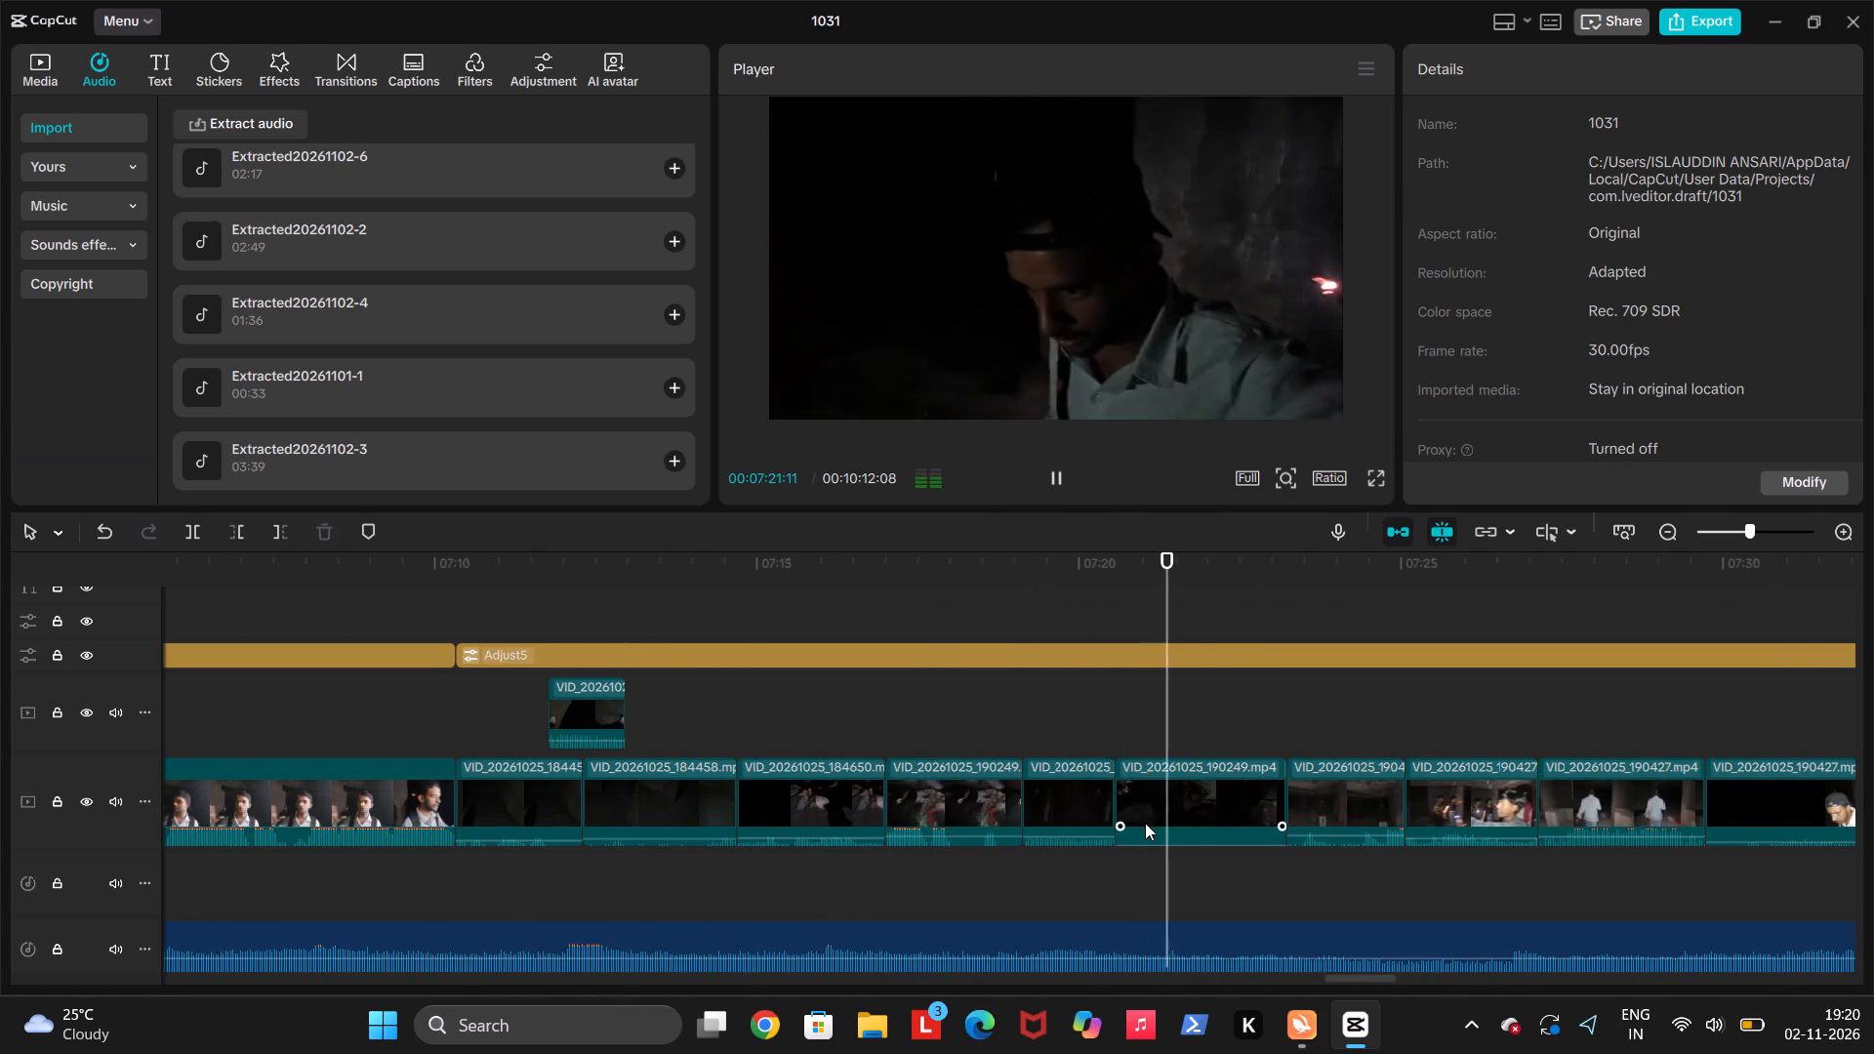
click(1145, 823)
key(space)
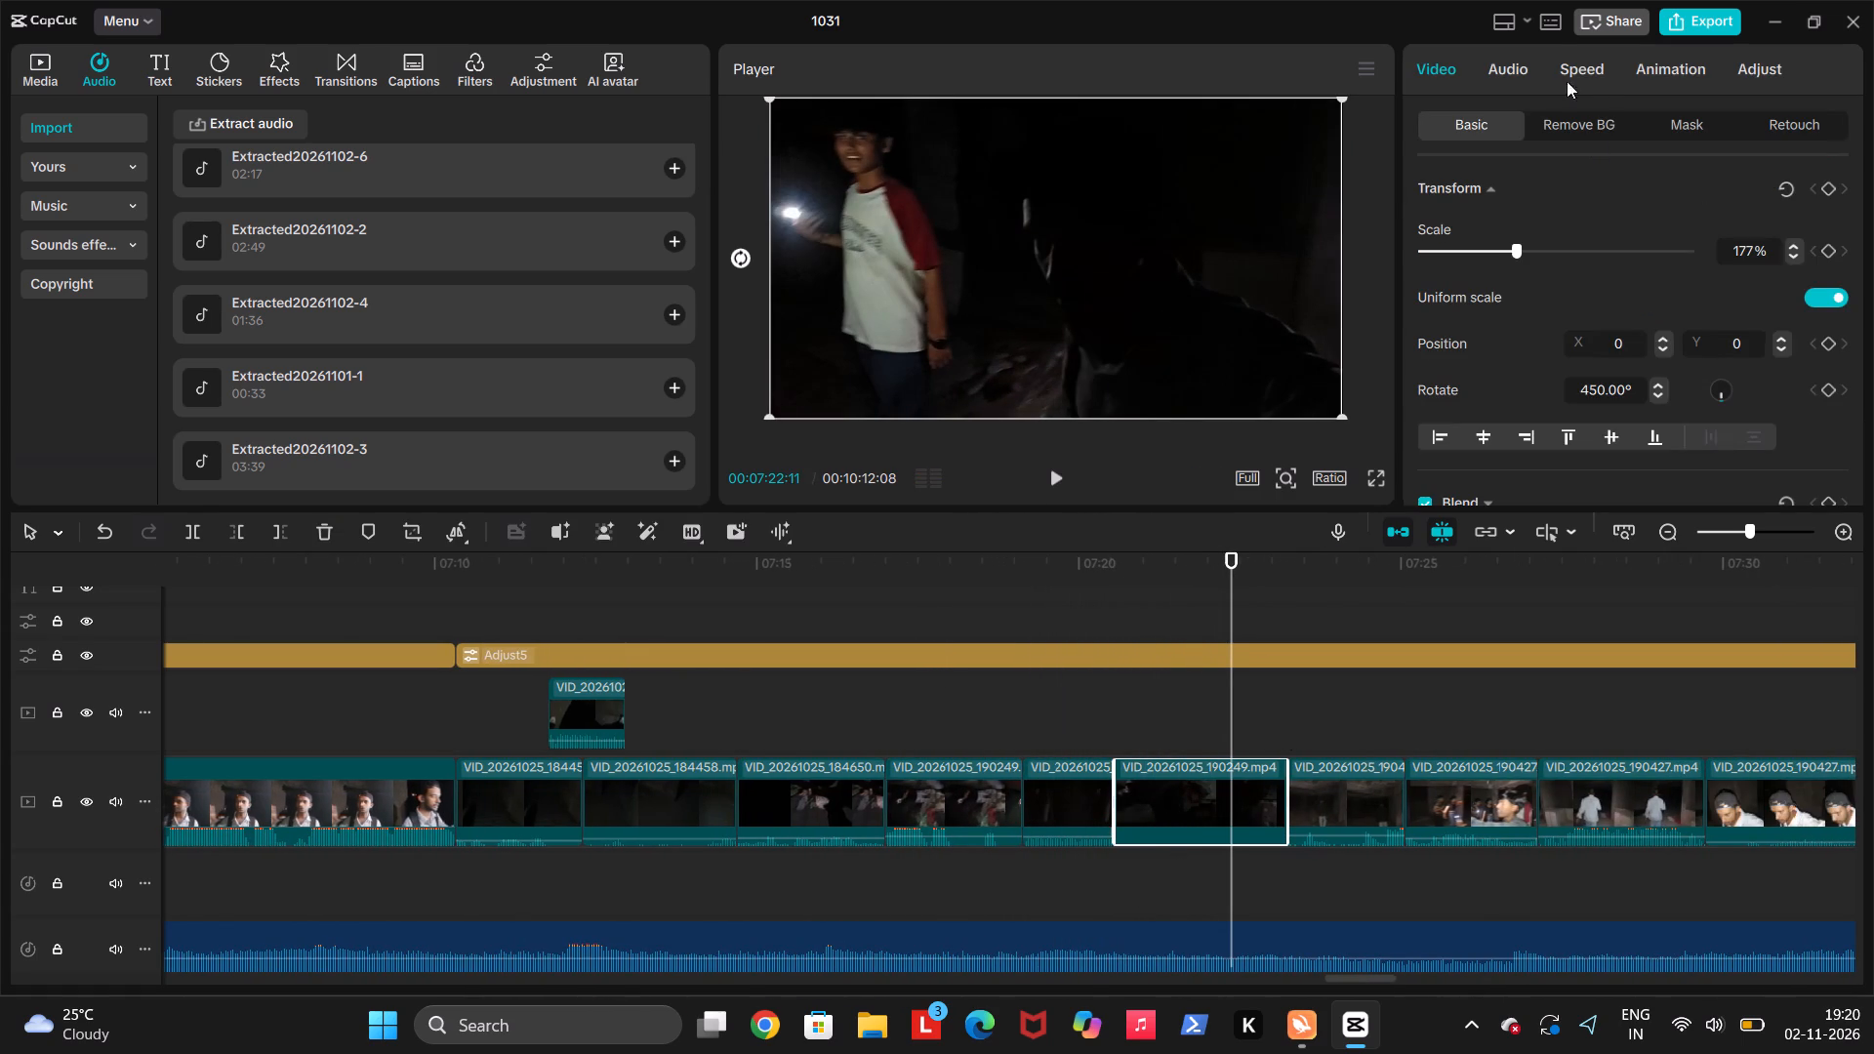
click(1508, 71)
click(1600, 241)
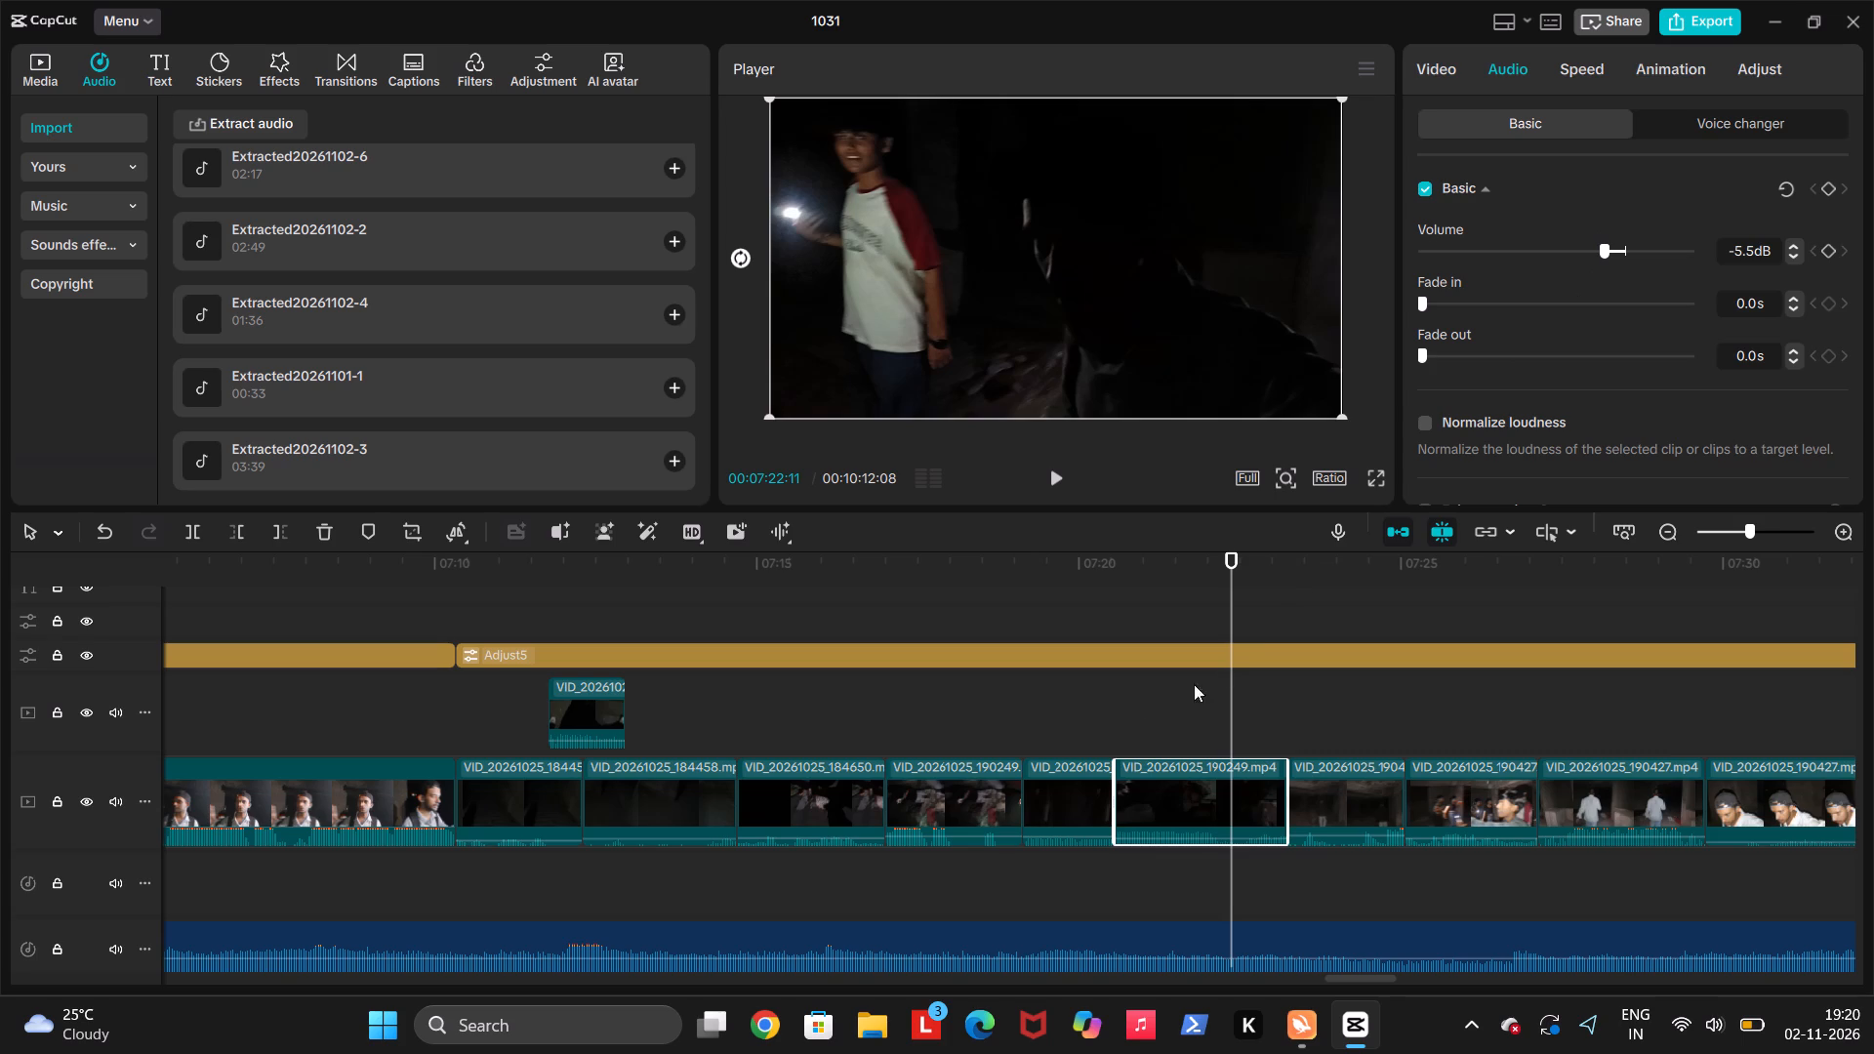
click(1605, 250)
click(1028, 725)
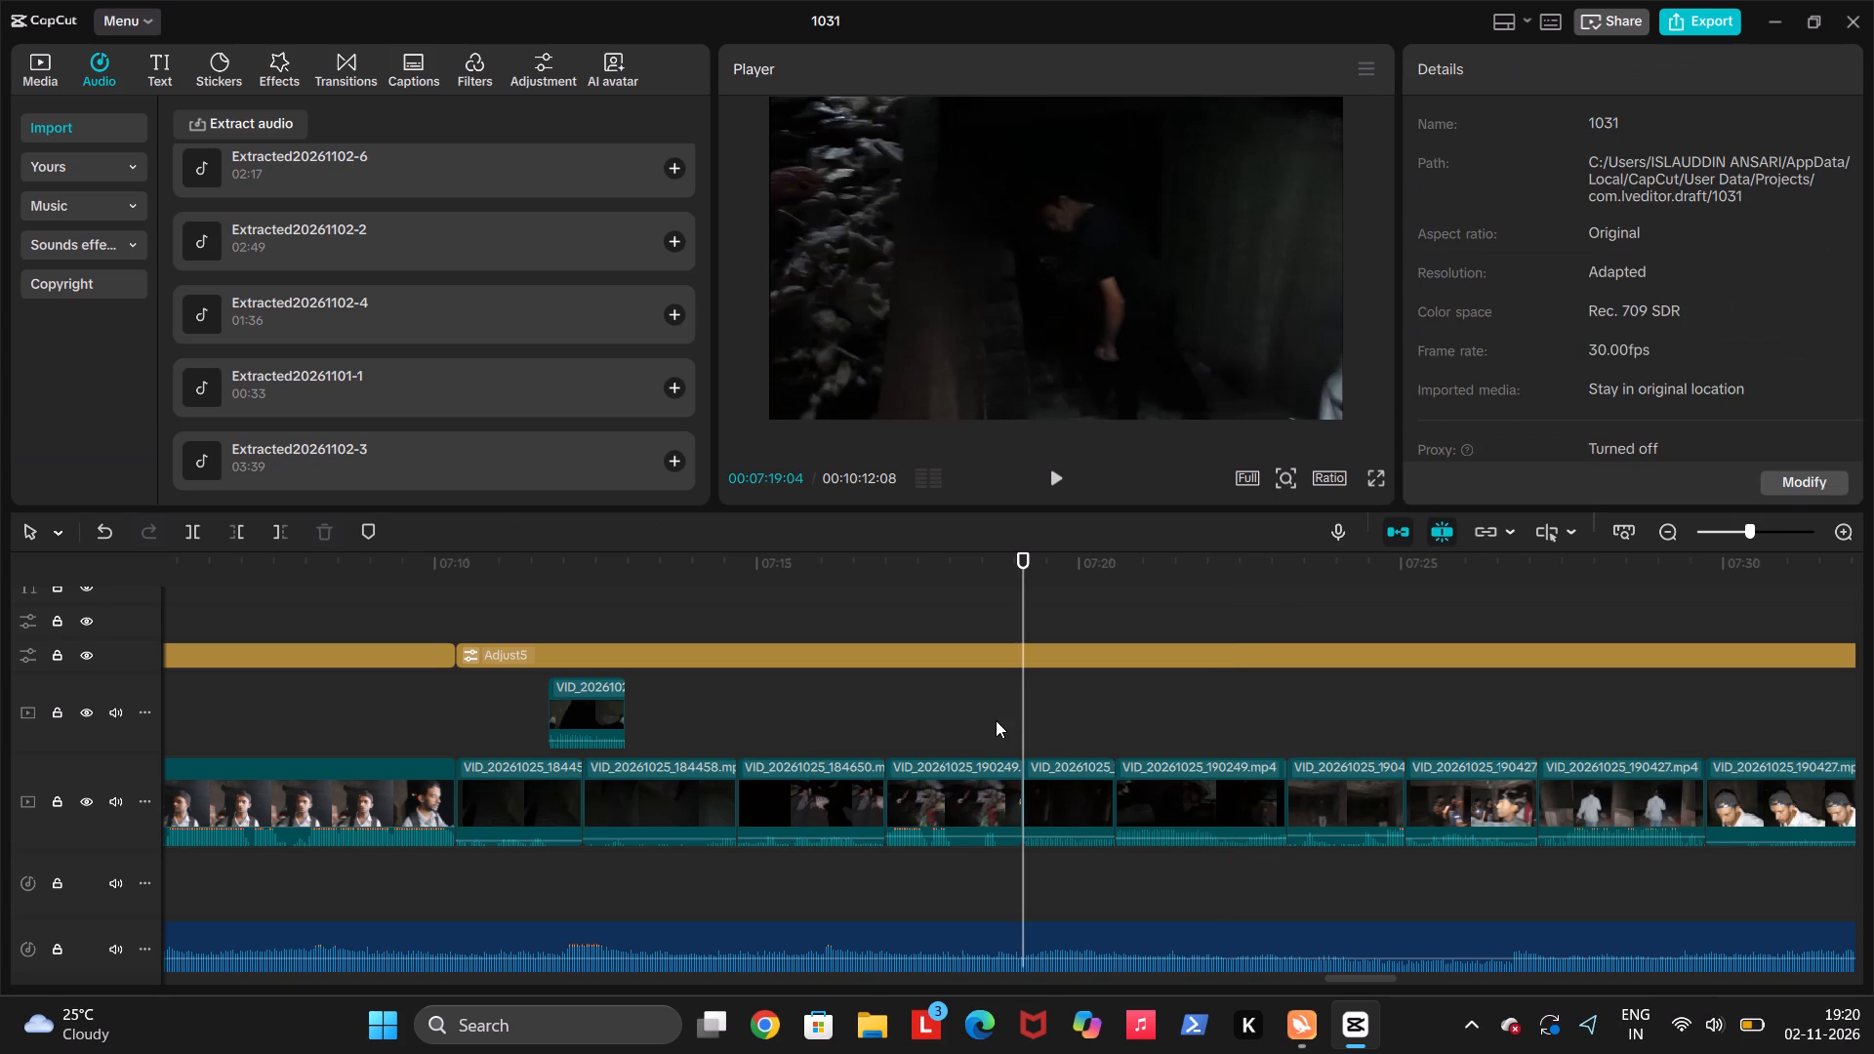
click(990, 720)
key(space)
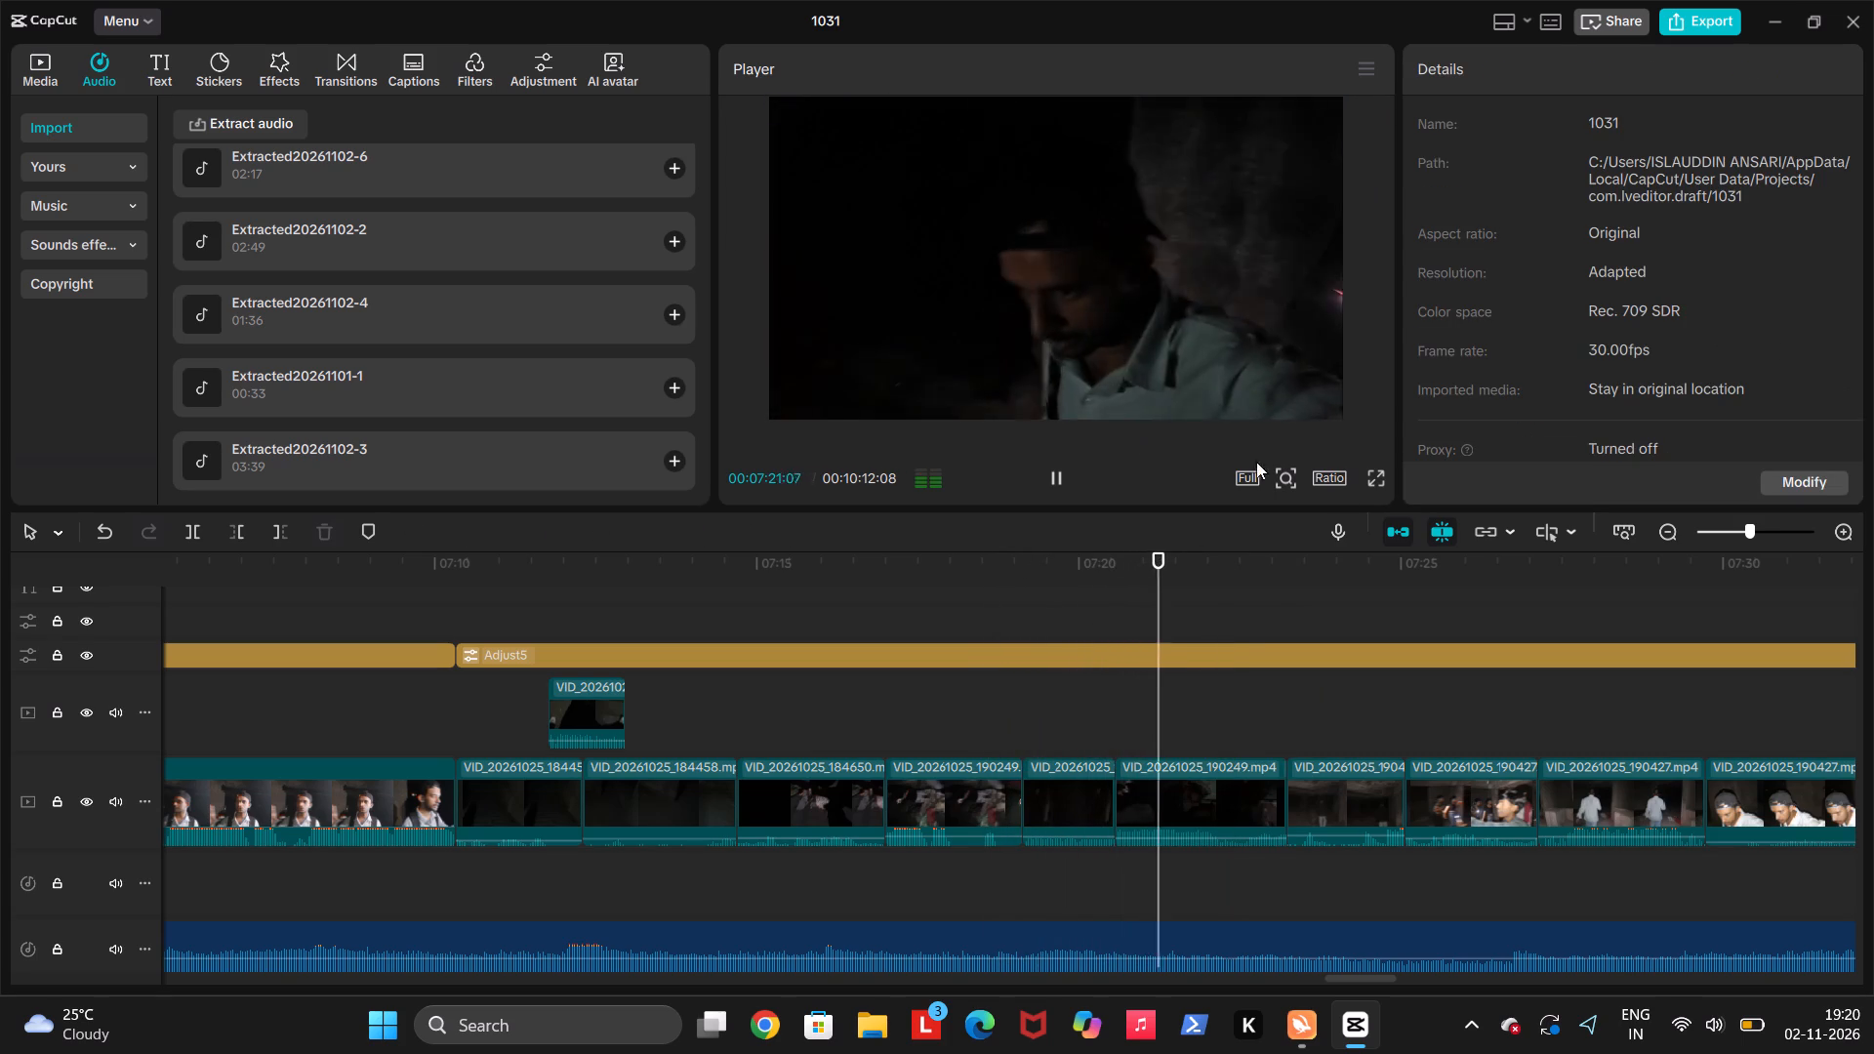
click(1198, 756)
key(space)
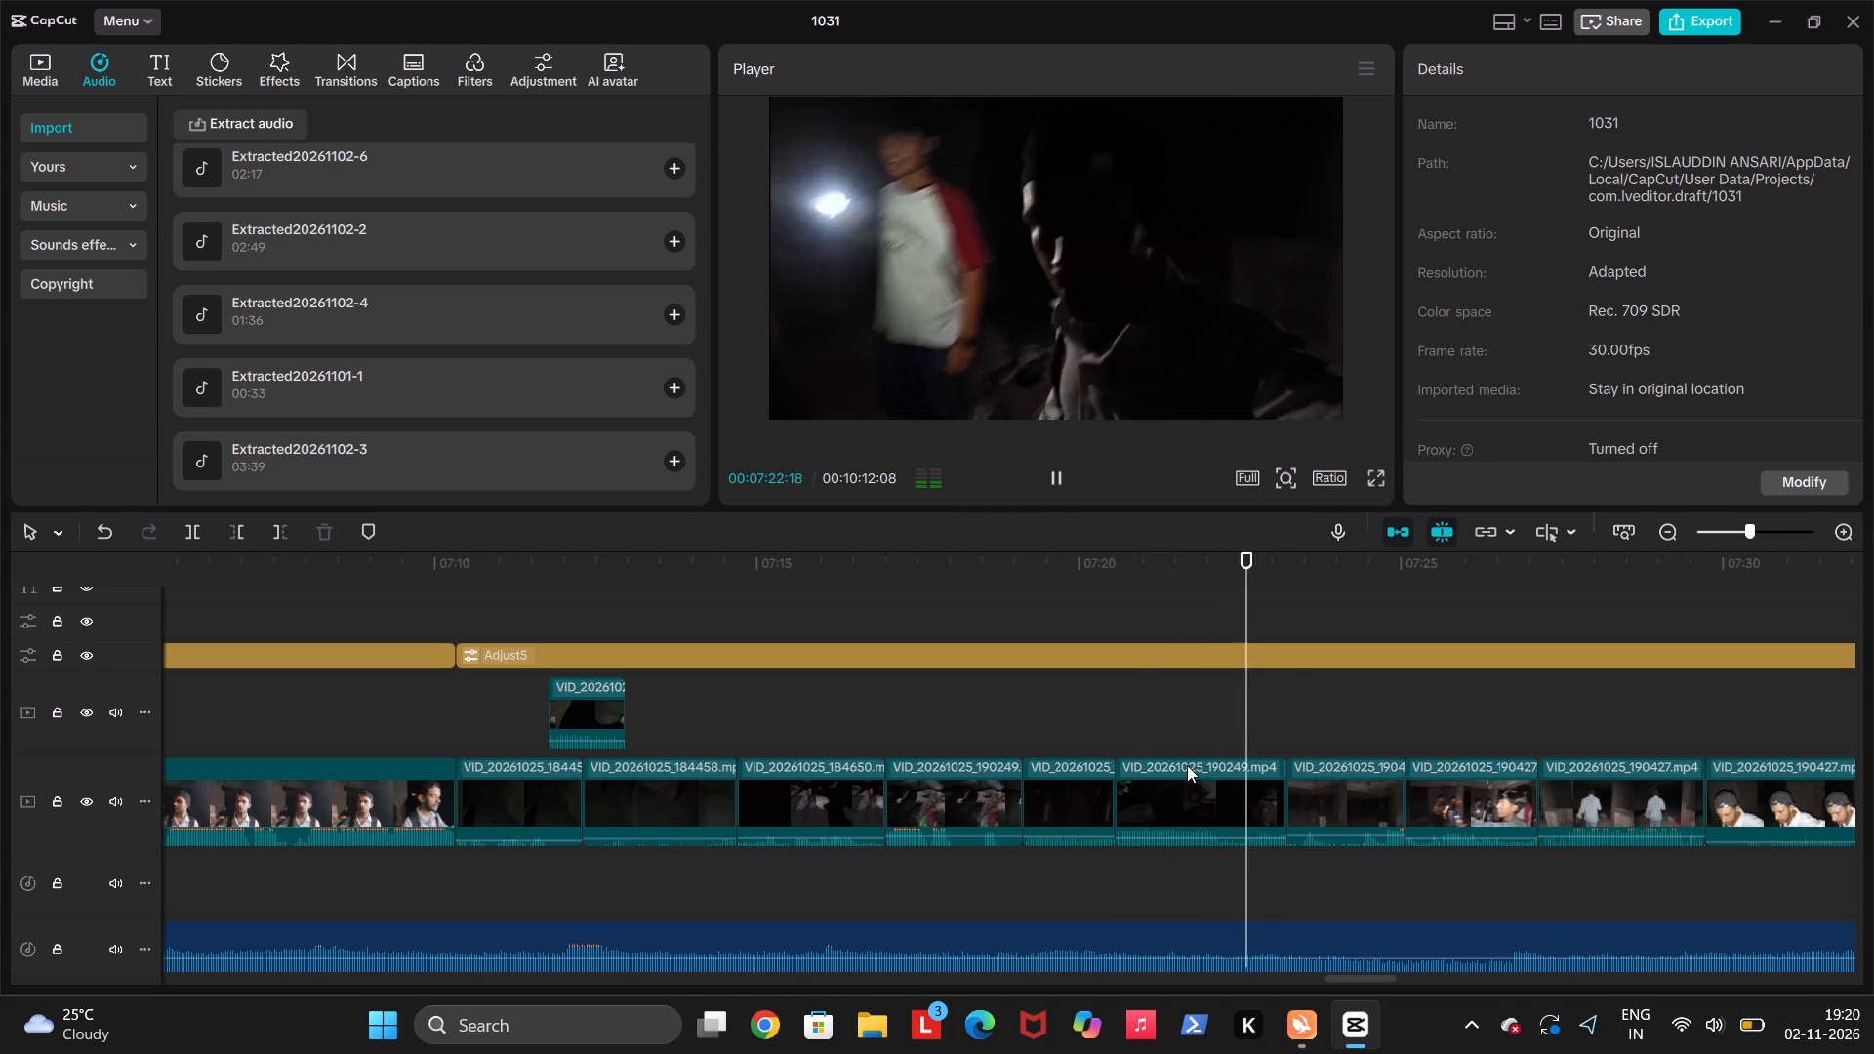
Lower the volume of the VID_20261025_190249.mp4 clip around 00:07:22 further and replay from just before it.
click(1174, 778)
key(space)
click(1495, 61)
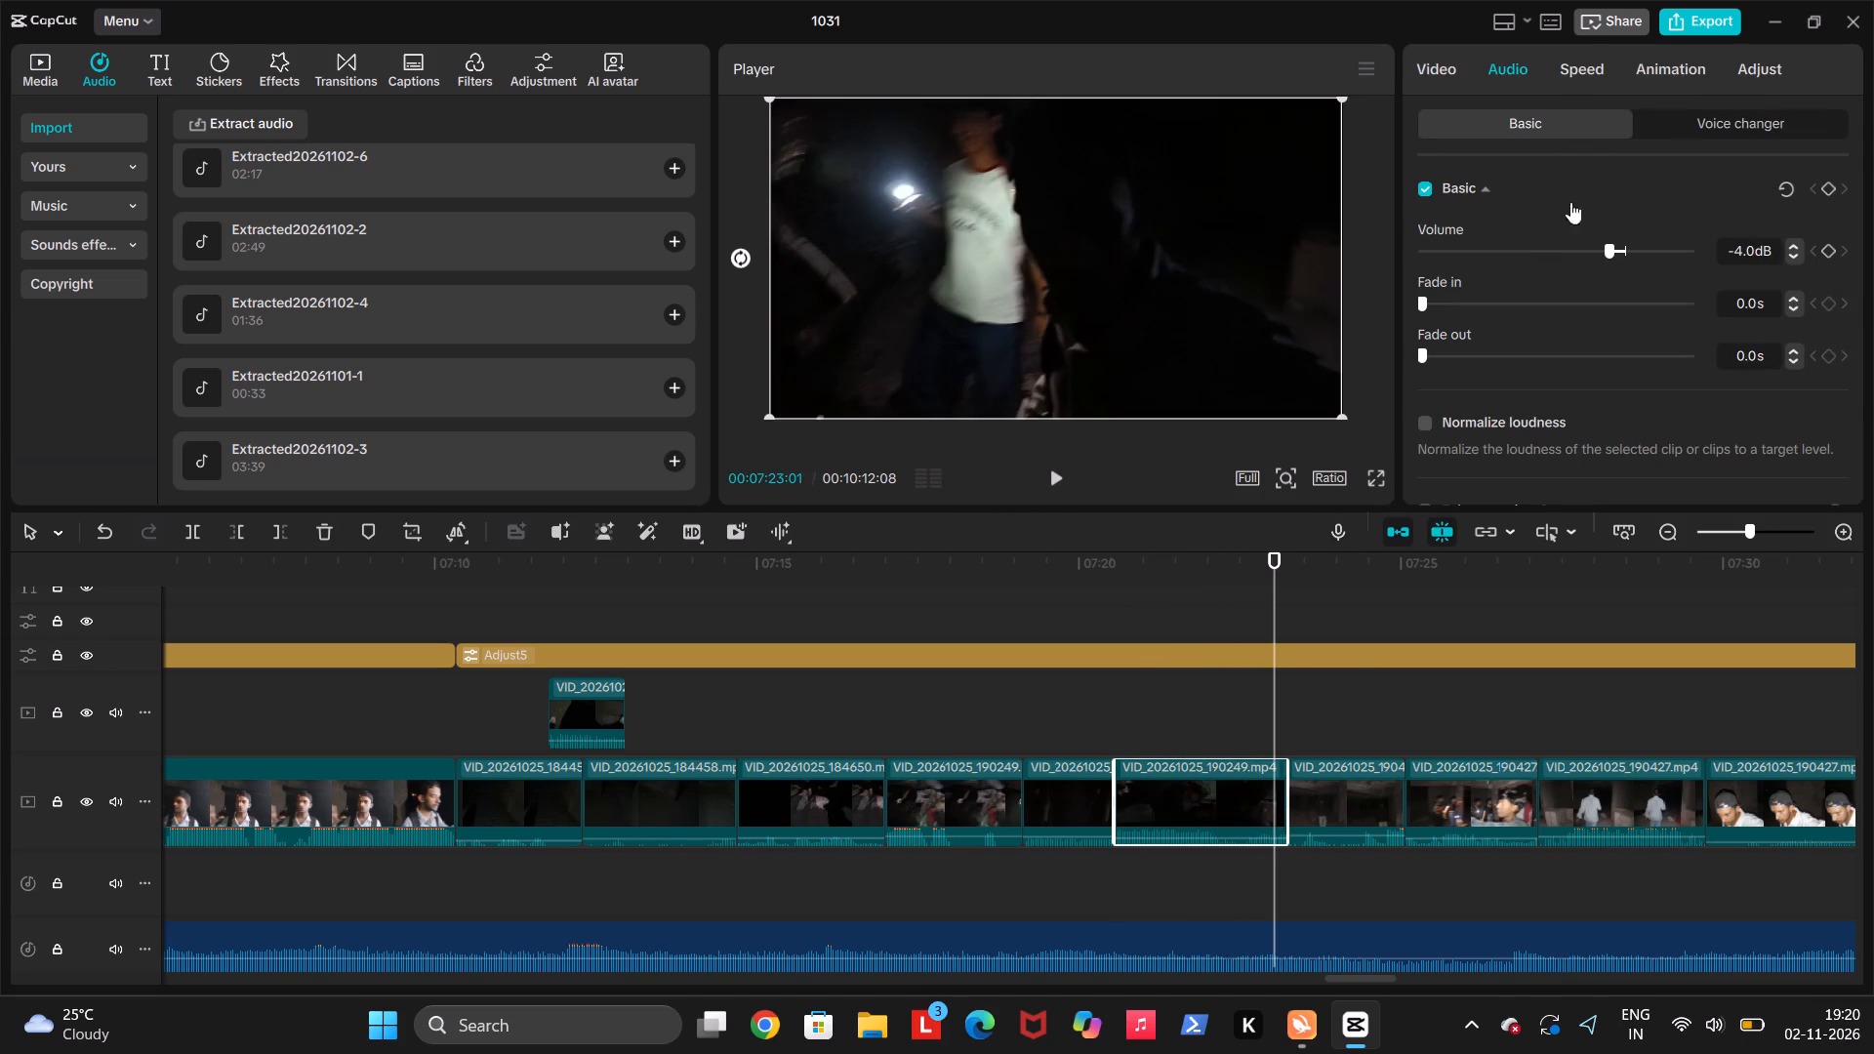
click(1535, 245)
click(1060, 754)
key(space)
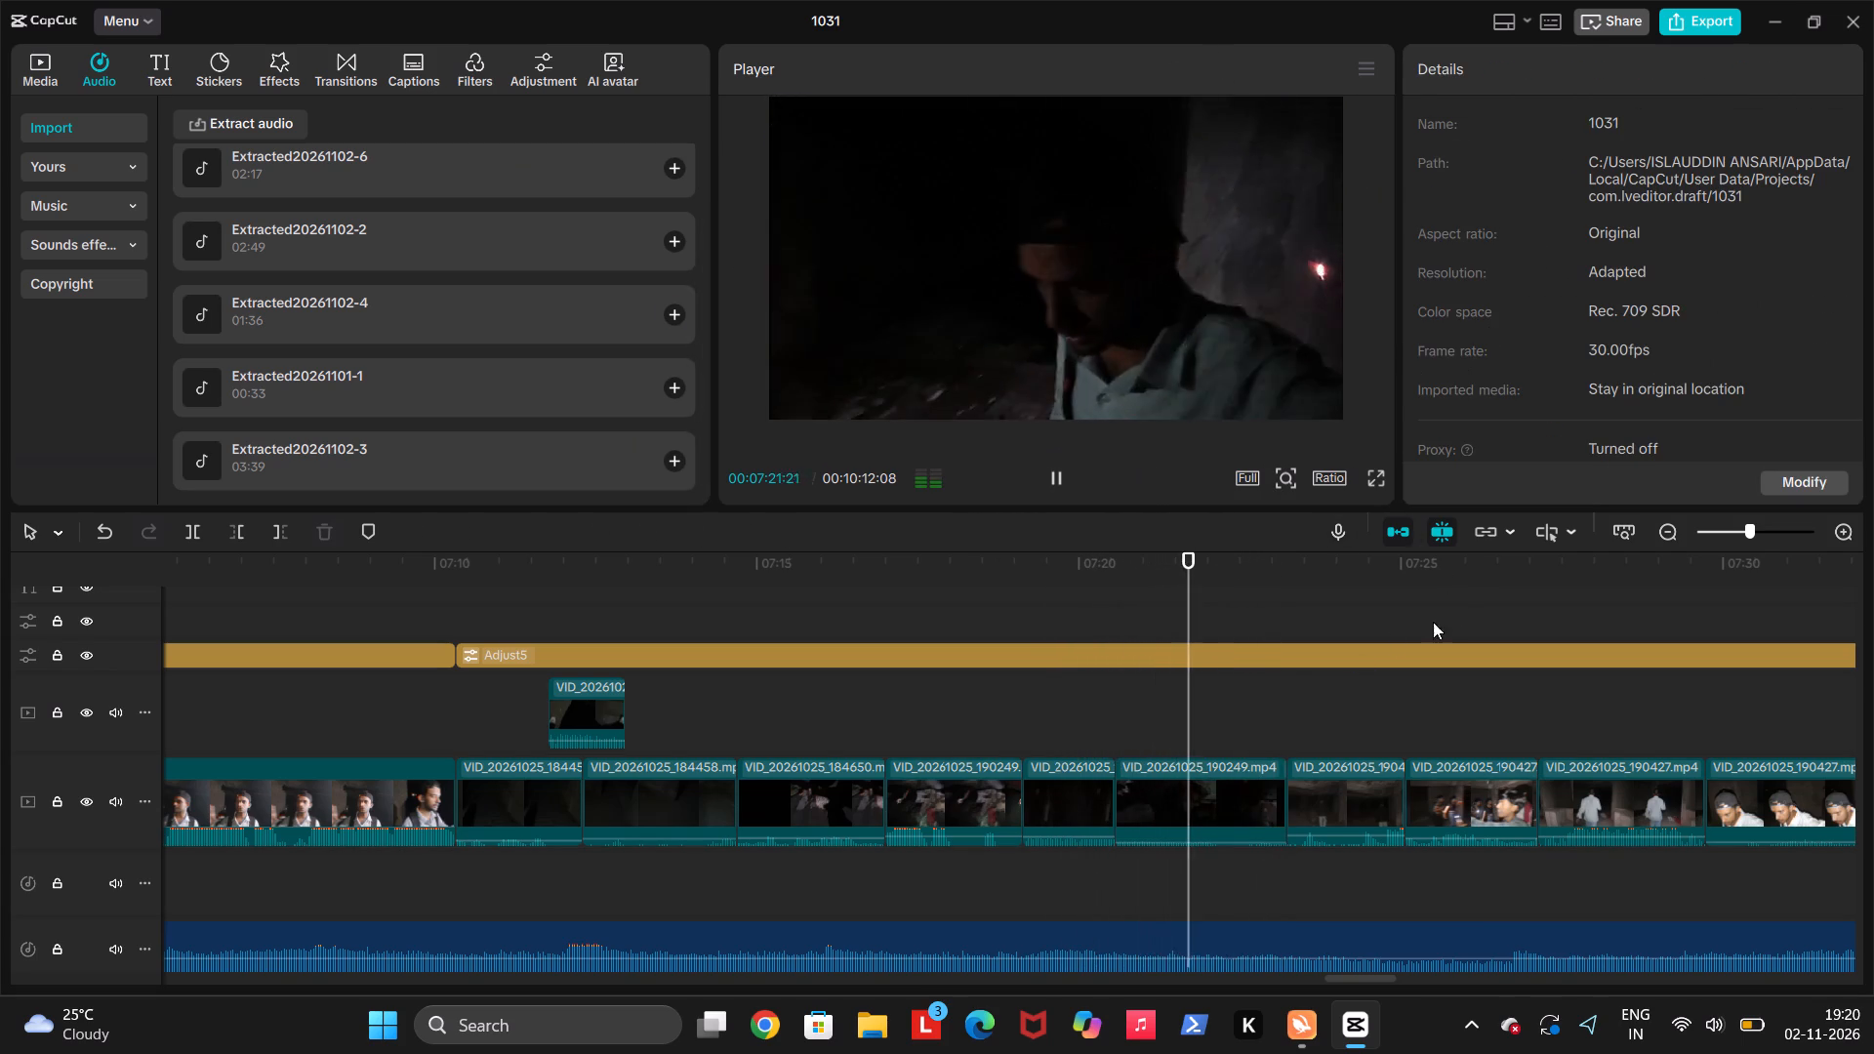
Play through the footage from about 00:07:22 to 00:07:47, checking the clip audio against the music.
scroll(1315, 652, left, 1)
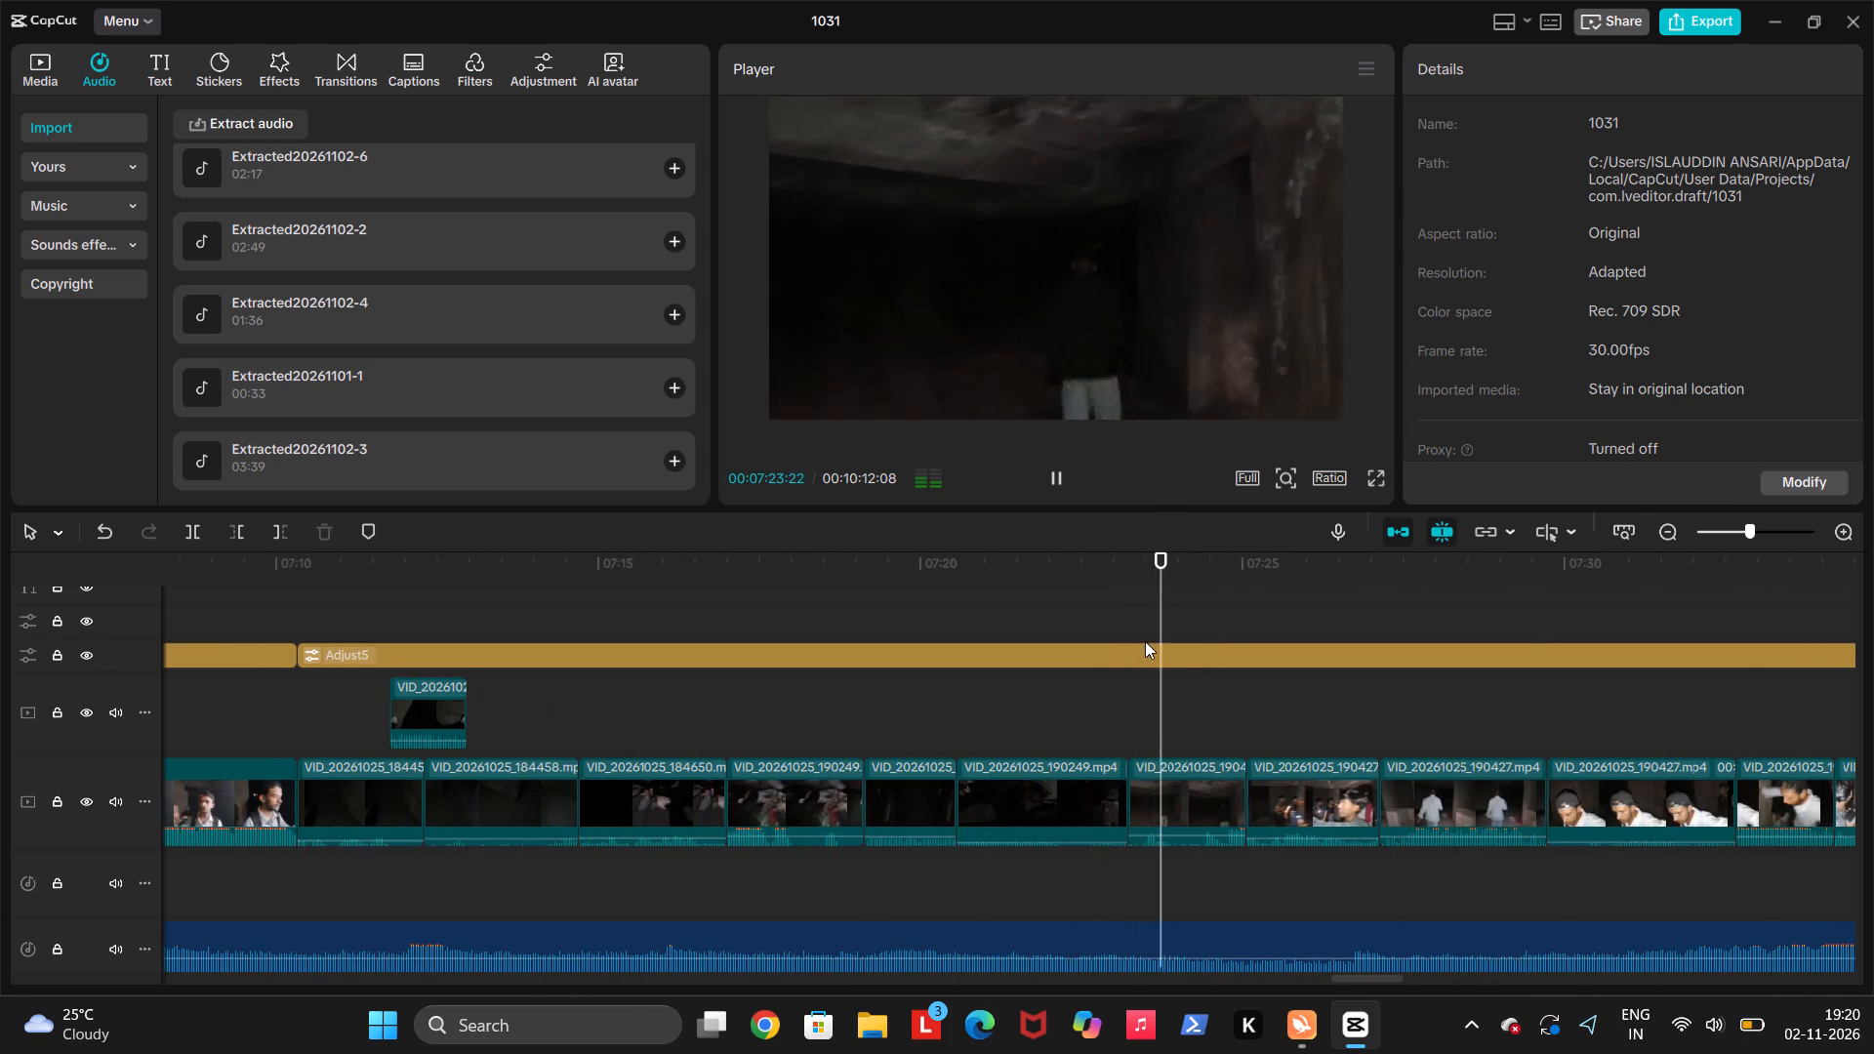
click(1105, 728)
key(space)
click(1157, 772)
key(space)
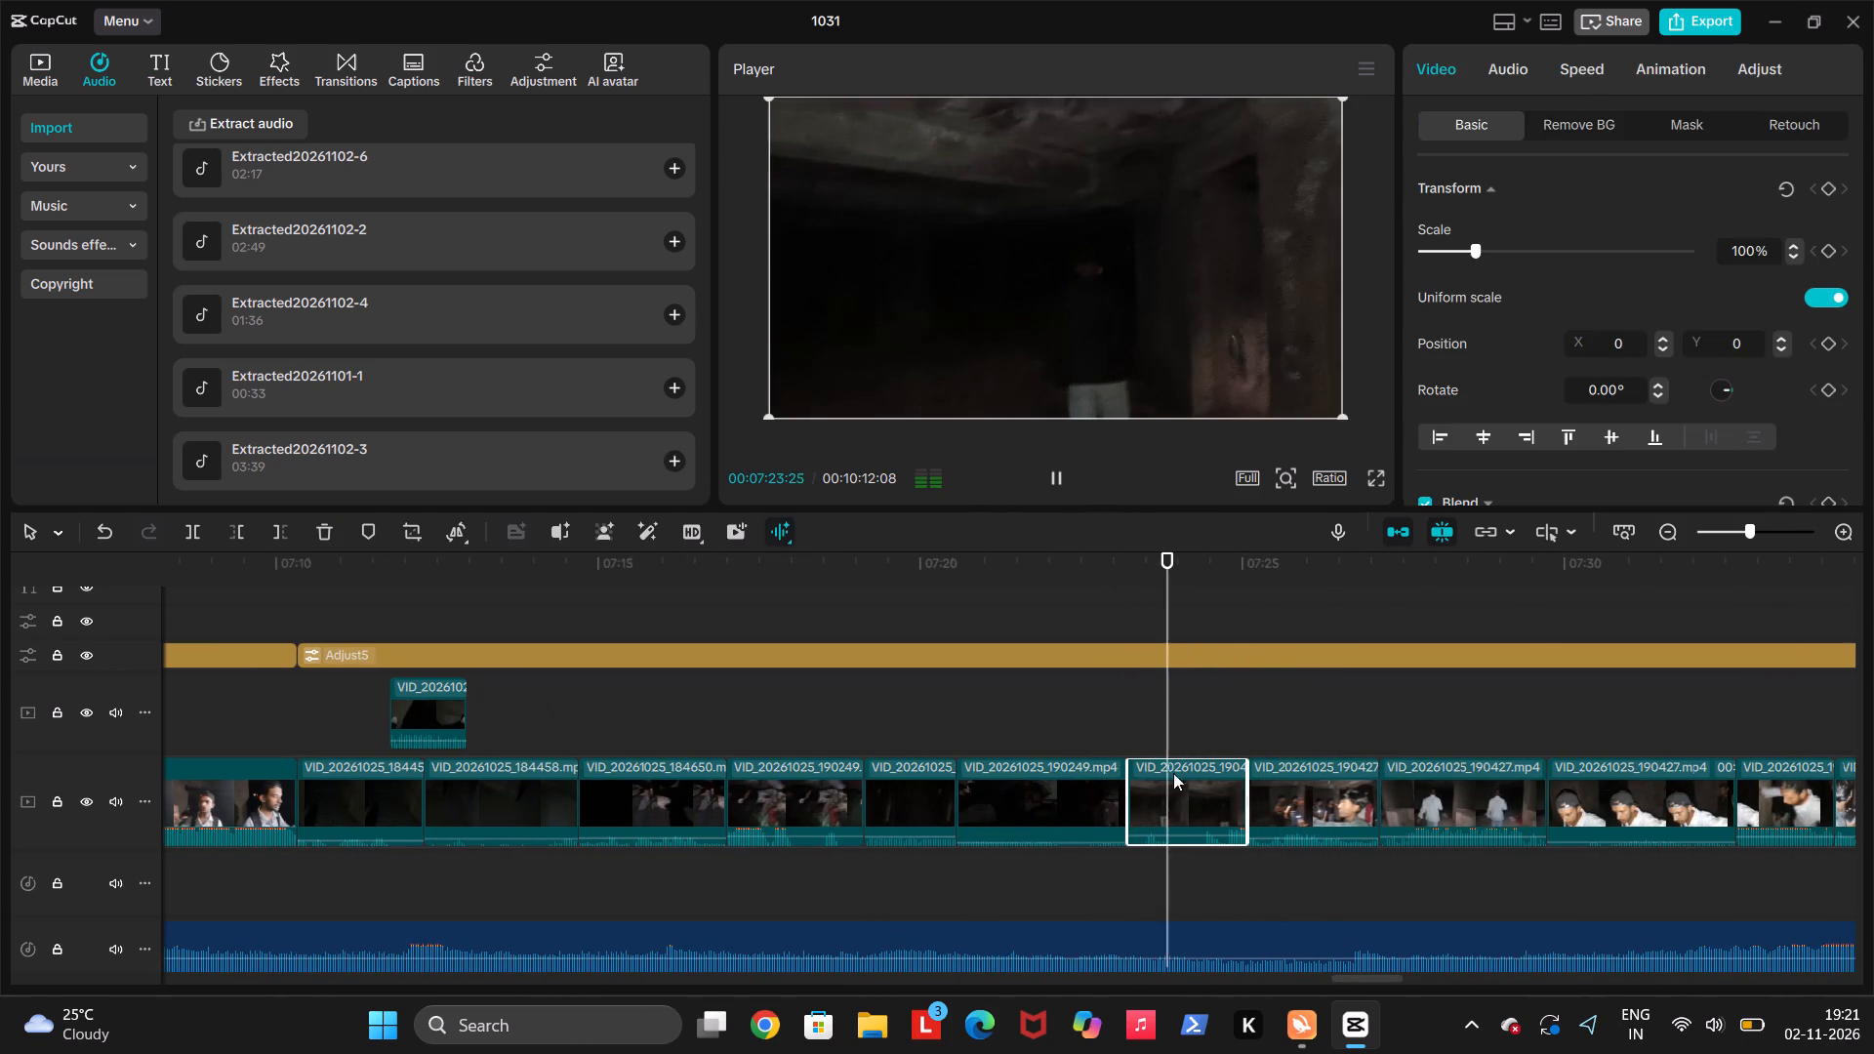
key(space)
scroll(1224, 781, left, 1)
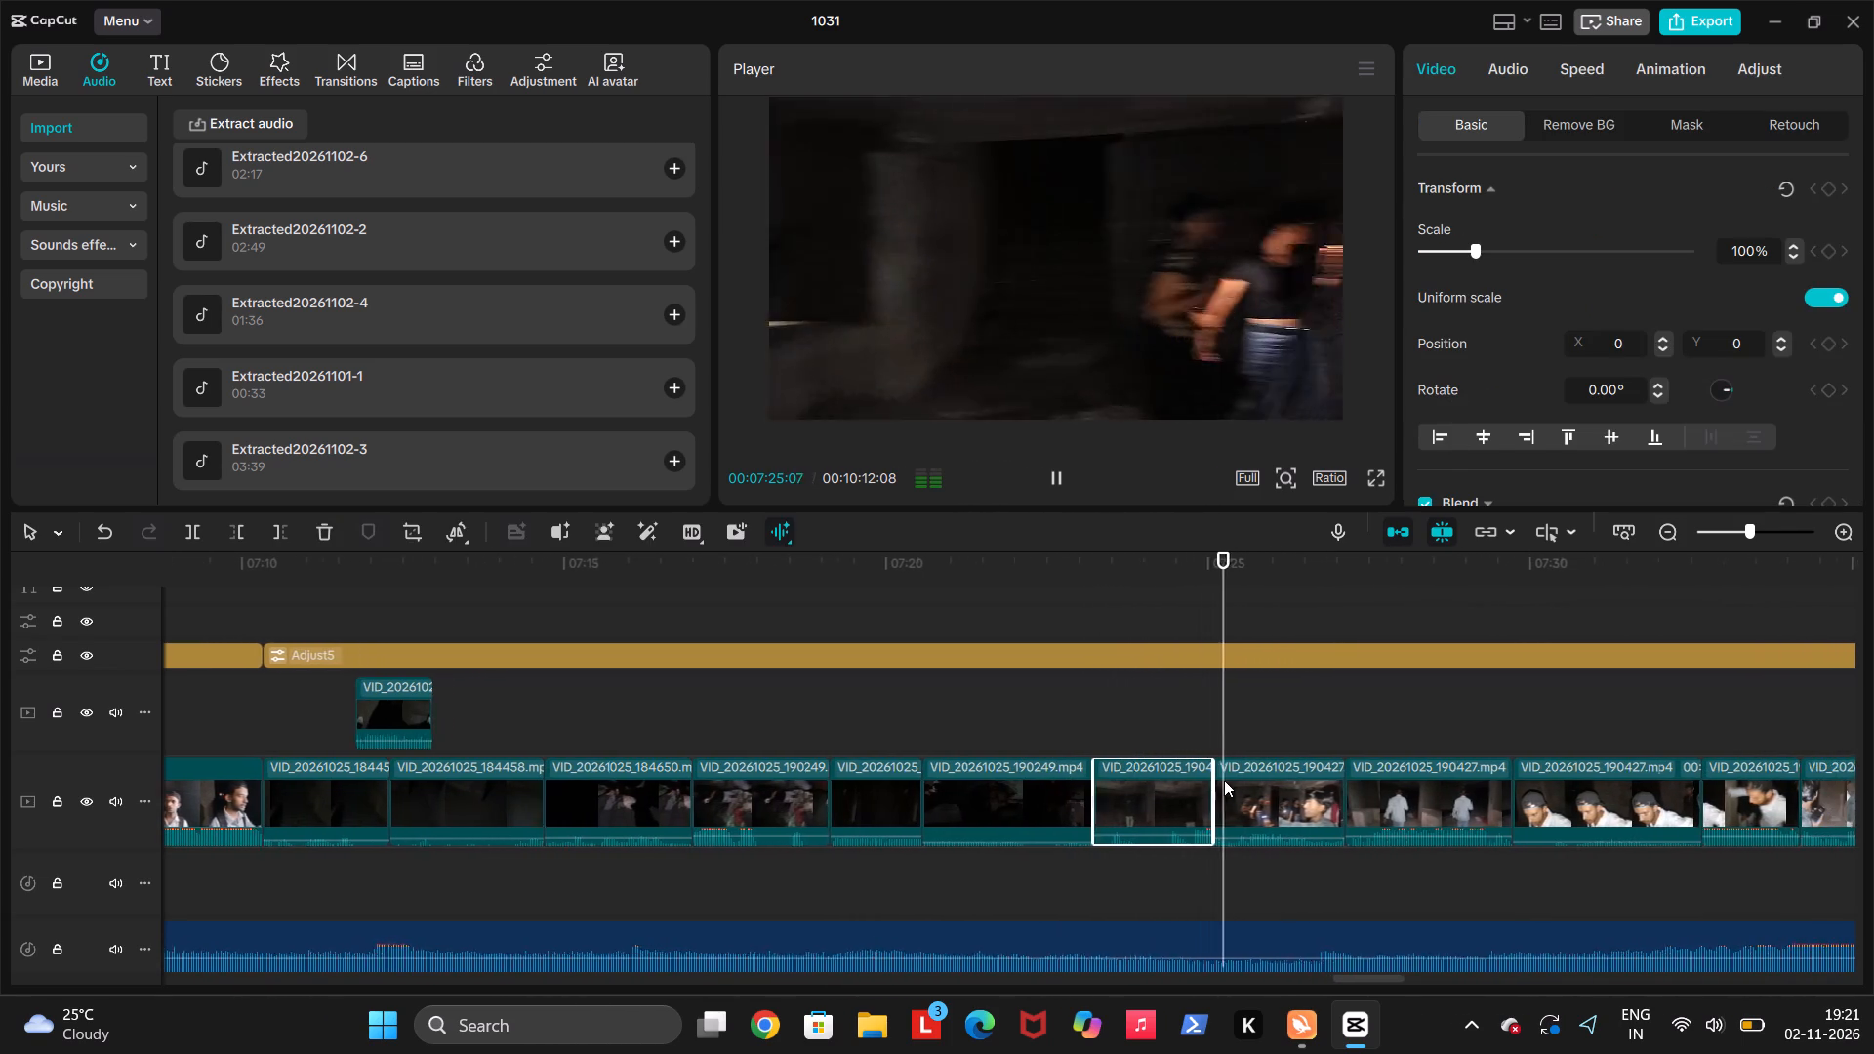
scroll(1224, 780, left, 1)
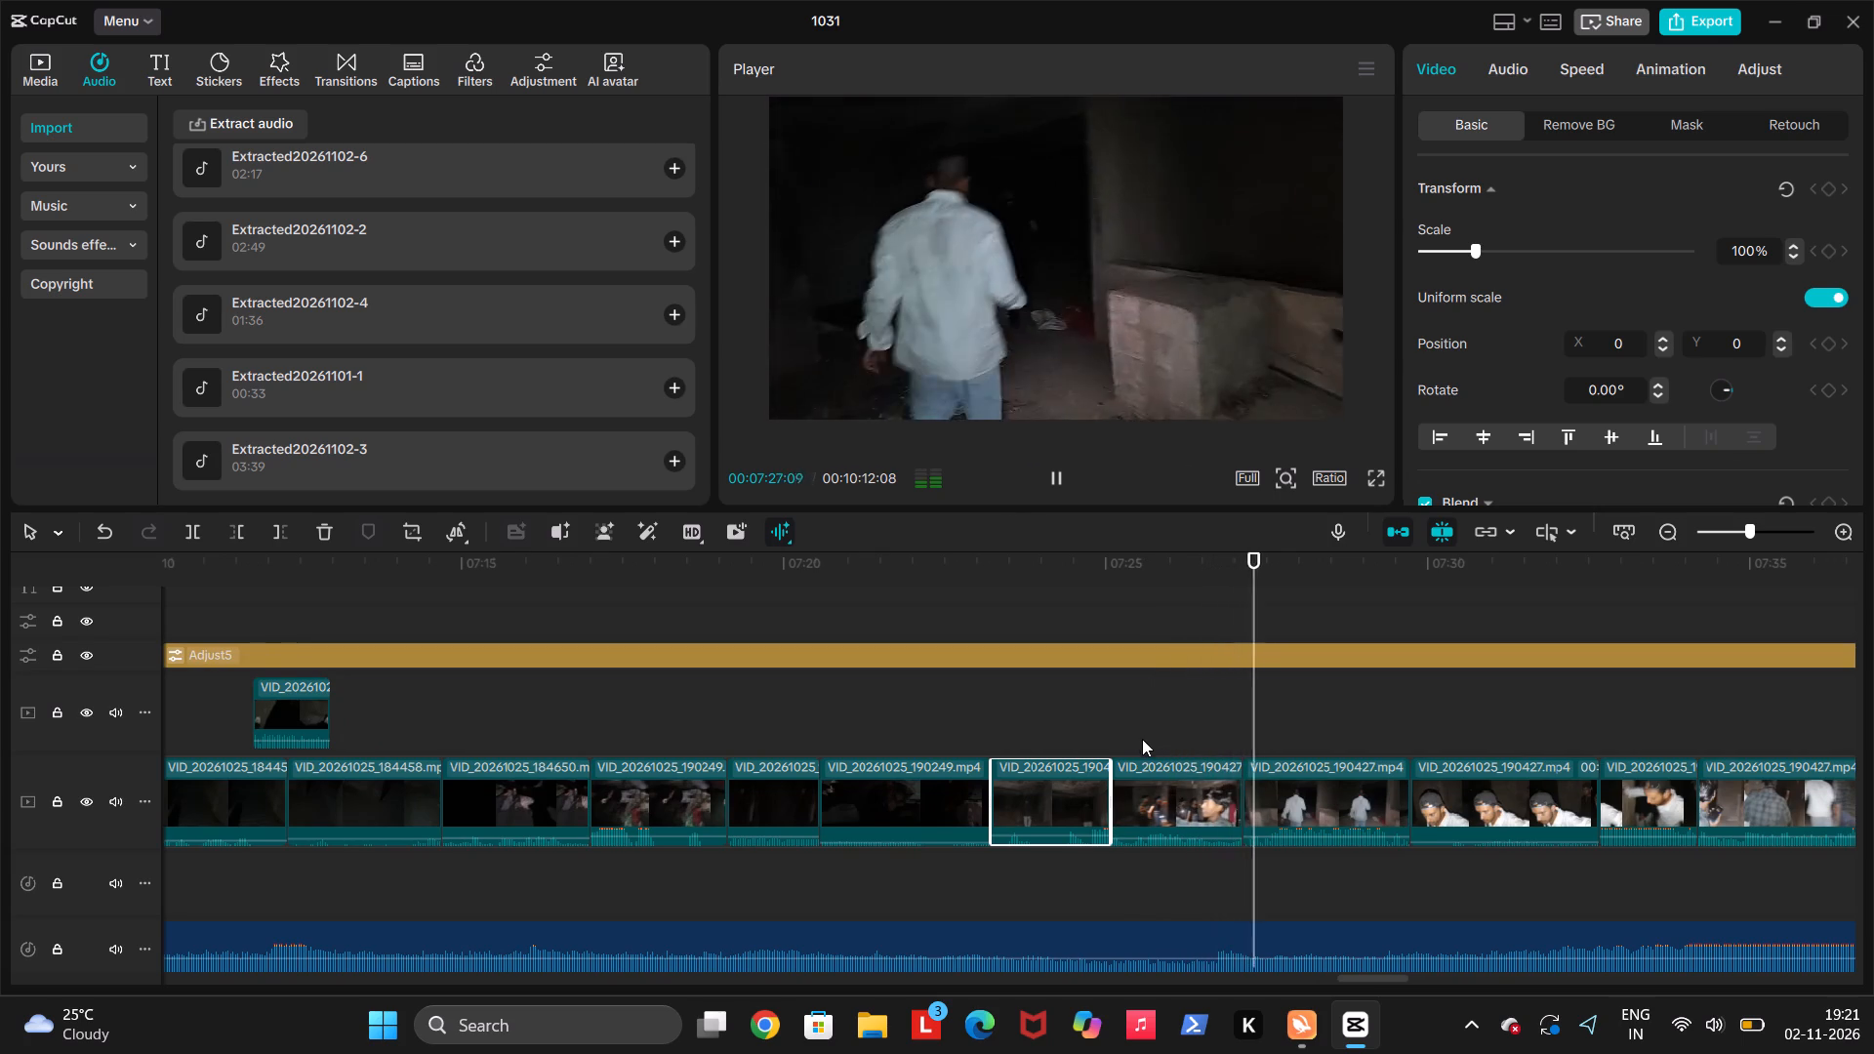
scroll(797, 653, right, 1)
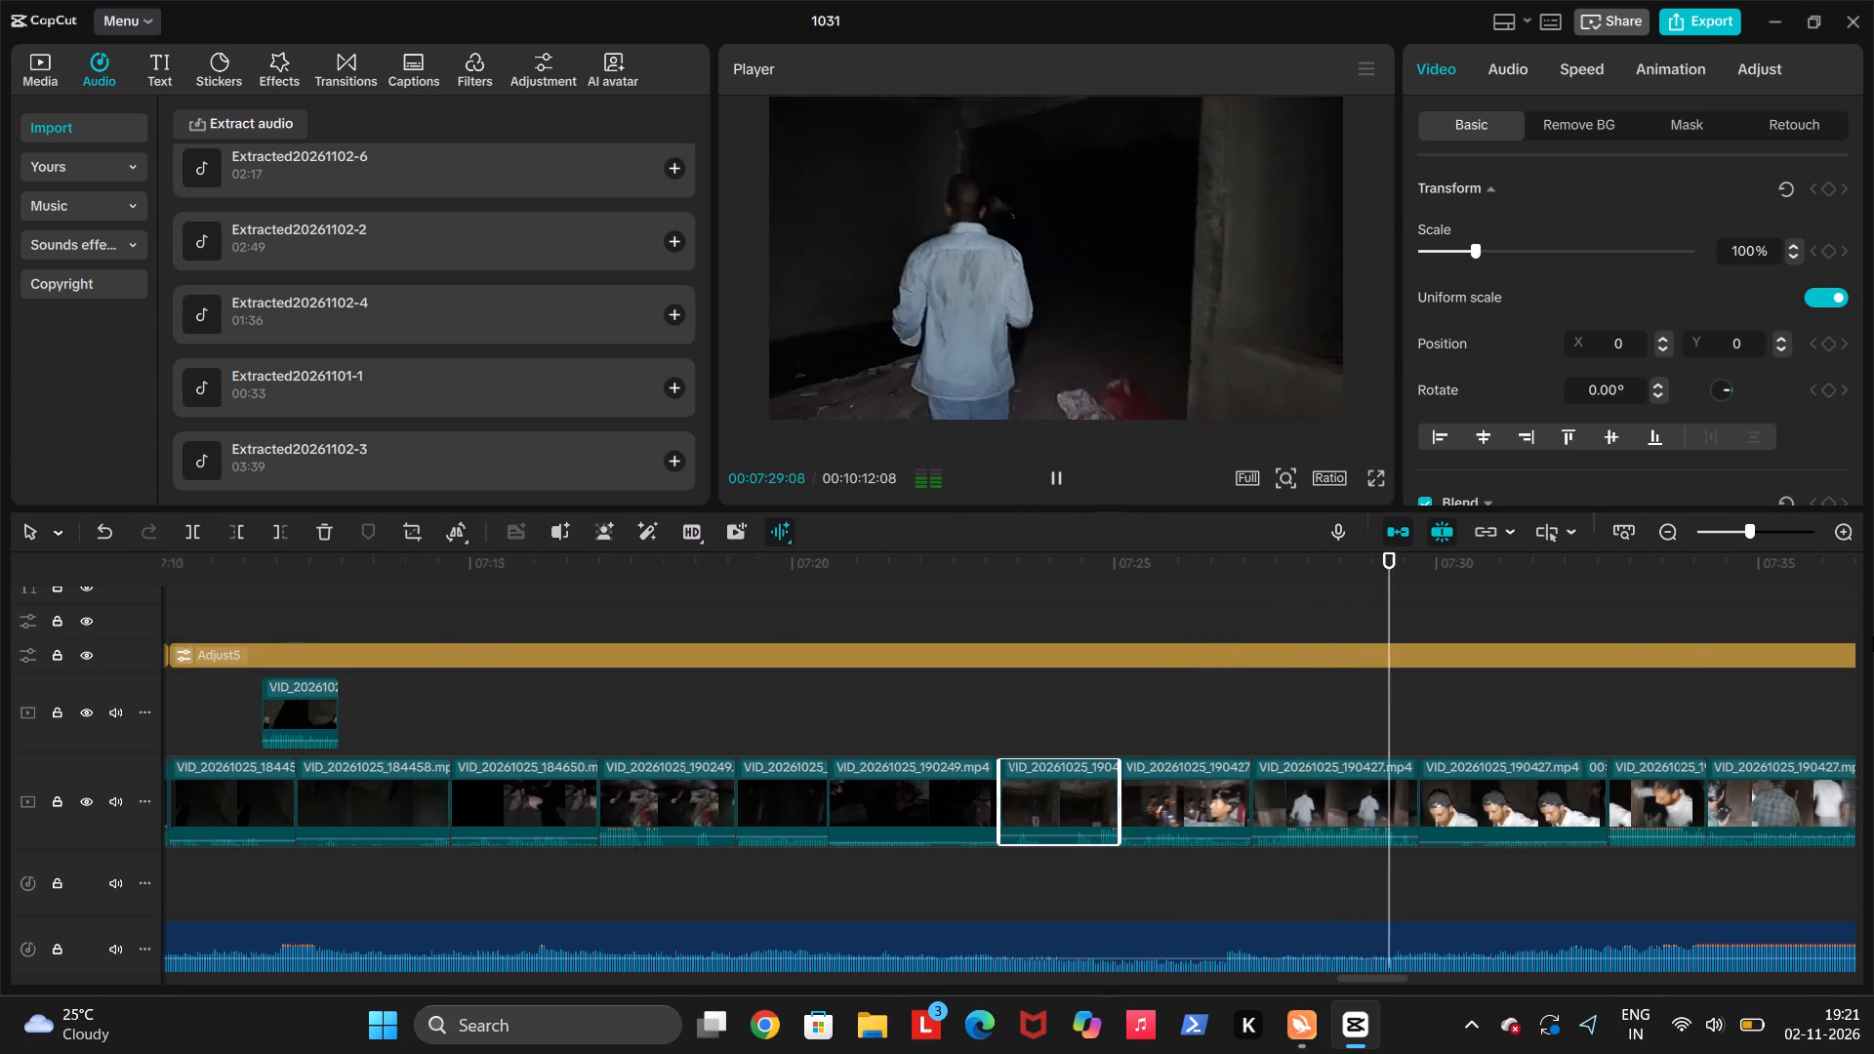
scroll(1873, 635, right, 1)
scroll(1257, 671, left, 4)
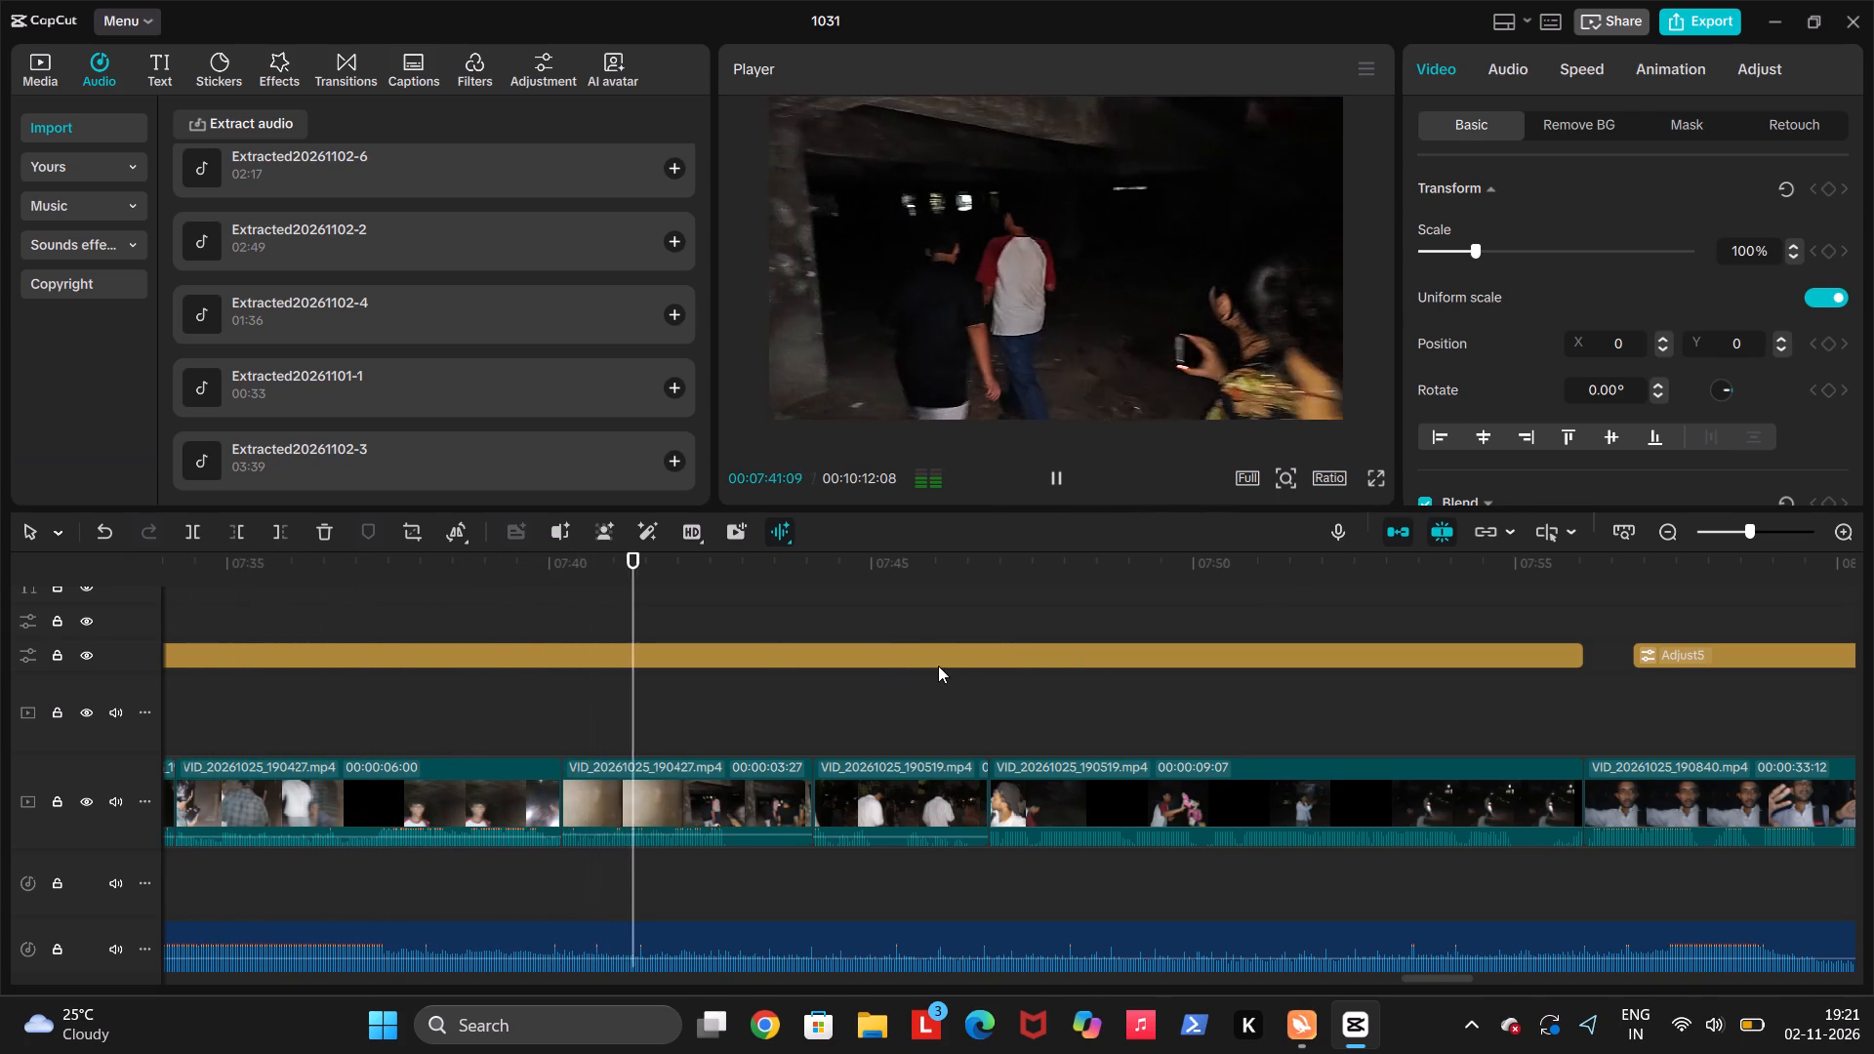
scroll(937, 661, down, 1)
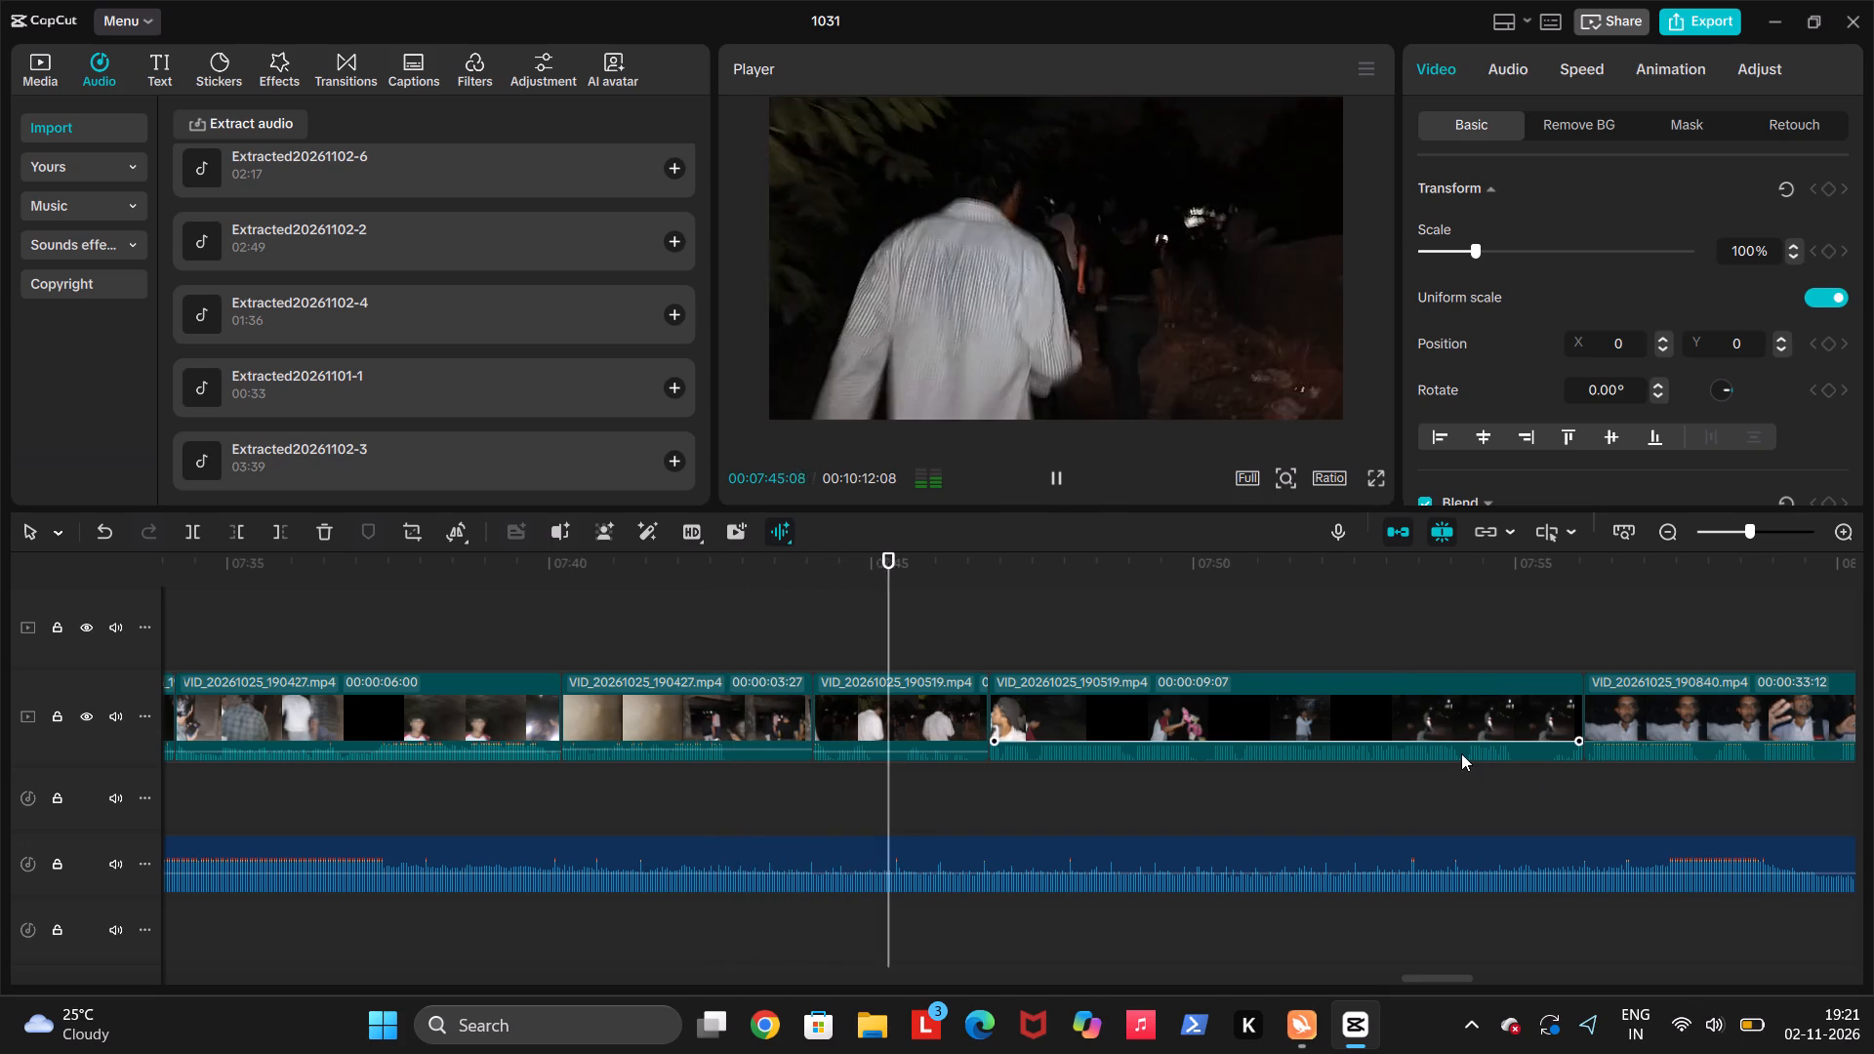
Replay from just before the 00:07:10:10 cut through the dark clips to about 00:07:17, listening to the music balance.
scroll(892, 733, right, 4)
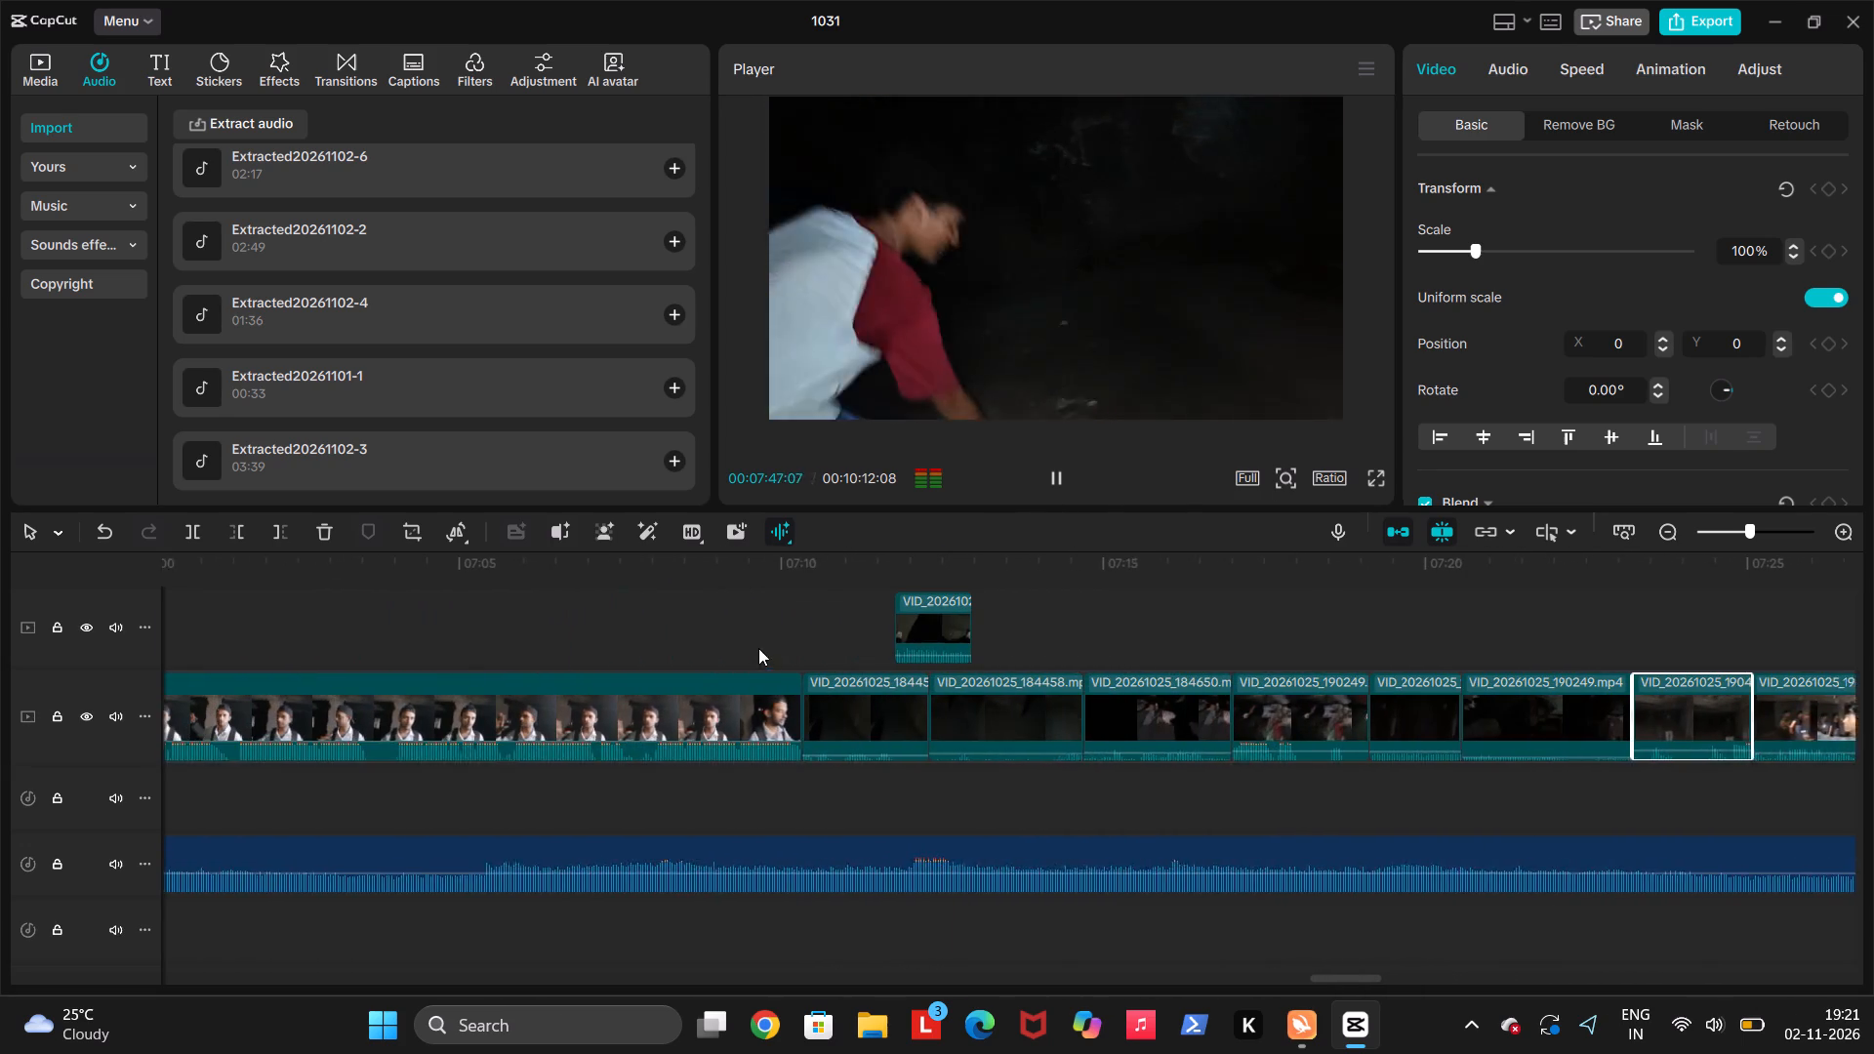
scroll(758, 648, right, 1)
click(754, 643)
key(space)
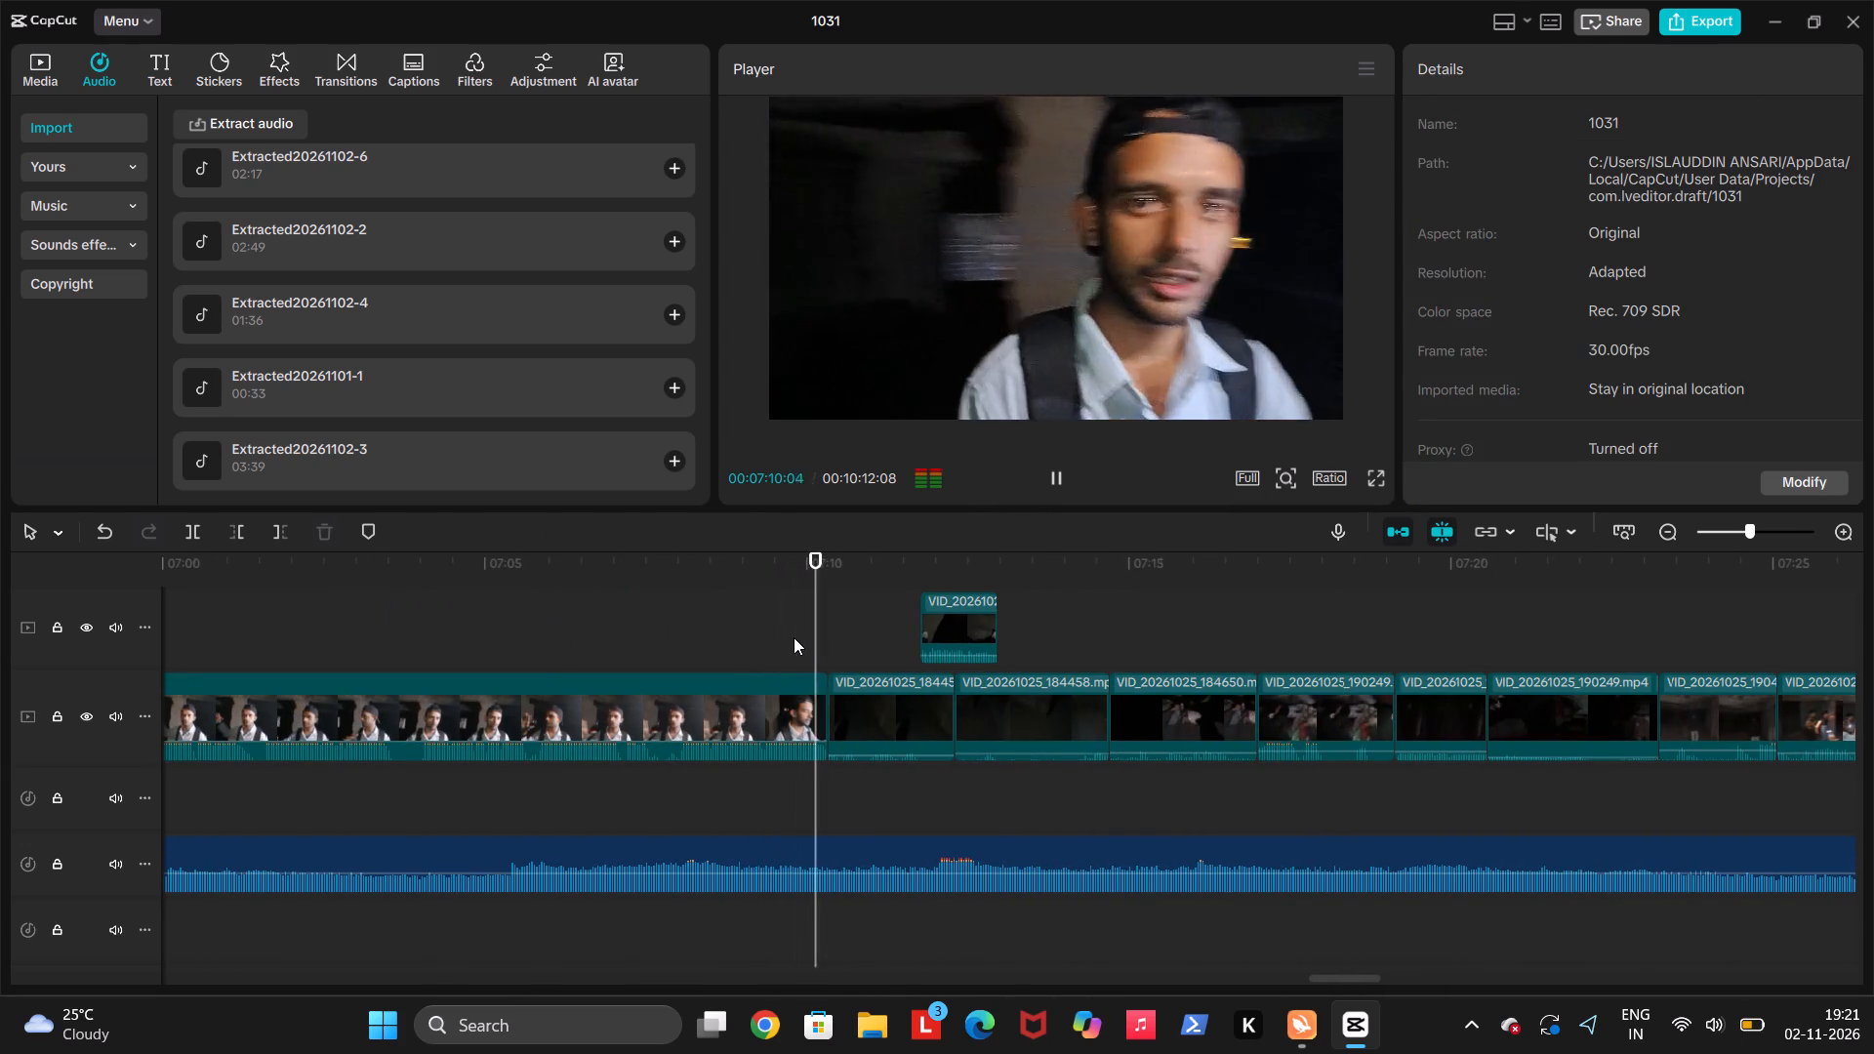
key(space)
key(space)
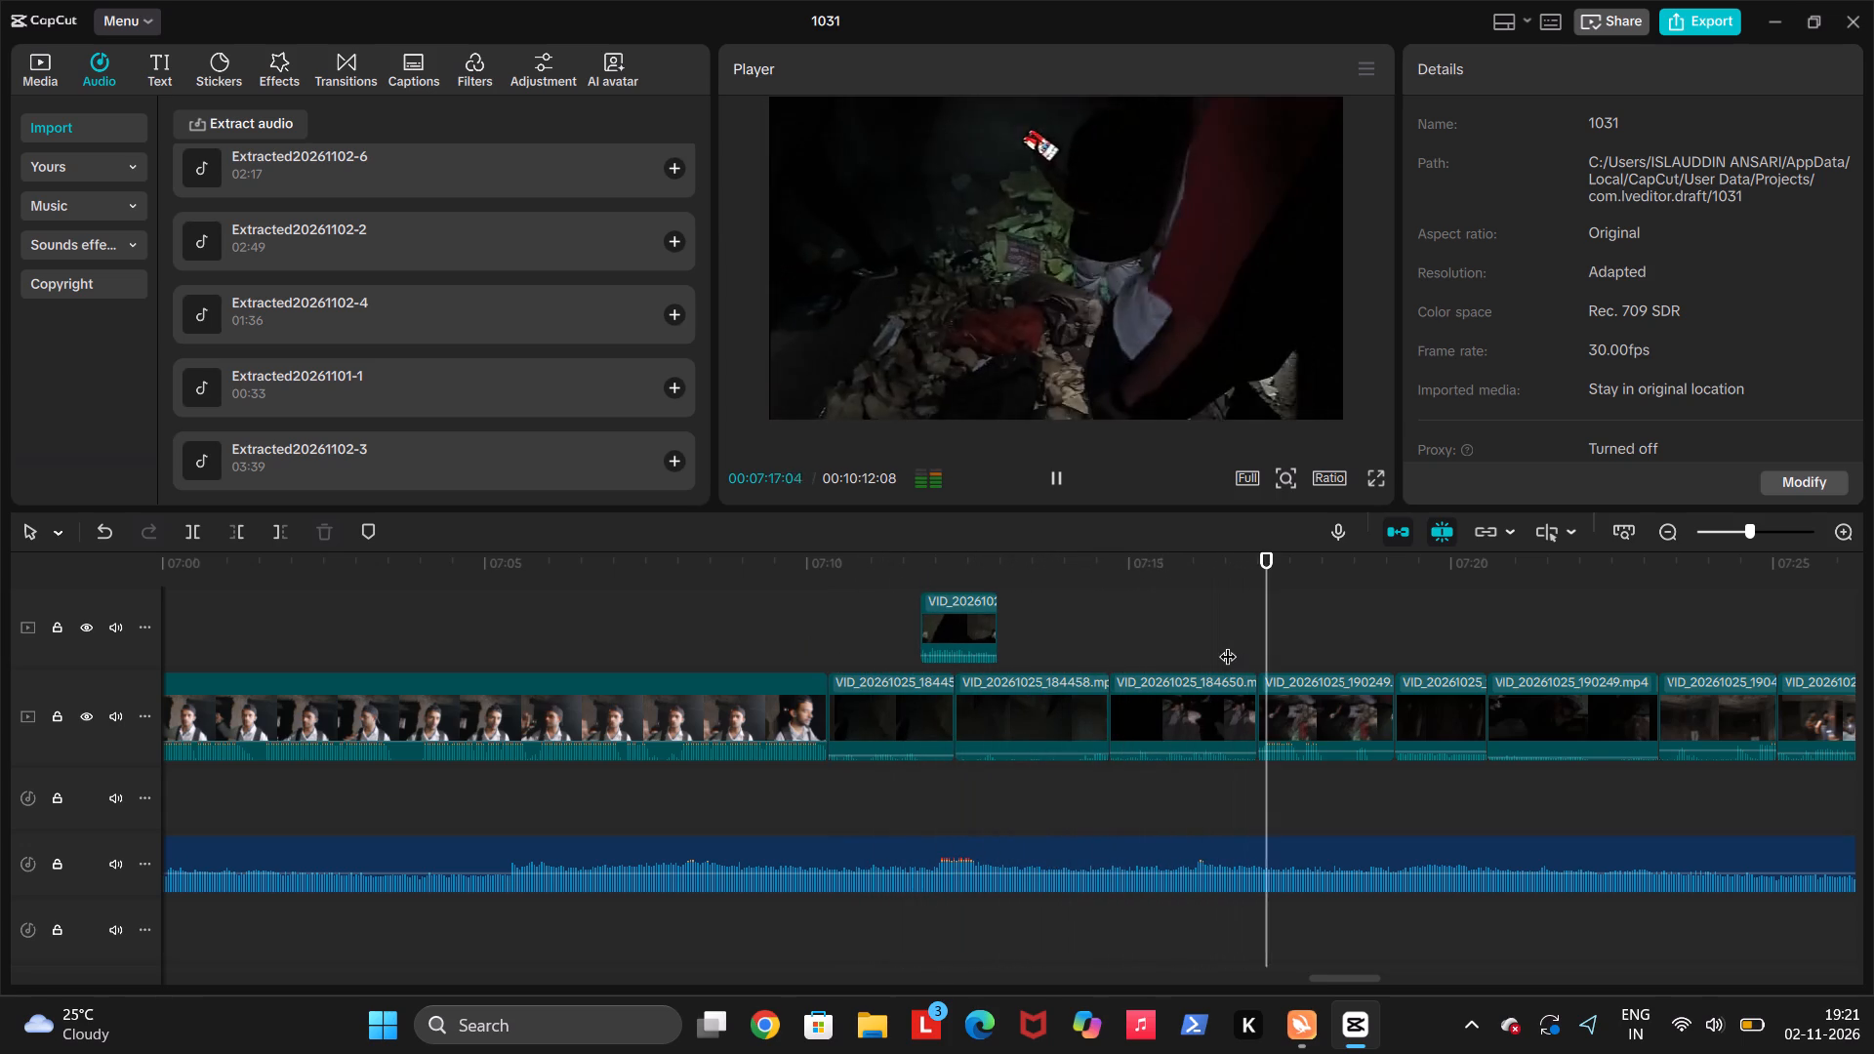
Trim the end of the music track to the cut at 00:07:14:21, removing everything after it.
key(Up)
key(Up)
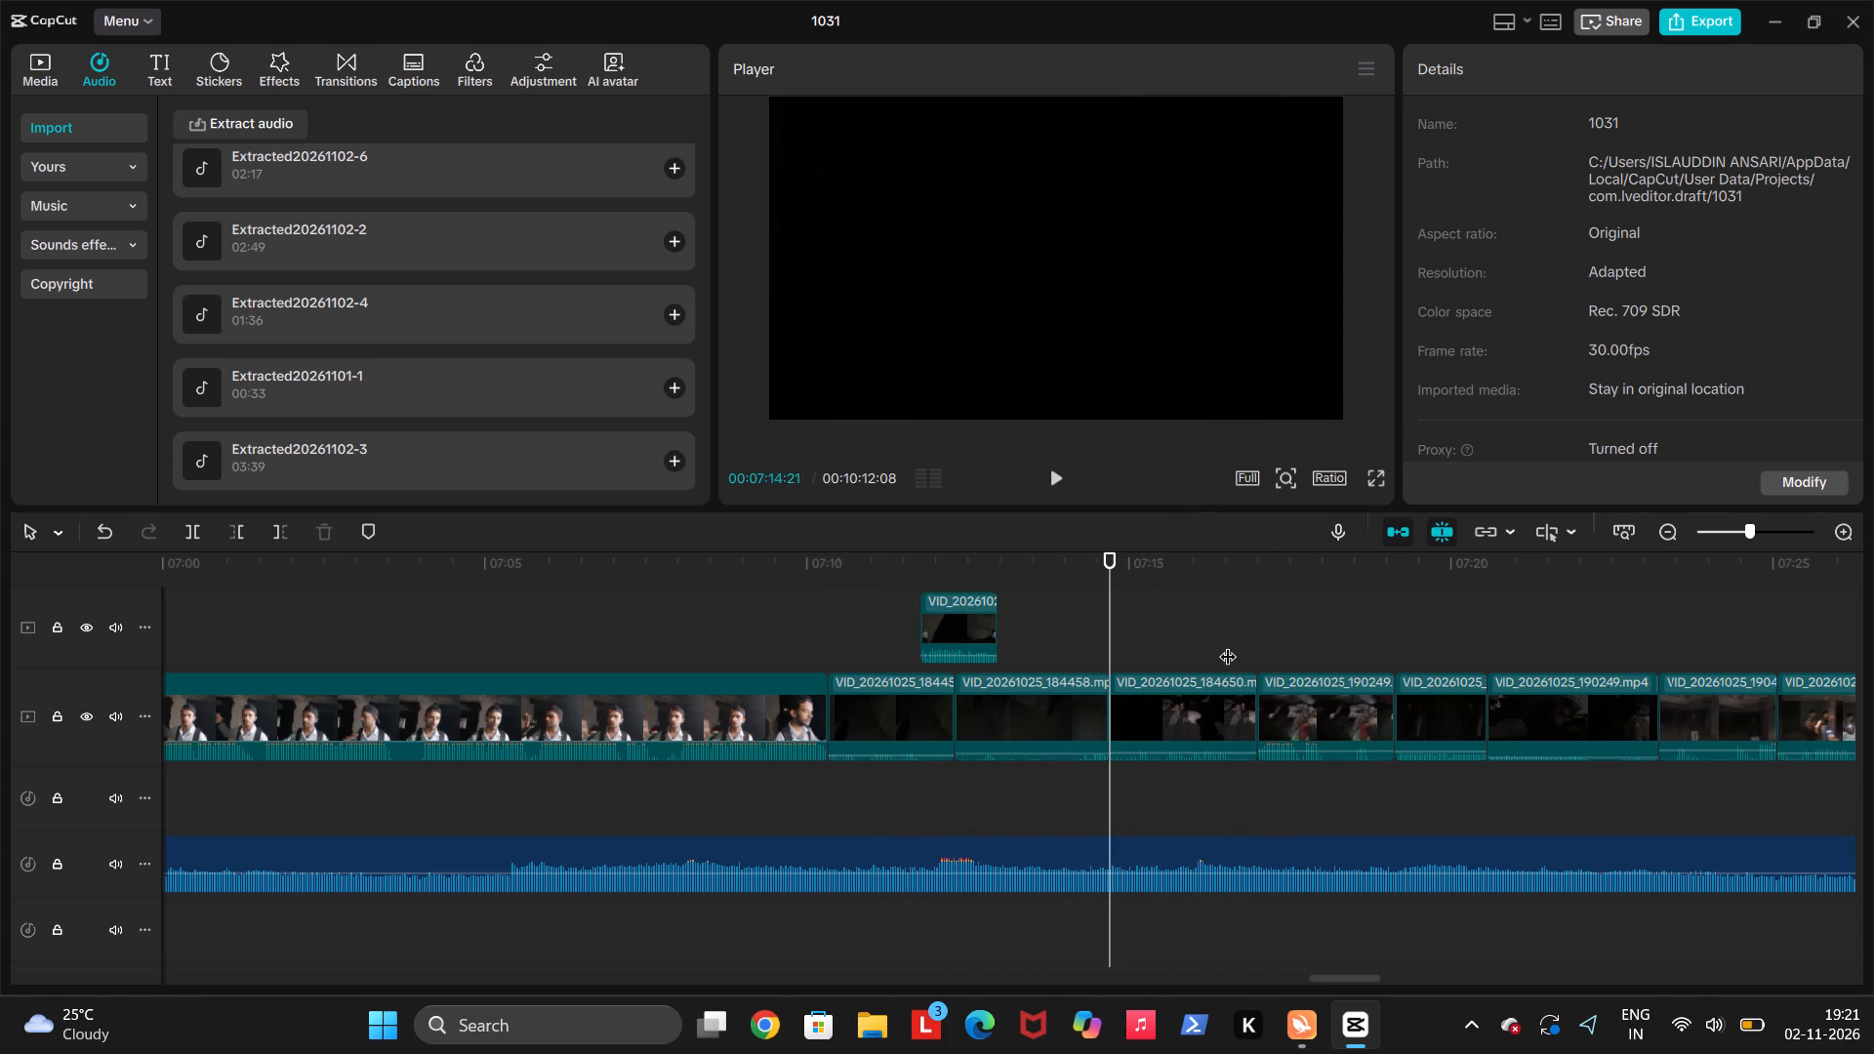
click(1153, 863)
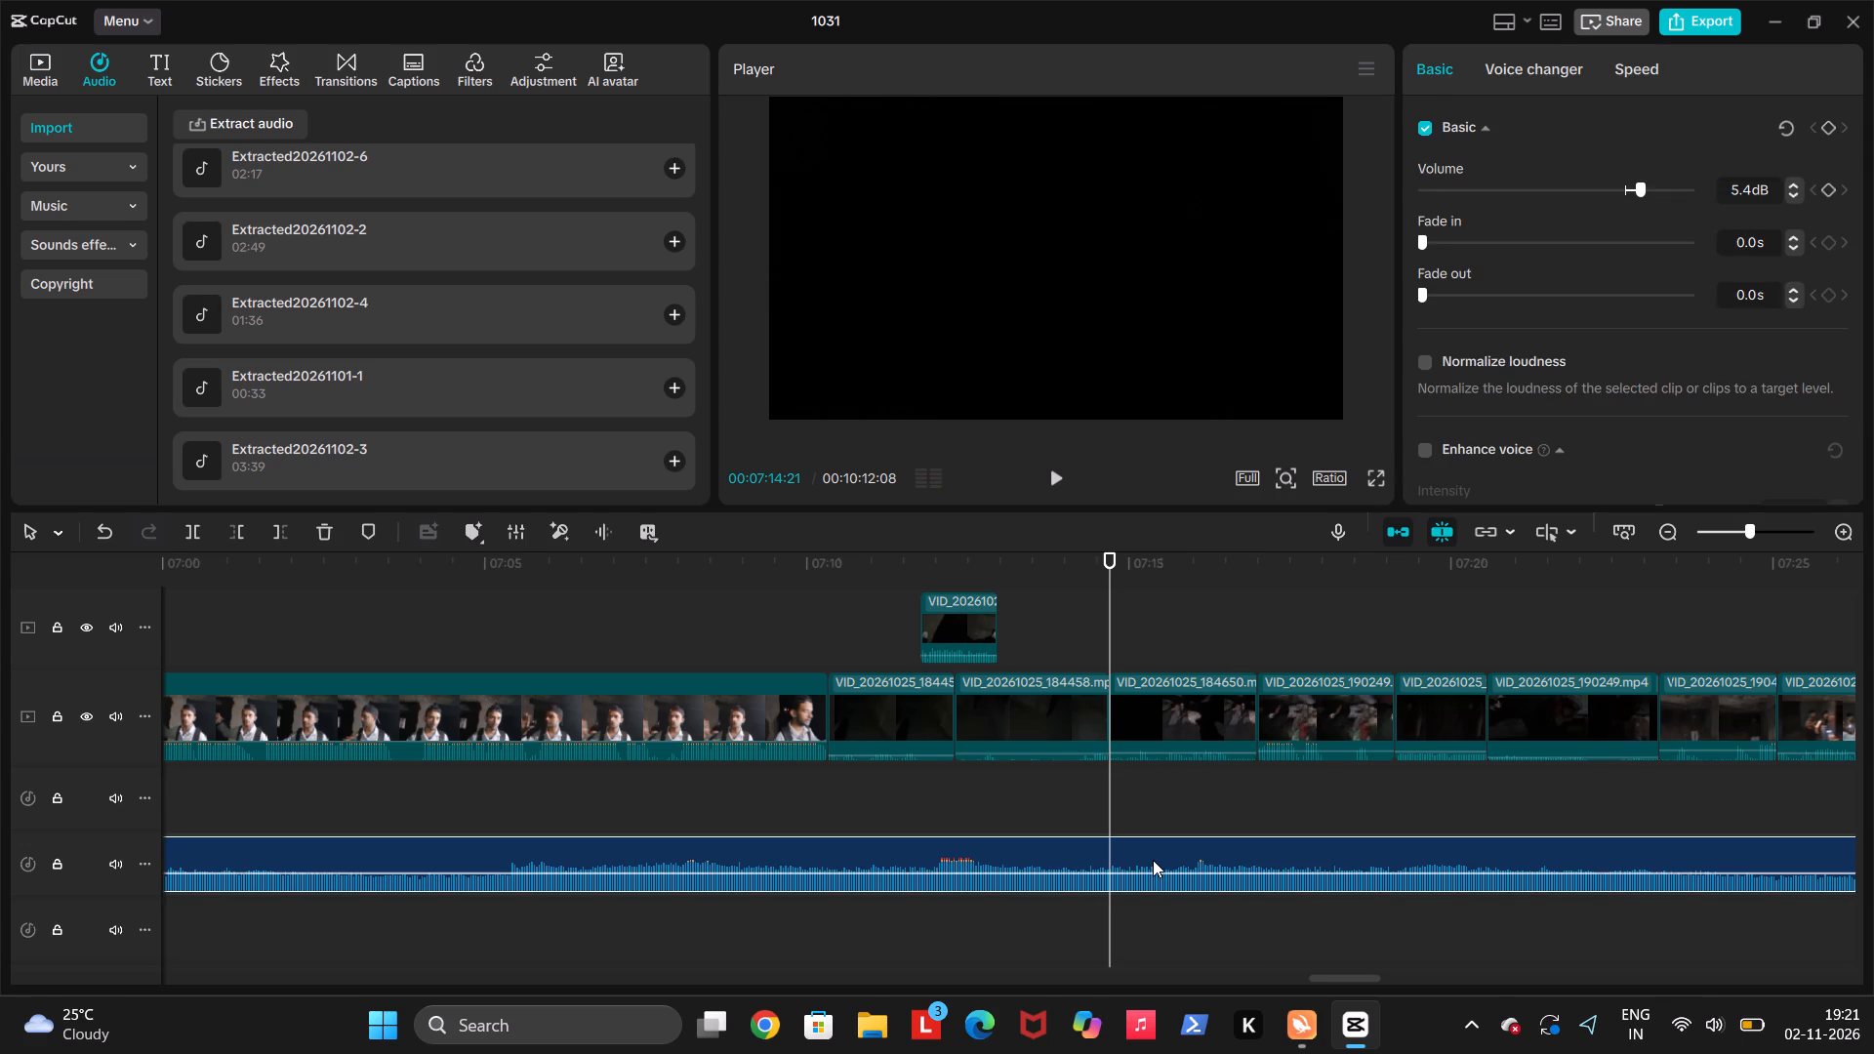
key(w)
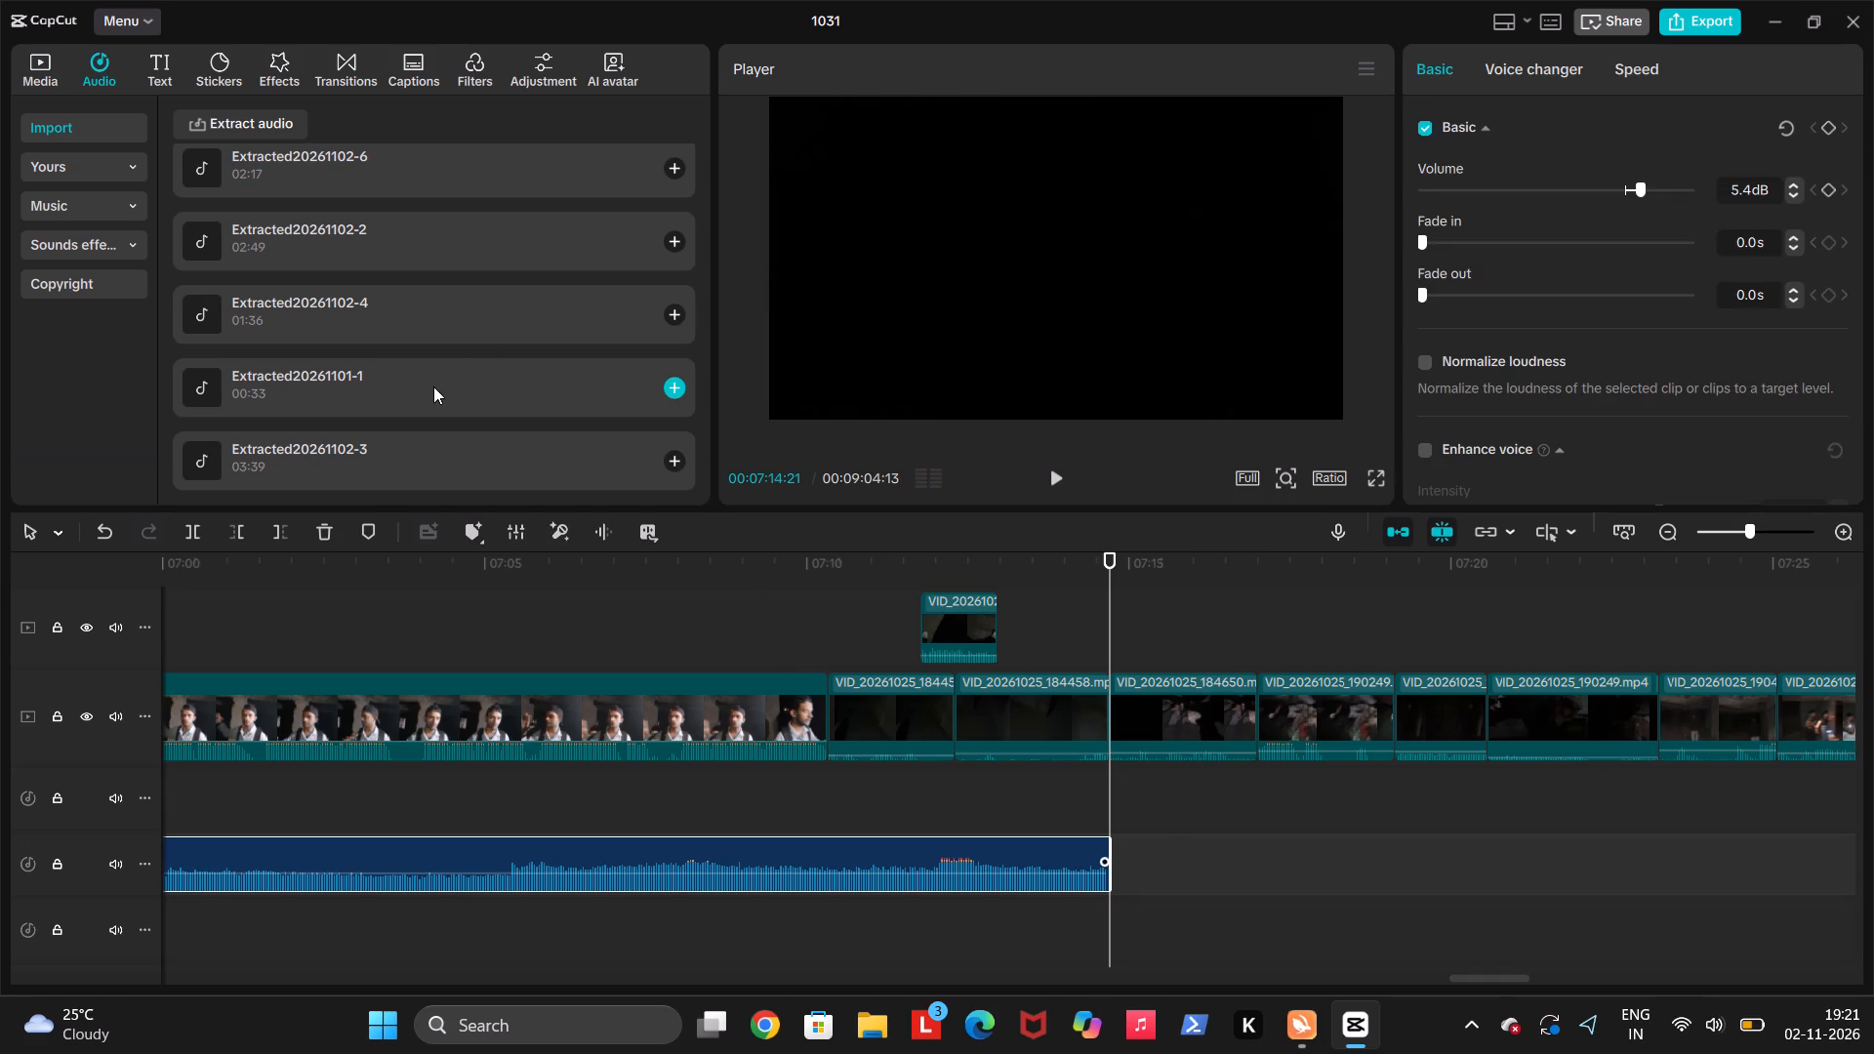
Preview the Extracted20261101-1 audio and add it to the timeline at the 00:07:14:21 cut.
click(433, 386)
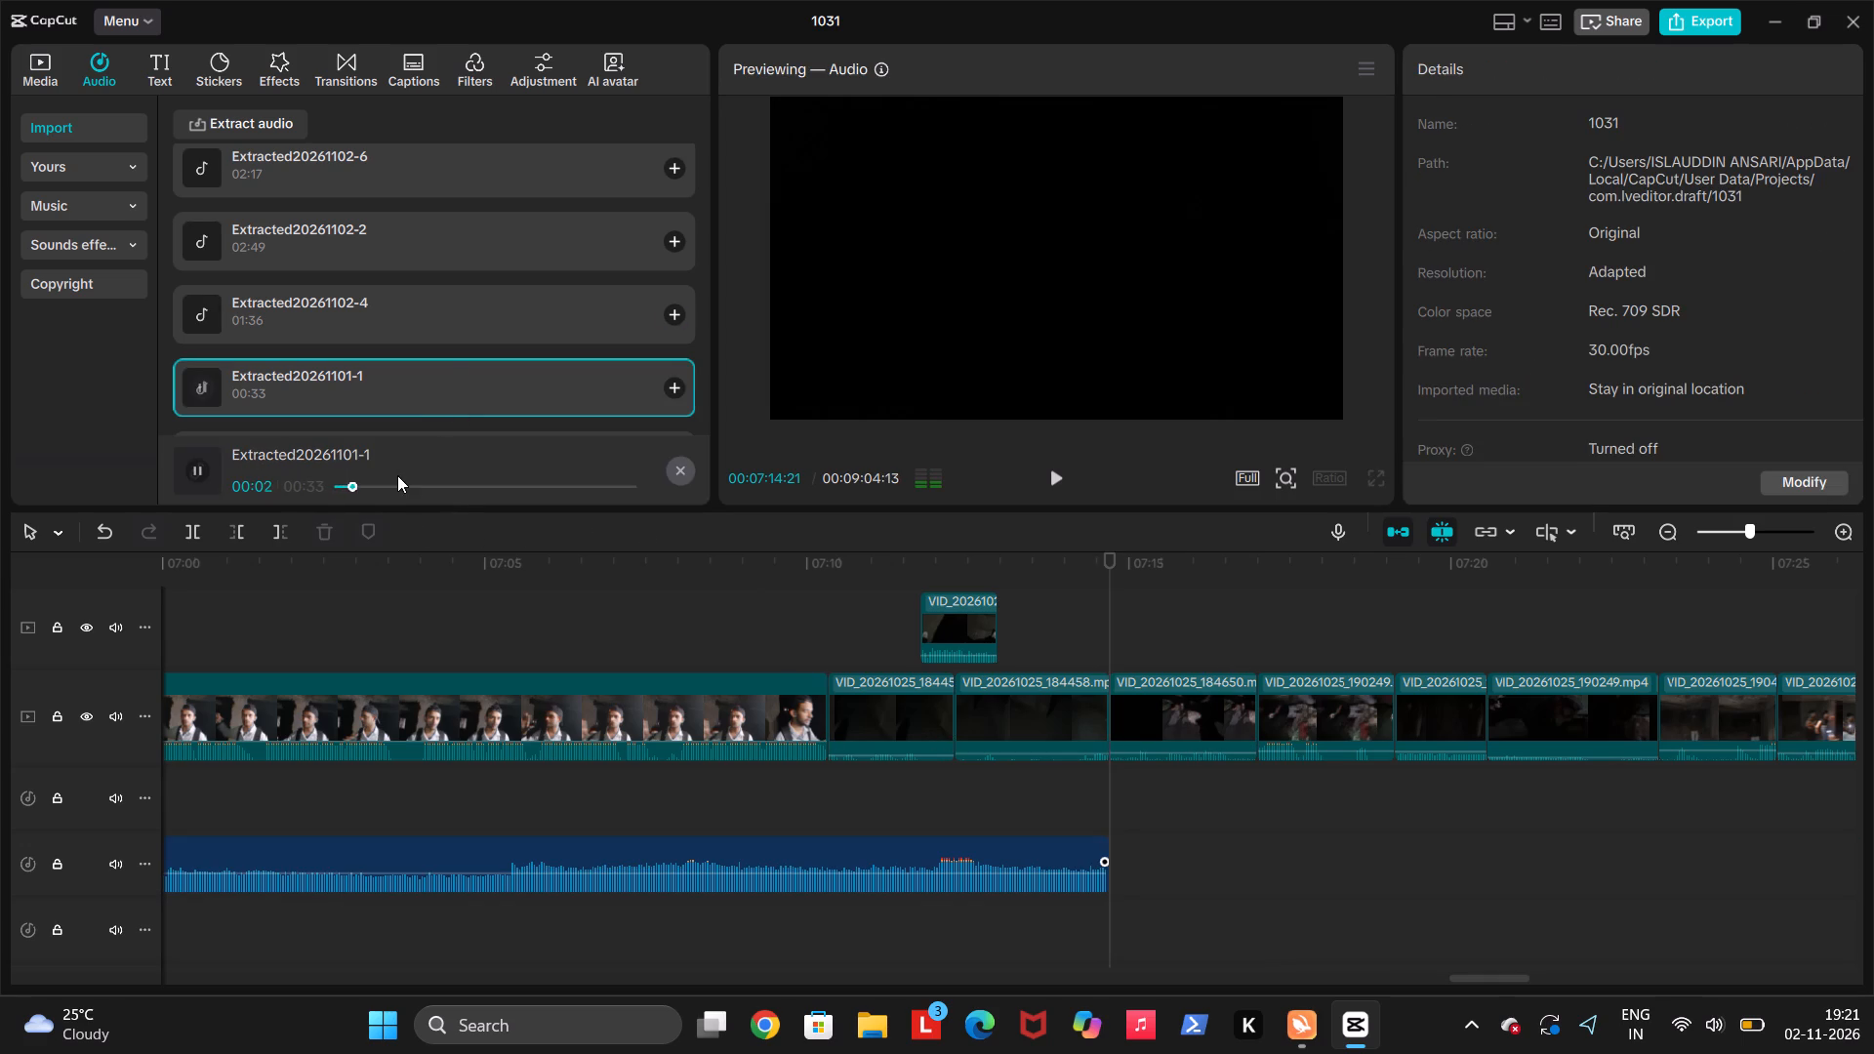
click(465, 489)
click(550, 487)
click(671, 398)
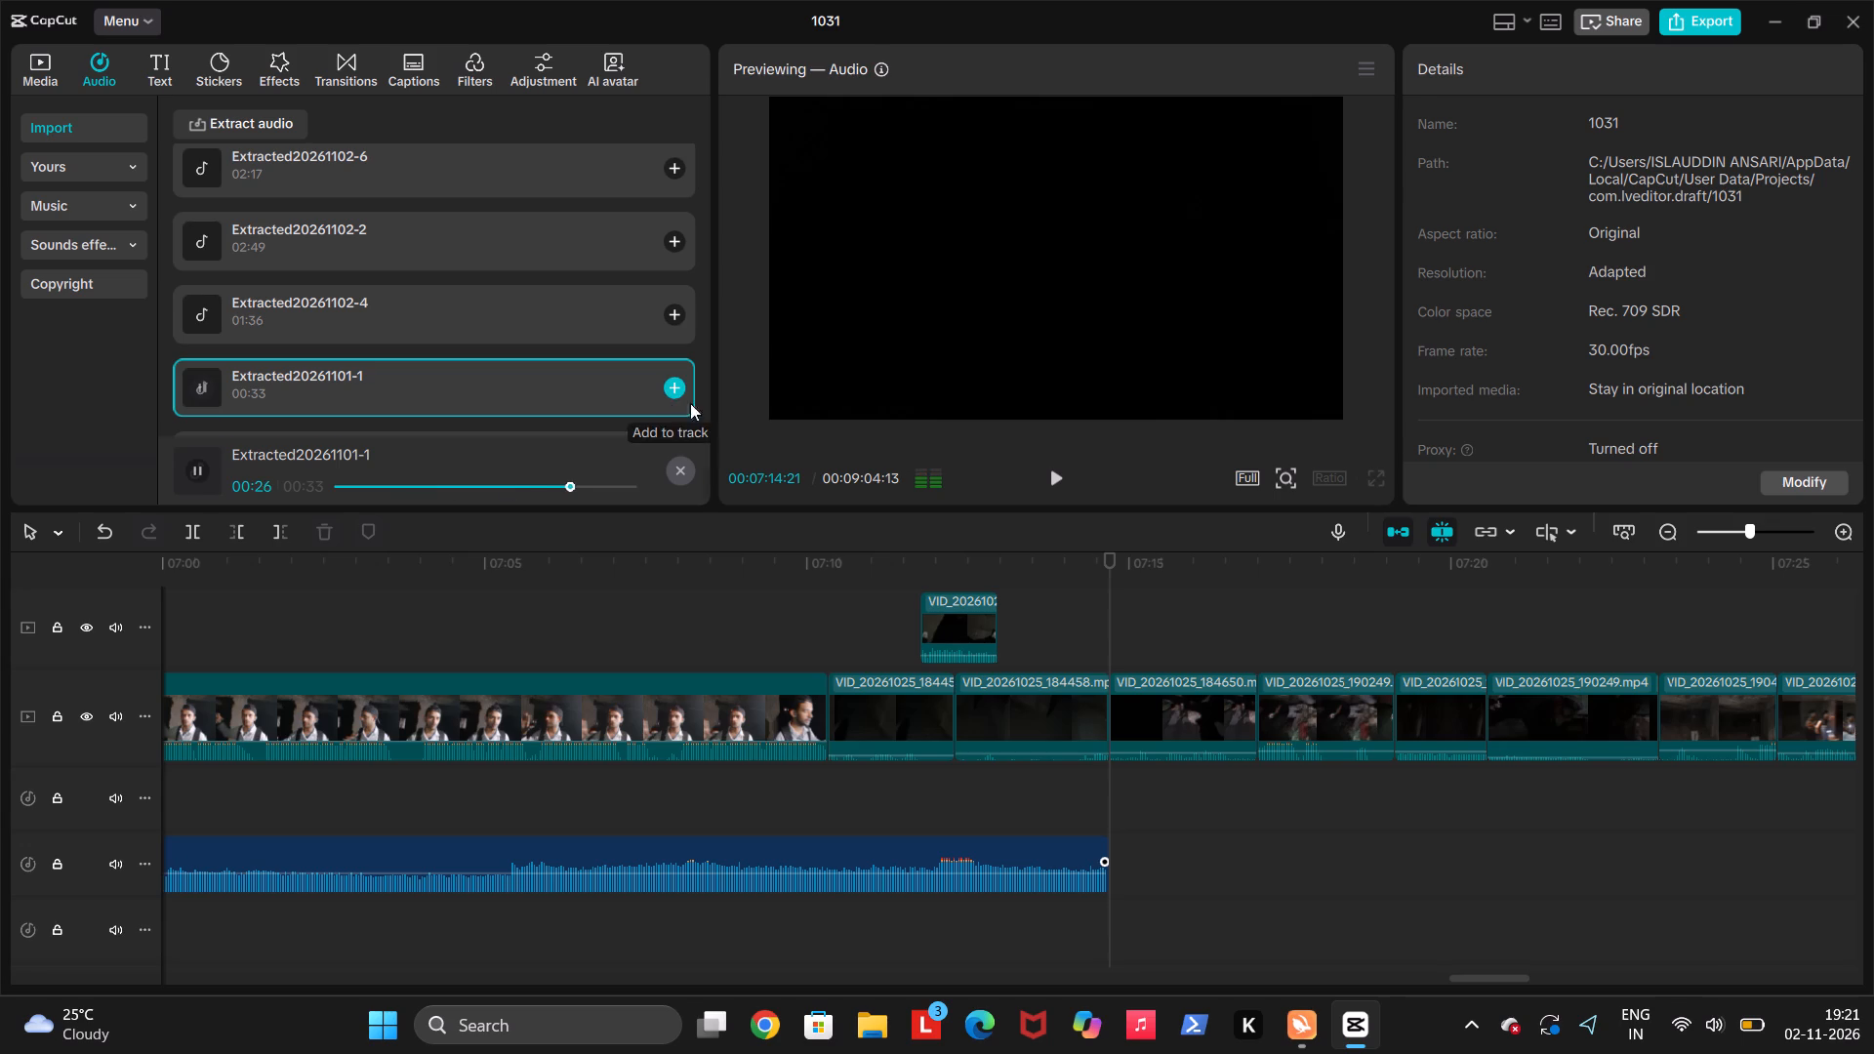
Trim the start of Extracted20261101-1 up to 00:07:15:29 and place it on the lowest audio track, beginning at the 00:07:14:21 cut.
click(1191, 841)
click(1206, 823)
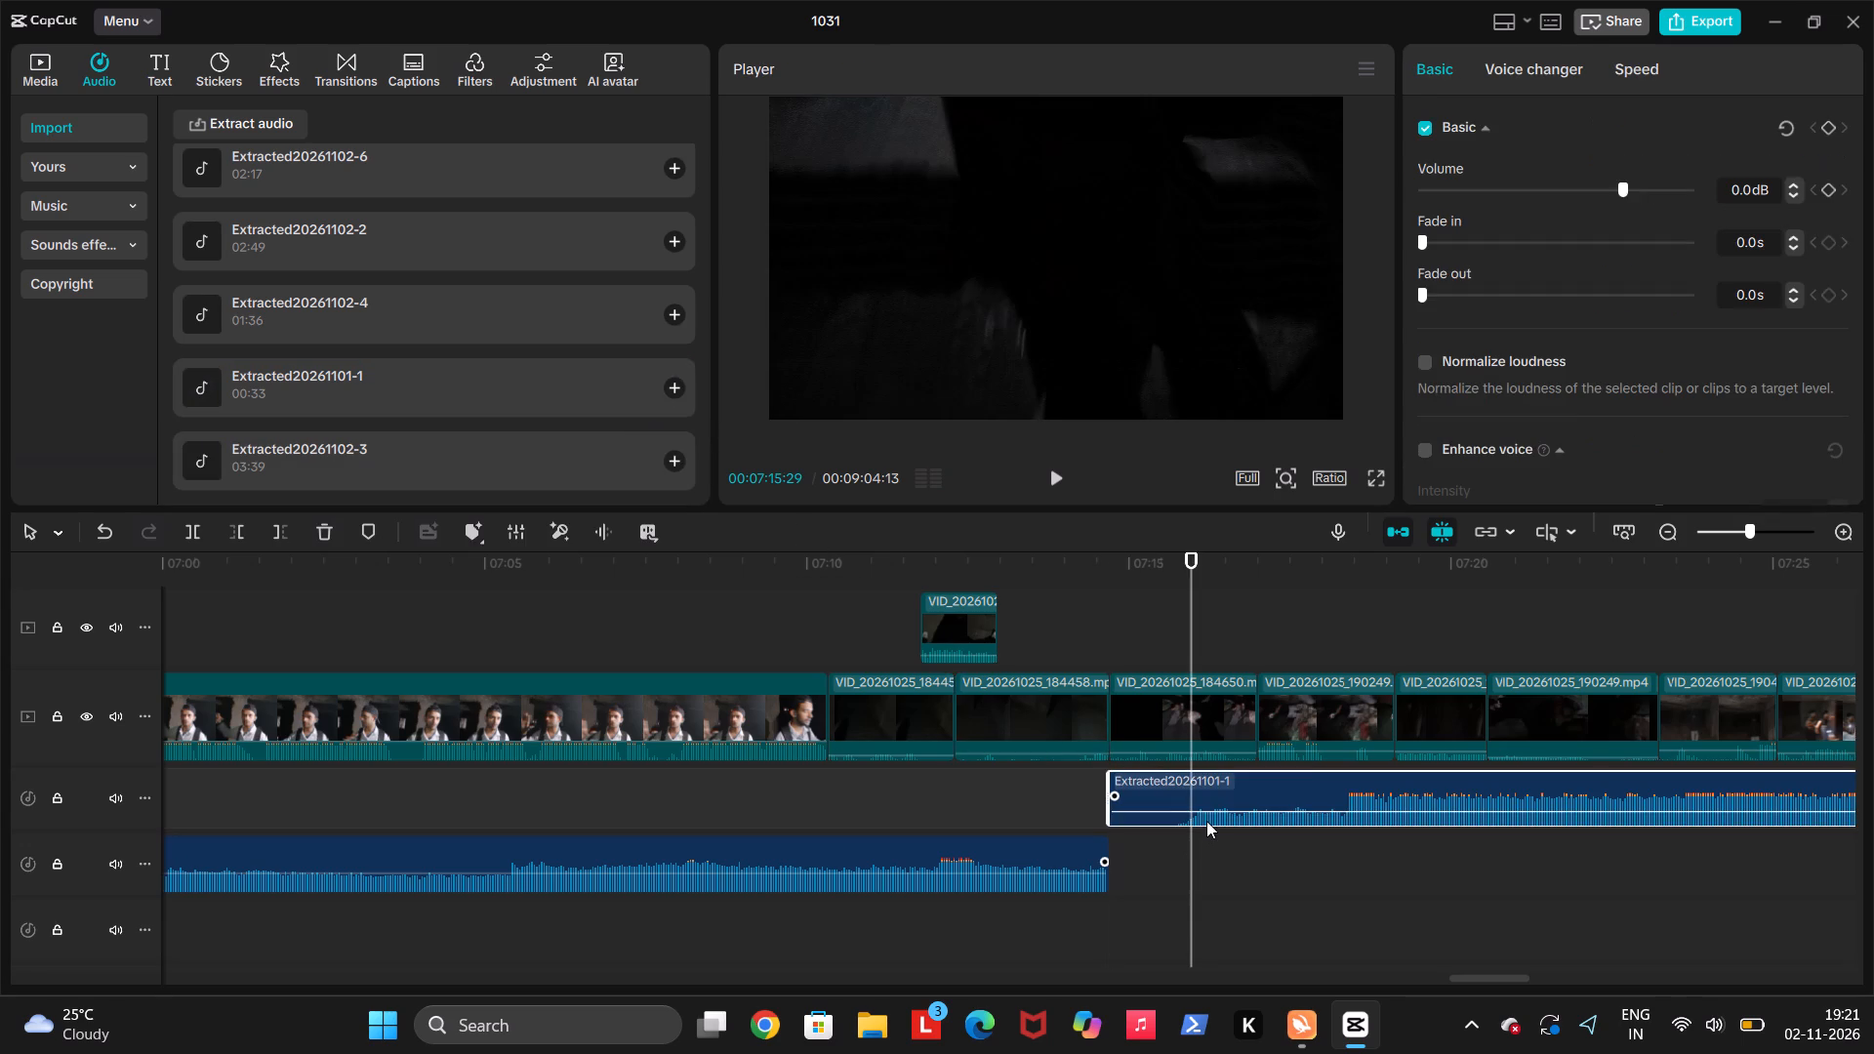
key(q)
drag(1252, 805, 1166, 867)
click(1080, 807)
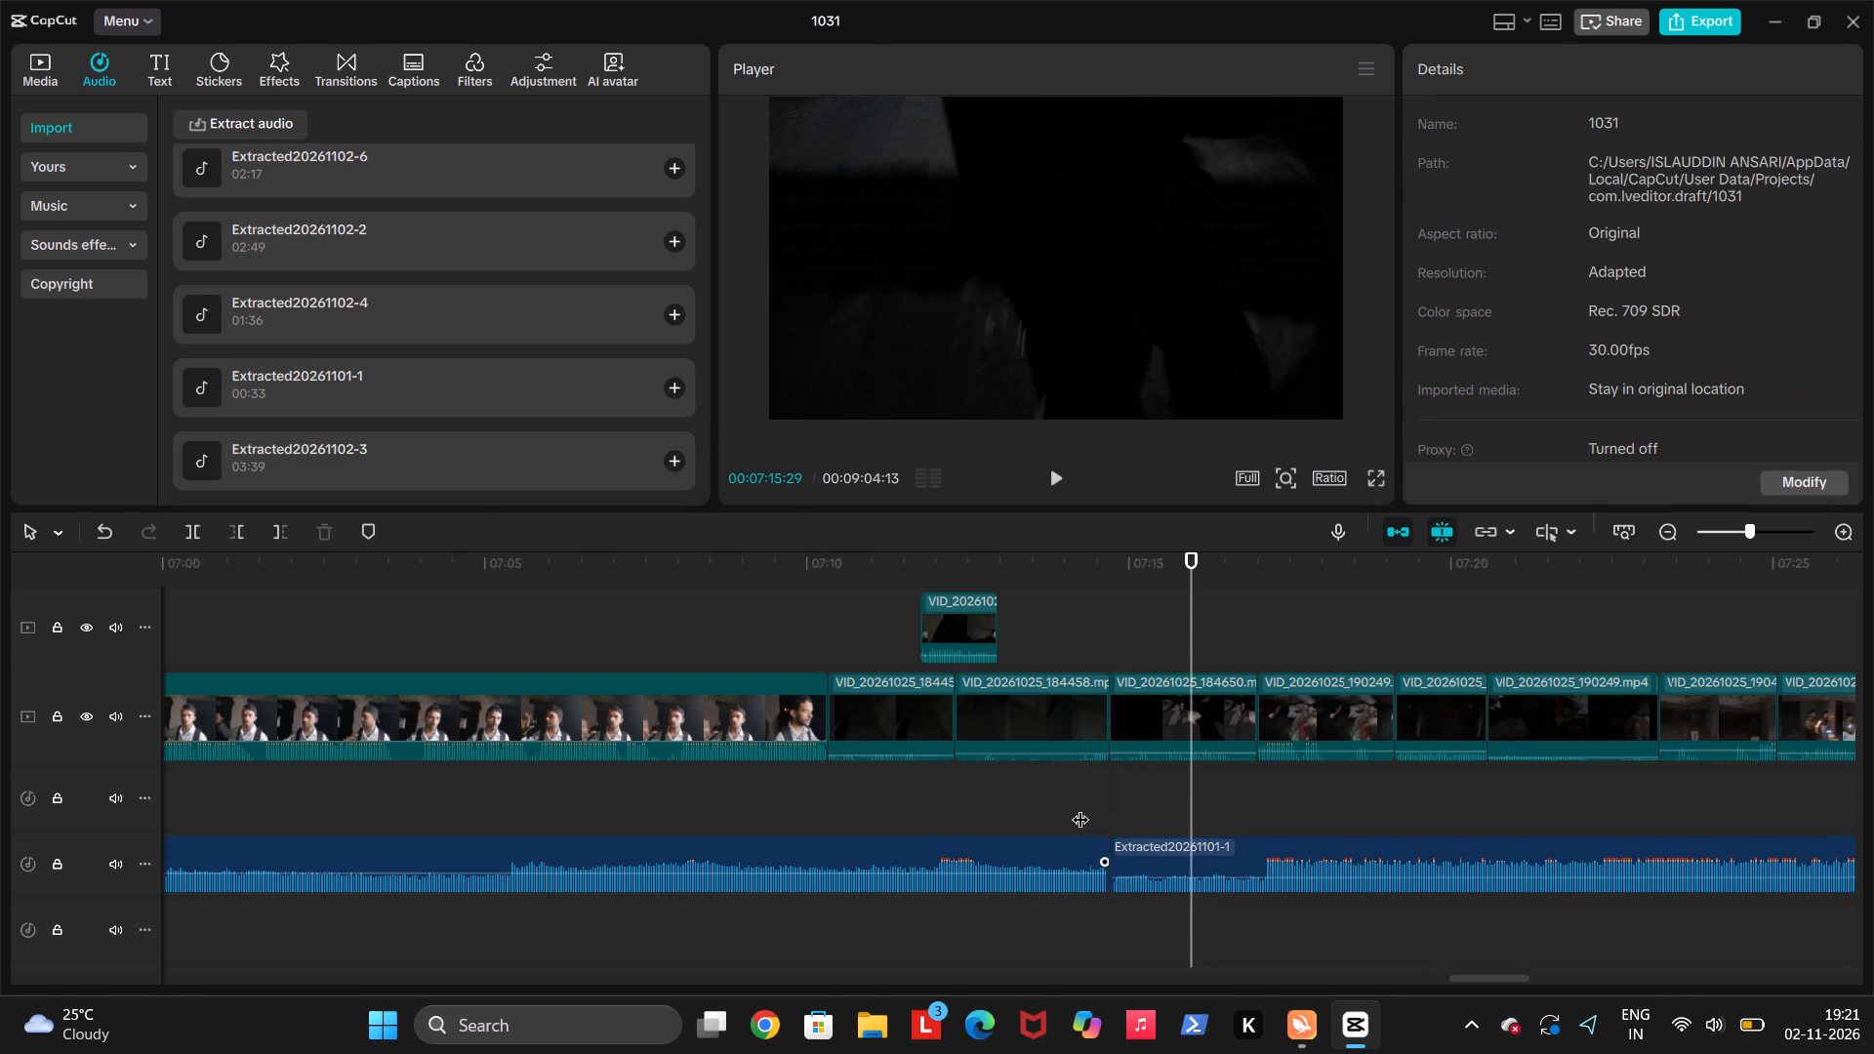
drag(1123, 852, 1123, 916)
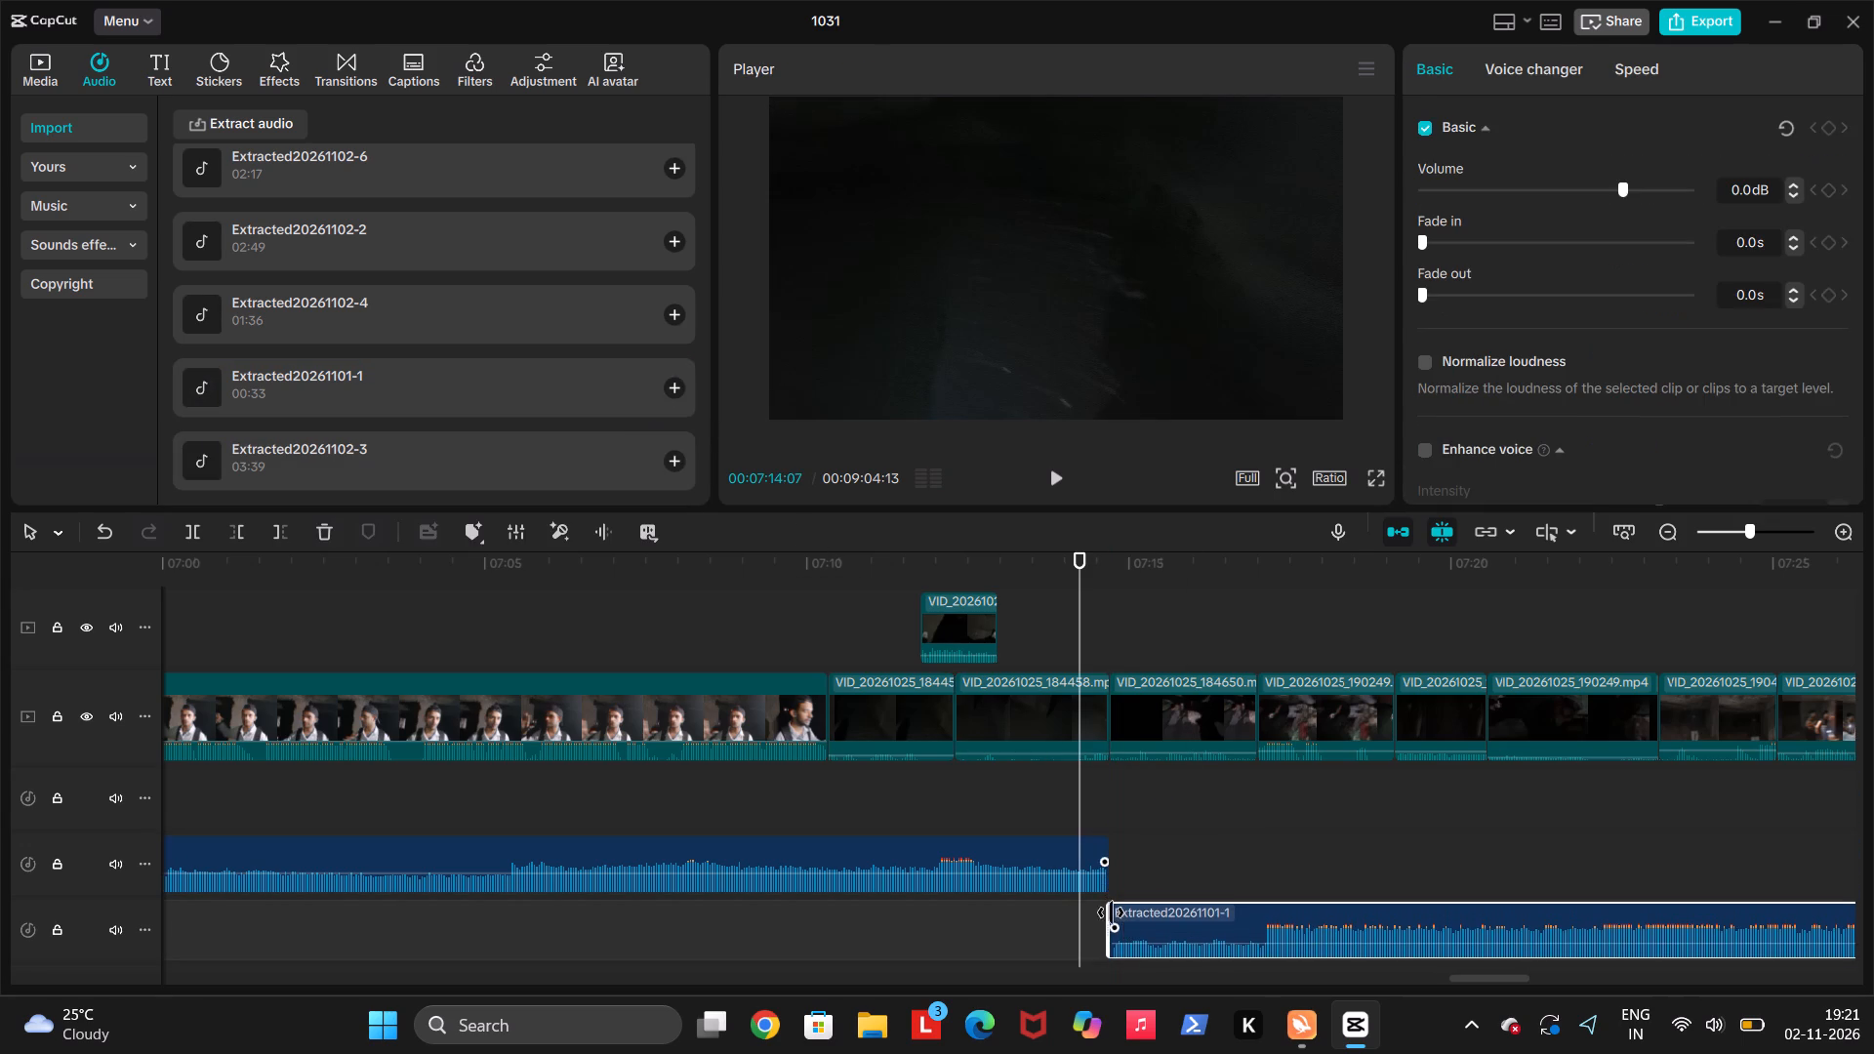
Replay the change between the two music clips from several points before 00:07:14:21, listening to how they join.
key(space)
click(1058, 911)
key(space)
key(space)
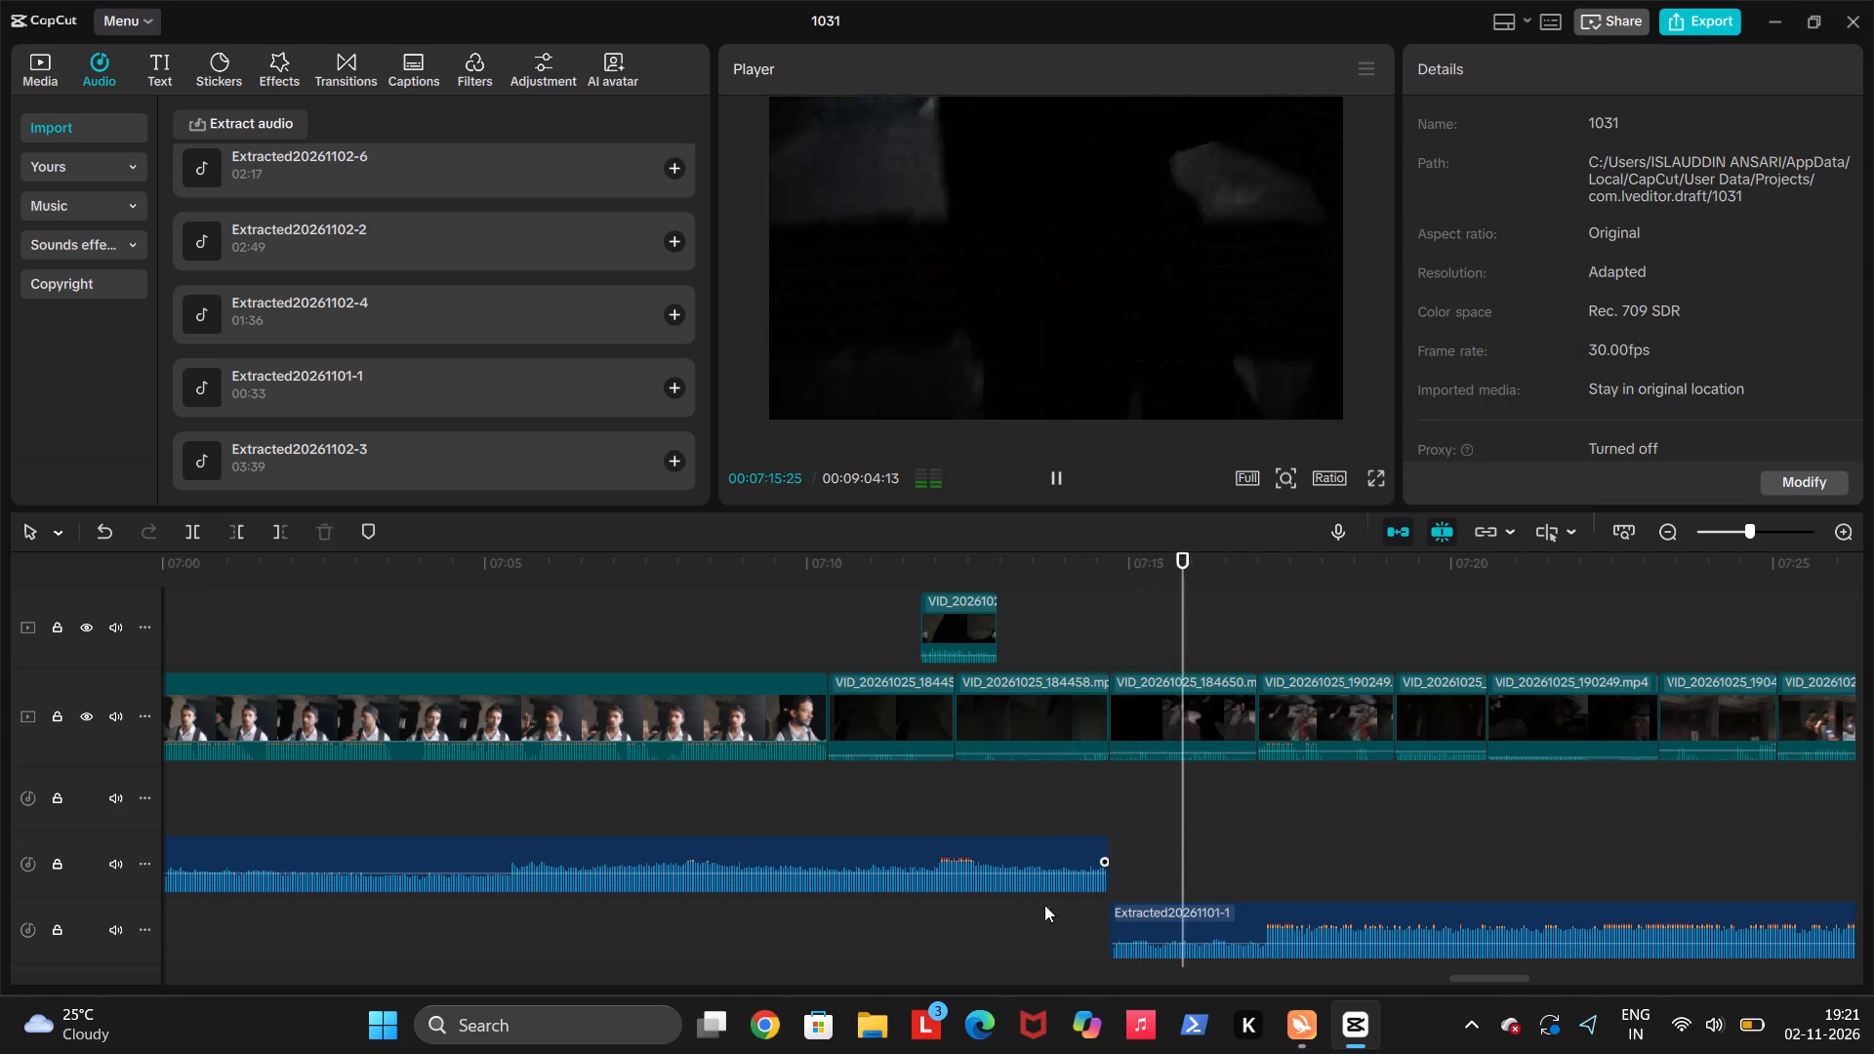
click(1012, 802)
key(space)
key(space)
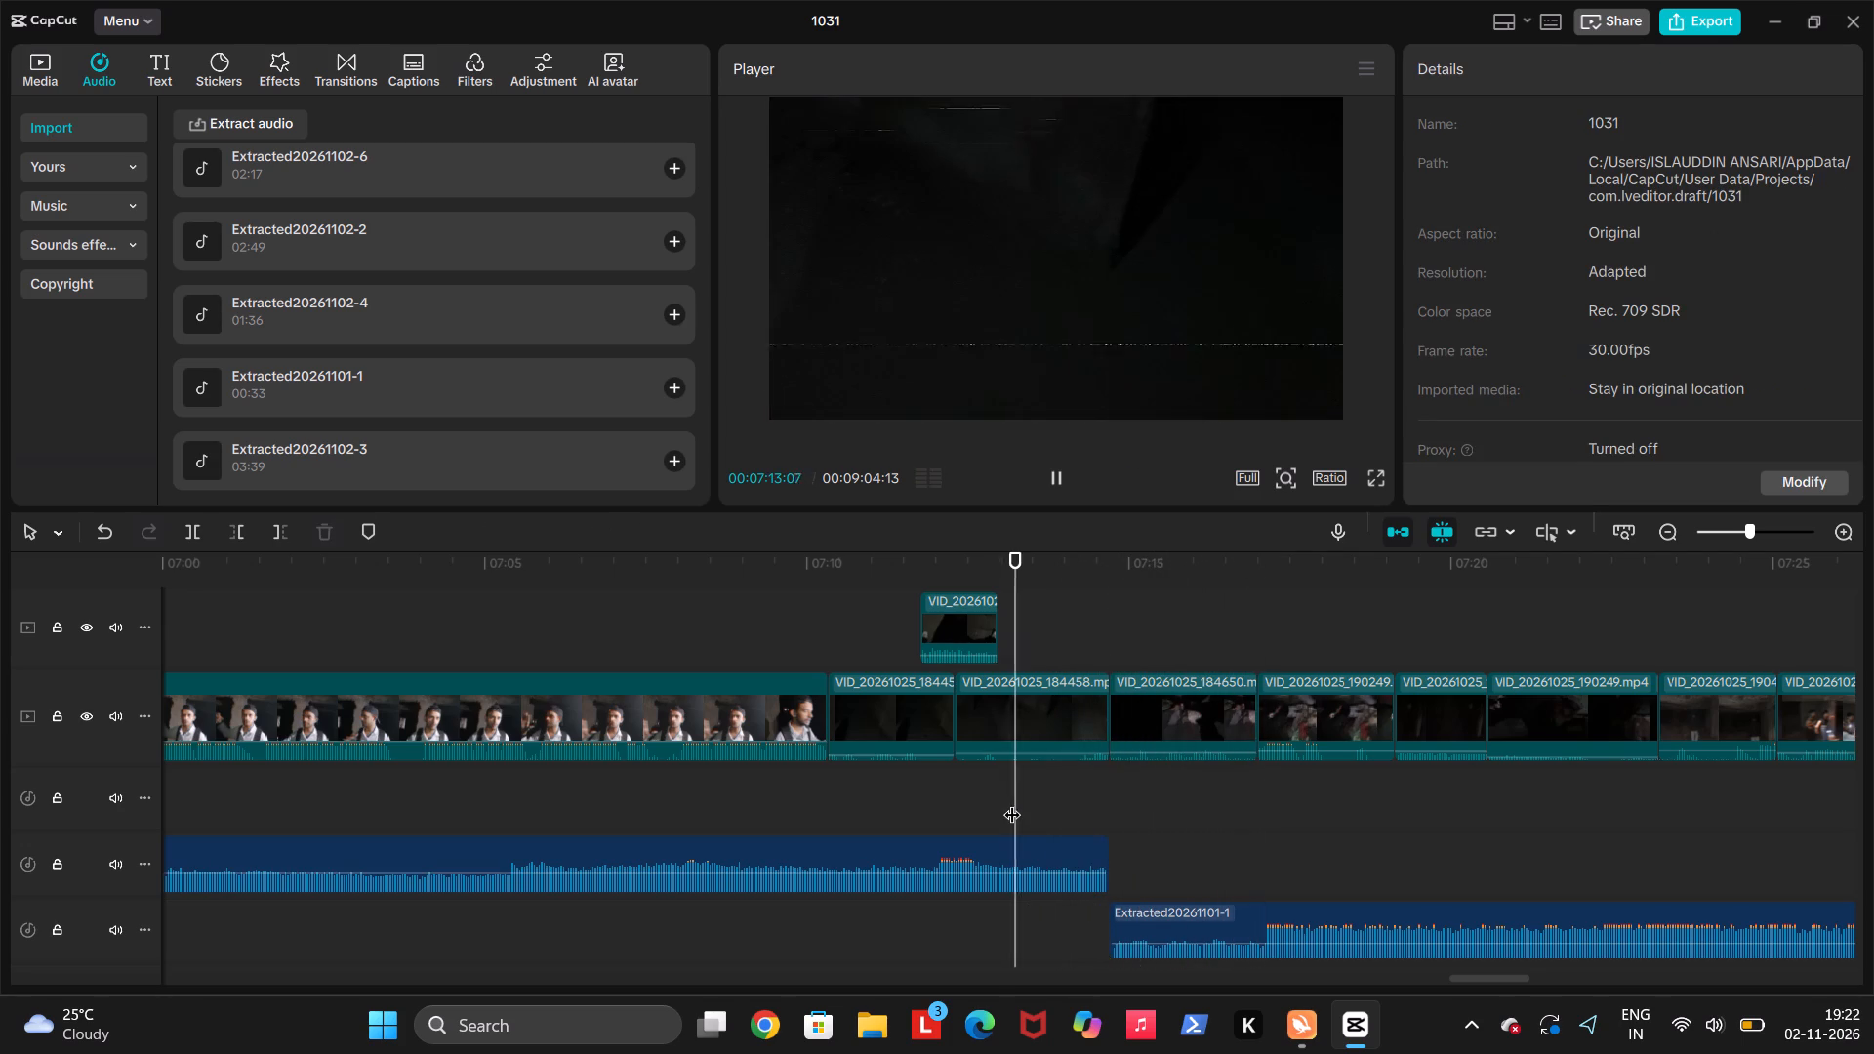
click(755, 804)
key(space)
key(space)
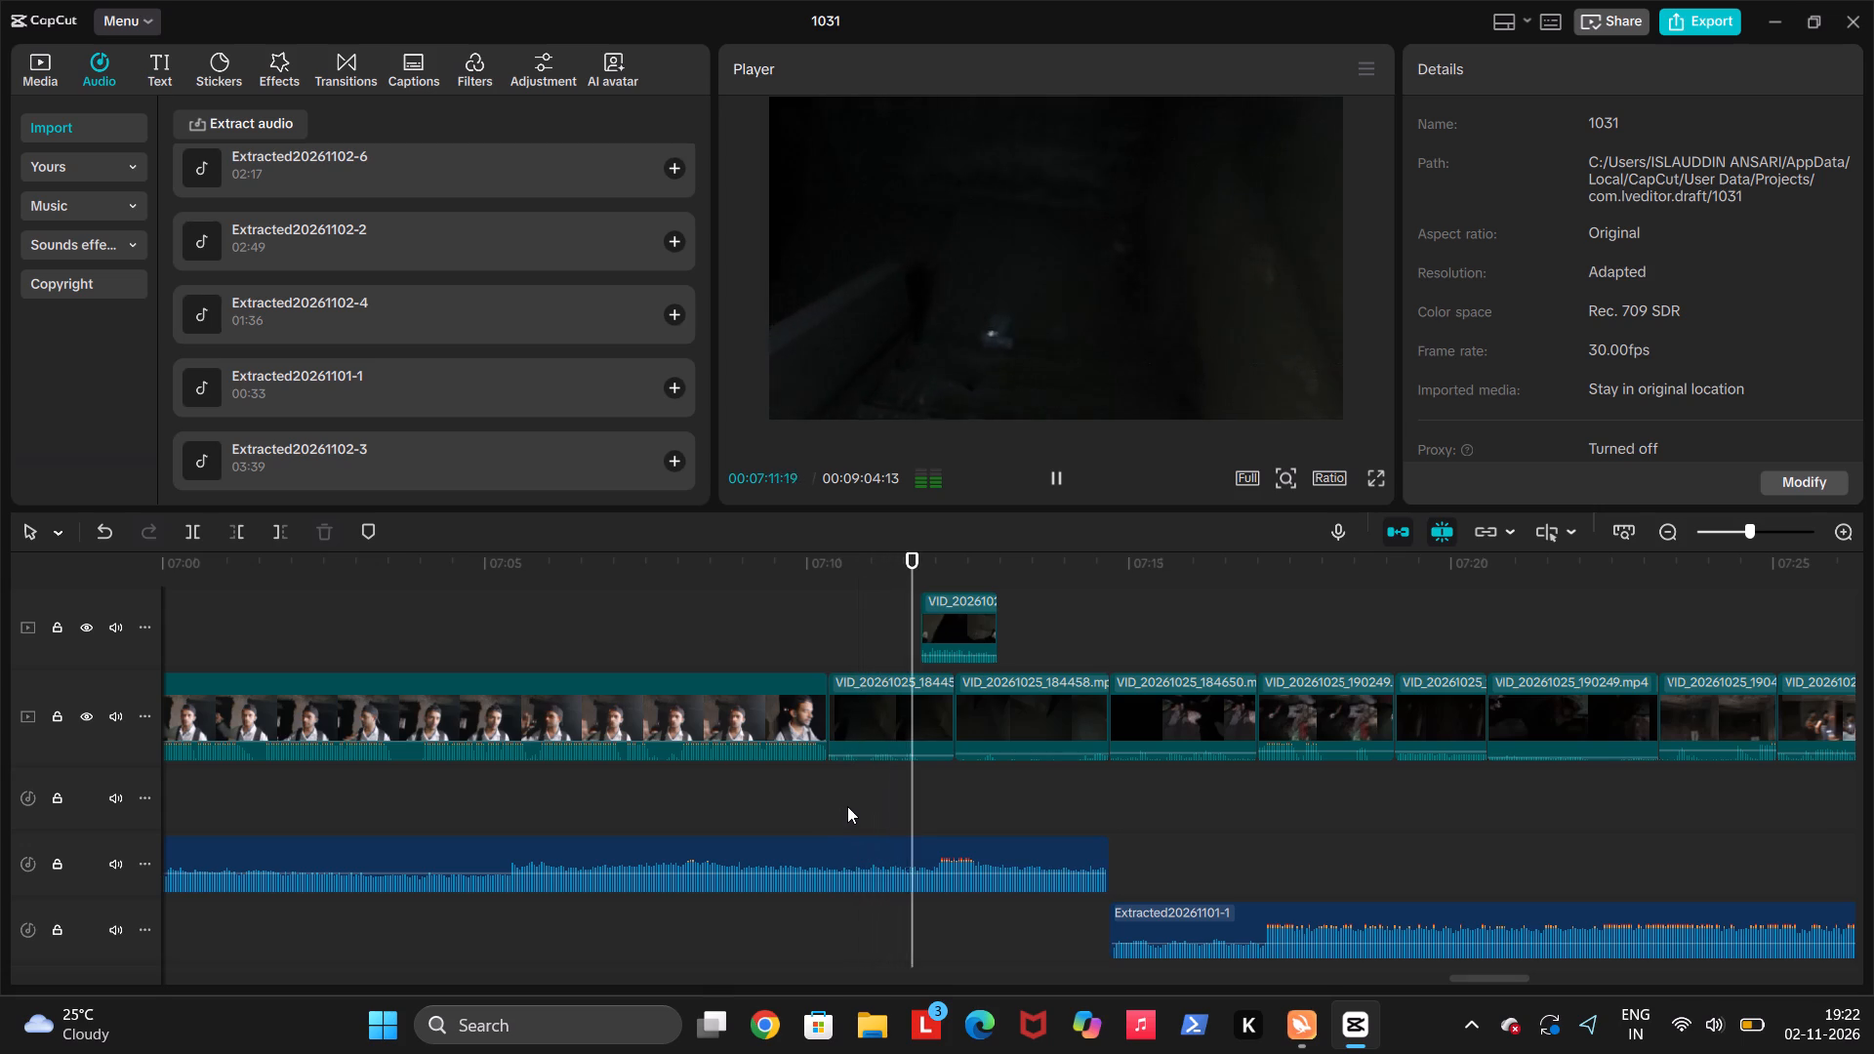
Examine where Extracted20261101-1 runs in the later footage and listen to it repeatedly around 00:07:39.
key(Up)
scroll(847, 806, left, 1)
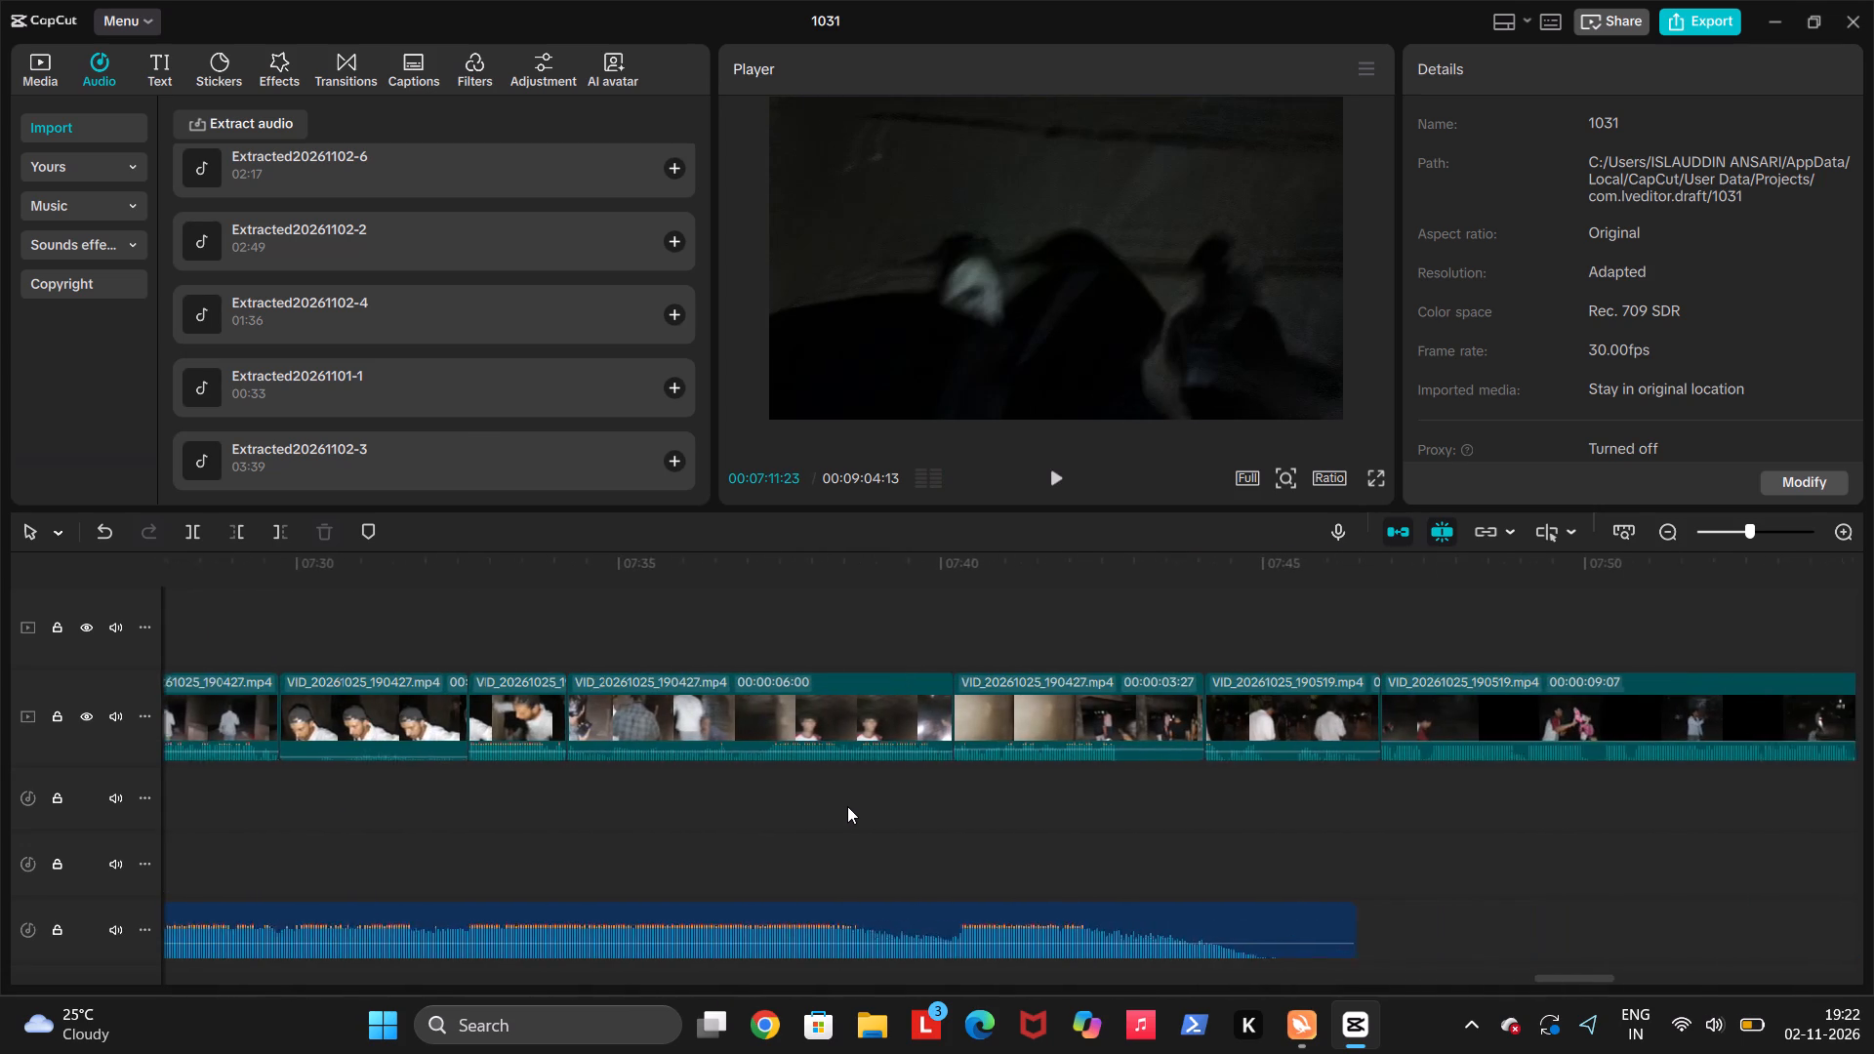
scroll(847, 806, left, 2)
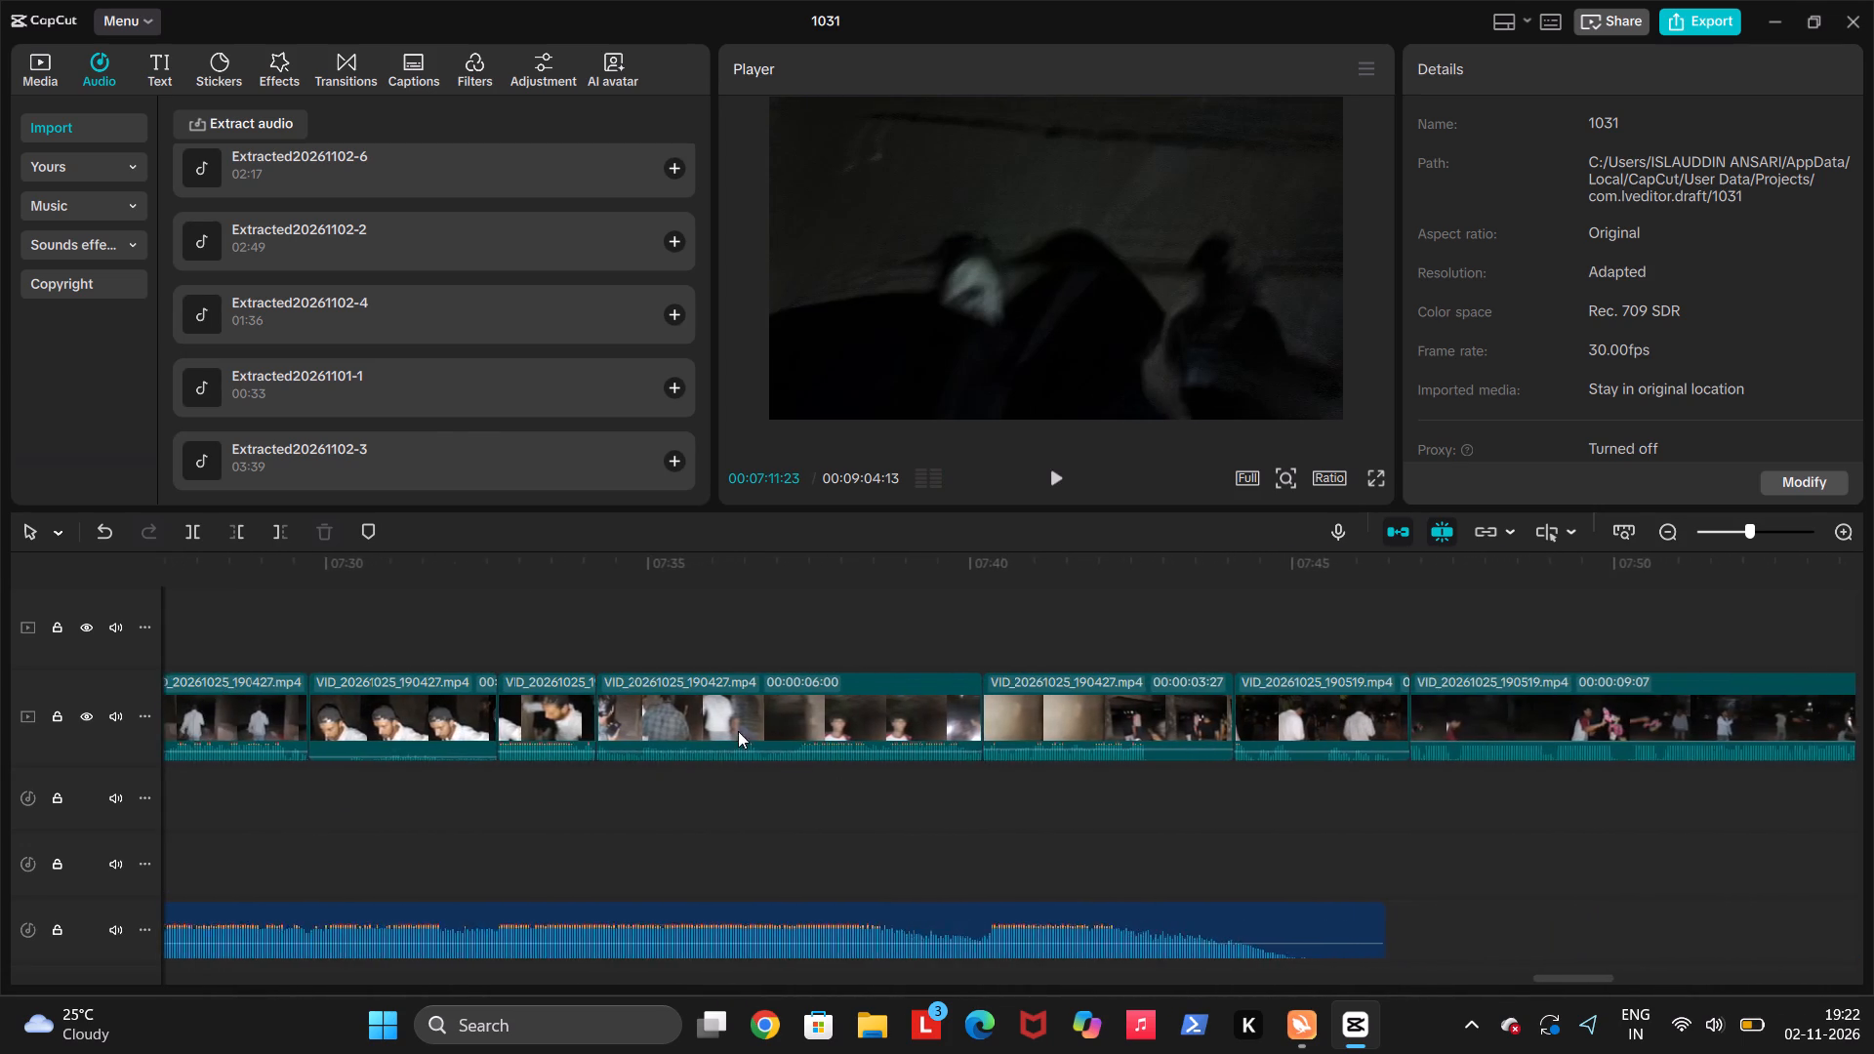
scroll(738, 731, left, 2)
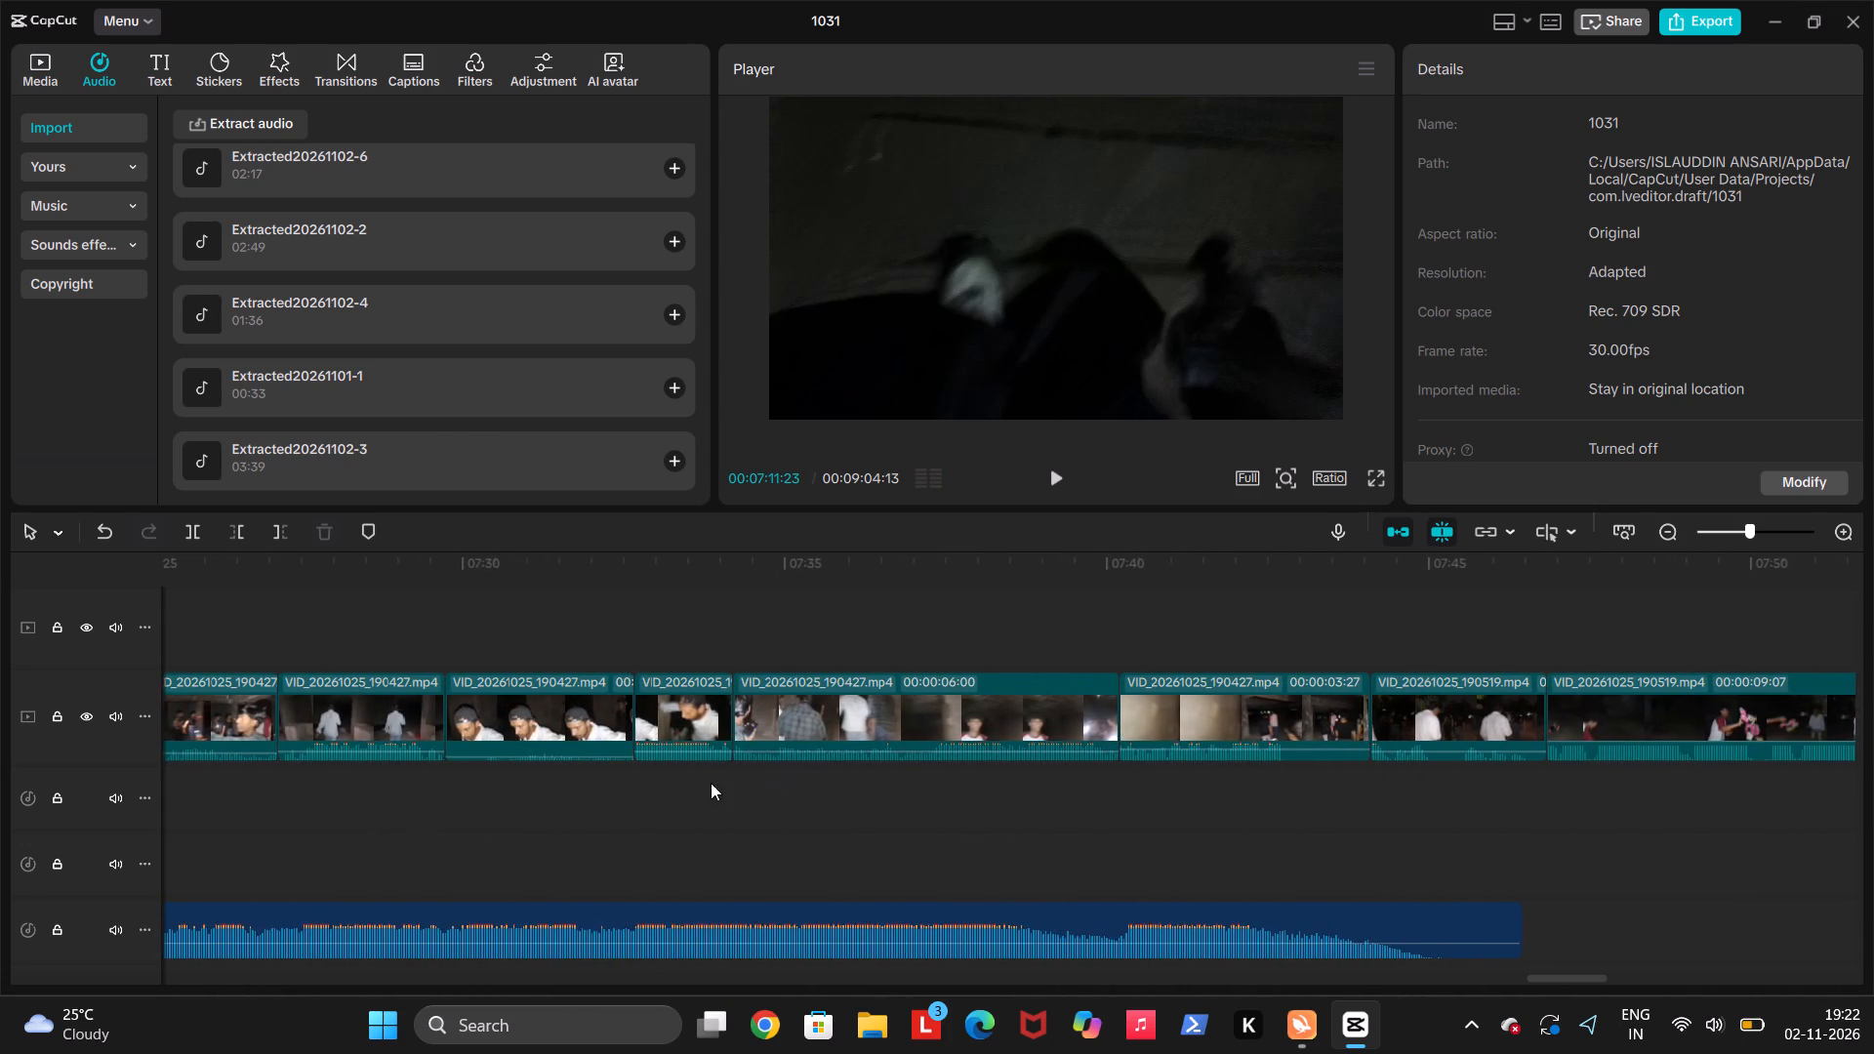
scroll(711, 783, left, 1)
click(651, 783)
scroll(657, 783, left, 2)
key(space)
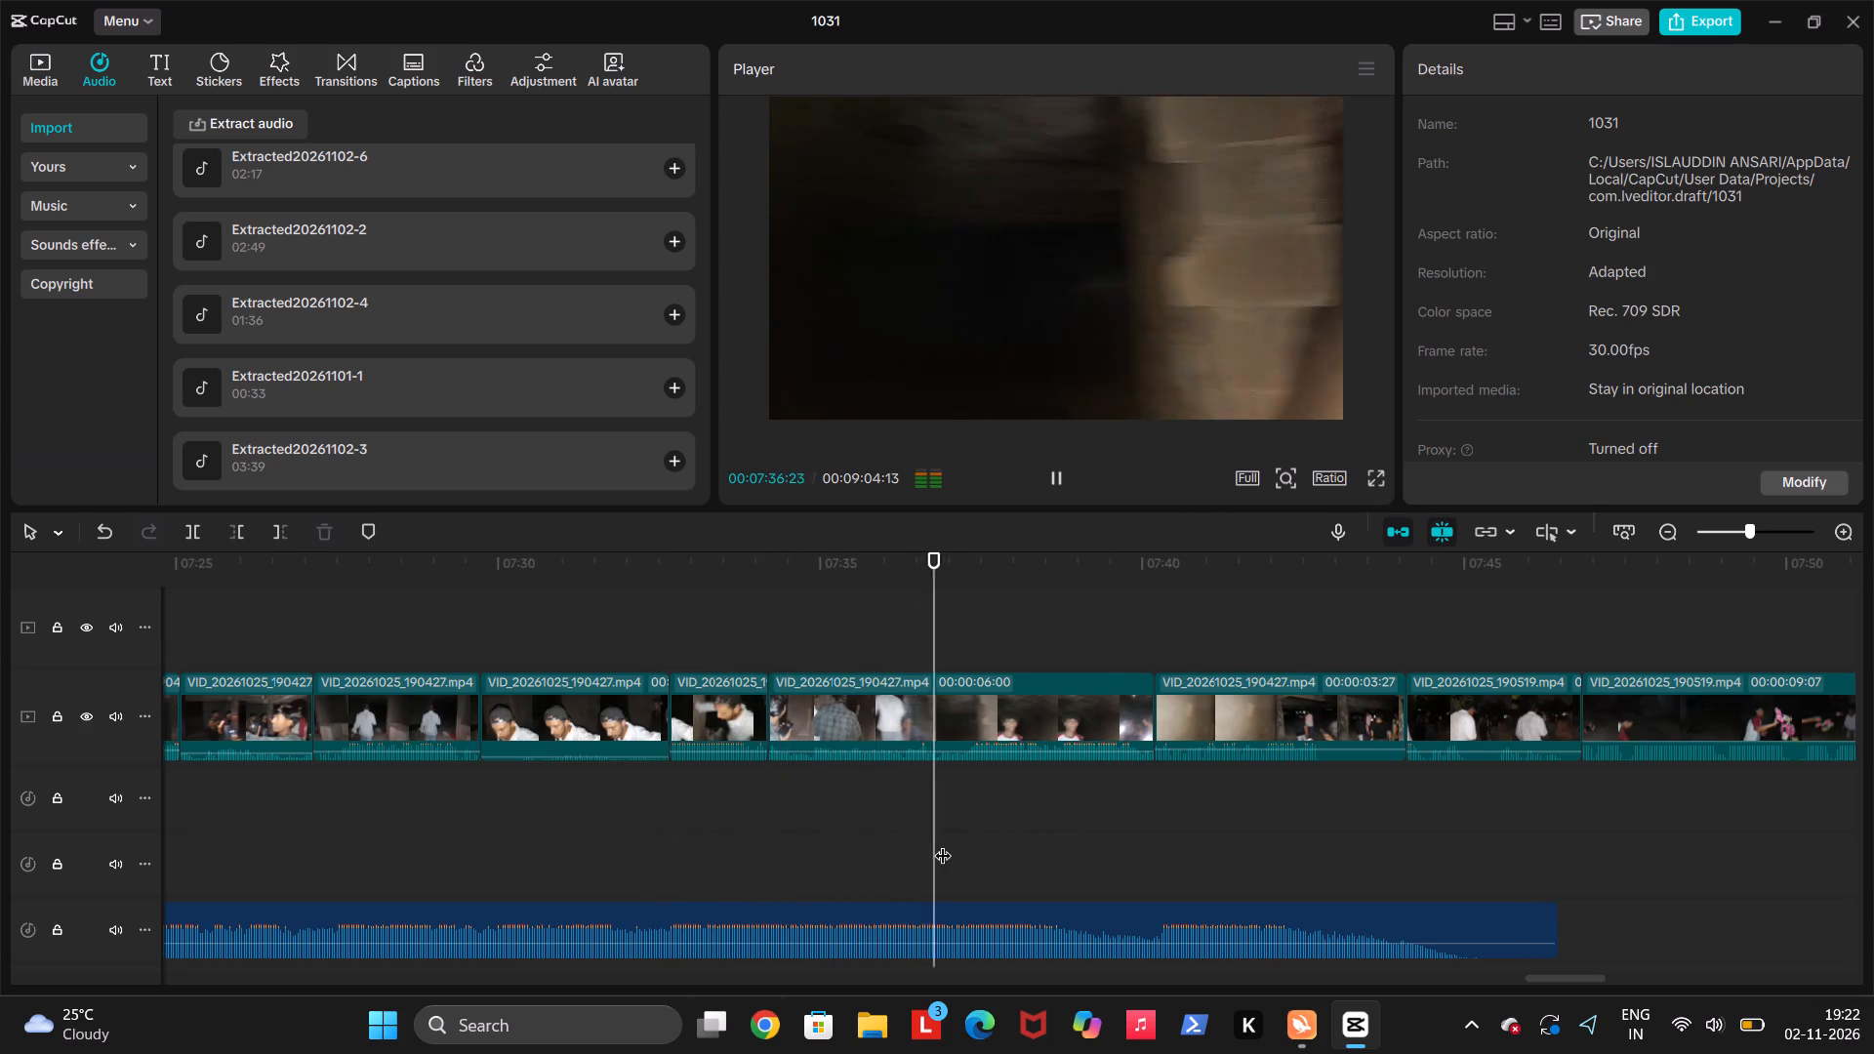
click(1076, 879)
key(space)
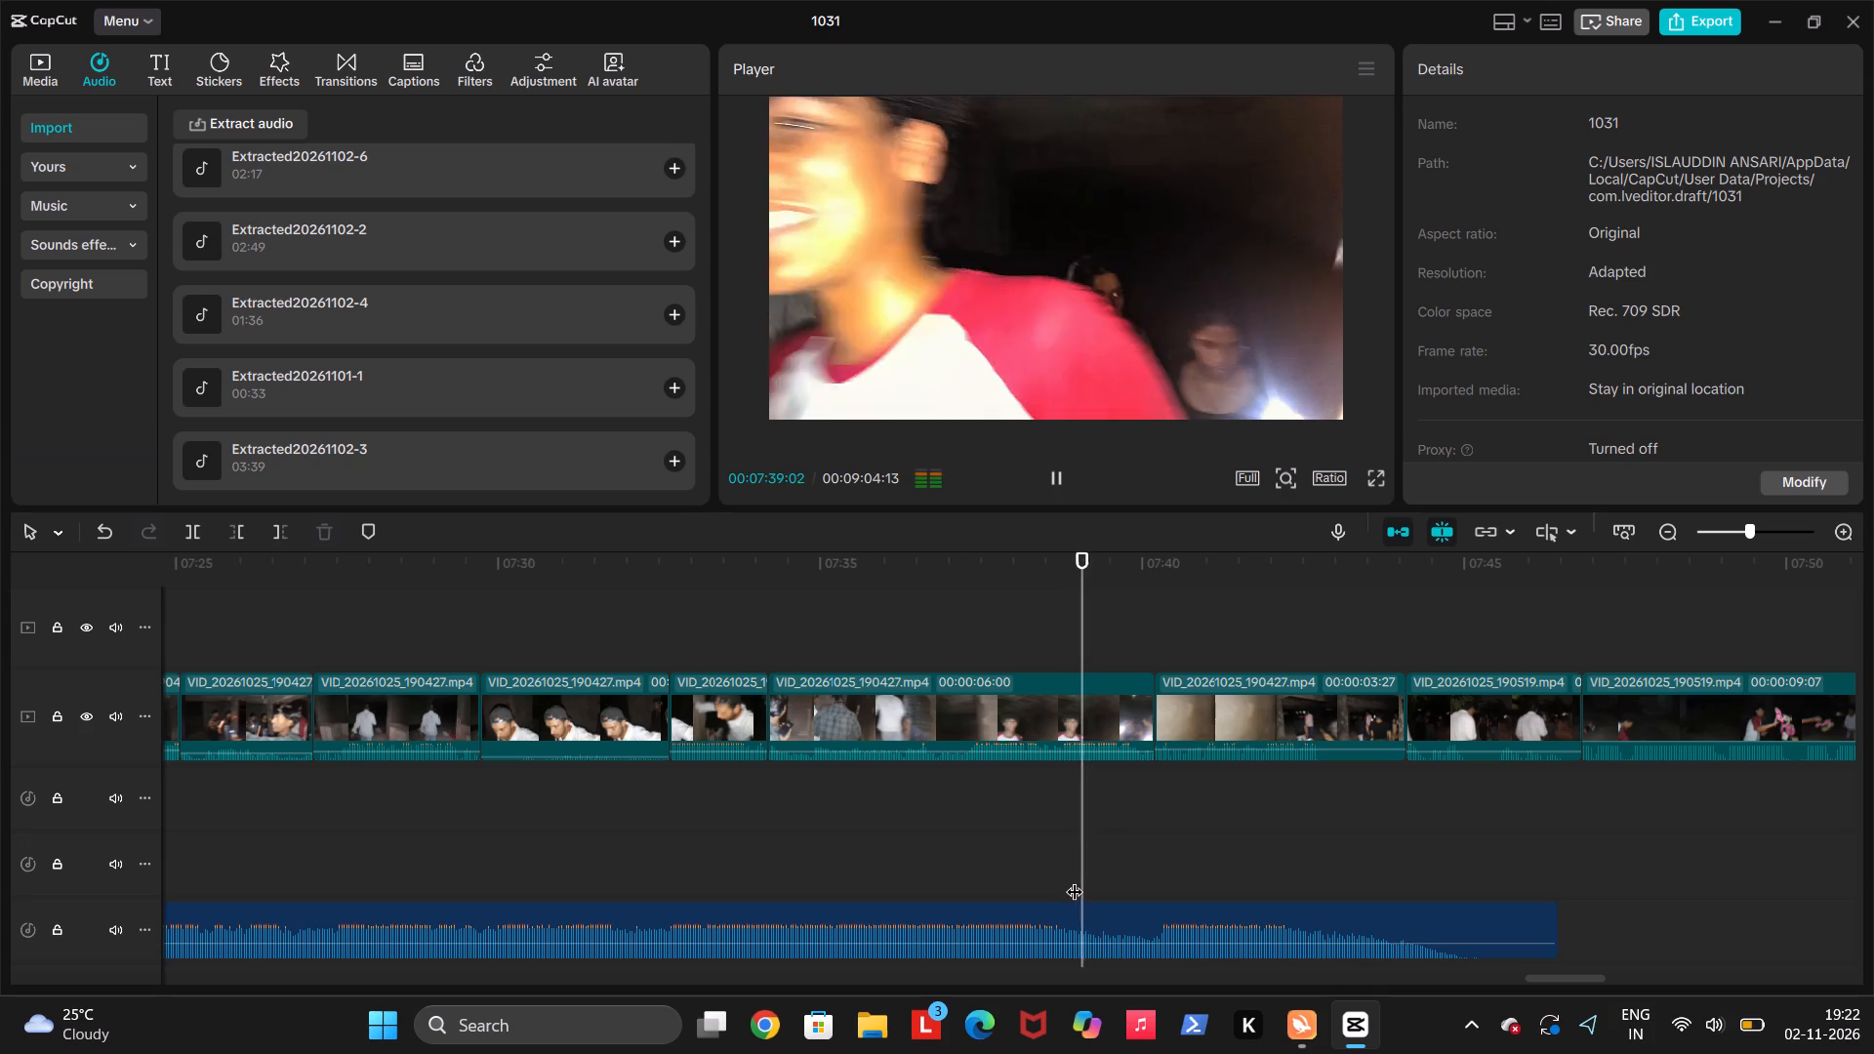
key(space)
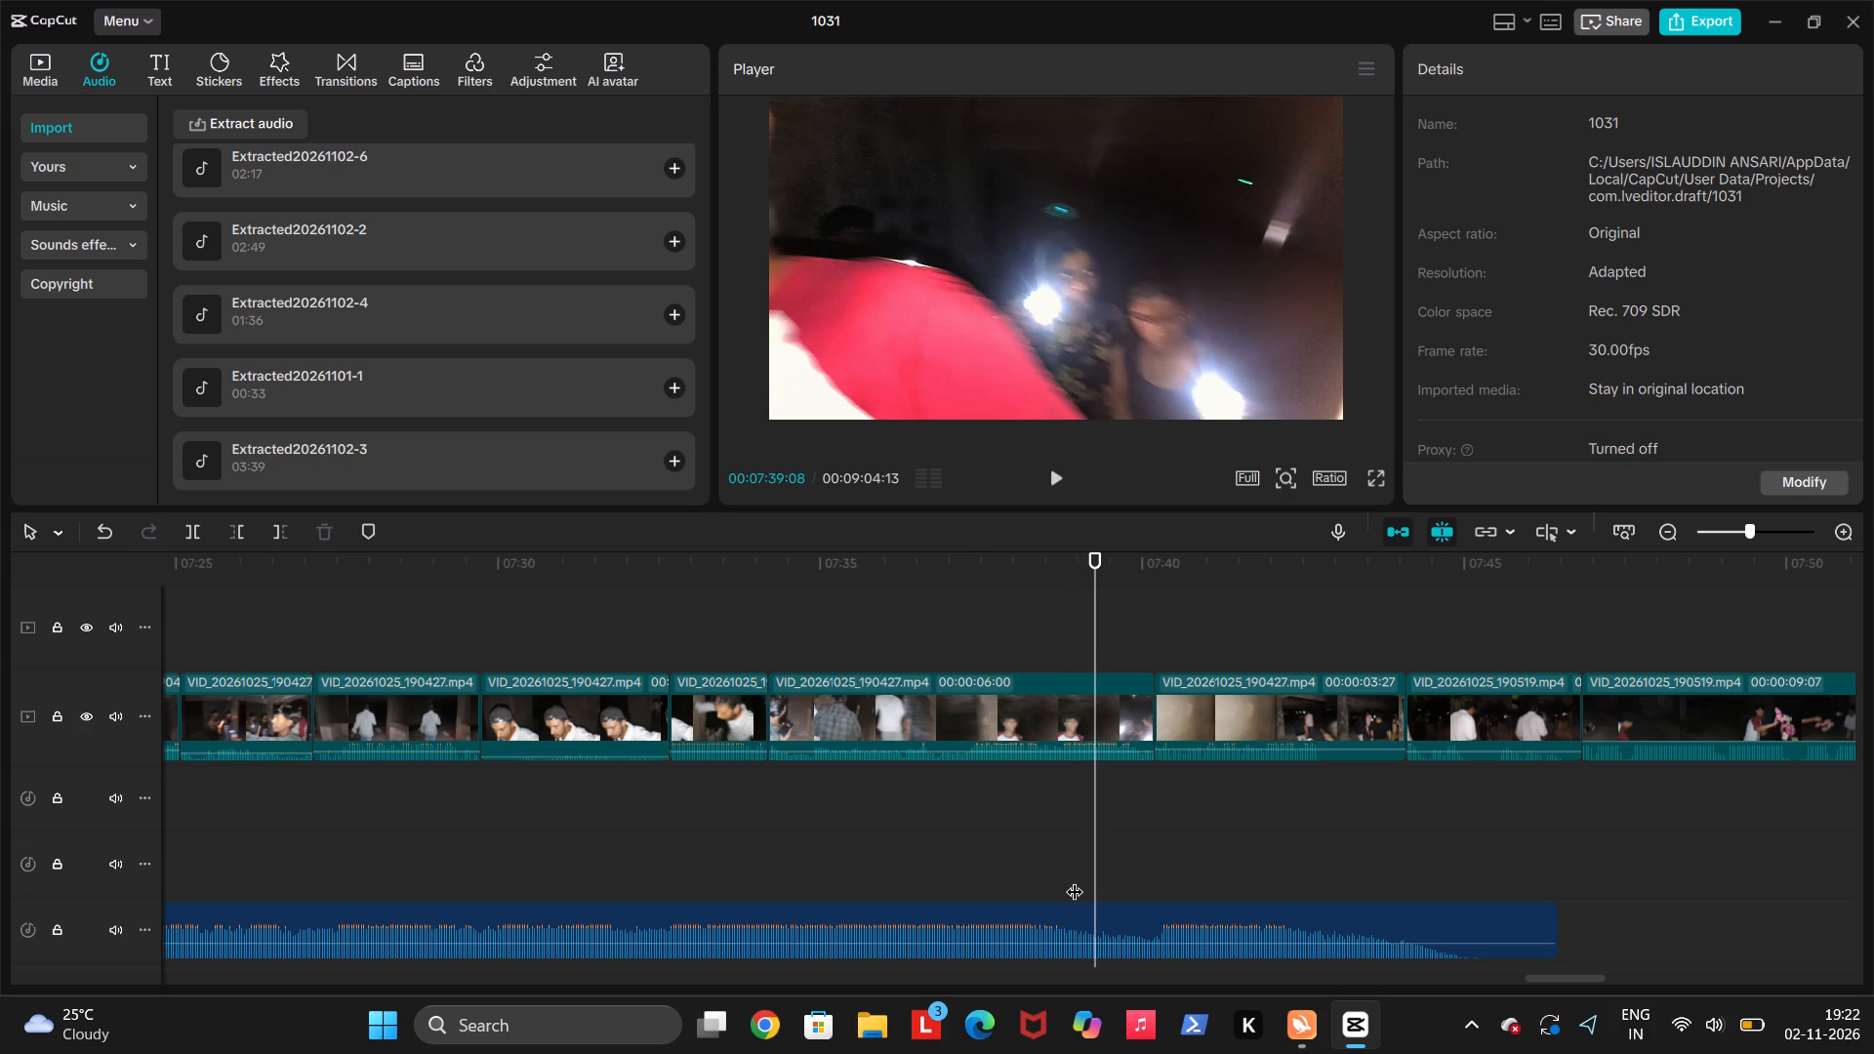
click(1045, 879)
key(space)
key(space)
key(space)
key(space)
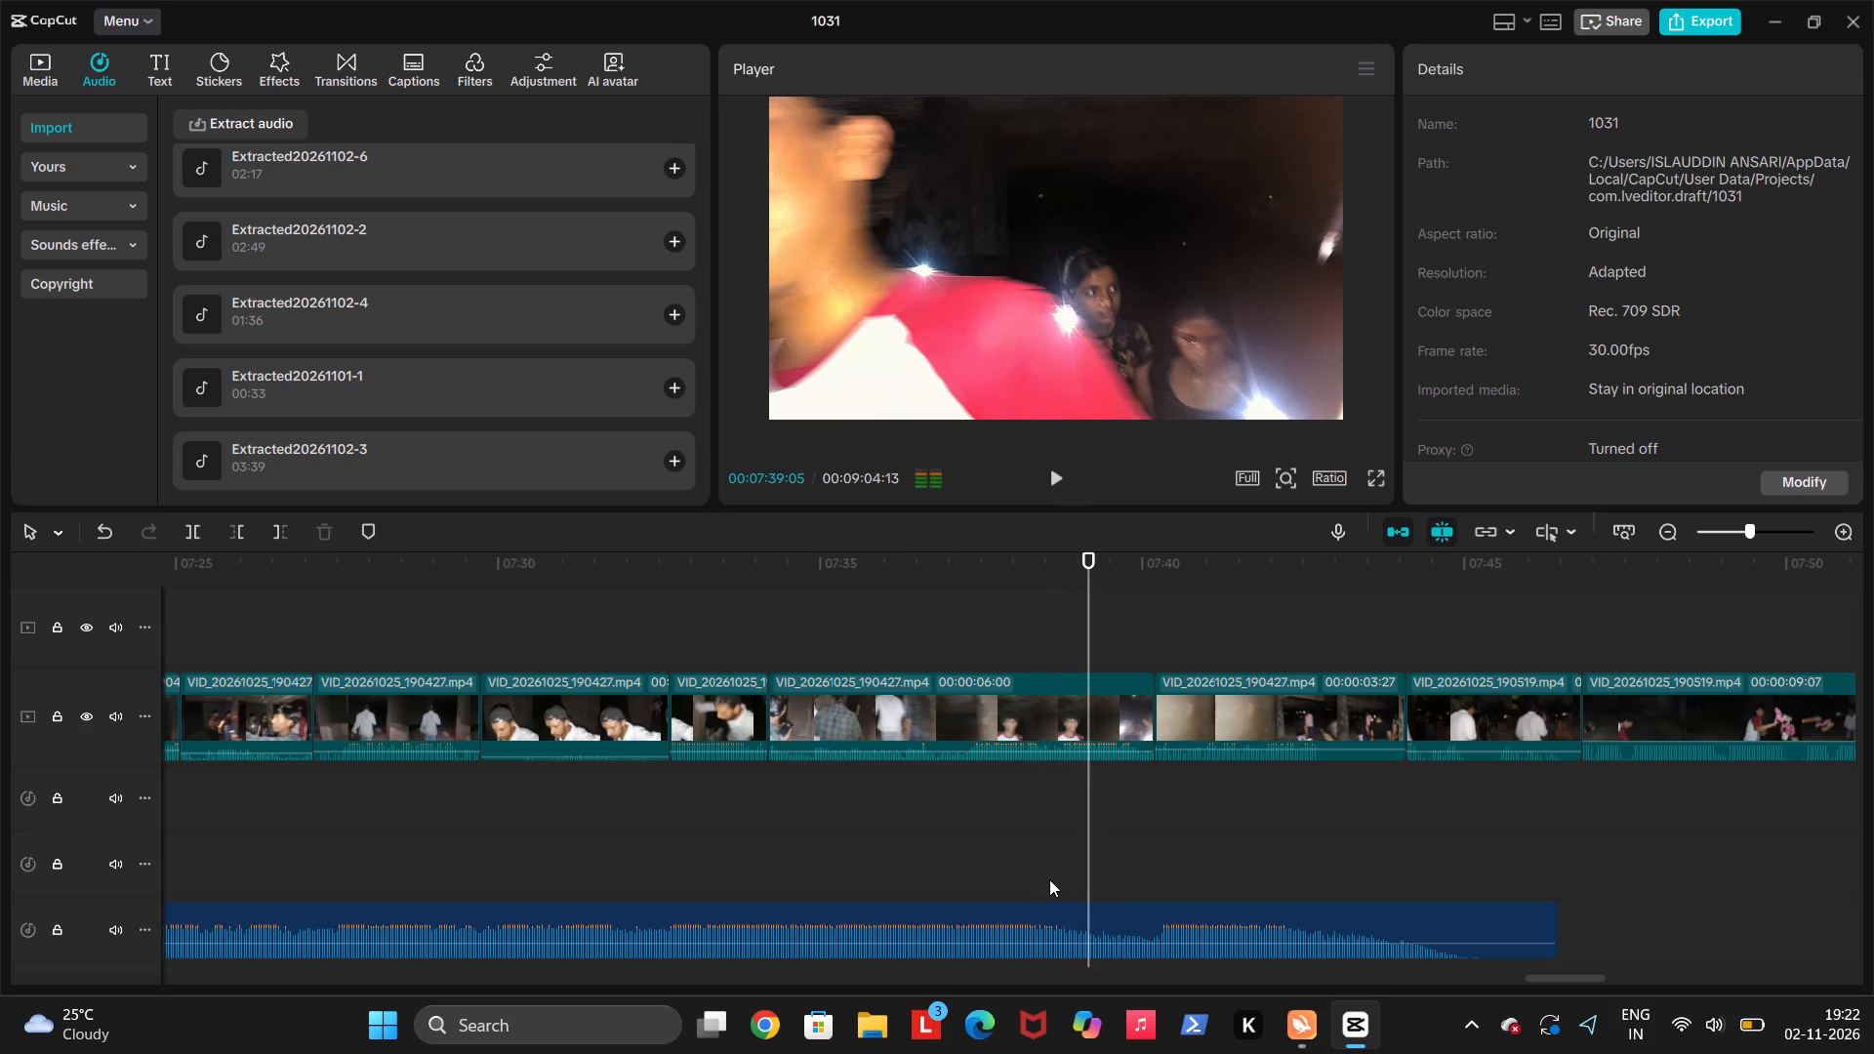
Trim the end of the earlier music clip to the 00:07:10:10 cut where the dark clips begin.
scroll(724, 832, right, 2)
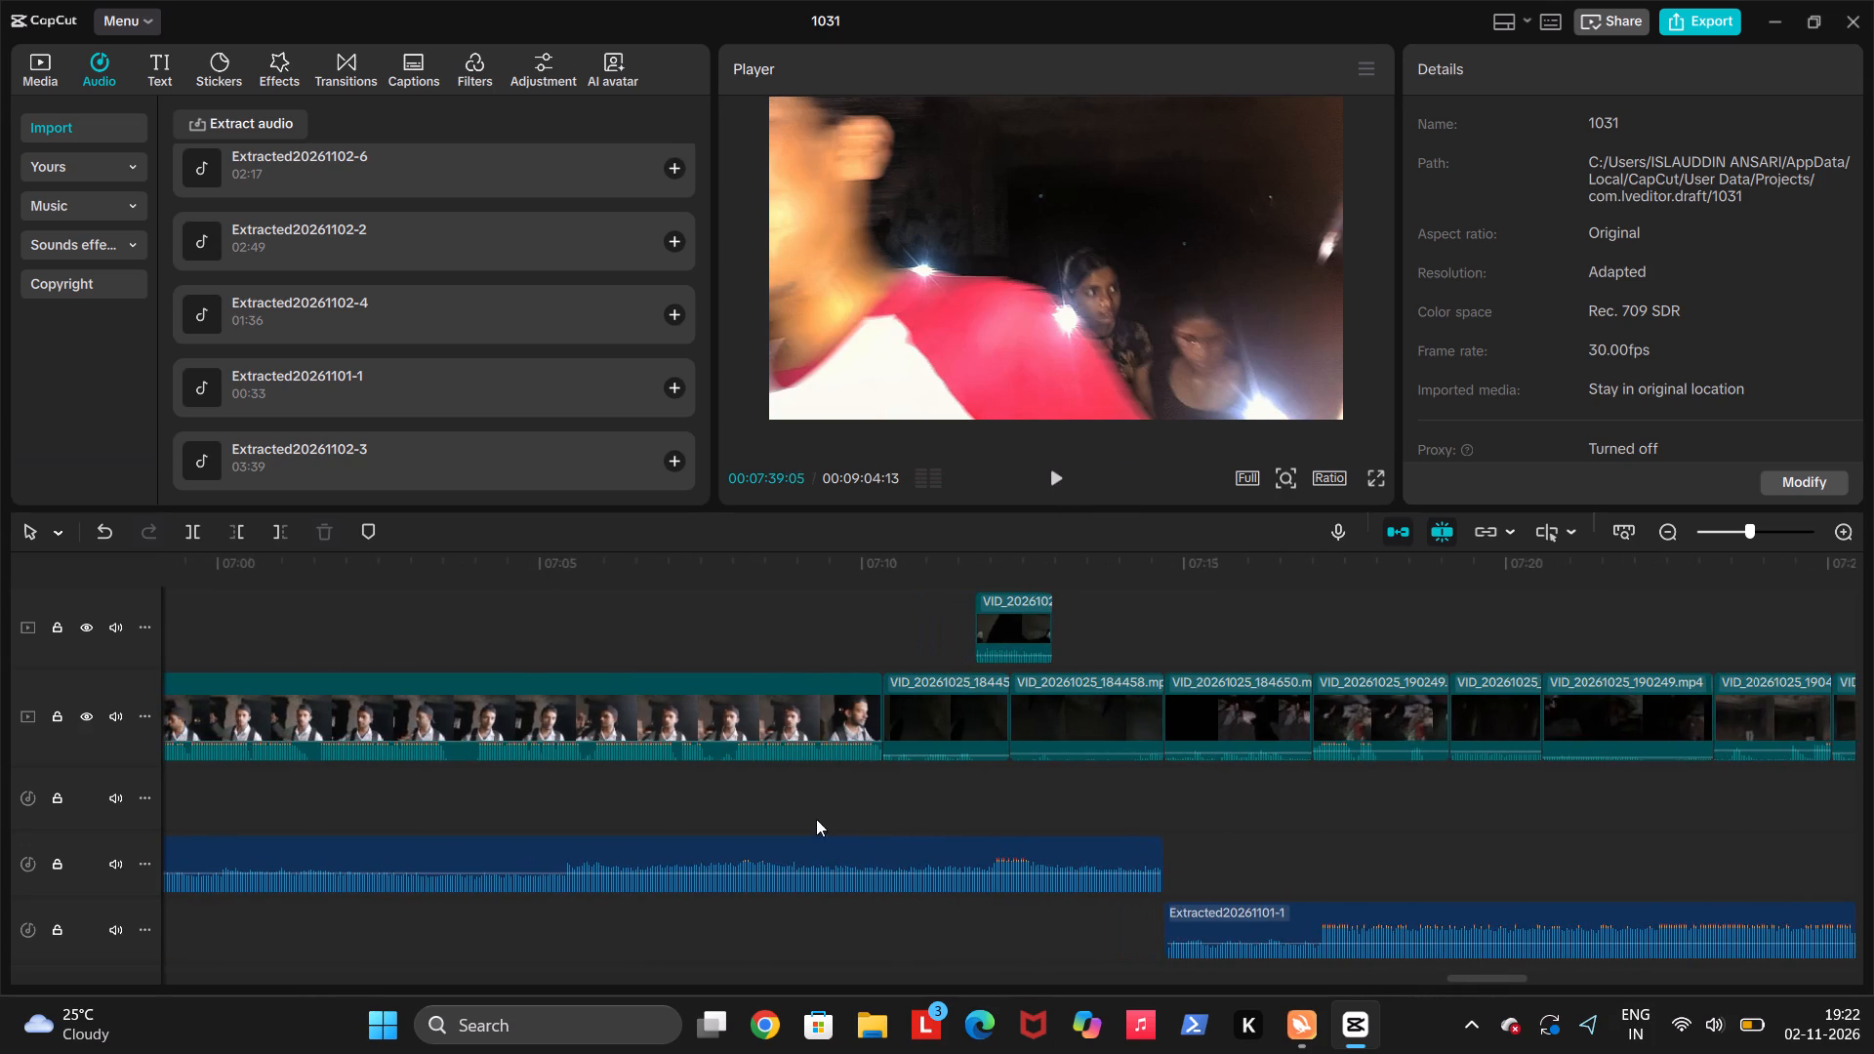
scroll(816, 819, right, 1)
click(778, 819)
key(space)
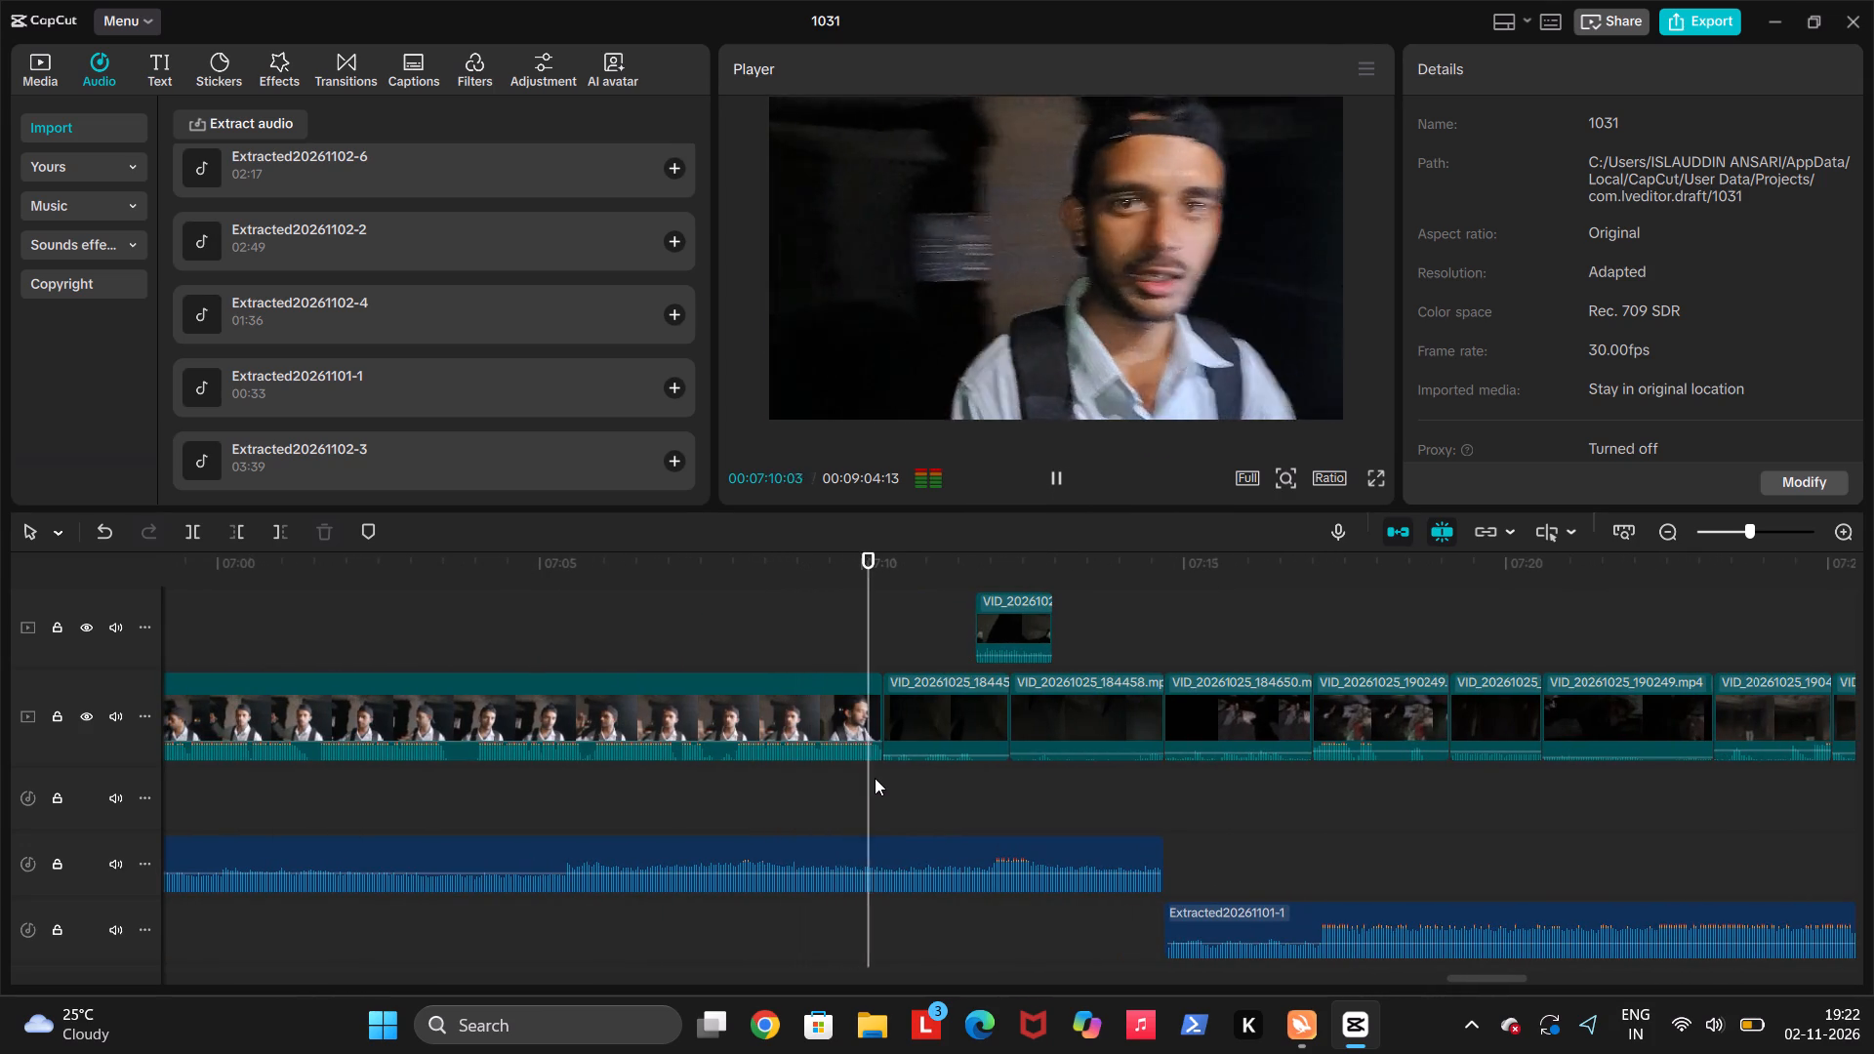
key(Up)
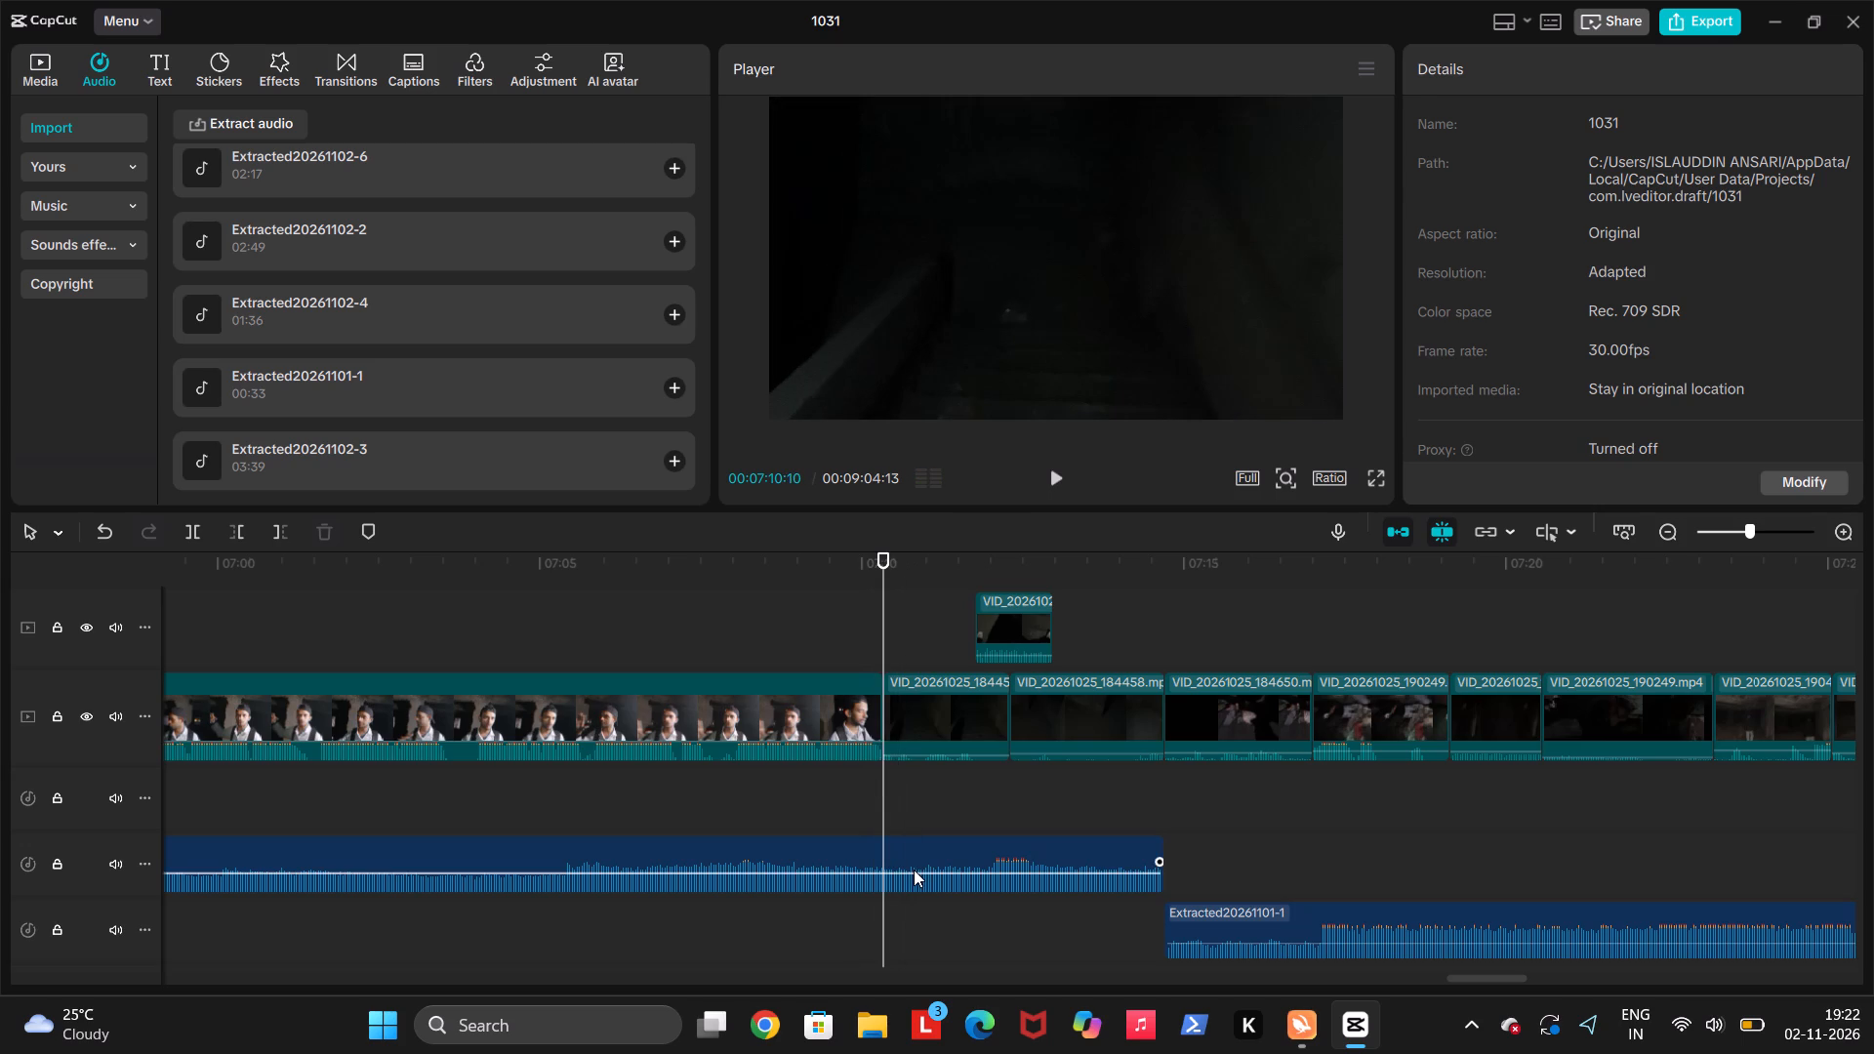
click(914, 870)
key(w)
Add a fade-out of about 0.4 s to the earlier music clip and replay its ending.
drag(874, 862, 847, 851)
click(776, 801)
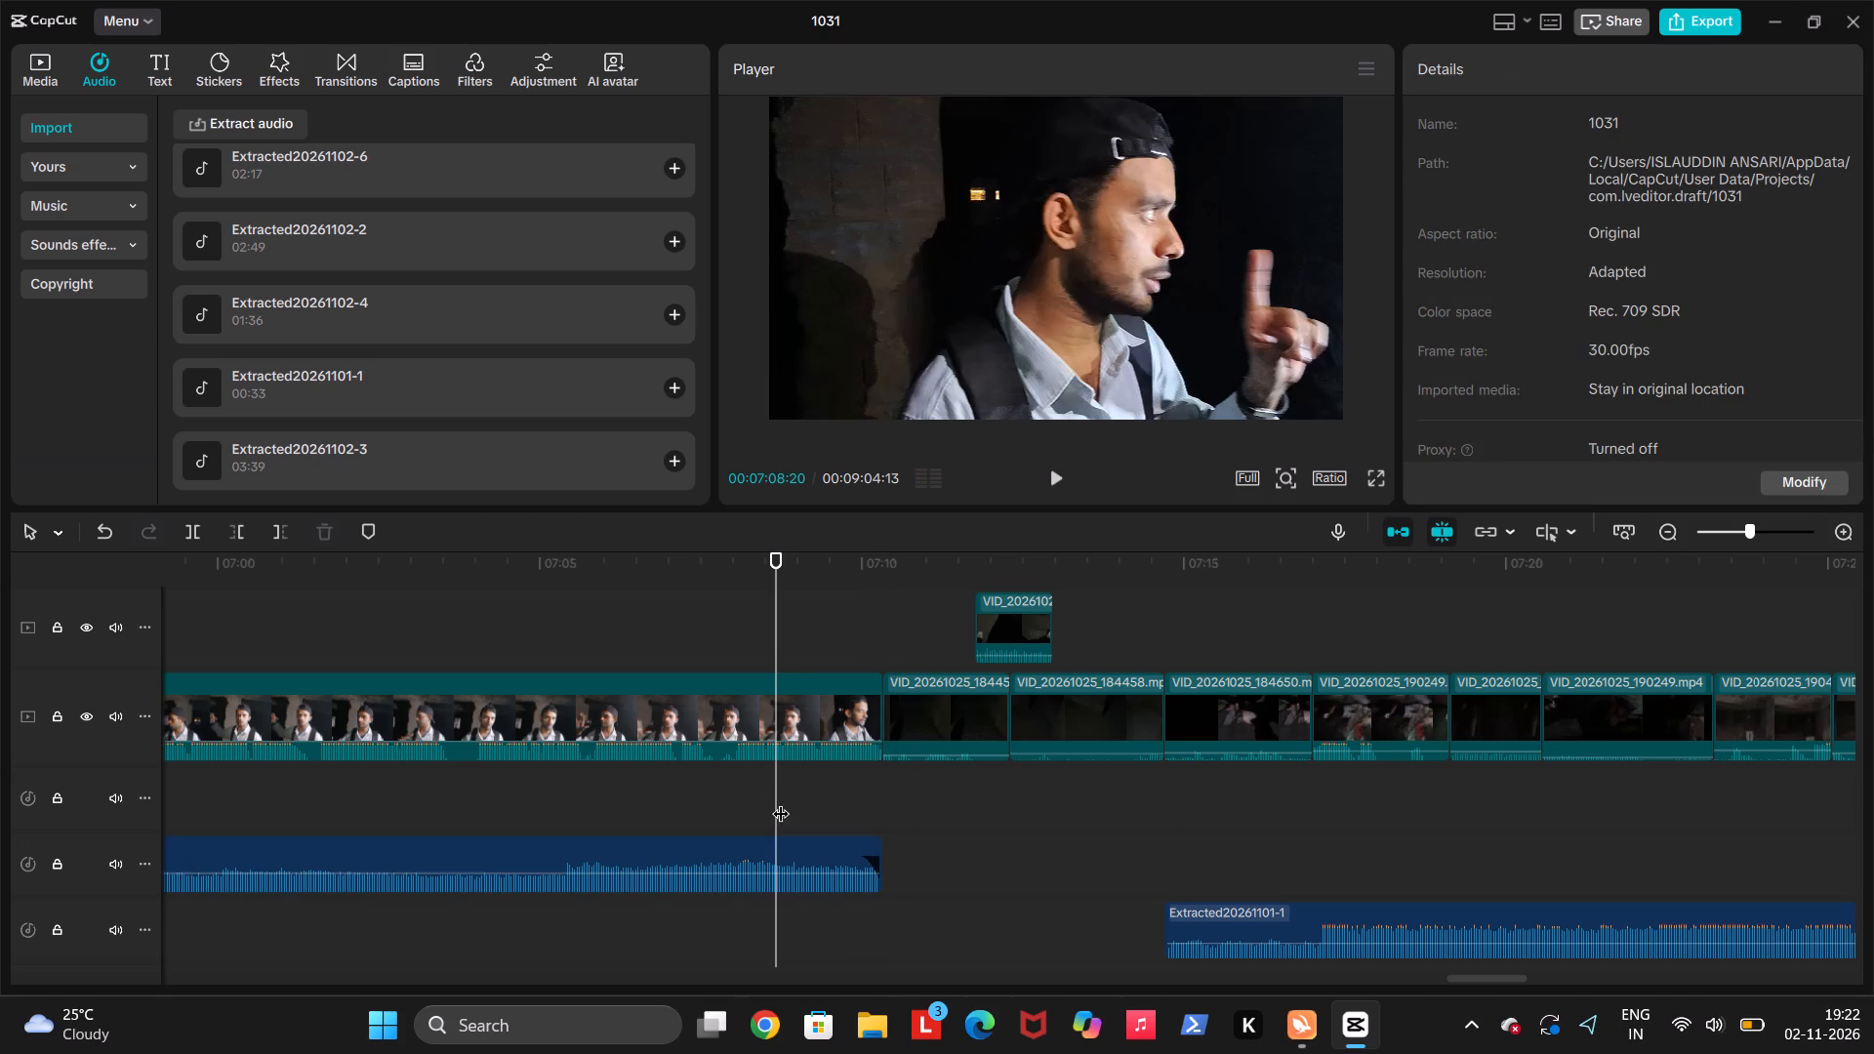
key(space)
key(space)
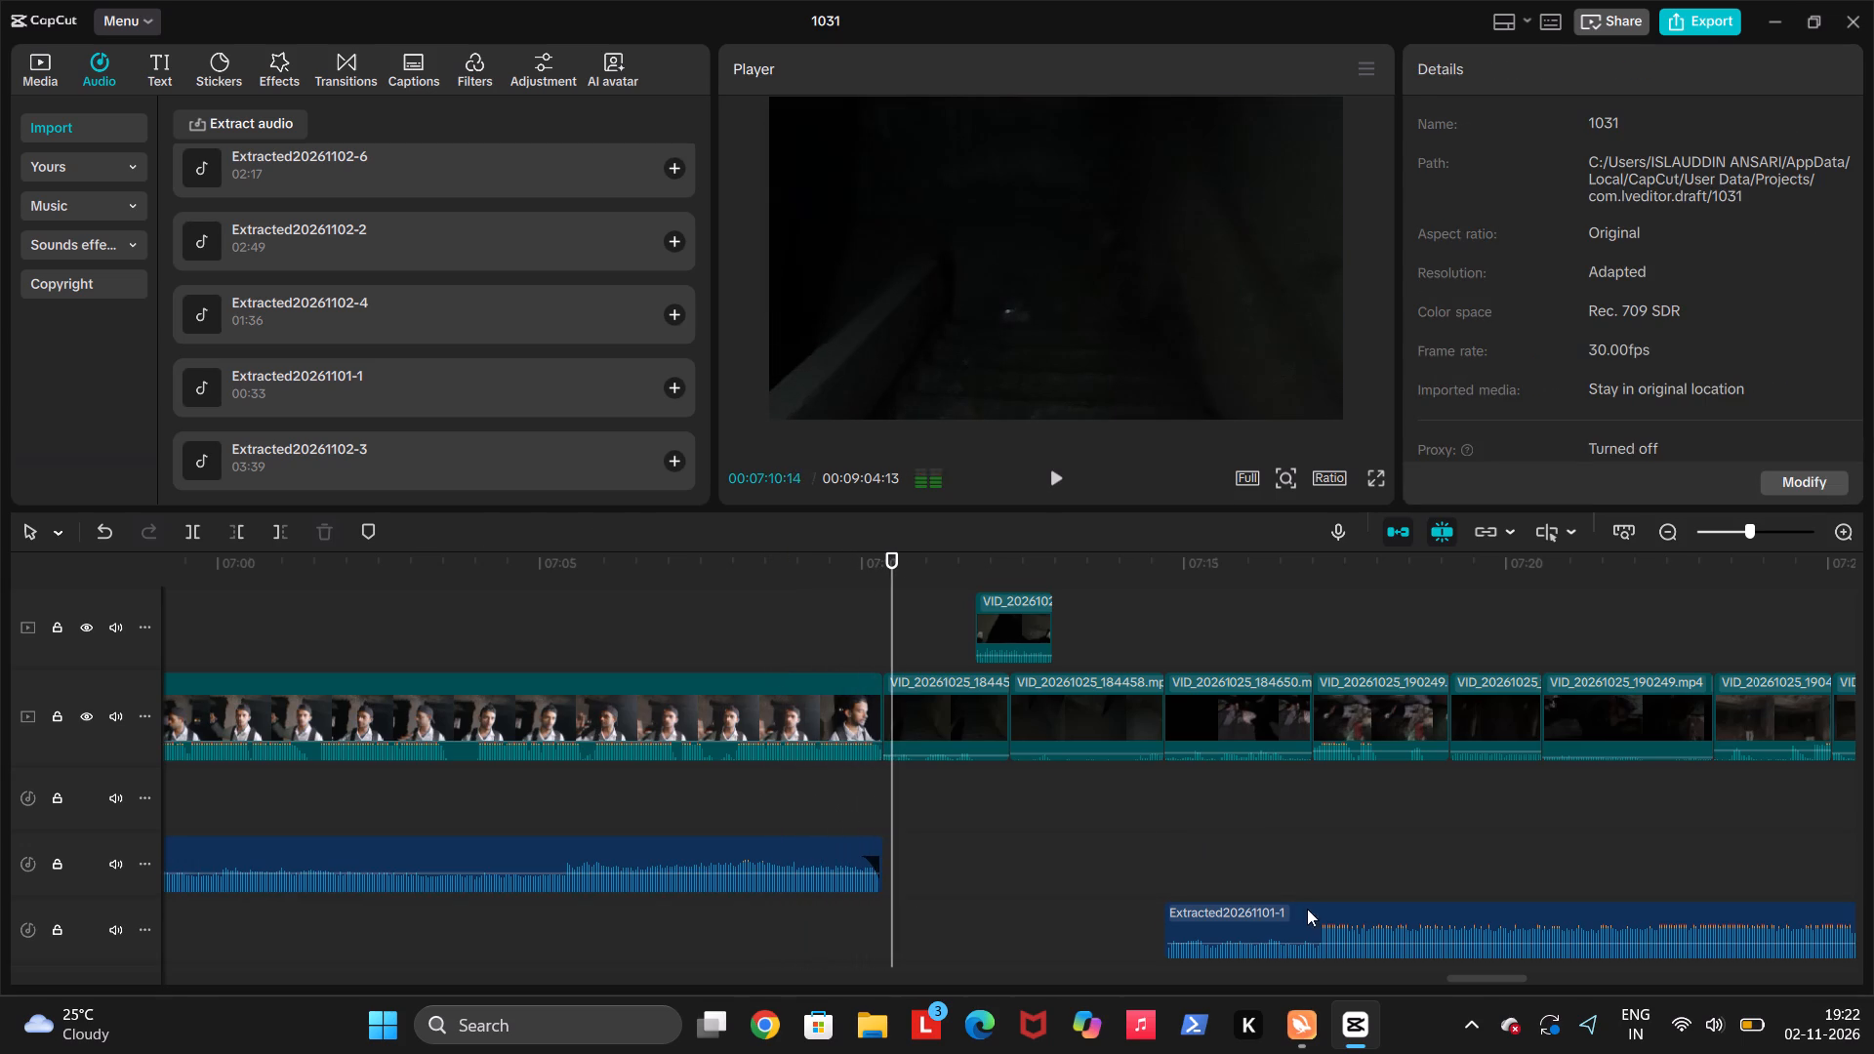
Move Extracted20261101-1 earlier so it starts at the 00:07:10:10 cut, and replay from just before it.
click(1308, 916)
drag(1308, 916, 1020, 921)
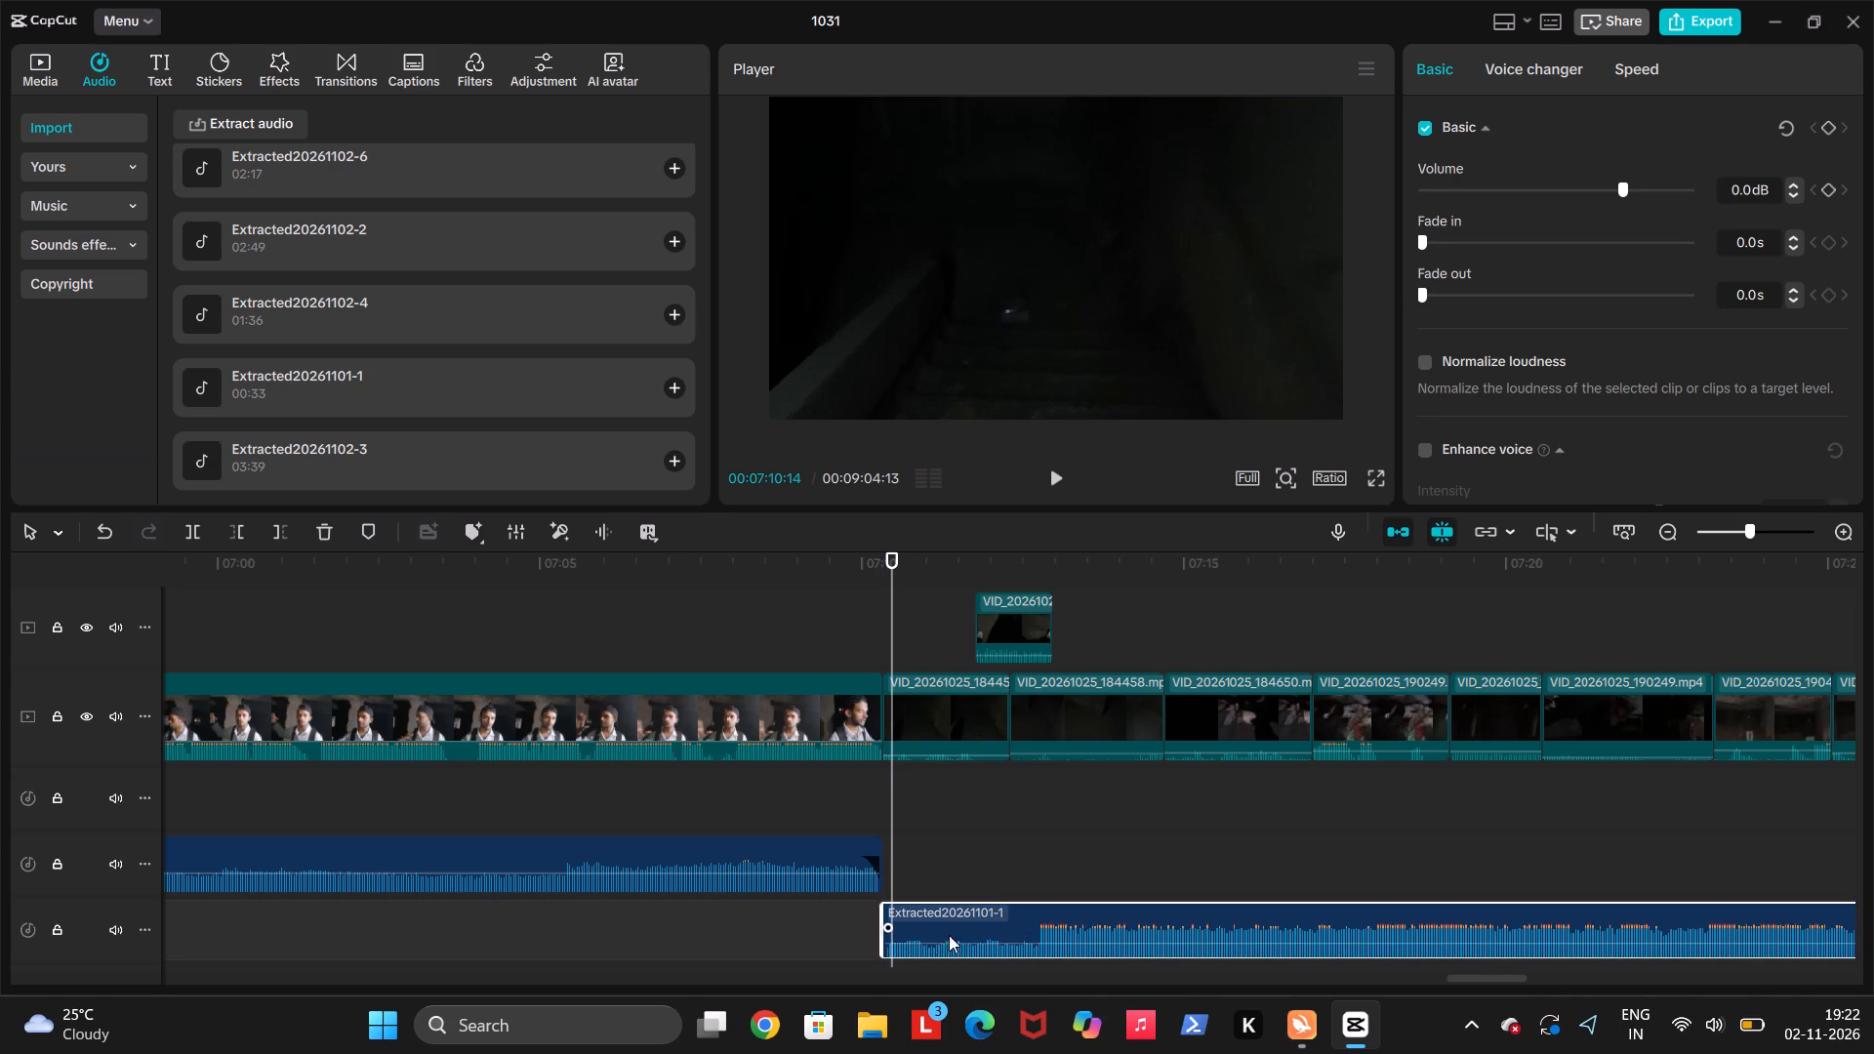
click(772, 954)
key(space)
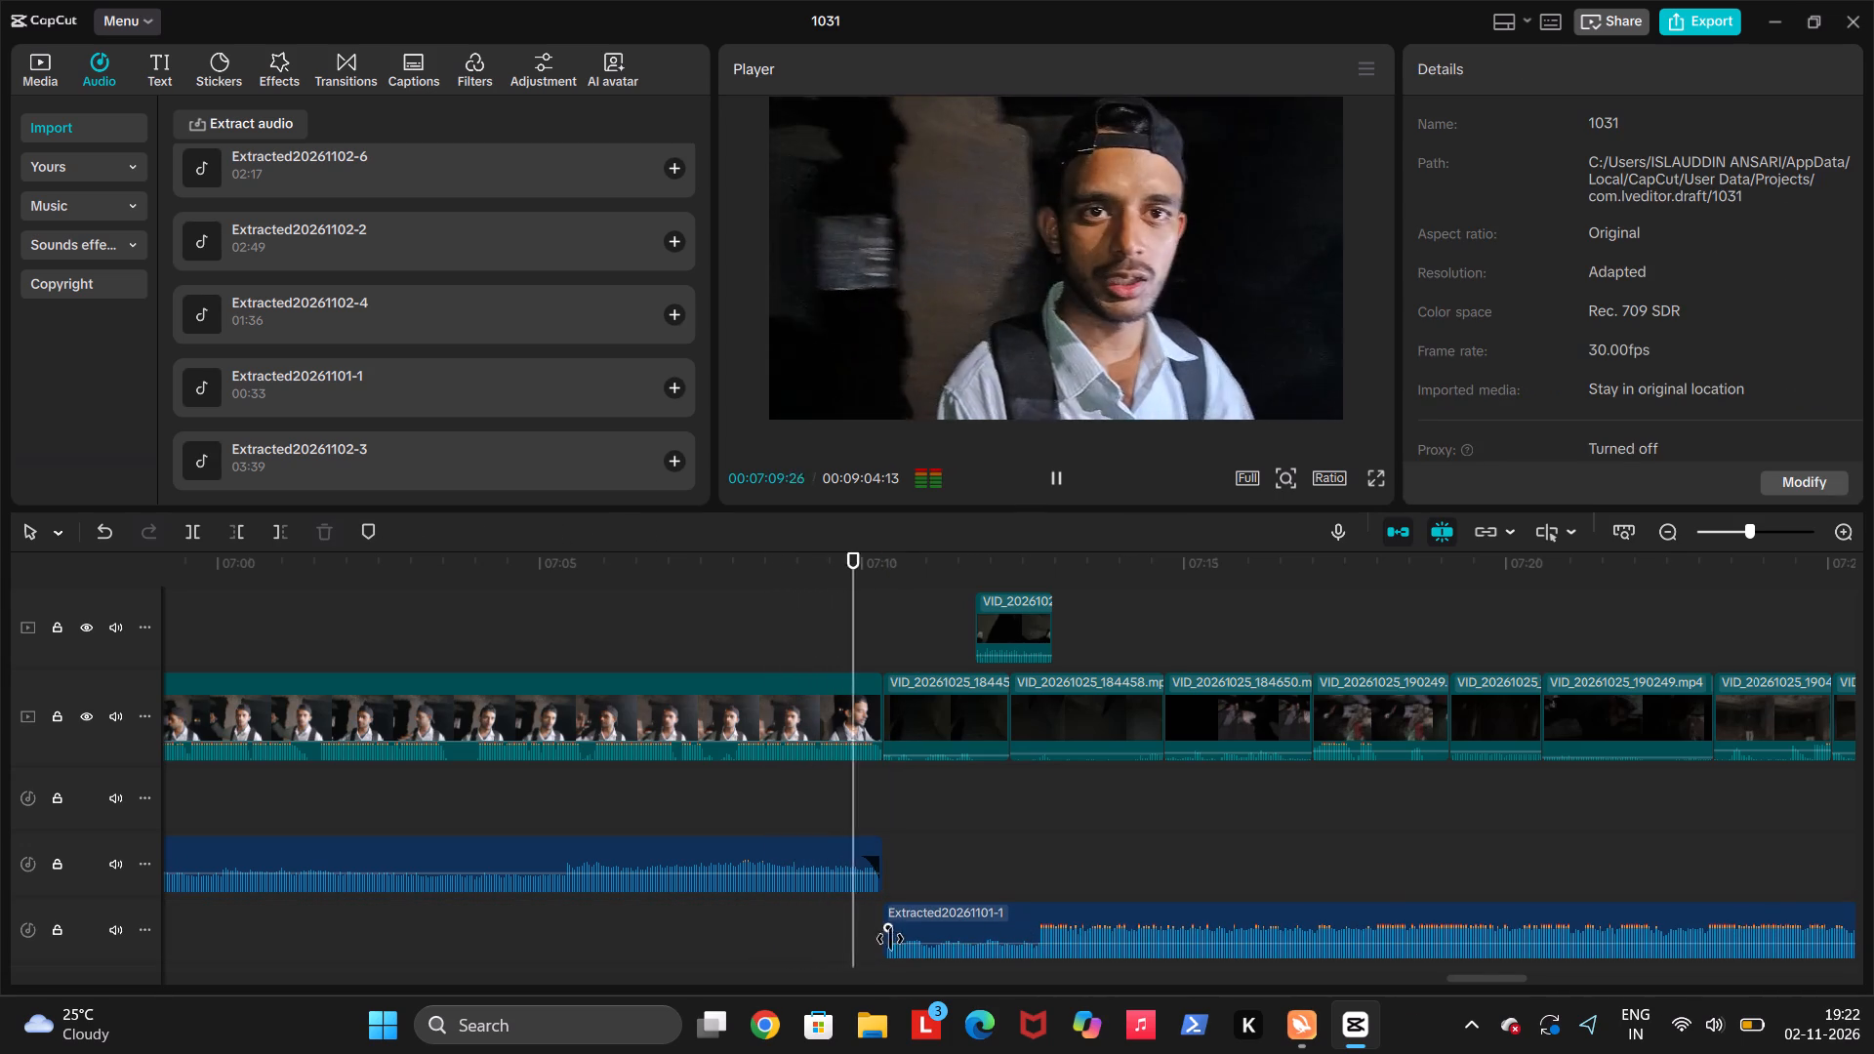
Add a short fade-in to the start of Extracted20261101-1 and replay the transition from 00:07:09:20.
drag(889, 926, 903, 922)
drag(941, 921, 921, 926)
drag(887, 931, 891, 929)
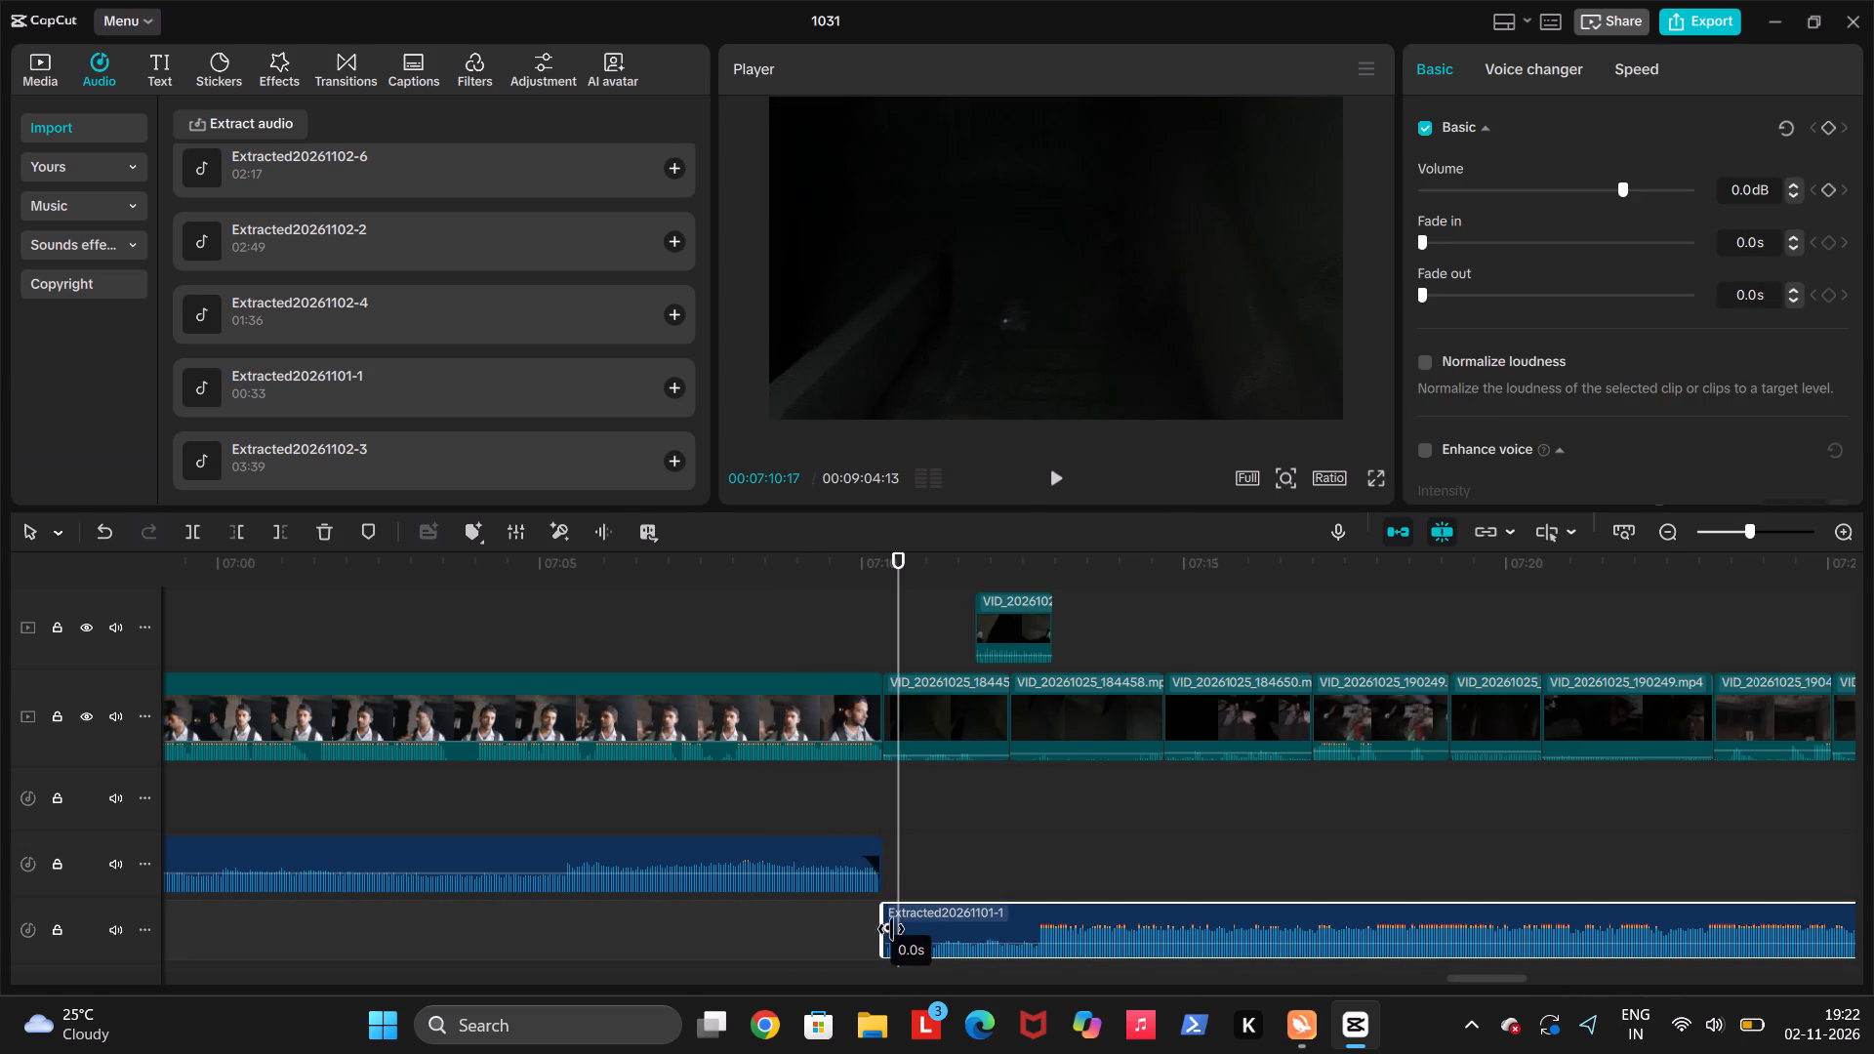
drag(891, 929, 914, 923)
click(841, 929)
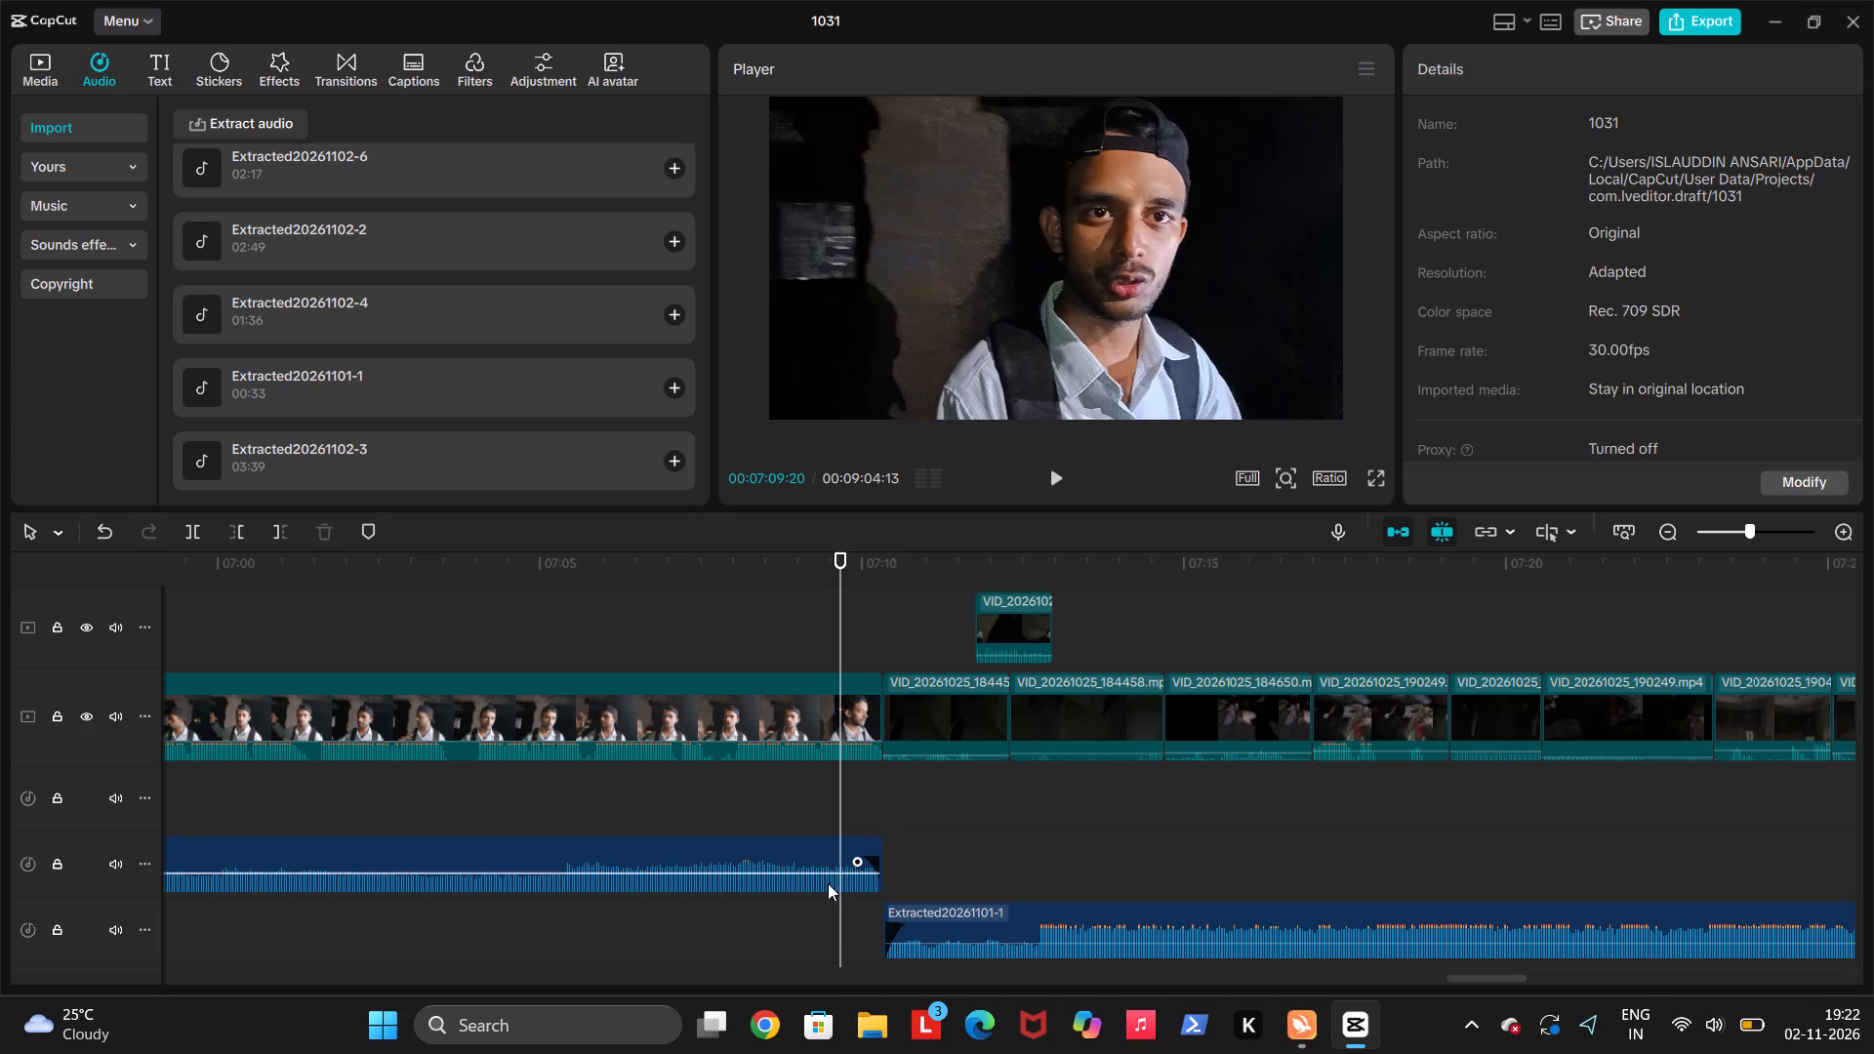
key(space)
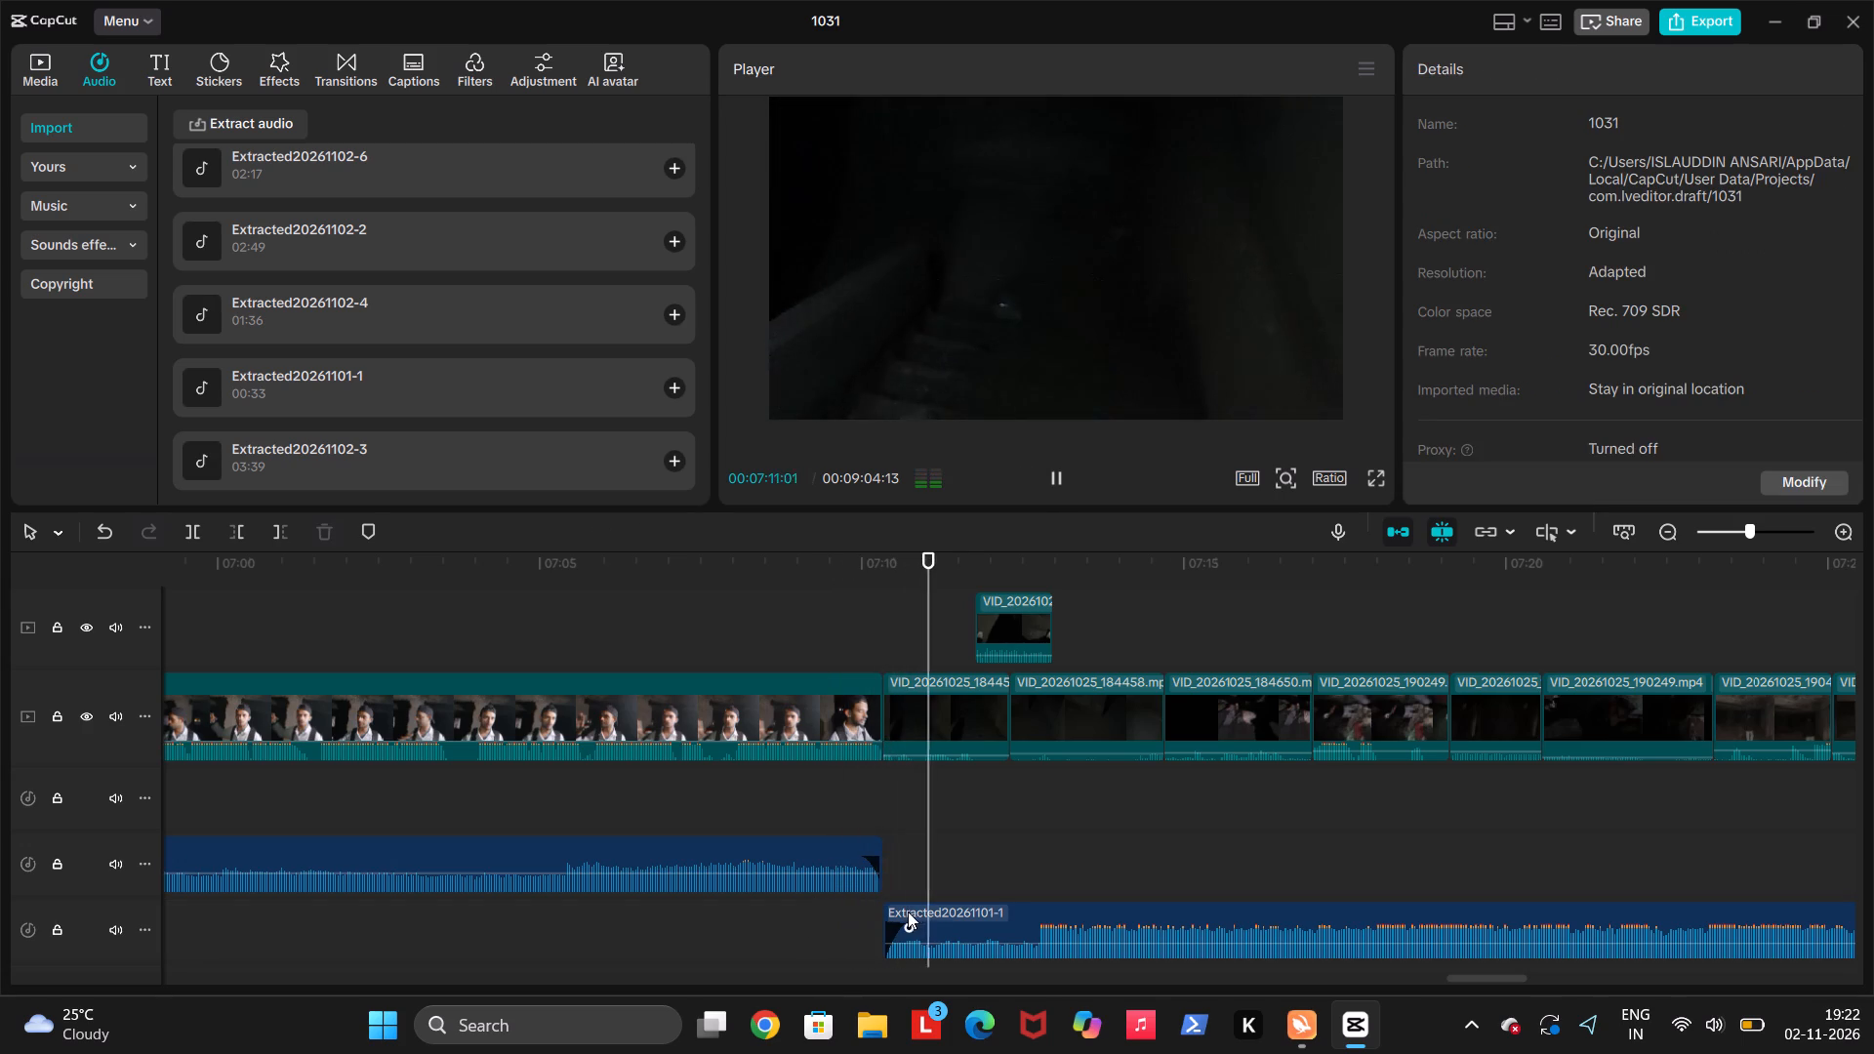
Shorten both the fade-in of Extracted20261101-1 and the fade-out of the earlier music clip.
drag(907, 930, 896, 927)
drag(859, 862, 860, 862)
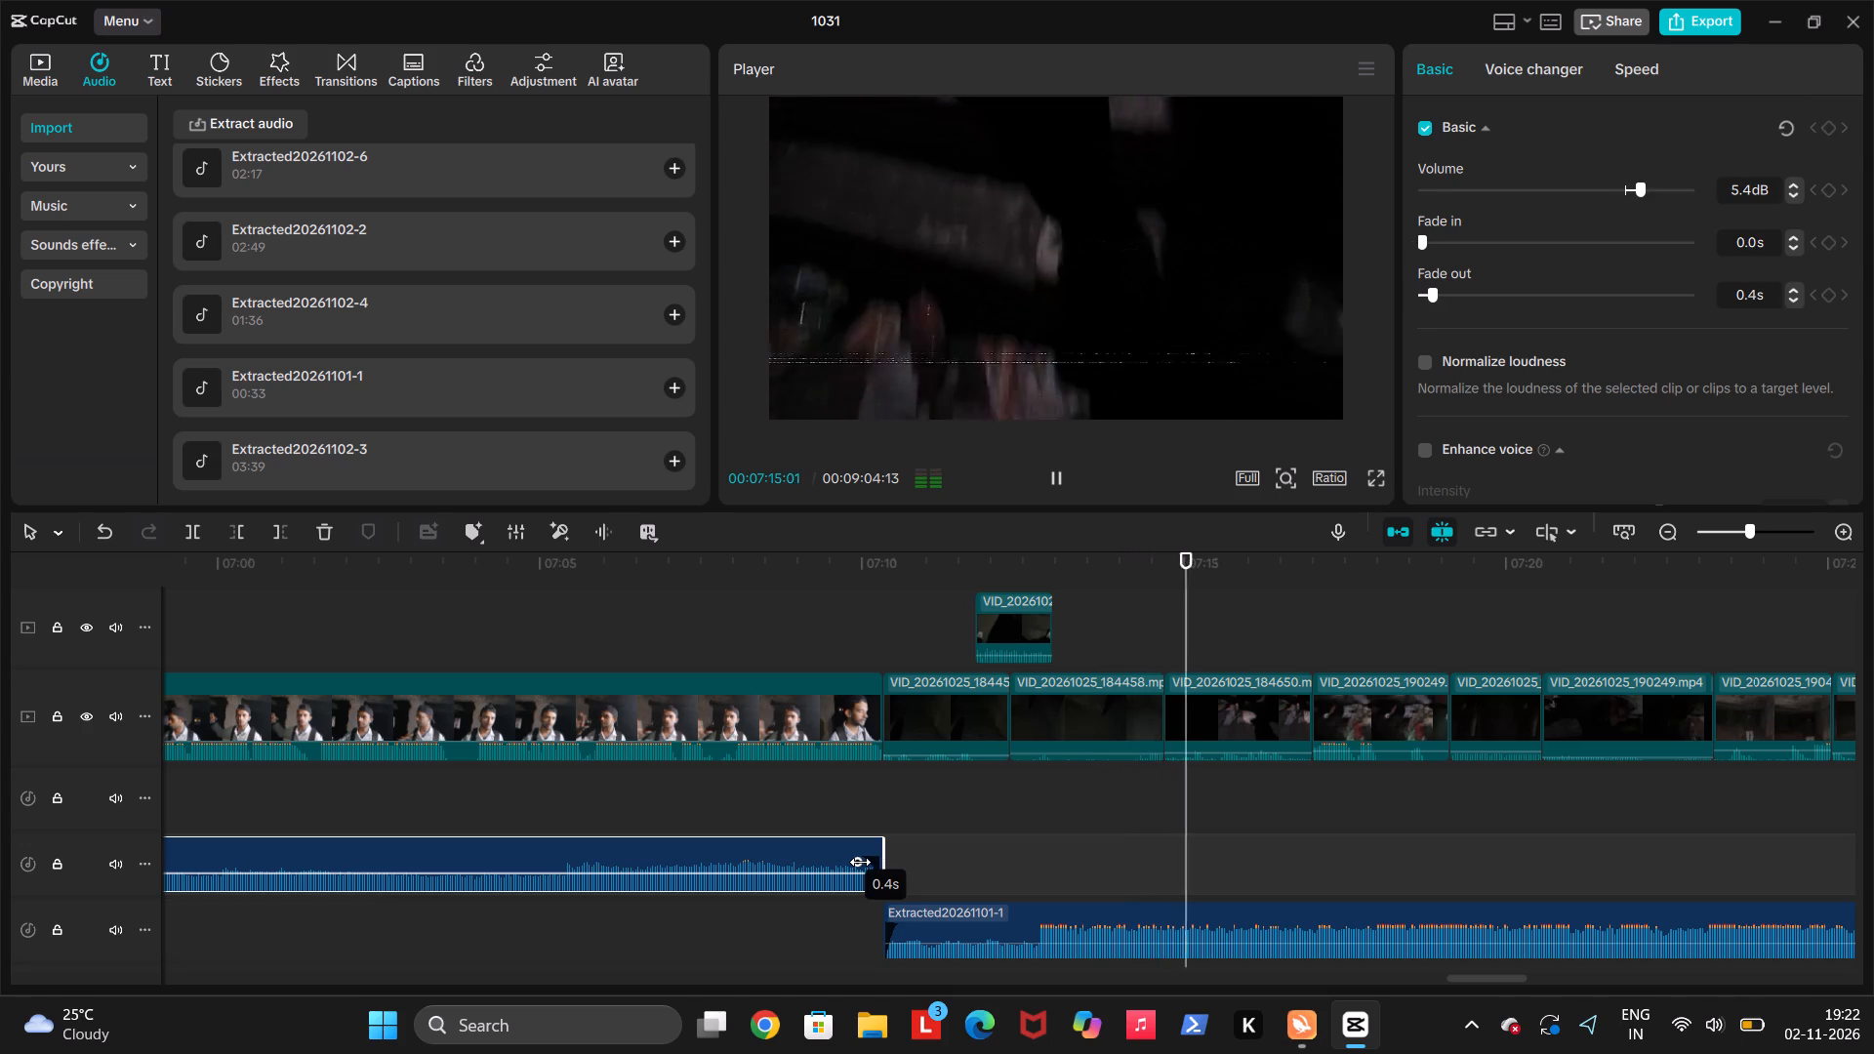
drag(860, 862, 871, 862)
Play through from 00:07:09:19 to about 00:07:29, checking the music transition and the clip audio against the new music.
click(837, 906)
key(space)
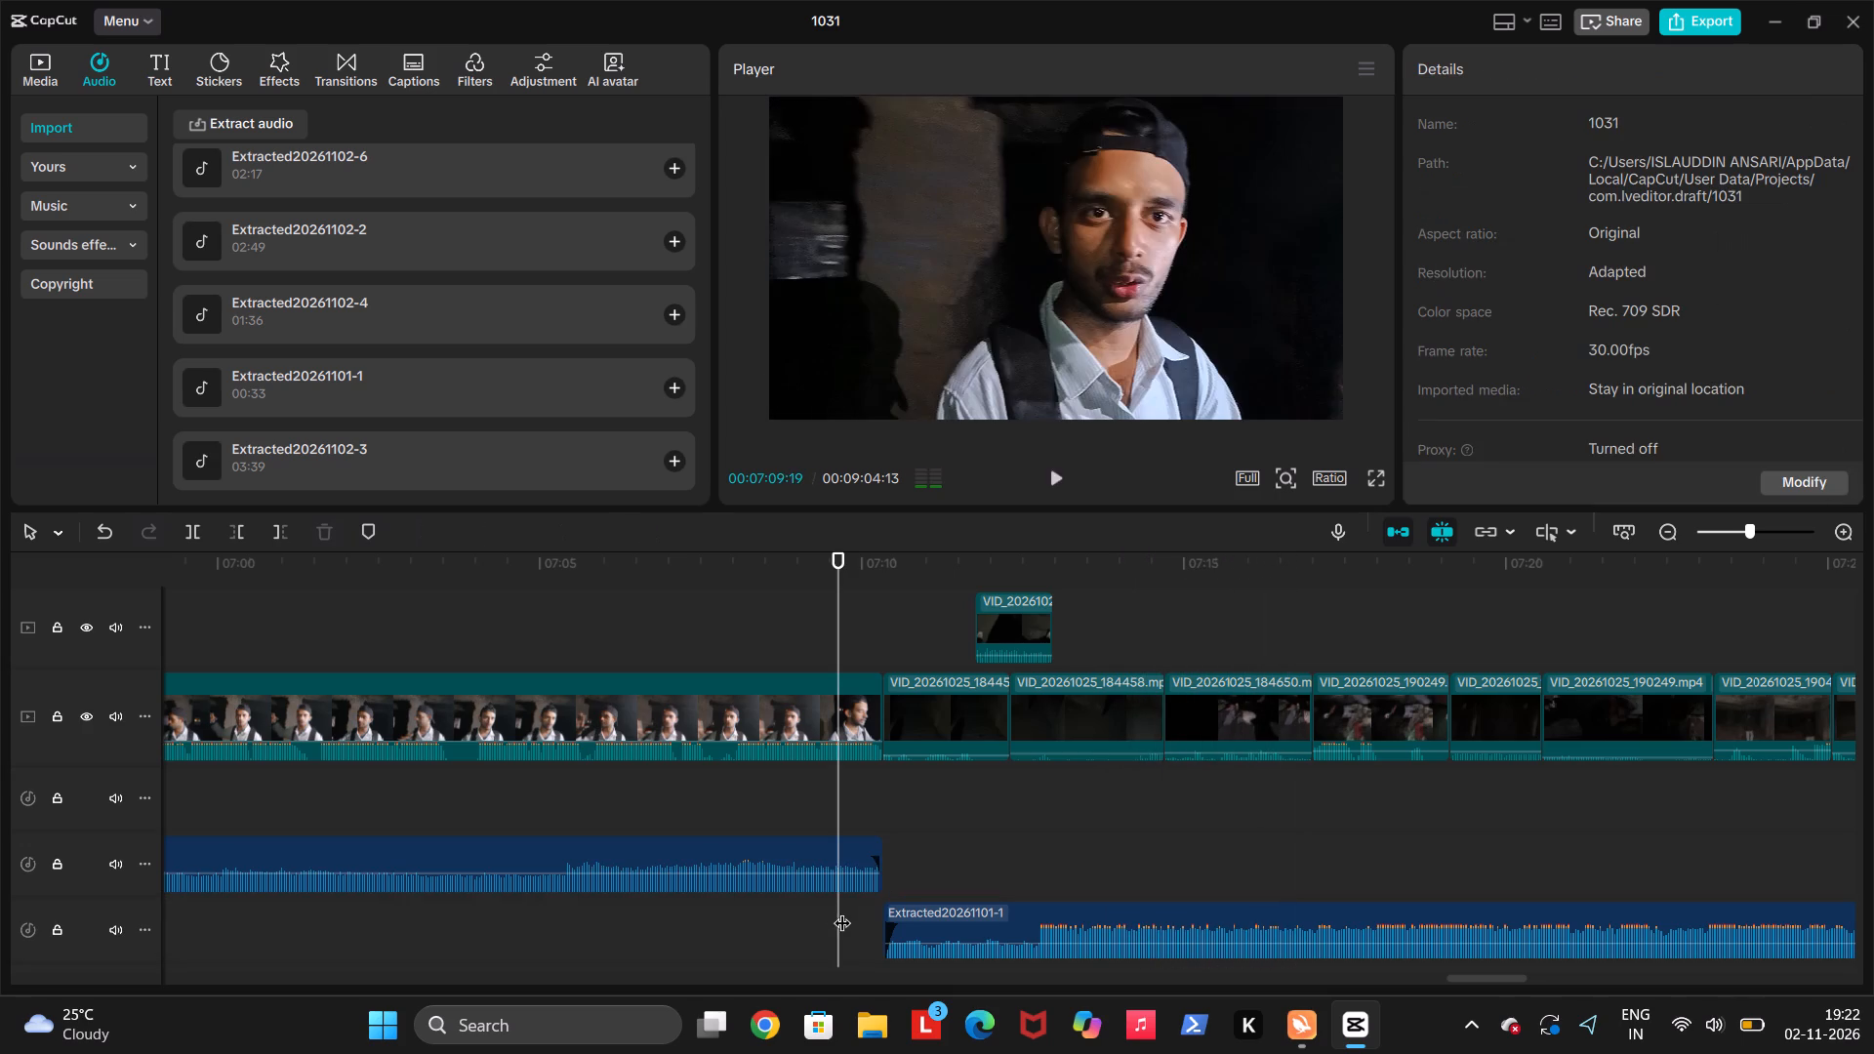
key(space)
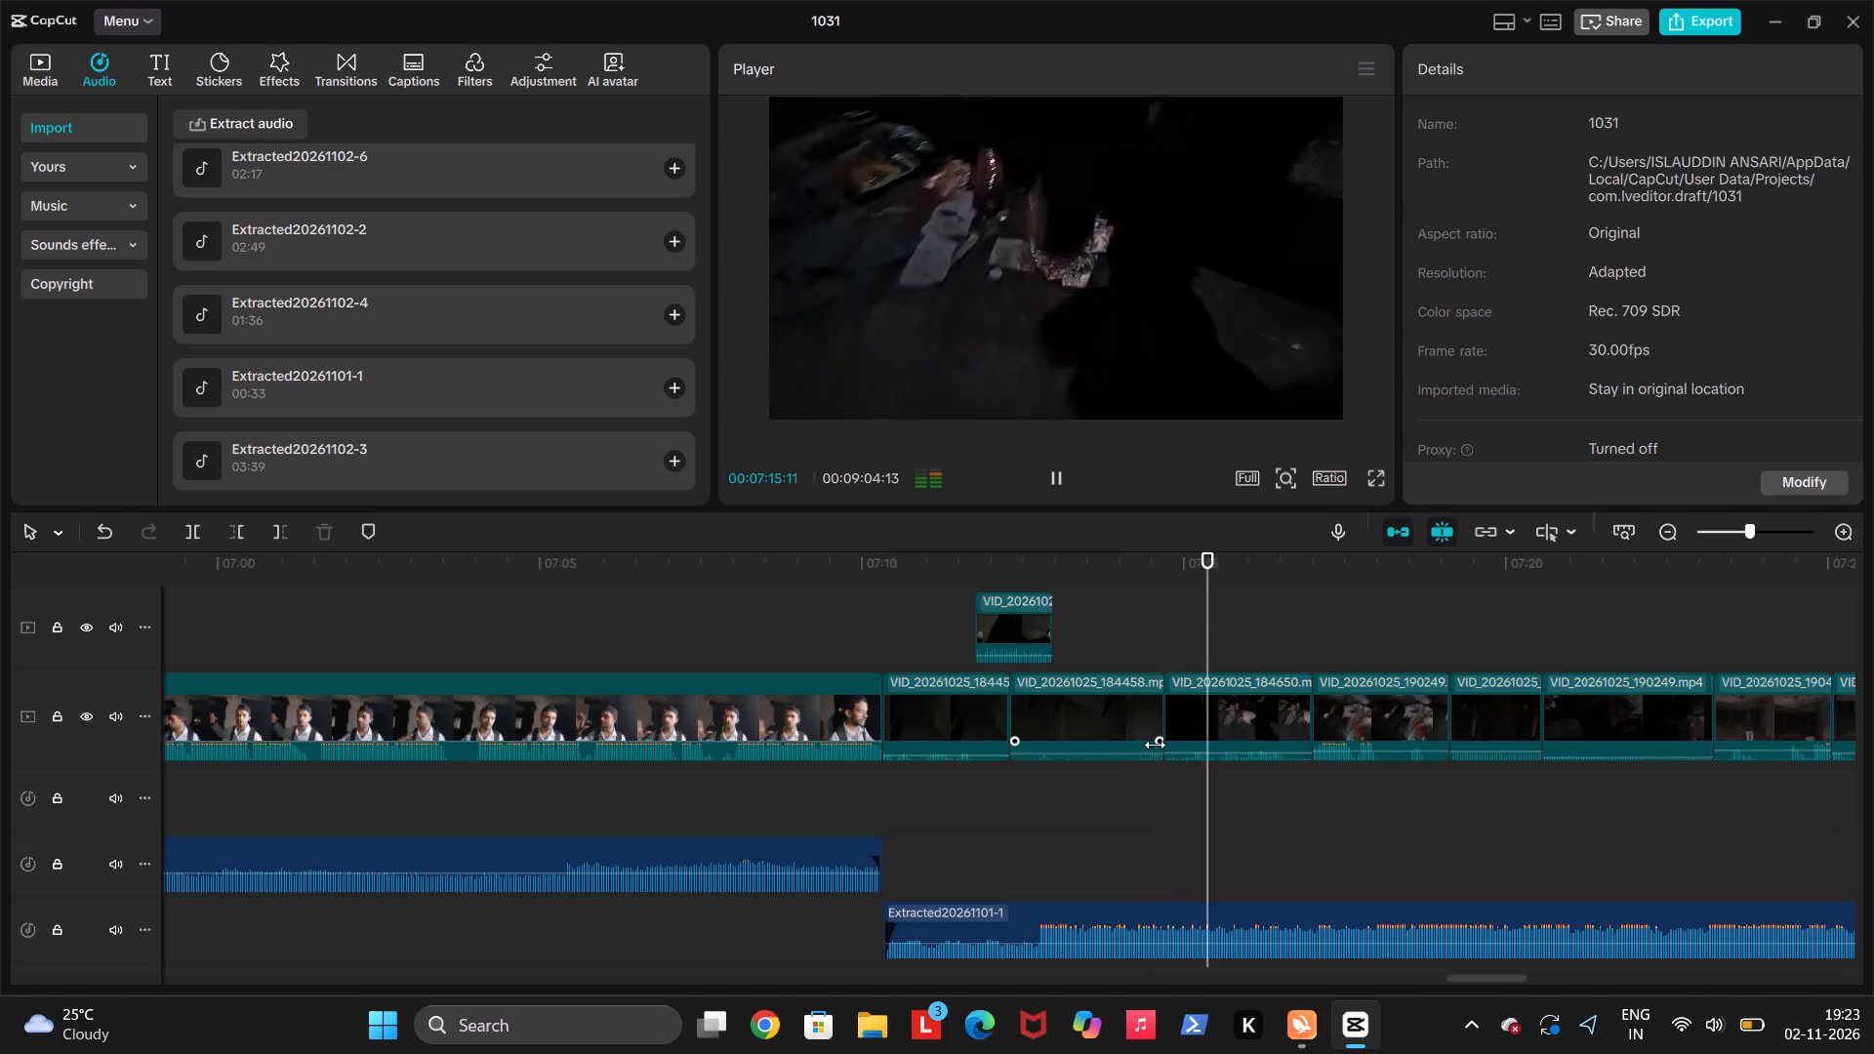
scroll(1116, 730, left, 1)
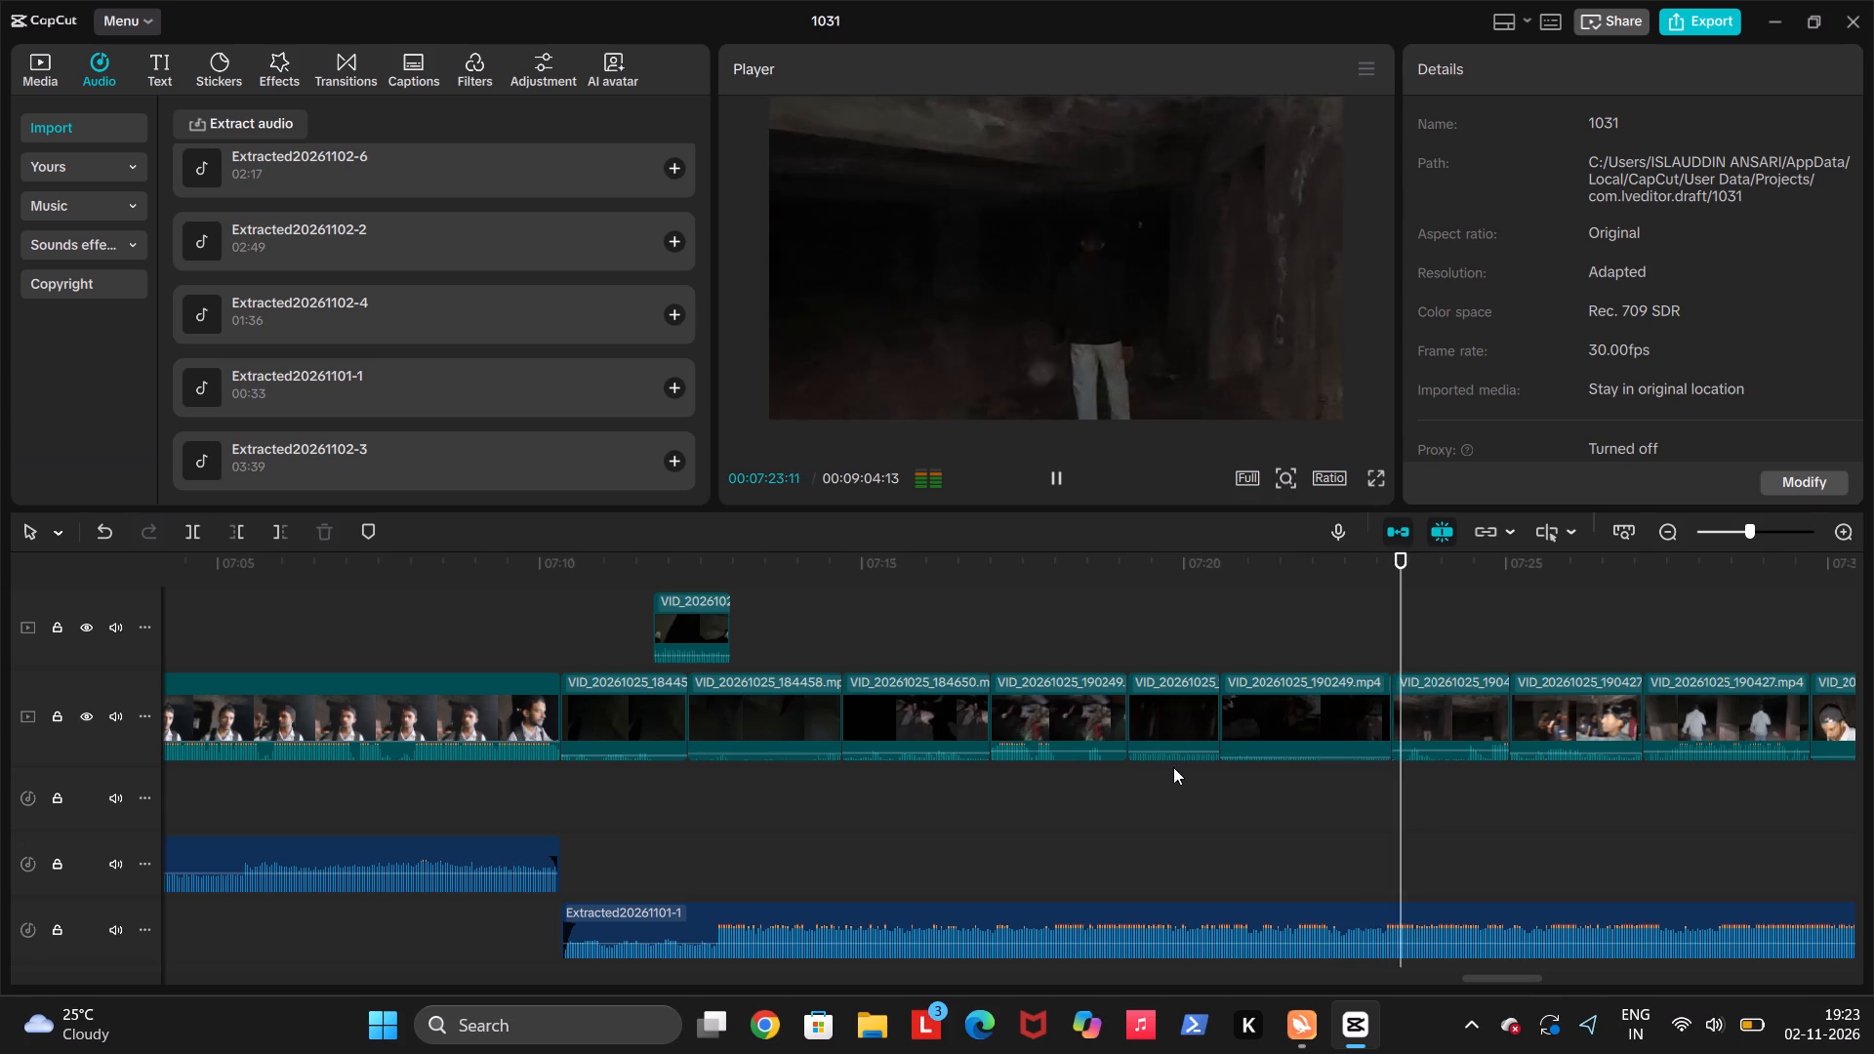
scroll(1177, 770, left, 1)
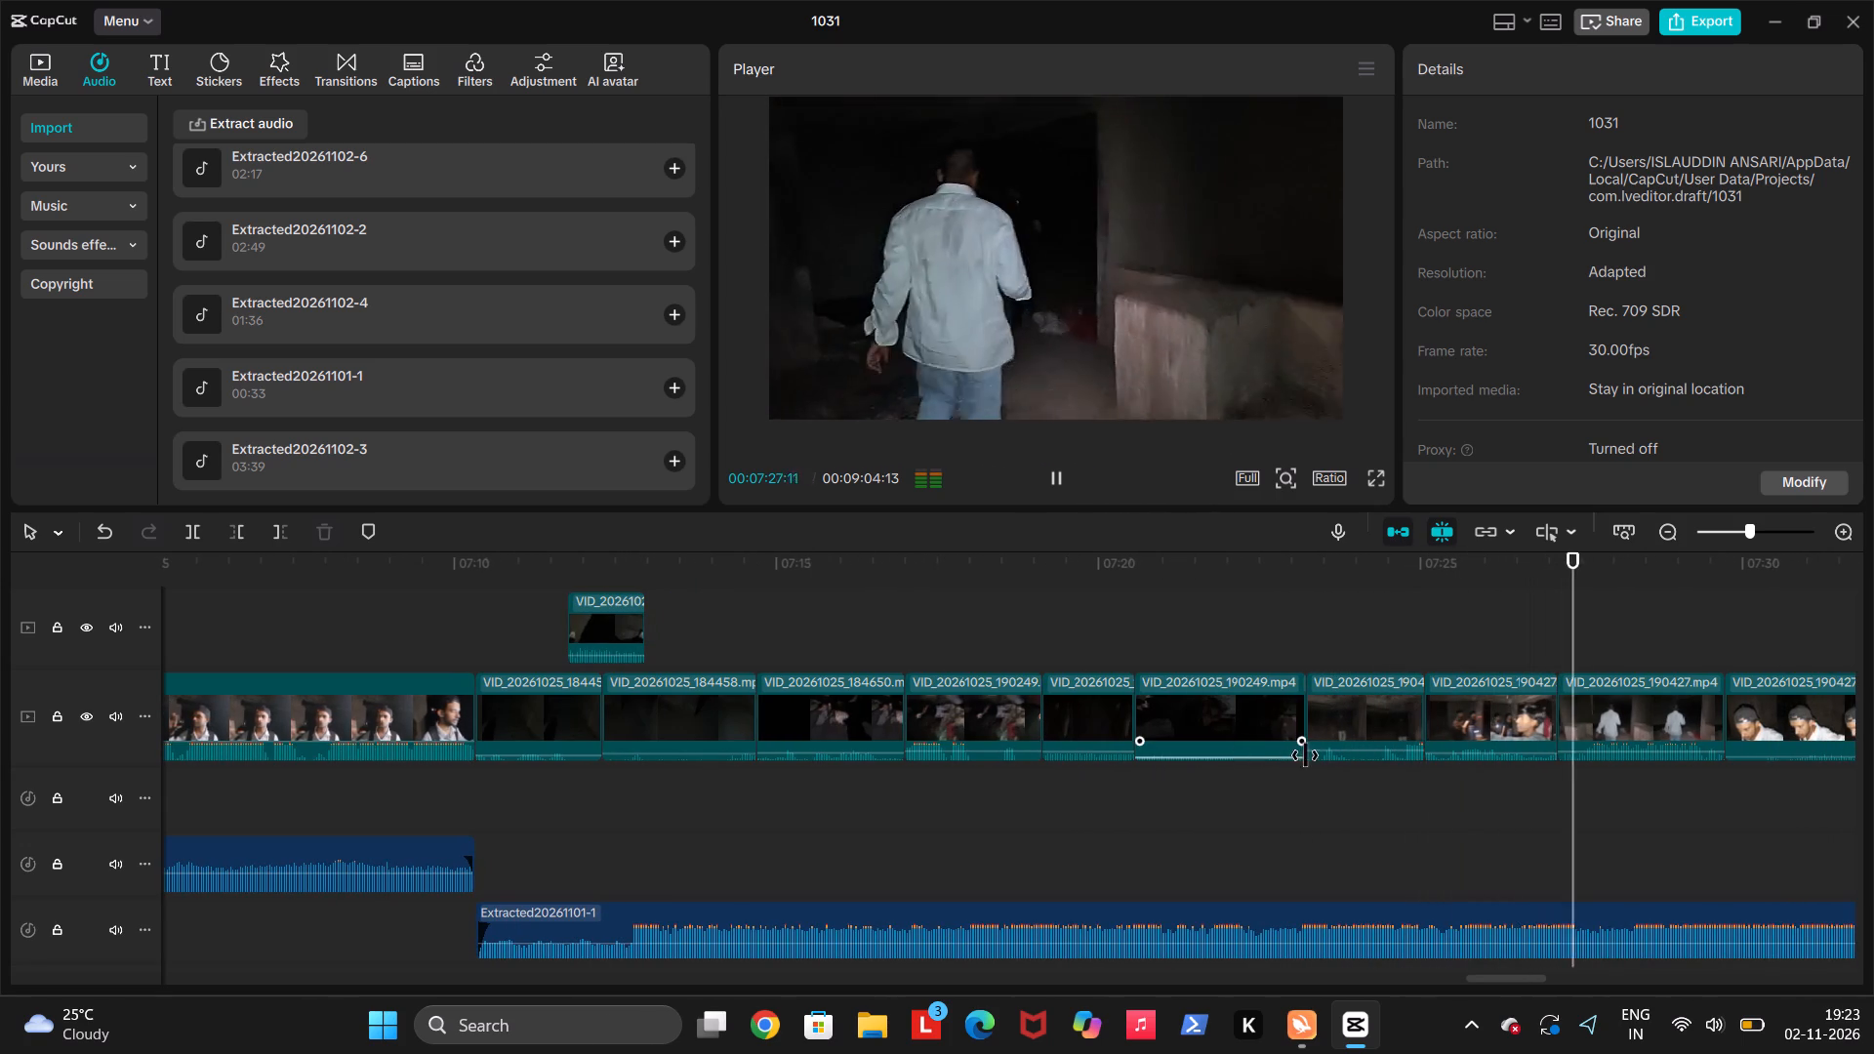
scroll(1358, 780, left, 1)
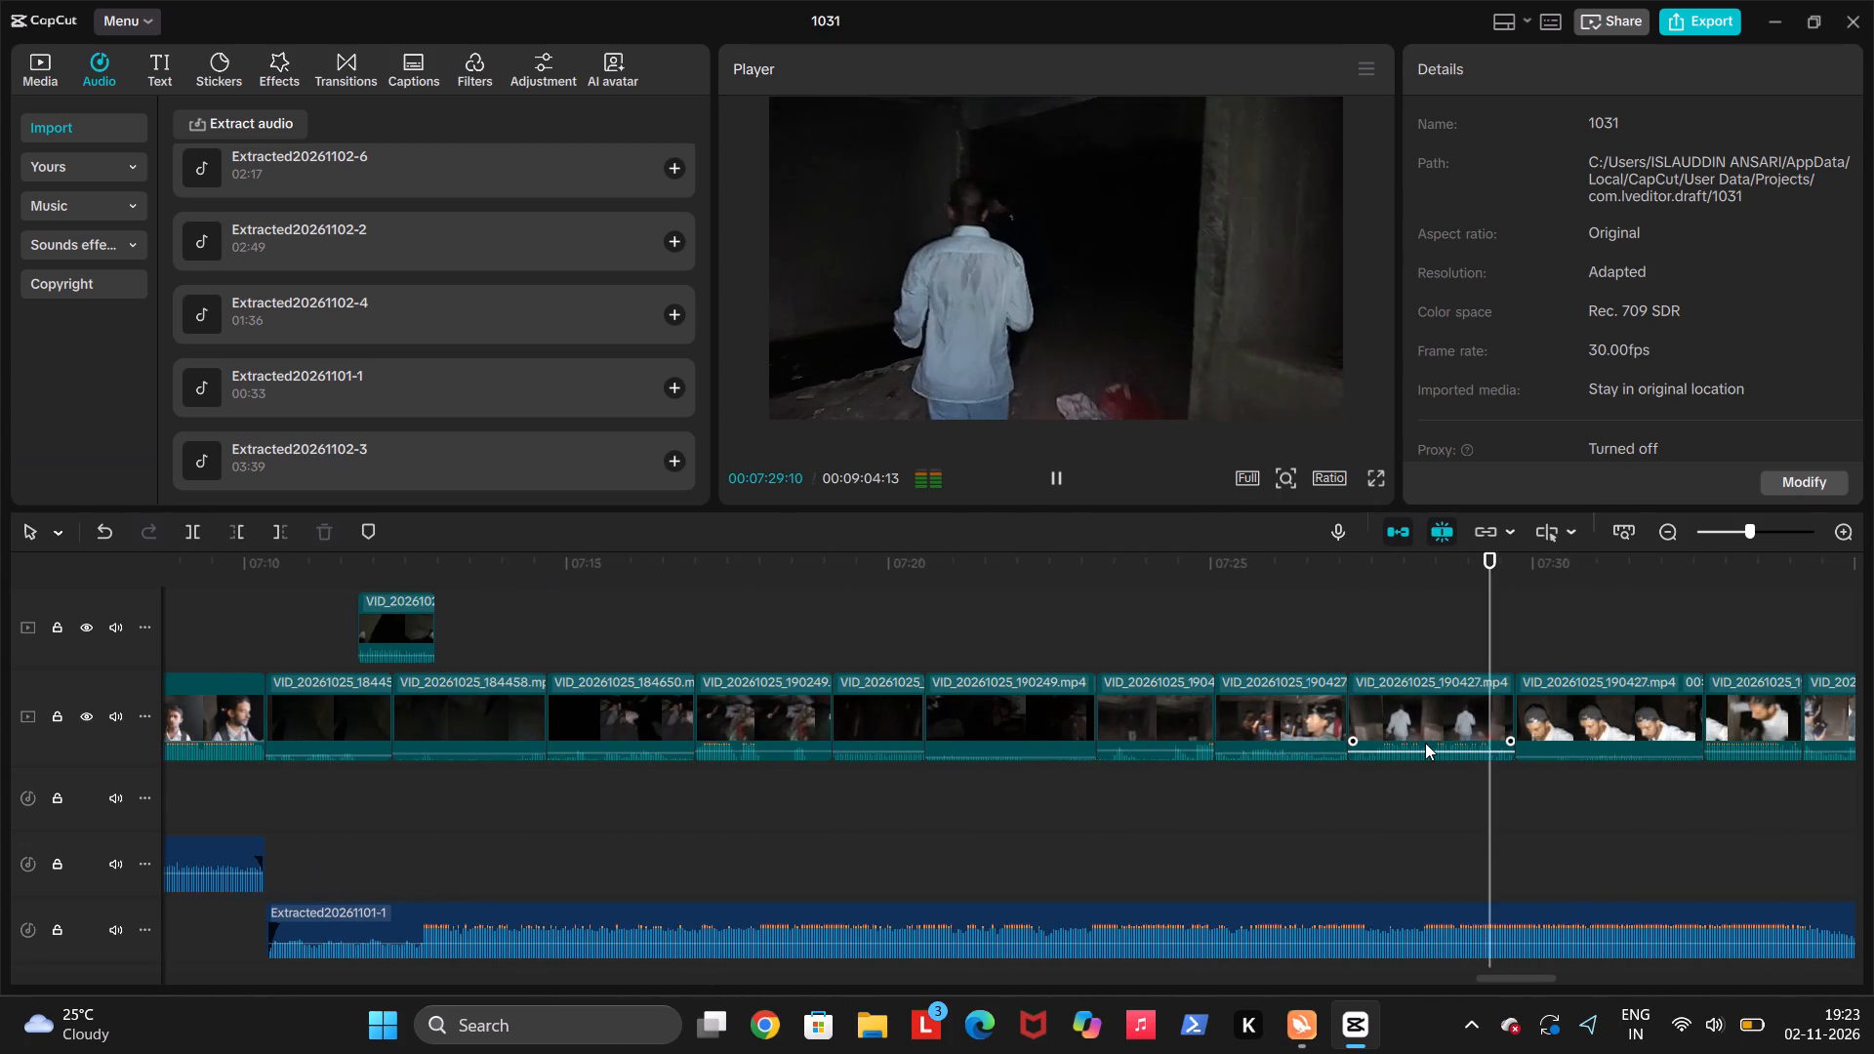
key(space)
Set the volume of the VID_20261025_190427.mp4 clip around 00:07:29 to -10.8 dB and replay from about 00:07:25.
click(1425, 743)
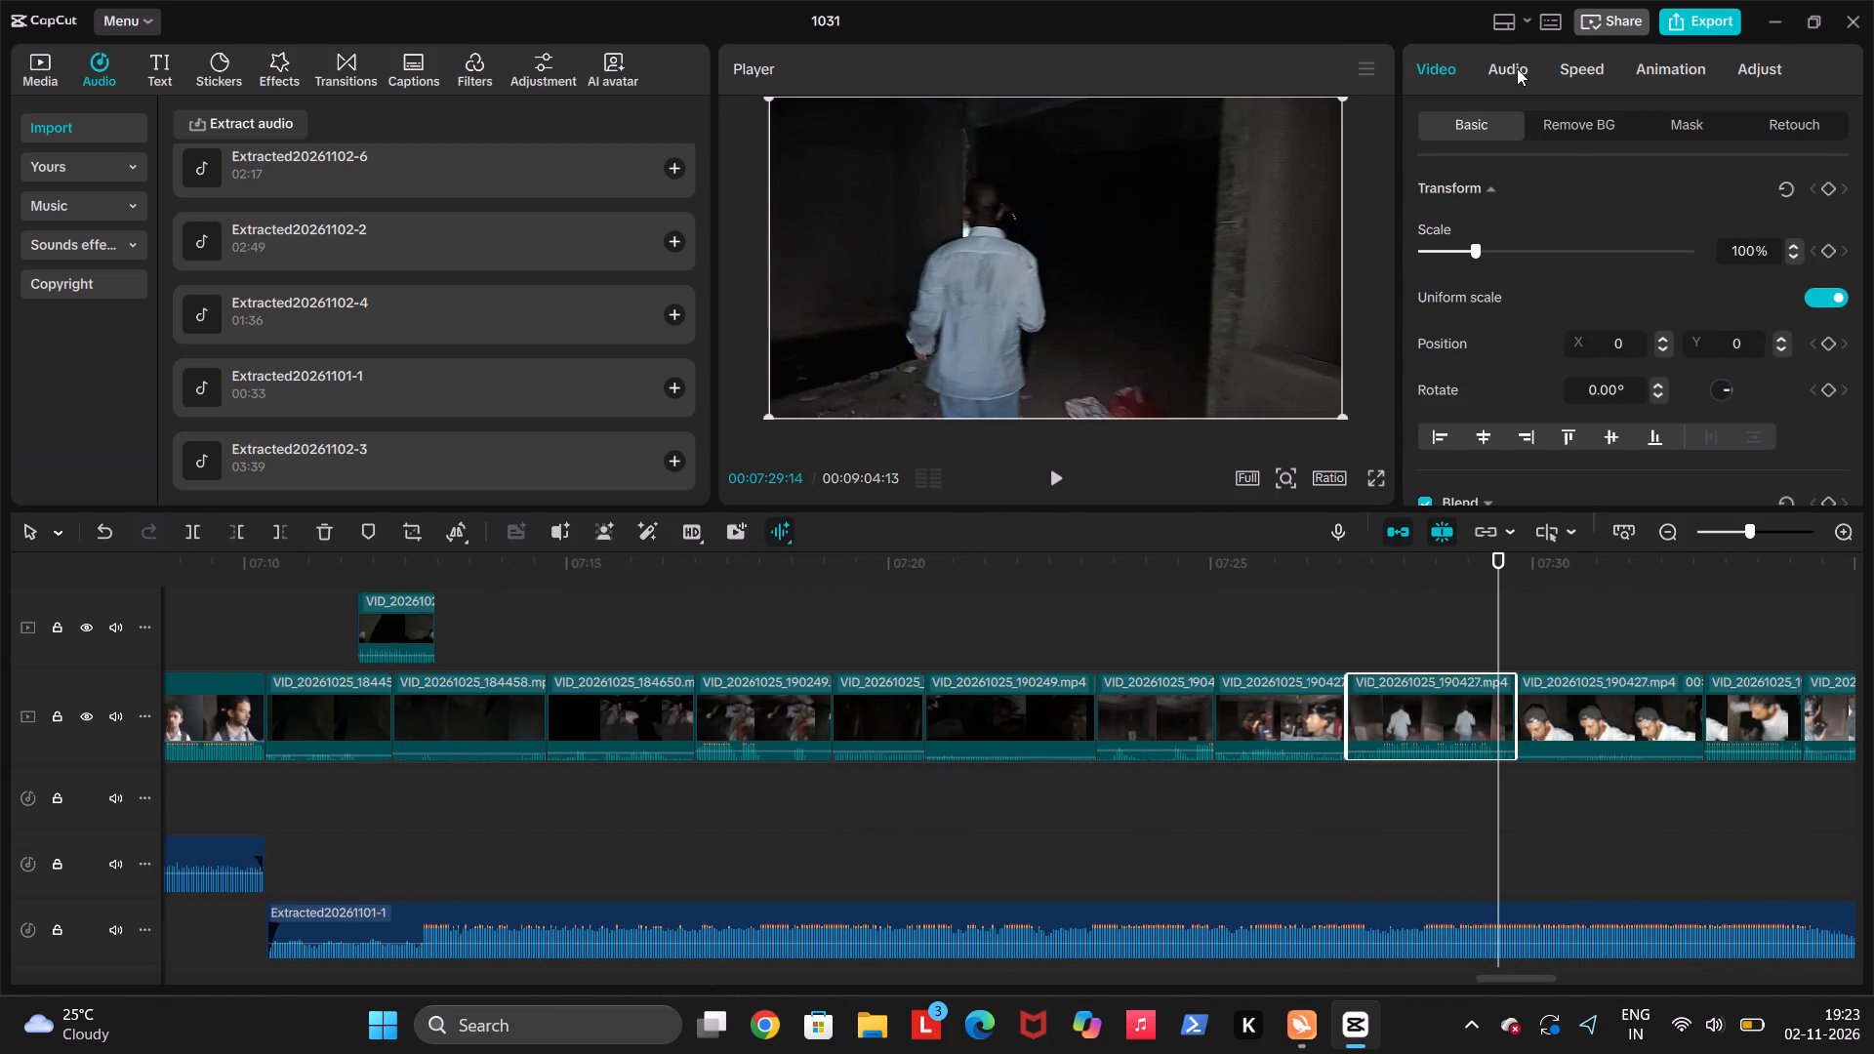
click(1517, 68)
click(1582, 242)
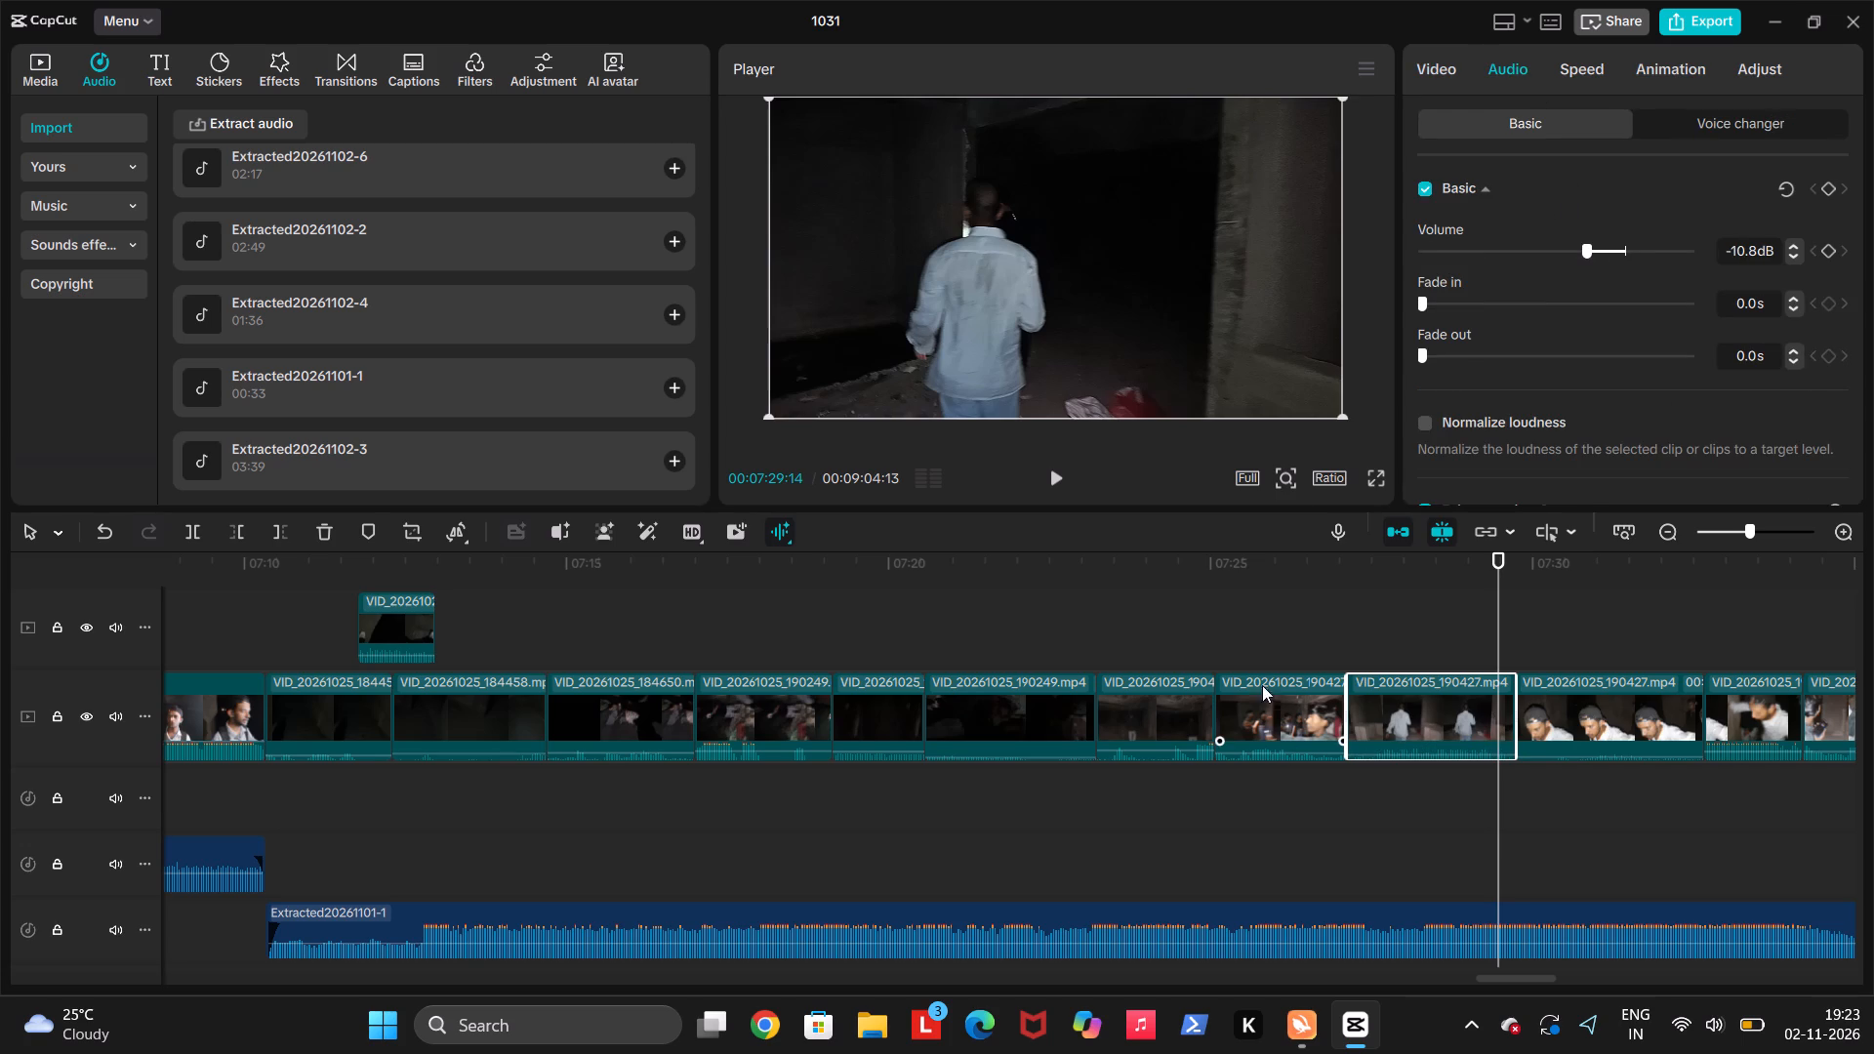
click(1224, 648)
key(space)
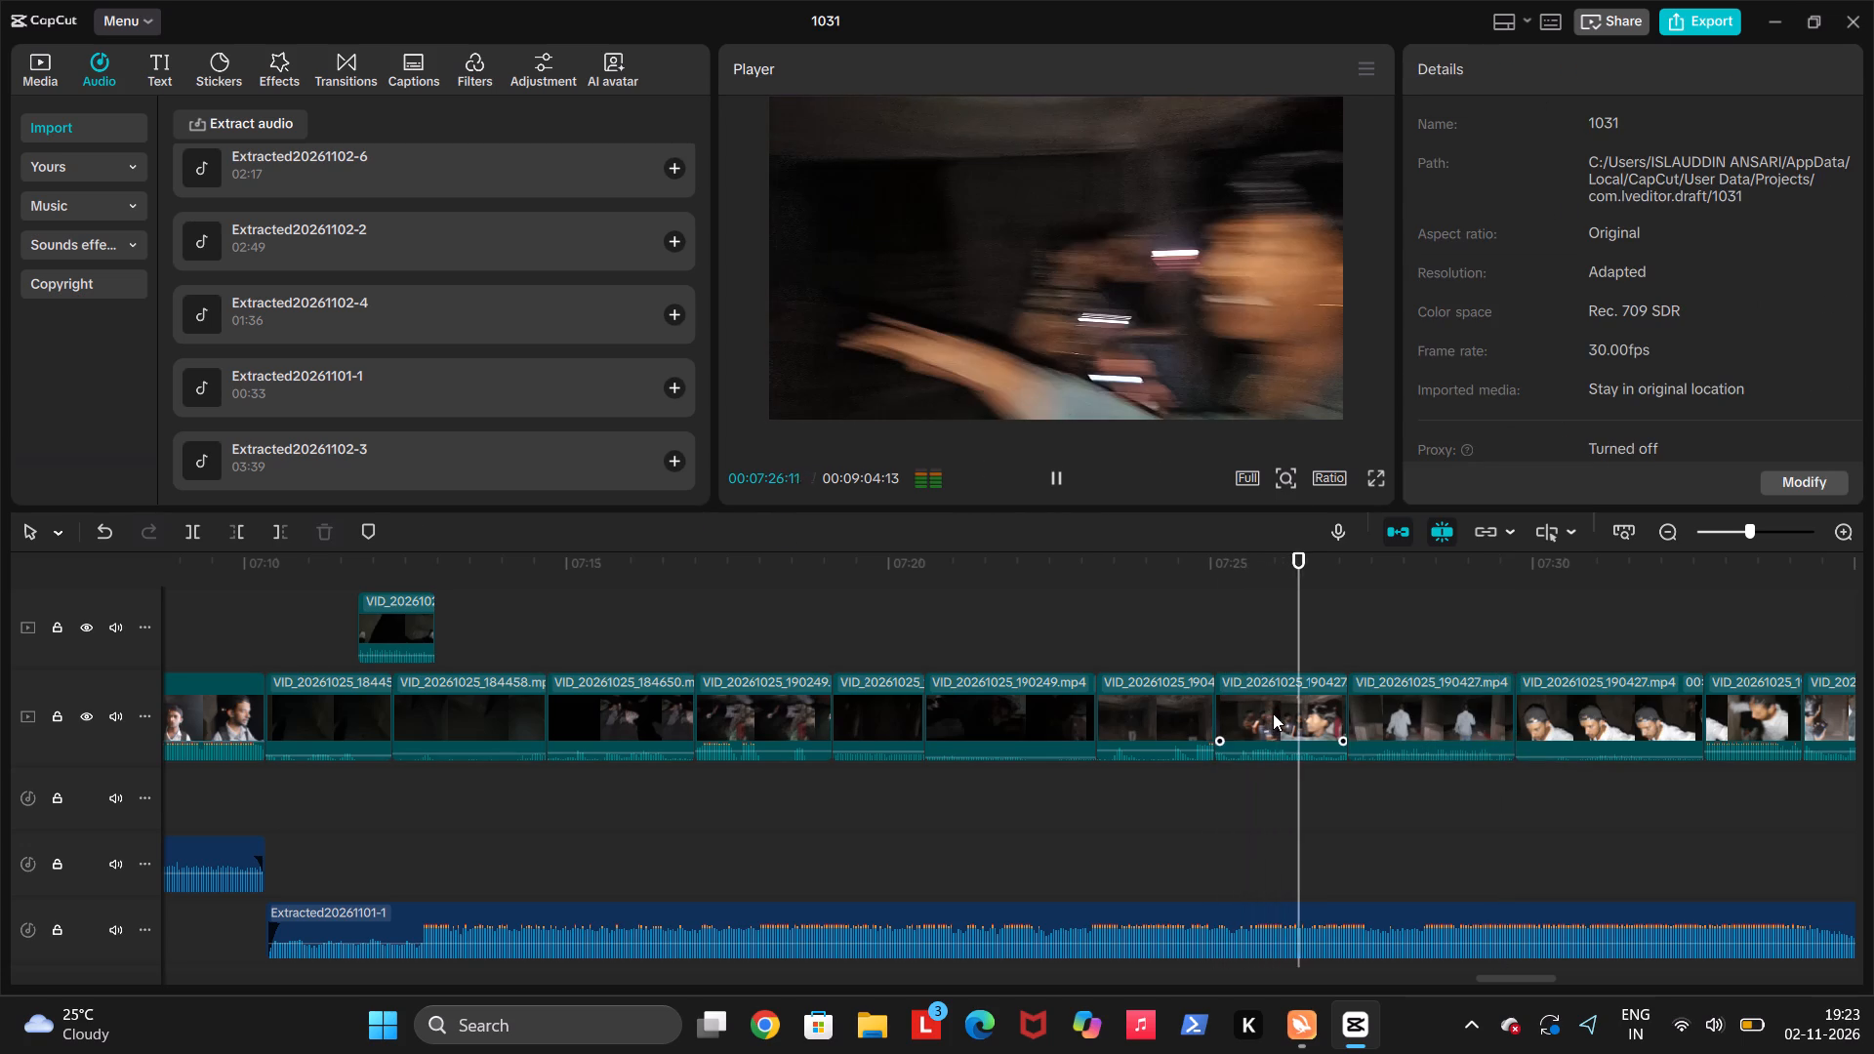
Adjust the volume of the VID_20261025_190427.mp4 clip around 00:07:26 and replay from about 00:07:24.
key(space)
click(1276, 717)
click(1497, 74)
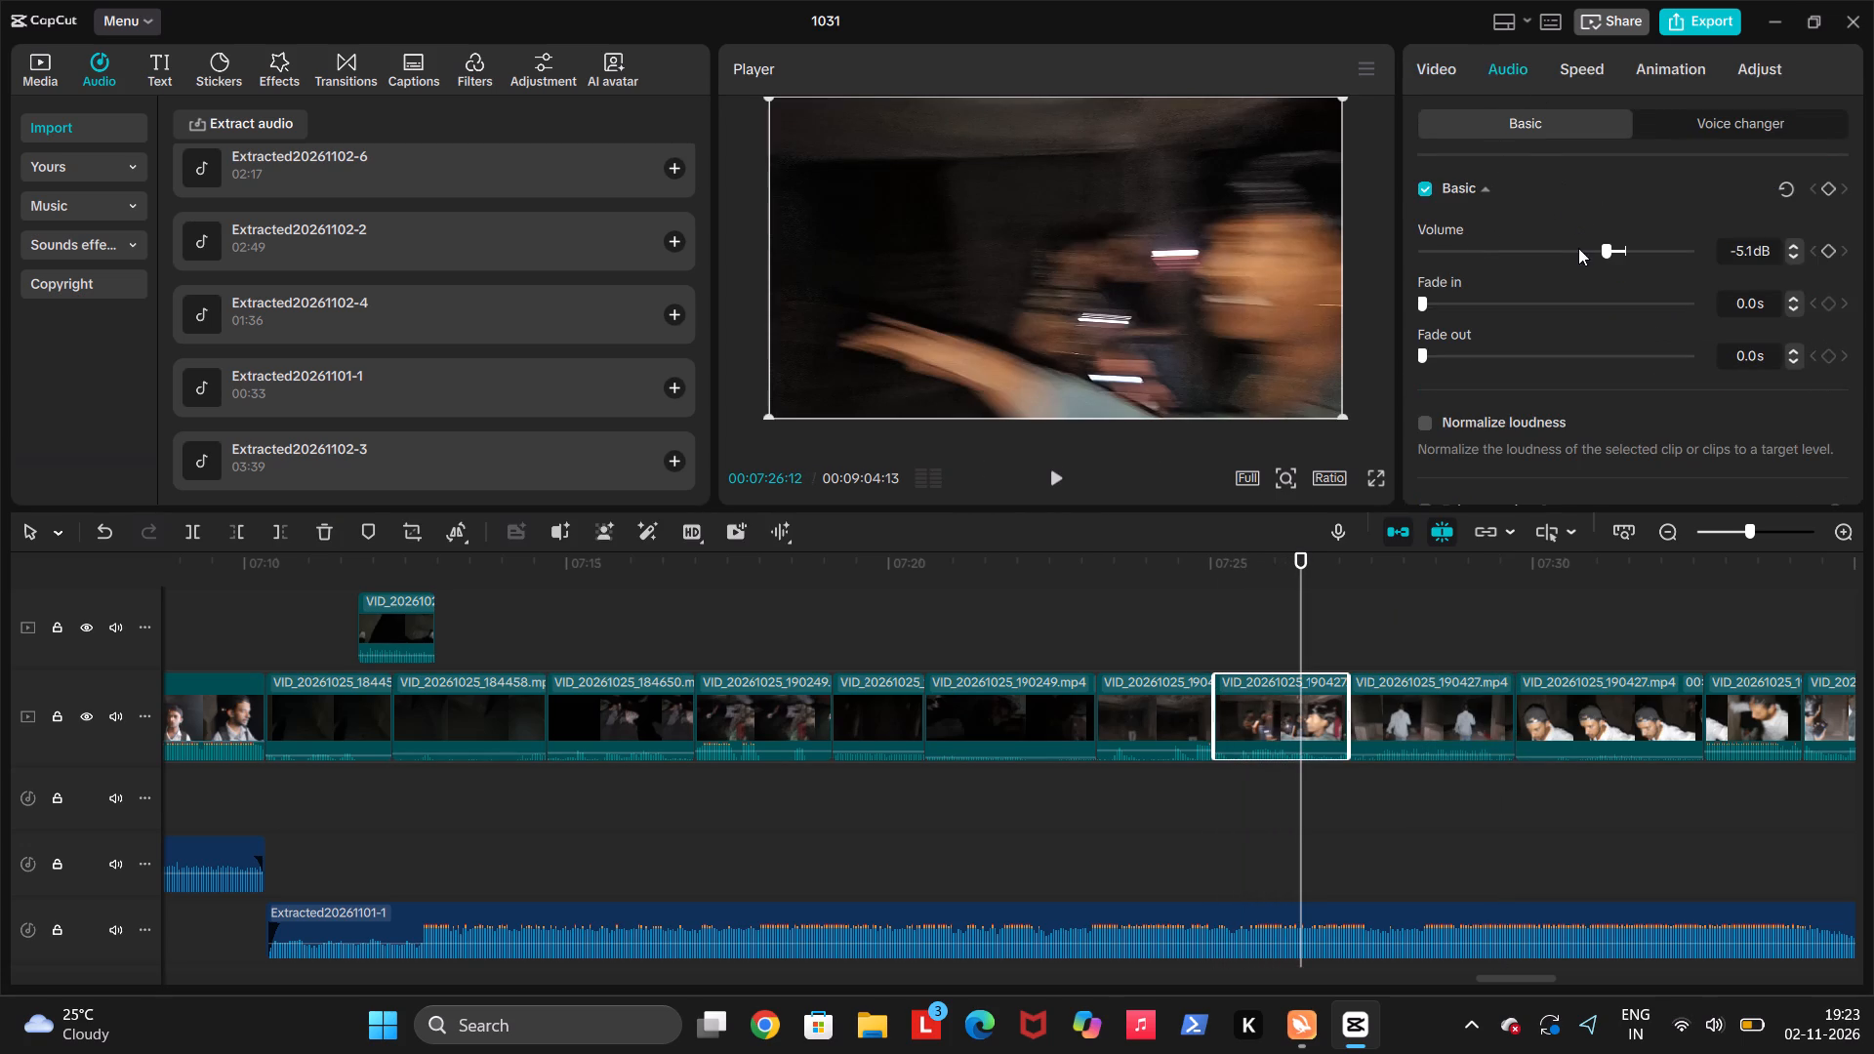
click(1611, 249)
click(1120, 632)
key(space)
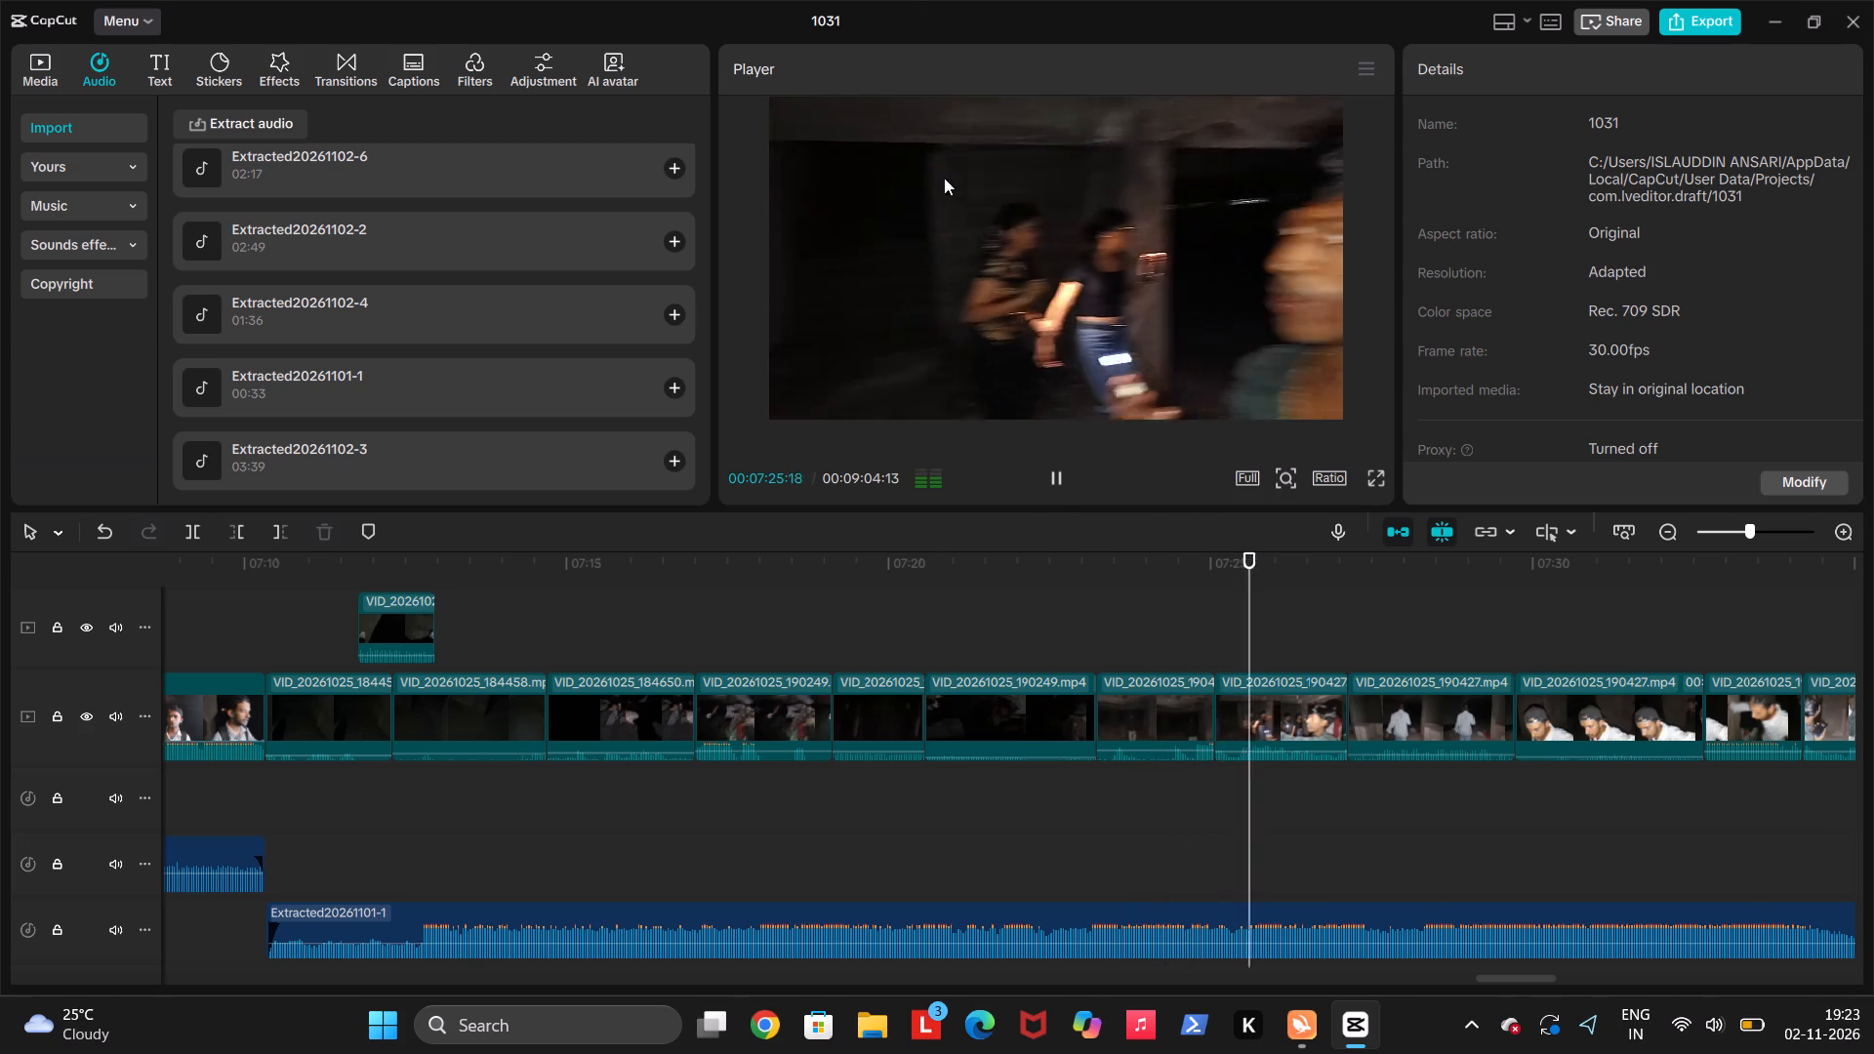
key(space)
key(space)
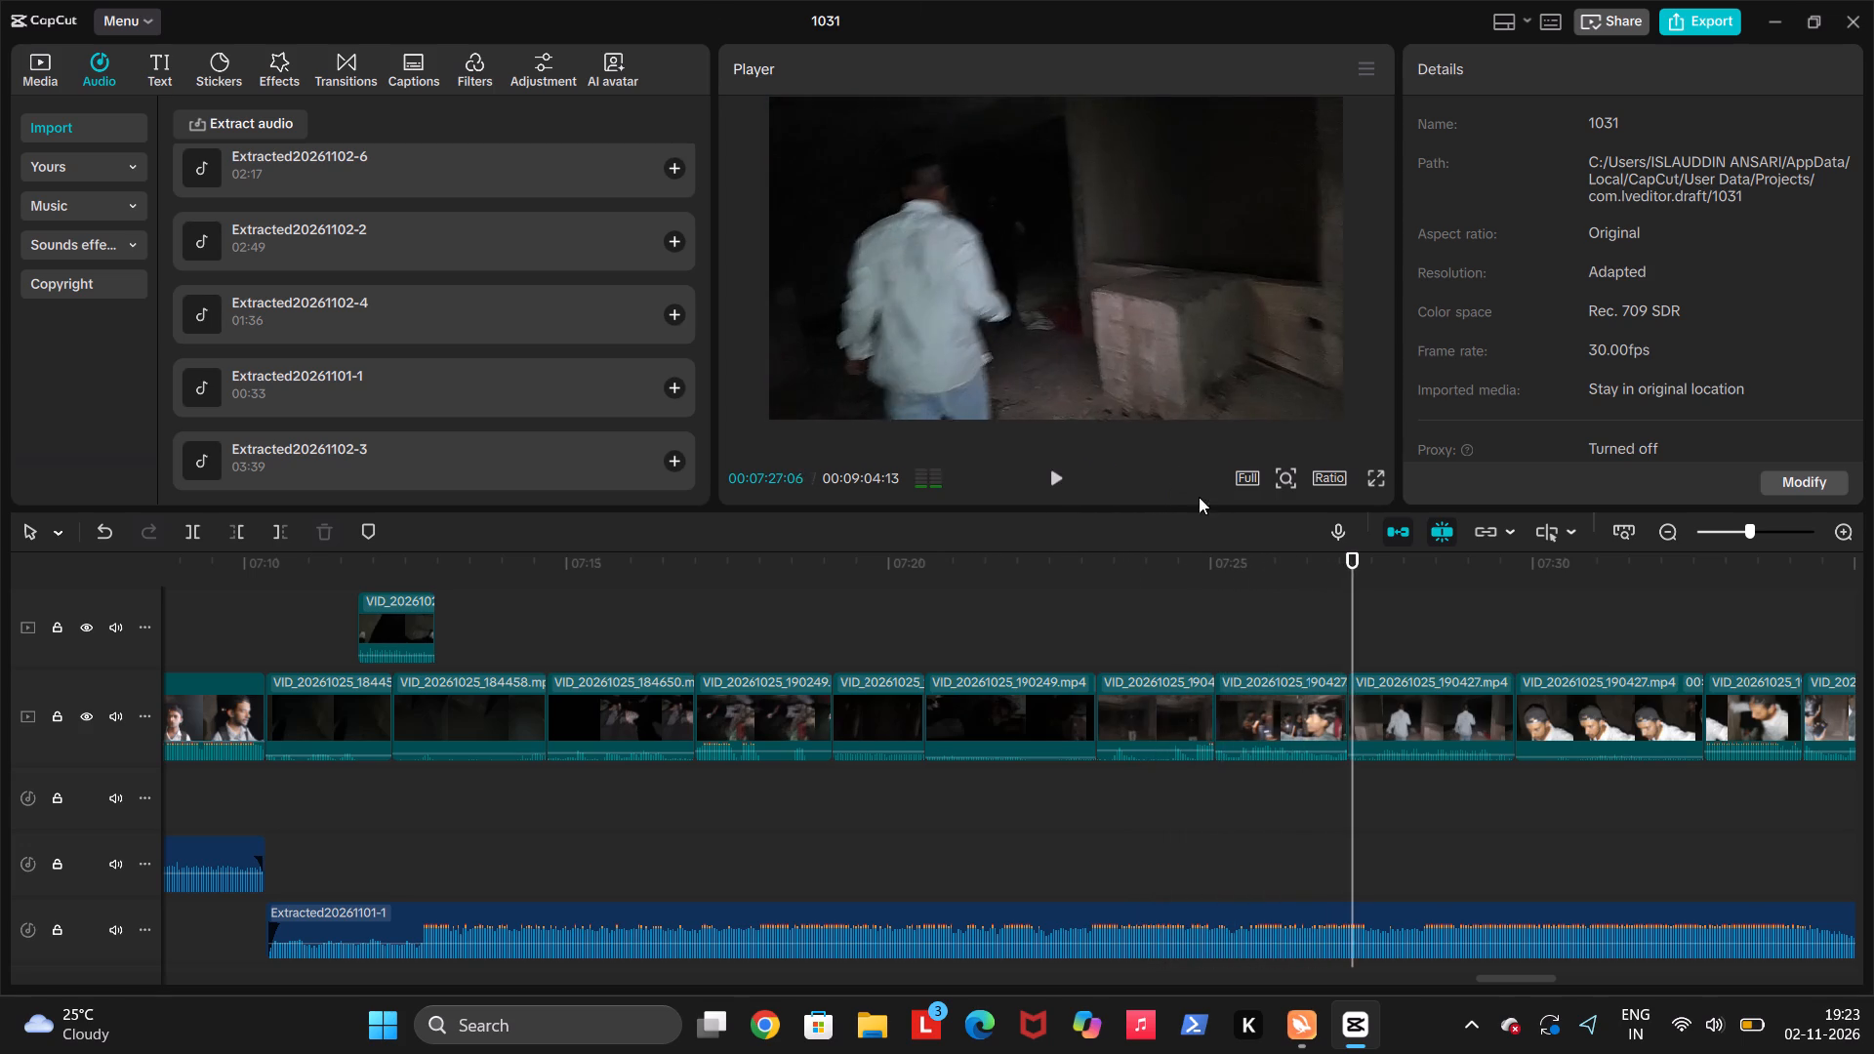
Adjust the volume of the VID_20261025_190427.mp4 clip around 00:07:31 and replay from about 00:07:29.
scroll(1369, 614, left, 1)
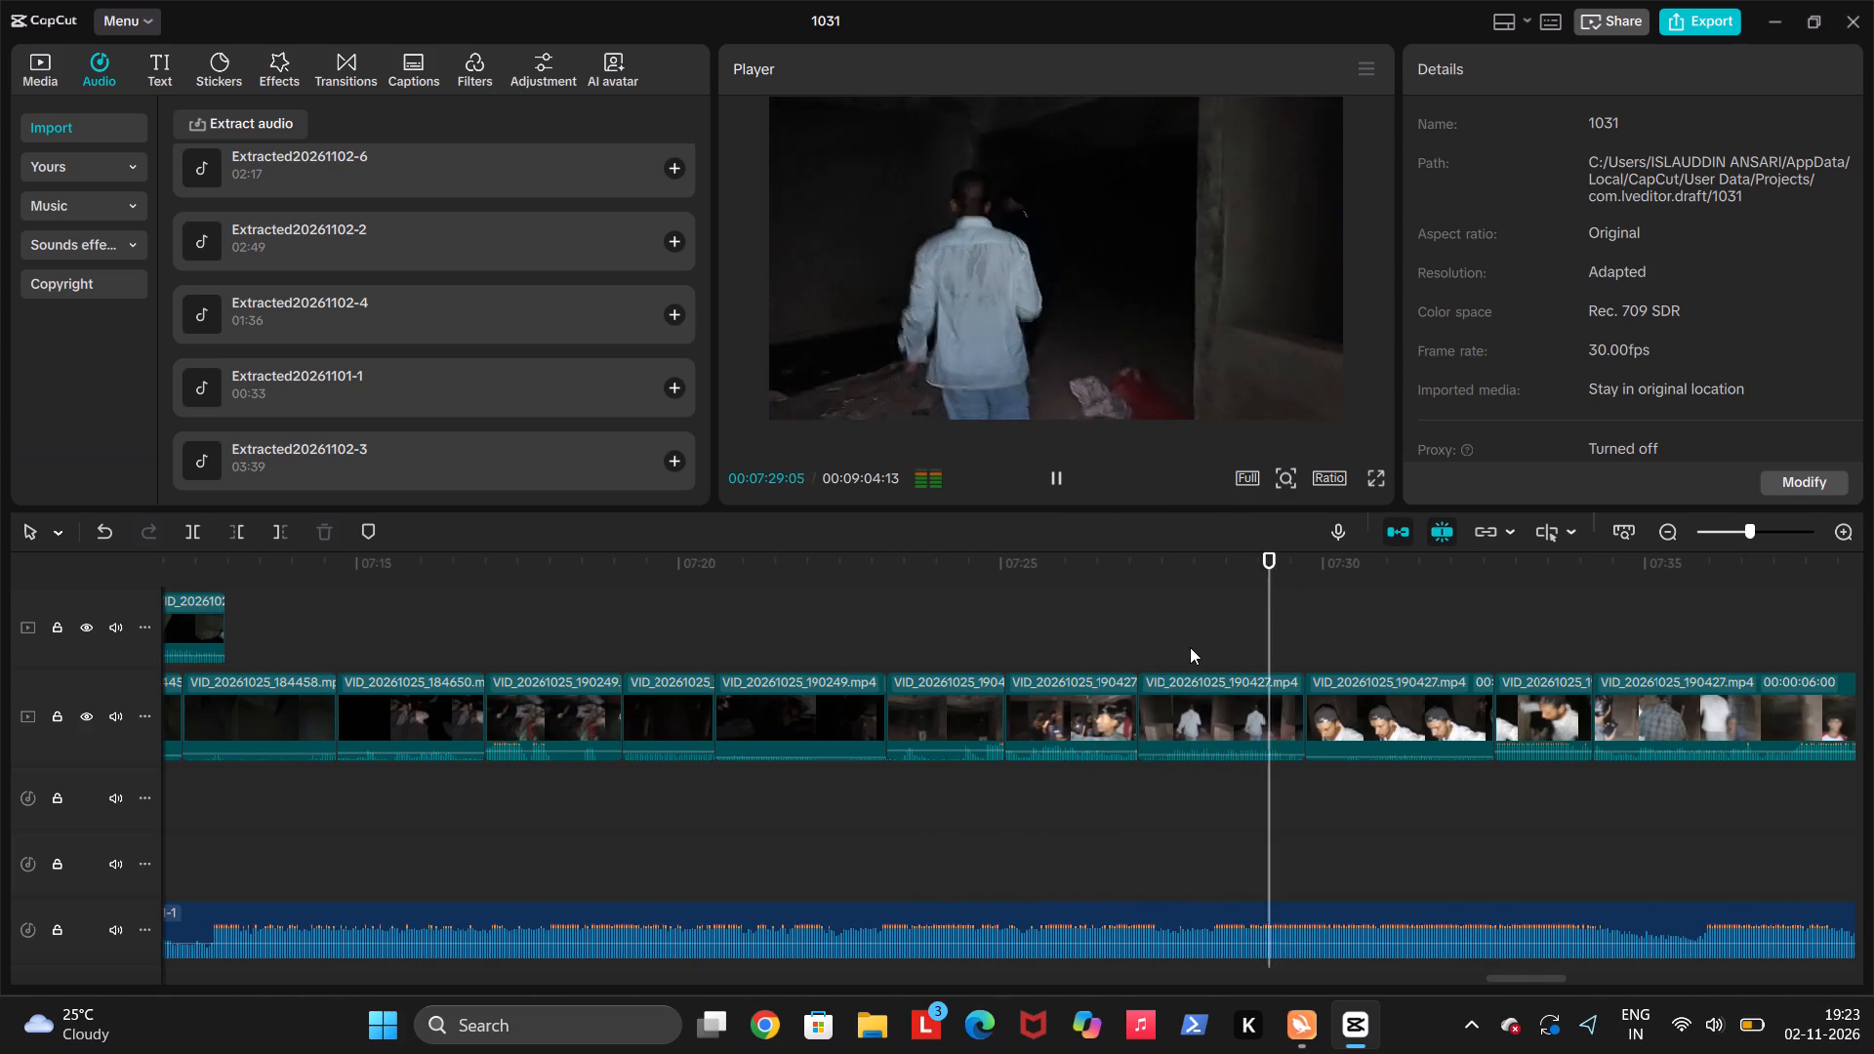
key(space)
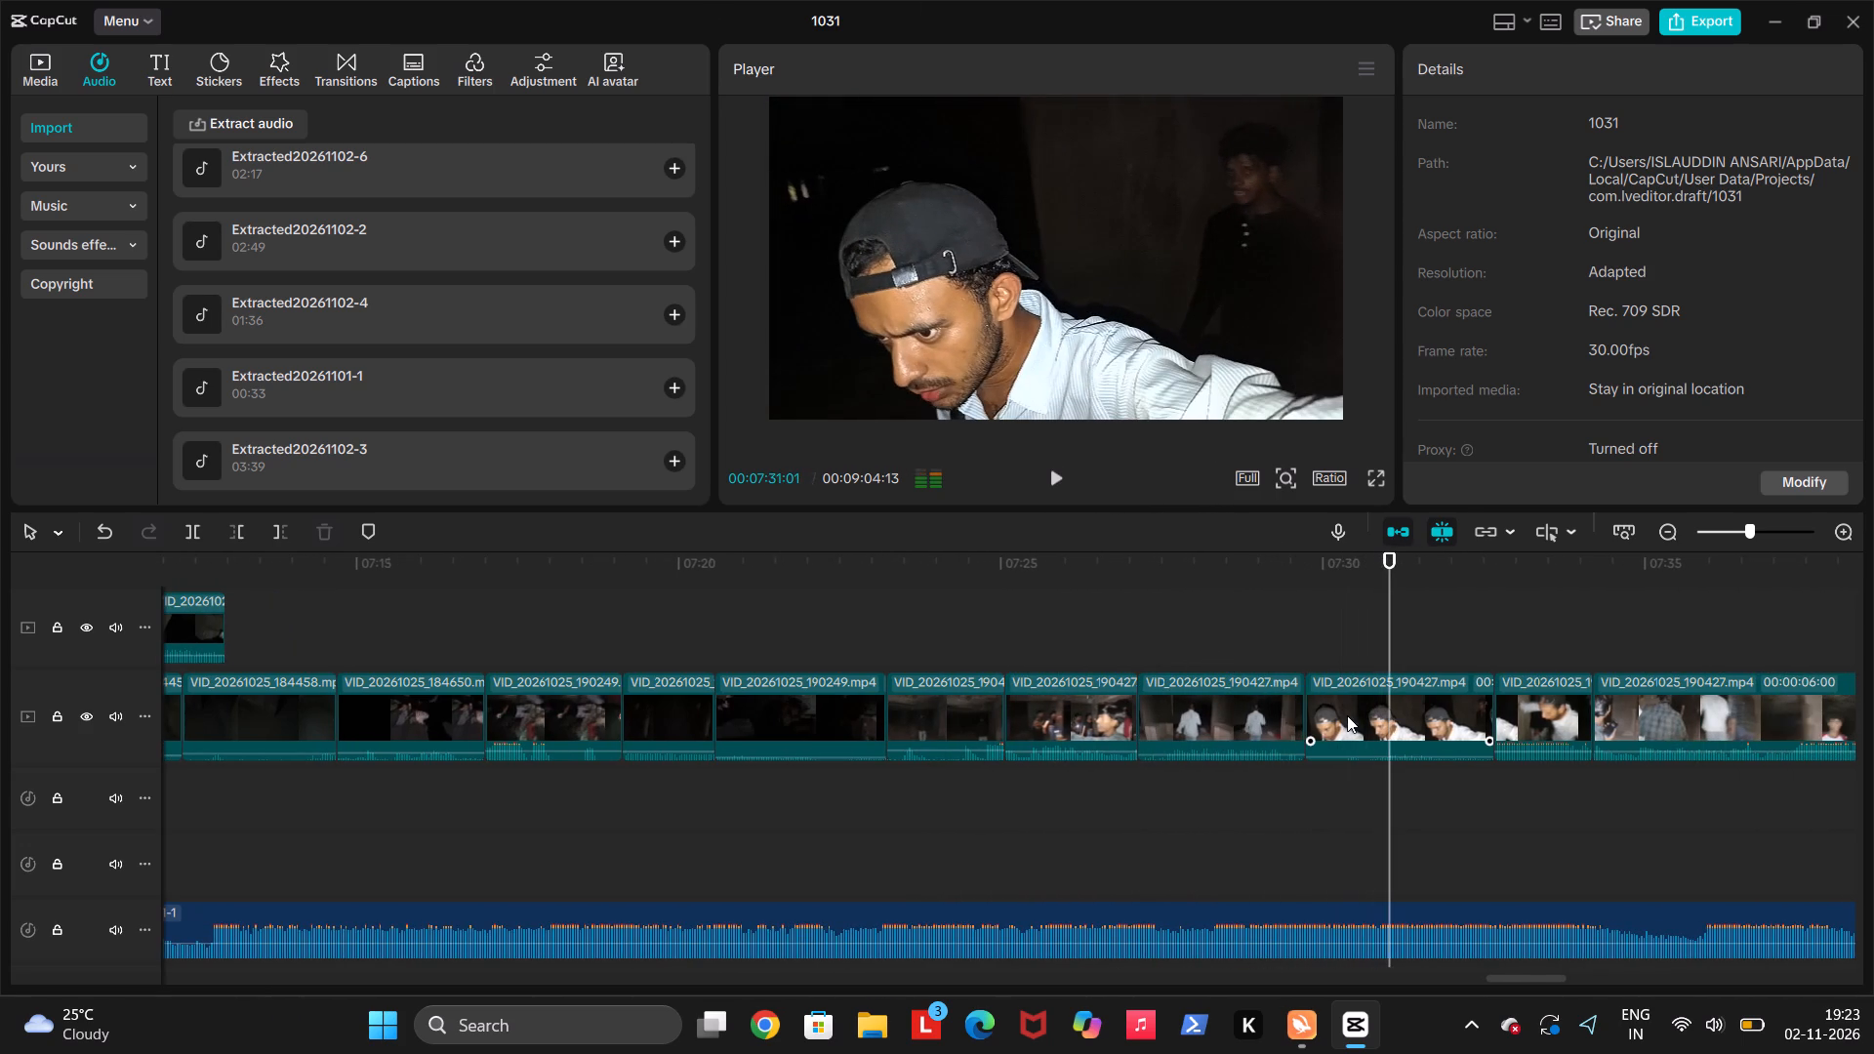
click(1347, 715)
click(1500, 68)
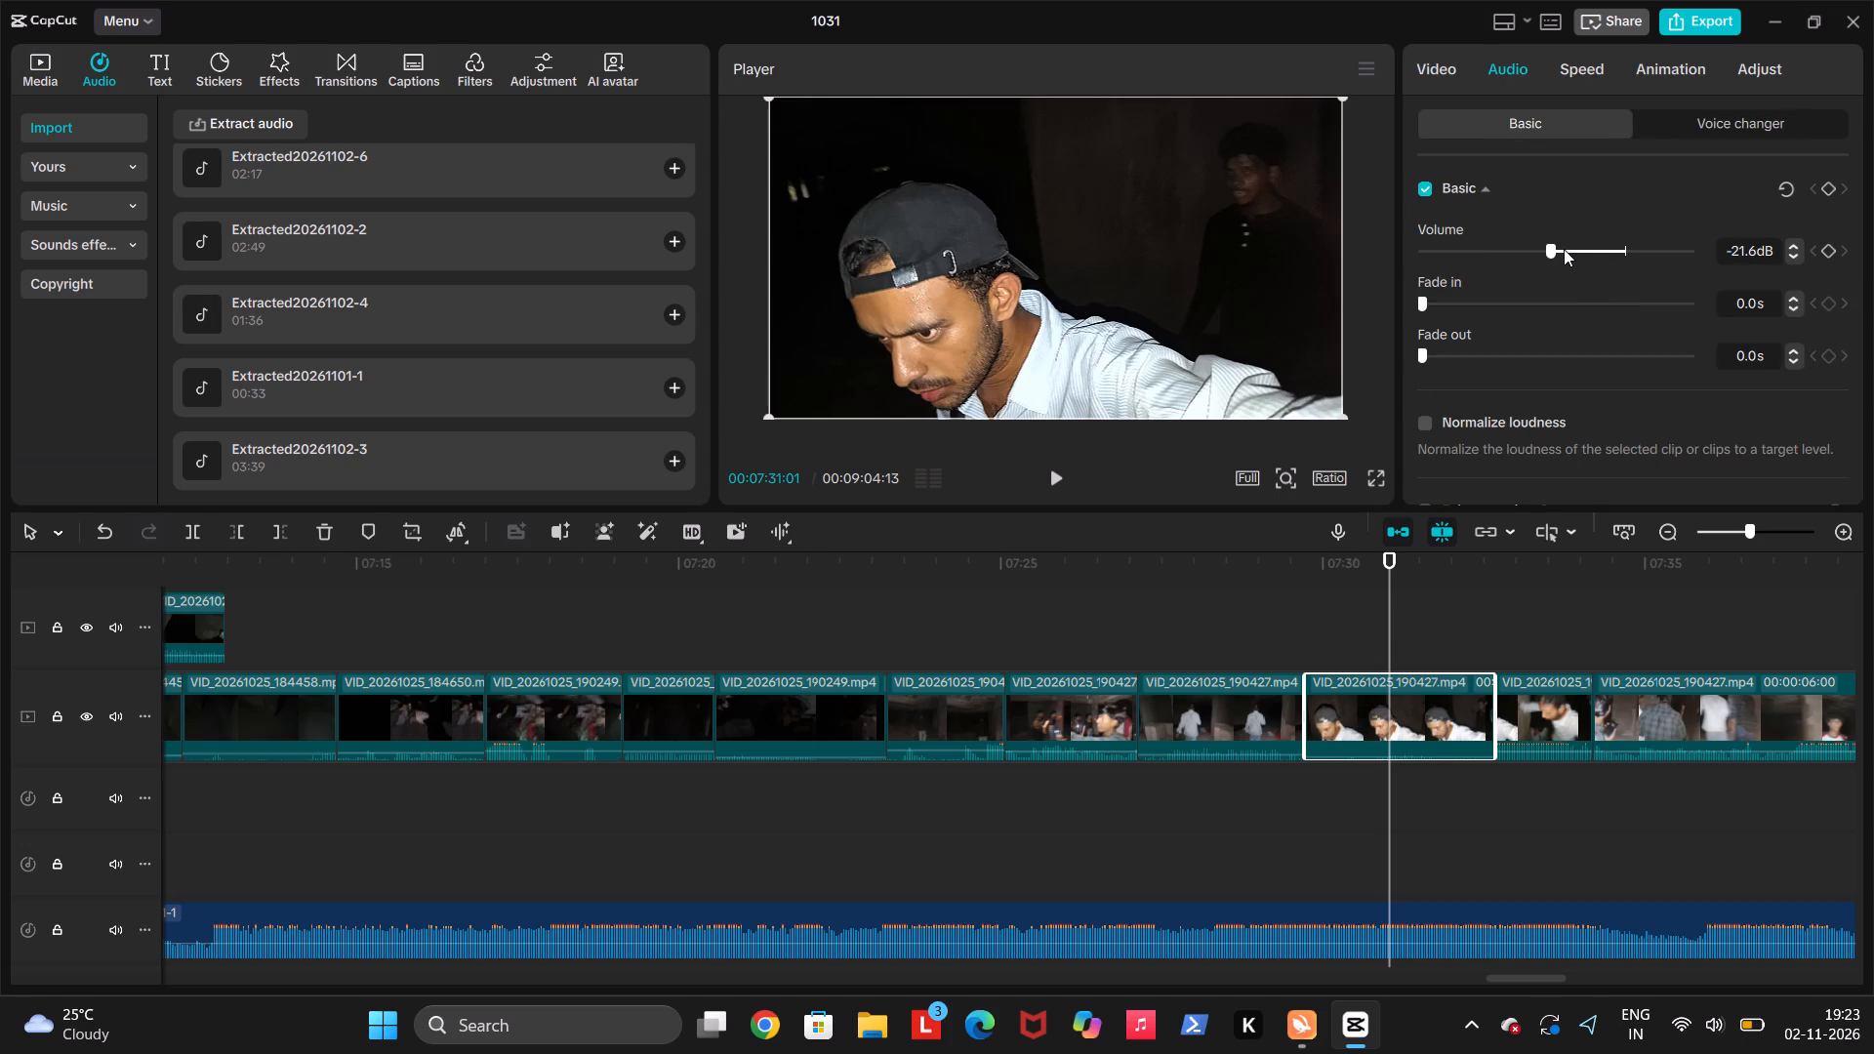
click(1567, 249)
click(1244, 617)
key(space)
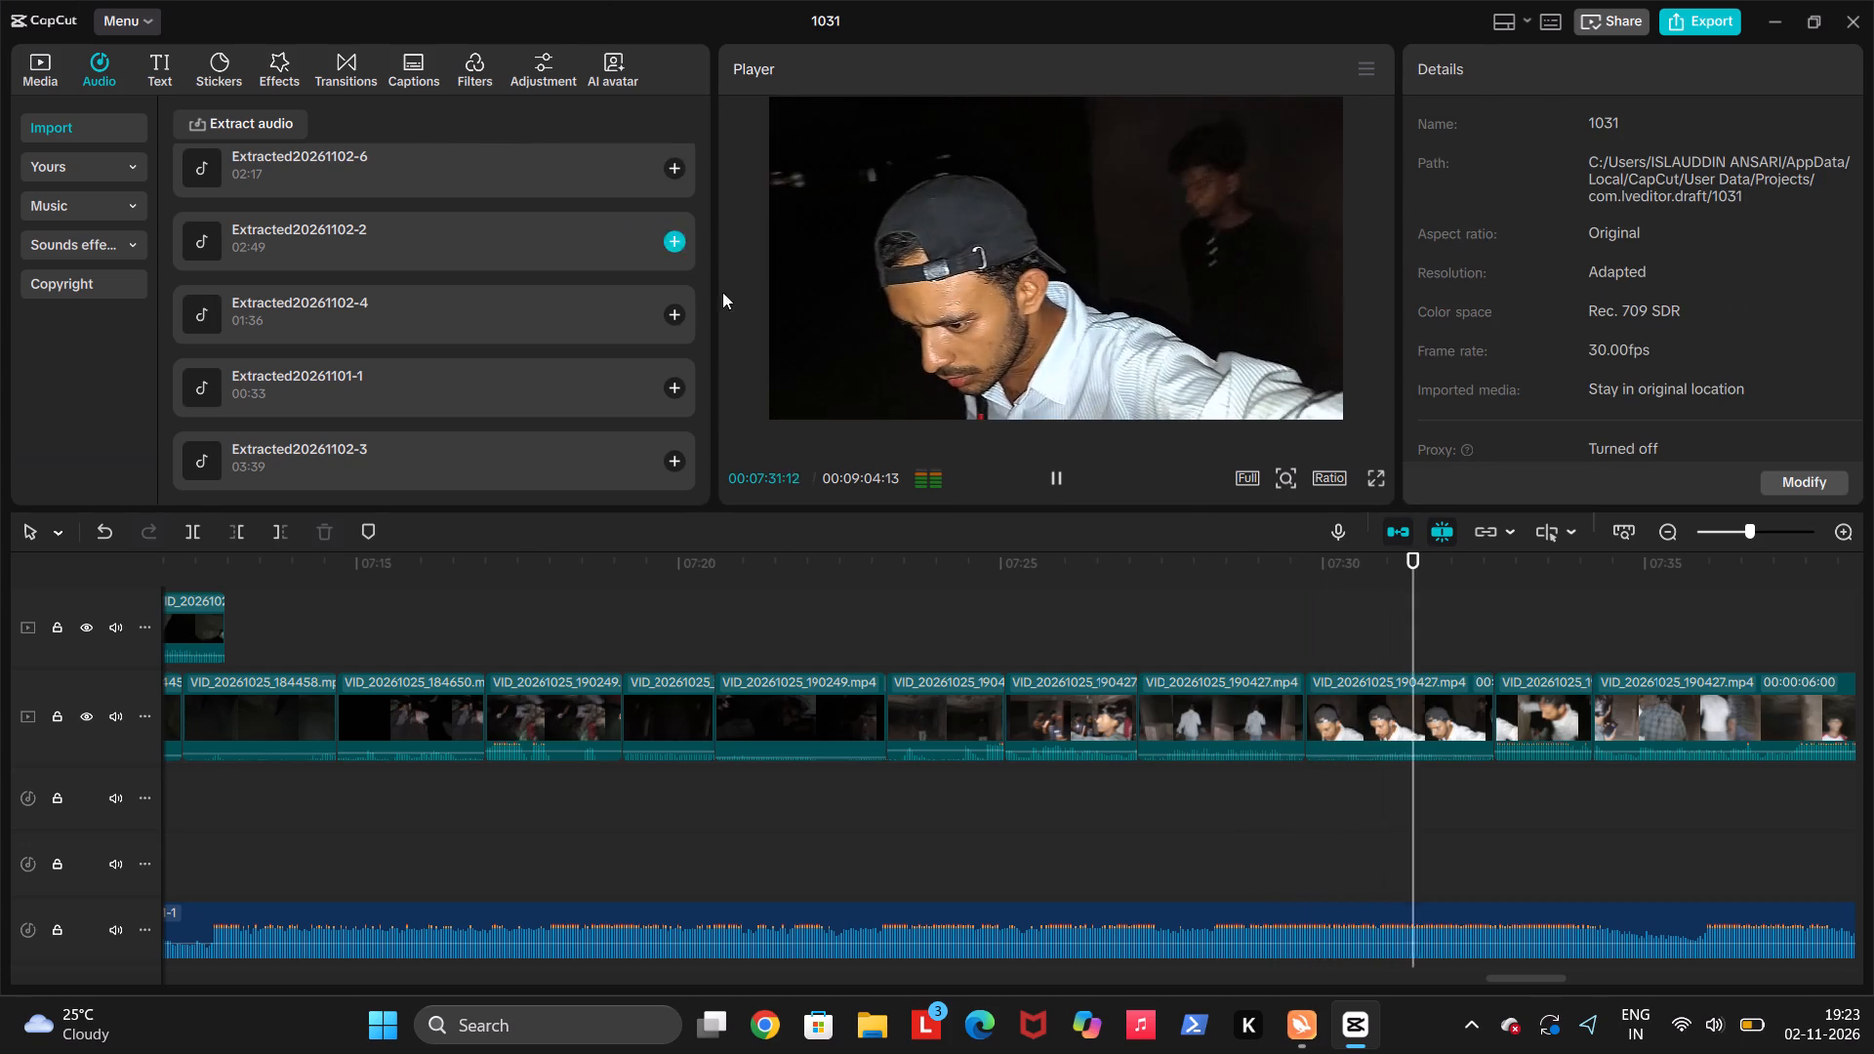
Extend the end of the main-track clip around 00:07:33 to about 00:07:34:14 and replay the cut.
key(space)
click(1521, 706)
click(1518, 66)
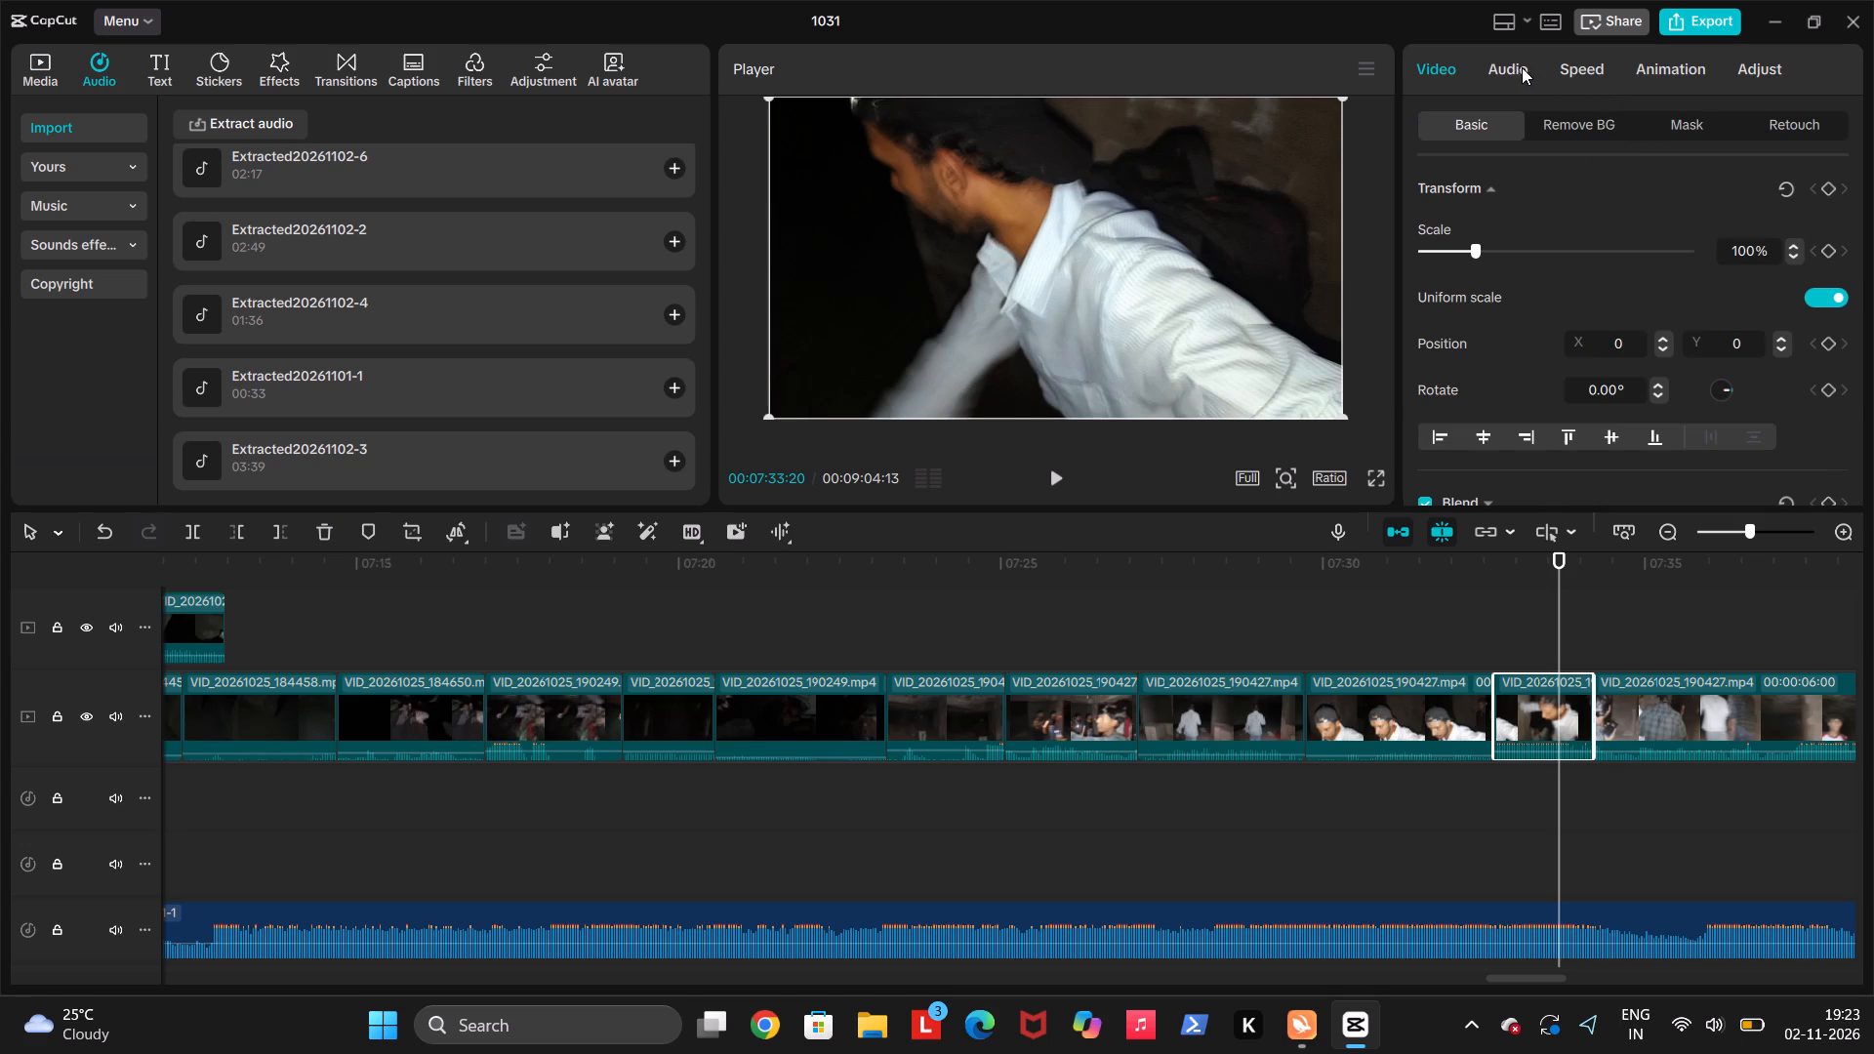
click(1595, 709)
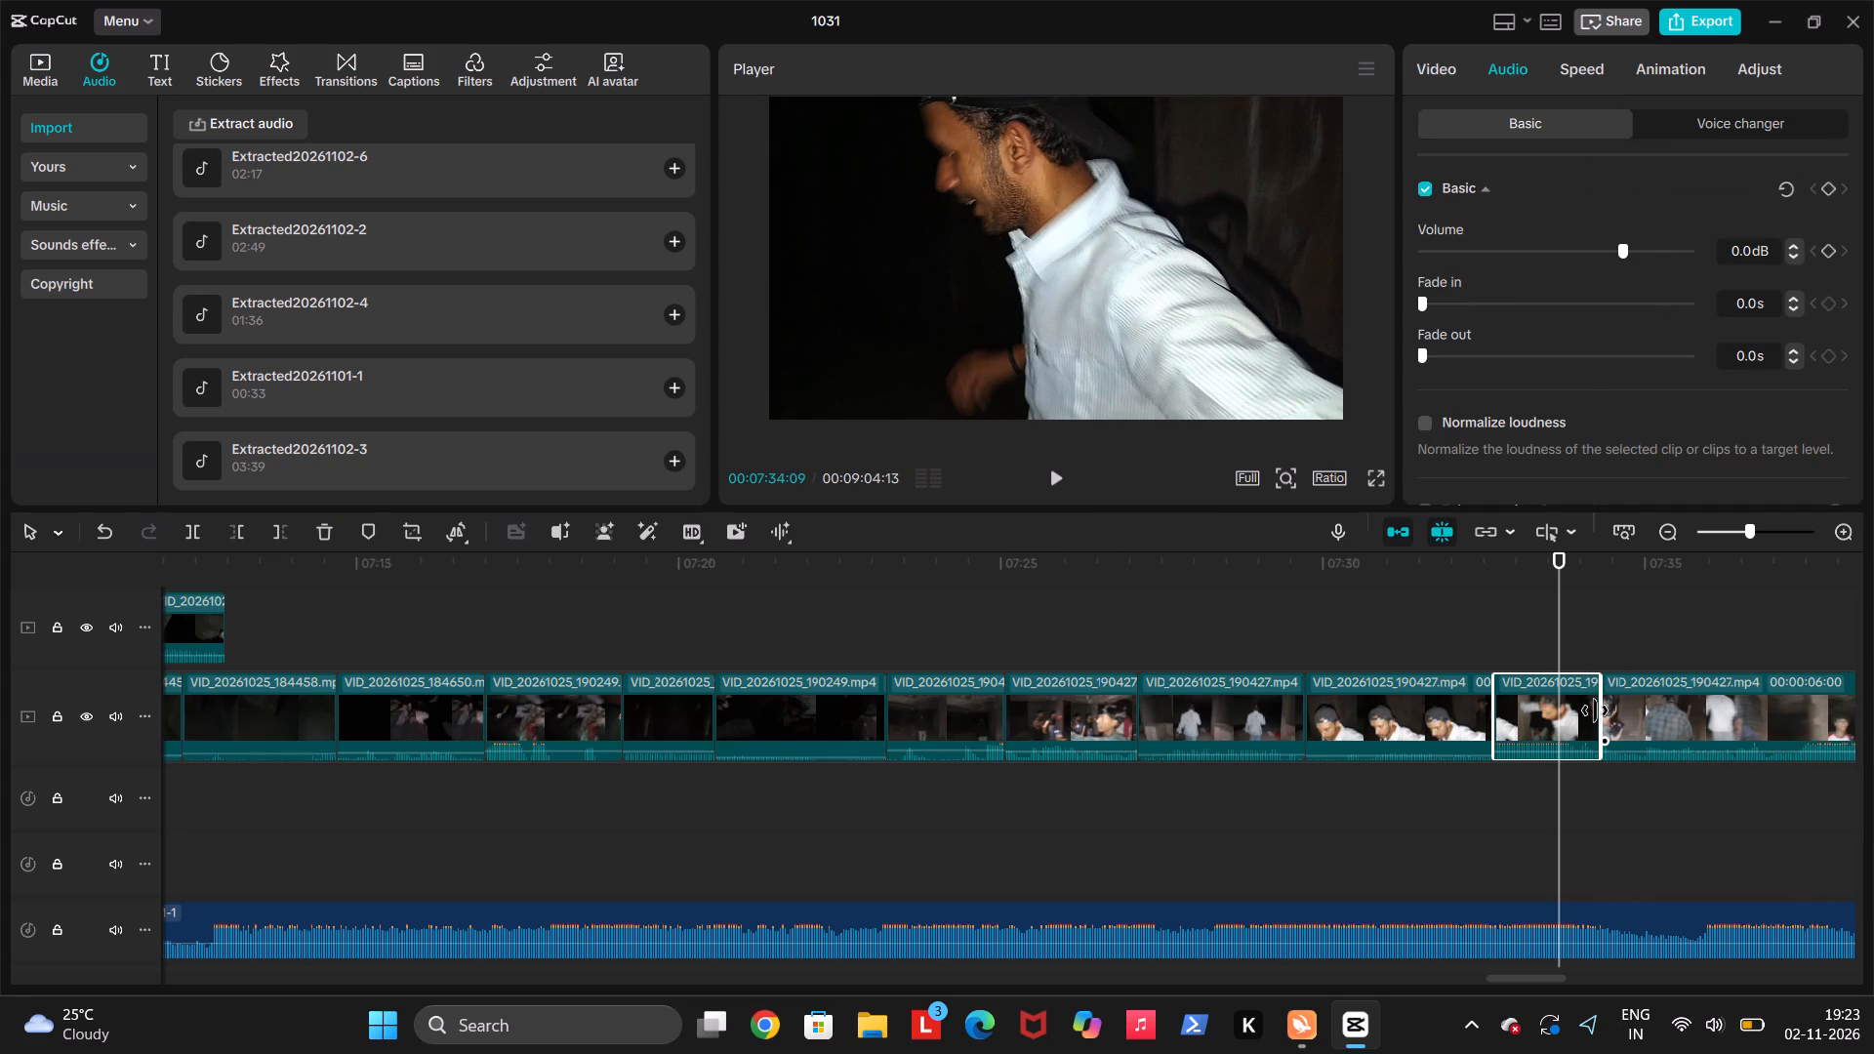
key(space)
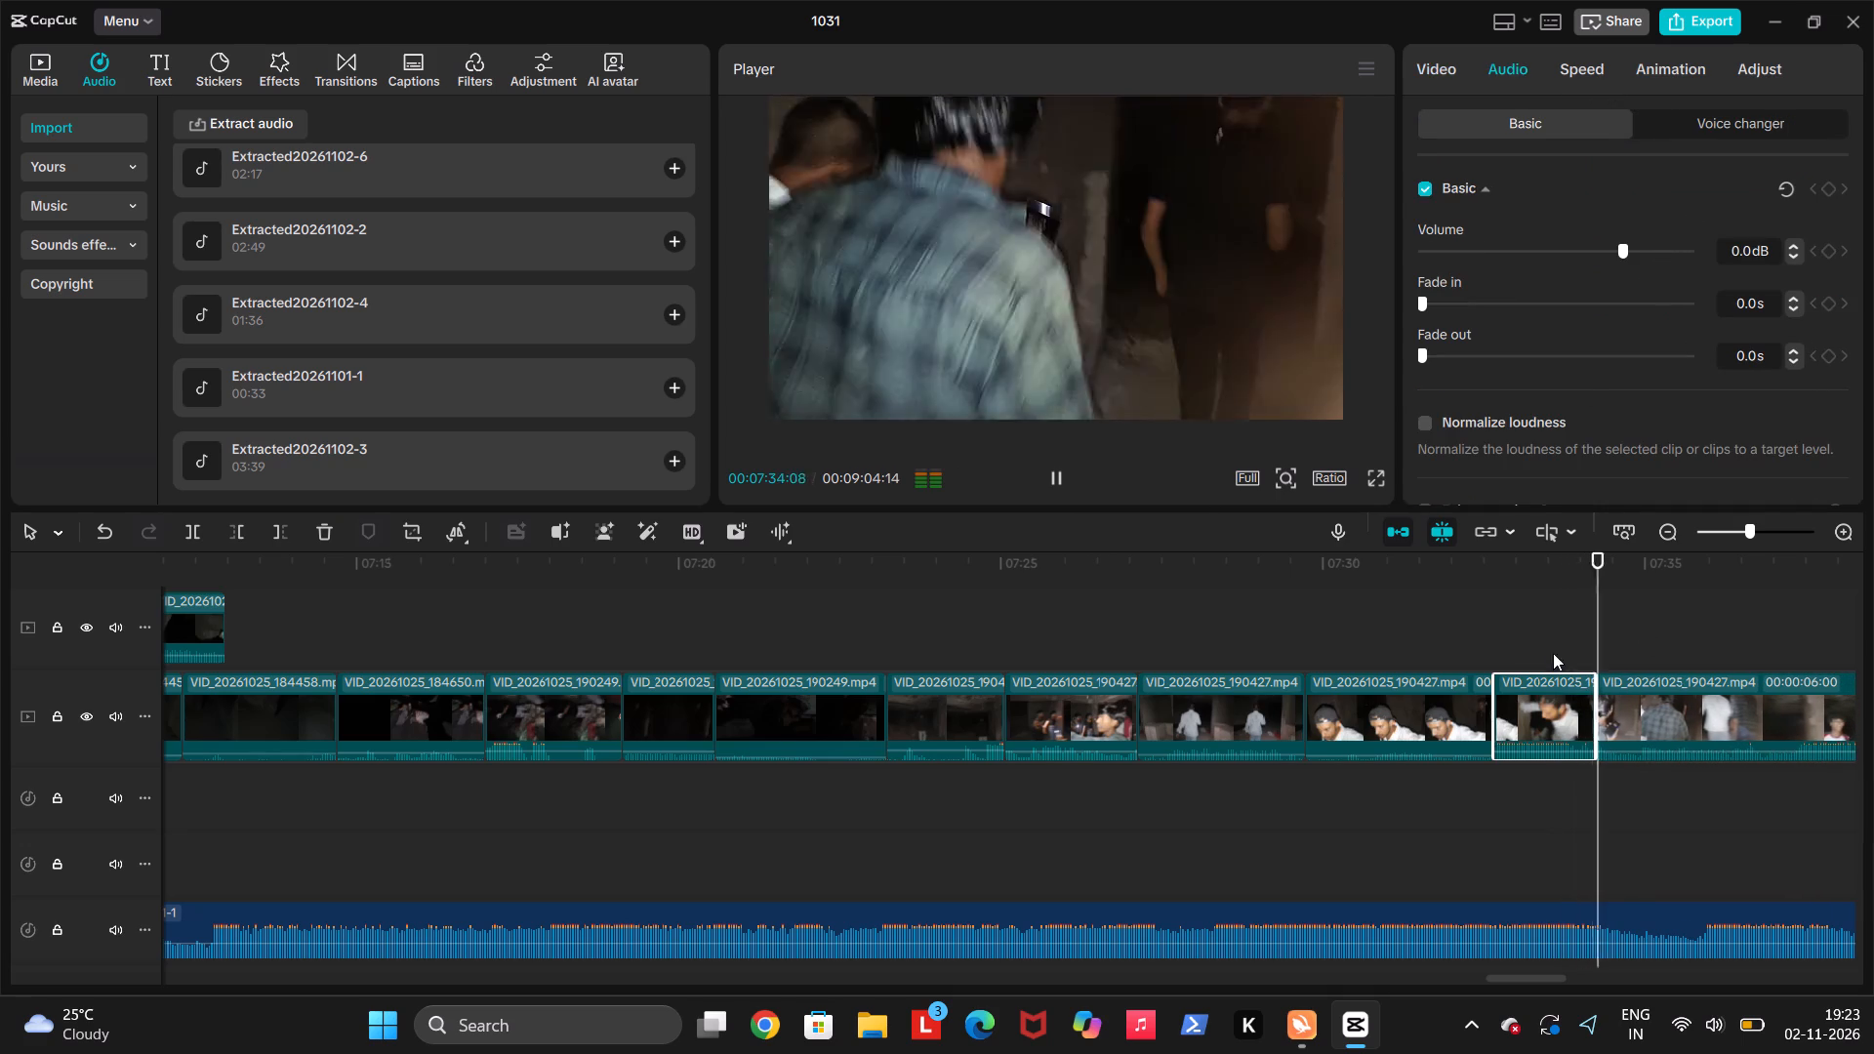
key(space)
drag(1595, 723, 1604, 723)
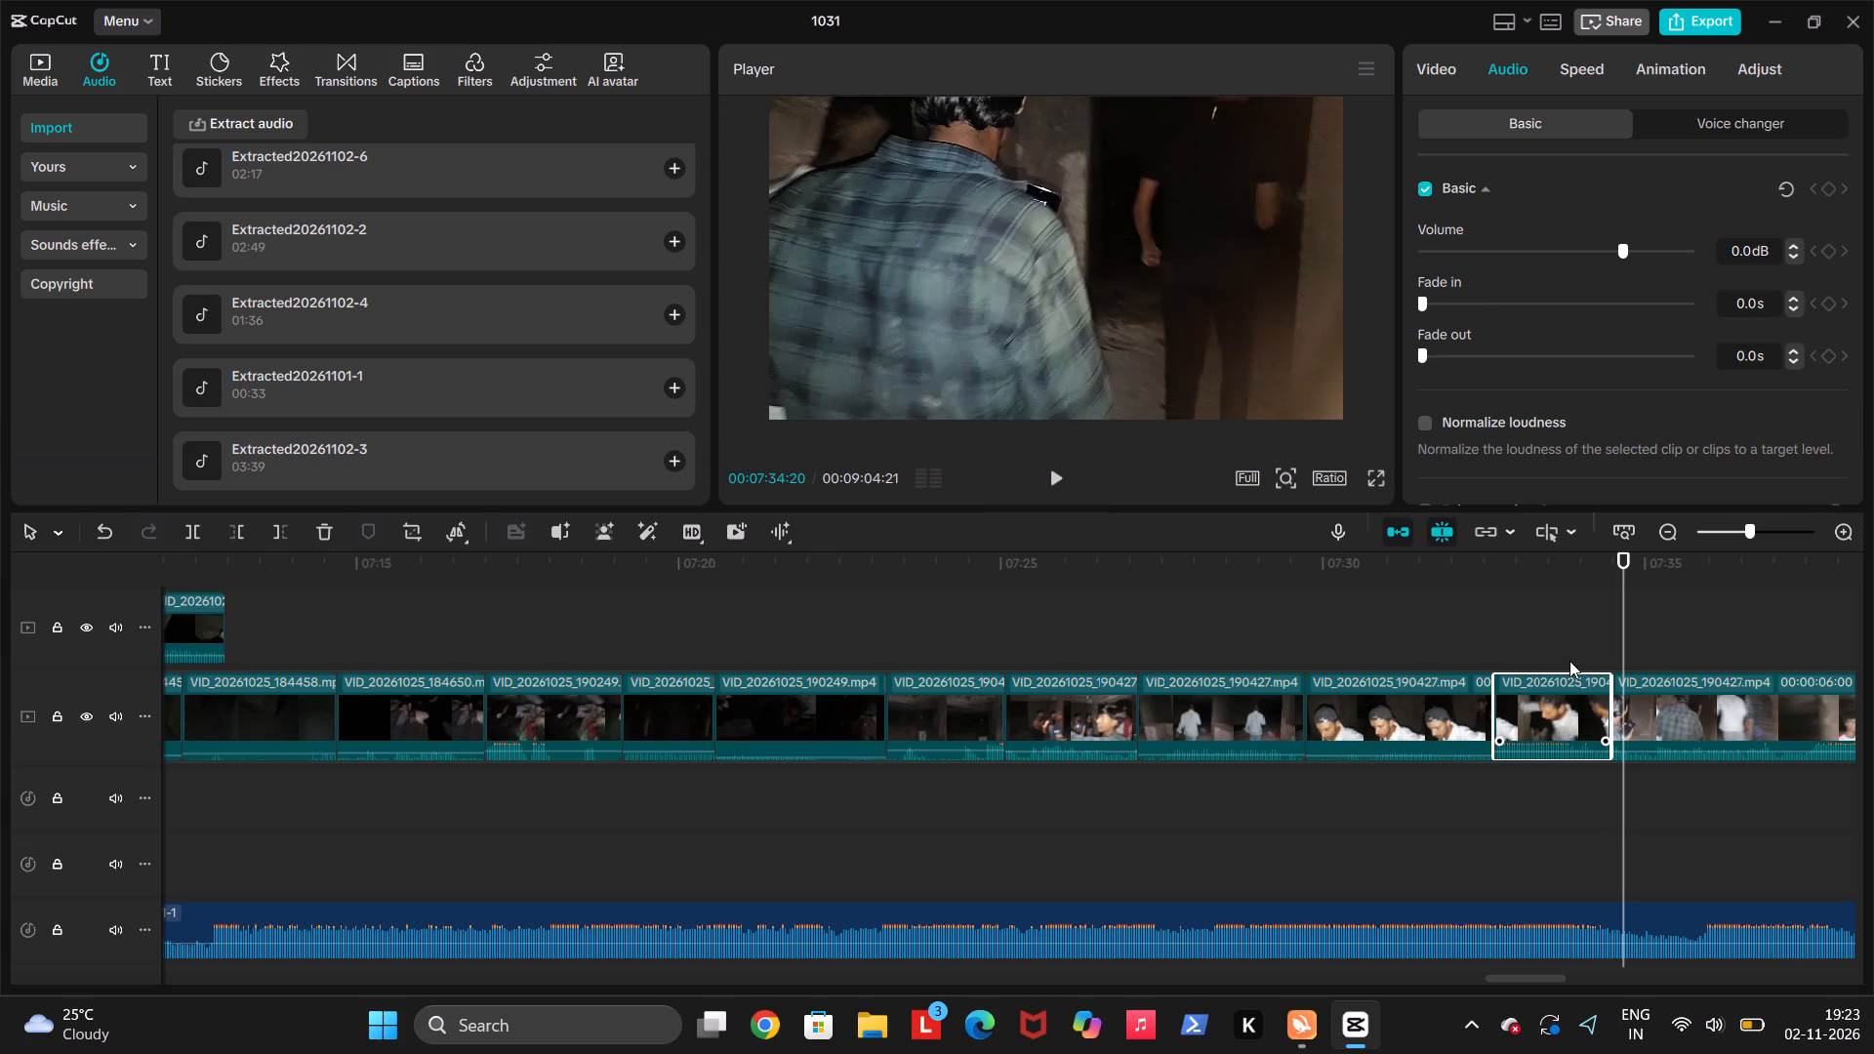
click(1568, 658)
key(space)
key(space)
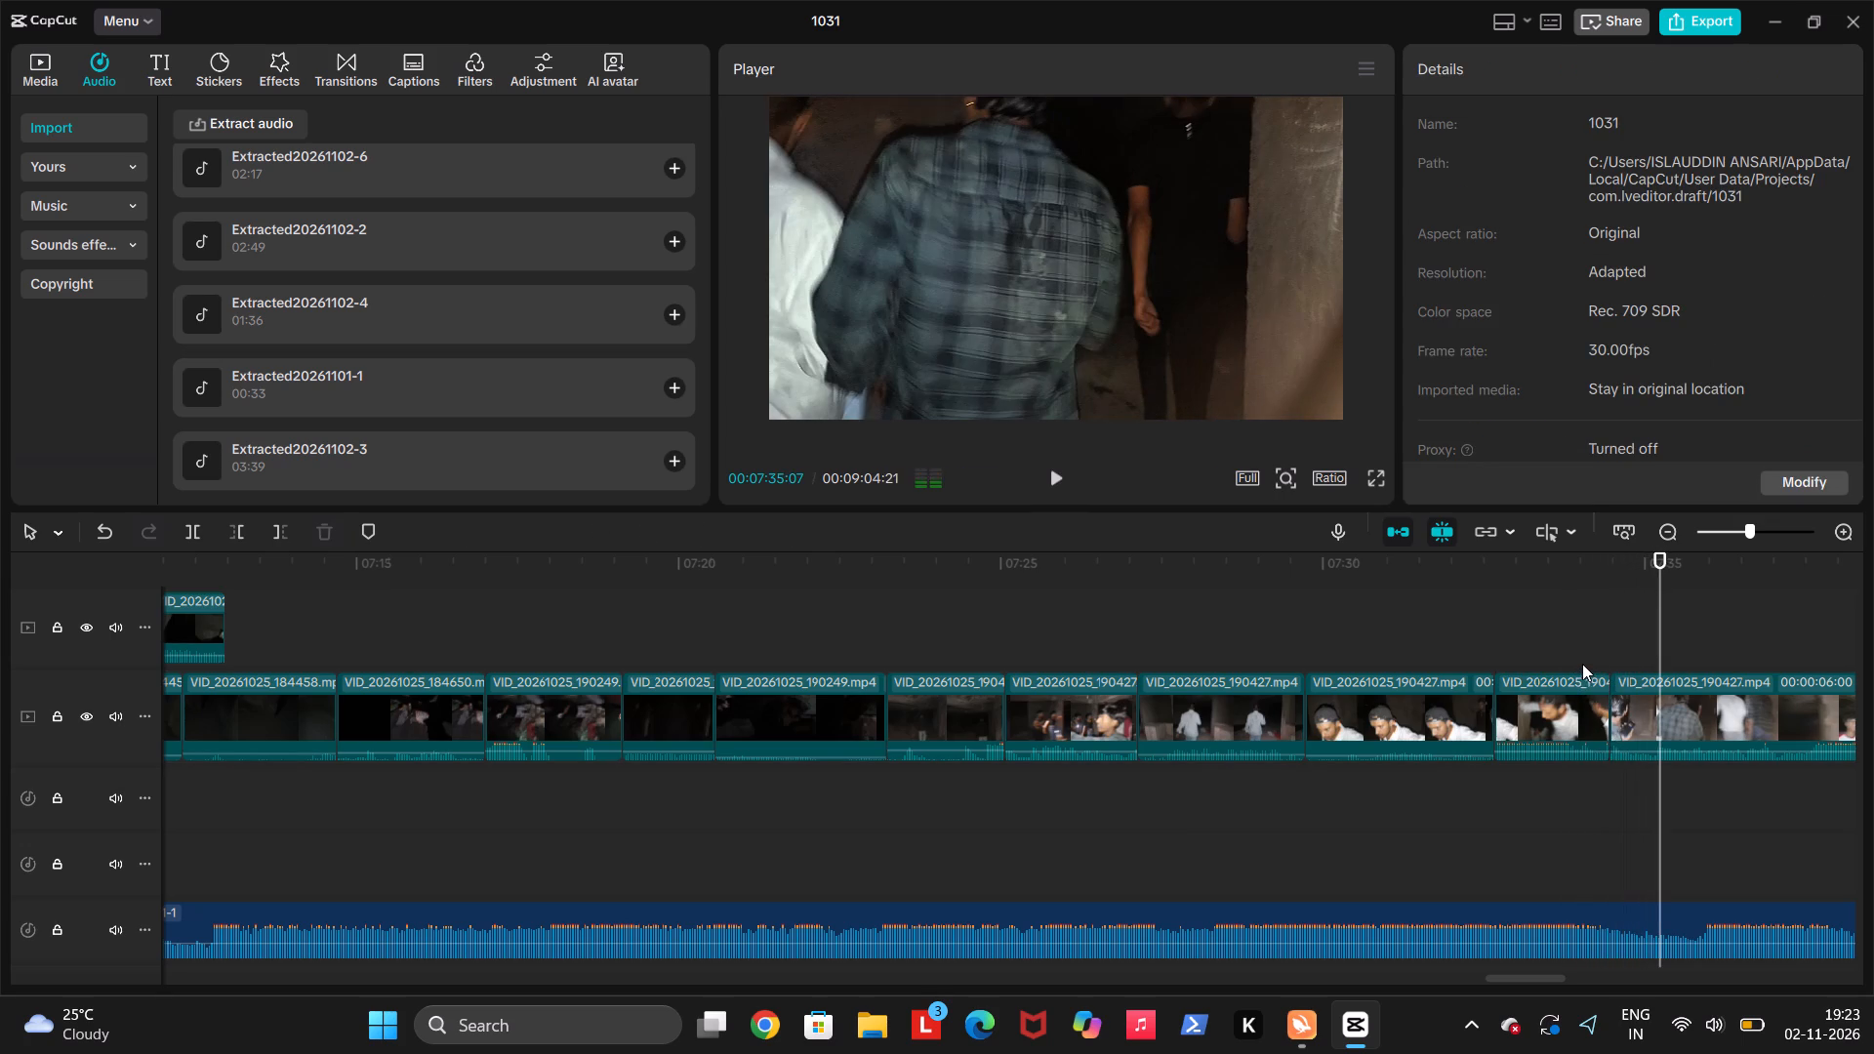
click(1287, 632)
key(space)
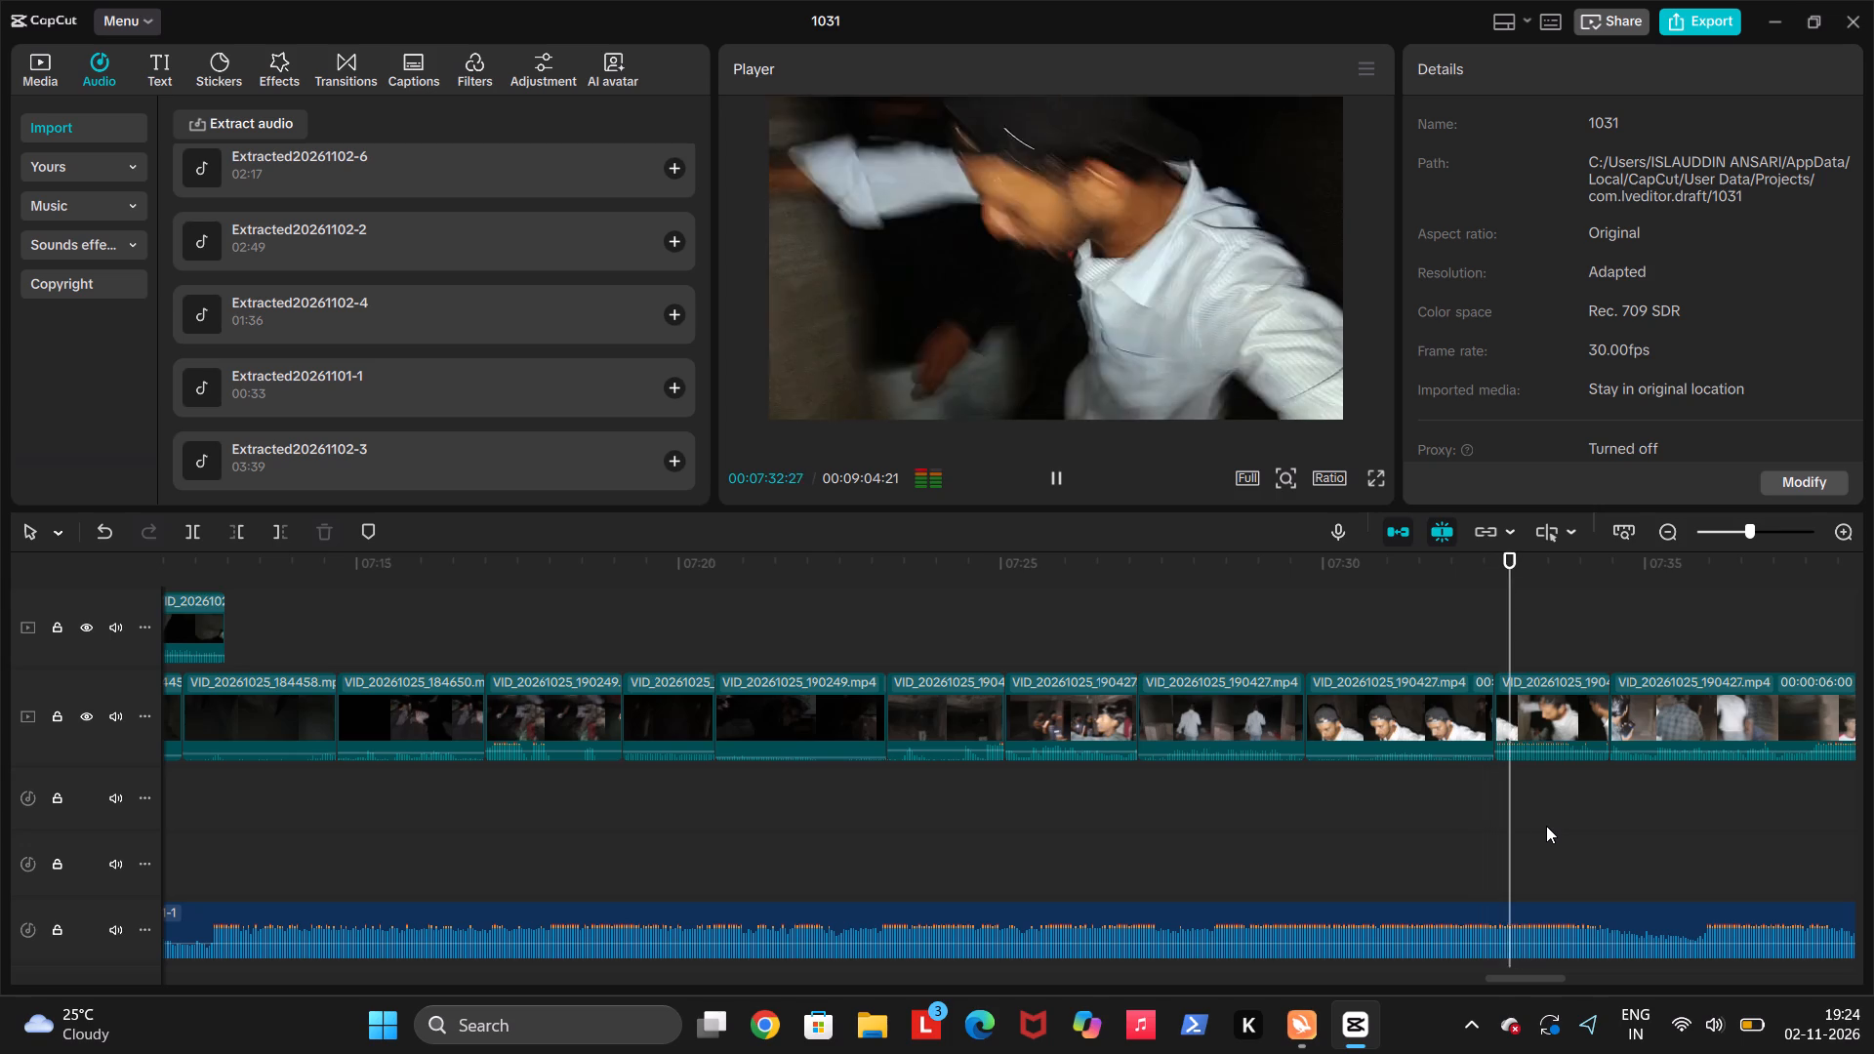
key(space)
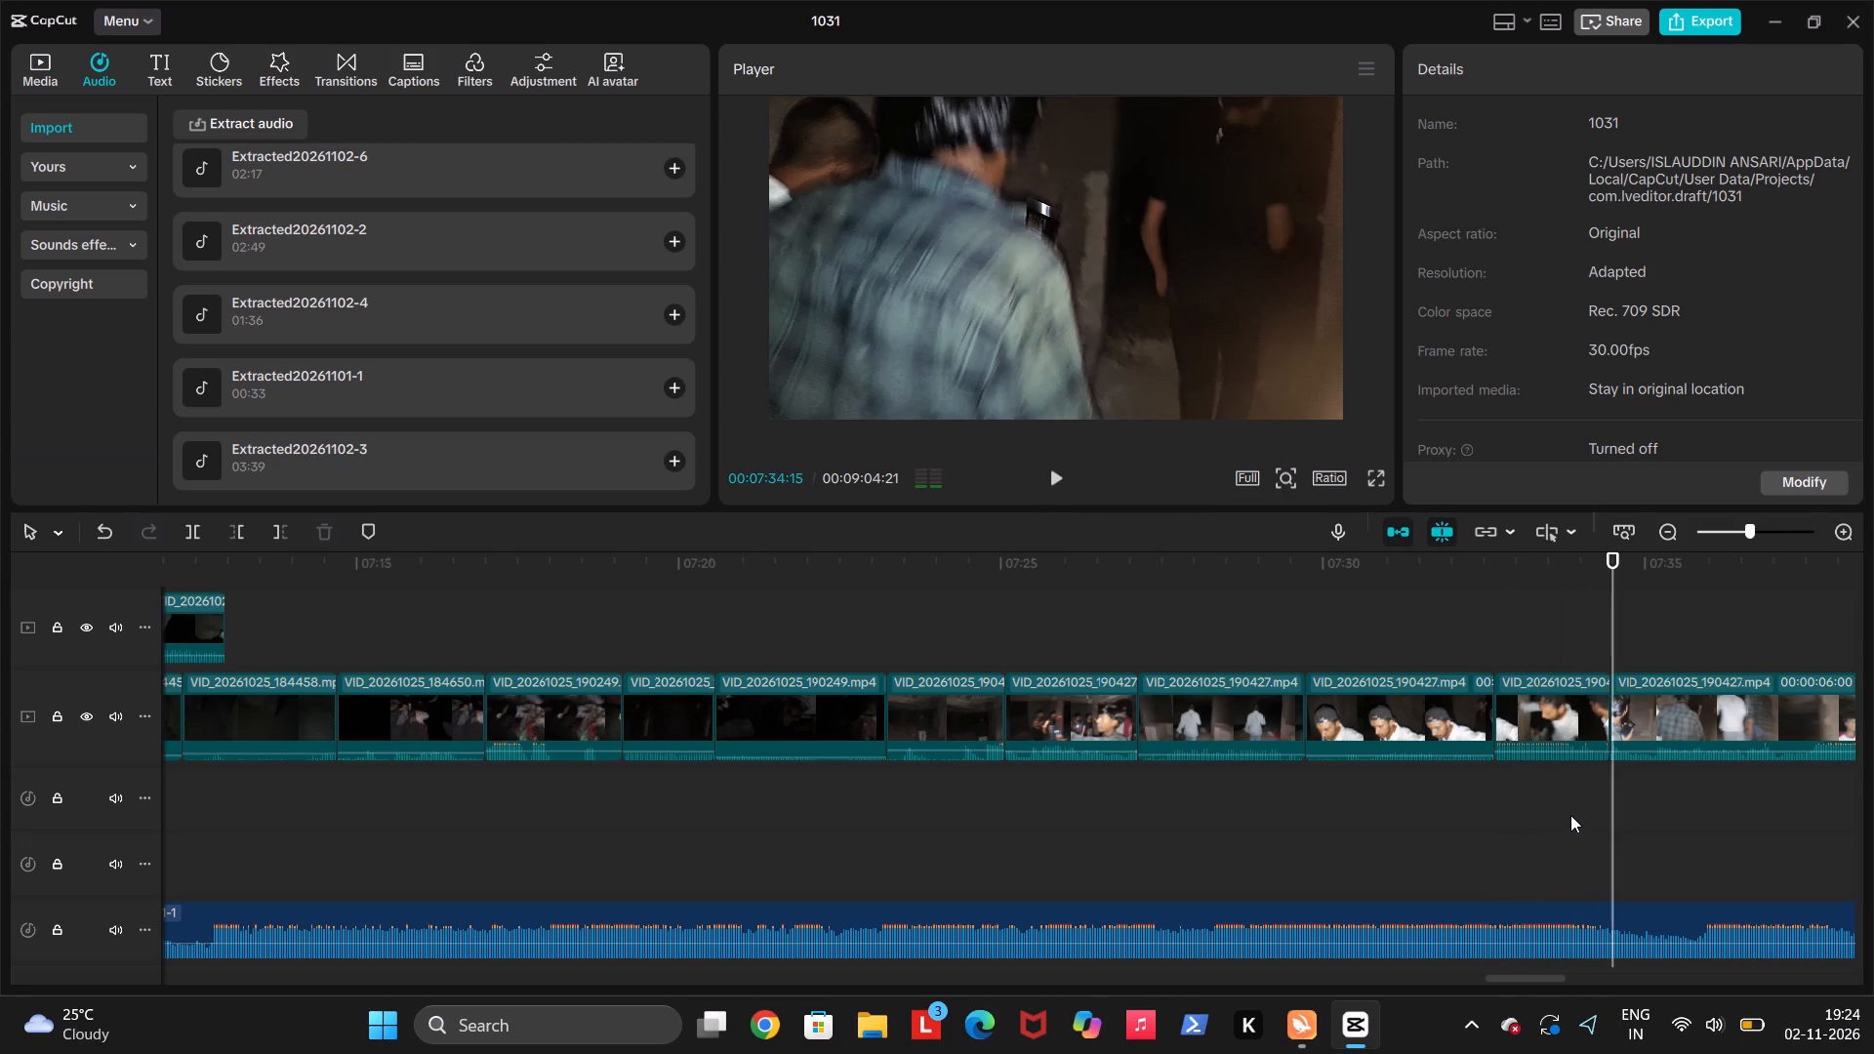
key(space)
key(space)
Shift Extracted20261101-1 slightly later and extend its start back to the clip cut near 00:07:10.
scroll(1140, 940, right, 1)
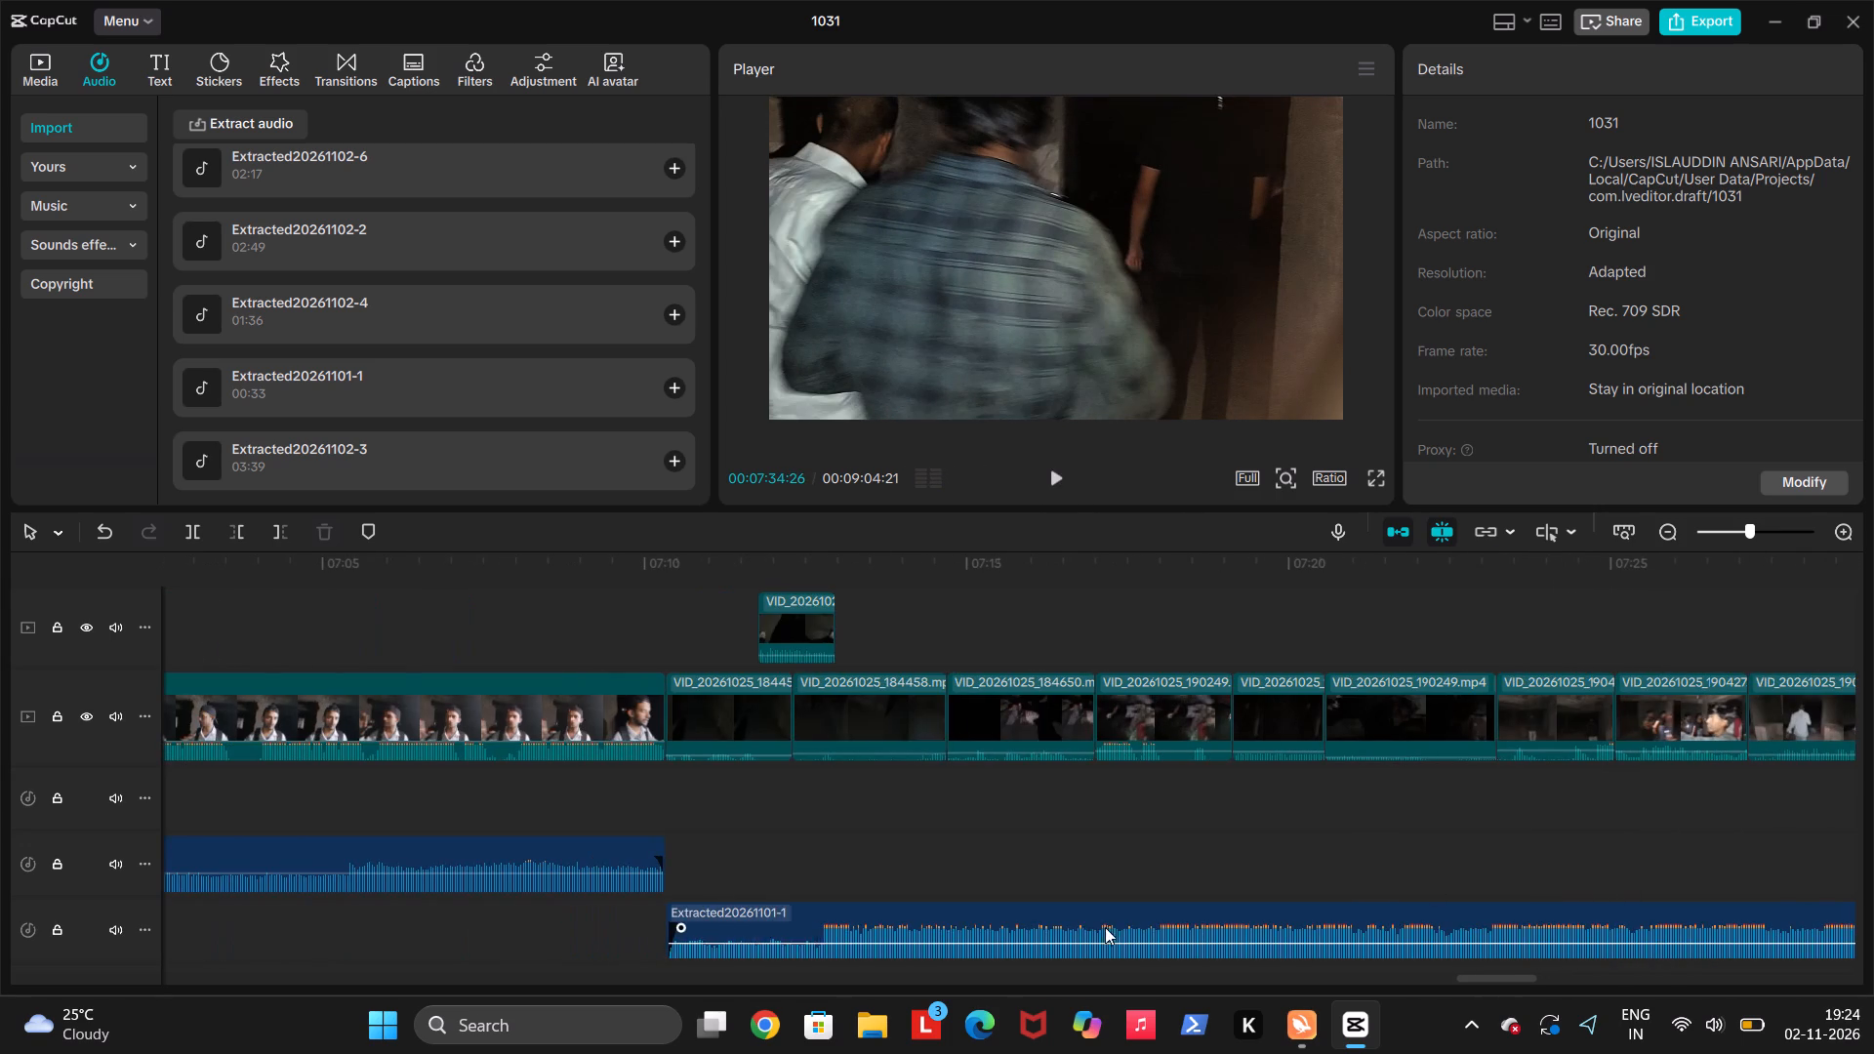
scroll(1105, 927, right, 1)
scroll(925, 907, right, 2)
drag(877, 922, 883, 925)
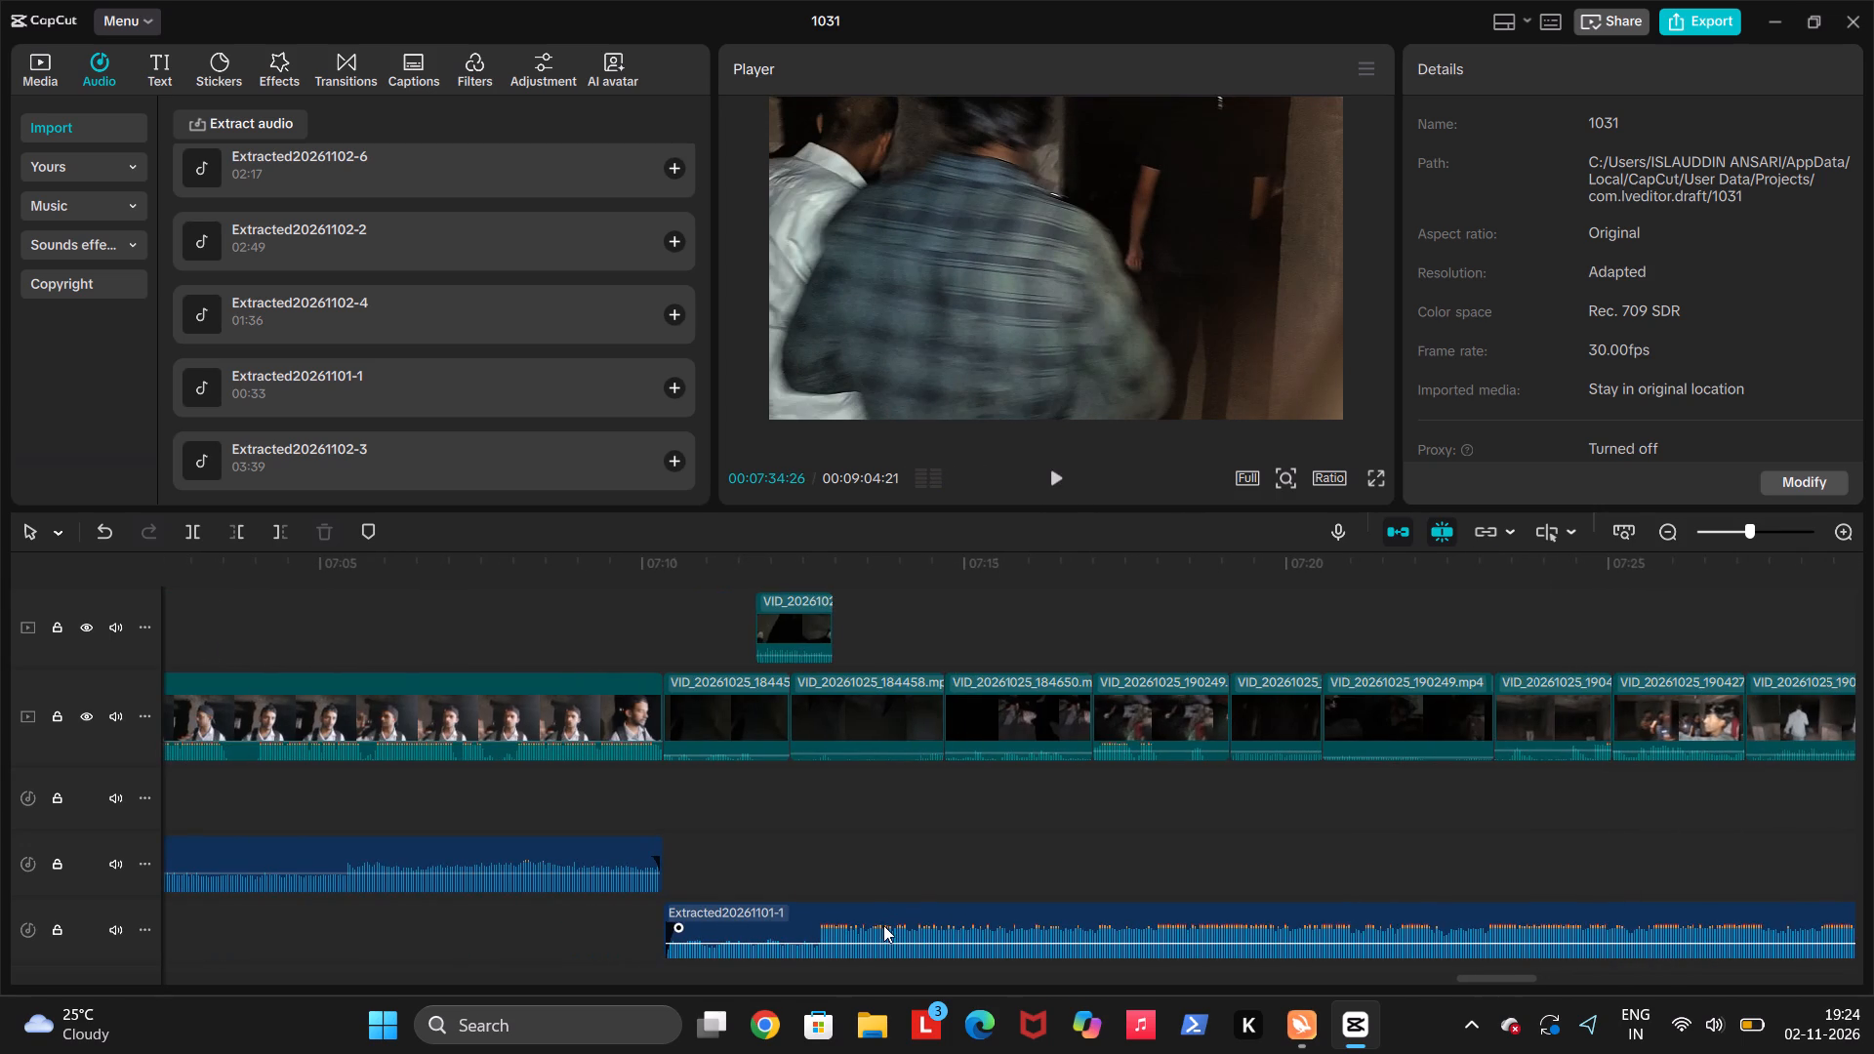
drag(883, 925, 887, 925)
scroll(887, 925, right, 1)
scroll(760, 927, right, 1)
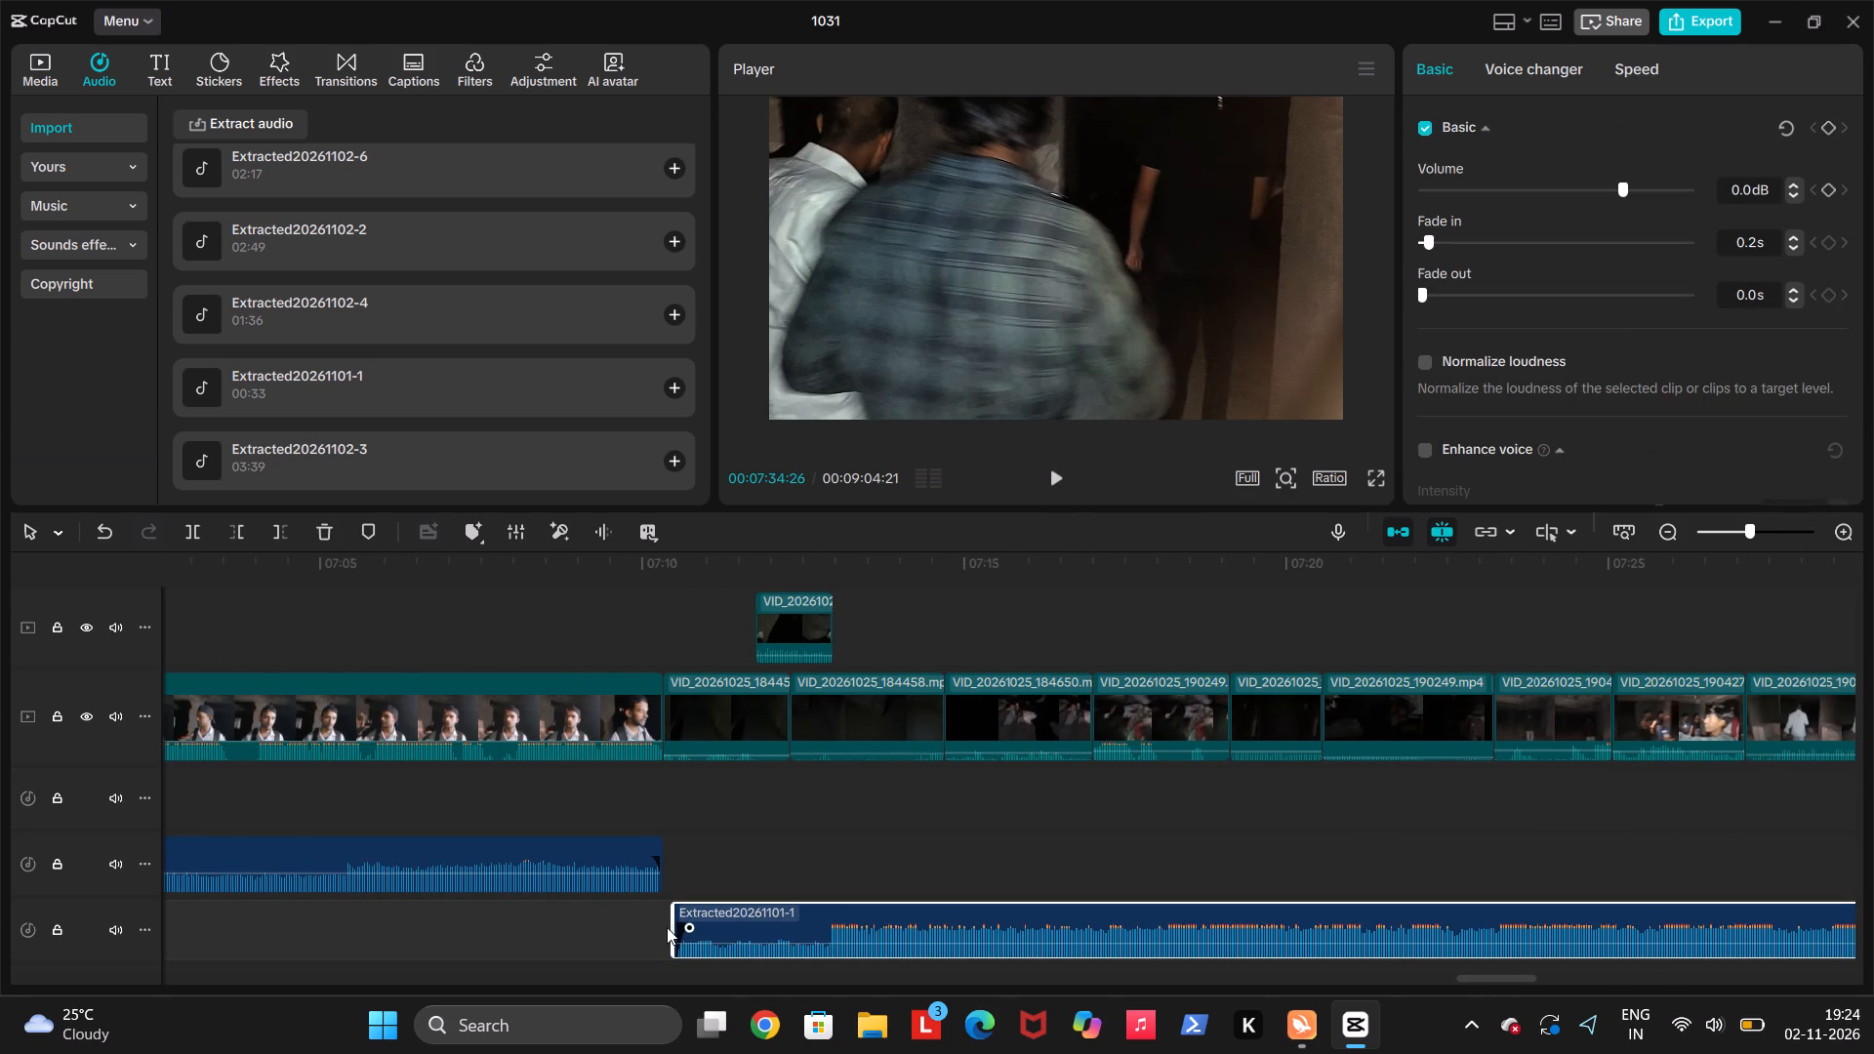
click(671, 927)
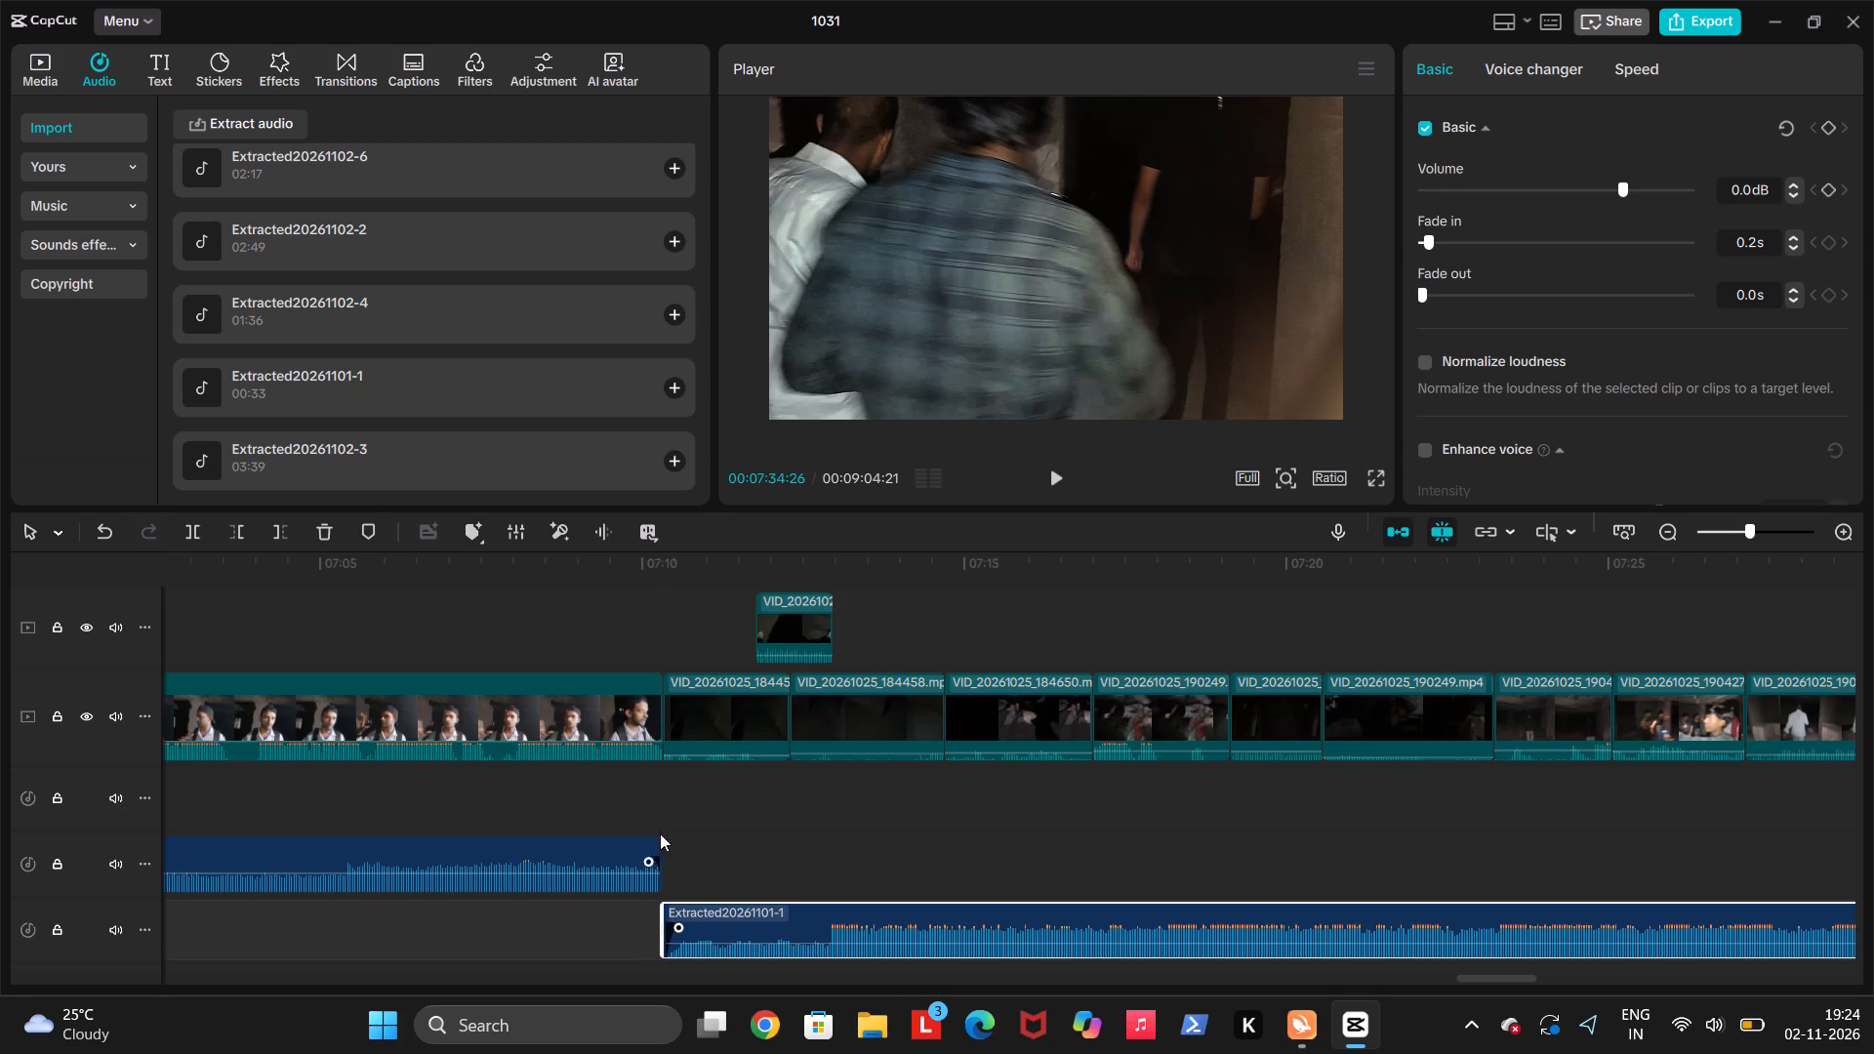
Play through from about 00:07:10 to 00:07:35, checking how the shifted music fits the dark footage cuts.
click(659, 821)
key(space)
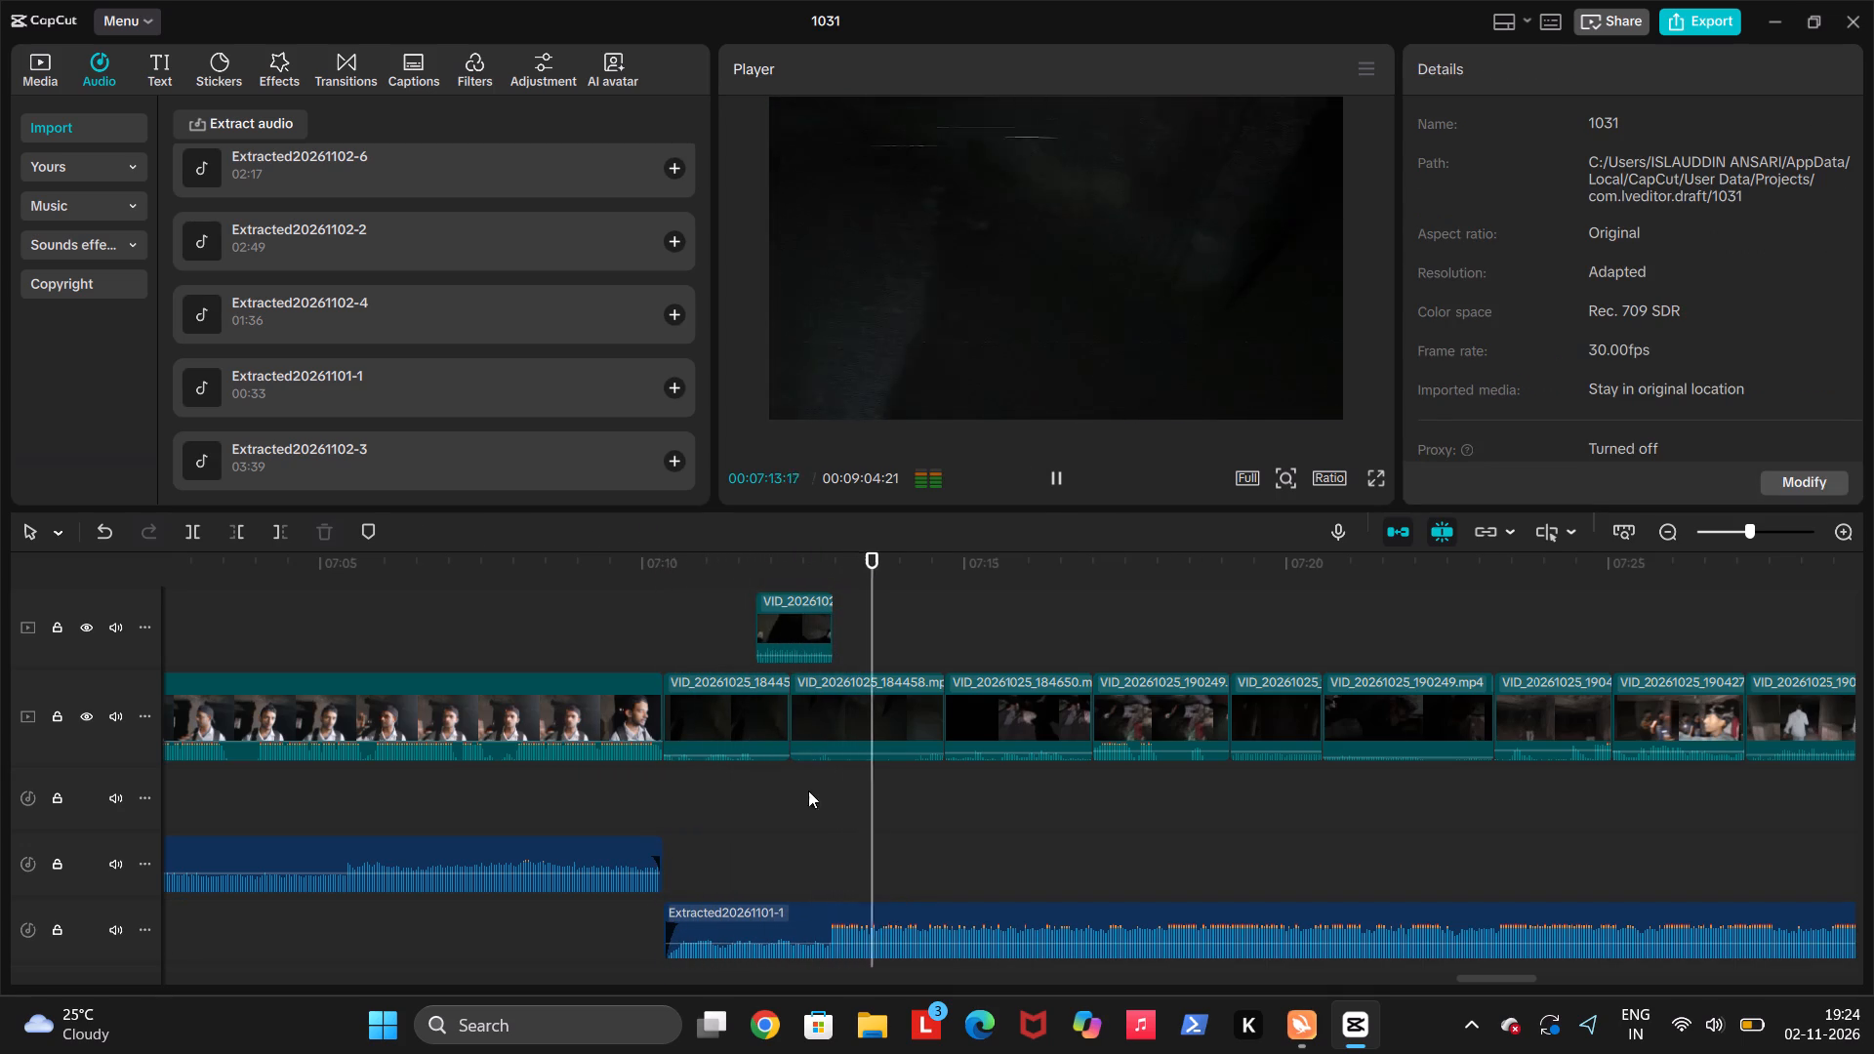
scroll(1344, 870, left, 1)
scroll(1289, 694, left, 1)
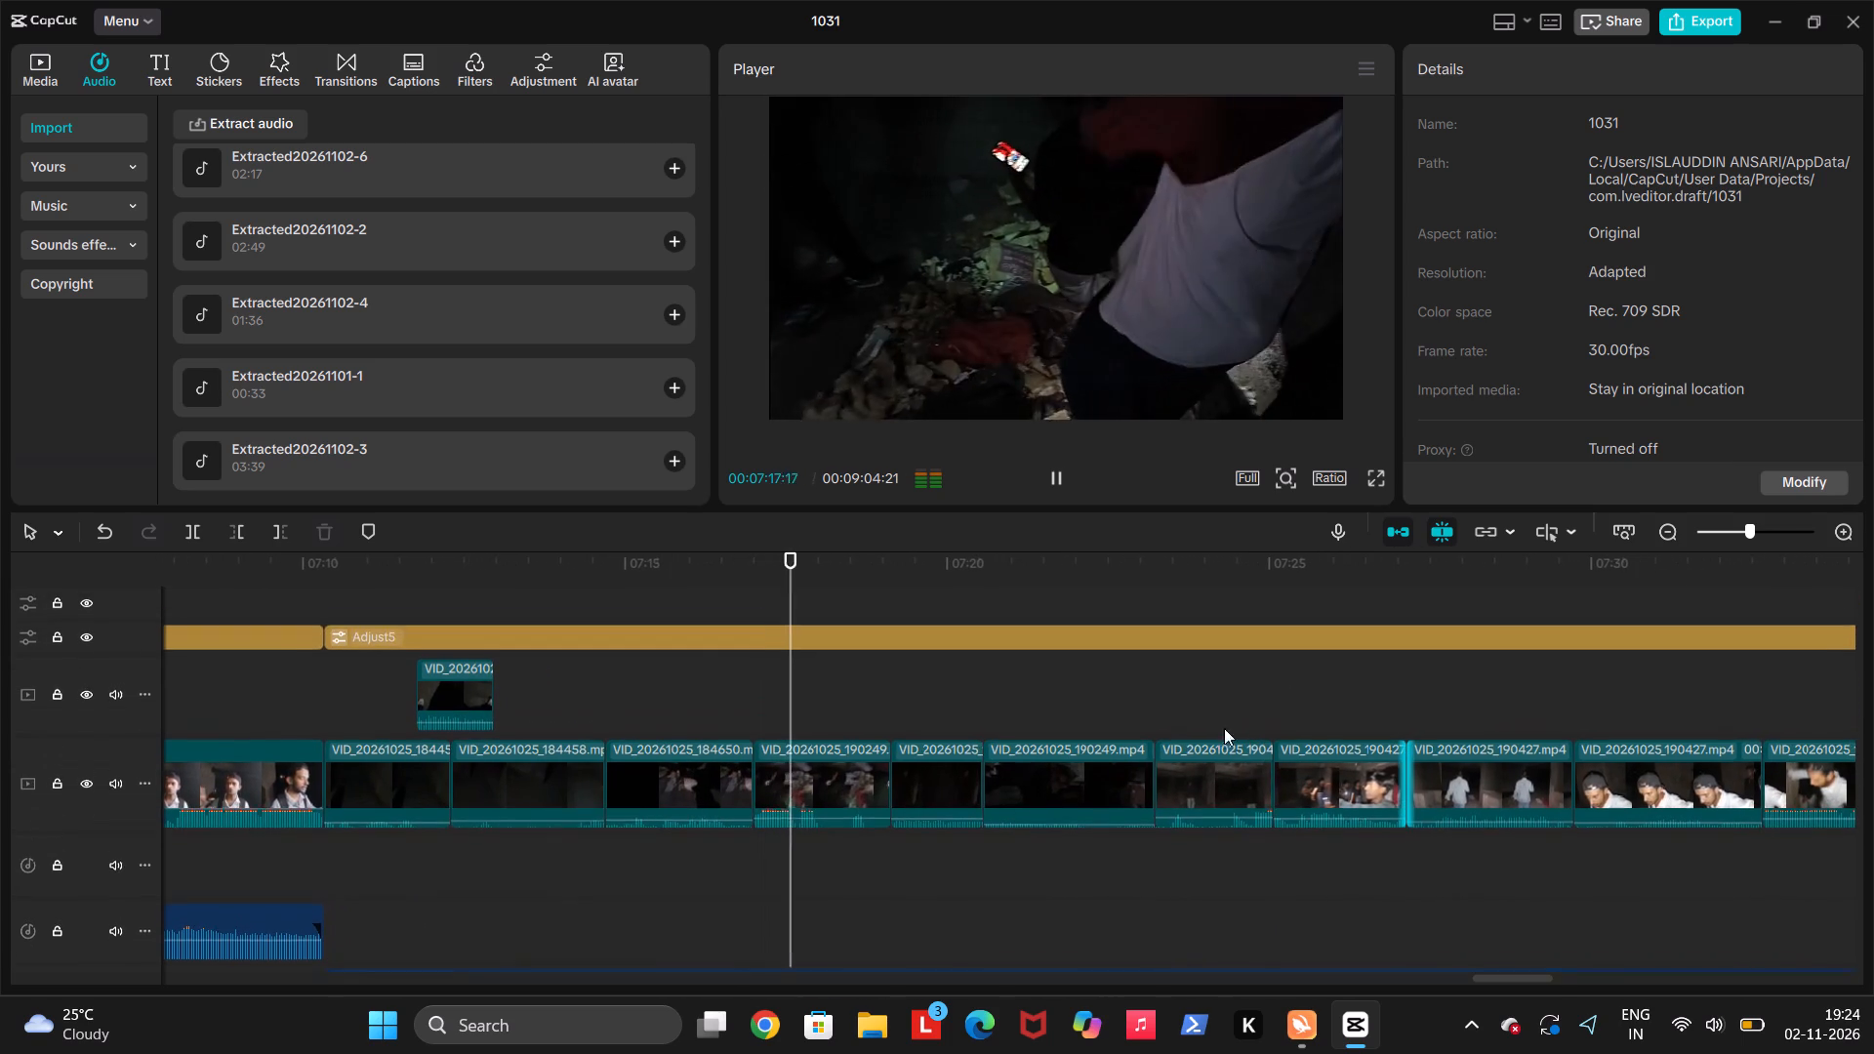
scroll(1224, 728, left, 1)
scroll(1023, 677, left, 1)
scroll(1339, 661, left, 1)
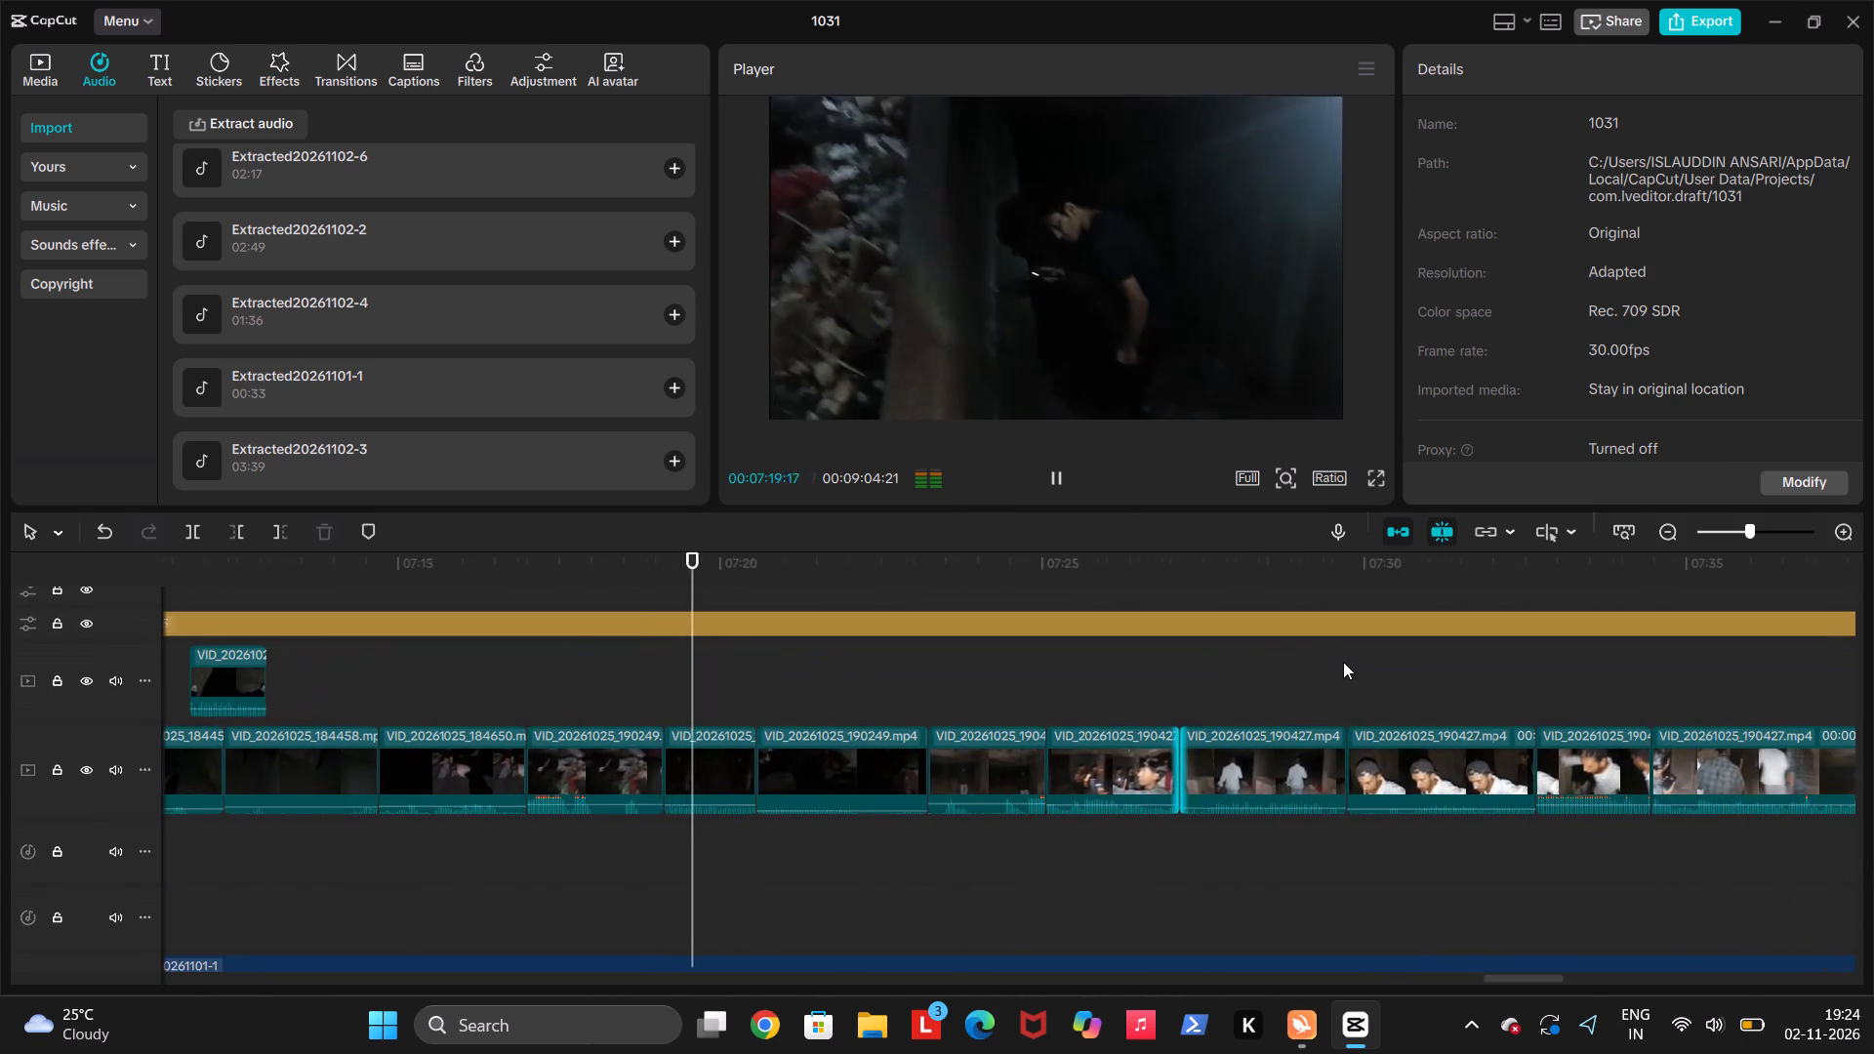
scroll(1343, 662, left, 1)
scroll(1316, 690, up, 1)
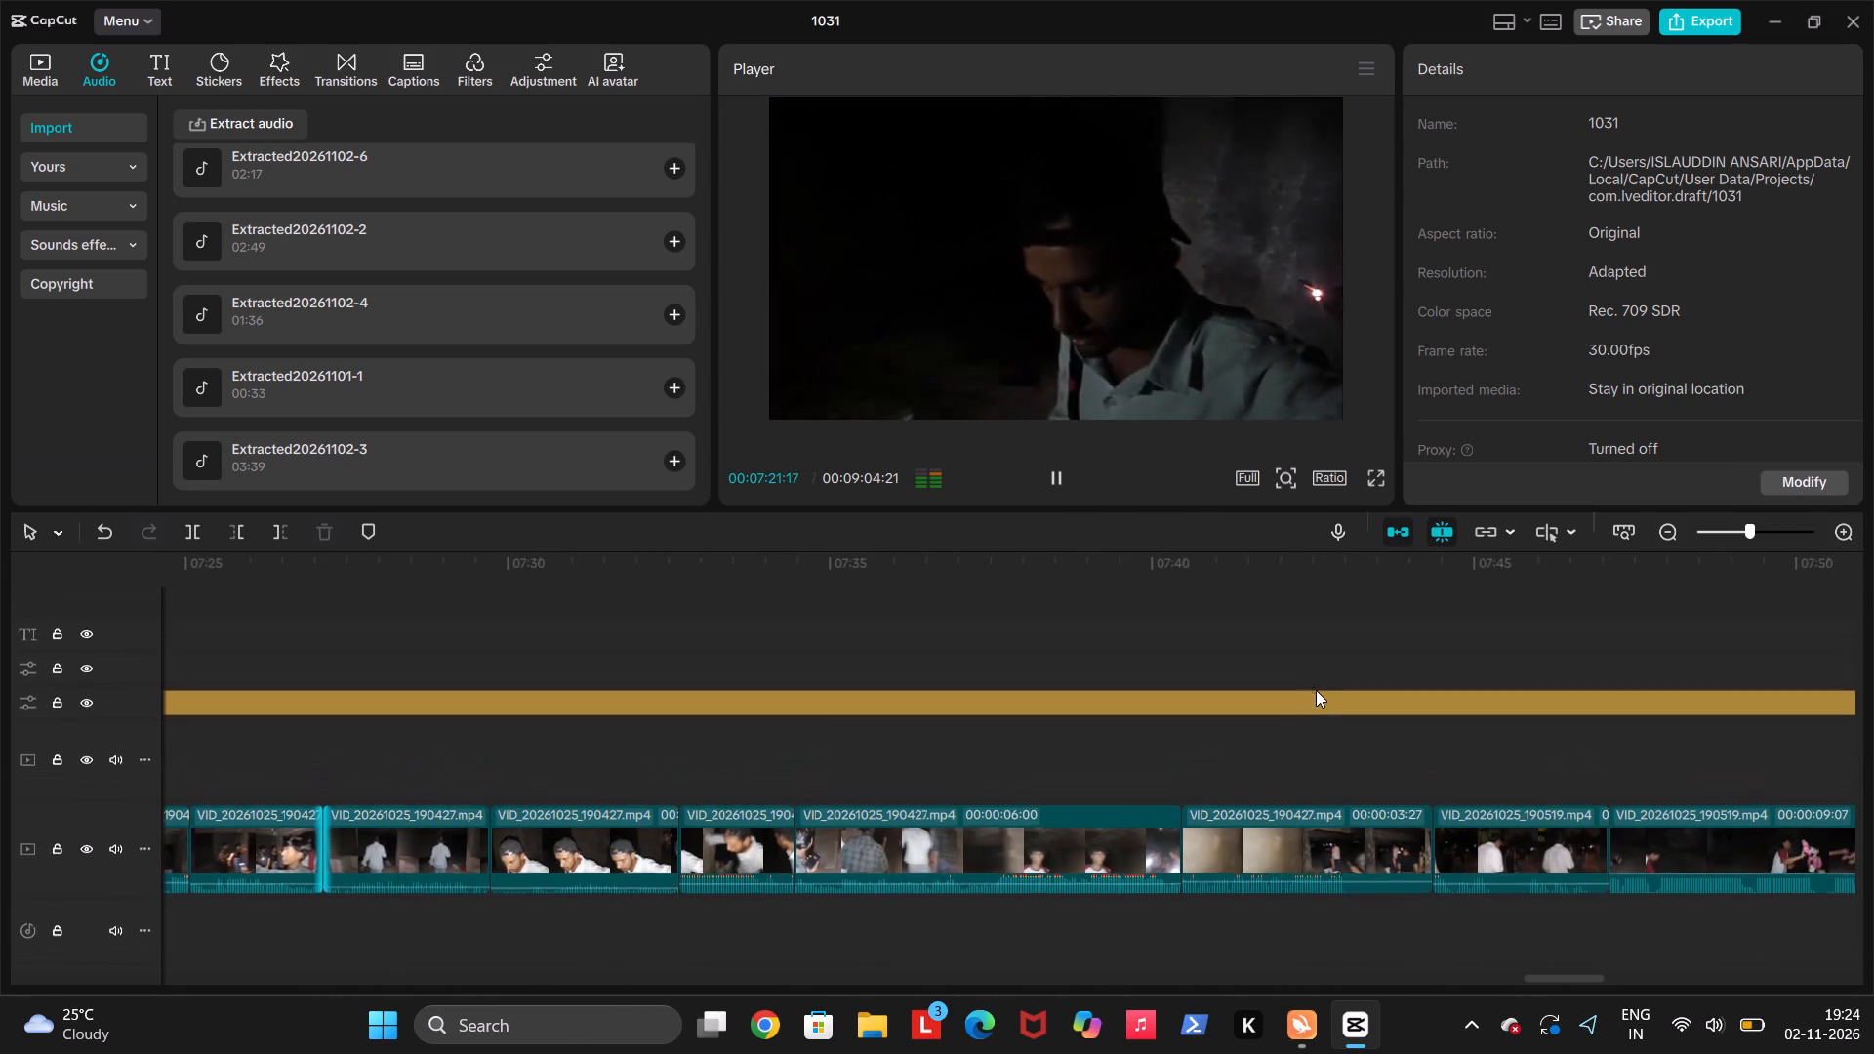
scroll(1316, 690, up, 1)
scroll(1316, 690, down, 1)
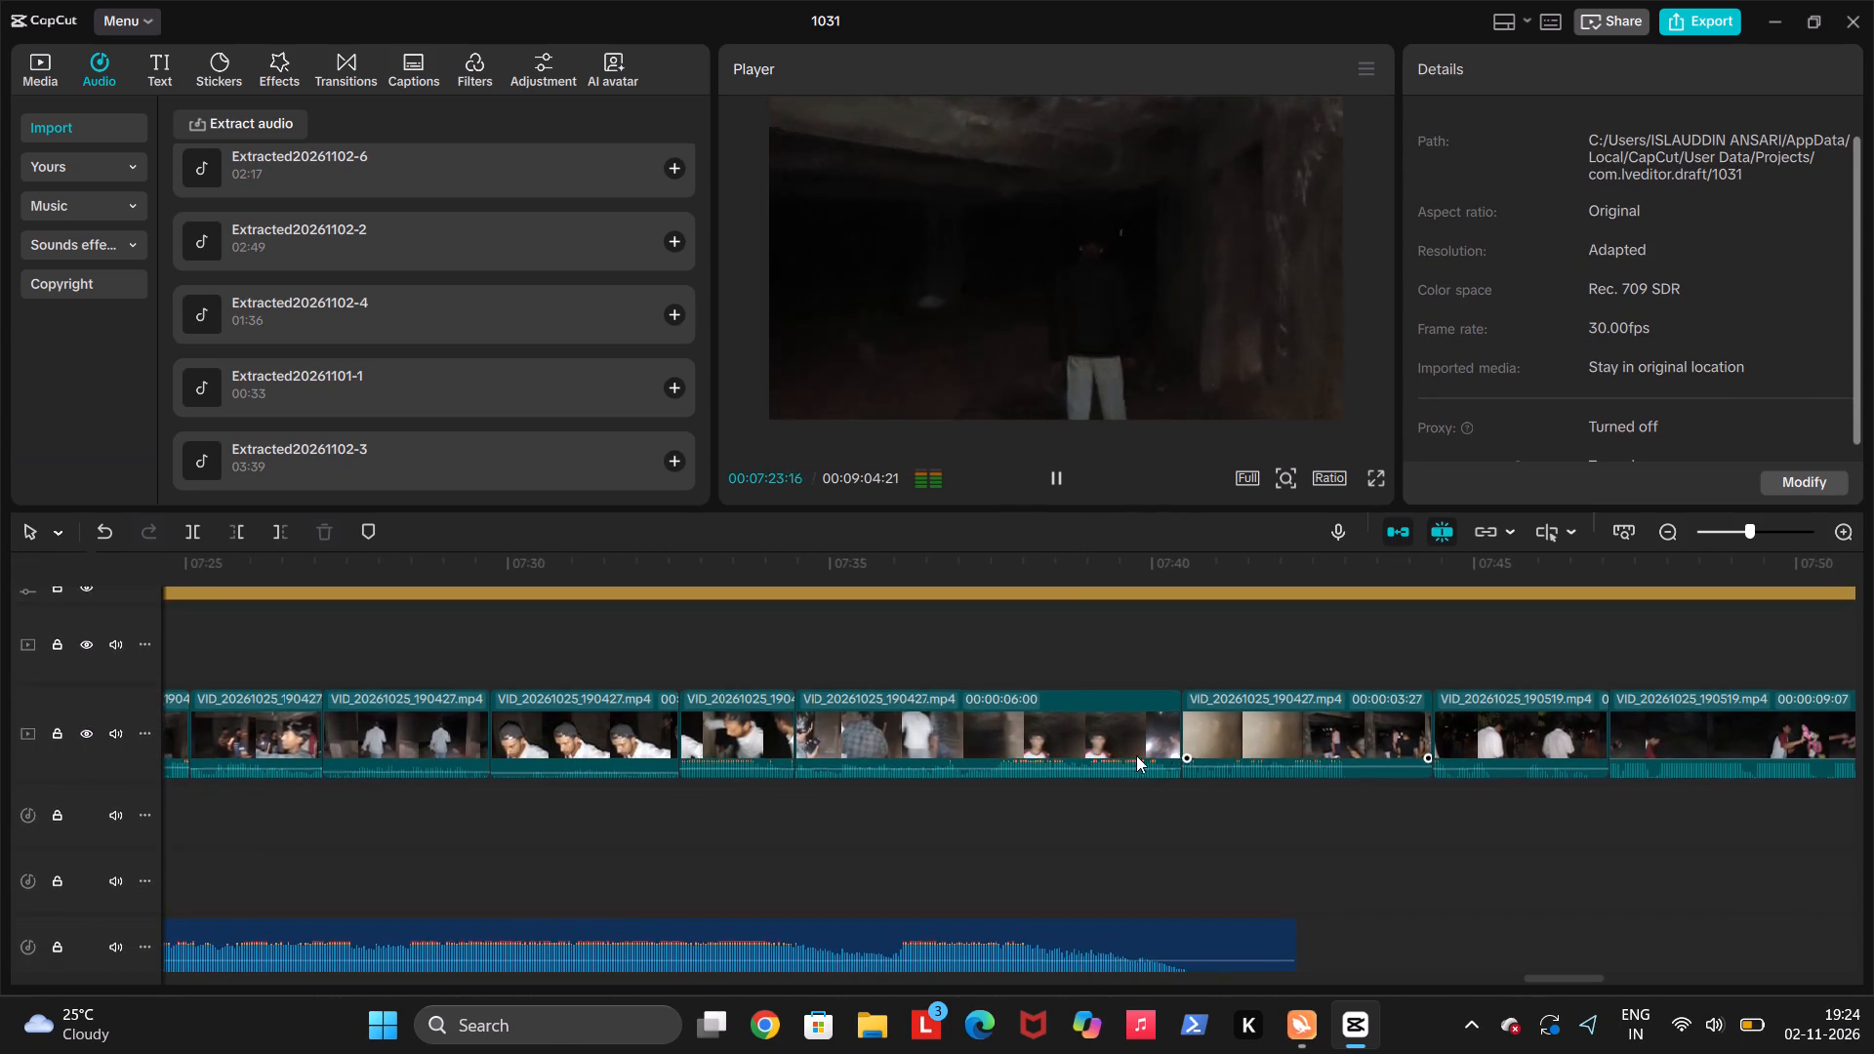
scroll(1136, 755, down, 1)
scroll(807, 786, down, 2)
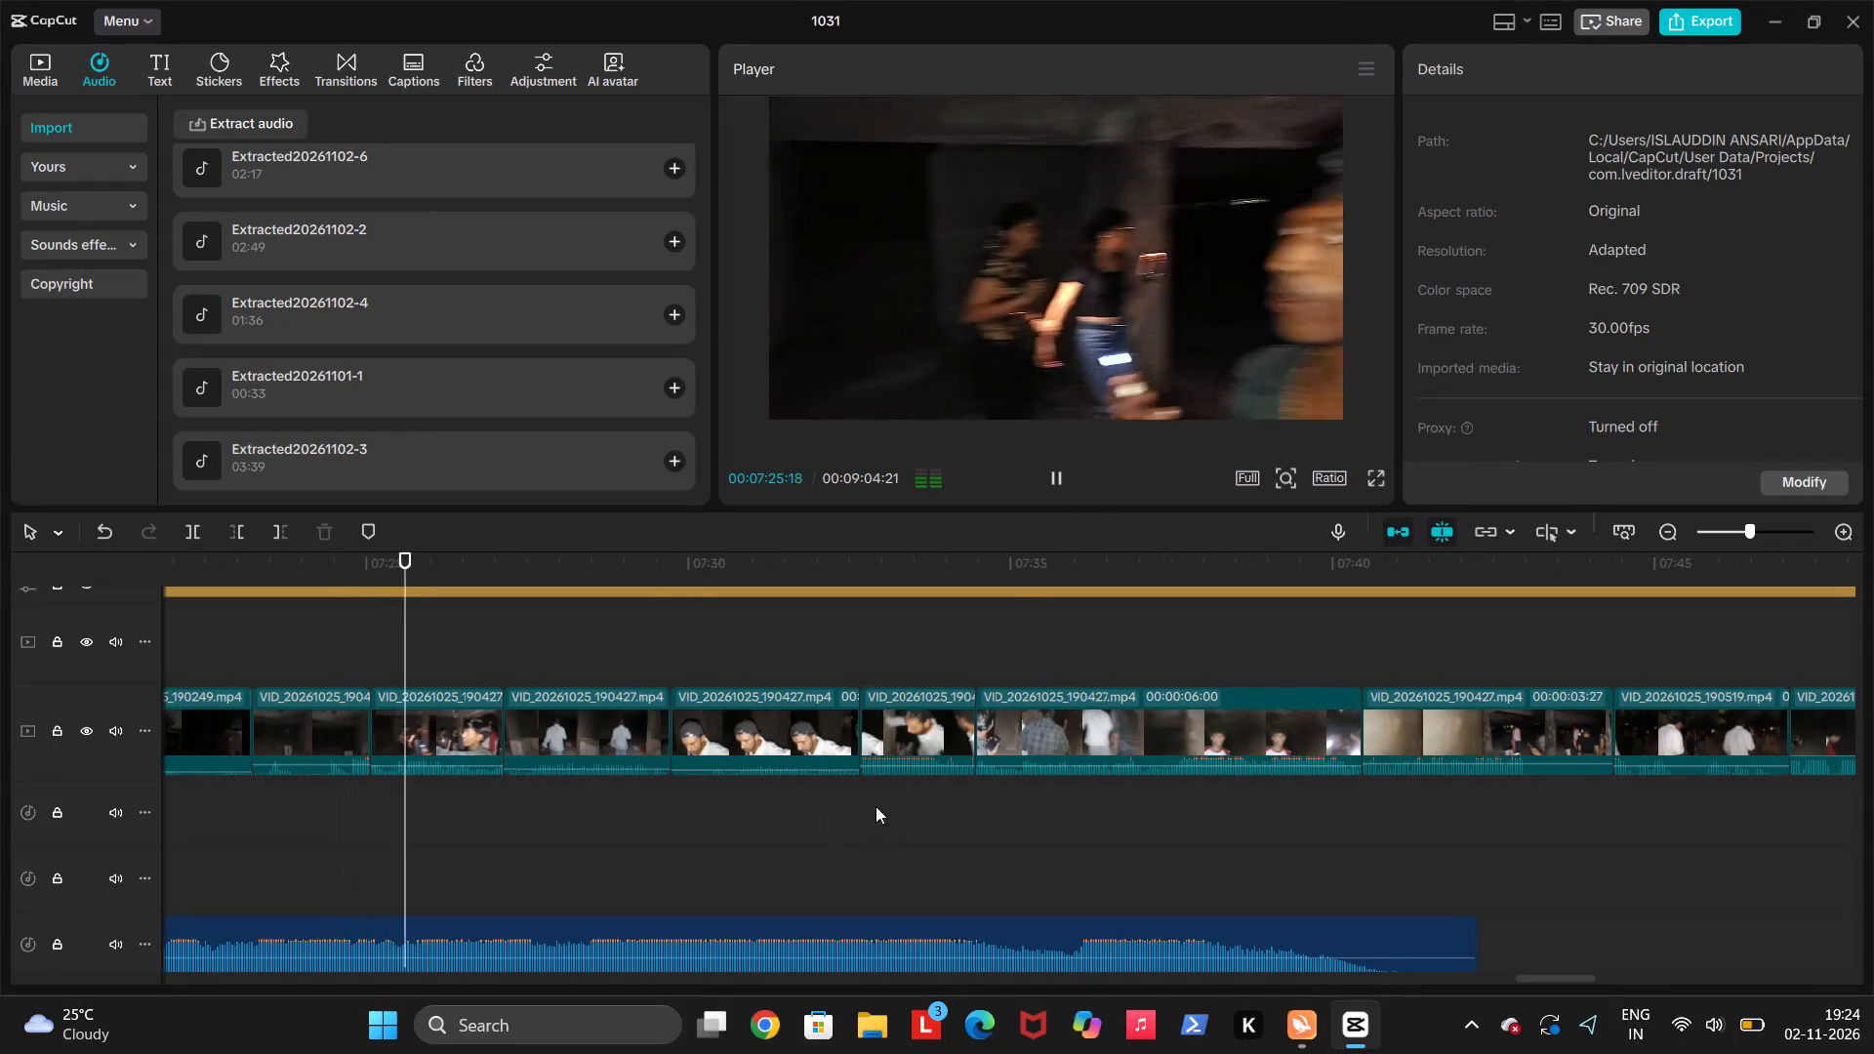
scroll(790, 814, down, 1)
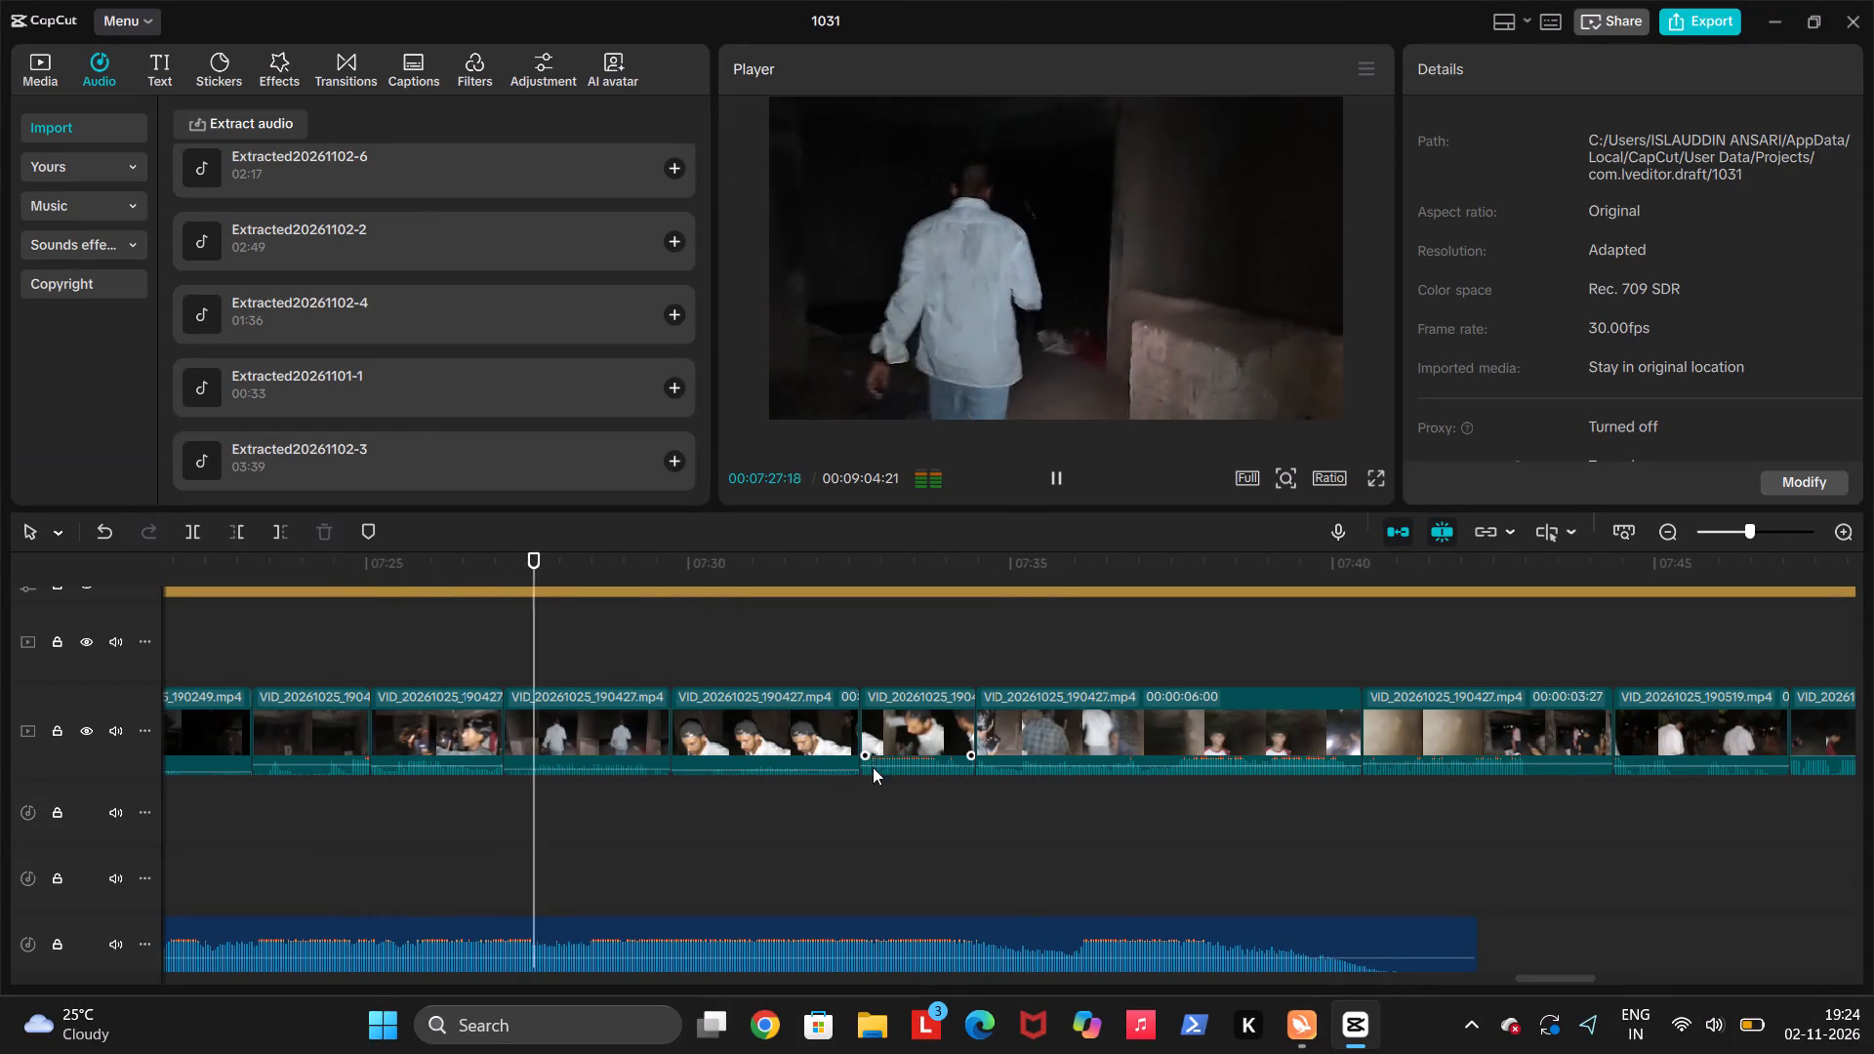
scroll(879, 767, down, 3)
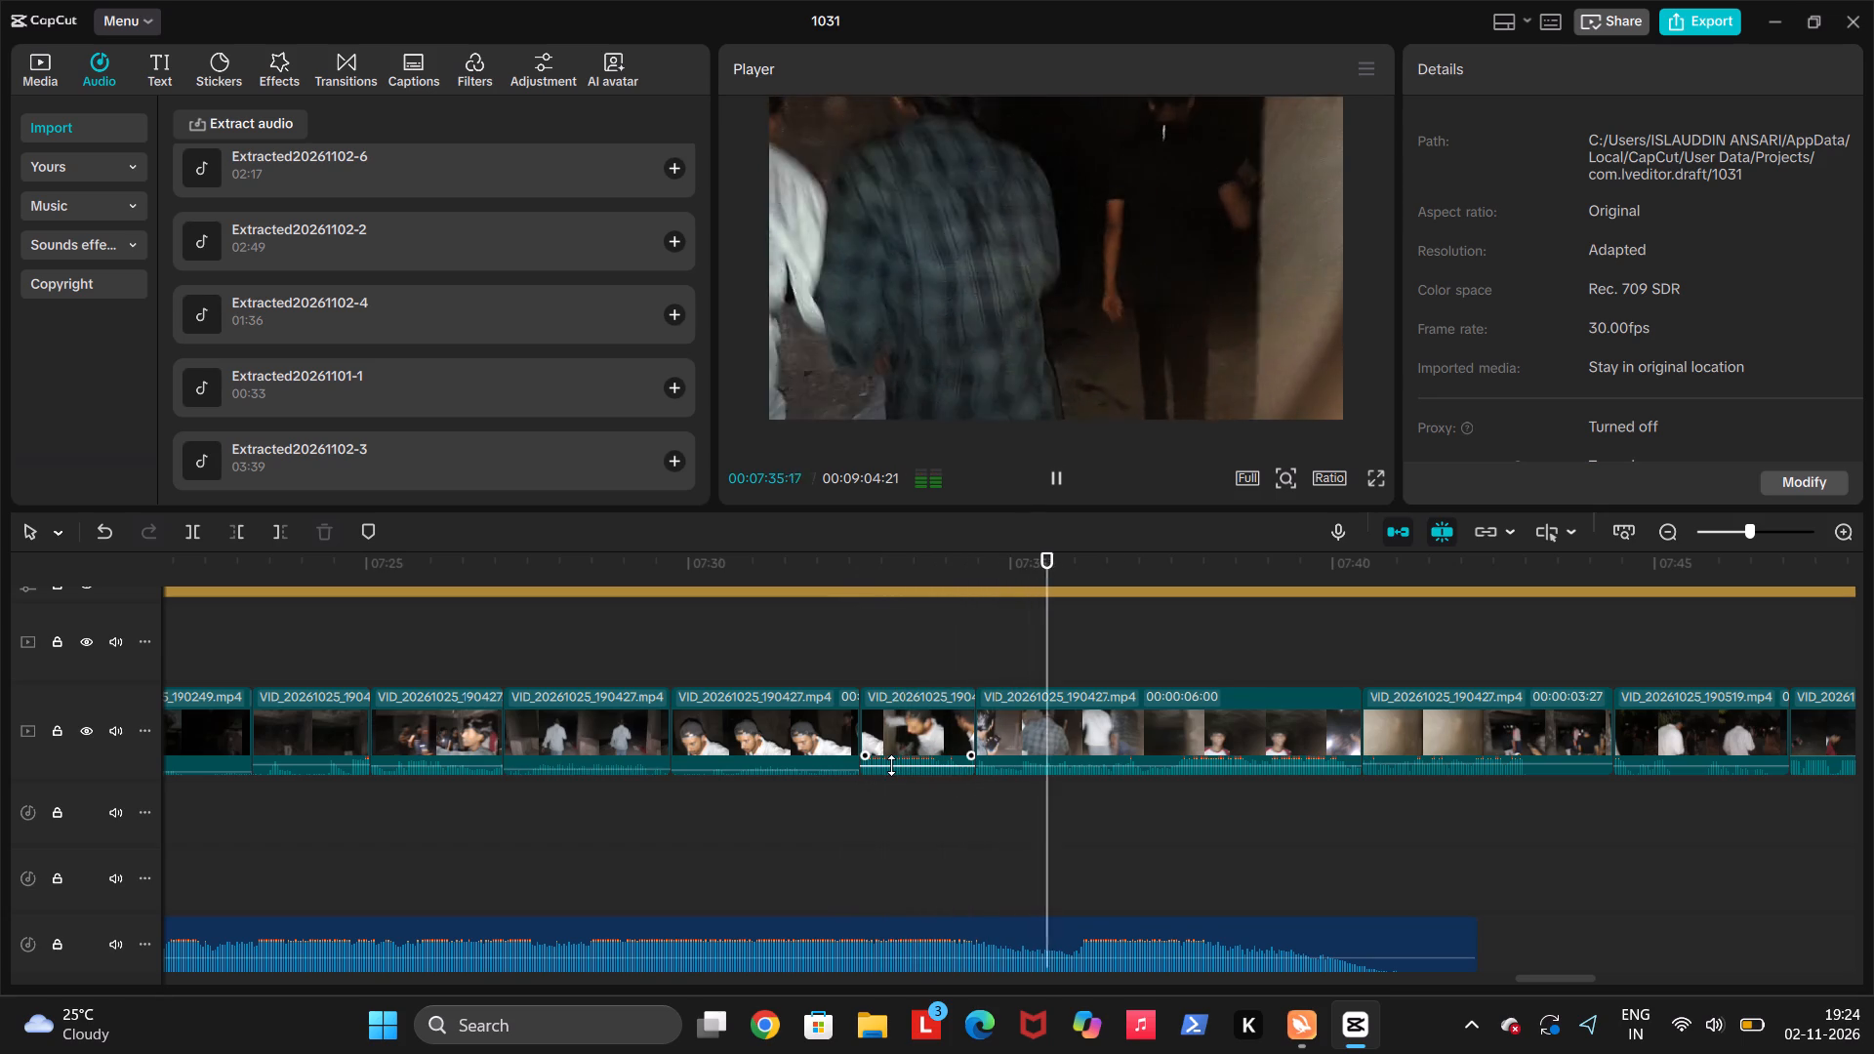
Replay the passage between about 00:07:34 and 00:07:37 to examine where the music should stop.
click(937, 859)
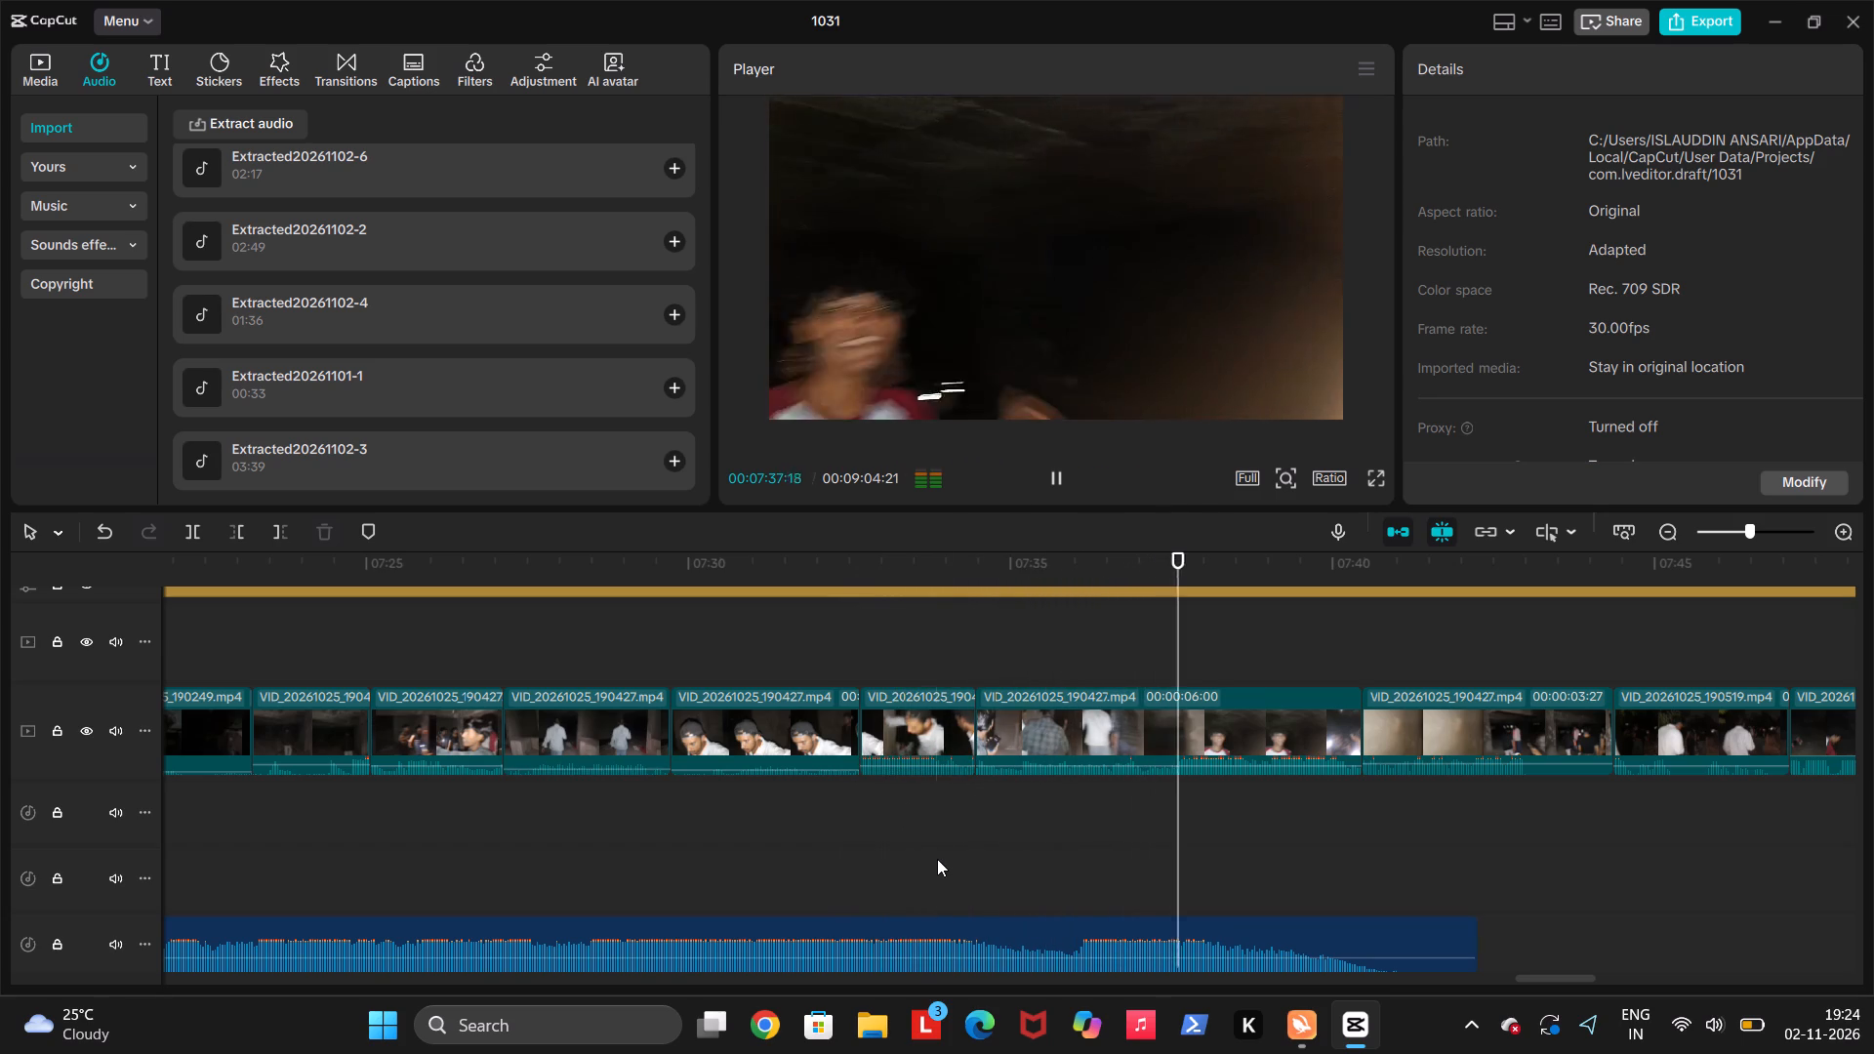
key(space)
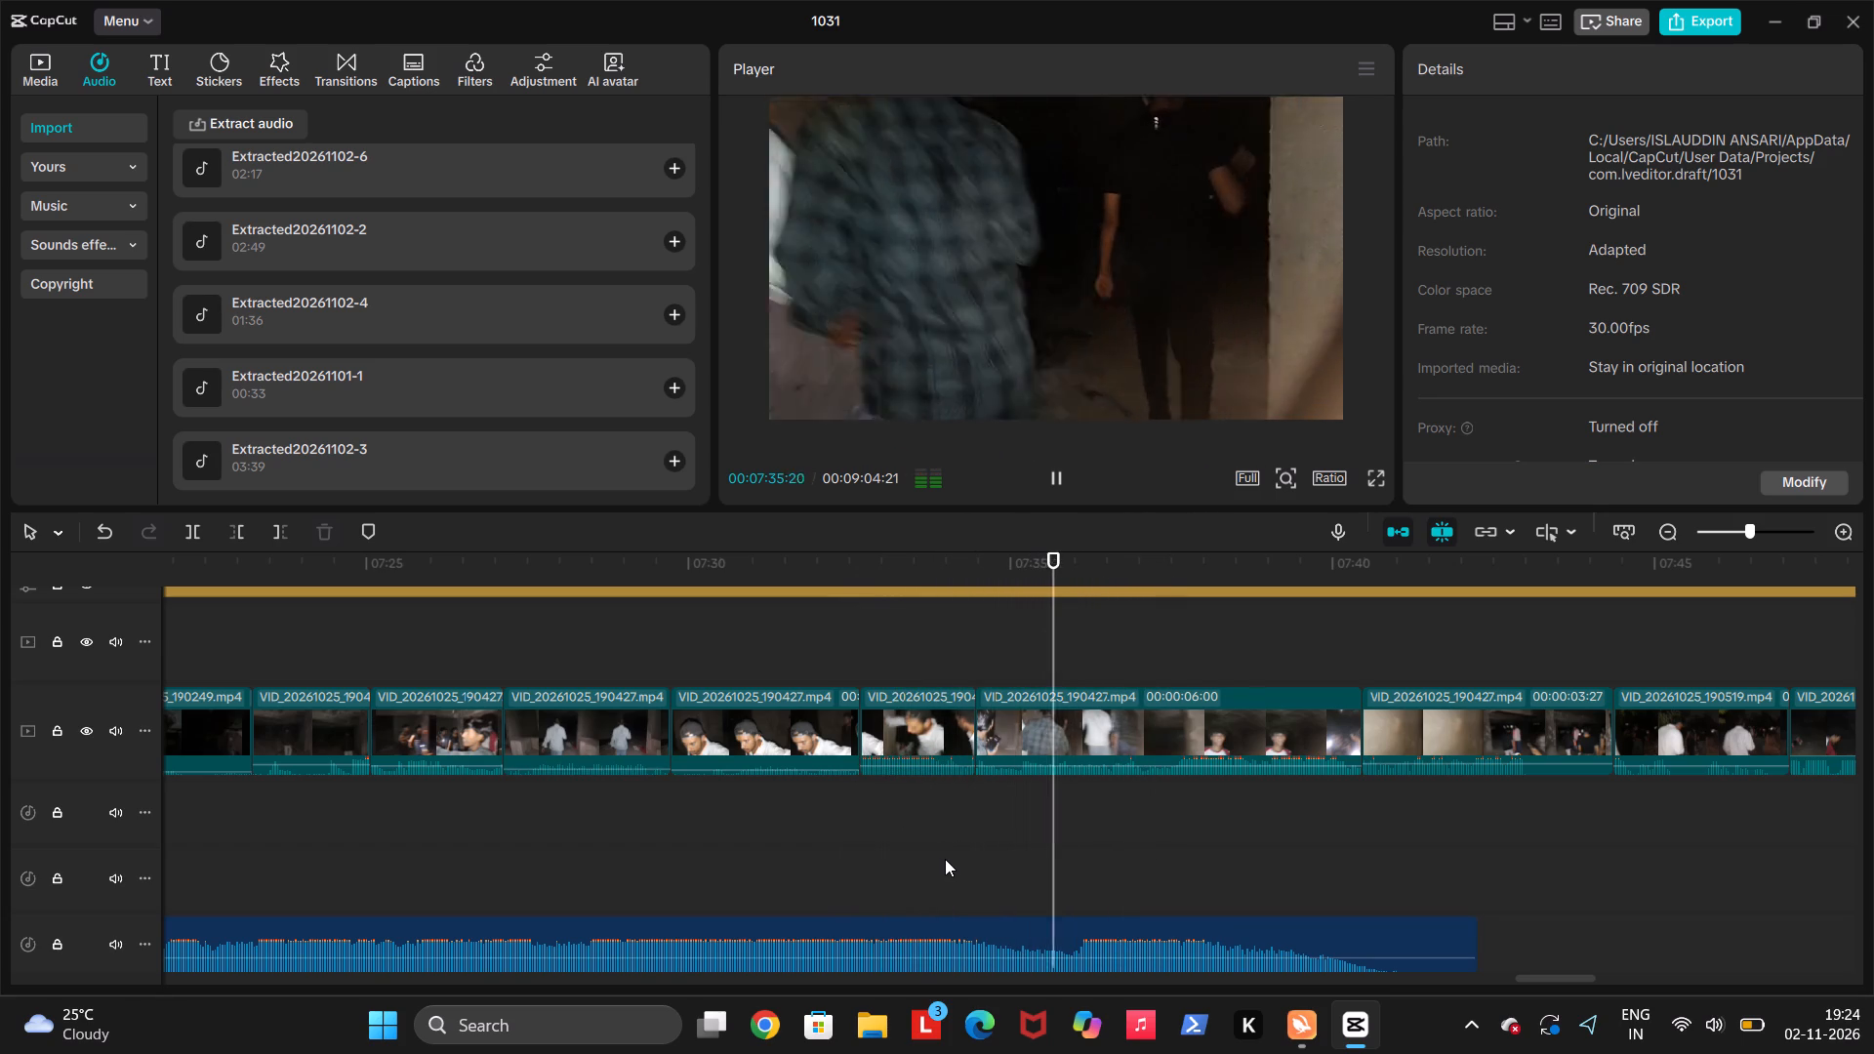
key(space)
key(space)
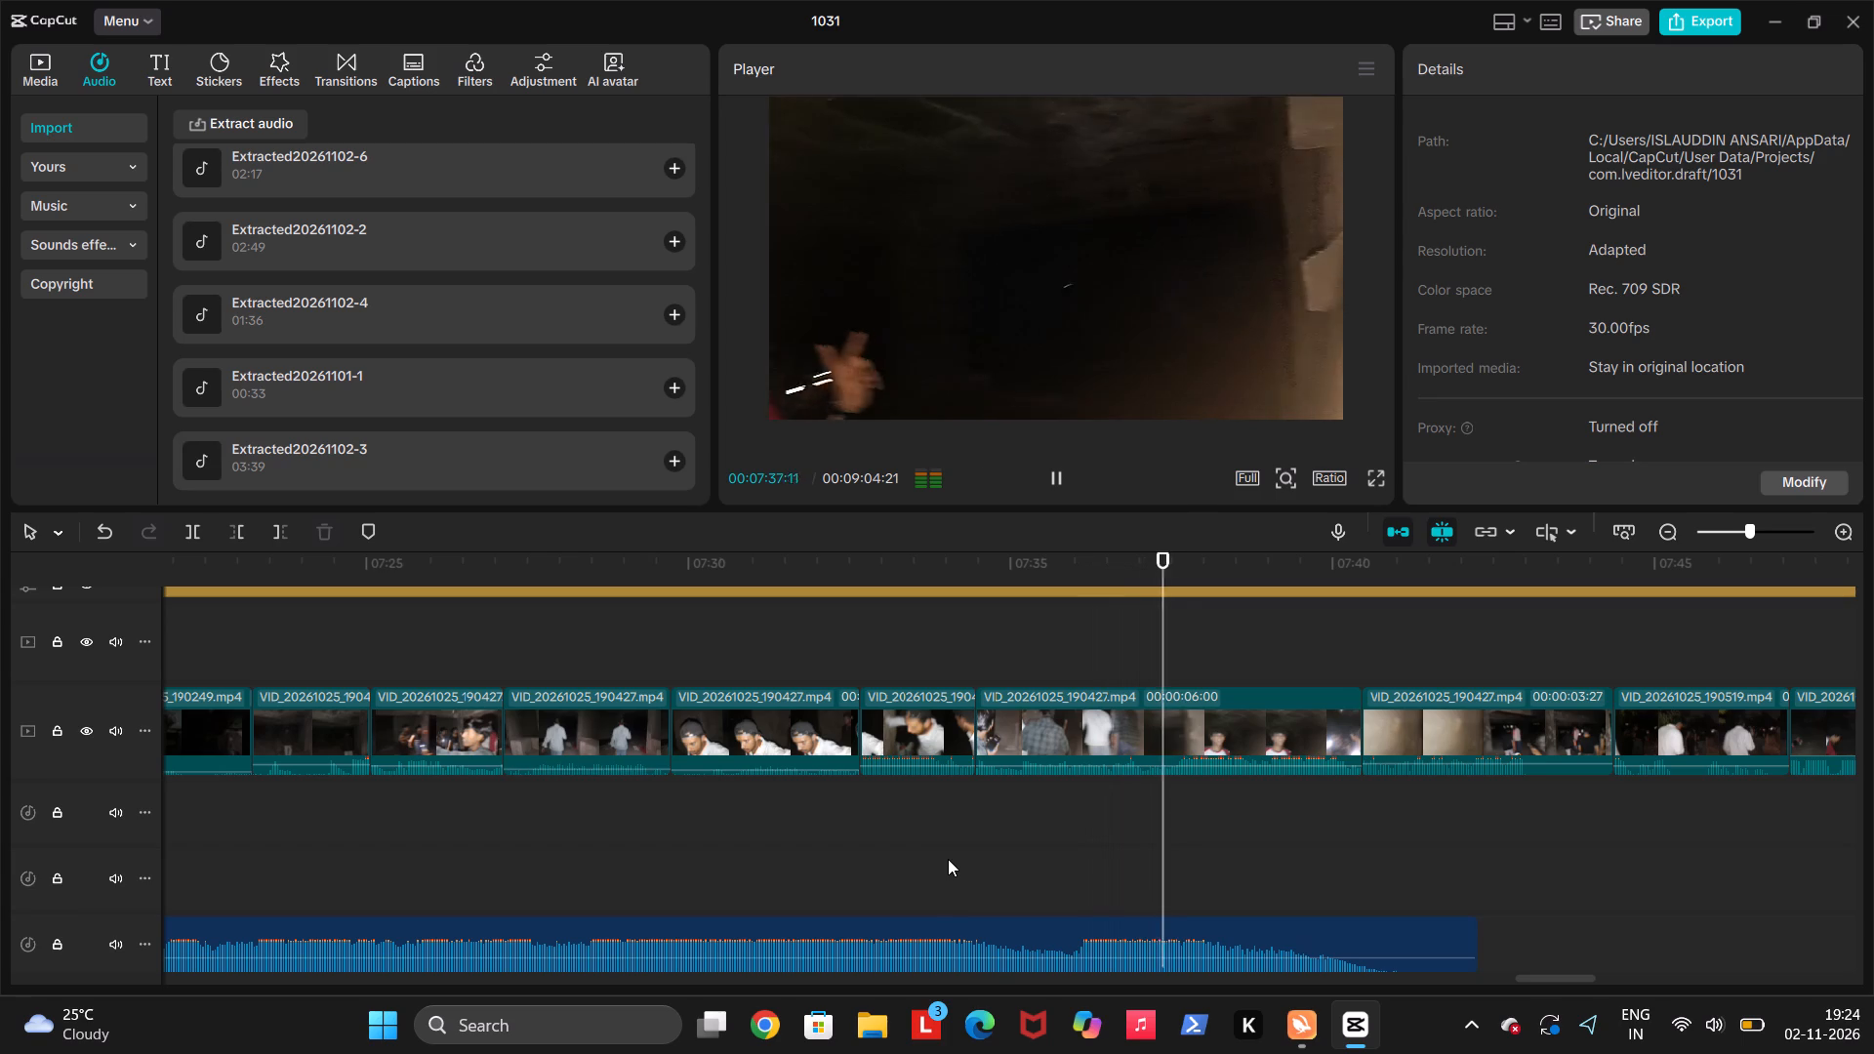
click(962, 864)
key(space)
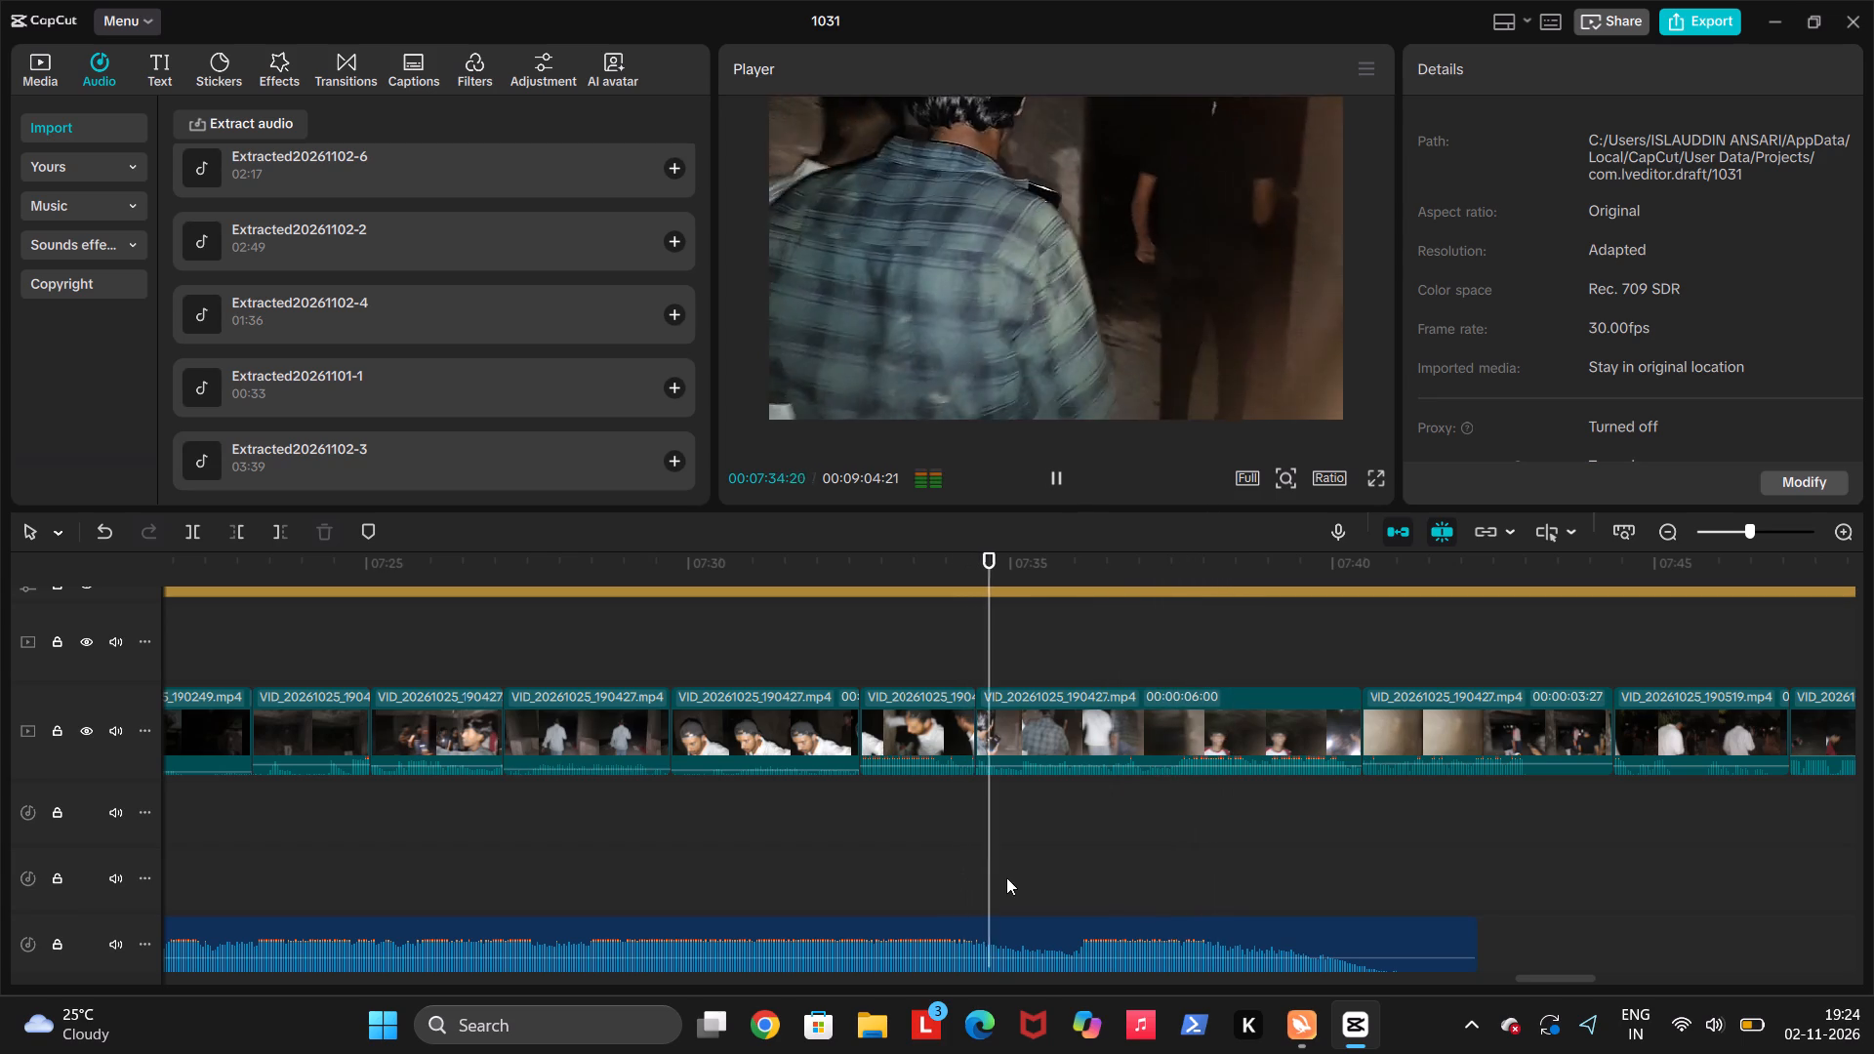
key(space)
click(972, 872)
key(space)
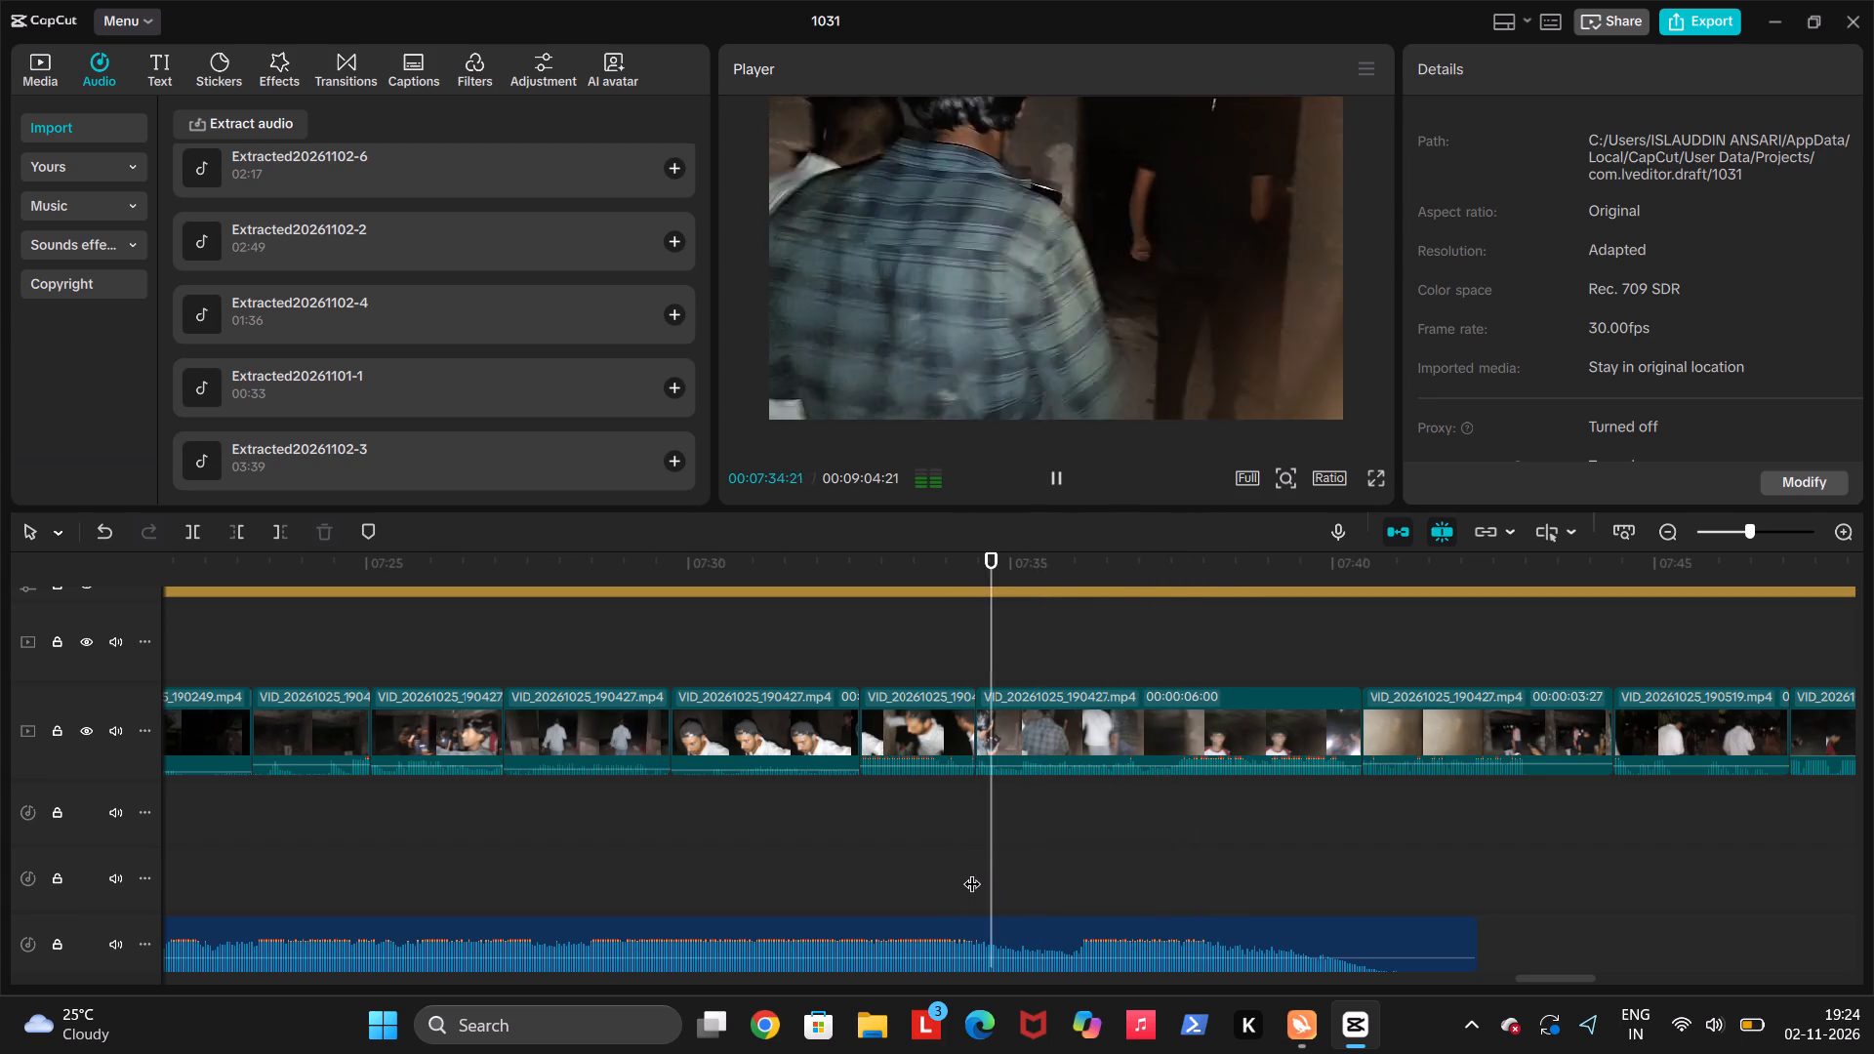
key(space)
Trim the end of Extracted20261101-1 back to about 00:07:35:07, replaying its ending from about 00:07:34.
click(1031, 932)
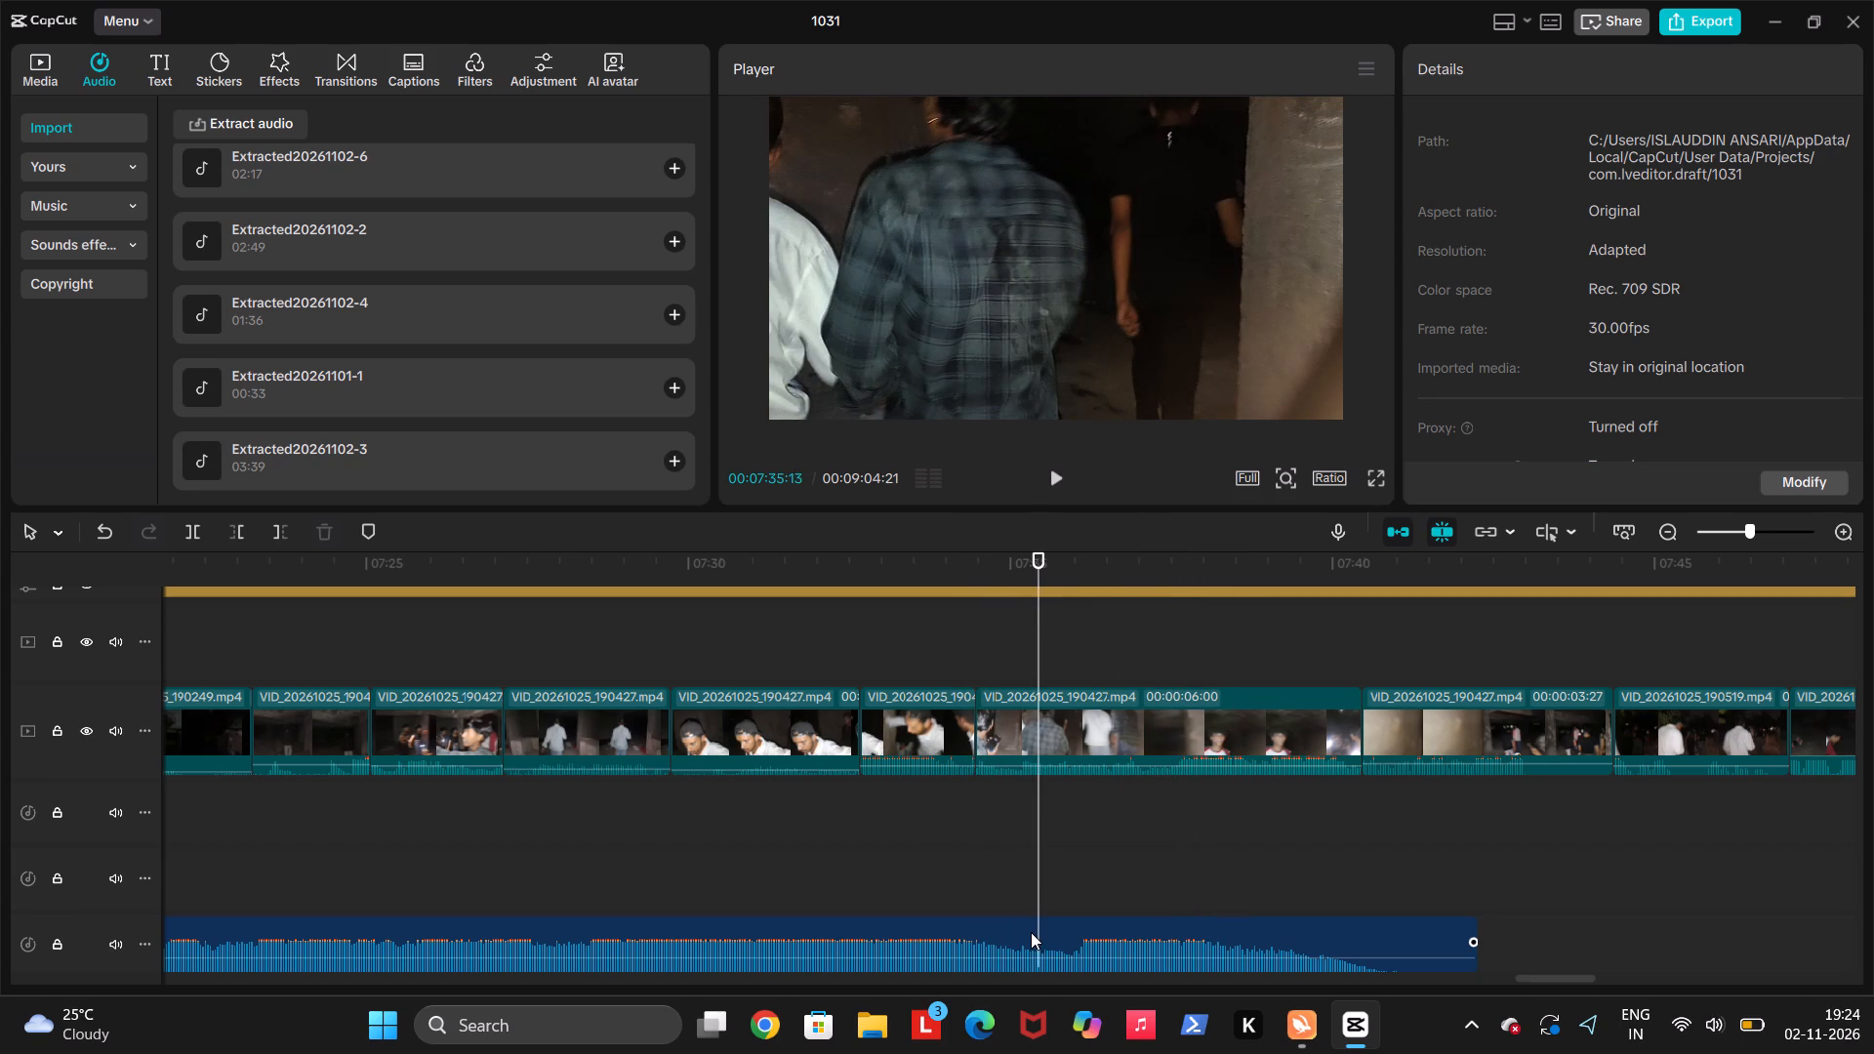
key(w)
click(990, 899)
key(space)
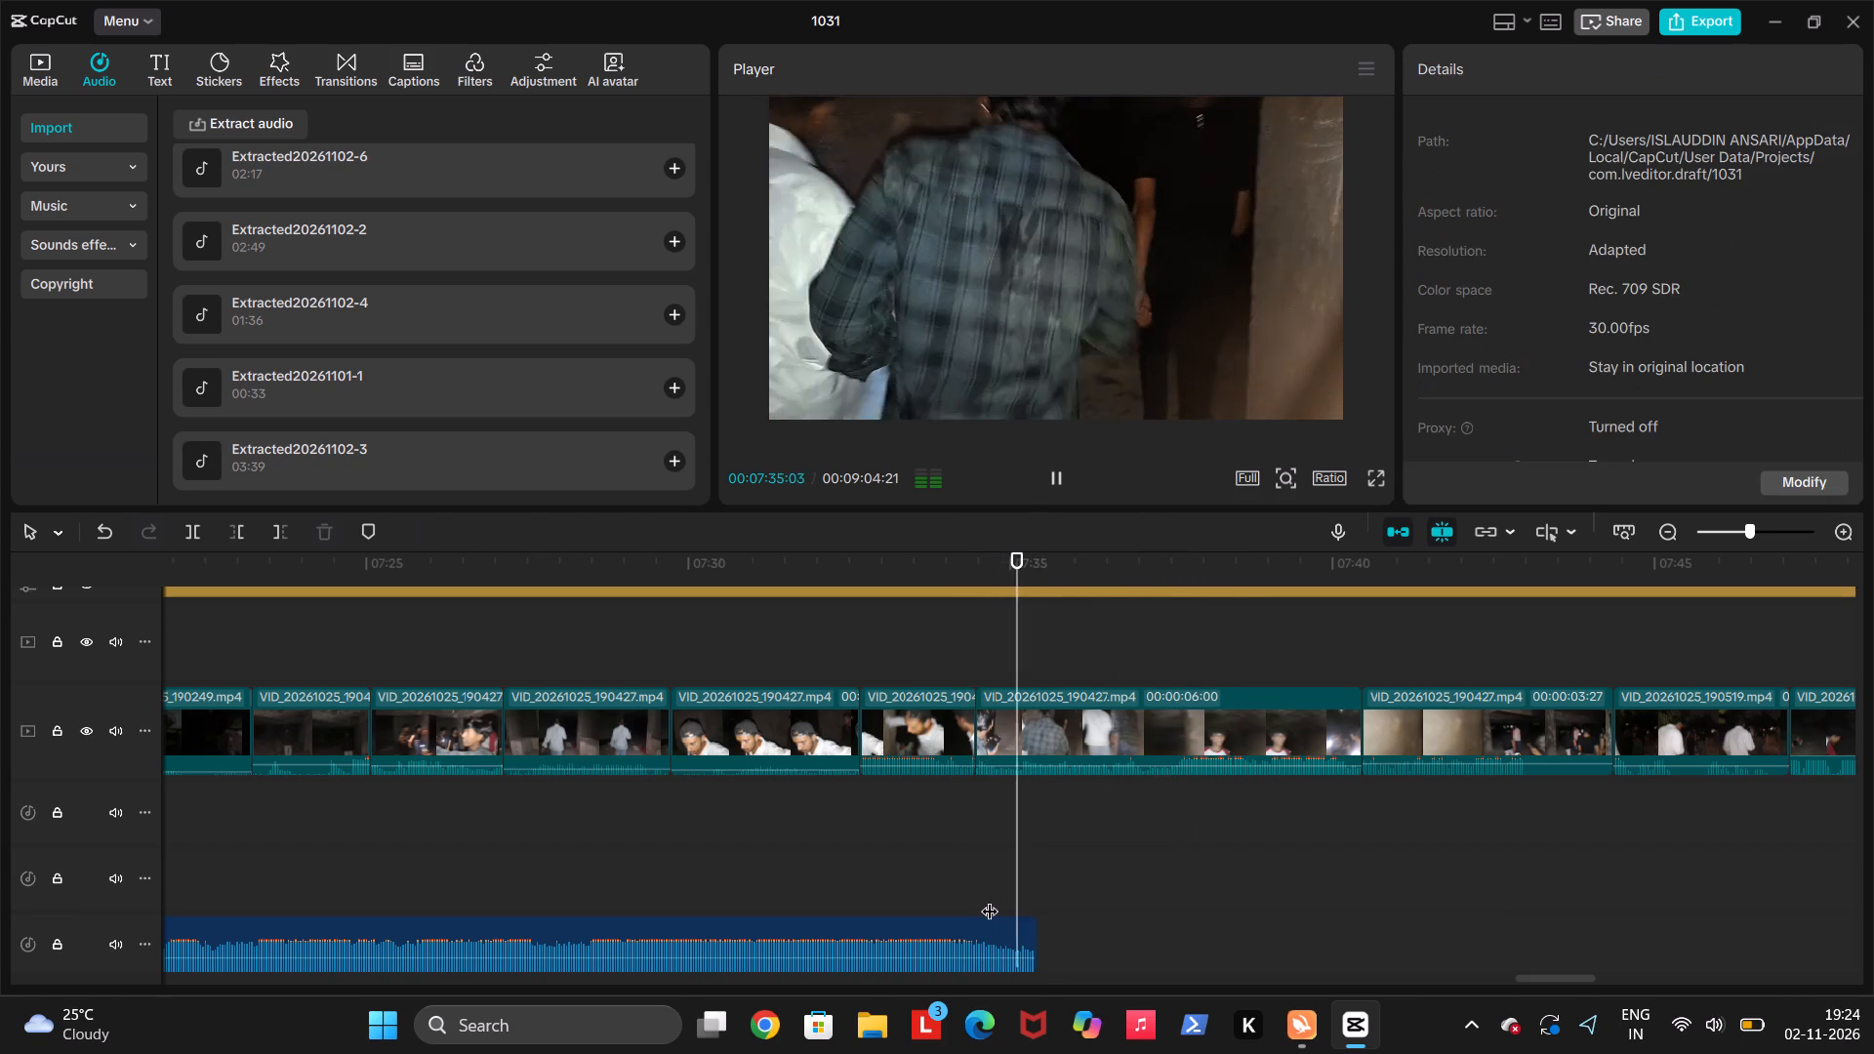
key(space)
click(987, 891)
key(space)
key(space)
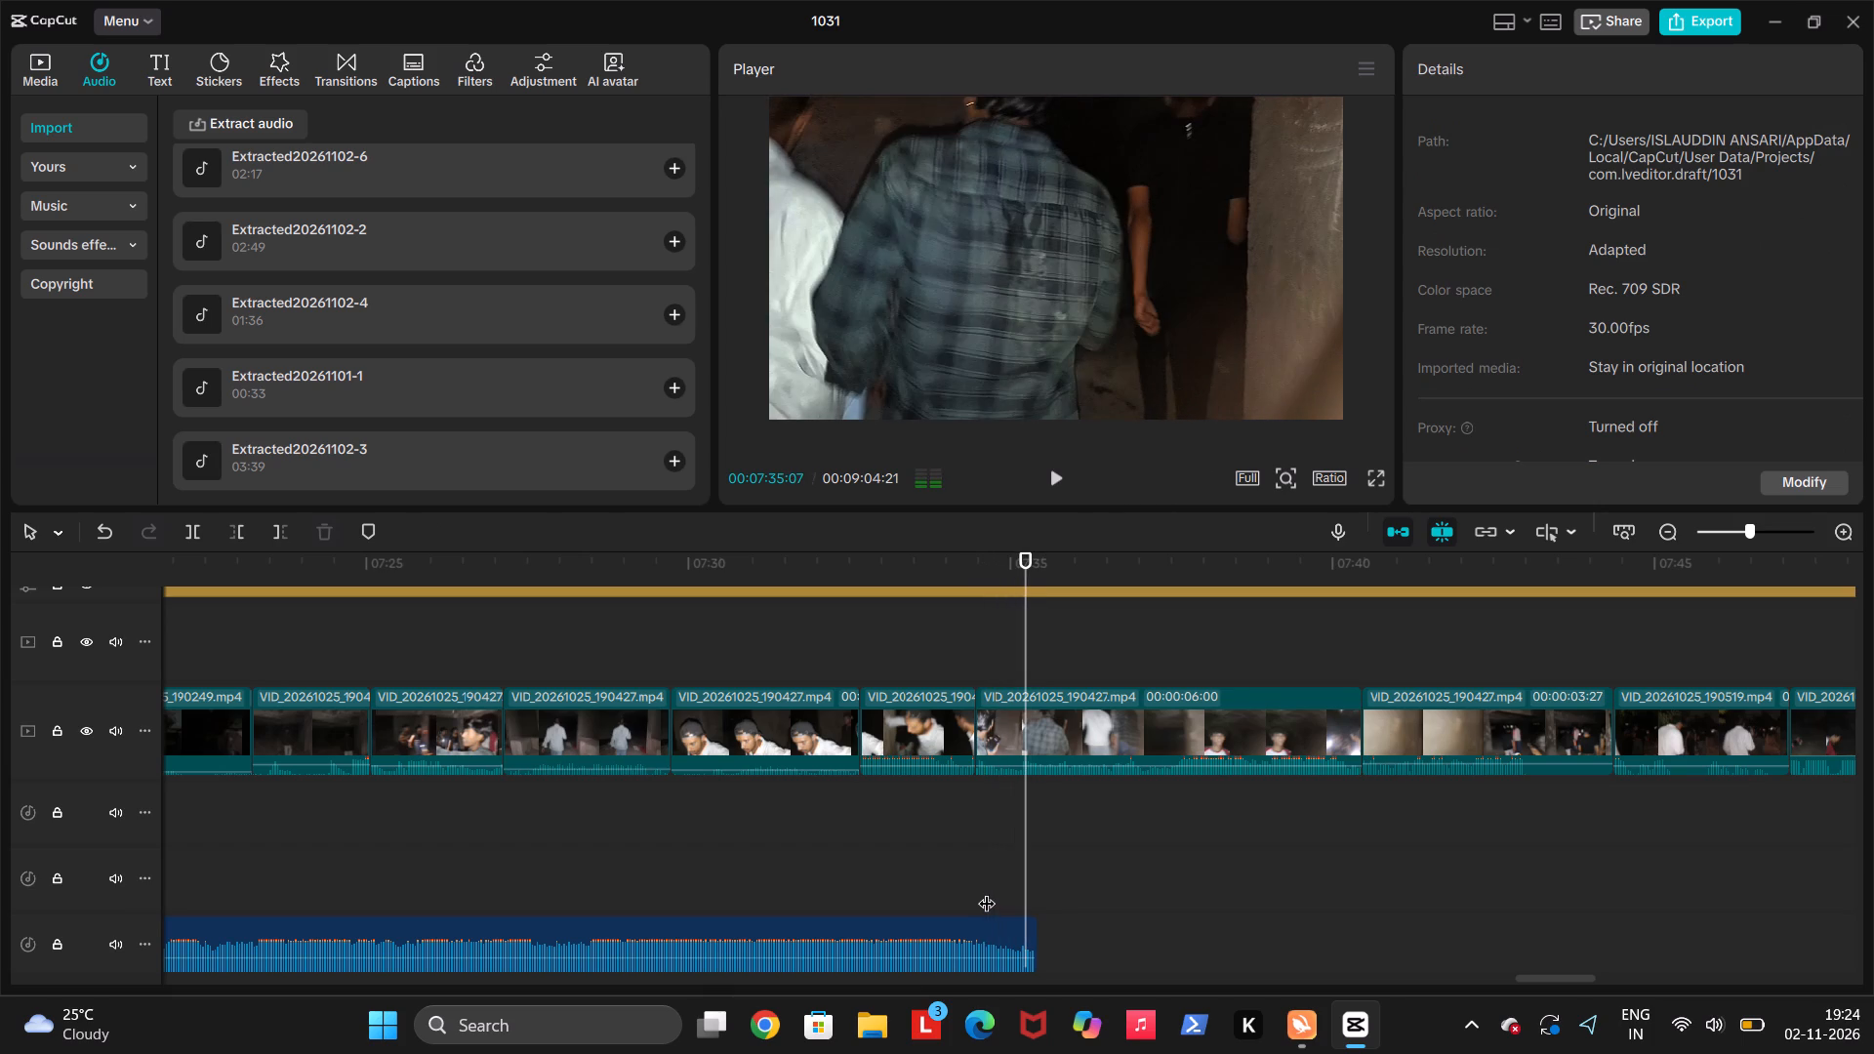
click(1004, 932)
key(w)
click(970, 892)
key(space)
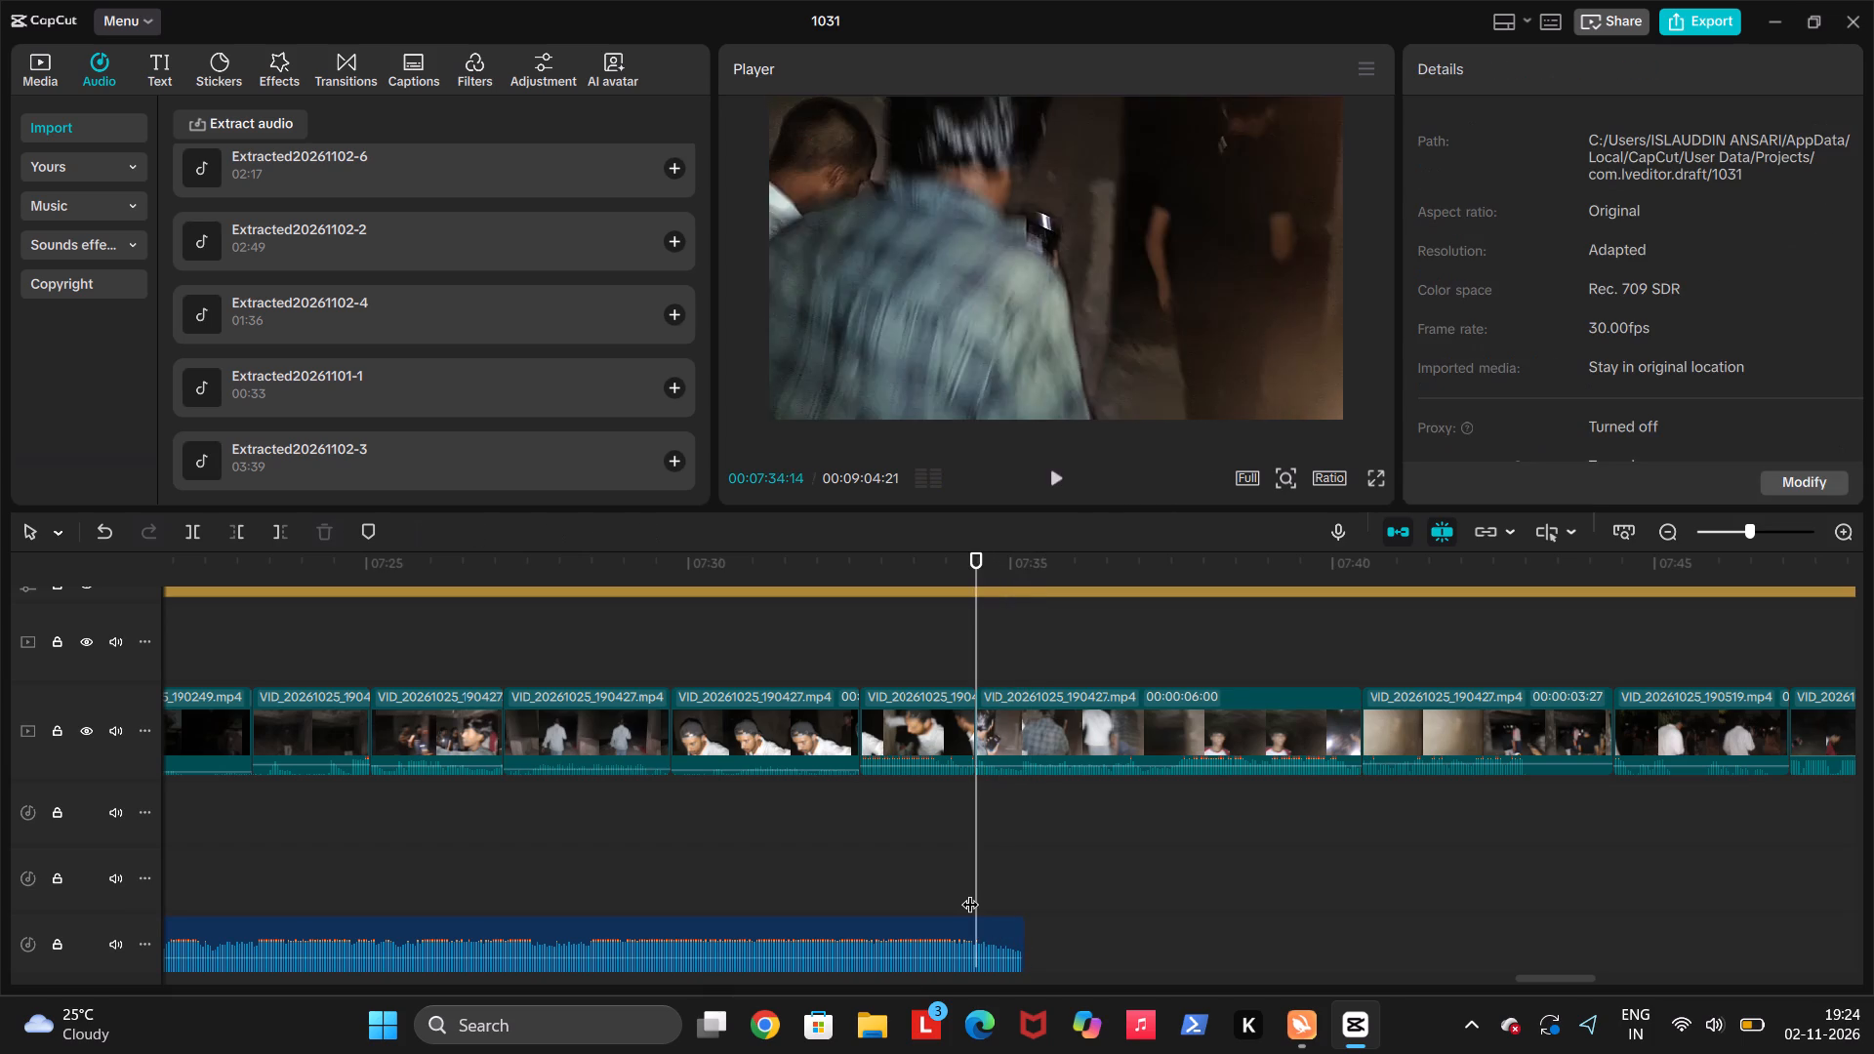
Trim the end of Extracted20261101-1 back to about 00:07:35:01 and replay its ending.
key(space)
key(space)
click(1002, 923)
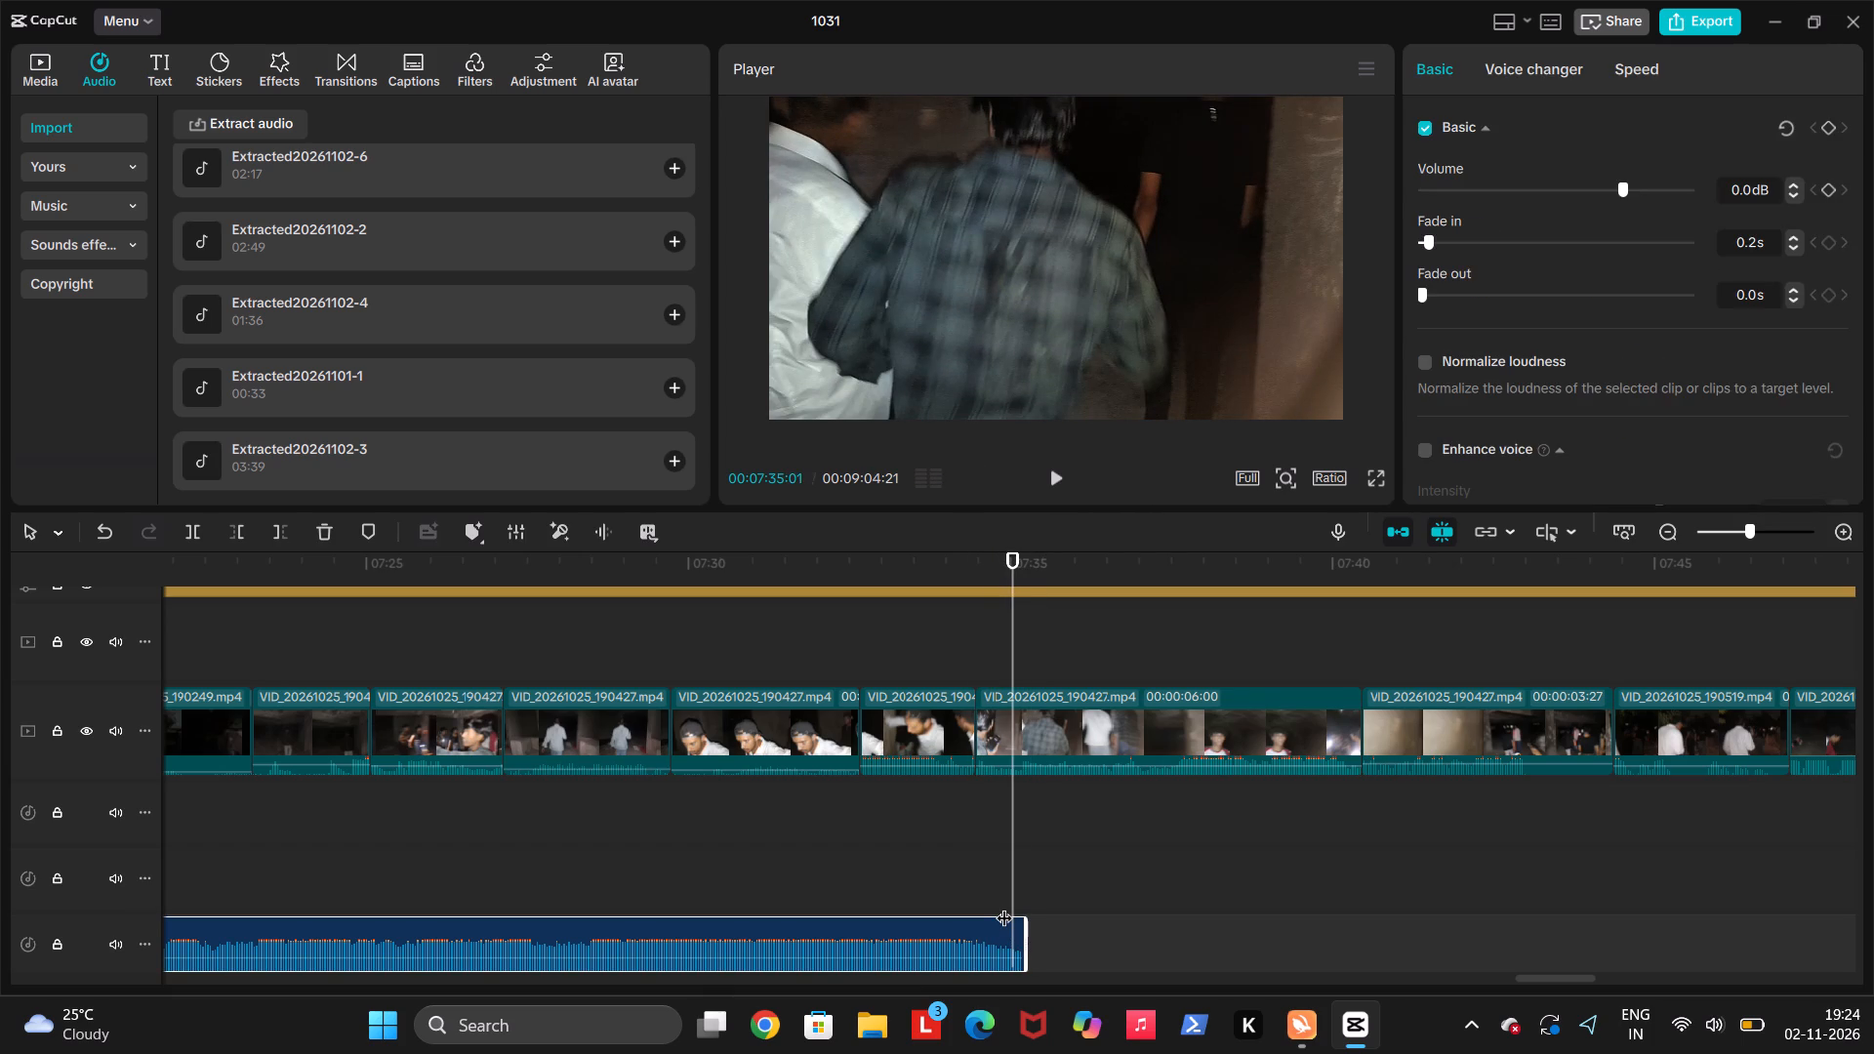
key(w)
click(955, 877)
key(space)
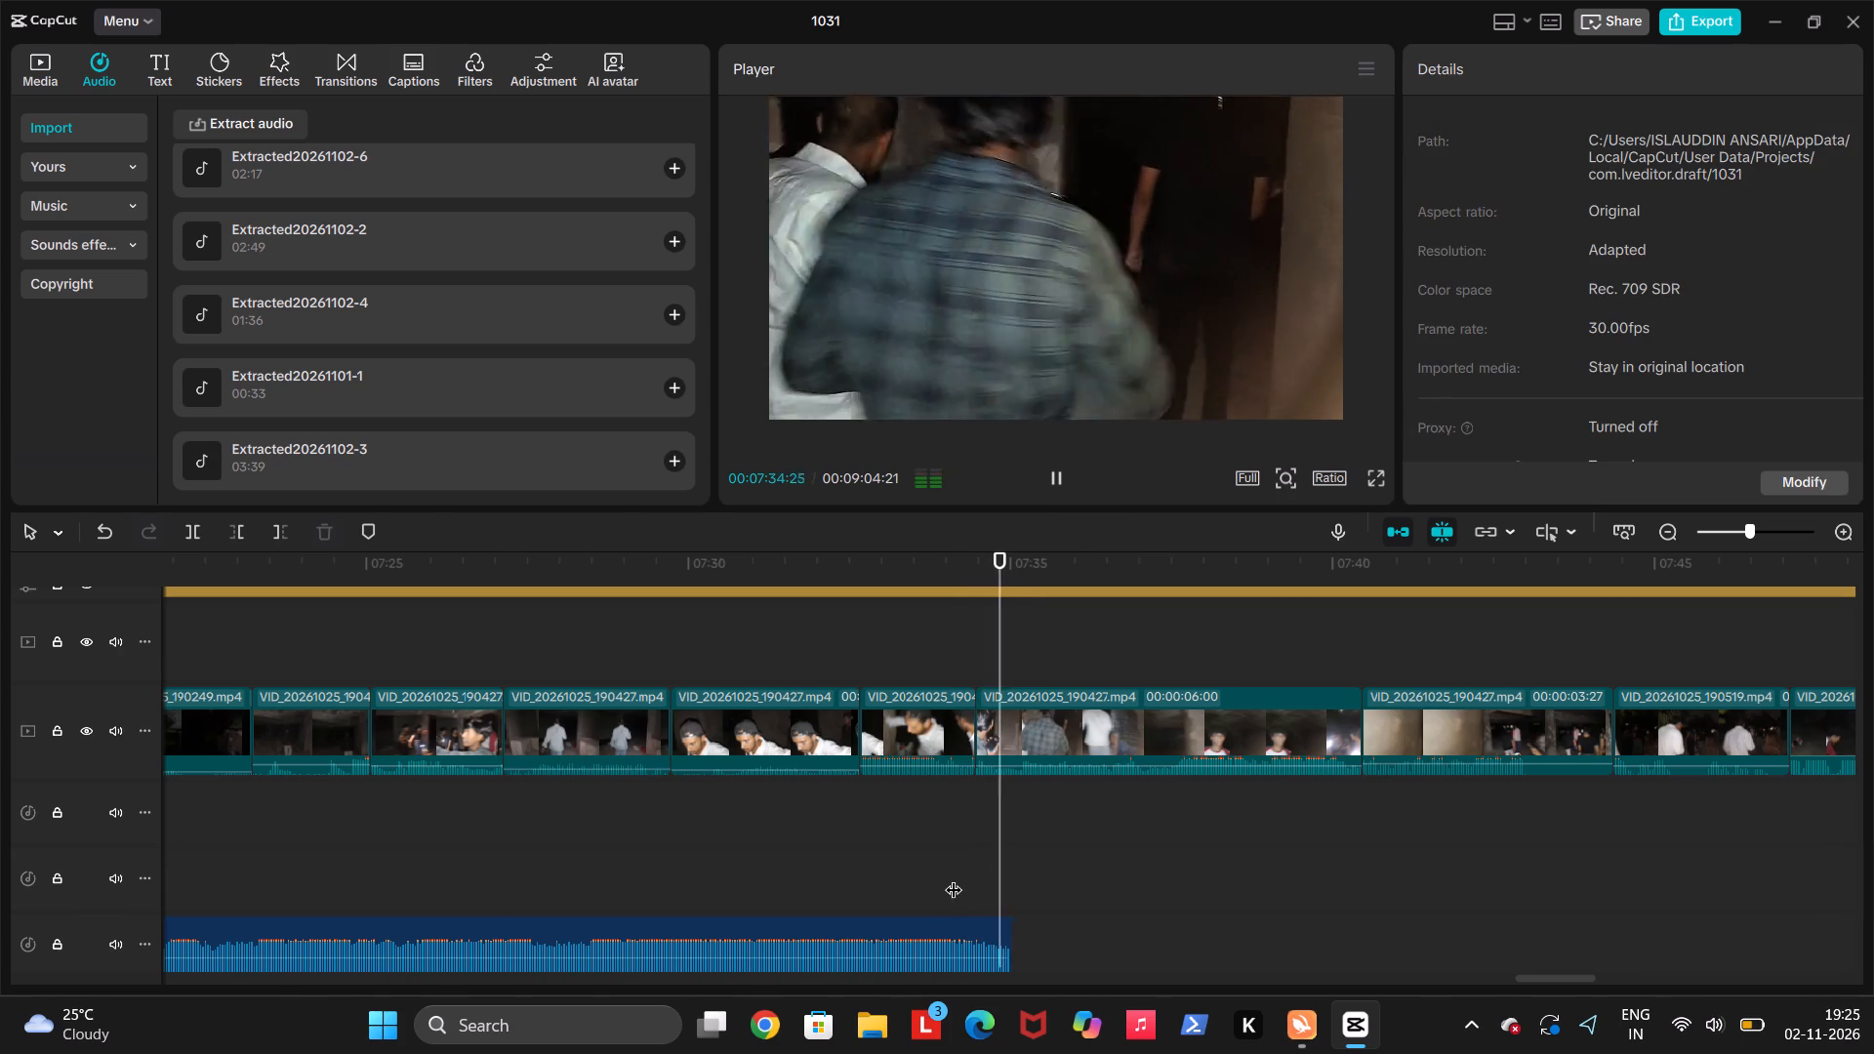
key(space)
Audition imported tracks Extracted20261102-3, -6, -5 and -2 at several points to find the following music.
scroll(960, 908, down, 1)
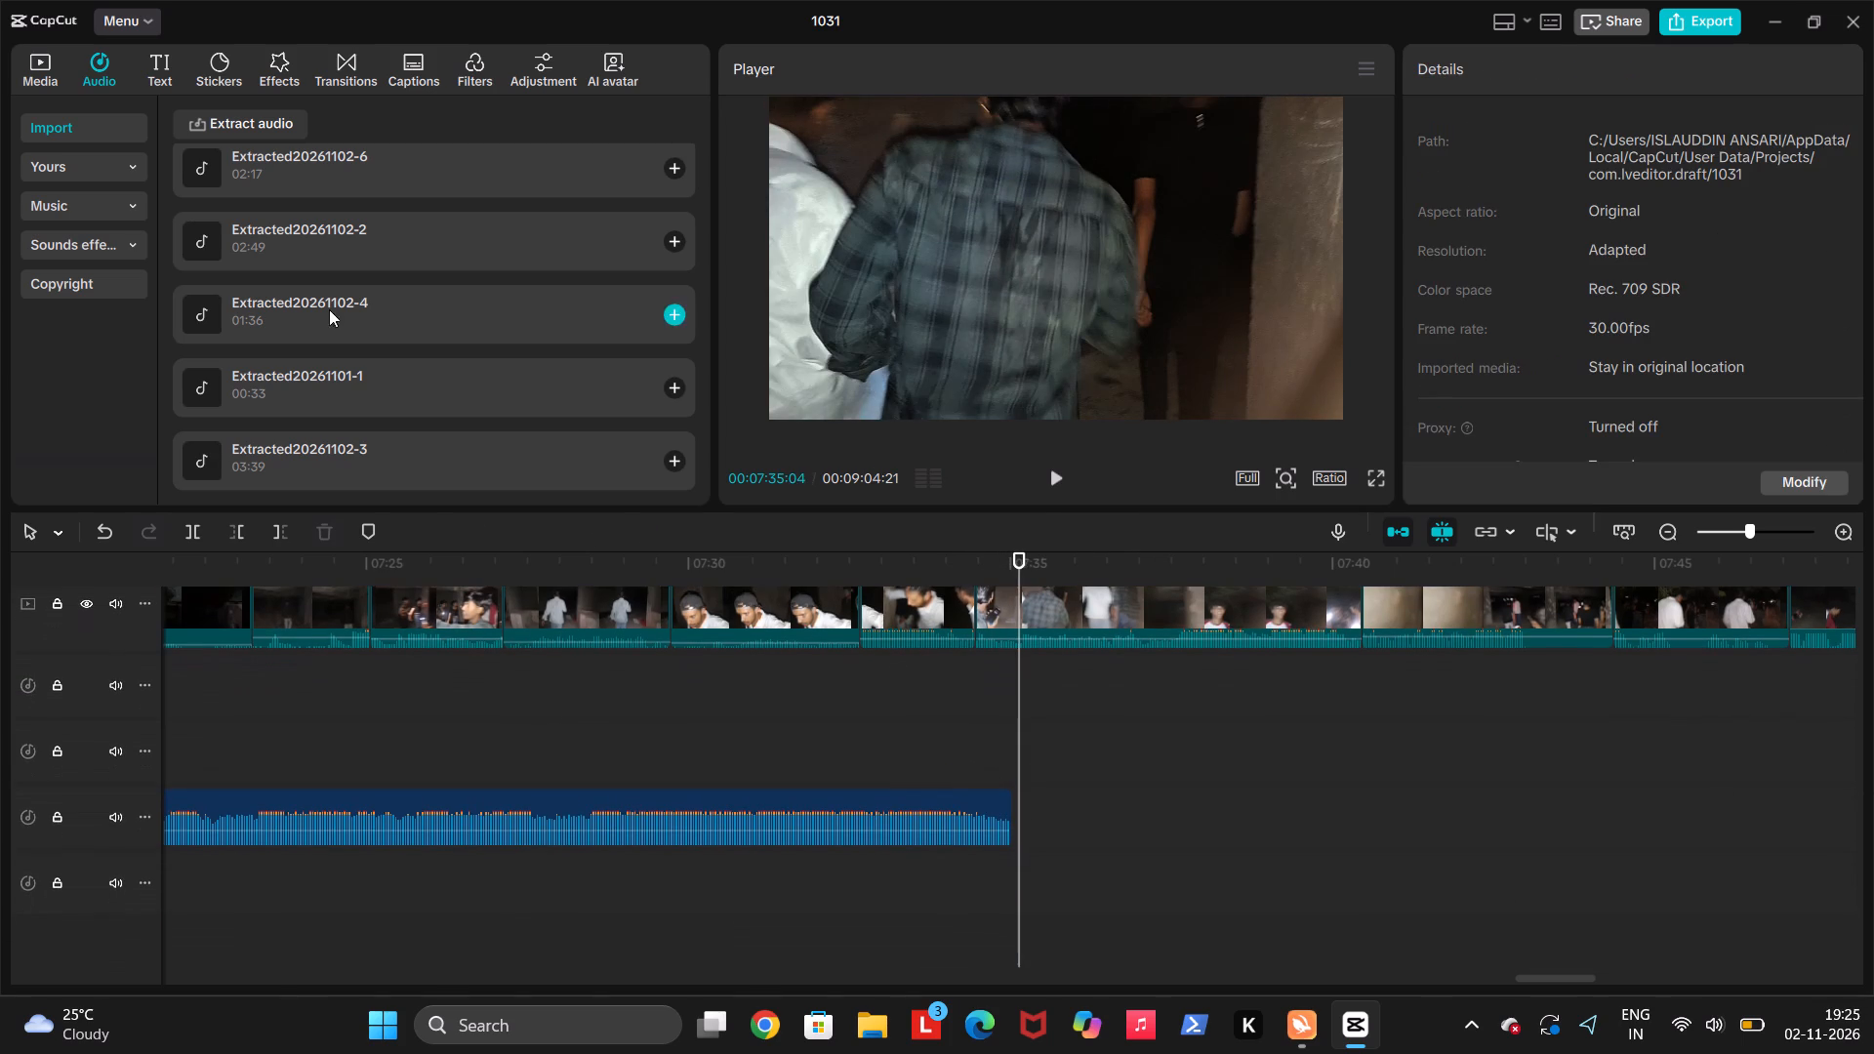
drag(368, 443, 377, 451)
scroll(380, 454, down, 2)
click(376, 468)
click(387, 482)
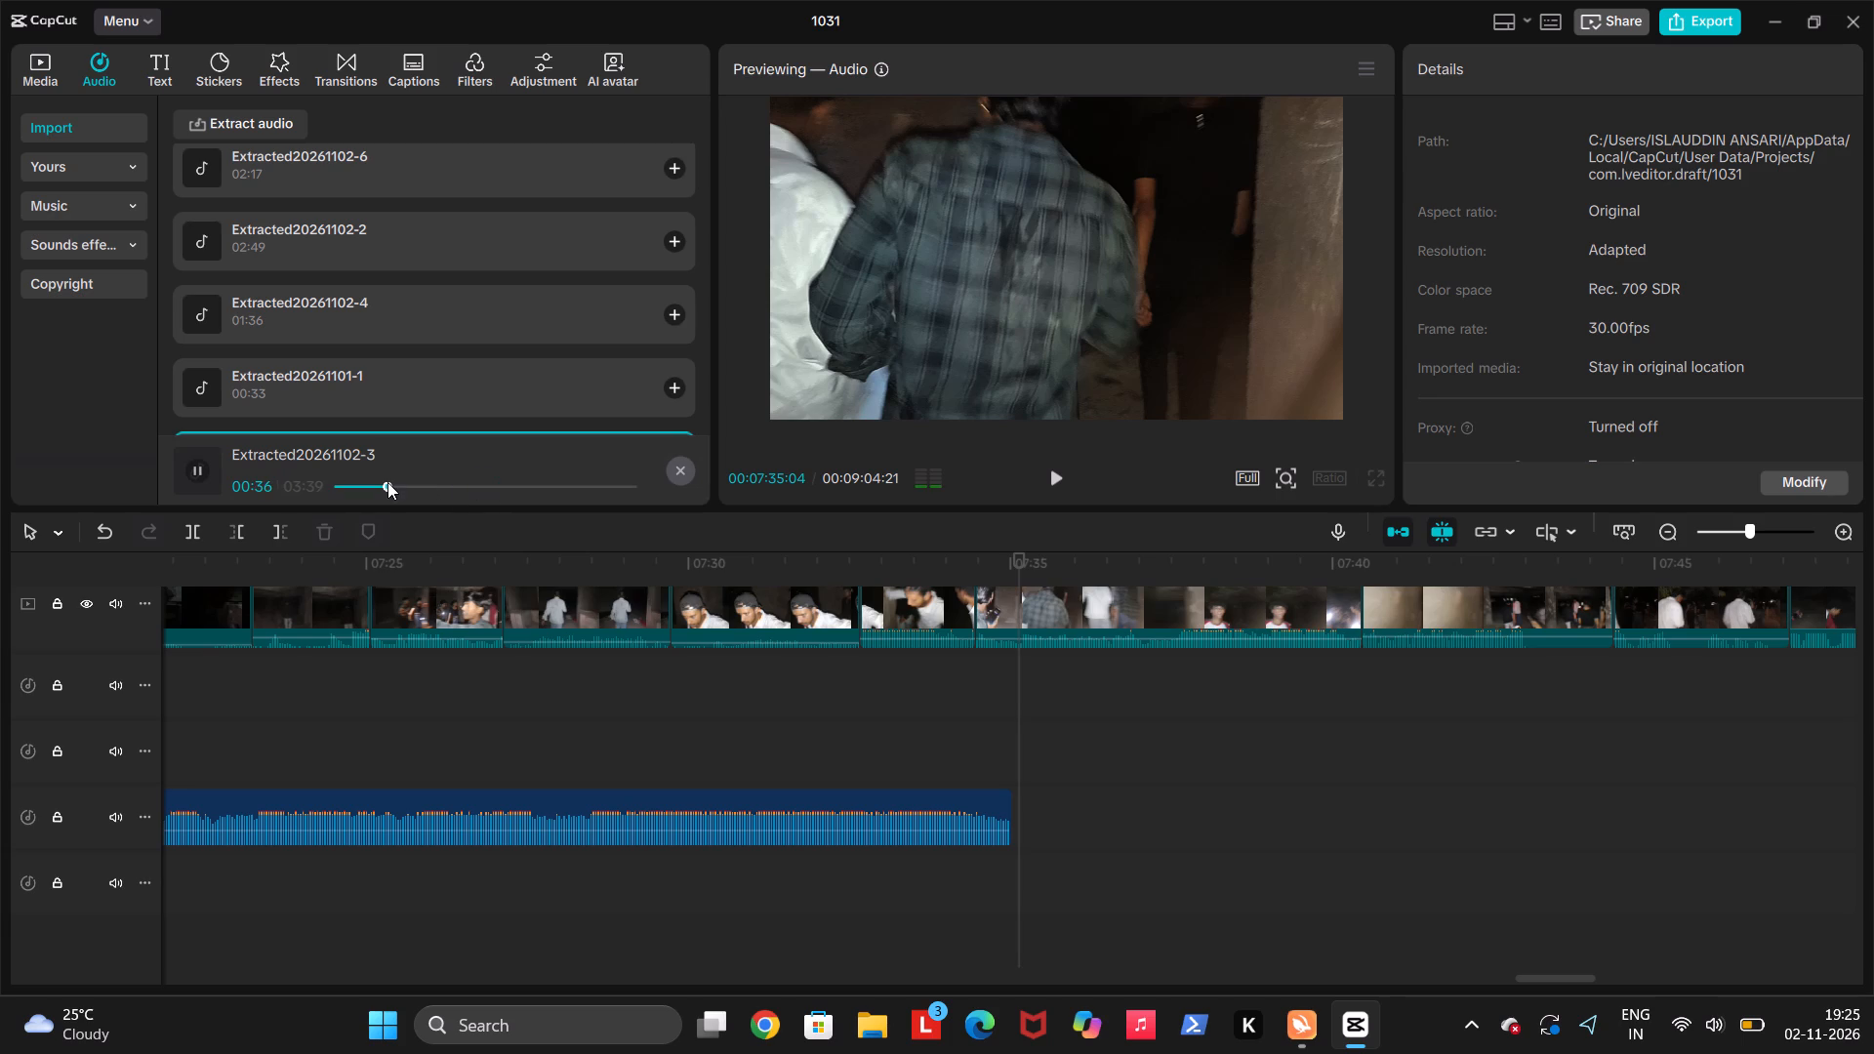
click(430, 485)
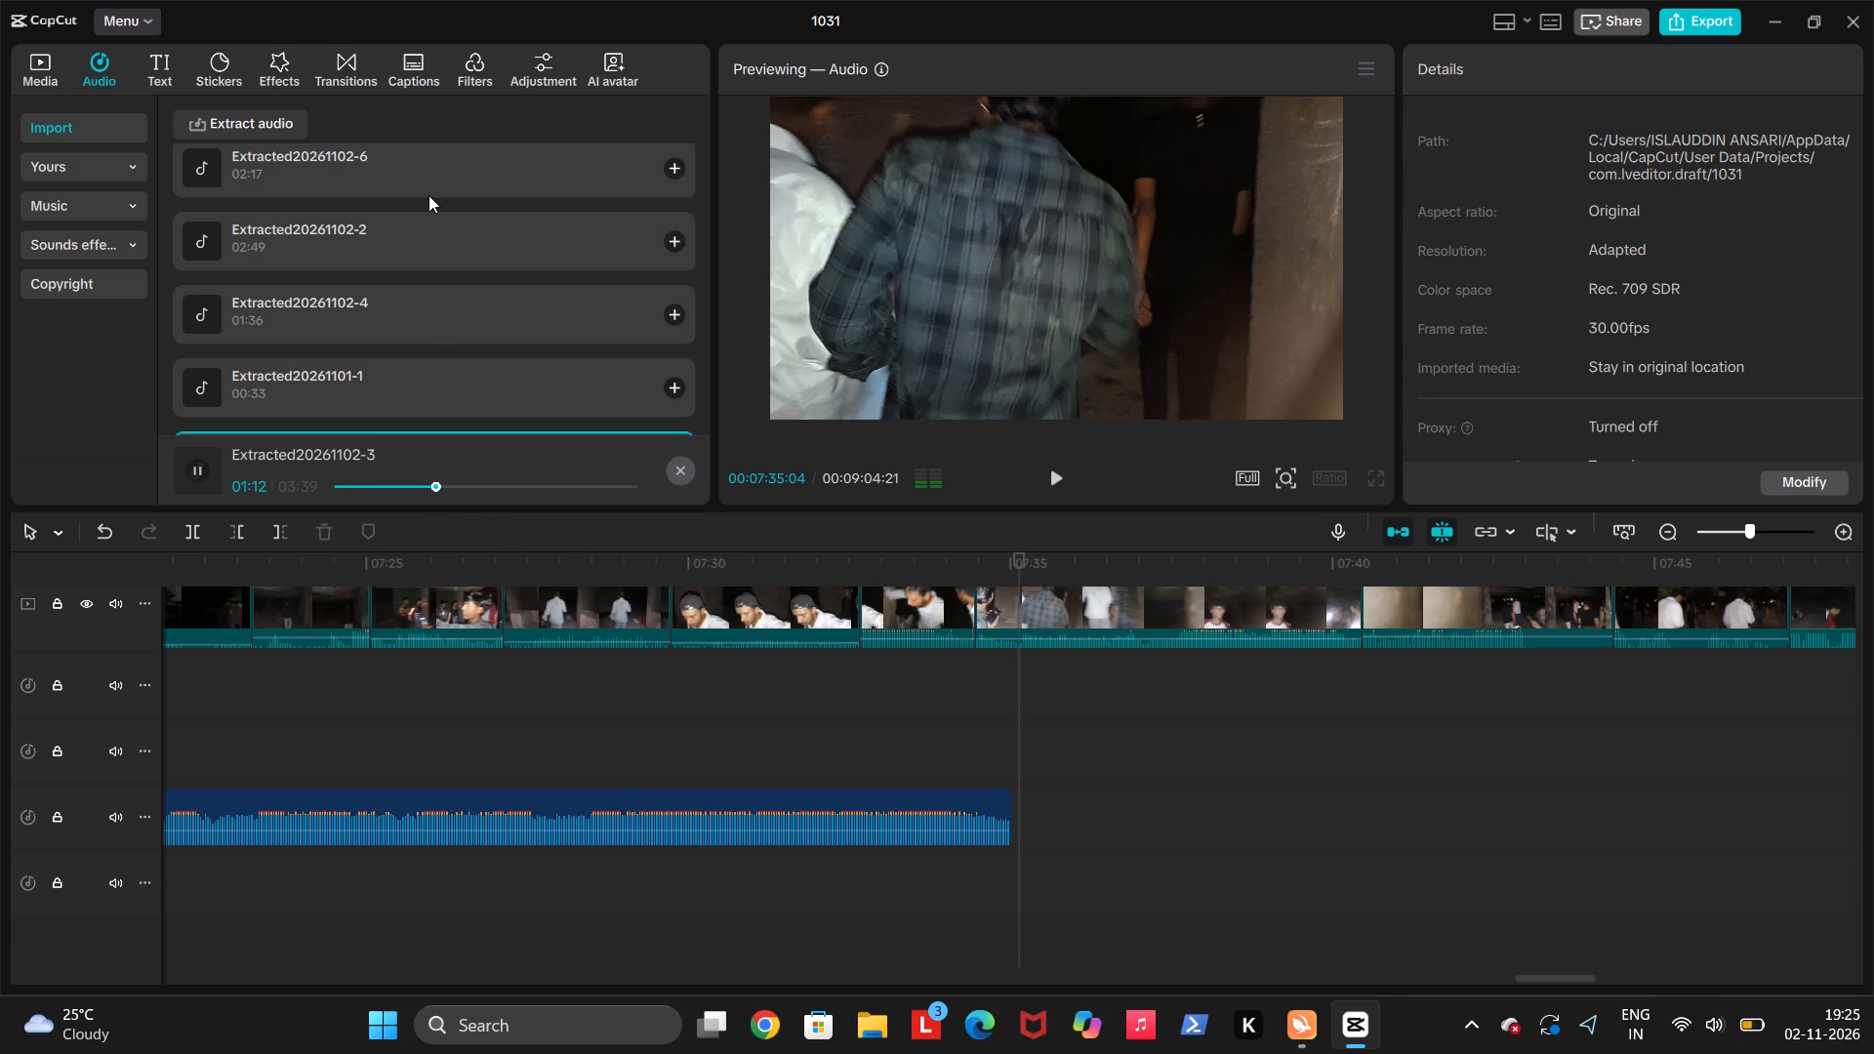
click(433, 181)
scroll(438, 205, up, 1)
click(390, 493)
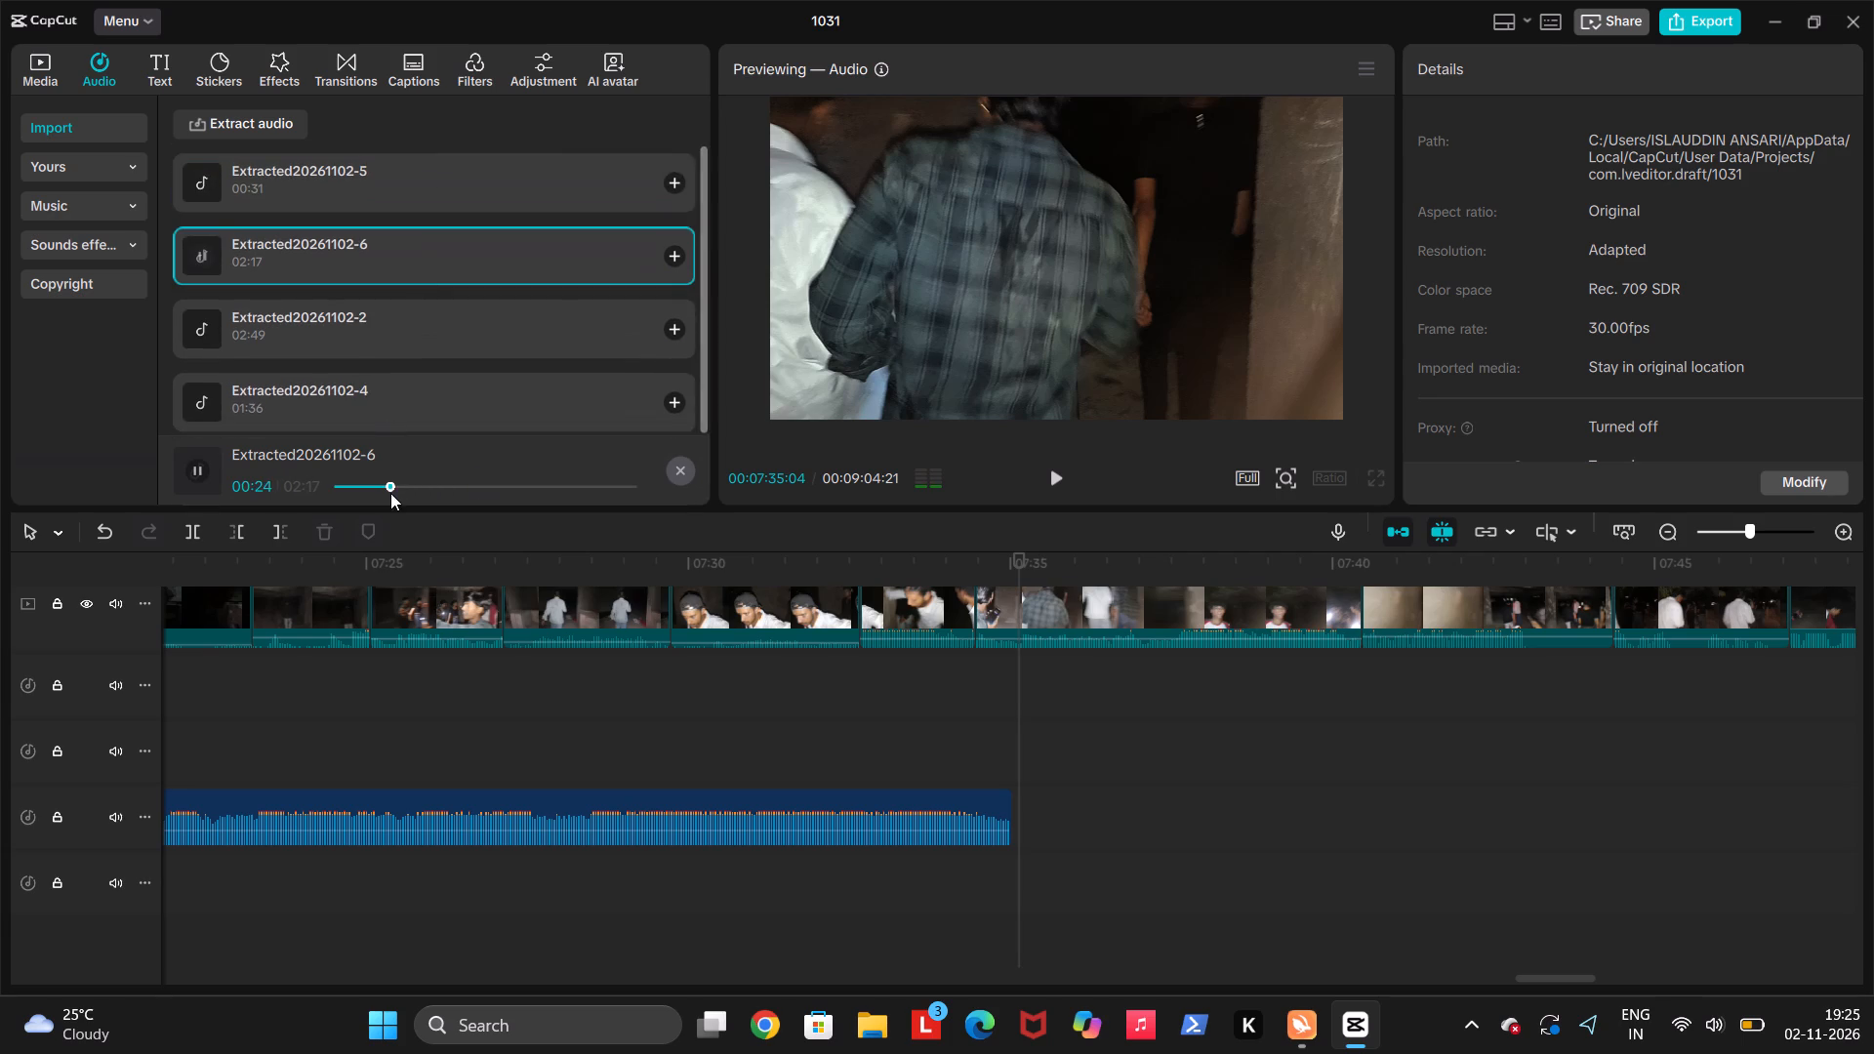
click(441, 491)
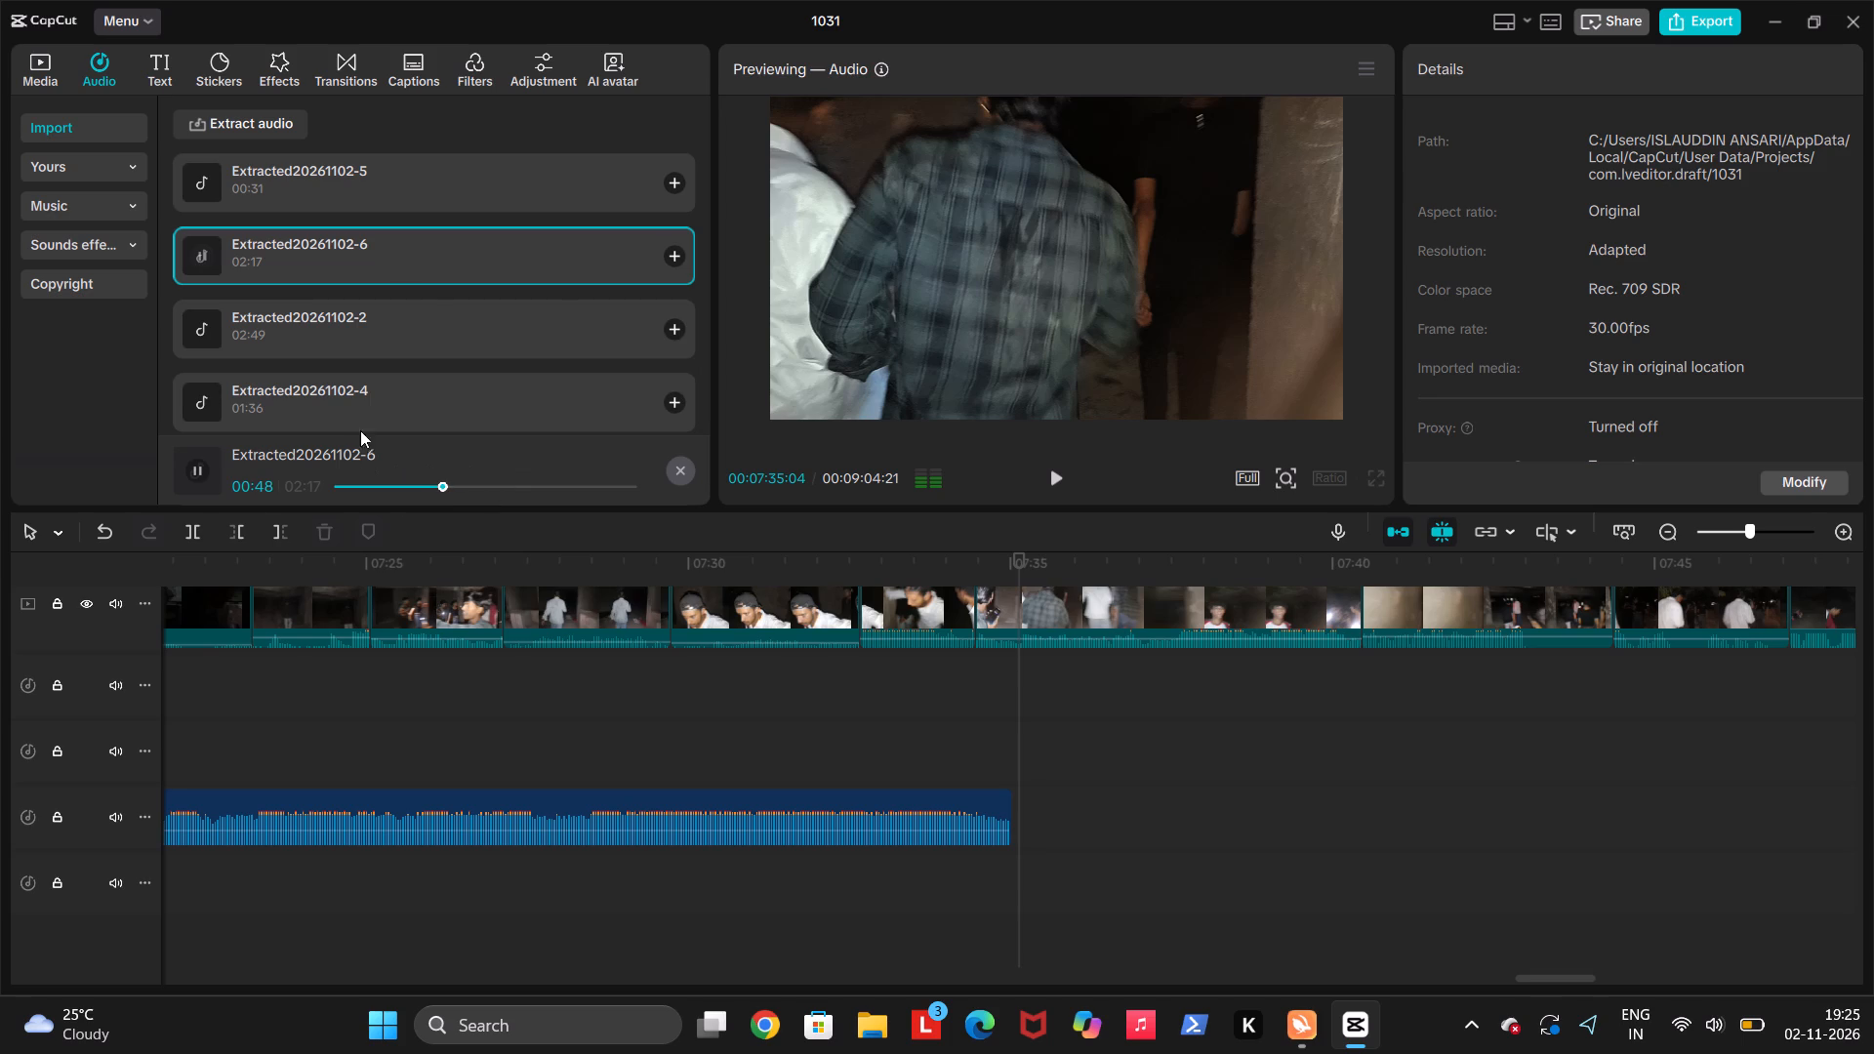
scroll(378, 219, left, 1)
click(364, 190)
scroll(349, 338, left, 1)
click(349, 338)
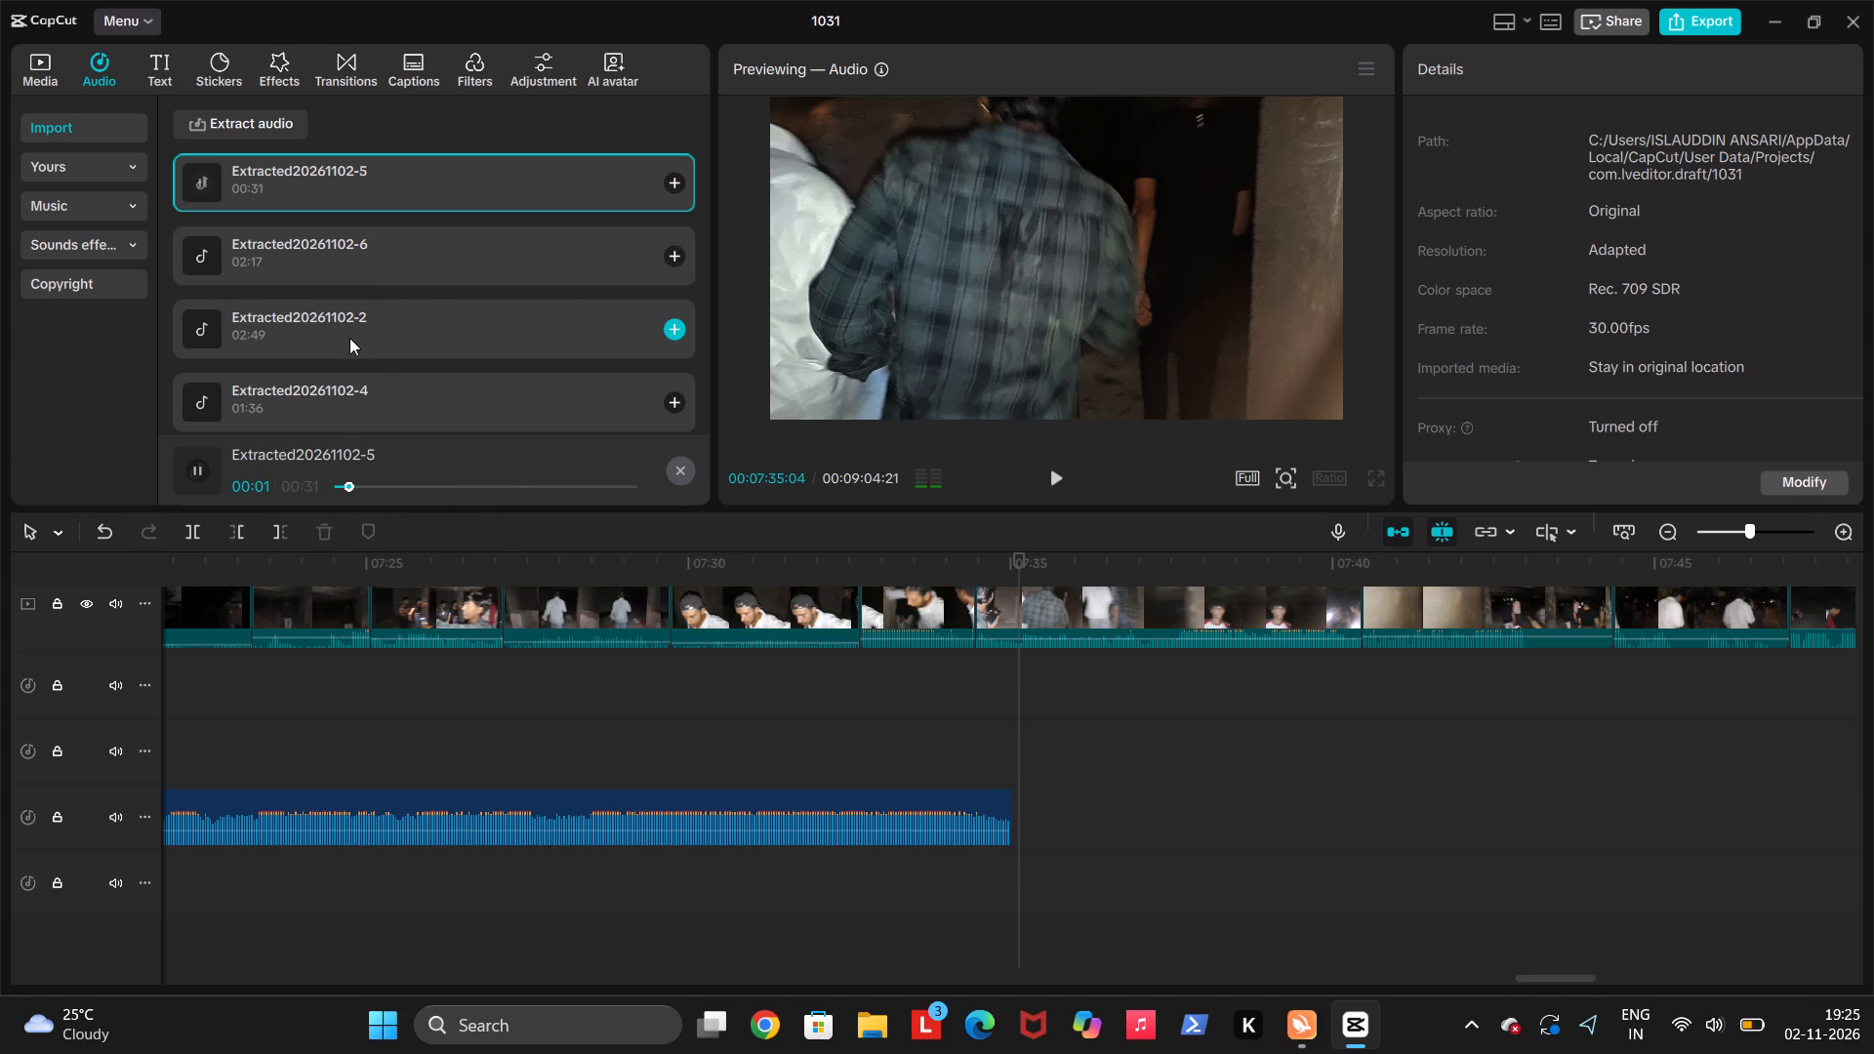
click(369, 483)
scroll(409, 494, left, 1)
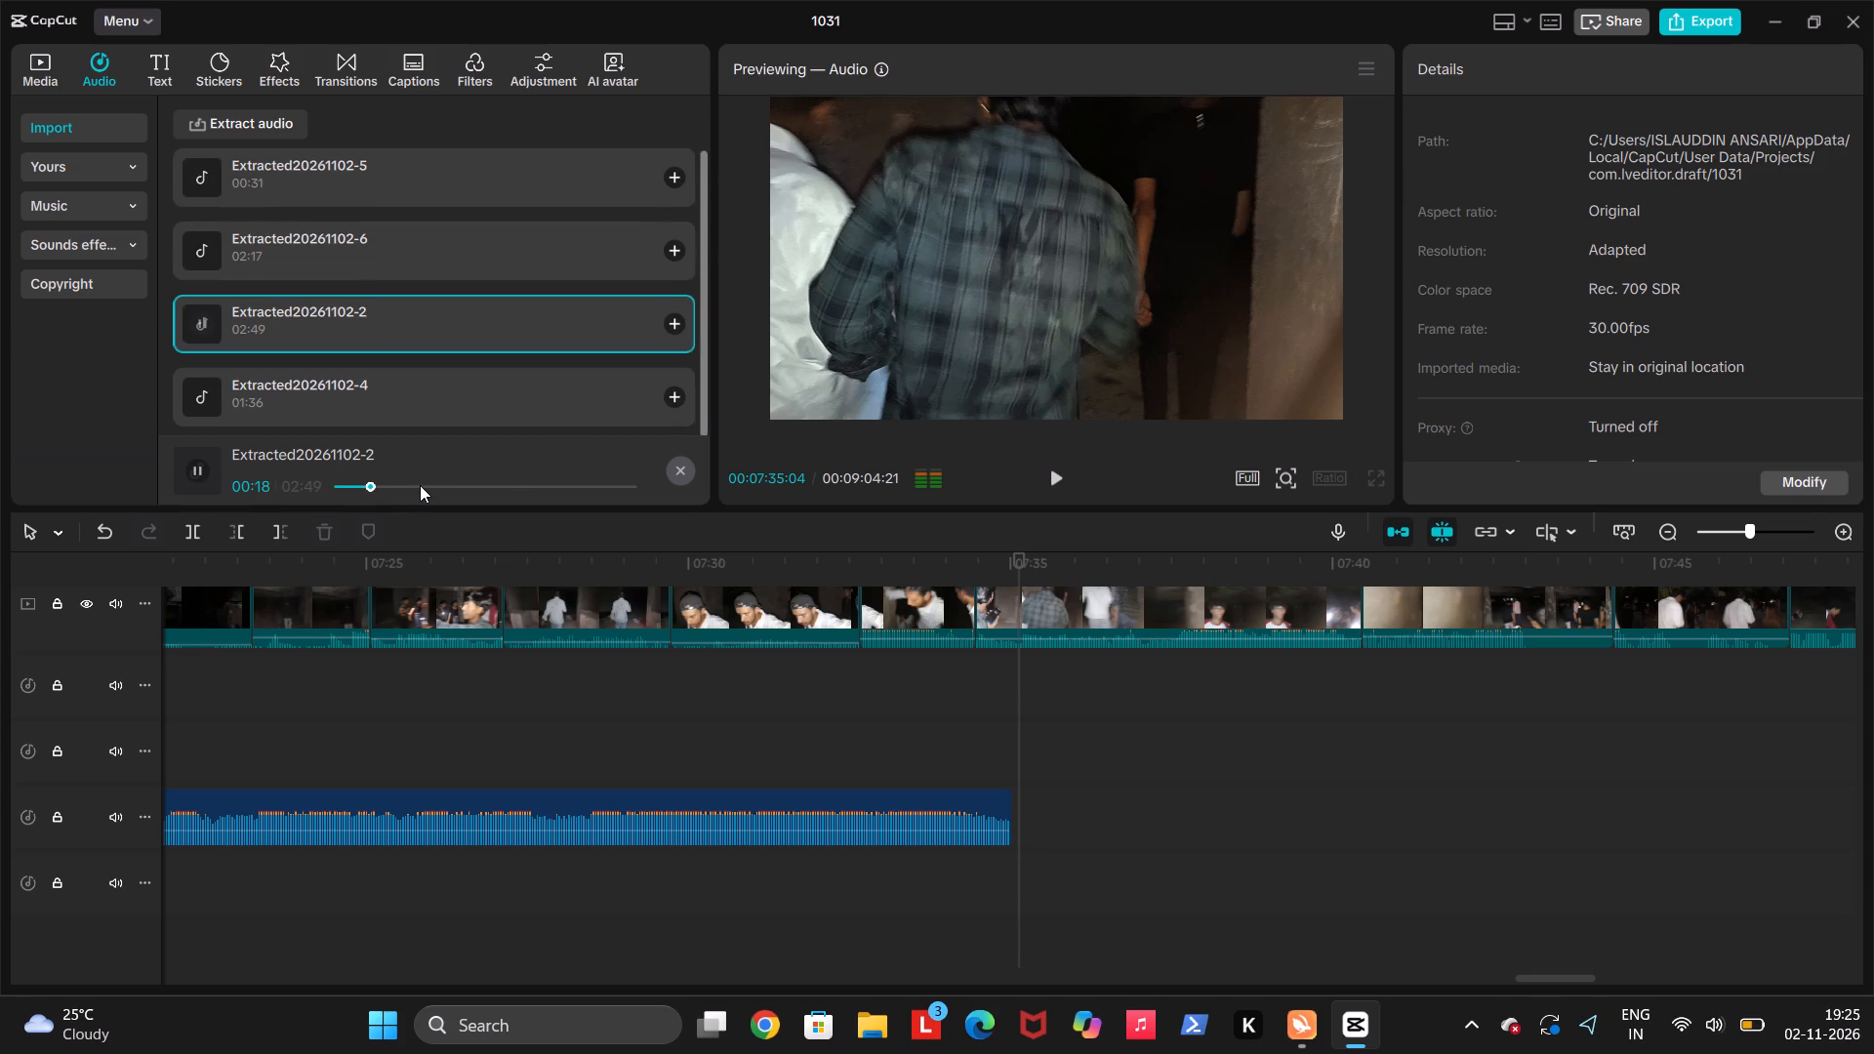
click(420, 485)
scroll(396, 487, left, 1)
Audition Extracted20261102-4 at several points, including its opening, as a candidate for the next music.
click(372, 329)
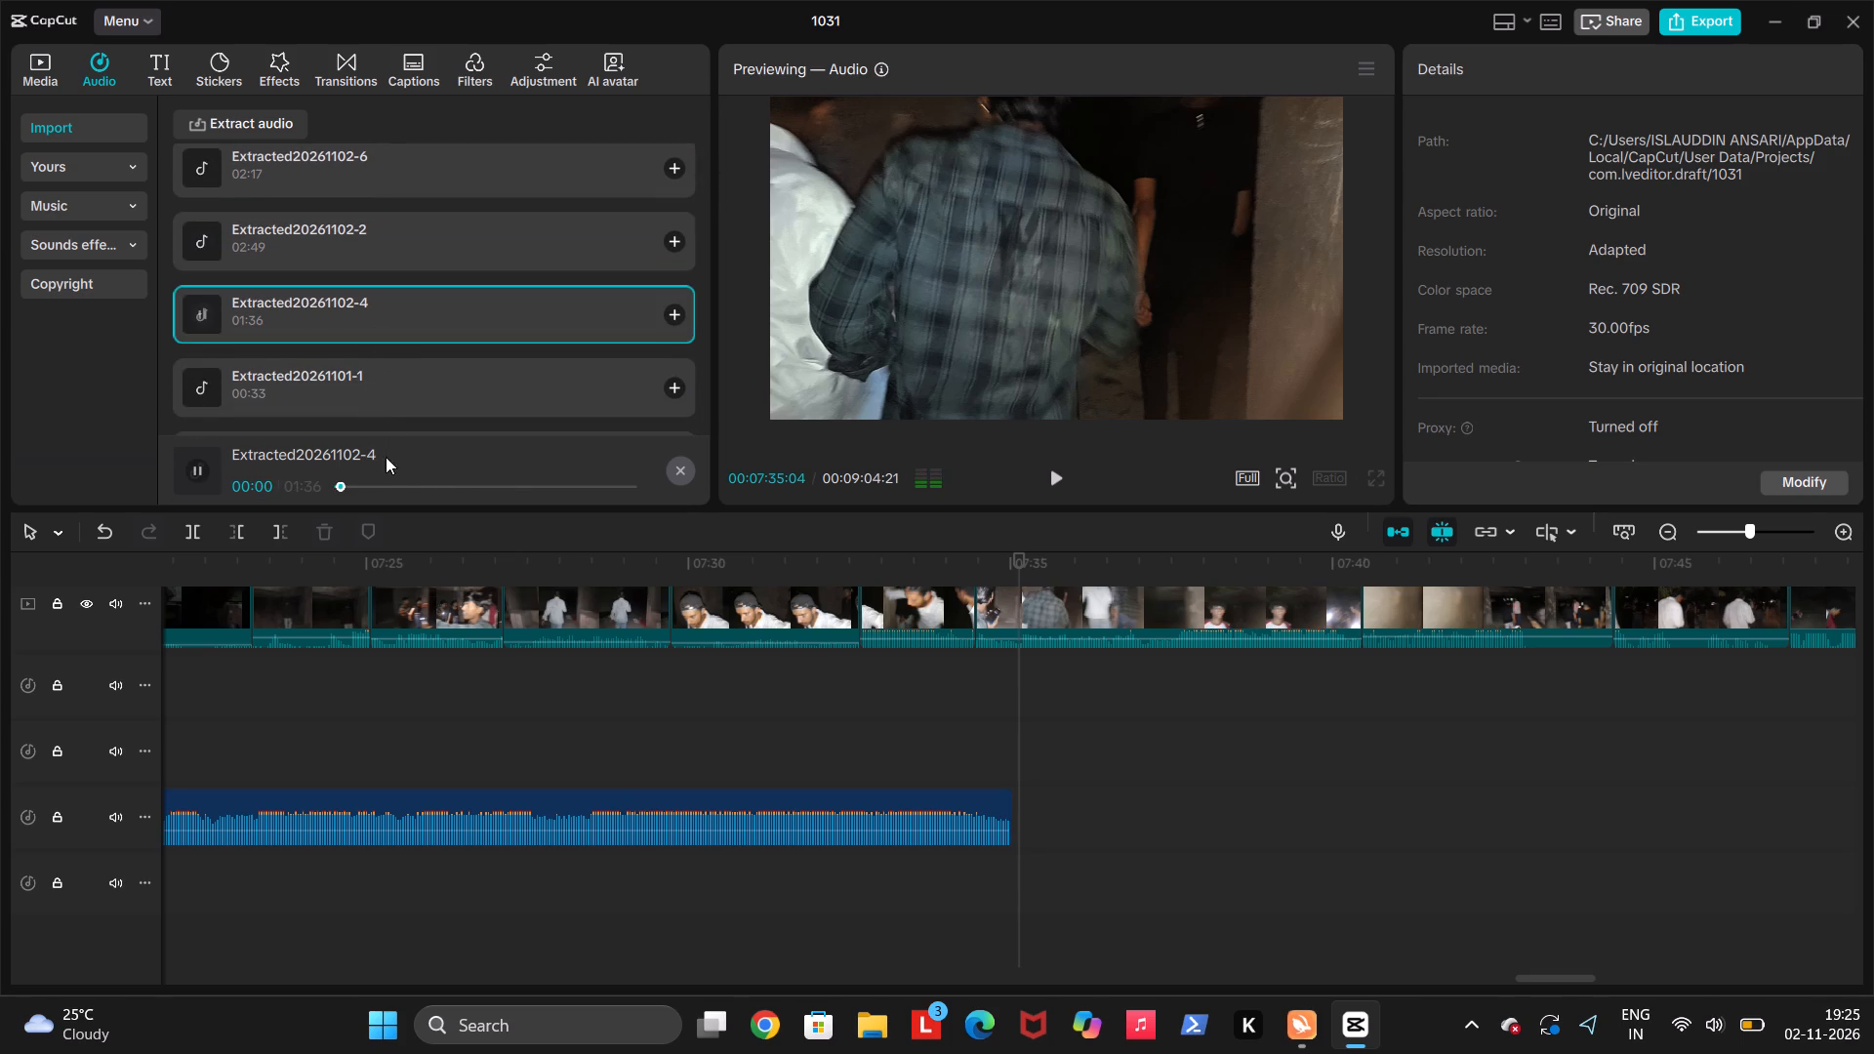
click(364, 479)
scroll(364, 479, left, 2)
click(393, 482)
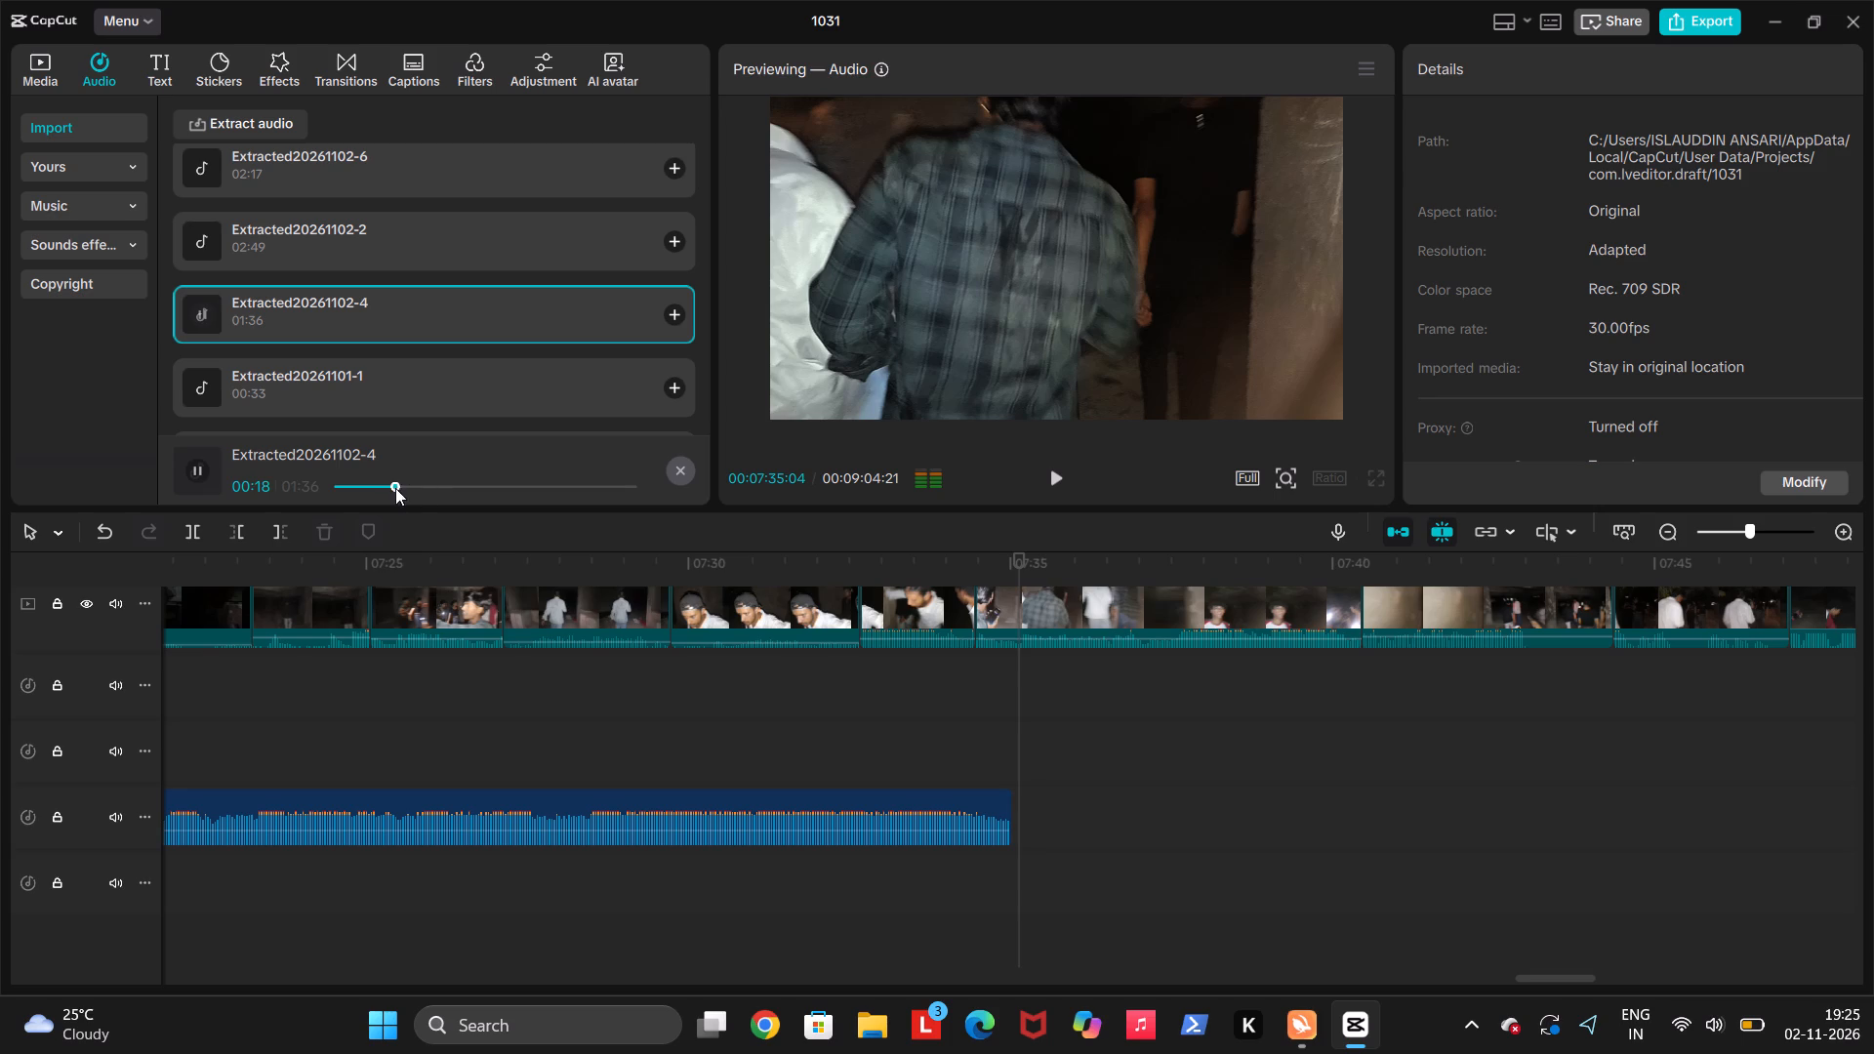
scroll(389, 487, left, 1)
click(417, 487)
scroll(359, 482, left, 1)
click(358, 482)
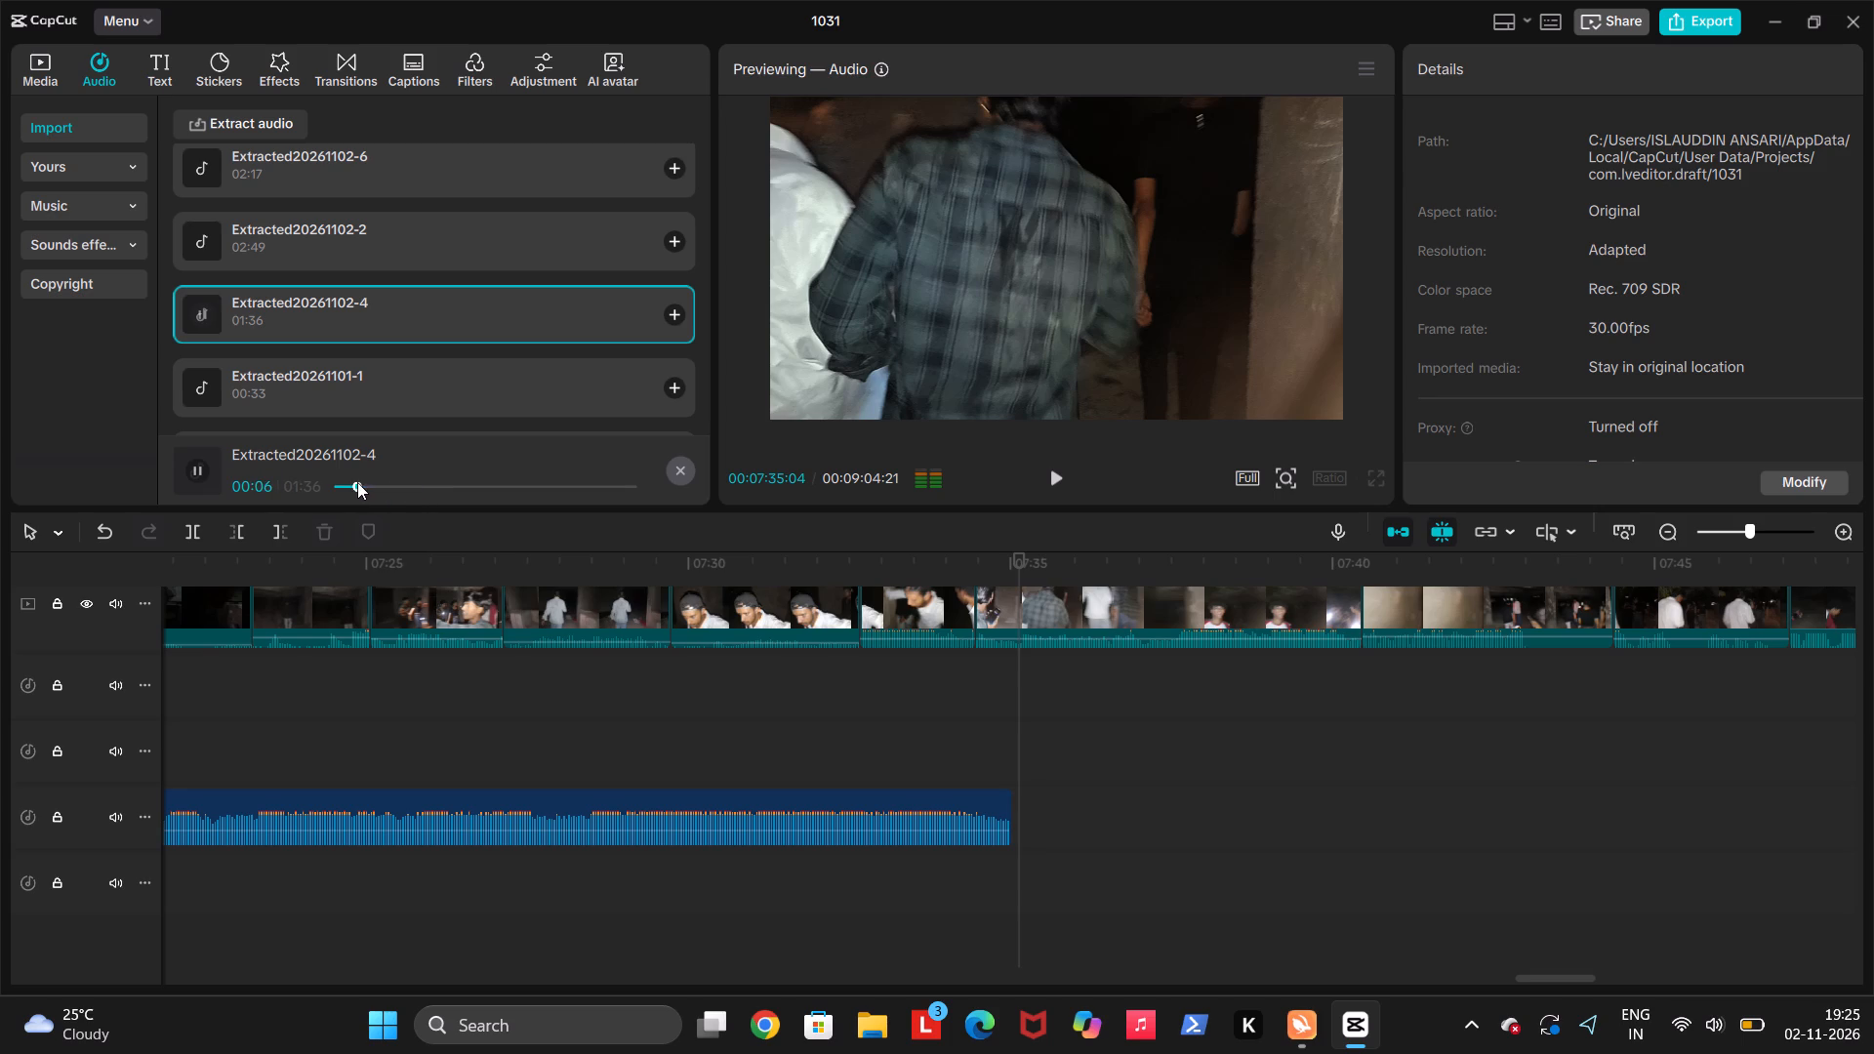
click(334, 482)
click(345, 487)
drag(345, 487, 321, 487)
drag(321, 487, 318, 487)
scroll(319, 487, left, 1)
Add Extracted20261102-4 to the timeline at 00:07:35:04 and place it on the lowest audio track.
click(674, 312)
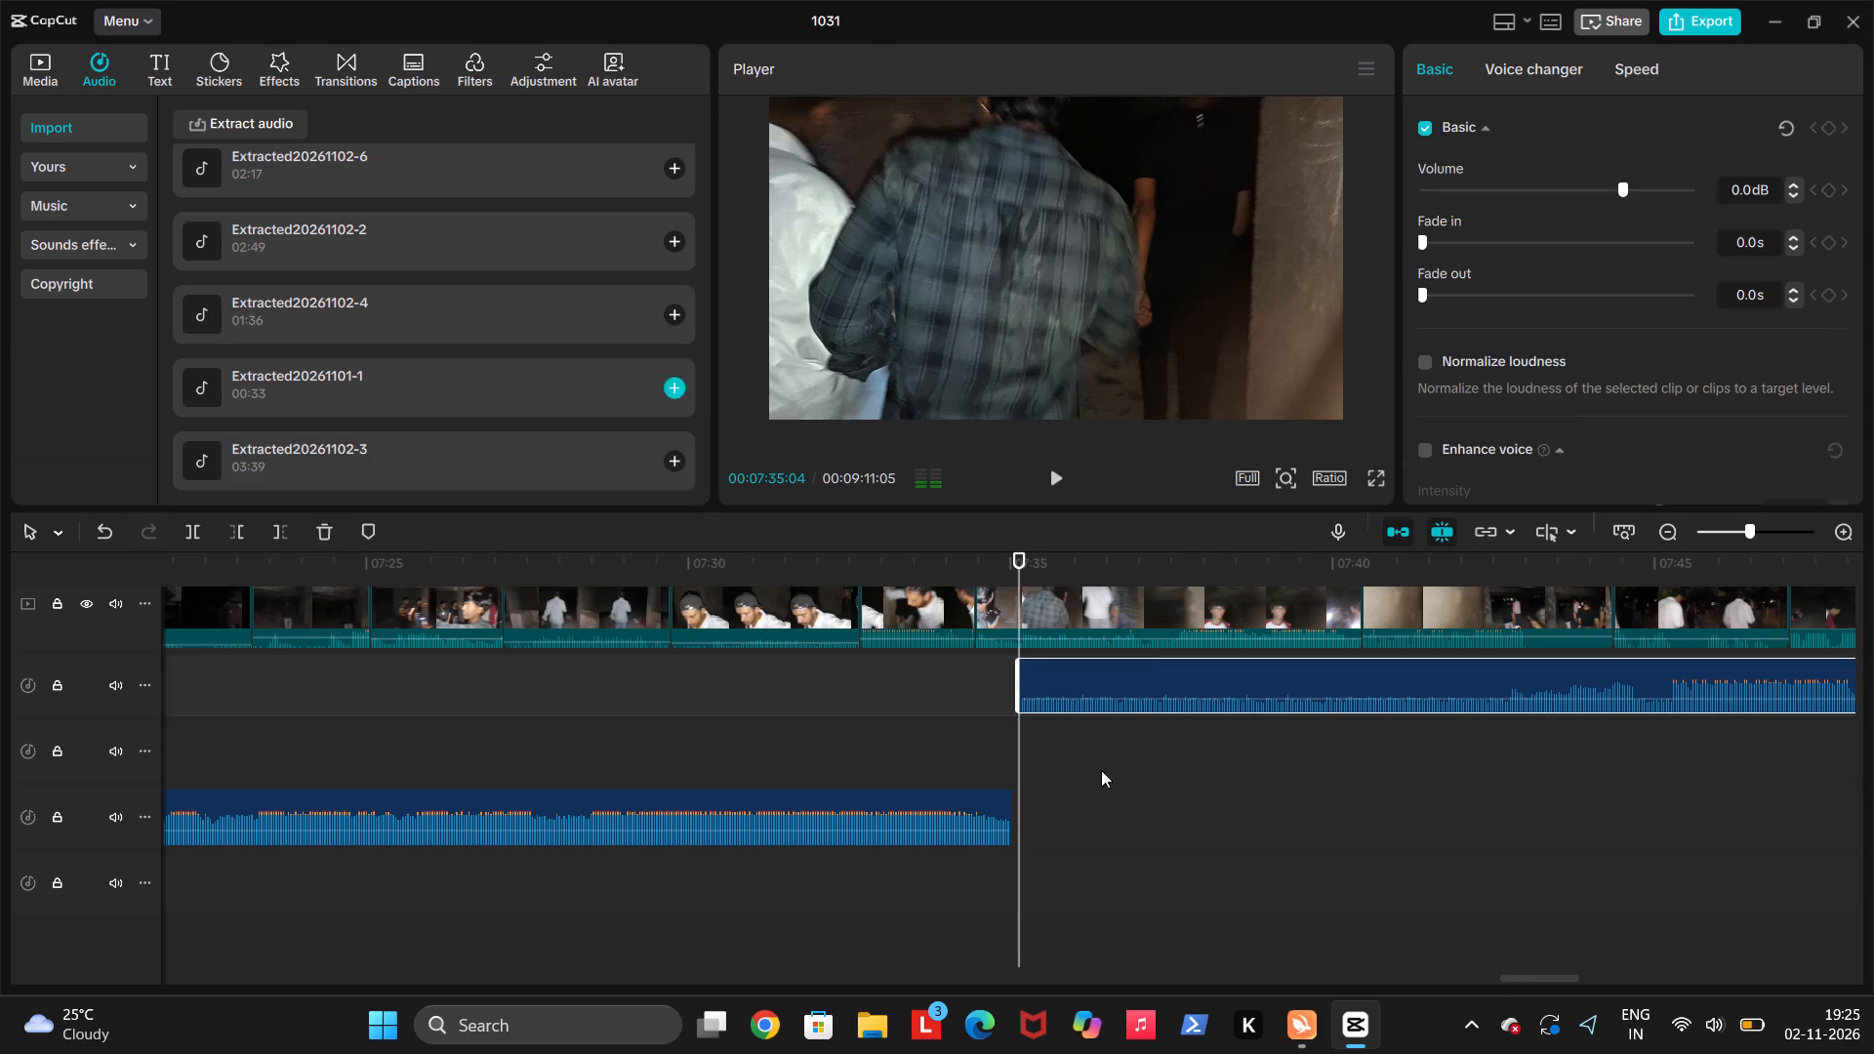
drag(1112, 685, 1106, 912)
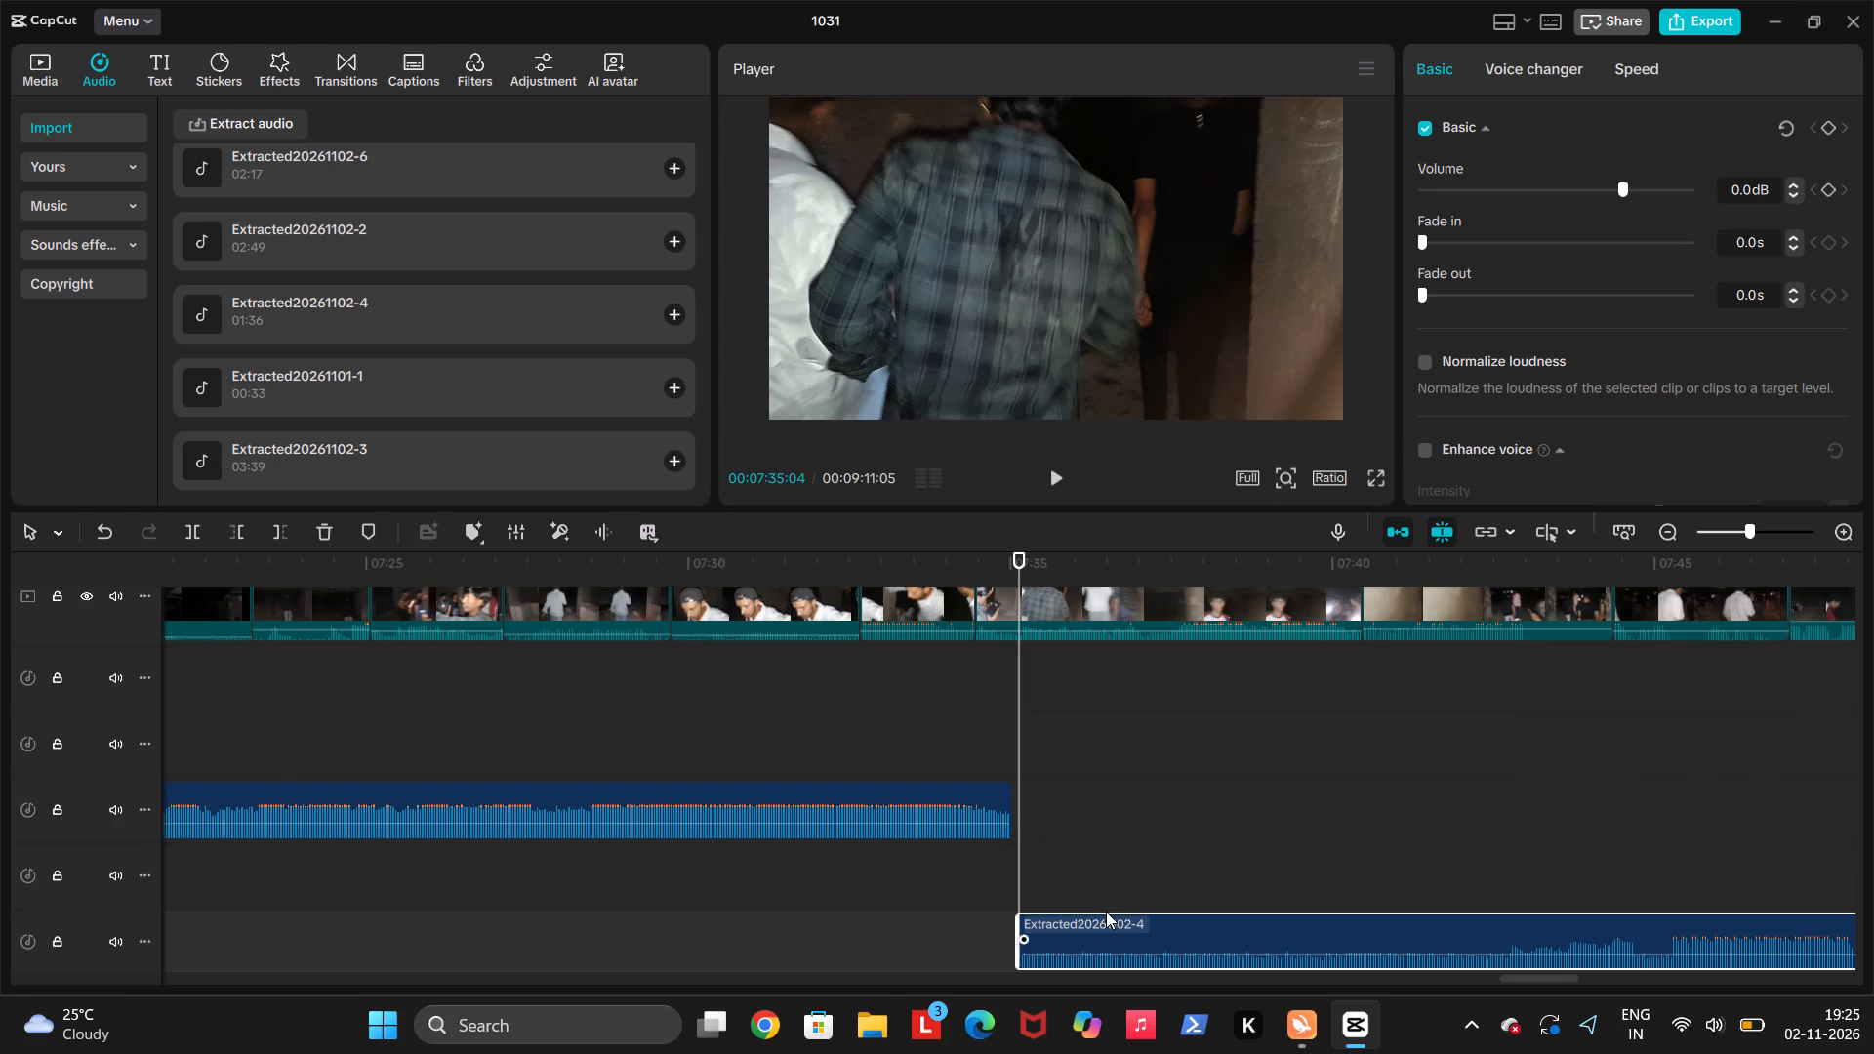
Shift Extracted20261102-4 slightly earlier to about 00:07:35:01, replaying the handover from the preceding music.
click(997, 882)
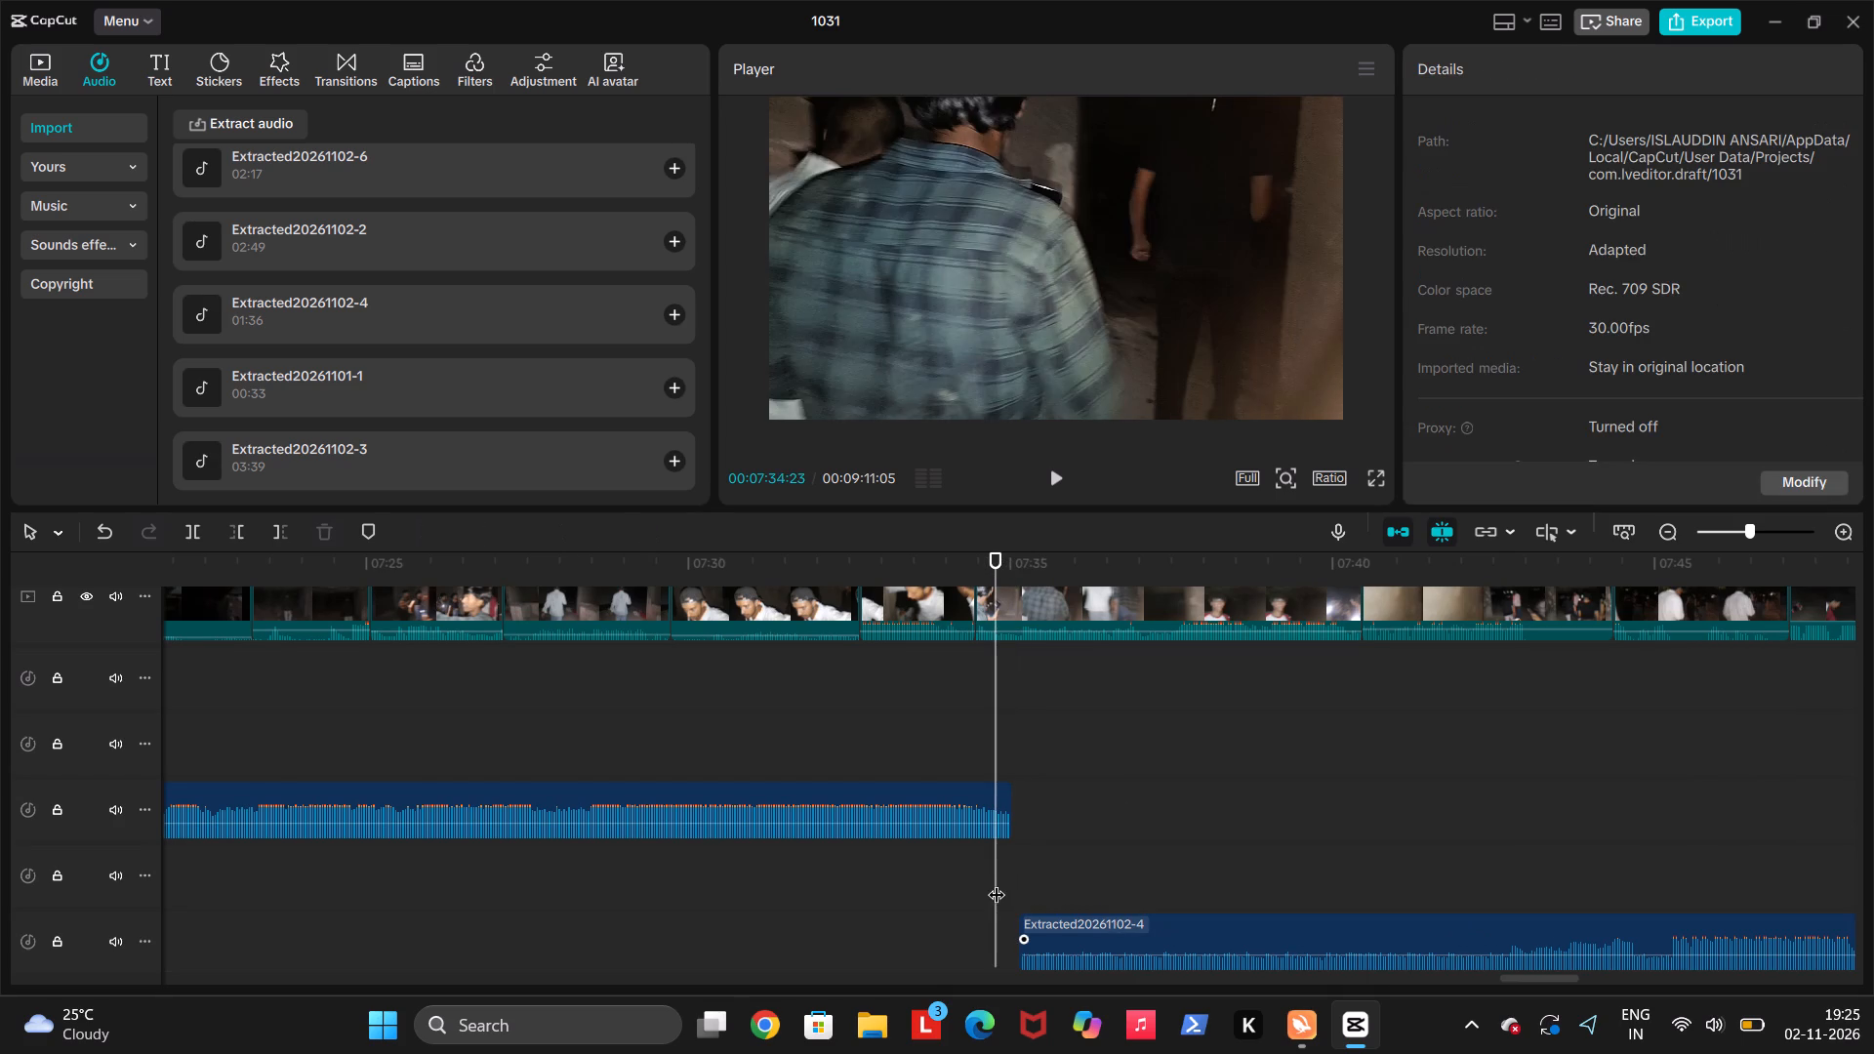
key(space)
key(space)
drag(1070, 926, 1063, 930)
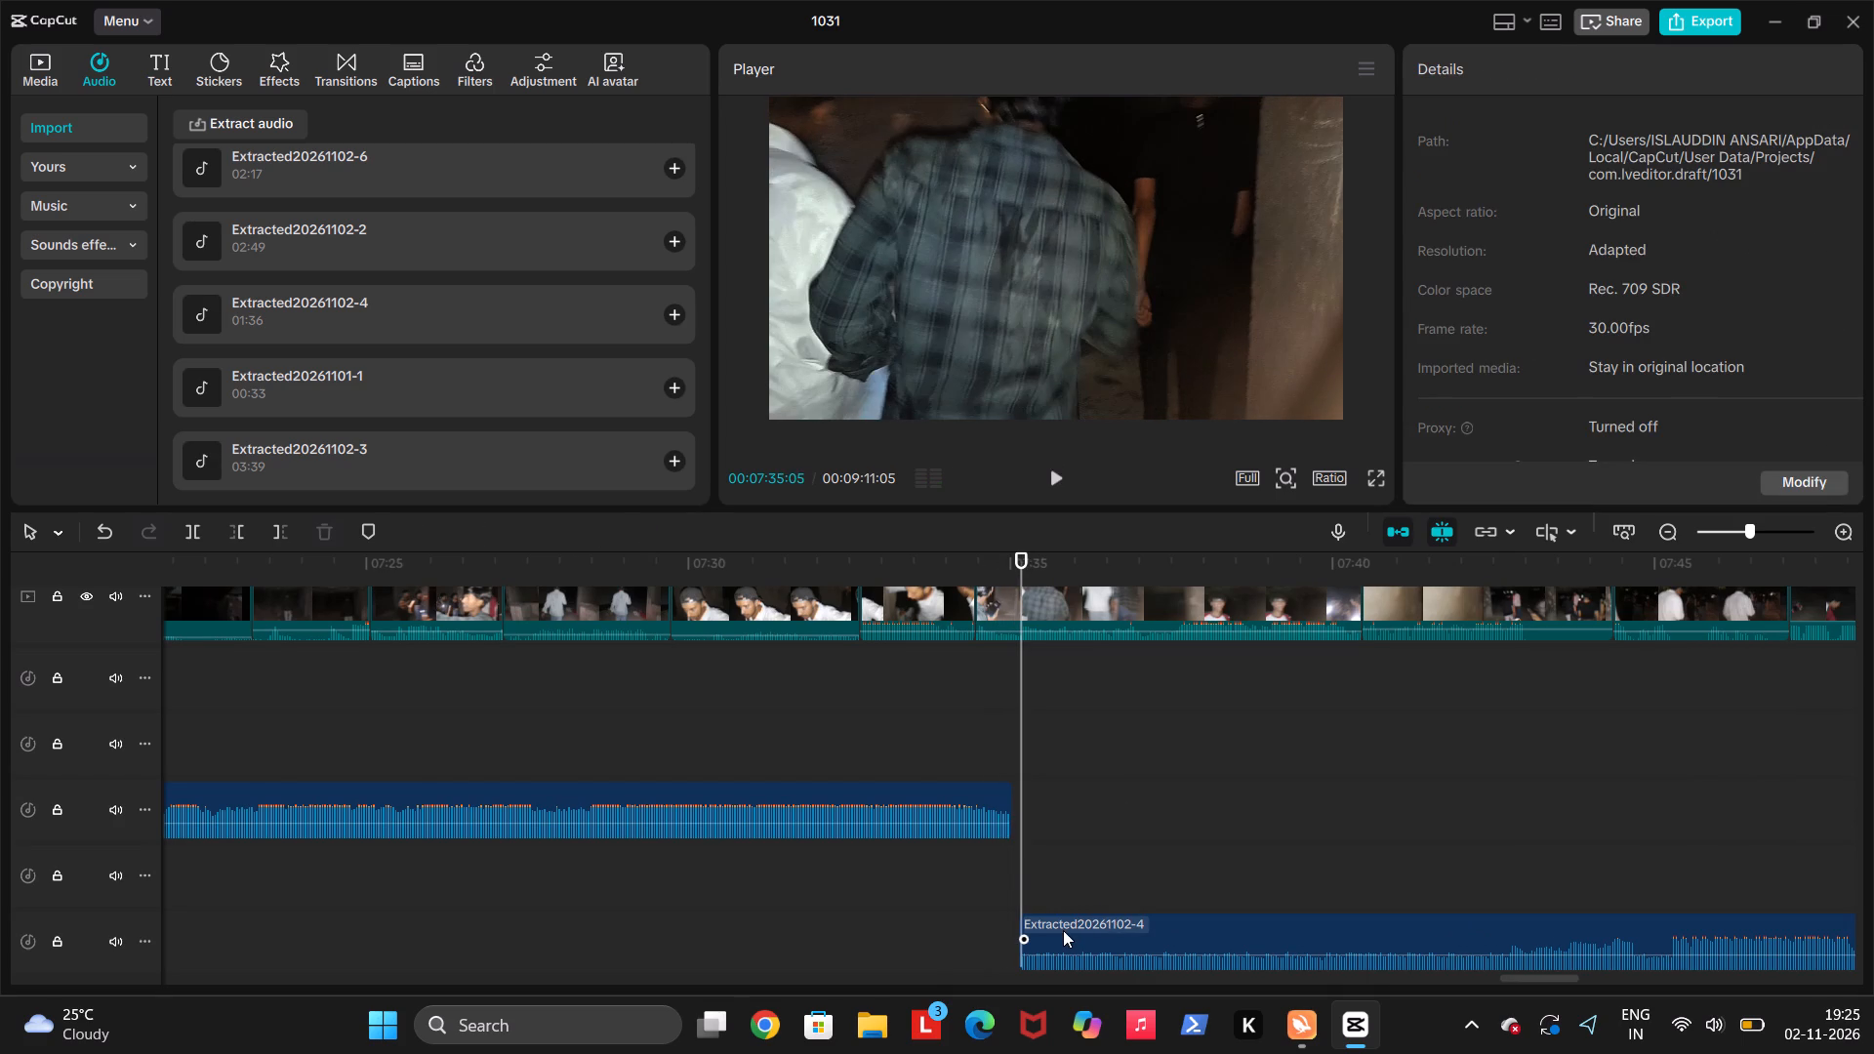
drag(1063, 930, 1058, 930)
click(985, 917)
key(space)
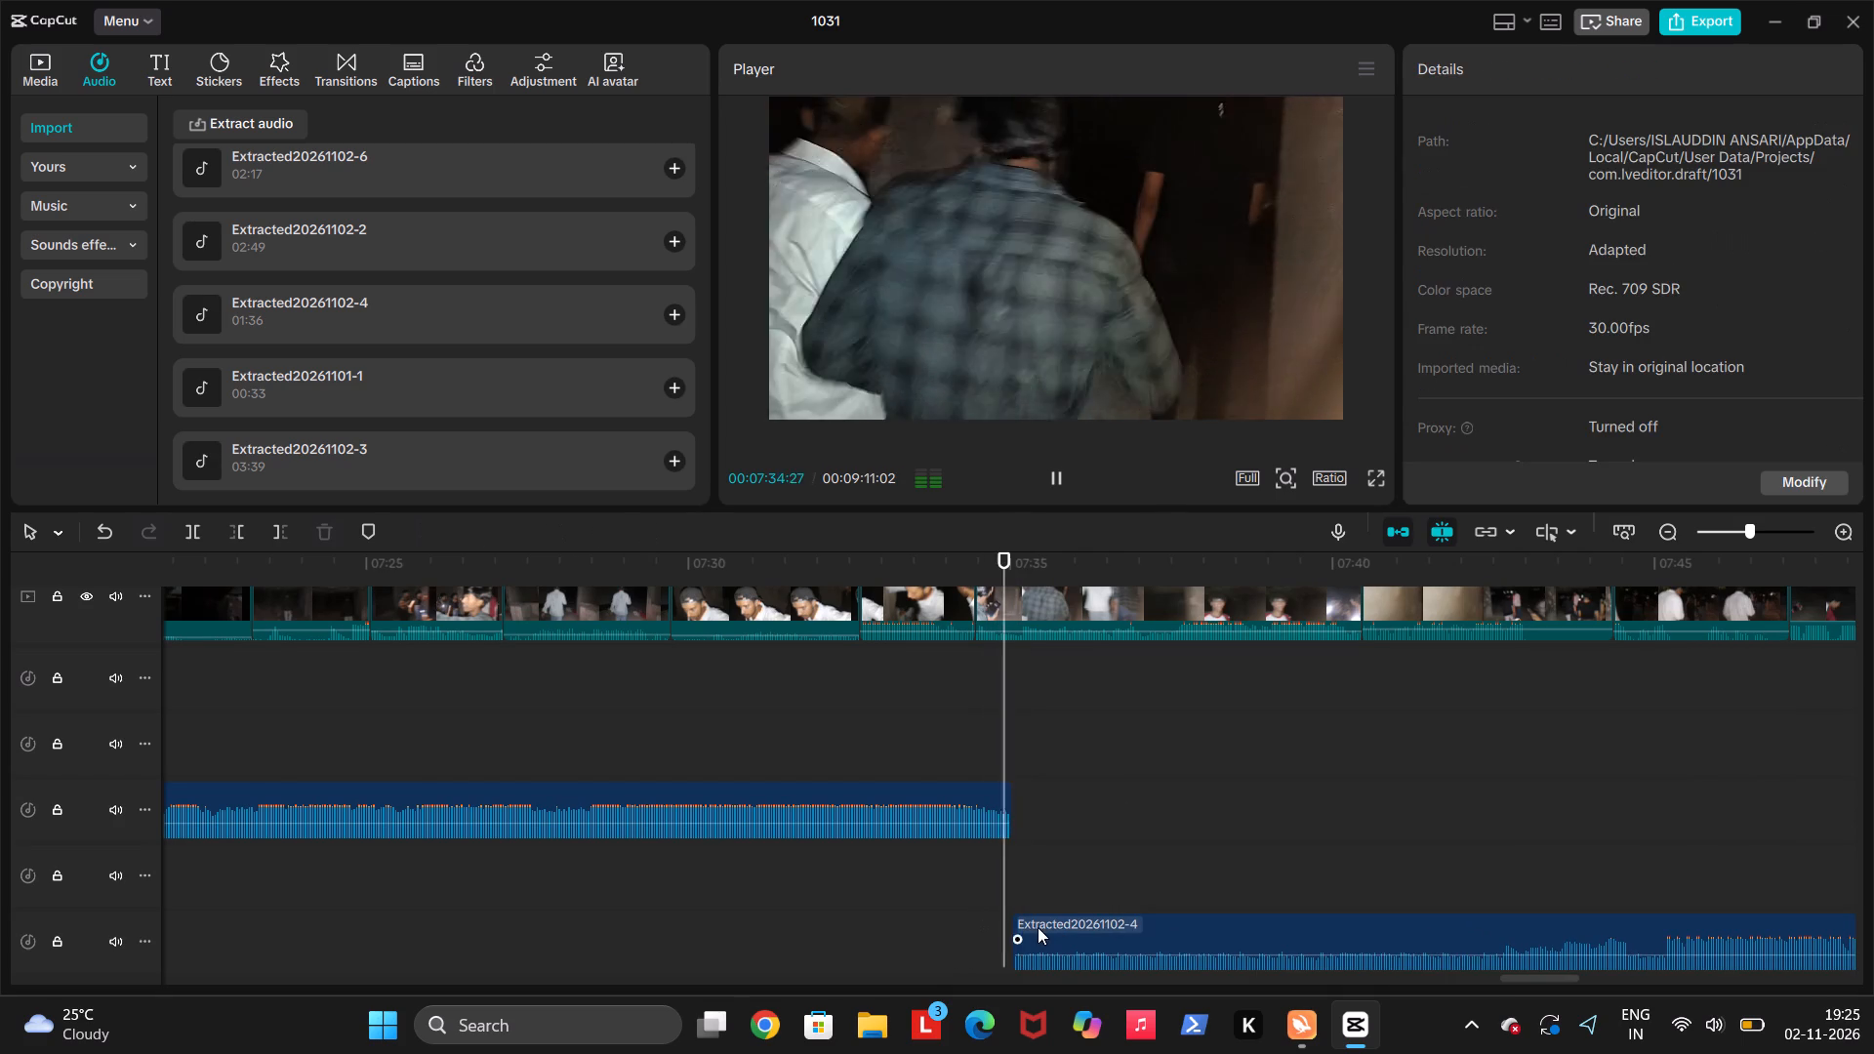
key(space)
Set the volume of the video clip between about 00:07:34 and 00:07:40 to about 16.1 dB and replay it.
key(space)
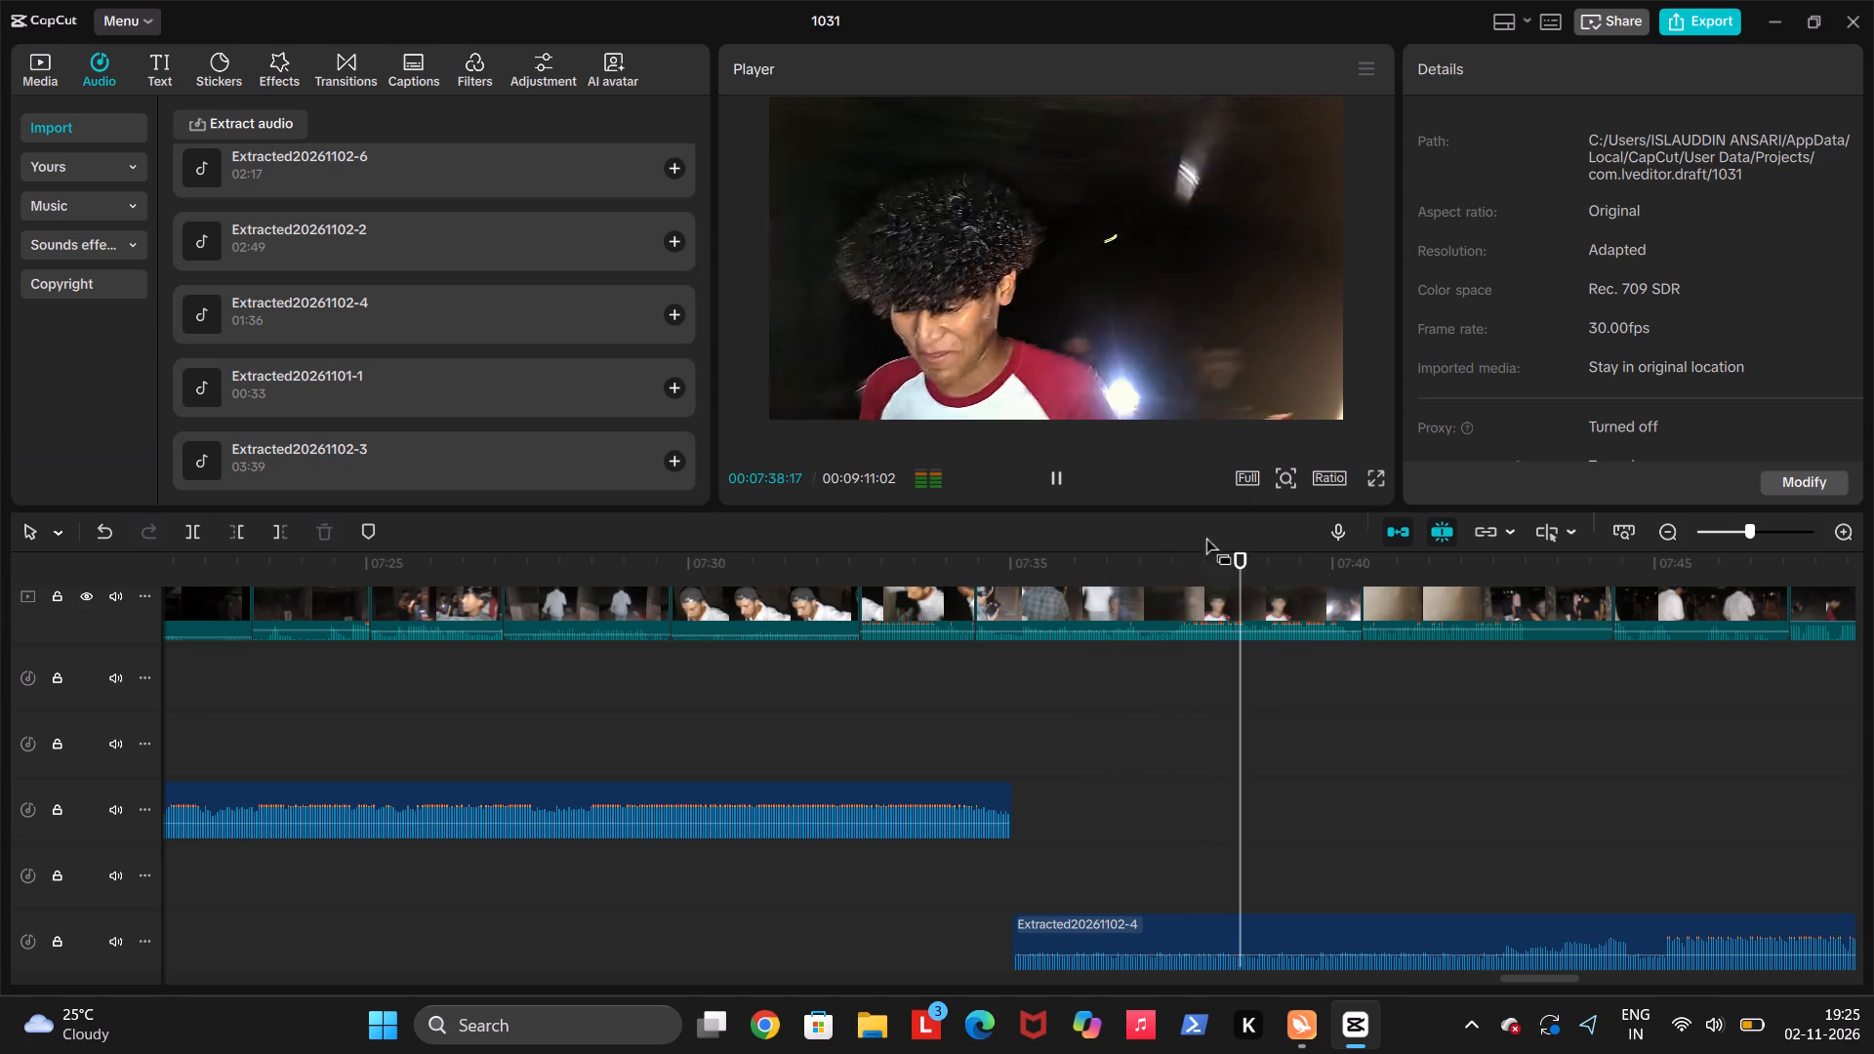
key(space)
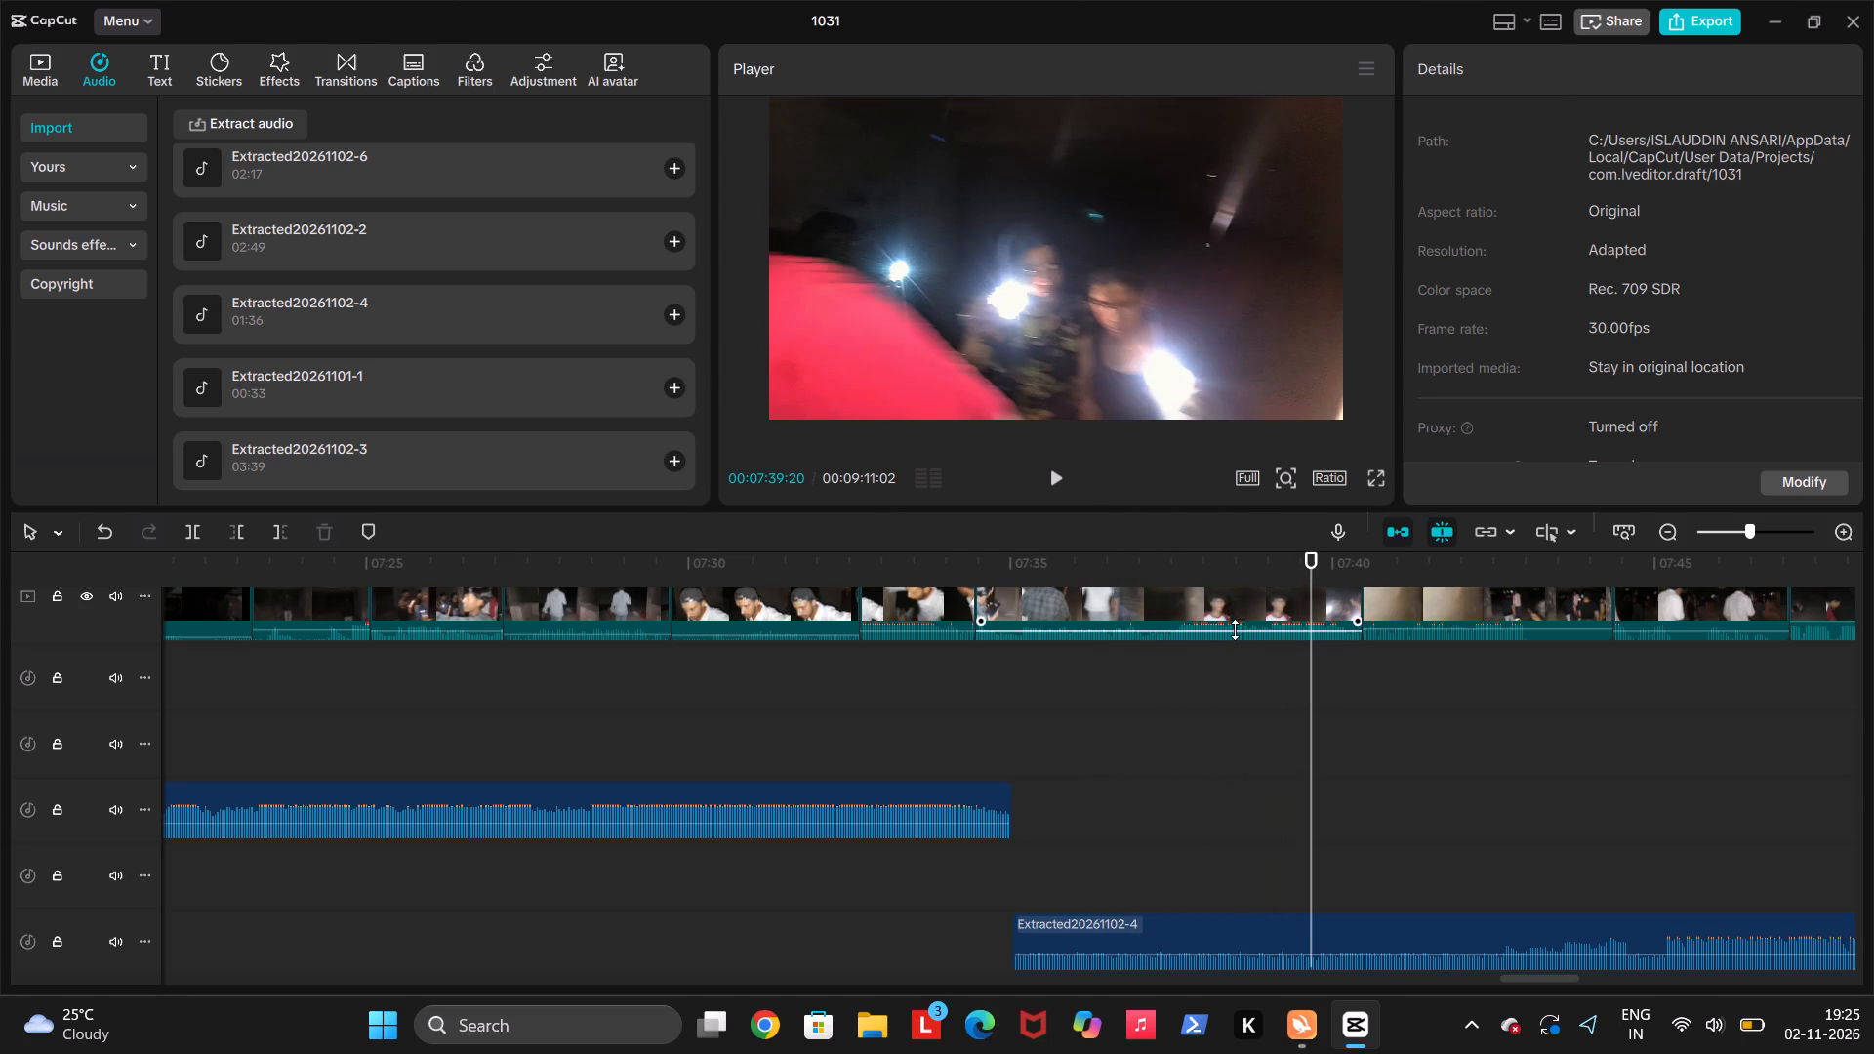
click(1235, 629)
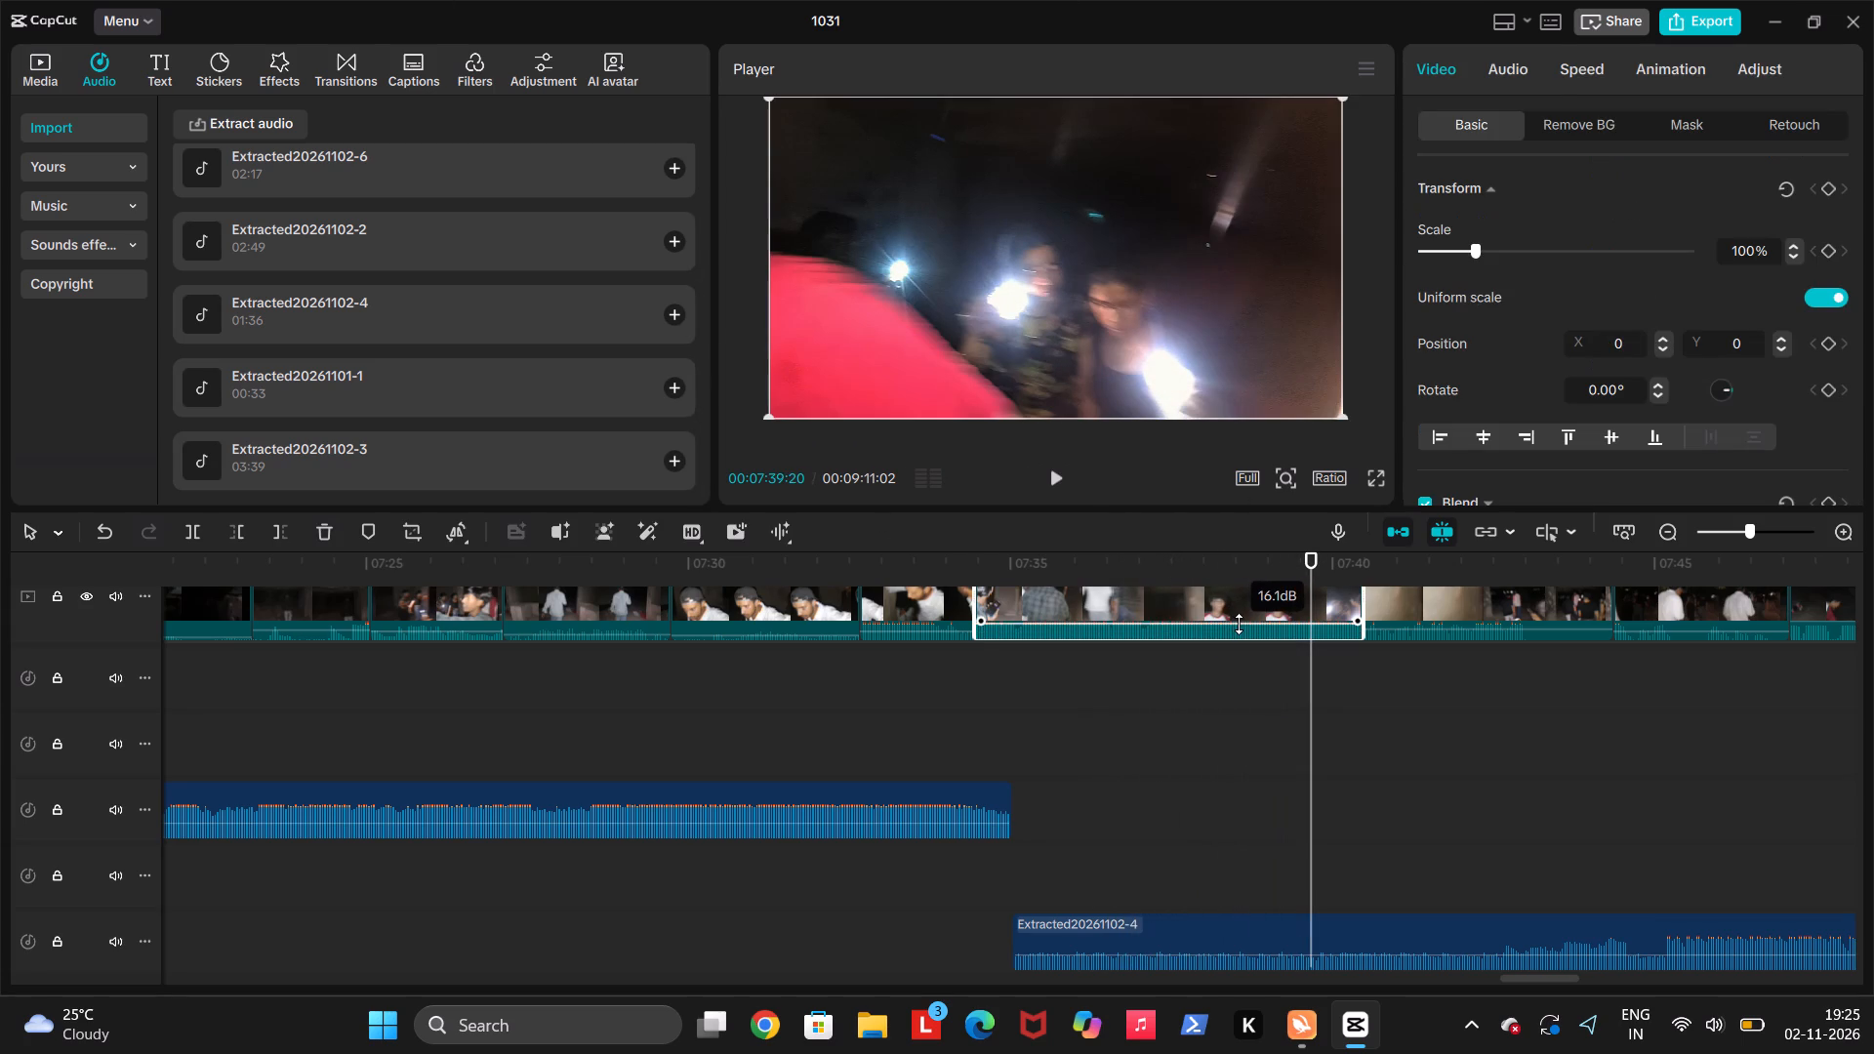
click(944, 682)
key(space)
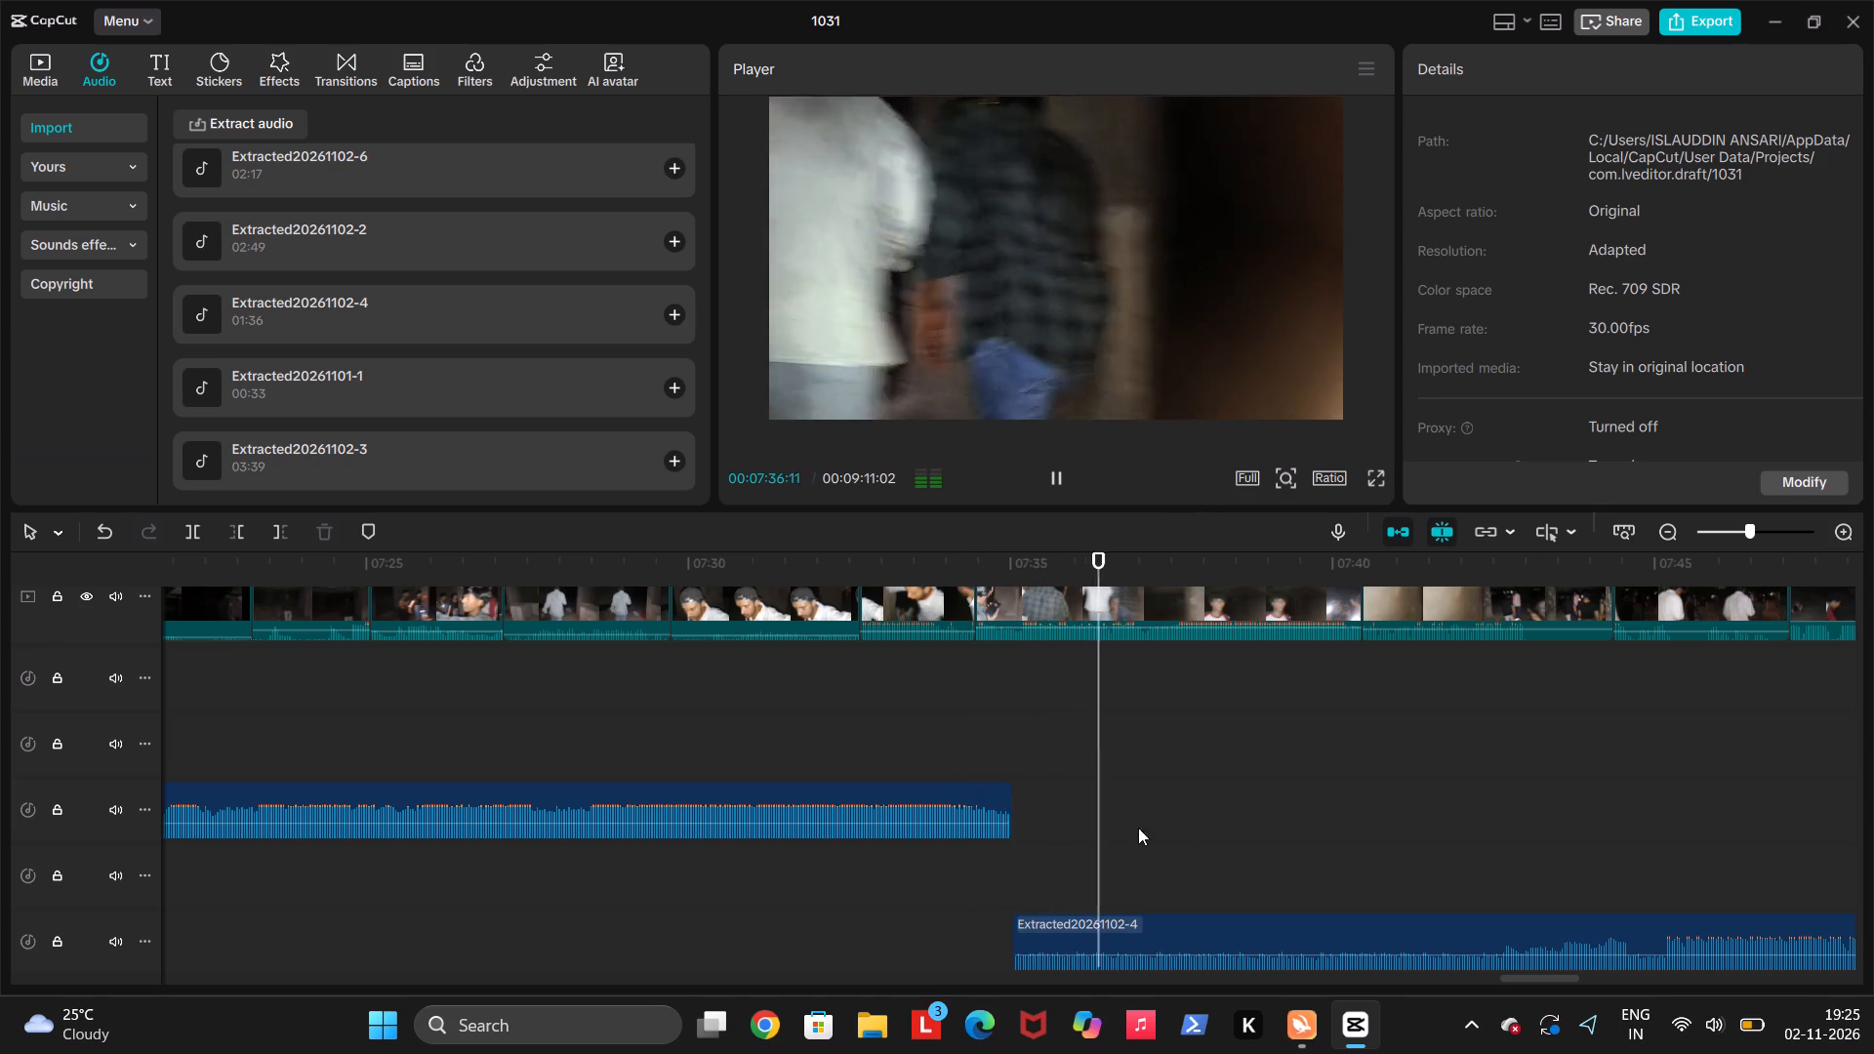
key(space)
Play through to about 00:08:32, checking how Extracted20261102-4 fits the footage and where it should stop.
key(space)
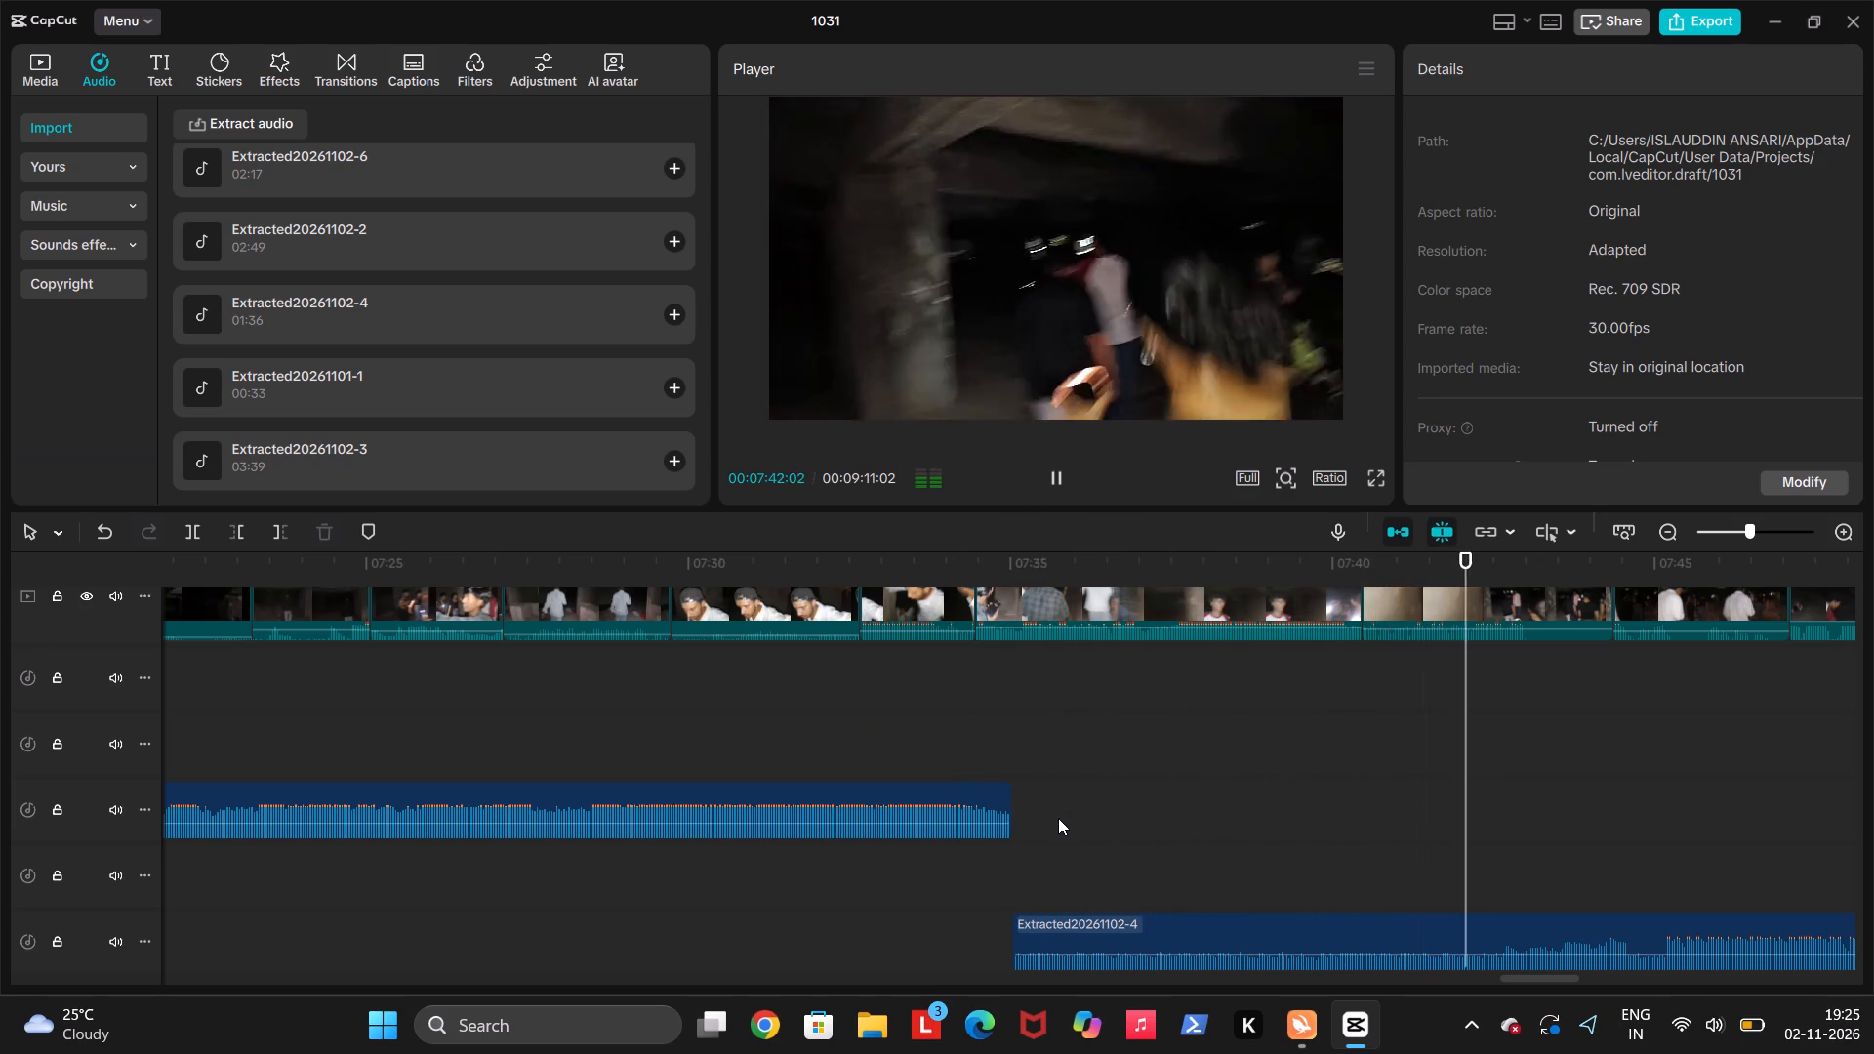
scroll(1057, 819, left, 1)
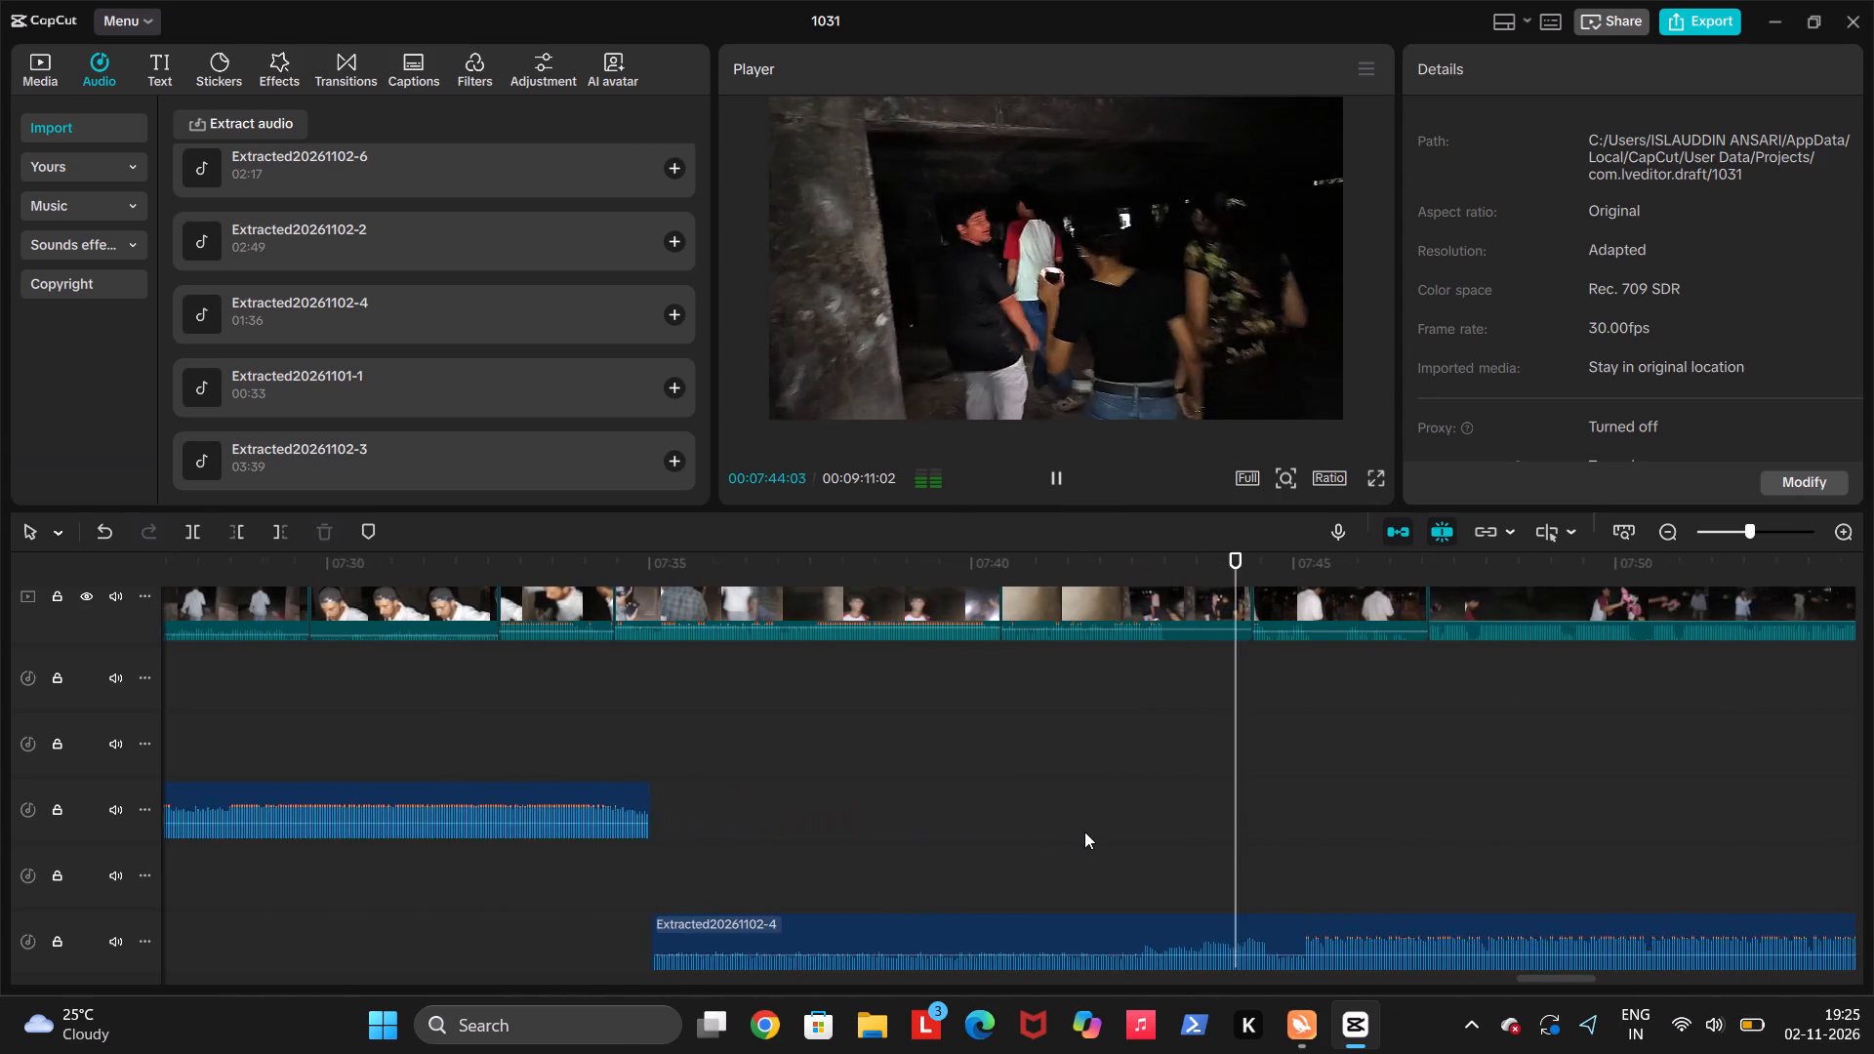
scroll(1084, 831, left, 2)
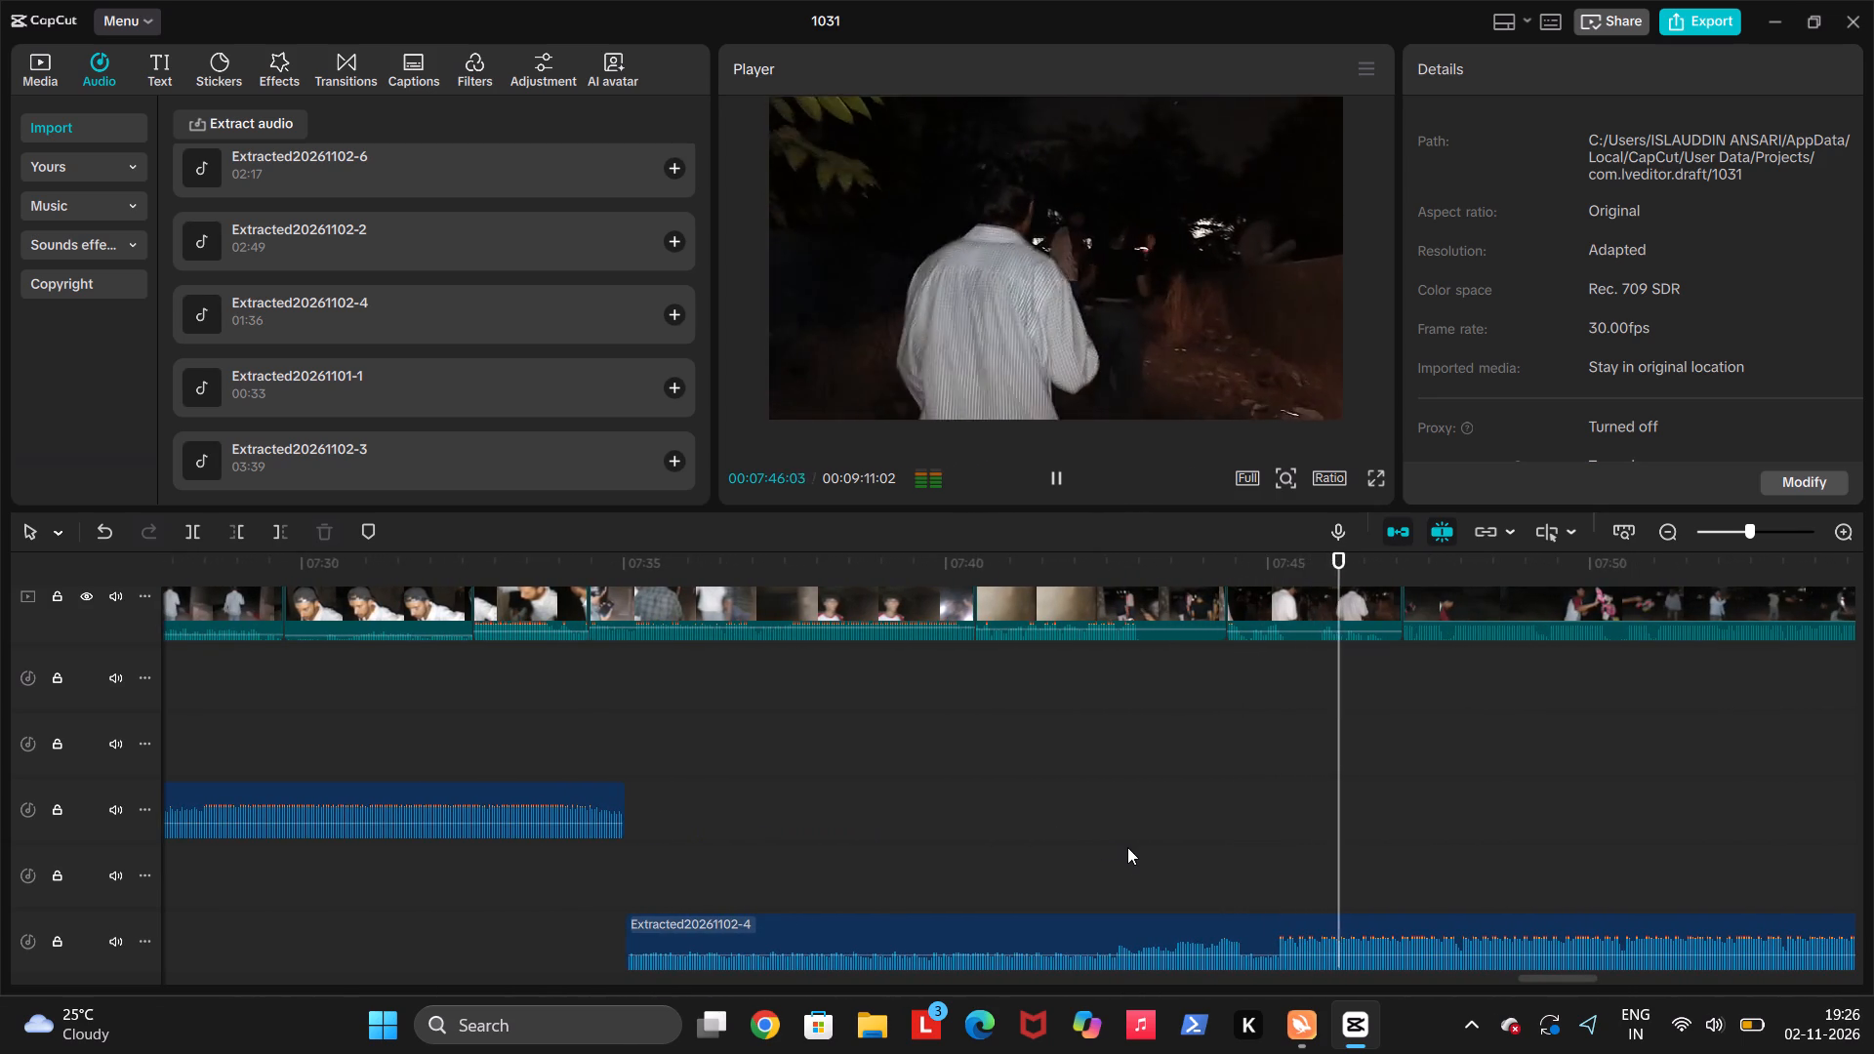
scroll(1128, 847, left, 1)
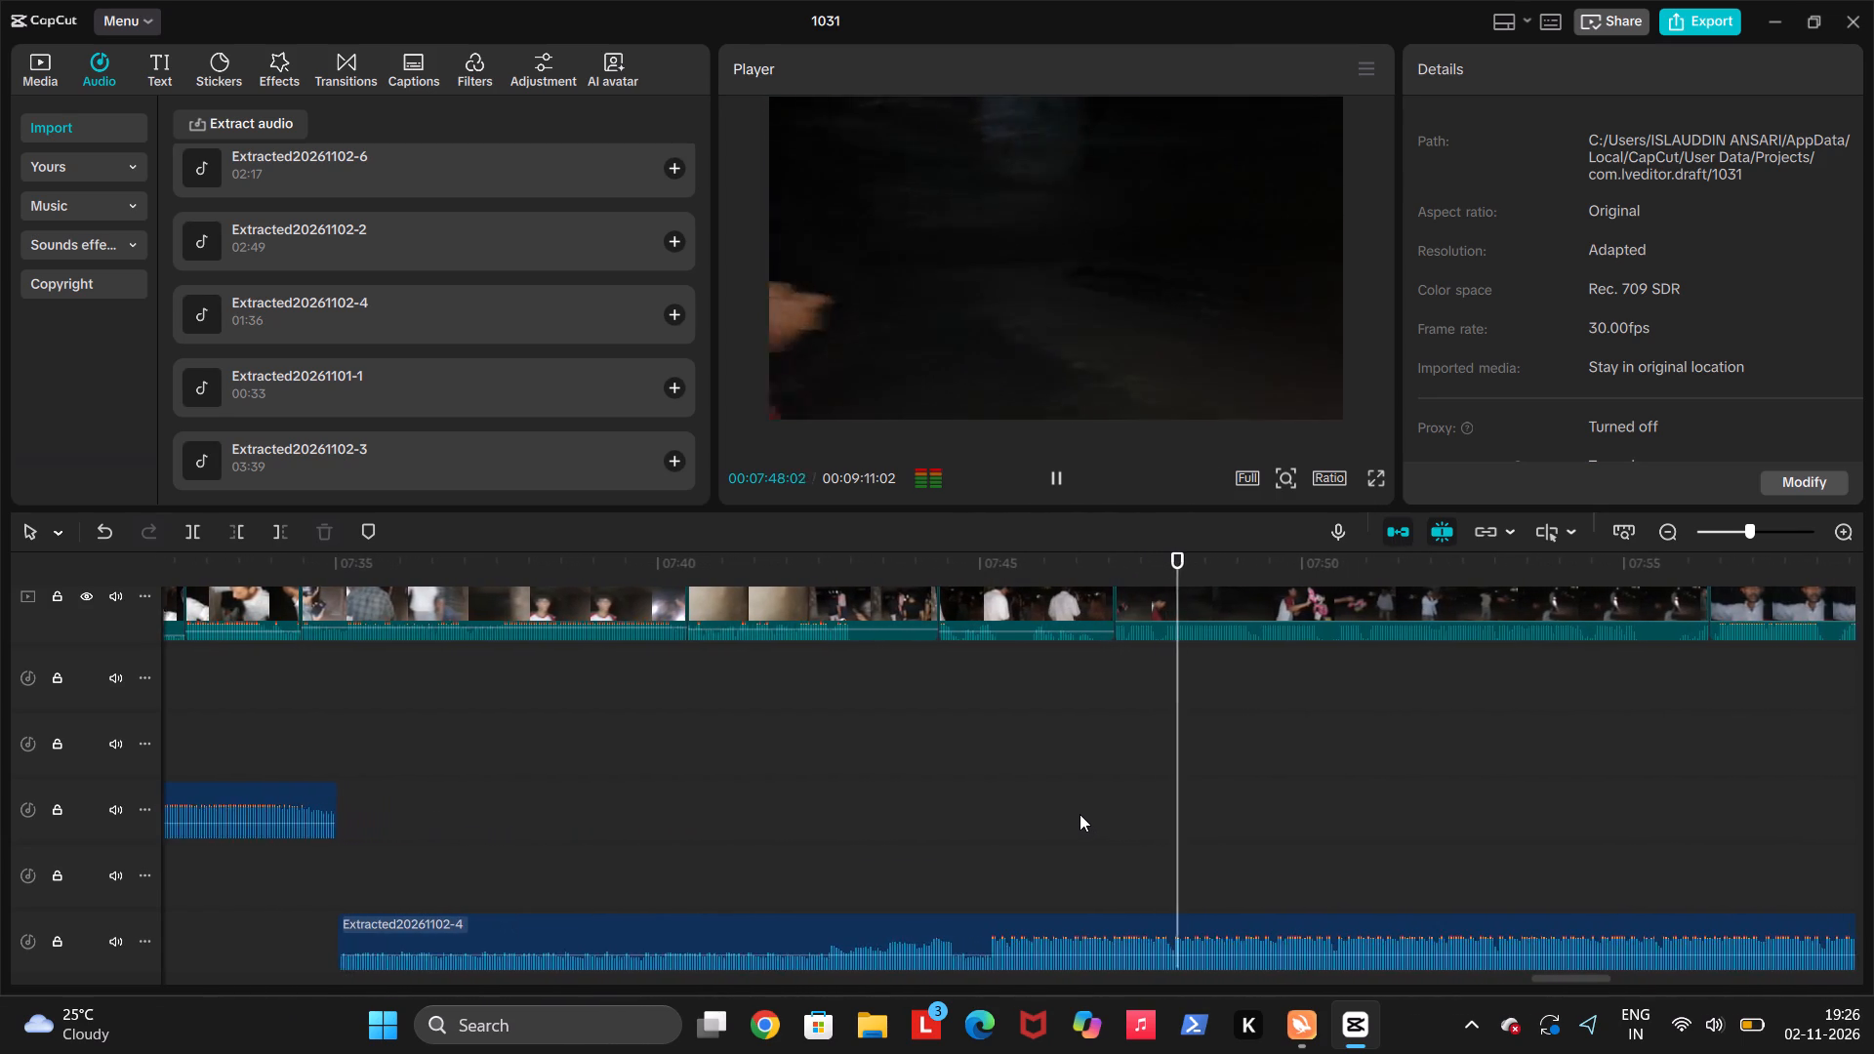
scroll(1080, 814, left, 1)
scroll(1173, 867, left, 1)
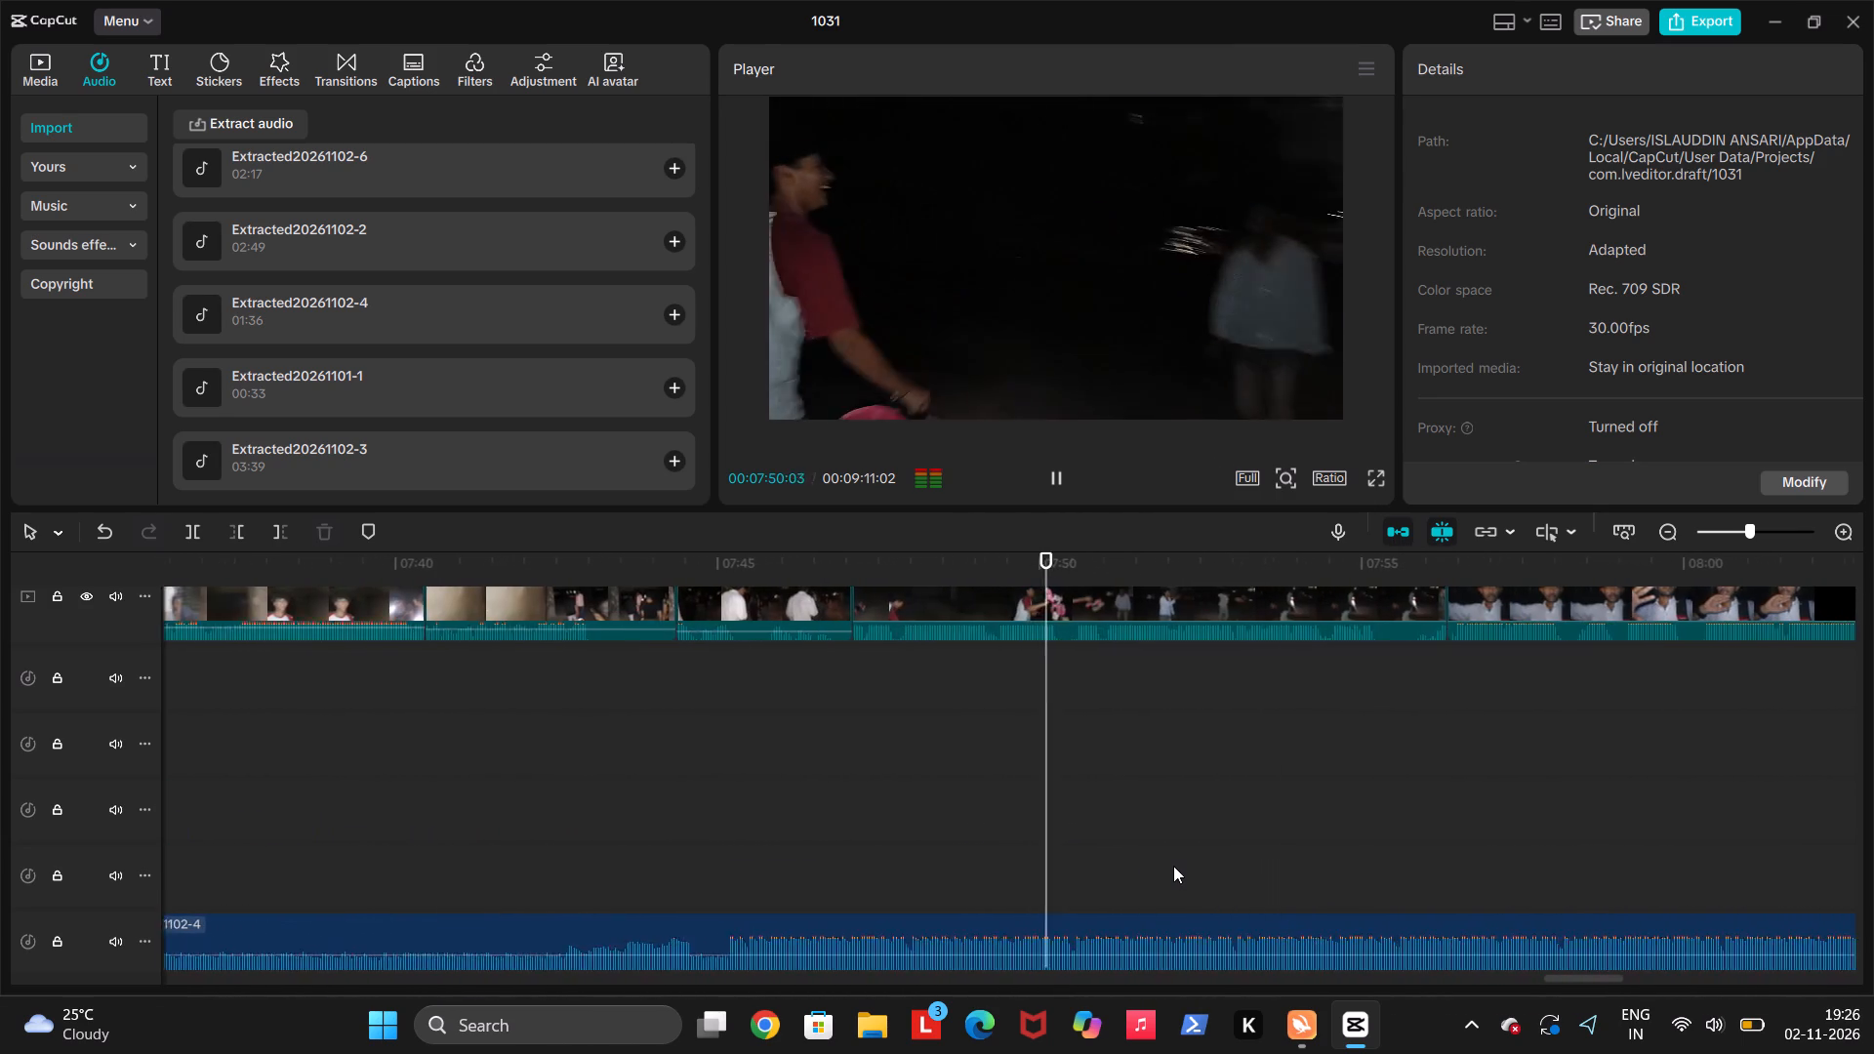
scroll(1173, 866, left, 1)
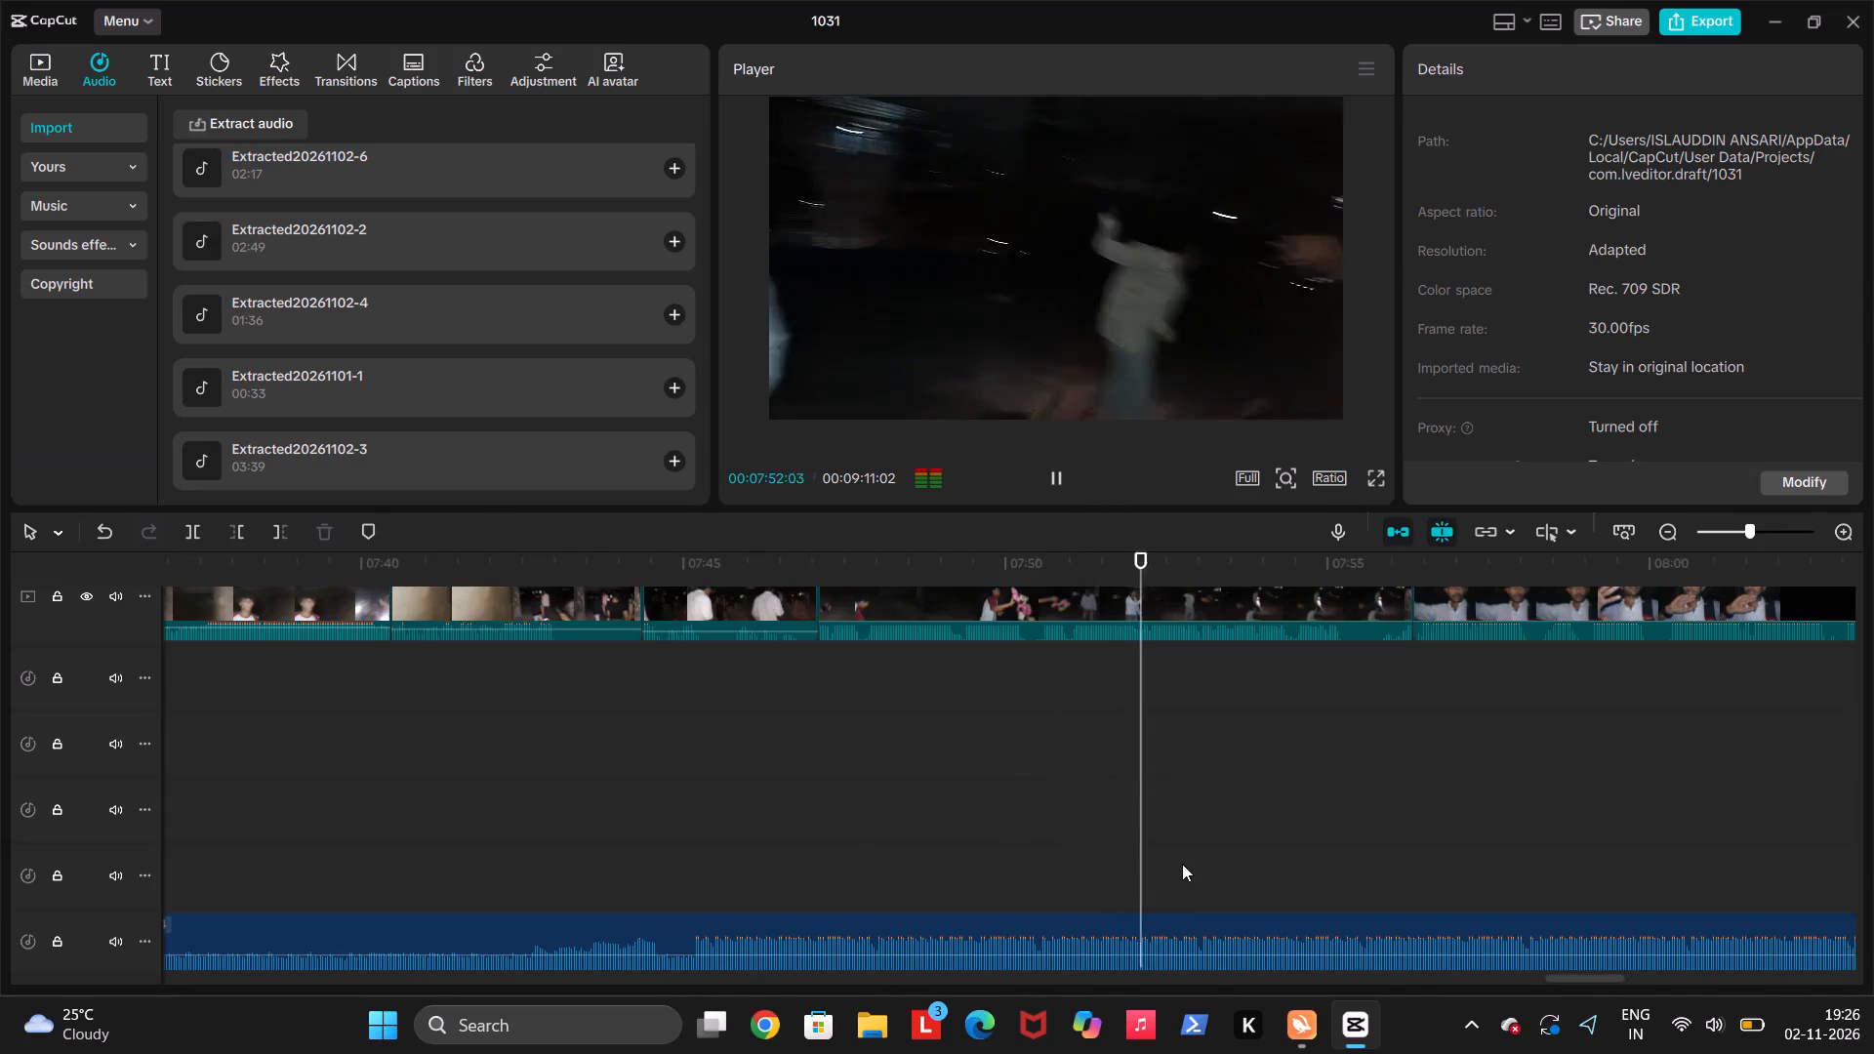
scroll(1182, 864, left, 1)
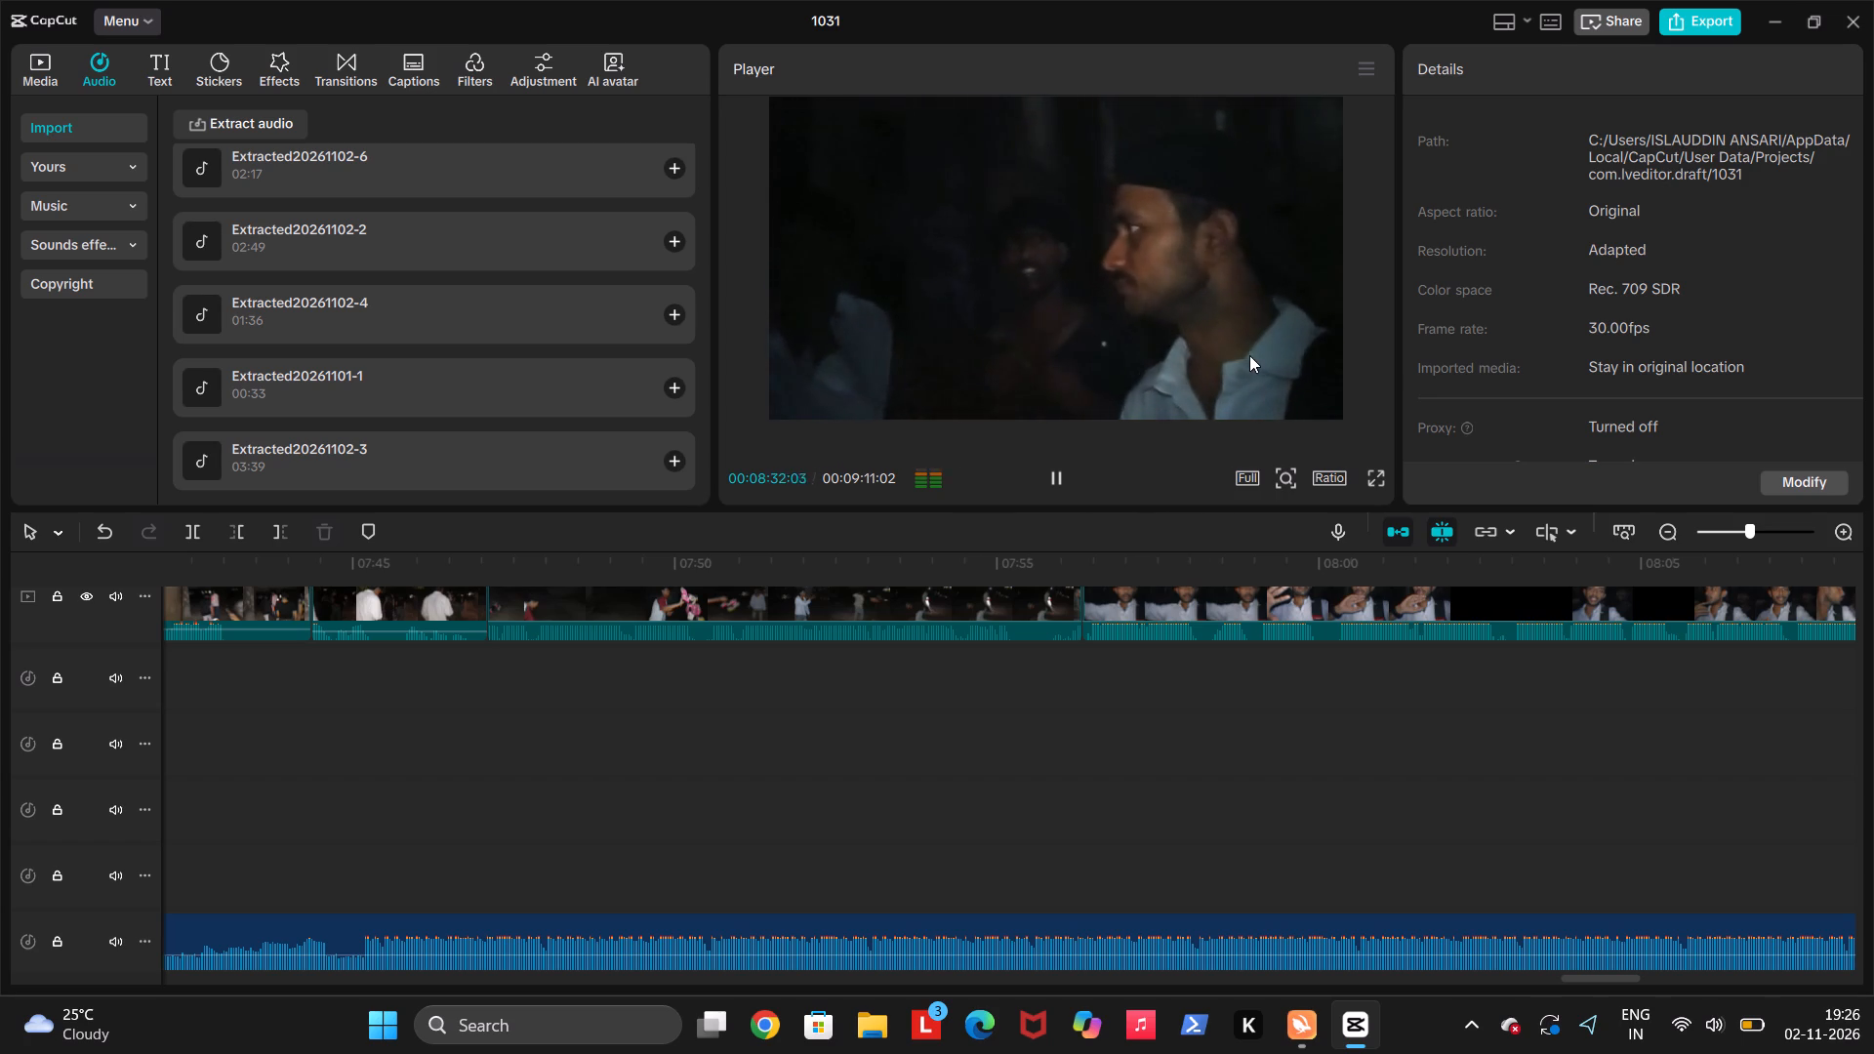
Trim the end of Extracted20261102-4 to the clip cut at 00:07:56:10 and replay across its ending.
key(Up)
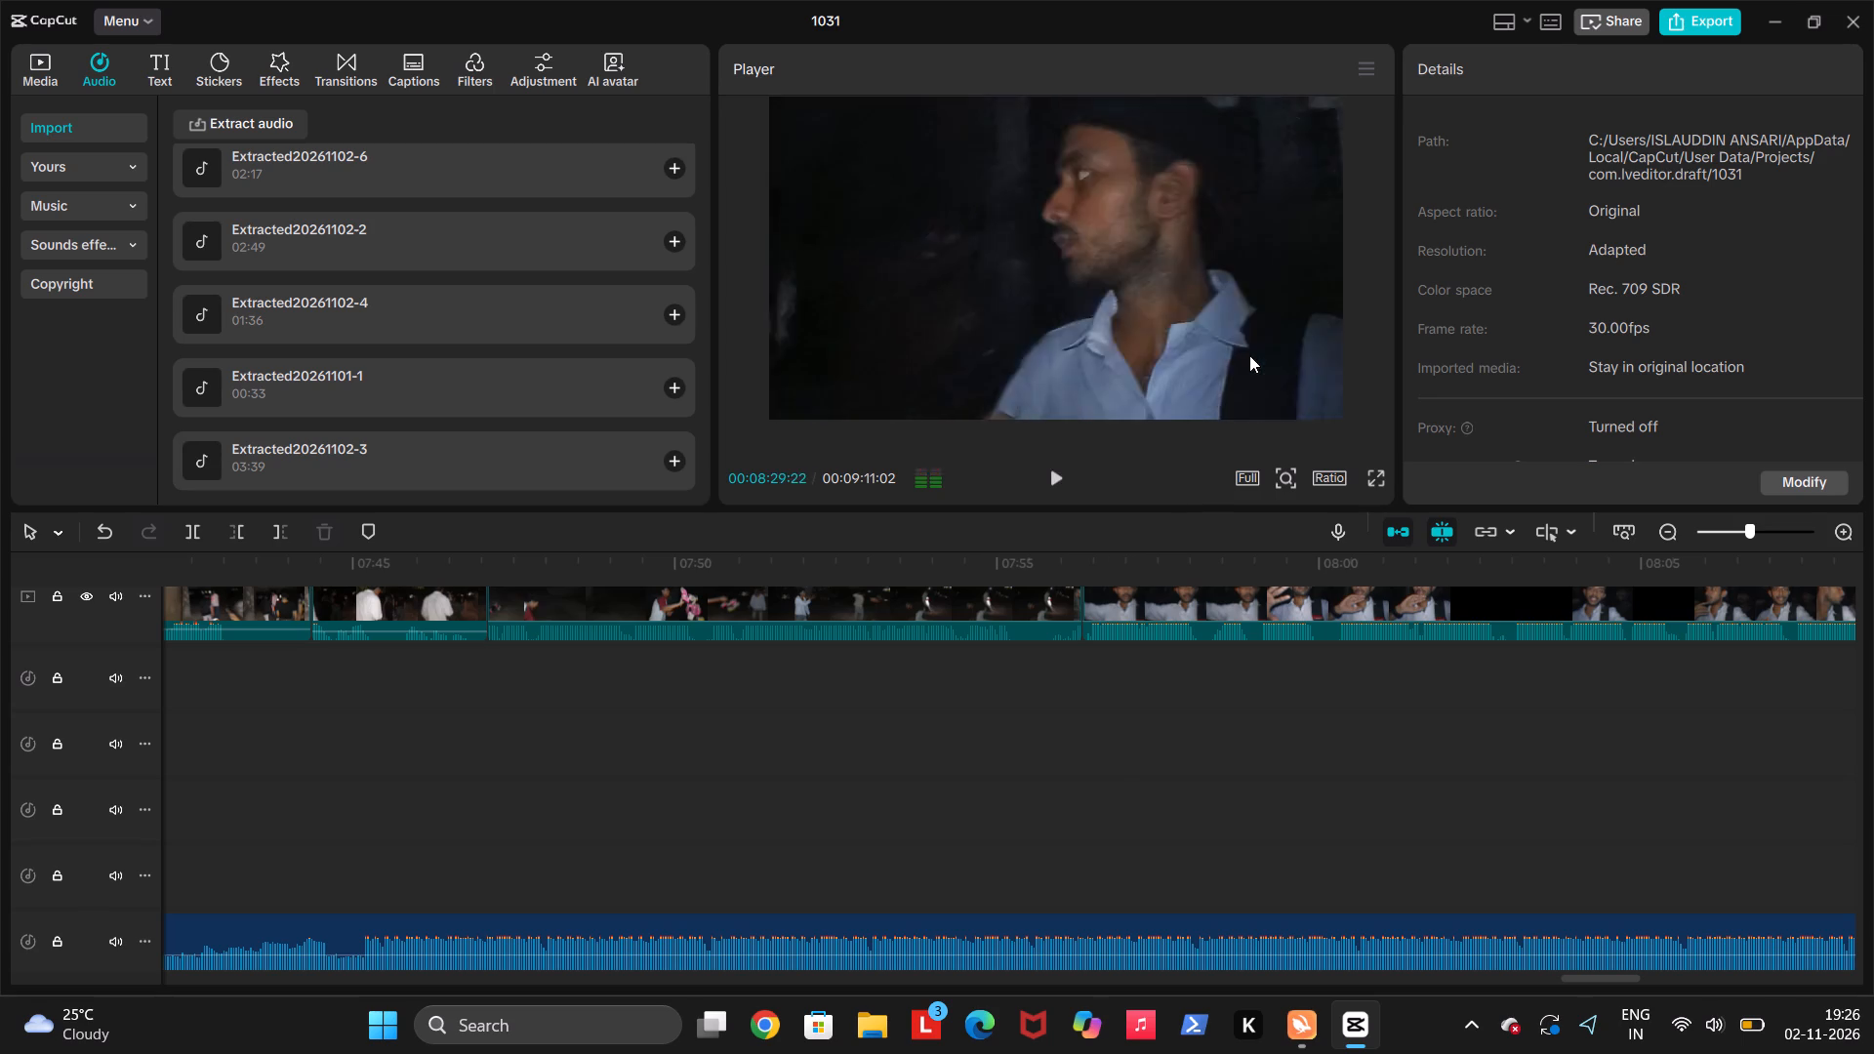
key(Up)
key(Up)
key(Up)
key(Up)
key(Up)
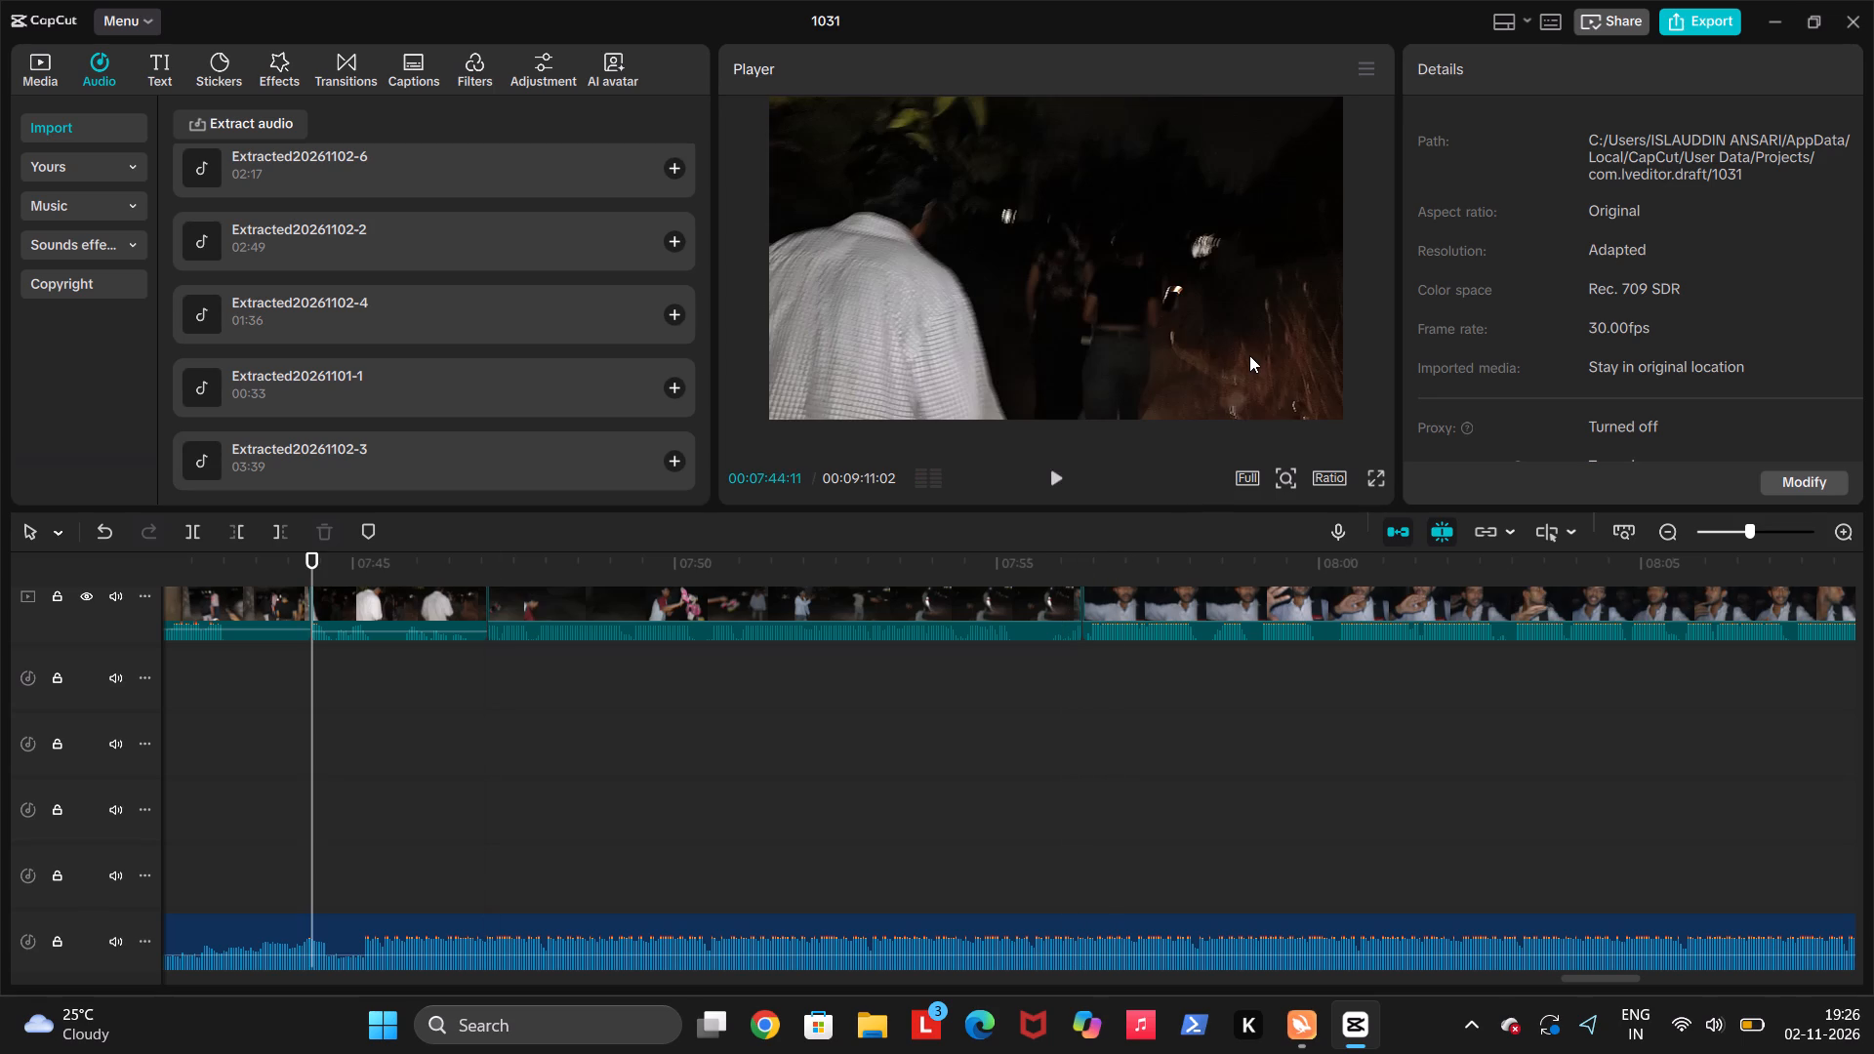
key(Down)
key(Down)
key(Down)
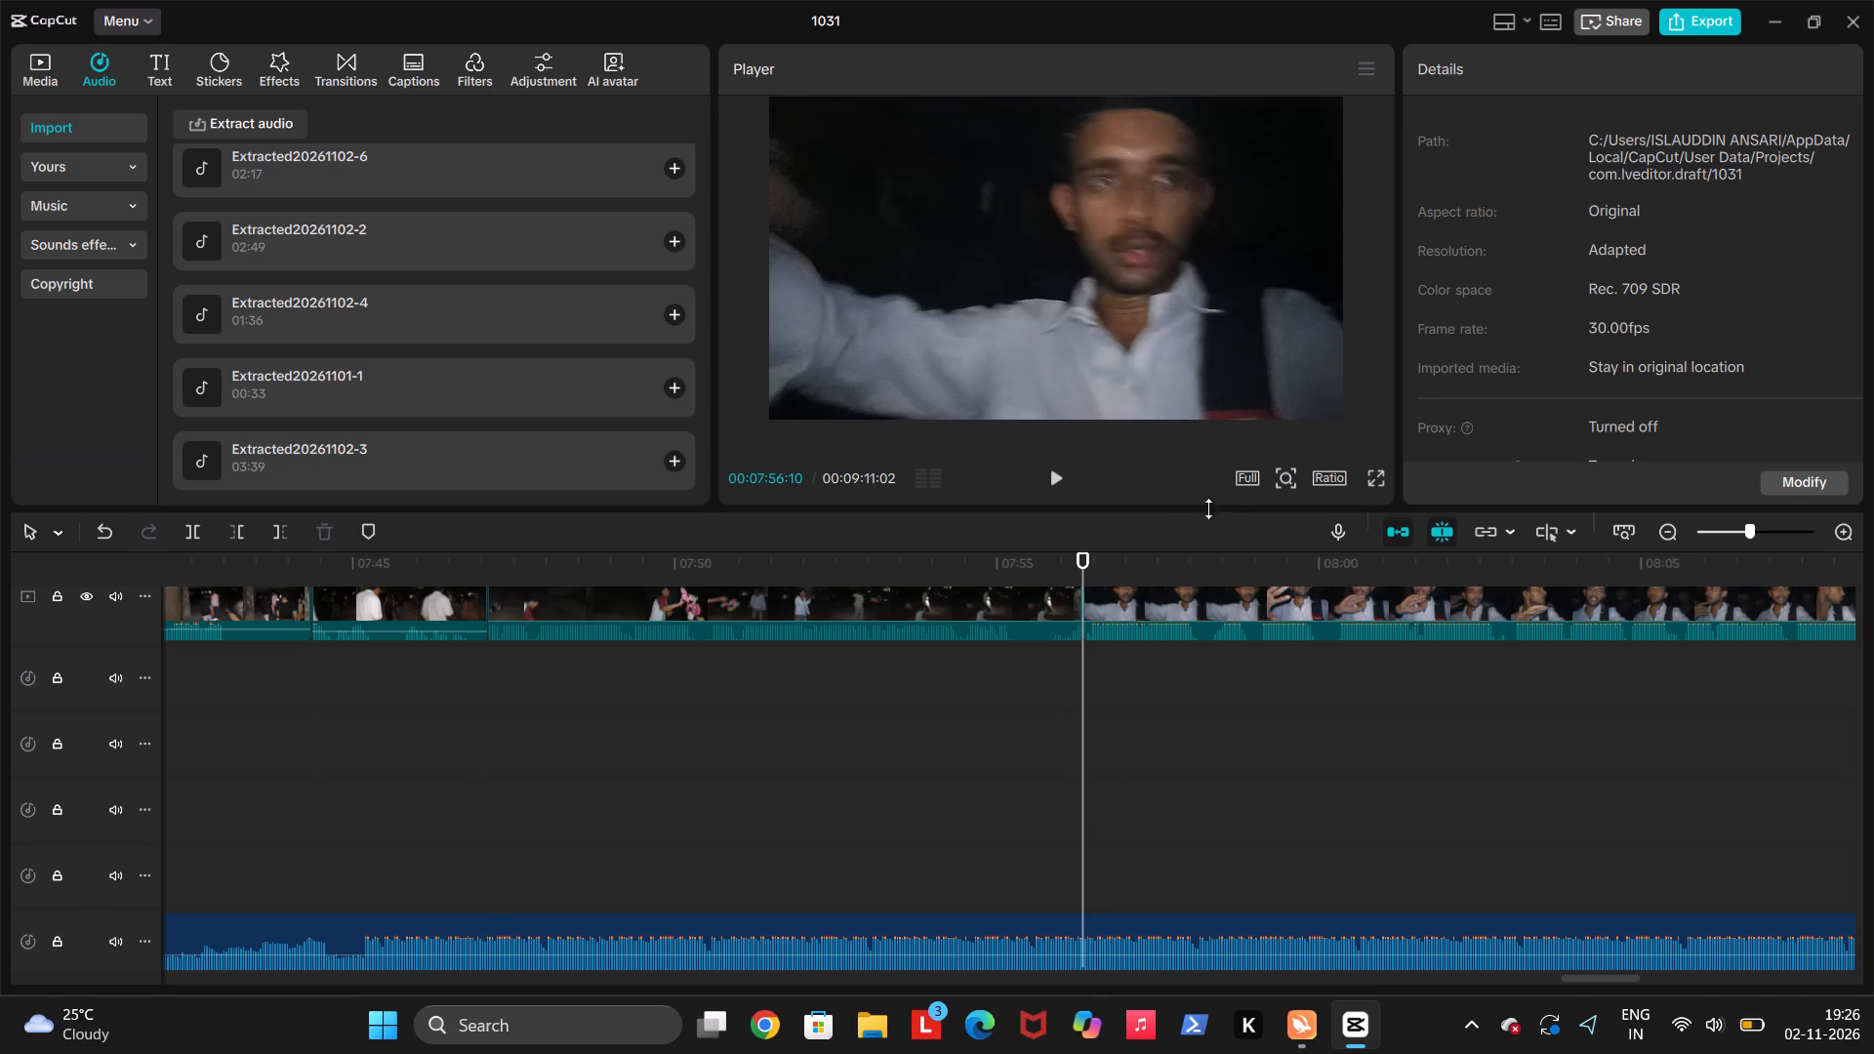
click(1150, 924)
key(w)
scroll(1101, 878, down, 1)
click(1018, 812)
key(space)
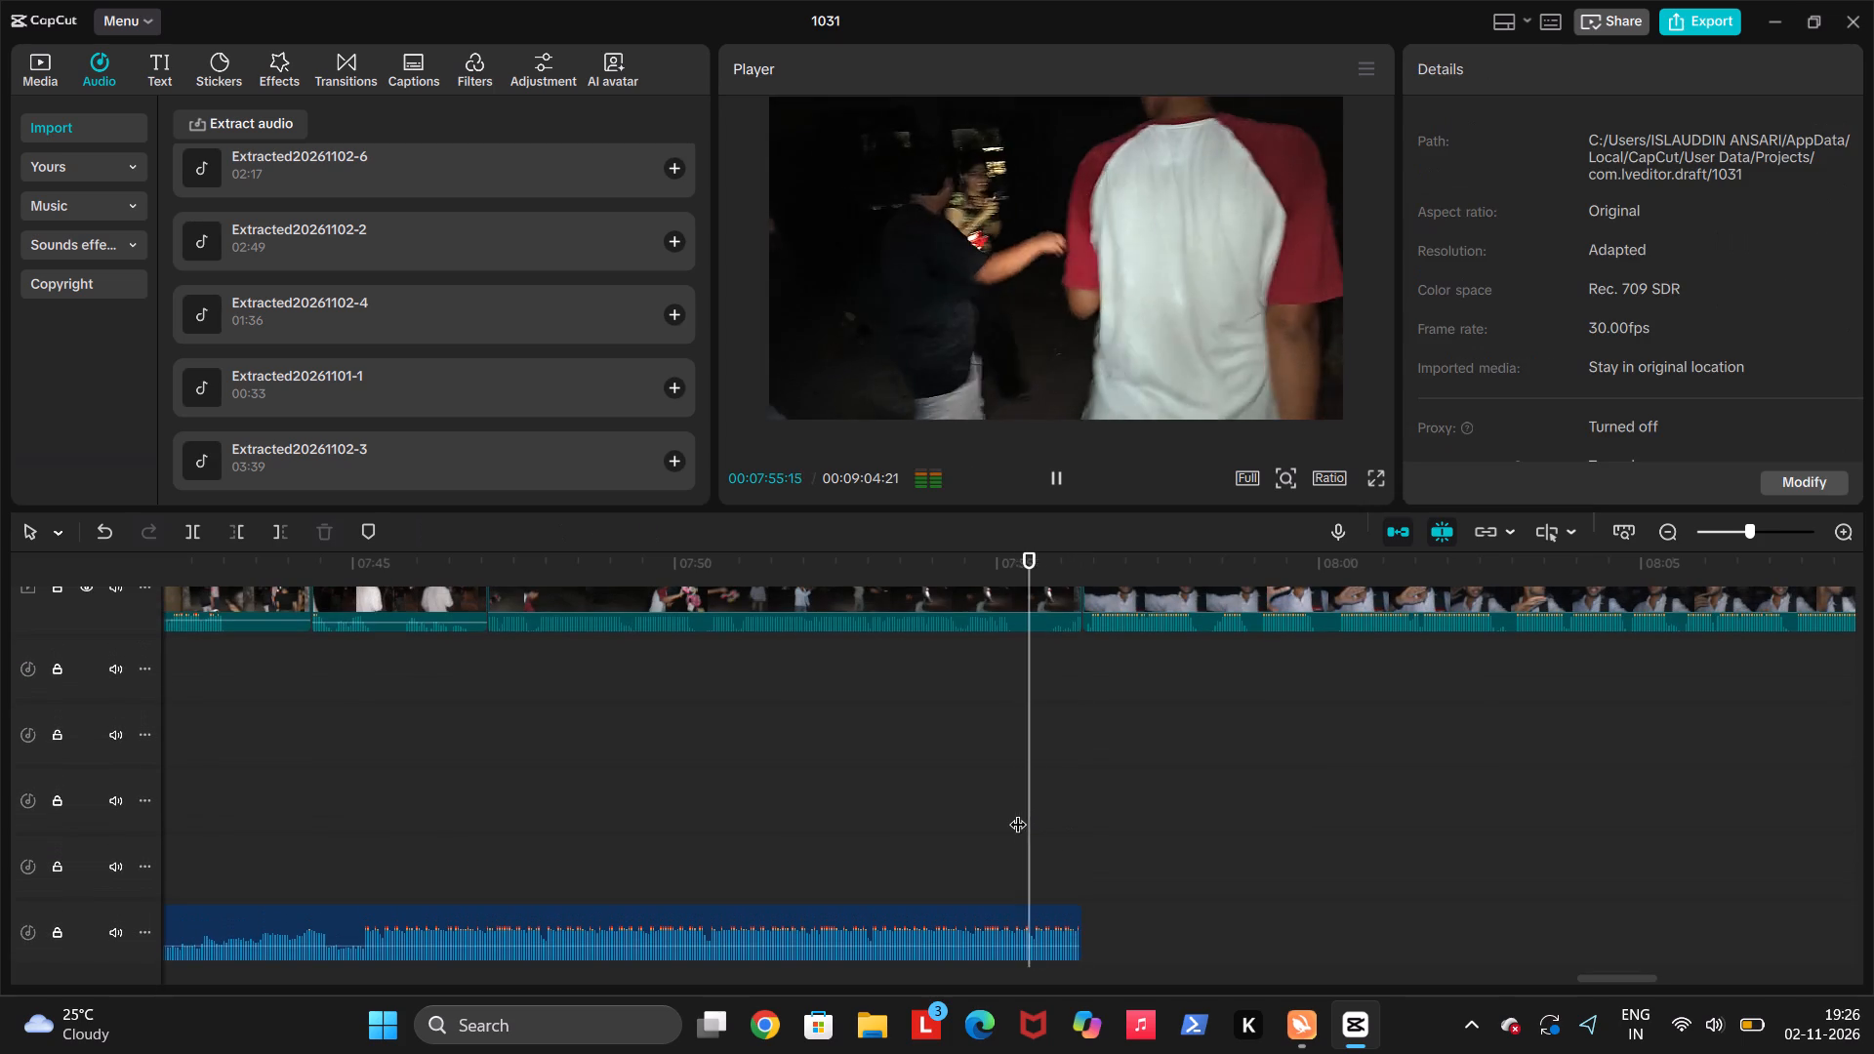
key(space)
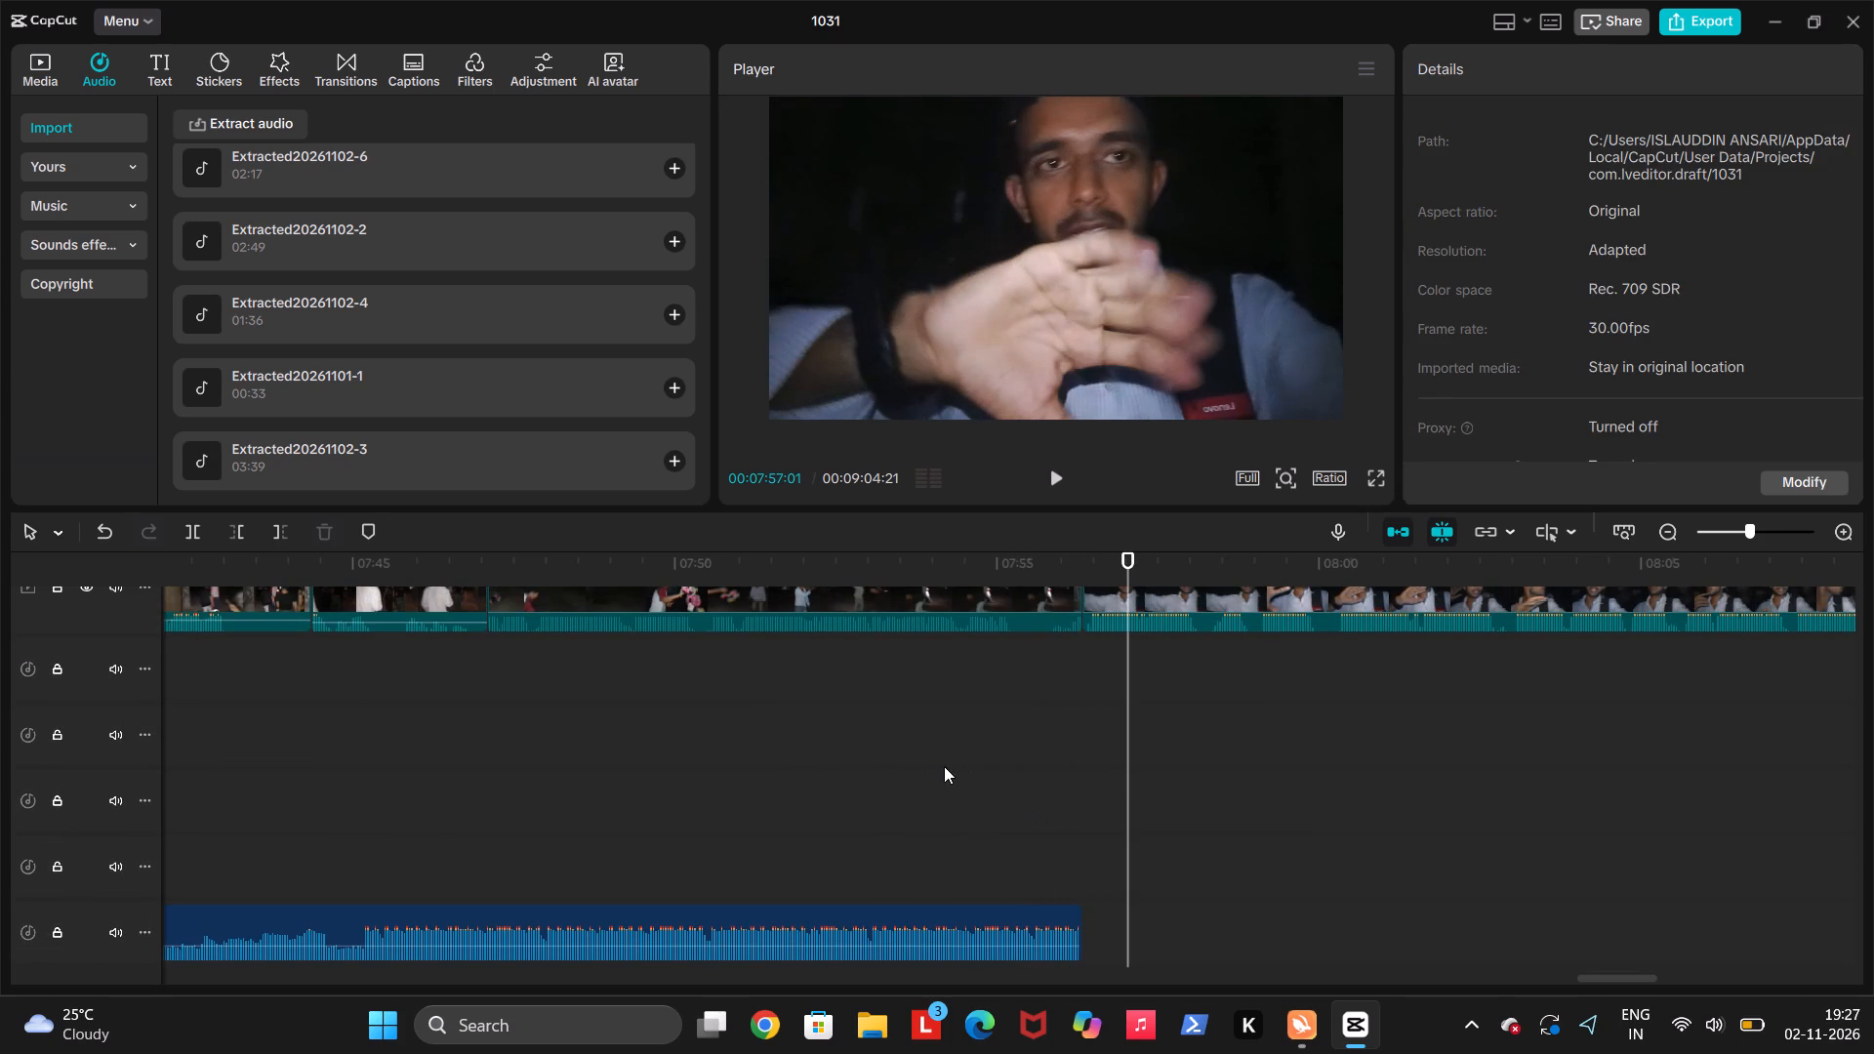
Examine the layout of the music, voiceover and sound-effect clips from the start of the timeline.
scroll(936, 767, down, 1)
scroll(910, 771, right, 10)
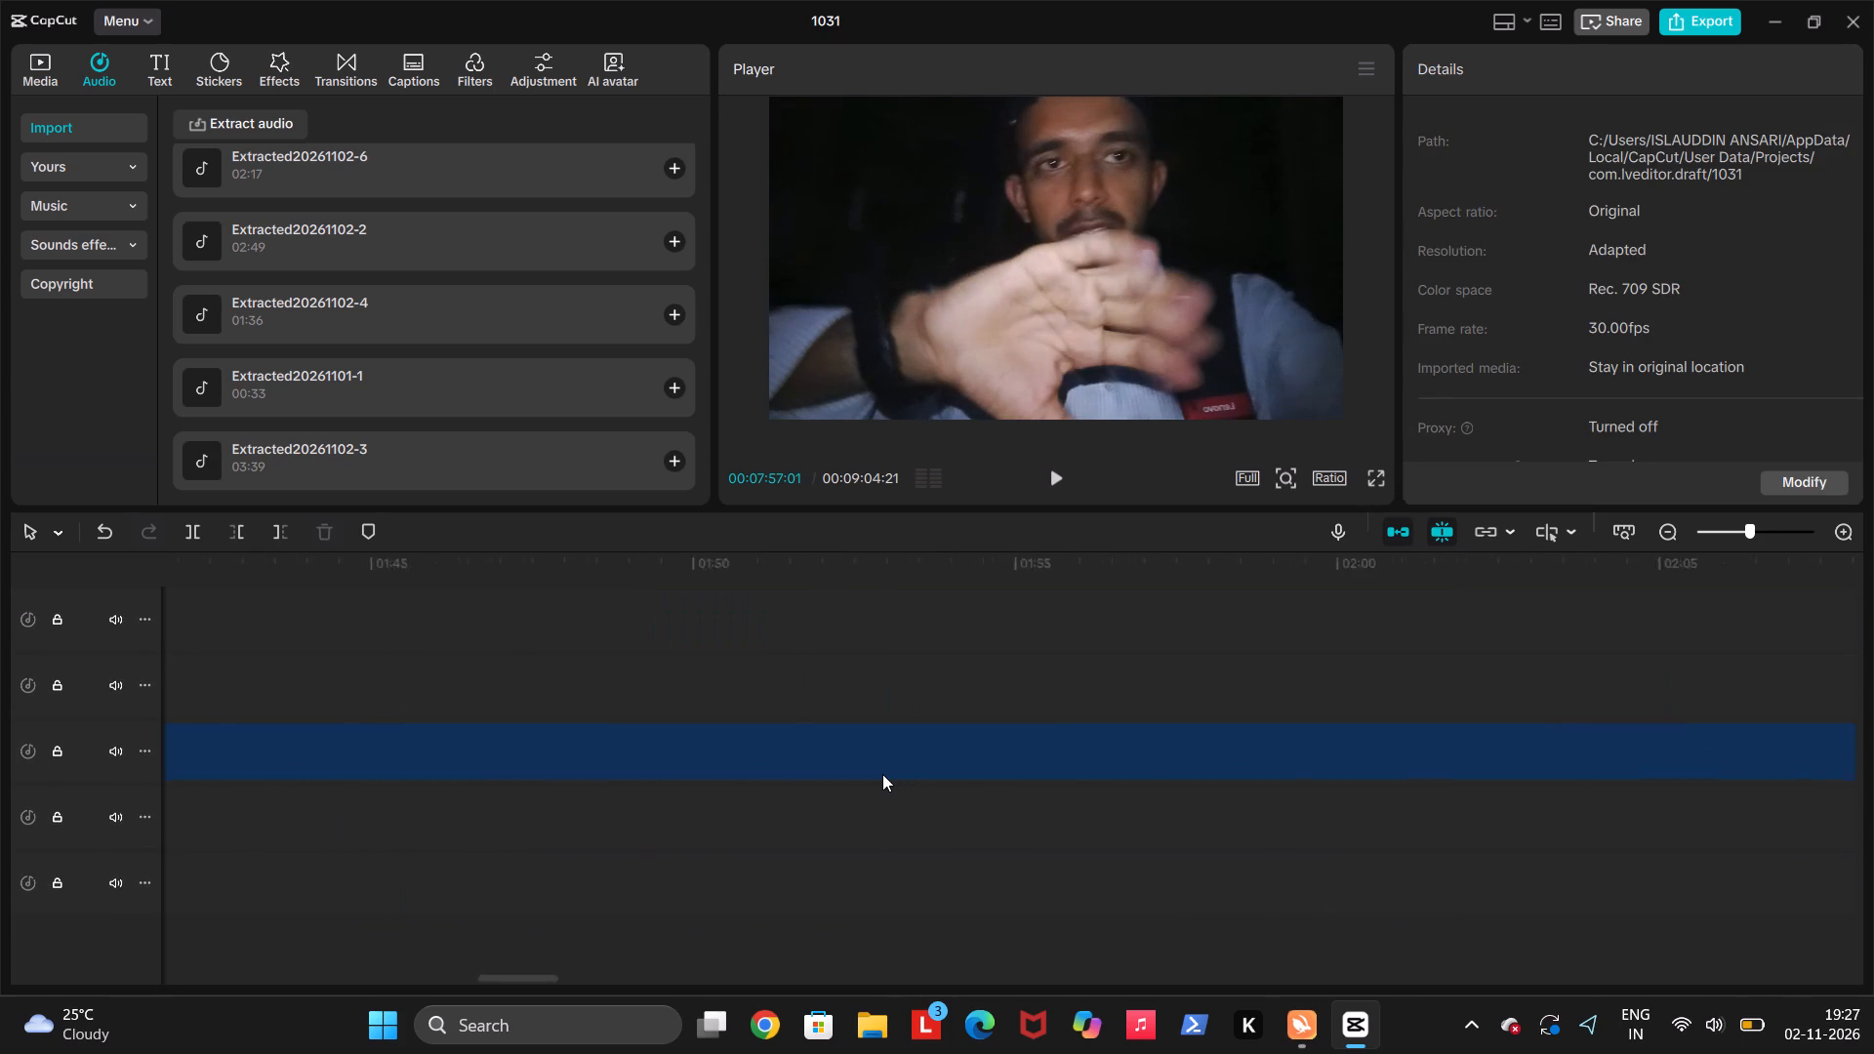
scroll(882, 774, right, 18)
ctrl+scroll(835, 770, down, 7)
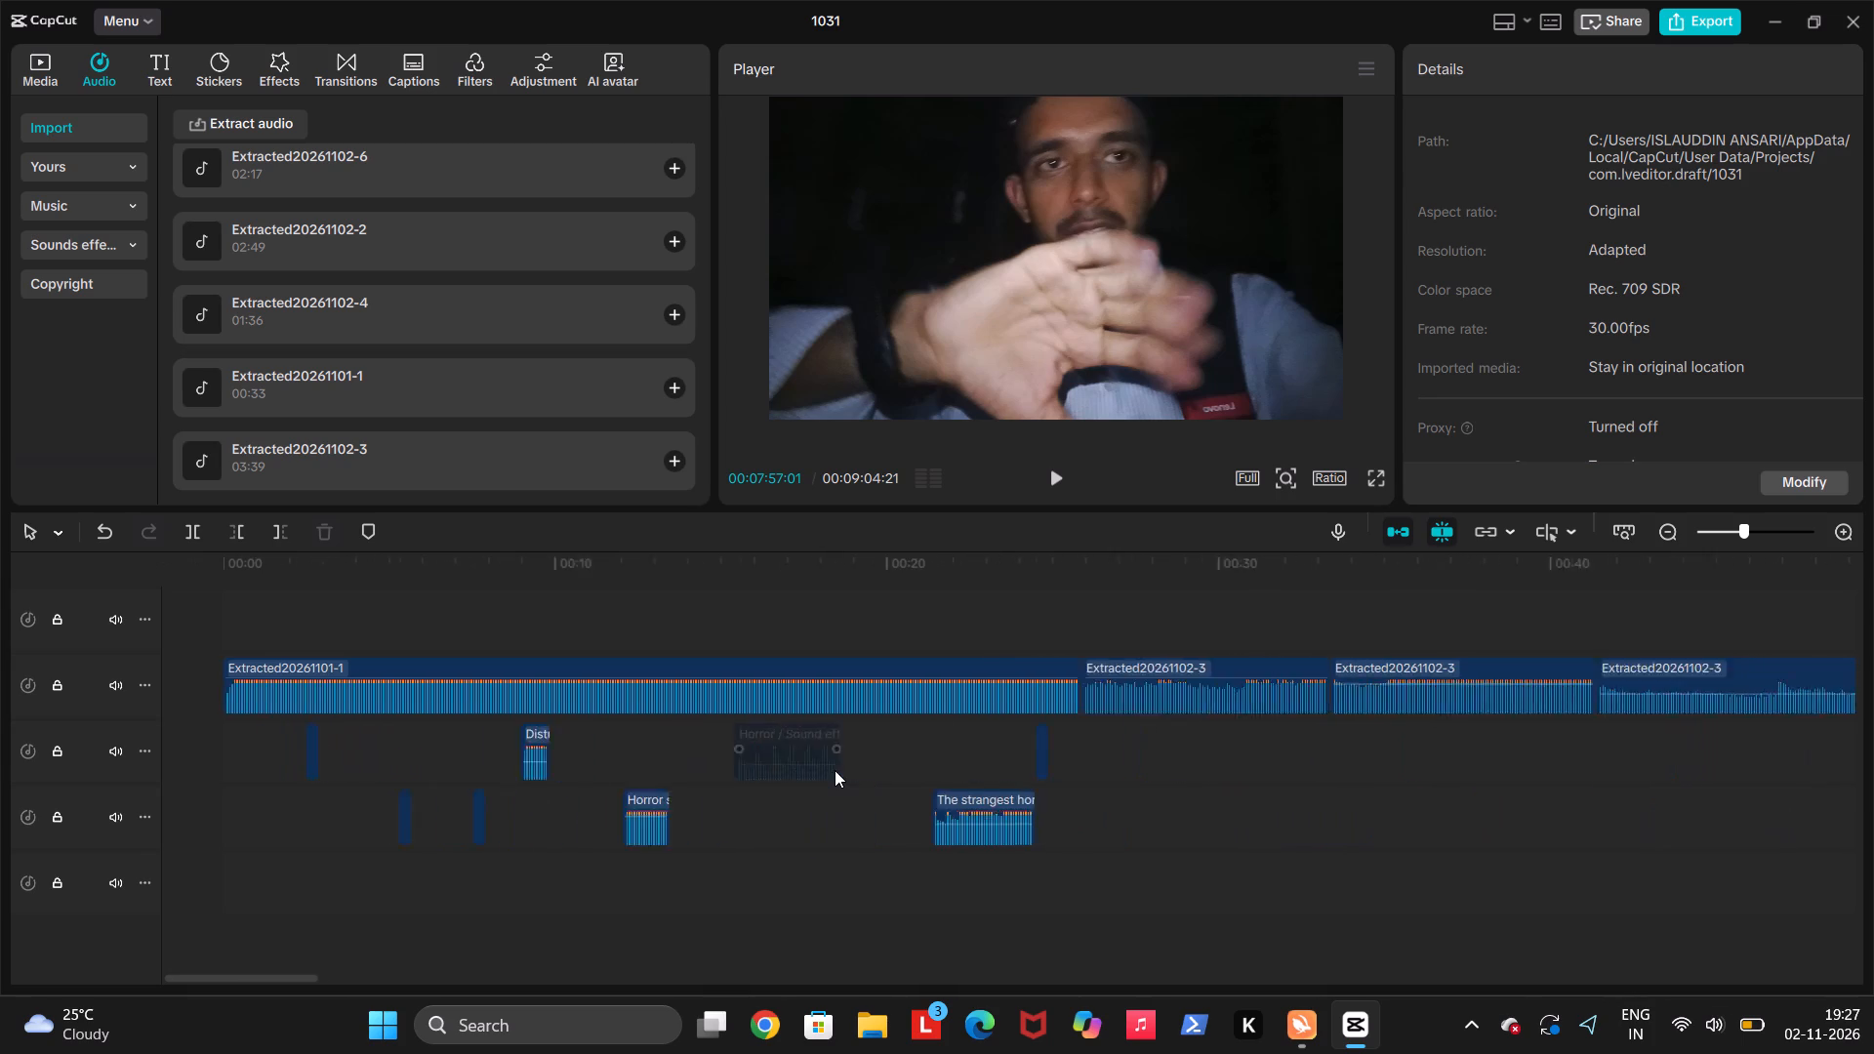
ctrl+scroll(833, 772, down, 7)
scroll(817, 779, right, 9)
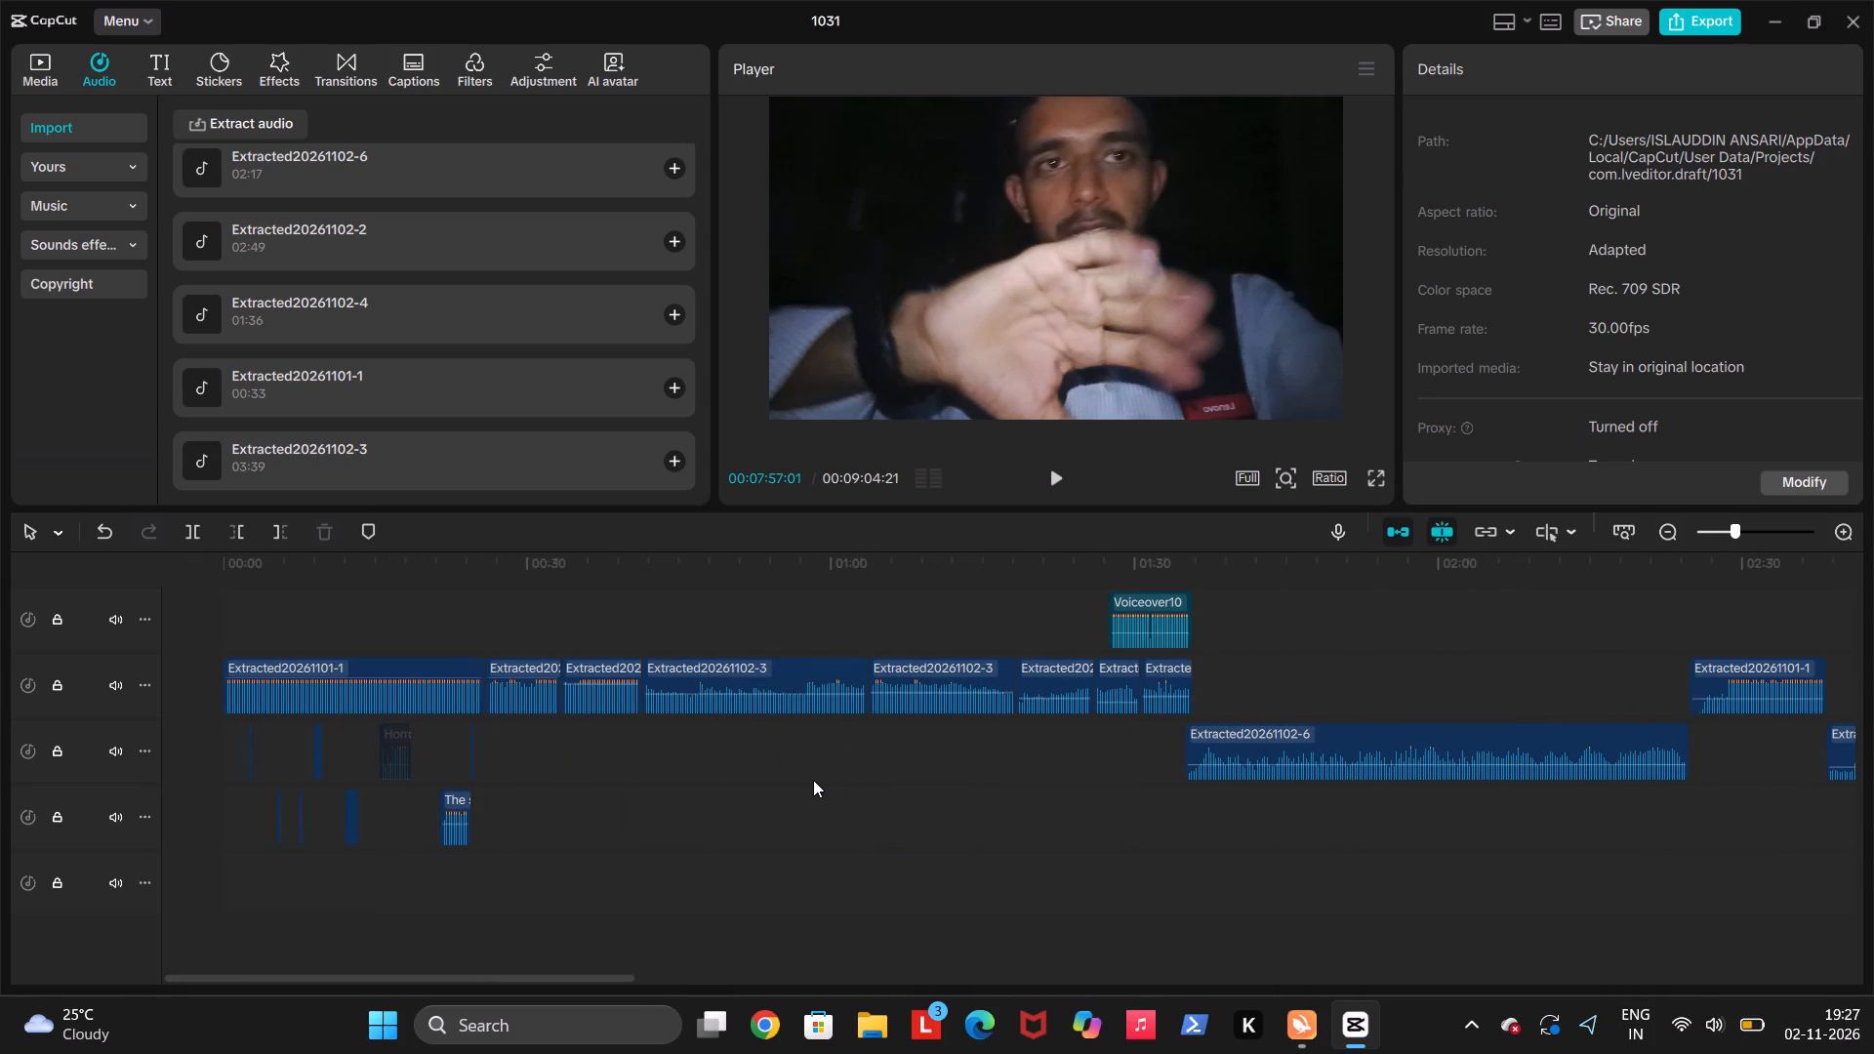
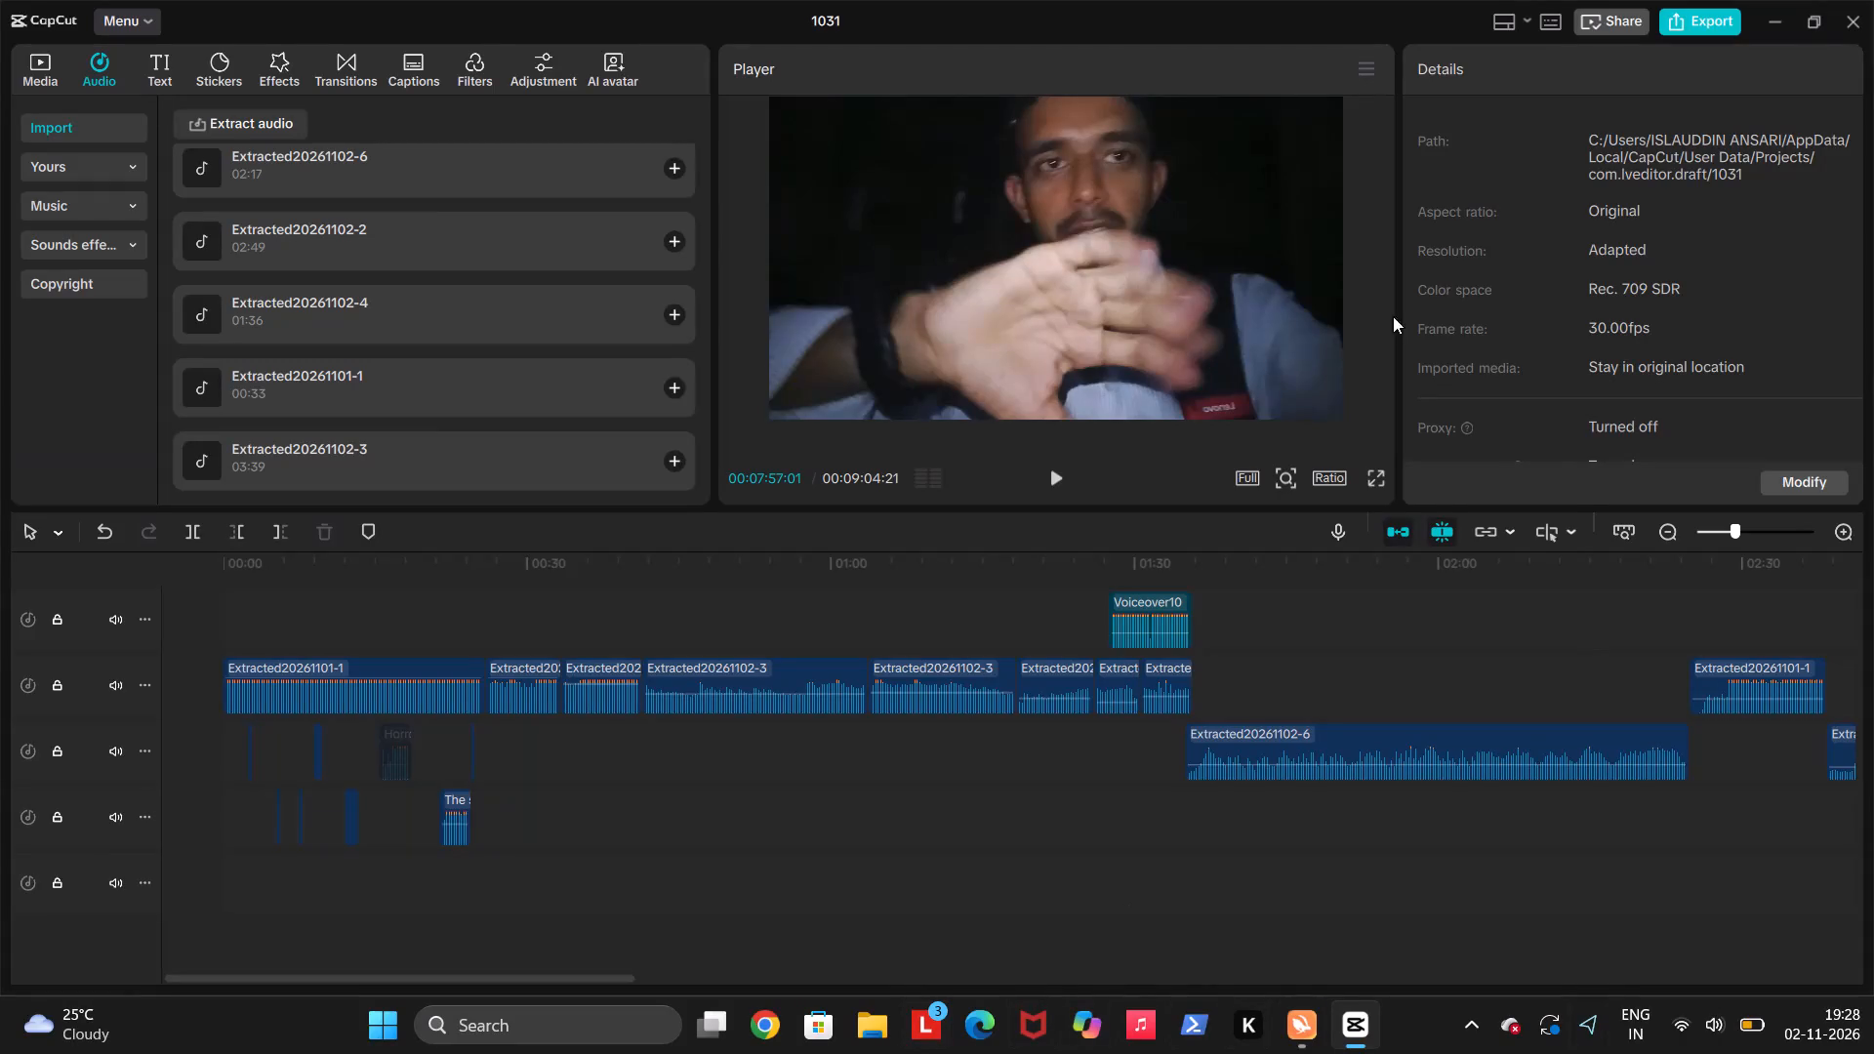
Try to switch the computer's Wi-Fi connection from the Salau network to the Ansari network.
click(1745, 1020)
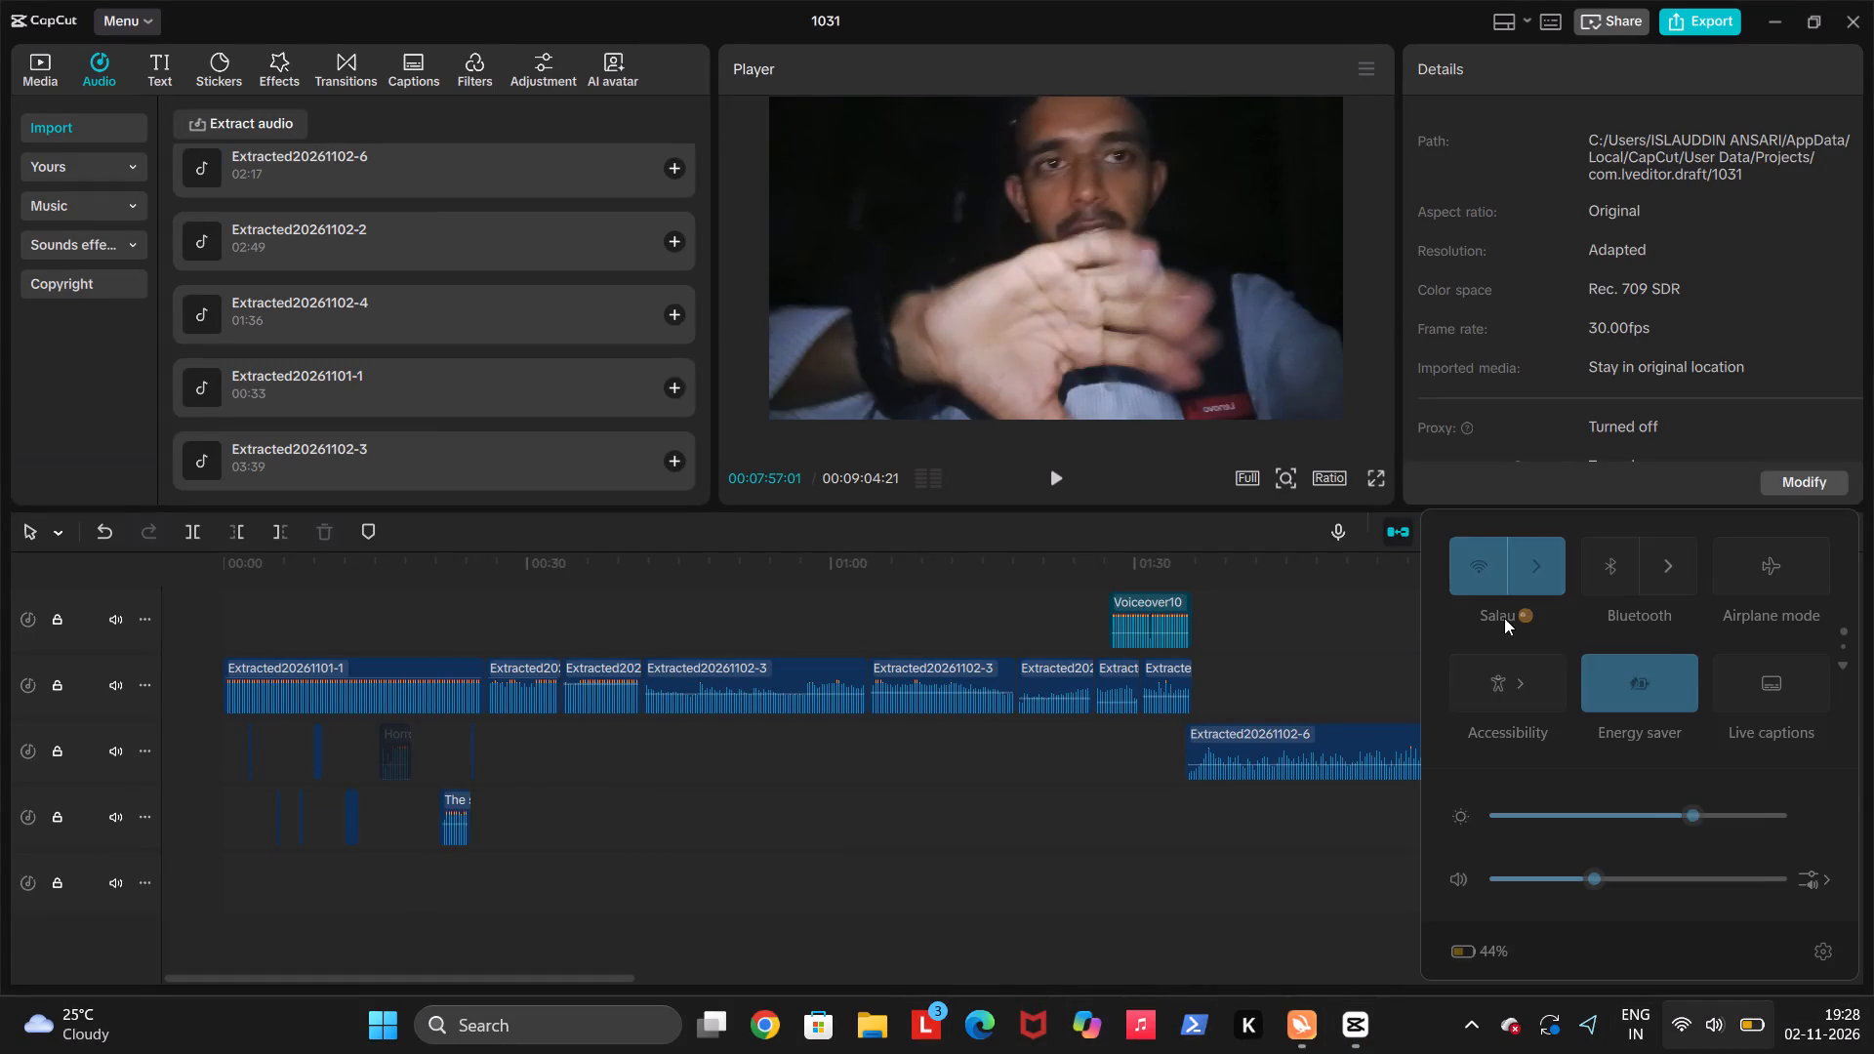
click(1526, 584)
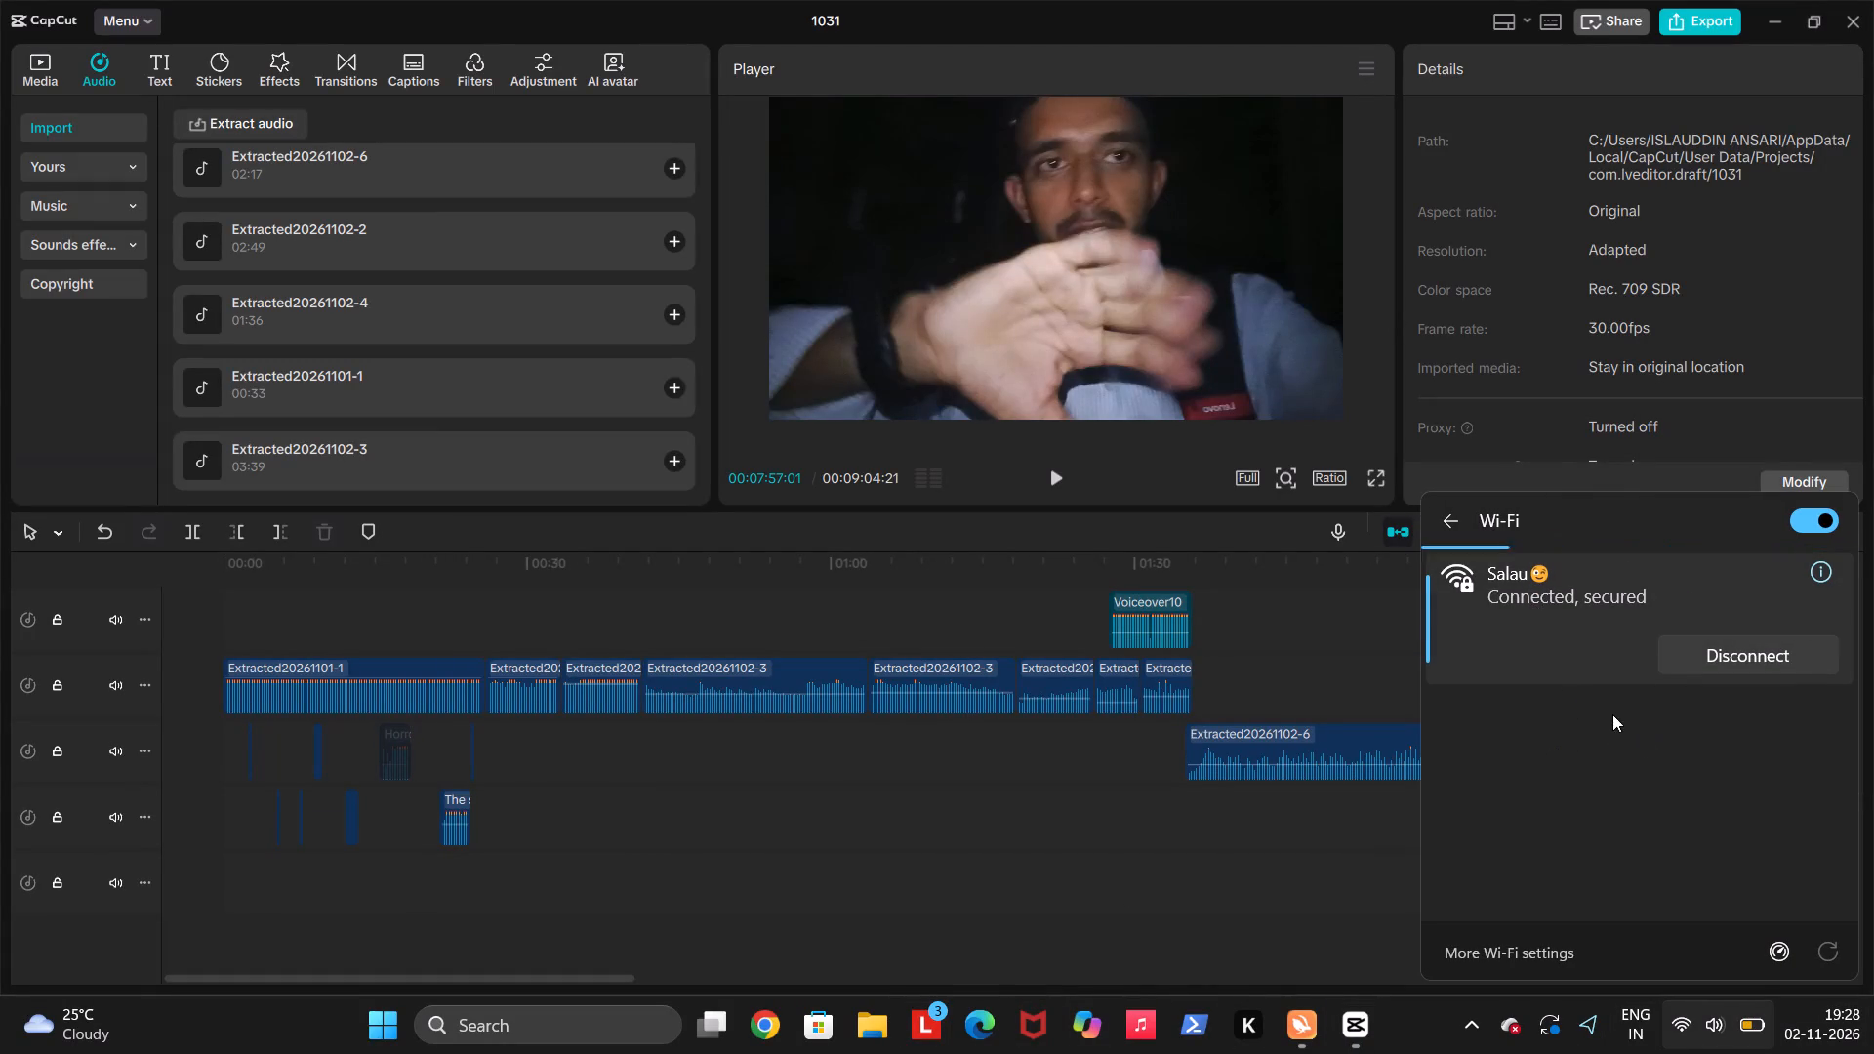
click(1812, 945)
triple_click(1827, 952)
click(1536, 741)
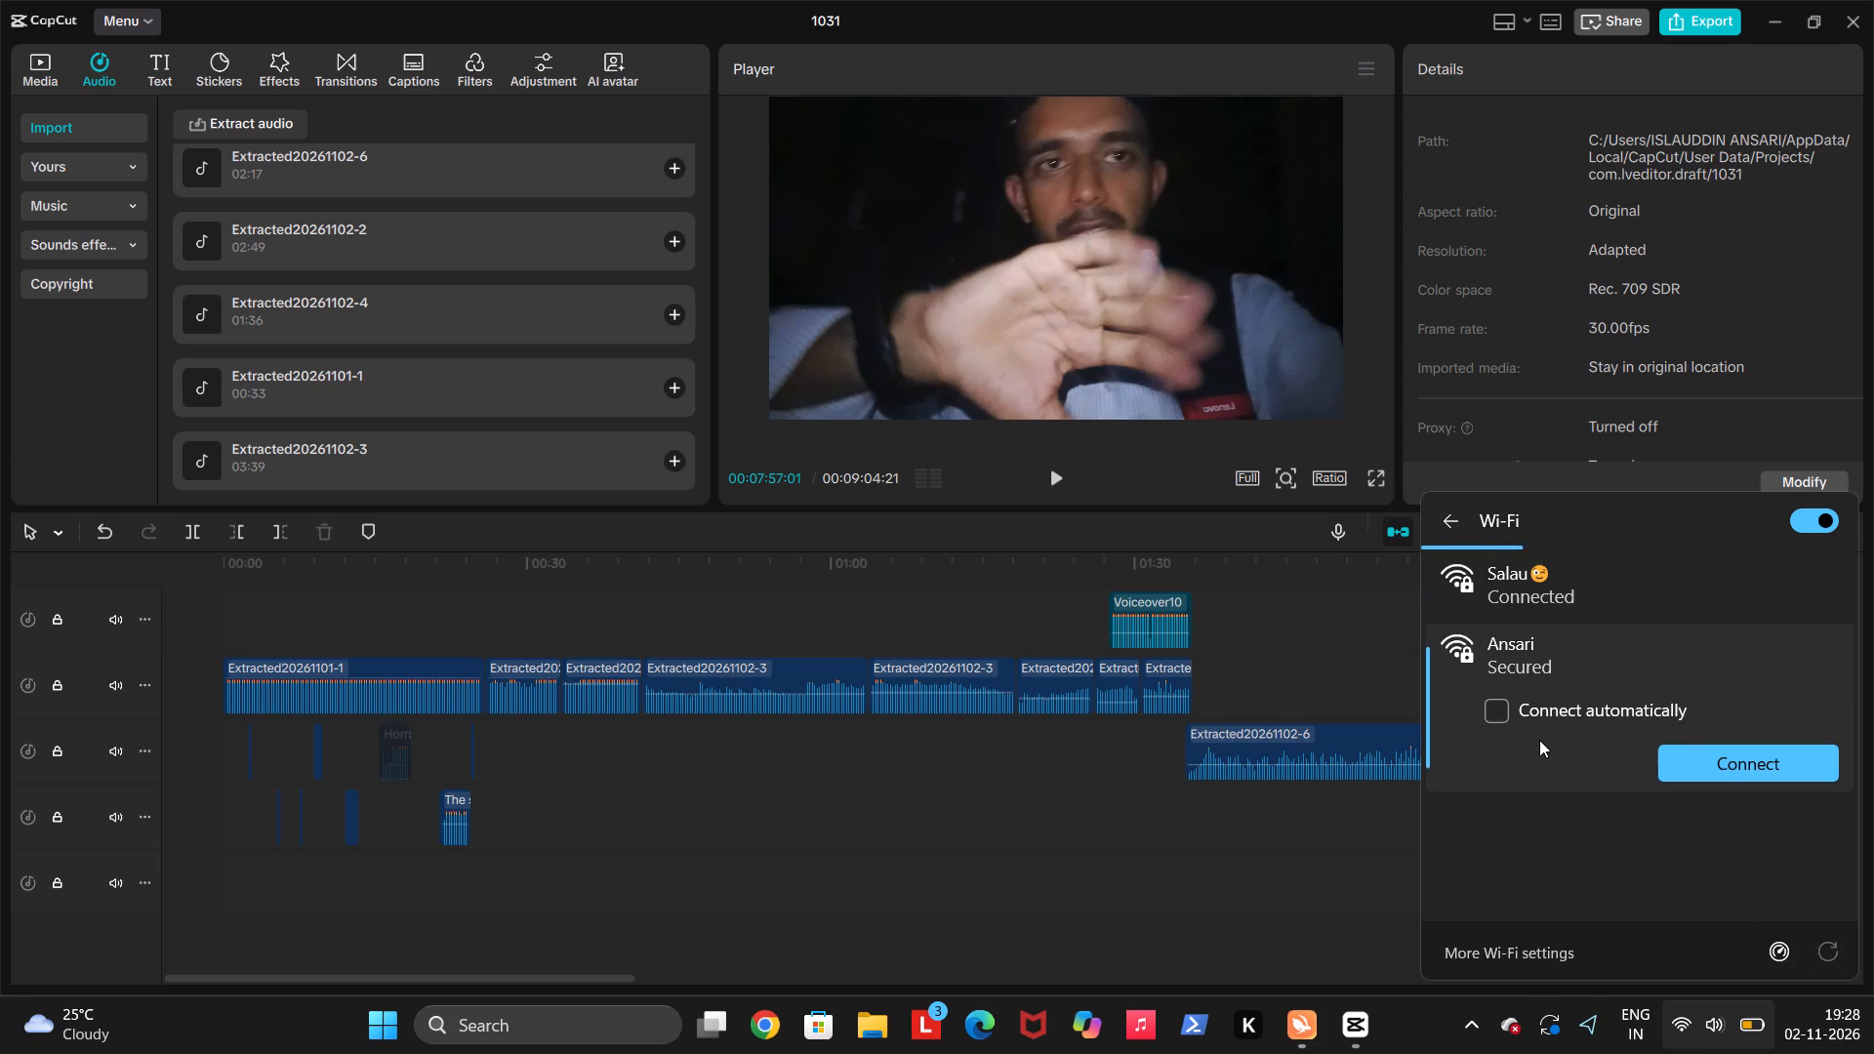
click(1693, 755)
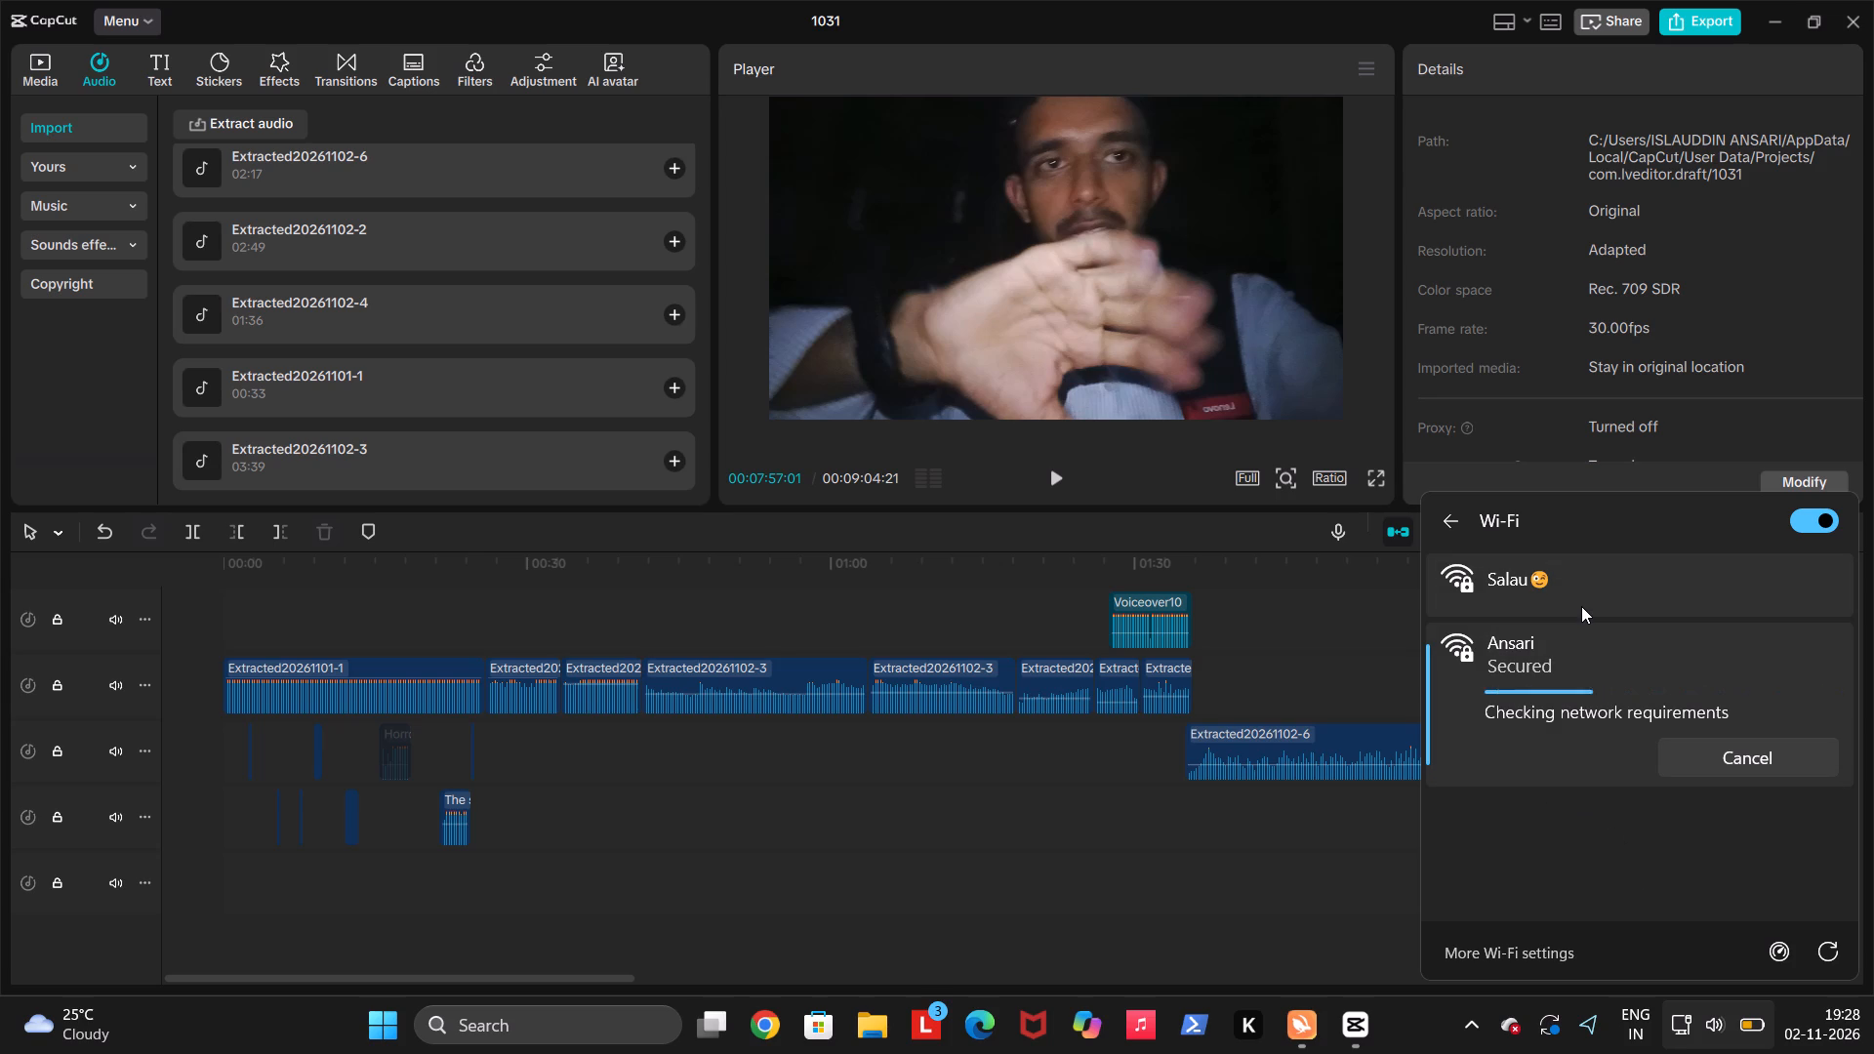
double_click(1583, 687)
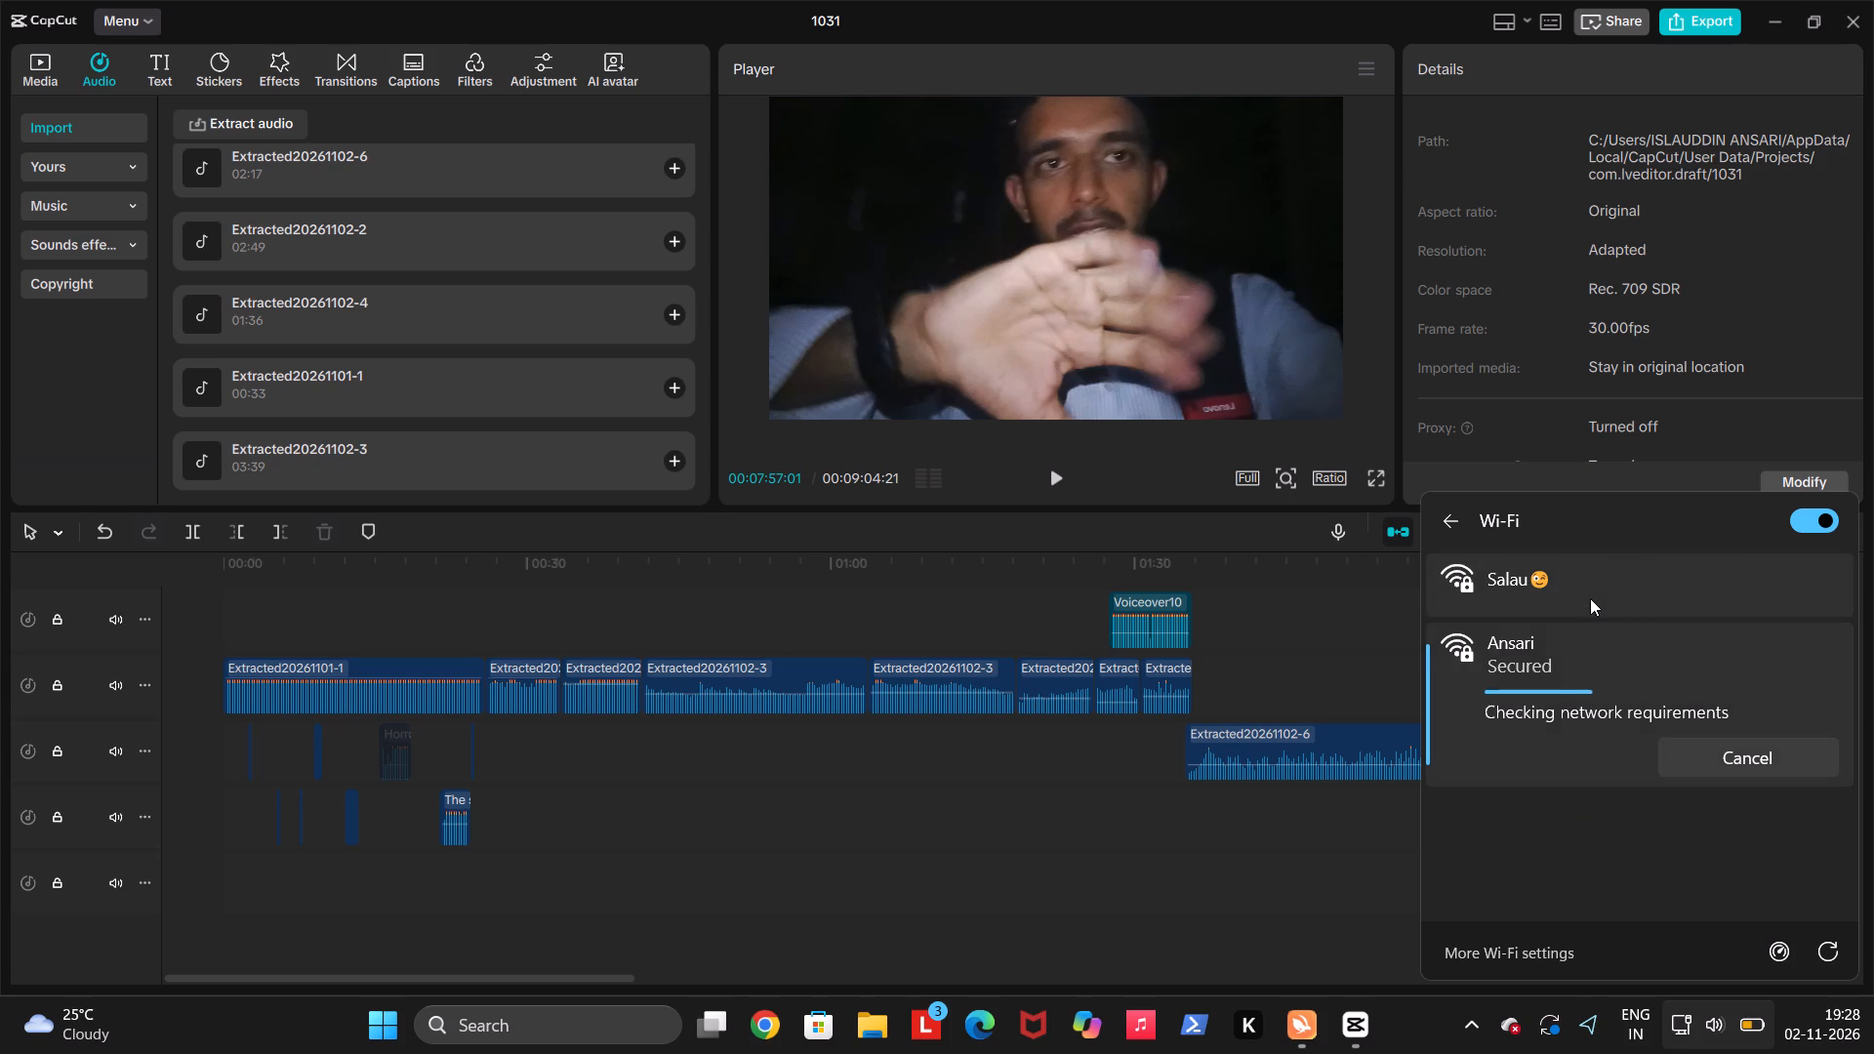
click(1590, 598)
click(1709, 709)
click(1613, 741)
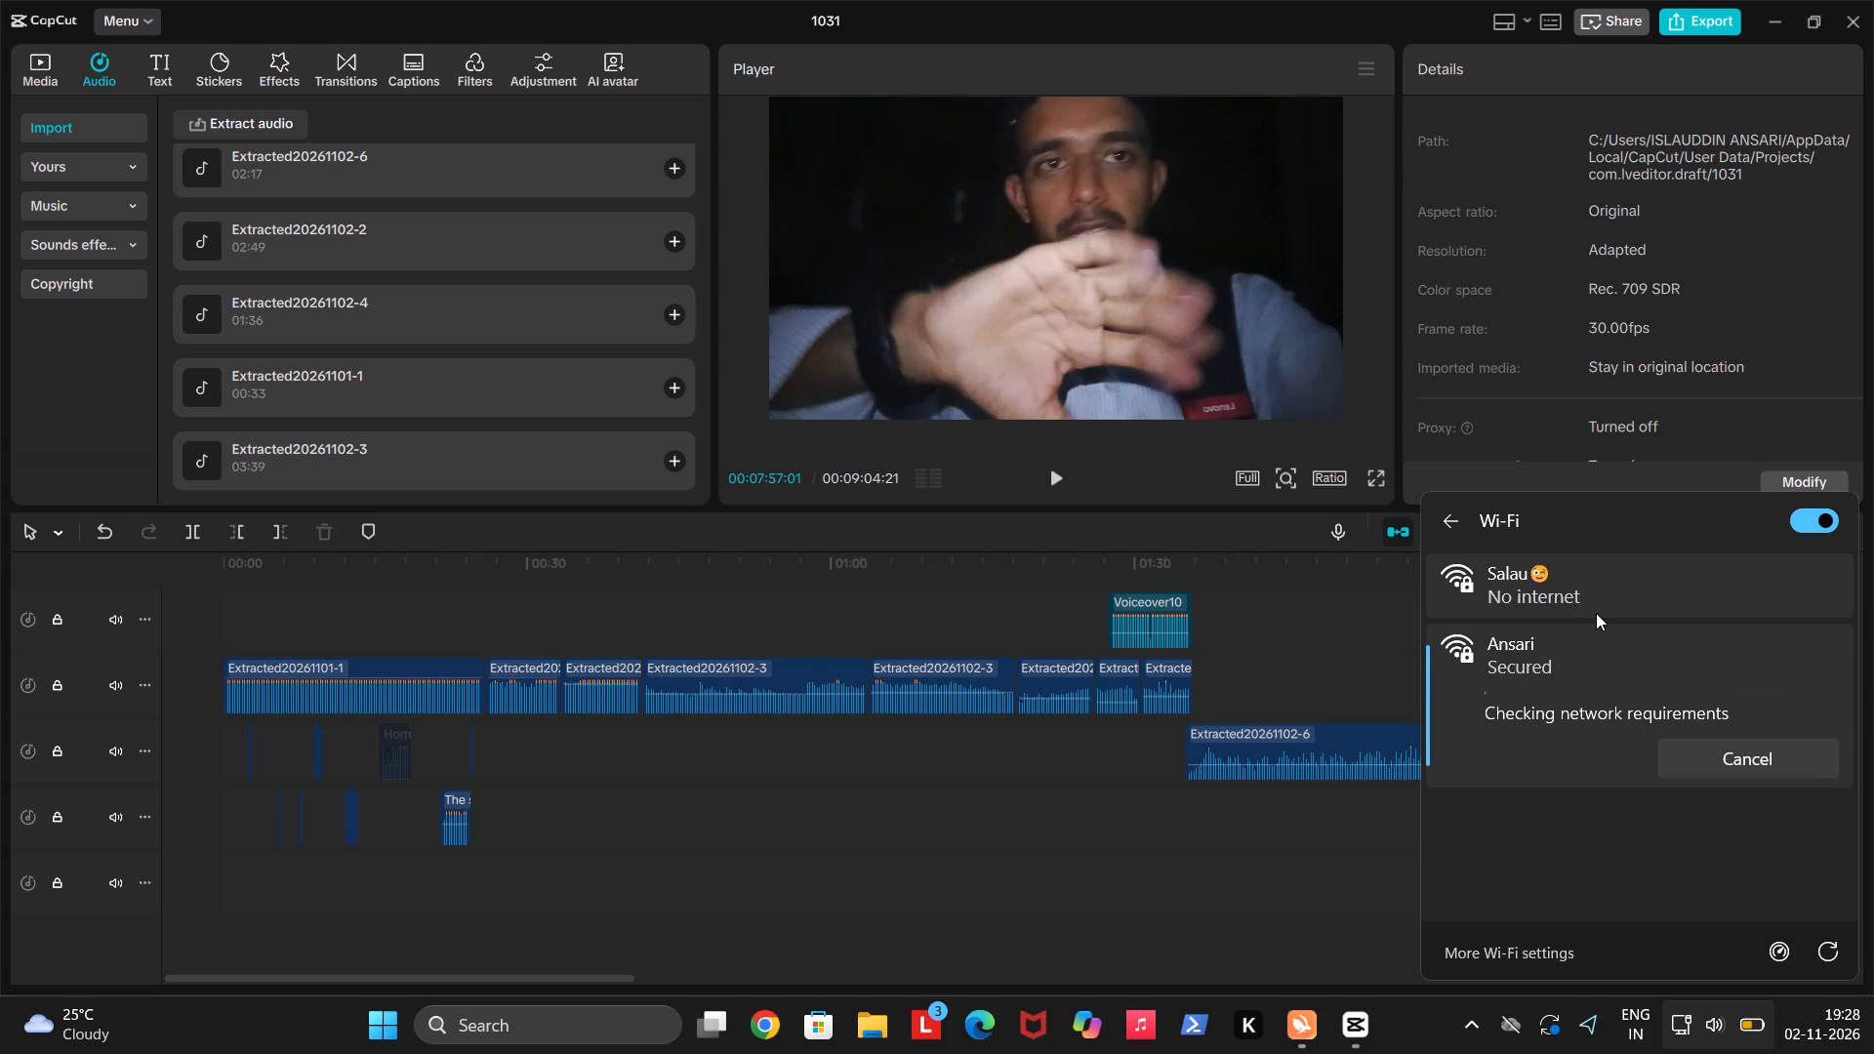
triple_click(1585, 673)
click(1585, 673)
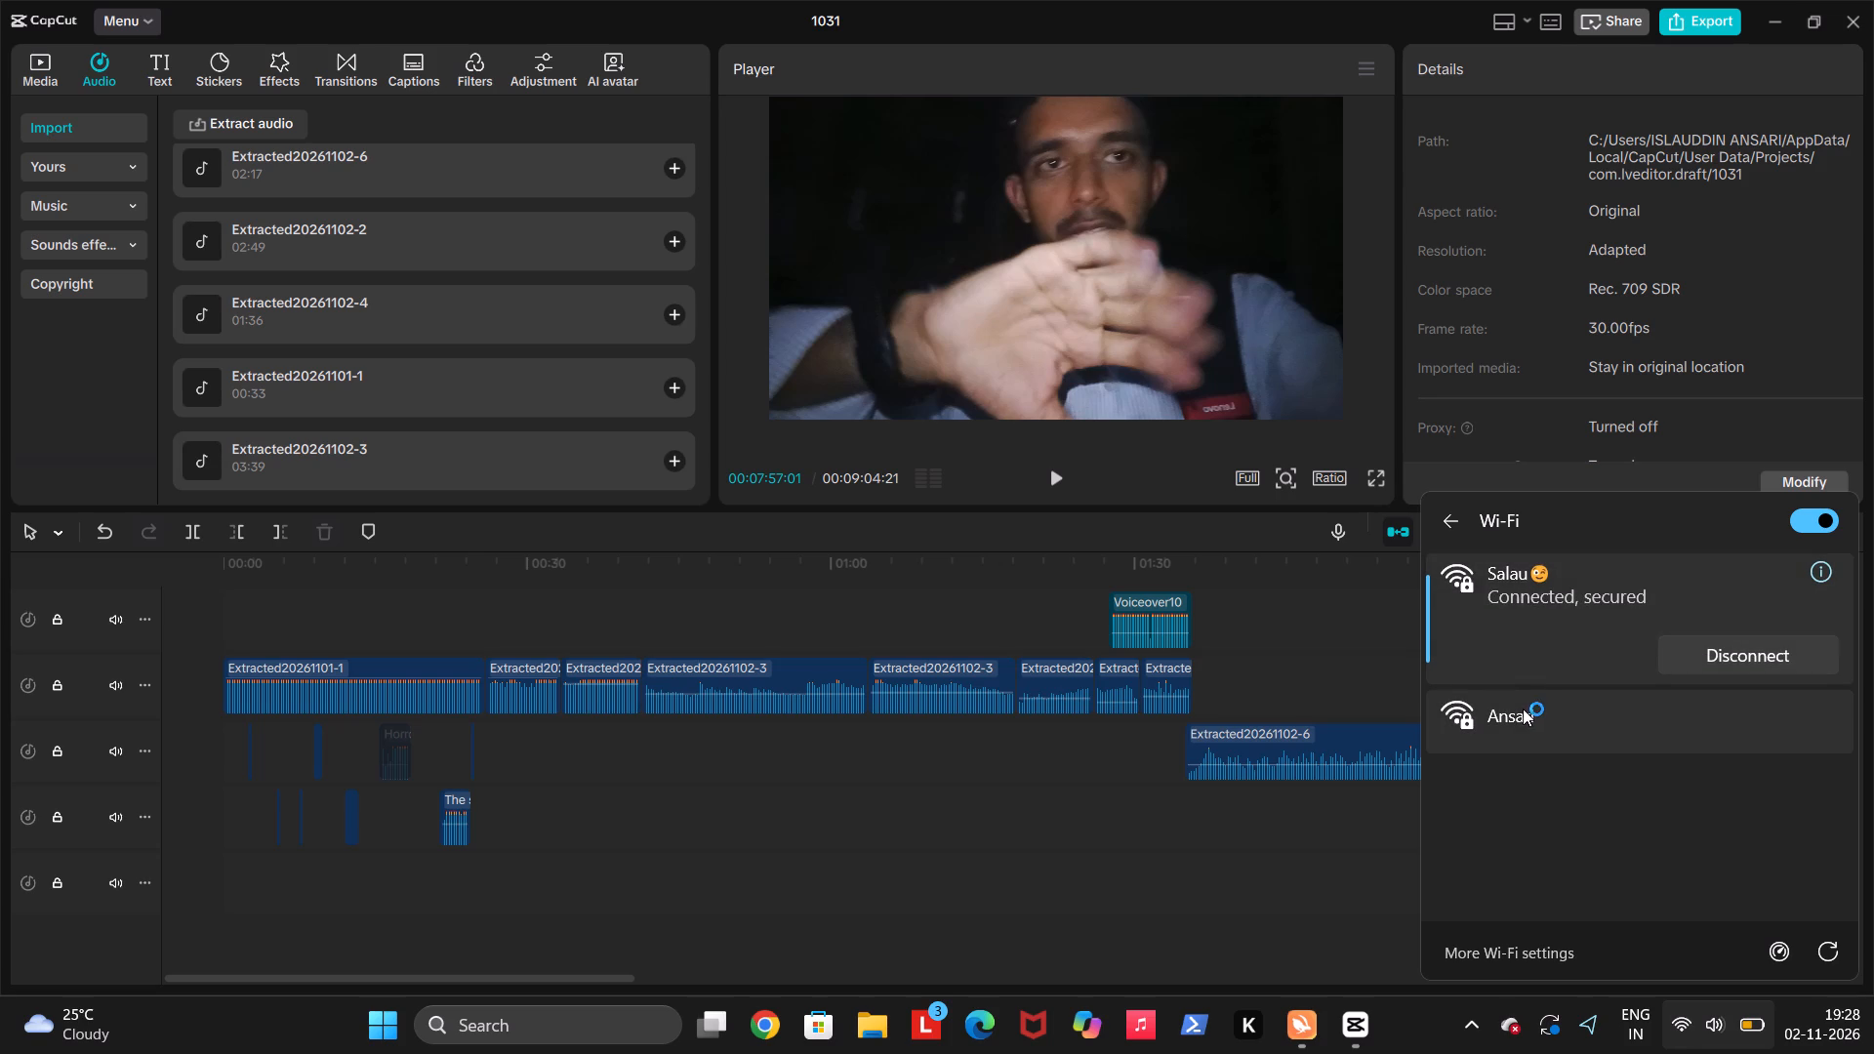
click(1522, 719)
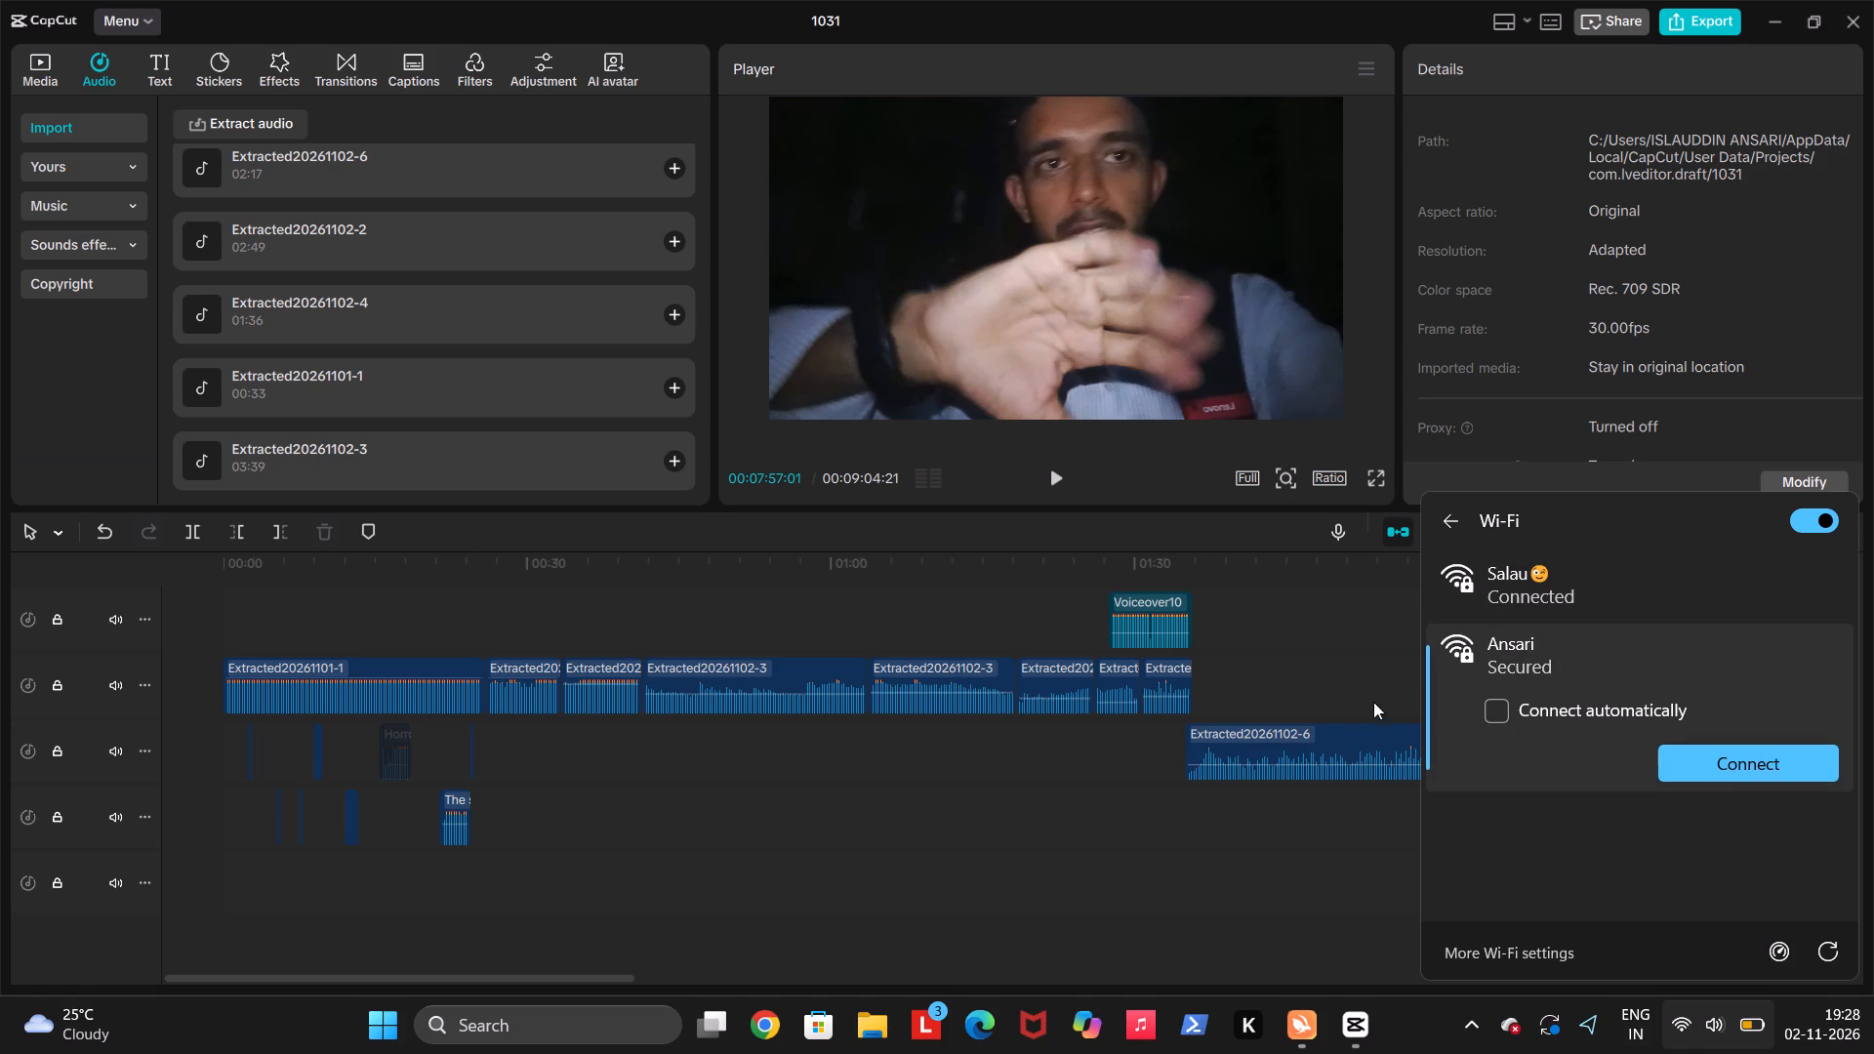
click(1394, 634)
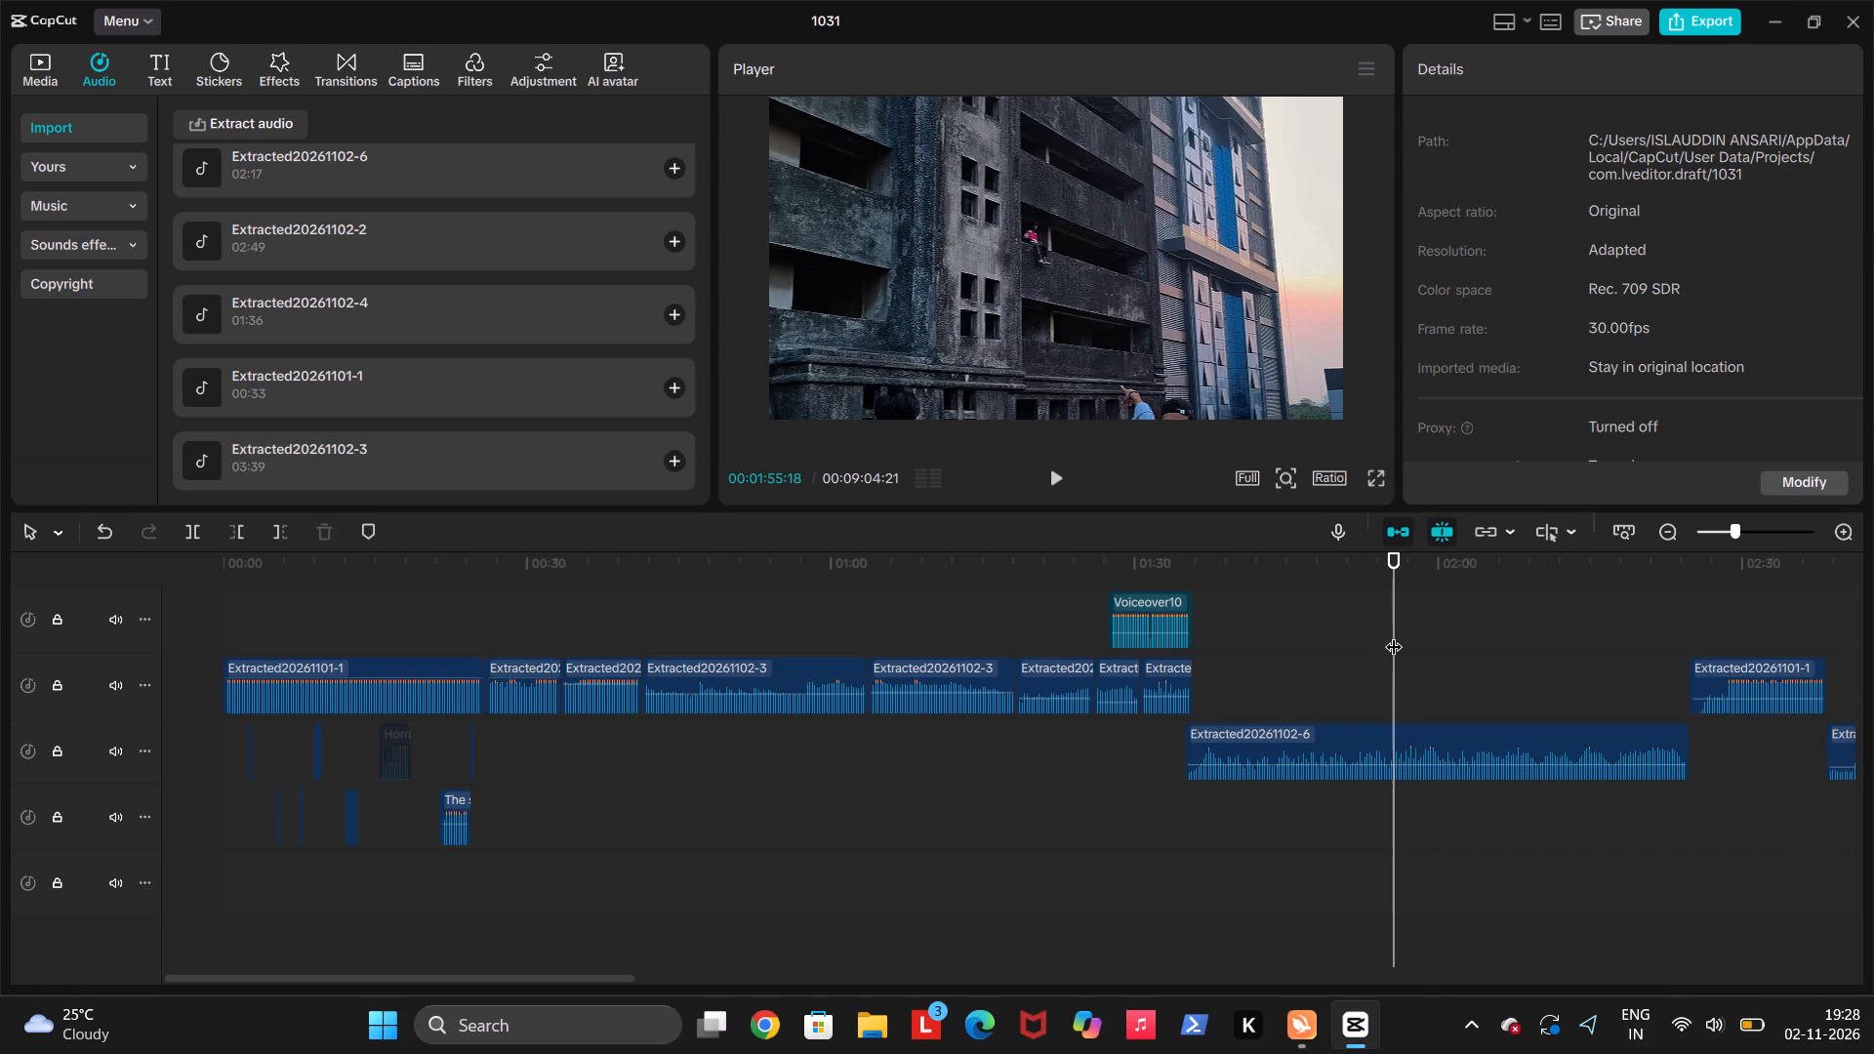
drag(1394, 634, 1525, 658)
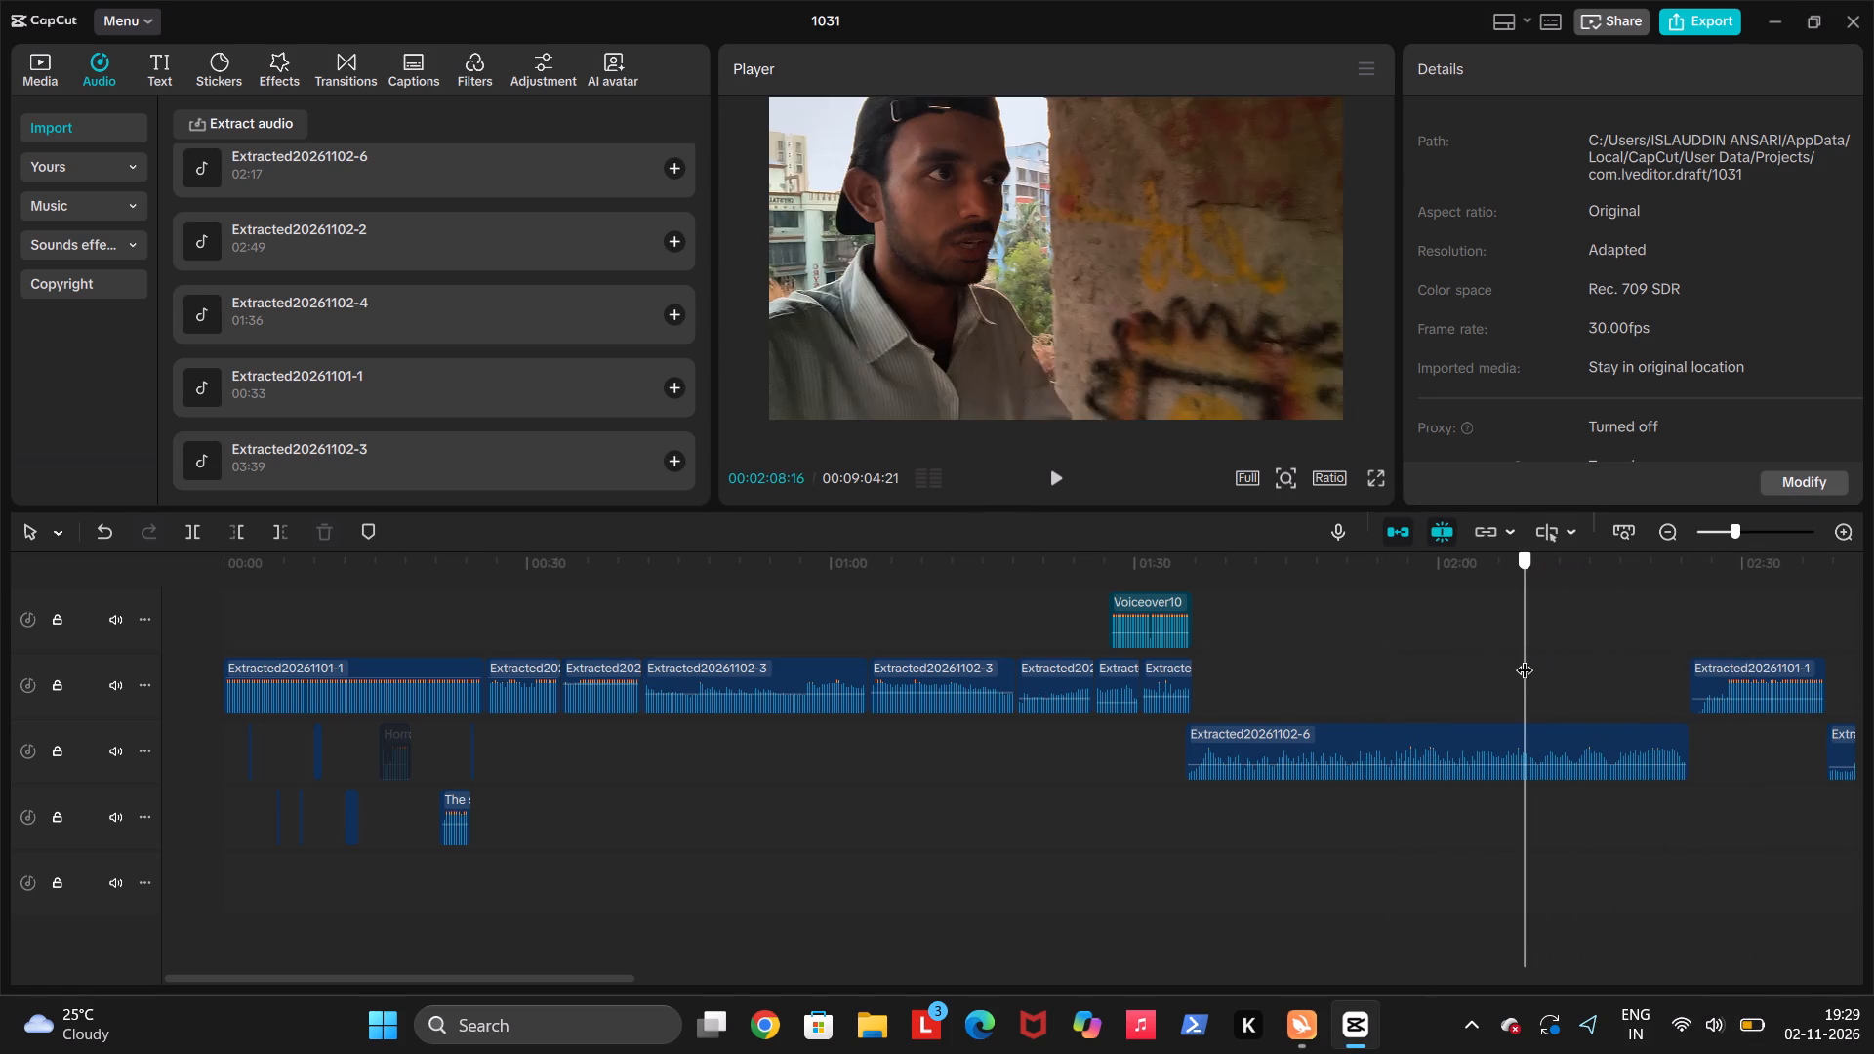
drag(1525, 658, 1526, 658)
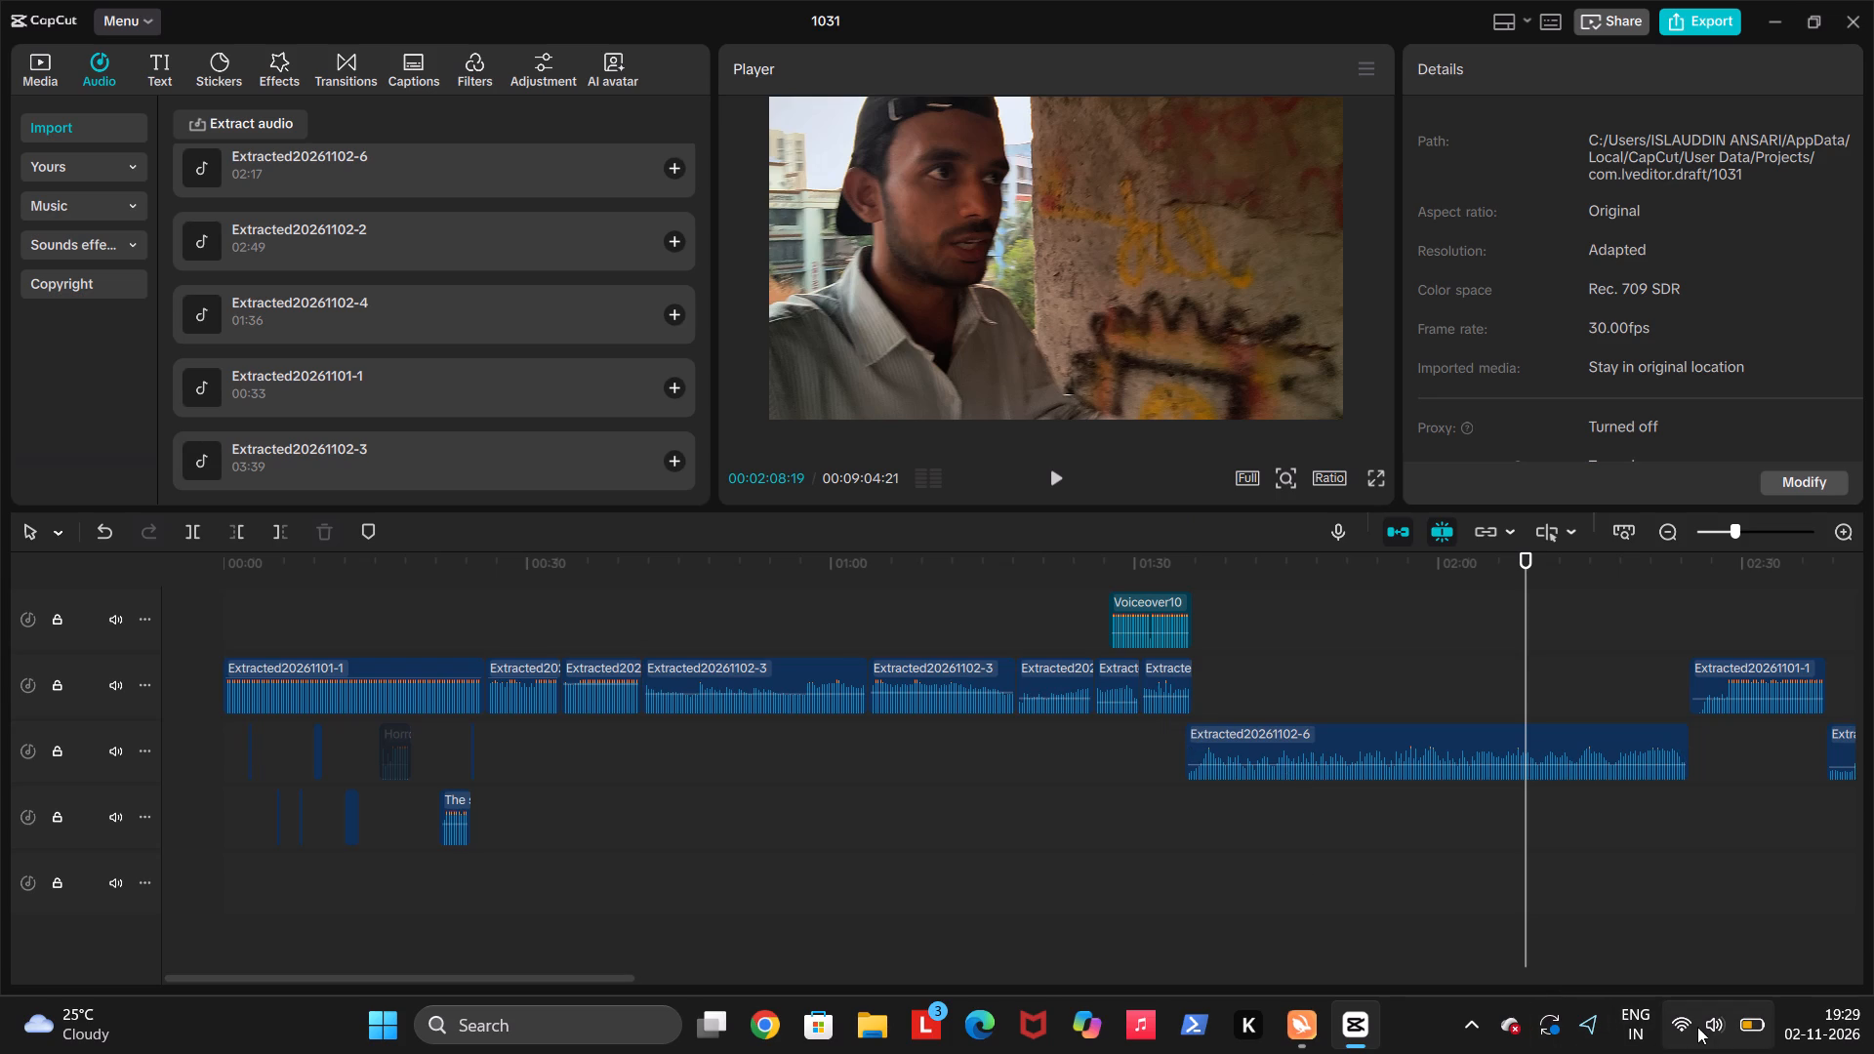
Connect the computer to the Ansari Wi-Fi network and return to the video timeline.
click(1697, 1027)
click(1699, 1010)
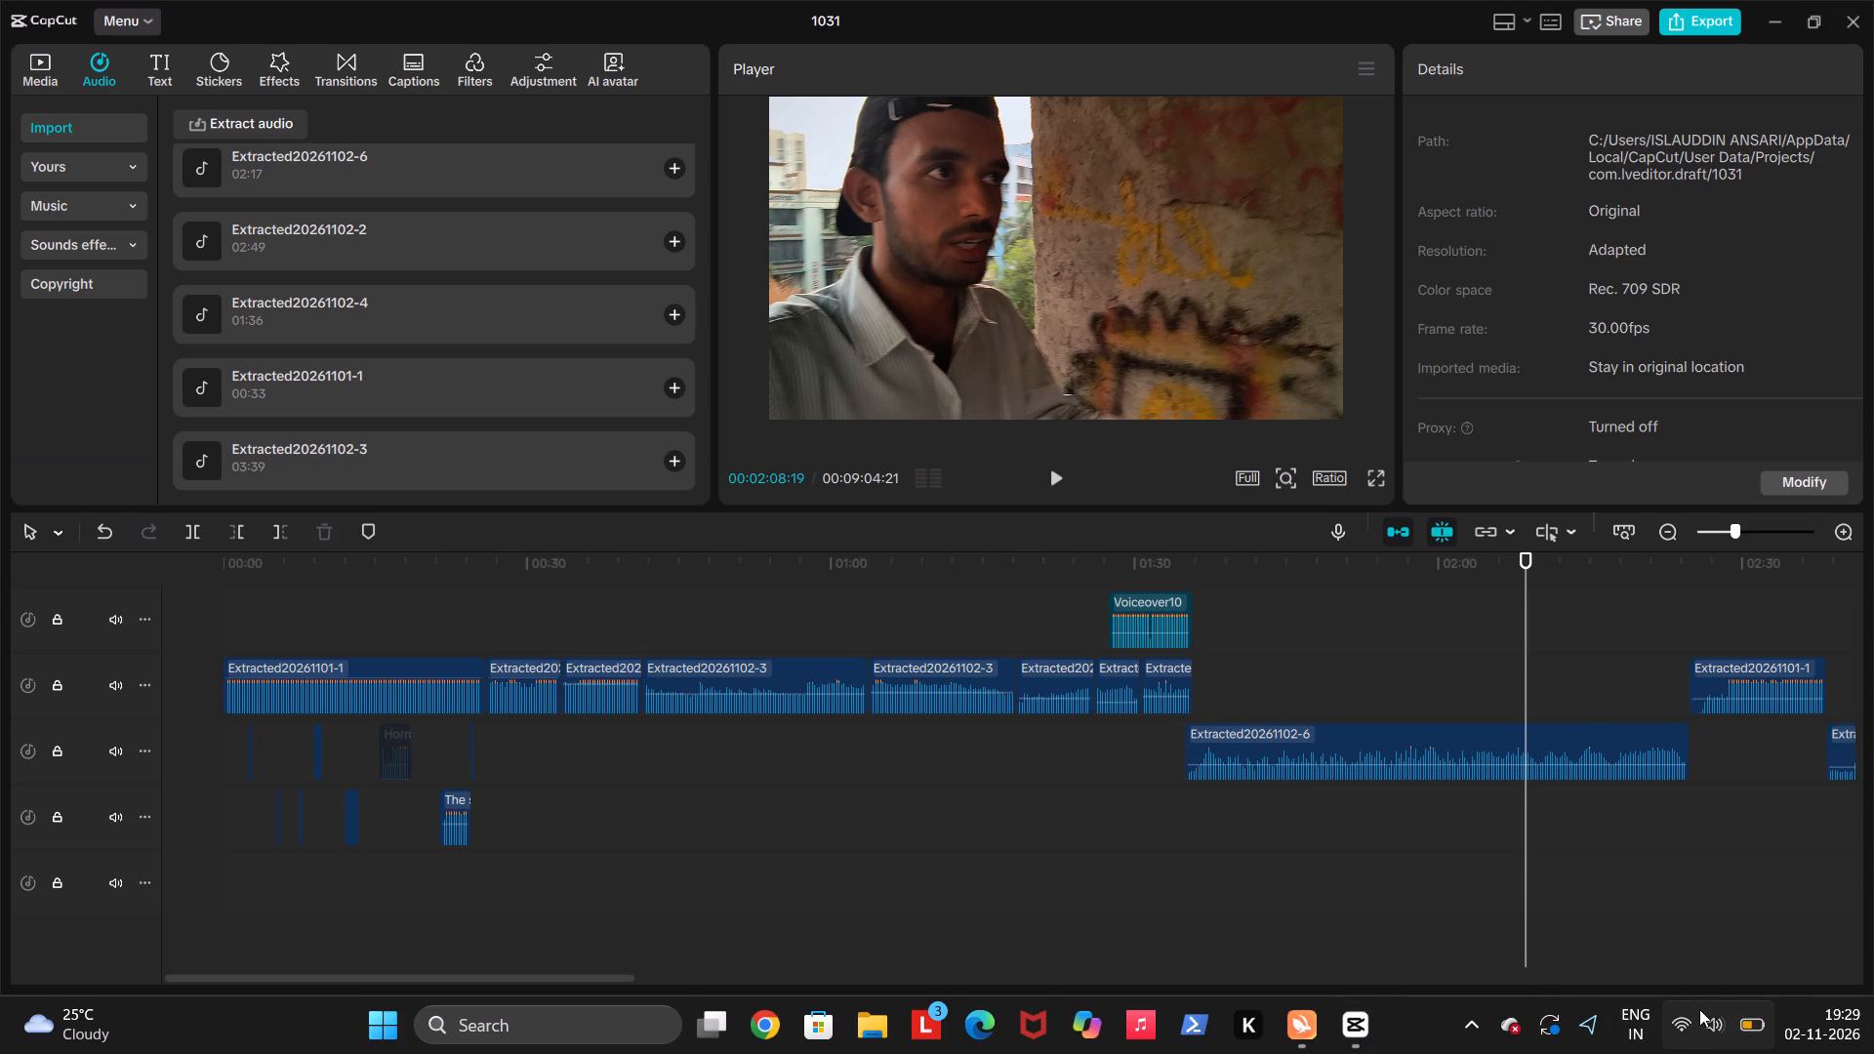
click(1689, 1030)
click(1548, 570)
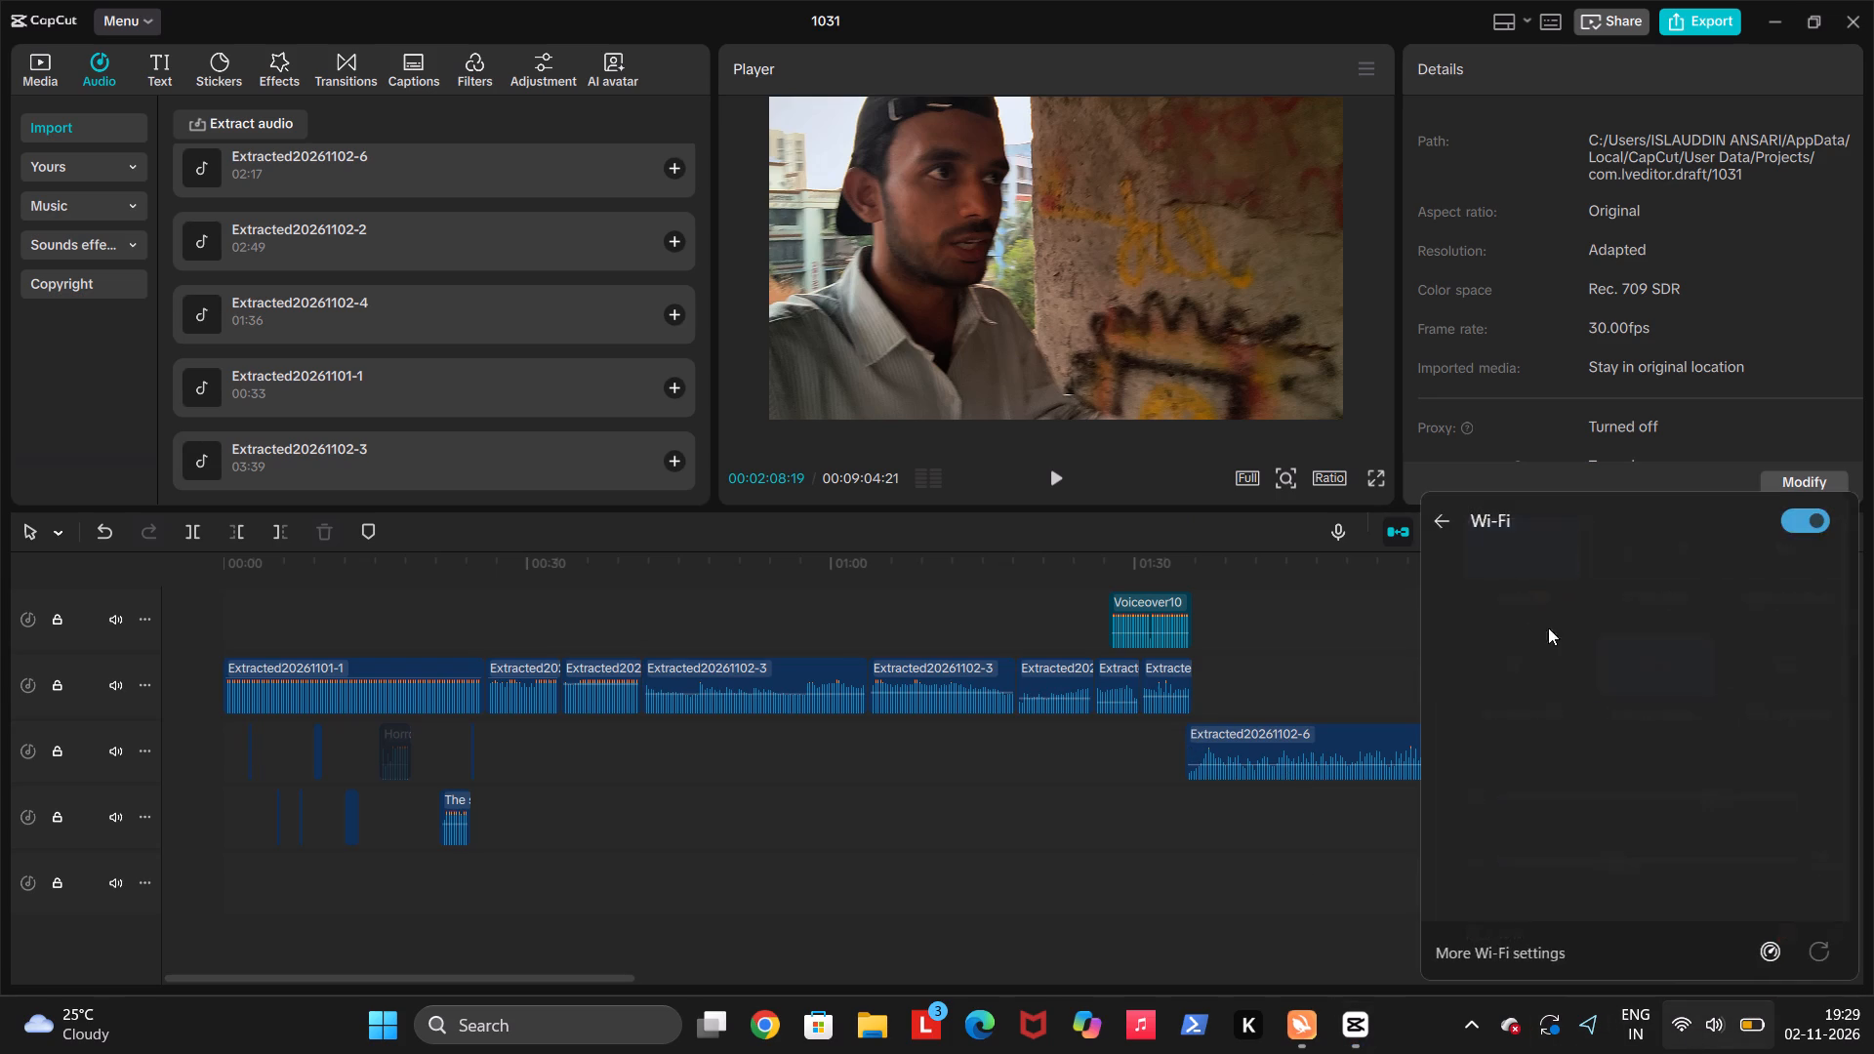
click(1569, 709)
click(1696, 769)
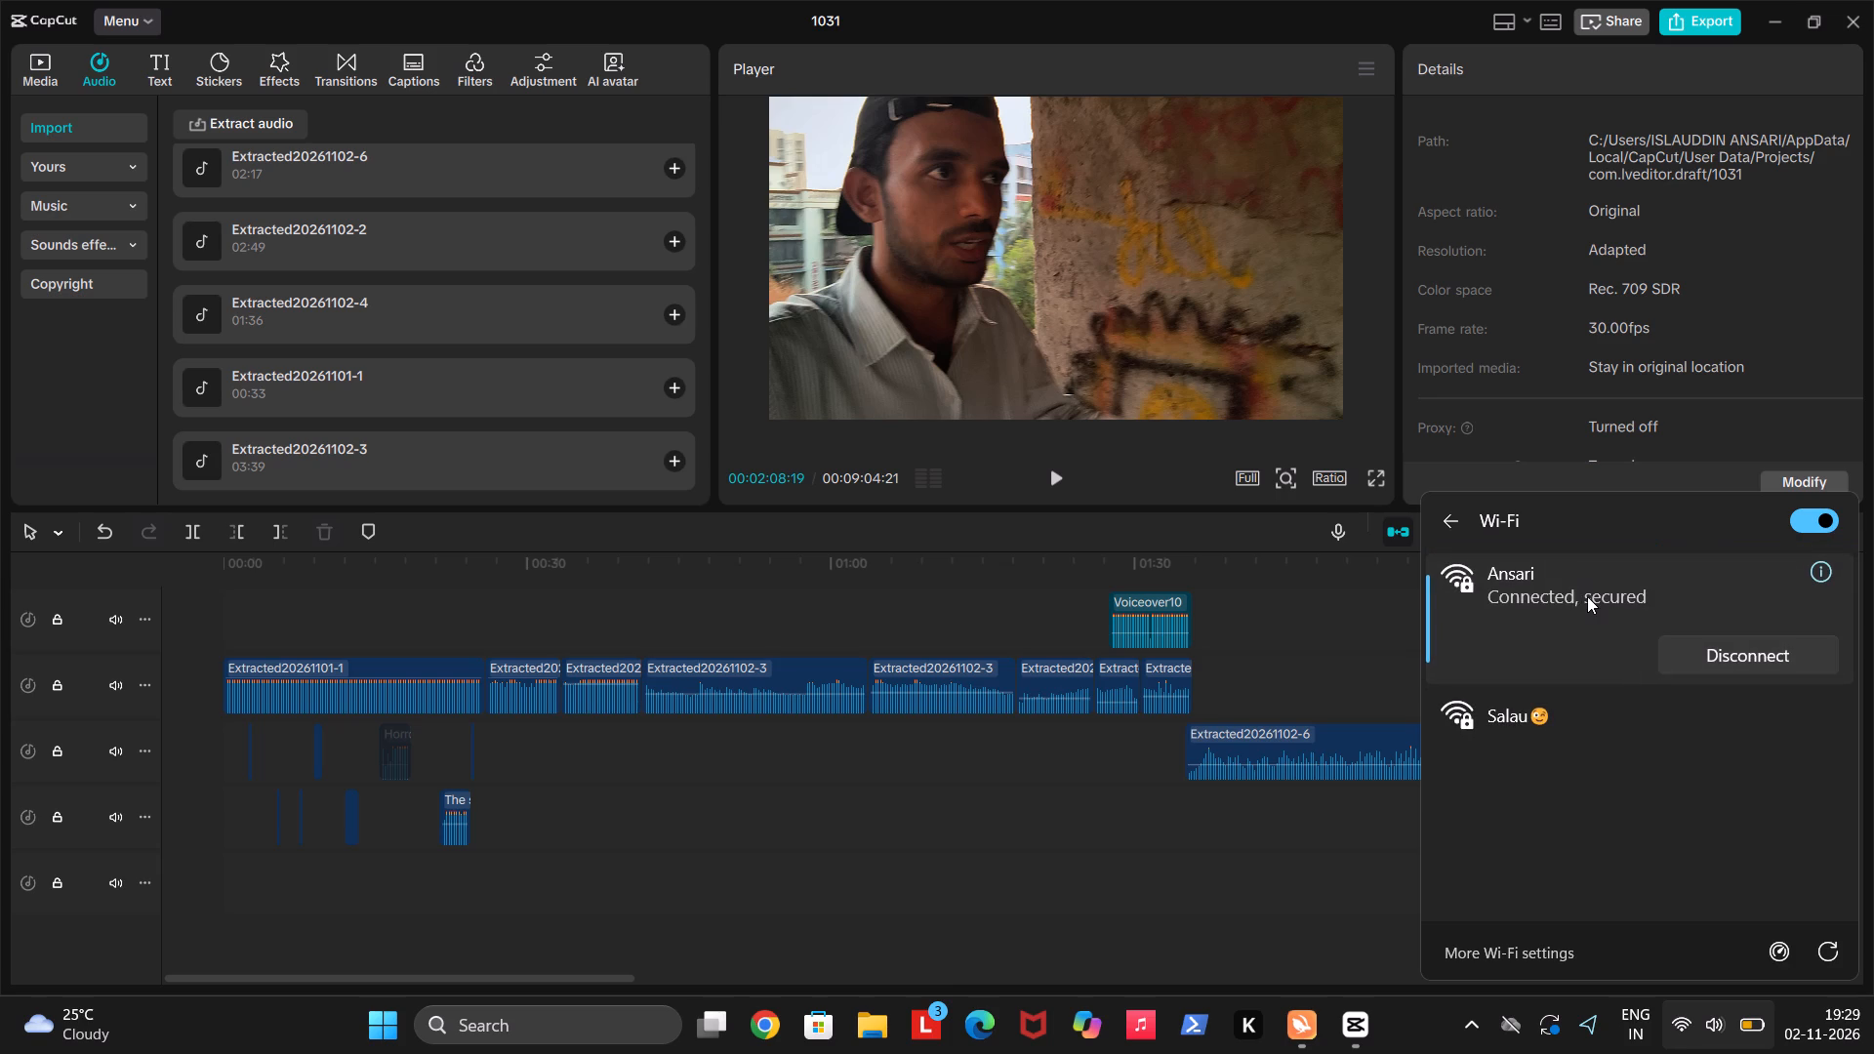
click(1354, 845)
Try to load the Analog Noir transition from the Glitch transitions for preview.
click(341, 69)
click(325, 129)
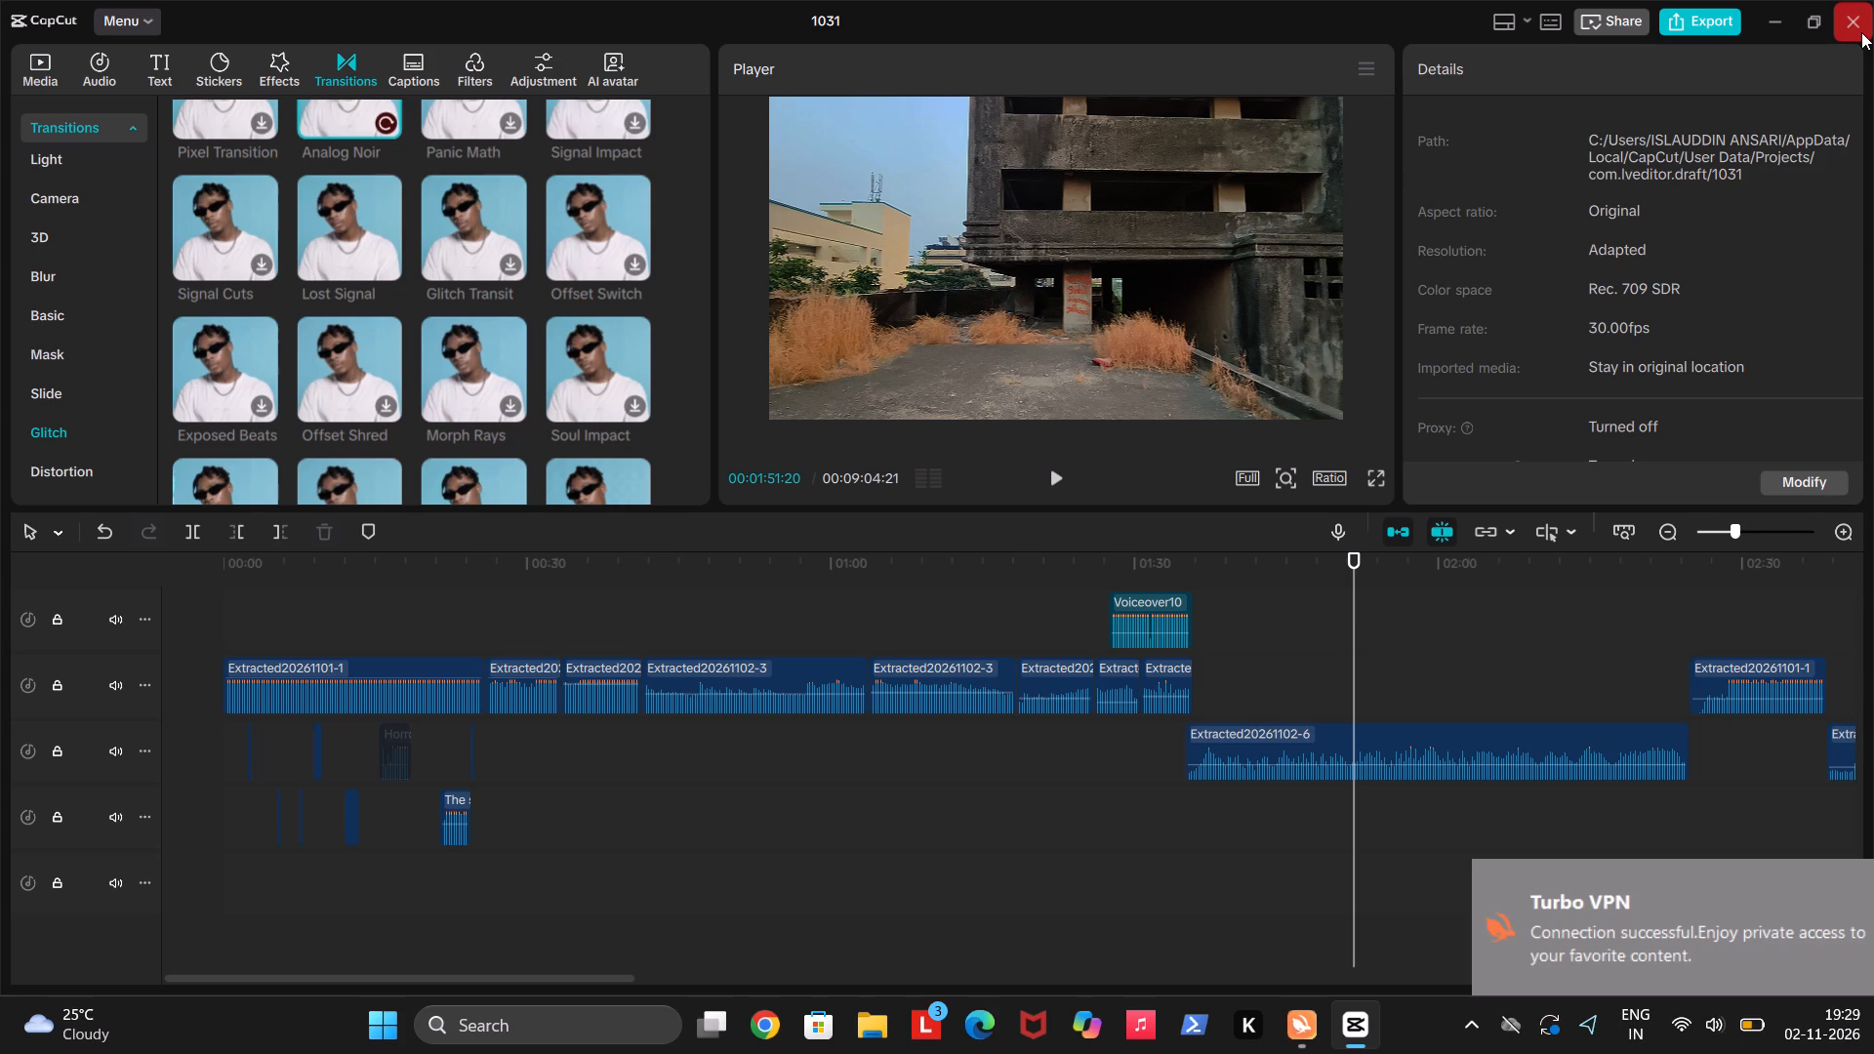
Step the playhead back along the timeline to about 00:01:46, examining the abandoned-building footage in the preview.
key(Up)
key(Up)
key(Up)
key(Up)
key(Up)
key(Up)
key(Up)
key(Up)
key(Up)
key(Up)
key(Up)
key(Up)
key(Up)
key(Up)
key(Up)
key(Up)
key(Up)
key(Up)
key(Up)
key(Up)
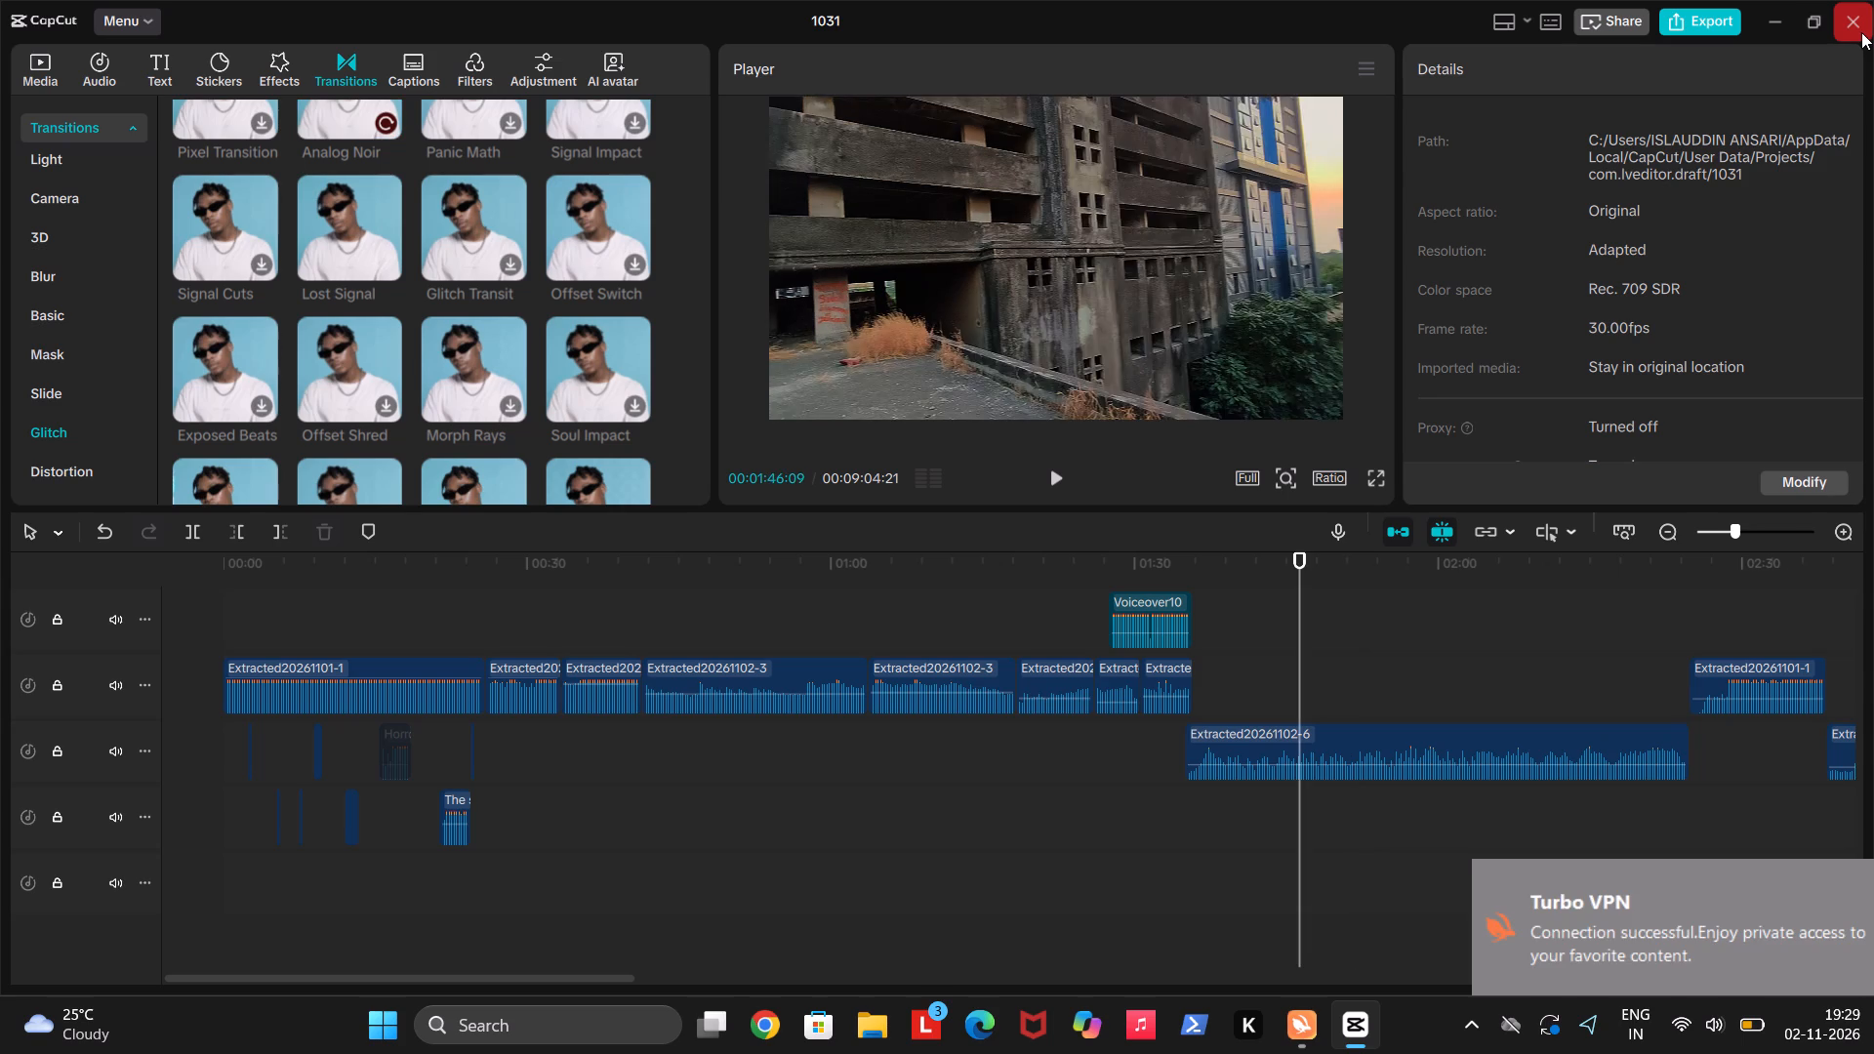
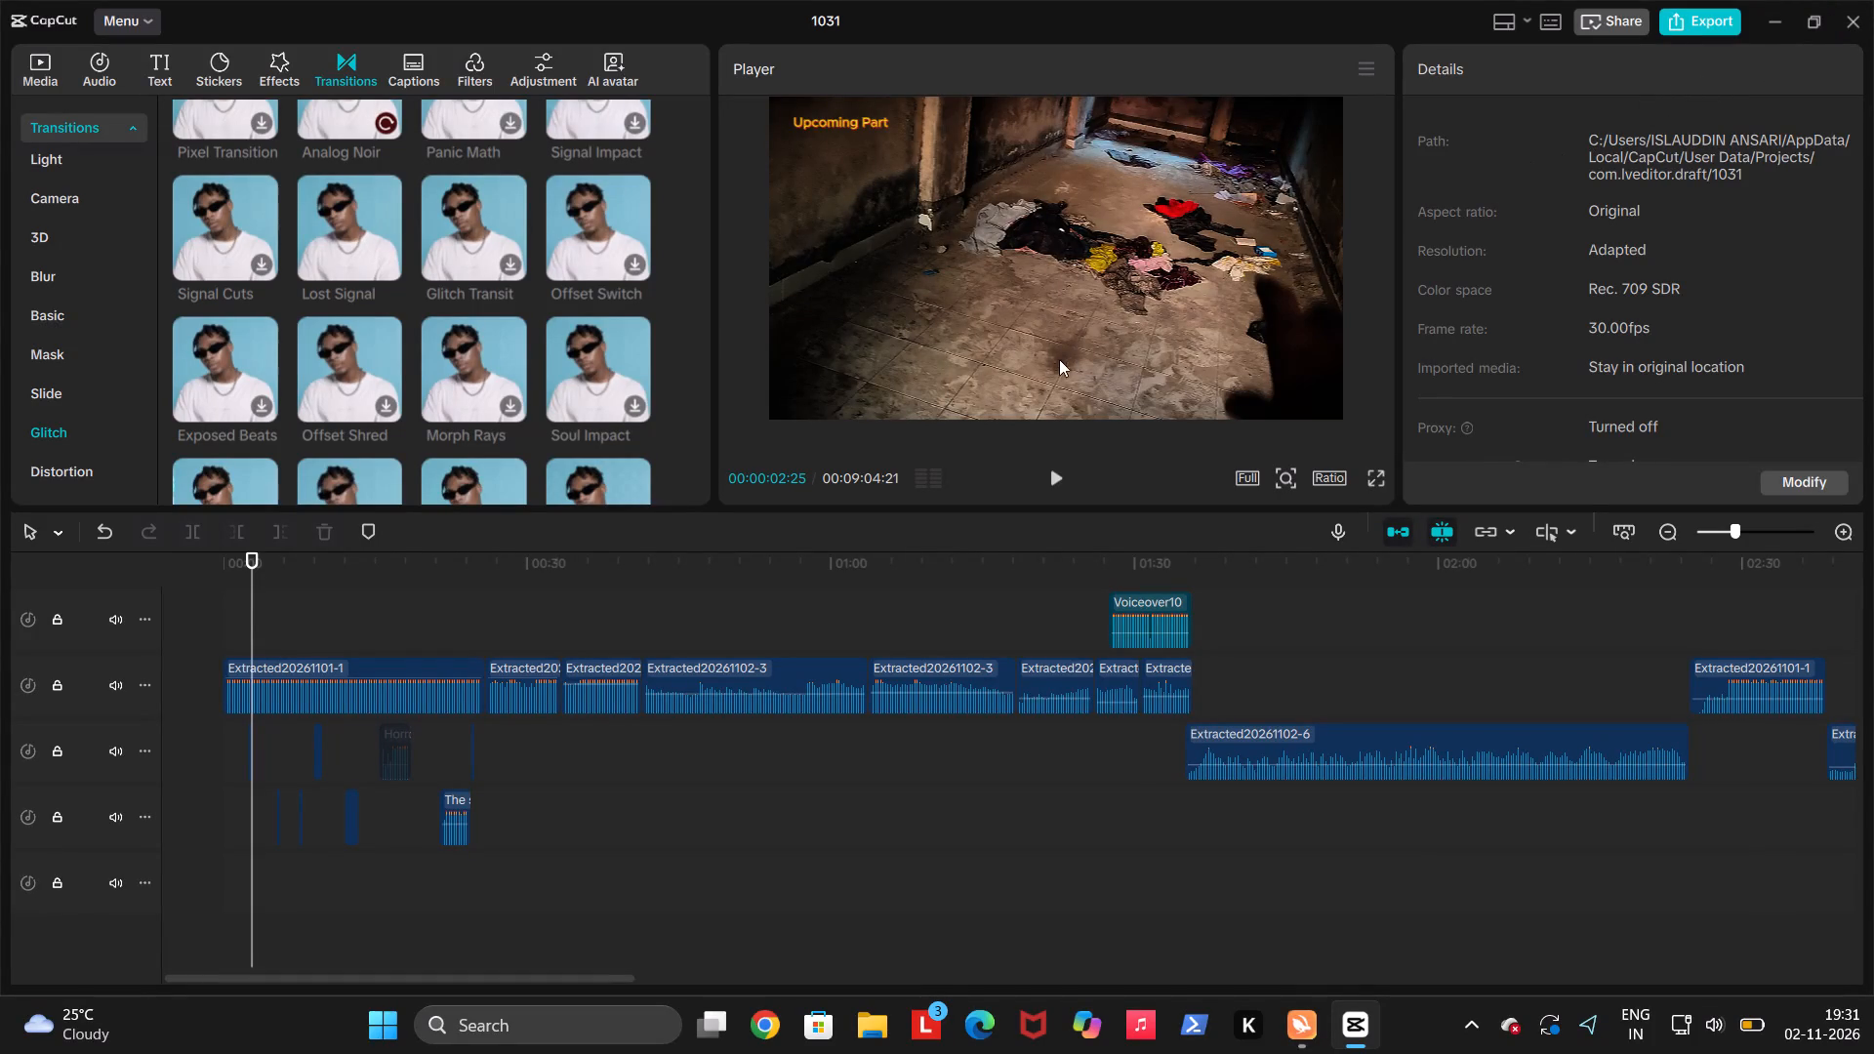
Play the video from about 00:00:02 to review the opening scenes up to the outdoor staircase footage.
click(1050, 469)
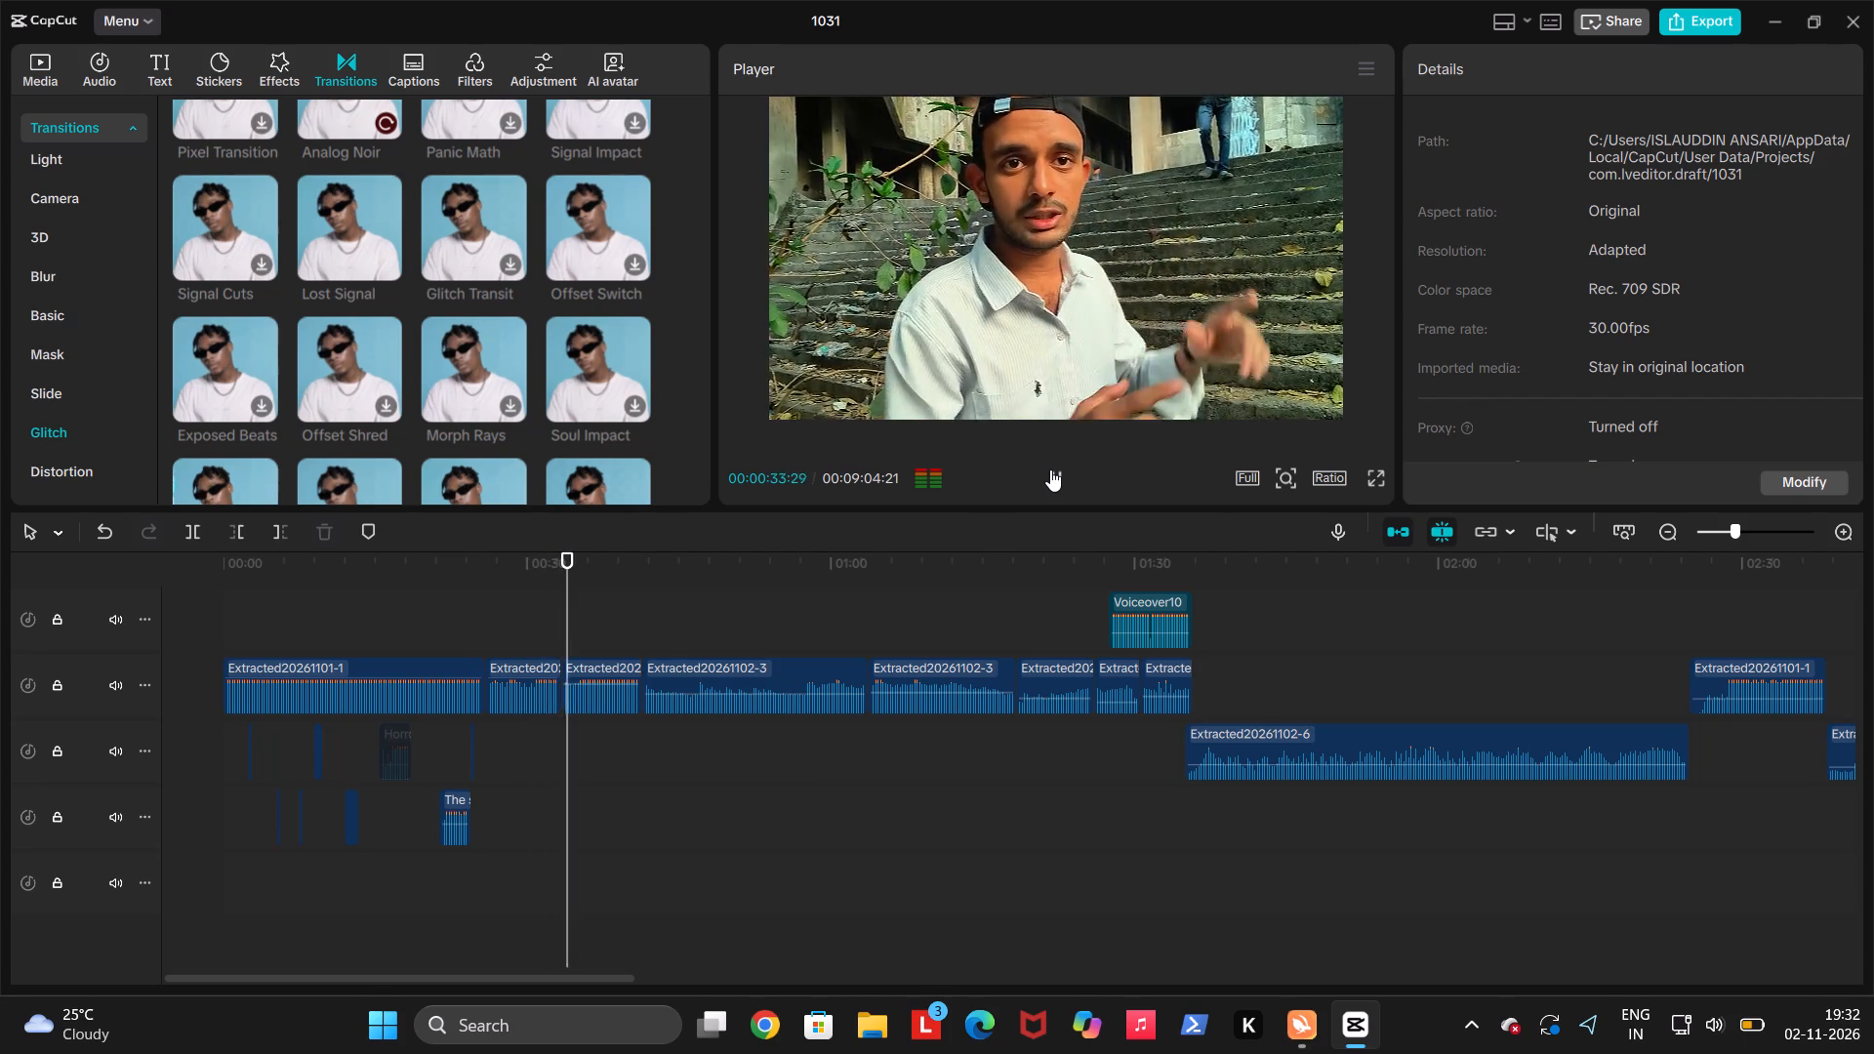
Adjust the system volume during playback, trying louder levels before settling at a little over a third of full volume.
click(1692, 1031)
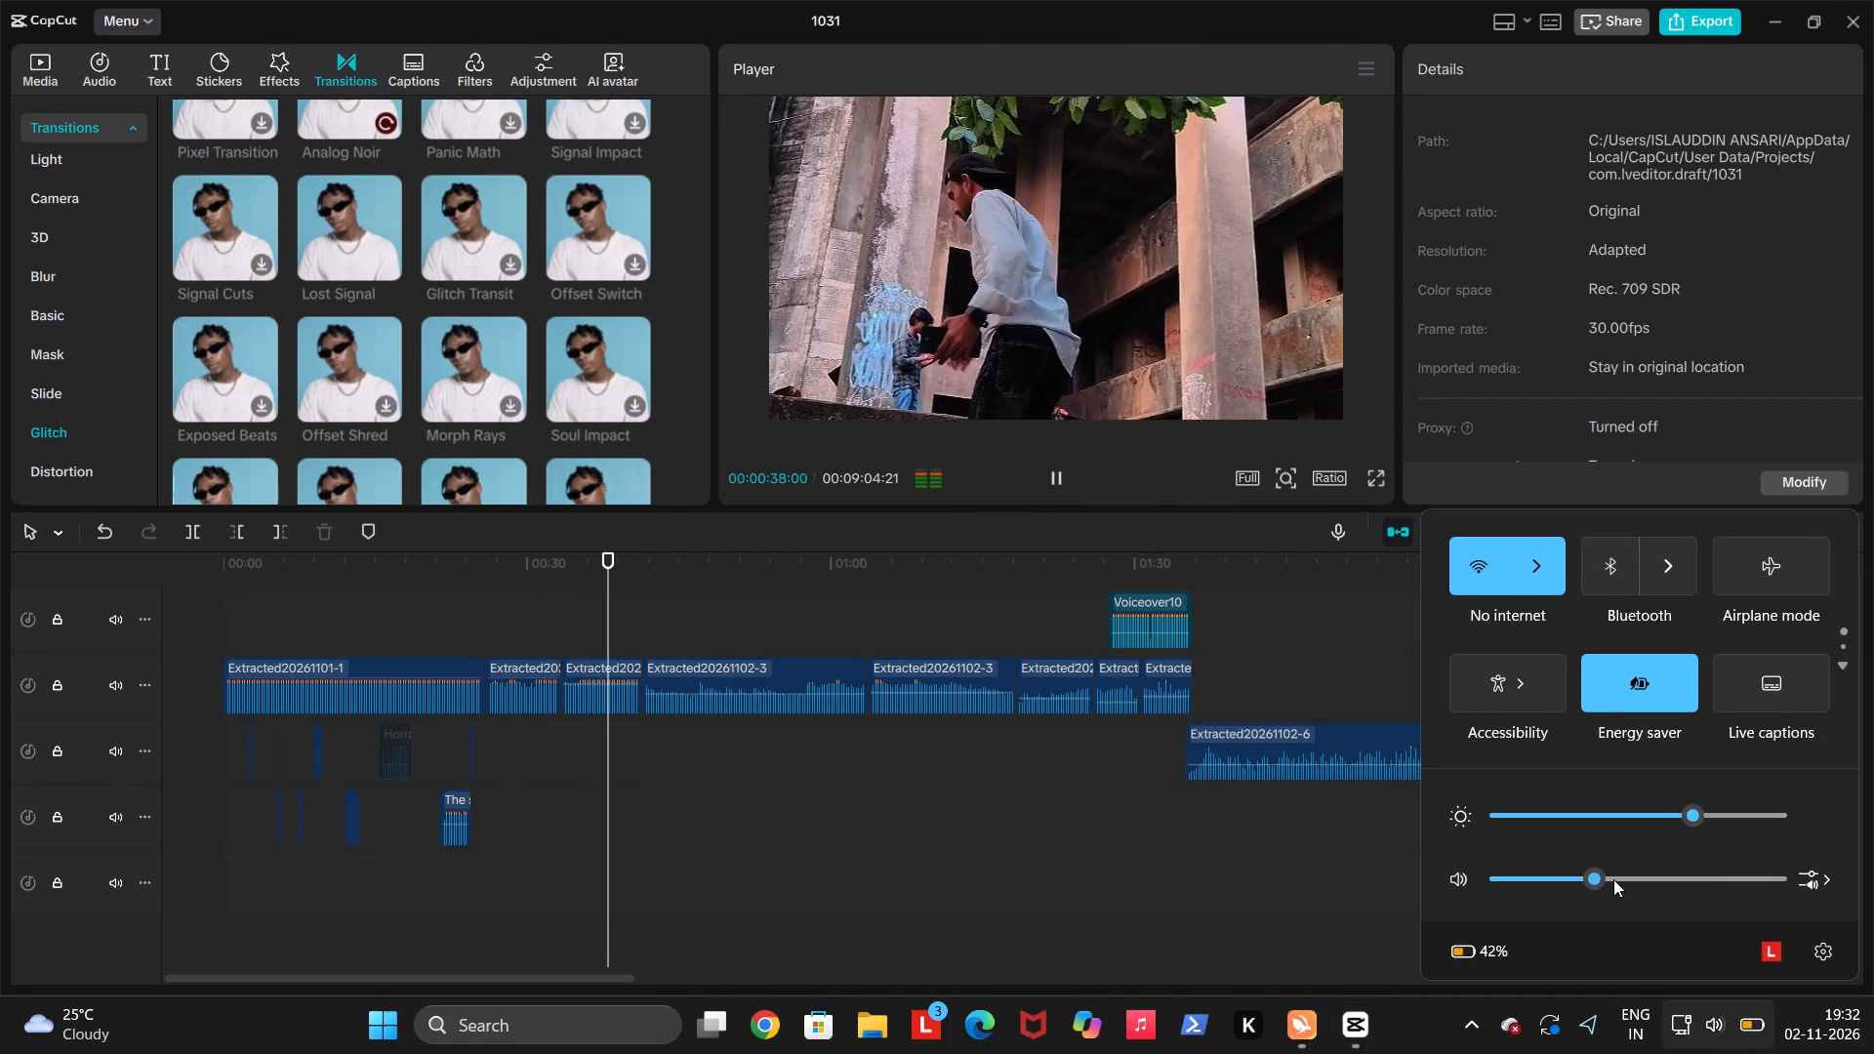
click(1648, 877)
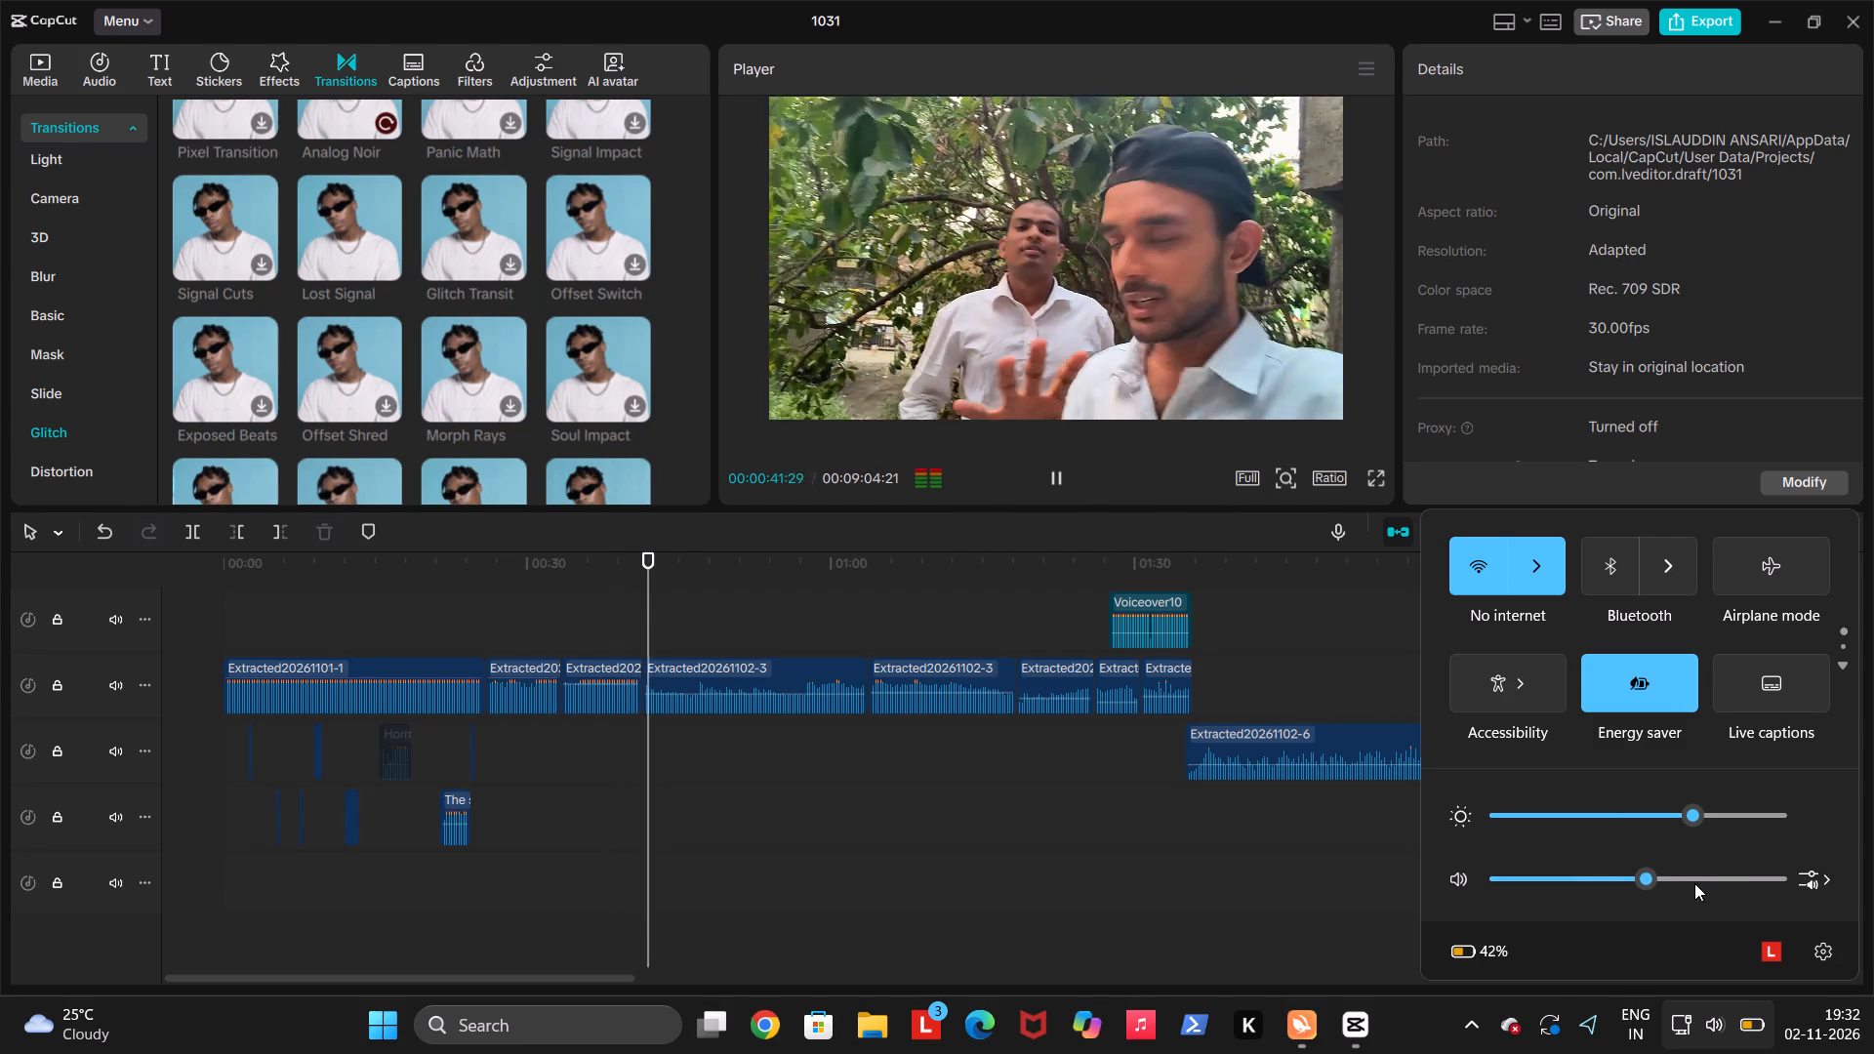
click(1718, 867)
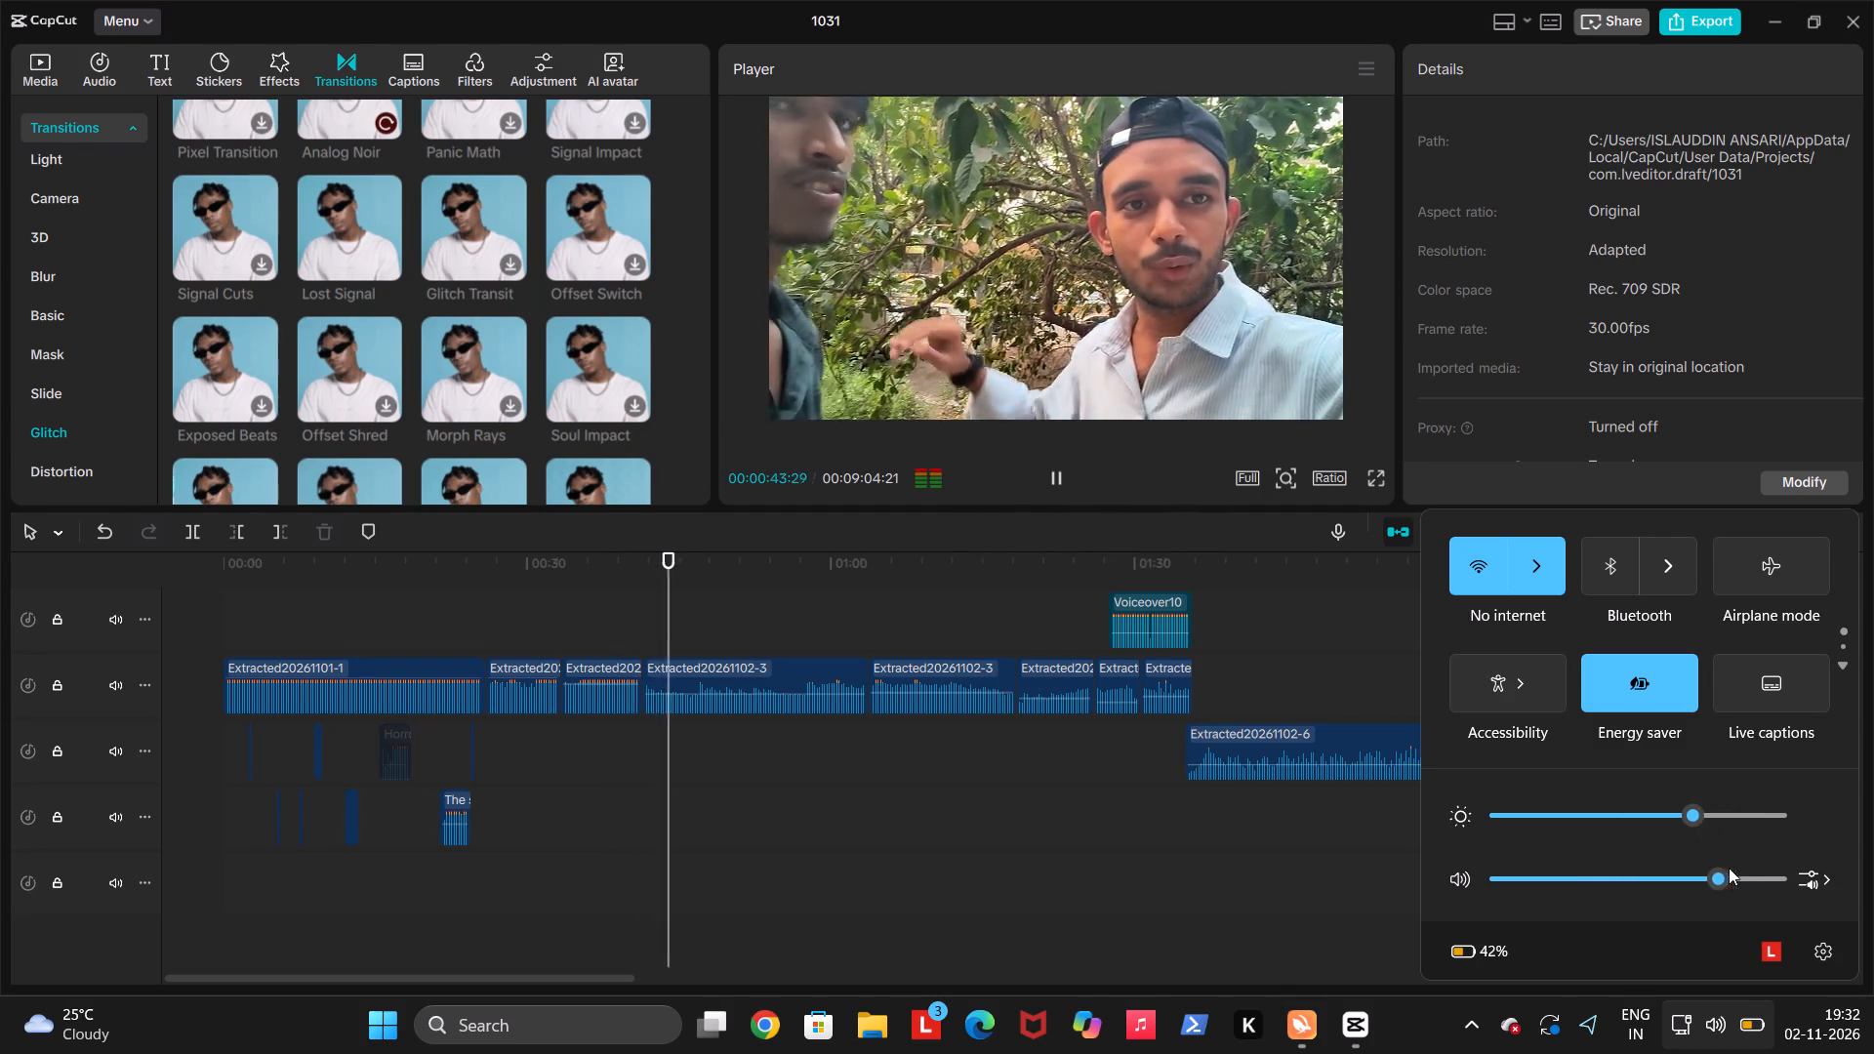
click(1606, 874)
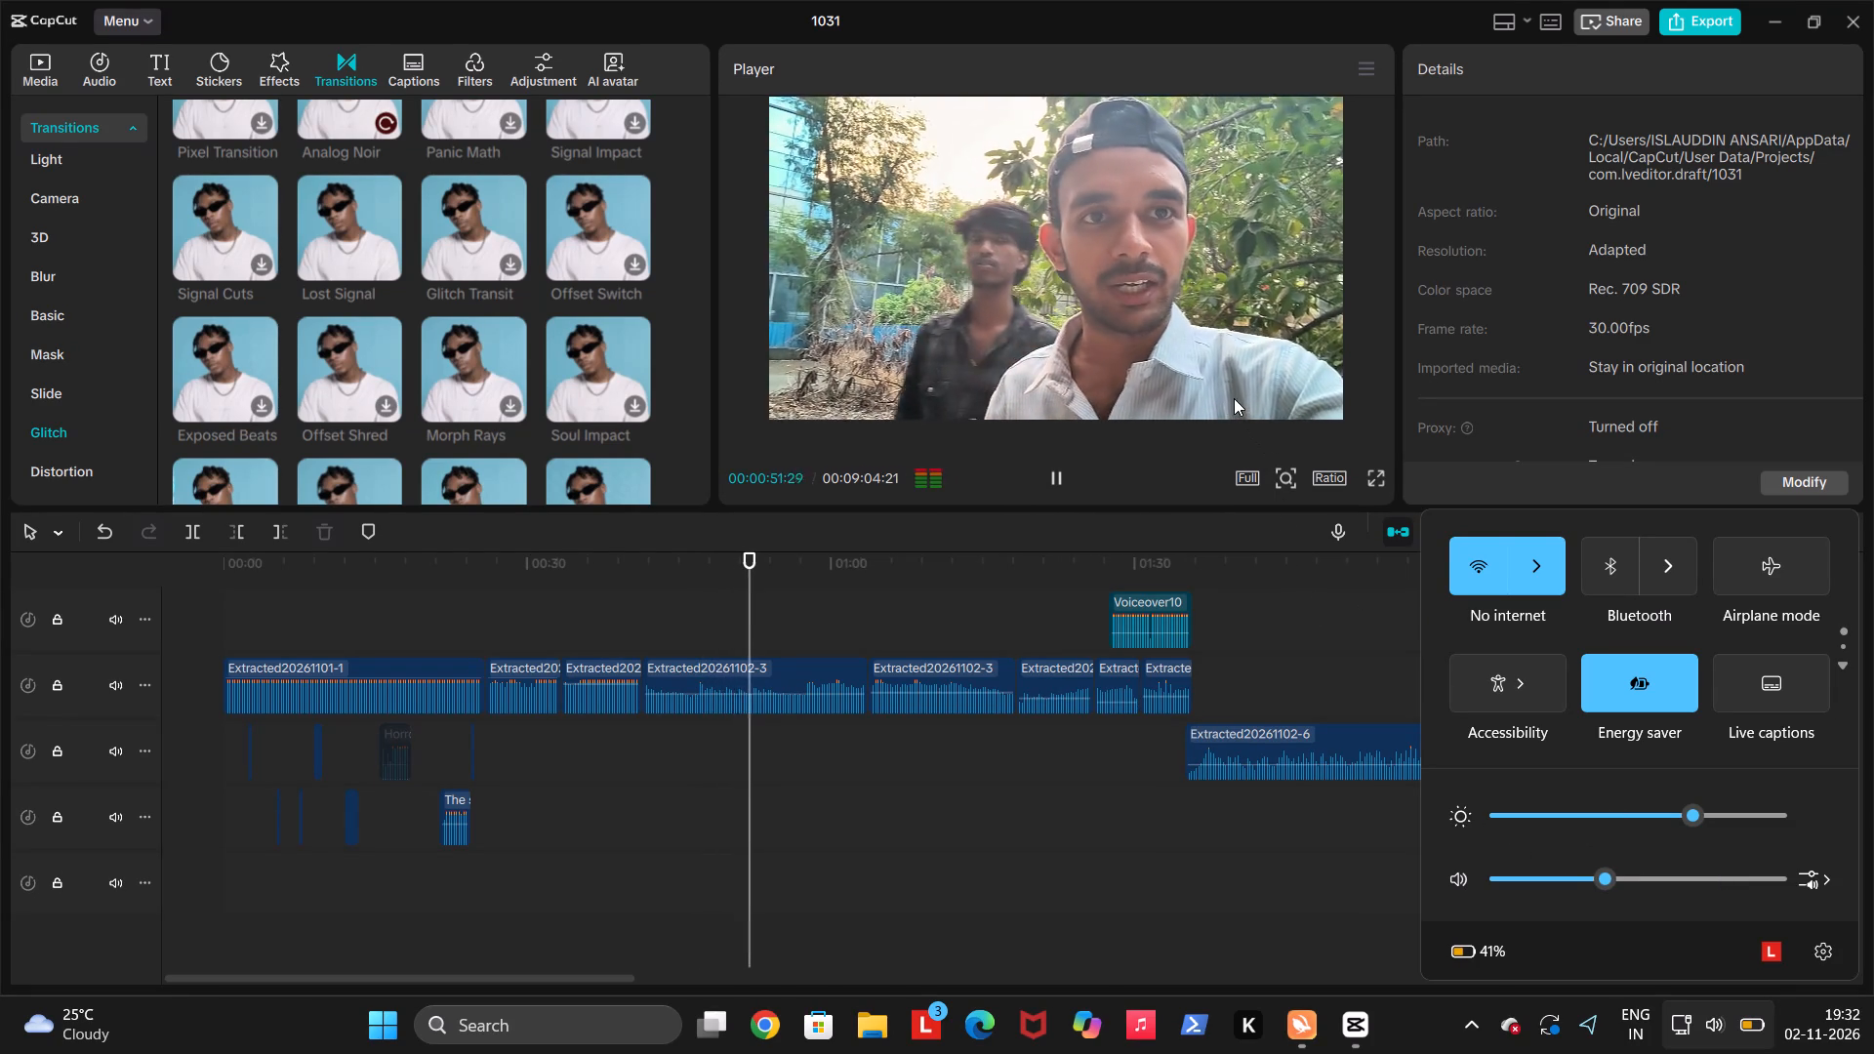
click(1210, 327)
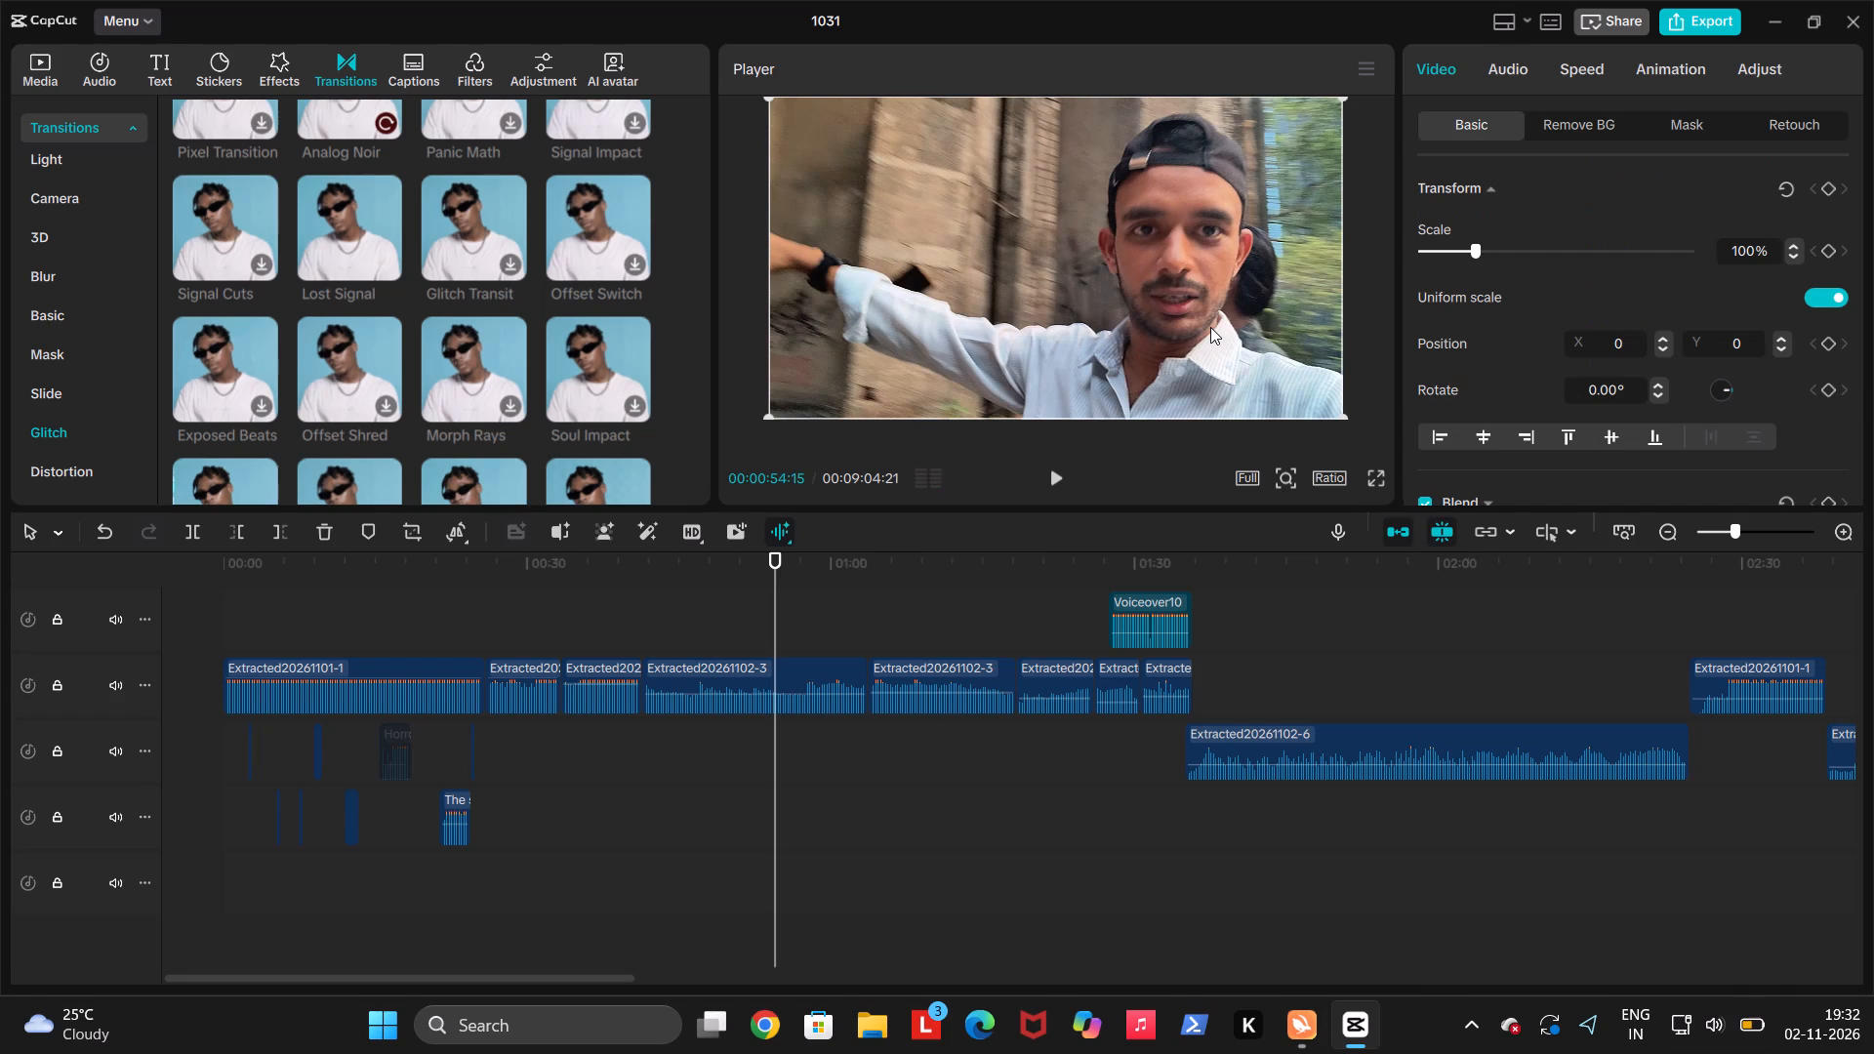
Resume reviewing the video from about 00:00:54, at the selfie shot beside the abandoned building.
click(1210, 327)
click(1059, 465)
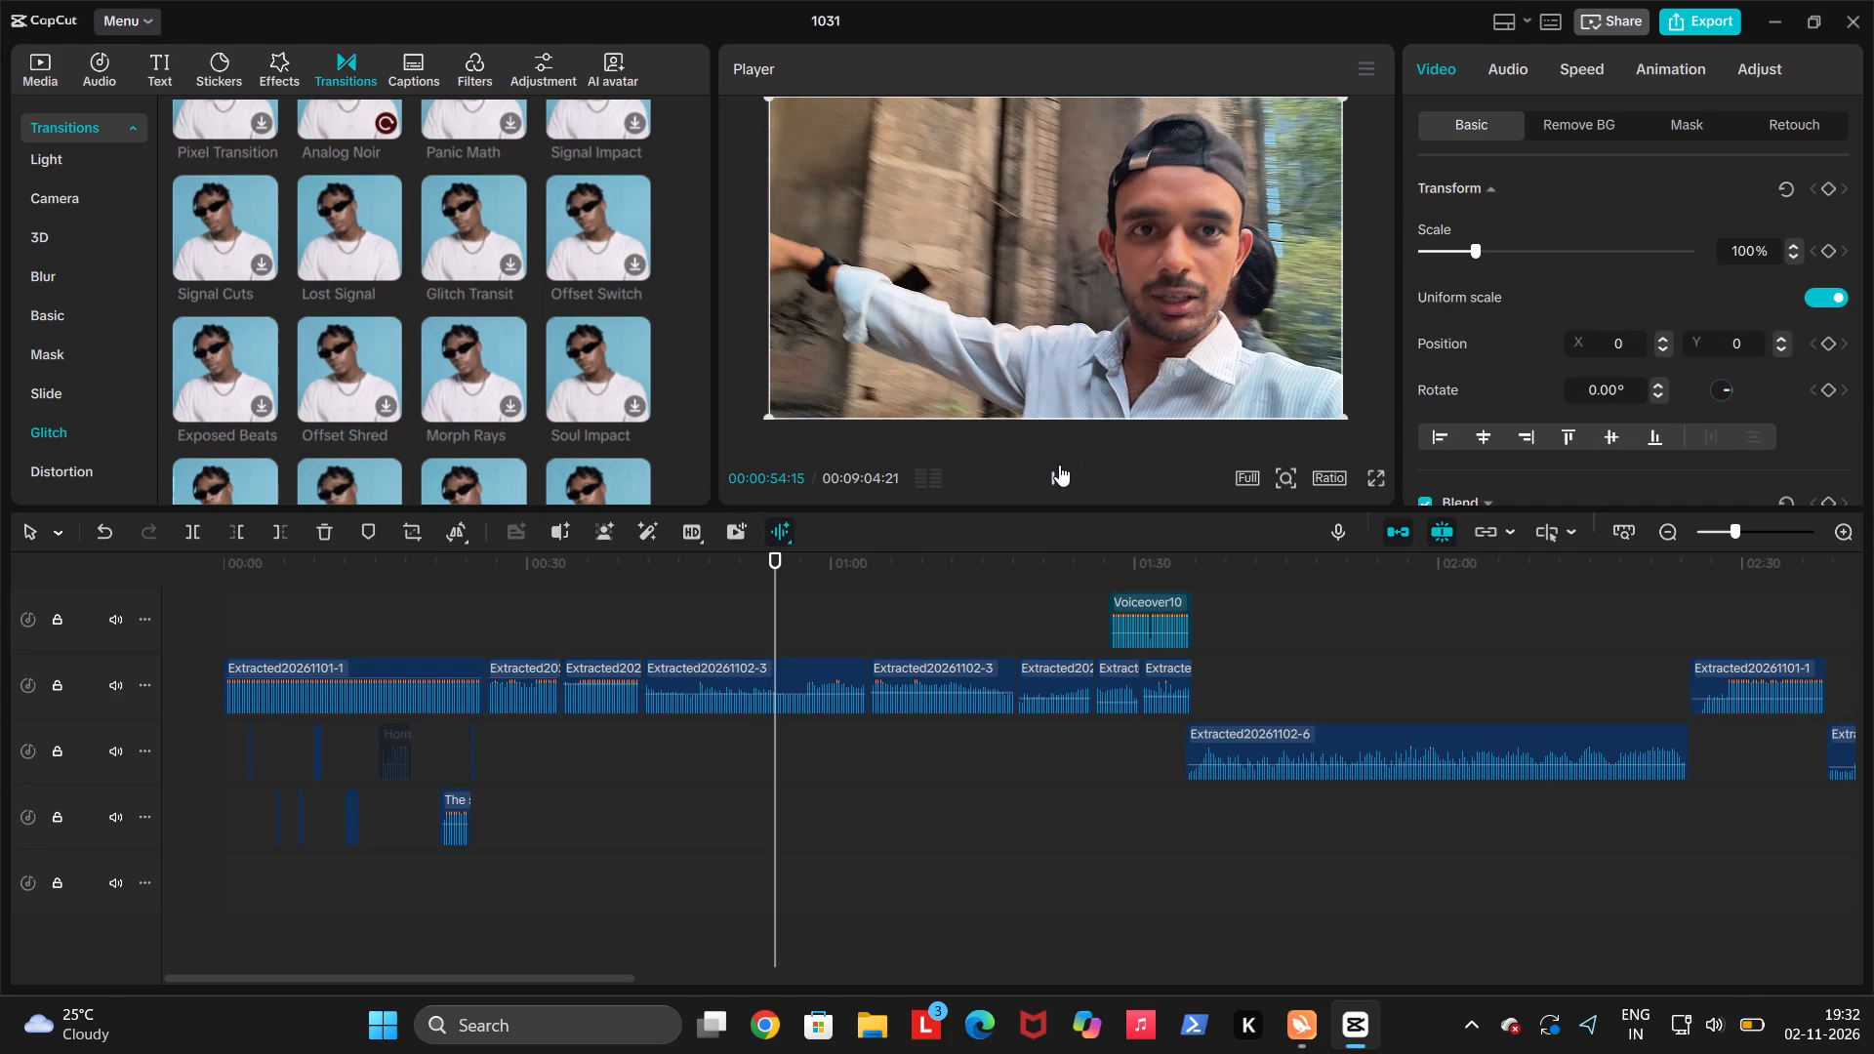
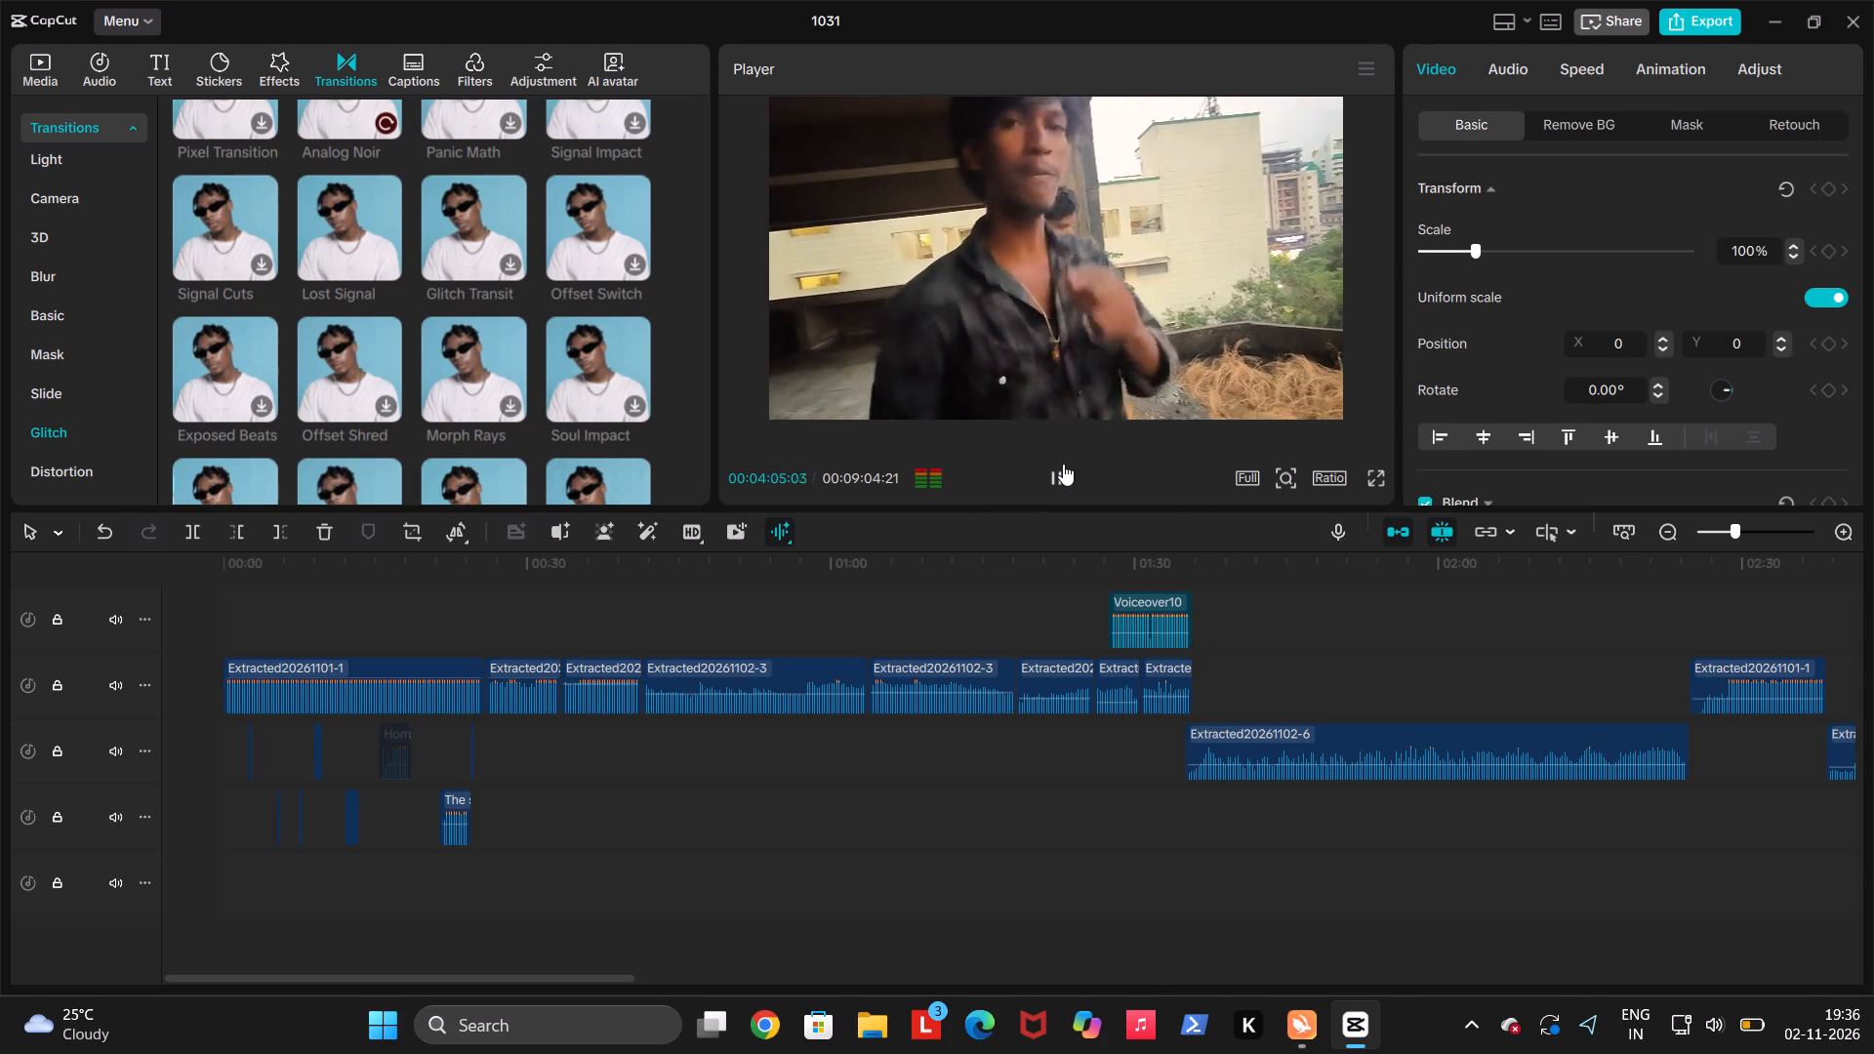
Stop the playback and step the playhead back to the DANGER ZONE title at 00:04:08:18.
scroll(1063, 464, left, 4)
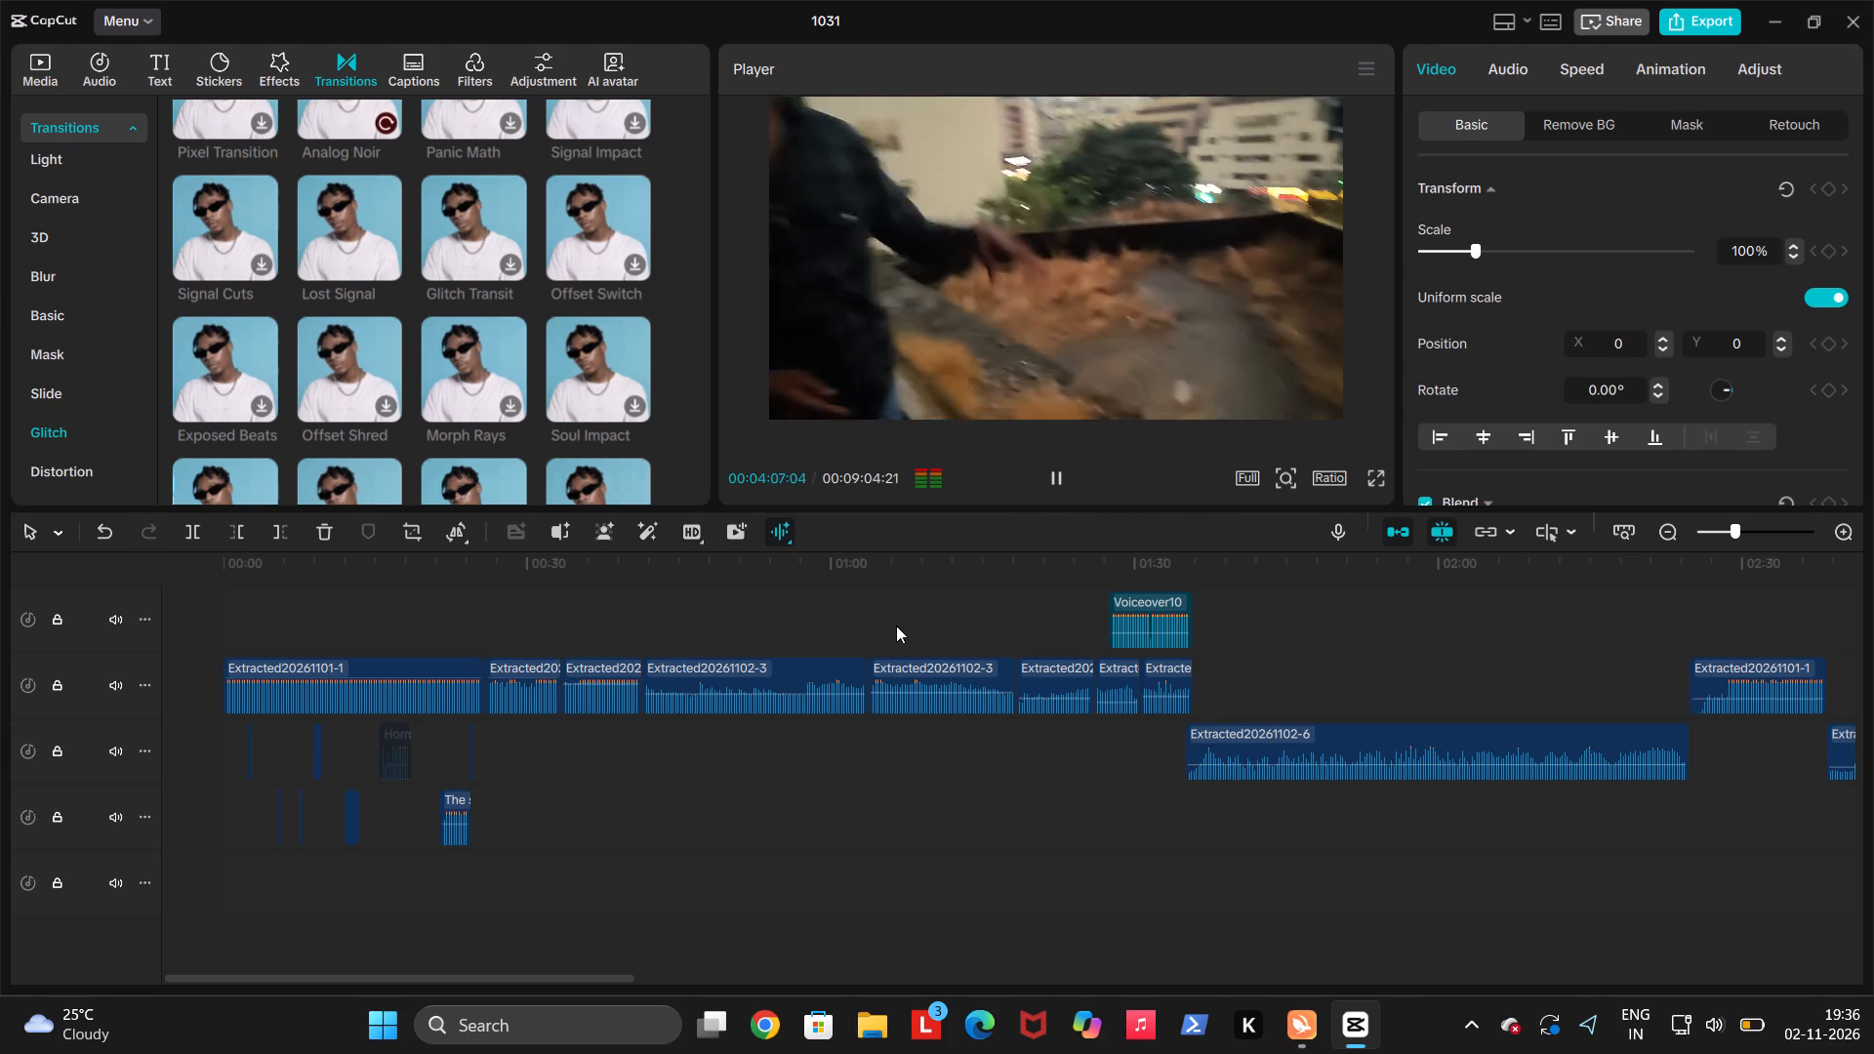
key(space)
key(space)
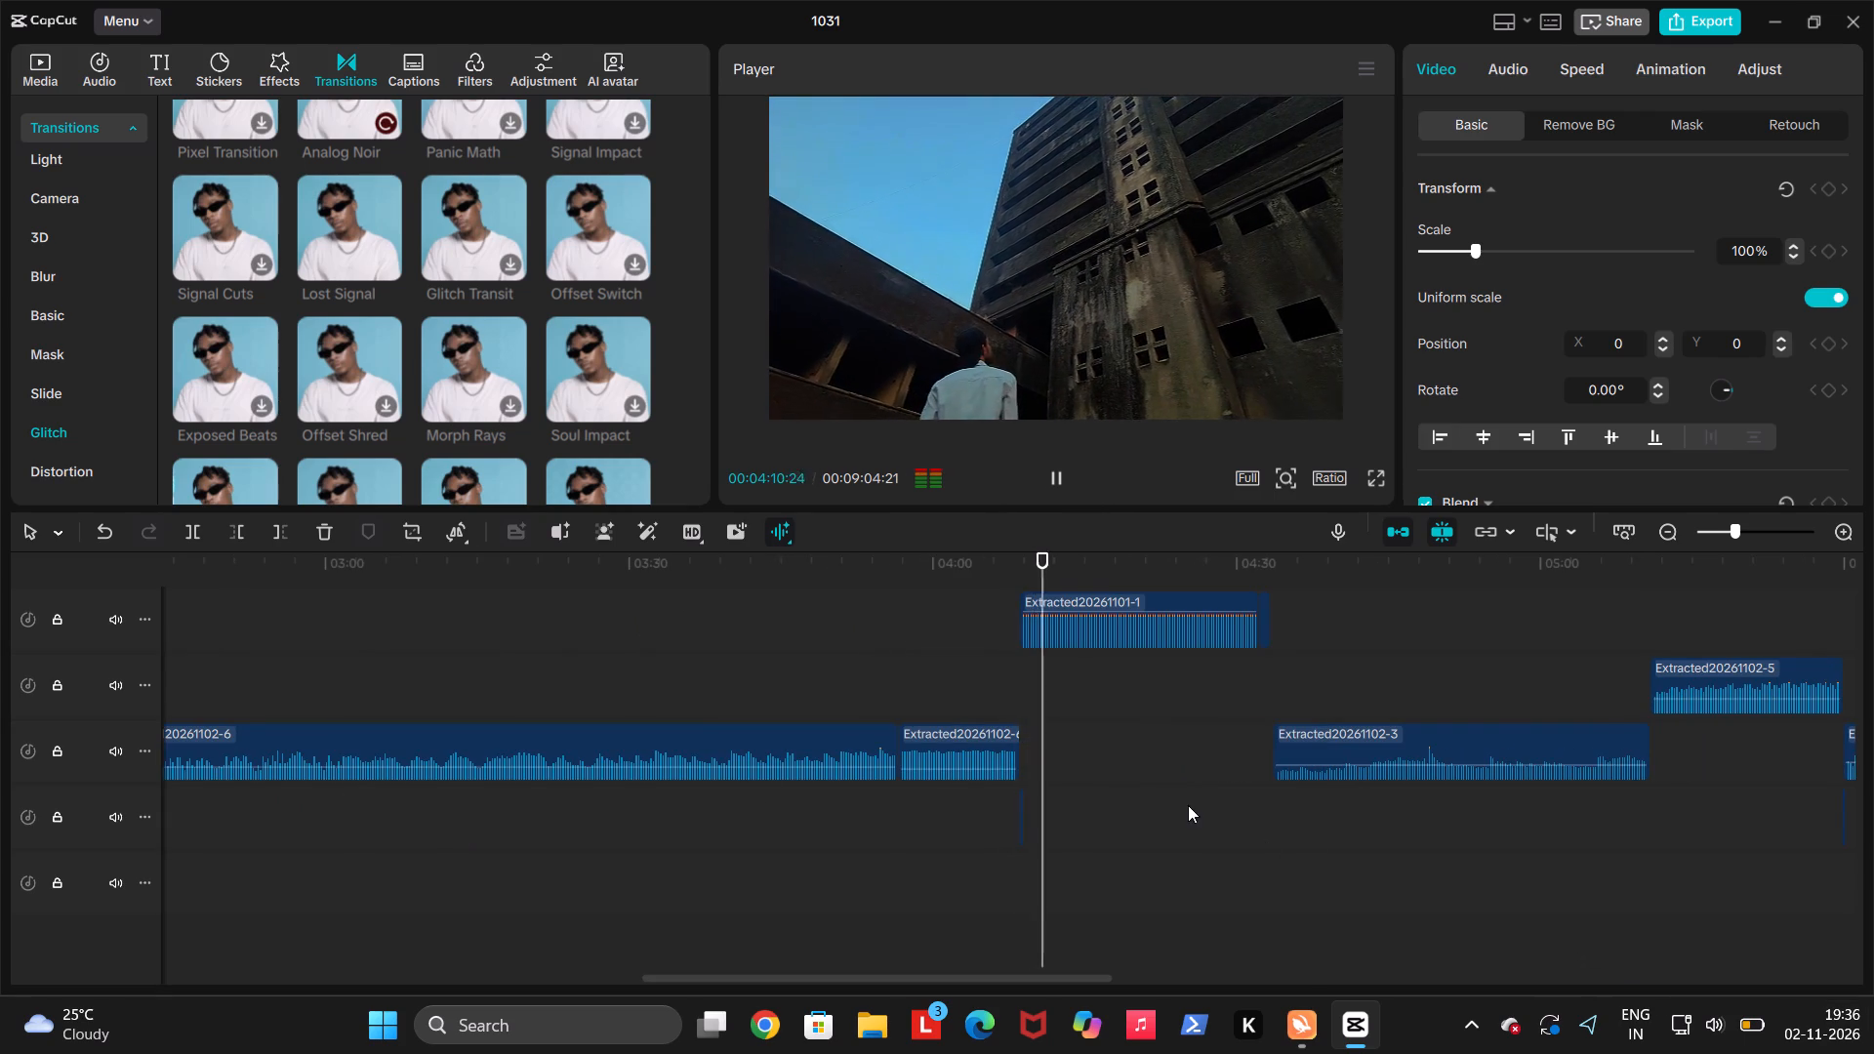
scroll(1187, 805, up, 1)
key(Up)
key(Up)
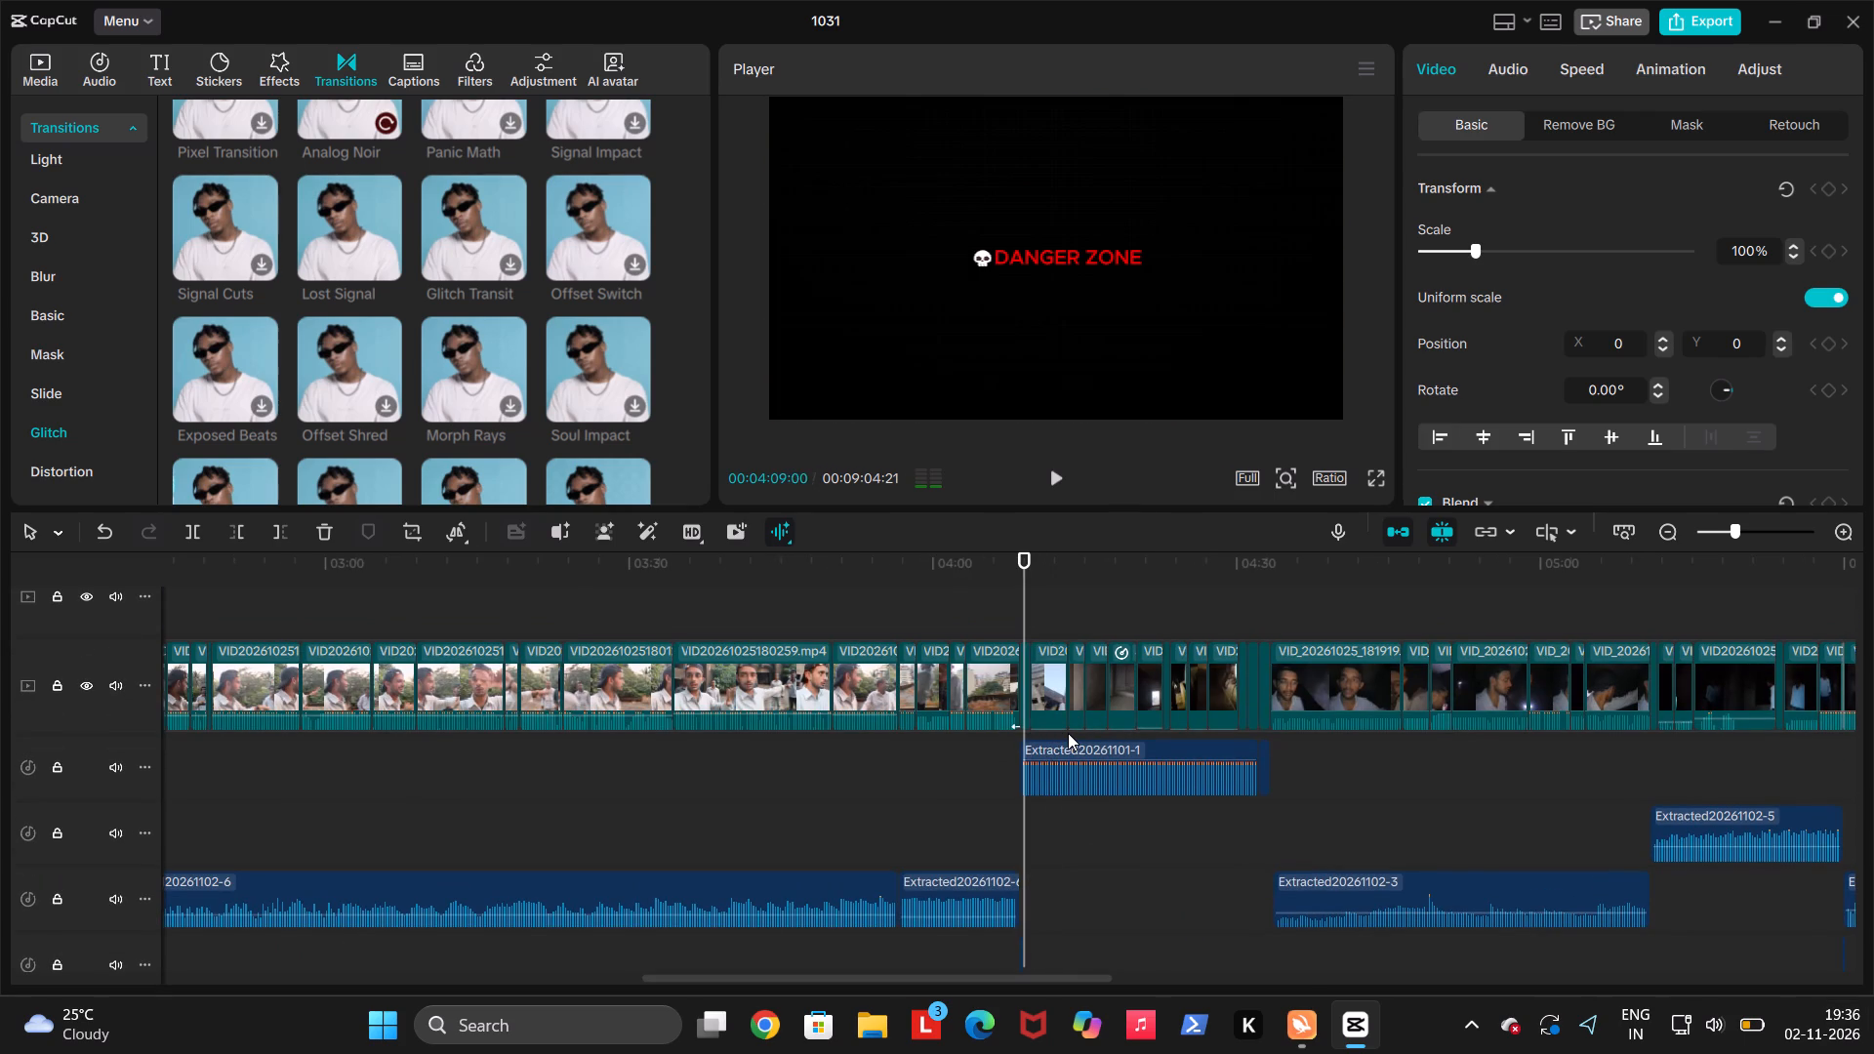
key(Up)
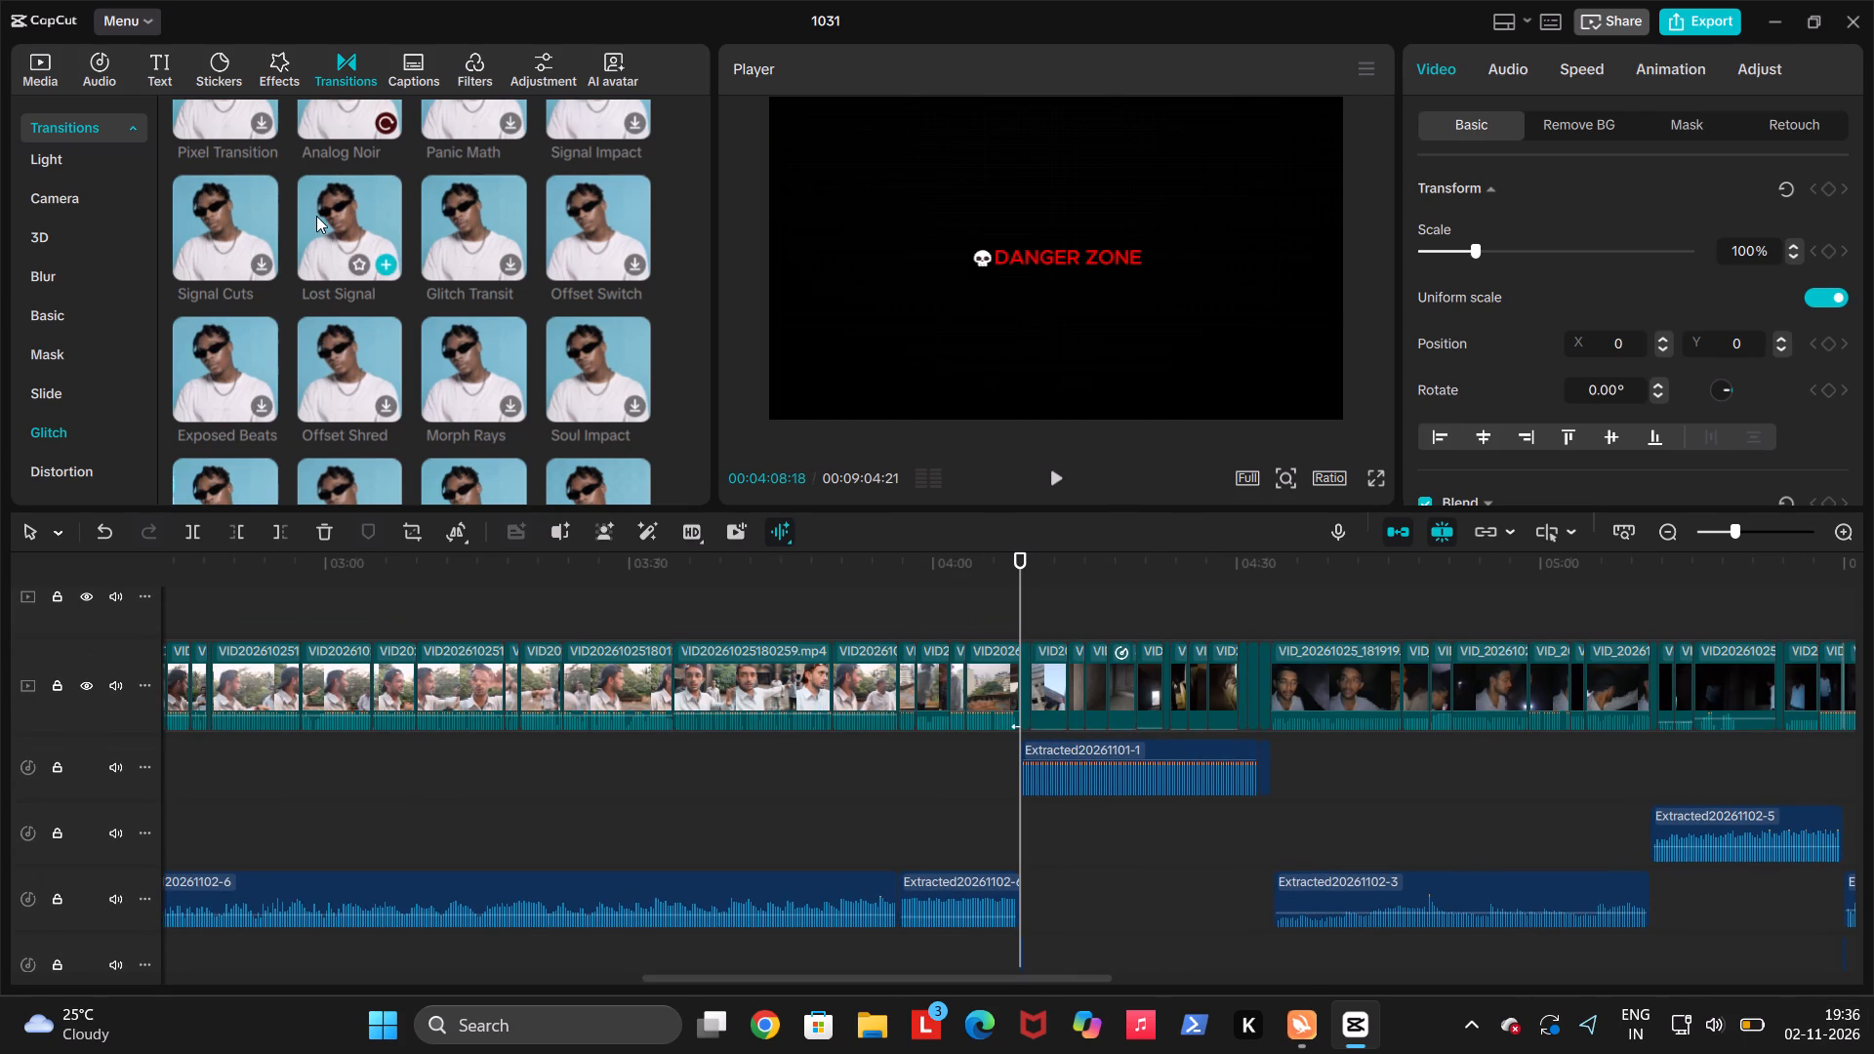
Close project 1031 and quit CapCut.
click(1846, 14)
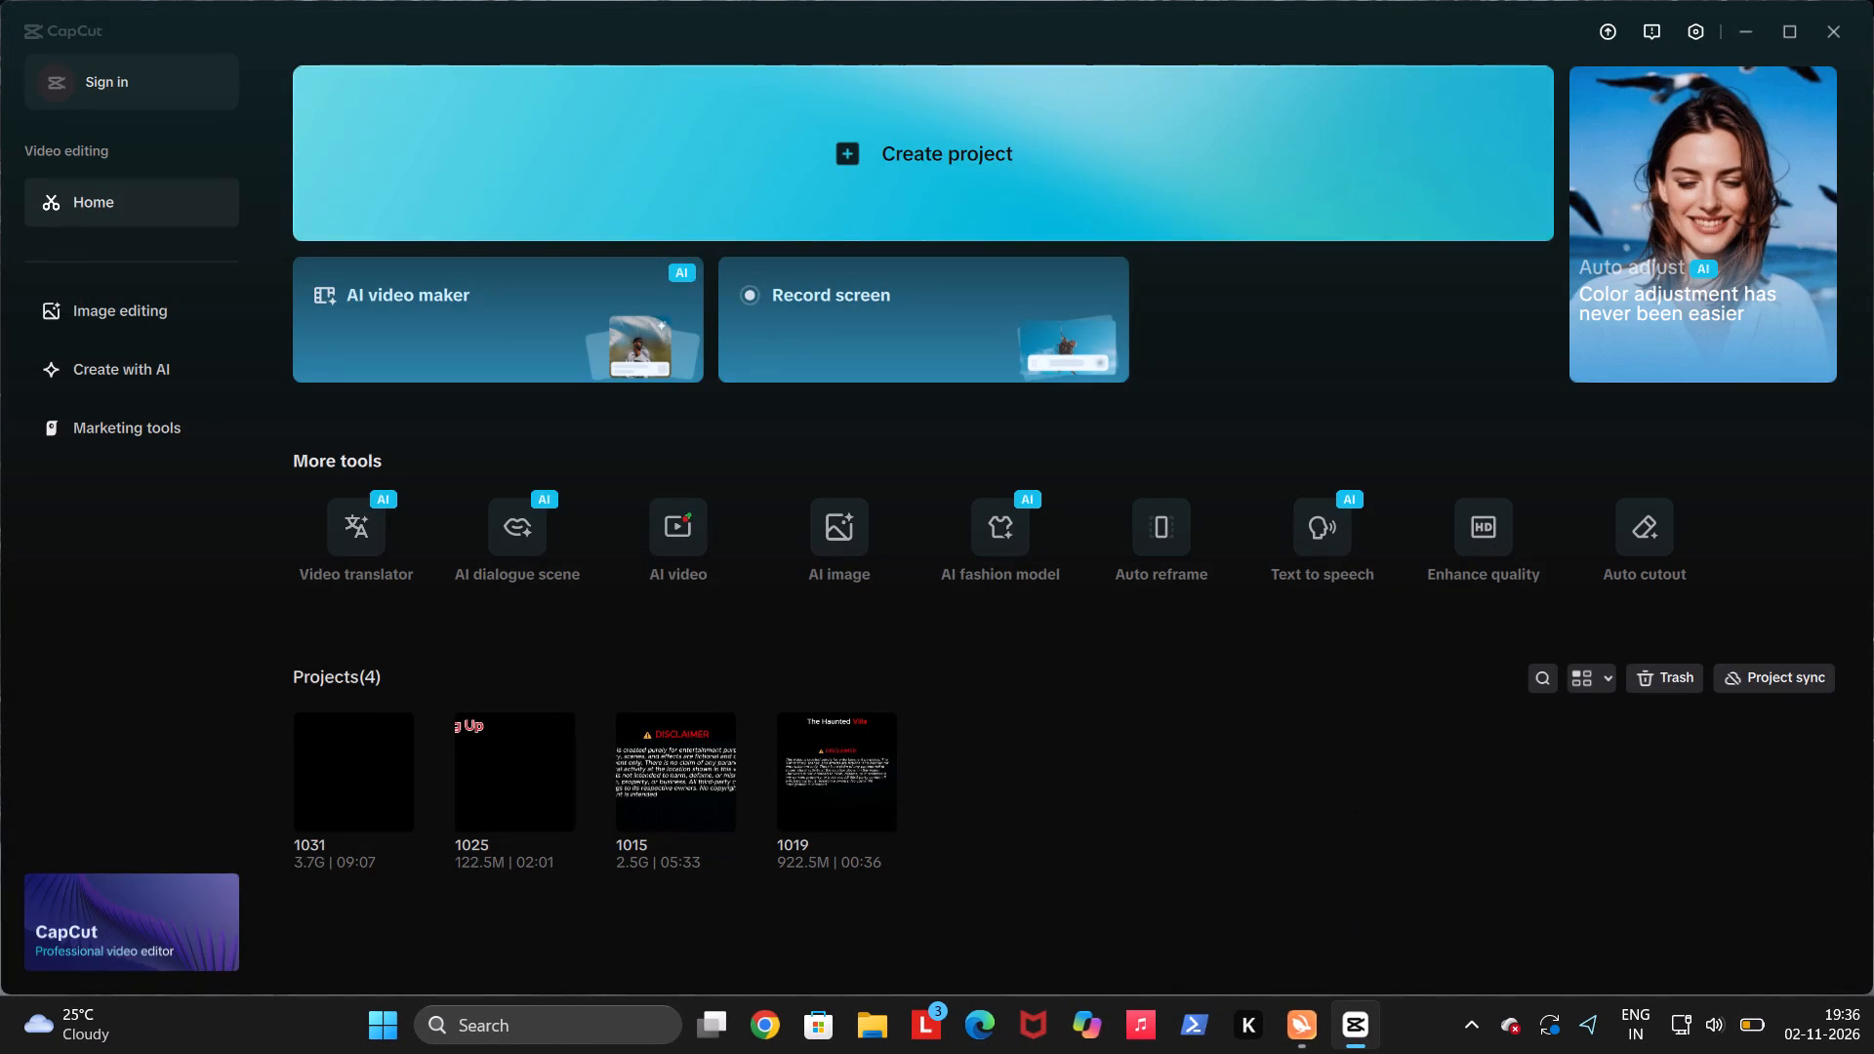
click(1830, 15)
click(1830, 23)
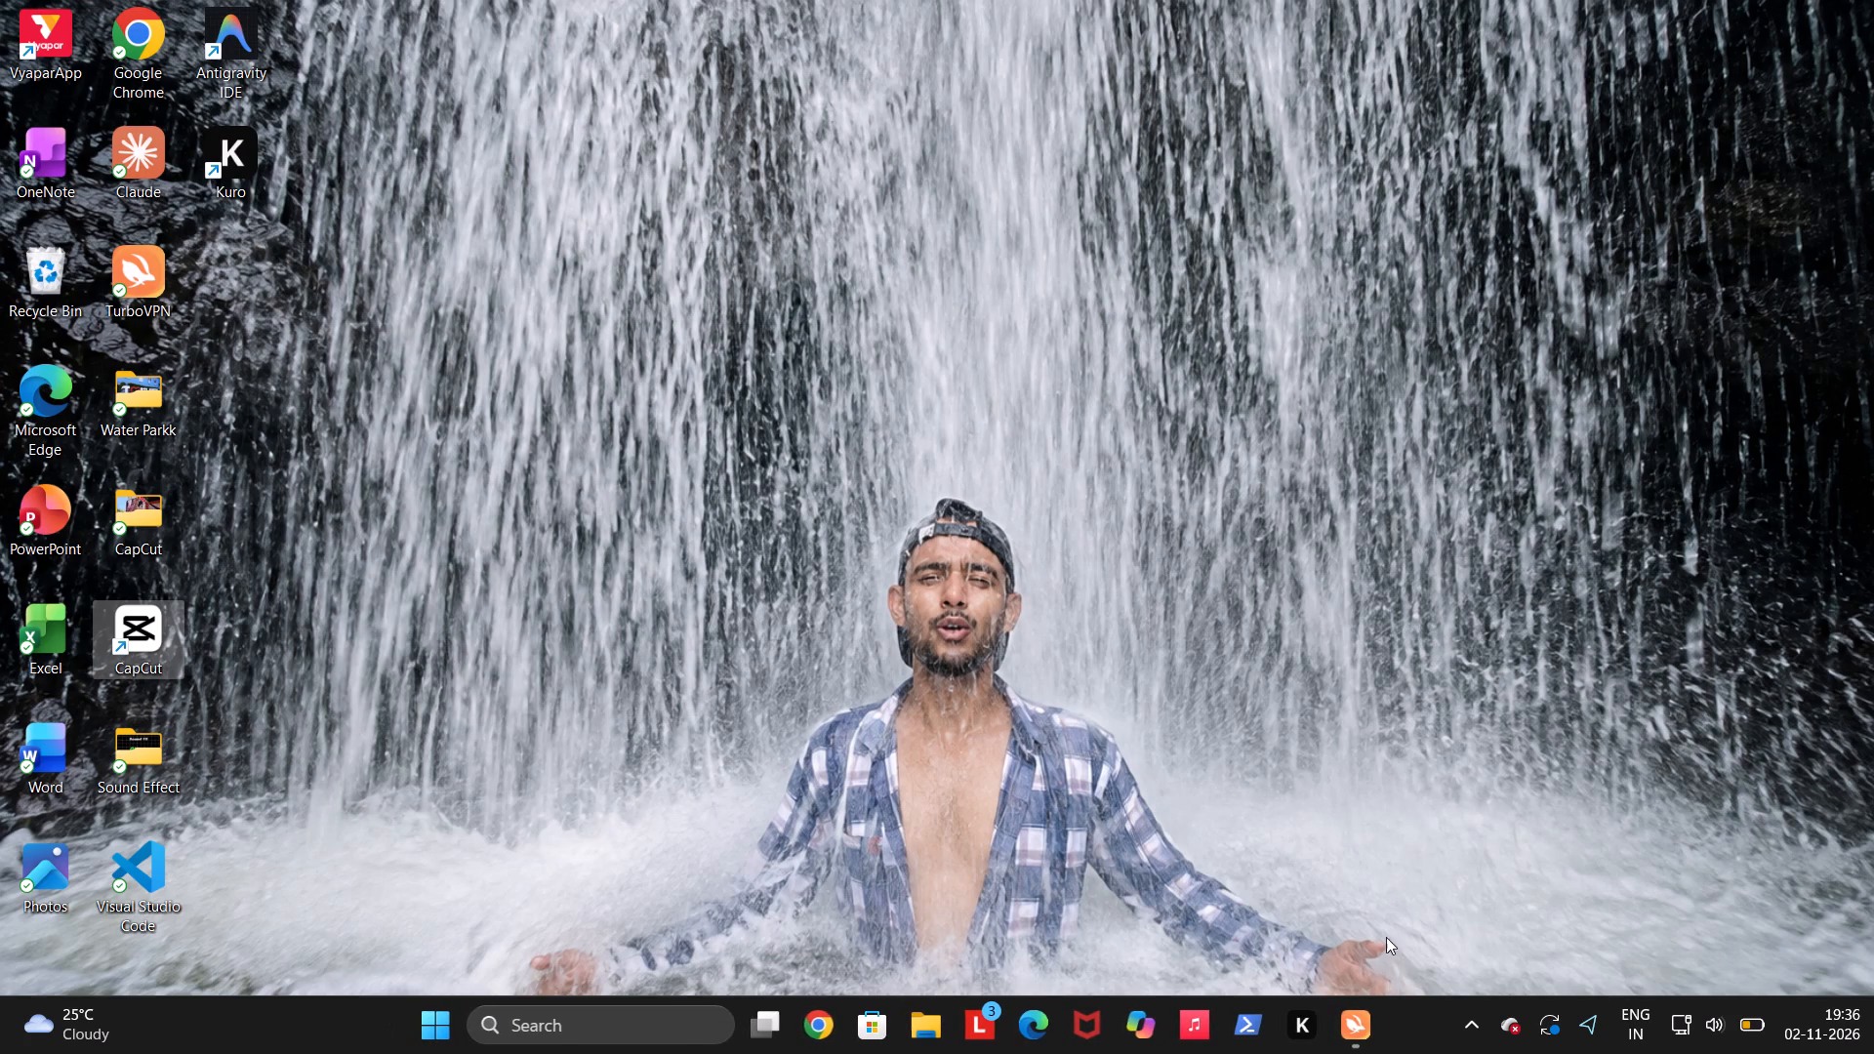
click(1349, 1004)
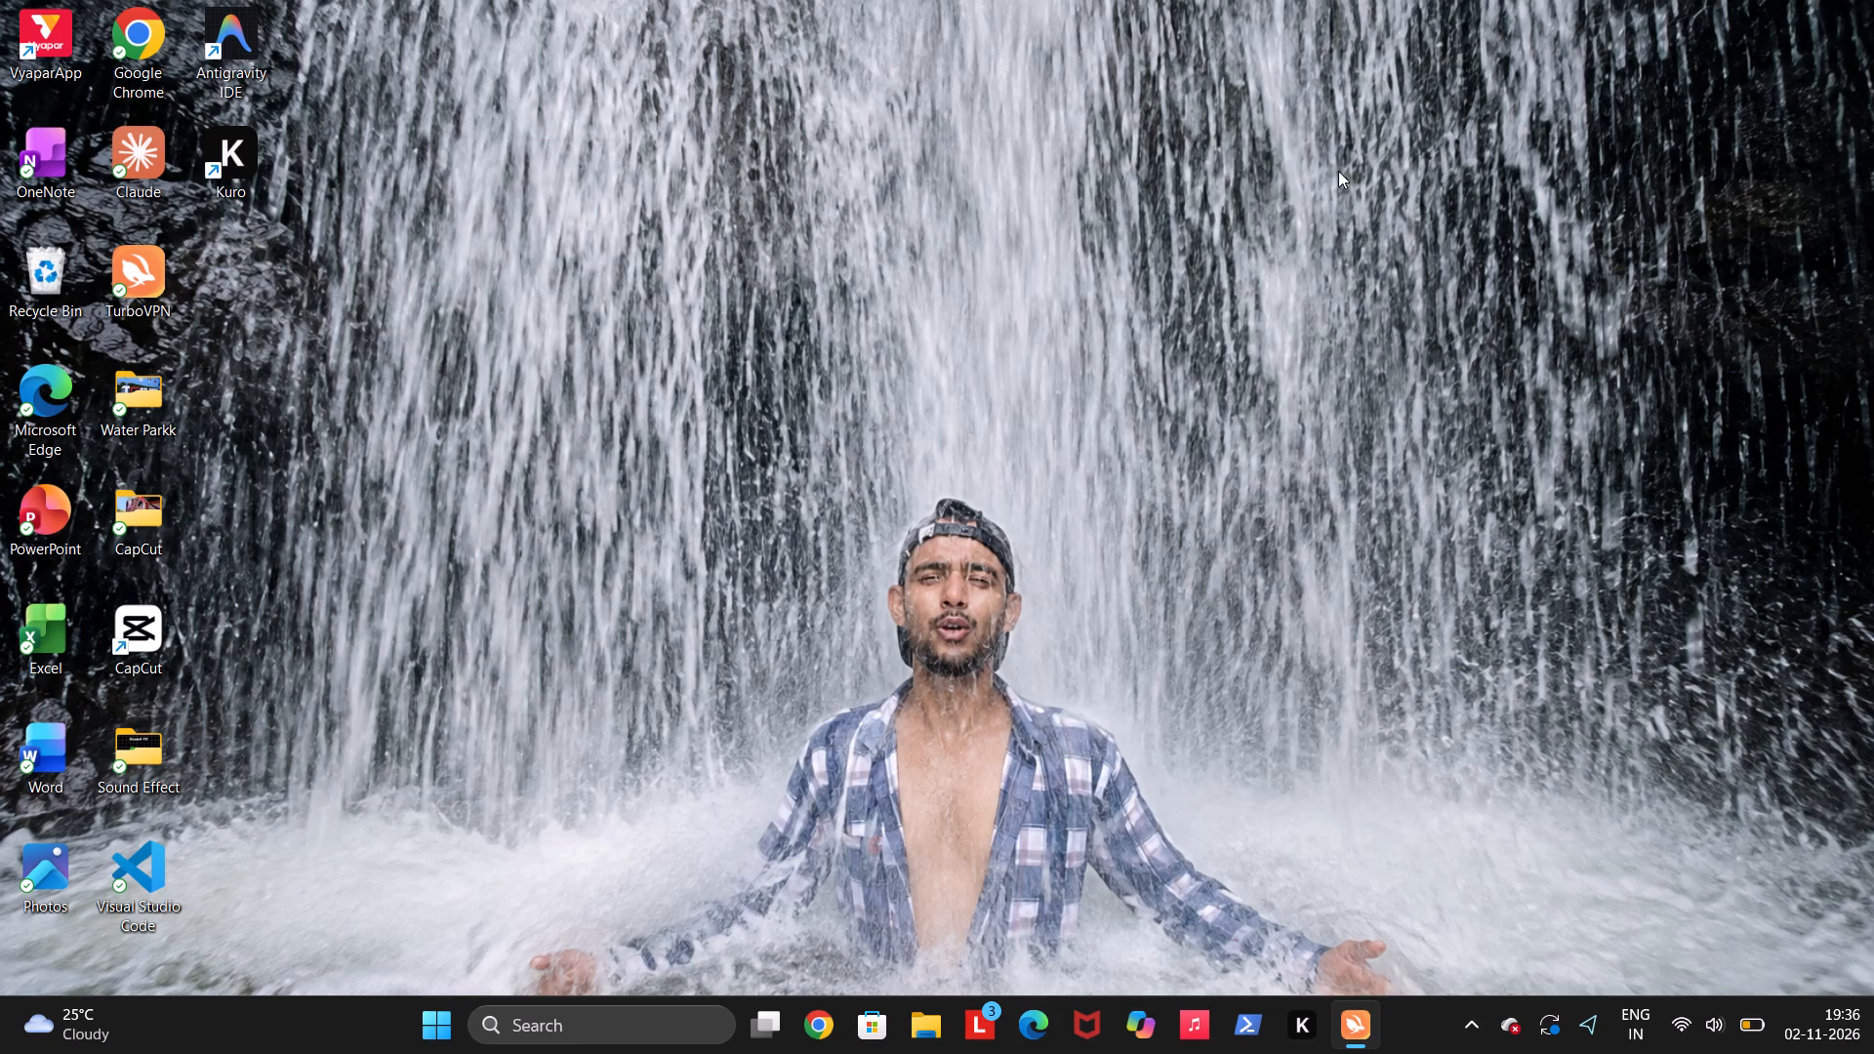
Switch the Wi-Fi connection from the Ansari network to the Salau network.
click(1715, 1031)
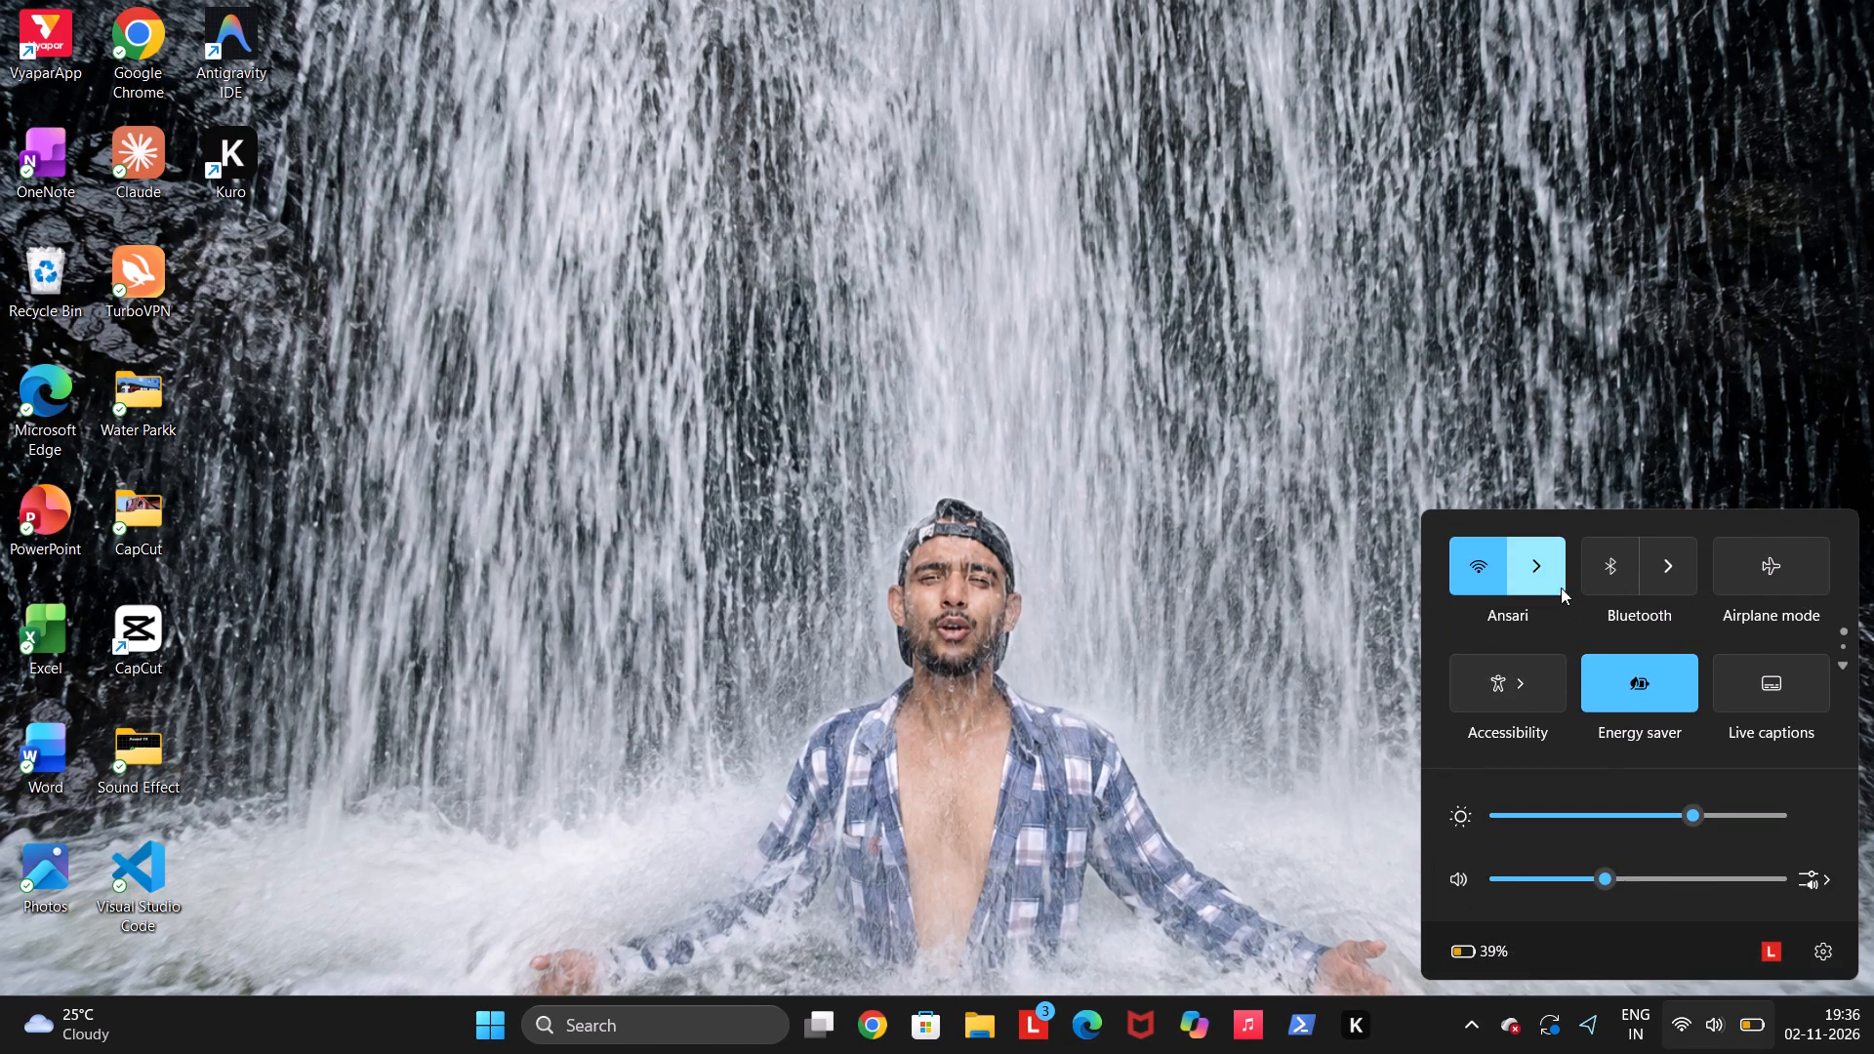
click(1539, 579)
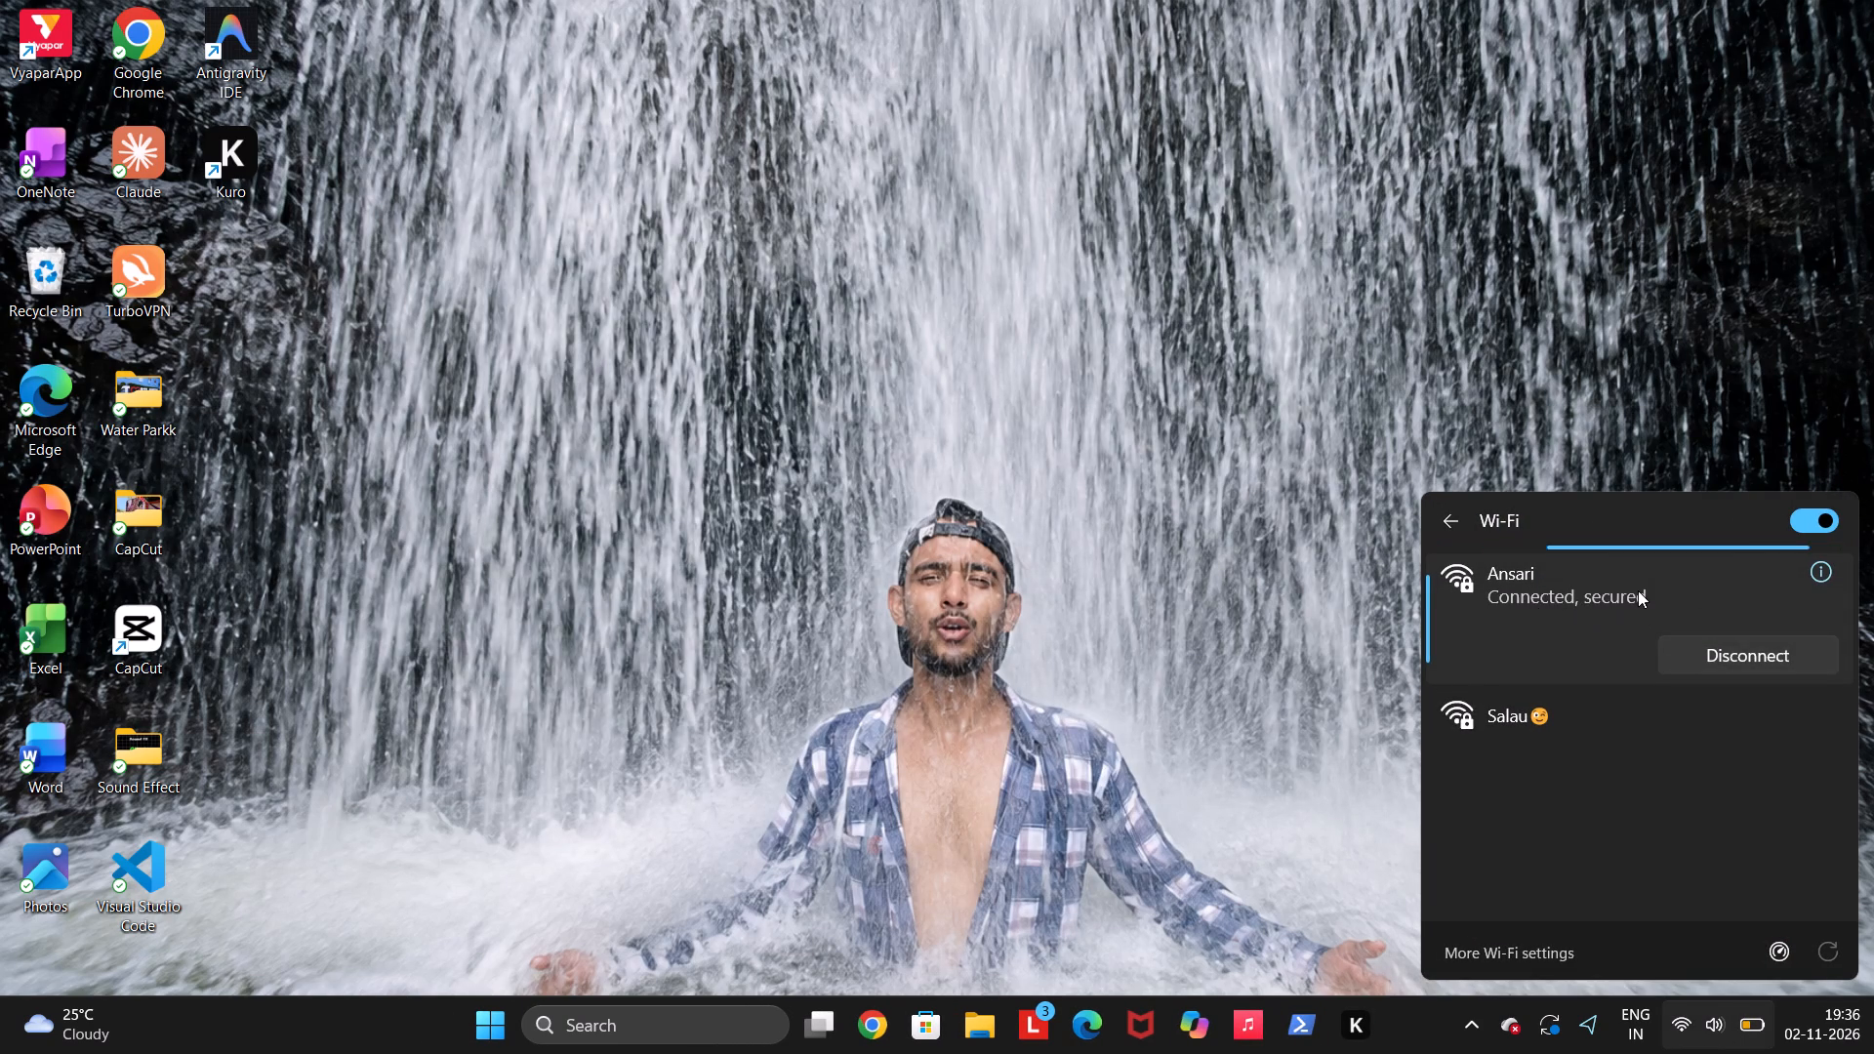
click(1638, 590)
click(1597, 709)
click(1683, 765)
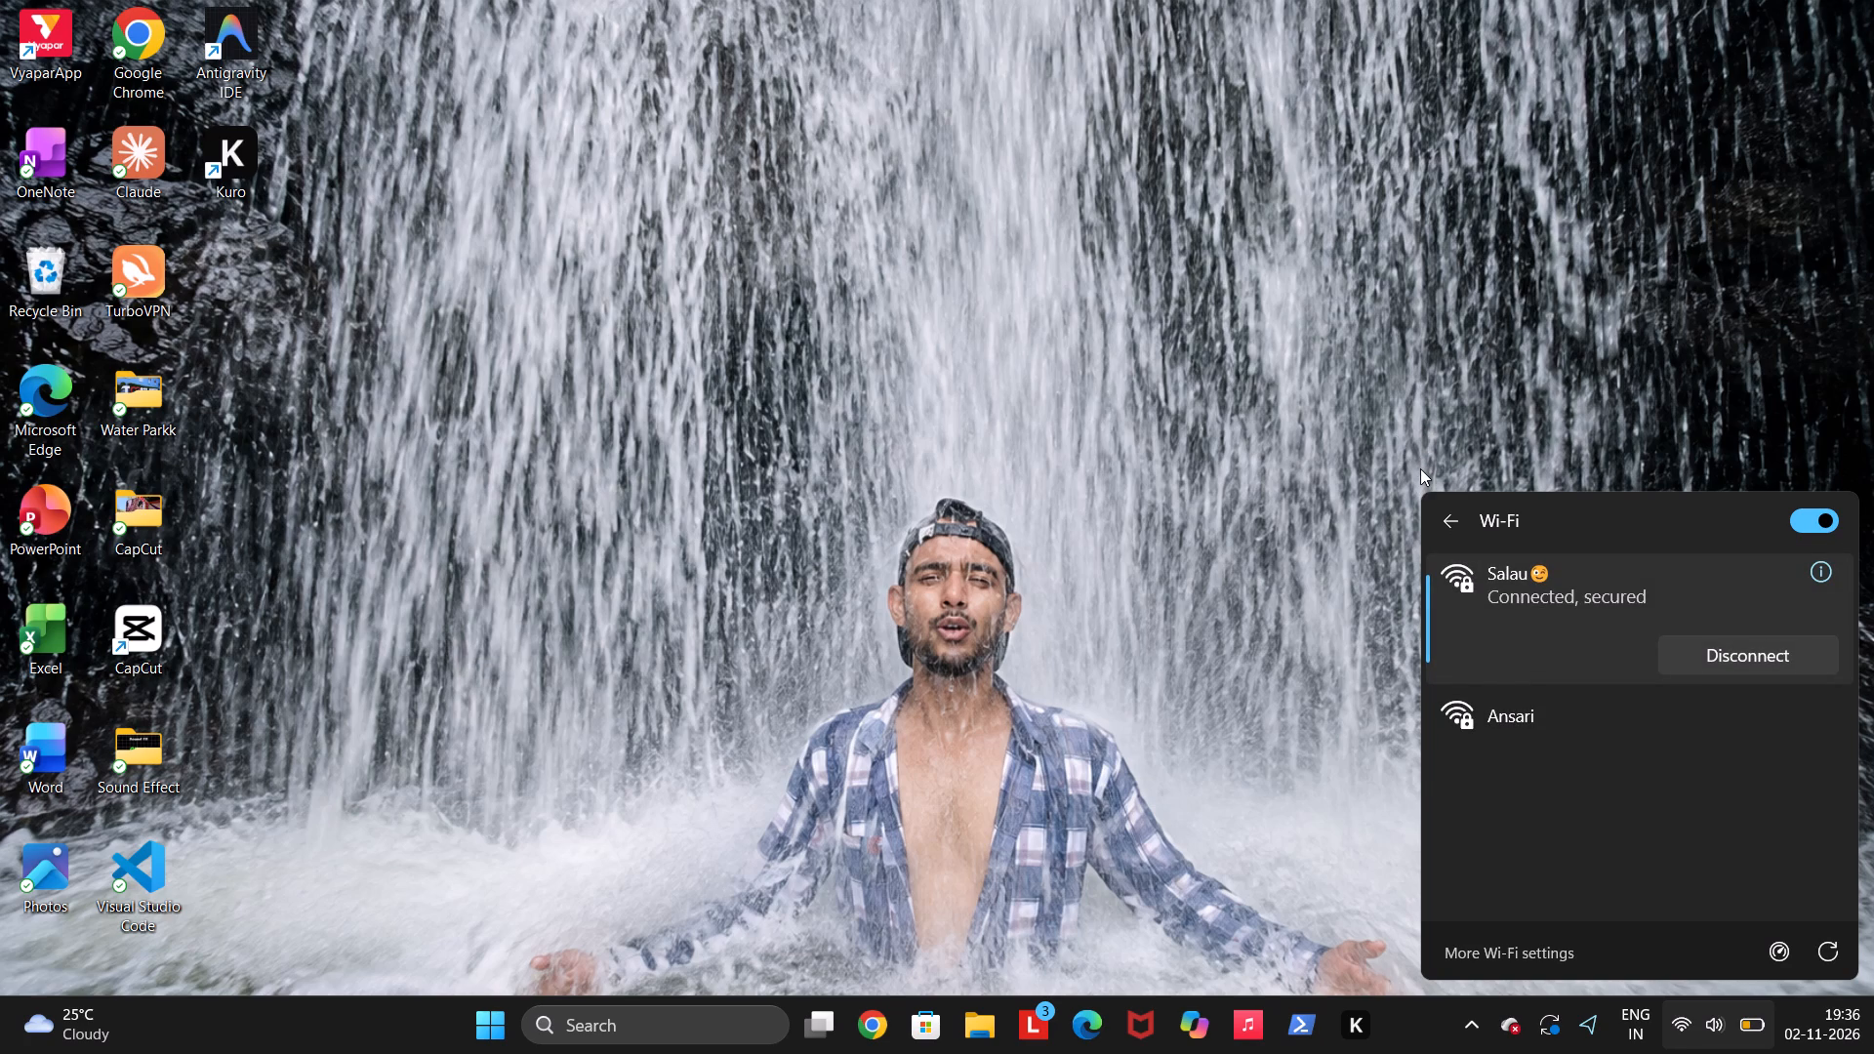
click(1496, 390)
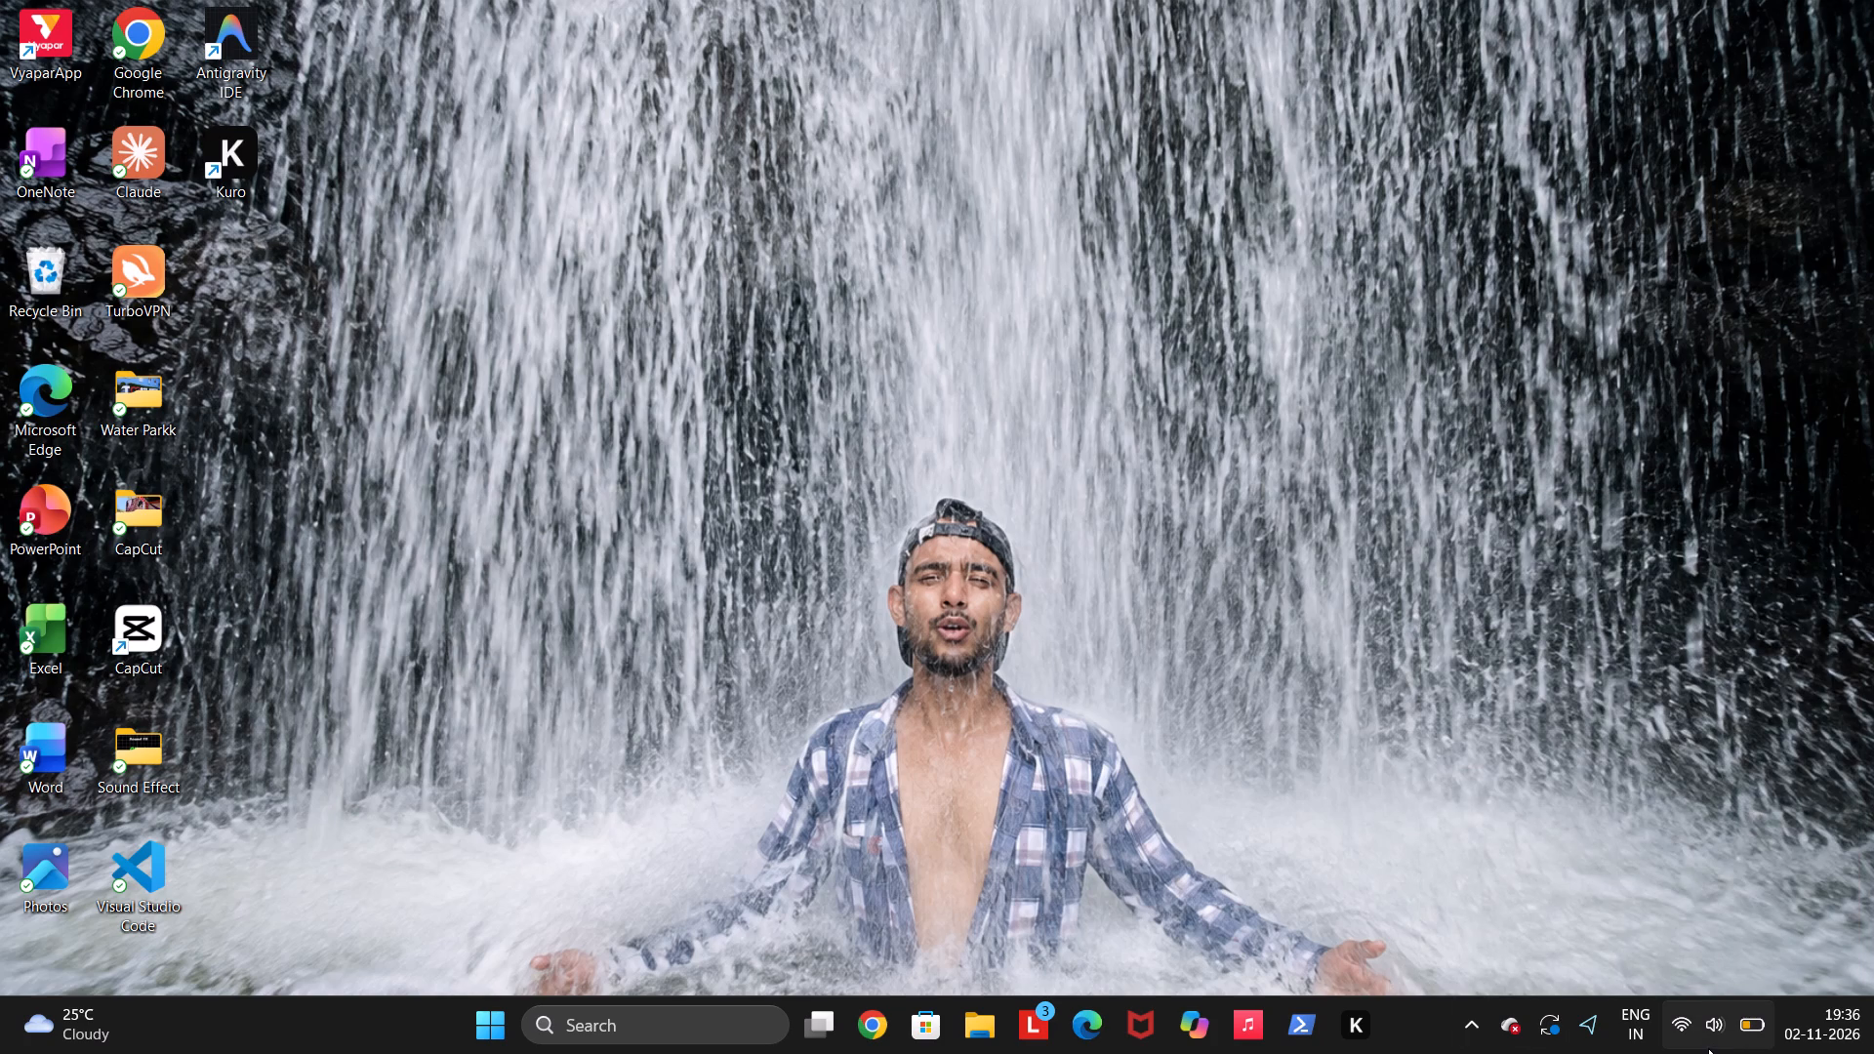
click(1708, 1048)
click(1312, 735)
Launch TurboVPN from the desktop.
double_click(131, 262)
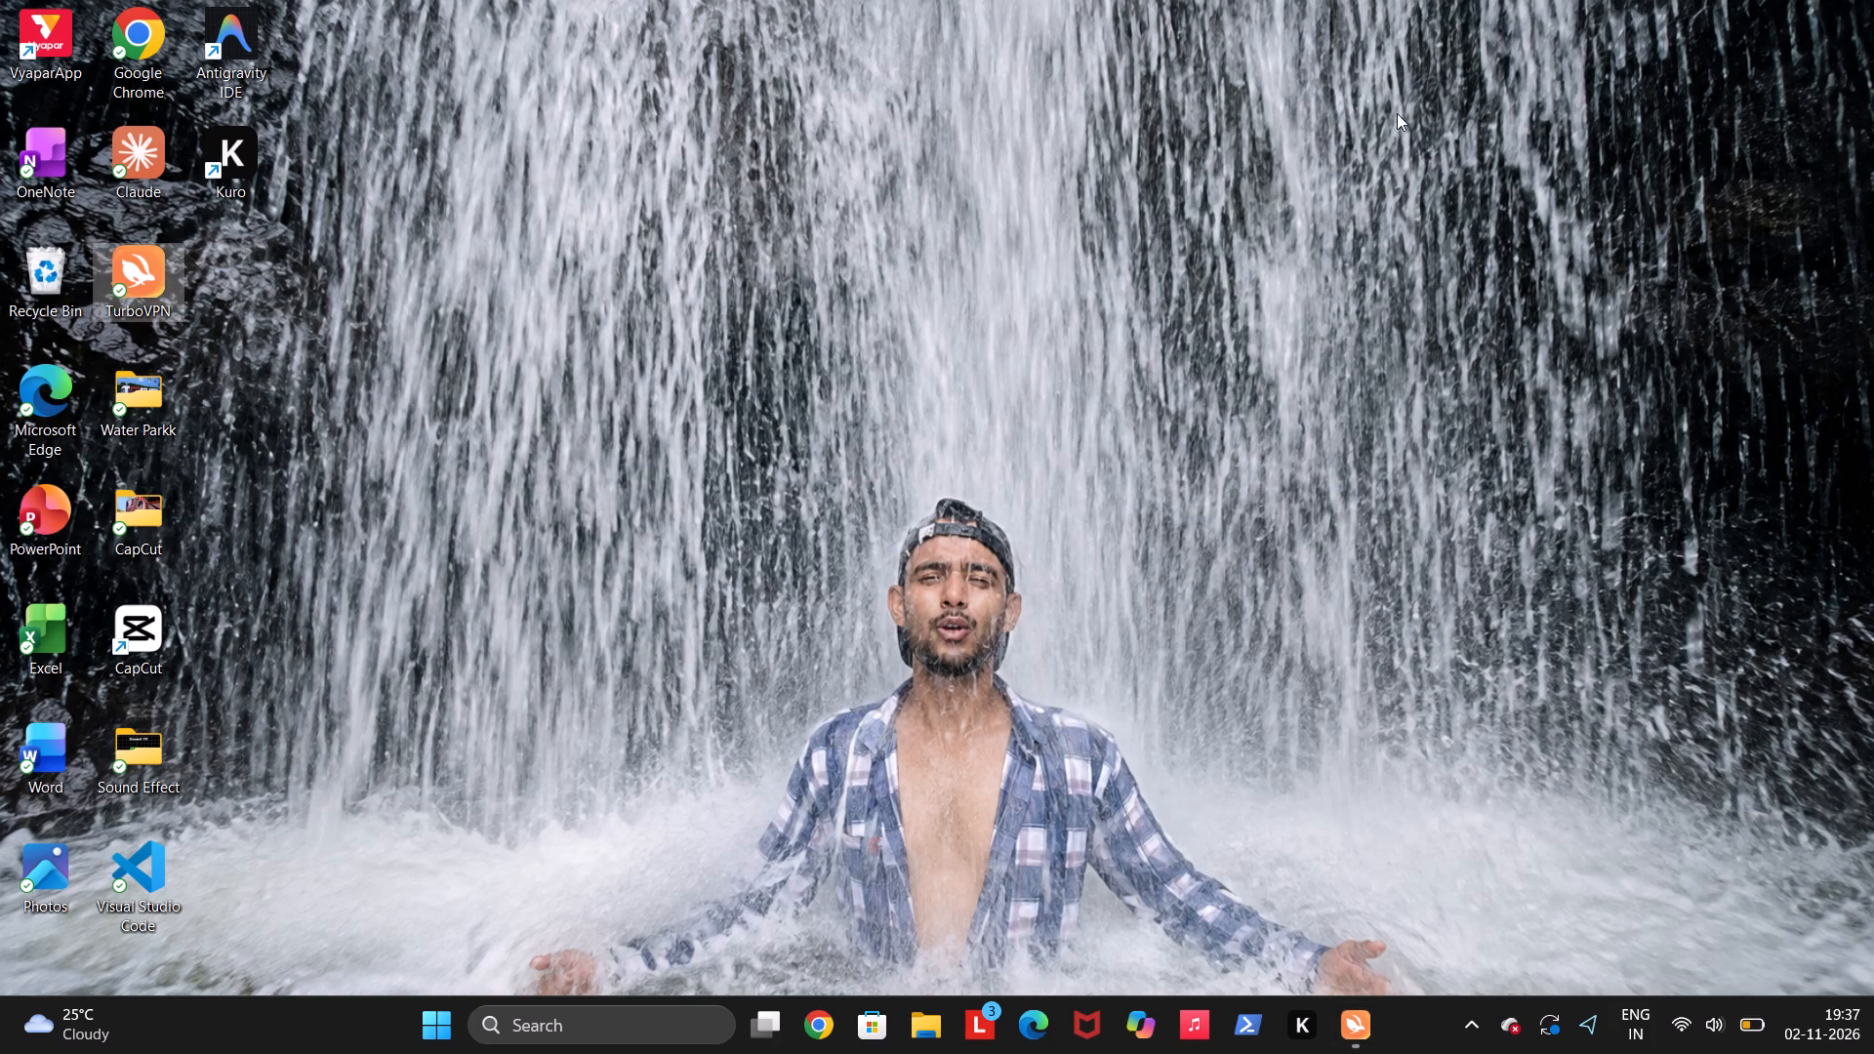
Relaunch CapCut from the desktop and reopen project 1031.
double_click(134, 628)
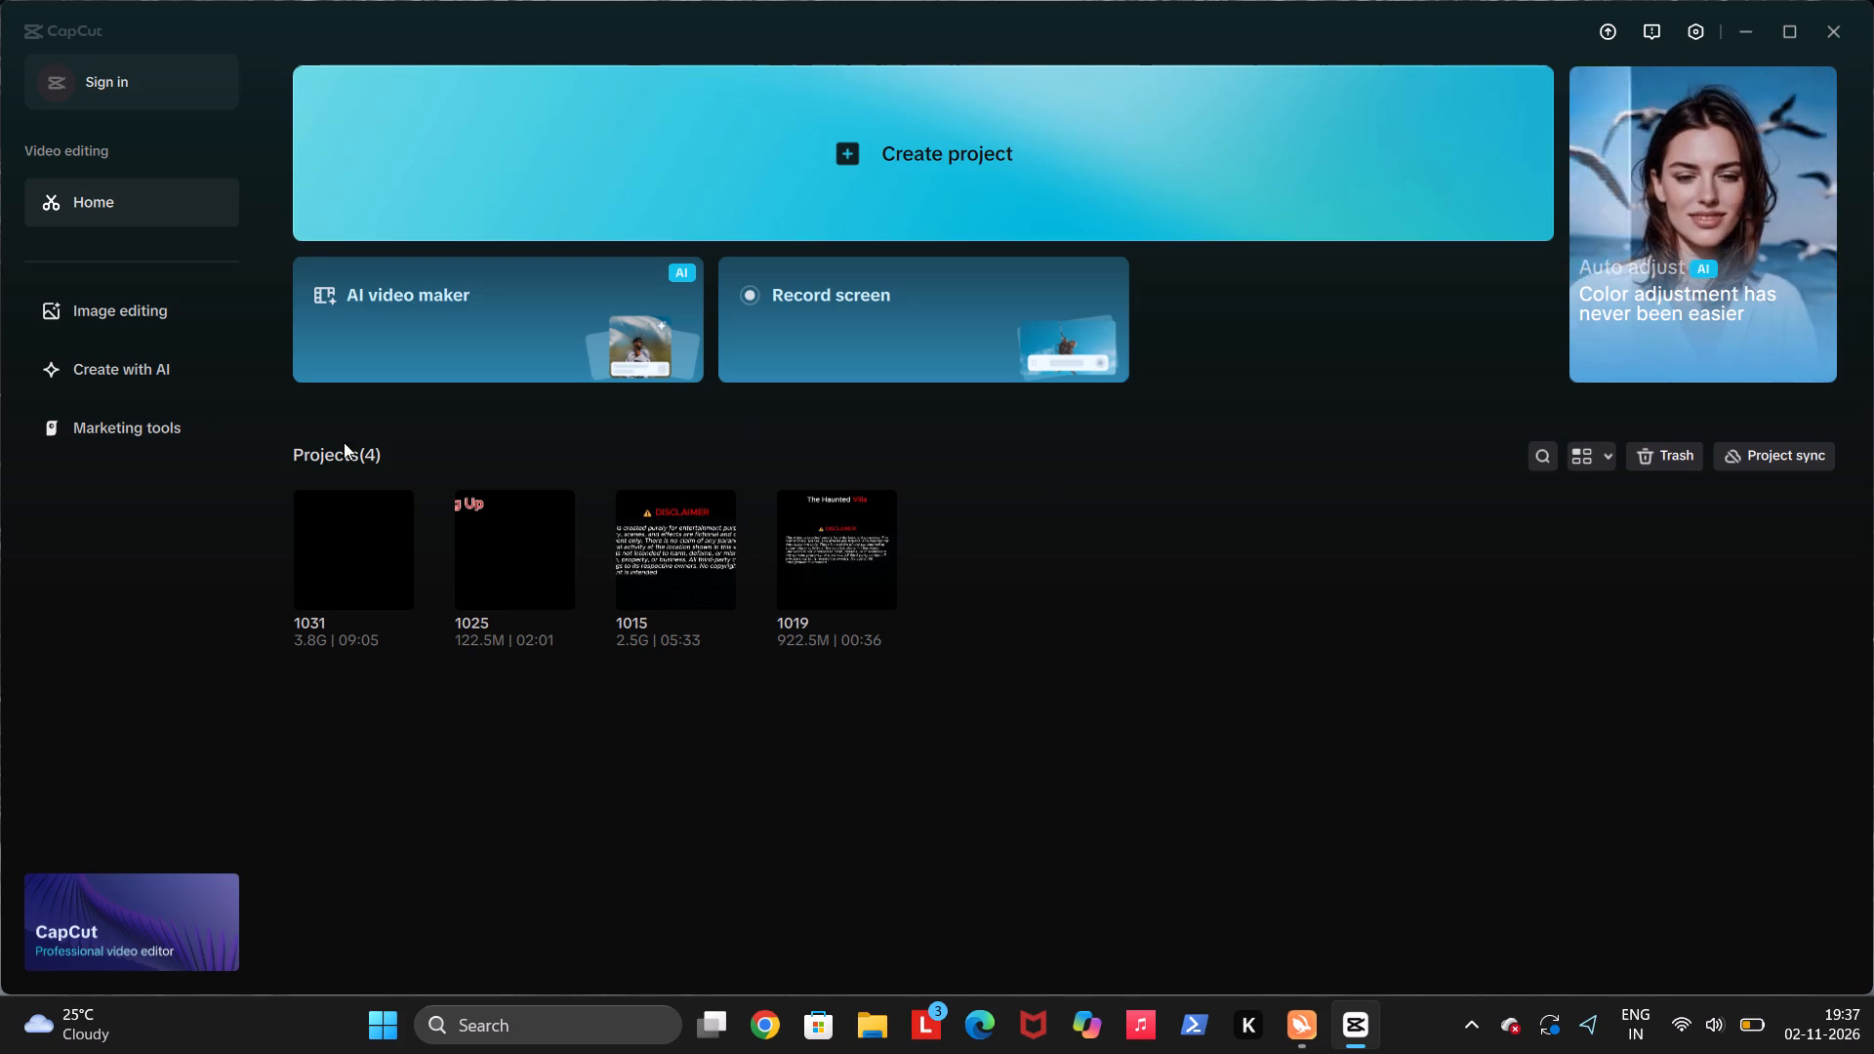
double_click(353, 530)
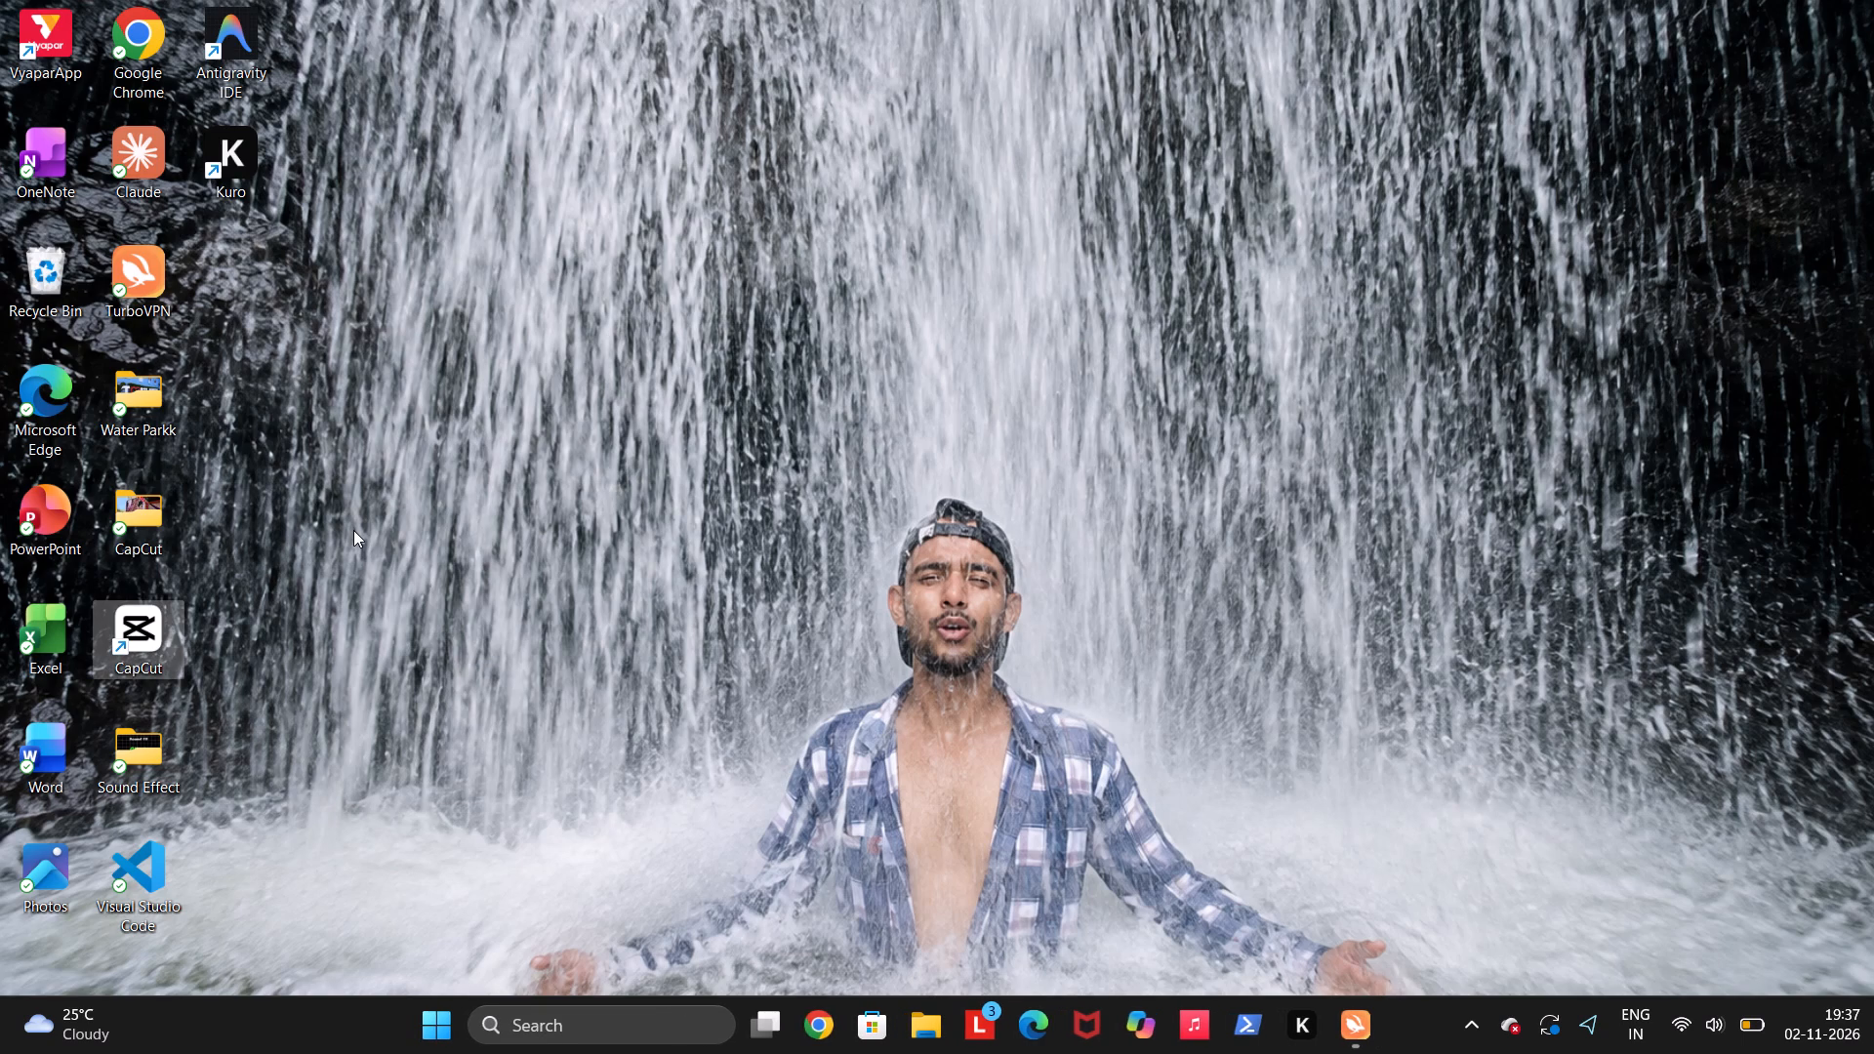
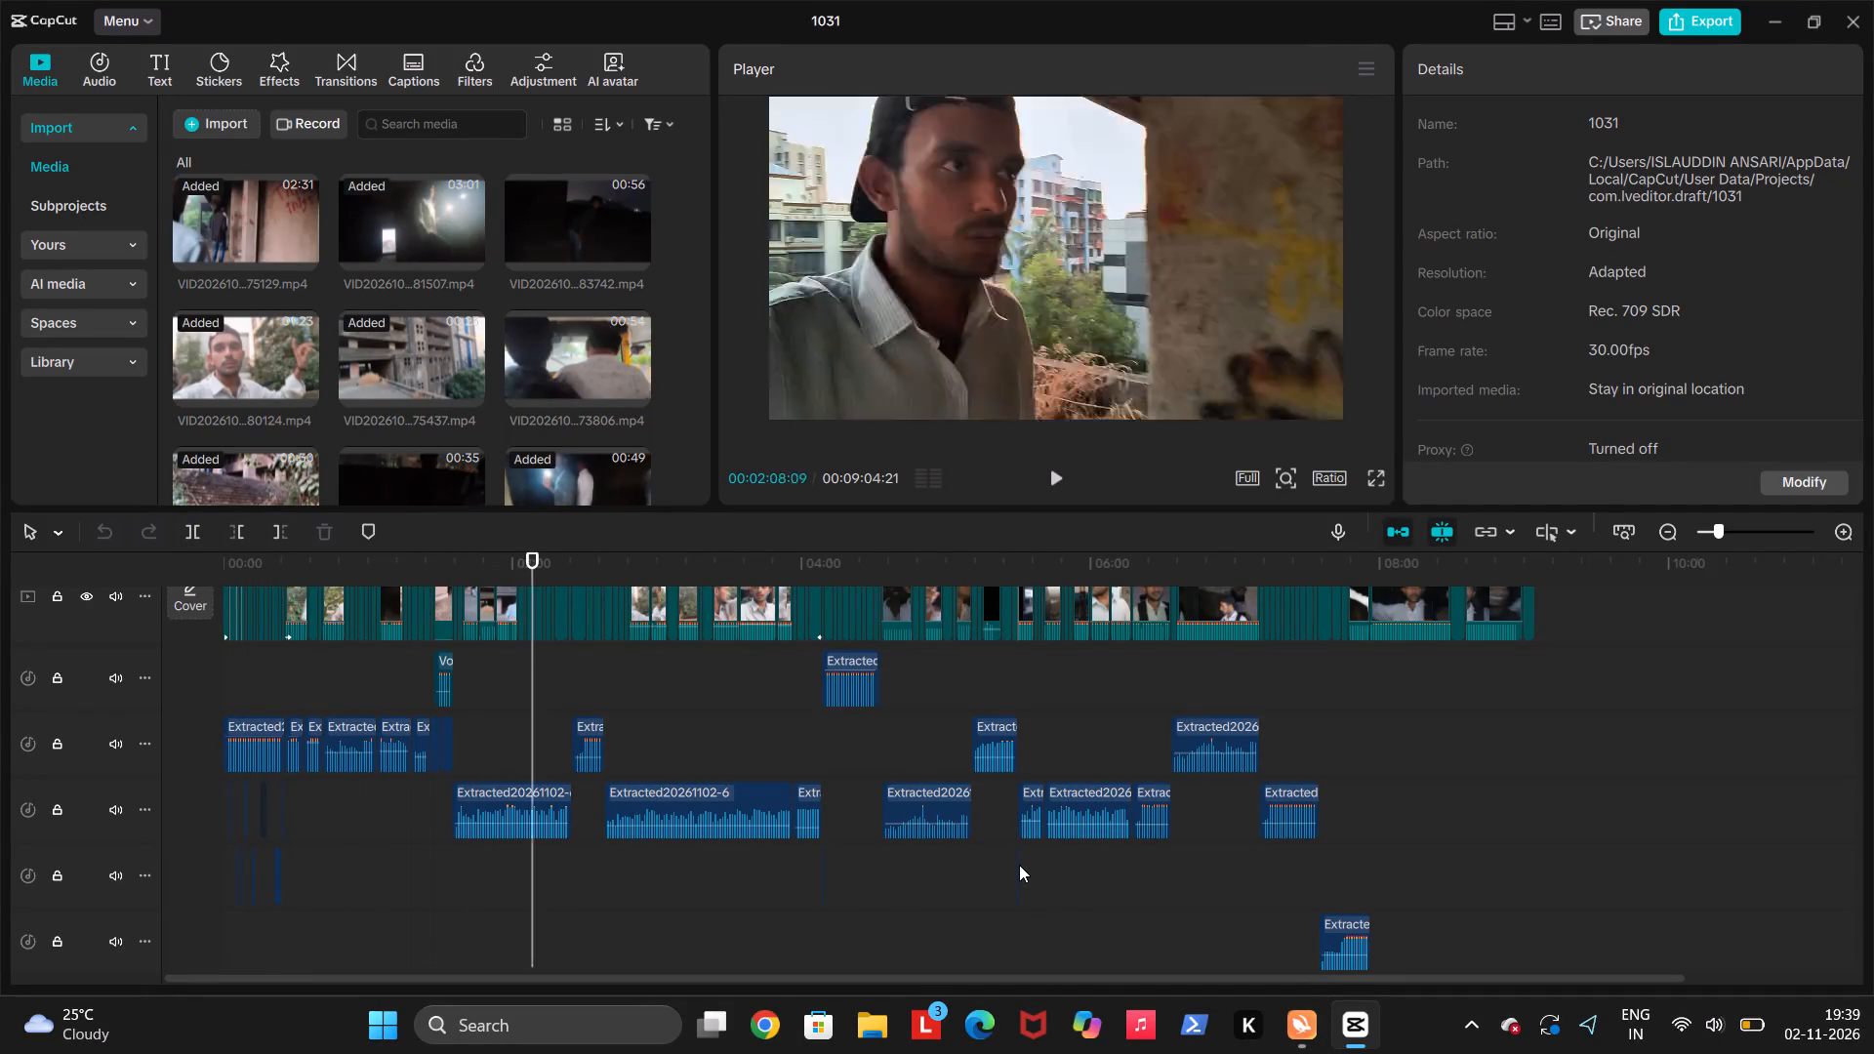
Move the playhead to the cut at the start of the DANGER ZONE title at 00:04:08:18.
key(Up)
key(Up)
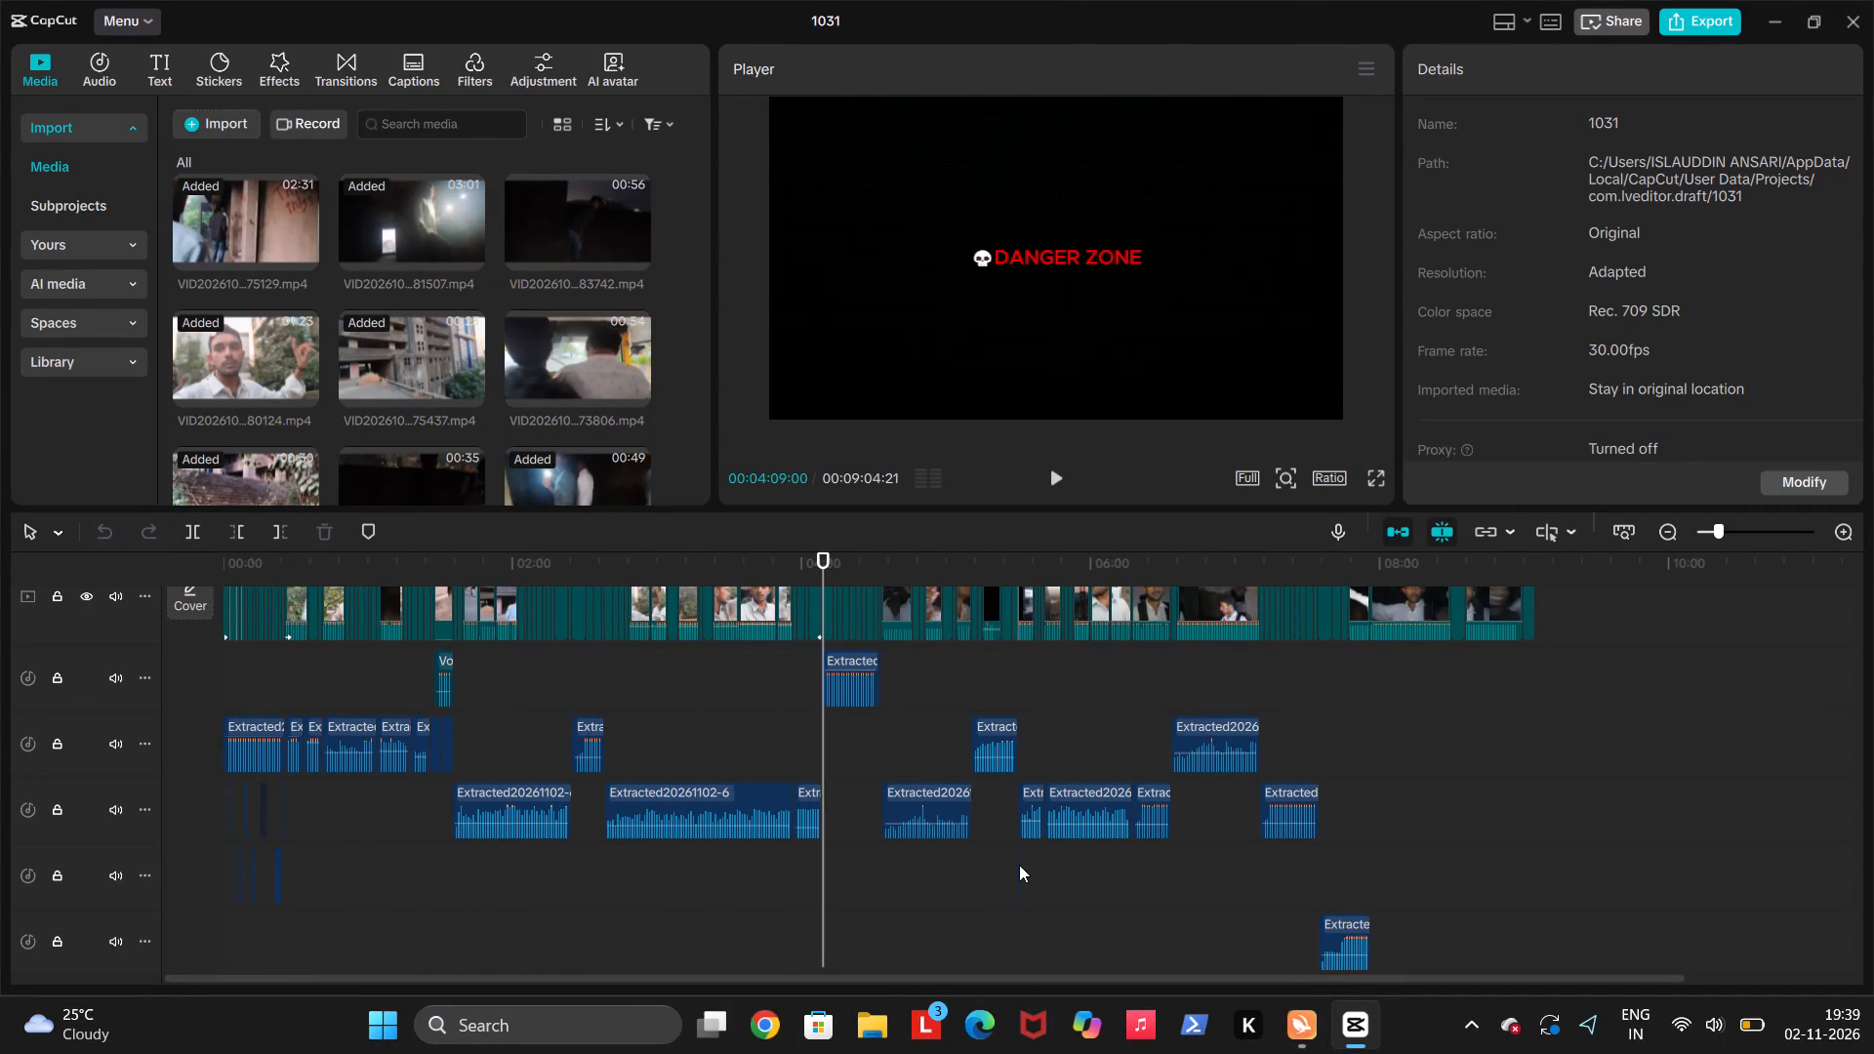
key(Up)
ctrl+scroll(1019, 865, up, 9)
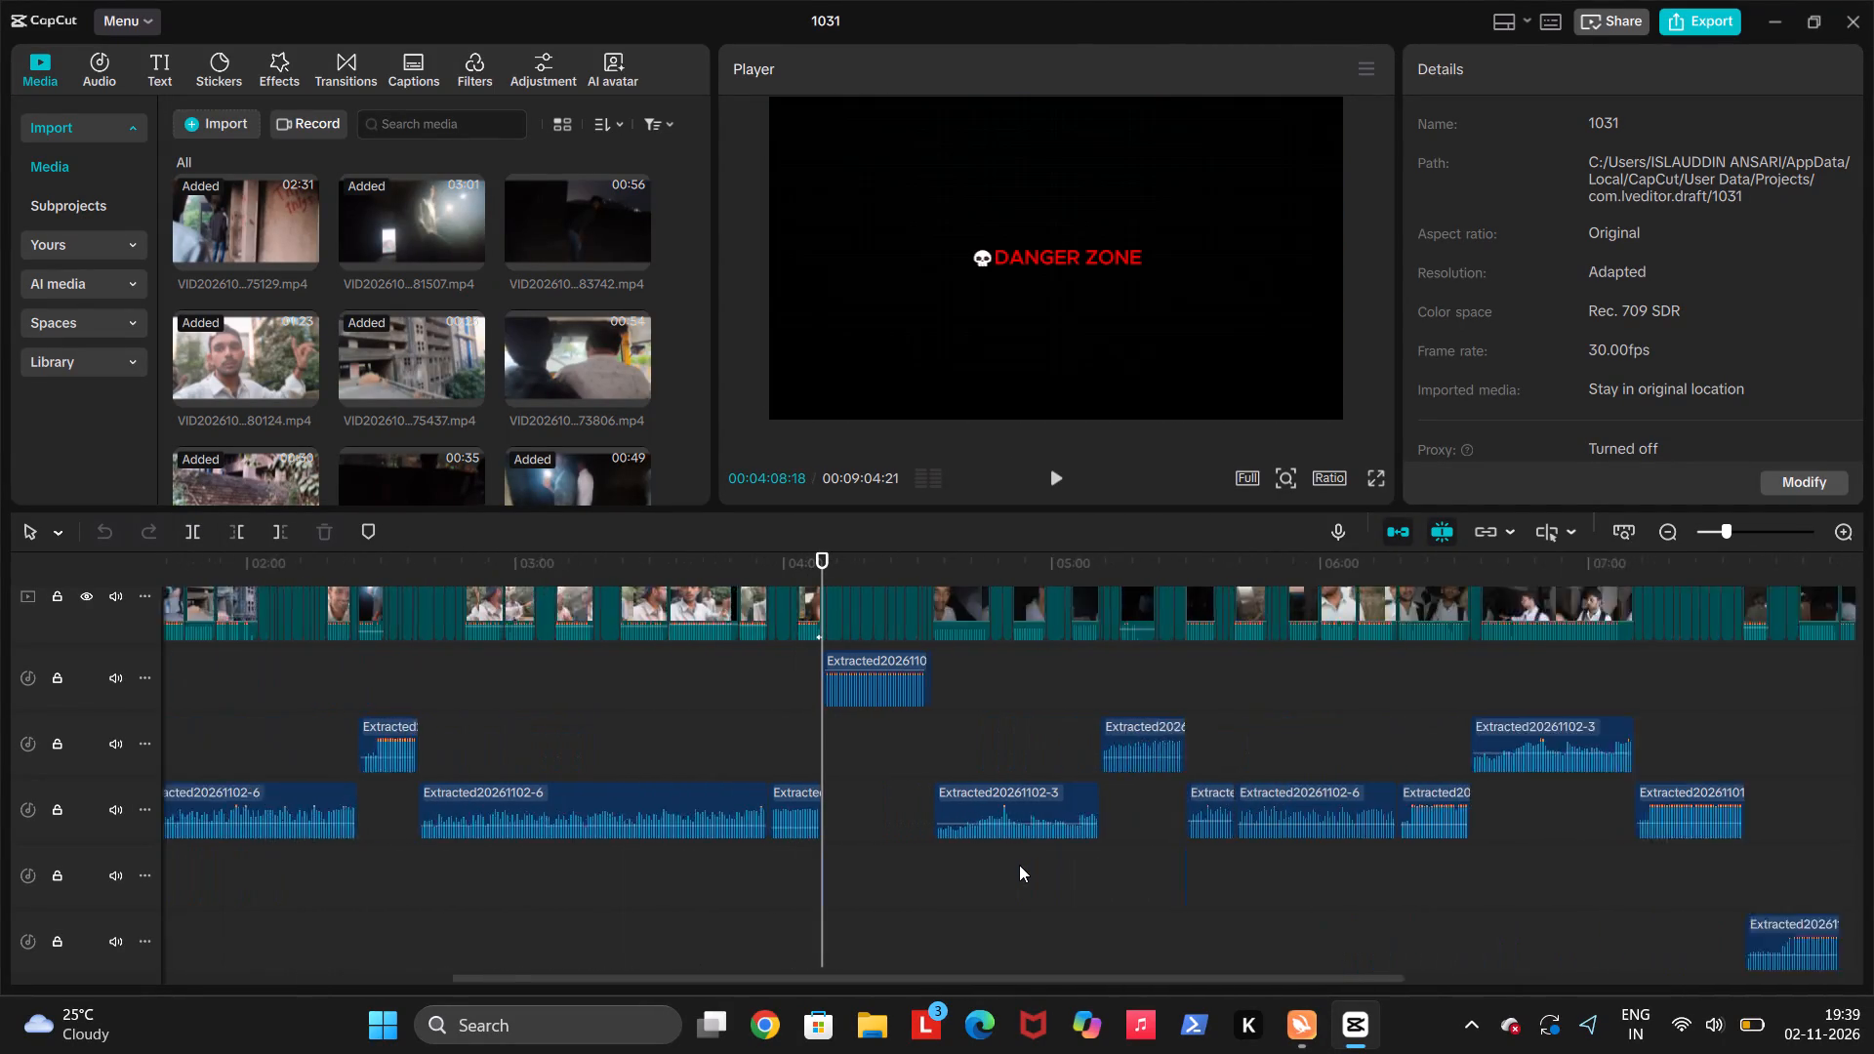
ctrl+scroll(1019, 865, up, 13)
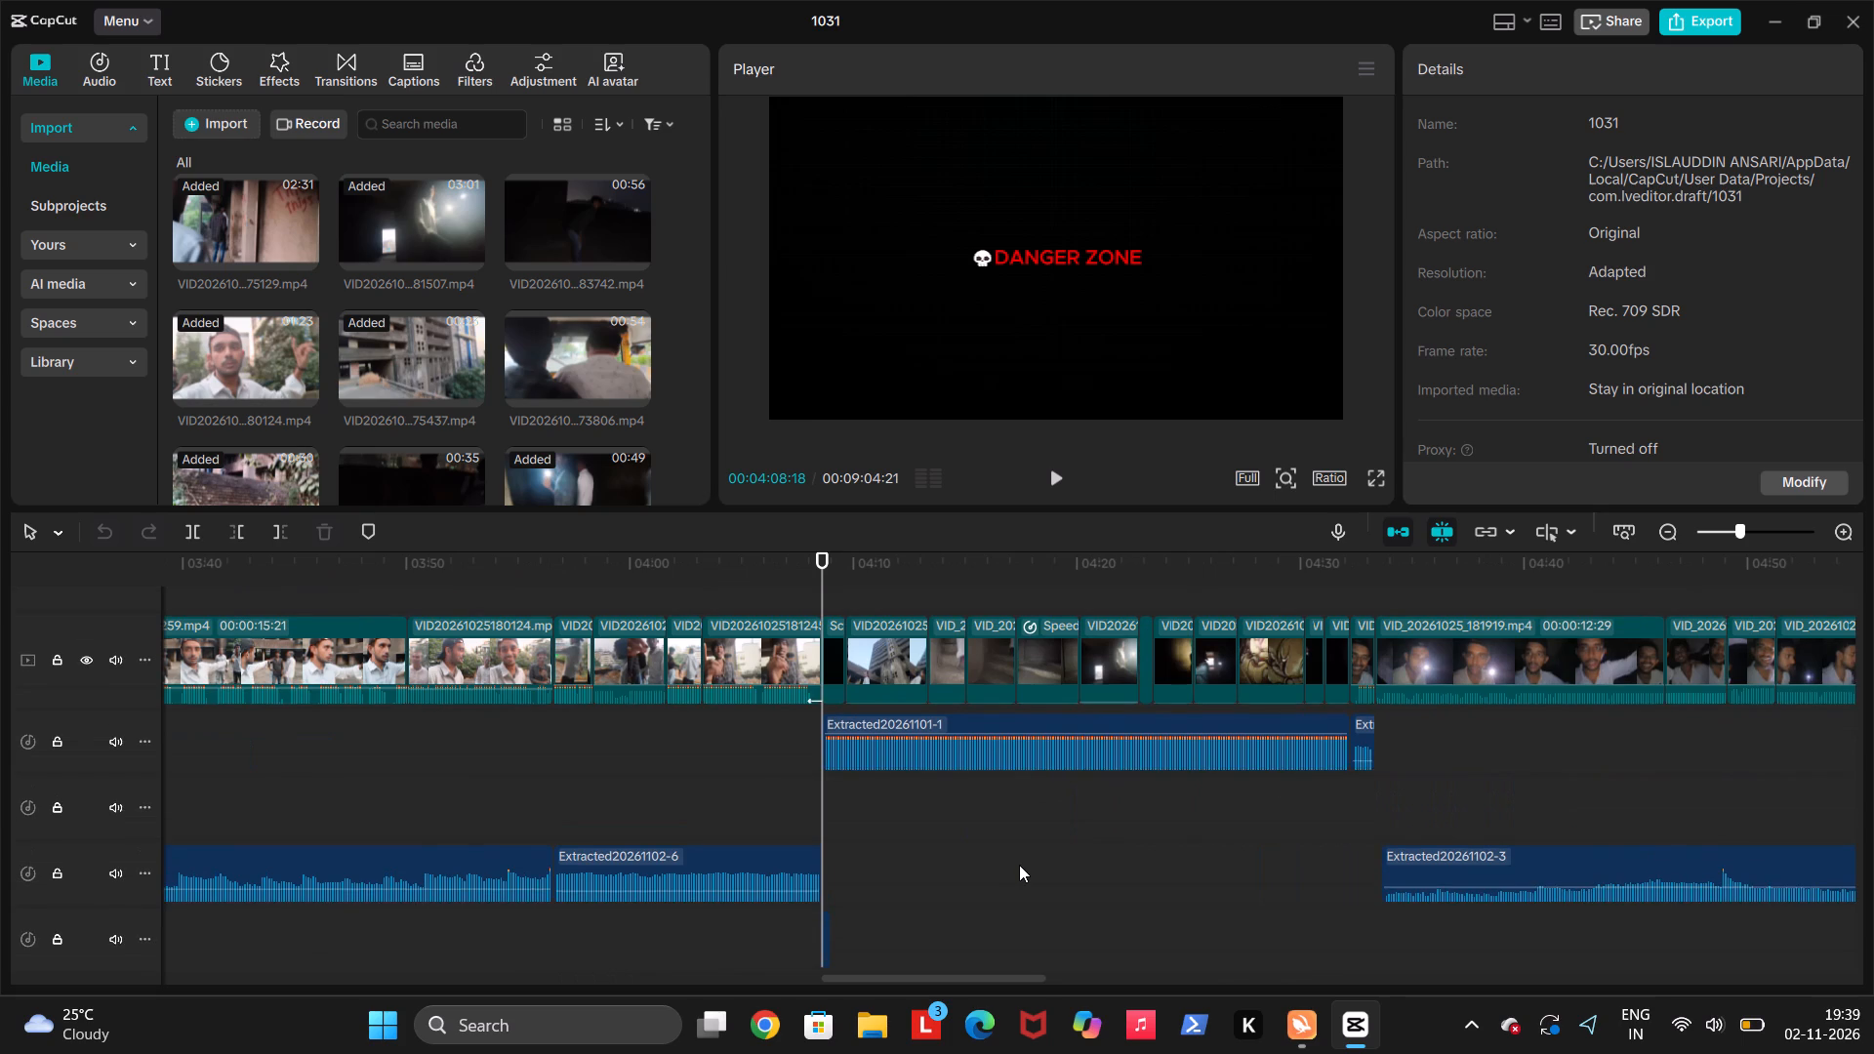
key(Down)
key(Up)
key(Up)
key(Down)
Open the Glitch category of the transitions library.
click(356, 64)
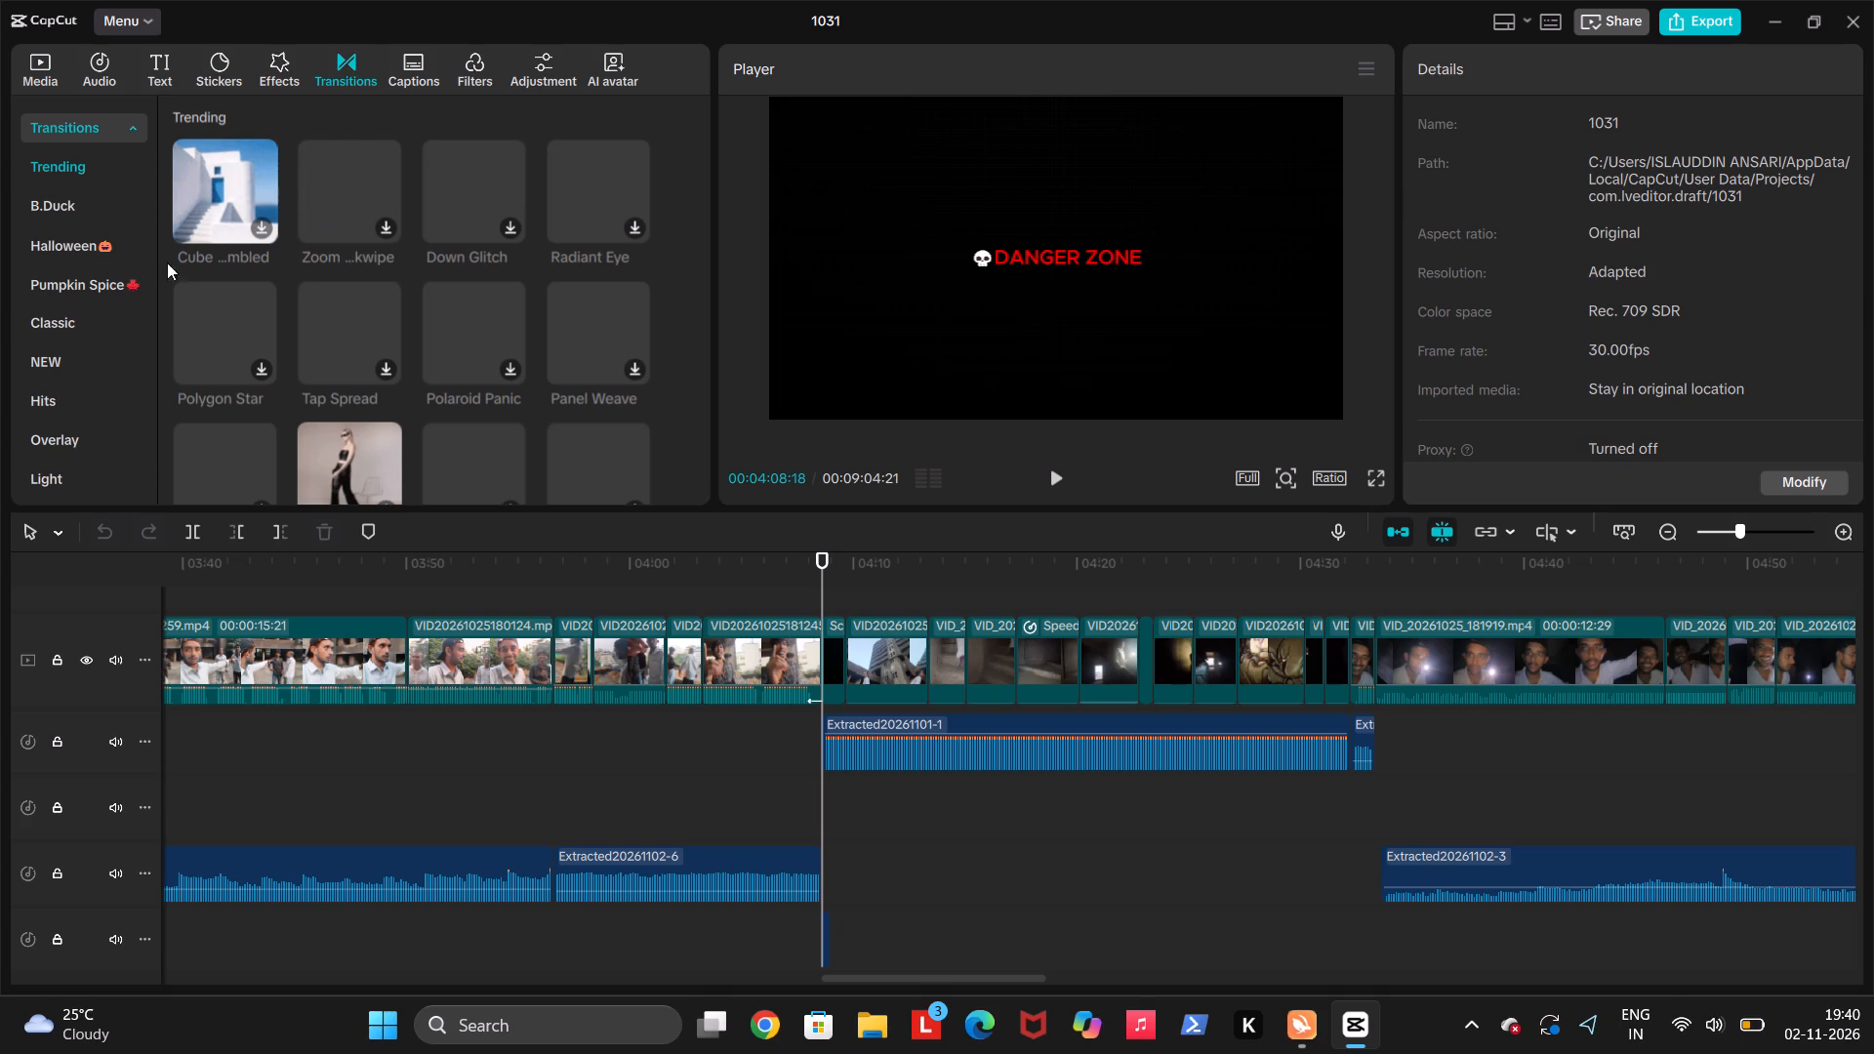
scroll(84, 433, down, 1)
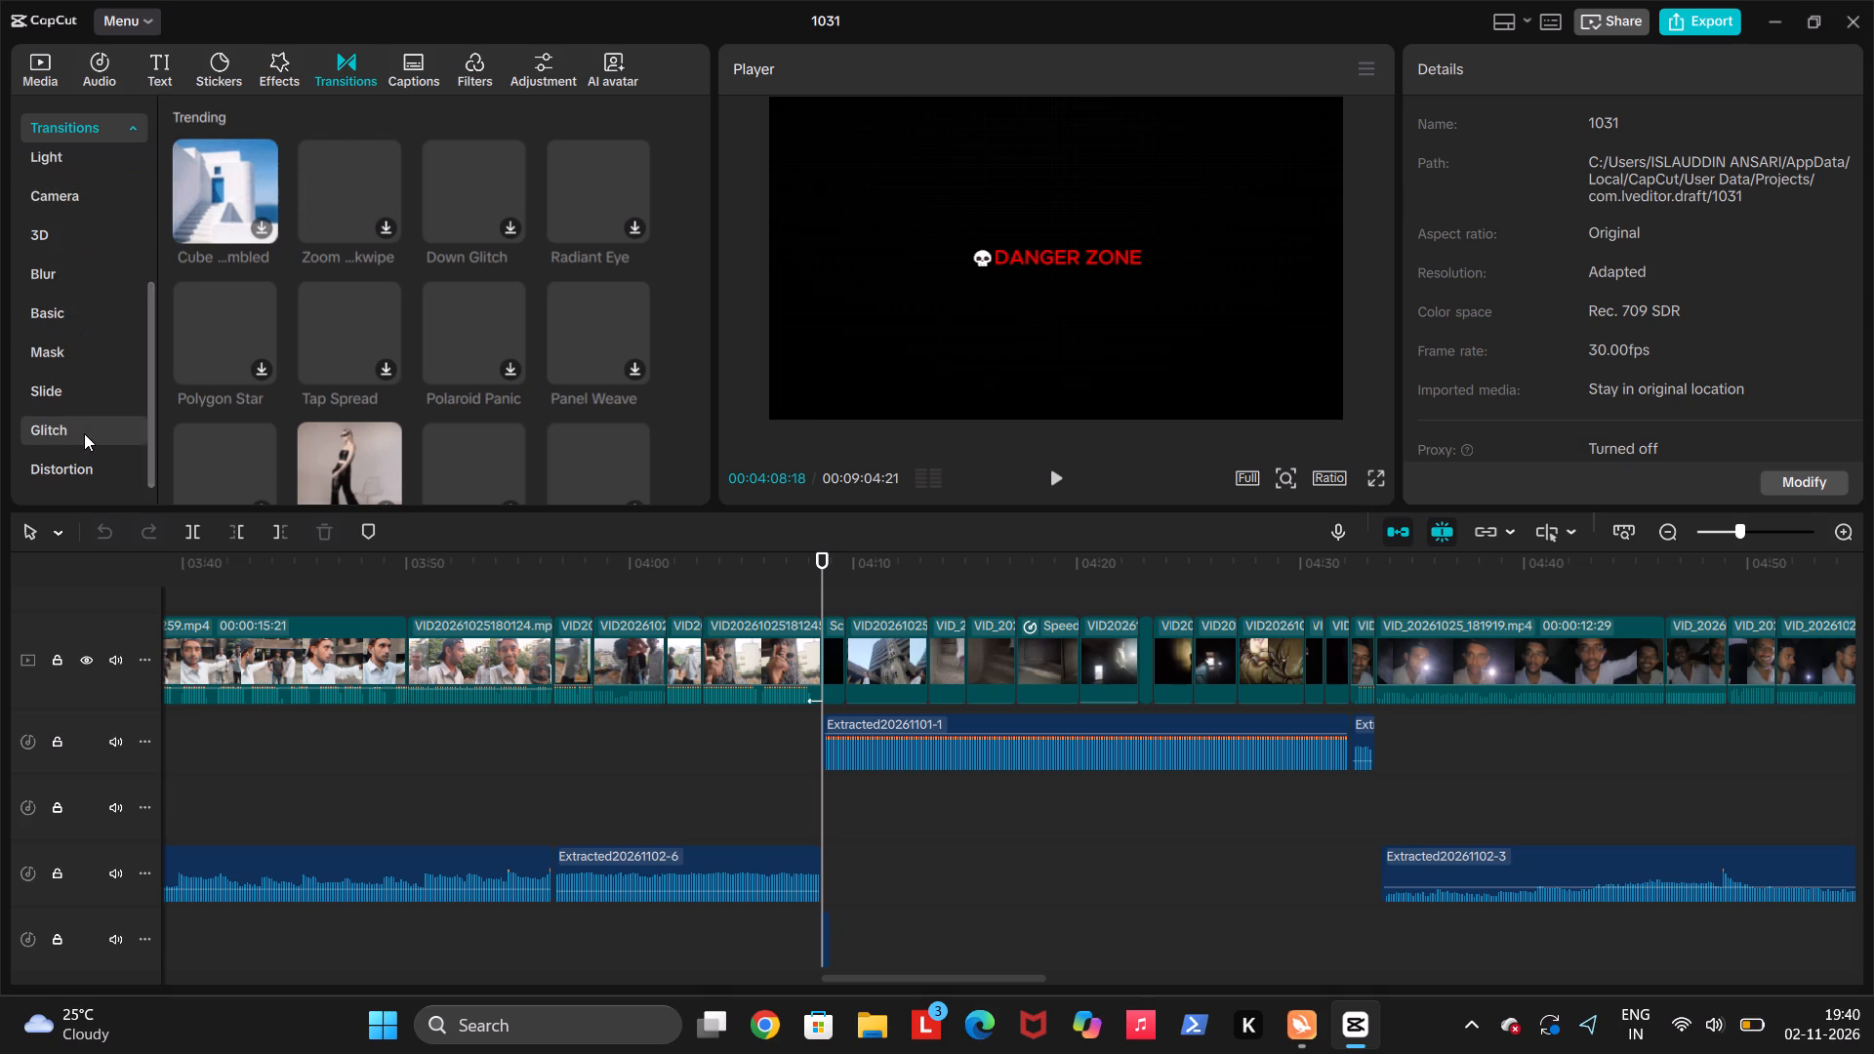
double_click(84, 433)
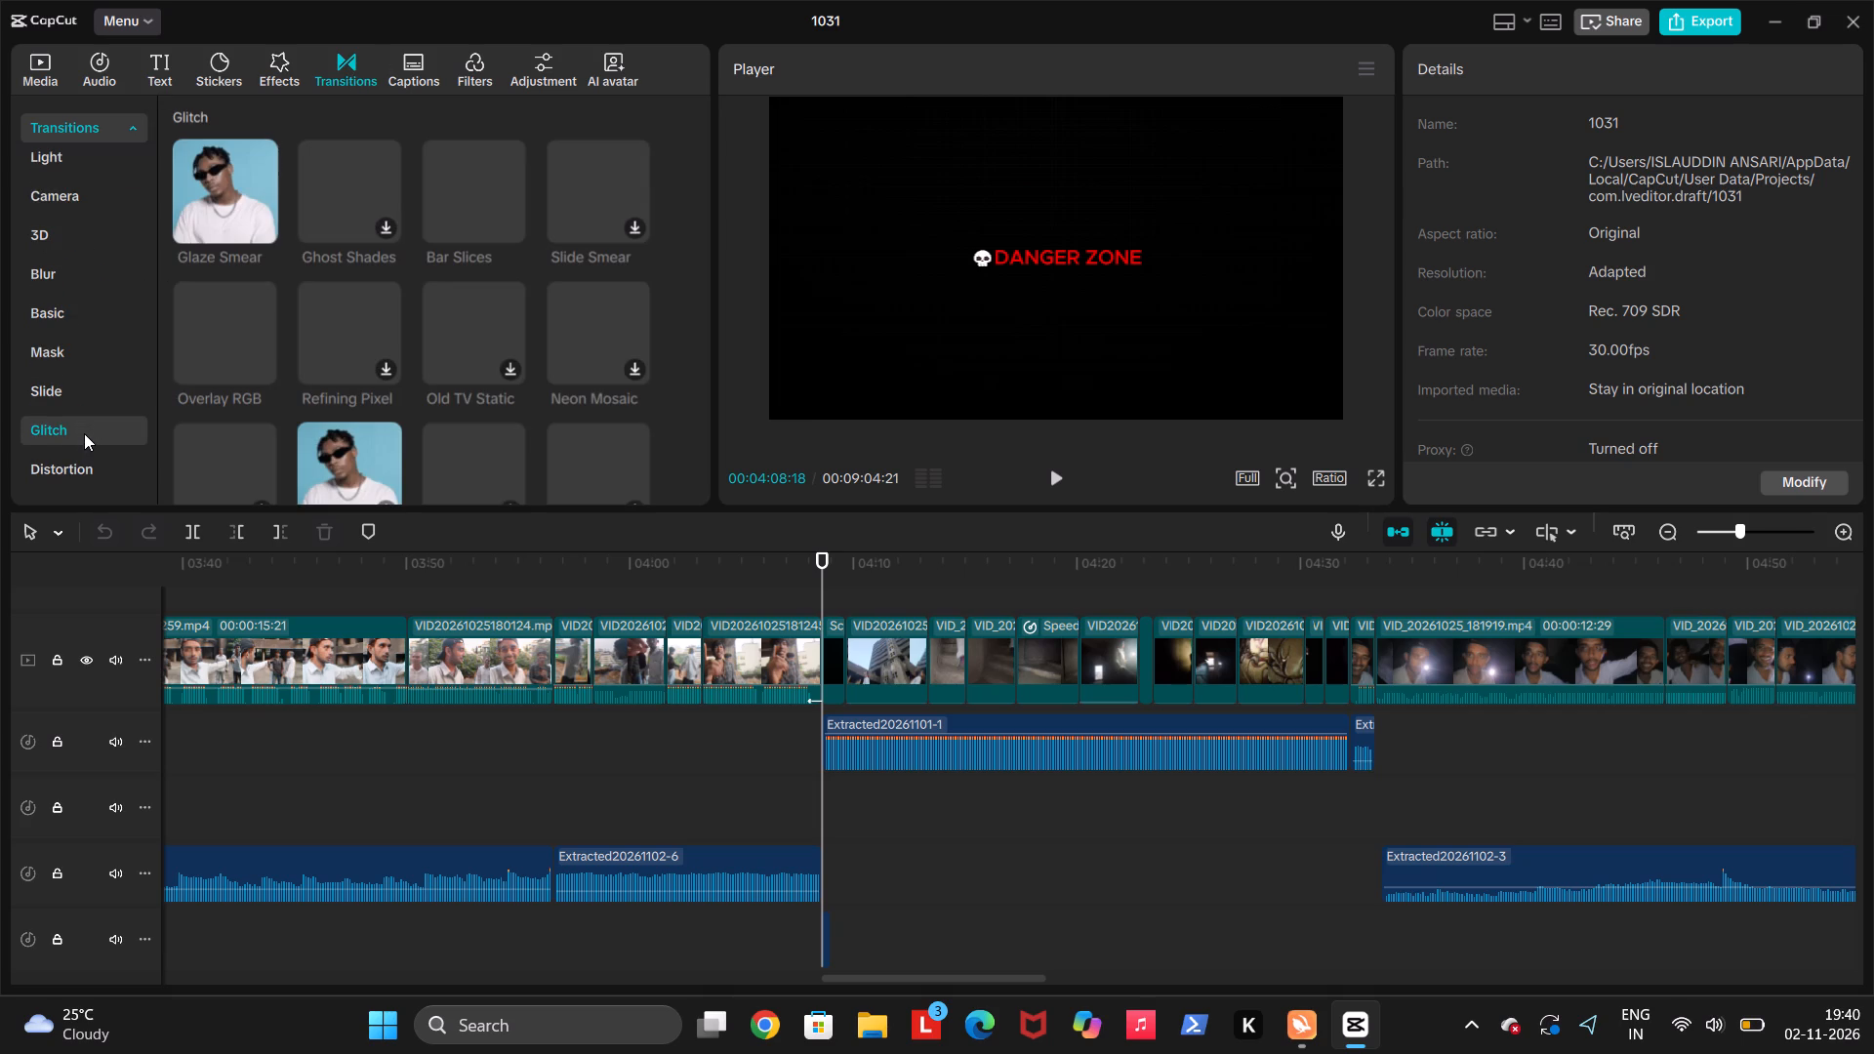
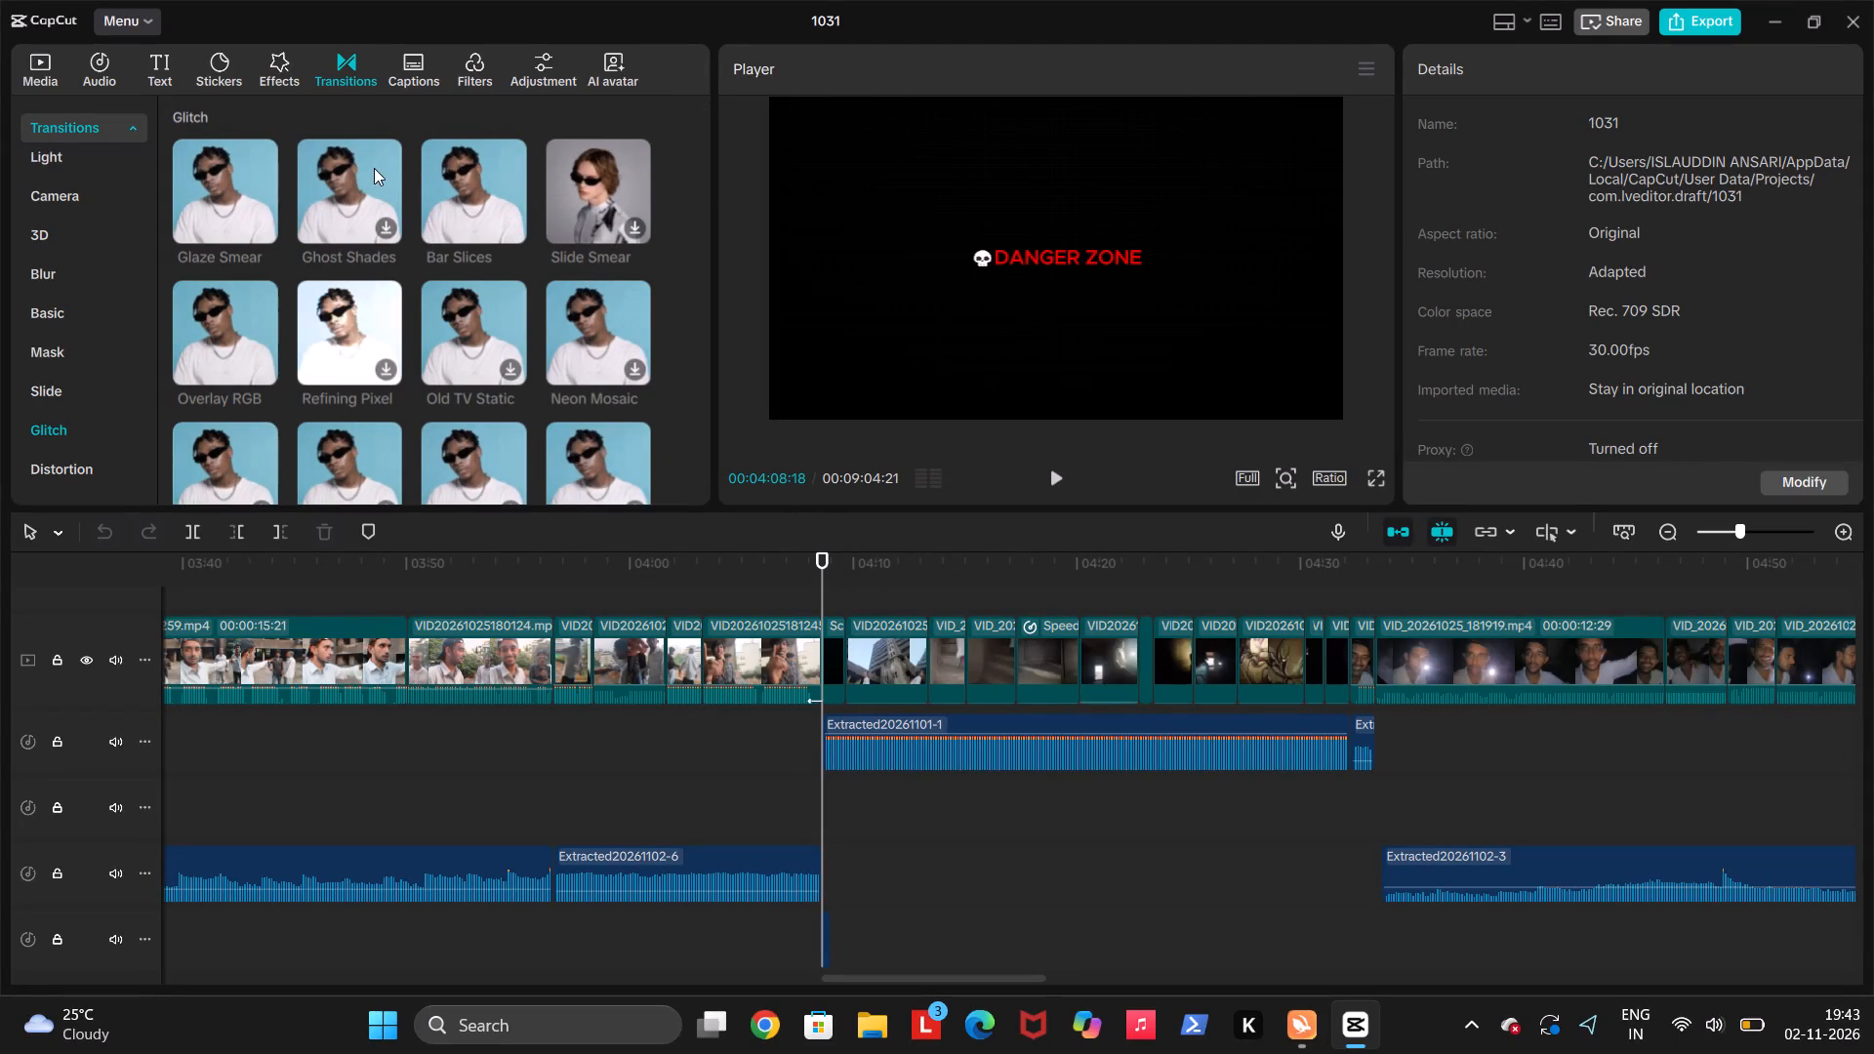
Add the Overlay RGB glitch transition at the cut before the DANGER ZONE title, allowing duplicate frames without further reminders.
click(260, 373)
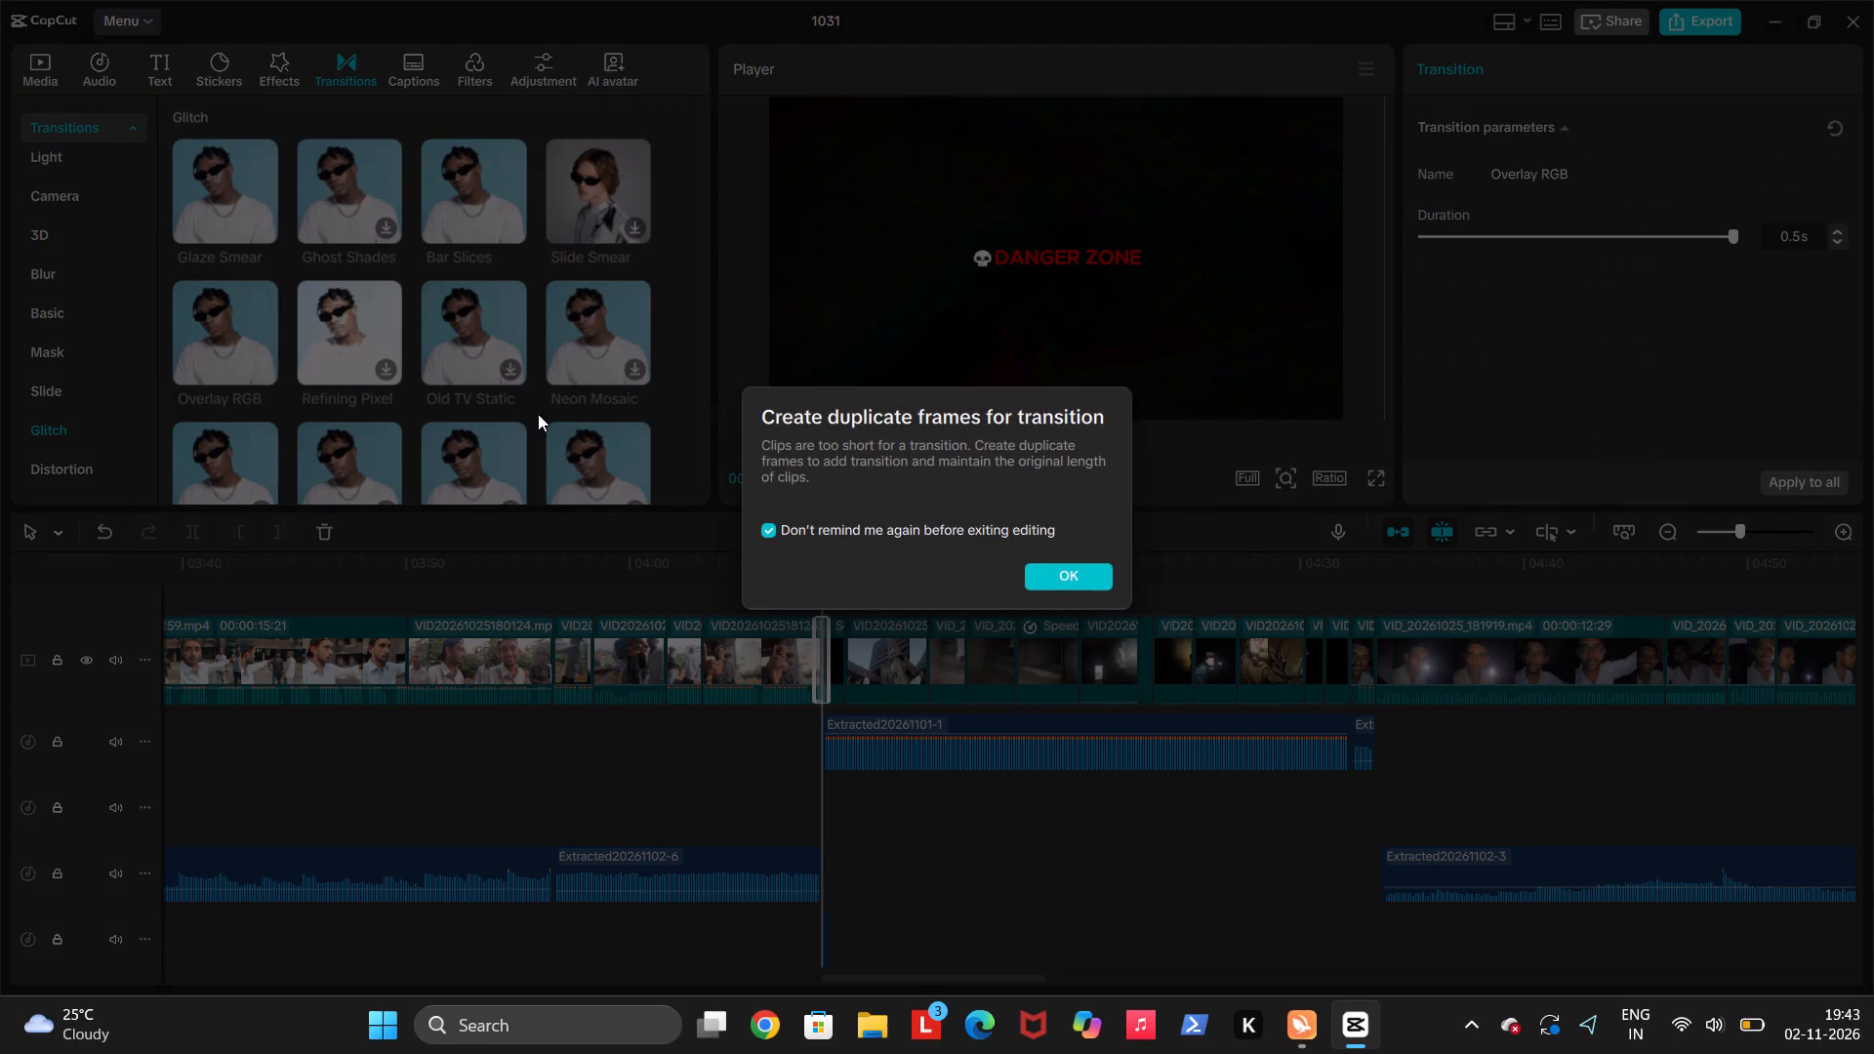
click(1063, 569)
Play back the cut into the DANGER ZONE title several times to check the Overlay RGB transition.
click(793, 751)
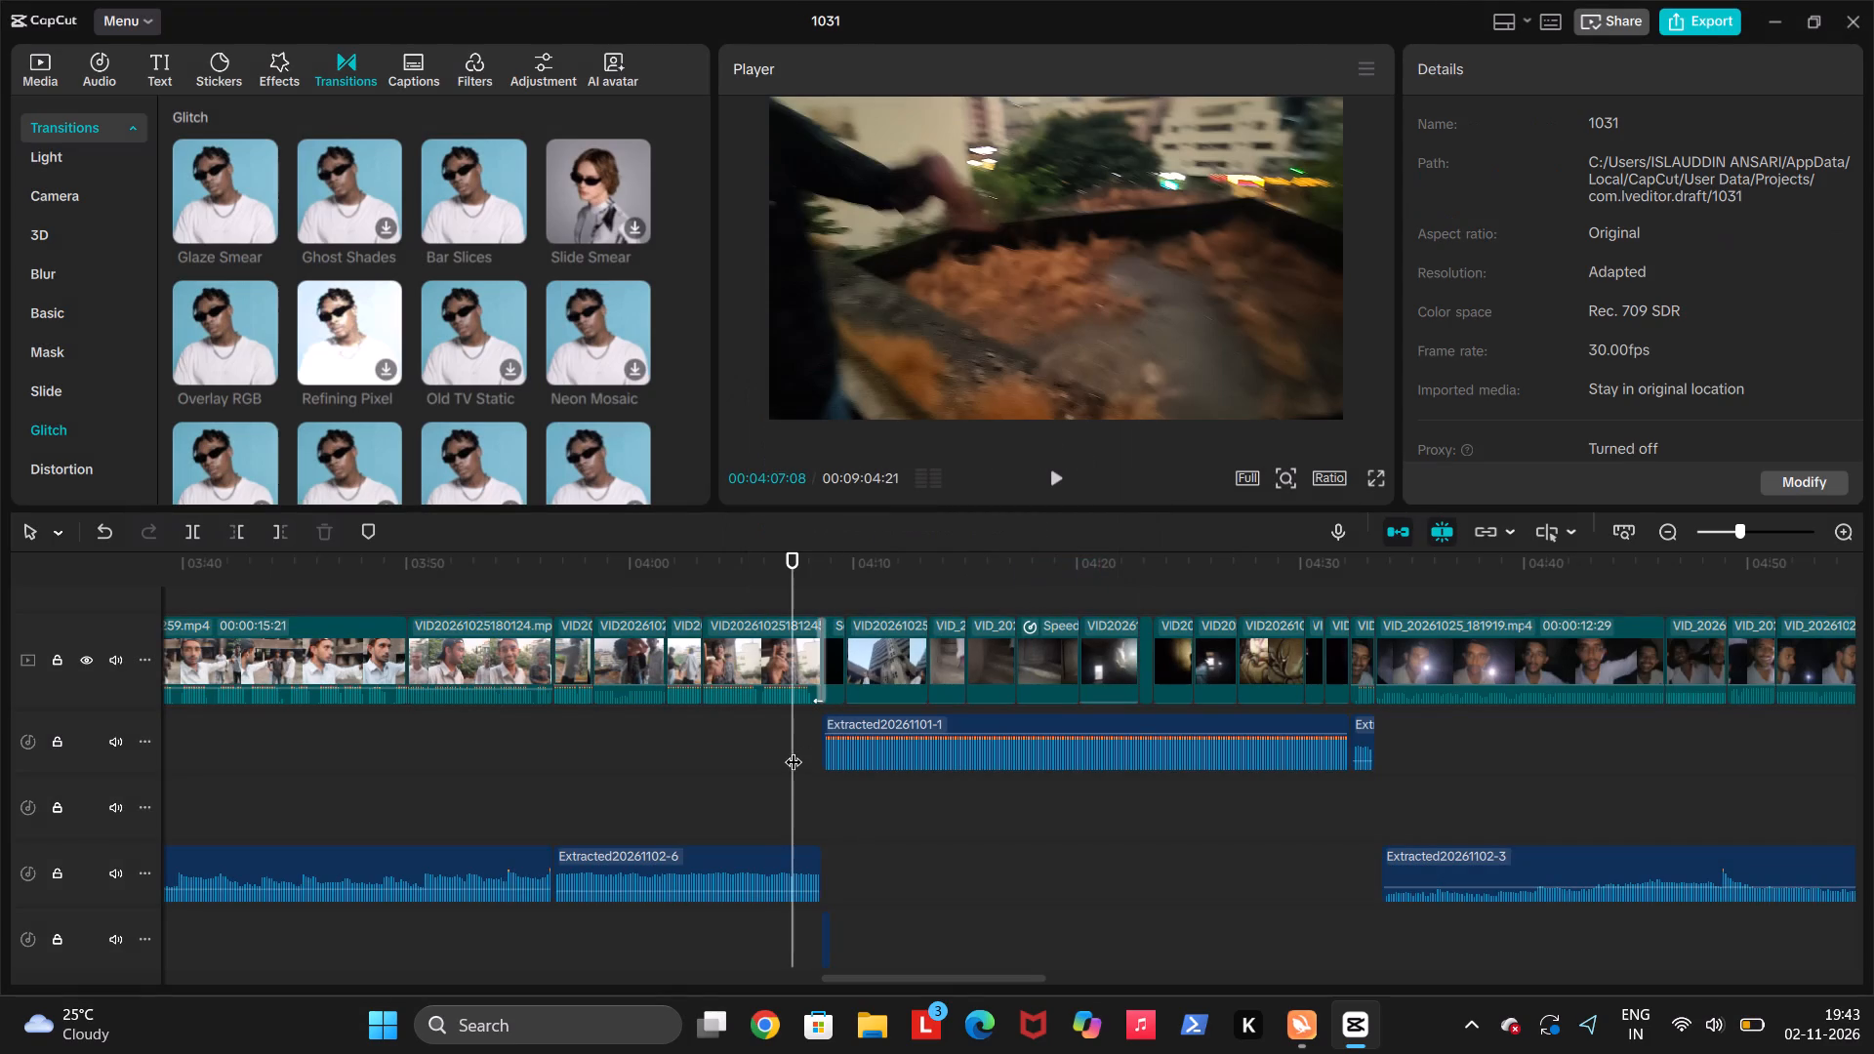
key(space)
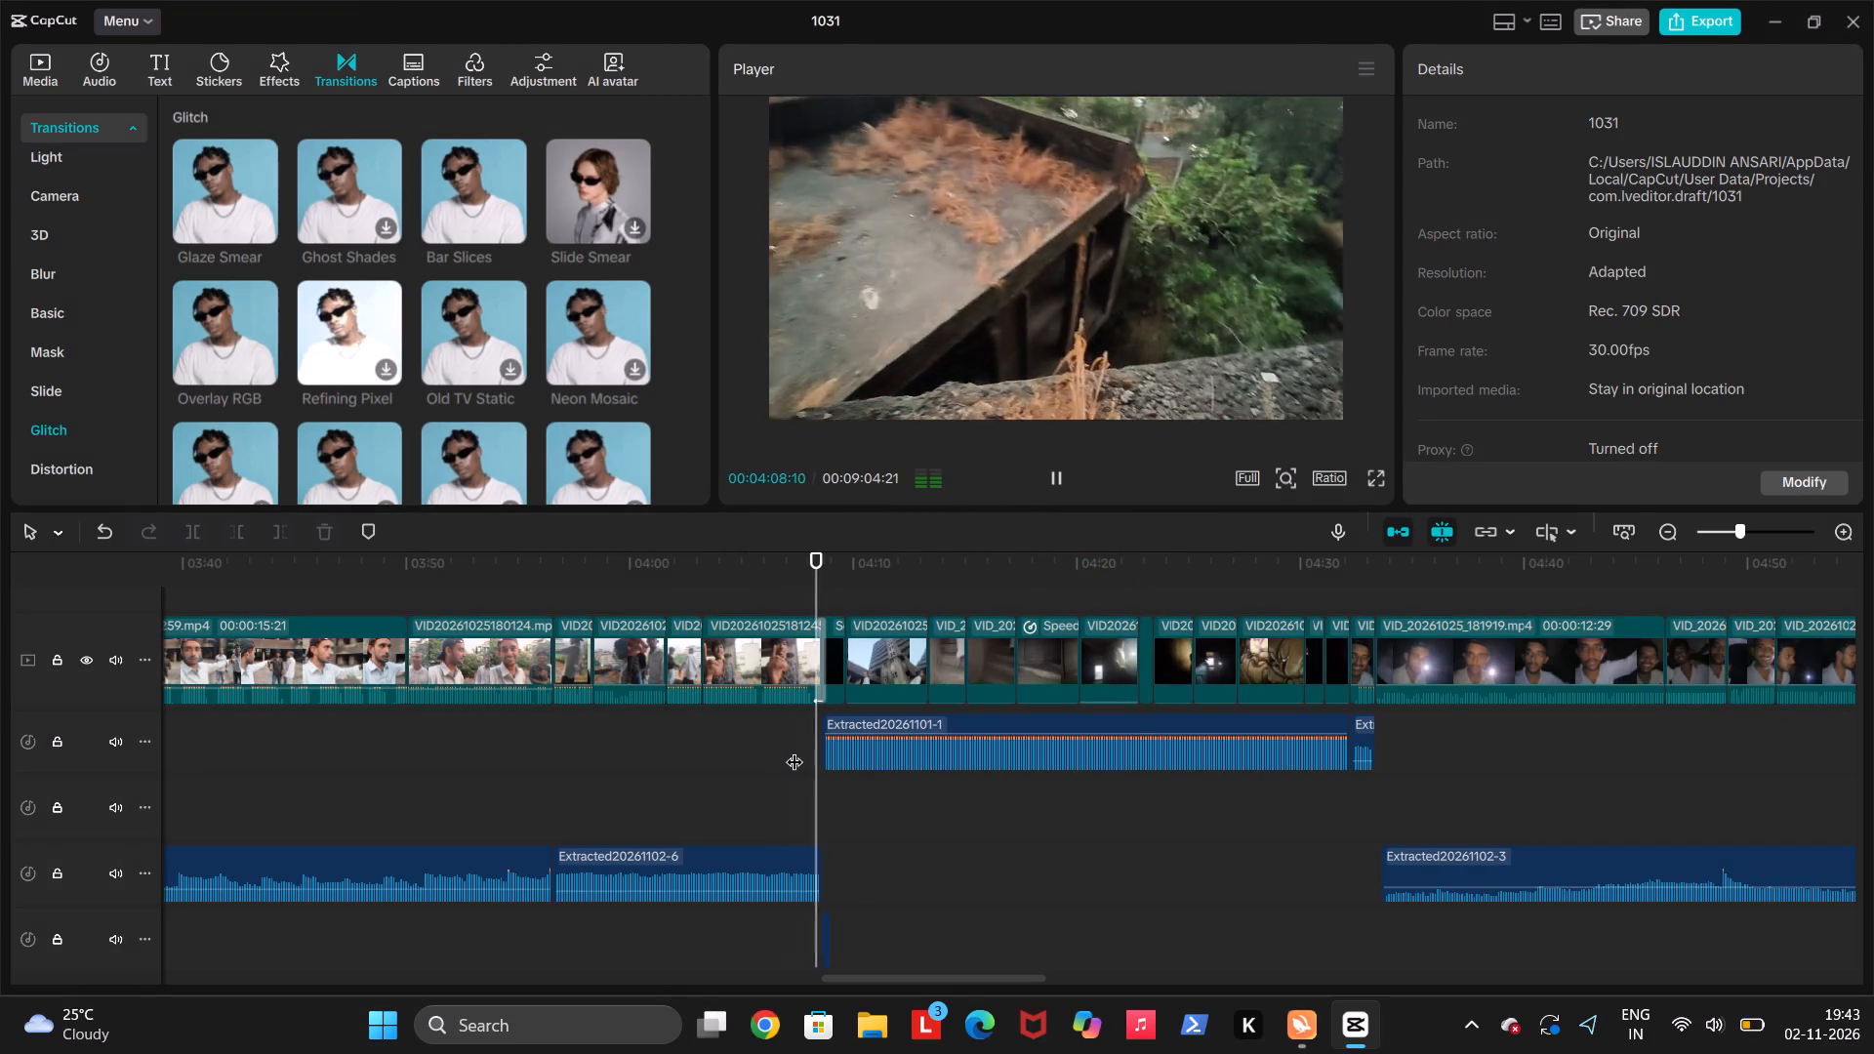
key(space)
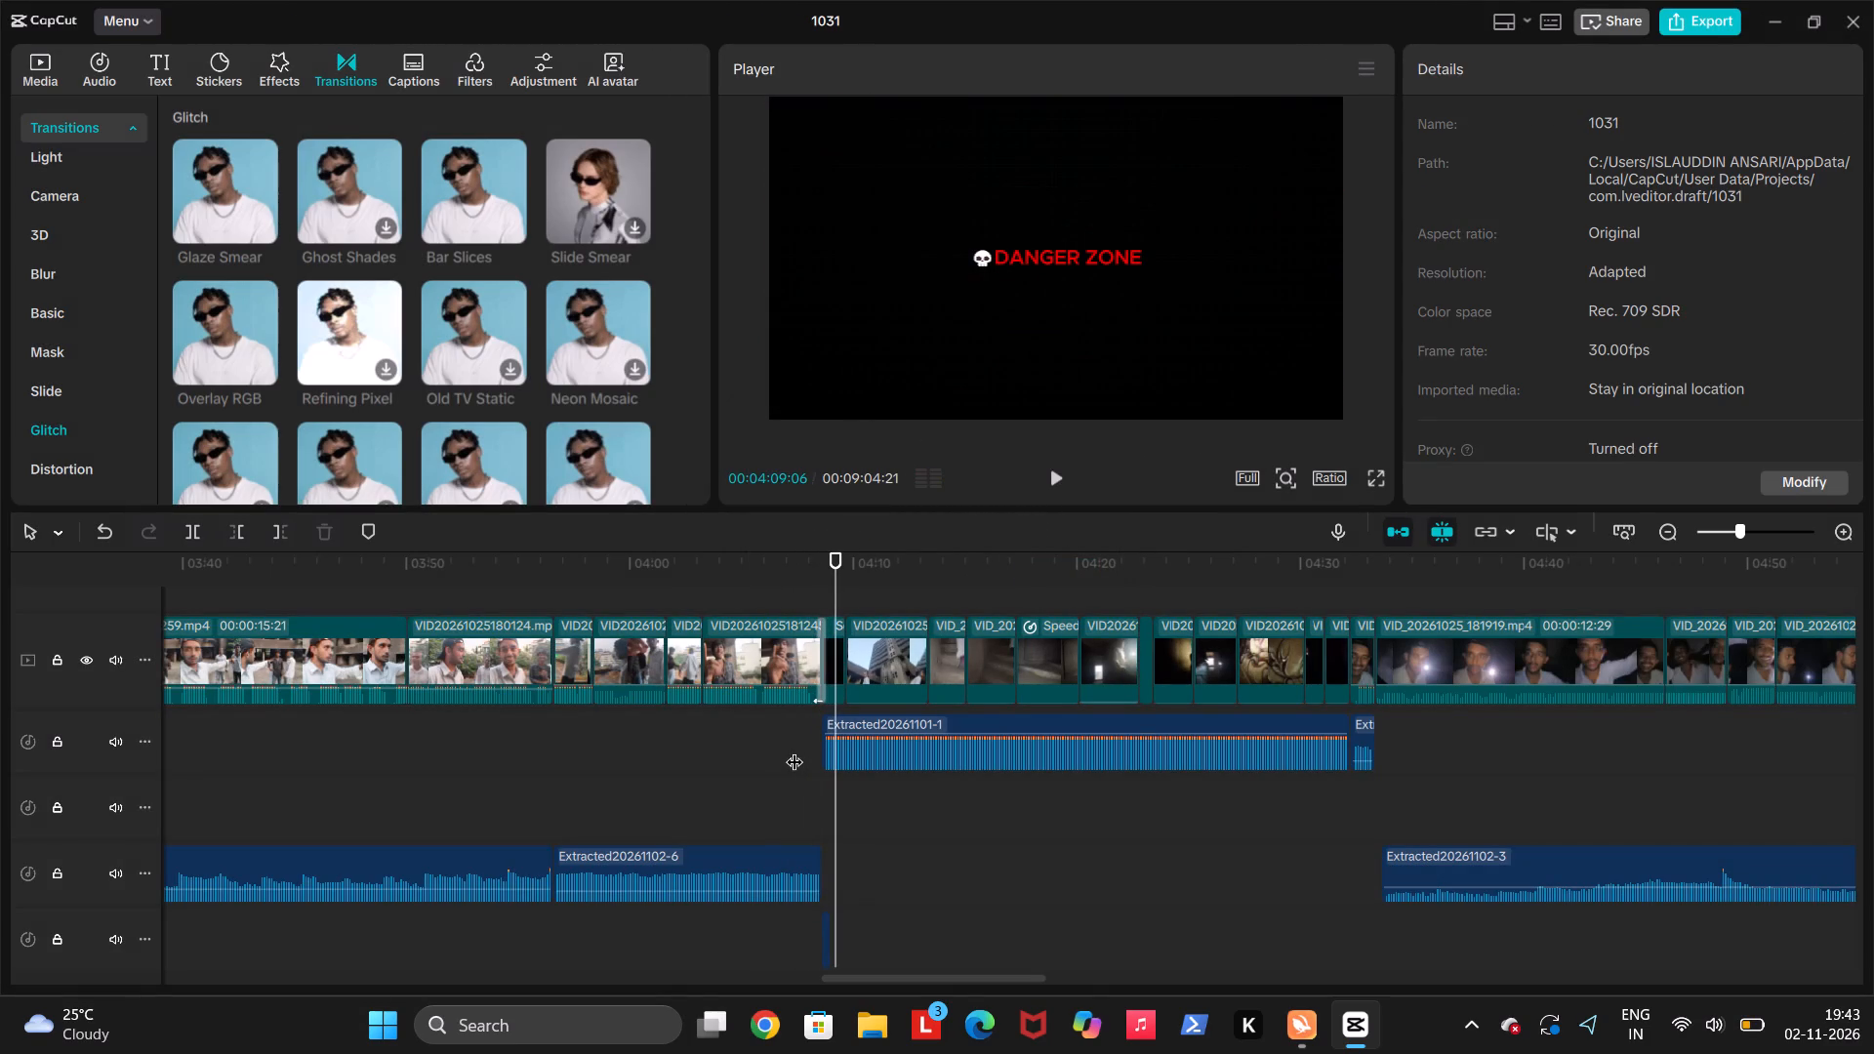
key(Up)
key(Up)
key(Up)
key(space)
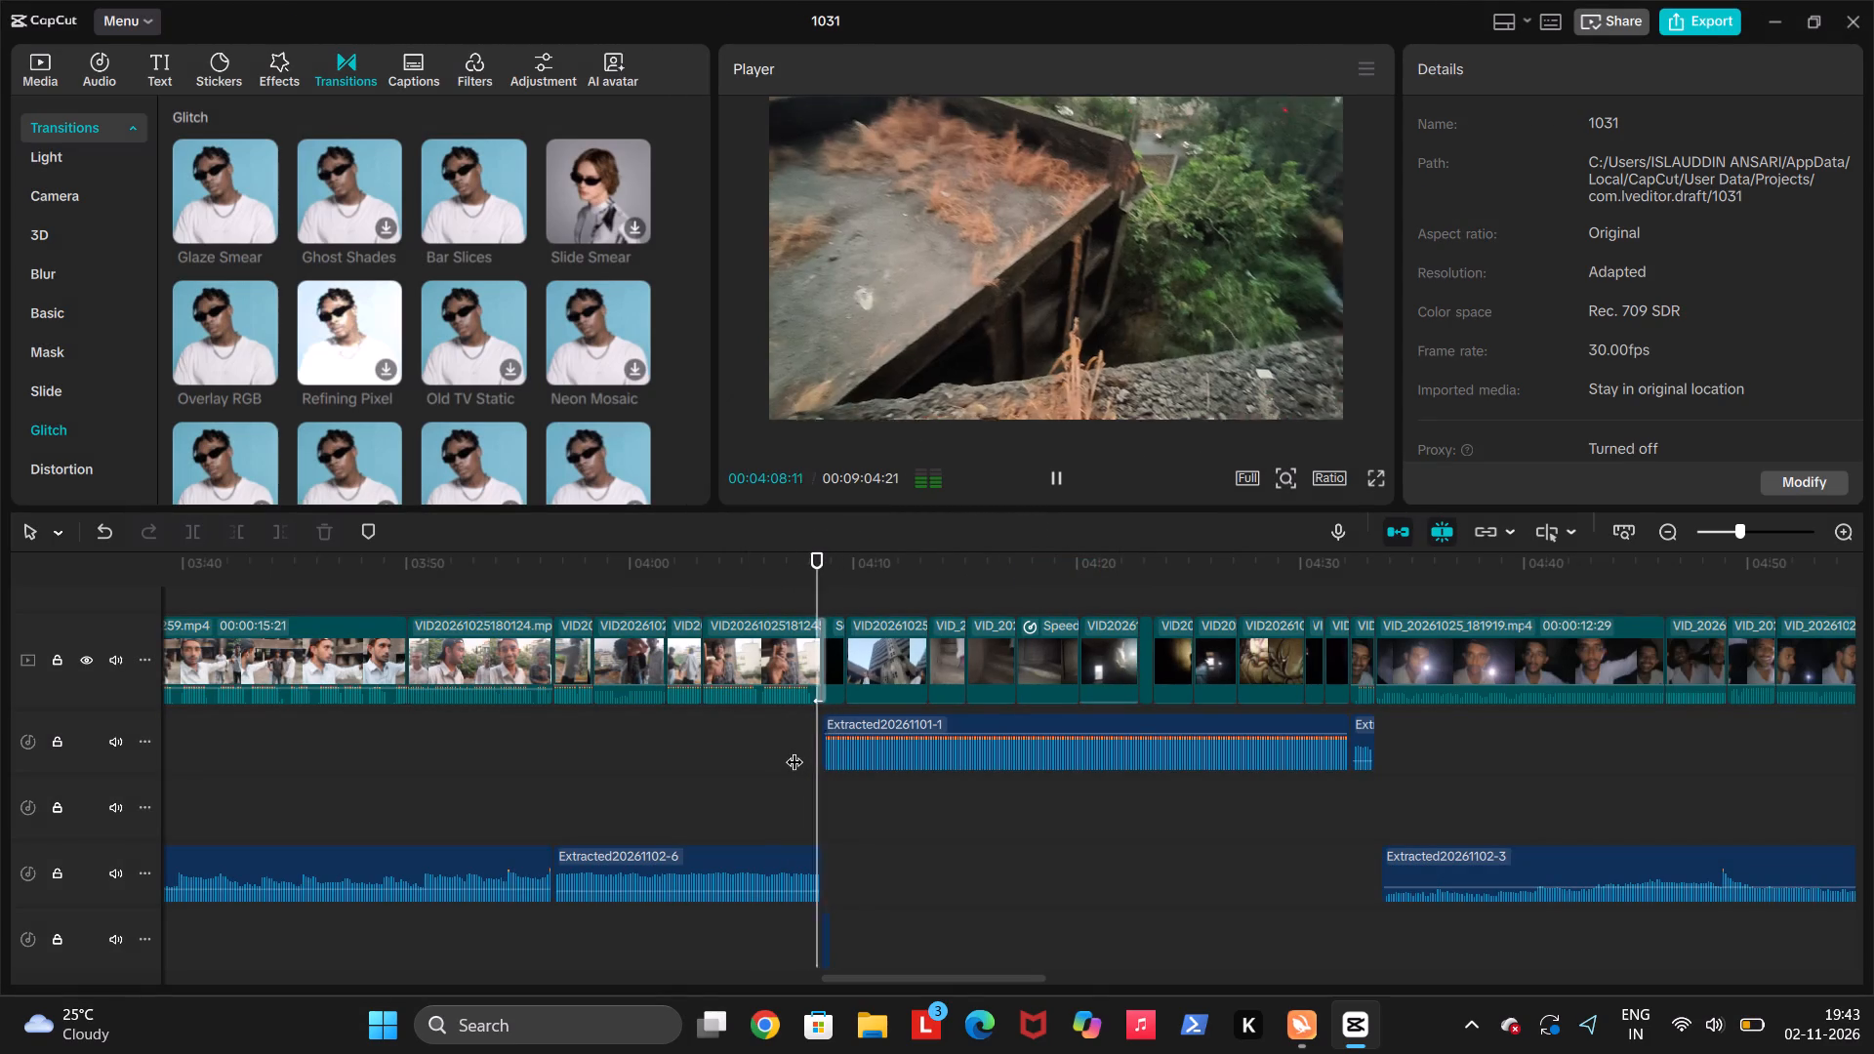
key(space)
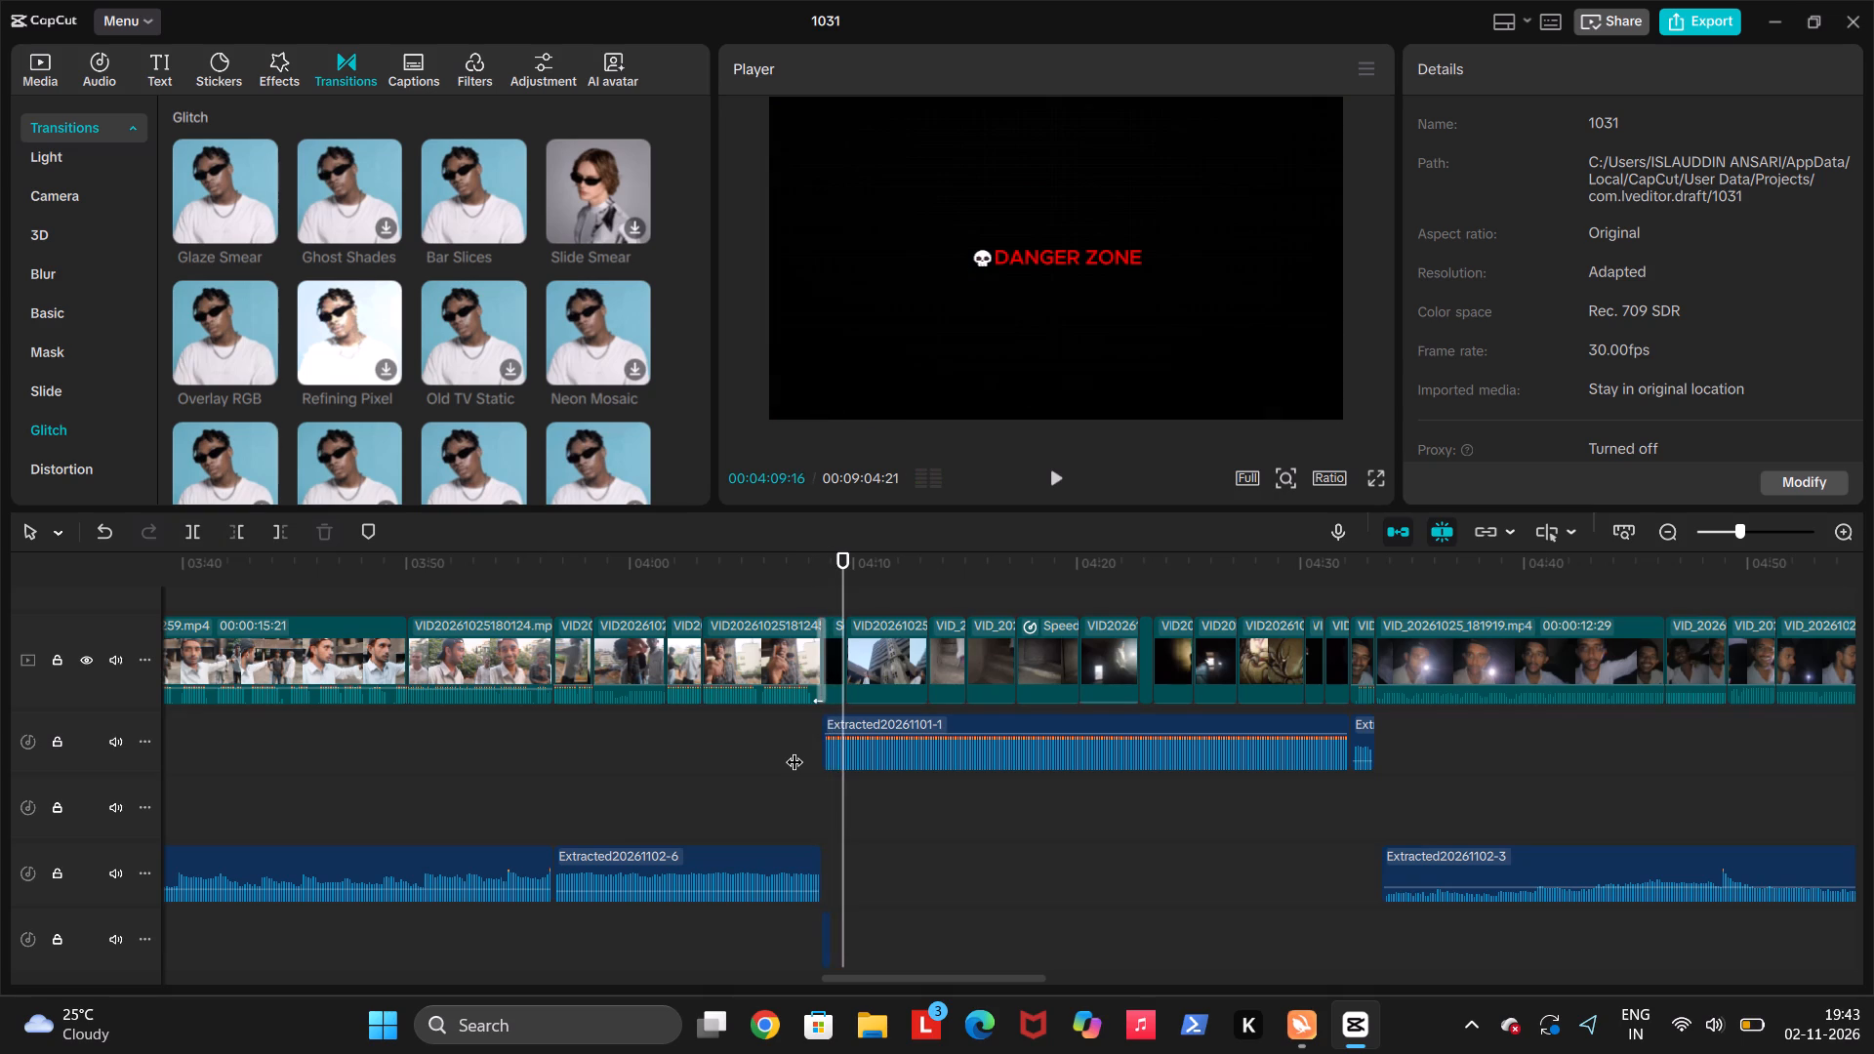
key(Up)
key(Up)
key(Up)
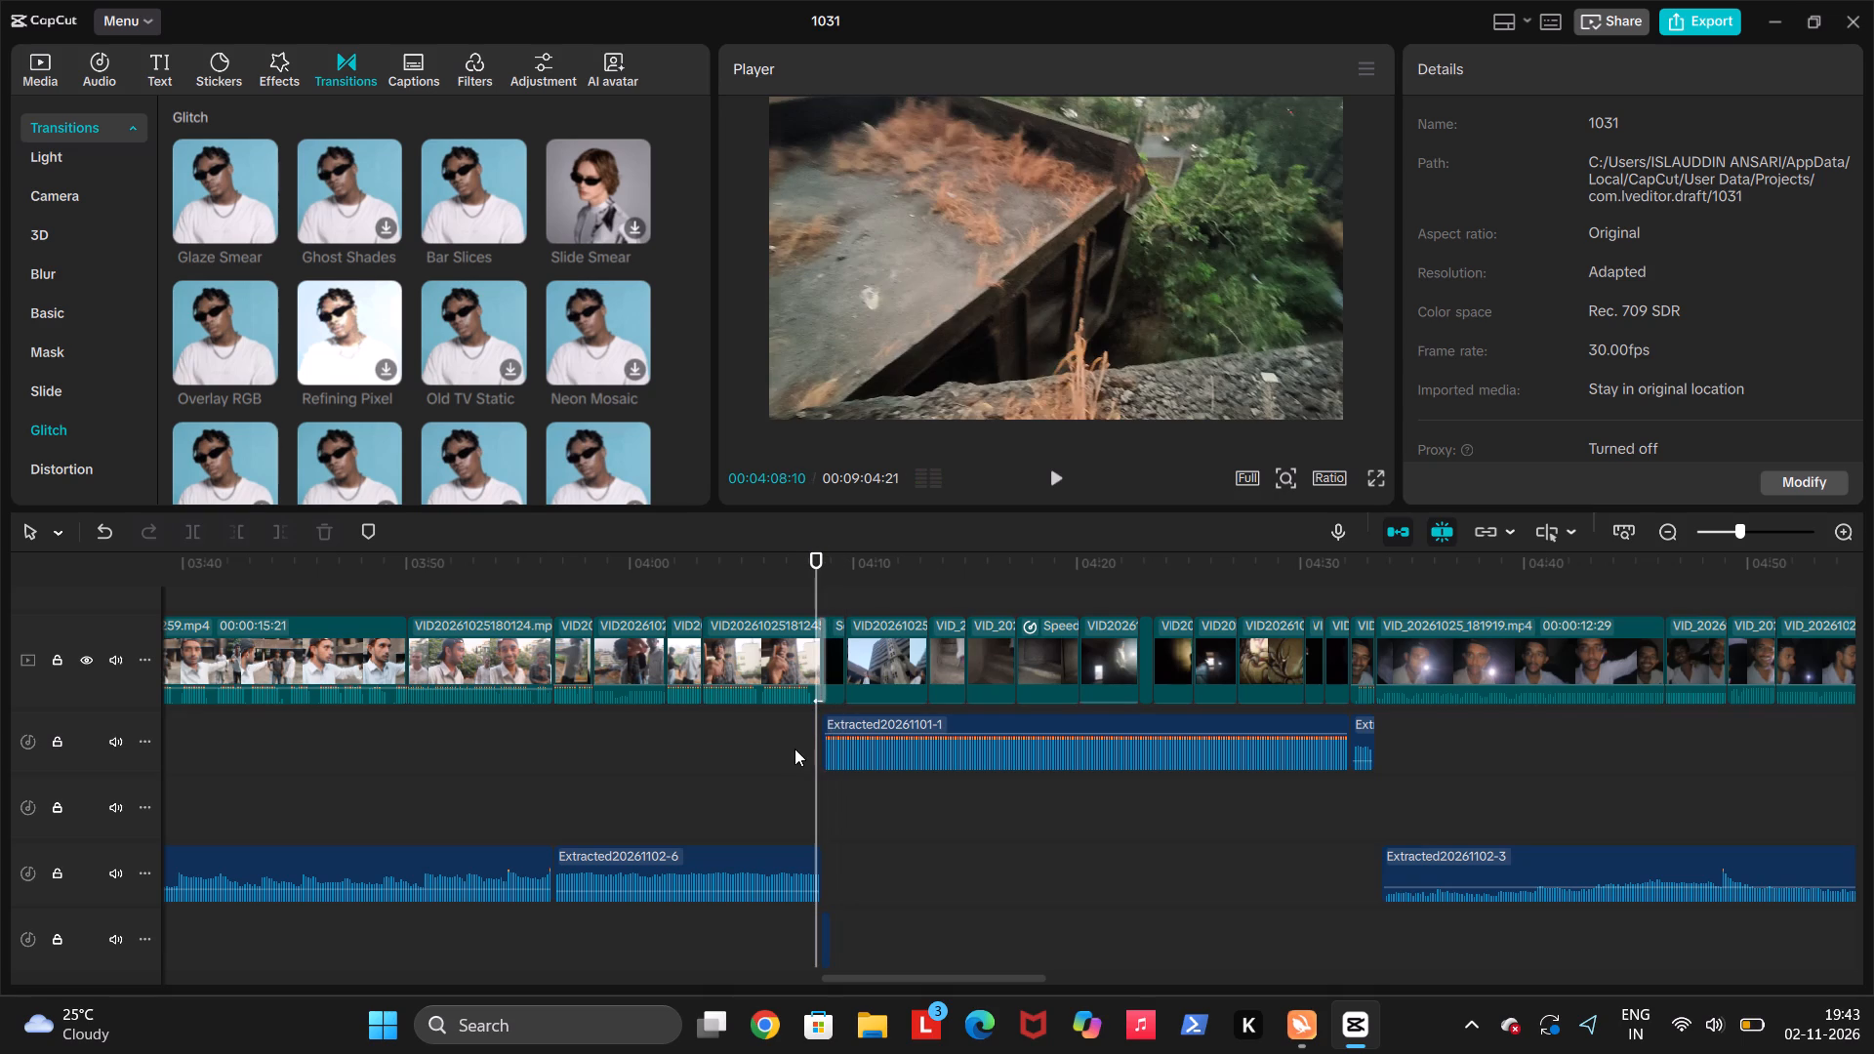
key(space)
key(space)
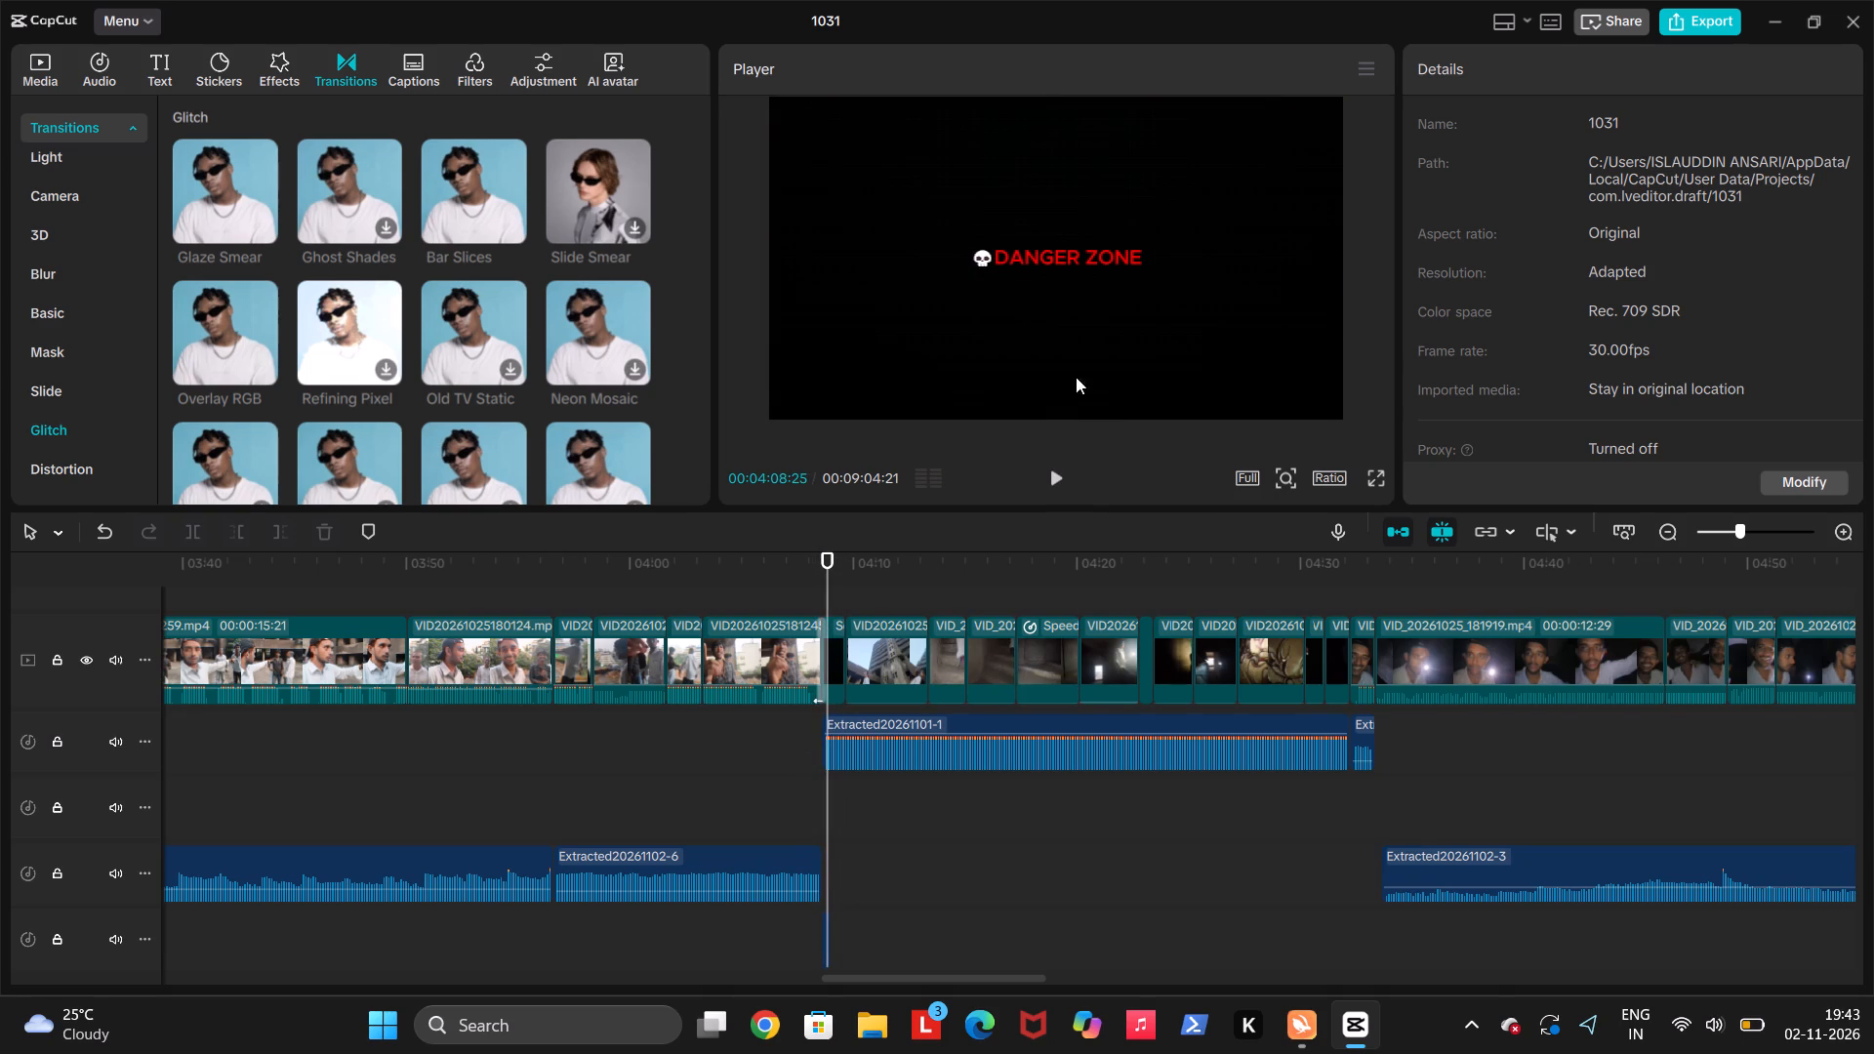
Apply the Data Smudge entrance animation to the DANGER ZONE title text.
click(1084, 254)
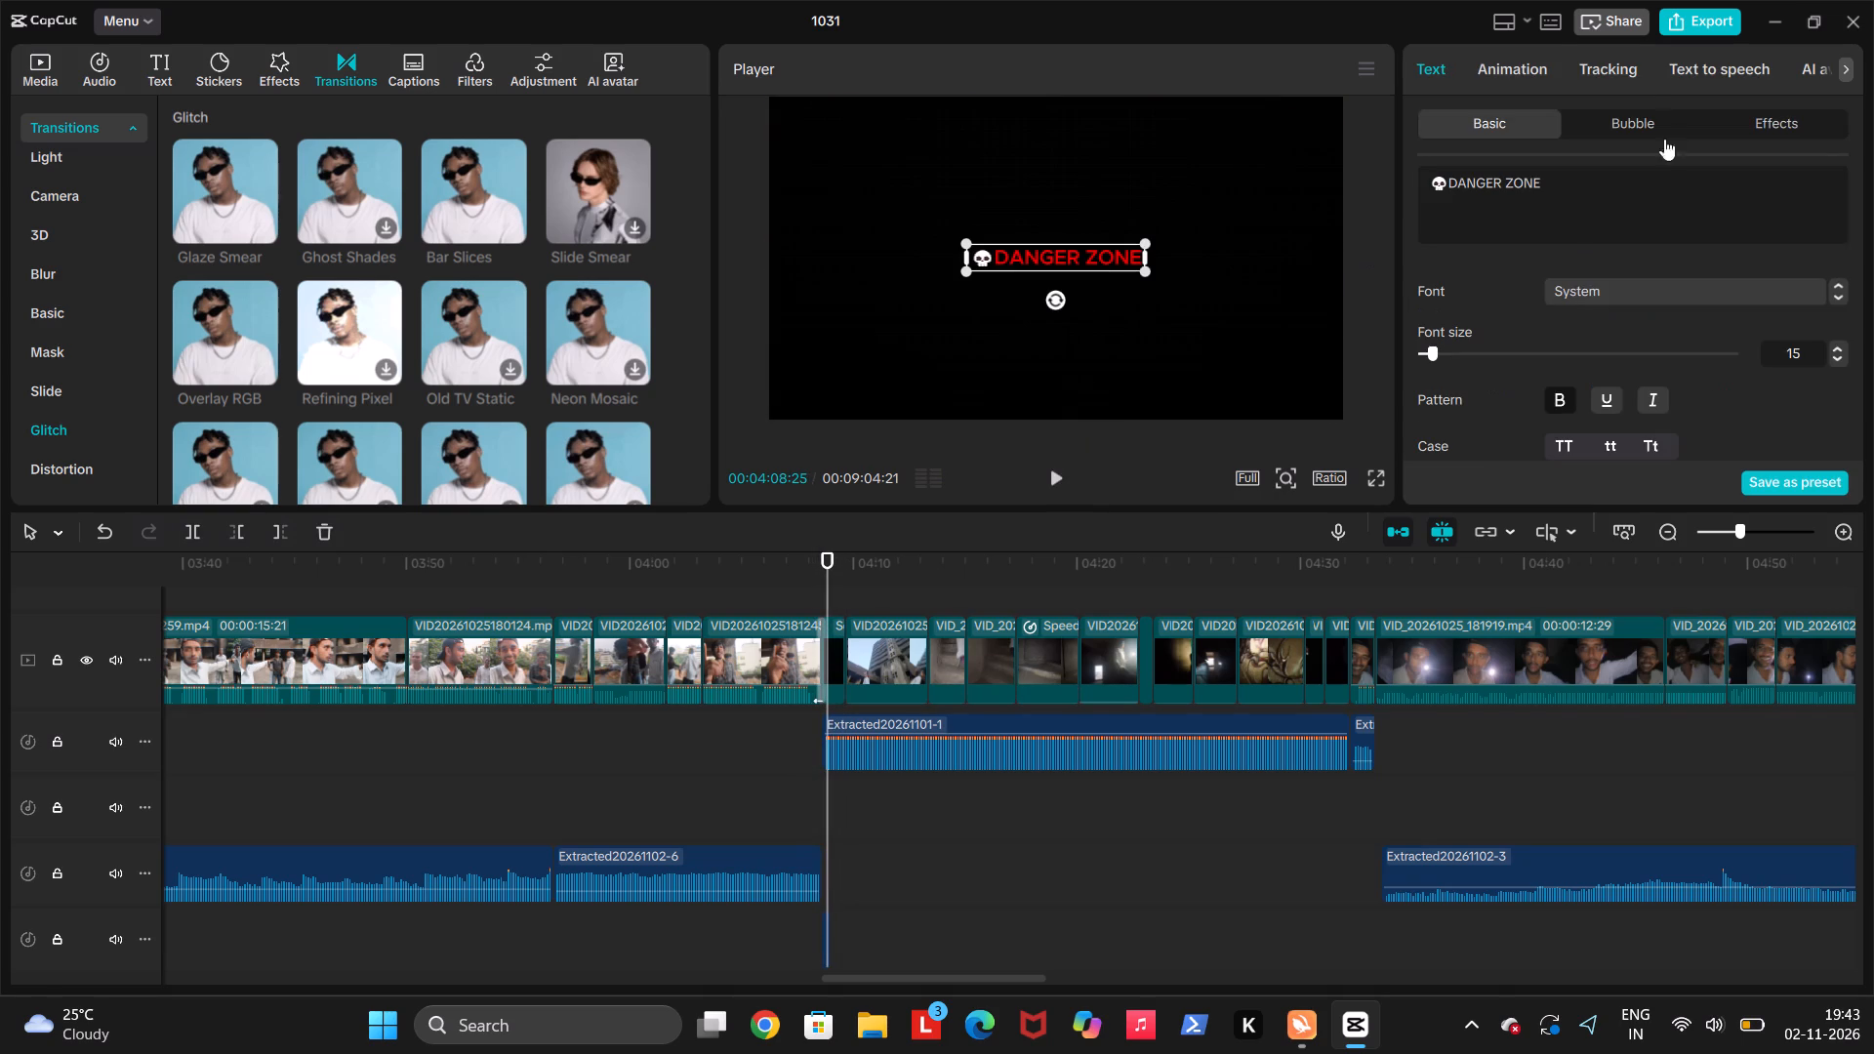
click(1529, 65)
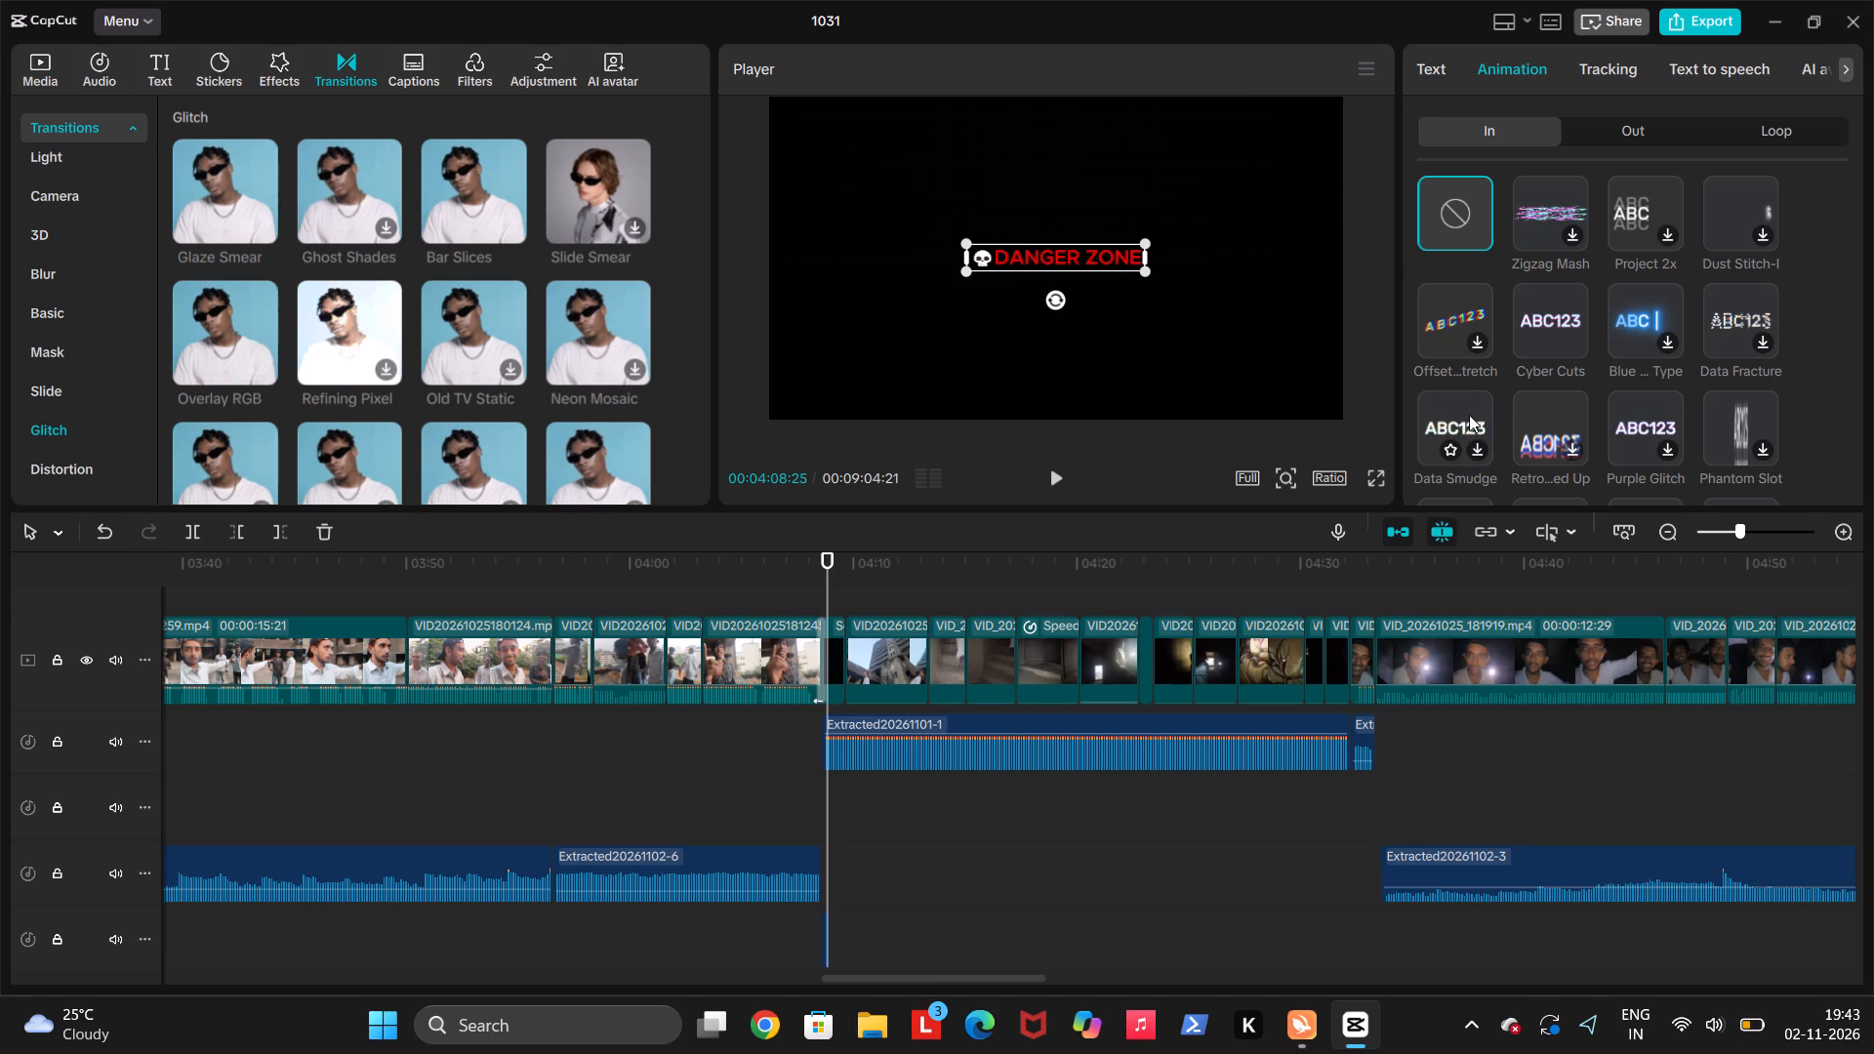
click(1476, 442)
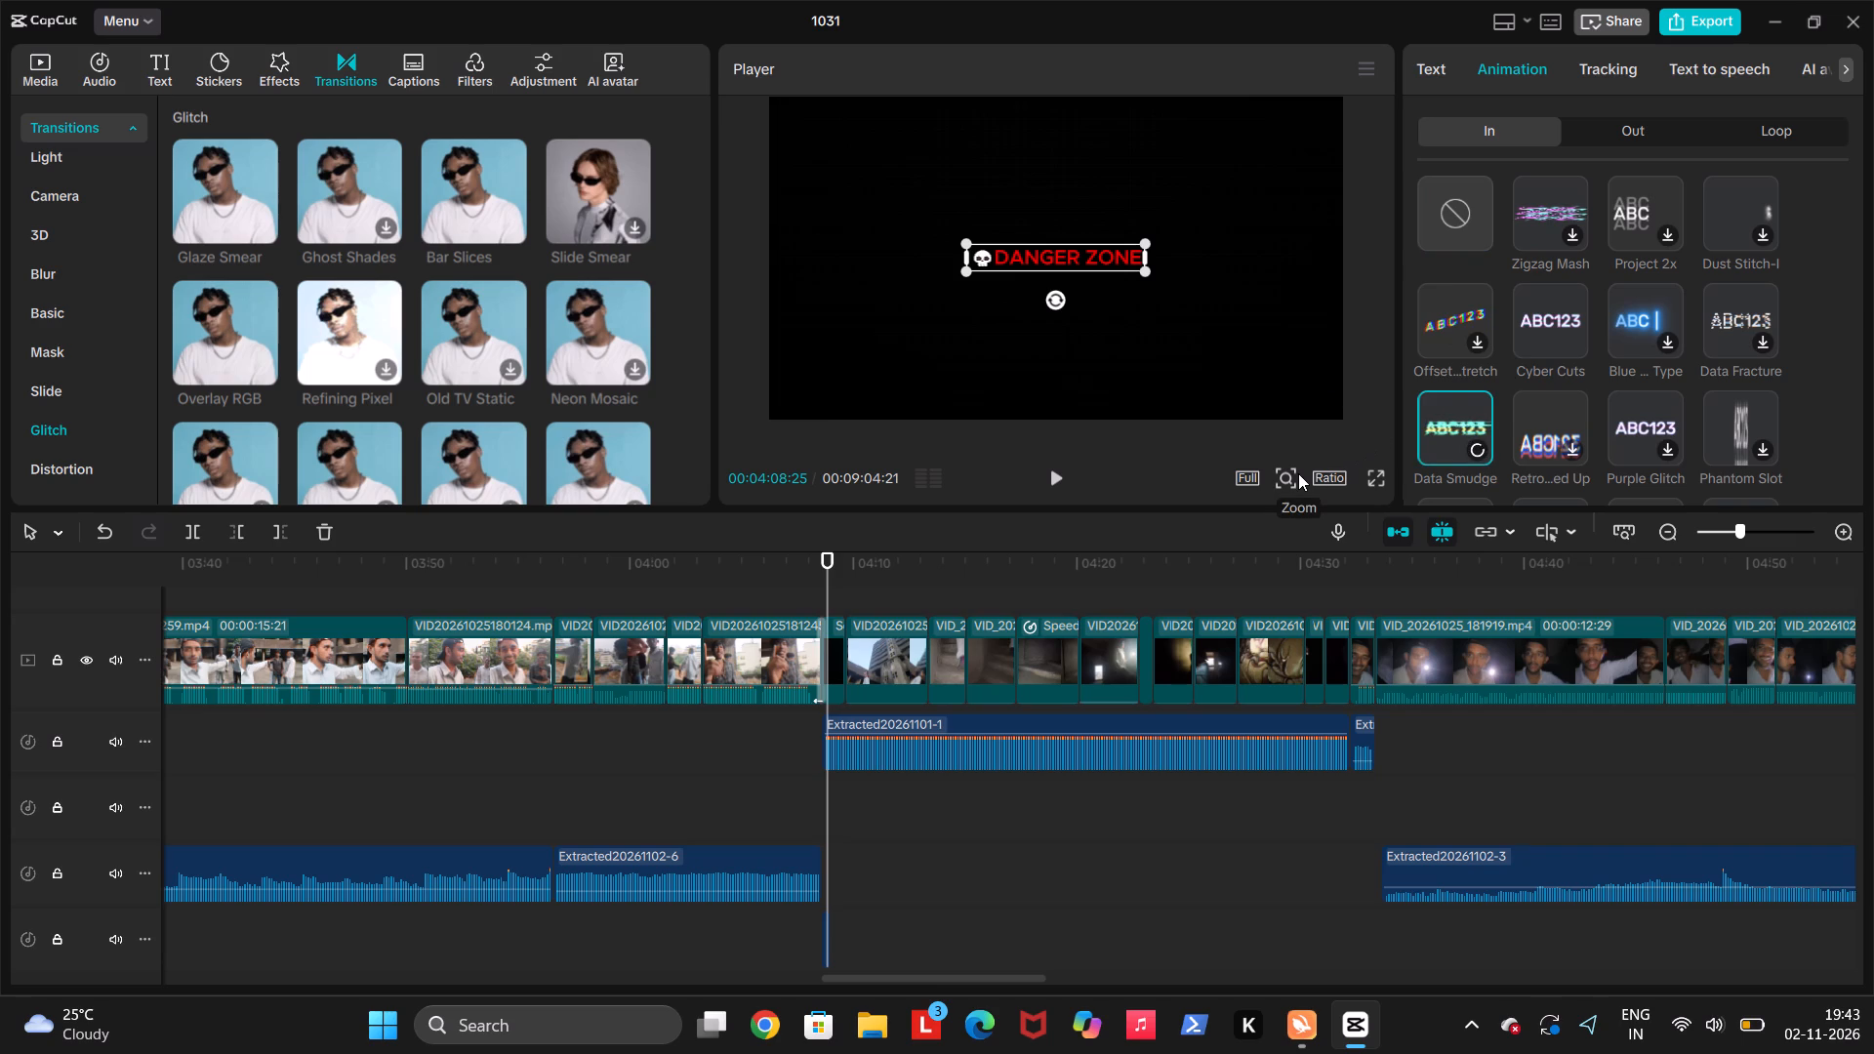
scroll(1298, 473, up, 2)
scroll(890, 642, up, 3)
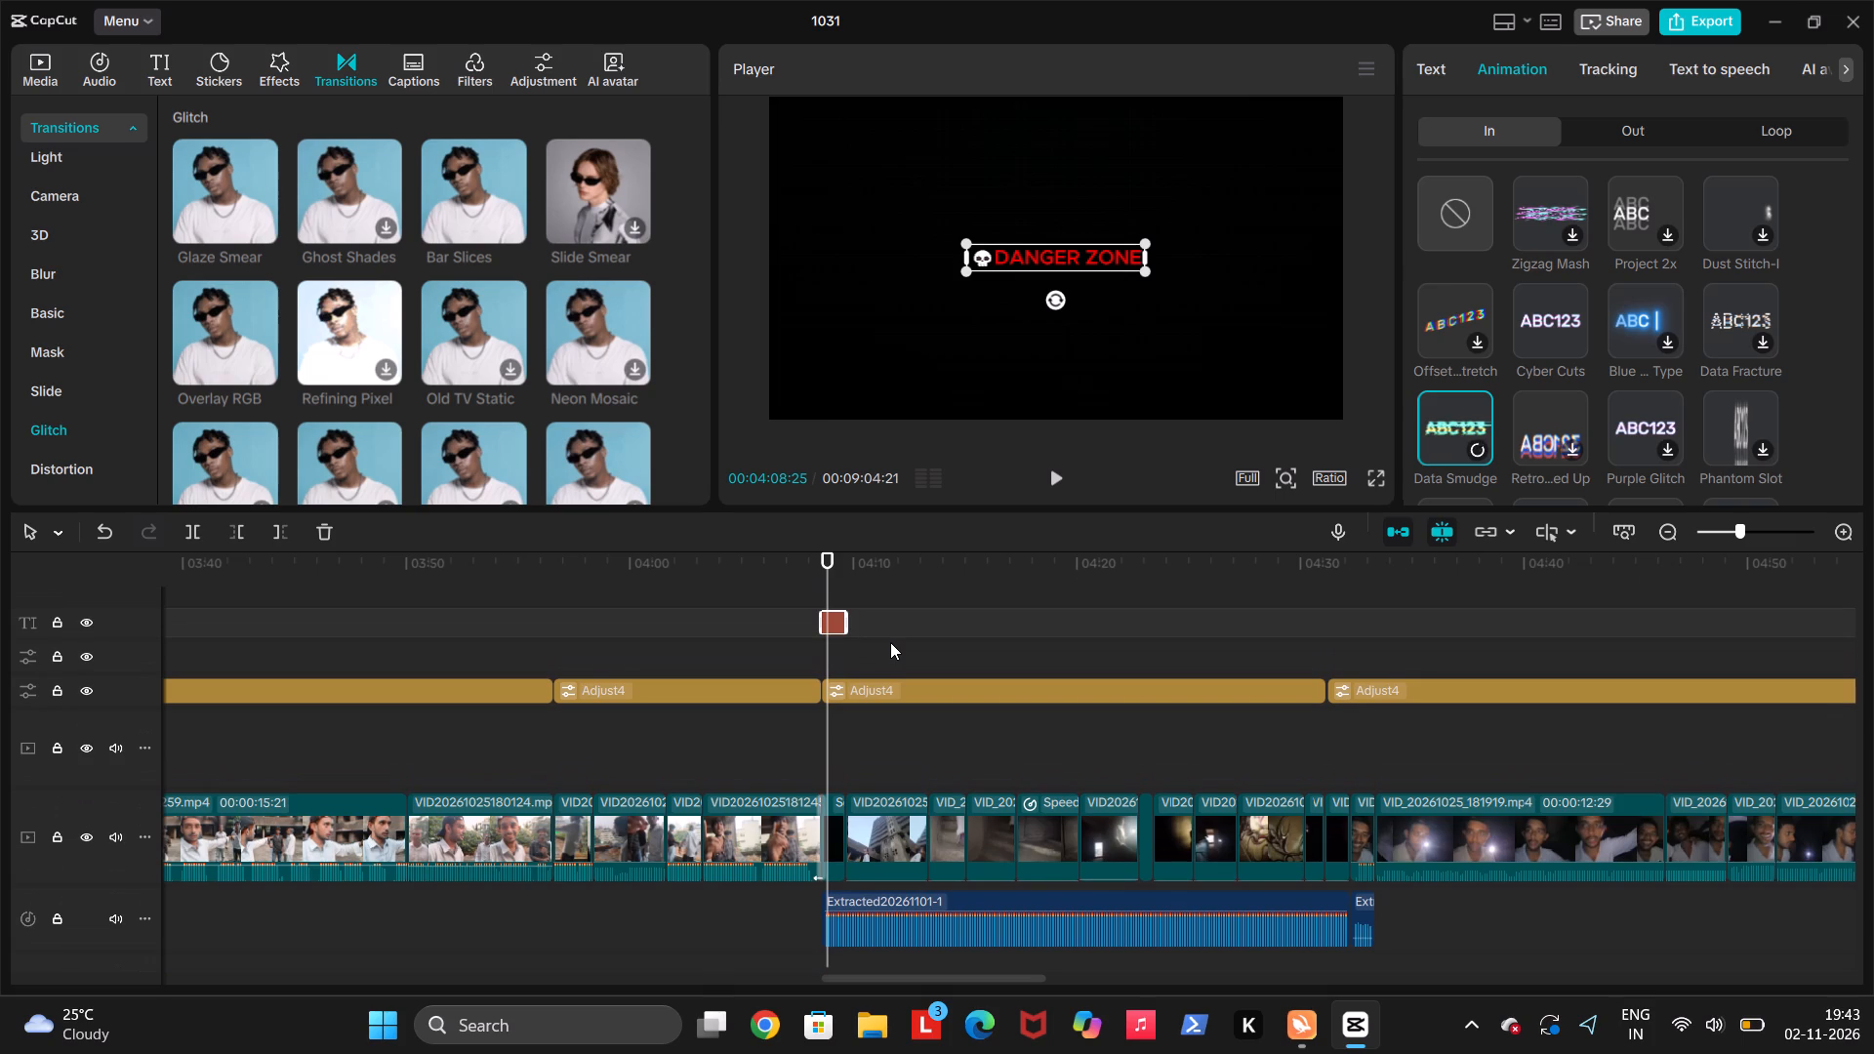